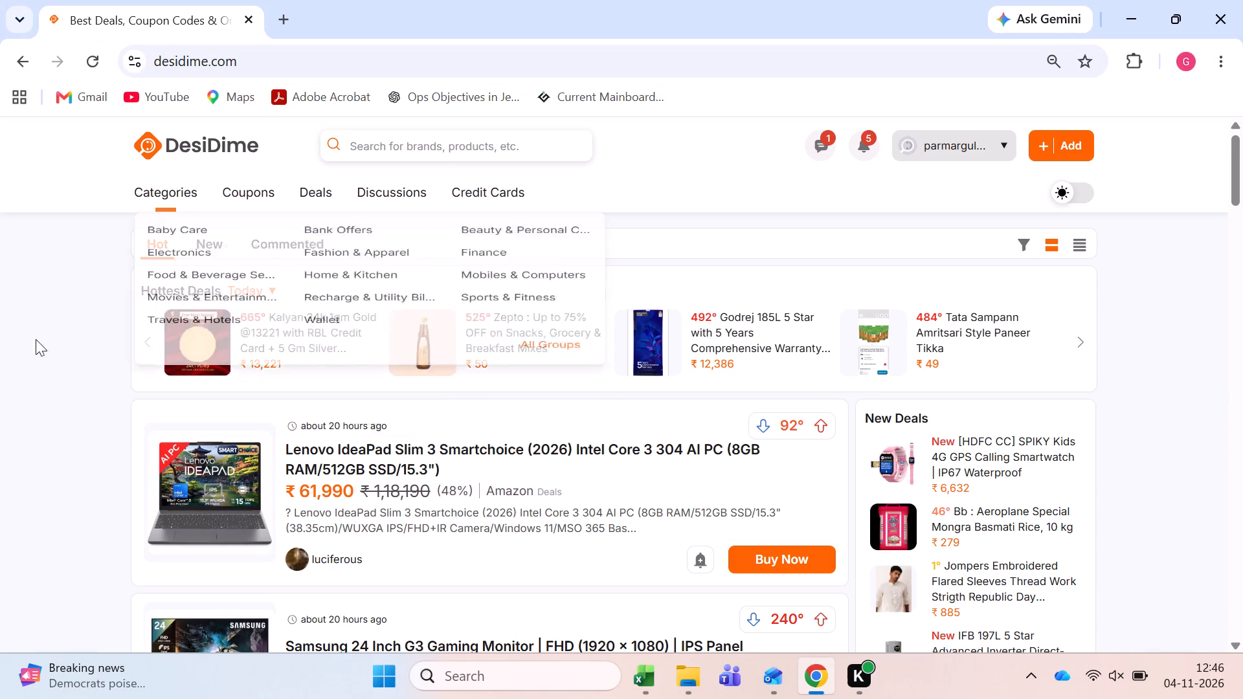
Show the newest deals on DesiDime and open the Aeroplane Special Mongra Basmati Rice, 10 kg deal.
click(212, 247)
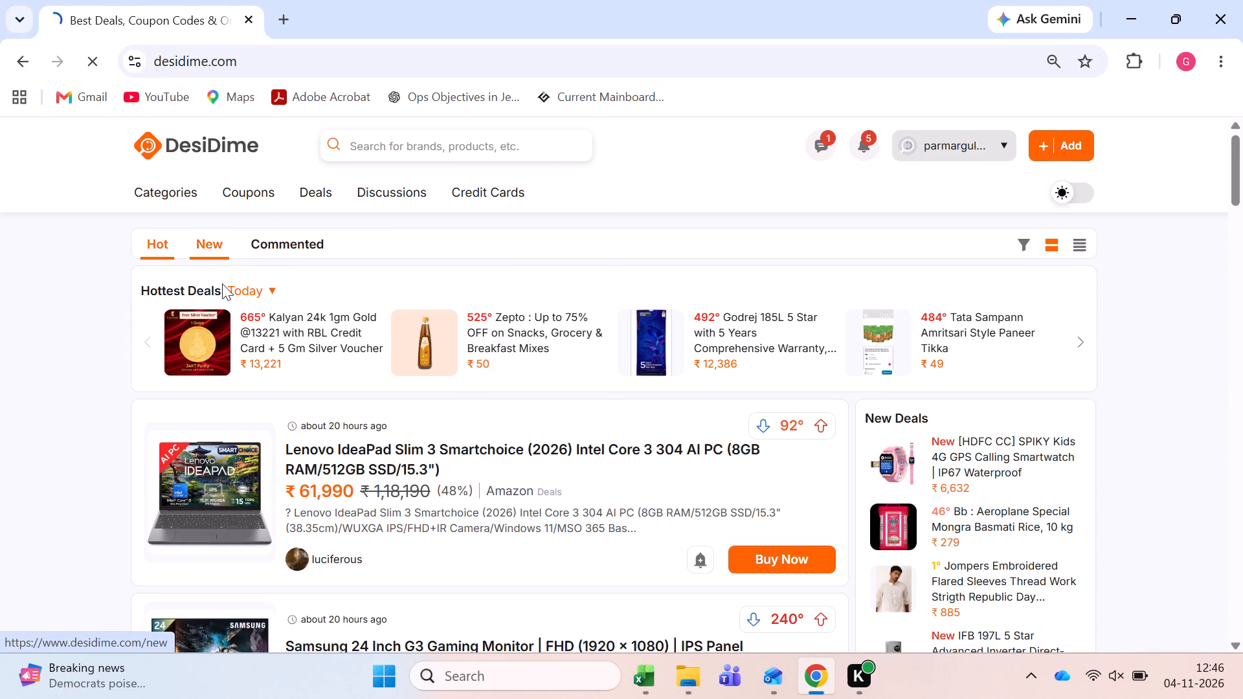
scroll(280, 451, down, 4)
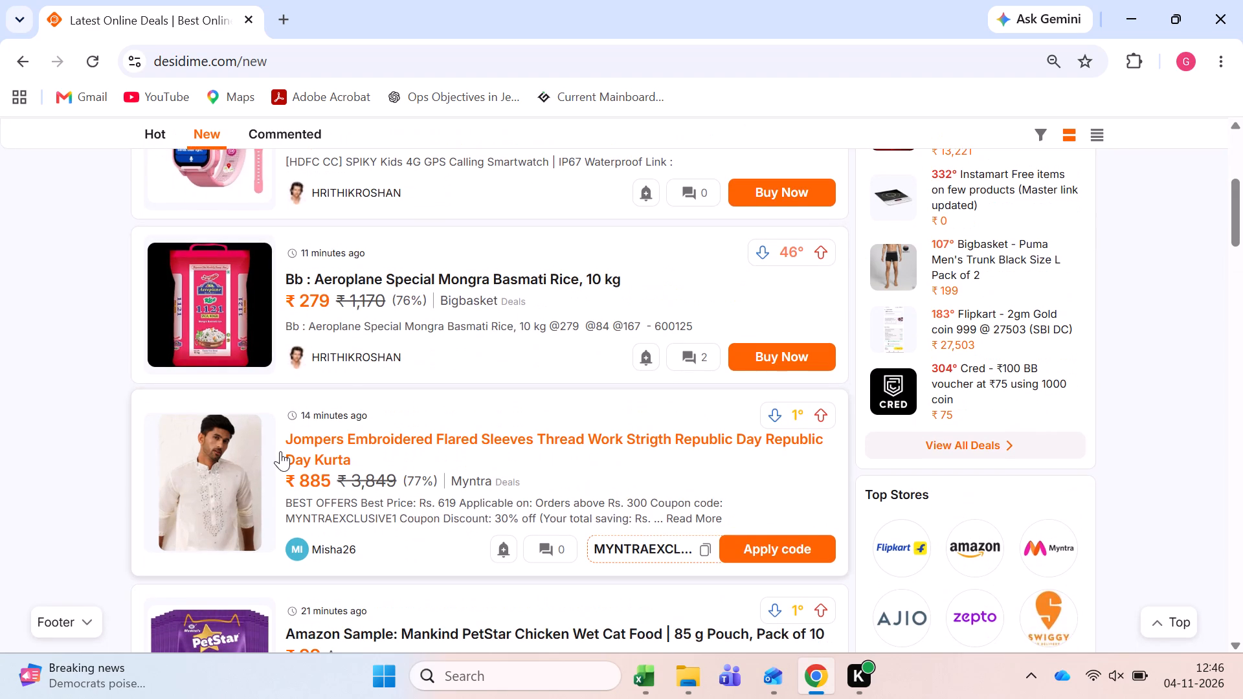
right_click(418, 291)
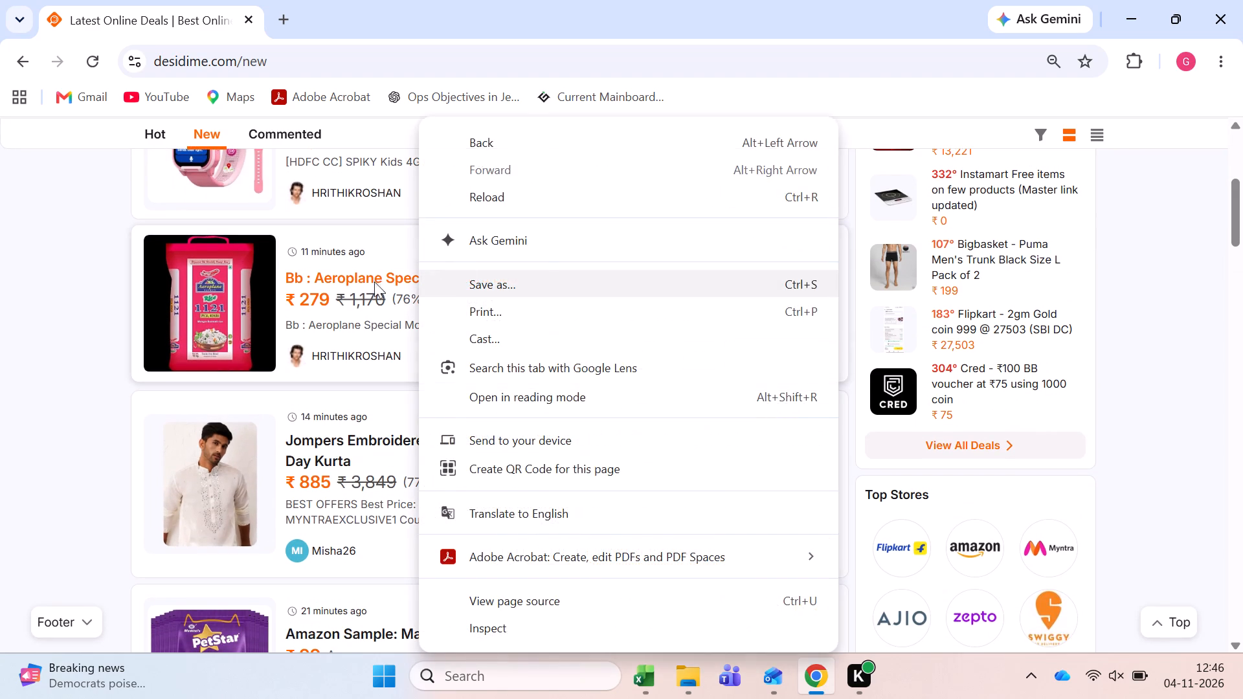
click(369, 282)
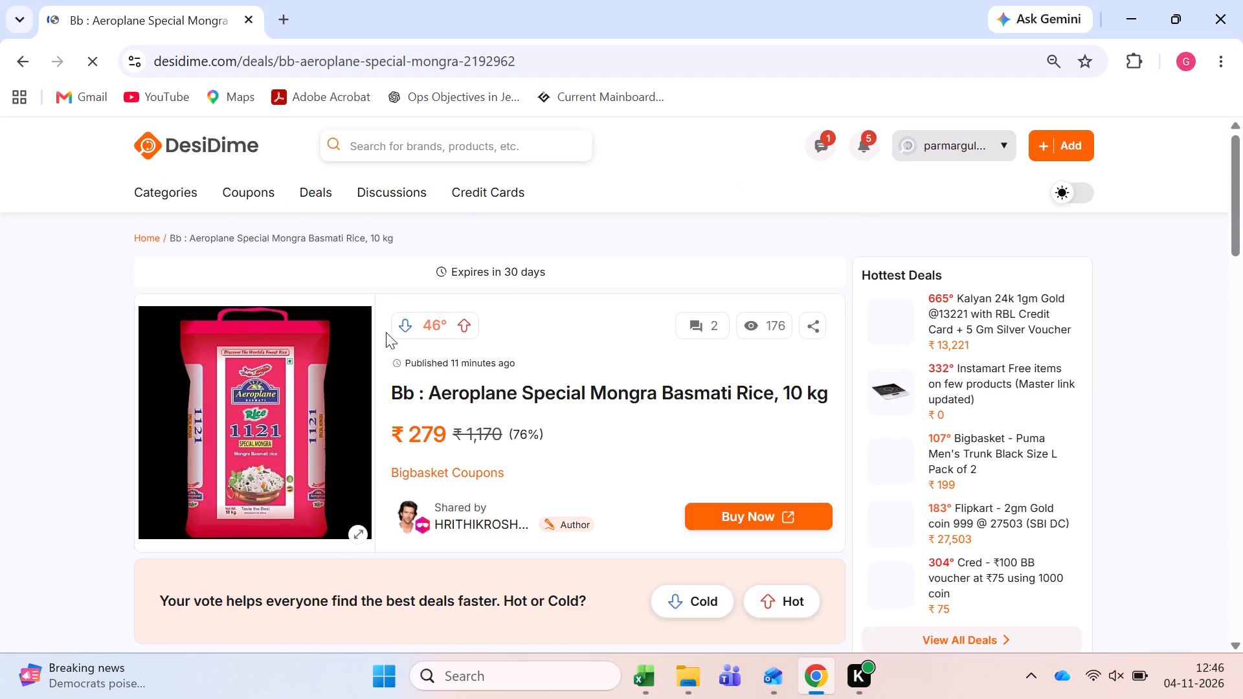
Follow the rice deal's product link to Bigbasket and check whether the product is available there.
scroll(386, 332, down, 2)
scroll(317, 395, down, 1)
click(269, 442)
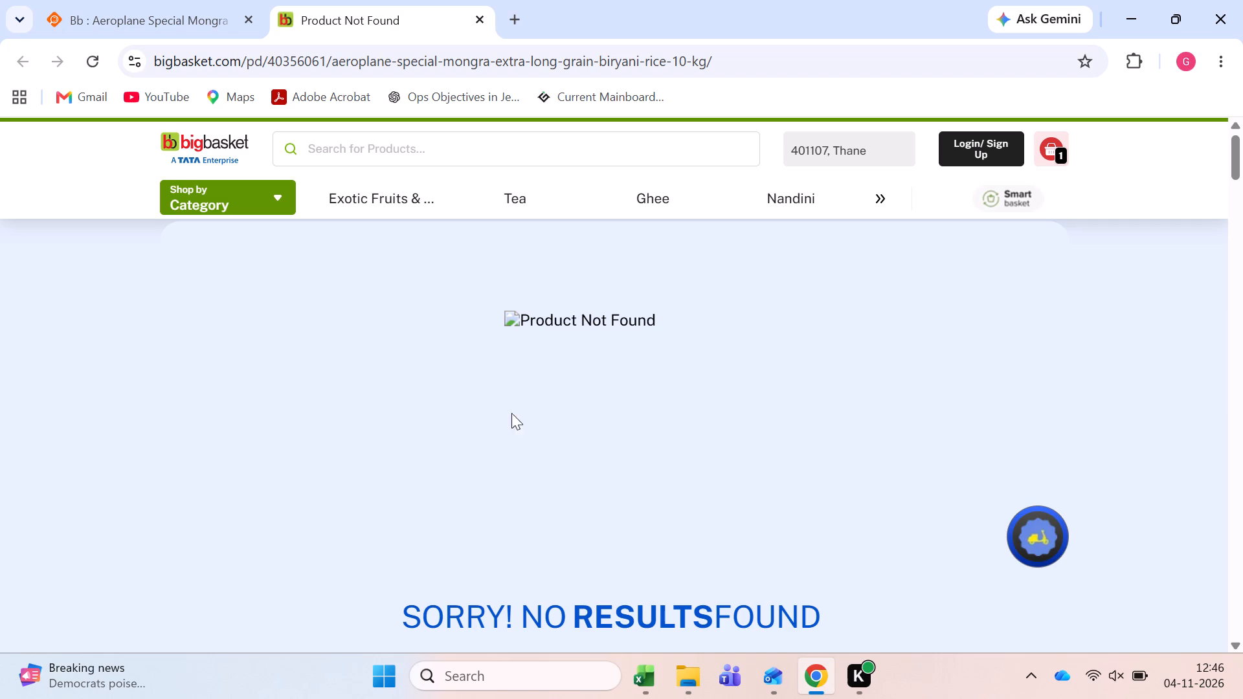
scroll(514, 415, down, 3)
scroll(514, 415, up, 2)
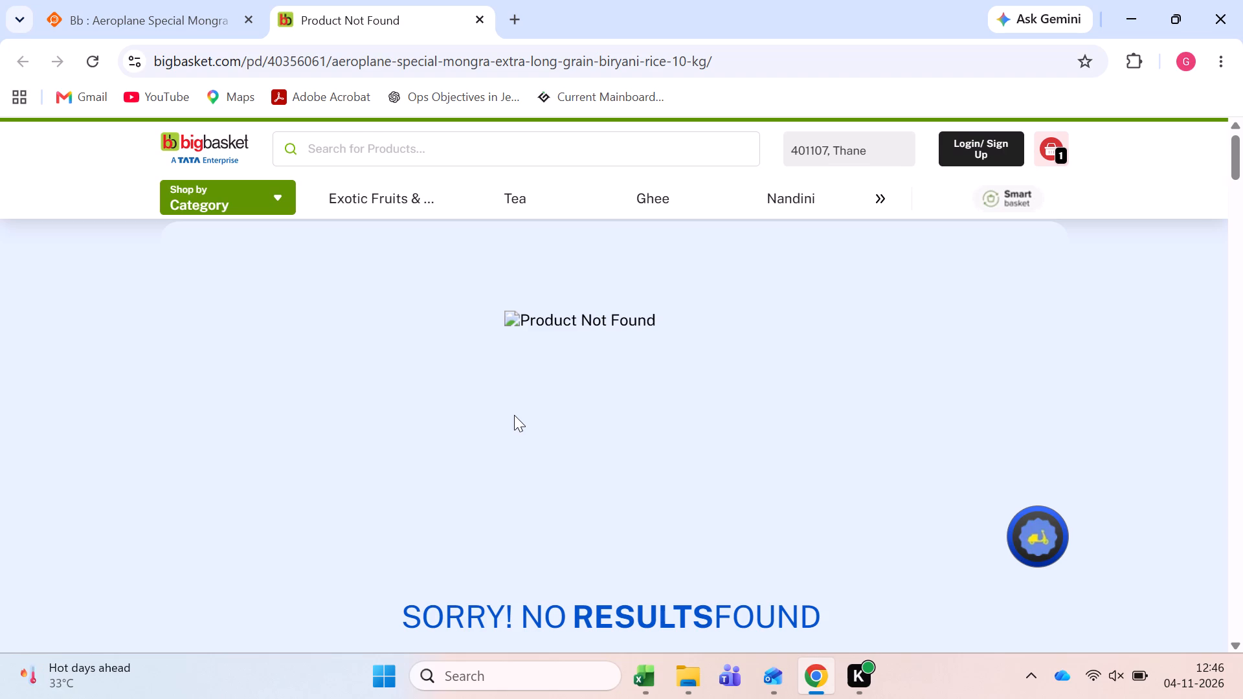
scroll(514, 415, down, 1)
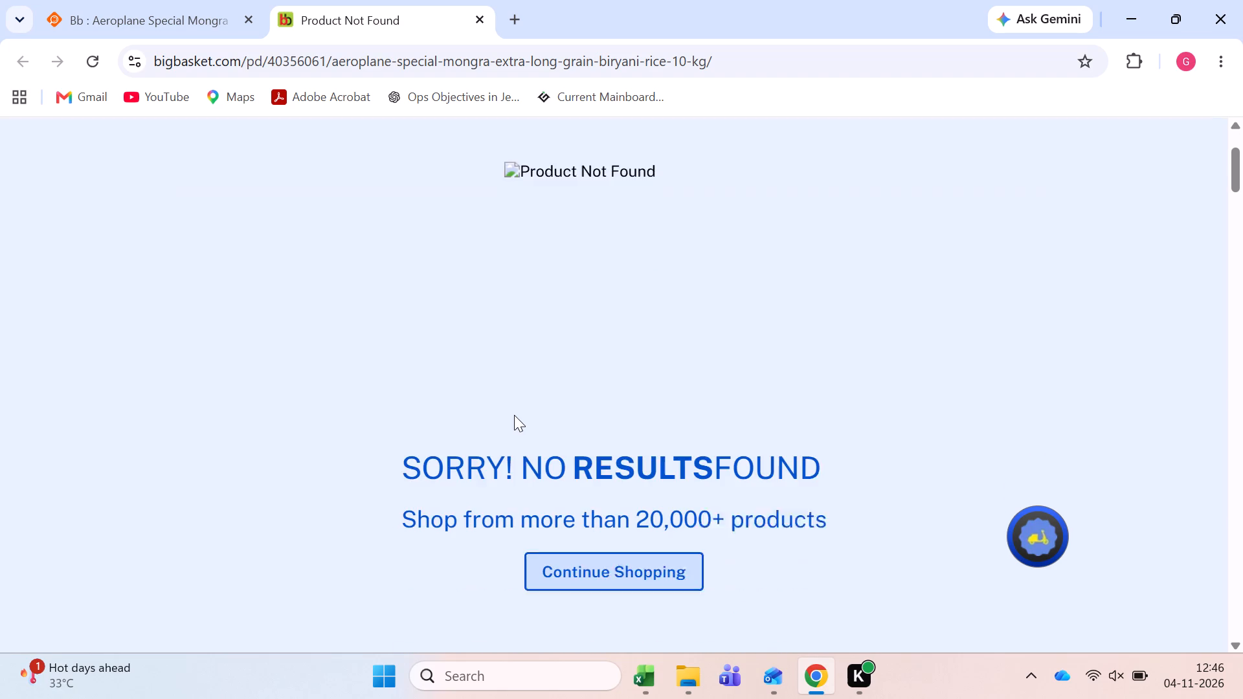
scroll(514, 415, down, 1)
scroll(514, 415, up, 3)
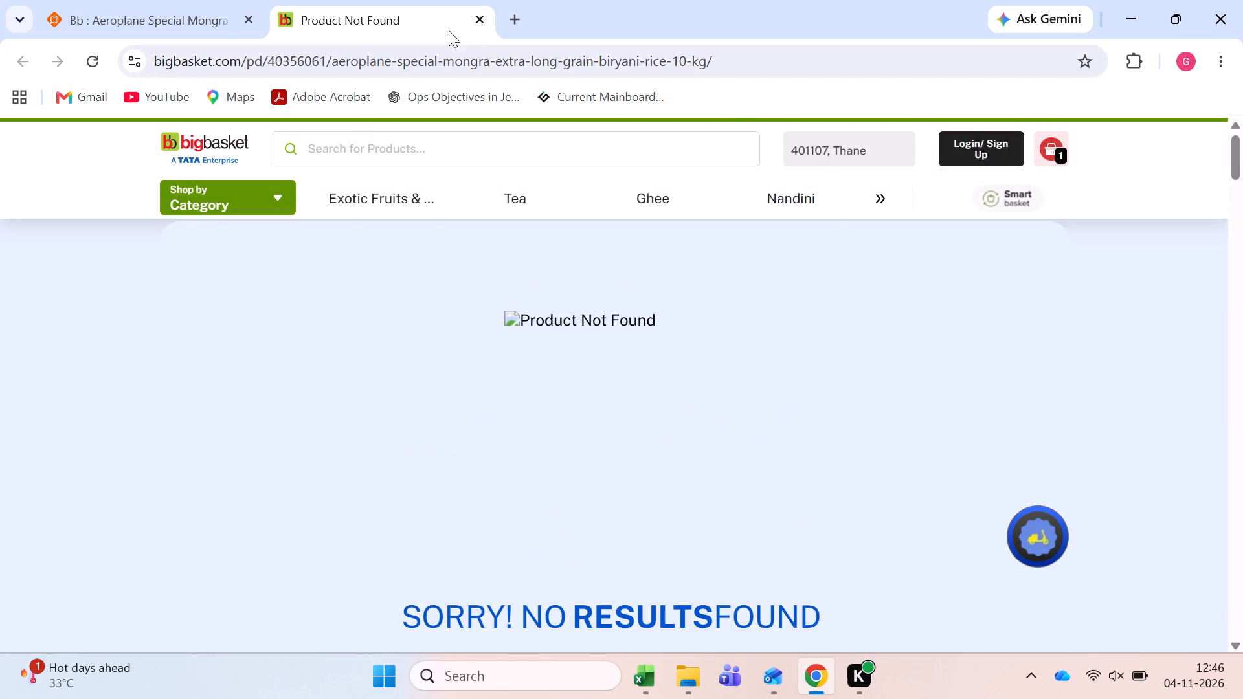
Close the Bigbasket product page and return to the DesiDime rice deal.
click(478, 19)
Switch from the DesiDime deal page to the Outlook (PWA) mailbox.
drag(768, 672, 774, 688)
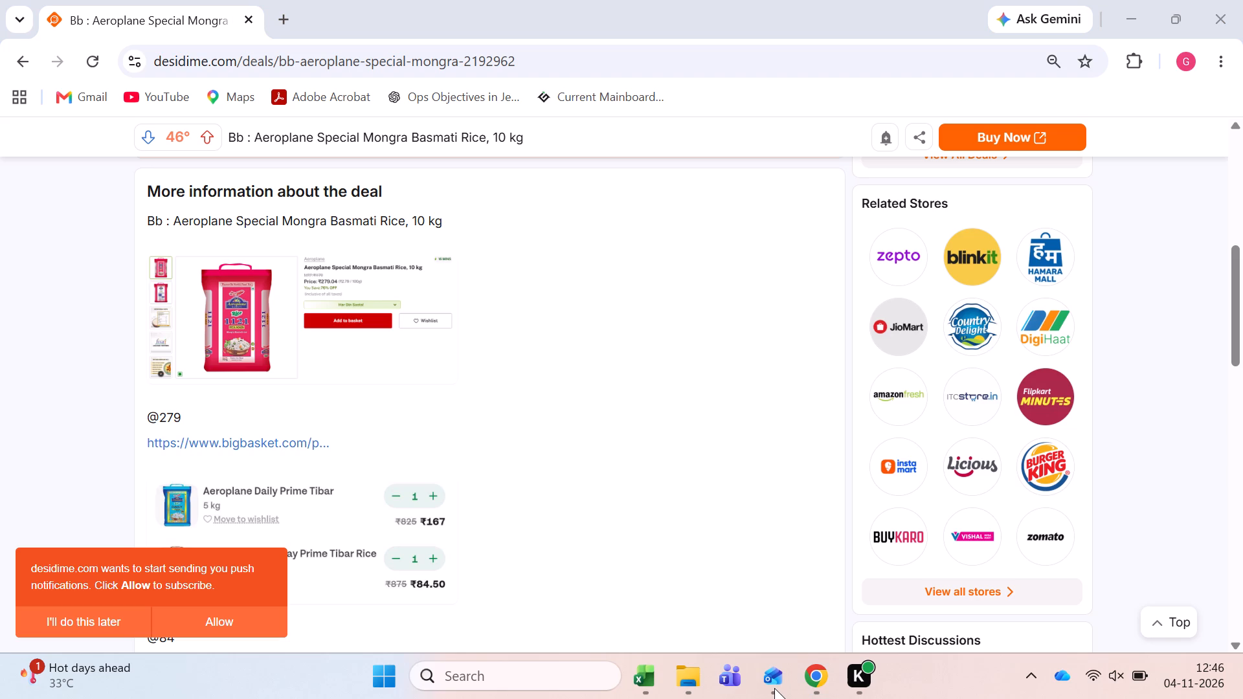
triple_click(774, 688)
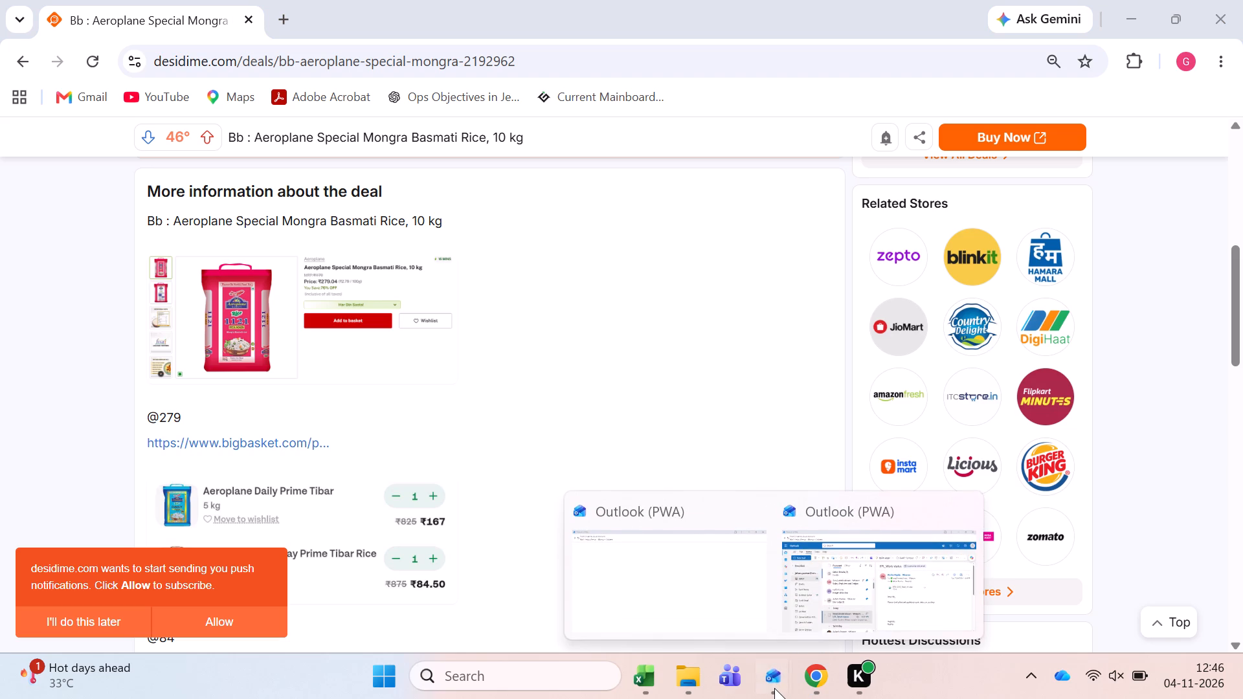
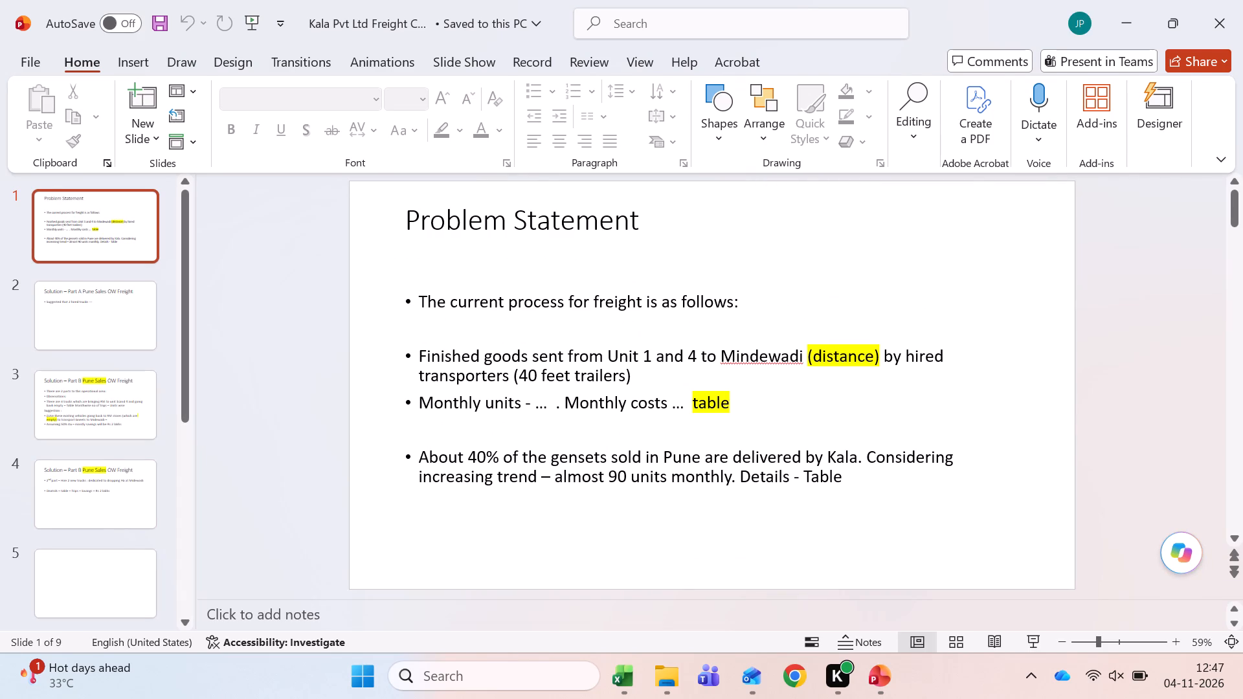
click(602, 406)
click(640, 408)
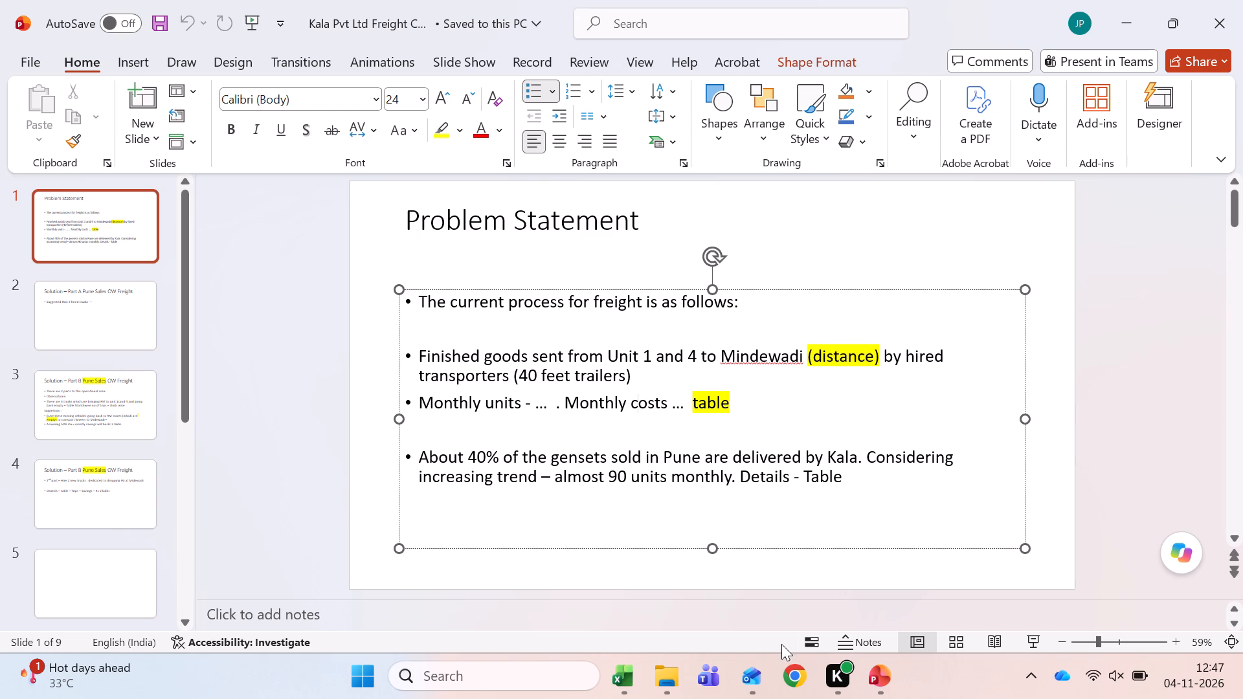
Switch to Chrome, open Google Maps and bring up driving directions.
click(789, 683)
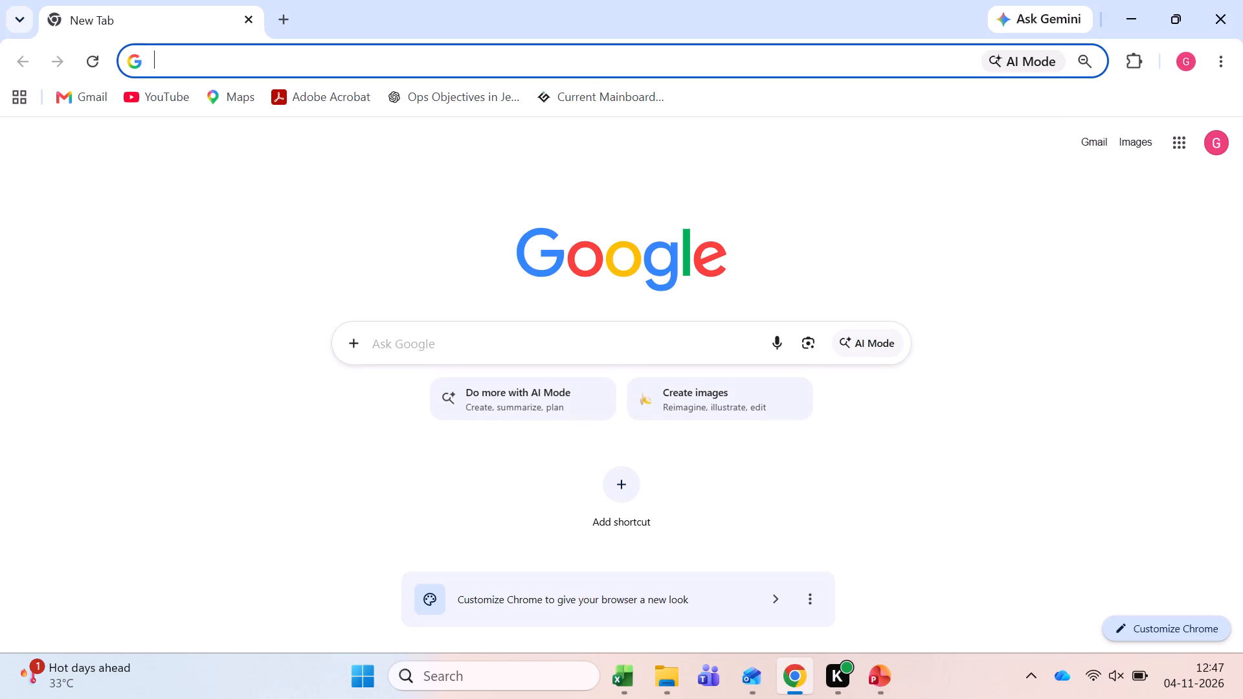
text(maps)
key(Return)
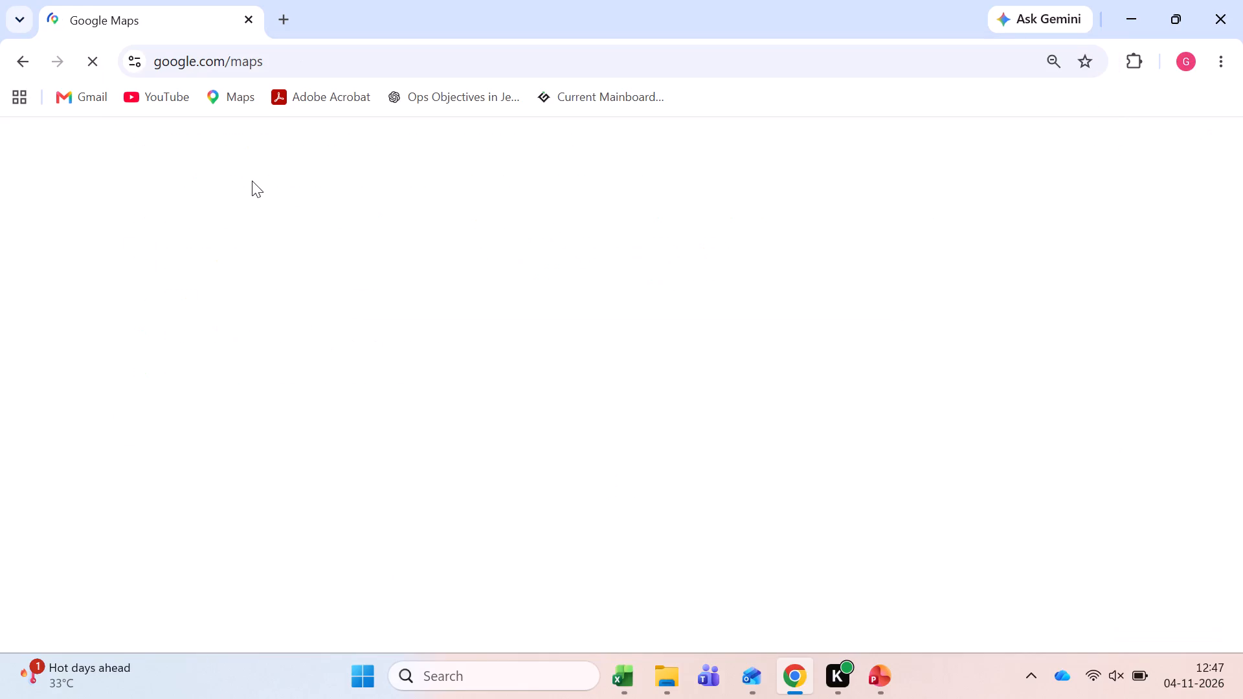
click(341, 144)
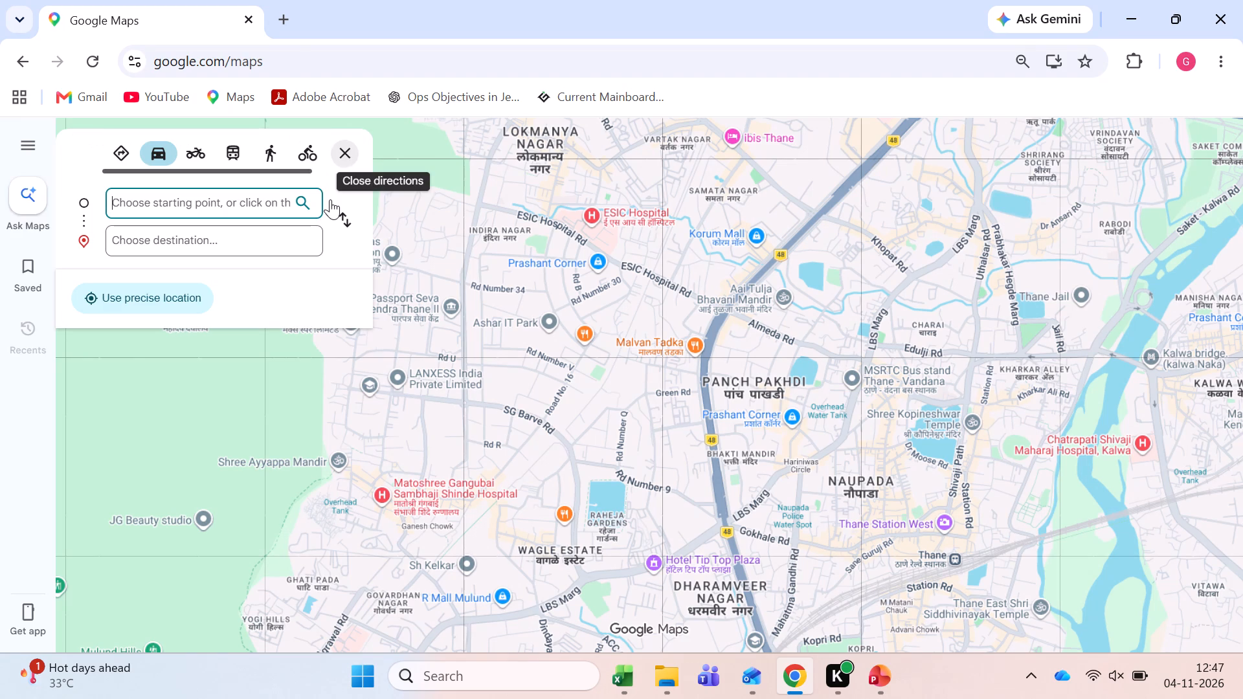
Set the starting point of the directions to Mindewadi, Mendhewadi, Maharashtra.
text(mindewadi)
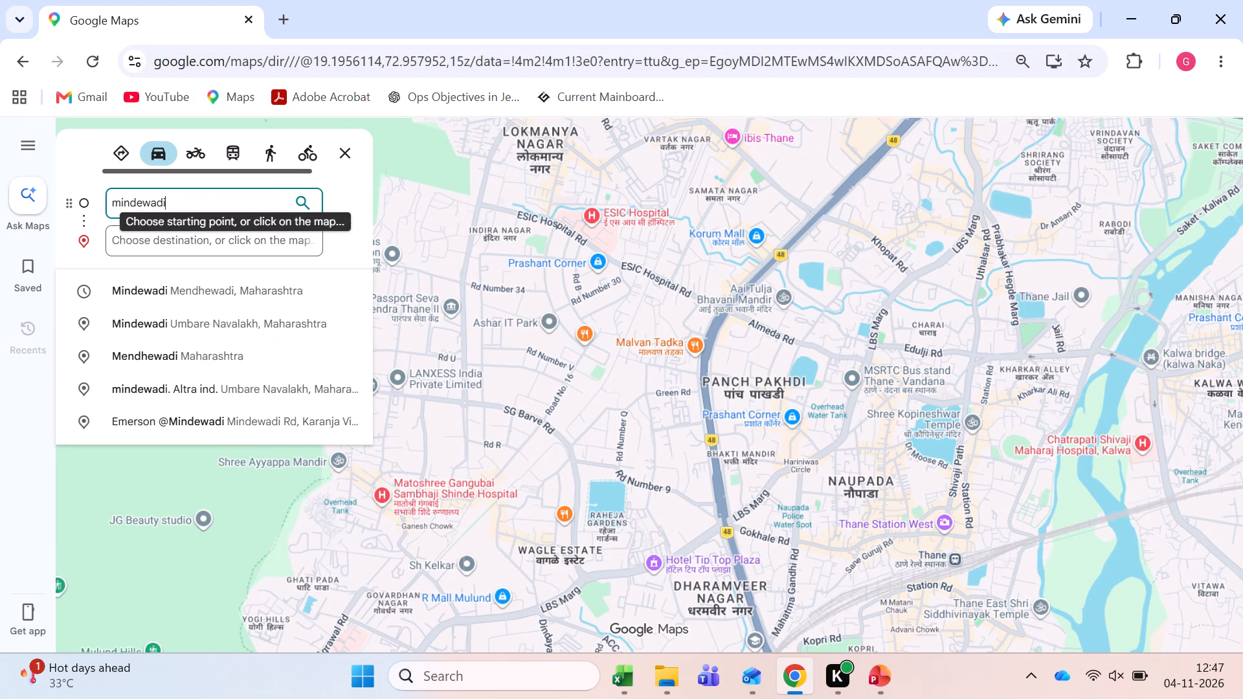
key(space)
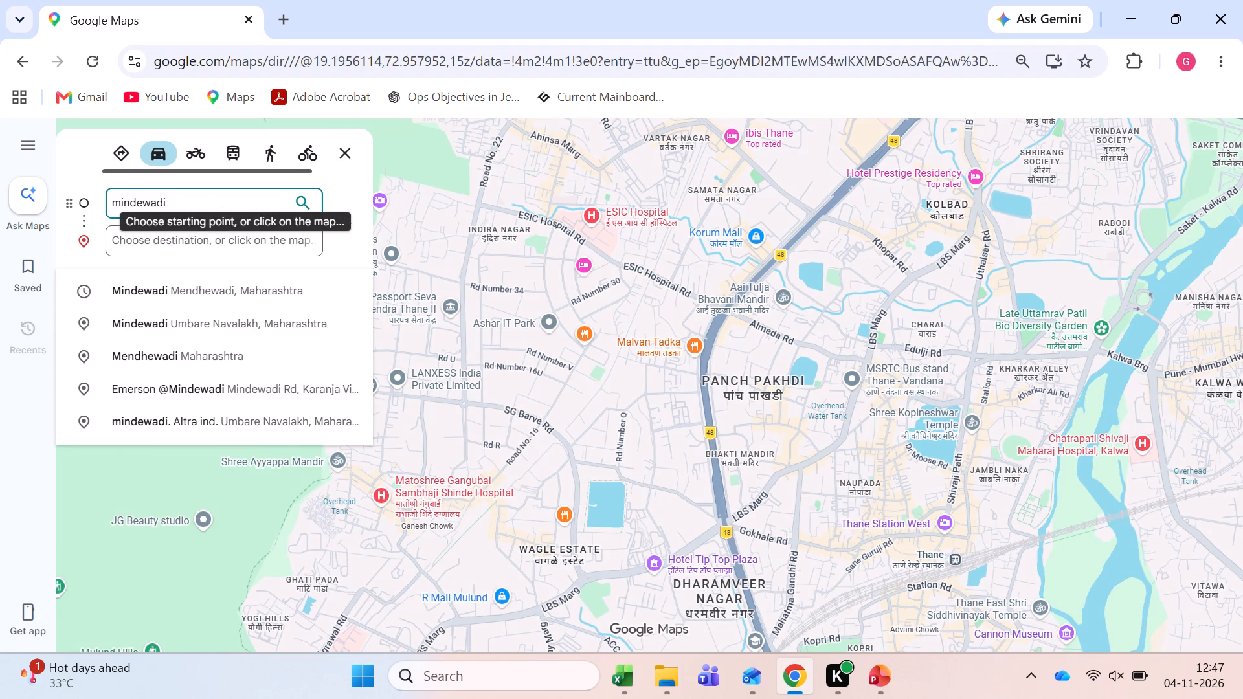
click(175, 285)
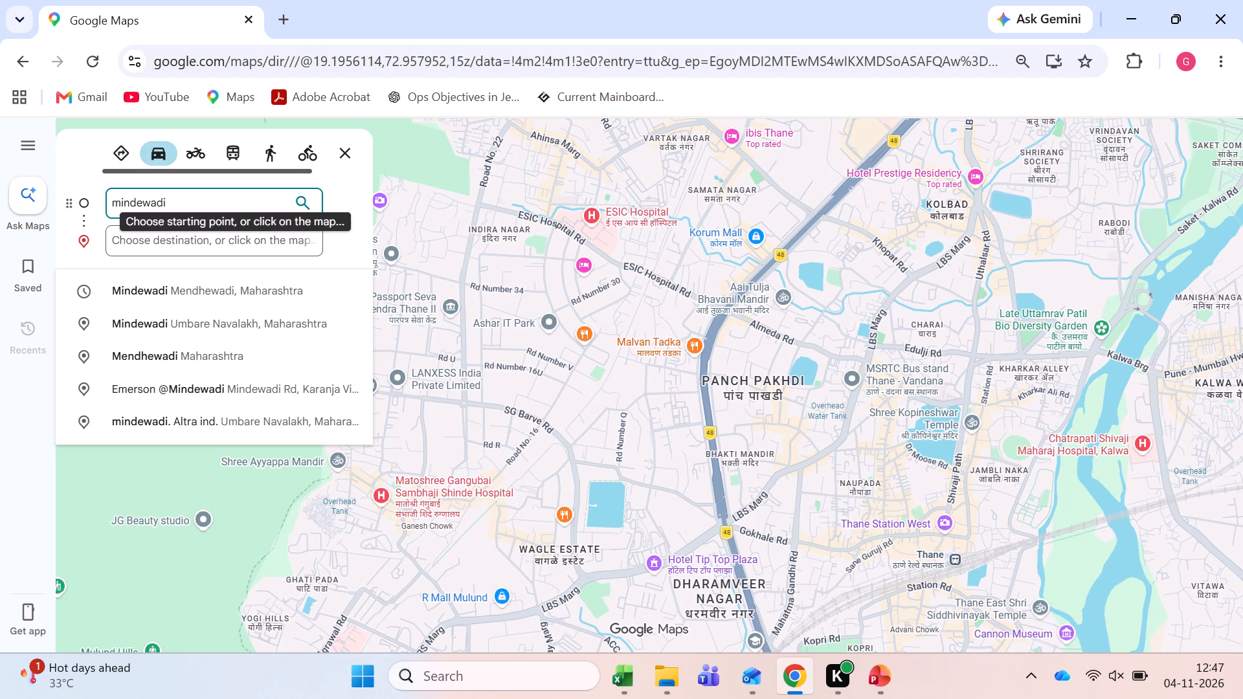
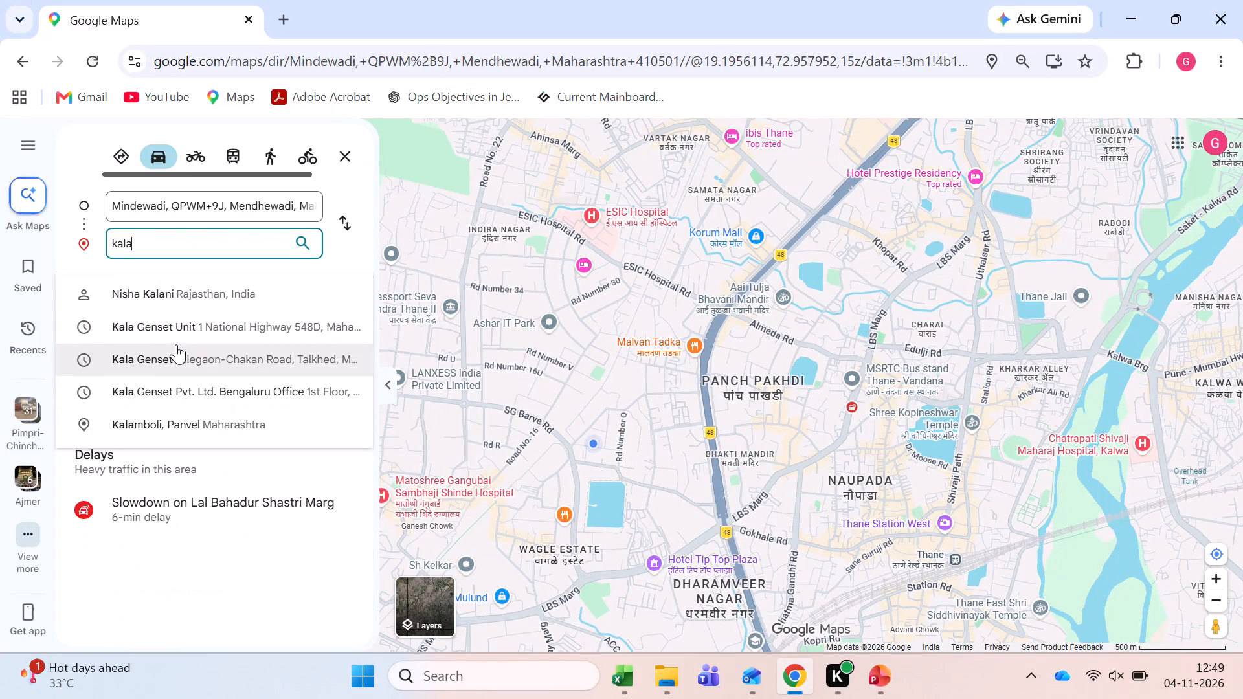
Set the destination of the directions to Kala Genset Unit 1 on National Highway 548D.
click(172, 330)
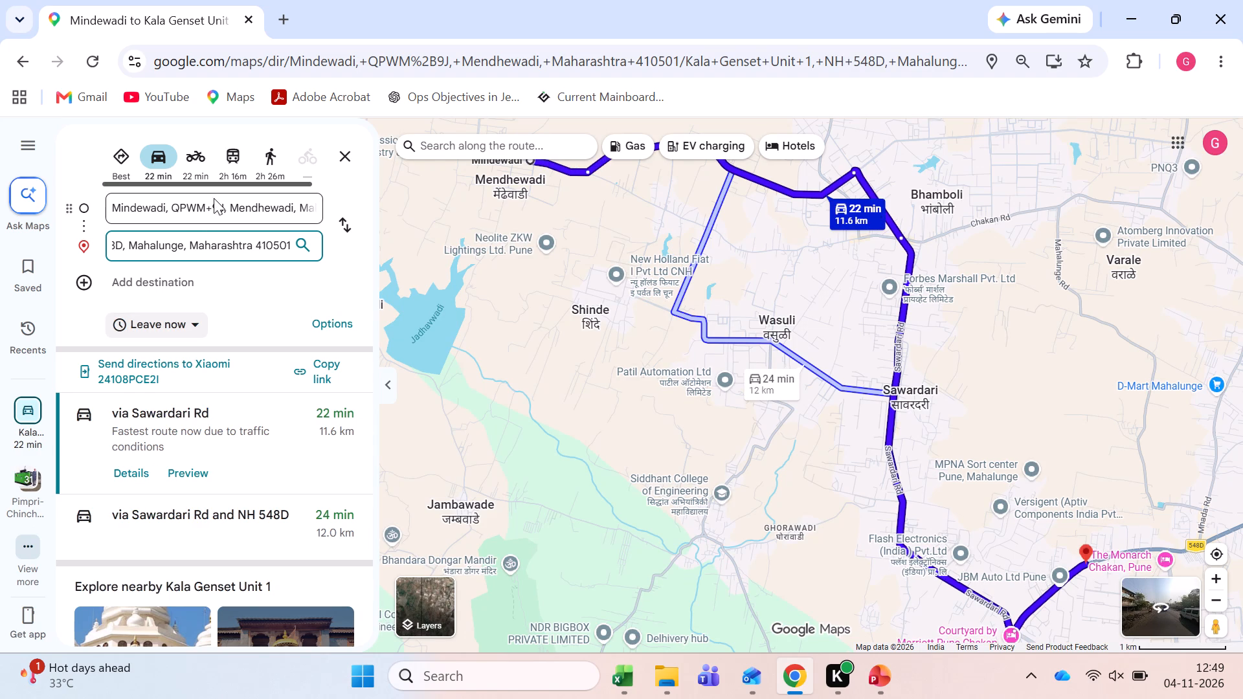
Search the web for "mindewadi kala genset" in a new tab and read through the overview of the Mindewadi facility.
click(285, 11)
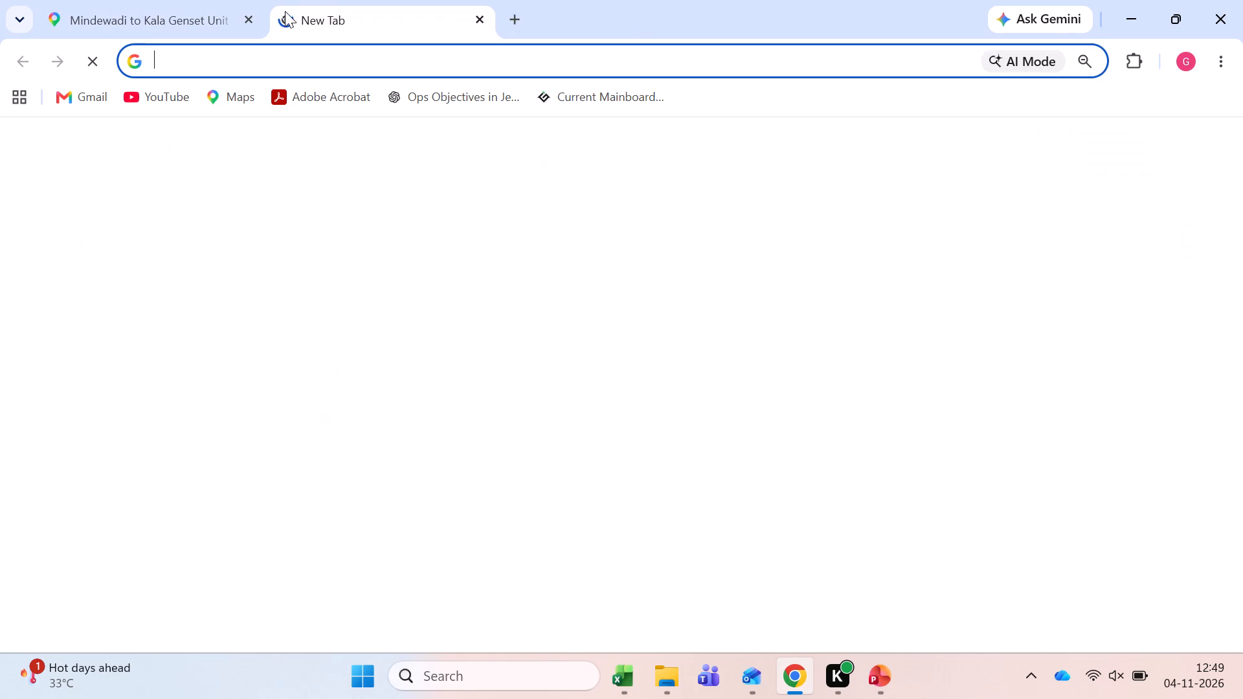
text(mindewadi kala genset)
key(Return)
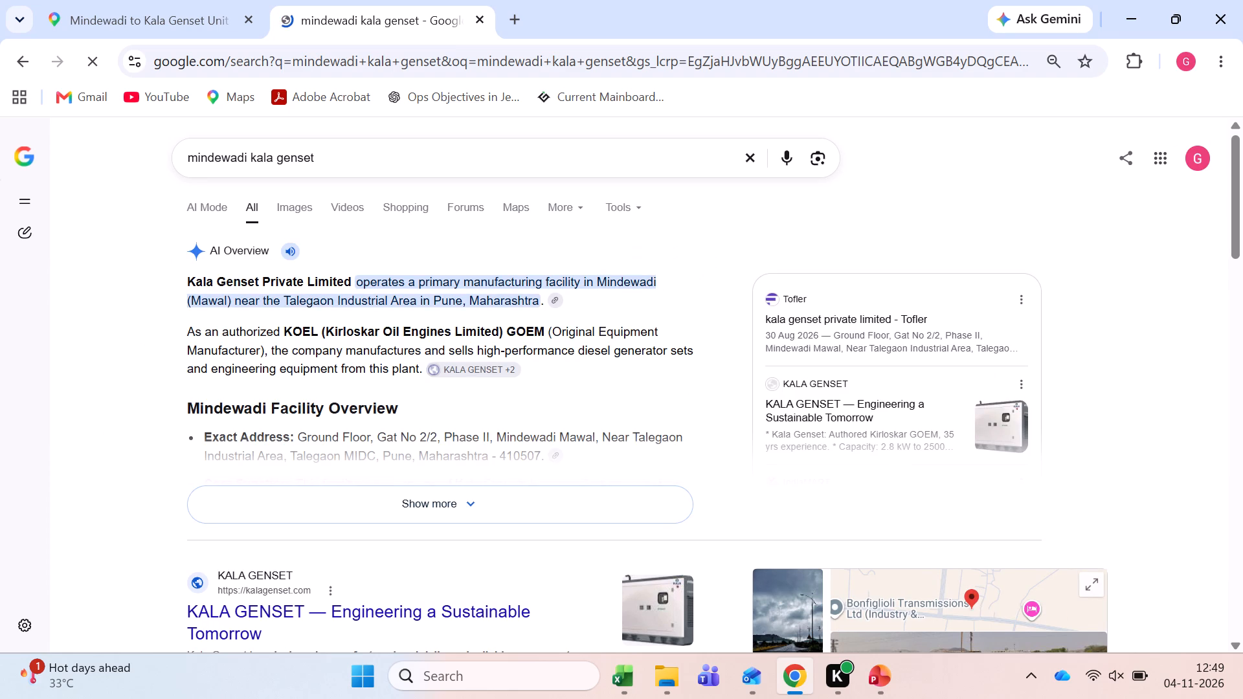
scroll(261, 300, down, 1)
click(386, 455)
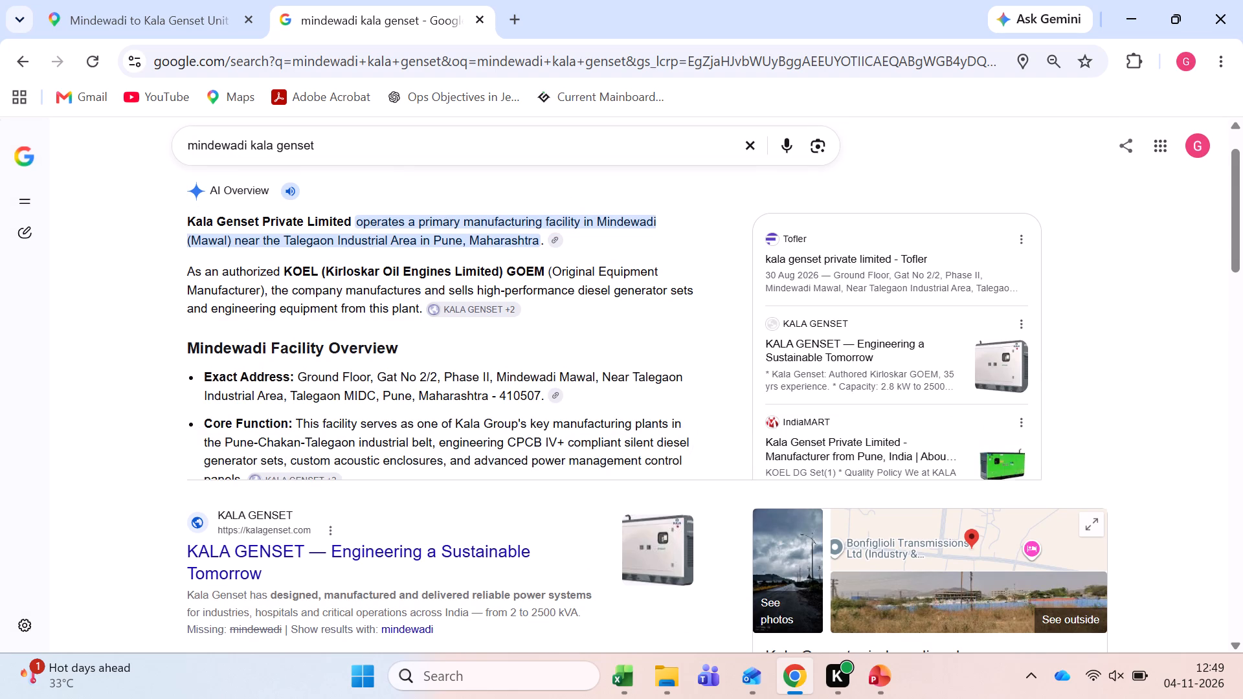
scroll(386, 455, down, 3)
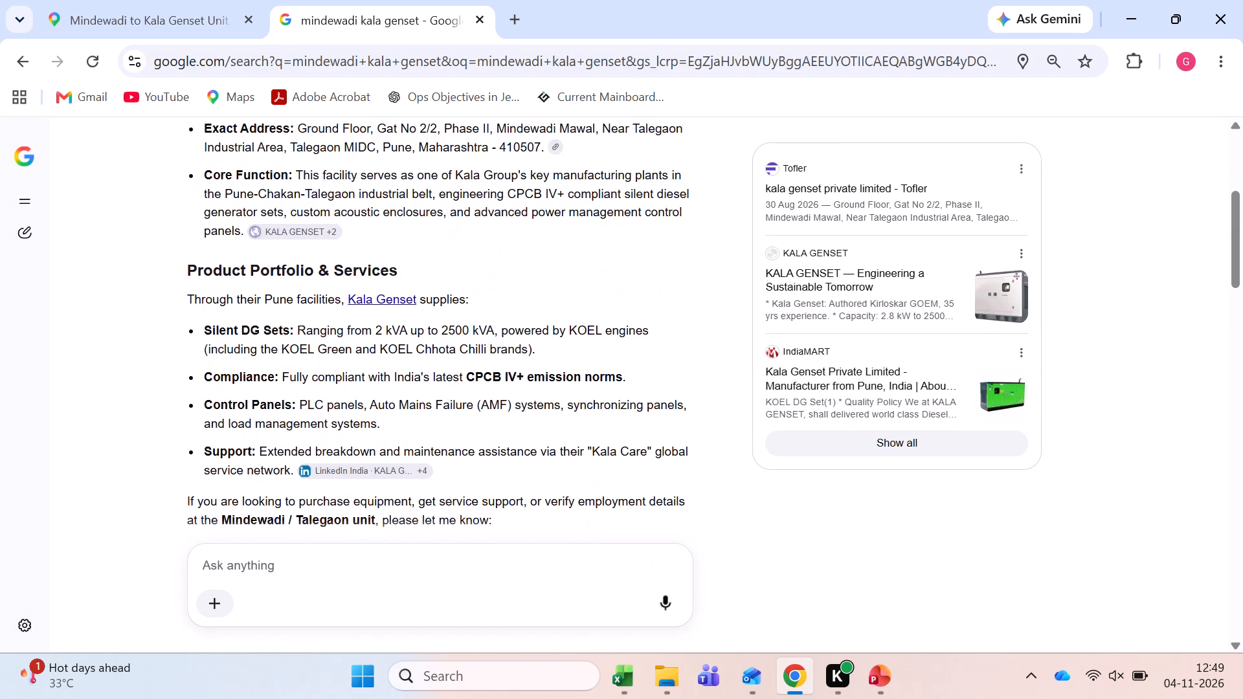
scroll(386, 455, down, 2)
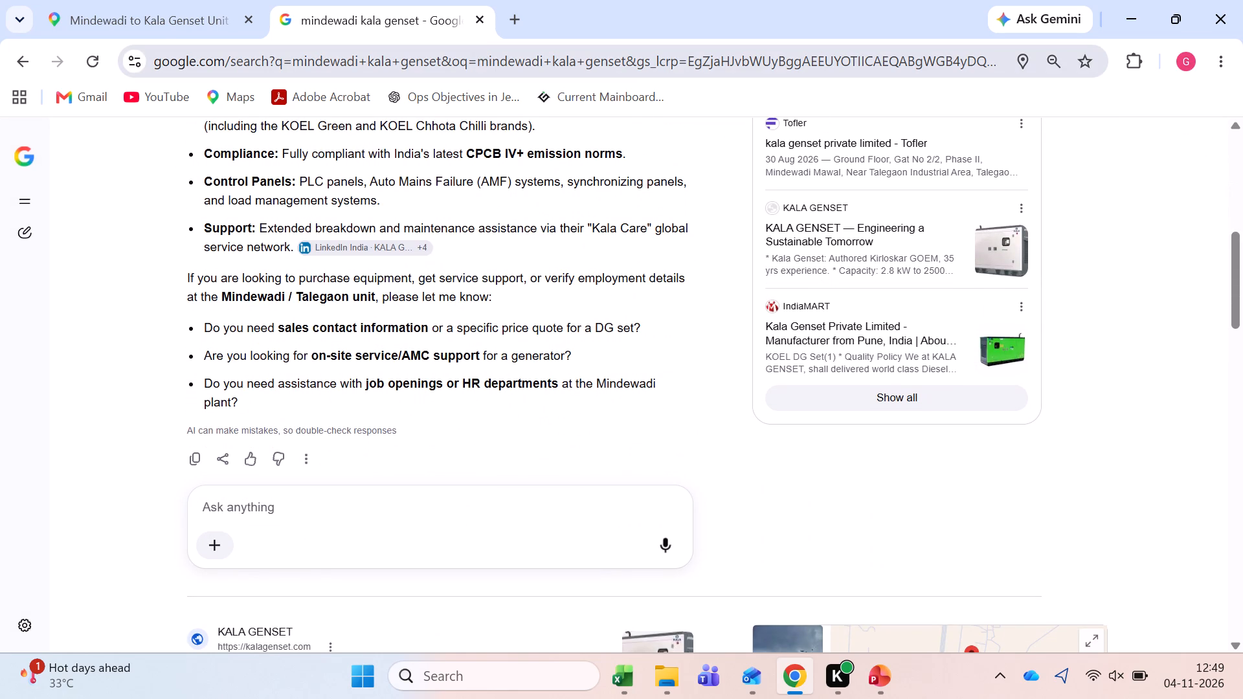
Search for "kala genset mindewadi address" and open the Kala Genset Mindewadi godown's location in Google Maps.
click(483, 52)
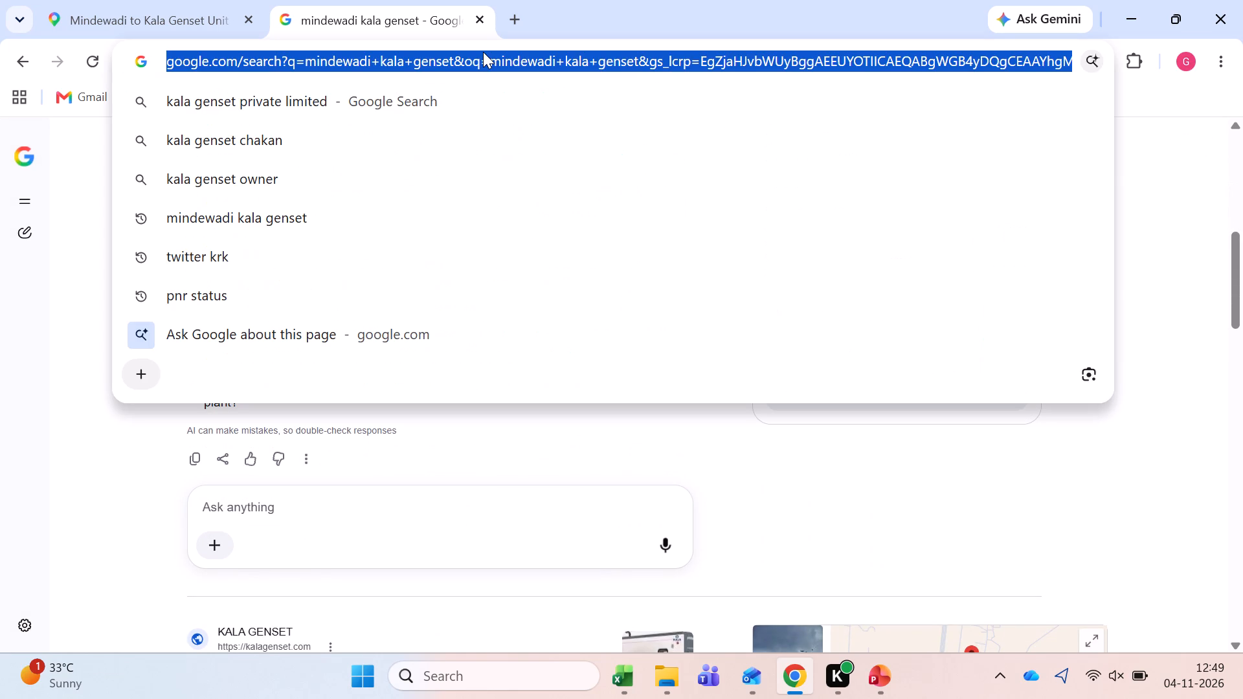
text(kala genset mi)
text(ndewadi)
key(space)
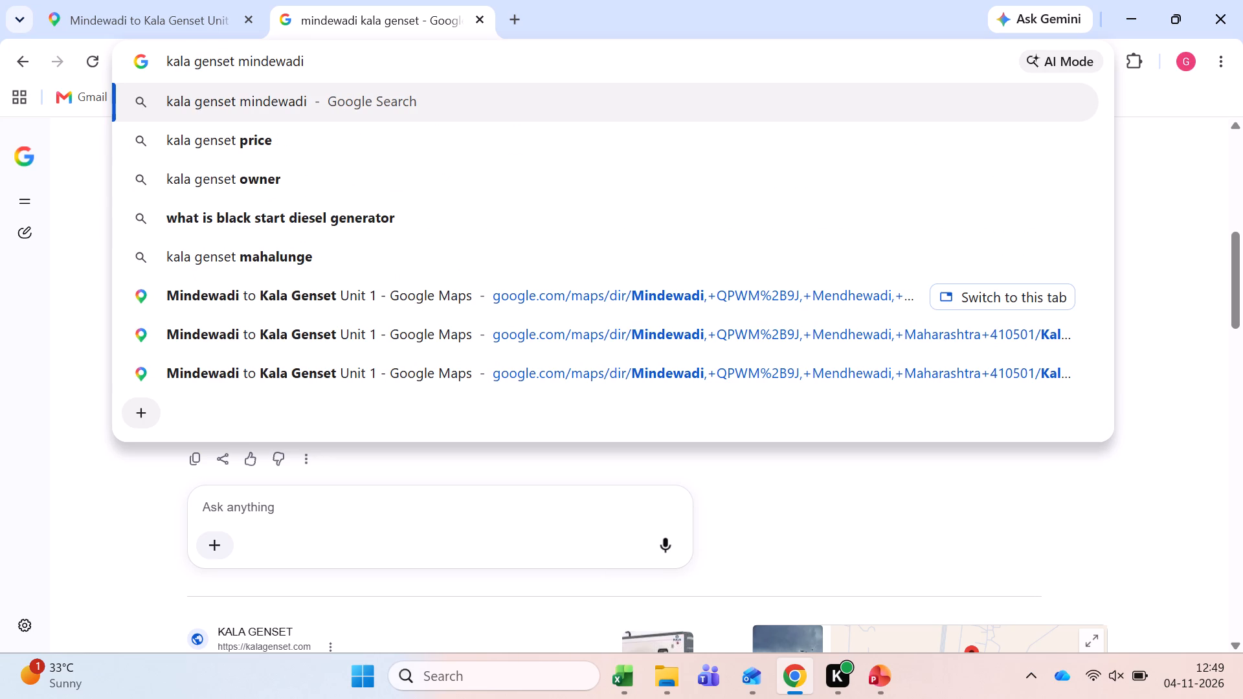
text(address)
key(Return)
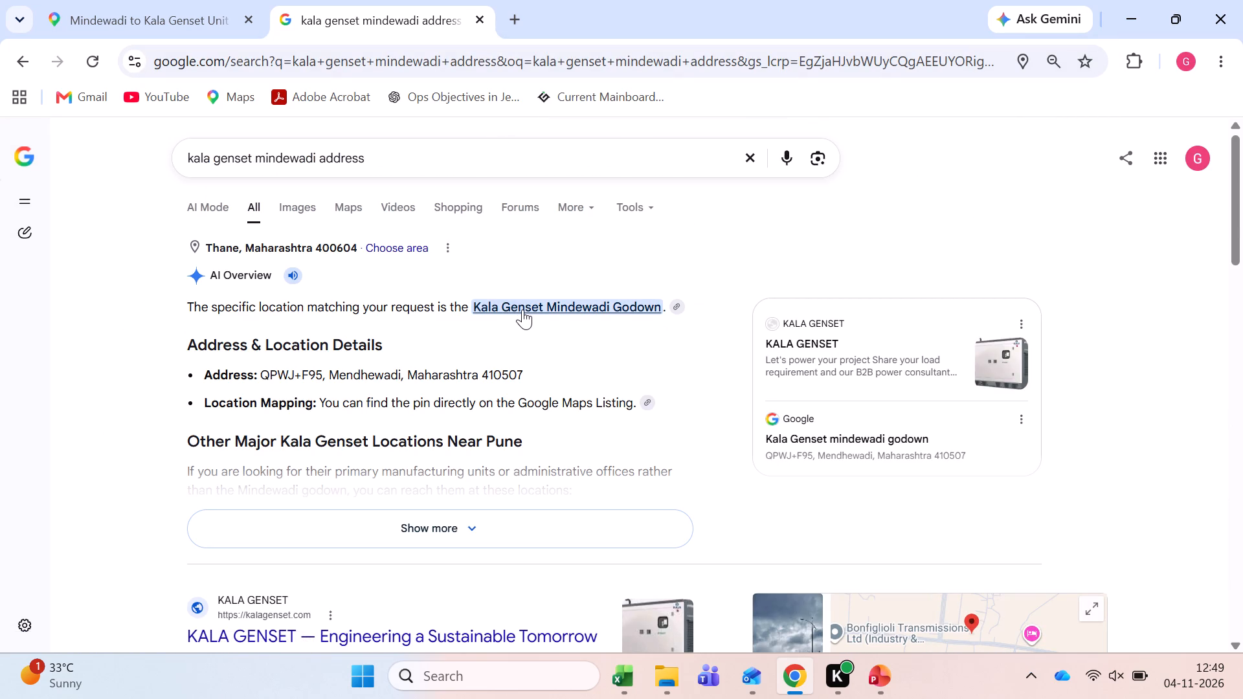
click(522, 309)
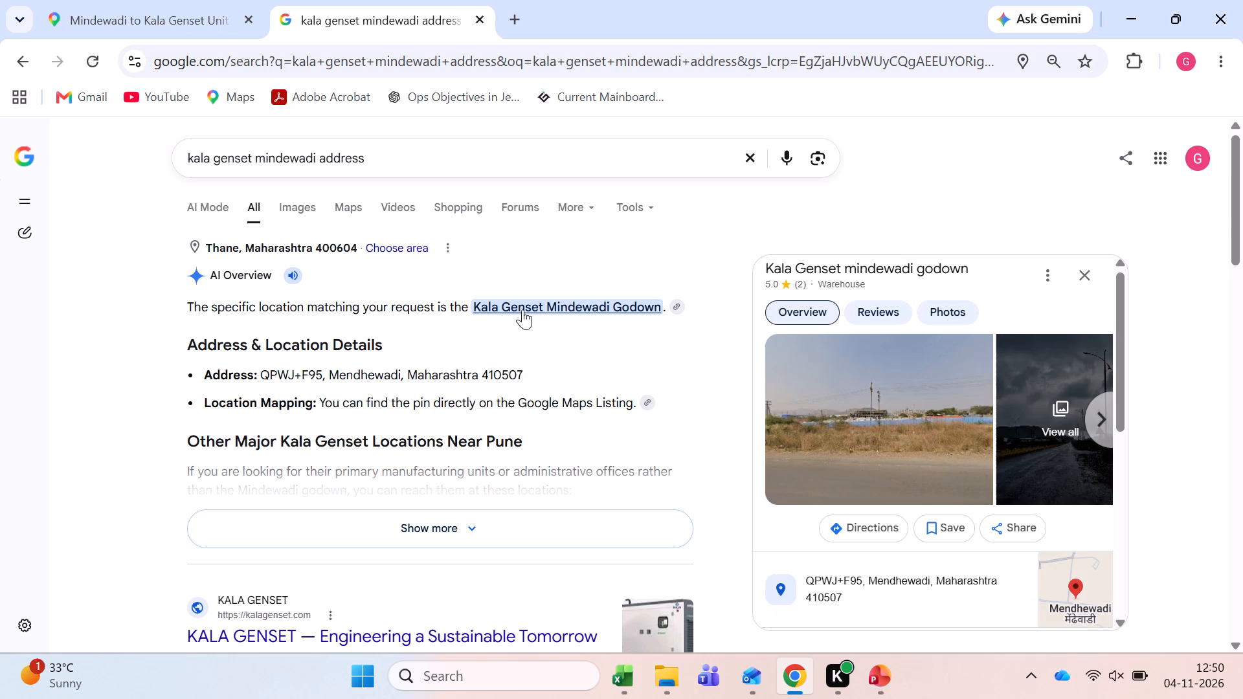
scroll(875, 489, down, 1)
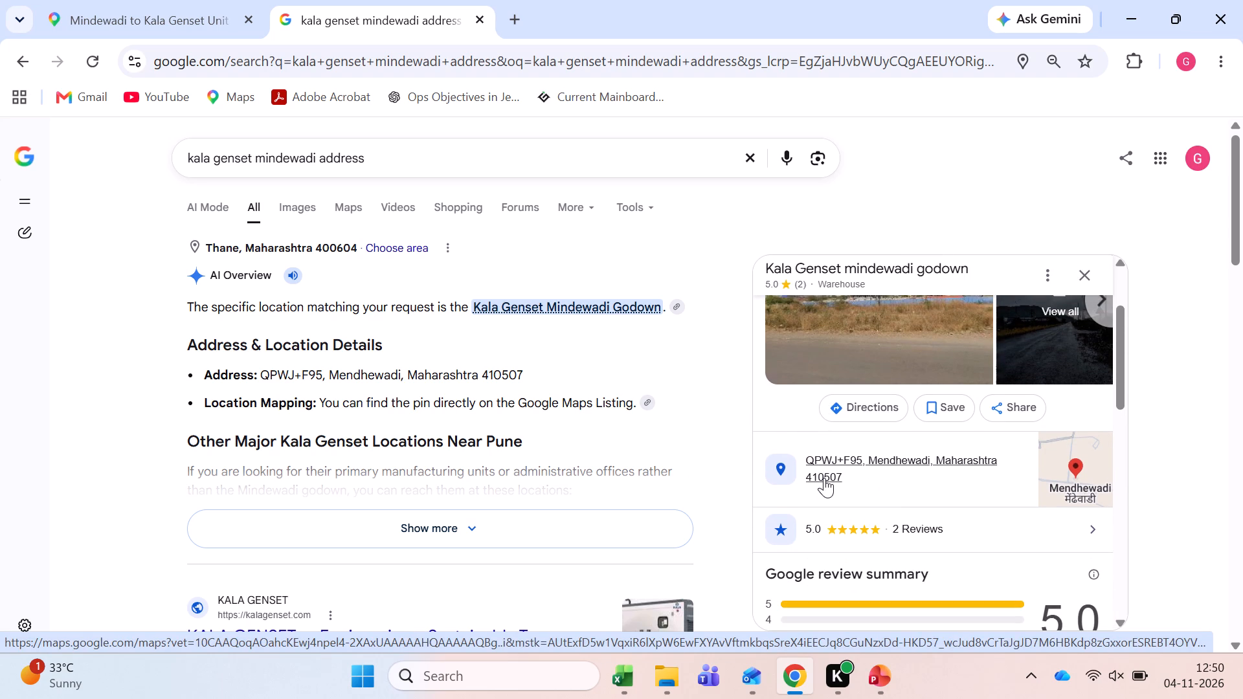
click(824, 476)
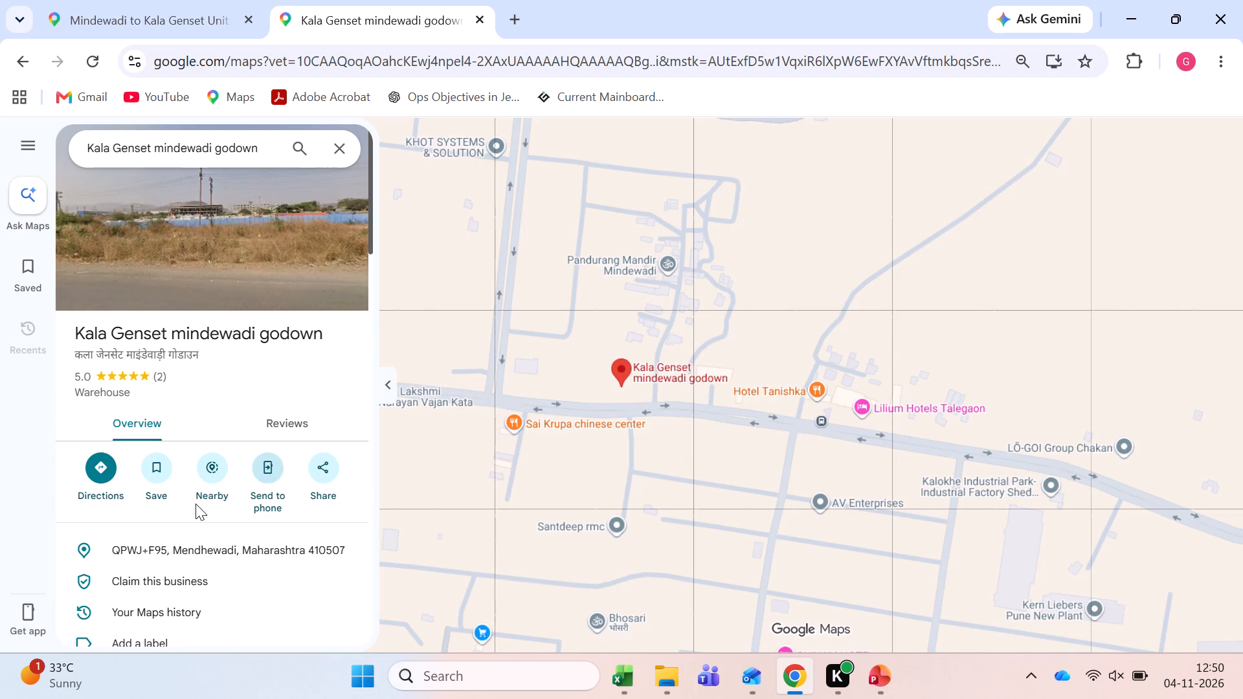
Get driving directions to the Kala Genset Mindewadi godown with Kala Genset Unit 1 as the starting point.
click(98, 466)
click(179, 198)
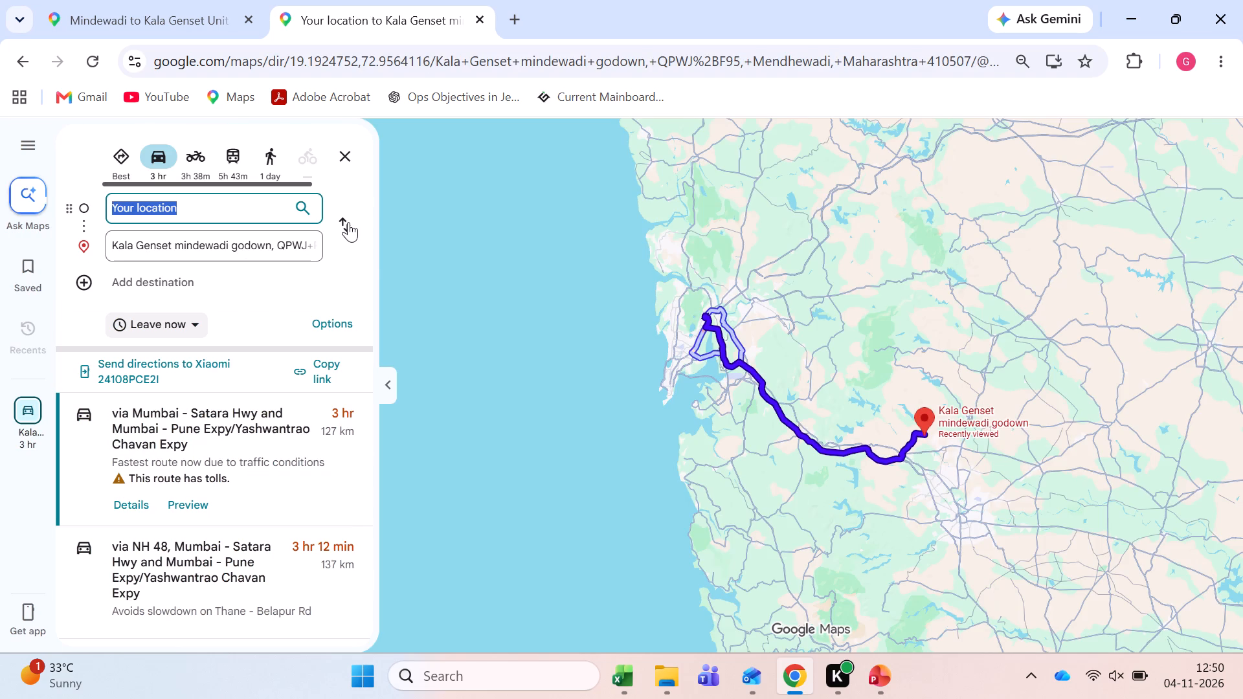
text(kala)
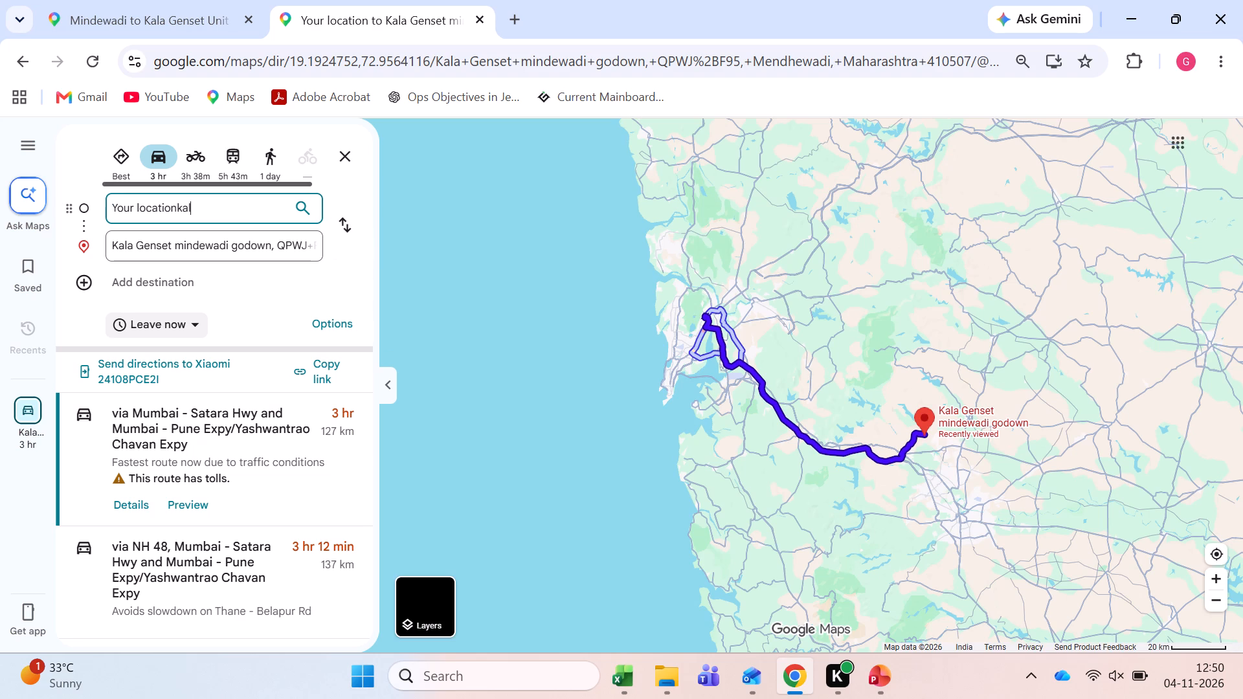
key(space)
triple_click(205, 202)
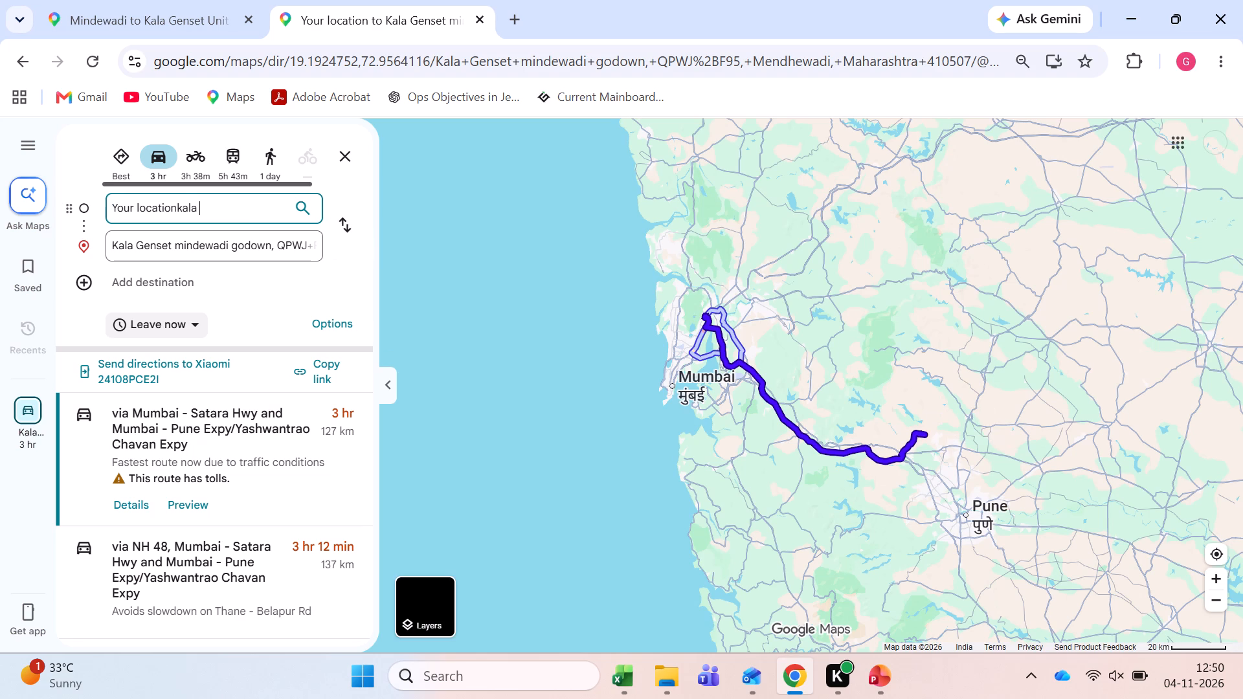
text(kala)
key(space)
text(genset)
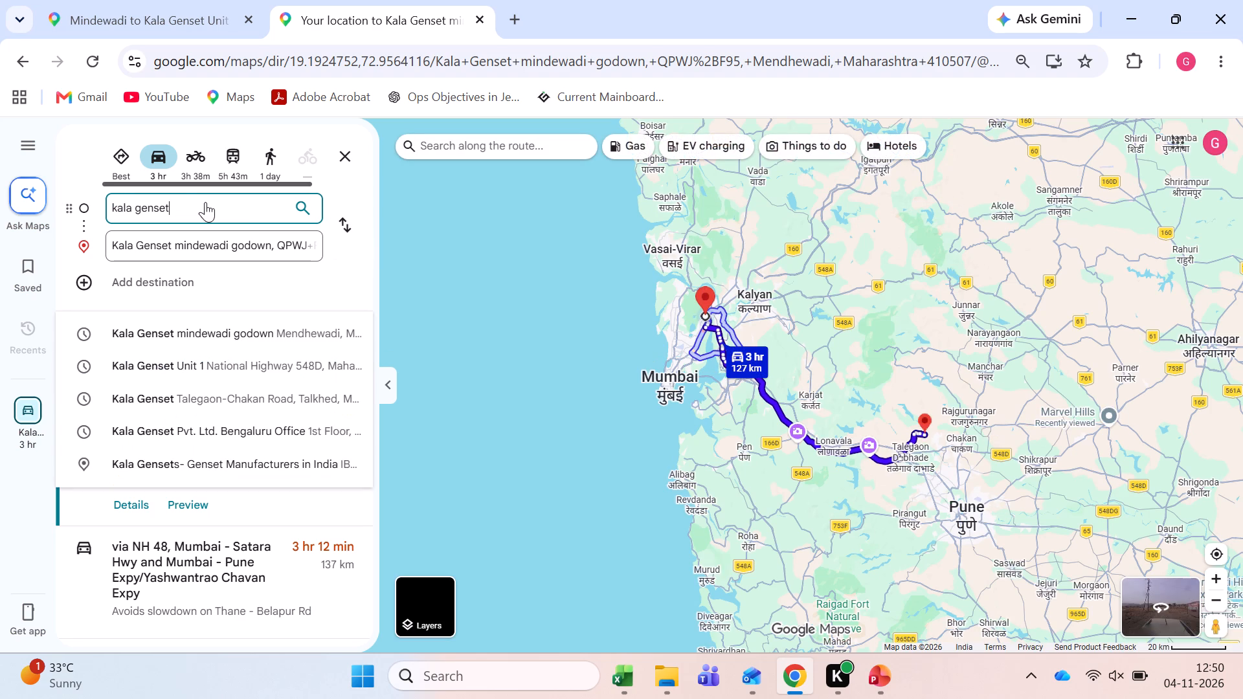
click(223, 375)
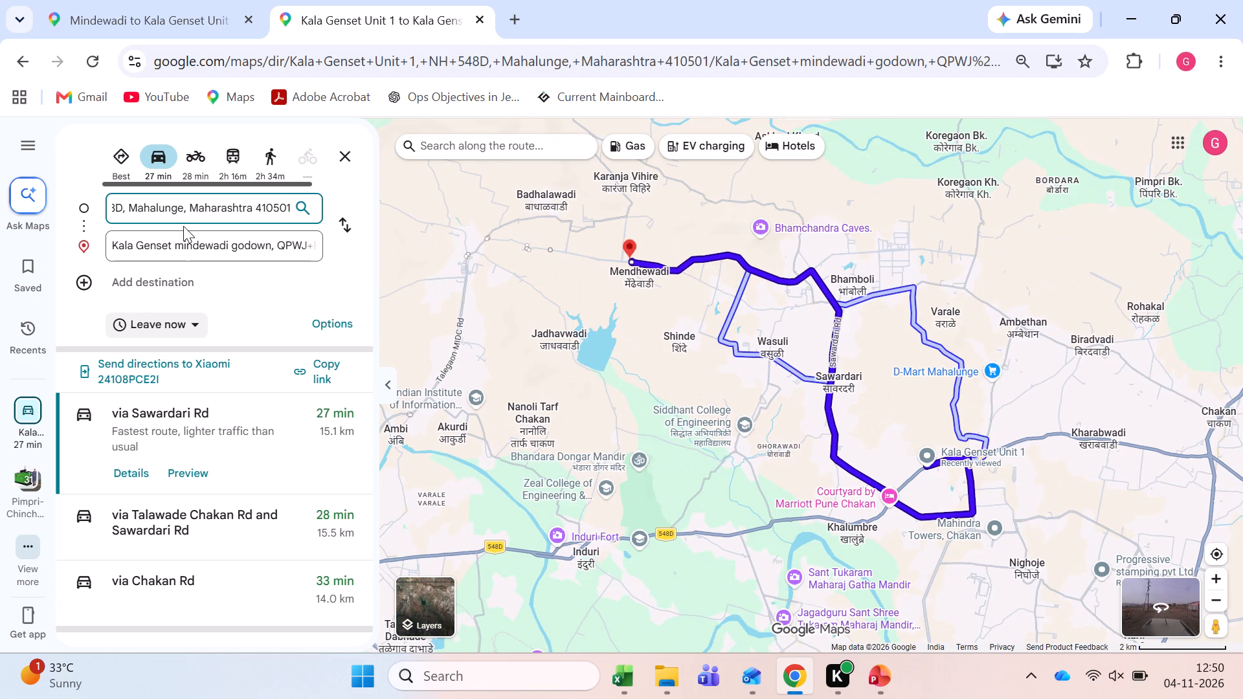
Check the beginning of the starting address in the directions to the Mindewadi godown.
key(ctrl+Left)
key(ctrl+Left)
key(ctrl+Left)
key(ctrl+Left)
key(ctrl+Left)
key(ctrl+Left)
key(ctrl+Left)
key(ctrl+Left)
key(ctrl+Left)
key(ctrl+Left)
key(ctrl+Left)
key(ctrl+Left)
key(ctrl+Left)
key(ctrl+Left)
key(ctrl+Left)
key(ctrl+Left)
key(ctrl+Left)
key(ctrl+Left)
key(ctrl+Left)
key(ctrl+Left)
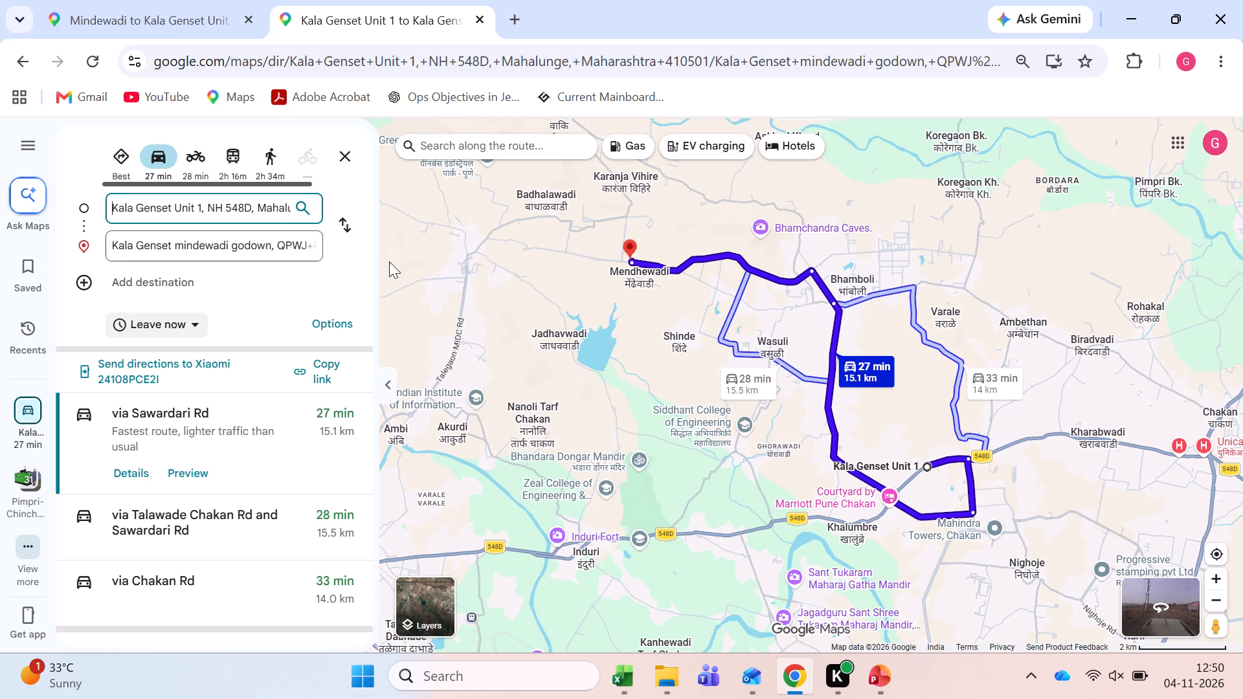
key(alt+Tab)
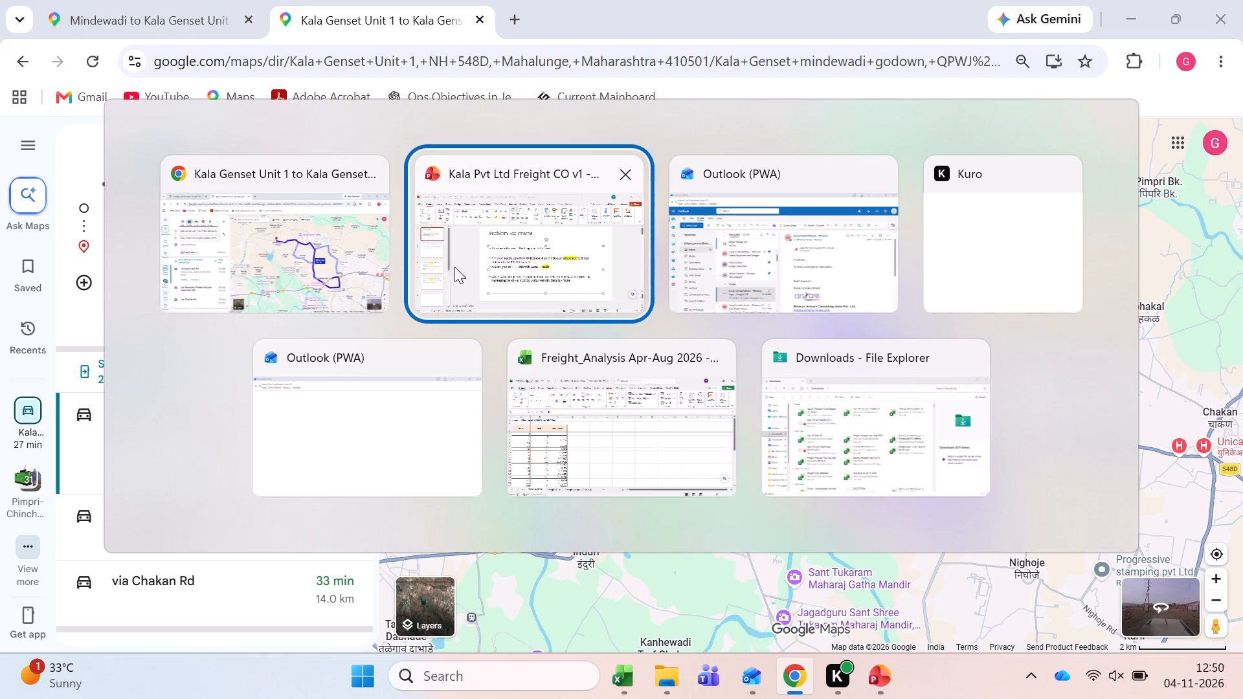
click(335, 254)
Search the web for "kala genset unit 4 address" in a new tab.
click(515, 14)
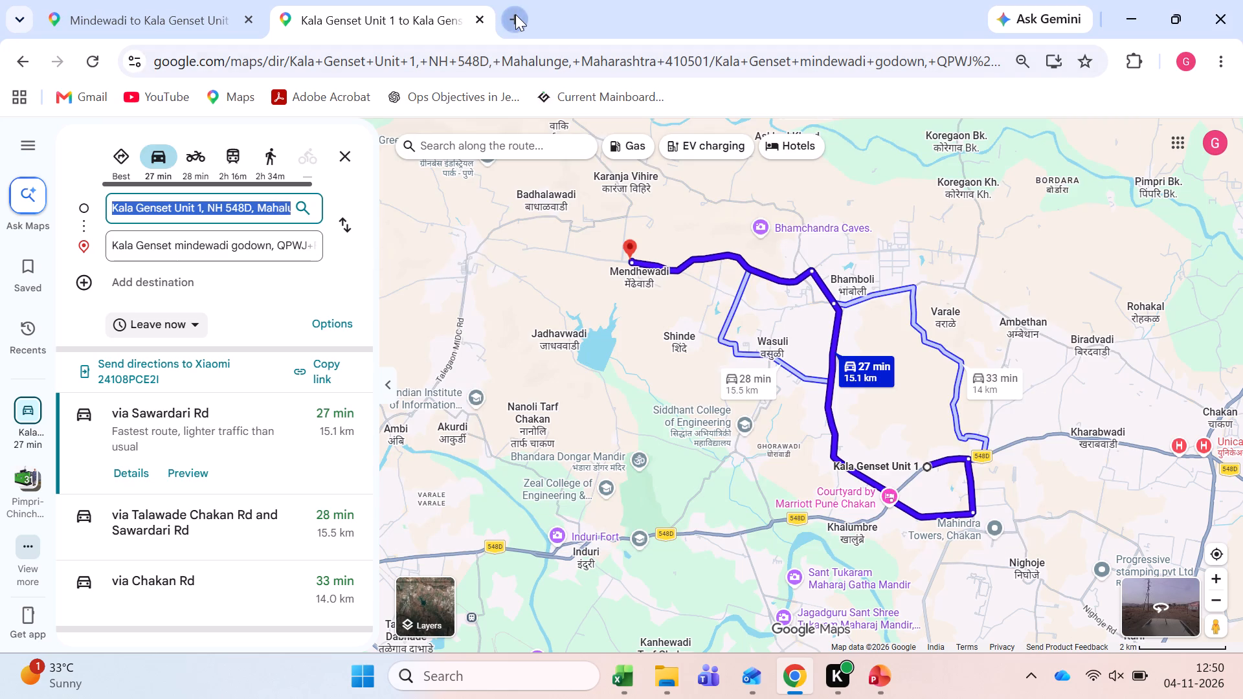
text(kala genet)
key(space)
key(BackSpace)
key(BackSpace)
key(BackSpace)
text(set unit 4 address)
key(Return)
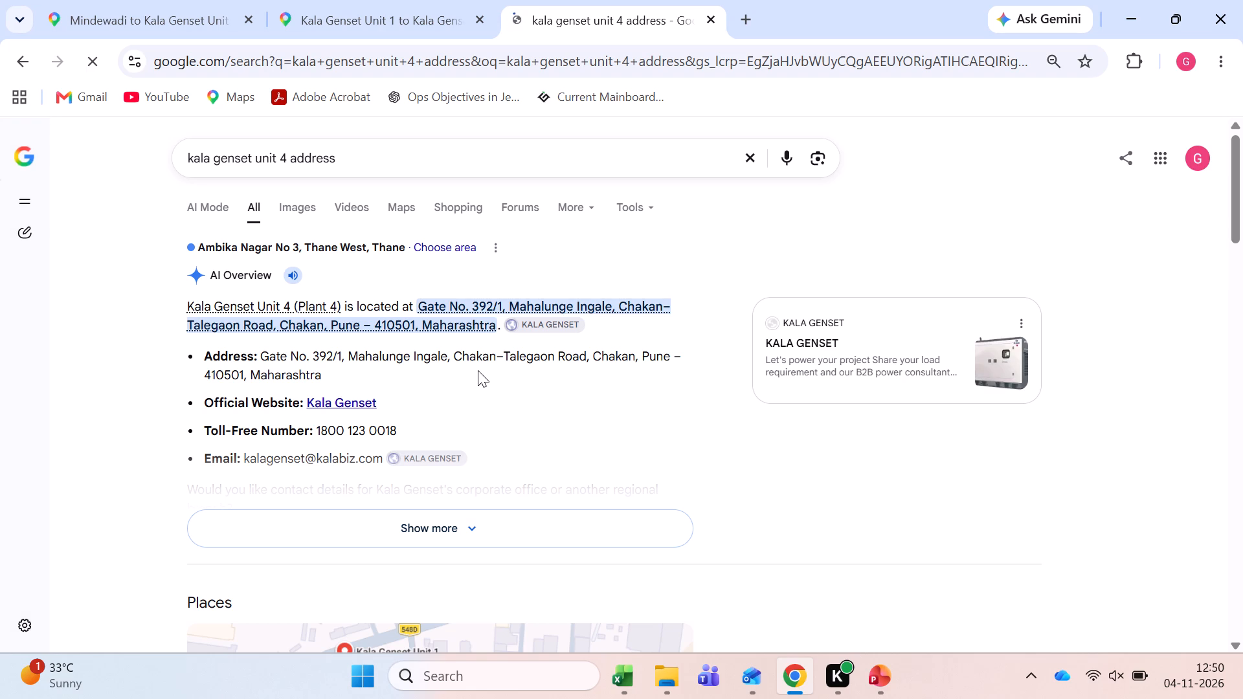
Switch to PowerPoint and replace the "(distance)" placeholder on the Problem Statement slide with "within the distance of 15 KM".
key(alt+Tab)
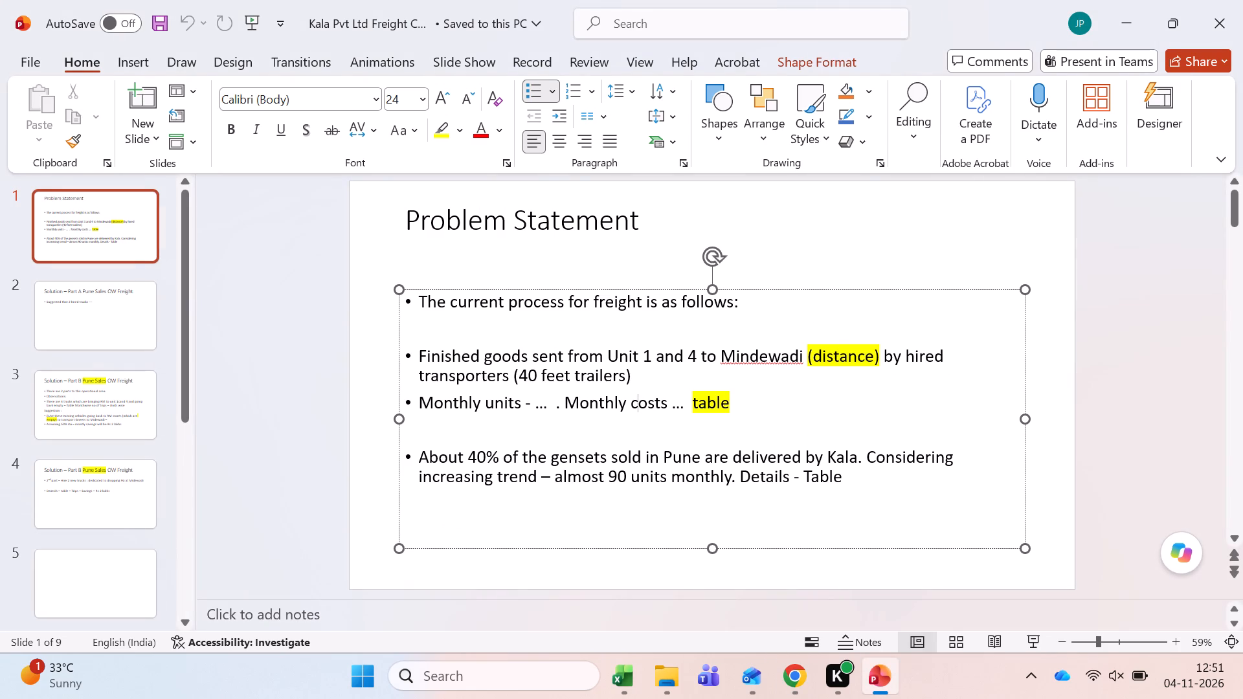
click(869, 359)
key(Right)
key(Right)
key(ctrl+shift+Left)
key(ctrl+shift+Left)
key(ctrl+shift+Left)
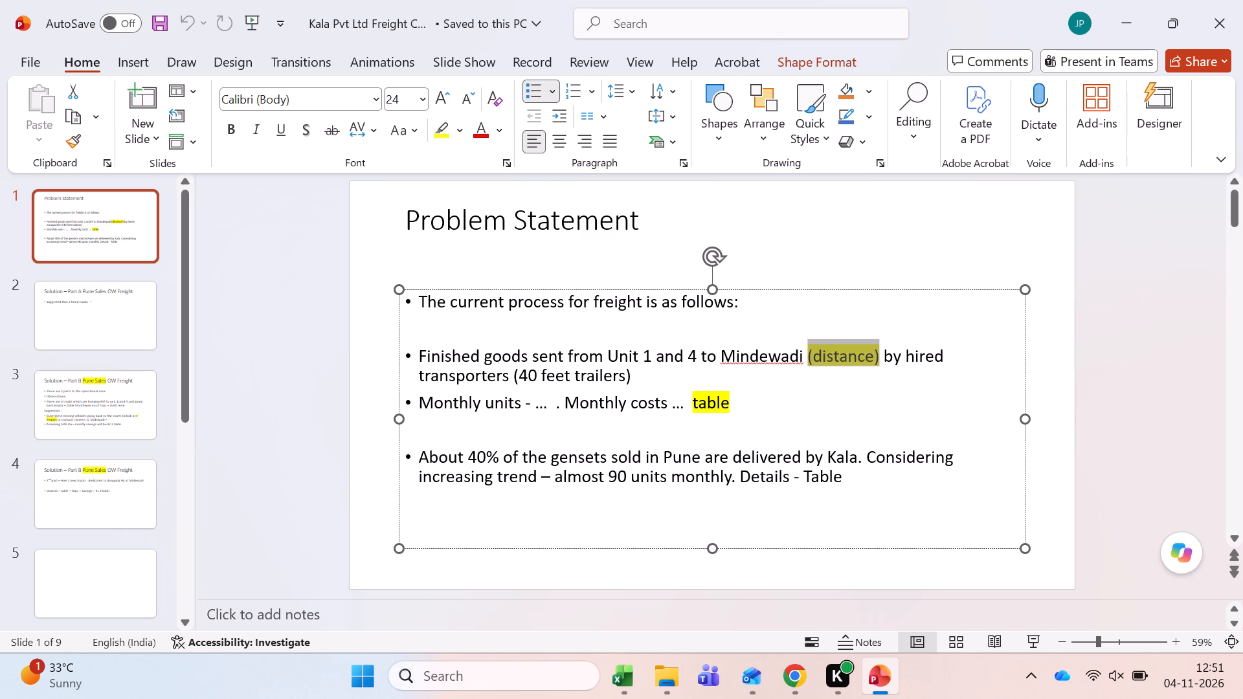
text(wi)
text(th)
text(in the distance of 15 KM)
Remove the yellow highlight from "within the distance of 15 KM" in the finished goods bullet.
key(ctrl+shift+Left)
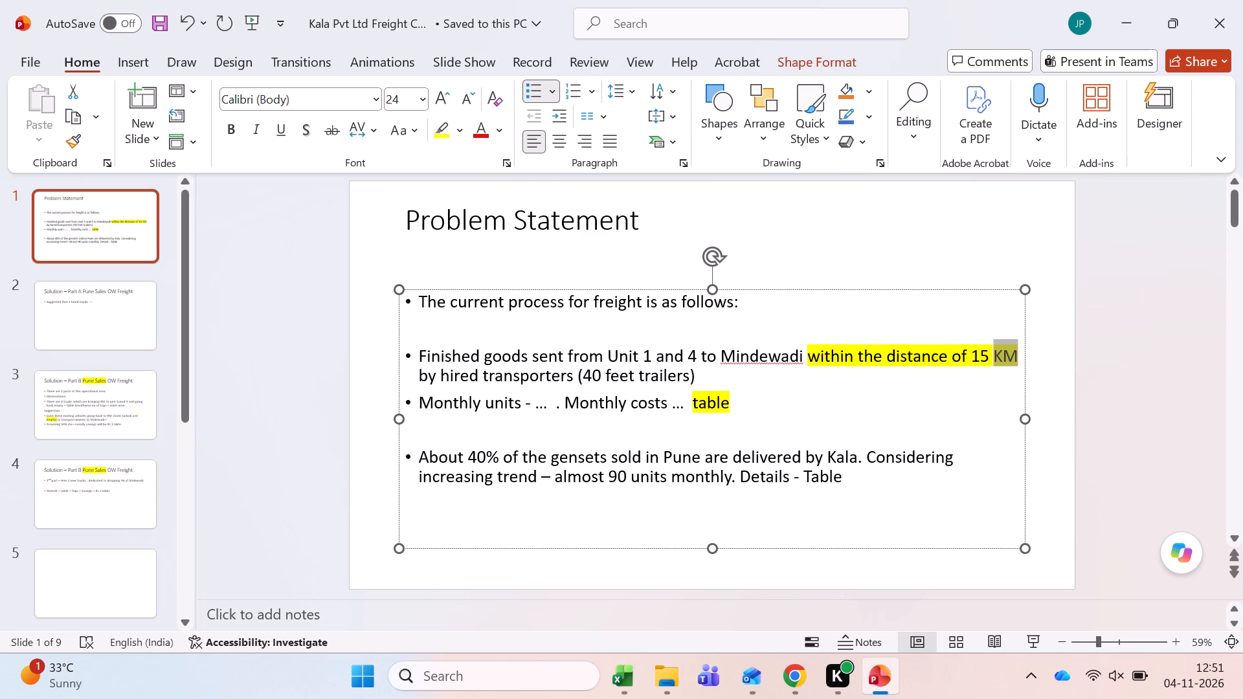
key(ctrl+shift+Left)
key(ctrl+shift+Left)
key(ctrl+shift+Left)
key(ctrl+shift+Left)
key(ctrl+shift+Left)
key(ctrl+shift+Left)
key(ctrl+shift+Right)
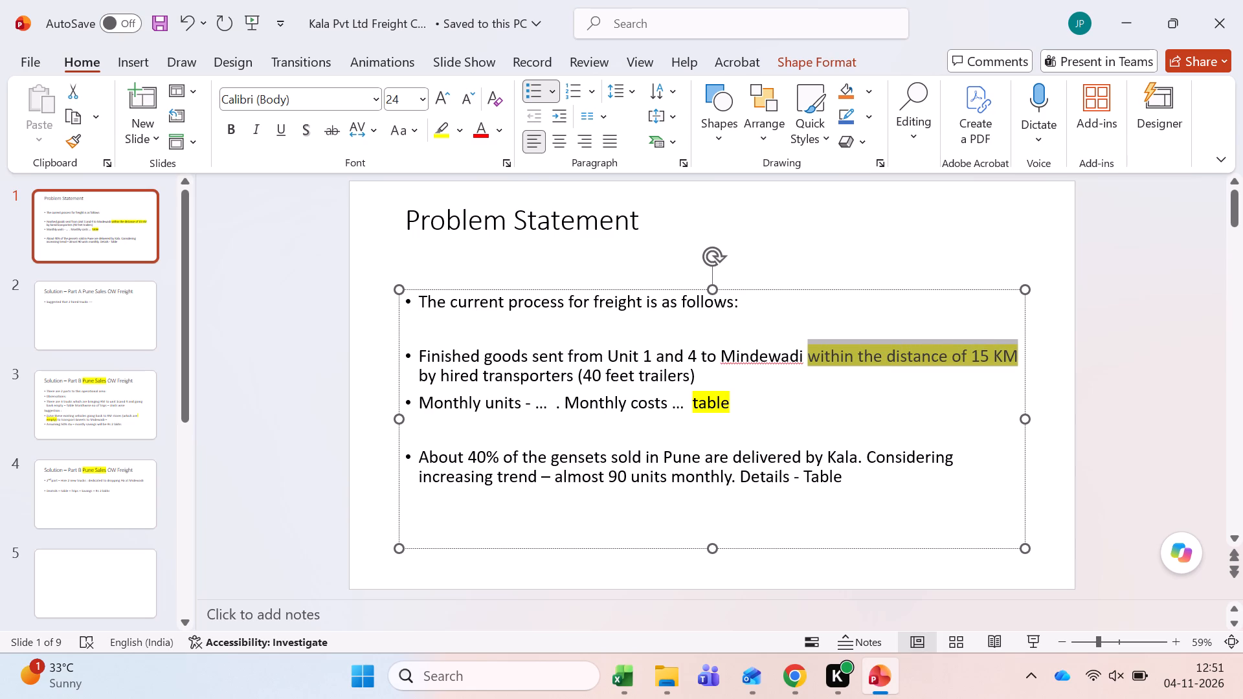
click(463, 129)
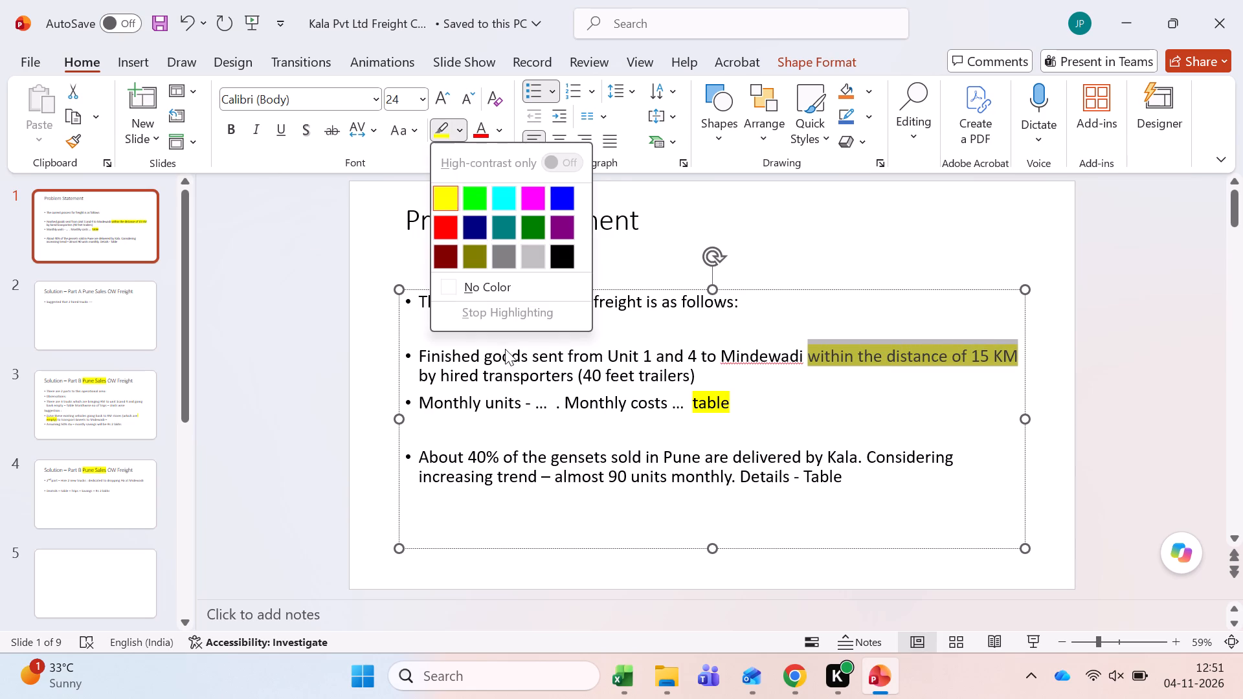
click(482, 291)
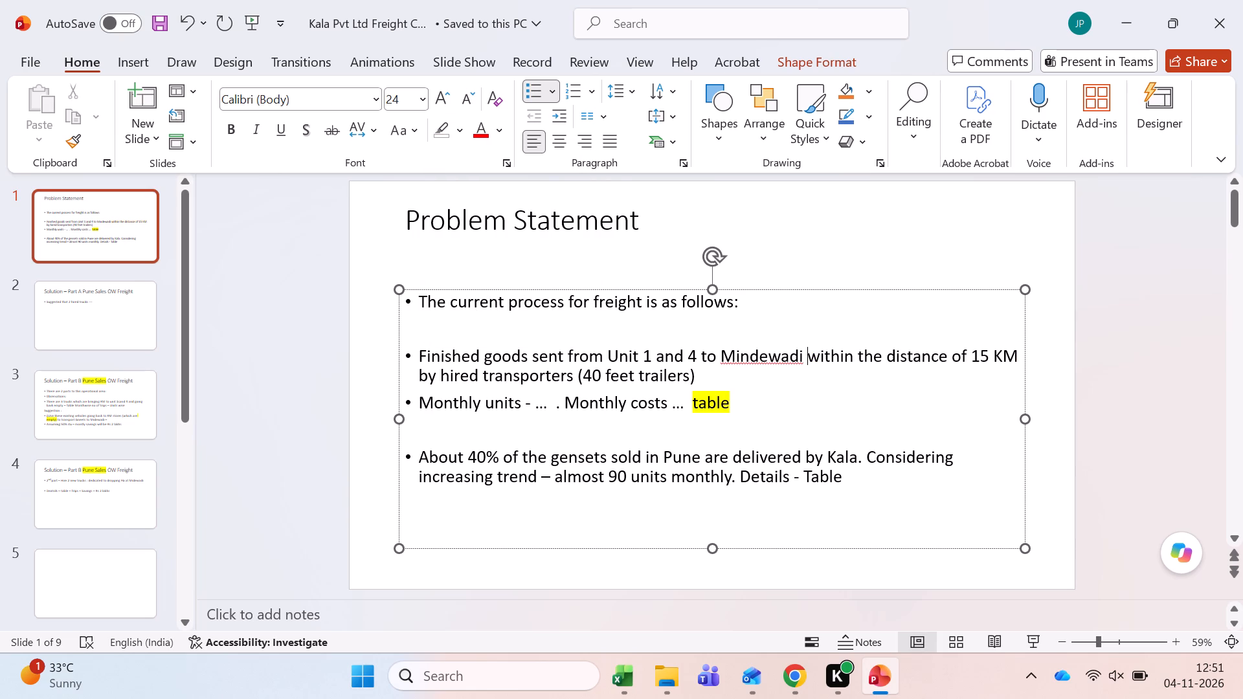
click(524, 383)
Delete the trailing space after "table" in the monthly units and costs bullet.
click(759, 406)
key(BackSpace)
Save the freight presentation.
key(alt+Tab)
key(alt+Tab)
key(ctrl+s)
Switch back to Chrome and review the search results for the Kala Genset Unit 4 address.
click(790, 679)
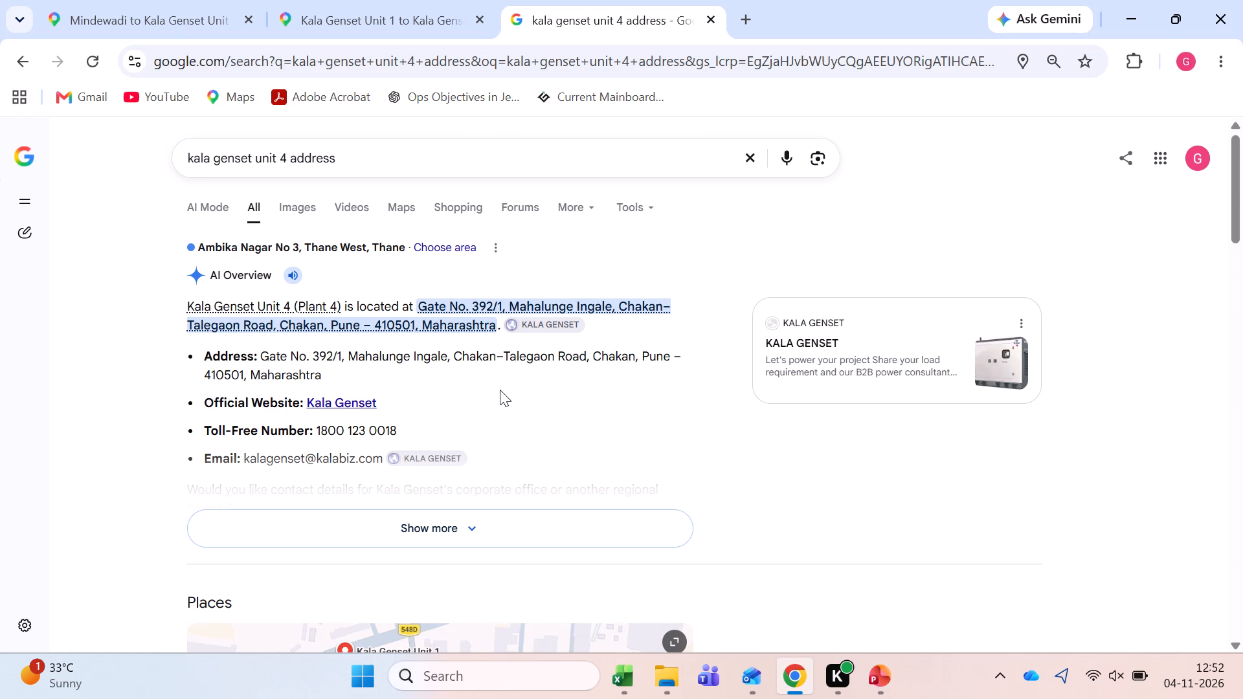
triple_click(500, 390)
click(500, 390)
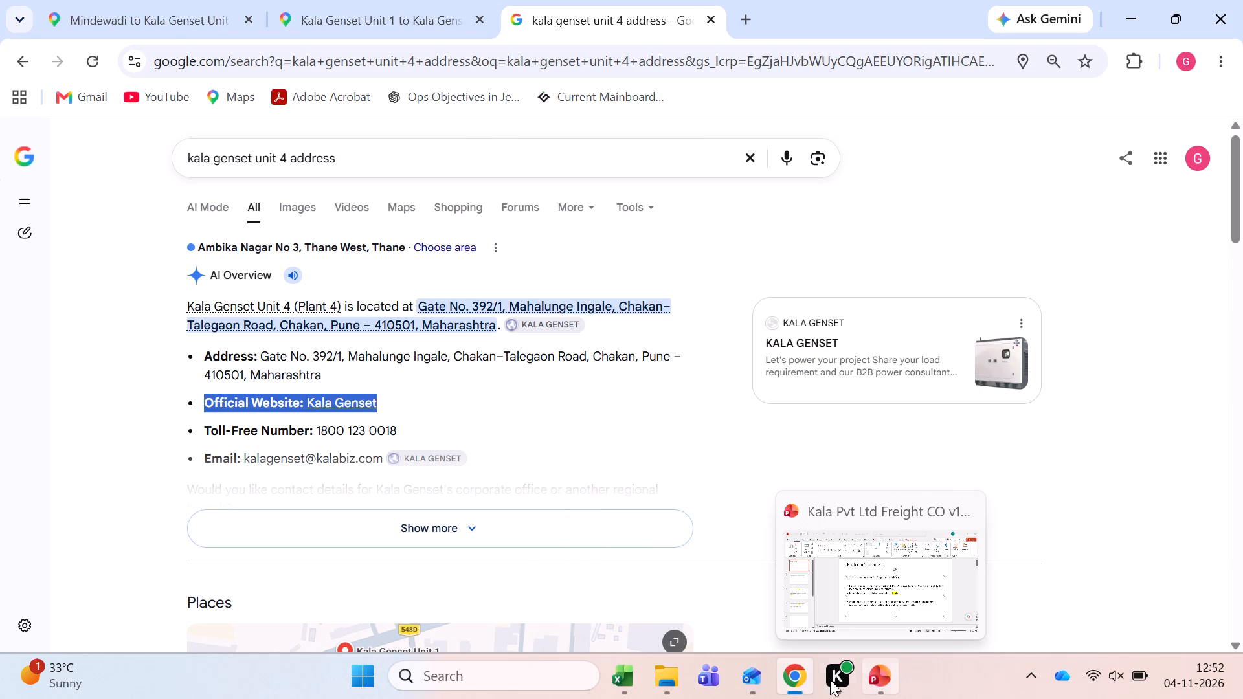
click(787, 676)
click(787, 676)
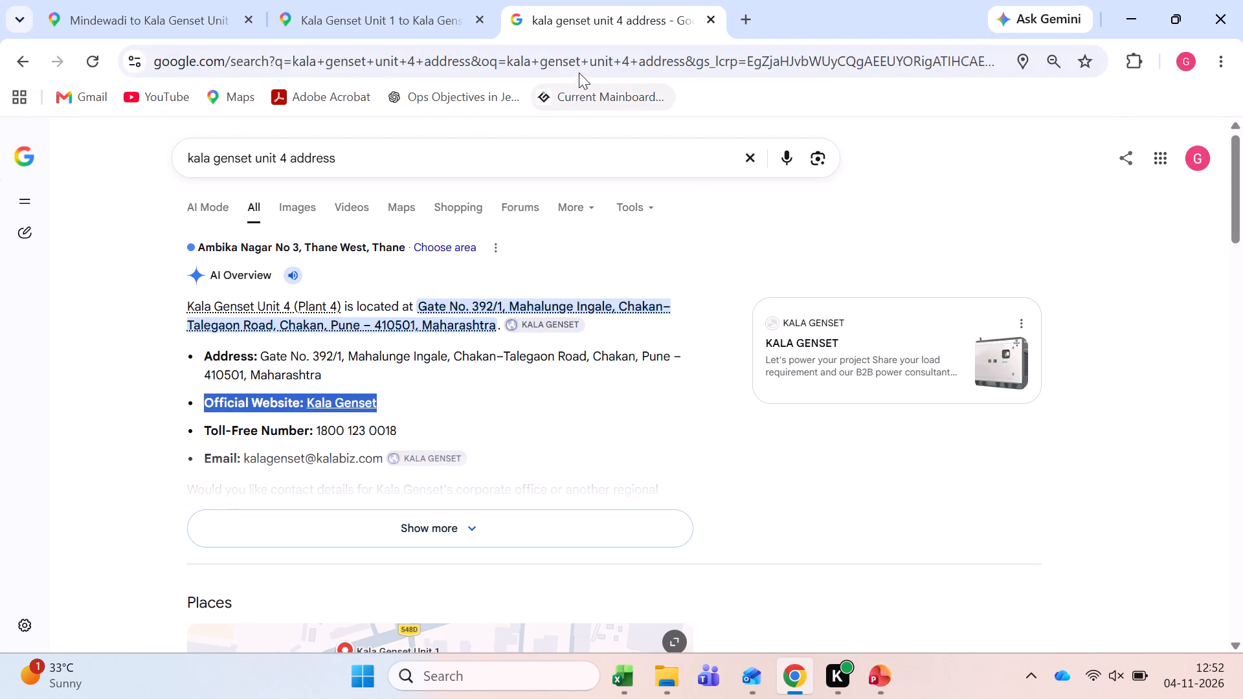
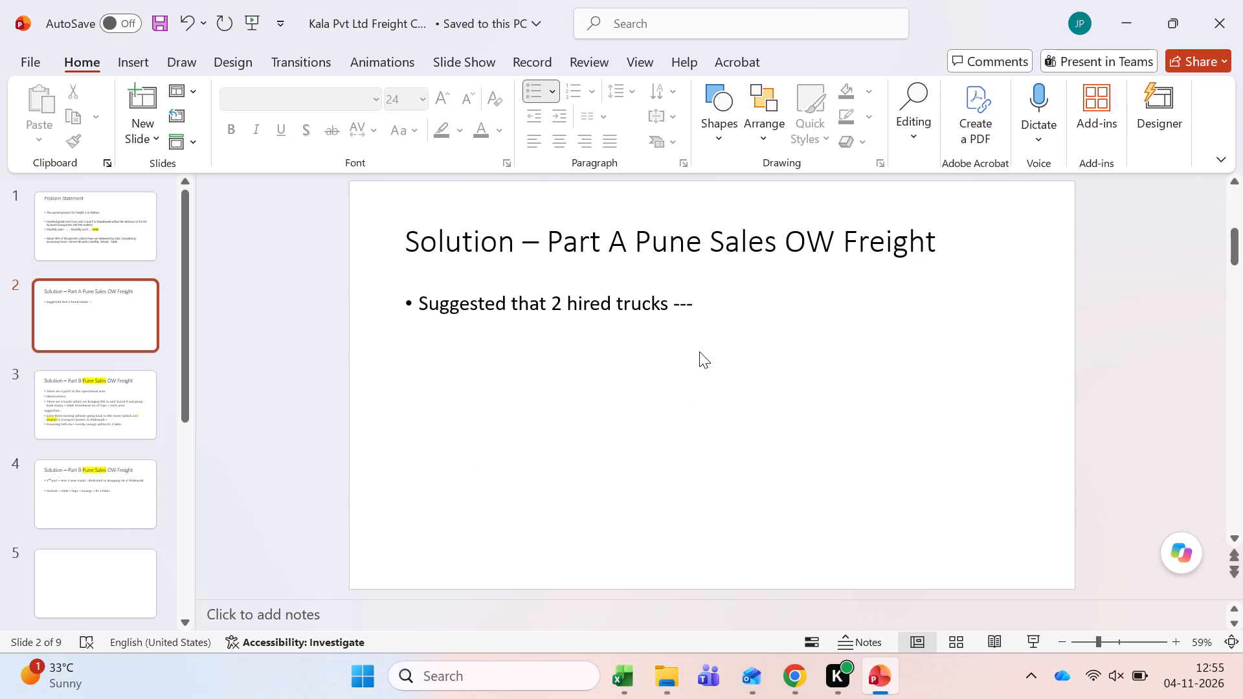
Return to the Problem Statement slide of the freight presentation.
click(711, 307)
scroll(711, 307, up, 1)
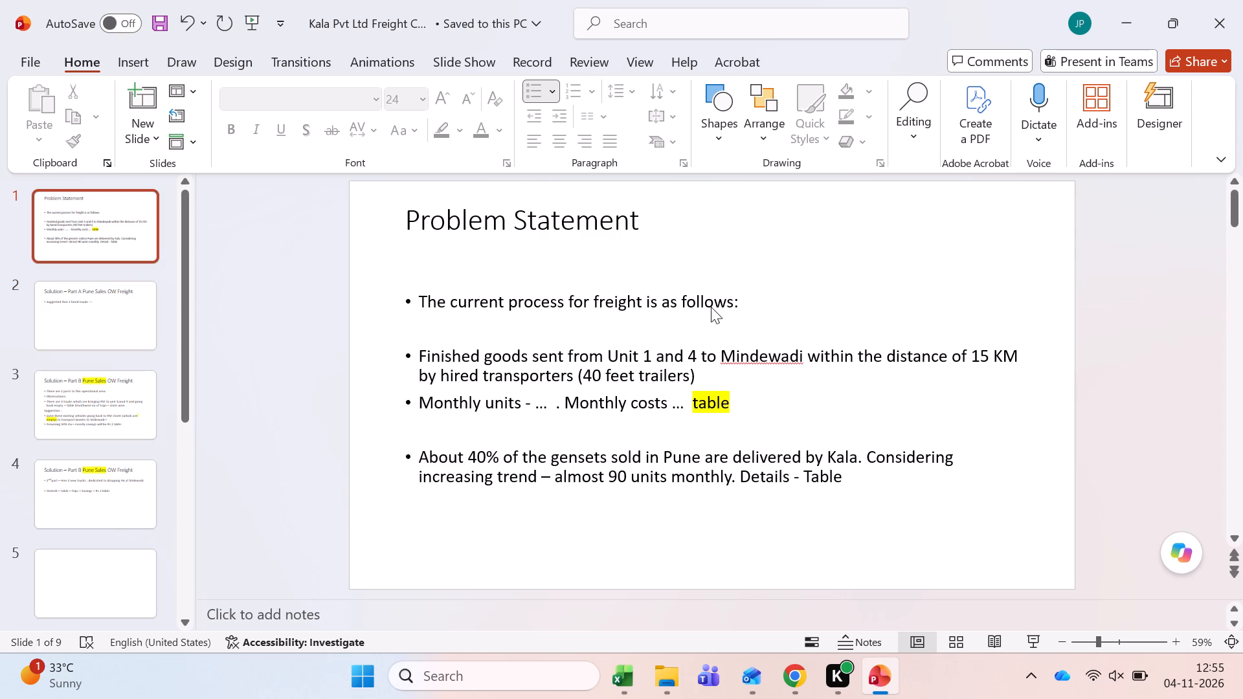
Close both open Outlook windows.
click(756, 672)
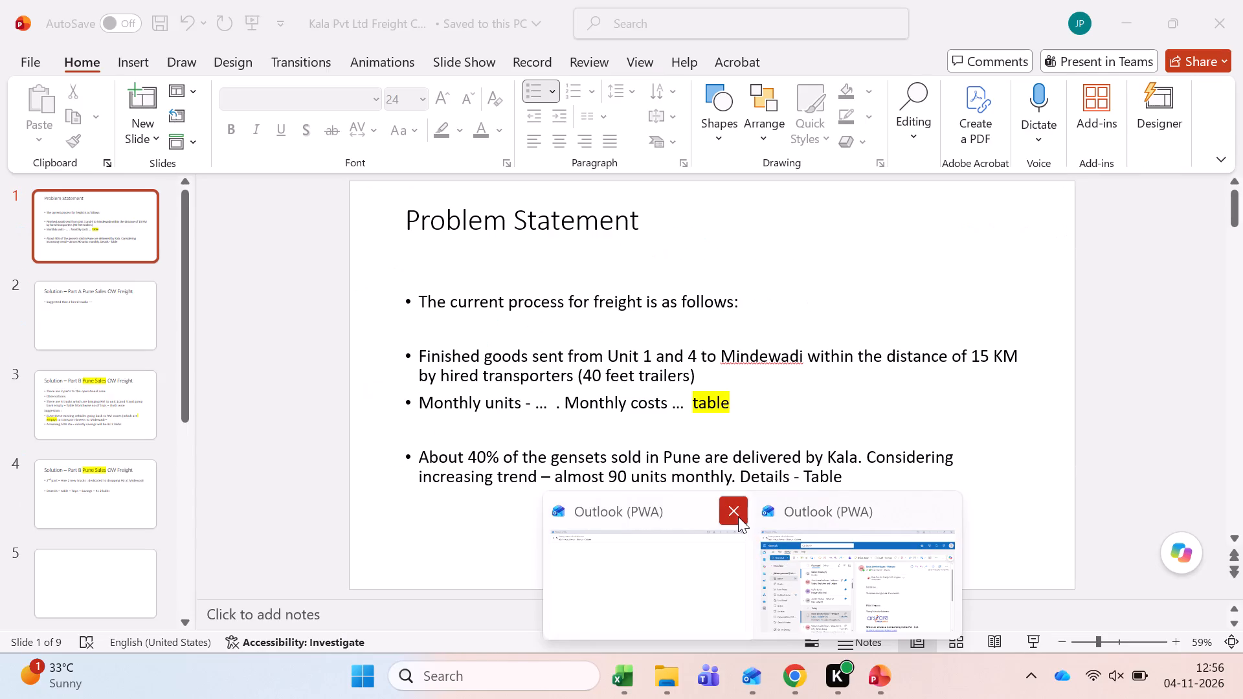
click(738, 516)
click(834, 511)
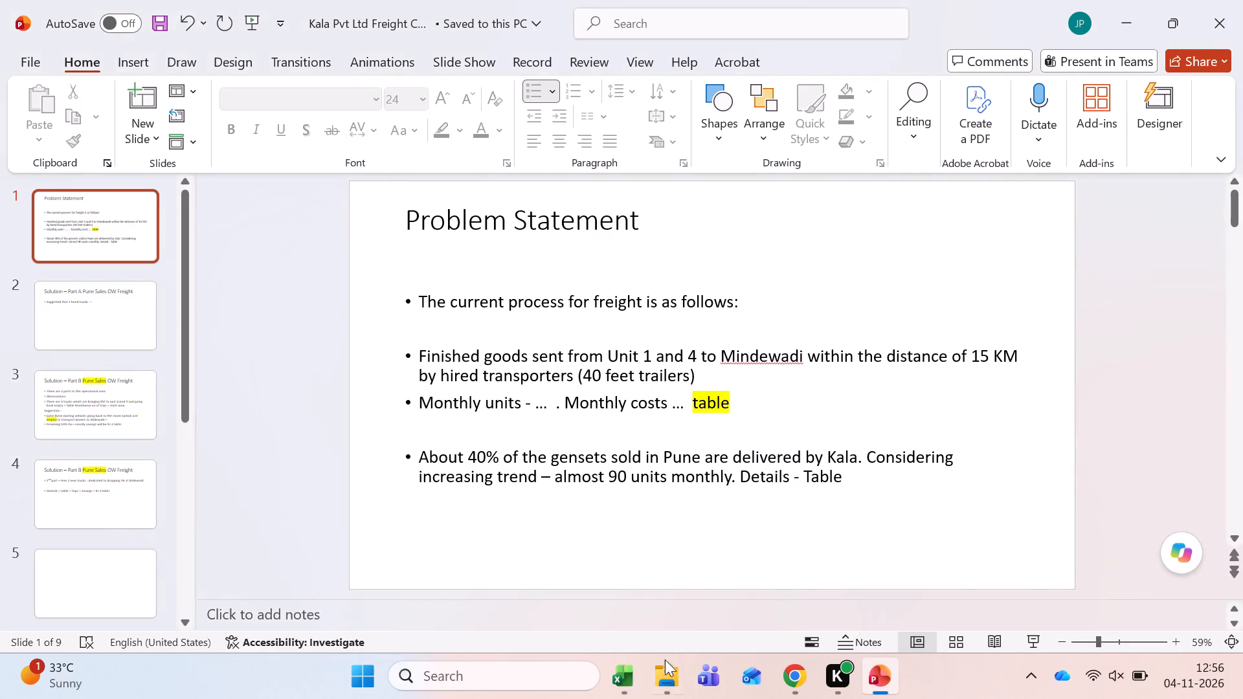
Switch to the Freight_Analysis Apr-Aug workbook in Excel, save it and close it.
click(622, 684)
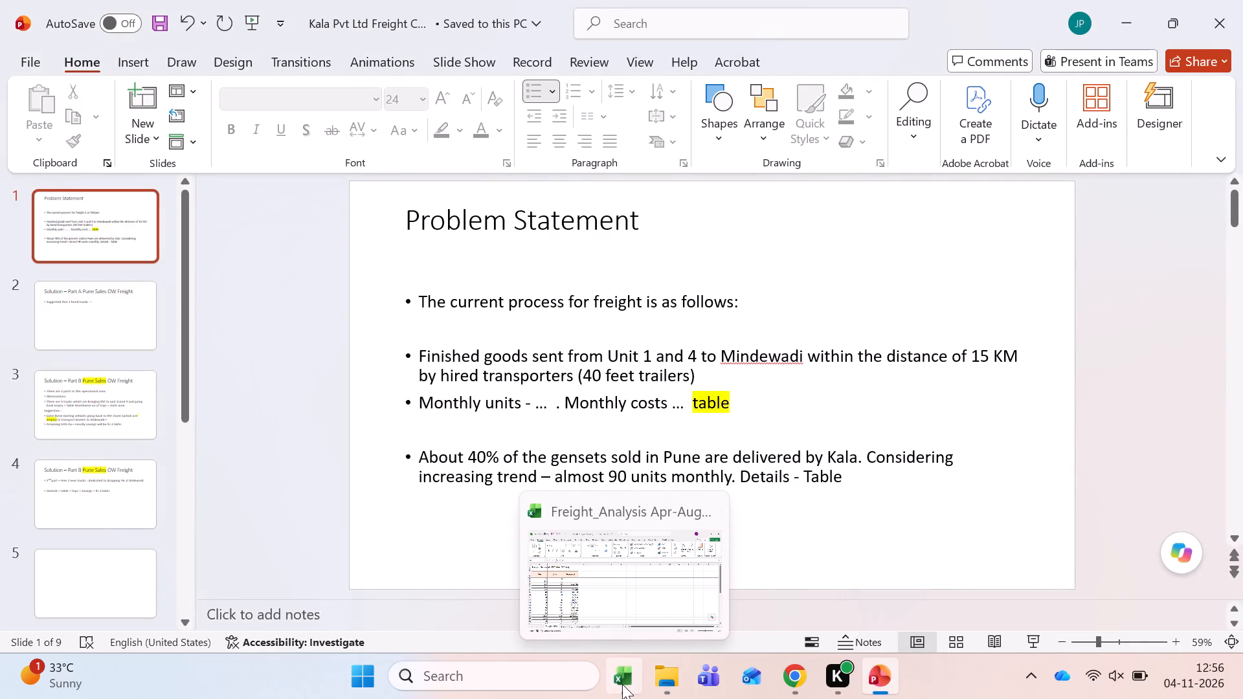
key(ctrl+Left)
key(ctrl+Left)
key(ctrl+Left)
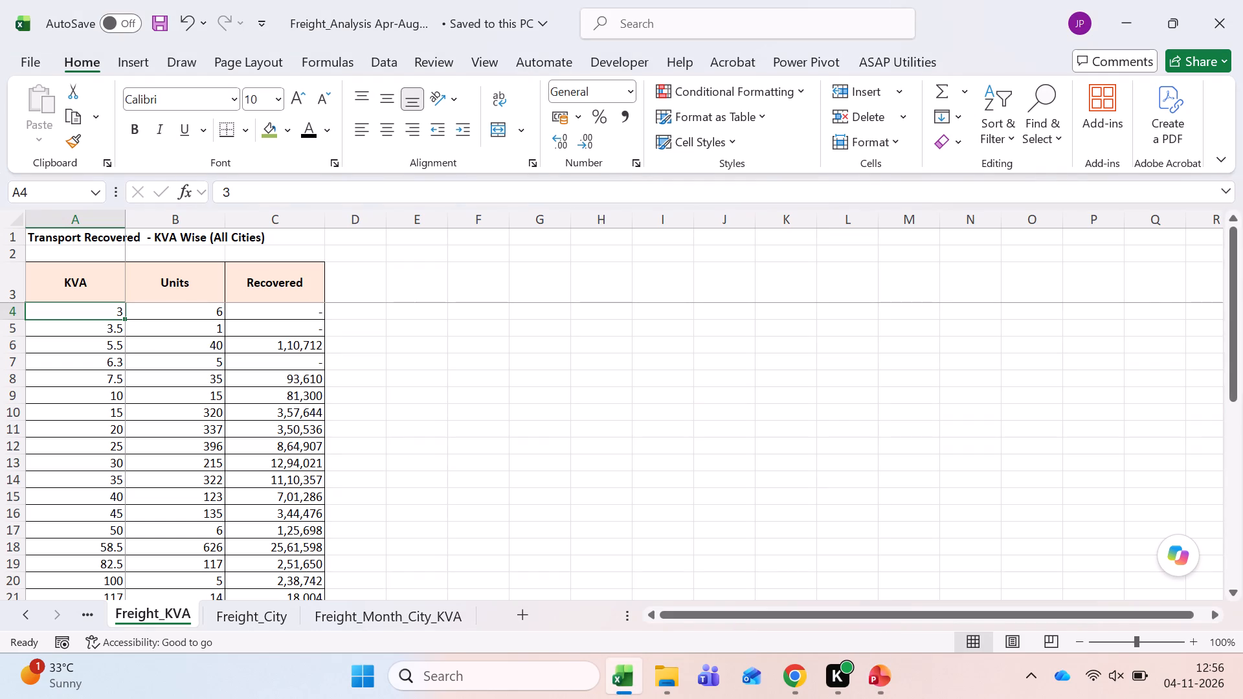
key(ctrl+s)
click(1217, 27)
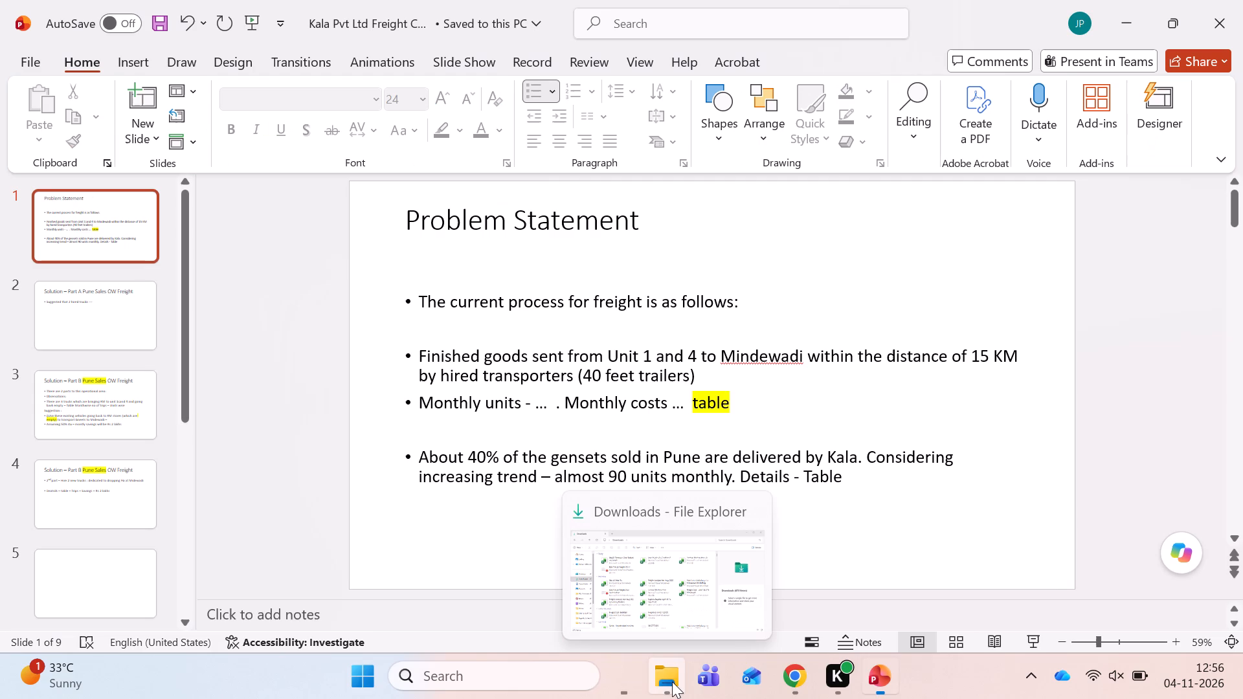
Open the "Kala Genset Mahalunge to Mindewadi DG Shifting" workbook from the Downloads folder and maximize its window.
click(647, 678)
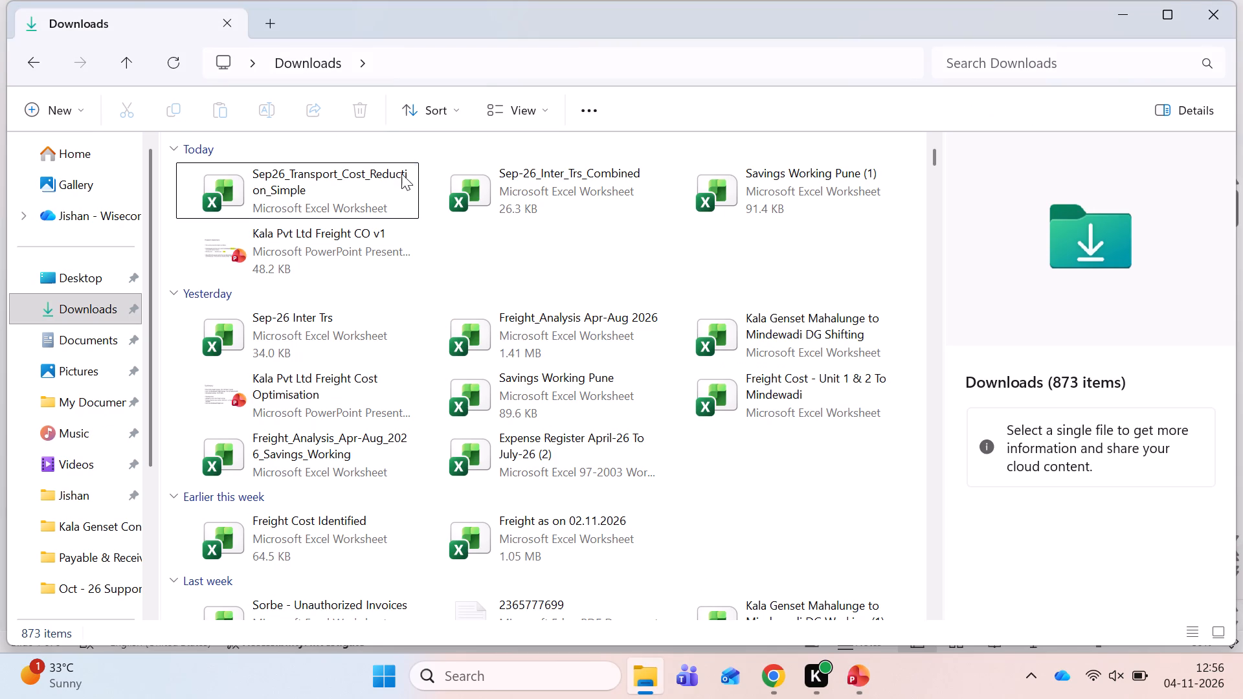
click(561, 199)
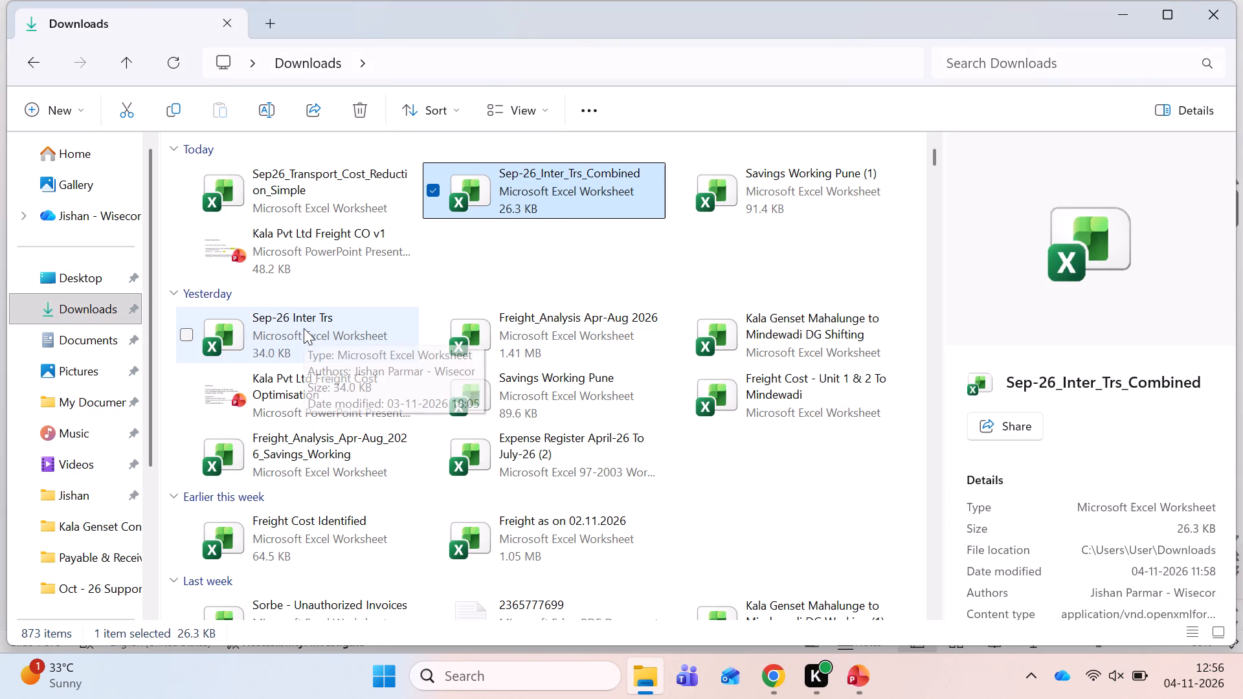
double_click(771, 347)
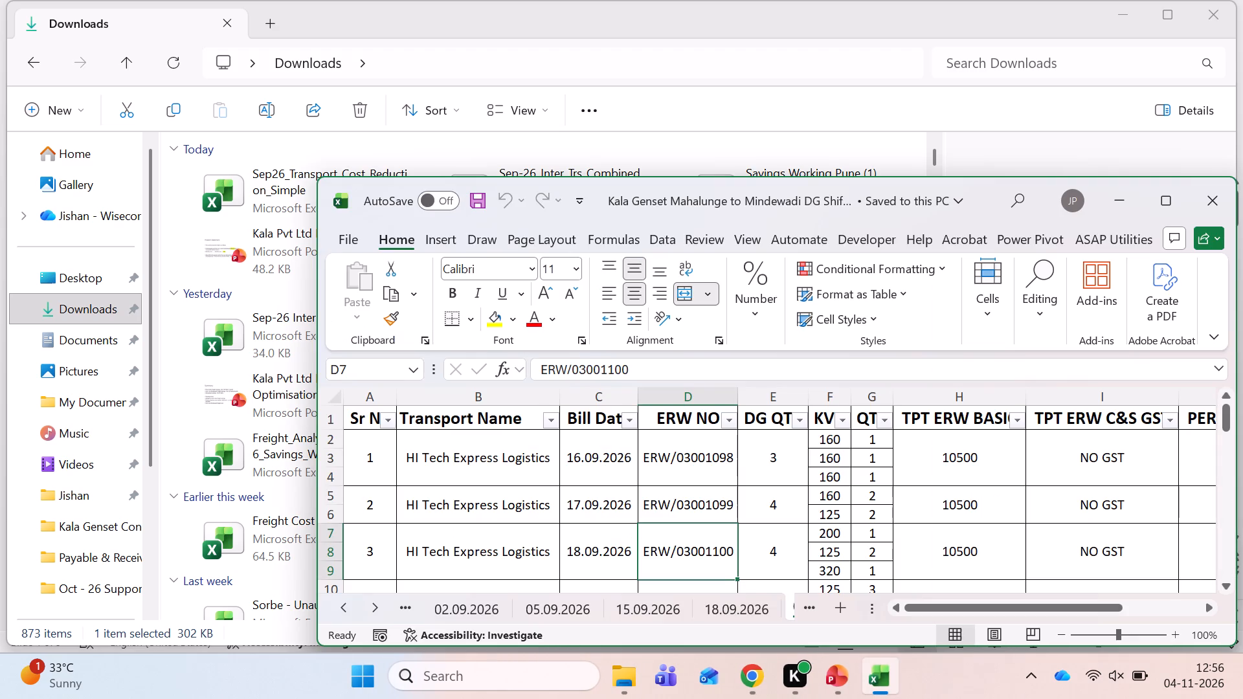
click(1162, 206)
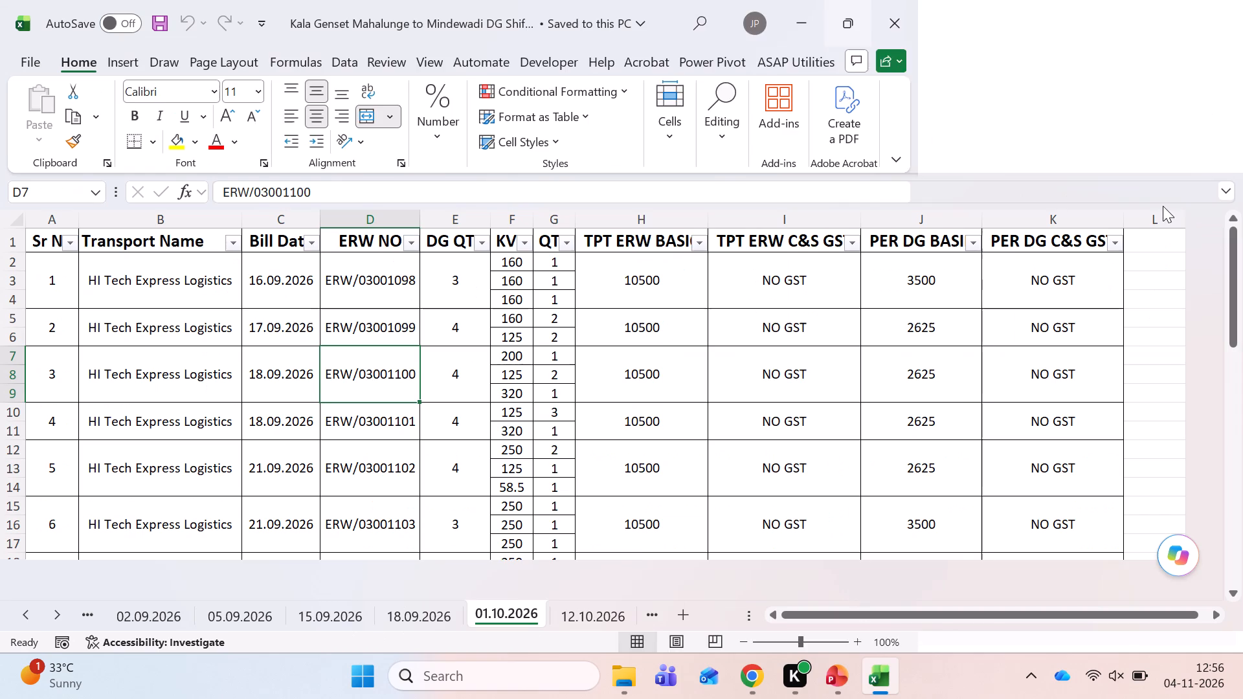
Look back through the dated sheets of the DG shifting workbook, from 01.10.2026 to 14.03.2026.
click(175, 344)
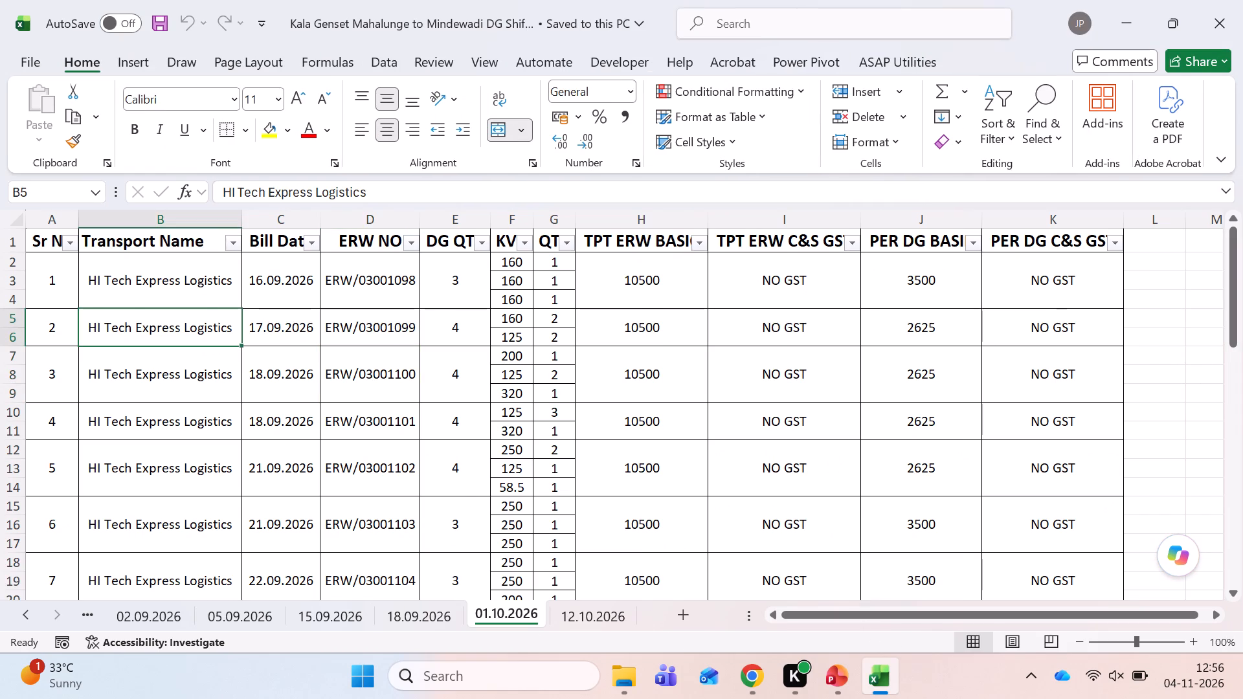
key(ctrl+Page_Up)
key(ctrl+Page_Up)
key(ctrl+Page_Up)
key(ctrl+Page_Up)
key(ctrl+Page_Up)
key(ctrl+Page_Up)
key(ctrl+Page_Up)
key(ctrl+Page_Up)
key(ctrl+Page_Up)
key(ctrl+Page_Up)
key(ctrl+Page_Up)
key(ctrl+Page_Up)
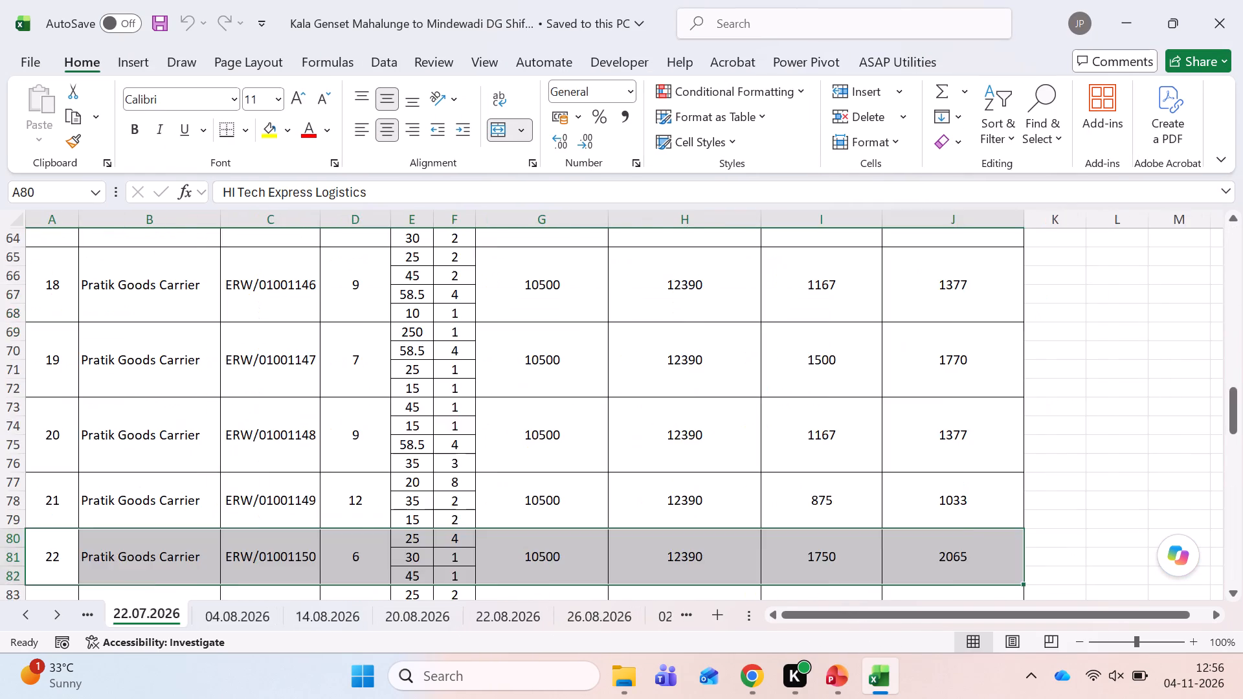
key(ctrl+Page_Up)
key(ctrl+Page_Up)
key(ctrl+Page_Up)
key(ctrl+Page_Up)
key(ctrl+Page_Up)
key(ctrl+Page_Up)
key(ctrl+Page_Up)
key(ctrl+Page_Up)
key(ctrl+Page_Up)
key(ctrl+Page_Up)
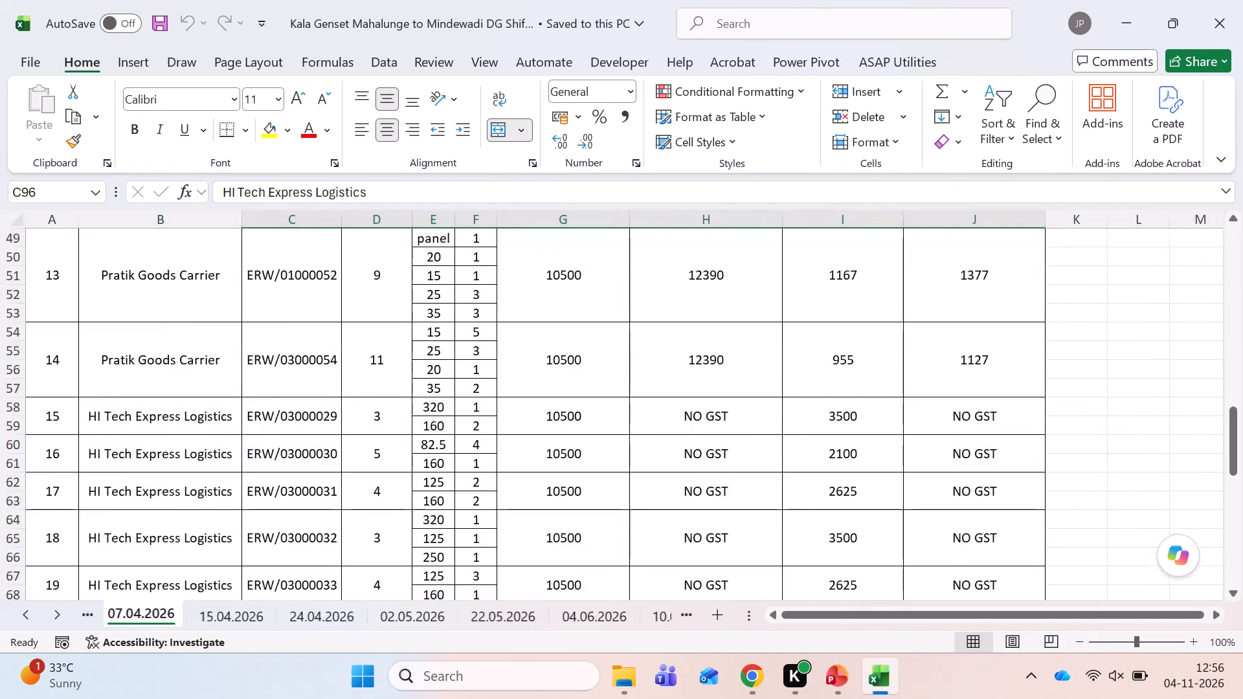
key(ctrl+Page_Up)
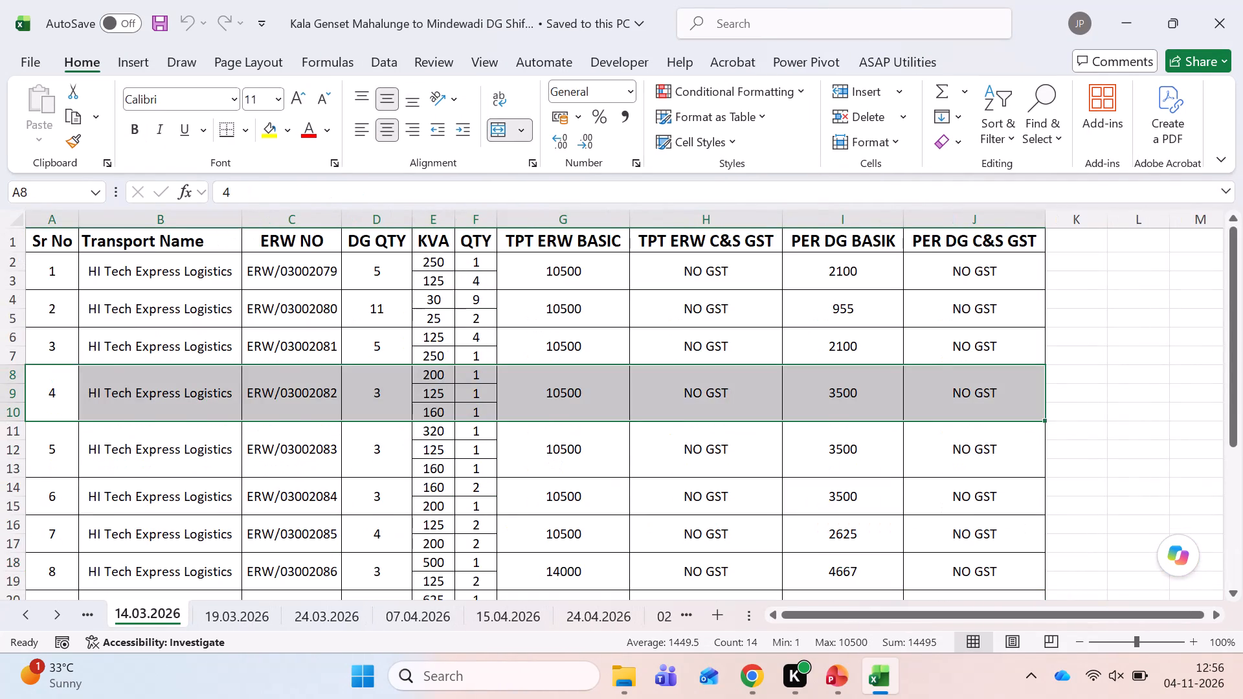
Examine the column headings and trip rows on the 24.03.2026 and 07.04.2026 sheets.
key(ctrl+Page_Down)
key(ctrl+Page_Down)
key(ctrl+Page_Down)
key(ctrl+Page_Up)
key(ctrl+Left)
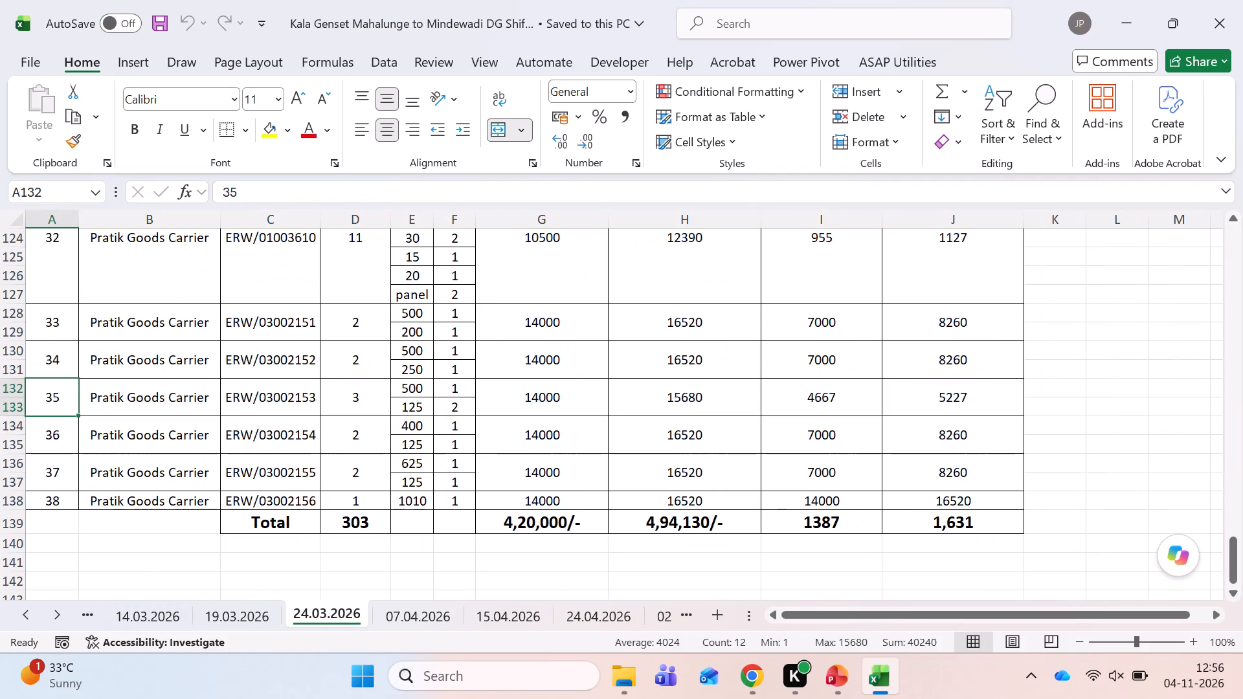
key(ctrl+Up)
key(ctrl+Up)
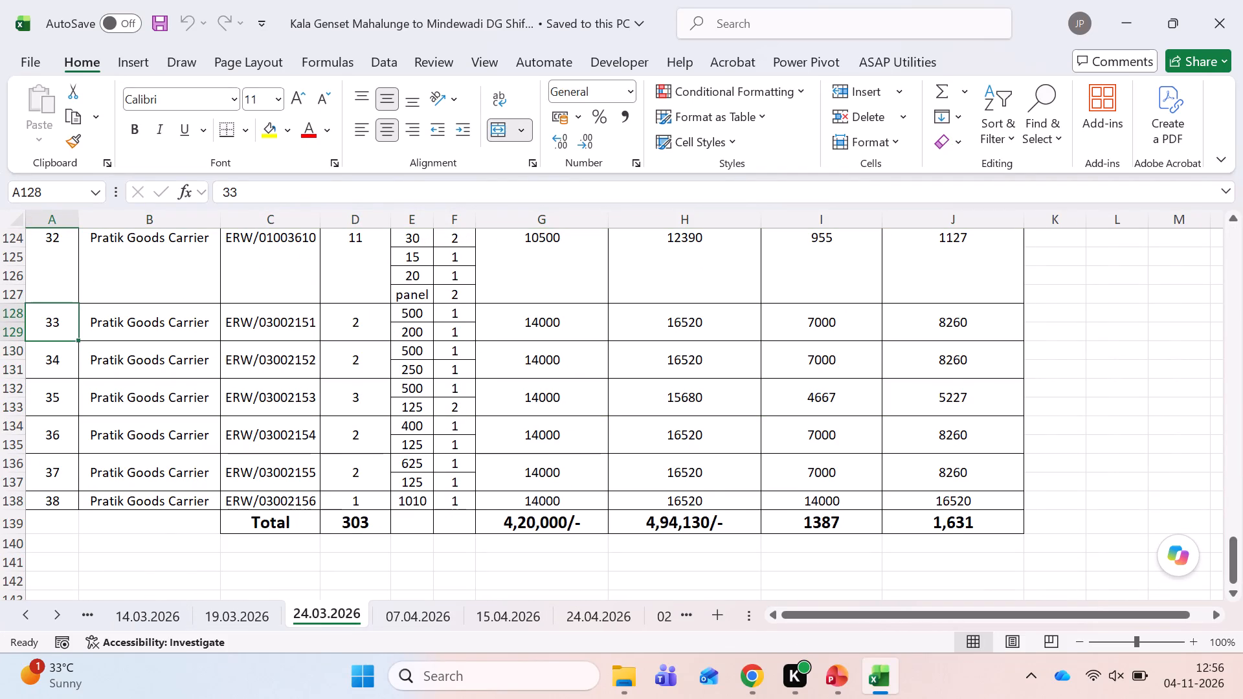
key(ctrl+Up)
key(ctrl+Up)
key(ctrl+Home)
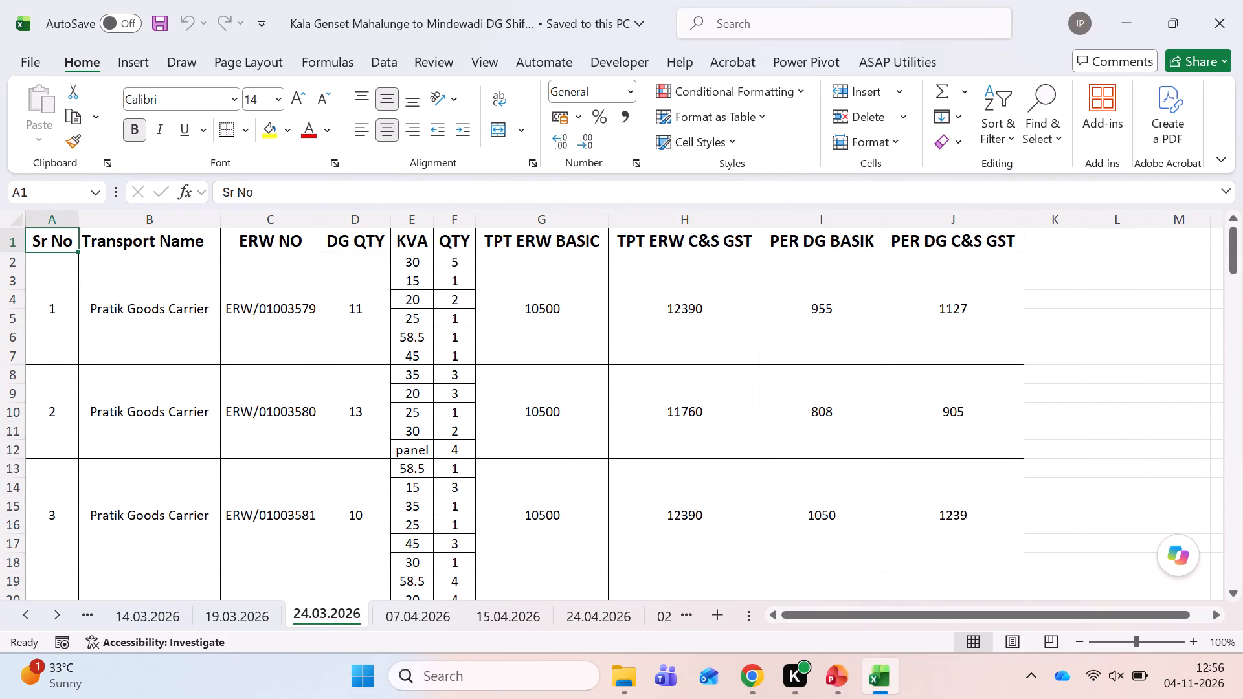
key(Right)
key(Right)
key(Right)
key(Right)
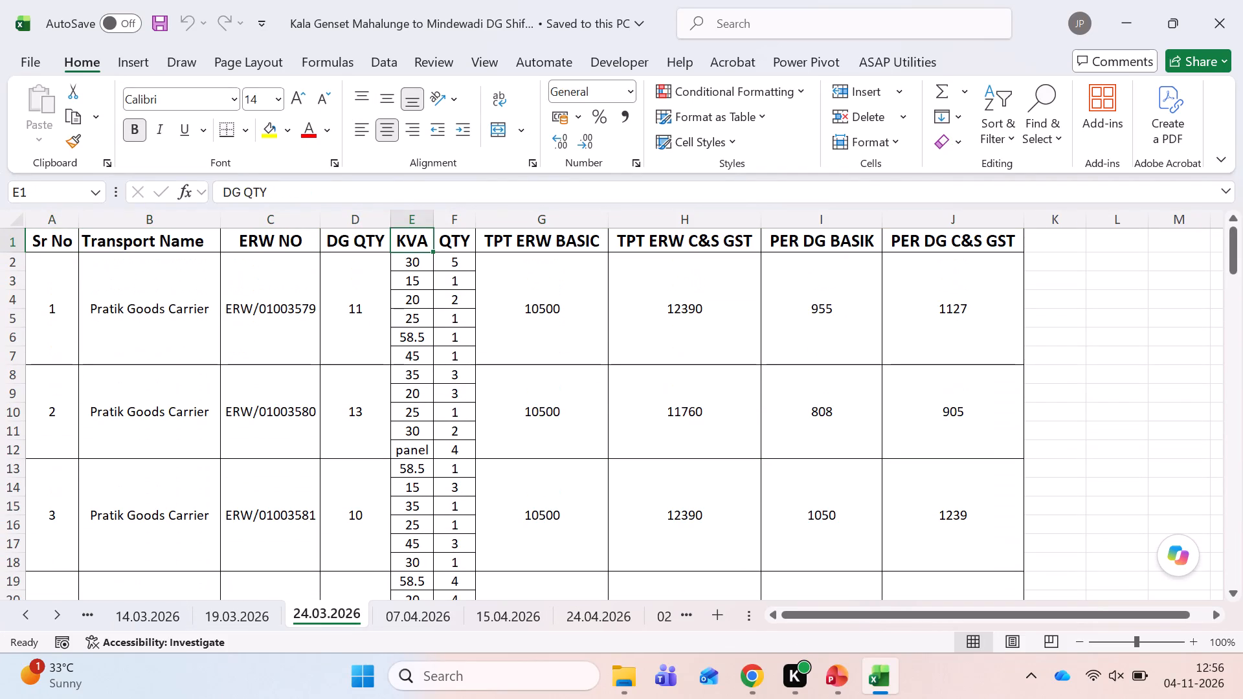
key(Right)
key(Right)
key(ctrl+Left)
key(ctrl+Left)
key(ctrl+Left)
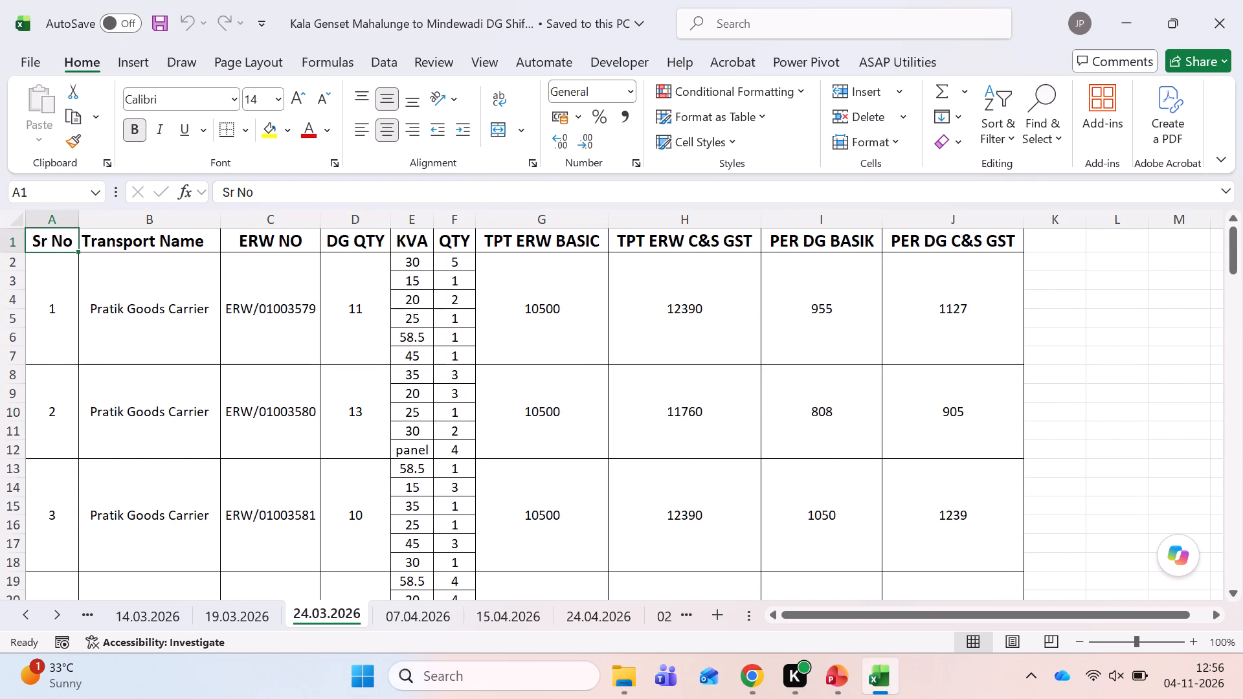
key(ctrl+Page_Down)
key(ctrl+Left)
key(ctrl+Left)
key(ctrl+Up)
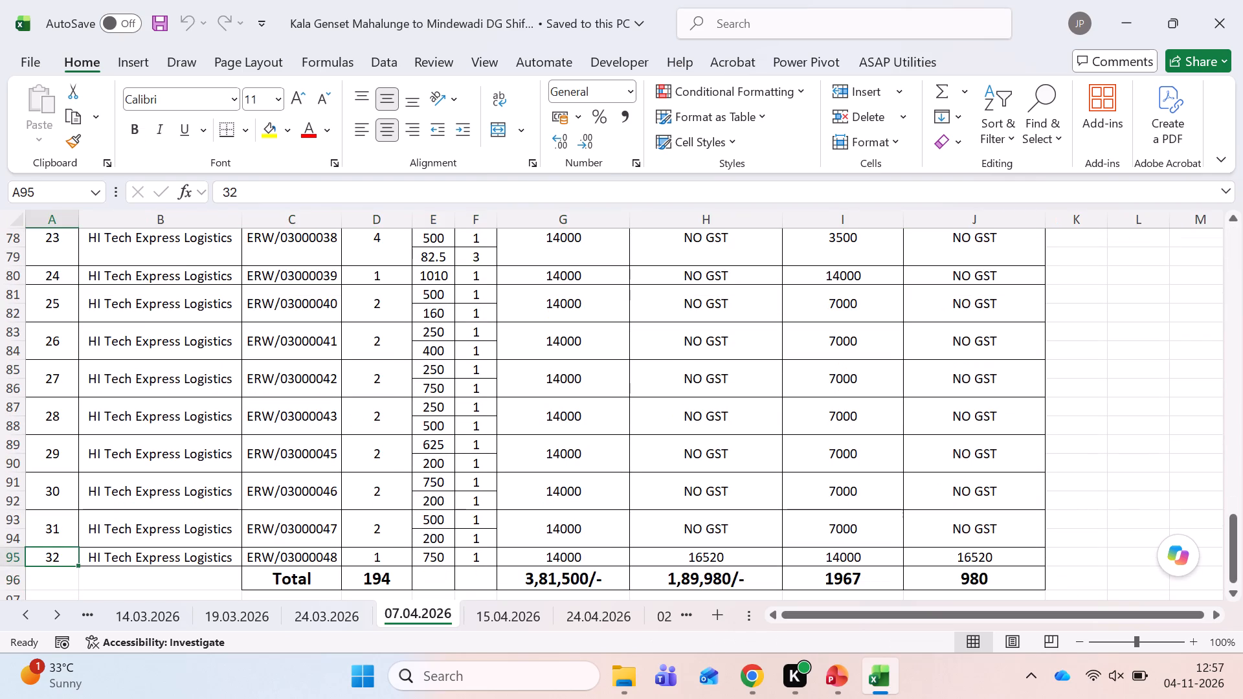
key(ctrl+Home)
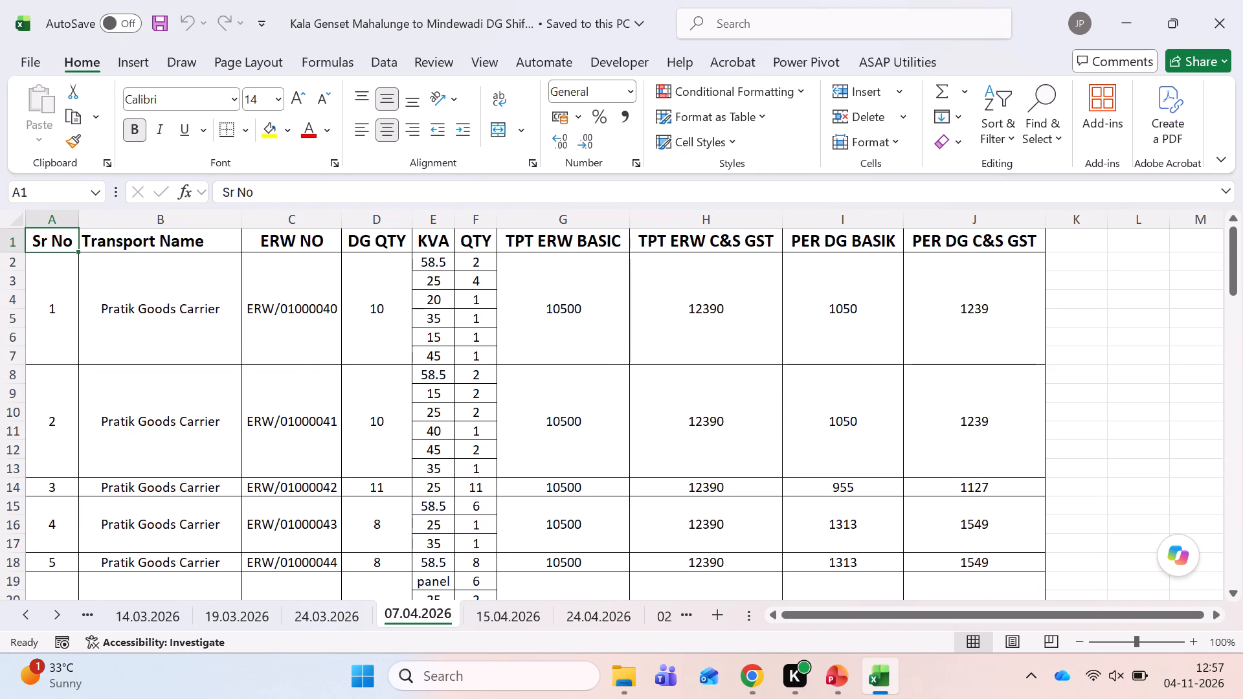
Look forward through the dated sheets to 05.09.2026 and examine its column headings and Bill Date entries.
key(ctrl+Page_Down)
key(ctrl+Page_Down)
key(ctrl+Page_Down)
key(ctrl+Page_Down)
key(ctrl+Page_Down)
key(ctrl+Page_Down)
key(ctrl+Page_Down)
key(ctrl+Page_Down)
key(ctrl+Page_Down)
key(ctrl+Page_Down)
key(ctrl+Page_Down)
key(ctrl+Page_Down)
key(ctrl+Page_Down)
key(ctrl+Page_Down)
key(ctrl+Page_Down)
key(ctrl+Page_Down)
key(ctrl+Page_Down)
key(ctrl+Page_Down)
key(ctrl+Page_Down)
key(ctrl+Page_Down)
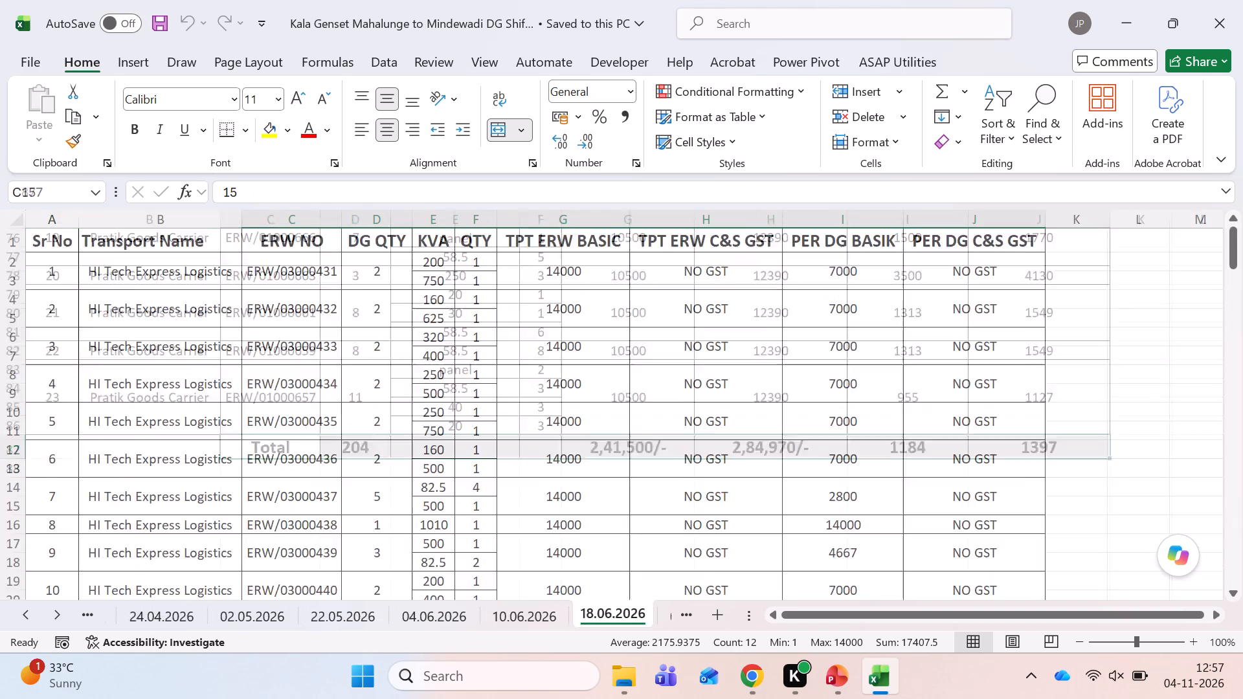
key(ctrl+Page_Down)
key(ctrl+Page_Down)
key(ctrl+Page_Down)
key(ctrl+Page_Down)
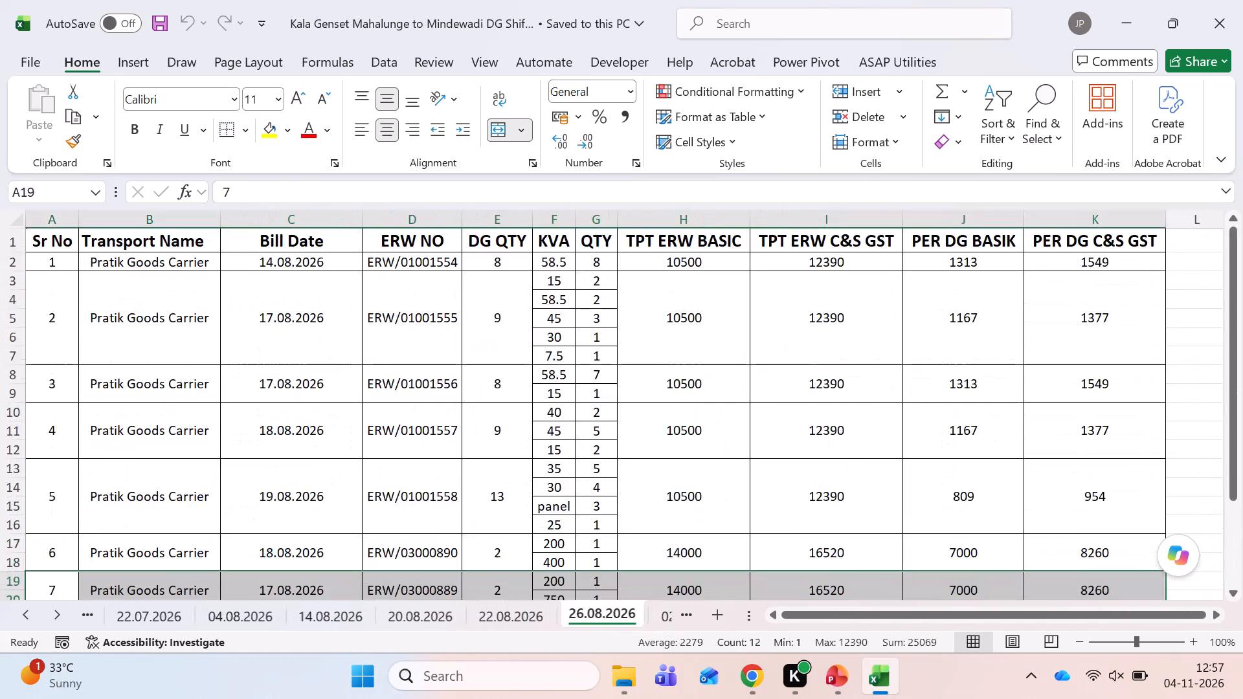
key(ctrl+Left)
key(ctrl+Left)
key(ctrl+Up)
key(ctrl+Up)
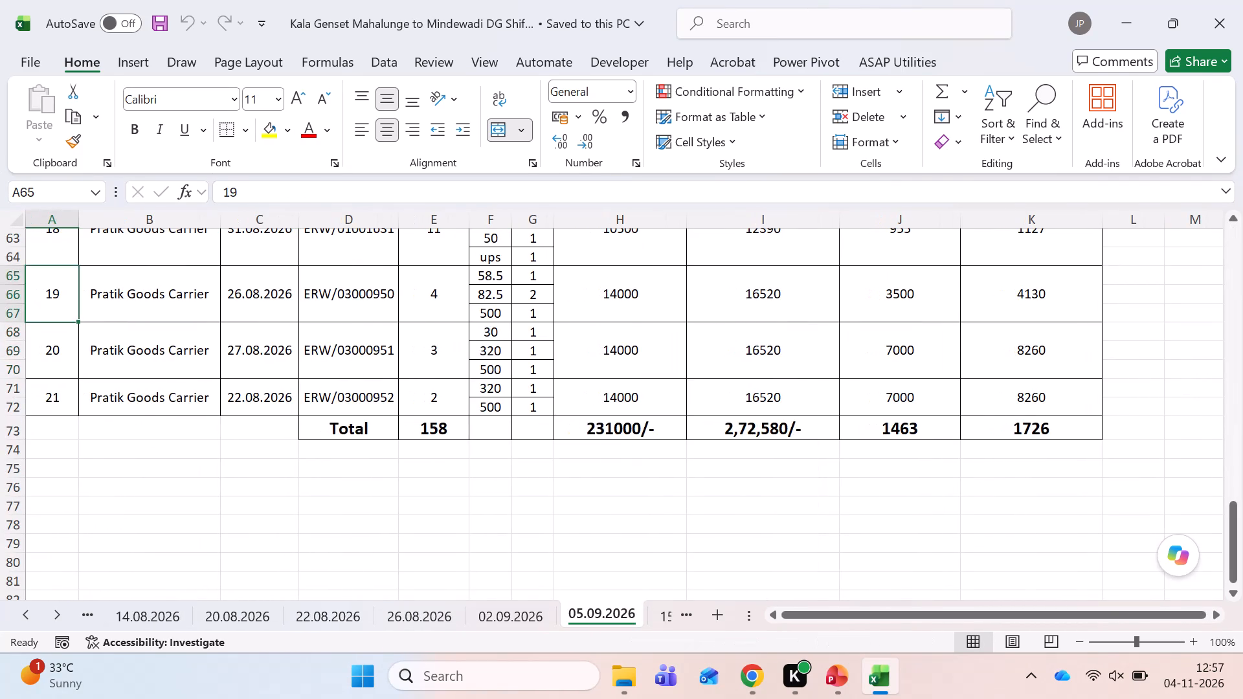
key(ctrl+Home)
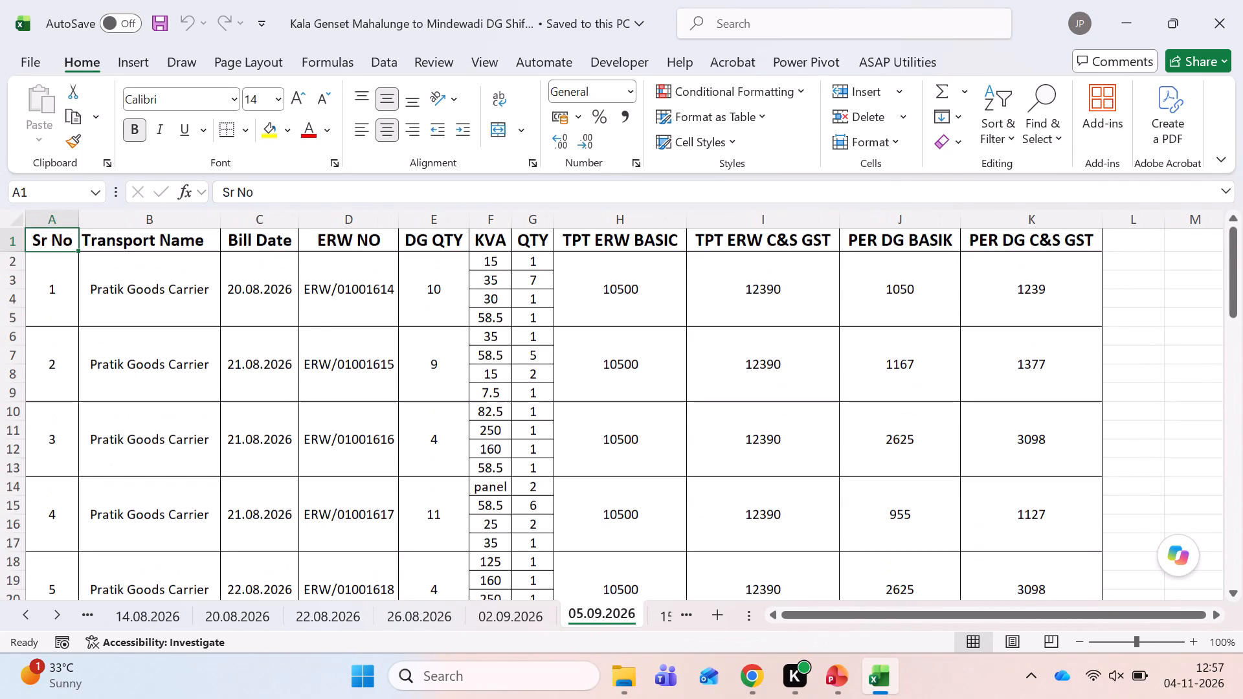
key(Right)
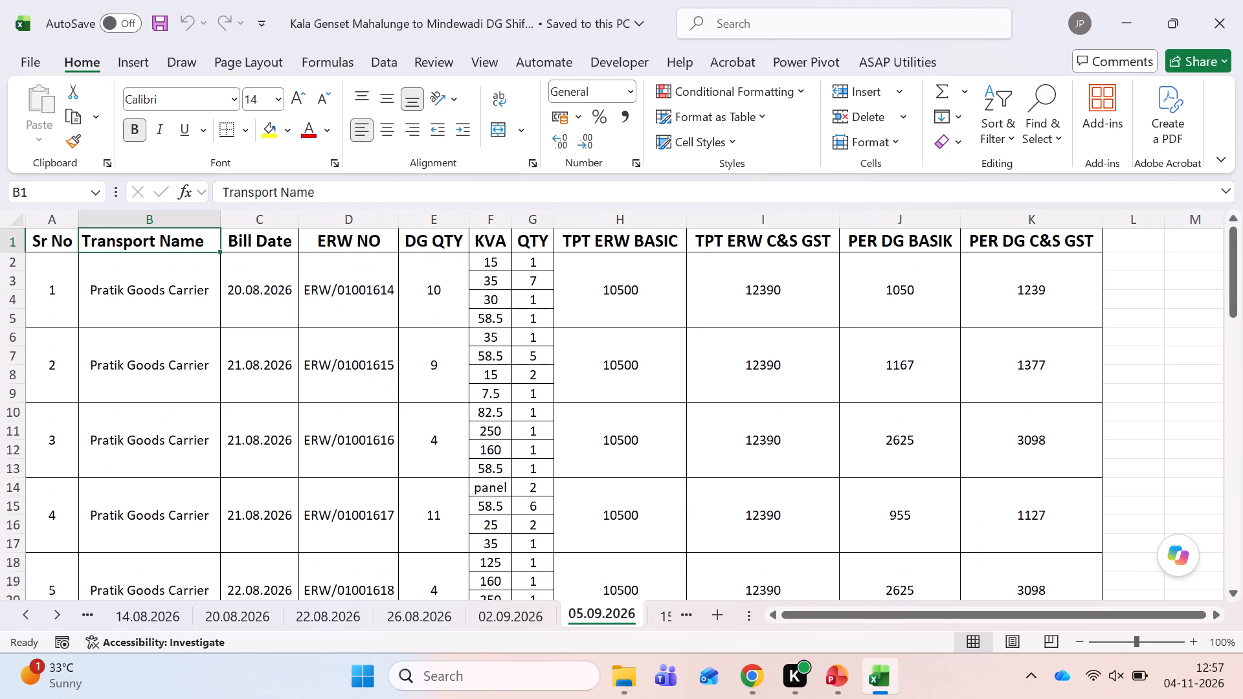
key(Right)
key(Down)
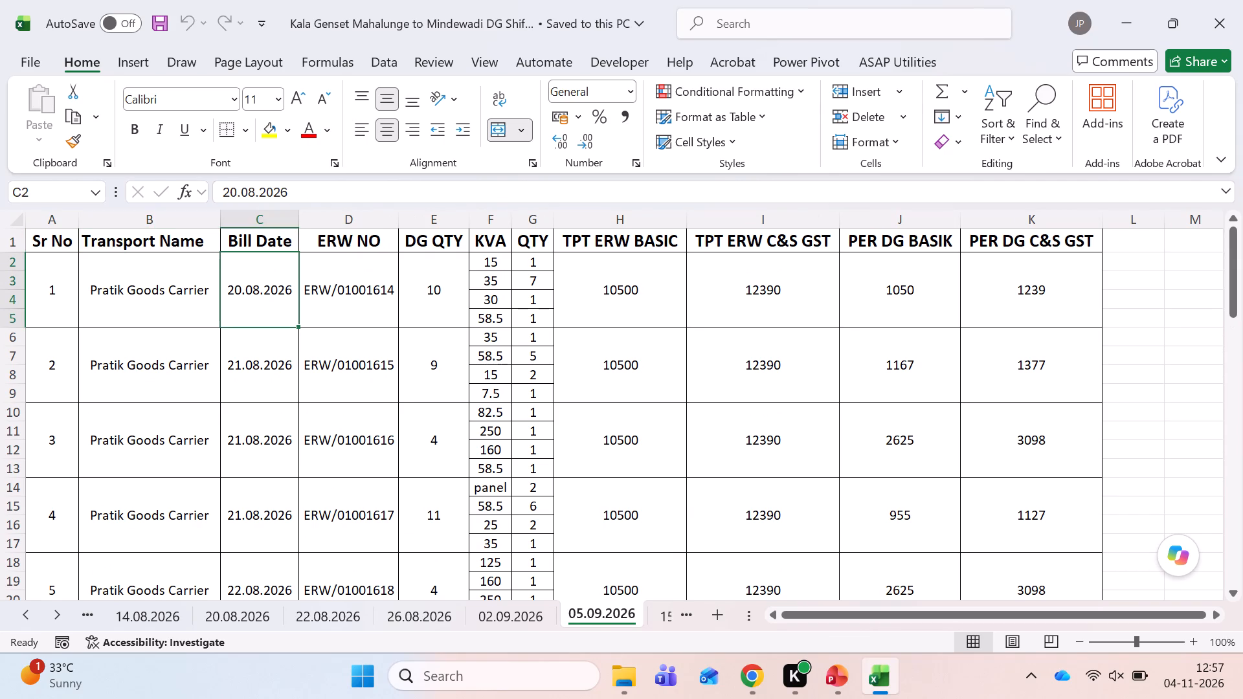
Go back through the dated sheets to 07.04.2026 and check its ERW NO column heading.
key(ctrl+Page_Up)
key(ctrl+Page_Up)
key(ctrl+Page_Up)
key(ctrl+Page_Up)
key(ctrl+Page_Up)
key(ctrl+Page_Up)
key(ctrl+Page_Up)
key(ctrl+Page_Up)
key(ctrl+Page_Up)
key(ctrl+Page_Up)
key(ctrl+Page_Up)
key(ctrl+Page_Up)
key(ctrl+Page_Up)
key(ctrl+Page_Up)
key(ctrl+Page_Up)
key(ctrl+Page_Up)
key(ctrl+Page_Up)
key(ctrl+Page_Up)
key(ctrl+Page_Up)
key(ctrl+Page_Up)
key(ctrl+Page_Up)
key(ctrl+Page_Up)
key(ctrl+Page_Up)
key(ctrl+Page_Up)
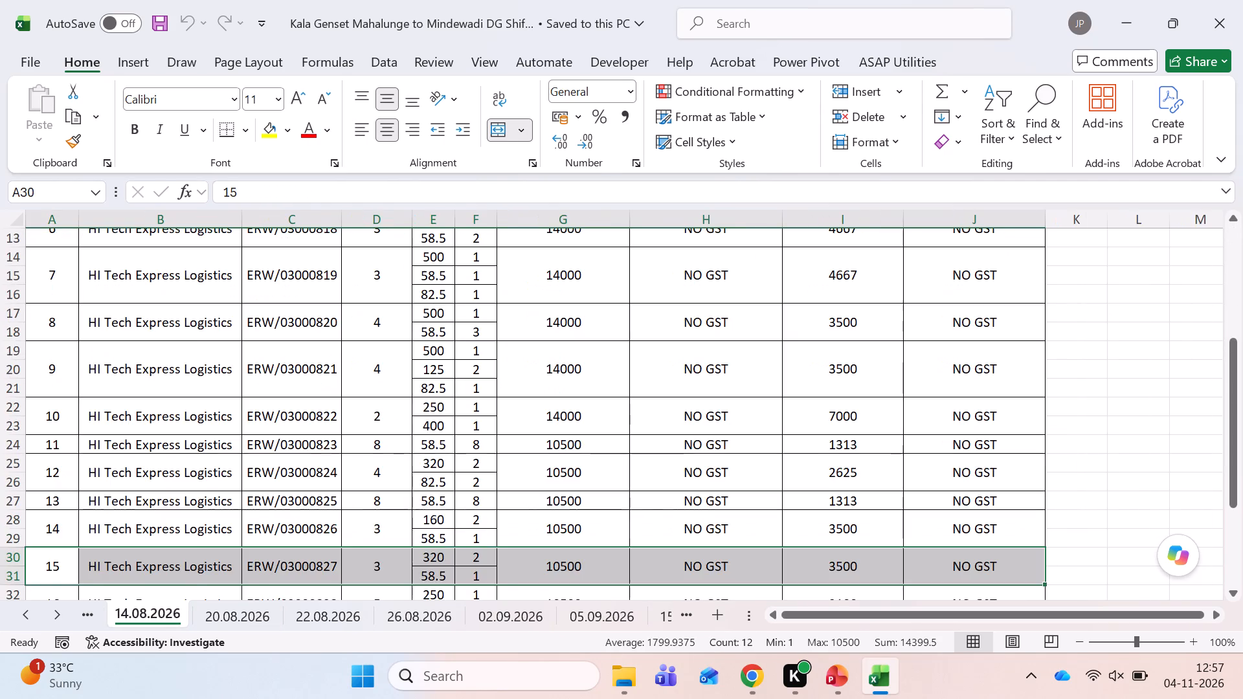
key(ctrl+Page_Up)
key(ctrl+Page_Up)
key(ctrl+Page_Up)
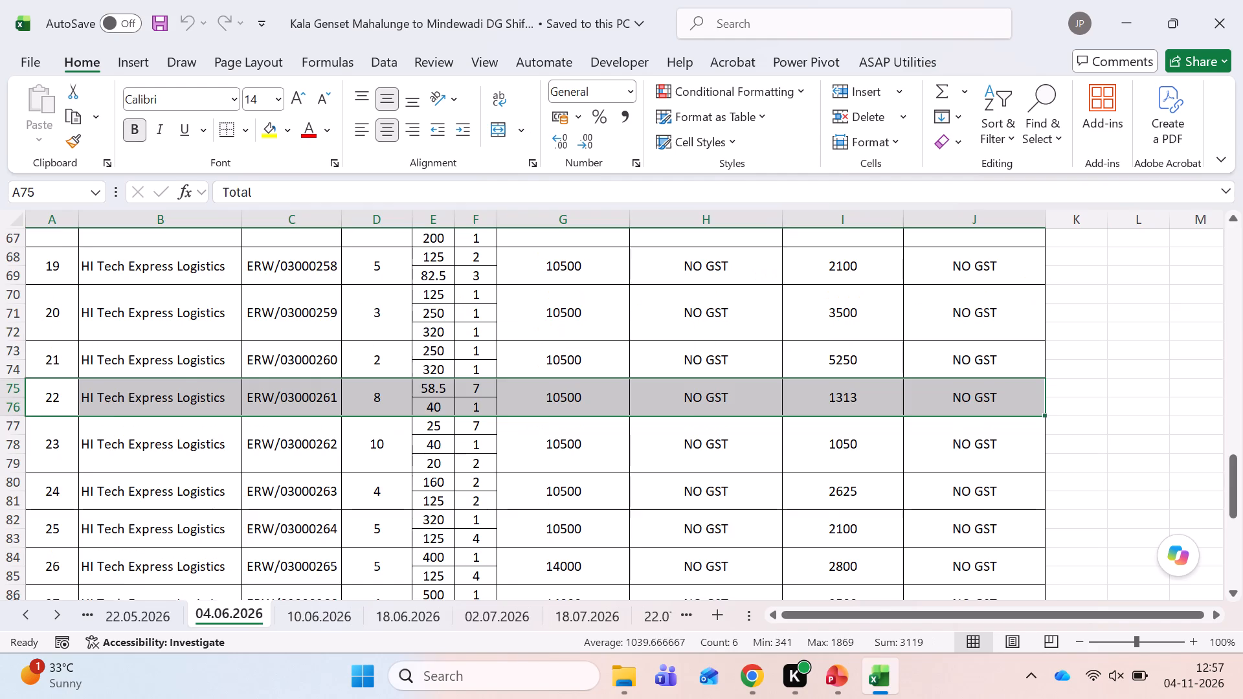
key(ctrl+Page_Up)
key(ctrl+Page_Up)
key(ctrl+Page_Up)
key(ctrl+Page_Up)
key(ctrl+Page_Up)
key(ctrl+Page_Down)
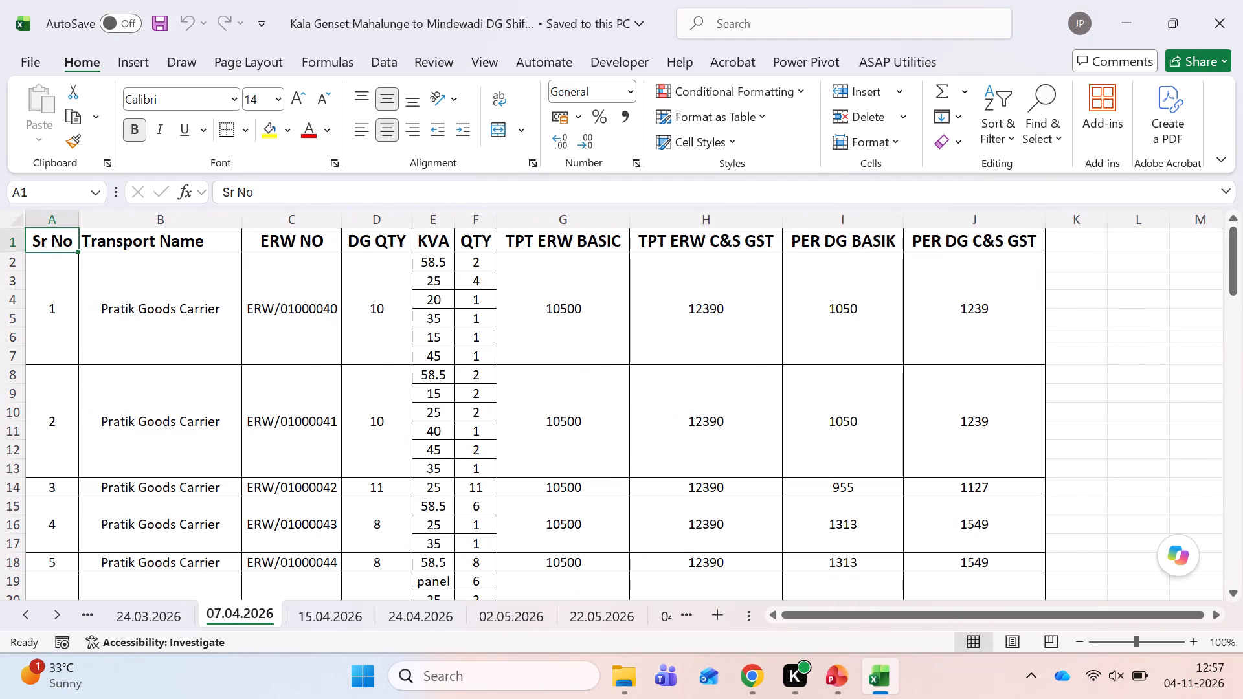
click(287, 245)
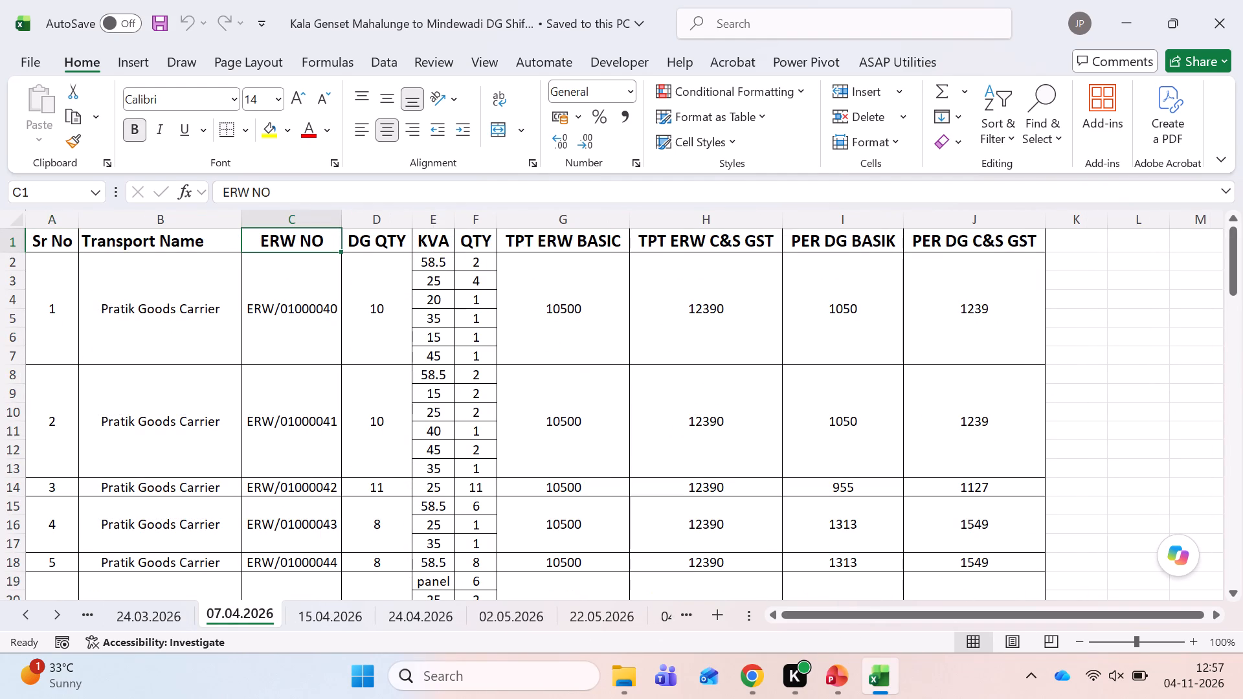
Create a new blank workbook and enter the heading Month in cell A2.
key(ctrl+n)
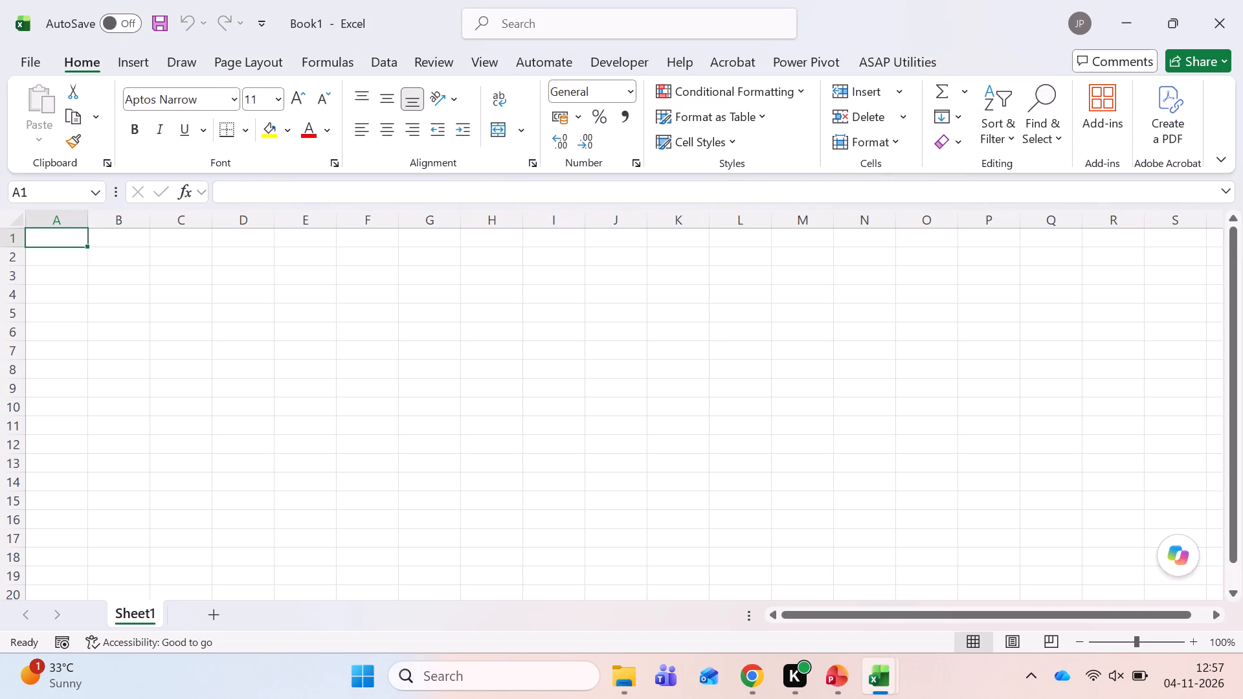
key(Down)
text(Month)
key(Tab)
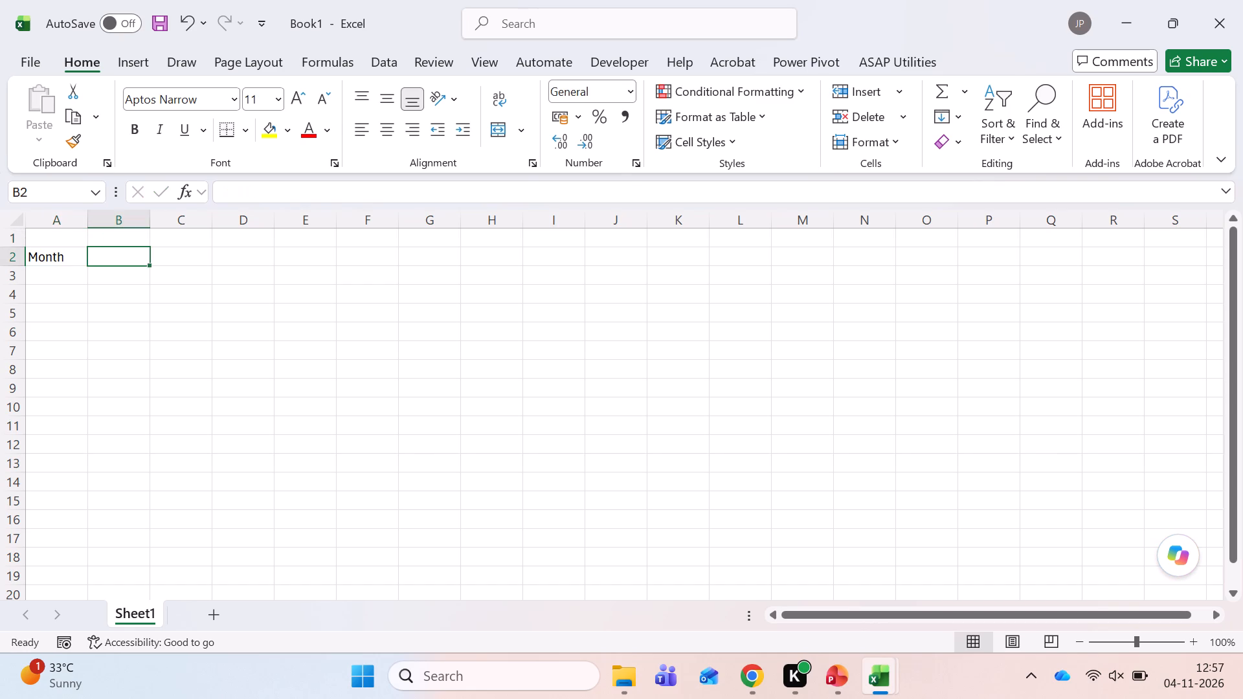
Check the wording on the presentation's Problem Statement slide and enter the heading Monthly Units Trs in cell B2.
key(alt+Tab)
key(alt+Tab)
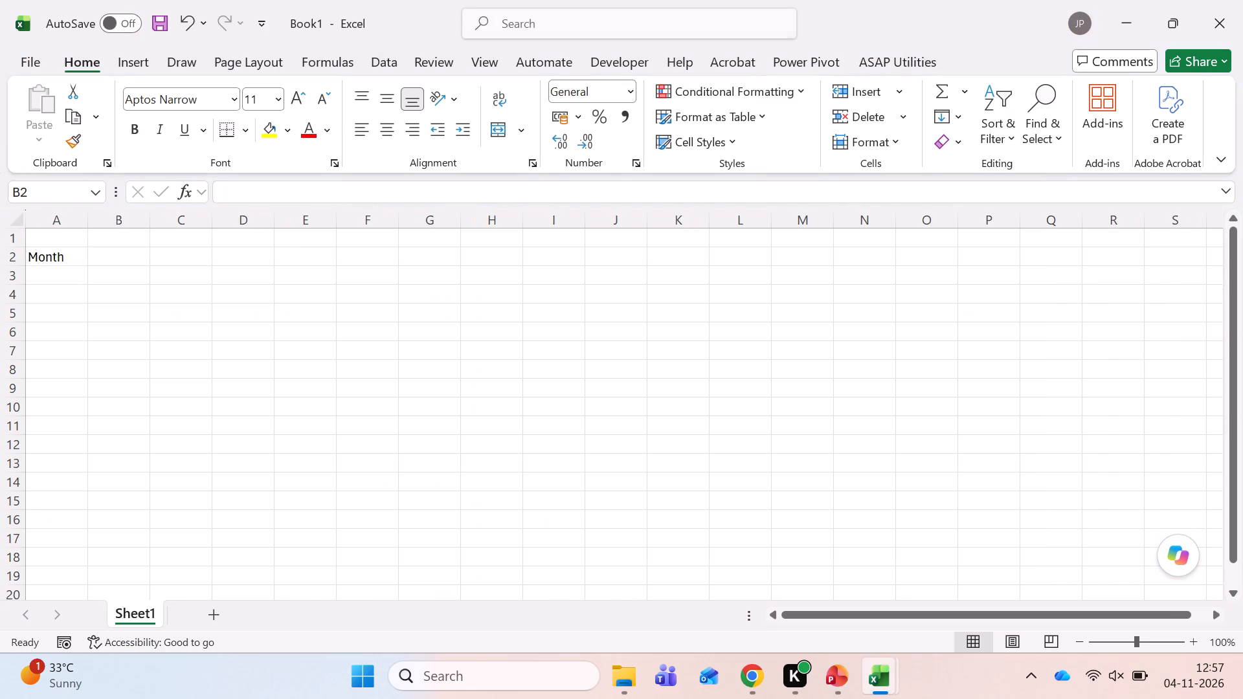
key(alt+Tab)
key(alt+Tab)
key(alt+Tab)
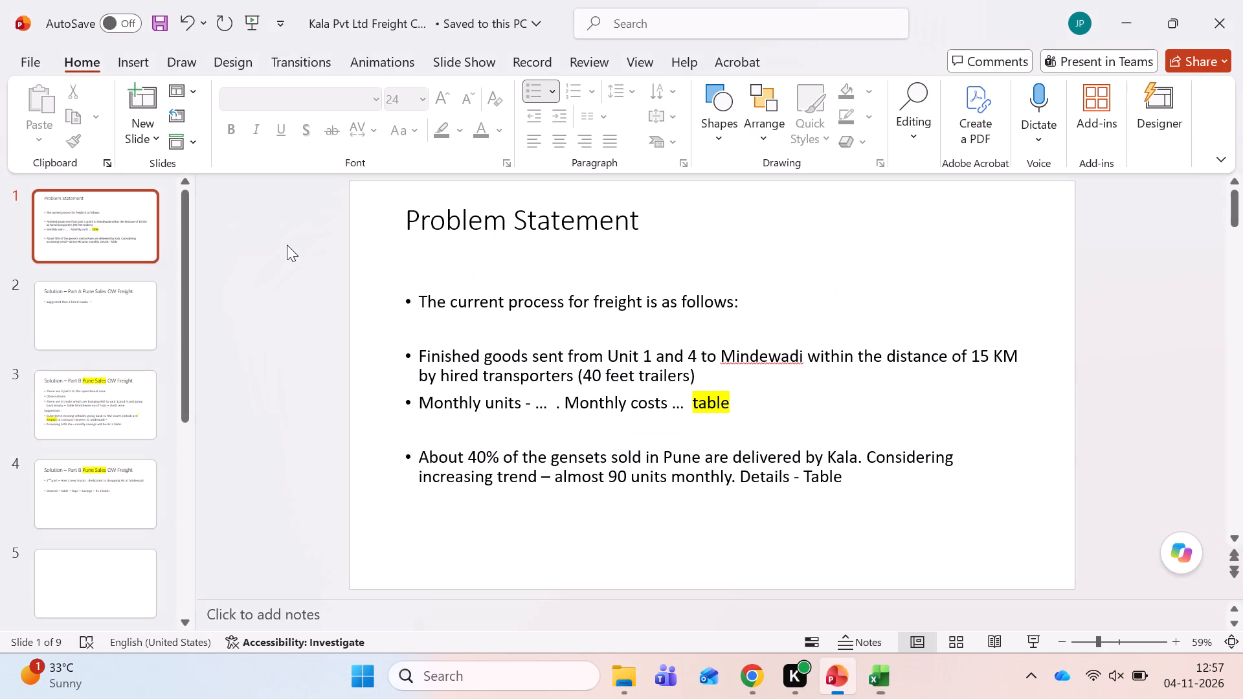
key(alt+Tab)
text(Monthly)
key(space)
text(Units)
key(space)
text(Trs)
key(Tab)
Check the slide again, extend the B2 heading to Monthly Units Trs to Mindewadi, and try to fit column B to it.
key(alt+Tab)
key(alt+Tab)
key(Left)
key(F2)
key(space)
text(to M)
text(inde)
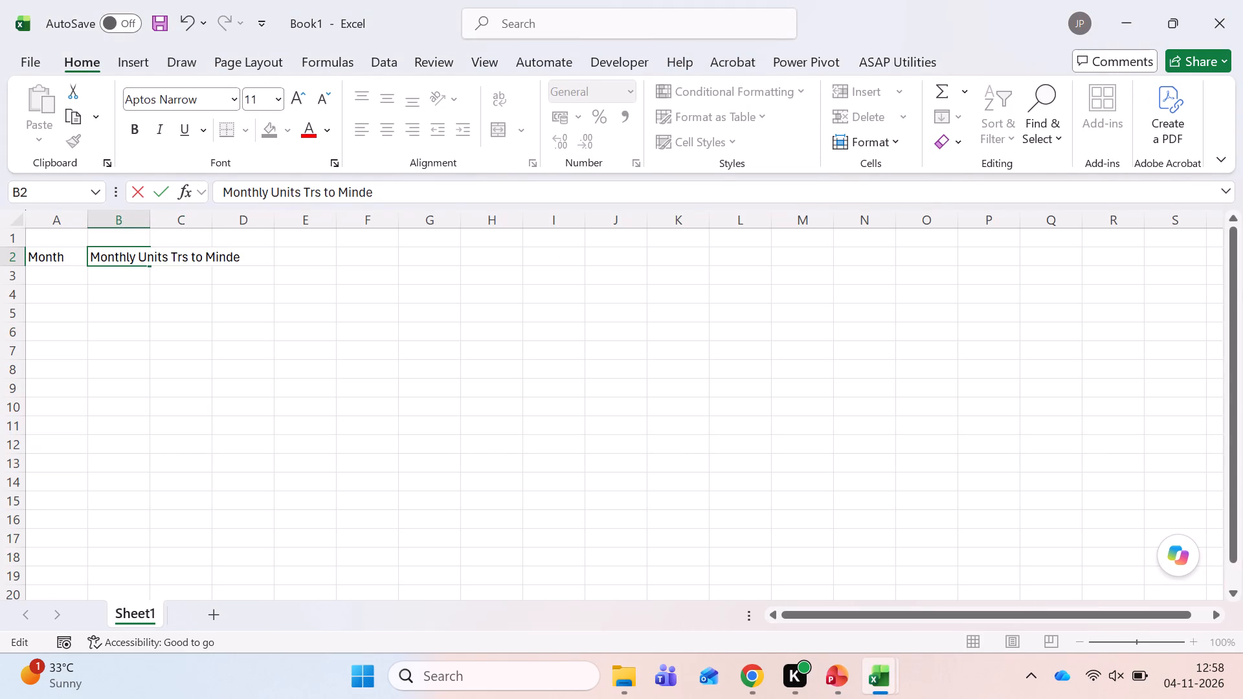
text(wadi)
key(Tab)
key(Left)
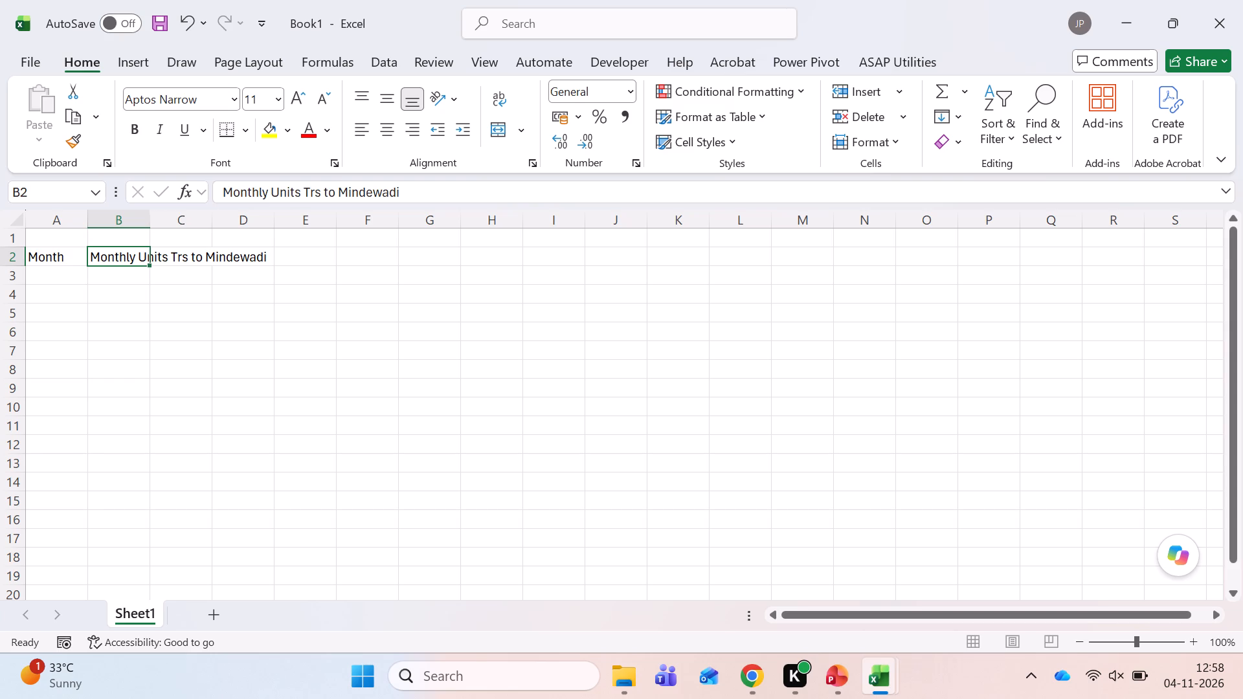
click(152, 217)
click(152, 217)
Enter the headings From, To and Monthly Units Trs in cells B2 to D2, replacing the existing B2 heading.
text(From)
key(Tab)
text(To)
key(Tab)
text(Mon)
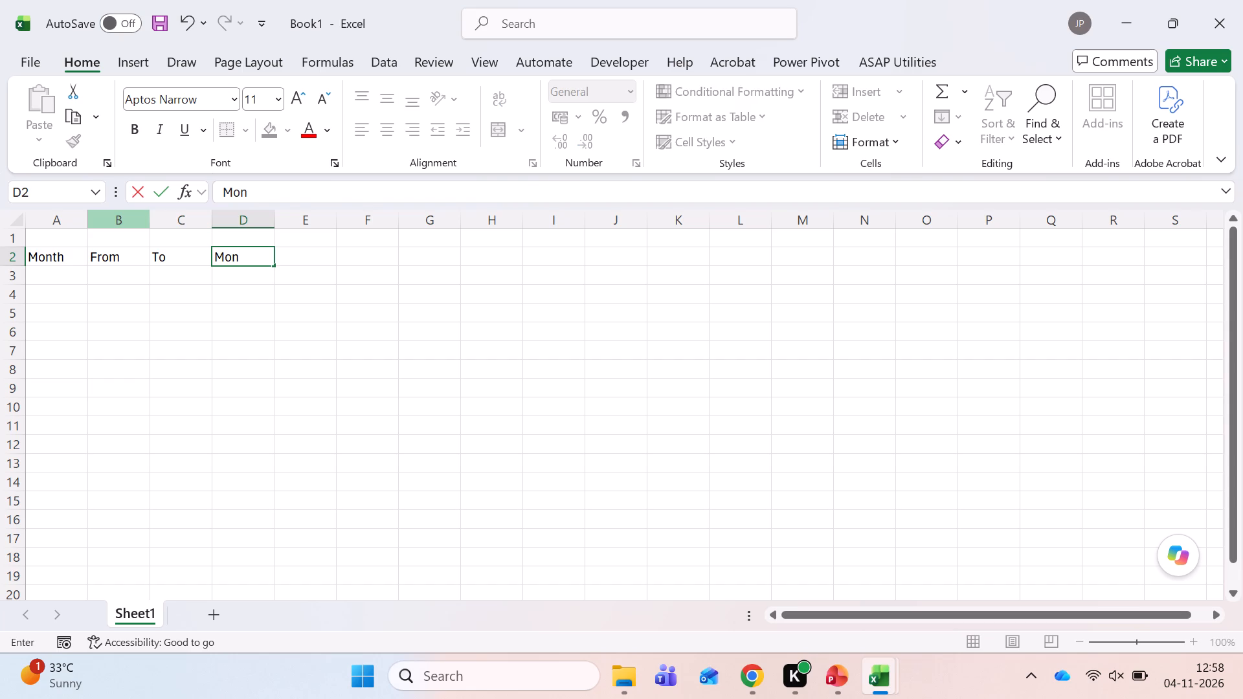
text(thly Units Trs)
key(Tab)
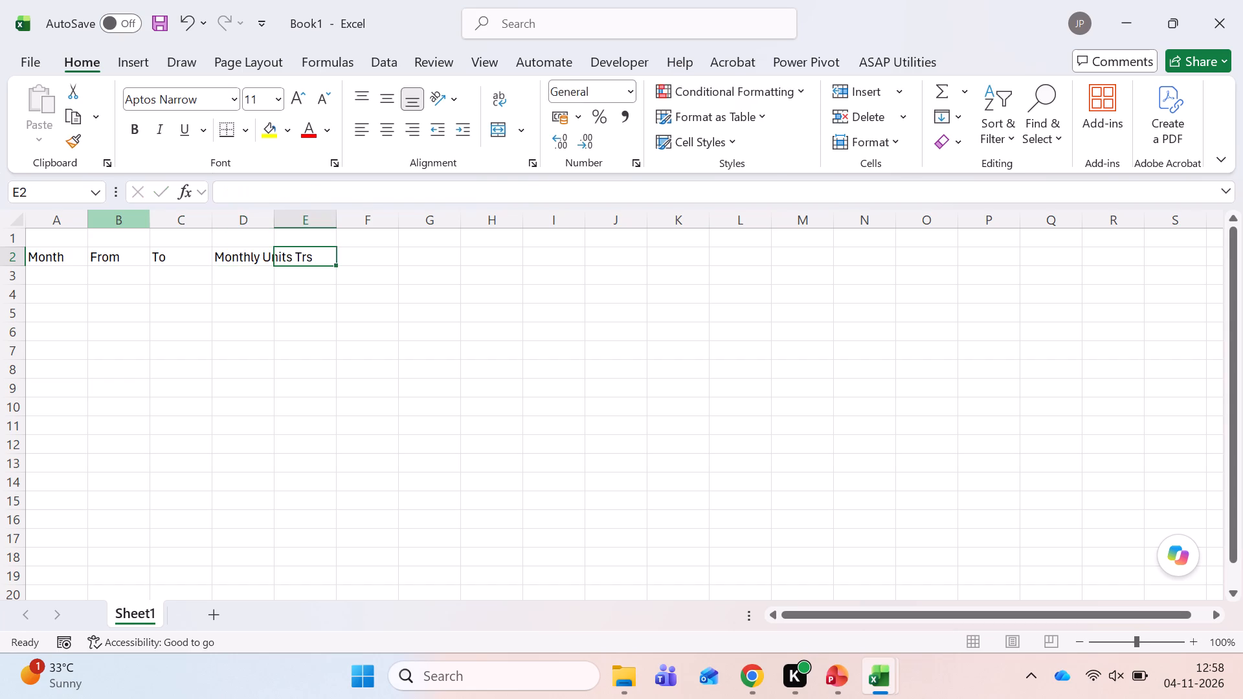
Check the Problem Statement slide for the cost wording and enter the heading Monthly Costs in cell E2.
key(alt+Tab)
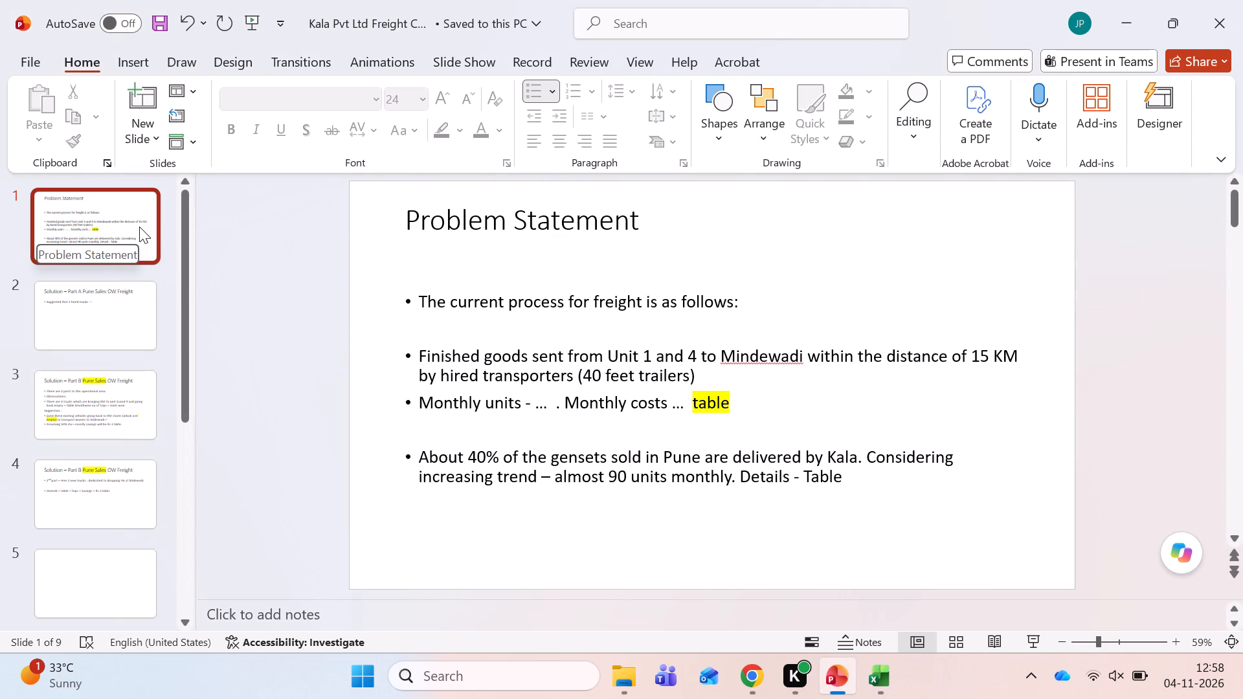
key(alt+Tab)
key(space)
text(o)
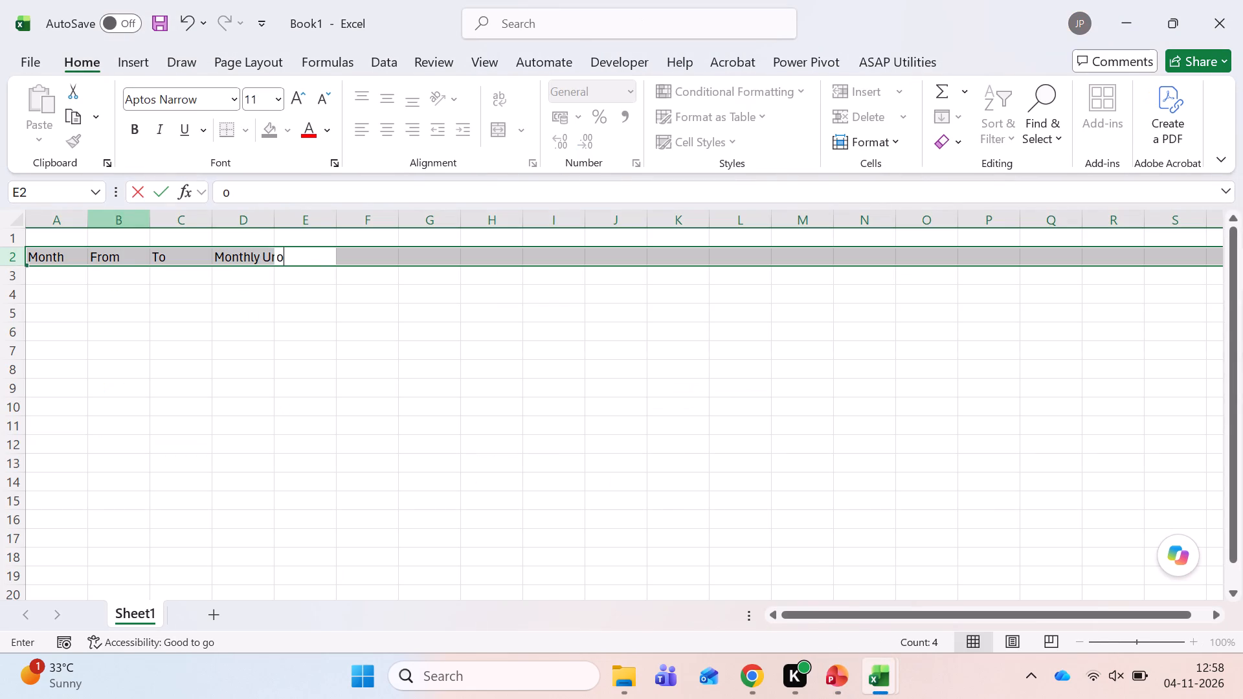
key(Escape)
key(Right)
key(Left)
text(Monthly Costs)
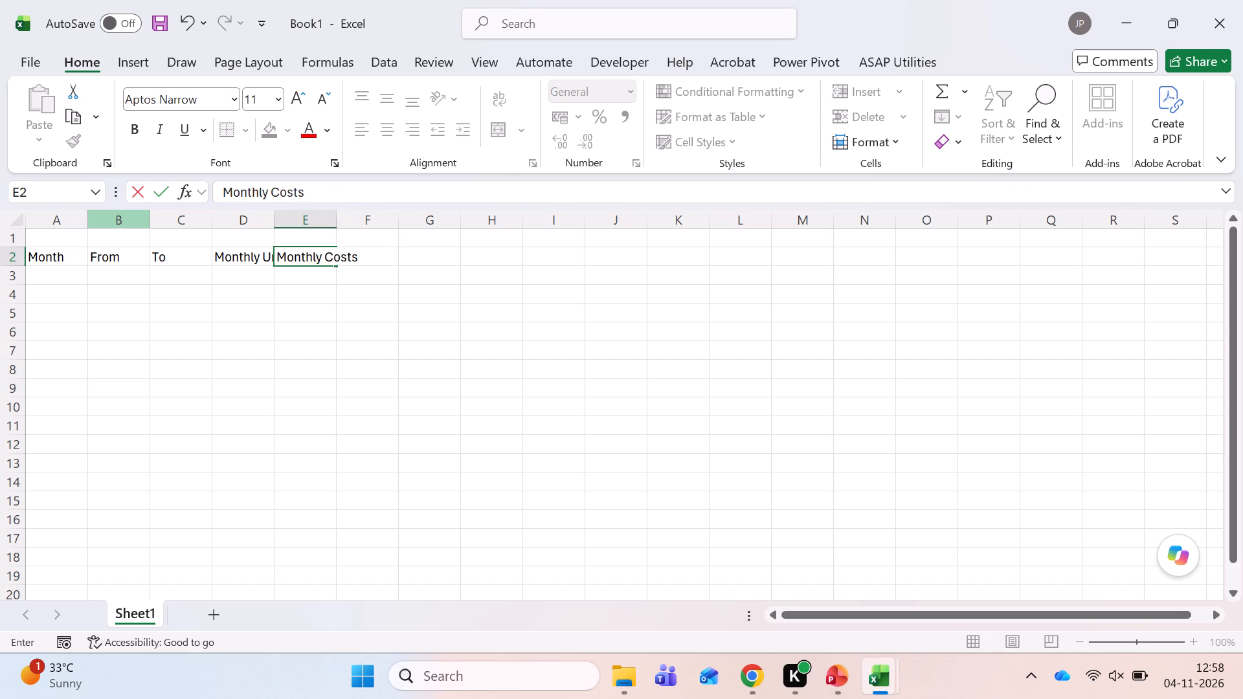
key(Tab)
key(Left)
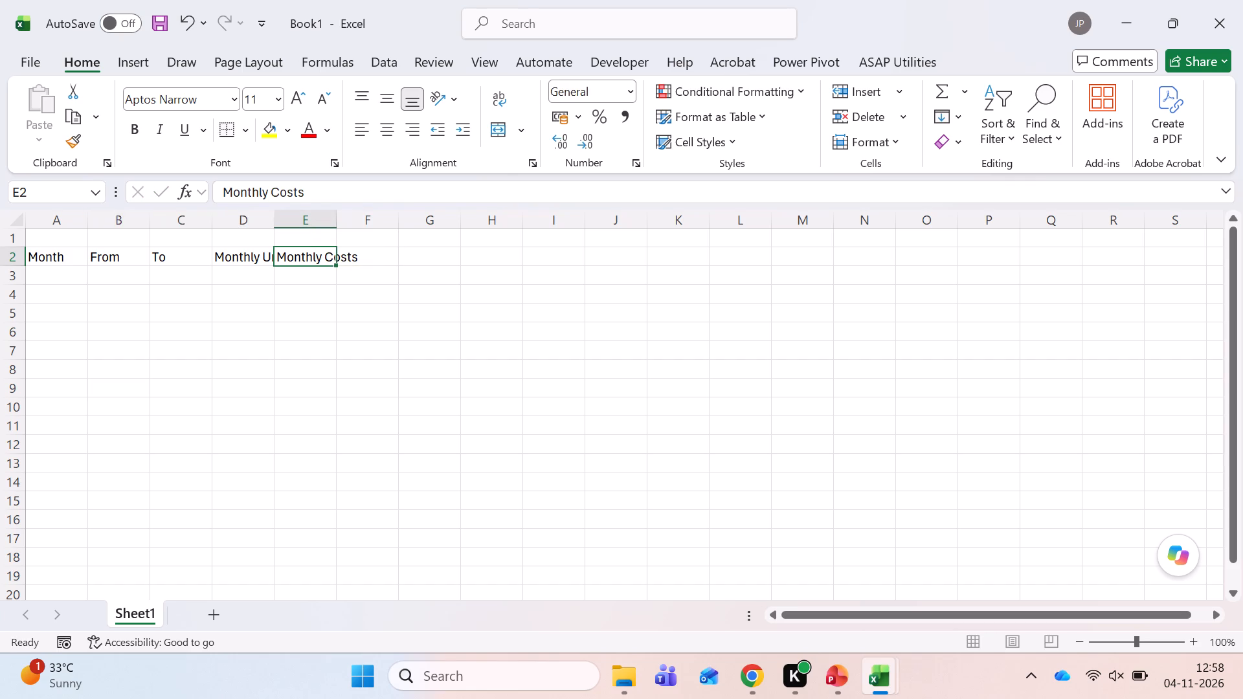
Fit the widths of columns D and E to their headings.
double_click(273, 217)
double_click(271, 217)
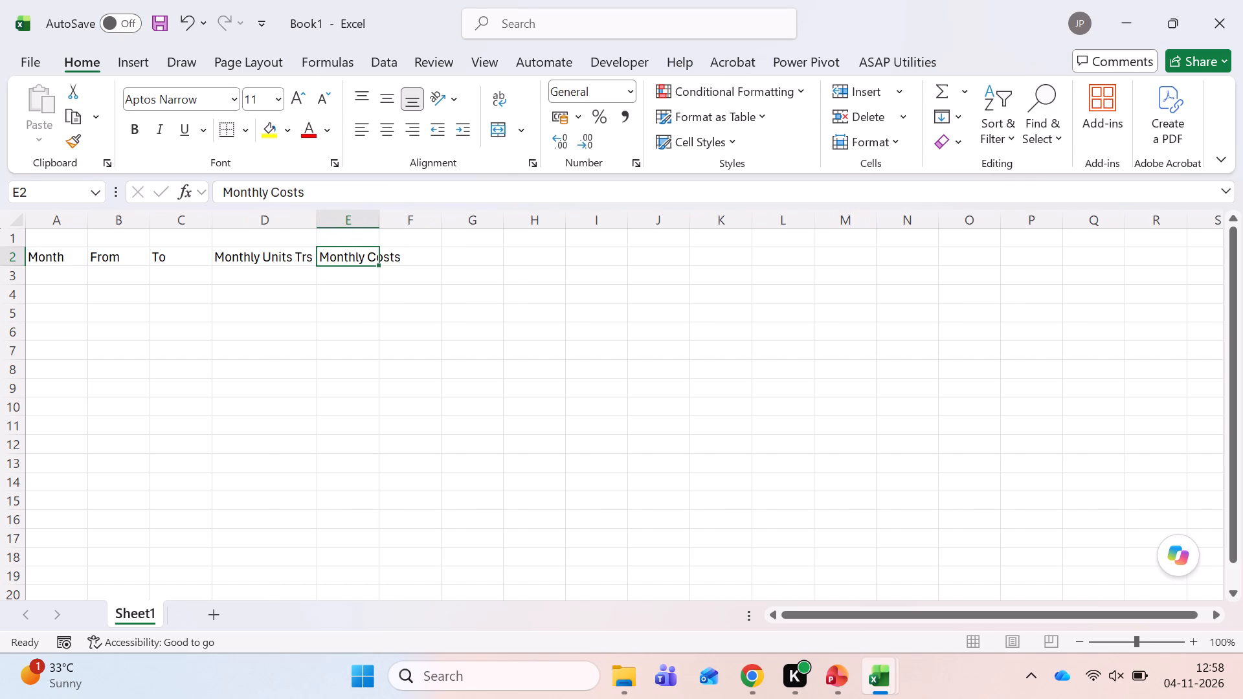
double_click(378, 220)
Fill the Month column from A3 with two rows of Apr-26 and two rows of May-26.
key(Left)
key(Left)
key(Left)
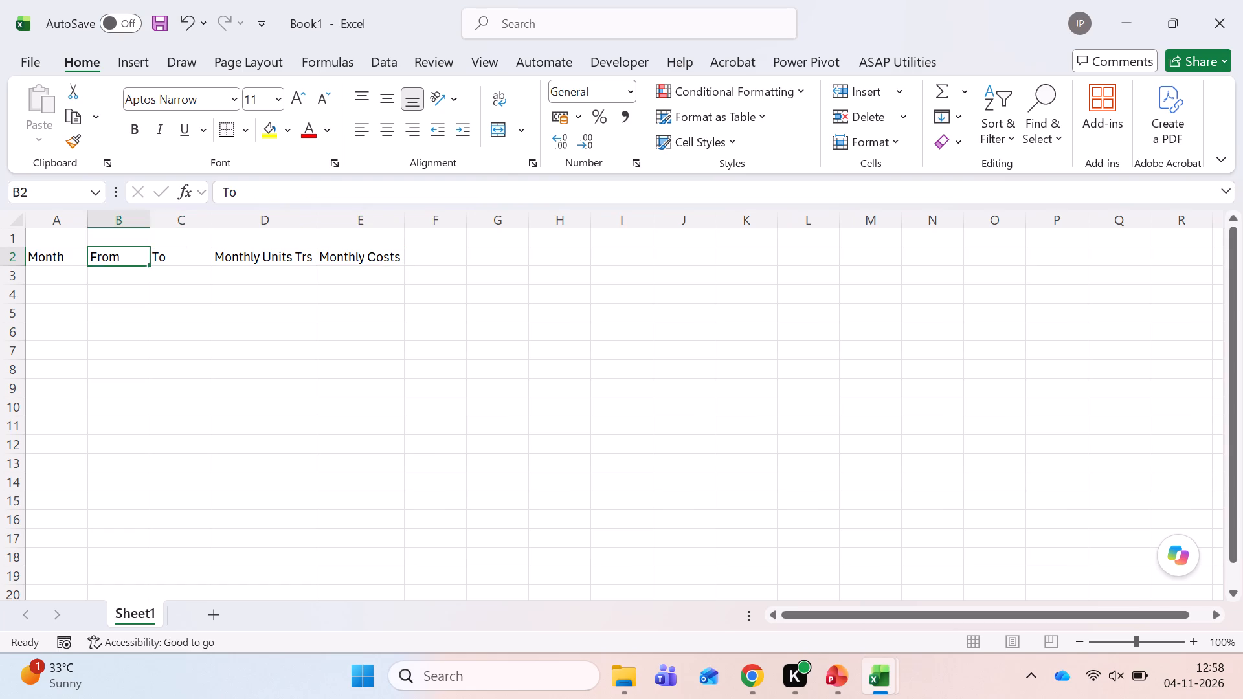
key(Left)
key(Down)
text(Apr)
text(-26)
key(Return)
key(ctrl+d)
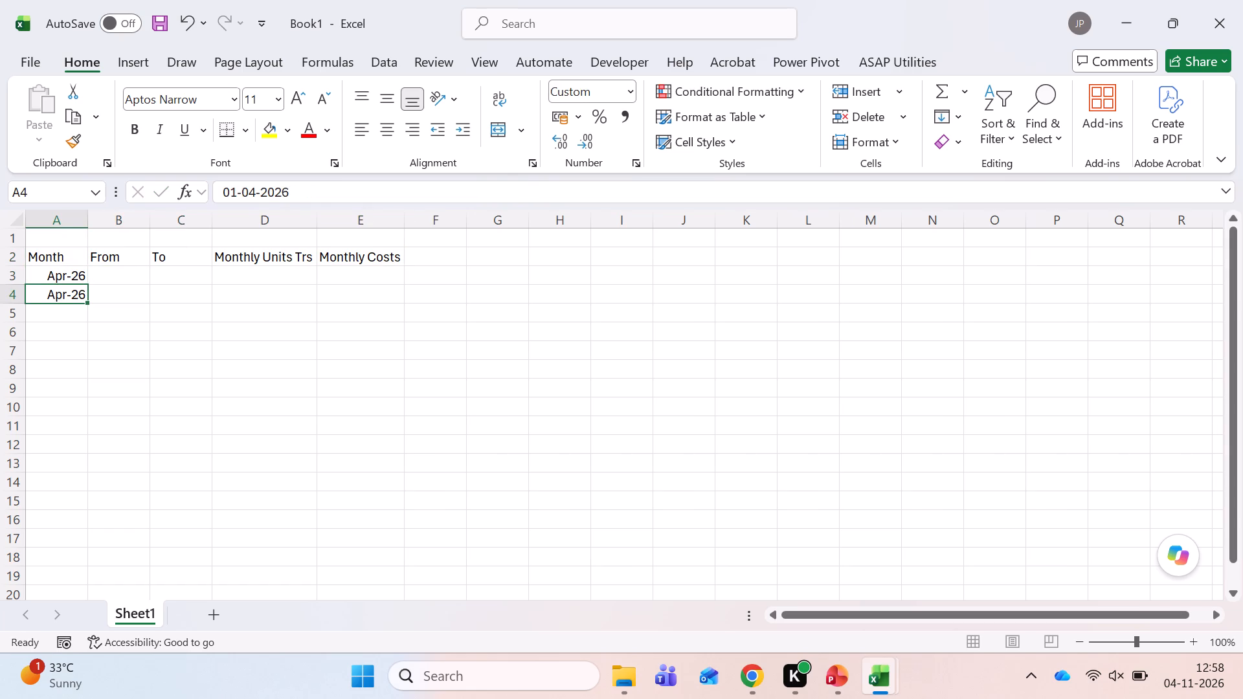
key(Down)
text(May-26)
key(Return)
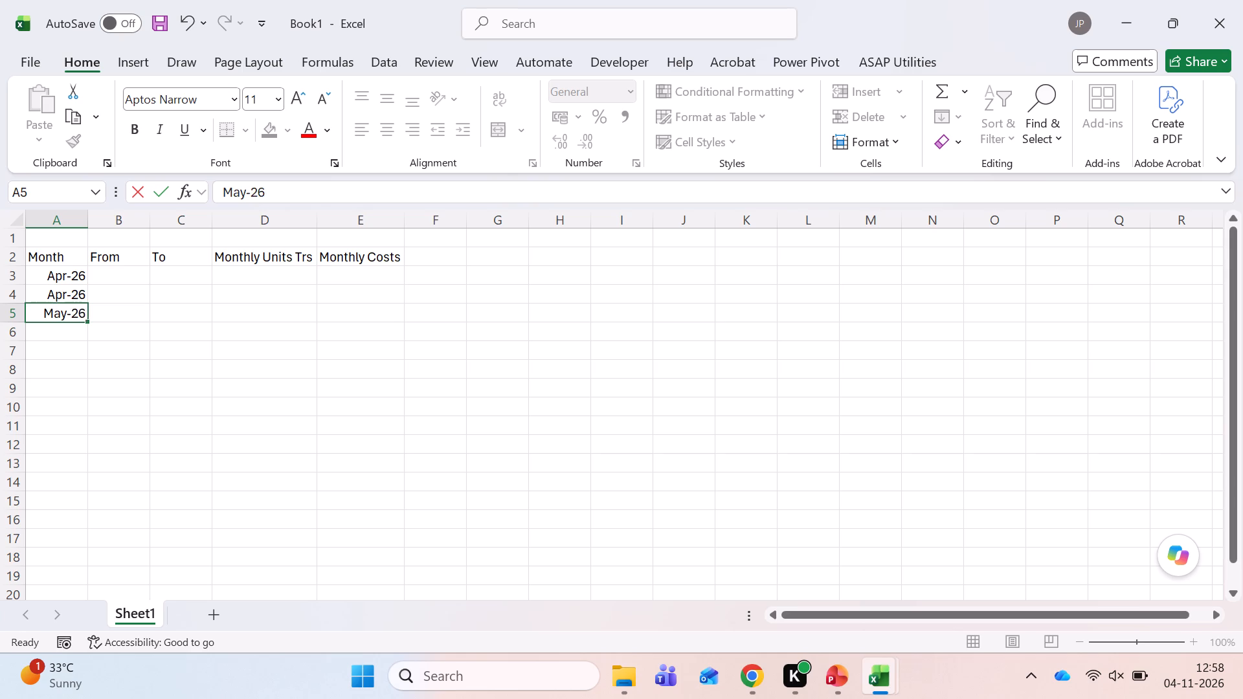
key(ctrl+d)
Continue the Month column with two rows of Jun-26 and two rows of Jul-26.
key(Down)
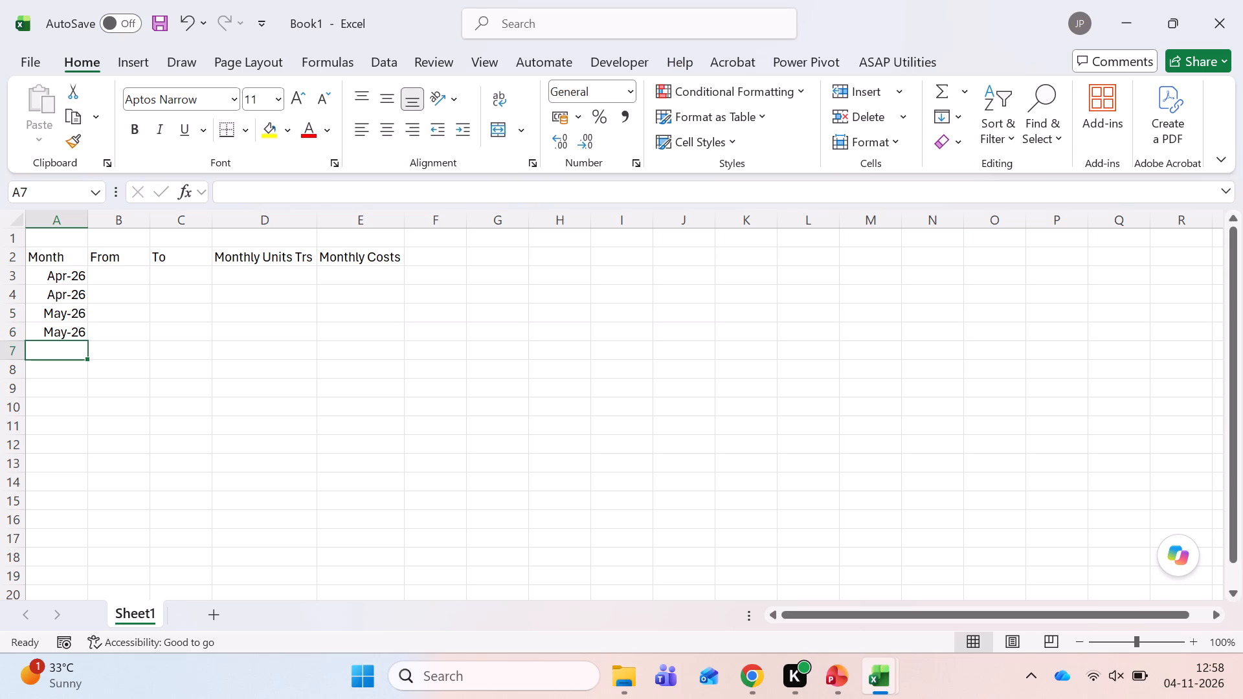
text(Jun)
text(-26)
key(Return)
key(ctrl+d)
key(Down)
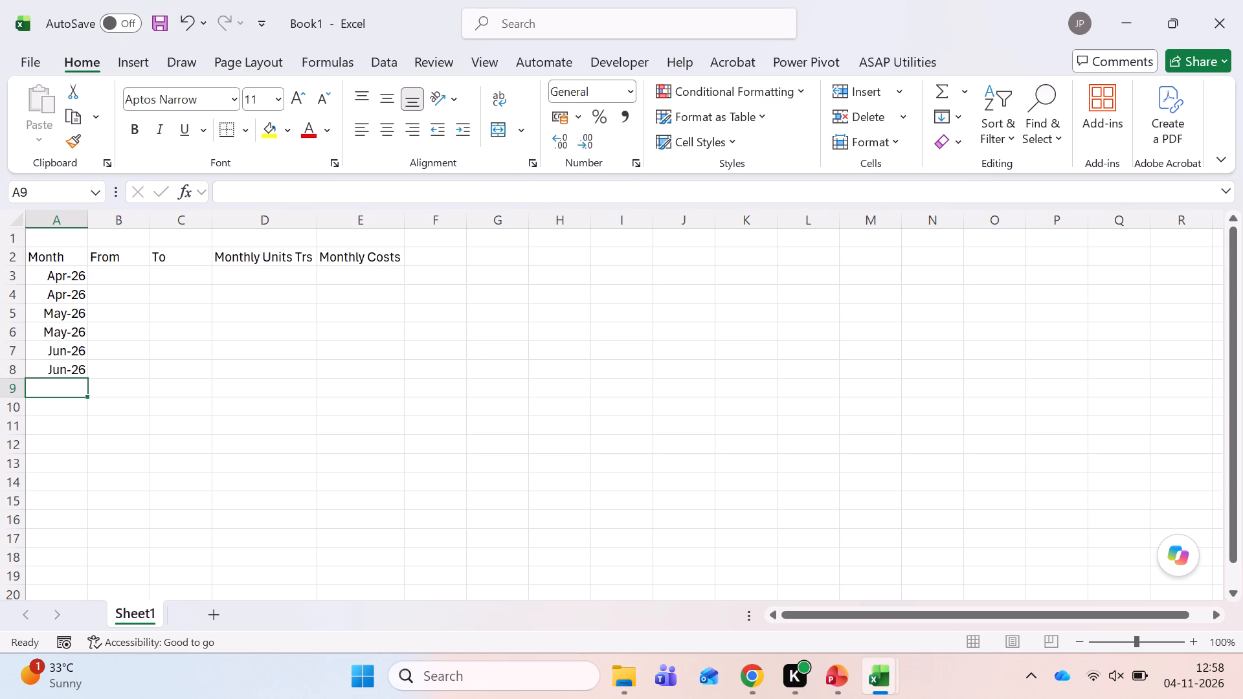
text(July)
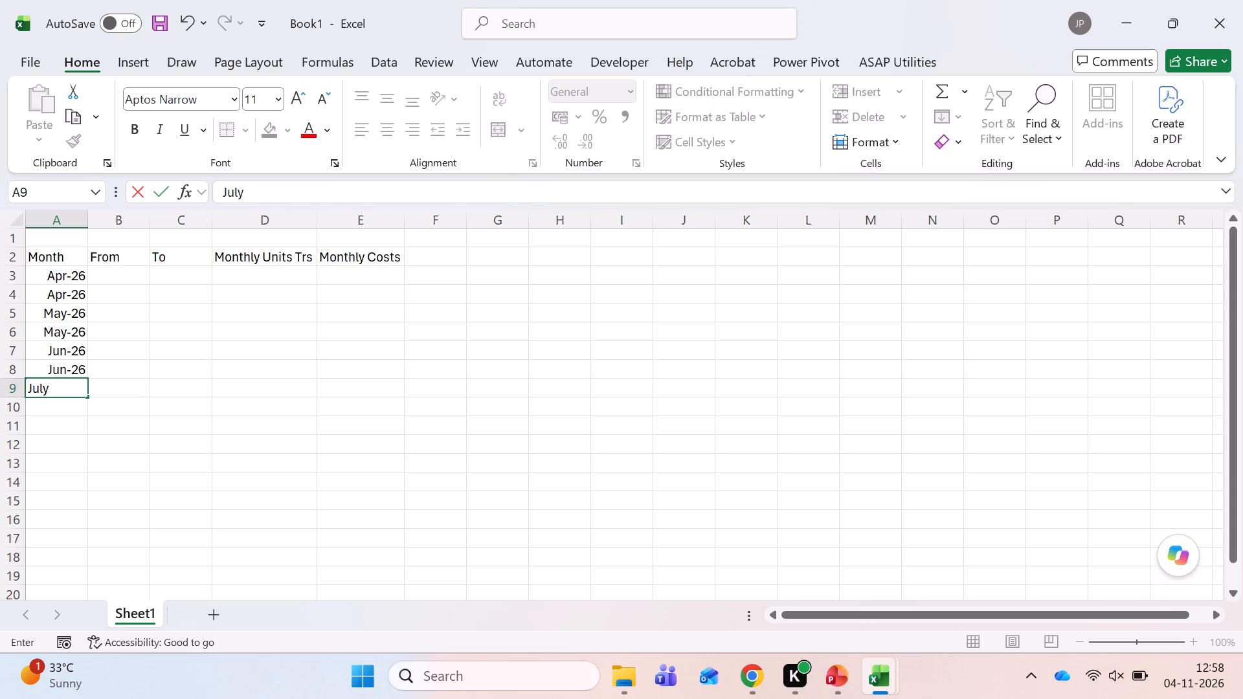
key(BackSpace)
text(-26)
key(Return)
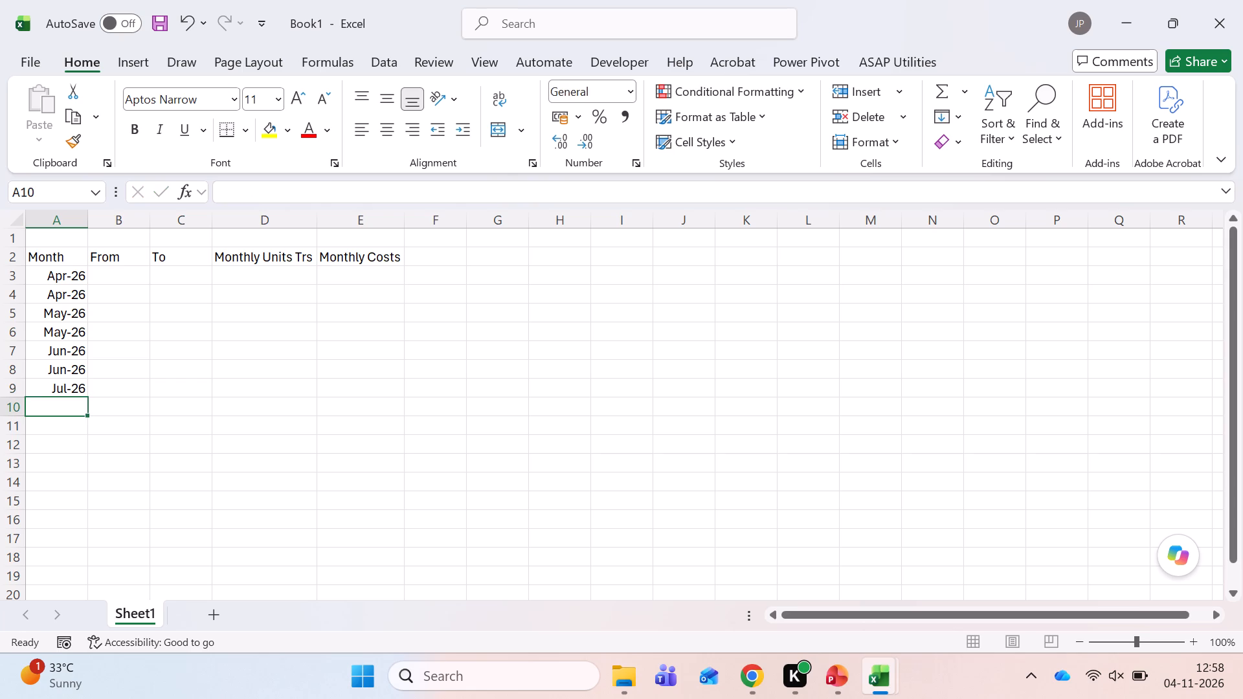
key(ctrl+d)
Complete the Month column with two rows of Aug-26 and two rows of Sep-26.
key(Down)
text(Aug=)
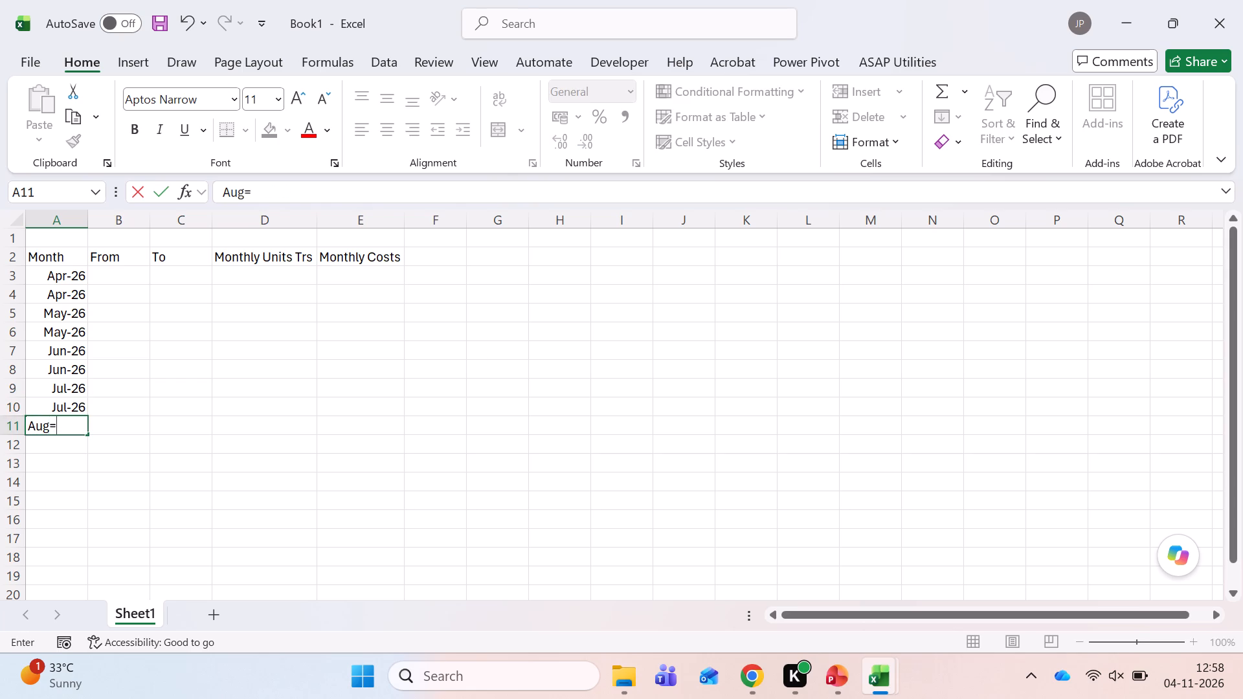
key(BackSpace)
text(-26)
key(Return)
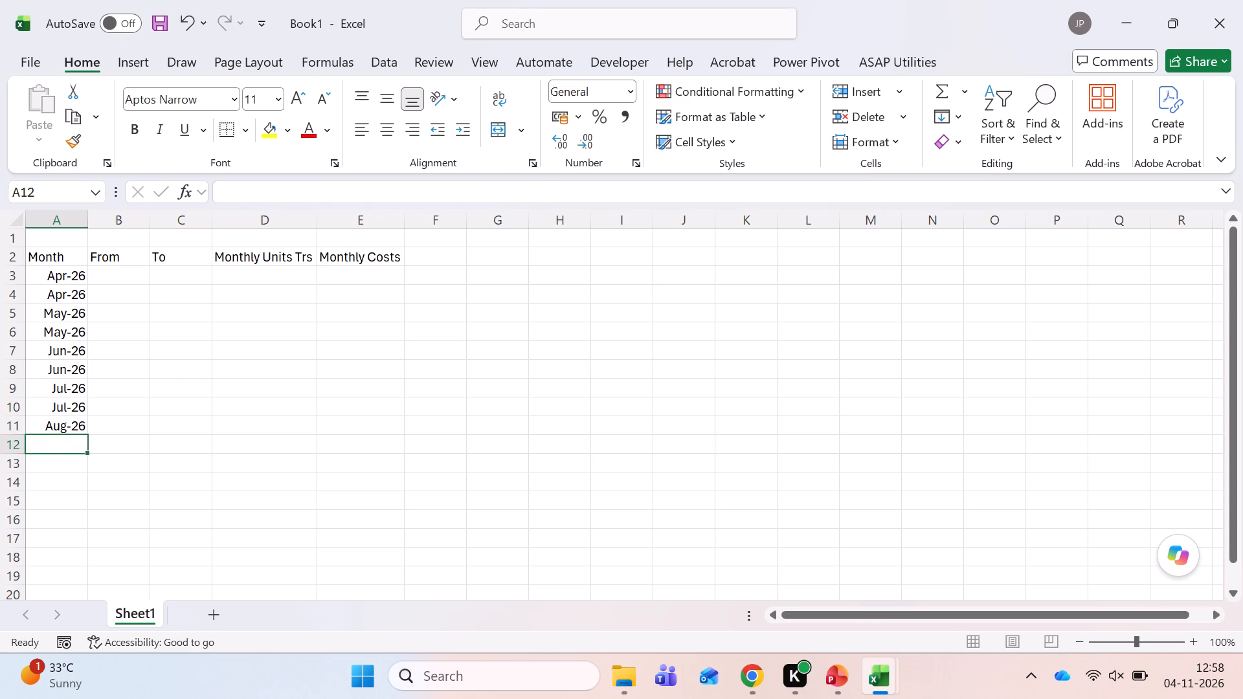
key(ctrl+d)
key(Down)
text(Sep-26)
key(Return)
key(ctrl+d)
key(Down)
Enter Unit 1 under From and Mindewadi under To for the first Apr-26 row.
key(Up)
key(Up)
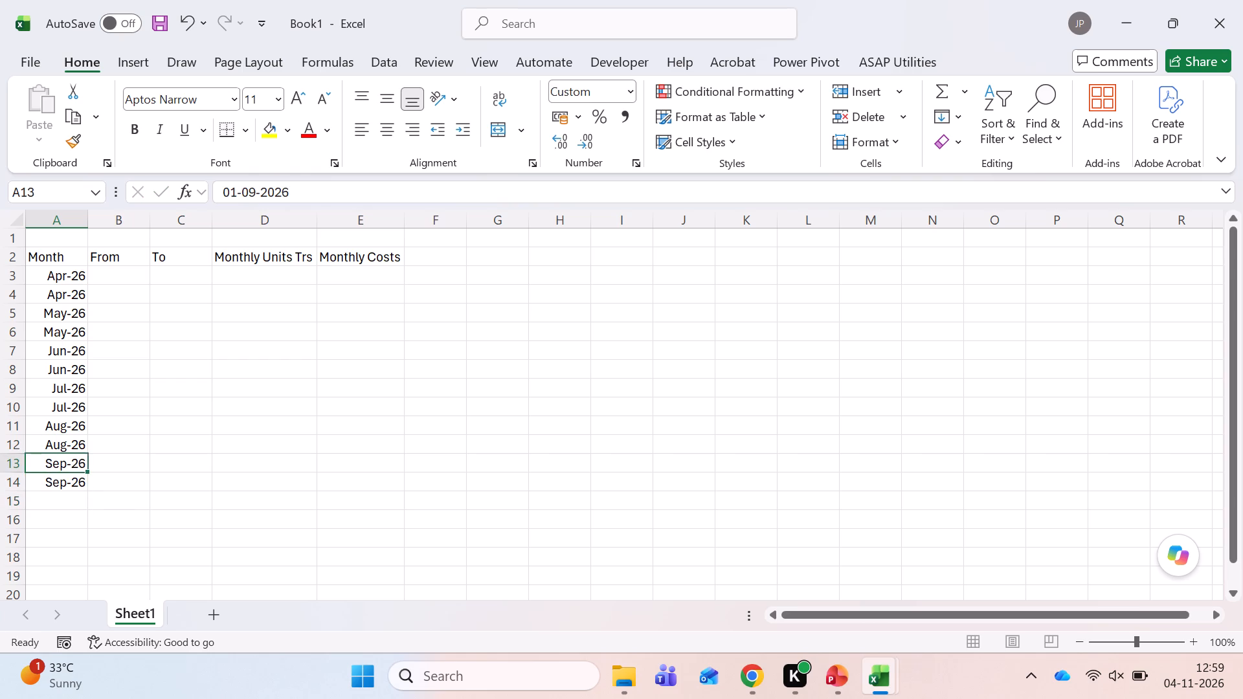
key(ctrl+Up)
key(ctrl+Up)
key(Down)
key(Down)
key(Right)
text(Unit)
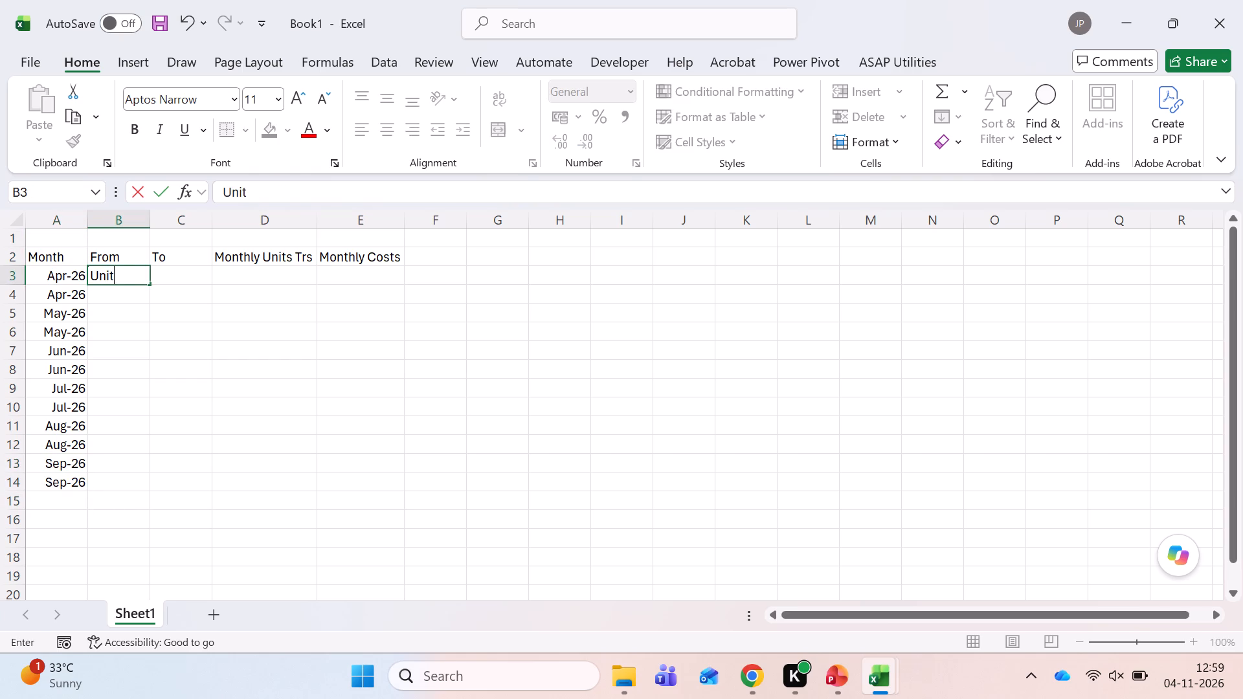
key(space)
text(1)
key(Tab)
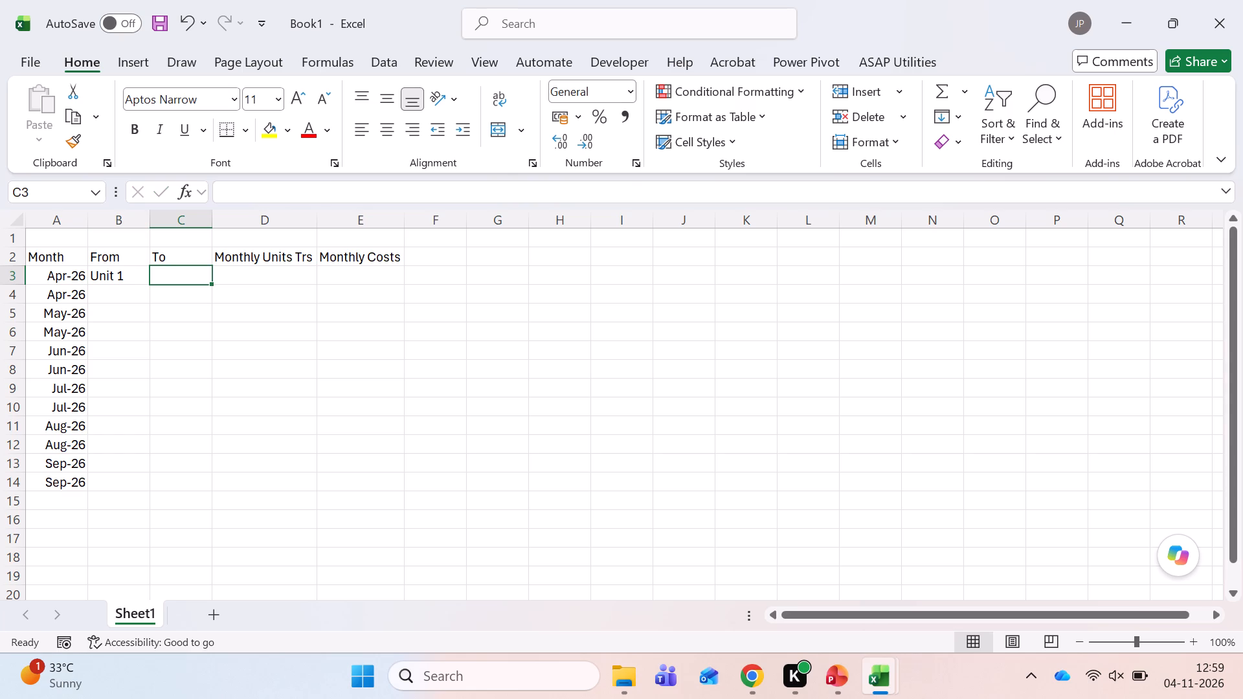
text(Mindewadi)
key(Return)
Copy the Unit 1 and Mindewadi pair into the first row of each month from May-26 to Sep-26.
key(Up)
key(shift+Right)
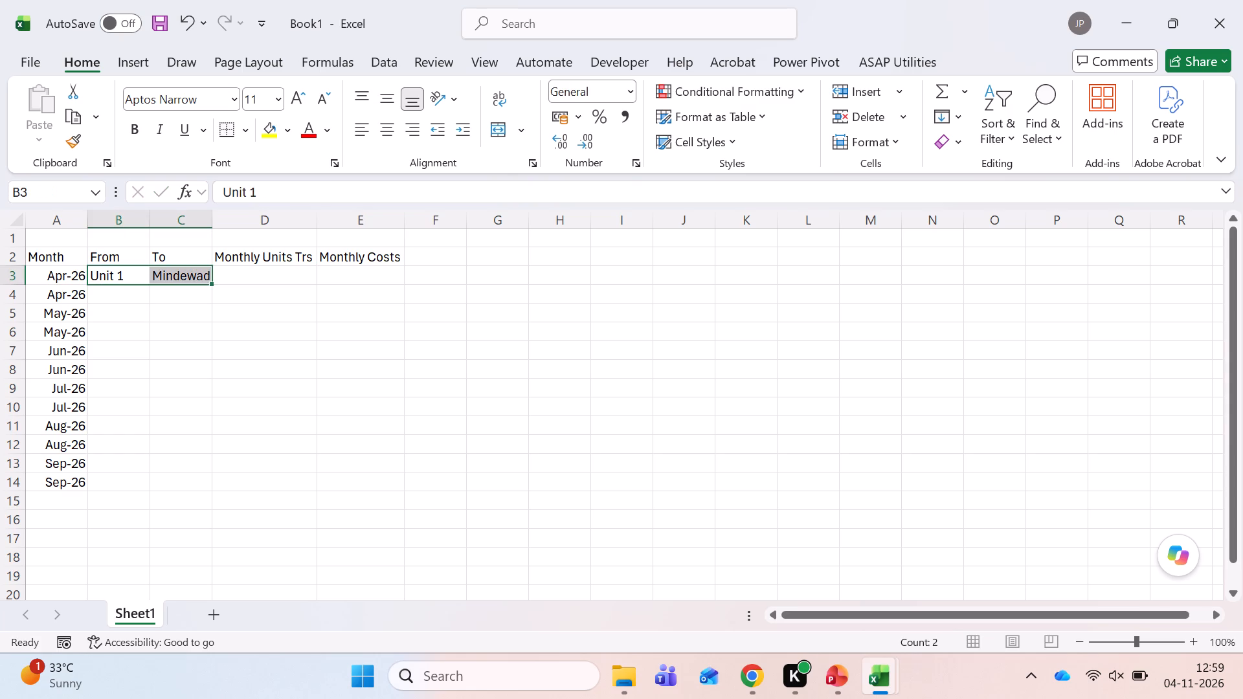
key(ctrl+c)
key(Down)
key(Down)
key(ctrl+v)
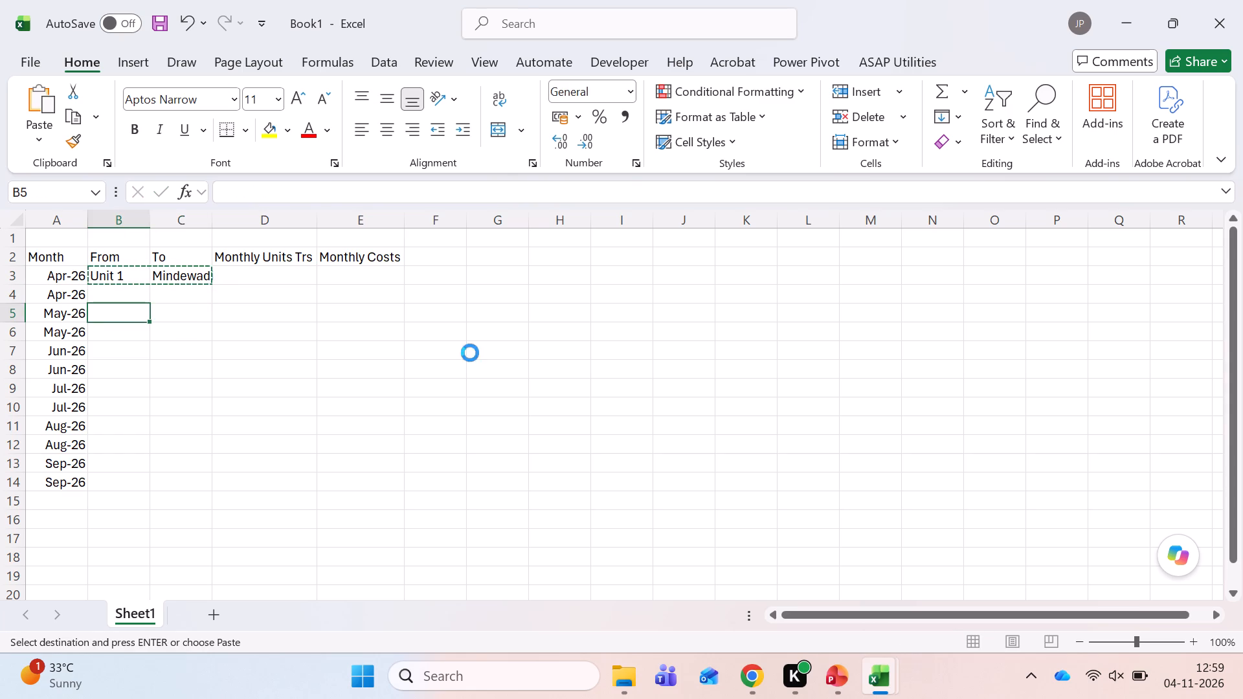
key(Down)
key(Down)
key(ctrl+v)
key(Down)
key(Down)
key(ctrl+v)
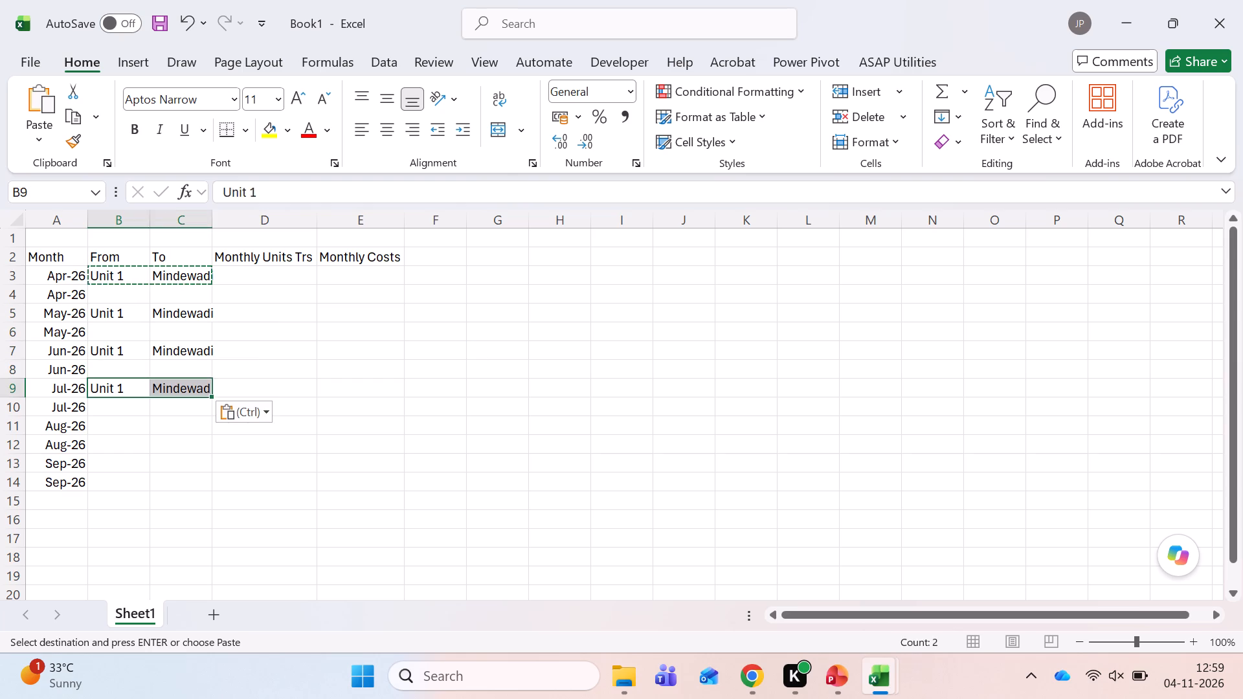
key(Down)
key(Down)
key(ctrl+v)
key(Down)
key(Down)
key(ctrl+v)
key(Escape)
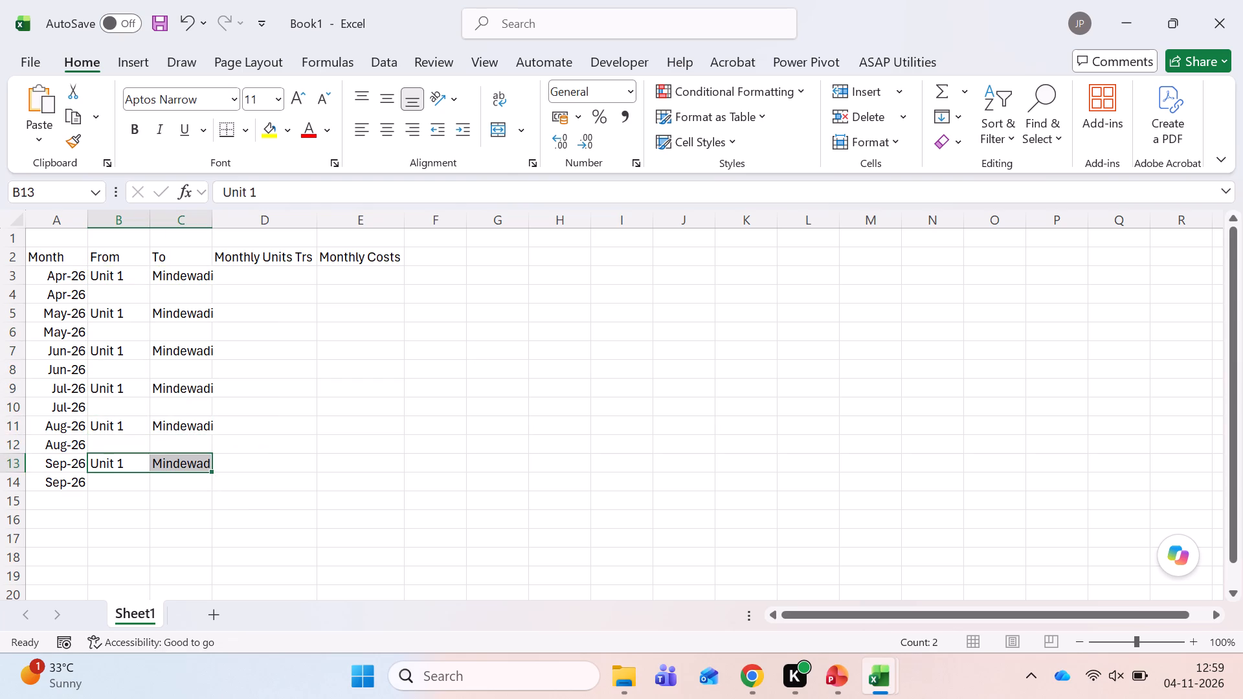
Enter Unit 4 under From and fill Mindewadi under To for the second Apr-26 row.
key(Up)
key(Up)
key(Up)
key(Up)
key(Up)
key(Up)
key(Up)
key(Up)
key(Up)
key(Up)
key(Up)
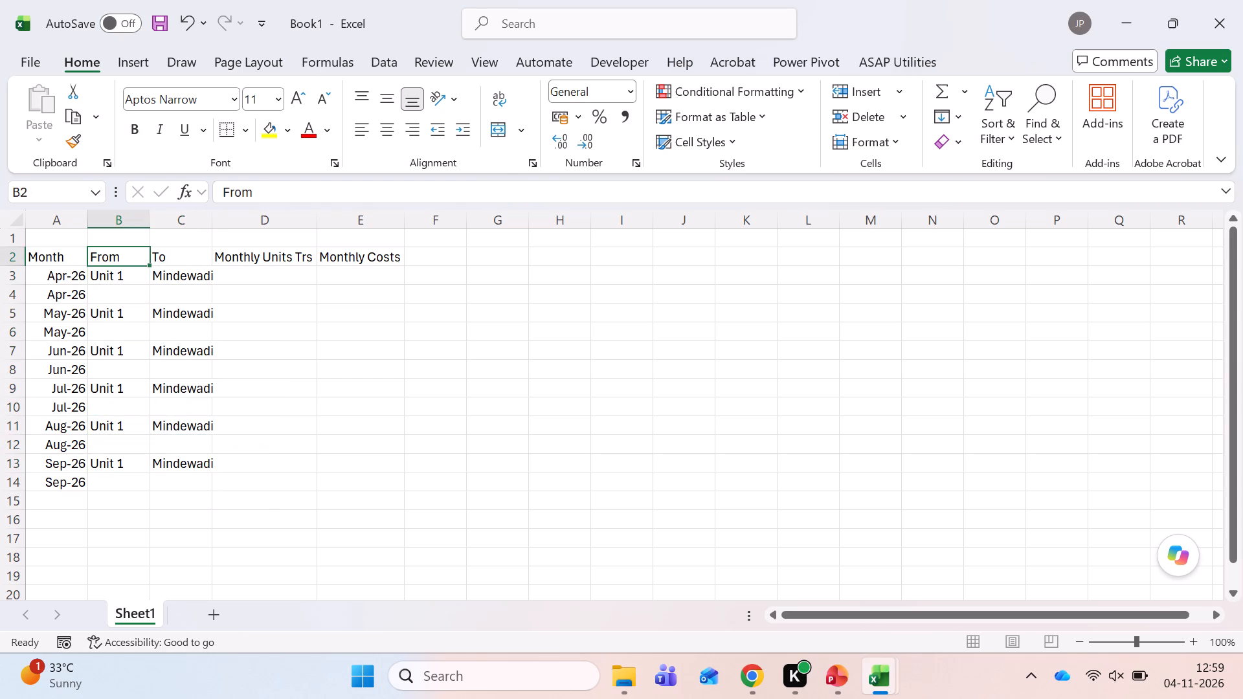
key(Down)
key(Down)
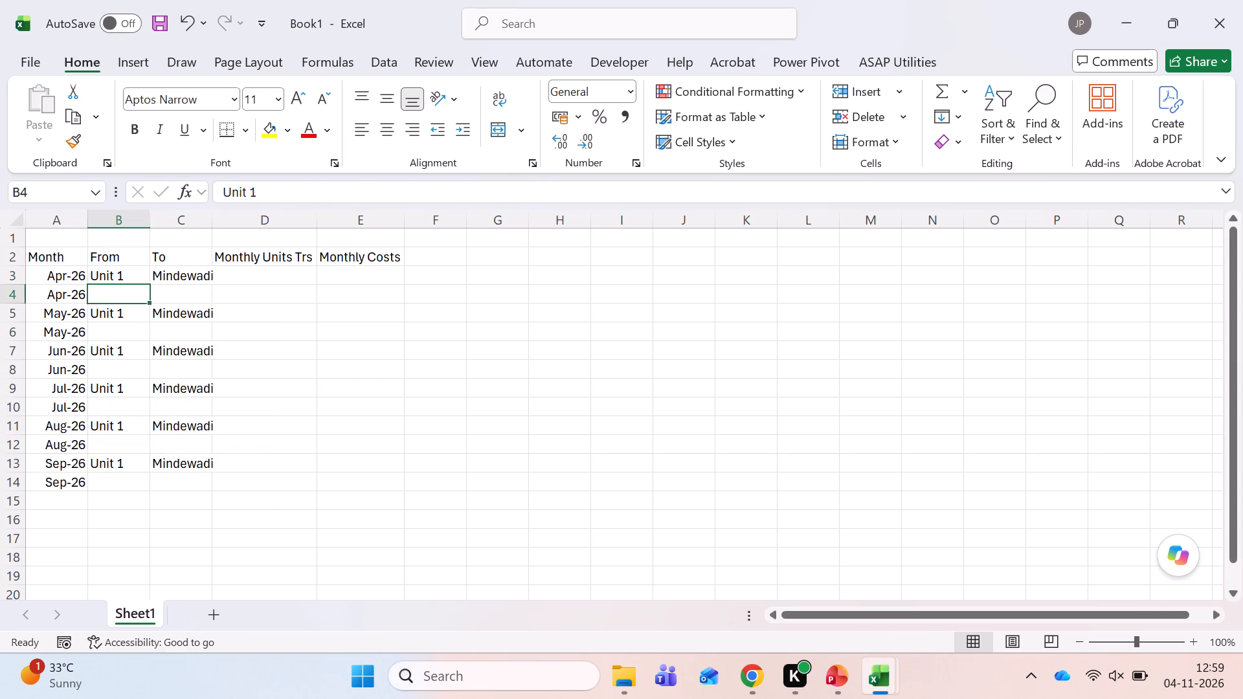
text(Unit 4)
key(Tab)
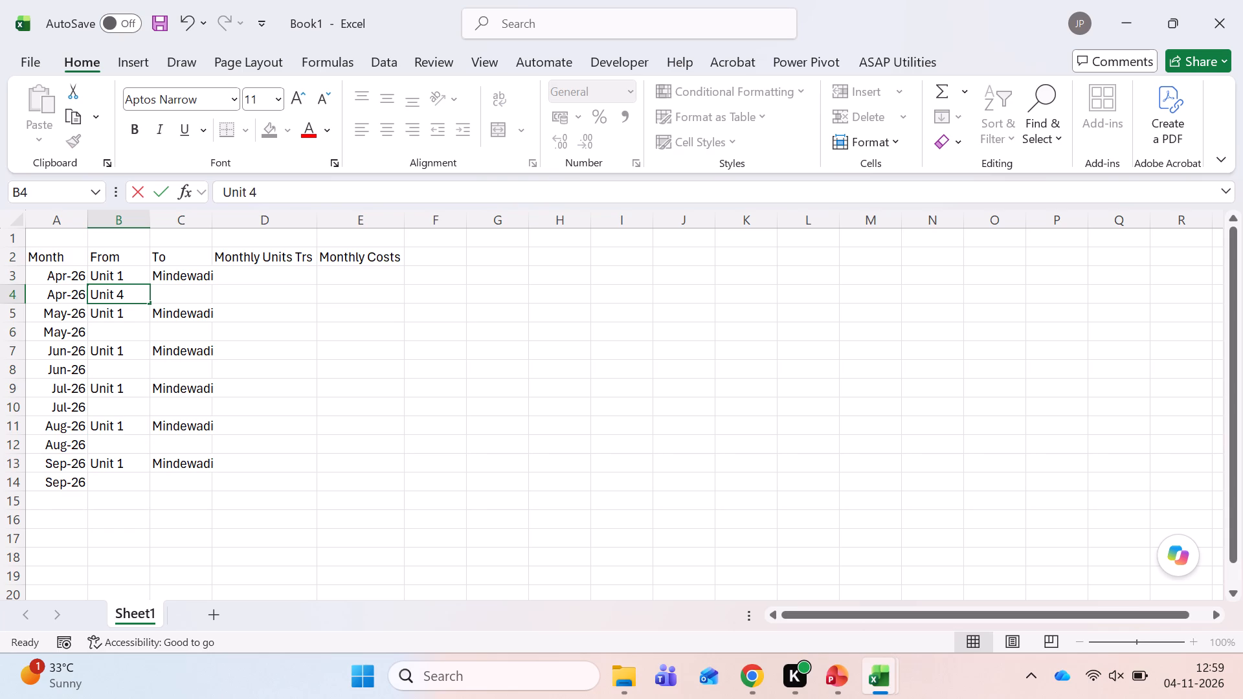
key(ctrl+d)
Copy the Unit 4 and Mindewadi pair into the second row of each month from May-26 to Sep-26.
key(Left)
key(shift+Right)
key(ctrl+c)
key(ctrl+Down)
key(Down)
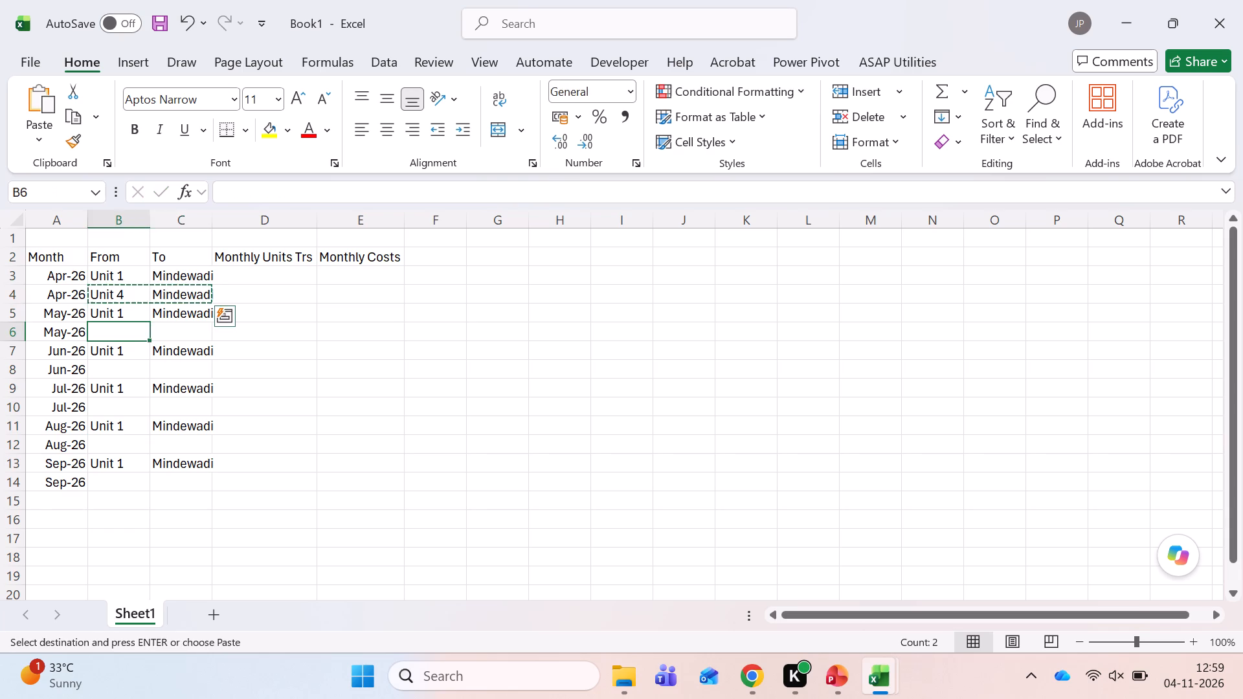
key(ctrl+v)
key(Down)
key(Down)
key(ctrl+v)
key(Down)
key(Down)
key(ctrl+v)
key(Down)
key(Down)
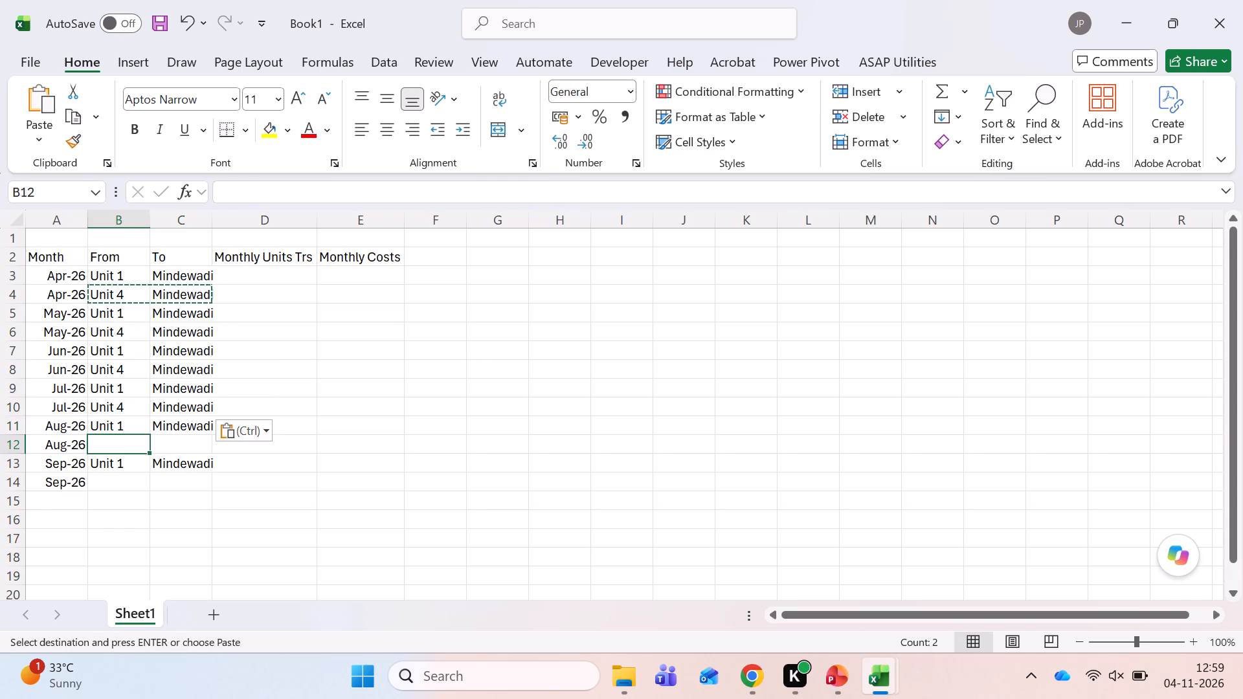
key(ctrl+v)
key(Down)
key(Down)
key(ctrl+v)
key(Escape)
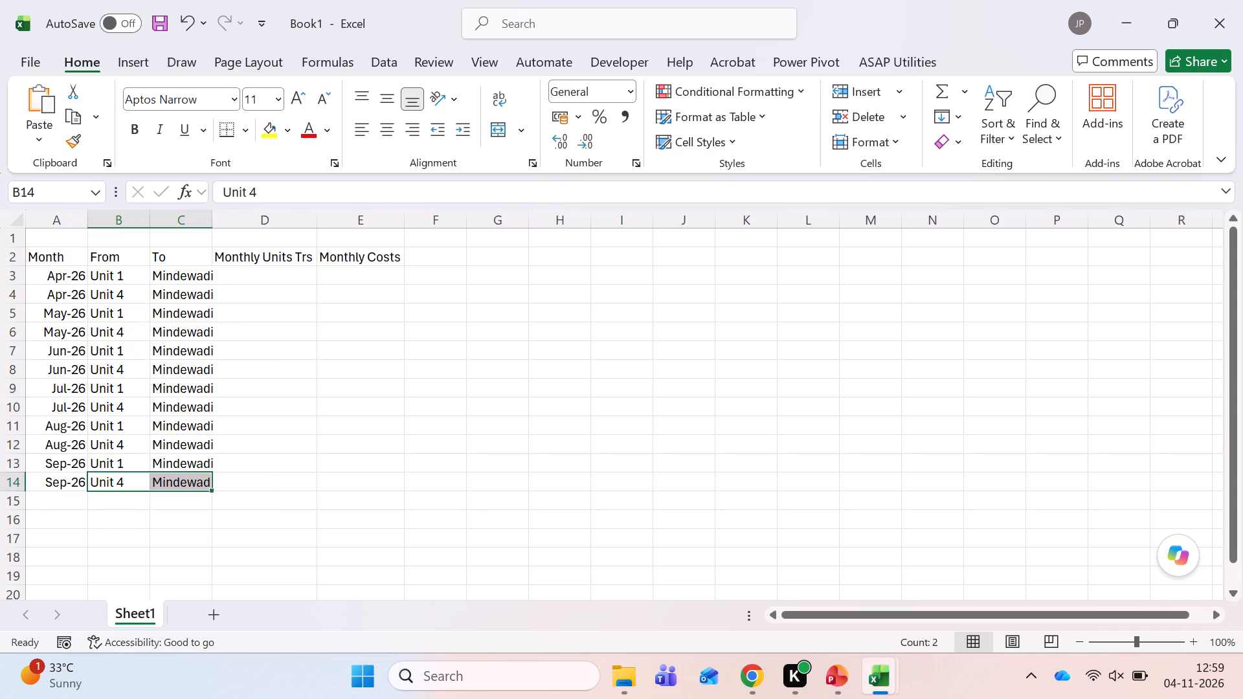
AutoFit the column widths of the whole table.
key(Up)
key(ctrl+Up)
key(ctrl+Up)
key(Down)
key(ctrl+a)
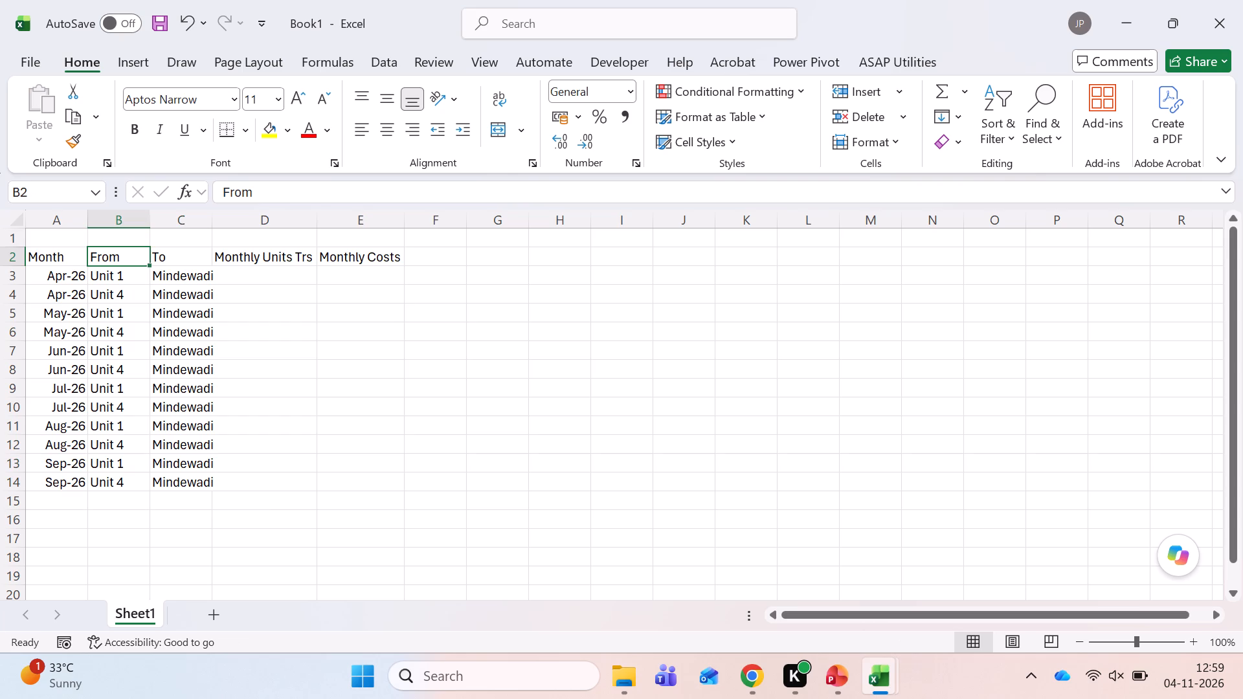
key(alt+h)
text(oi)
Add filters to the table's header row.
key(Right)
key(Right)
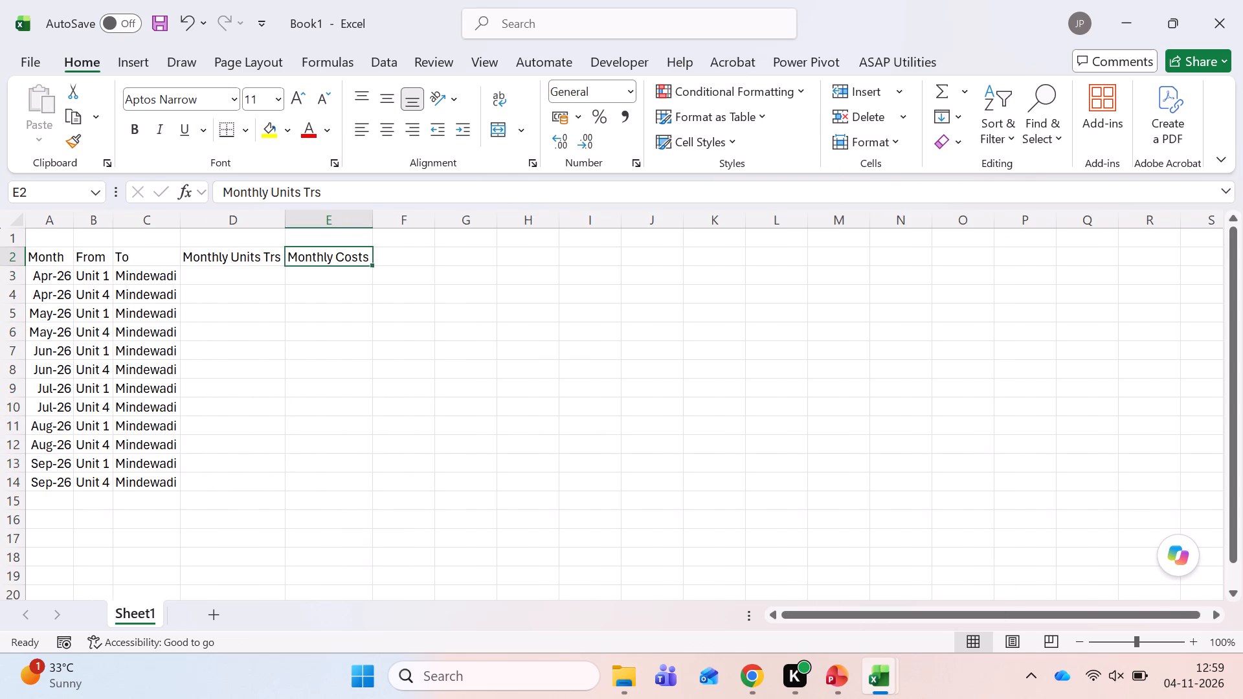
key(Right)
key(Left)
key(Left)
key(Left)
key(Left)
key(shift+space)
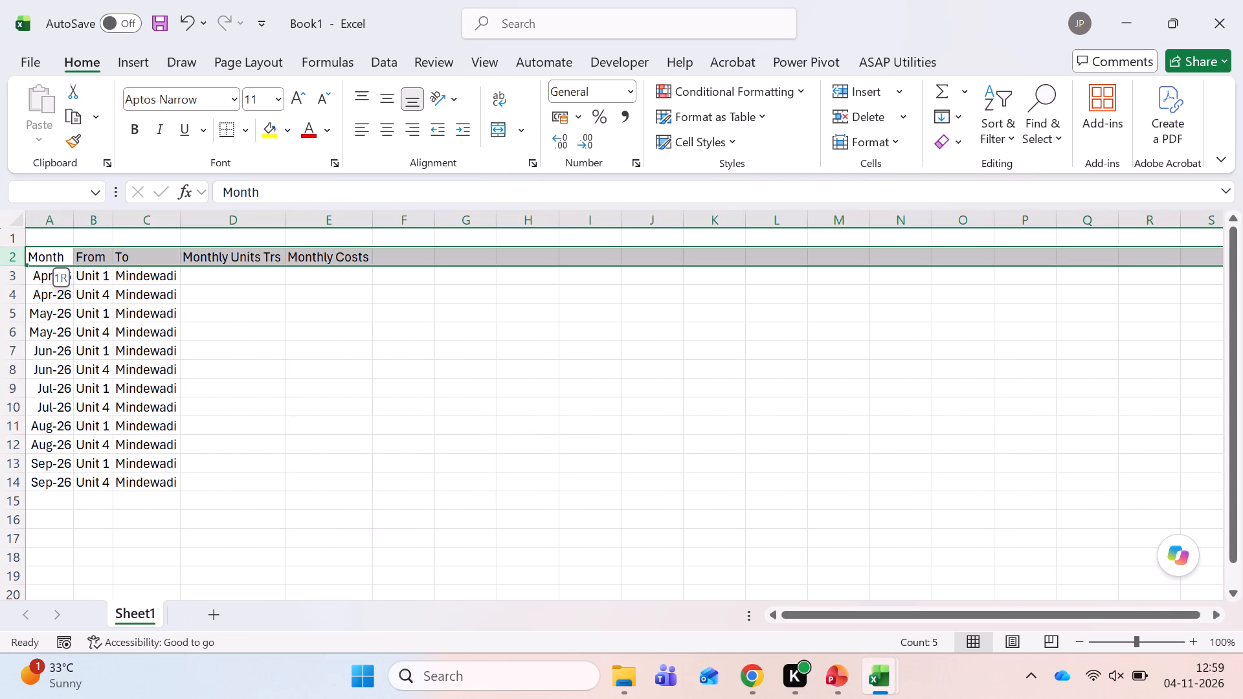
key(ctrl+shift+l)
Filter the From column to show only Unit 1.
key(Right)
key(Left)
key(Right)
key(alt+Down)
key(alt+Down)
key(alt+Down)
key(alt+Down)
key(alt+Down)
key(alt+Down)
key(alt+Down)
key(alt+Down)
key(alt+Down)
key(alt+Down)
key(alt+Down)
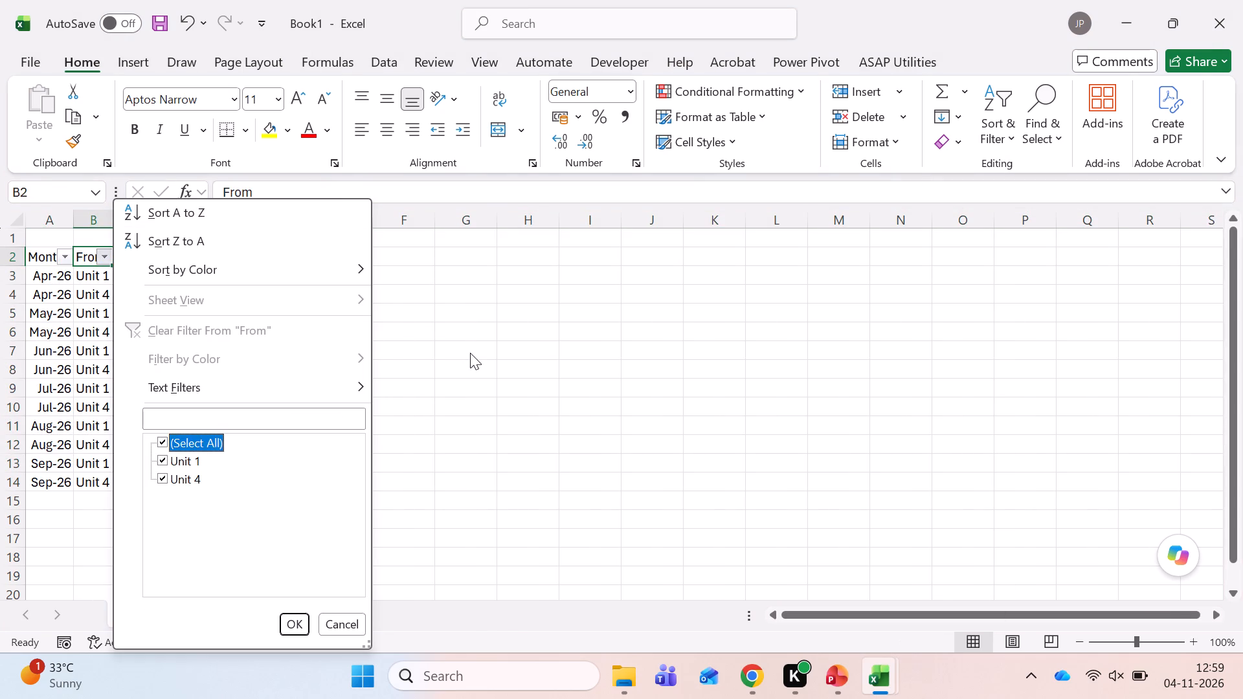
key(space)
key(Down)
key(space)
key(Return)
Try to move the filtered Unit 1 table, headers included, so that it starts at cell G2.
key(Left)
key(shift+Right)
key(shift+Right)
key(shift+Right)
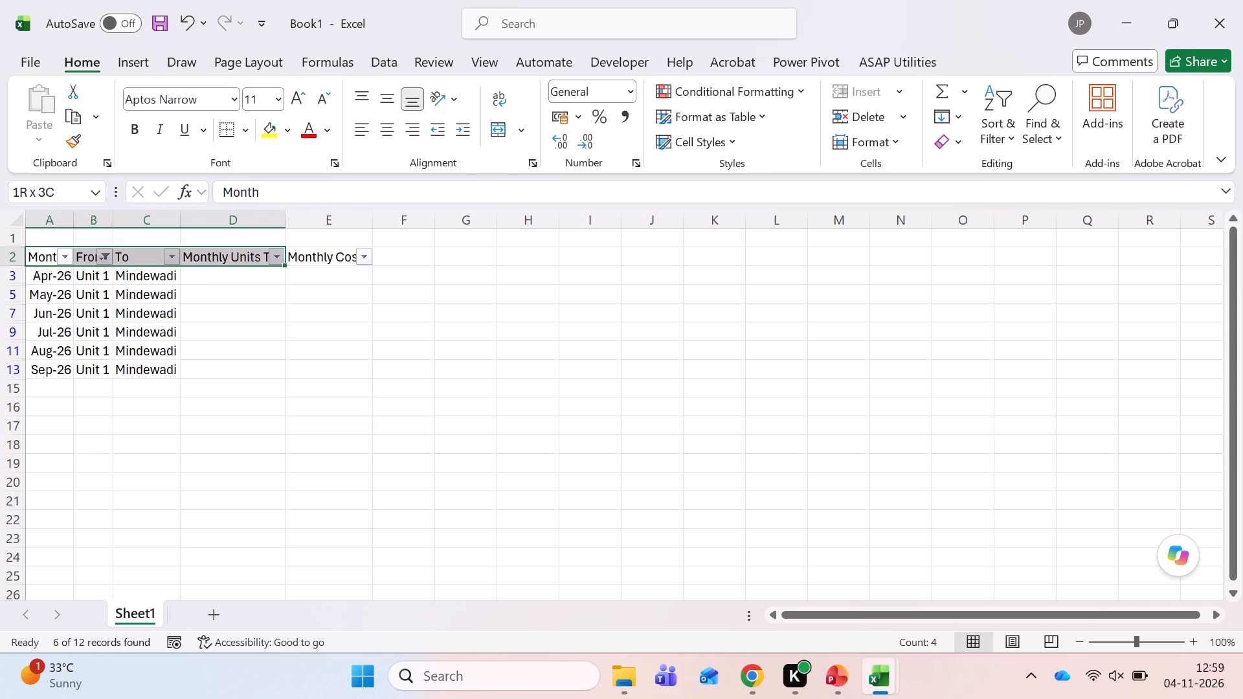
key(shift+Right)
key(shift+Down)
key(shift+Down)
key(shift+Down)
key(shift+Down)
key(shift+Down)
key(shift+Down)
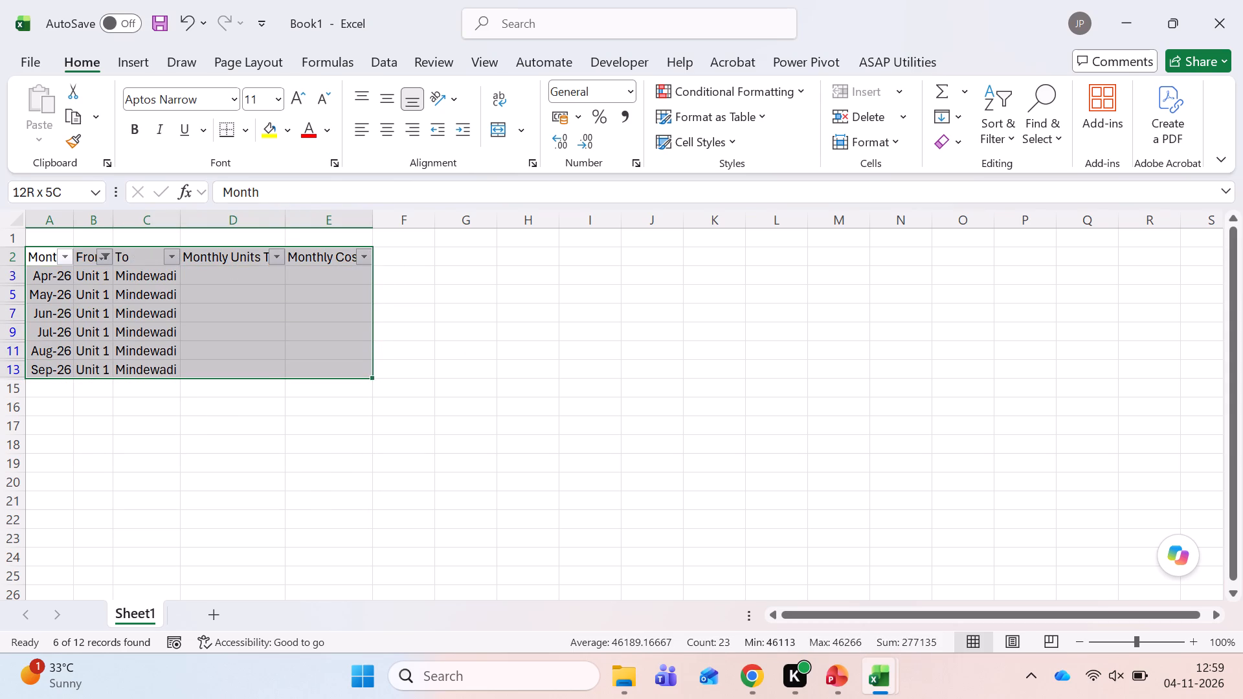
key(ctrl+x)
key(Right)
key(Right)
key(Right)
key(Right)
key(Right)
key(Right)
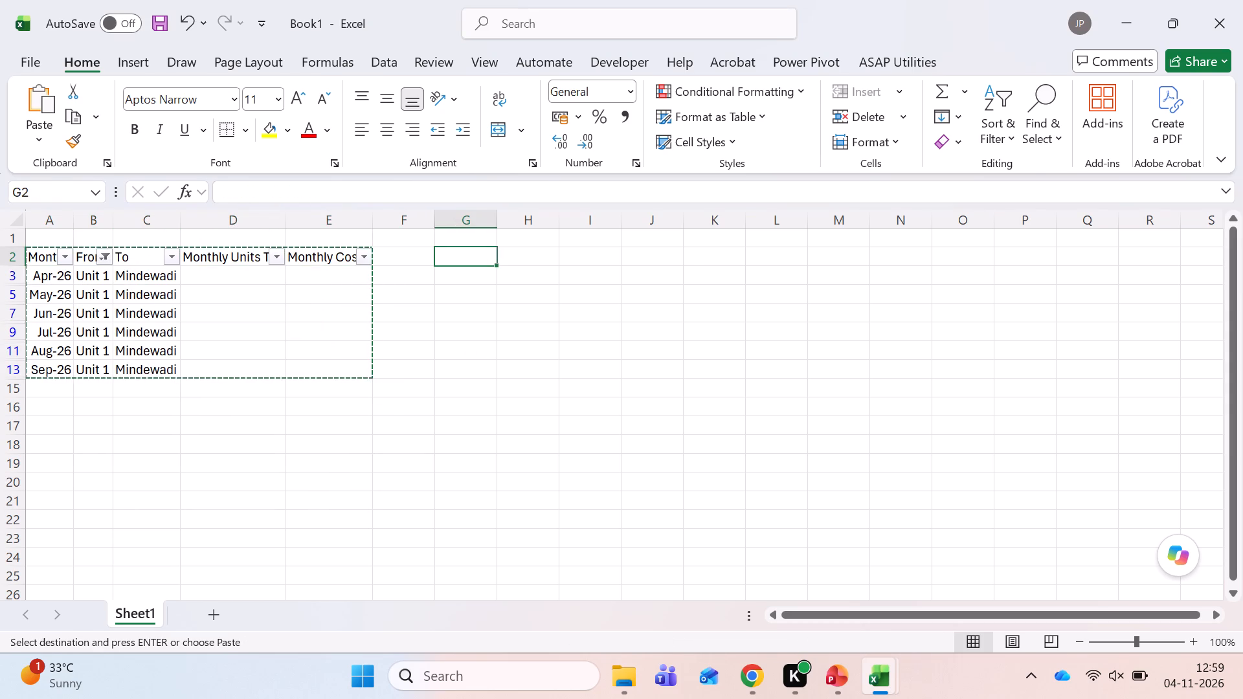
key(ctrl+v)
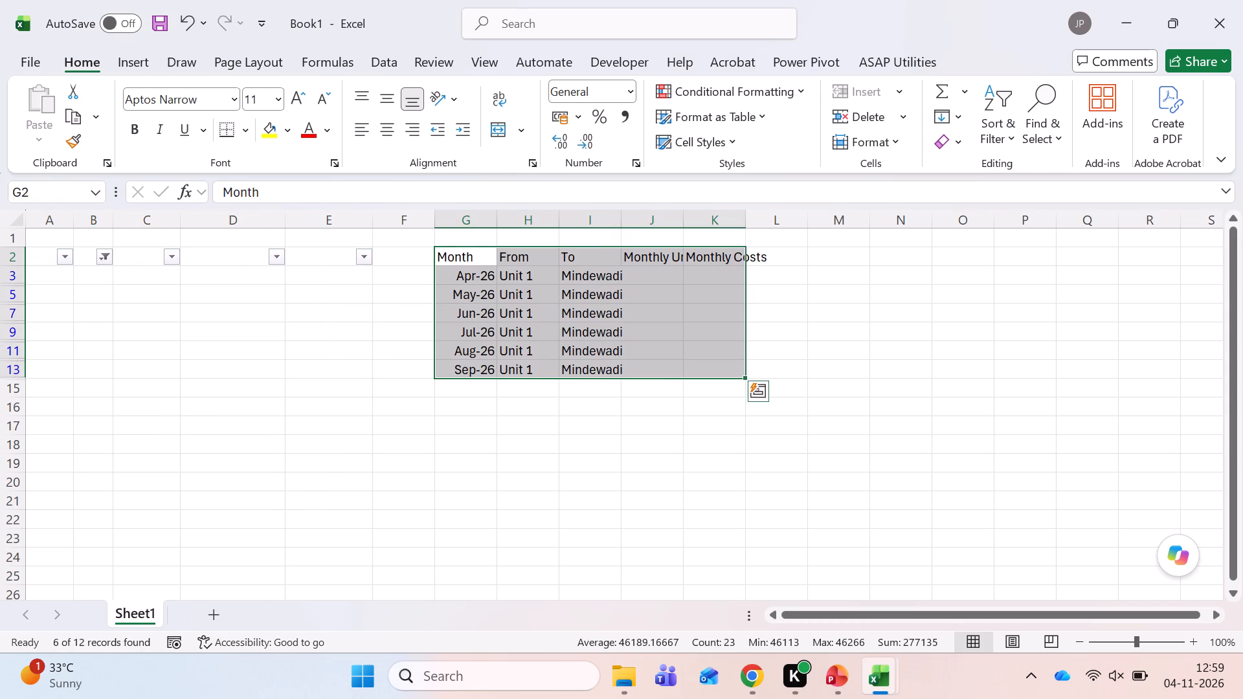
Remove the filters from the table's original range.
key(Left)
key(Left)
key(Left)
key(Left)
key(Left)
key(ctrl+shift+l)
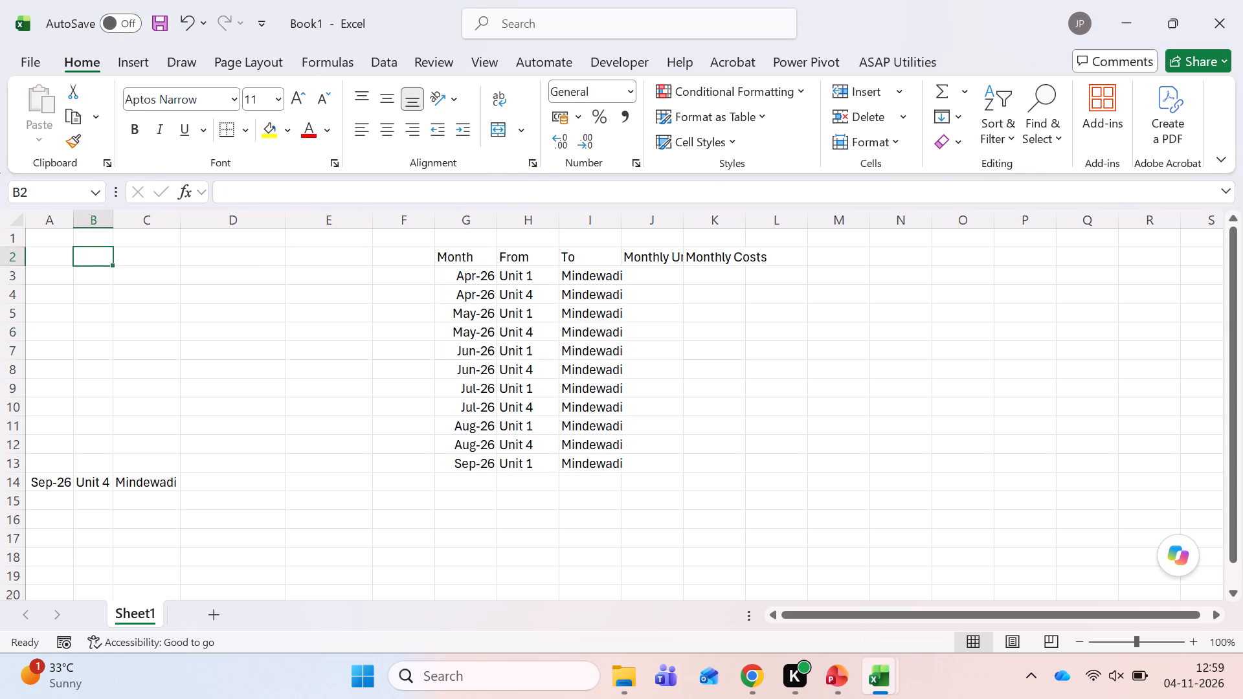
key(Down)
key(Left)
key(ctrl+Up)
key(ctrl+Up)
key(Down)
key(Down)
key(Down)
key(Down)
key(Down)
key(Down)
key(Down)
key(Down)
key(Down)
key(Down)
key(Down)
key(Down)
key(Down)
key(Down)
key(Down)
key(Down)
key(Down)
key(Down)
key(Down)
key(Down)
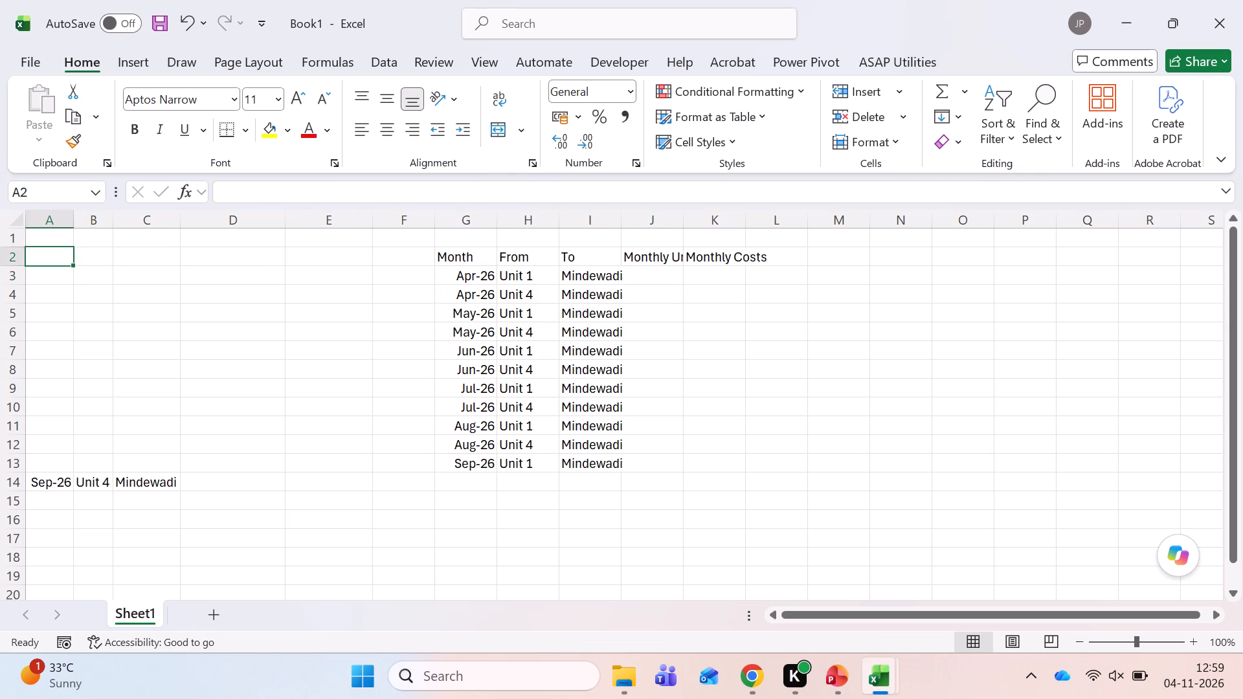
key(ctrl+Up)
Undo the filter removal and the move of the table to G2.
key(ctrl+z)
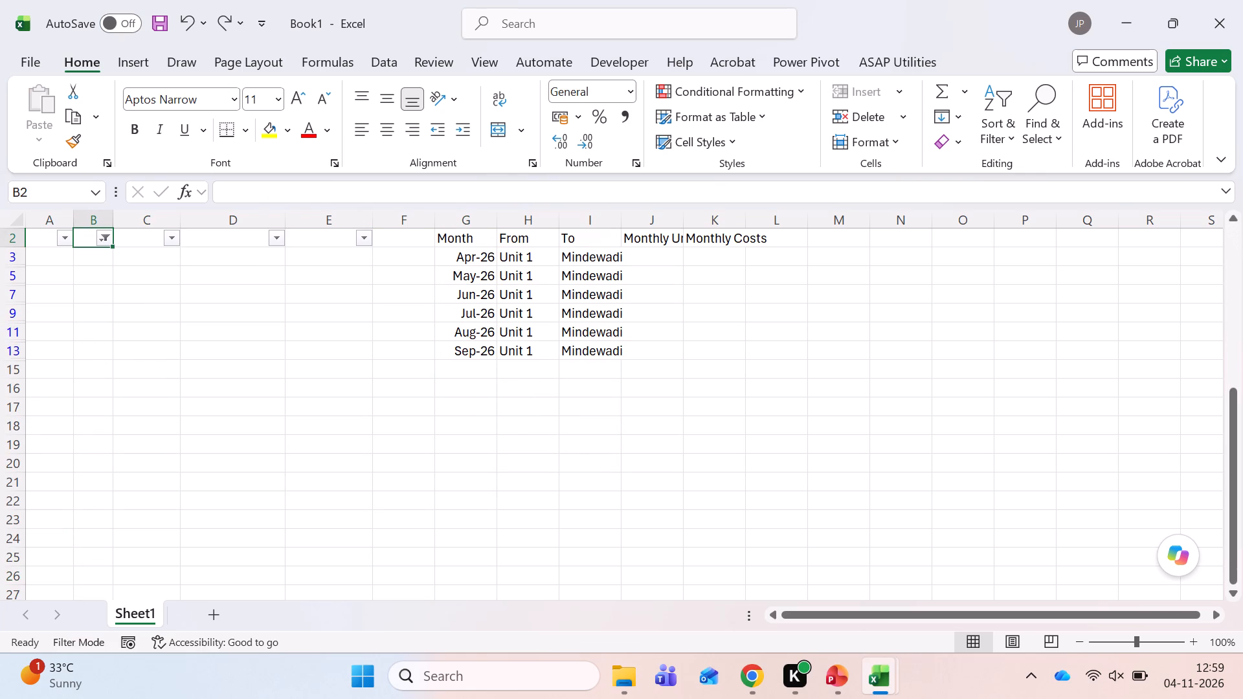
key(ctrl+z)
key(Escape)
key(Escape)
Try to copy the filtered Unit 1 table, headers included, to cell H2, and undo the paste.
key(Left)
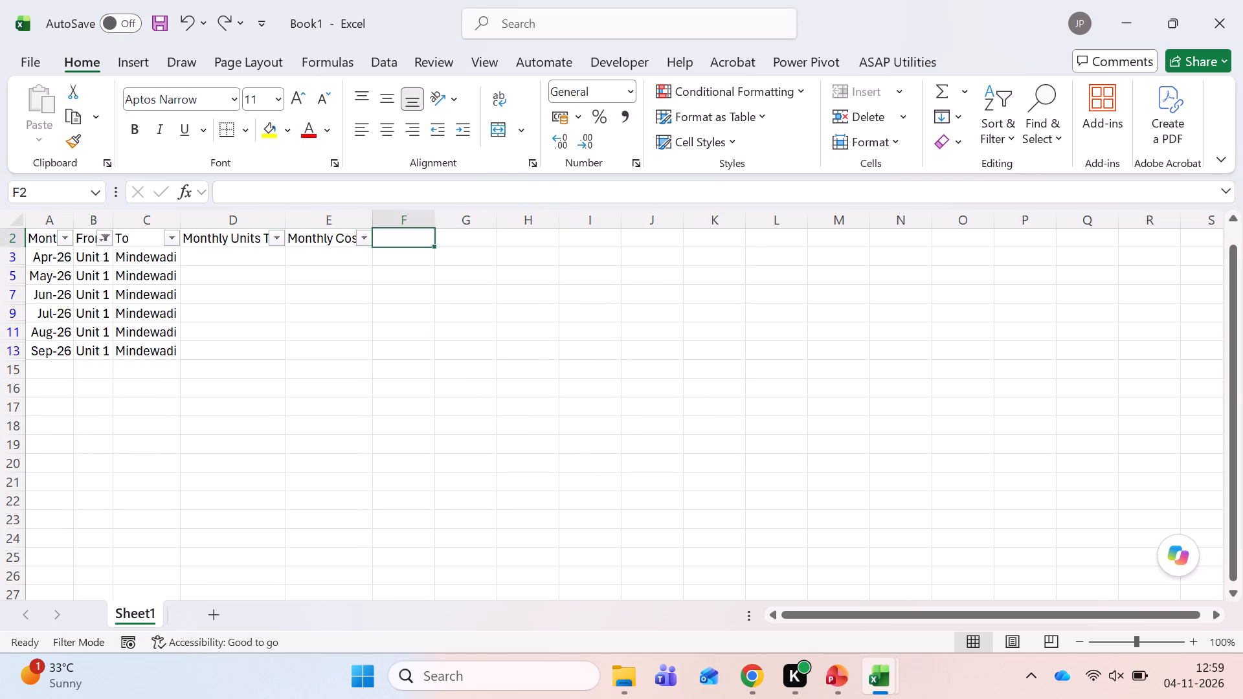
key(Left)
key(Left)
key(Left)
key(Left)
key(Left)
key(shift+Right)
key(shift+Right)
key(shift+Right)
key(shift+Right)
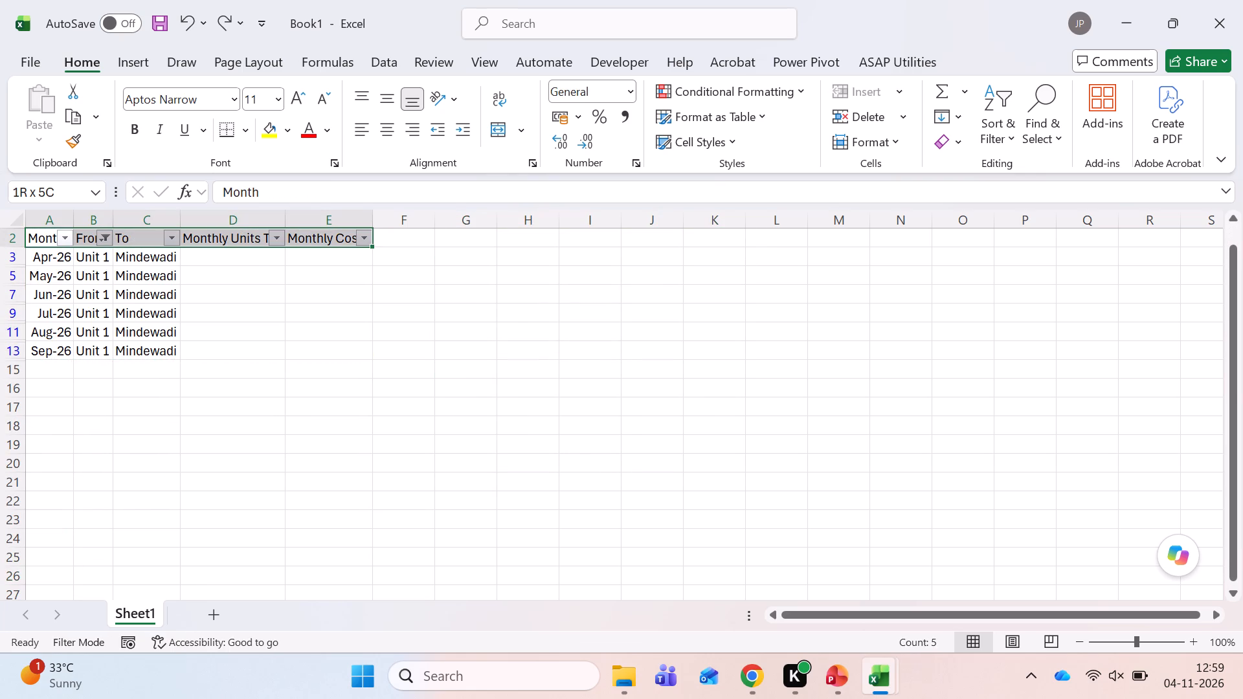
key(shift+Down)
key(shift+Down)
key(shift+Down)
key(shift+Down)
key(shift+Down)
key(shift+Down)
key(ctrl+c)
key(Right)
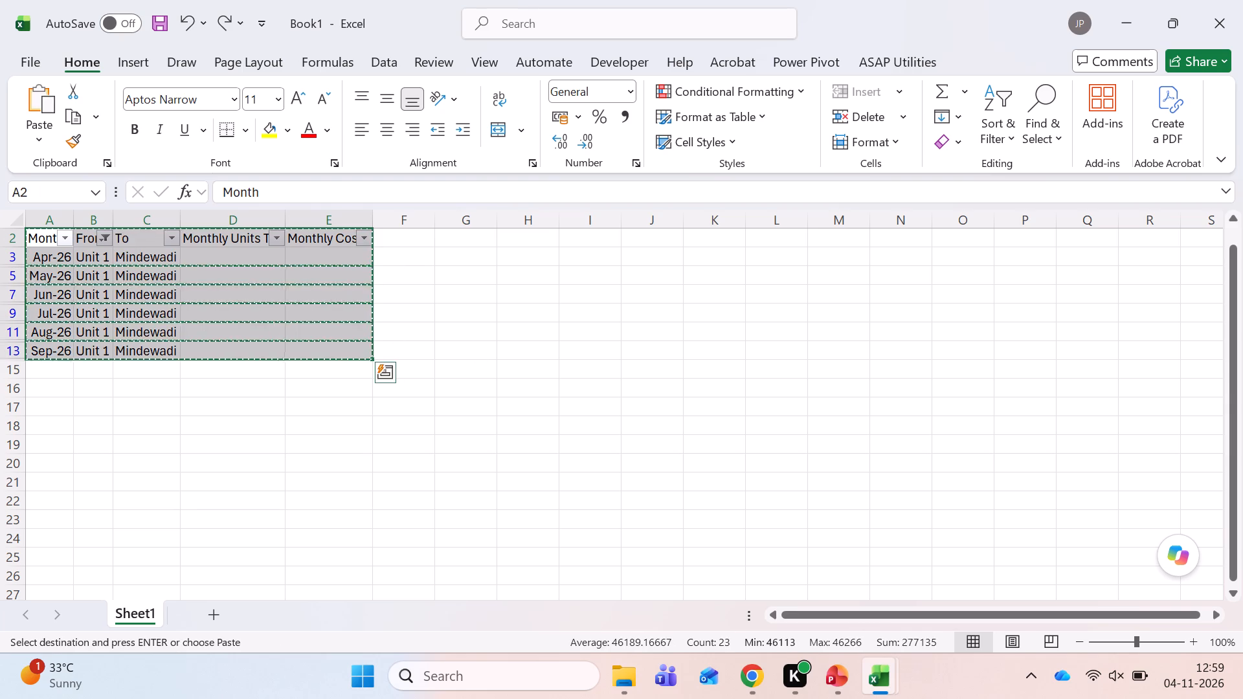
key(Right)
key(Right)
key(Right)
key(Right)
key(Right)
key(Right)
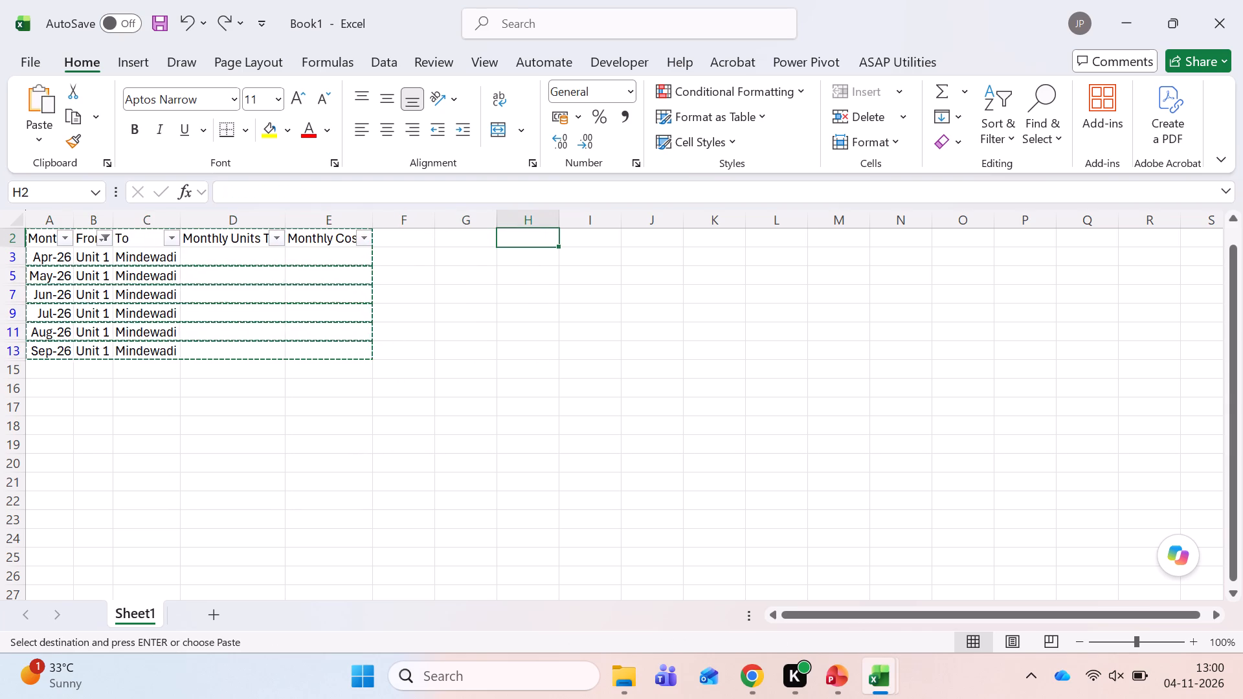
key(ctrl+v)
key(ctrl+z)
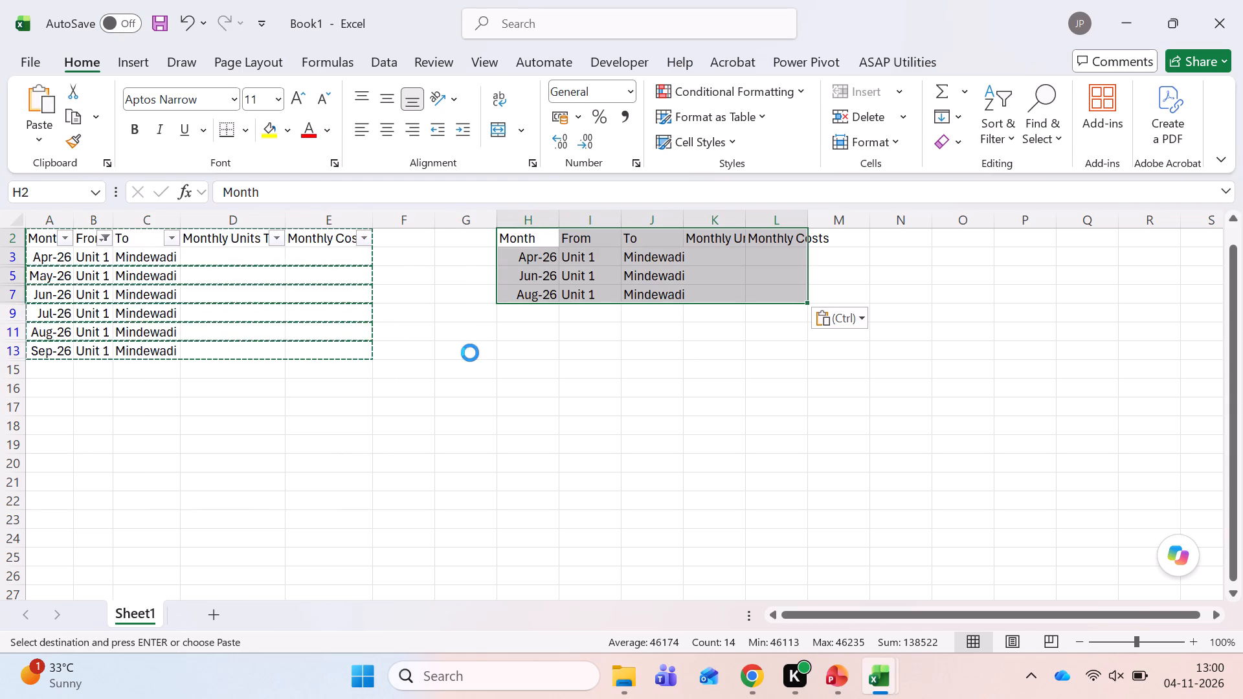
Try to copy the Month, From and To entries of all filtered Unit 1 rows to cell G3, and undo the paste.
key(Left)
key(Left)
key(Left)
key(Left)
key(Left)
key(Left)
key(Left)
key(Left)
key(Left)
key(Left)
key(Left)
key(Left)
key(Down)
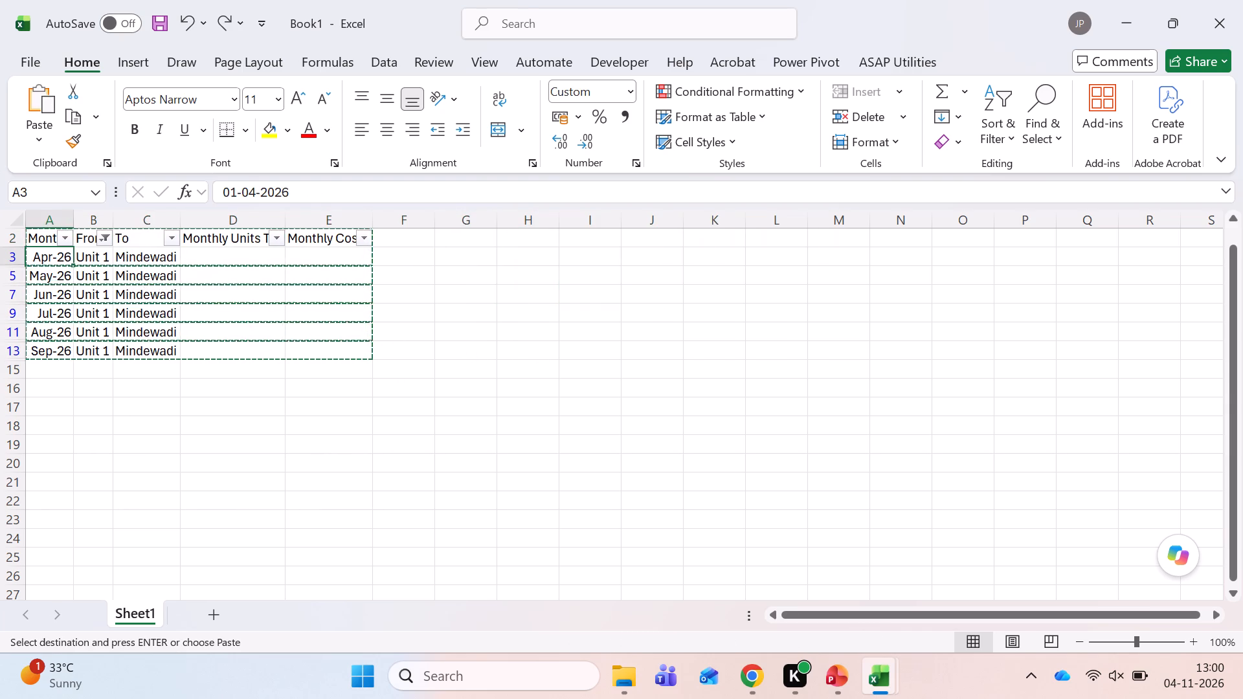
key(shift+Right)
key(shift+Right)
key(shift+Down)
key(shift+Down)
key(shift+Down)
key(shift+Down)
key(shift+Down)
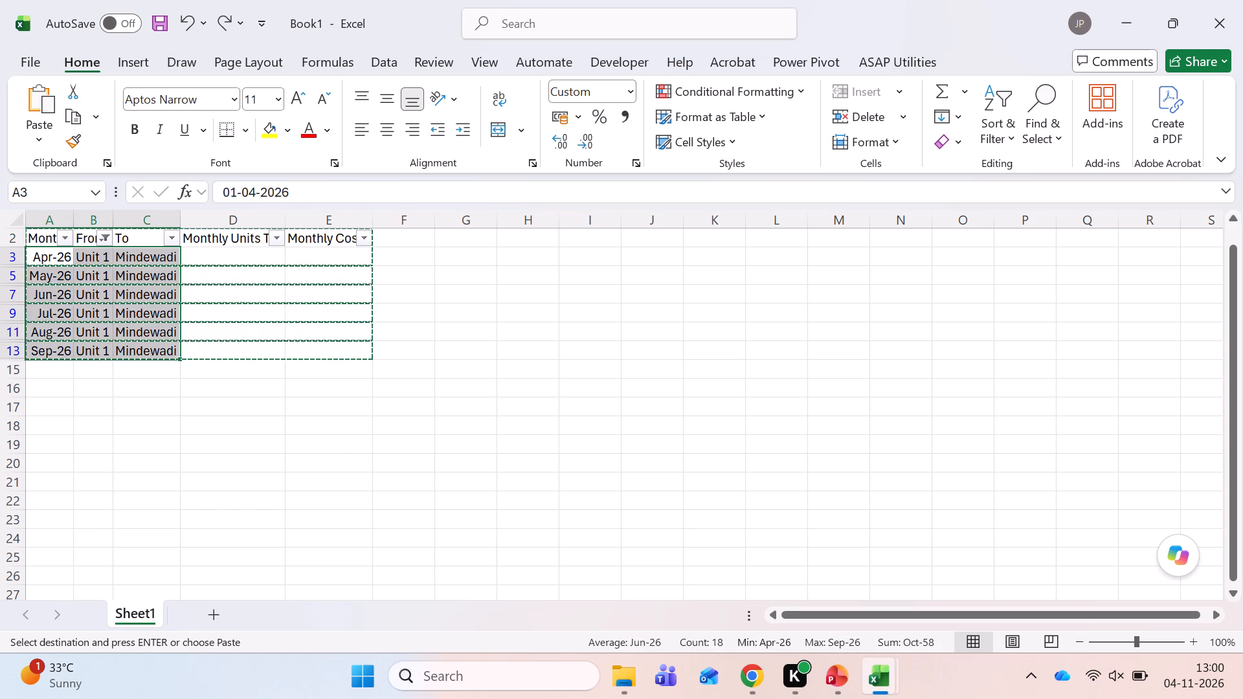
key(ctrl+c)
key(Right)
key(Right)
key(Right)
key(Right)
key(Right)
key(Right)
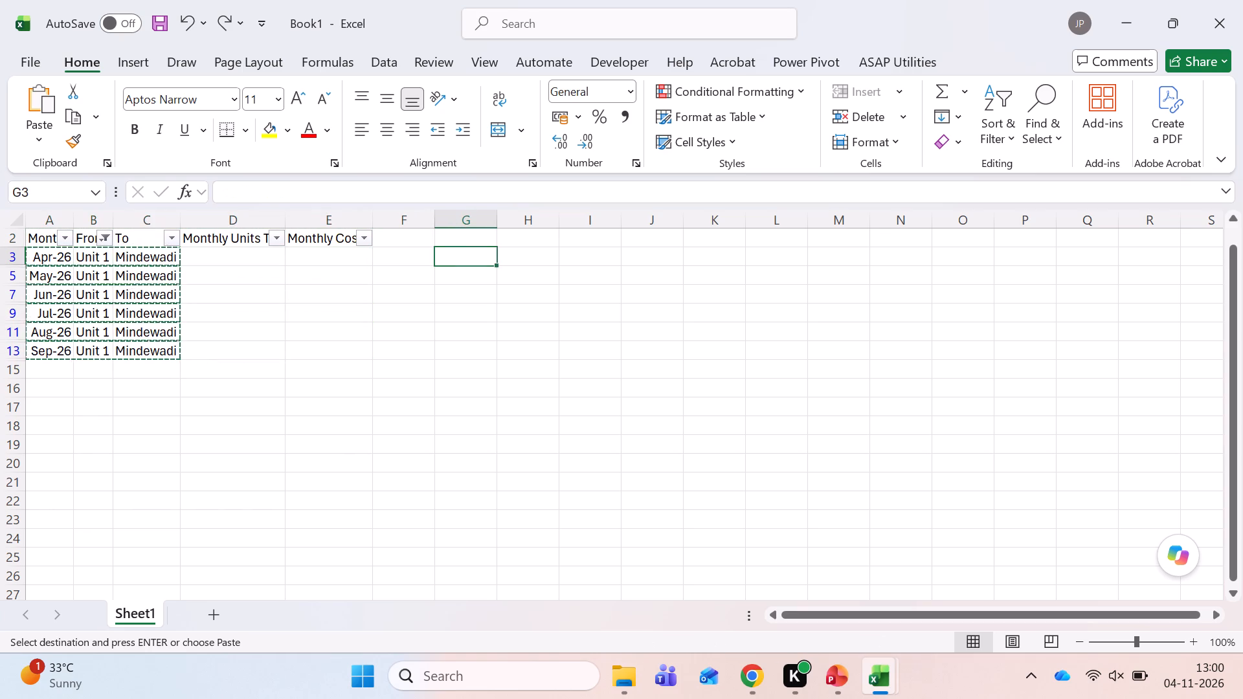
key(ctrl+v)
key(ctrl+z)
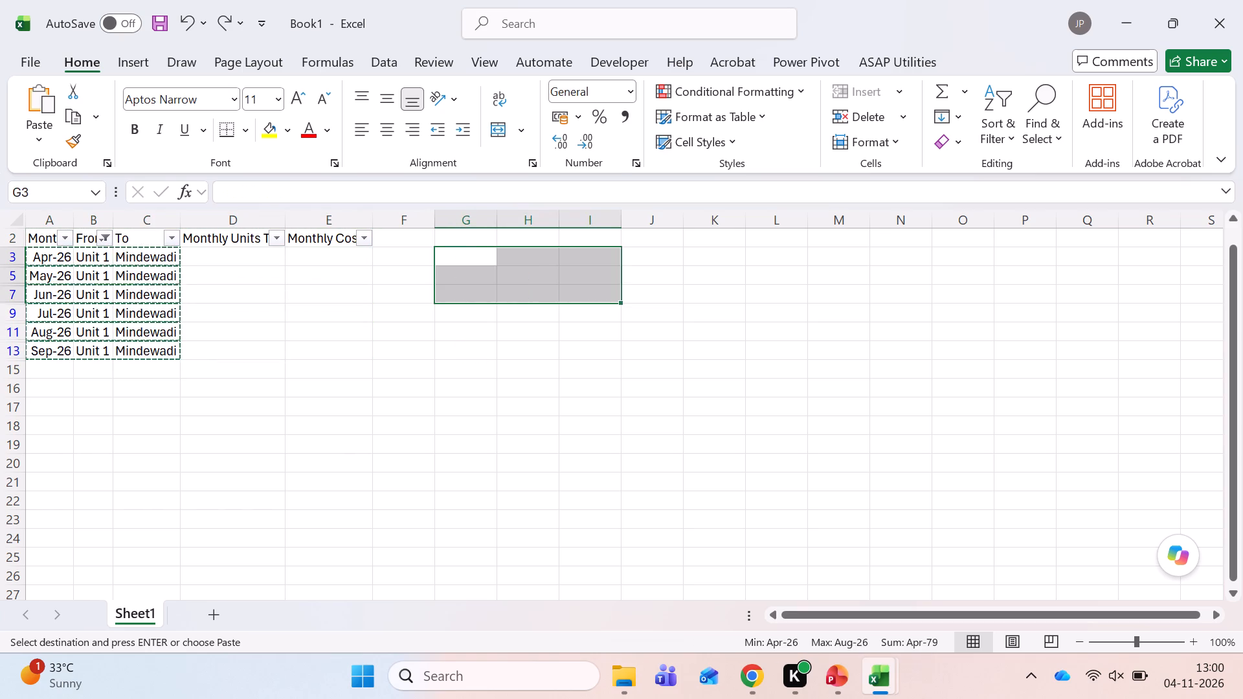
Copy the Apr-26 Unit 1 row's Month, From and To entries to cell G3.
key(Down)
key(Right)
key(Left)
key(Left)
key(Left)
key(Left)
key(Left)
key(Left)
key(Left)
key(Left)
key(Left)
key(Left)
key(Left)
key(shift+Right)
key(shift+Right)
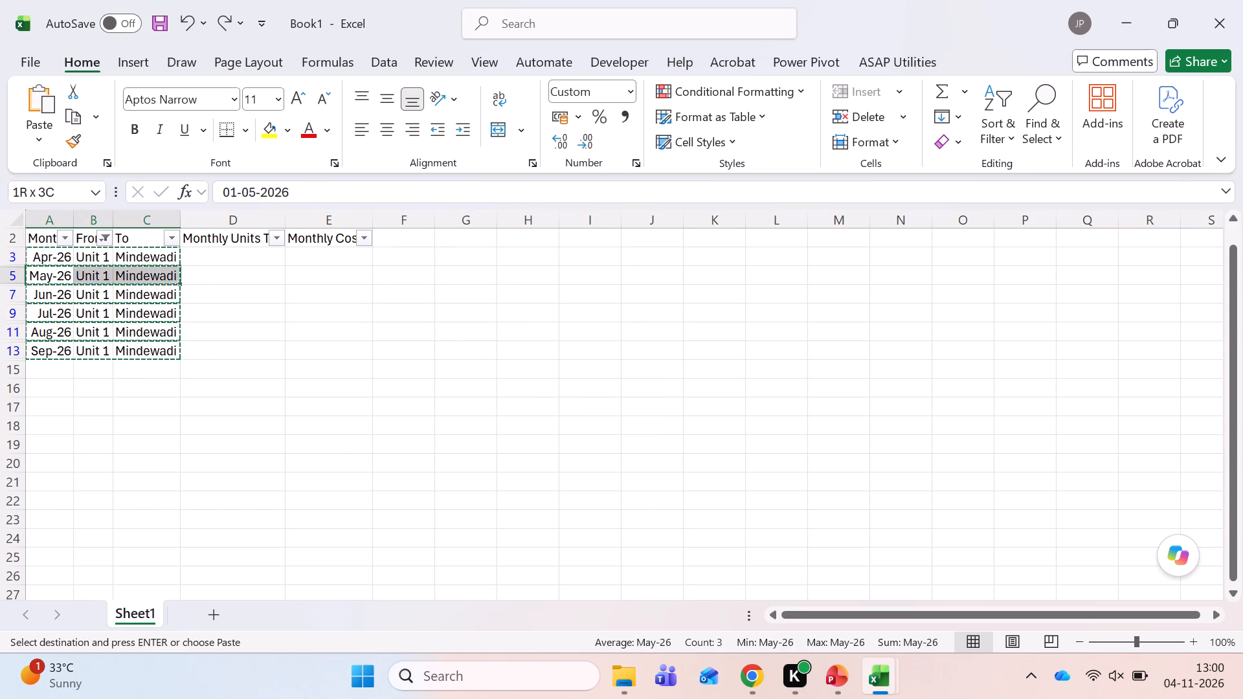
key(Up)
key(shift+Right)
key(shift+Right)
key(ctrl+c)
key(Right)
key(Right)
key(Right)
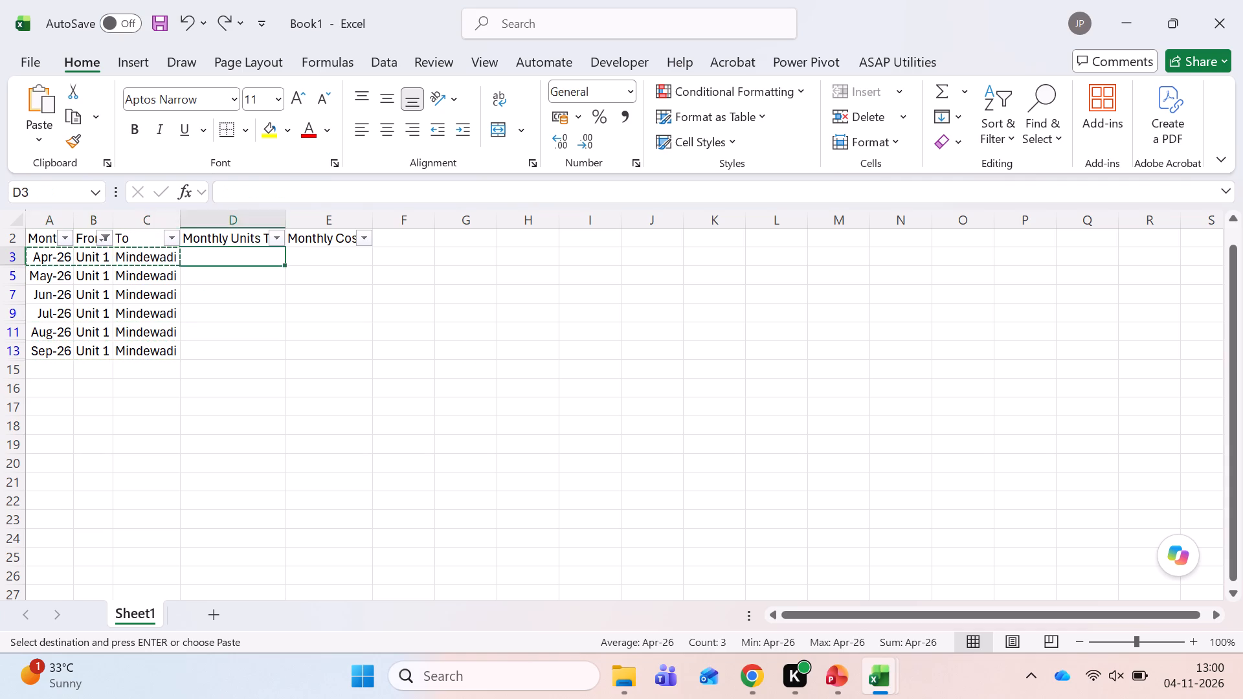
key(Right)
key(Right)
key(Right)
key(ctrl+v)
Copy the May-26 Unit 1 row's Month, From and To entries to cell G5 in the same row.
key(Down)
key(Left)
key(Left)
key(Left)
key(Left)
key(Left)
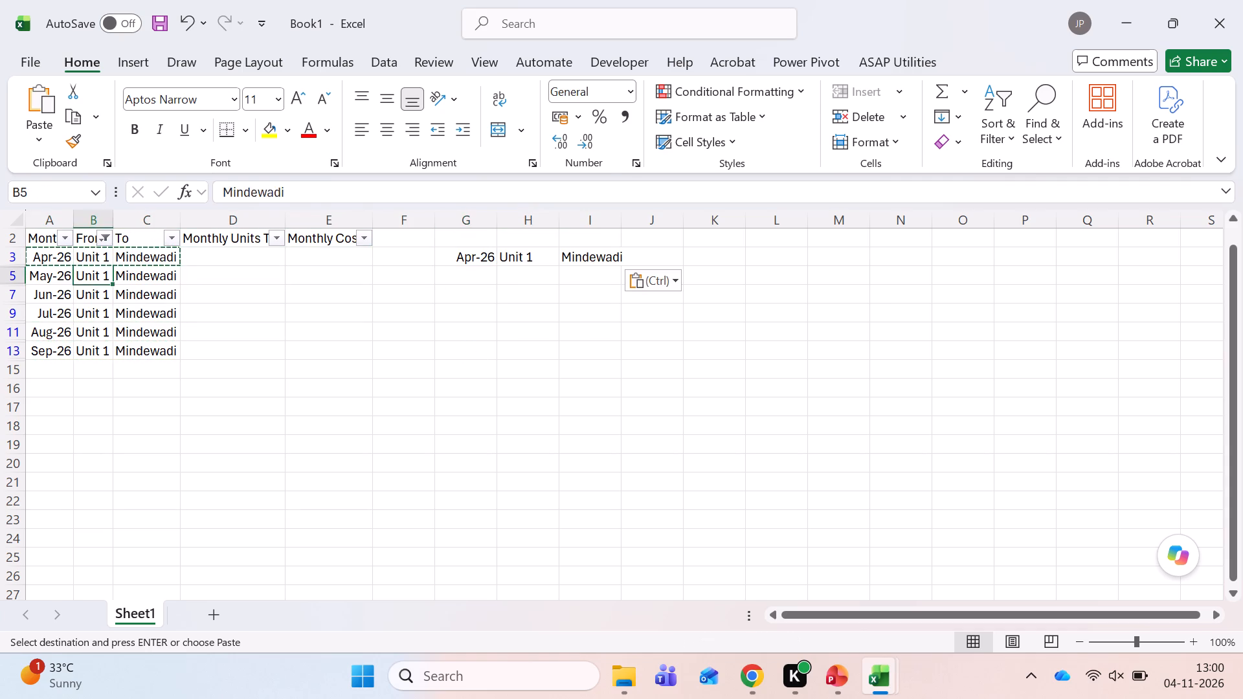
key(Left)
key(shift+Right)
key(shift+Right)
key(ctrl+c)
key(Right)
key(Right)
key(Right)
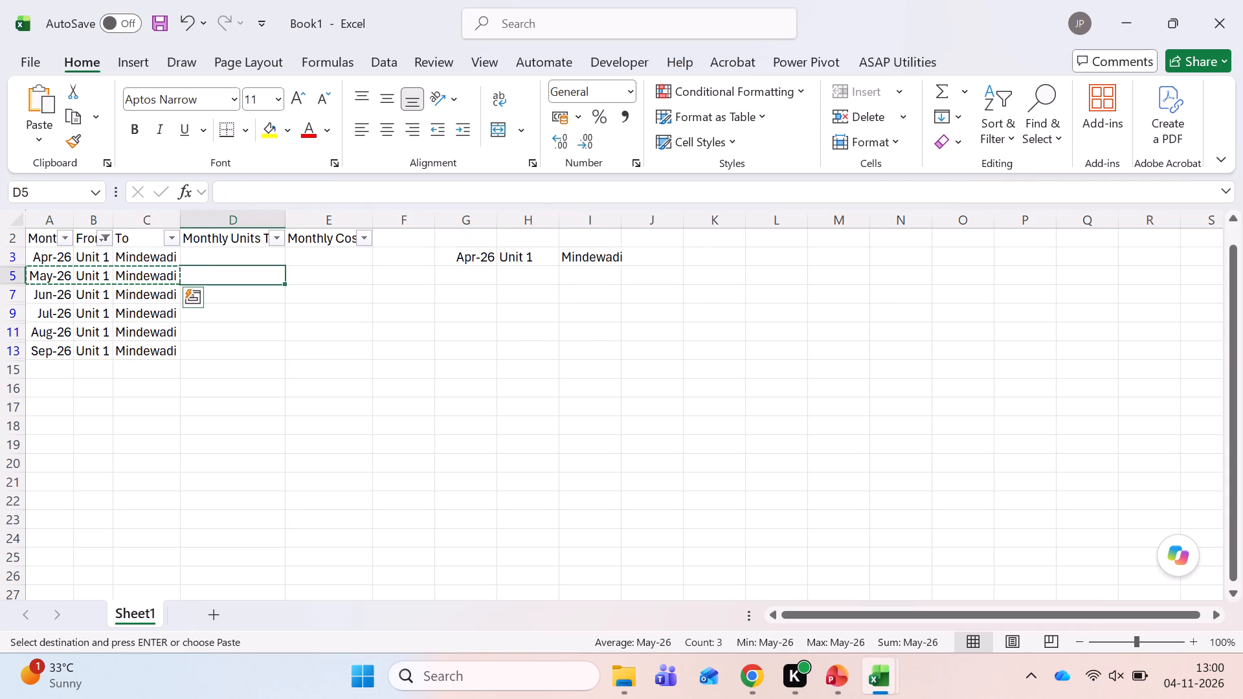
key(Right)
key(Right)
key(Right)
key(ctrl+v)
Copy the Jun-26 Unit 1 row's Month, From and To entries to cell G7 in the same row.
key(Down)
key(Left)
key(ctrl+Left)
key(ctrl+Left)
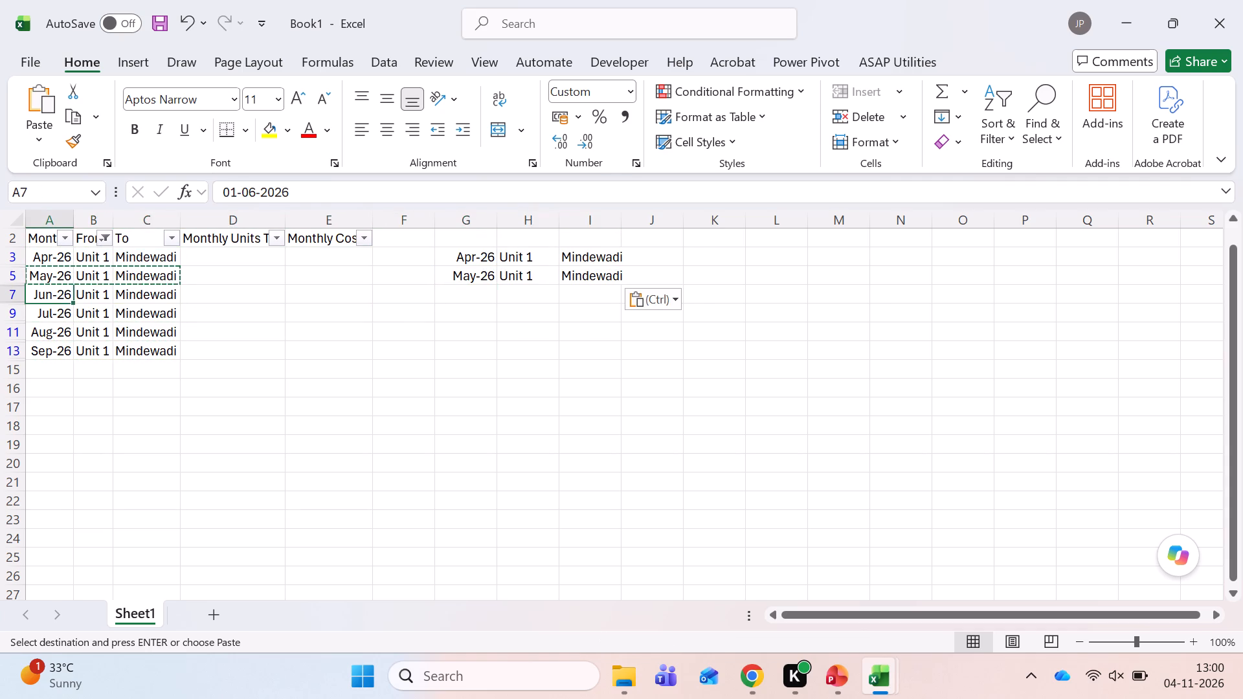
key(shift+Right)
key(shift+Right)
key(ctrl+c)
key(Right)
key(Right)
key(Right)
key(Right)
key(Right)
key(Right)
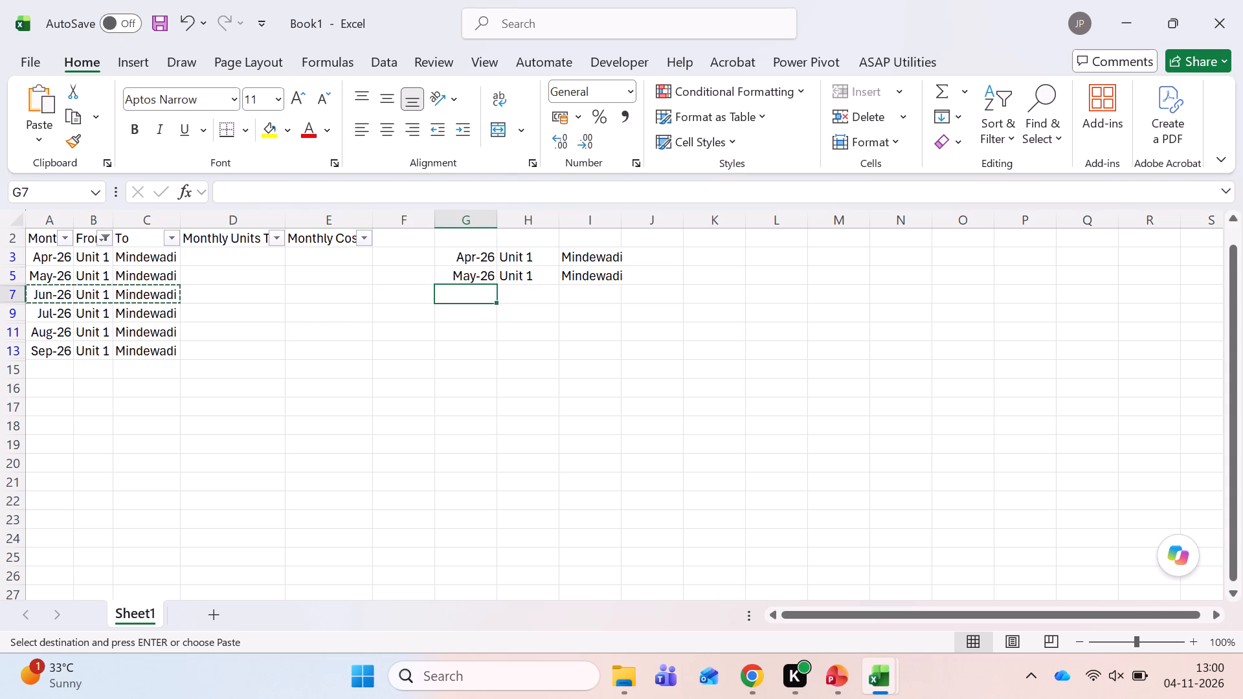
key(ctrl+v)
Copy the Jul-26 Unit 1 row's Month, From and To entries to cell G9 in the same row.
key(Down)
key(ctrl+Left)
key(ctrl+Left)
key(shift+Right)
key(shift+Right)
key(ctrl+c)
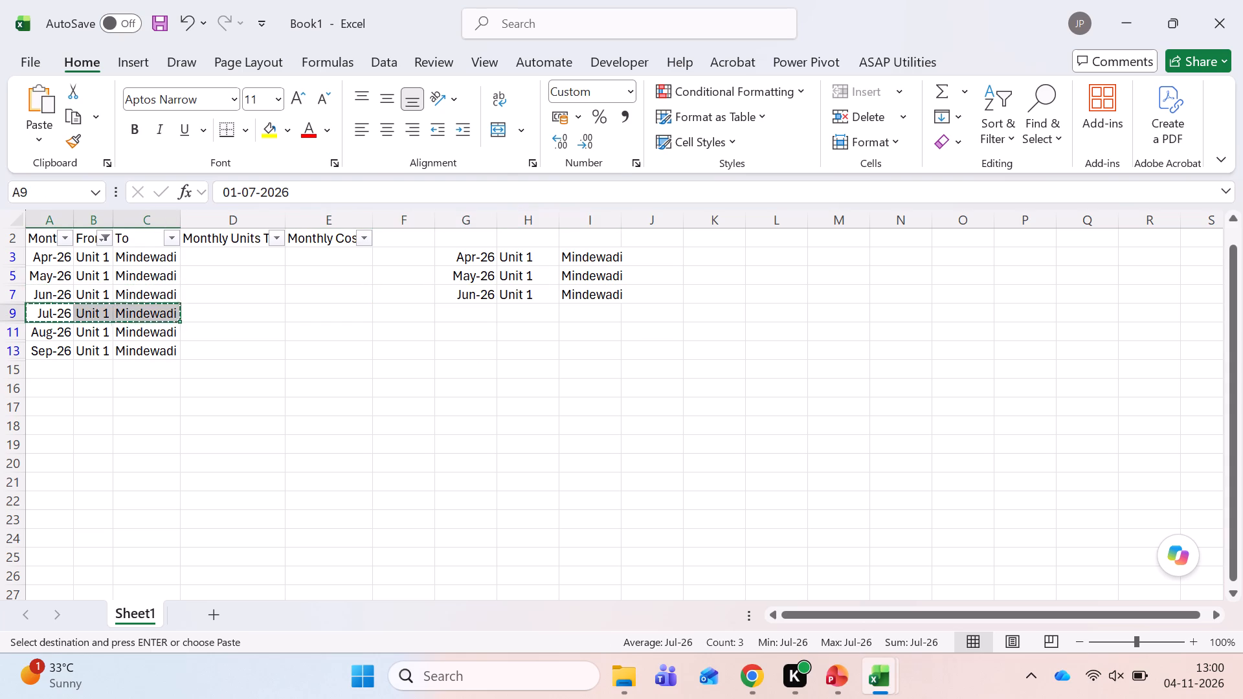
key(Right)
key(Right)
key(Right)
key(Right)
key(Right)
key(Right)
key(ctrl+v)
Copy the Aug-26 Unit 1 row's Month, From and To entries to cell G11 in the same row.
key(Down)
key(ctrl+Left)
key(ctrl+Left)
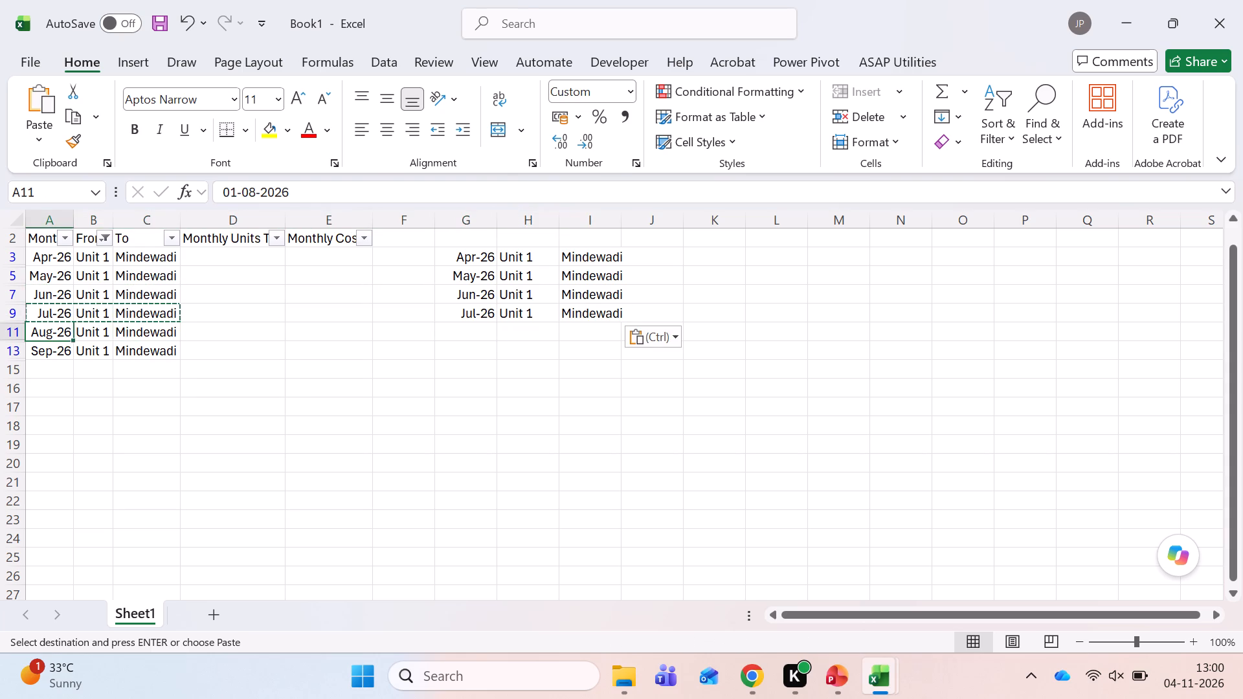
key(shift+Right)
key(shift+Right)
key(ctrl+c)
key(Right)
key(Right)
key(Right)
key(Right)
key(Right)
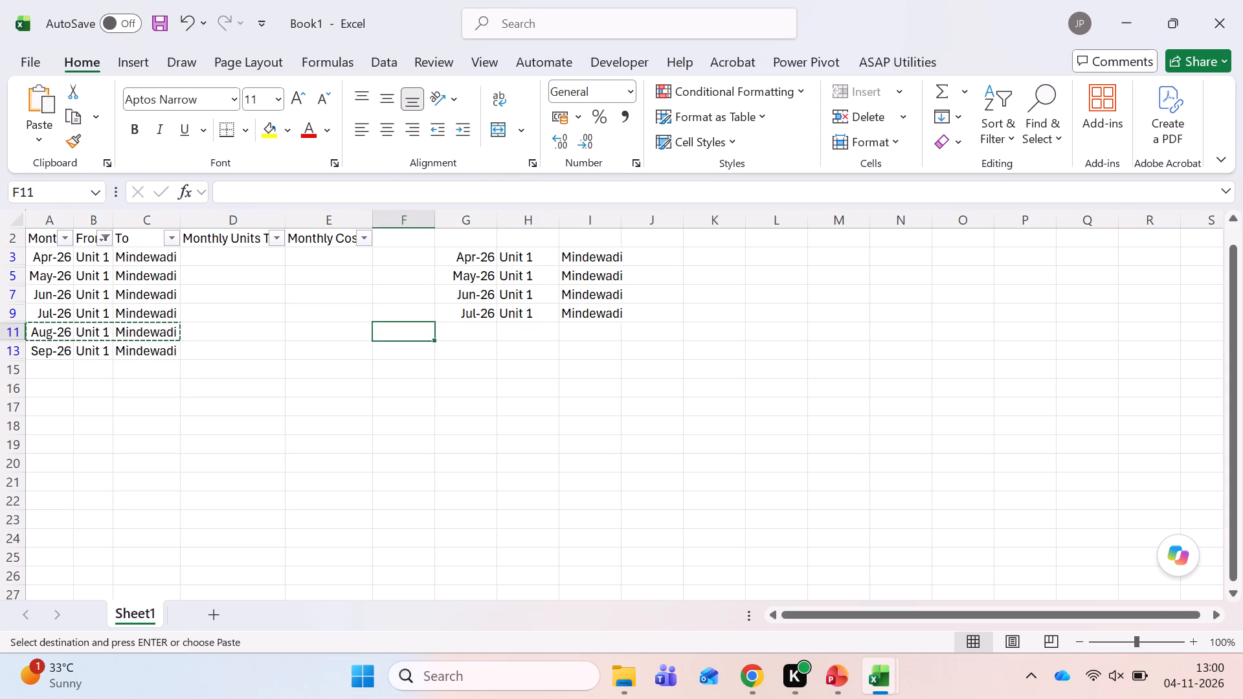
key(Right)
key(ctrl+v)
Copy the Sep-26 Unit 1 row's Month, From and To entries to cells G13 to I13.
key(Down)
key(ctrl+Left)
key(ctrl+Left)
key(shift+Right)
key(shift+Right)
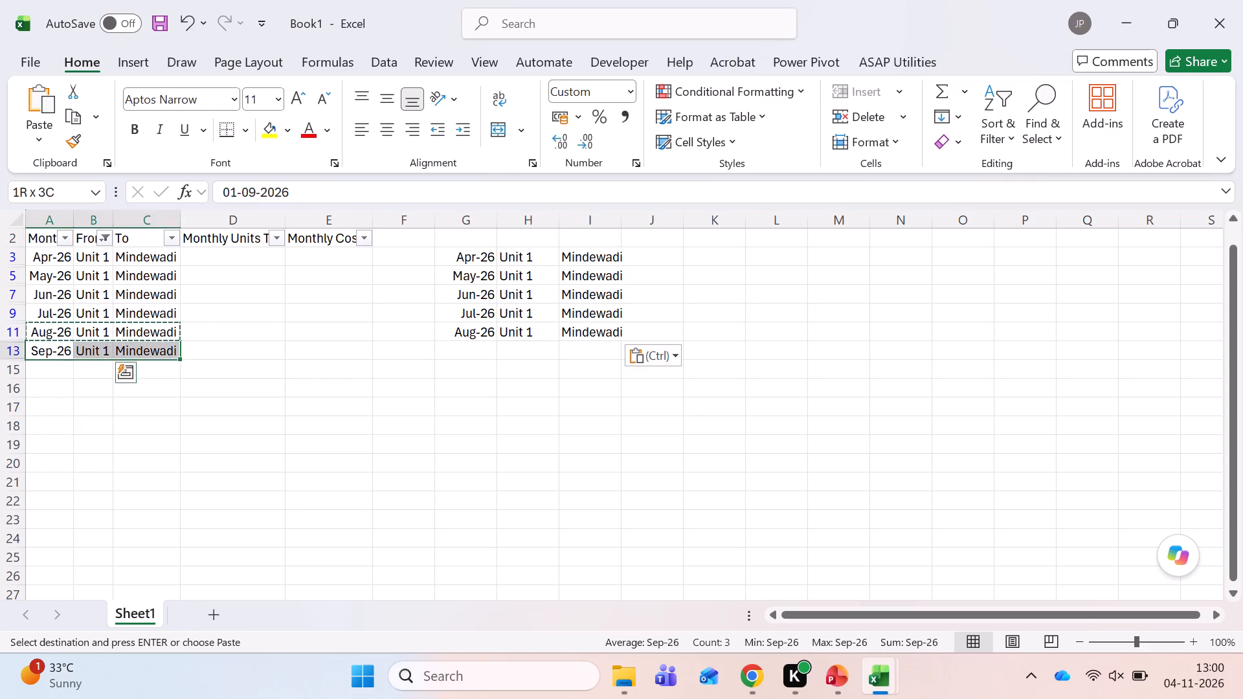
key(ctrl+c)
key(Right)
key(Right)
key(Right)
key(Right)
key(Right)
key(Right)
key(shift+Right)
key(shift+Right)
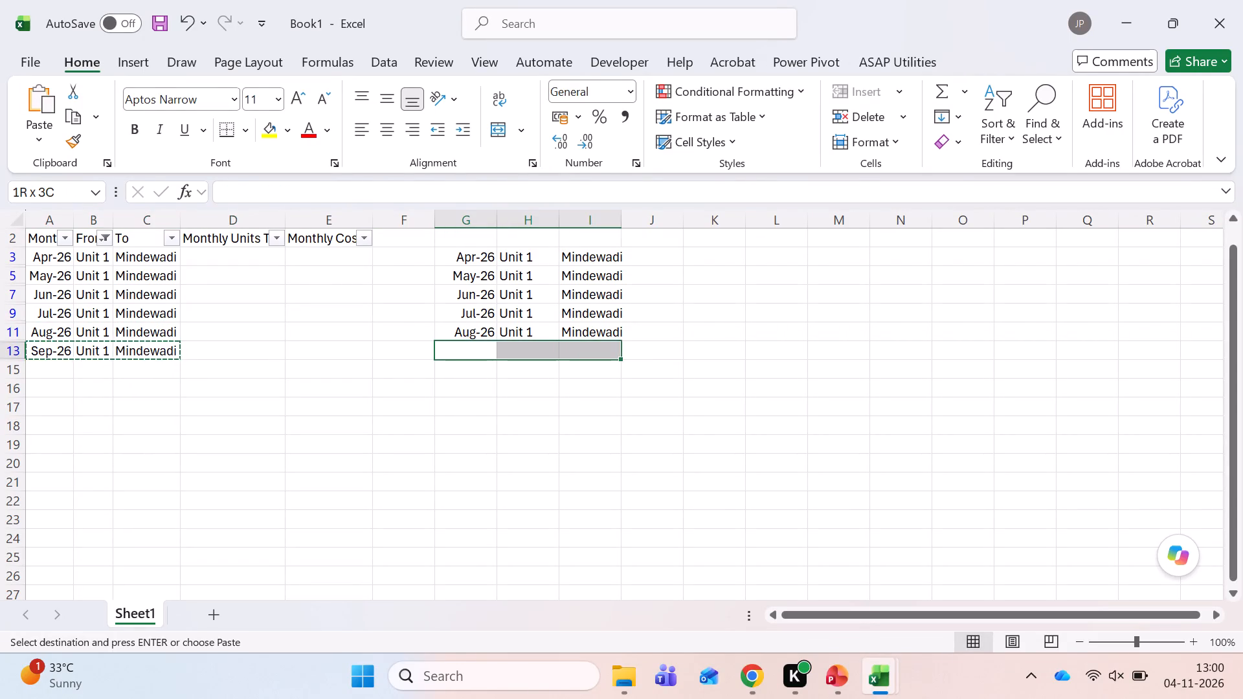
key(ctrl+v)
Clear the original Month, From and To entries of the filtered Unit 1 rows, Apr-26 to Sep-26, in columns A to C.
key(ctrl+Left)
key(ctrl+Left)
key(Up)
key(grave)
key(Escape)
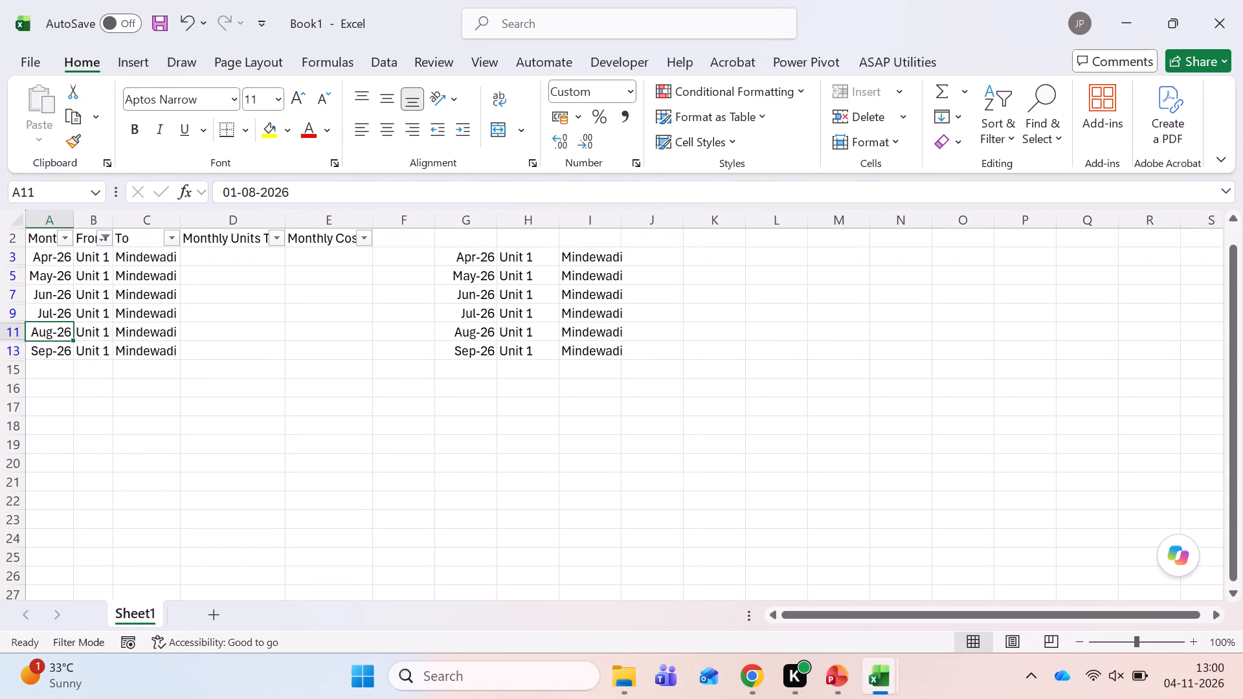
key(Up)
key(Up)
key(Up)
key(Up)
key(shift+Right)
key(shift+Right)
key(shift+Down)
key(shift+Down)
key(shift+Down)
key(shift+Down)
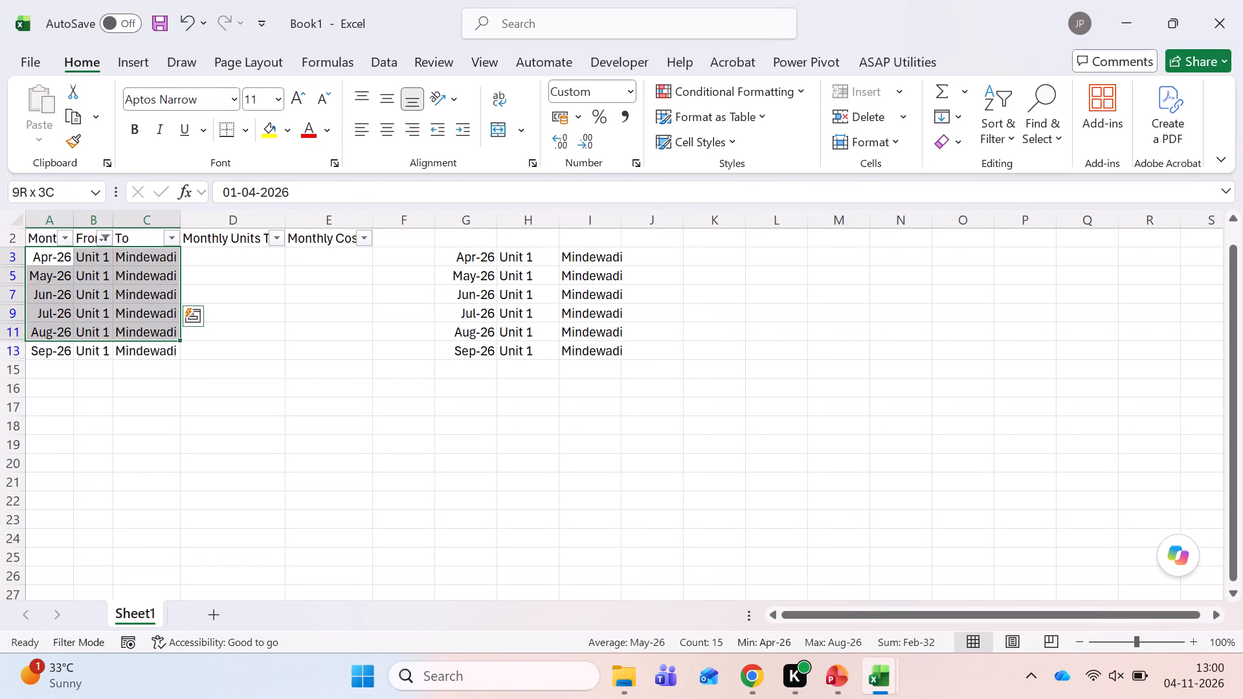
key(shift+Down)
key(Delete)
Reset the From column filter to show all rows, including Unit 4 and blanks.
key(ctrl+Up)
key(Right)
key(alt+Down)
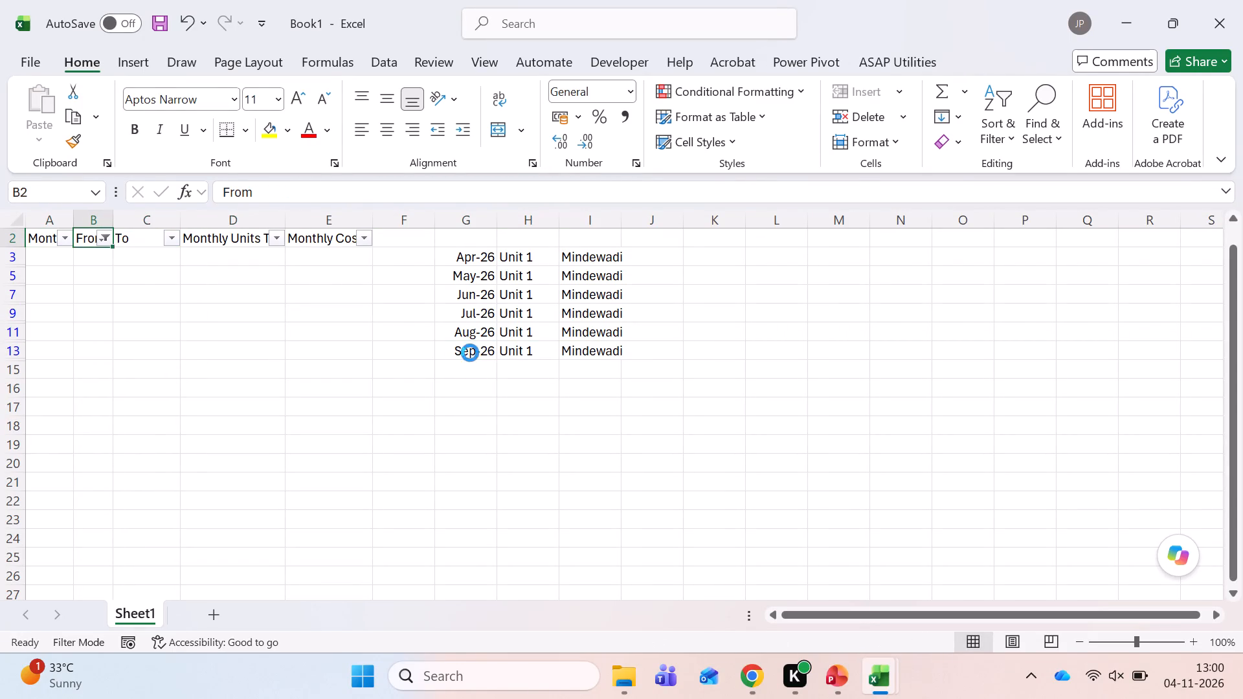
key(alt+Down)
key(alt+Down)
key(alt+Down)
key(alt+Down)
key(alt+Down)
key(alt+Down)
key(alt+Down)
key(alt+Down)
key(alt+Down)
key(alt+Down)
key(space)
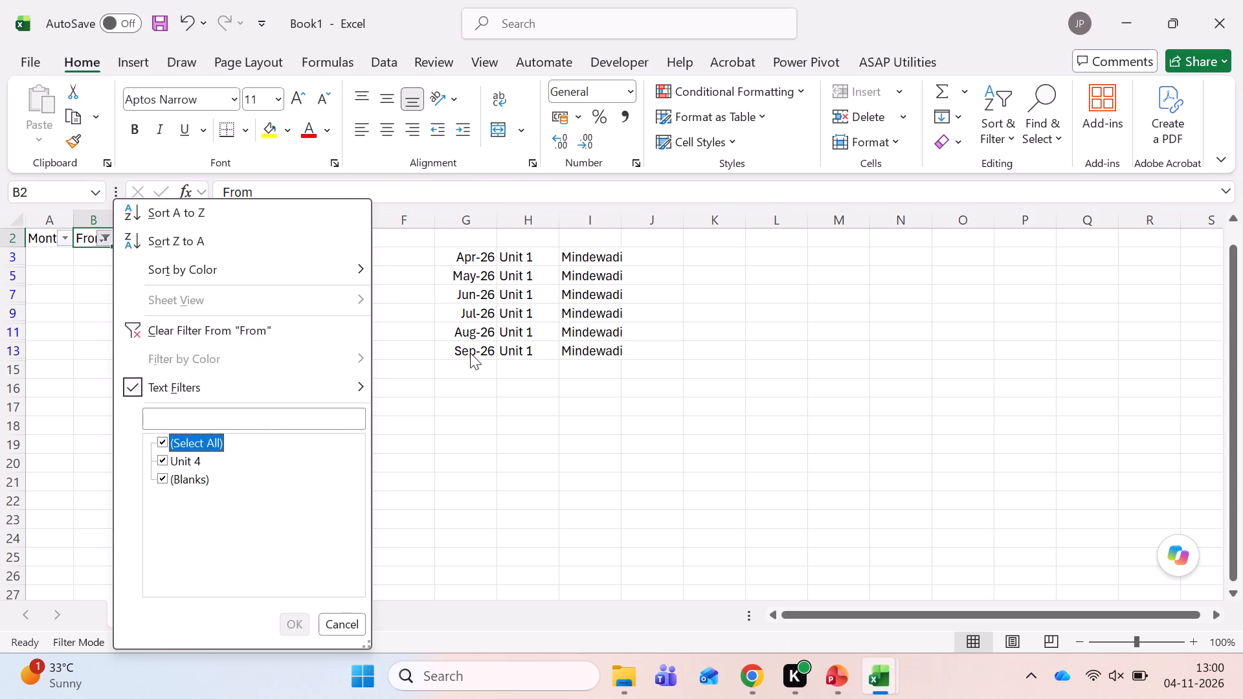
key(Return)
Move the Apr-26 Unit 4 row's Month, From and To entries up to cells A3 to C3.
key(Down)
key(Down)
key(Up)
key(Left)
key(Down)
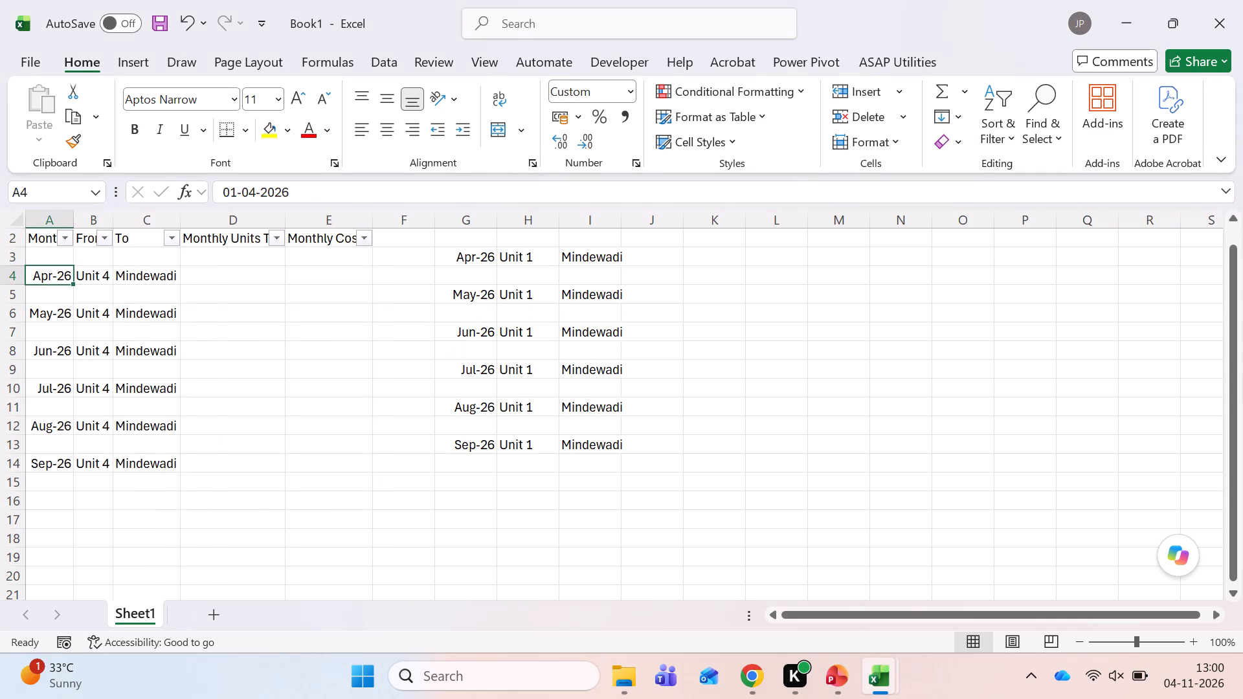
key(shift+Right)
key(shift+Right)
key(ctrl+x)
key(Up)
key(Return)
Move the May-26 Unit 4 row's Month, From and To entries up to cells A4 to C4.
key(ctrl+Down)
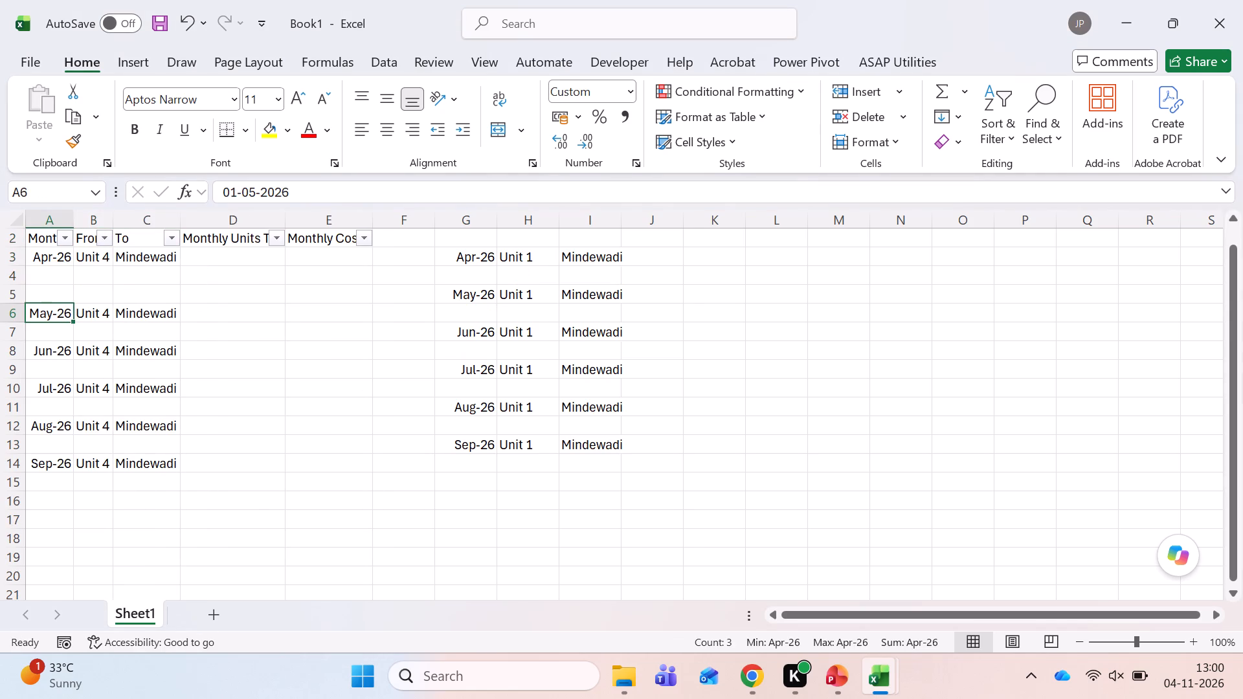
key(shift+Right)
key(shift+Right)
key(ctrl+x)
key(ctrl+Up)
key(Down)
key(Return)
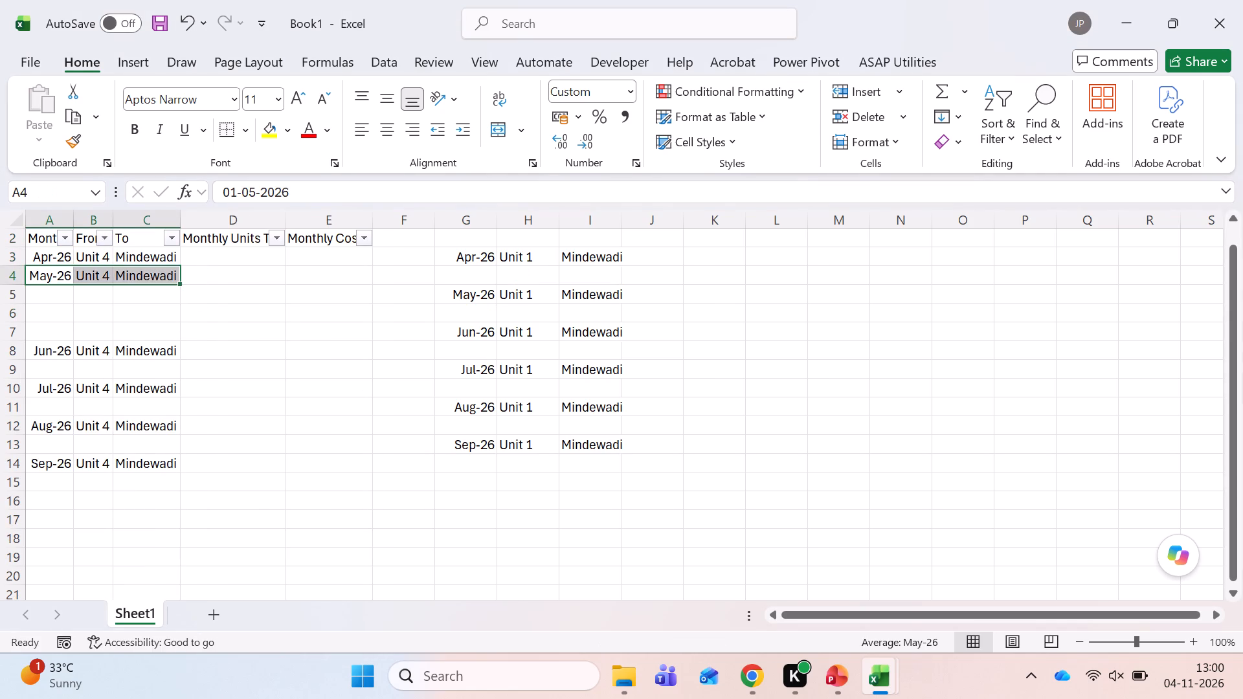
Move the Jun-26 Unit 4 row's Month, From and To entries up to cells A5 to C5.
key(ctrl+Down)
key(shift+Right)
key(shift+Right)
key(ctrl+x)
key(ctrl+Up)
key(Down)
key(Return)
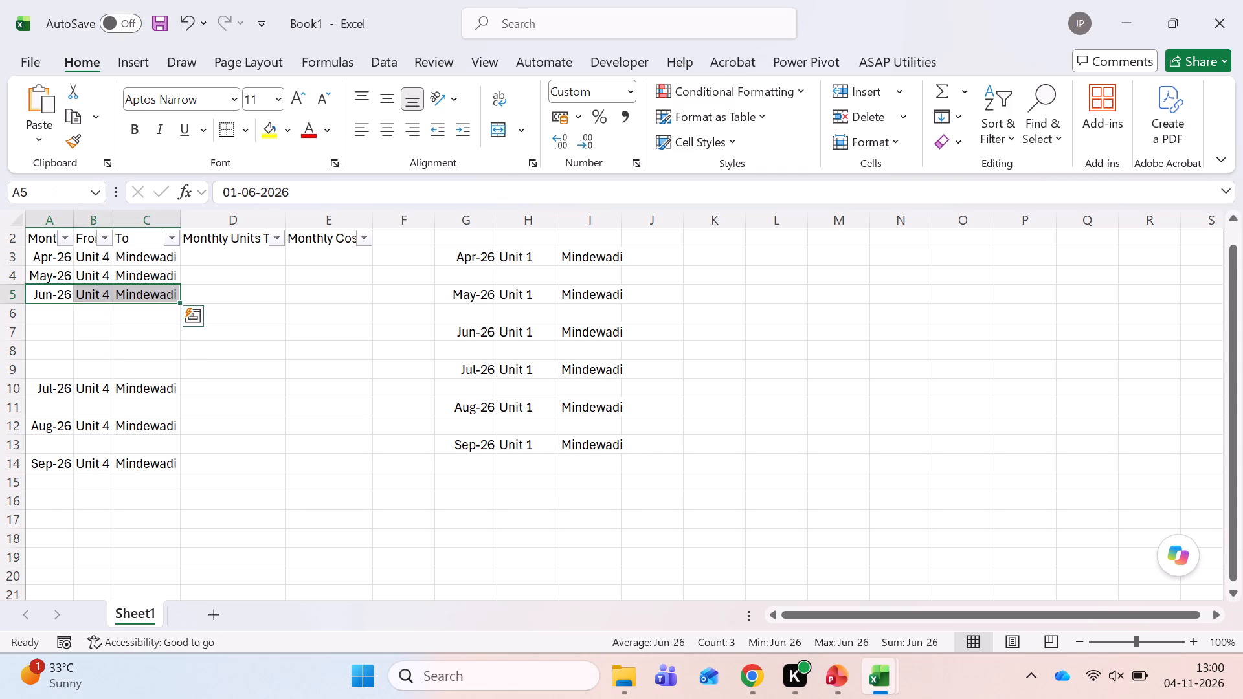
Move the Jul-26 Unit 4 row's Month, From and To entries up to cells A6 to C6.
key(ctrl+Down)
key(shift+Right)
key(shift+Right)
key(ctrl+x)
key(ctrl+Up)
key(Down)
key(Return)
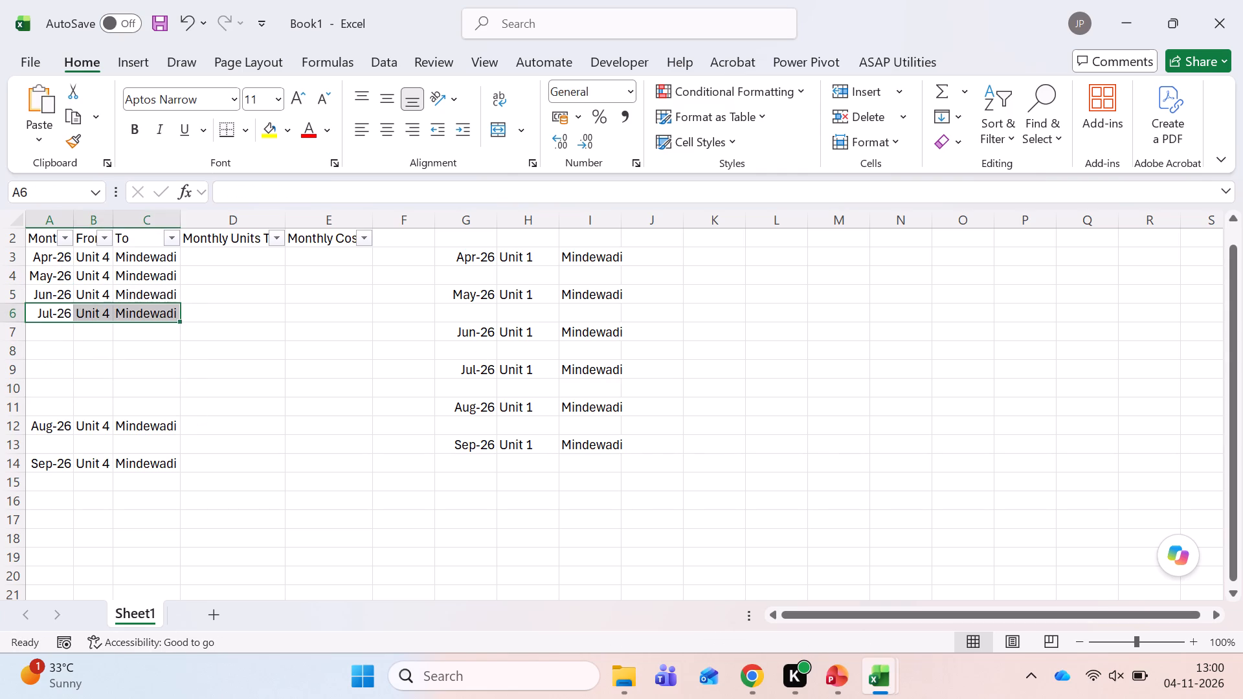
Move the Aug-26 Unit 4 row's Month, From and To entries up to cells A7 to C7.
key(ctrl+Down)
key(shift+Right)
key(shift+Right)
key(ctrl+x)
key(ctrl+Up)
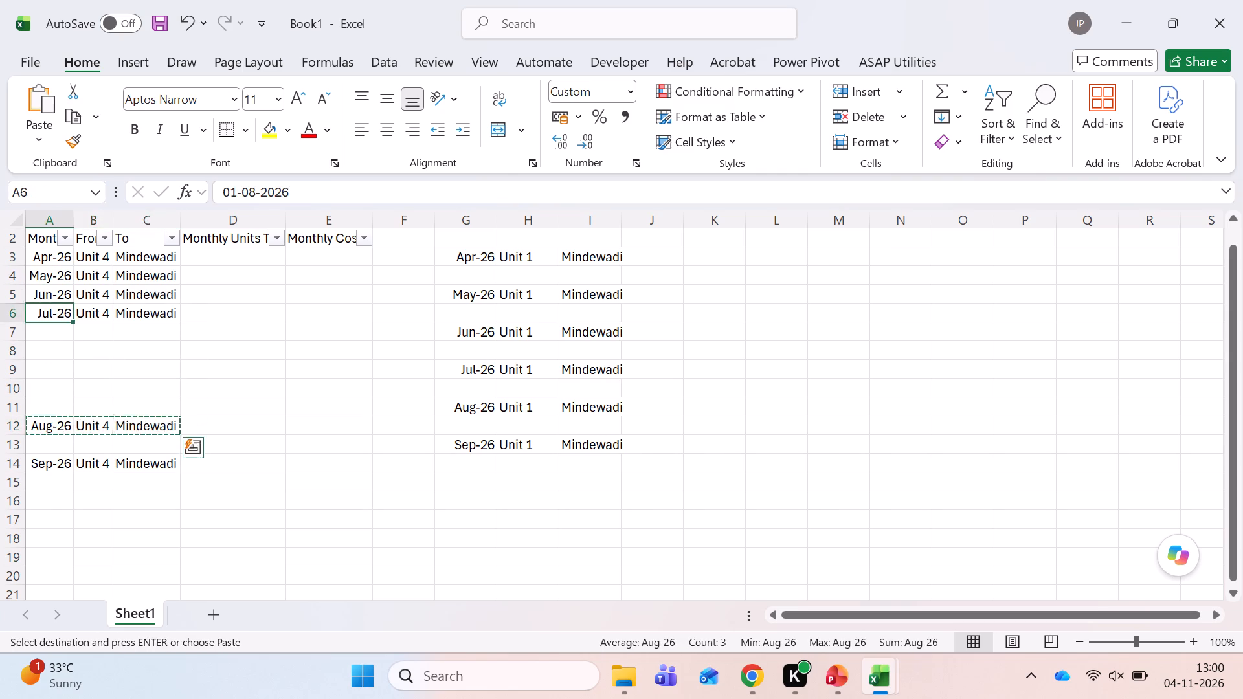
key(Down)
key(Return)
Move the Sep-26 Unit 4 row's Month, From and To entries up to cells A8 to C8.
key(ctrl+Down)
key(shift+Right)
key(shift+Right)
key(ctrl+x)
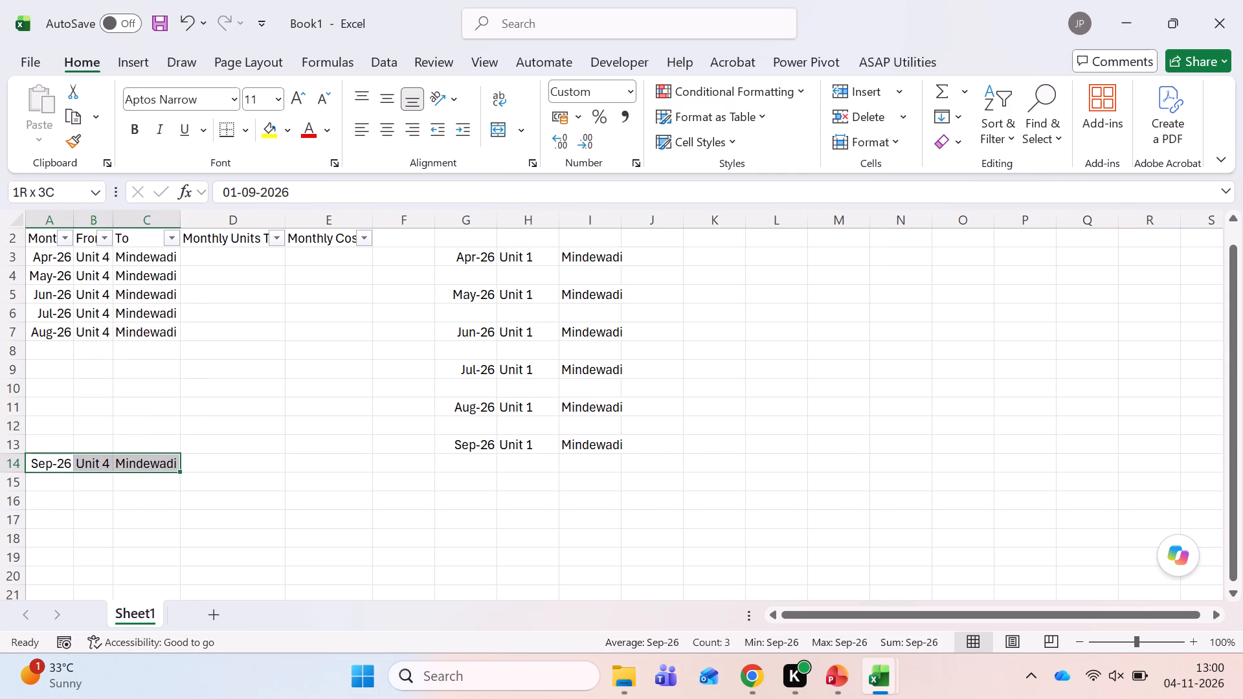
key(ctrl+Up)
key(Down)
key(Return)
Move the May-26 Unit 1 row's Month, From and To entries up to cells G4 to I4, directly below Apr-26.
key(Right)
key(Right)
key(Right)
key(ctrl+Up)
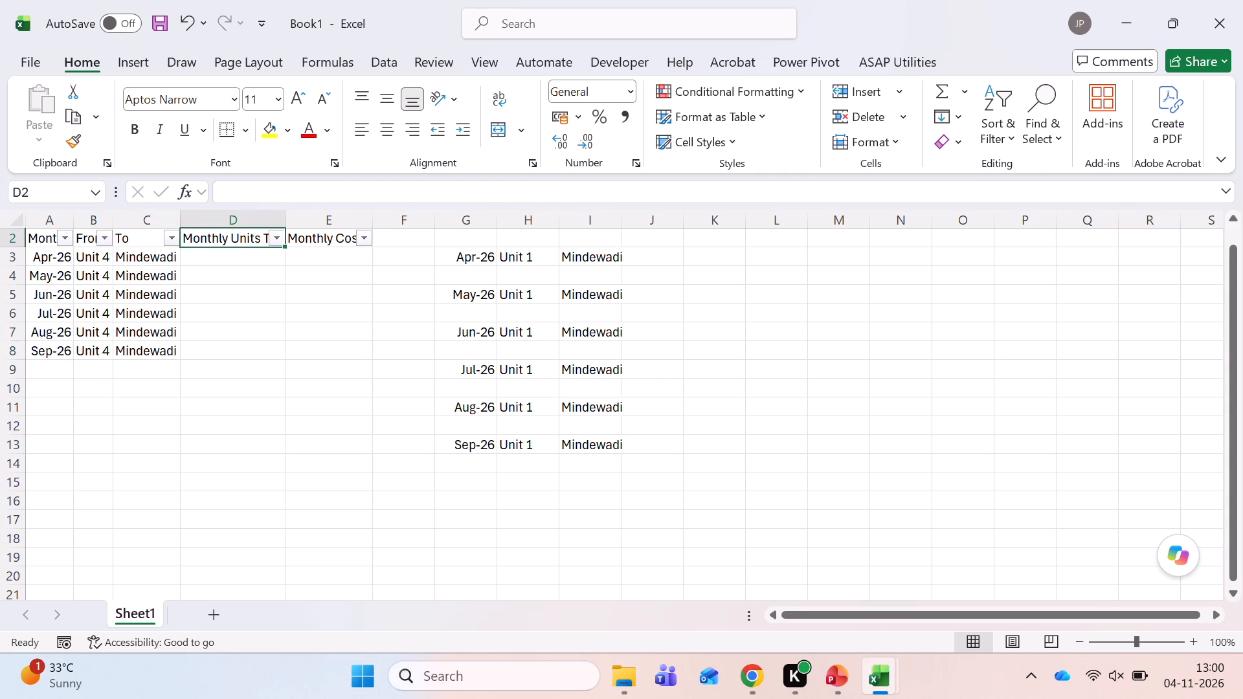
key(Right)
key(Right)
key(Up)
key(Down)
key(Down)
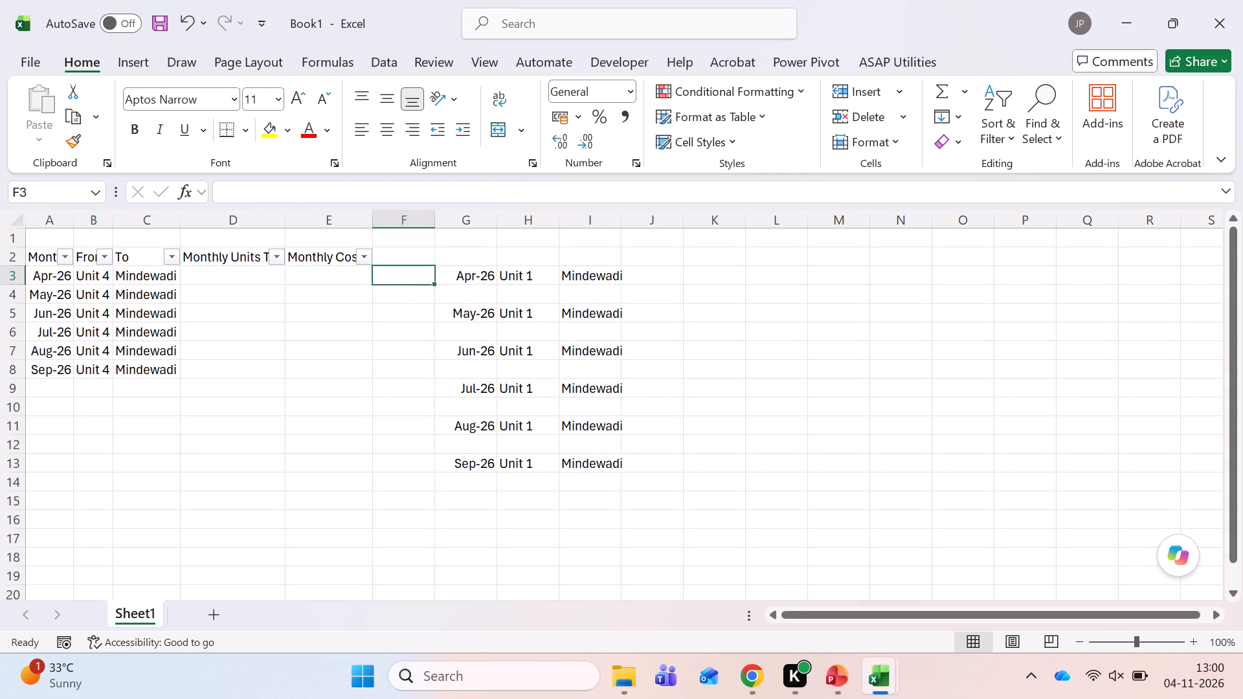
key(Right)
key(shift+Right)
key(shift+Right)
key(Down)
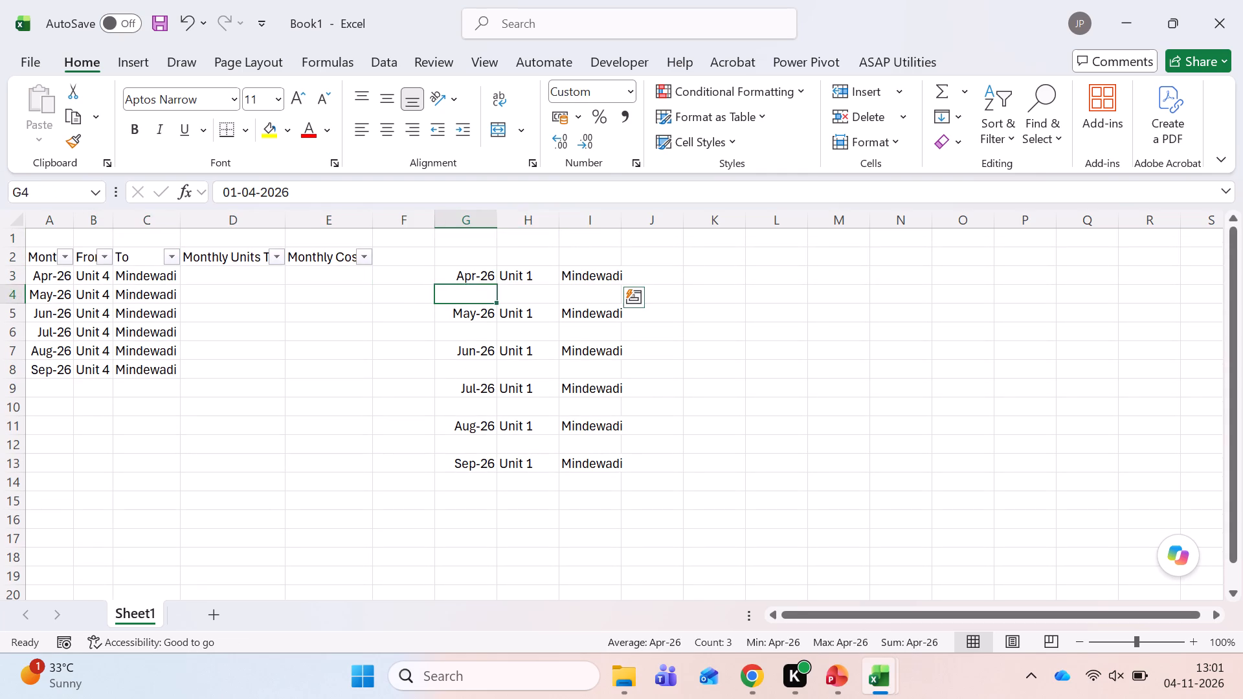
key(Down)
key(shift+Right)
key(ctrl+shift+Right)
key(ctrl+x)
key(ctrl+Up)
key(Return)
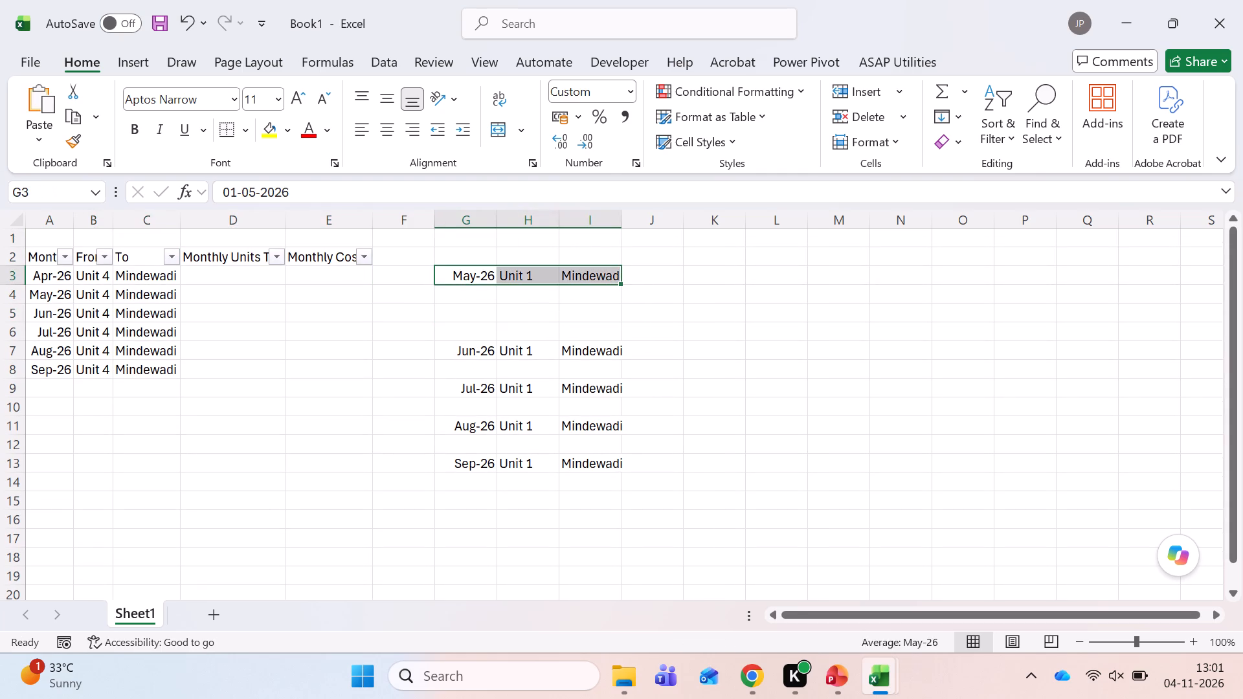
key(ctrl+z)
key(Down)
key(shift+Right)
key(shift+Right)
key(Return)
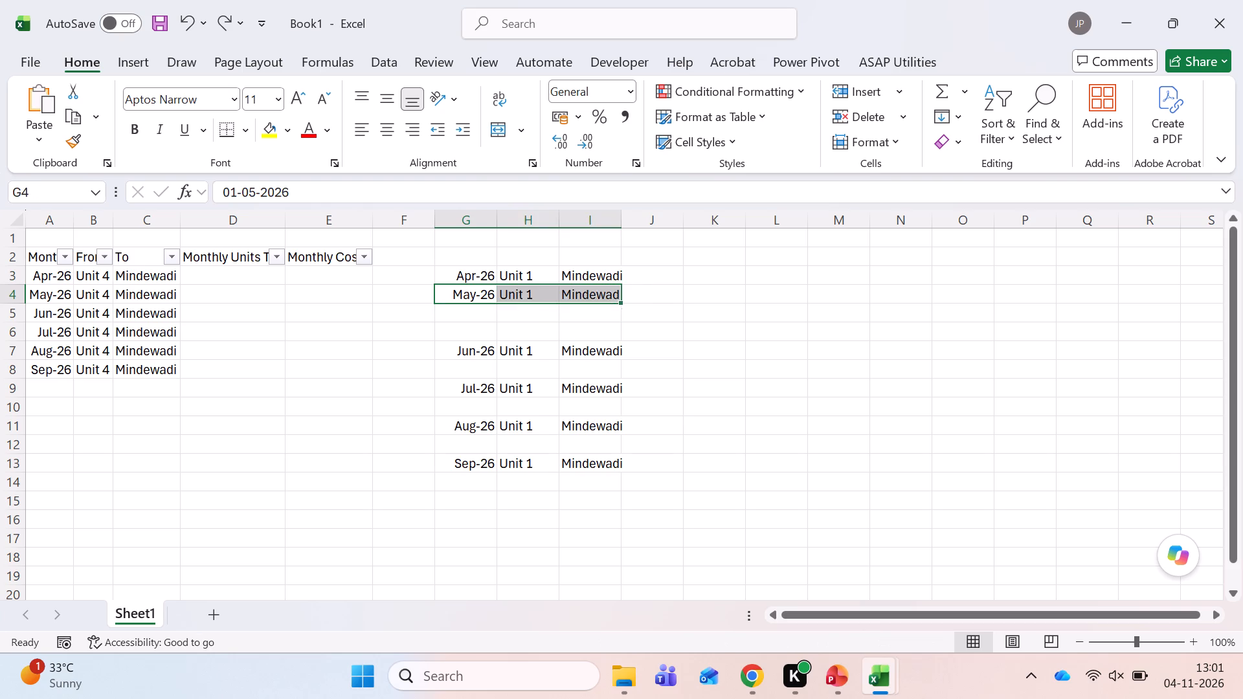
Move the Jun-26 Unit 1 row's Month, From and To entries up to cells G5 to I5.
key(ctrl+Down)
key(shift+Right)
key(shift+Right)
key(ctrl+x)
key(ctrl+Up)
key(Down)
key(Return)
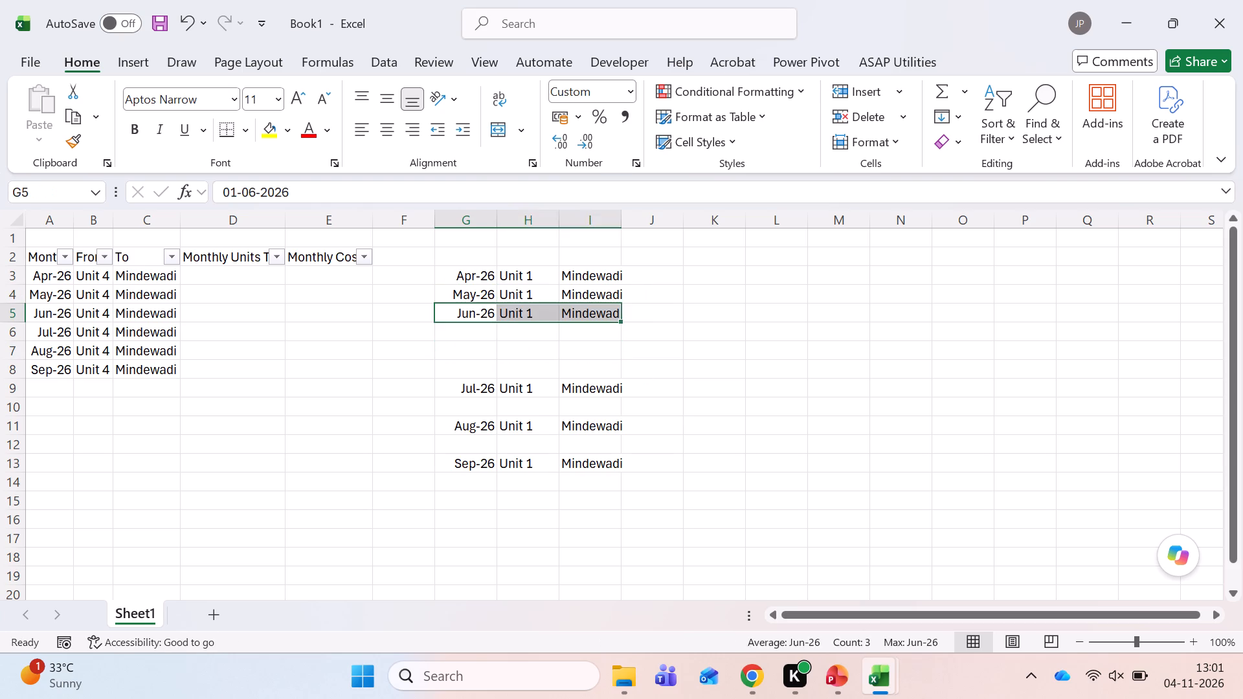
Move the Jul-26 Unit 1 row's Month, From and To entries up to cells G6 to I6.
key(ctrl+Down)
key(shift+Right)
key(shift+Right)
key(ctrl+x)
key(ctrl+Up)
key(Down)
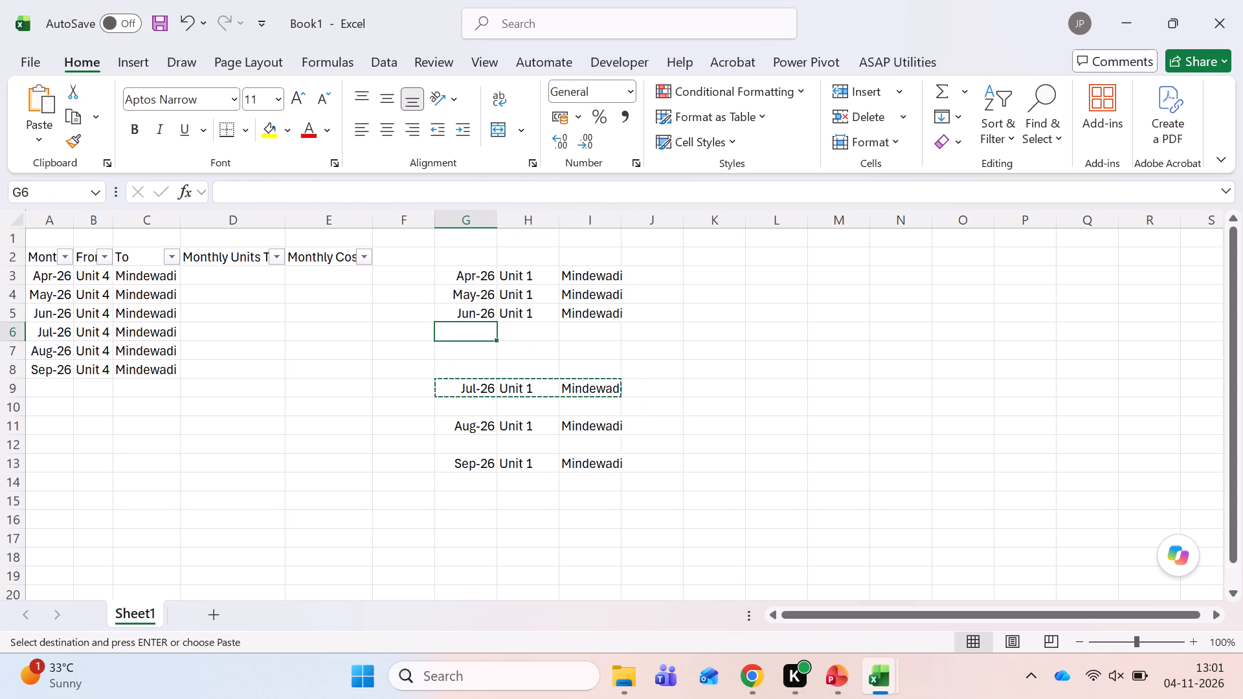
key(Return)
Move the Aug-26 Unit 1 row's Month, From and To entries up to cells G7 to I7.
key(ctrl+Down)
key(shift+Right)
key(shift+Right)
key(ctrl+x)
key(ctrl+Up)
key(Down)
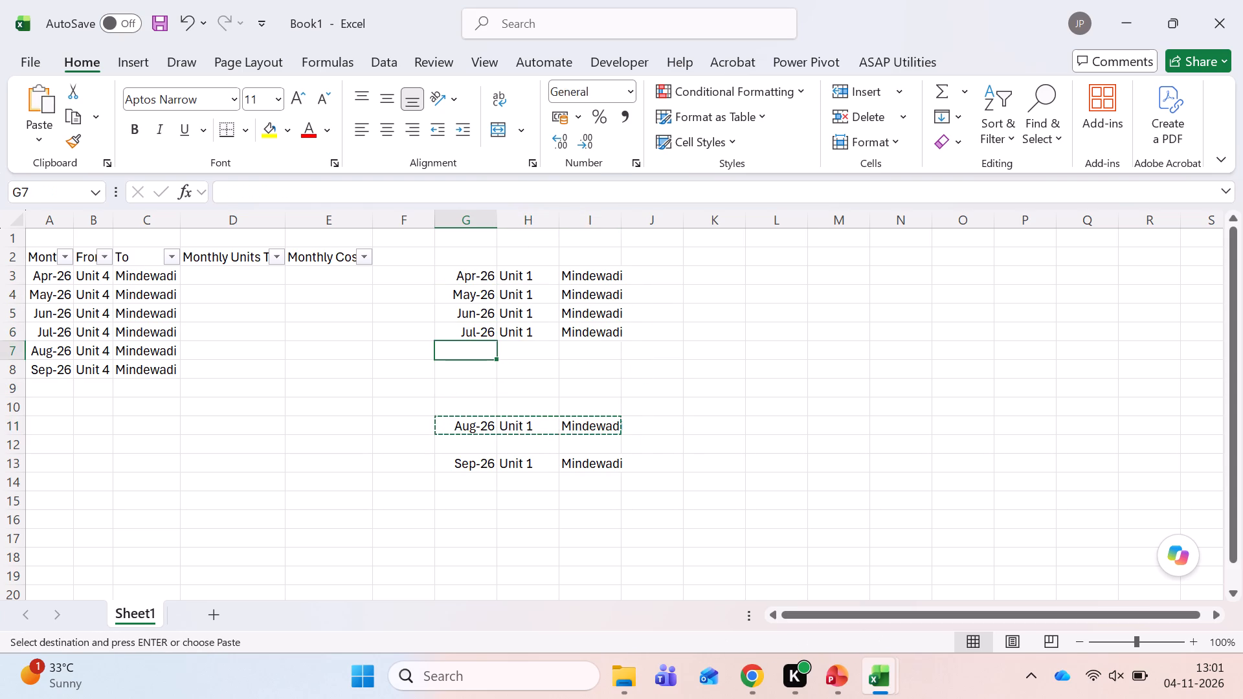
key(Return)
Move the Sep-26 Unit 1 row's Month, From and To entries up to cells G8 to I8.
key(ctrl+Down)
key(shift+Right)
key(shift+Right)
key(ctrl+x)
key(ctrl+Up)
key(Down)
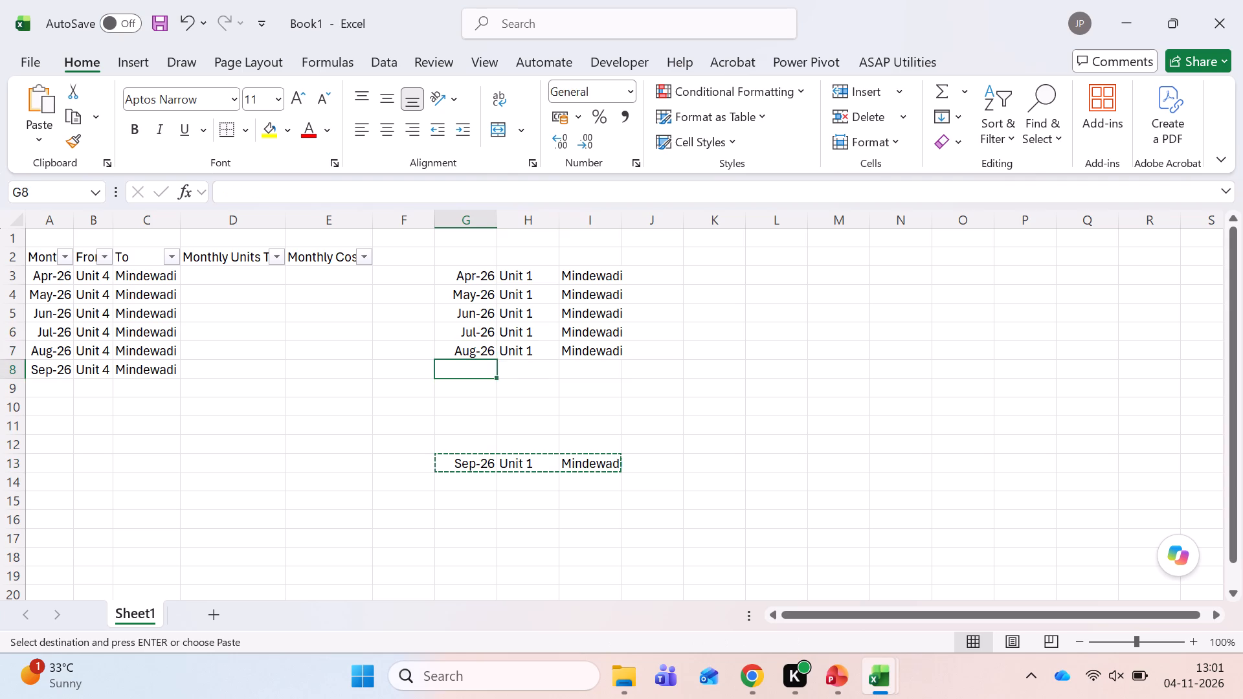
key(Return)
Remove the filter from the header row of the Unit 4 table.
key(Up)
key(ctrl+Up)
key(ctrl+Left)
key(Up)
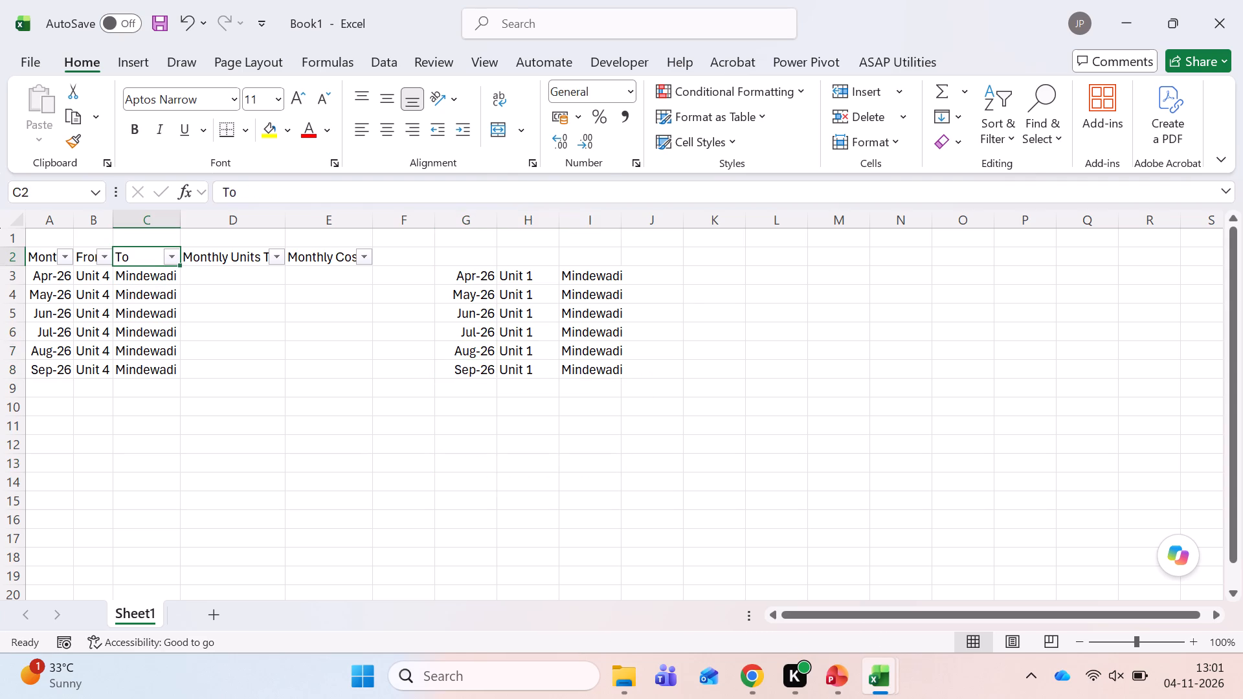
key(Left)
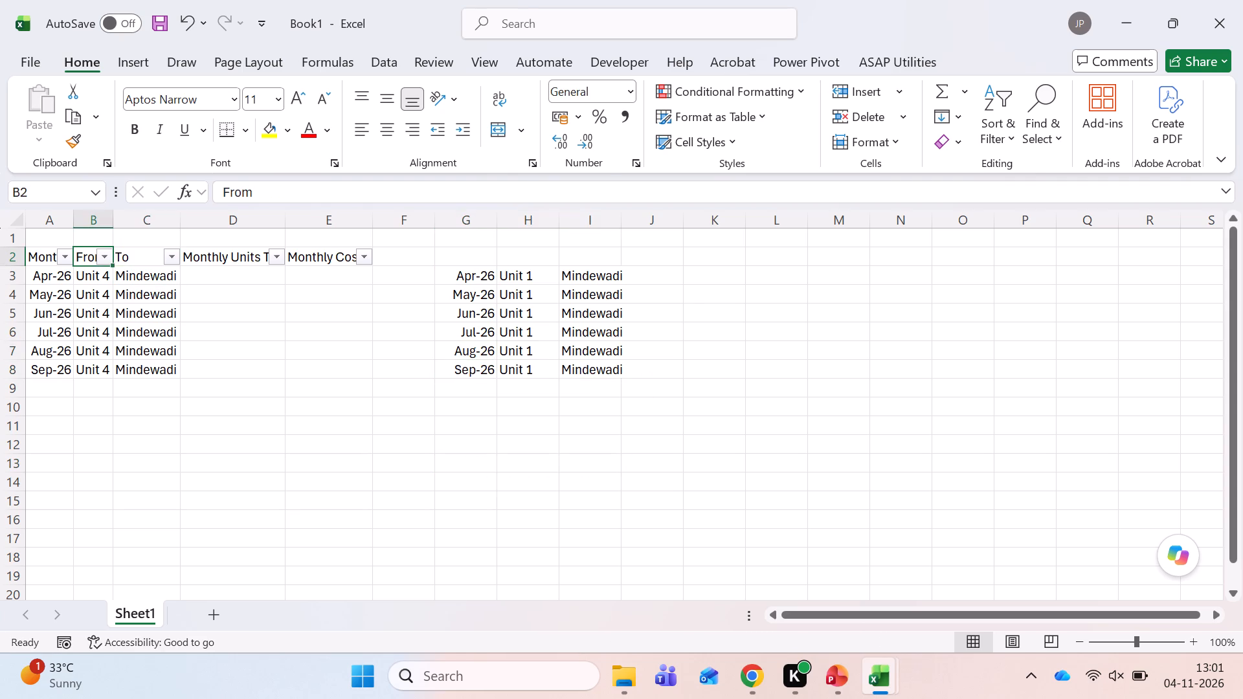
key(Left)
key(shift+Right)
key(shift+Right)
key(shift+Right)
key(ctrl+shift+l)
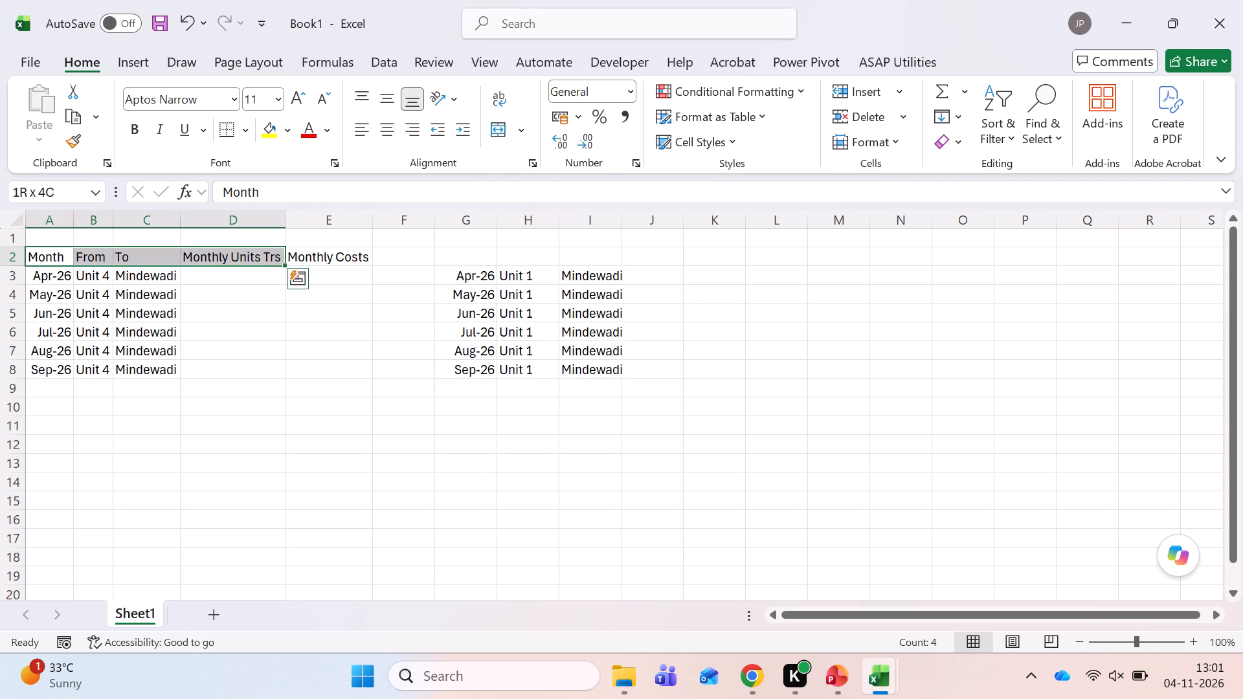
Copy the five headers, Month to Monthly Costs, from A2 to E2 into G2 to K2 above the Unit 1 rows.
key(Right)
key(Left)
key(shift+Right)
key(shift+Right)
key(shift+Right)
key(shift+Right)
key(ctrl+c)
key(ctrl+Right)
key(Right)
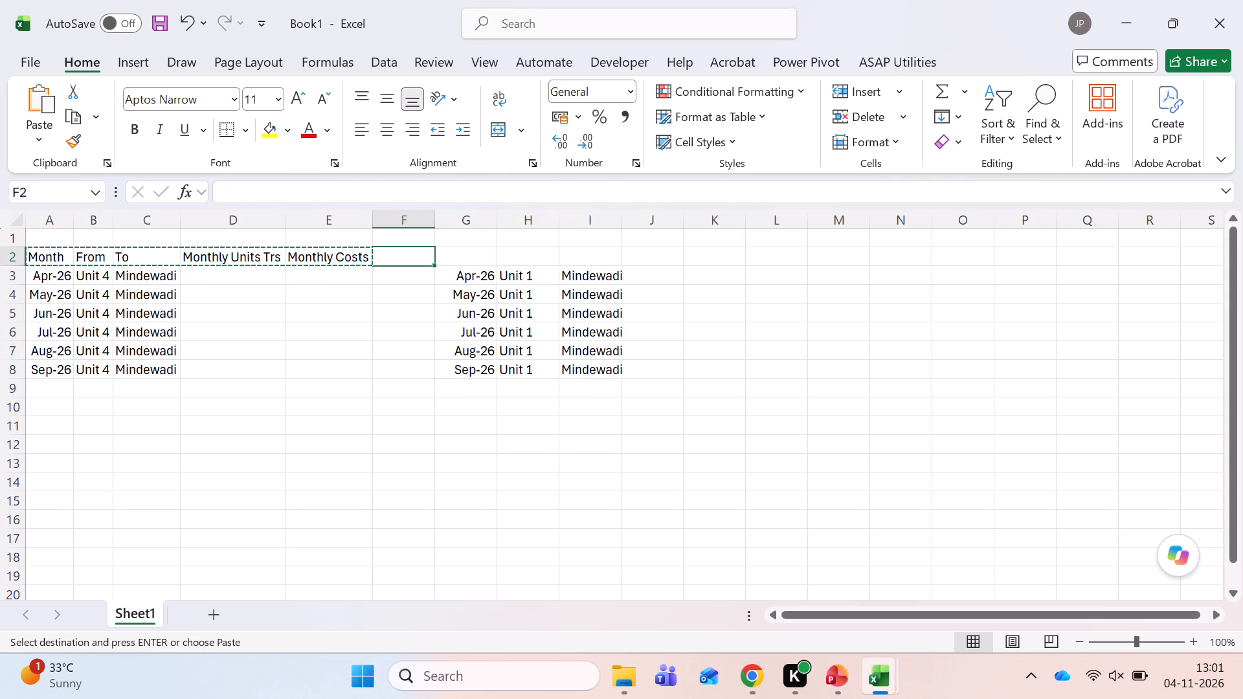
key(Right)
key(Right)
key(Left)
key(Return)
key(Right)
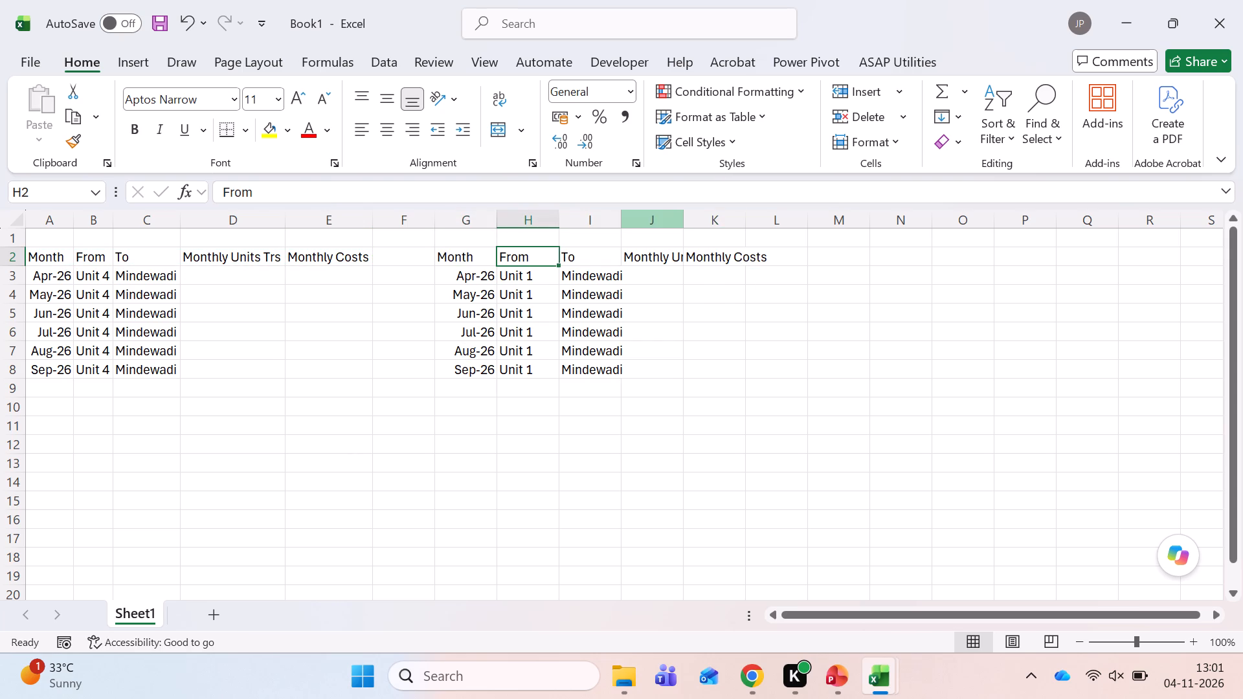
Autofit columns J and K to the Monthly Units Trs and Monthly Costs headers.
double_click(689, 220)
triple_click(787, 220)
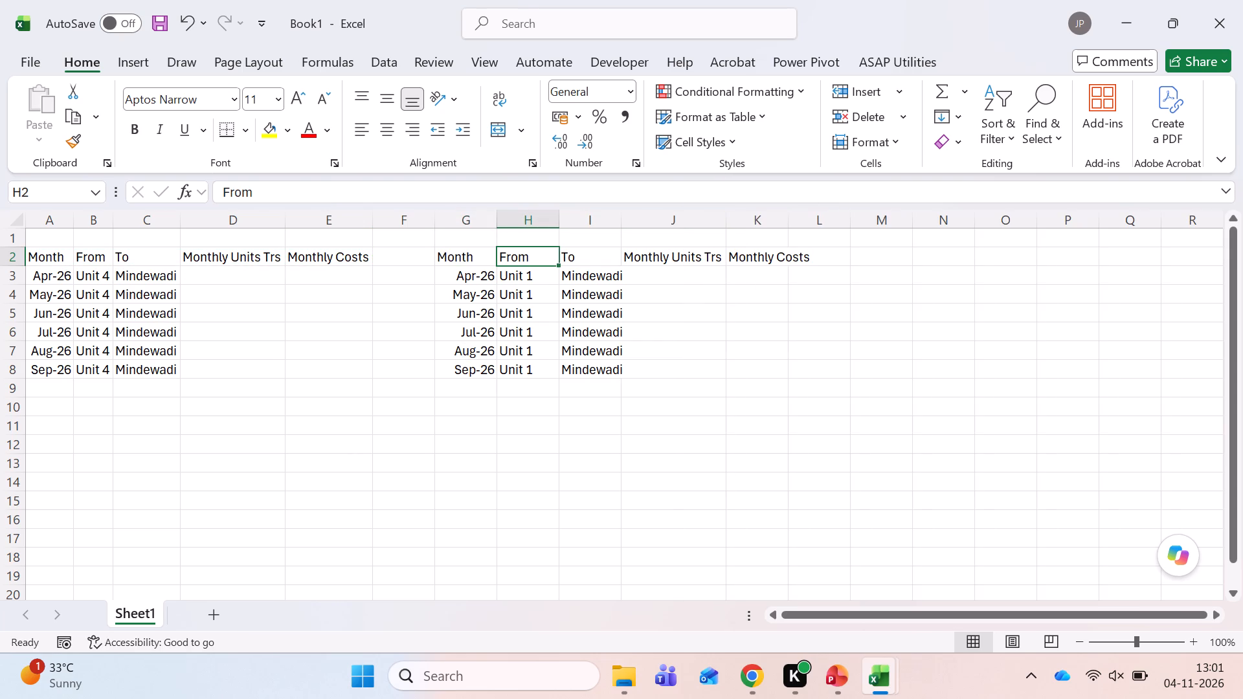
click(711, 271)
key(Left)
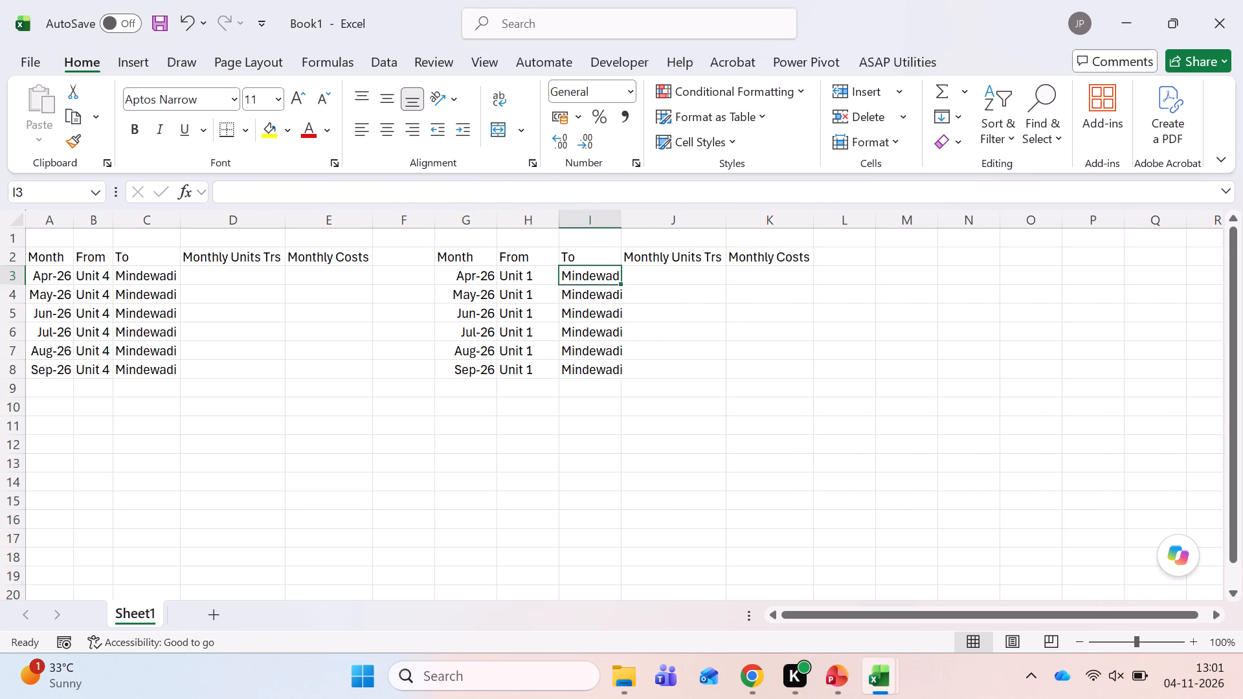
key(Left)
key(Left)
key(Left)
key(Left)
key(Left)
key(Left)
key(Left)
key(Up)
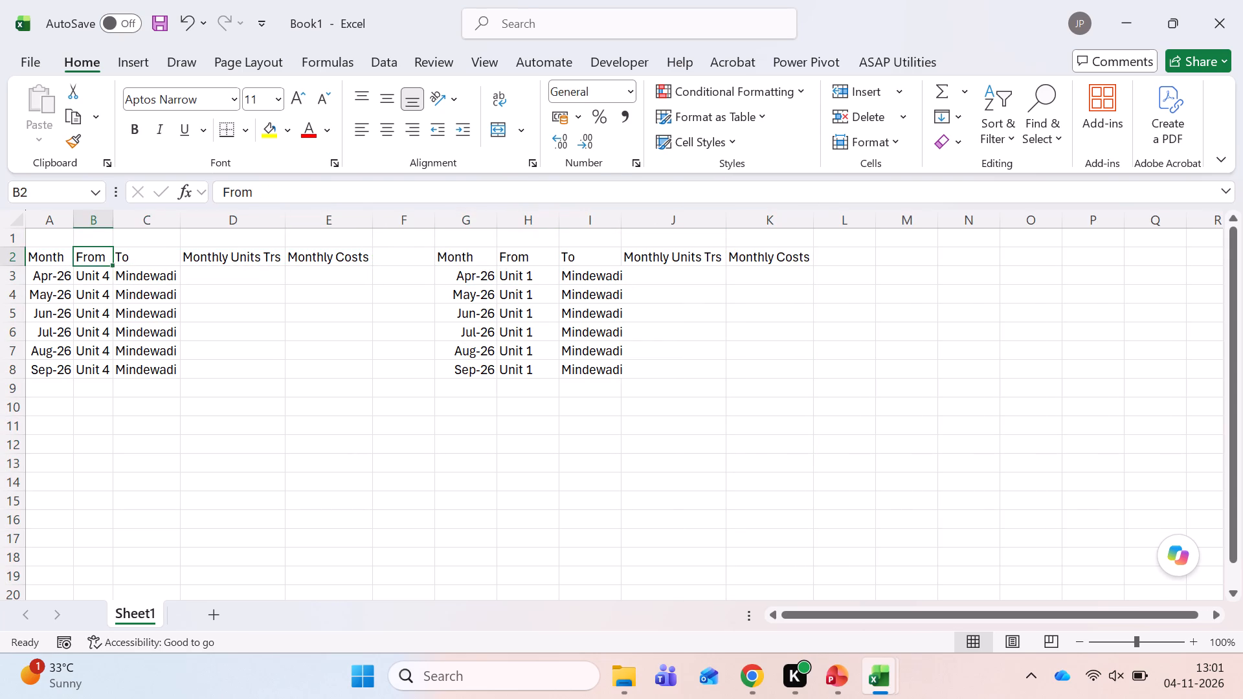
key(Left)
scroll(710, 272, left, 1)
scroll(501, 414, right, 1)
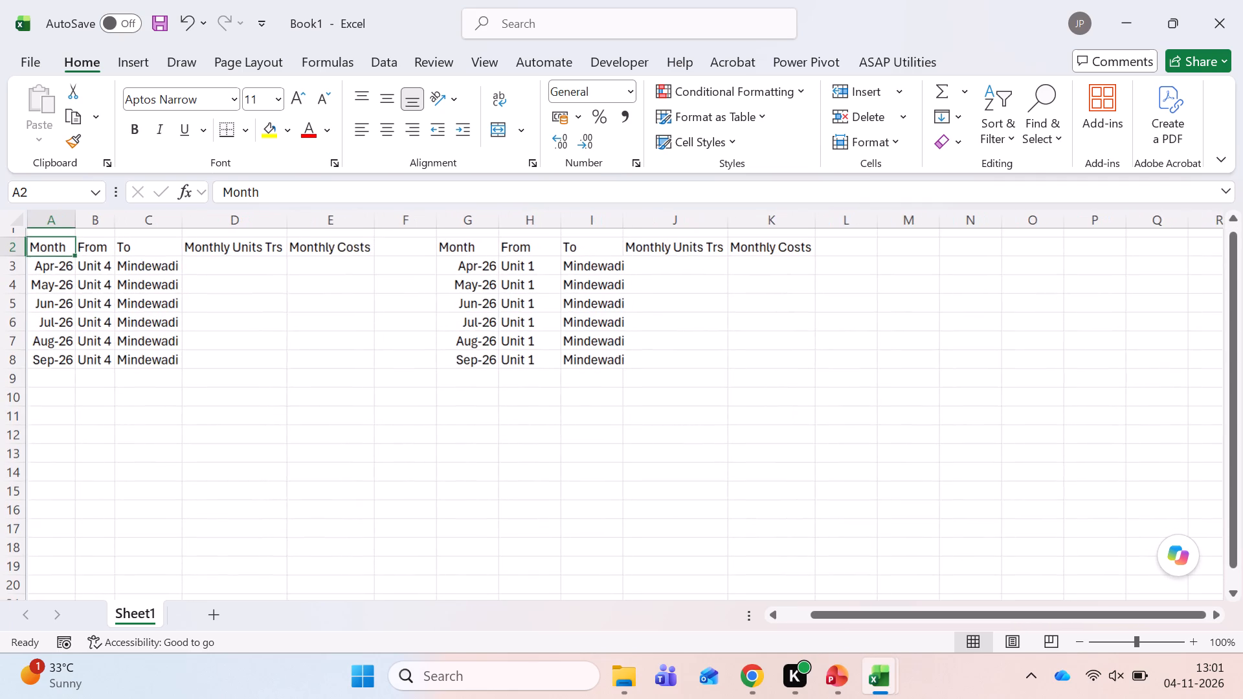
Set the font of the whole sheet to Calibri.
click(14, 223)
click(179, 99)
text(cali)
key(Return)
Set the font size of the whole sheet to 10.
click(260, 99)
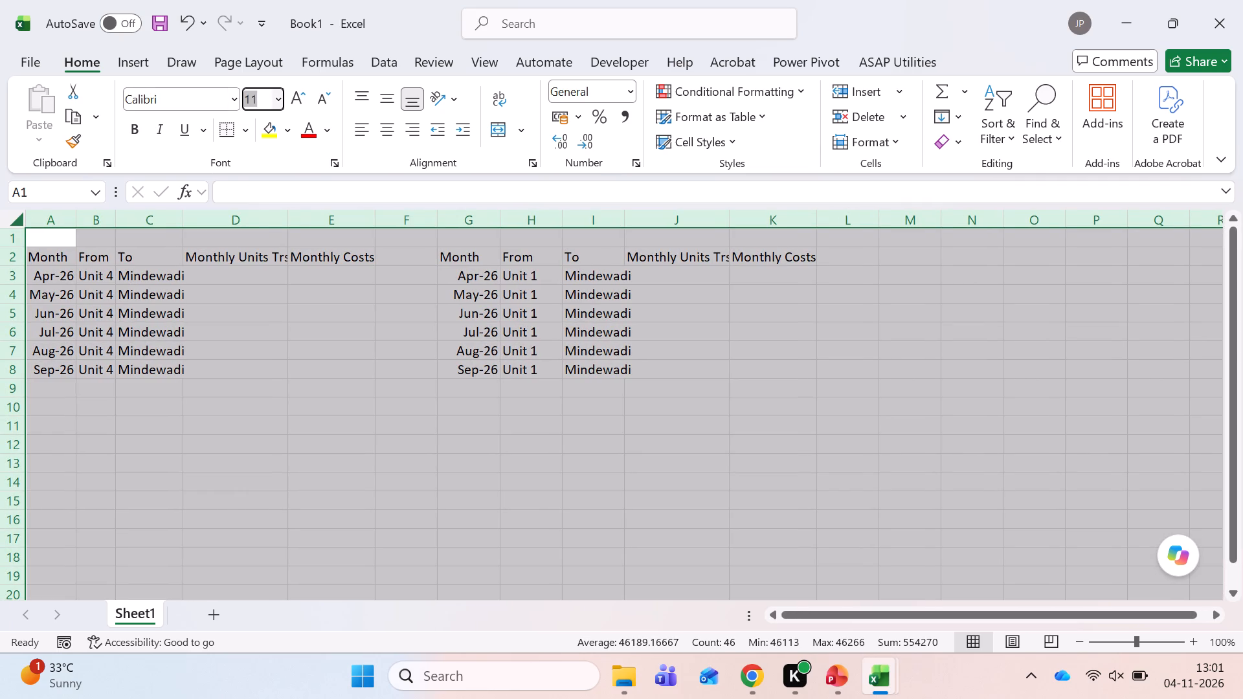
text(10)
key(Return)
click(208, 353)
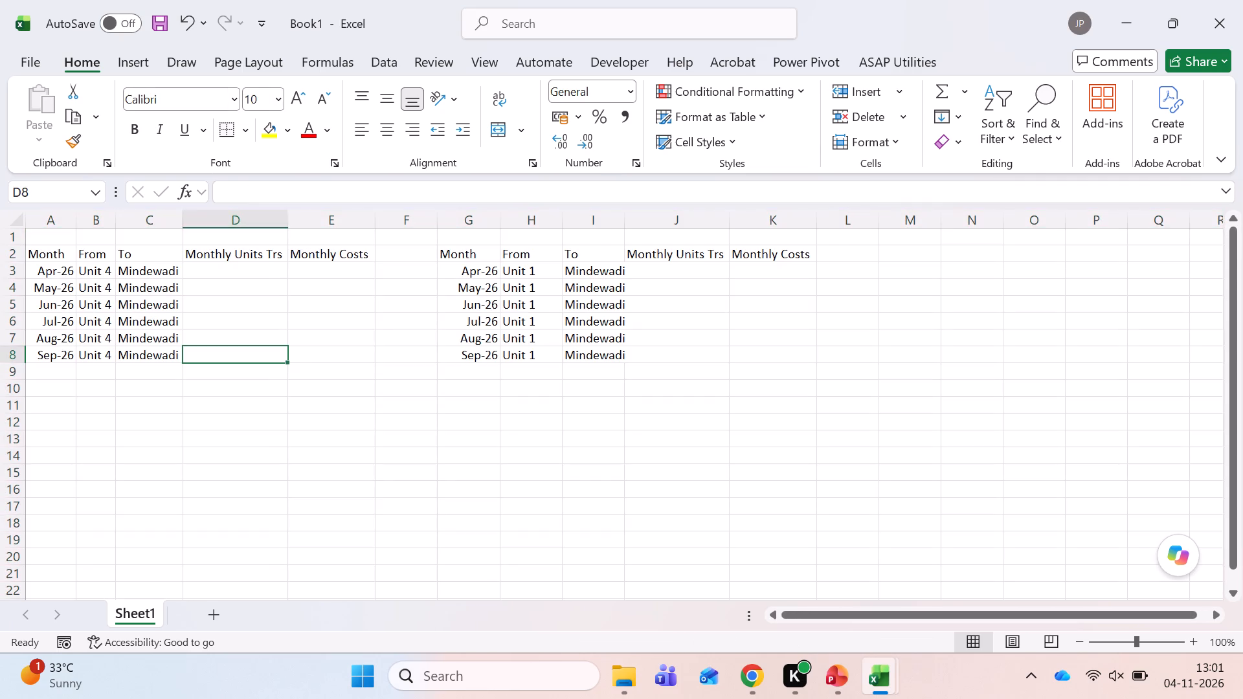
Apply all borders to the Unit 4 table, A2 to E8.
click(49, 258)
key(shift+Right)
key(shift+Right)
key(shift+Right)
key(shift+Right)
key(shift+Down)
key(shift+Up)
key(shift+Down)
key(shift+Down)
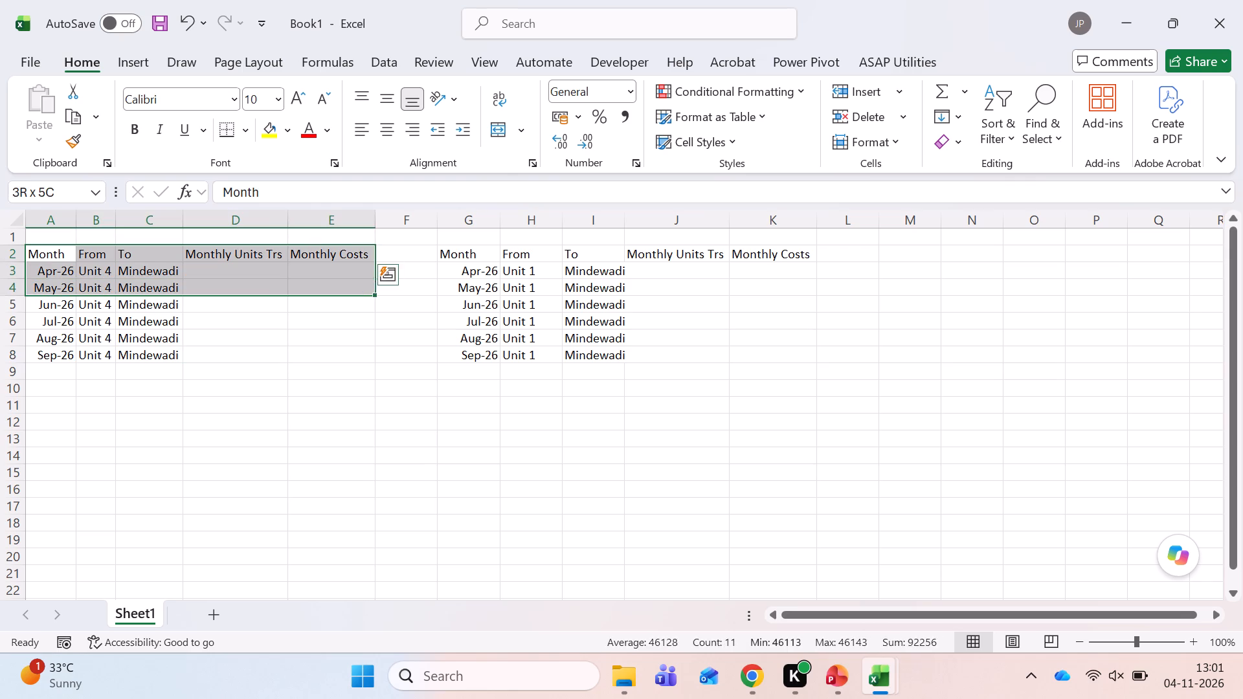
key(shift+Down)
key(shift+Down)
key(shift+Down)
key(shift+Down)
key(alt+h)
text(ba)
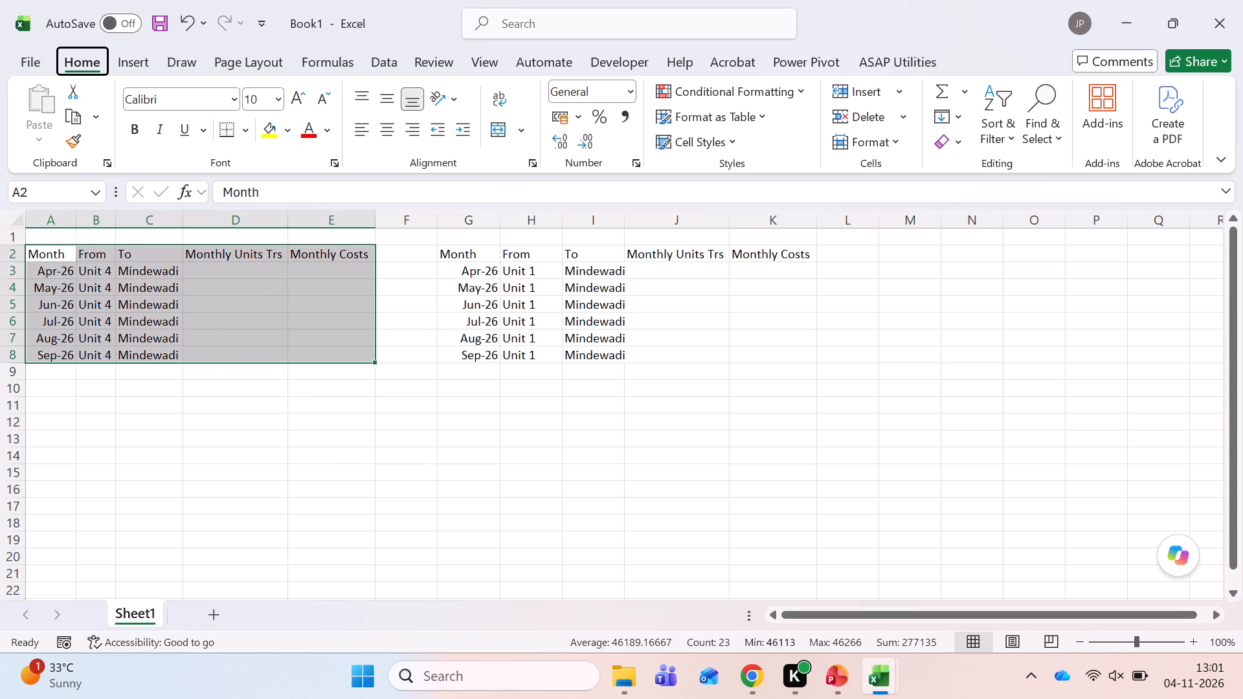
Apply all borders to the Unit 1 table, G2 to K8.
key(Right)
key(Right)
key(Right)
key(Right)
key(Right)
key(shift+Right)
key(Right)
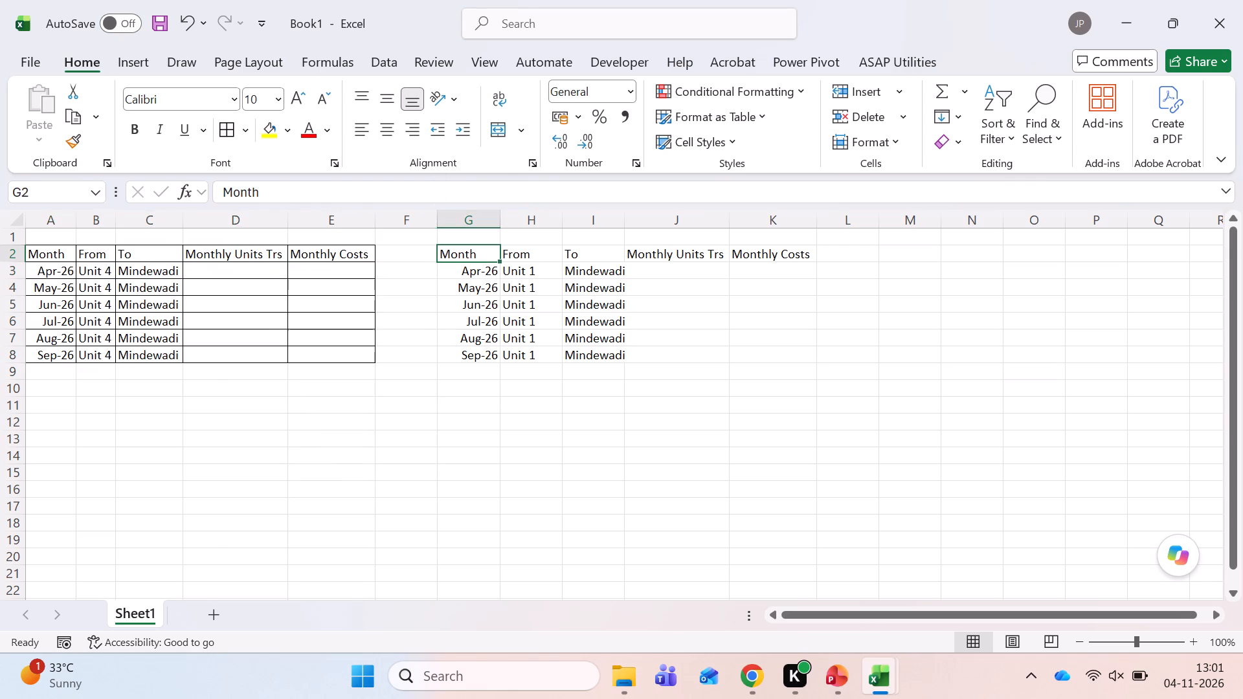
key(shift+Right)
key(shift+Right)
key(shift+Right)
key(shift+Right)
key(shift+Down)
key(shift+Down)
key(shift+Down)
key(shift+Down)
key(shift+Down)
key(shift+Down)
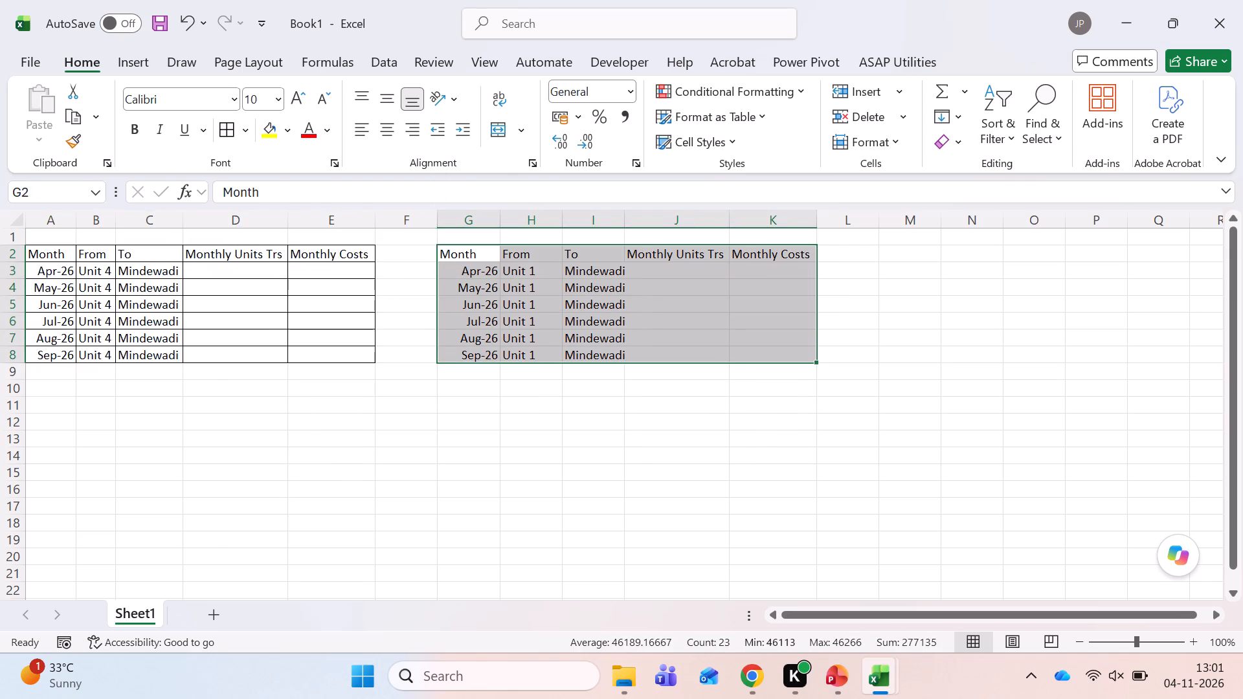
key(alt+h)
text(ba)
key(Right)
key(Right)
key(Left)
key(Left)
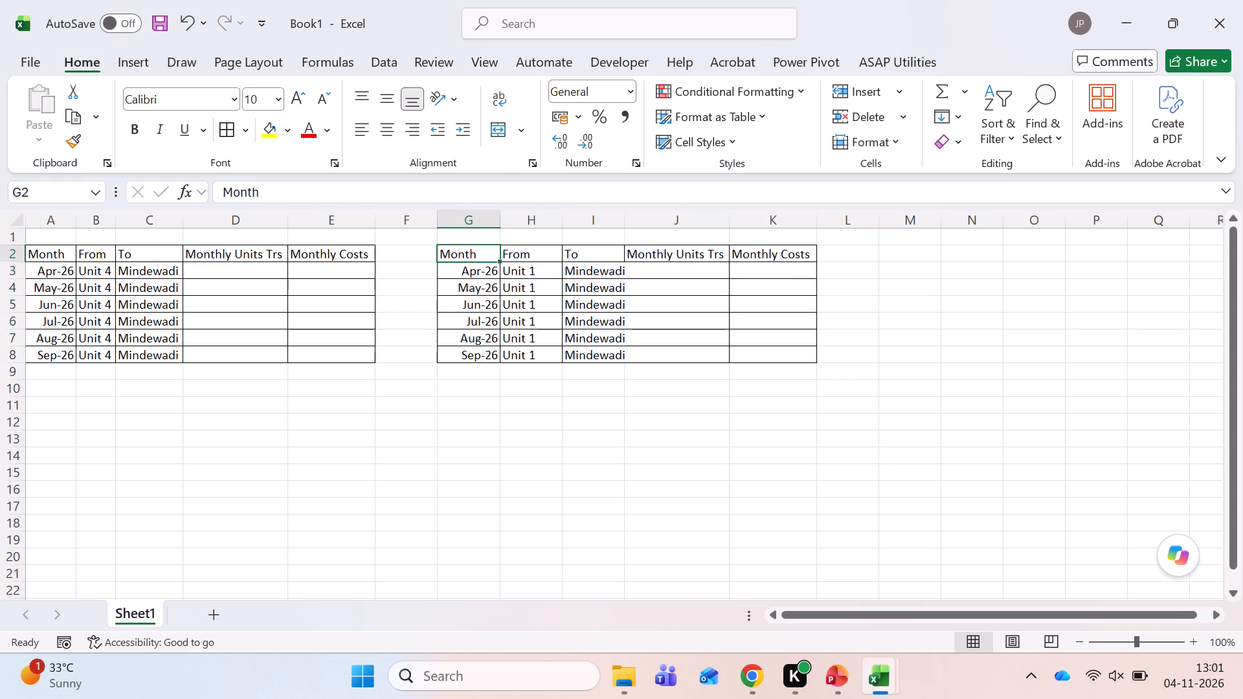
Autofit column I to the Mindewadi entries in the Unit 1 table.
double_click(625, 224)
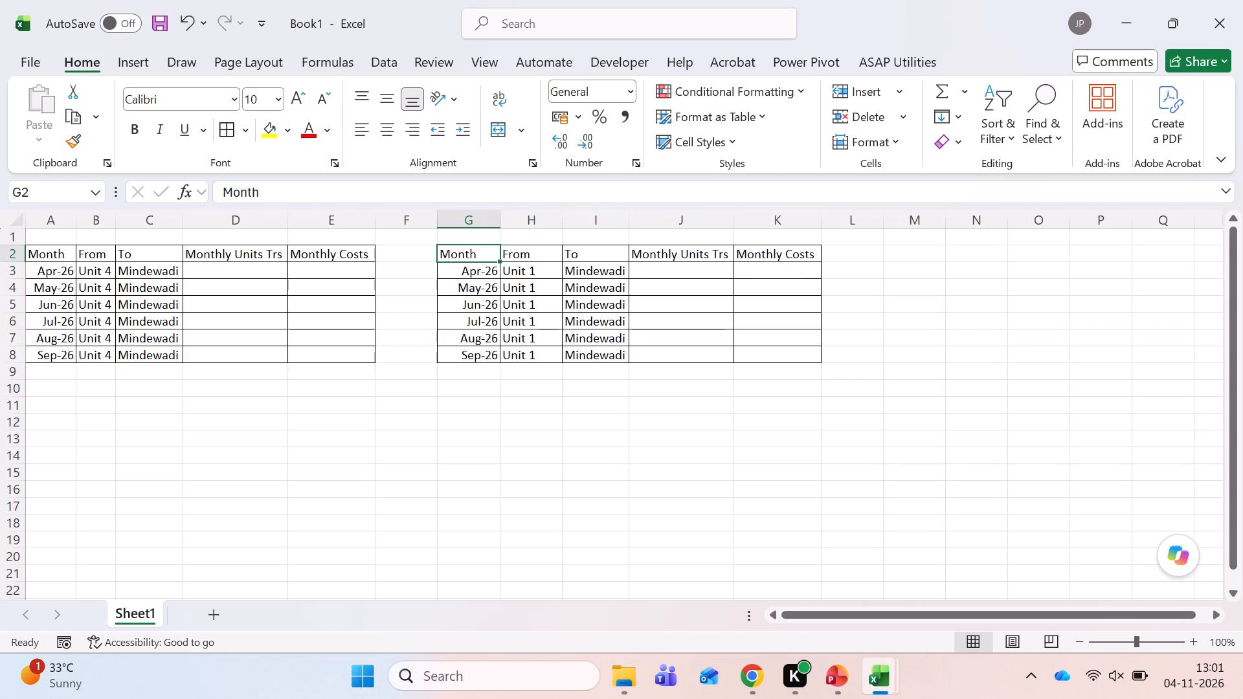
Make the Unit 1 table's header row G2 to K2 bold and centre it vertically and horizontally.
key(ctrl+shift+Right)
key(ctrl+b)
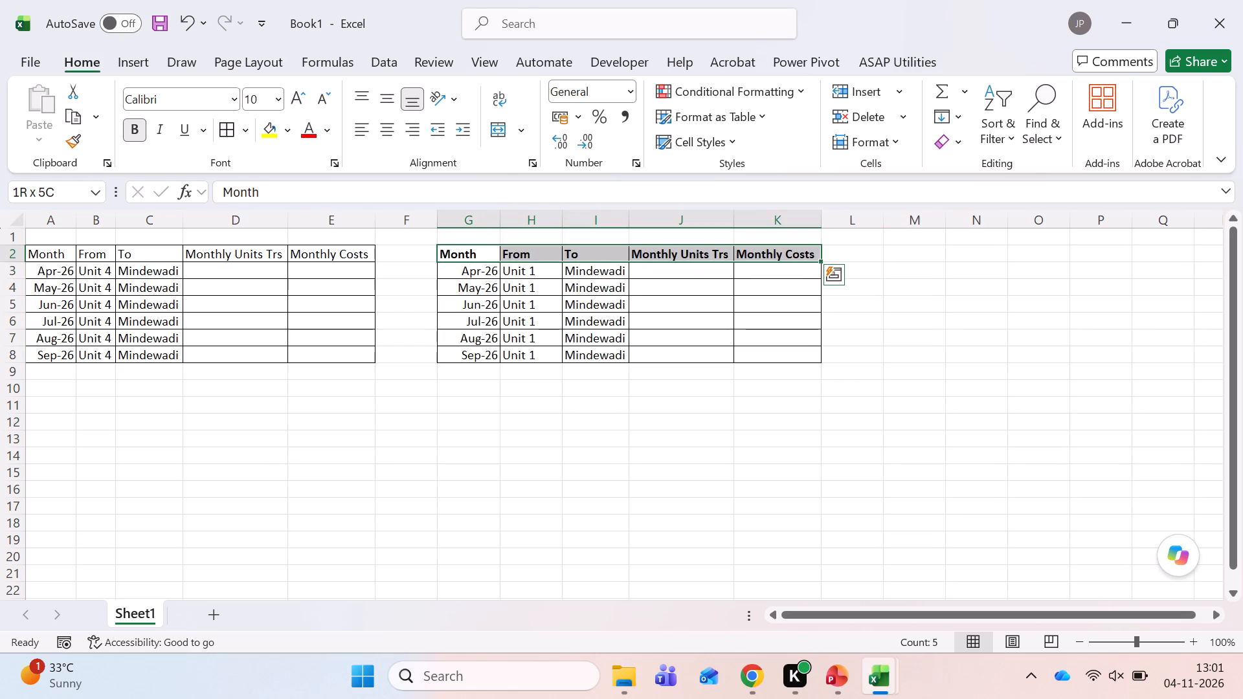
click(386, 102)
click(388, 137)
Make the Unit 4 table's header row A2 to E2 bold and centre it vertically and horizontally.
key(ctrl+Left)
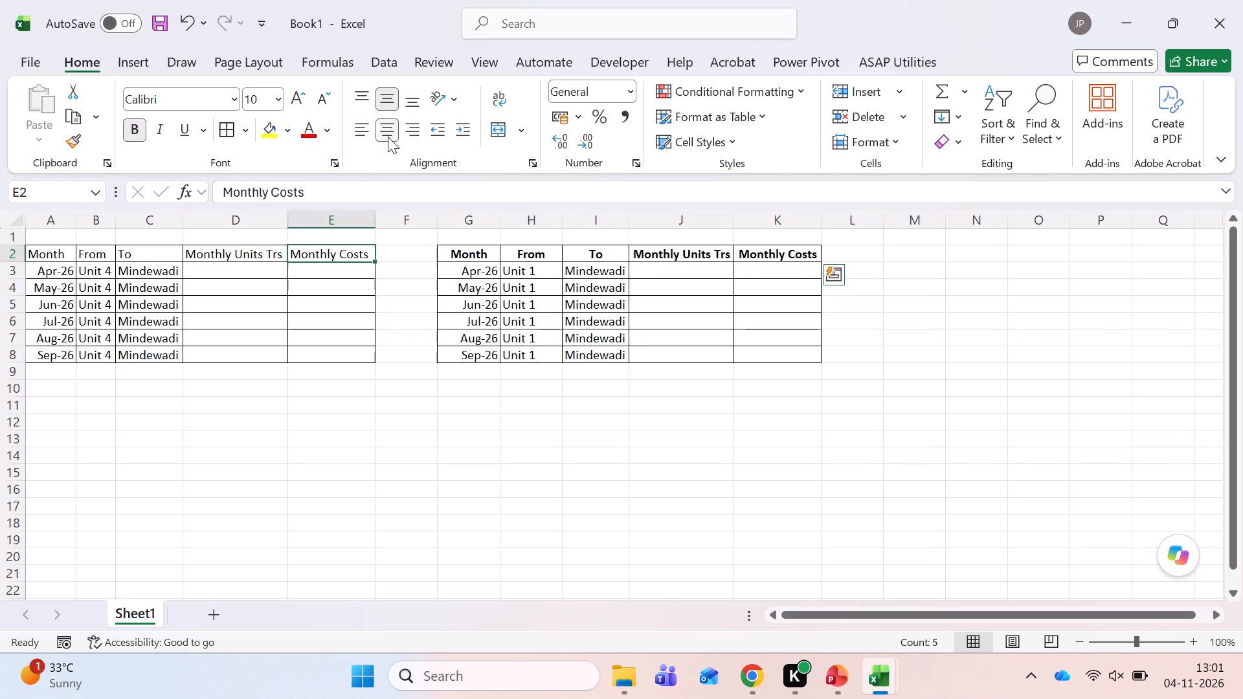
key(ctrl+Left)
key(ctrl+shift+Right)
key(ctrl+b)
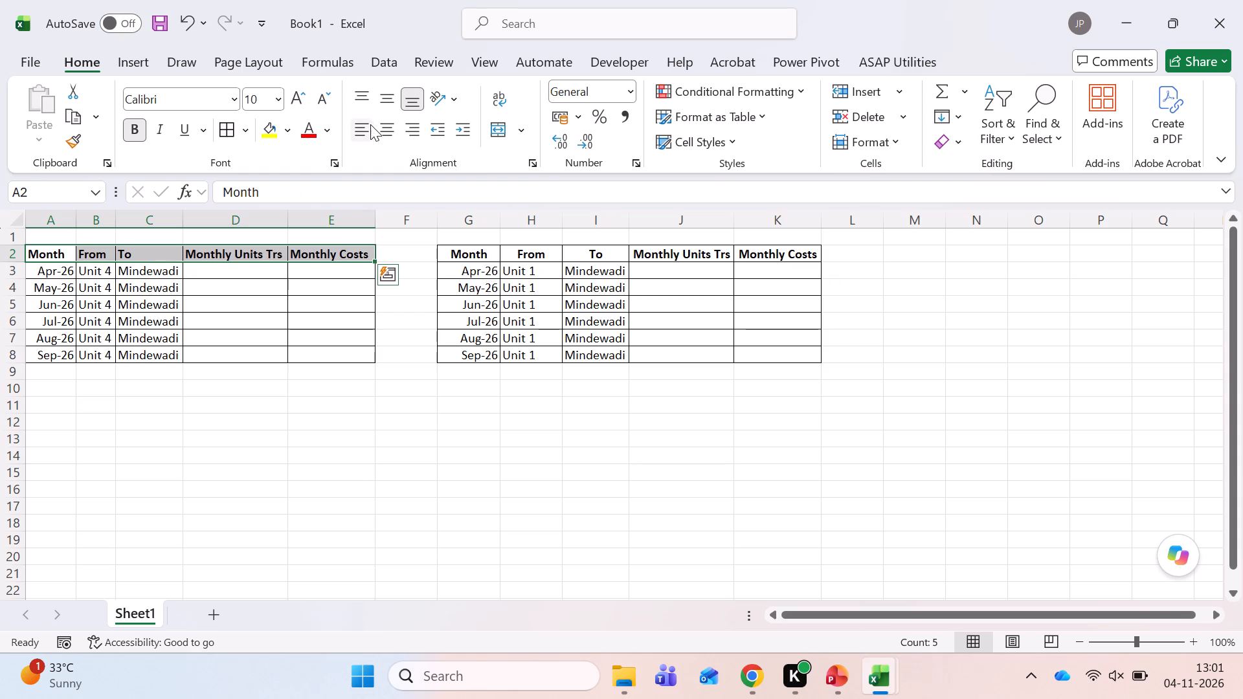
click(382, 101)
click(385, 126)
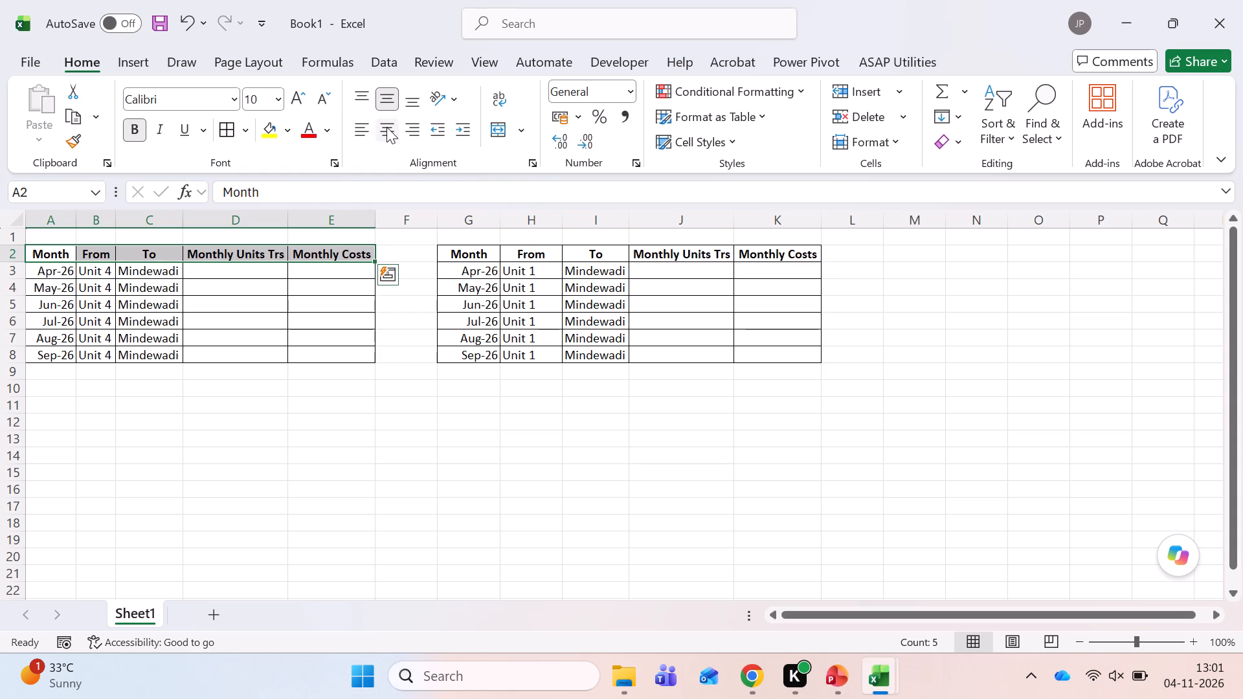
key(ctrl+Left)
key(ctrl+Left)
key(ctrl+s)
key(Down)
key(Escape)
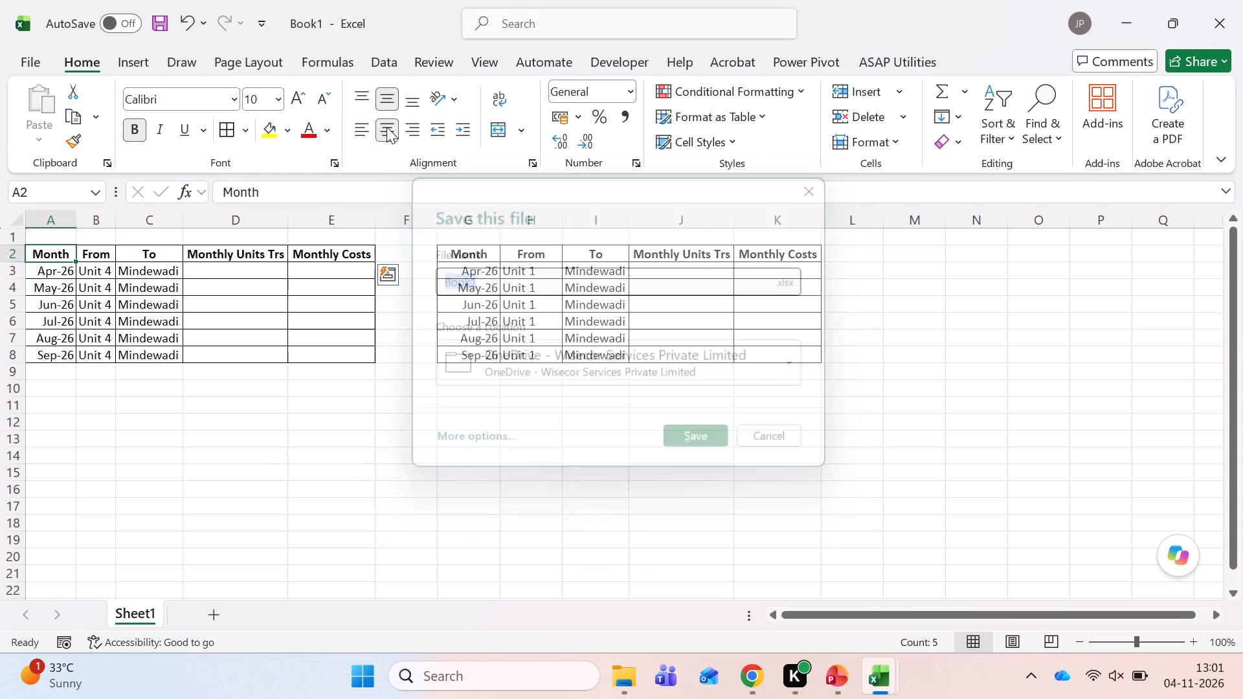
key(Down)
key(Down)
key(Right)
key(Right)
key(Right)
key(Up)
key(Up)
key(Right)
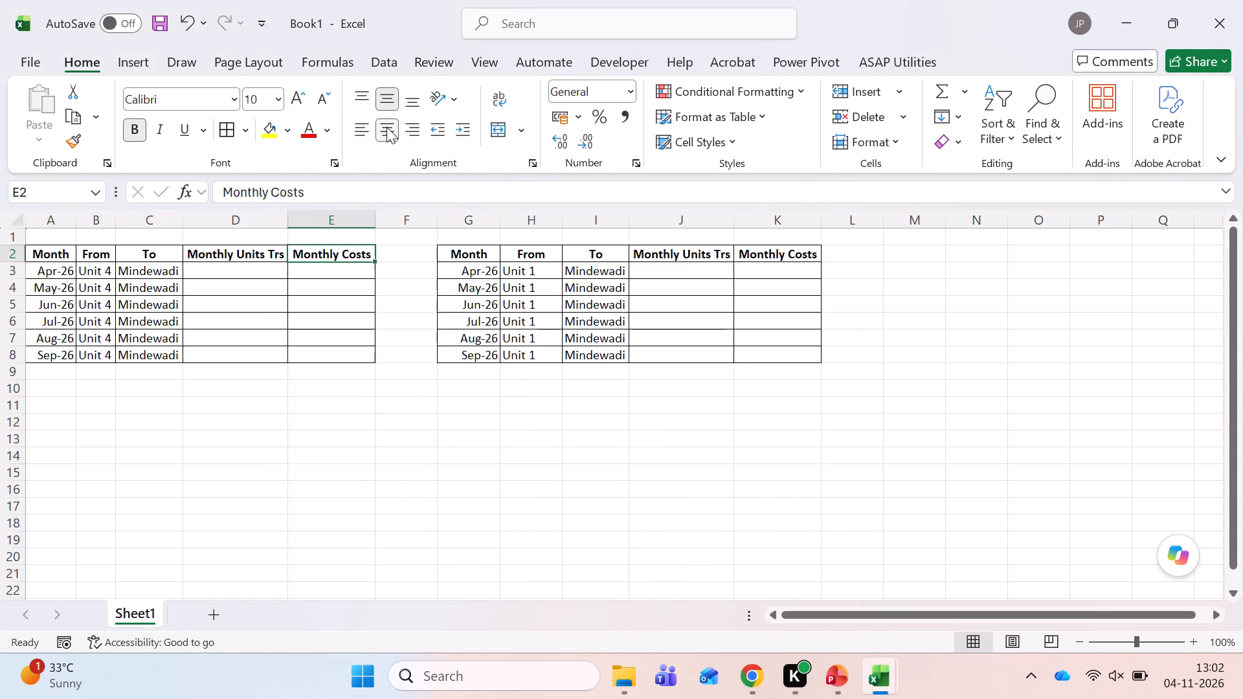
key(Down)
Rename the sheet as Annx 1.
right_click(124, 613)
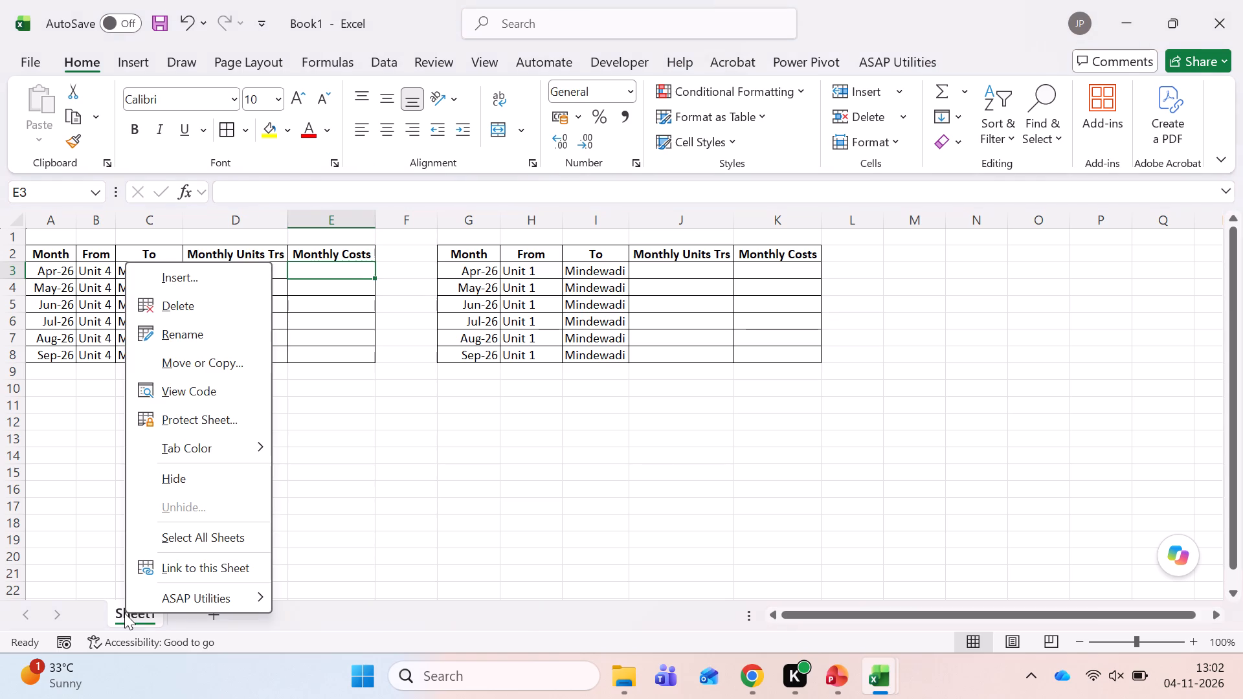
click(184, 324)
text(Annx 1)
key(Return)
Move the Unit 1 table from G2 to K8 to below the Unit 4 table, starting at A10.
key(ctrl+Left)
key(ctrl+Left)
key(ctrl+Left)
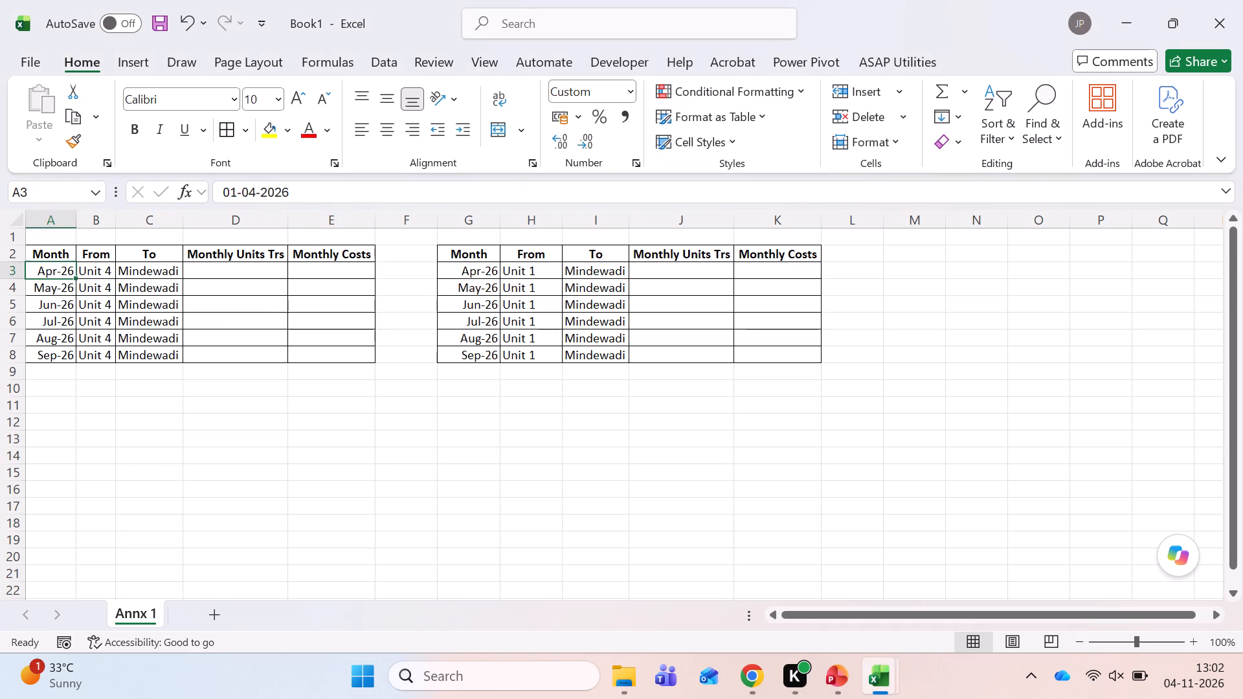
key(Right)
key(Right)
key(Right)
key(Right)
key(Right)
key(Right)
key(Up)
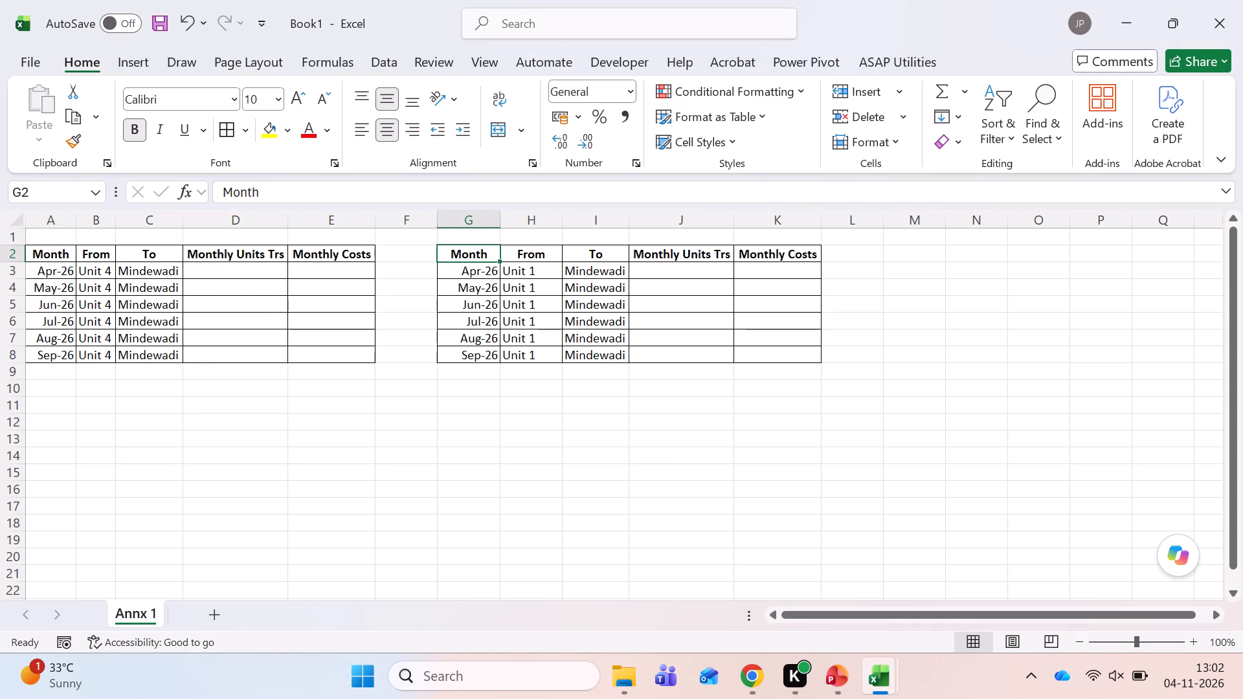
key(ctrl+shift+Right)
key(ctrl+shift+Down)
key(ctrl+x)
key(ctrl+Left)
key(ctrl+Left)
key(Down)
key(Down)
key(Down)
key(Down)
key(Down)
key(Down)
key(Down)
key(Down)
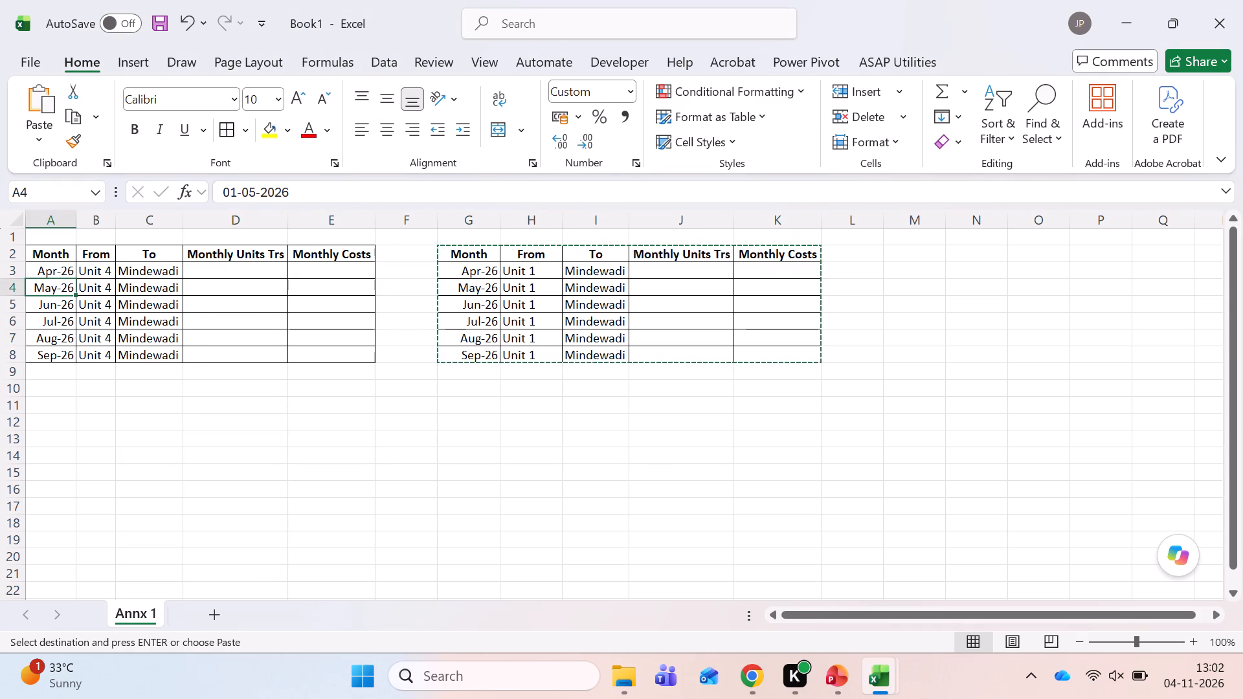
key(ctrl+v)
Insert blank cells at A10 to E10 above the Unit 1 table's header, shifting the cells down.
key(Right)
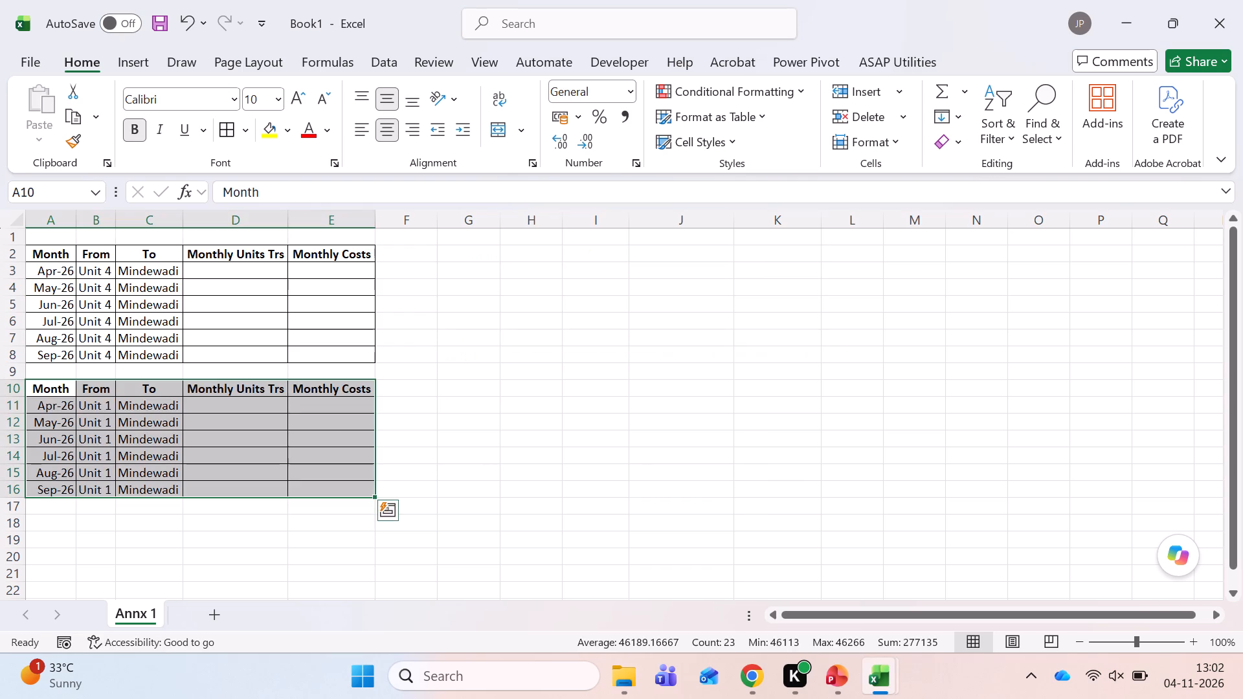
key(Right)
key(ctrl+Left)
key(ctrl+Left)
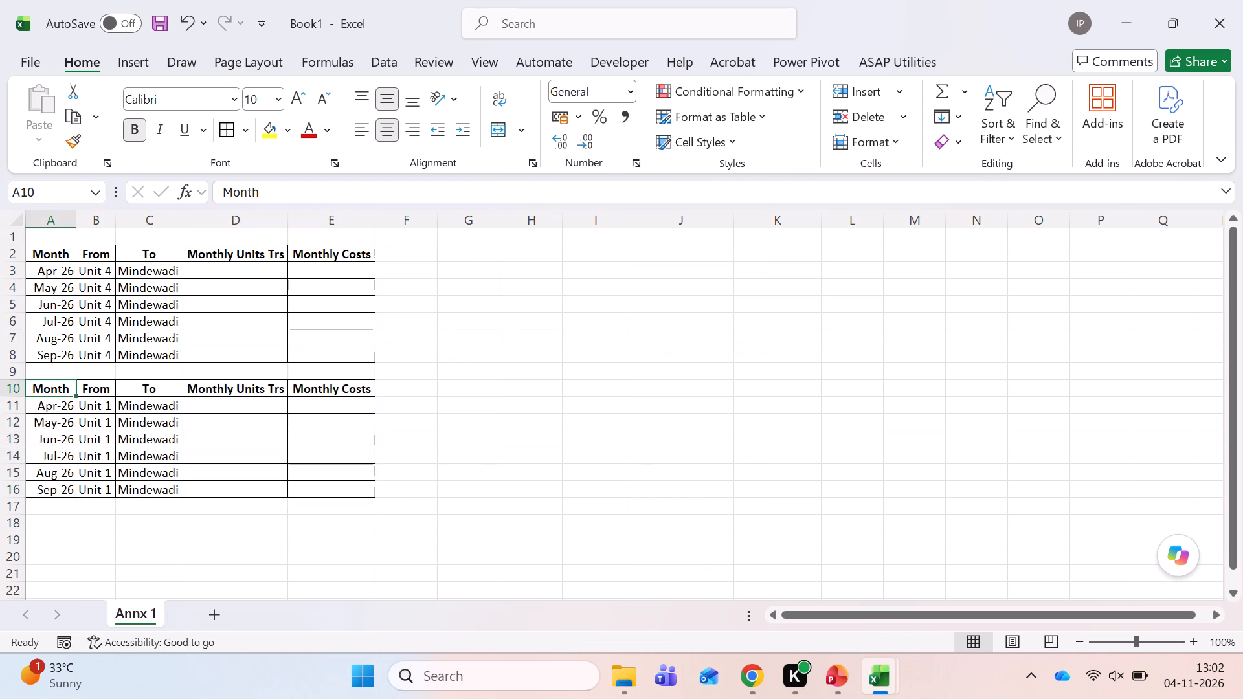
key(ctrl+shift+Right)
key(ctrl+shift+equal)
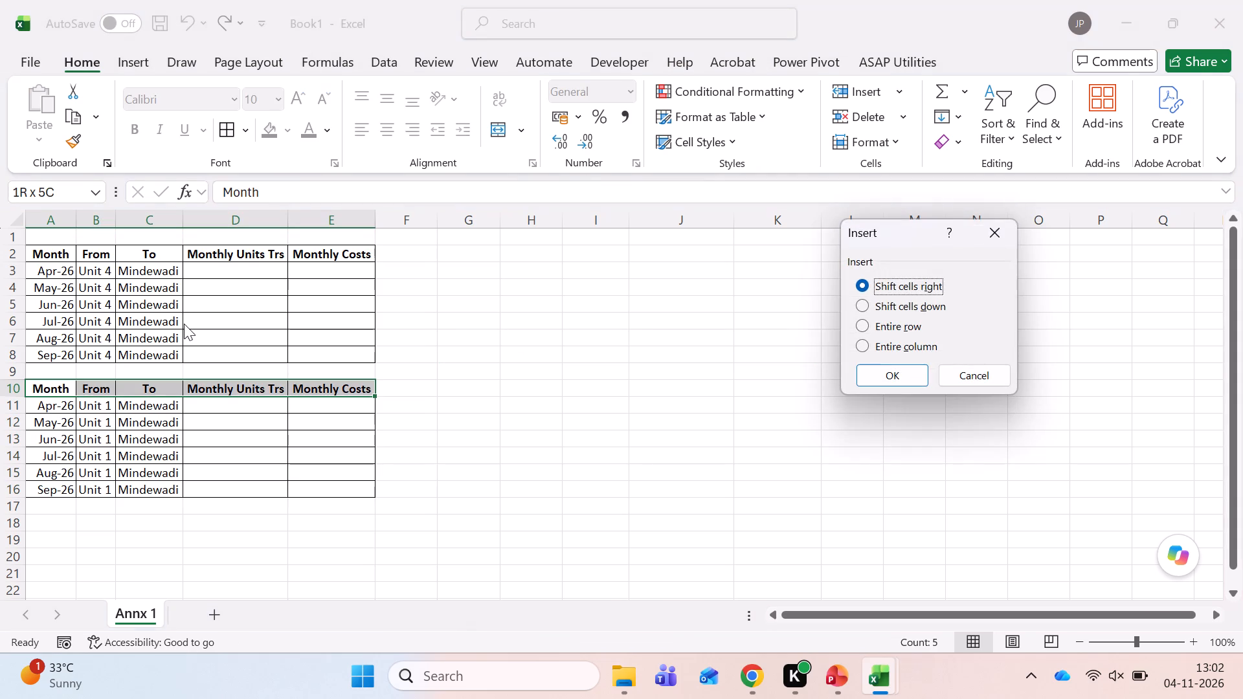
key(Escape)
key(ctrl+shift+equal)
key(Down)
key(Return)
Merge and centre cells A10 to E10 above the Unit 1 table.
key(Down)
key(Up)
key(shift+Right)
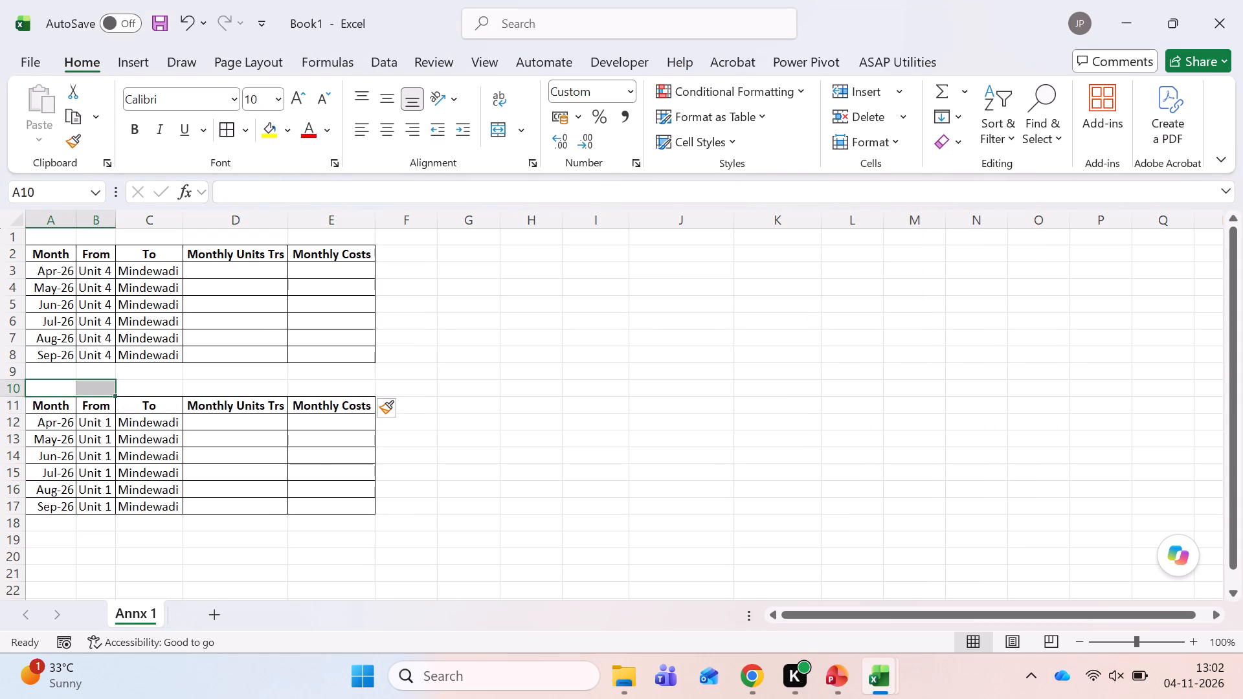
key(shift+Right)
key(shift+Right)
key(shift+Right)
key(alt+h)
key(m)
key(Return)
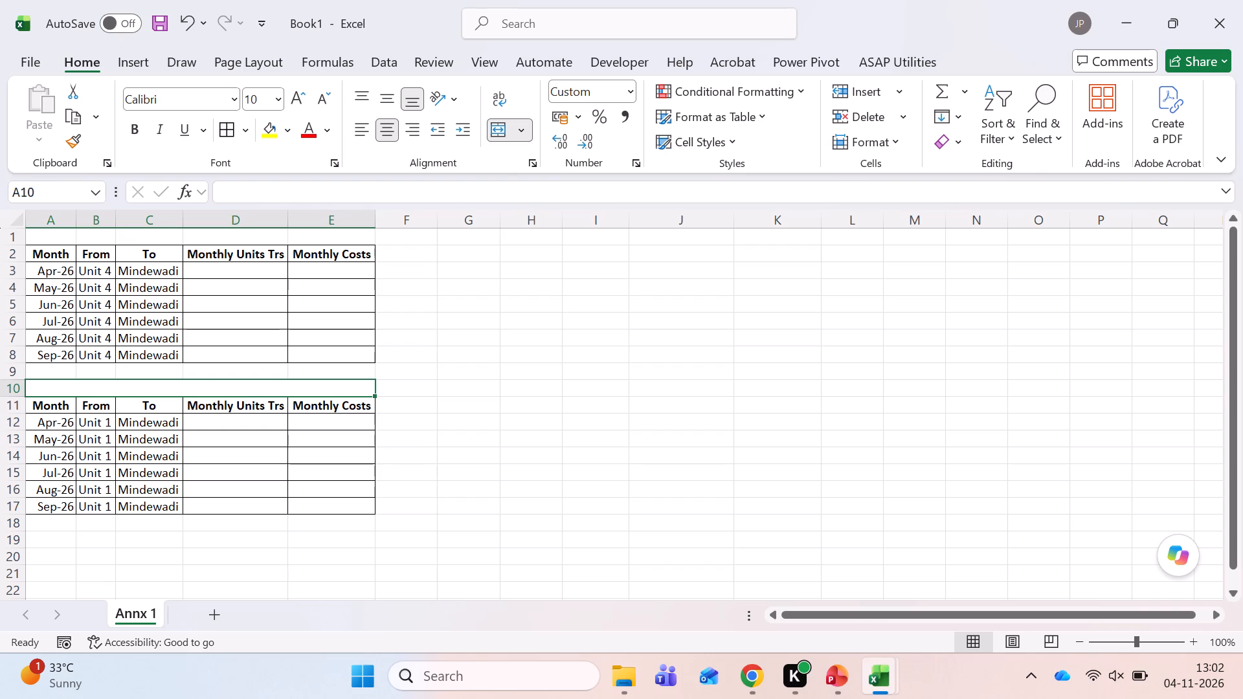
Enter the title "Units Shifted from Unit 1 To Mindewadi" in the merged cell A10.
text(Montly)
key(Escape)
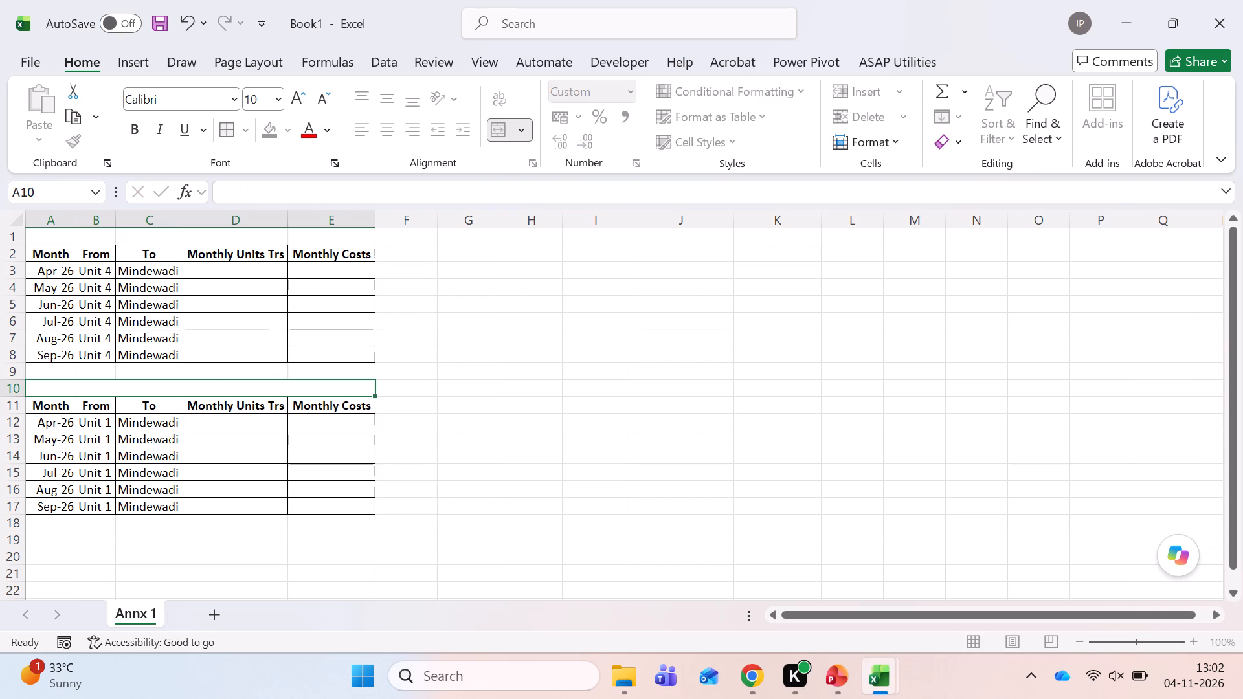
text(Unit)
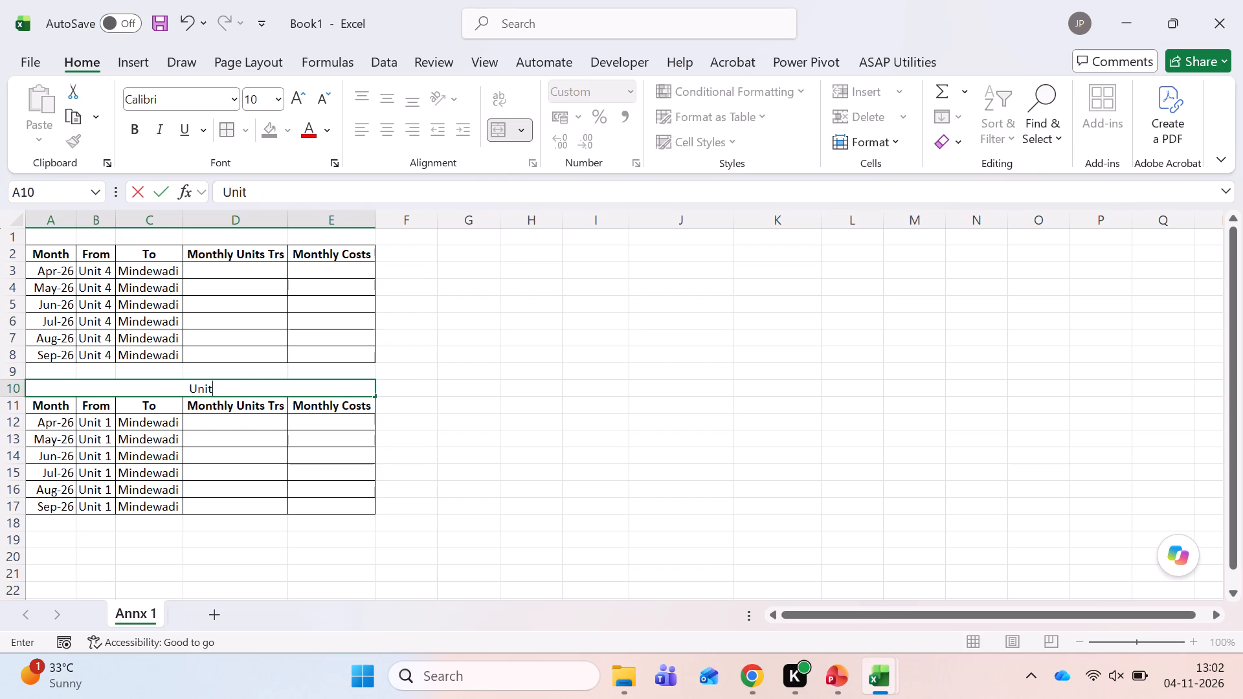
key(Escape)
text(Units Shuf)
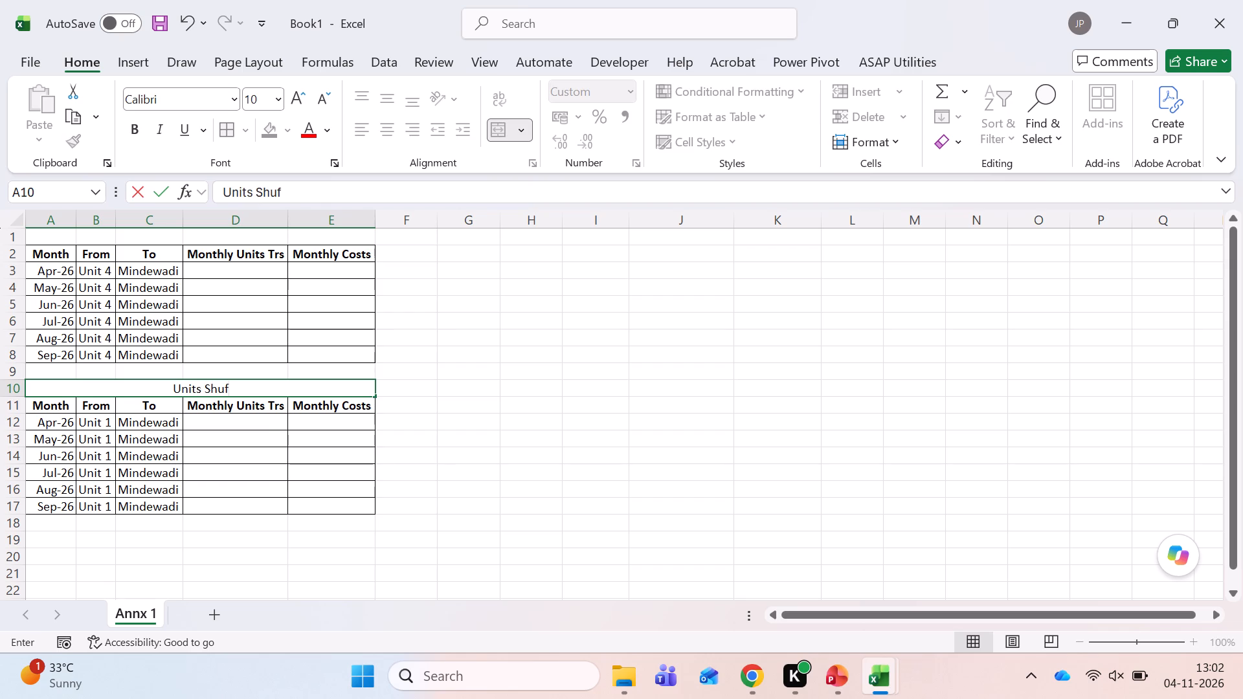
key(BackSpace)
key(BackSpace)
text(ifted from Unit 1 To Mind)
text(ewadi)
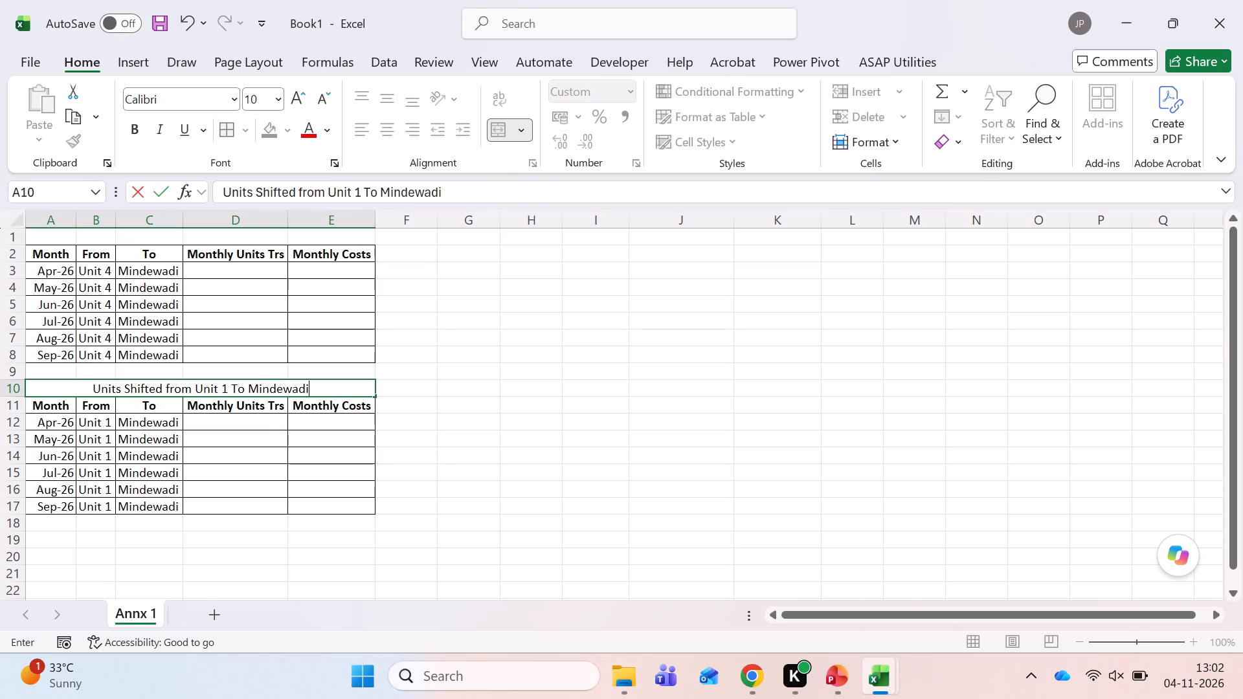
key(Return)
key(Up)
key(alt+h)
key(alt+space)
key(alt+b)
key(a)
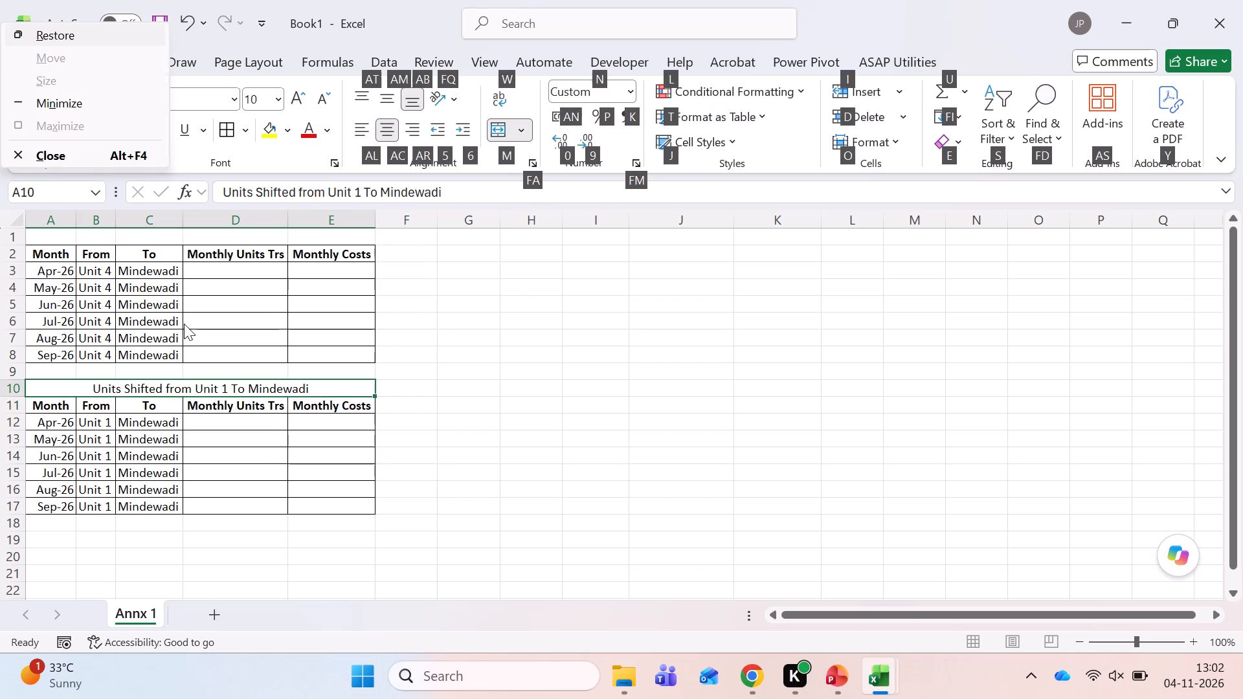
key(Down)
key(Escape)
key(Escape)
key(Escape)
Apply all borders to the Unit 1 table's title cell and make its text bold.
key(alt+h)
text(ba)
key(Down)
key(Up)
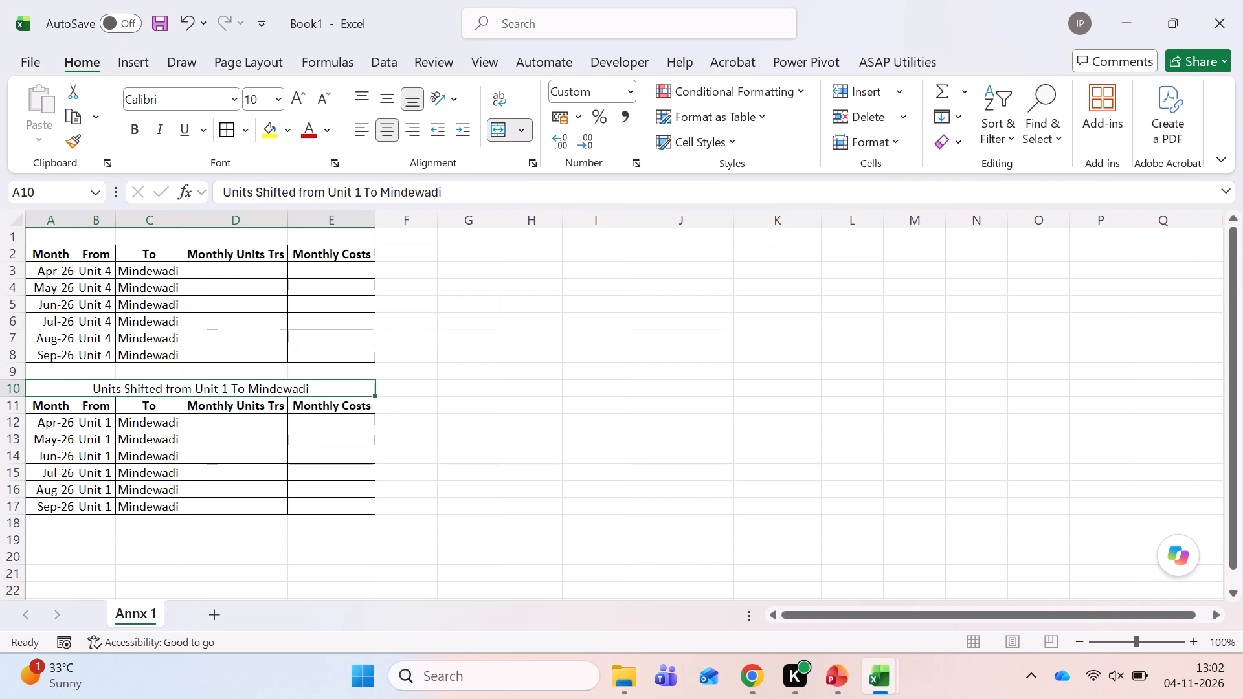
key(ctrl+b)
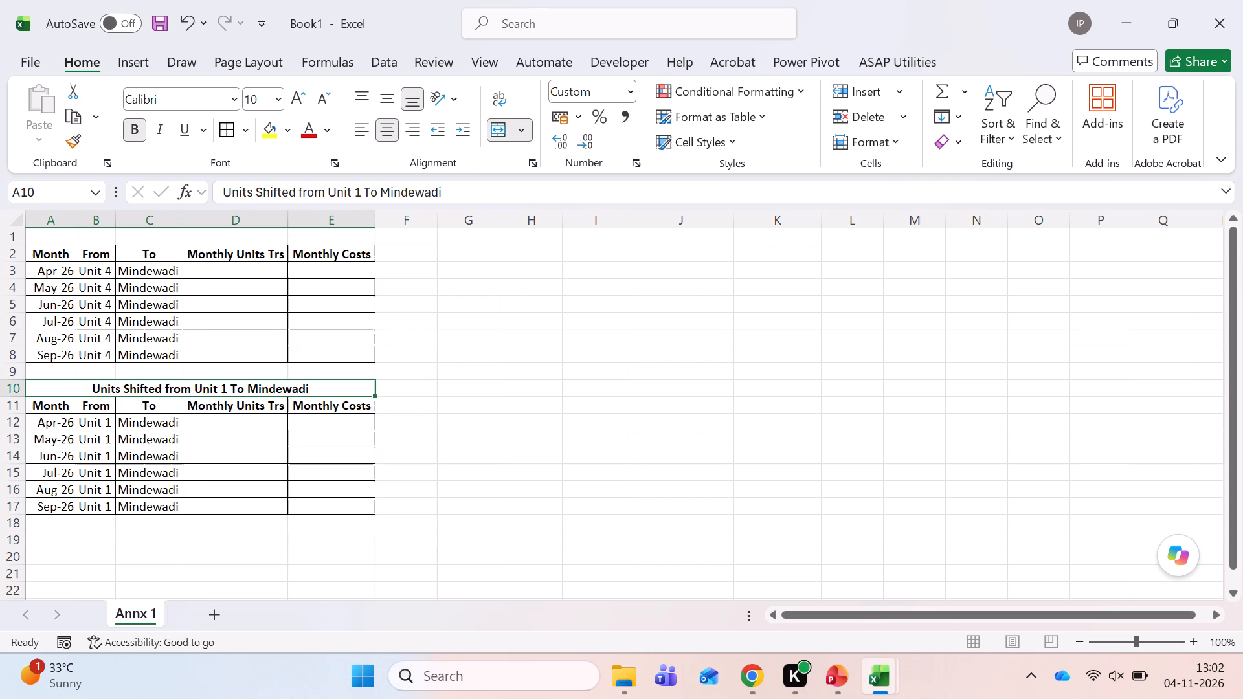
Insert three blank rows above the Unit 1 table's title row.
key(shift+space)
key(ctrl+shift+equal)
key(ctrl+shift+equal)
key(ctrl+shift+equal)
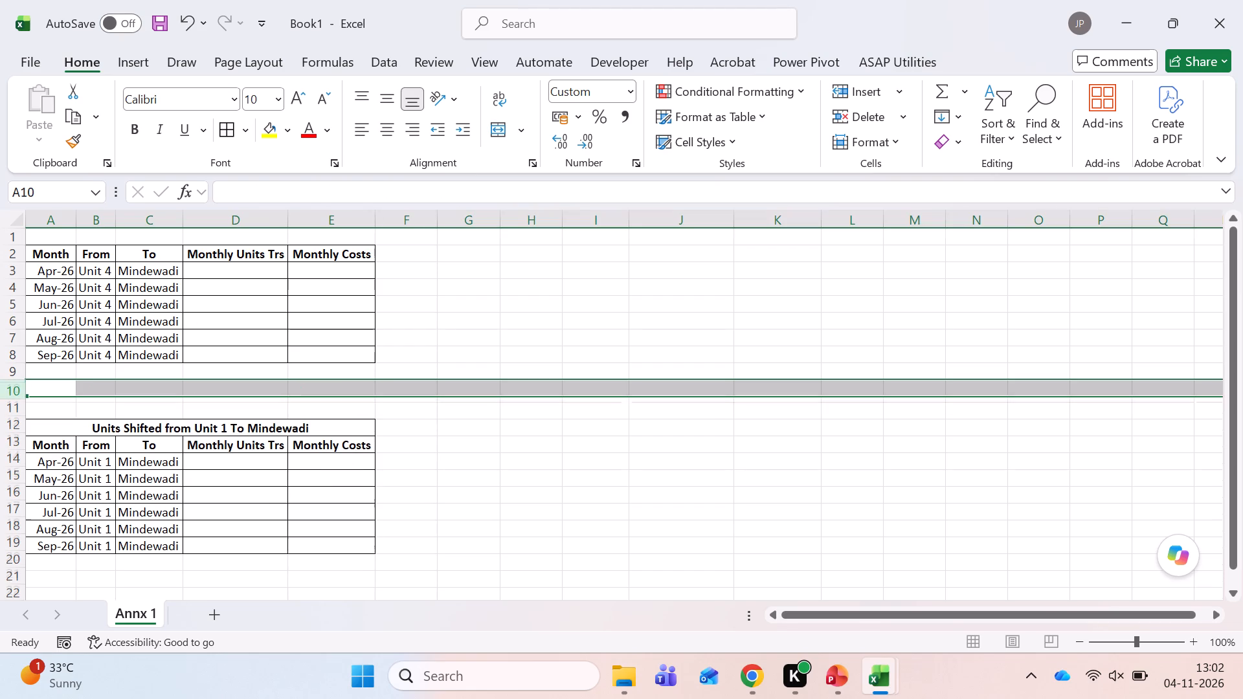
Move the Unit 4 table down two rows so its header row starts at A4.
key(Up)
key(Up)
key(Up)
key(Up)
key(Up)
key(Up)
key(Up)
key(Up)
key(ctrl+shift+Right)
key(ctrl+shift+Down)
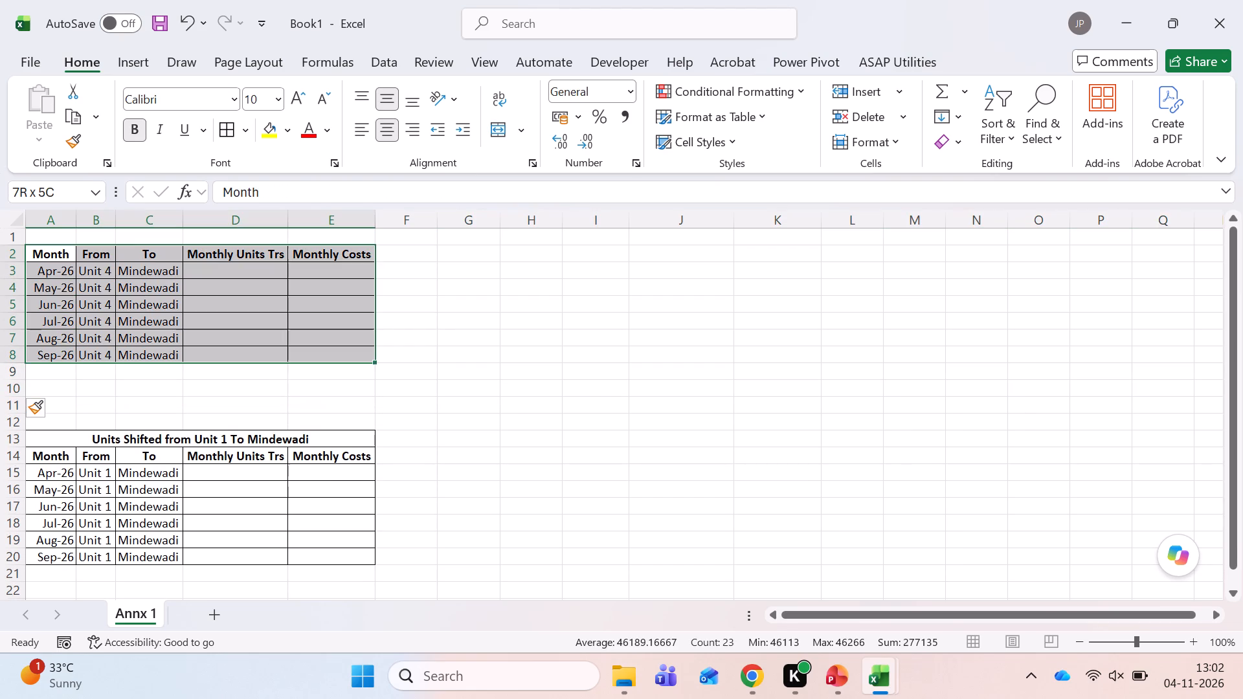
key(ctrl+x)
key(Down)
key(Down)
key(Return)
Copy the merged Unit 1 title from A13 into A3 above the Unit 4 table.
key(Down)
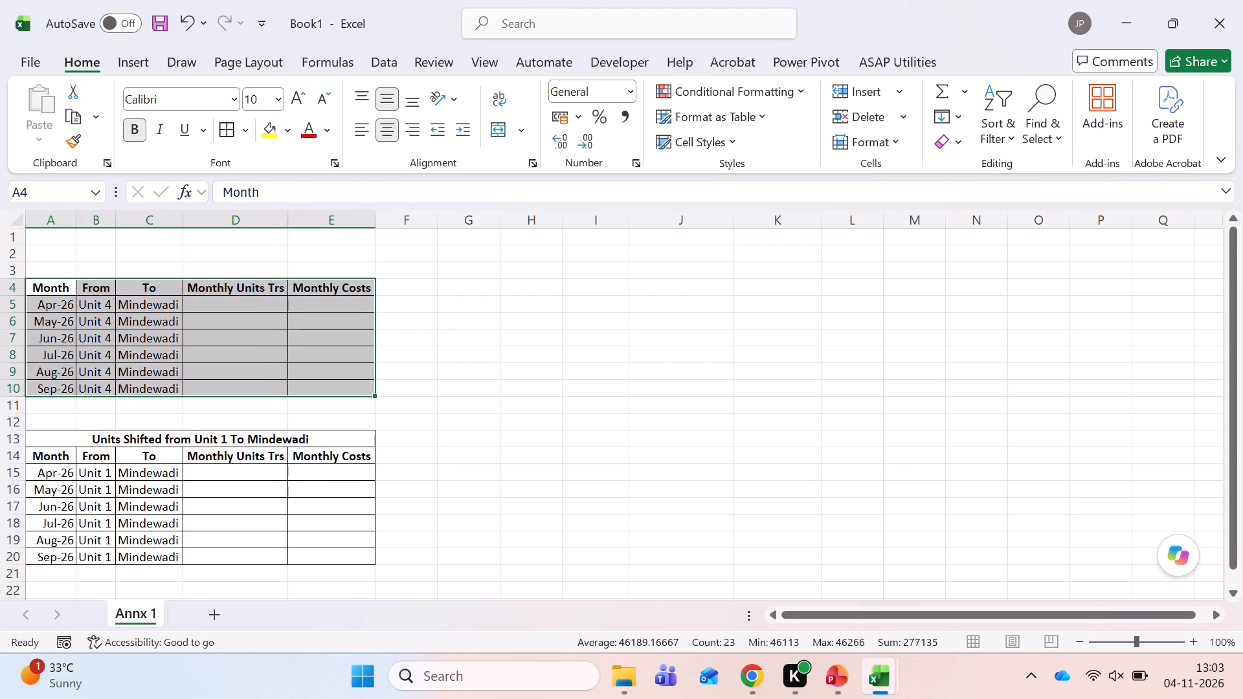
key(Down)
key(Down)
key(Down)
key(Down)
key(Down)
key(Down)
key(Down)
key(Down)
key(ctrl+c)
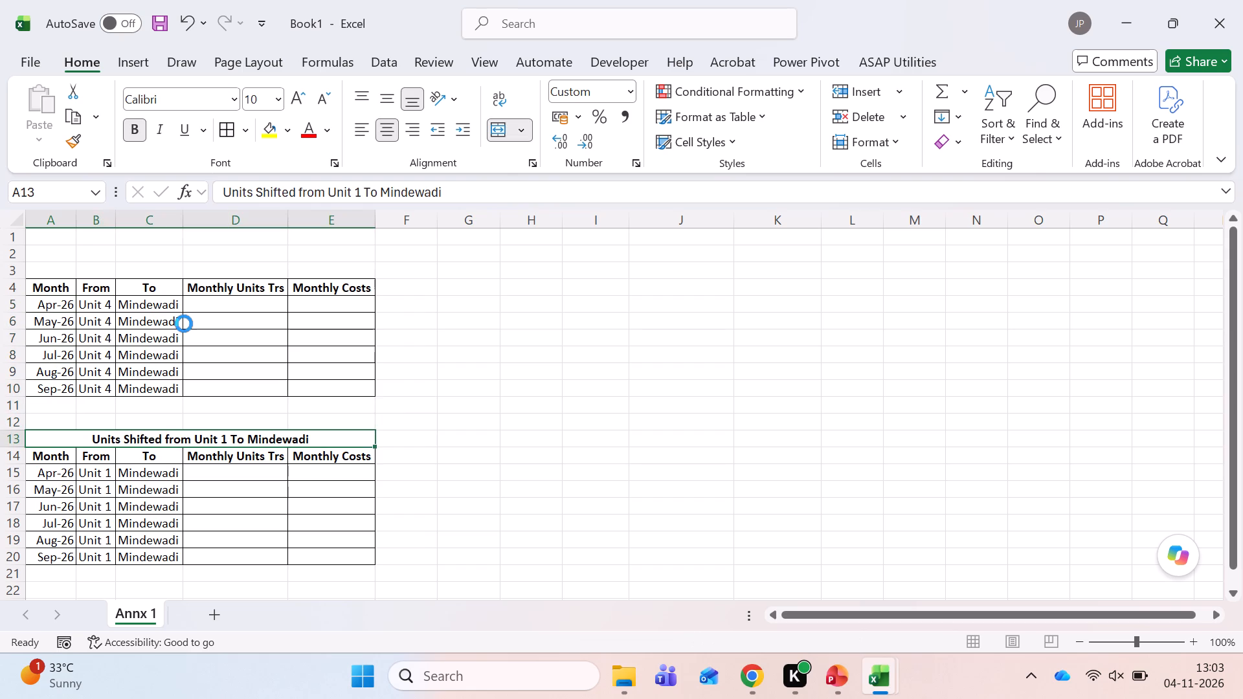
key(ctrl+Up)
key(ctrl+Up)
key(ctrl+Up)
key(Down)
key(Down)
key(Return)
key(Right)
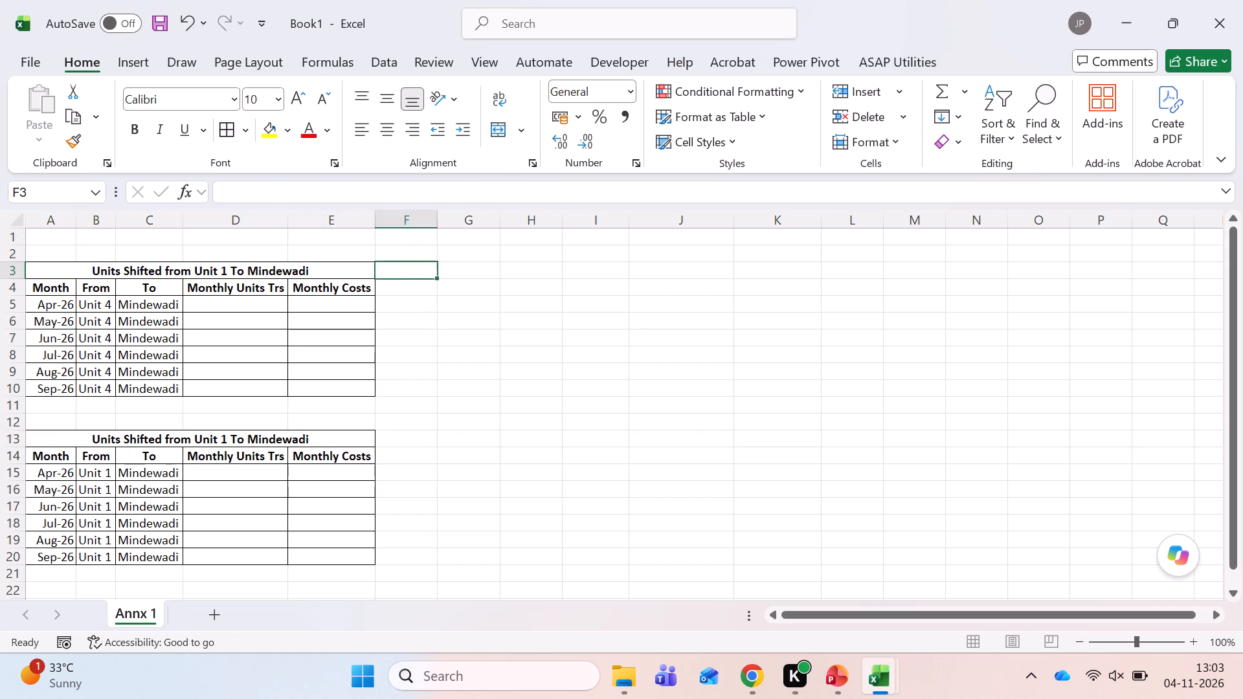
Change the title in A3 to "Units Shifted from Unit 4 To Mindewadi".
key(Left)
key(F2)
key(ctrl+Left)
key(ctrl+Left)
key(ctrl+Left)
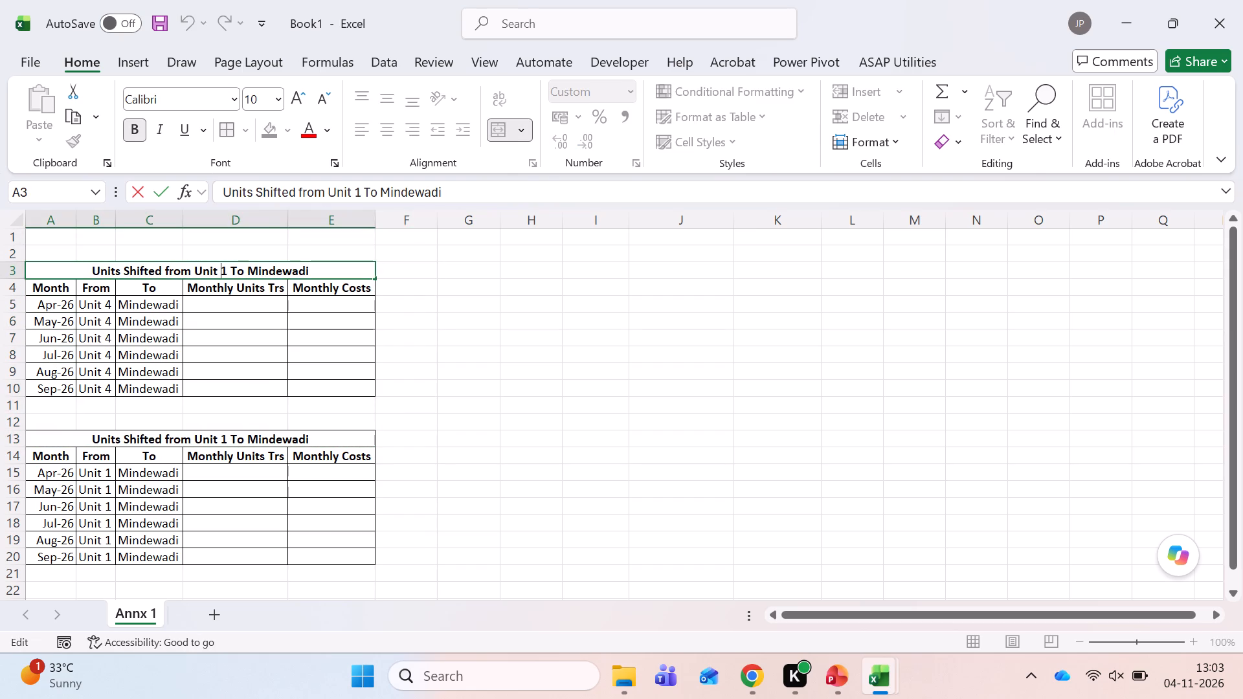
key(Right)
key(BackSpace)
key(4)
key(Return)
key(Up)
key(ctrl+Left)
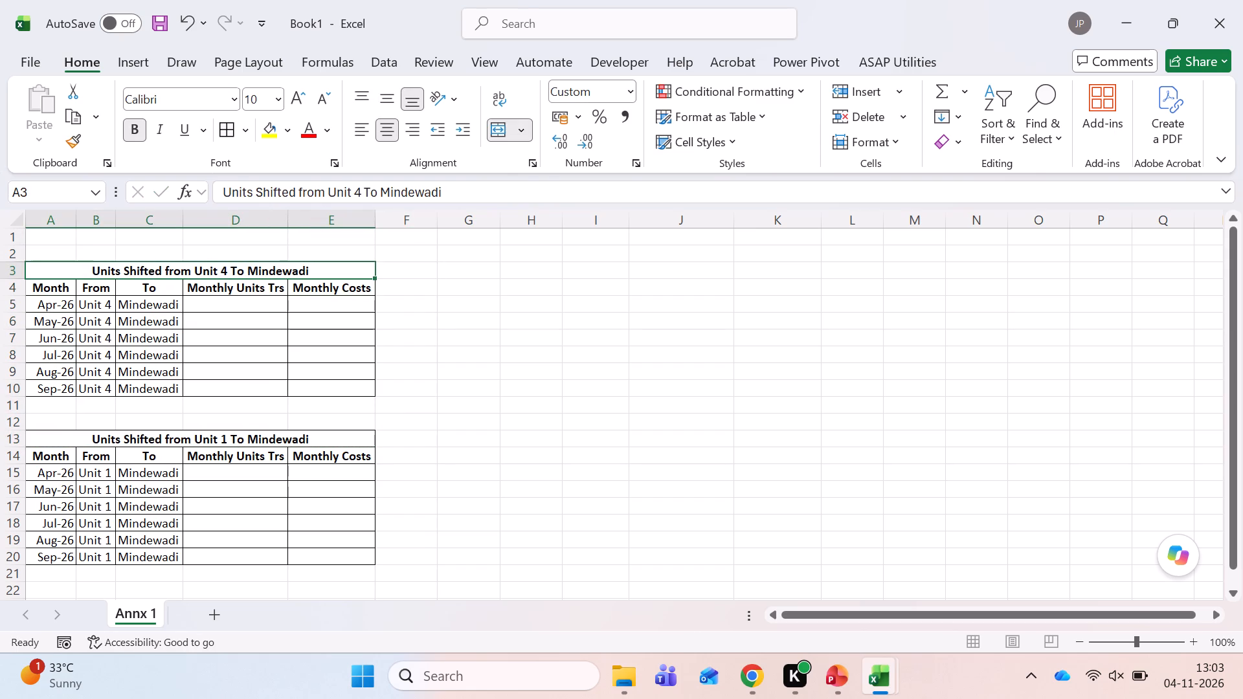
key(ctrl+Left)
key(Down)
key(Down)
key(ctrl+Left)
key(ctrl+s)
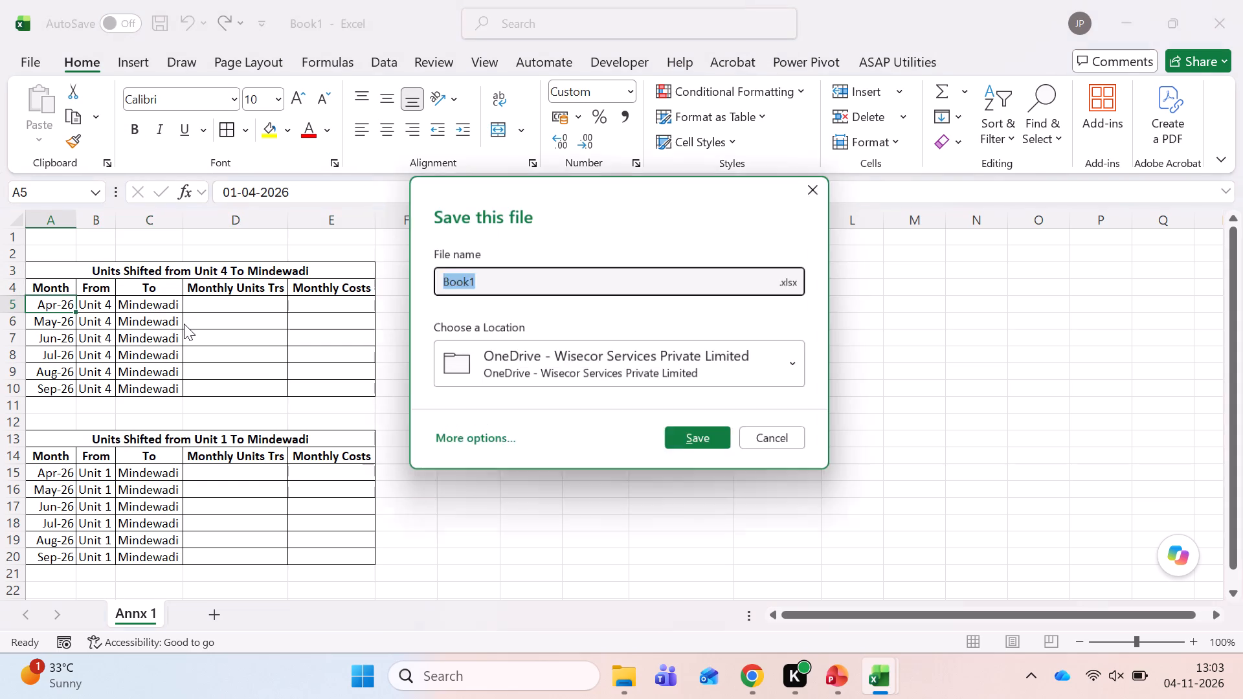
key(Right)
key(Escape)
Switch to the Kala Genset Mahalunge to Mindewadi workbook and add filters to the header row of sheet 07.04.2026.
key(alt+Tab)
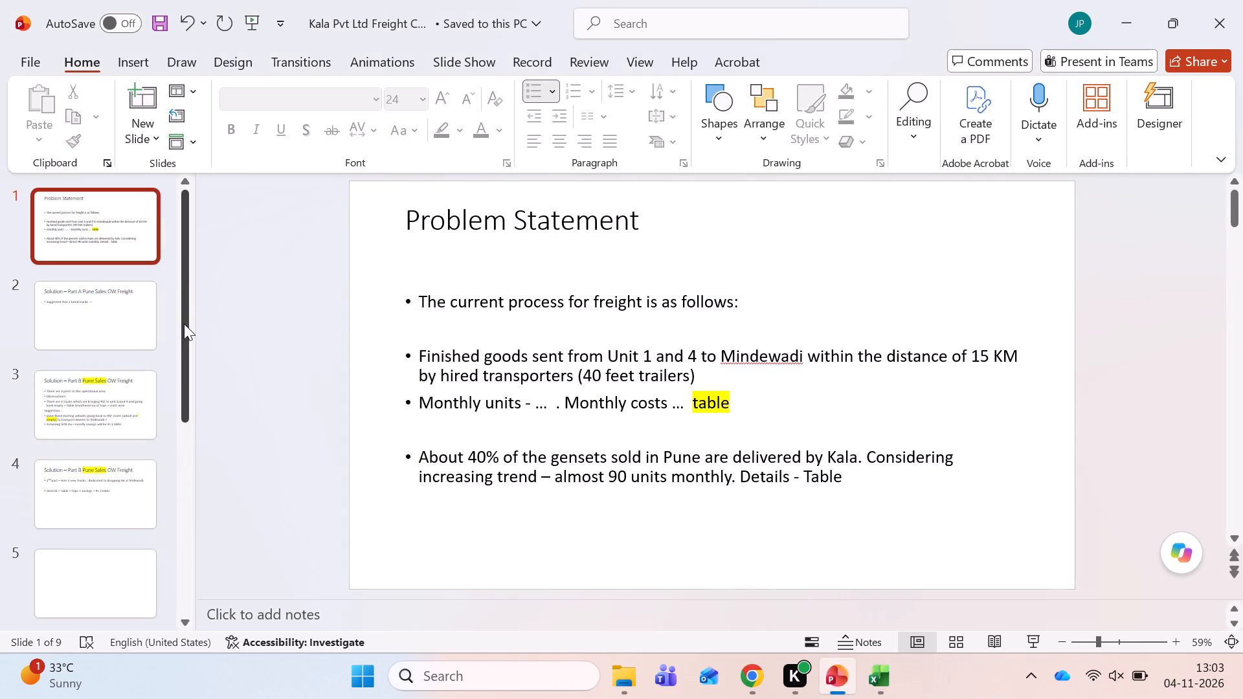
key(alt+Tab)
key(alt+Tab)
key(alt+Tab)
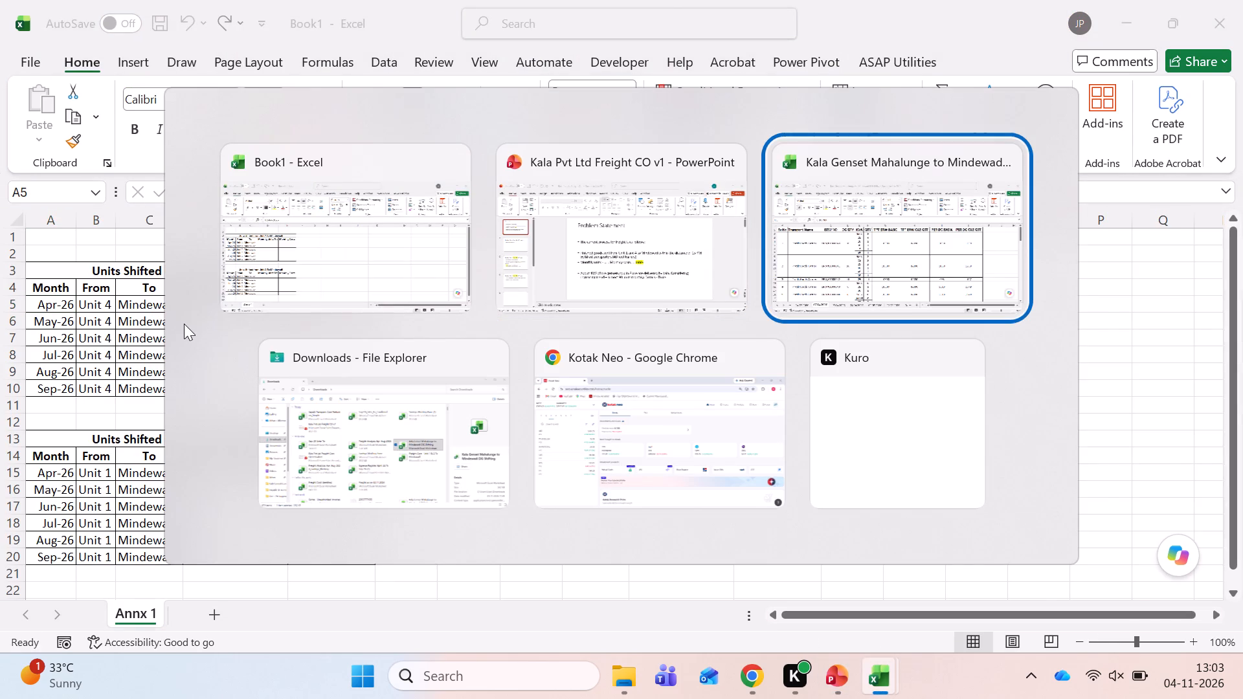
key(Up)
key(Down)
key(Down)
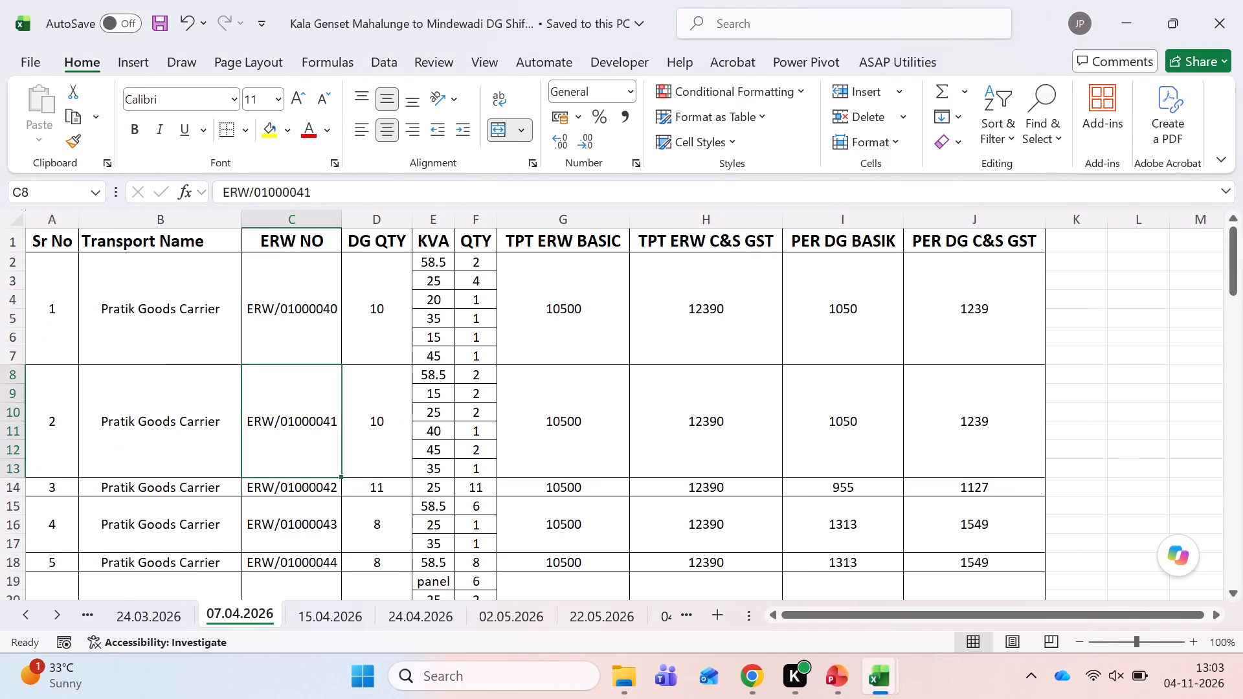
key(Up)
key(Up)
key(shift+space)
key(ctrl+shift+l)
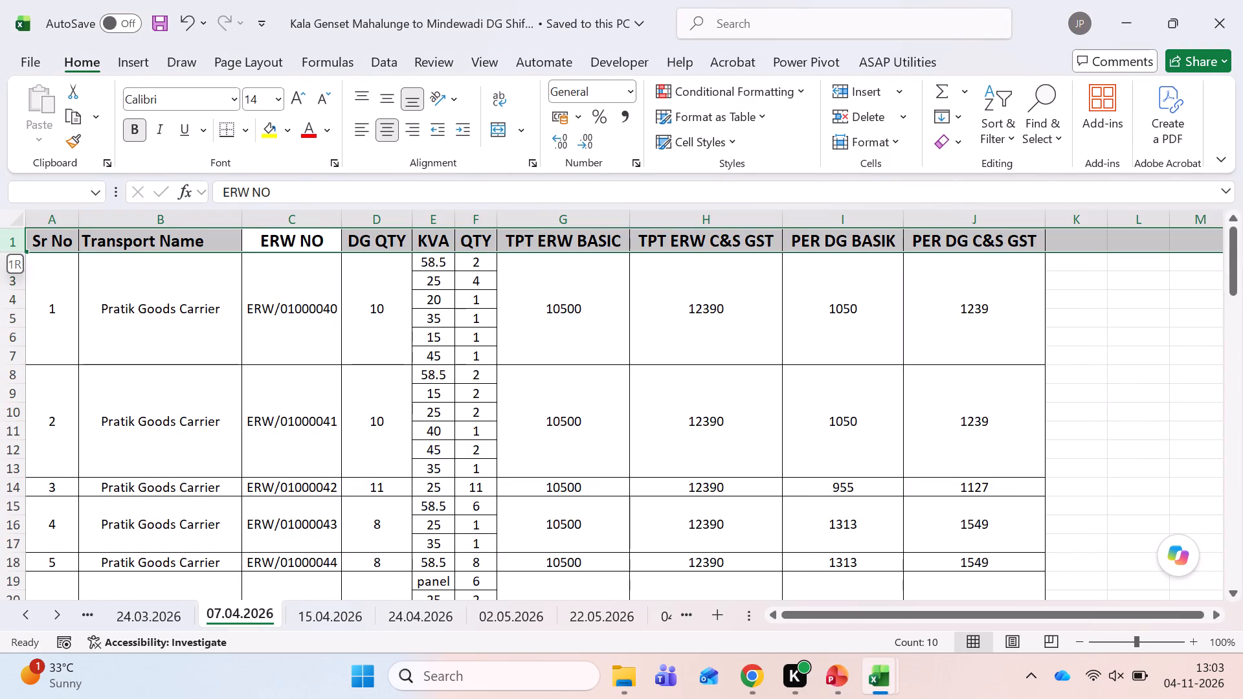
Filter the TPT ERW BASIC column to show only the 10500 rows.
key(Right)
key(Right)
key(Right)
key(Right)
key(alt+Down)
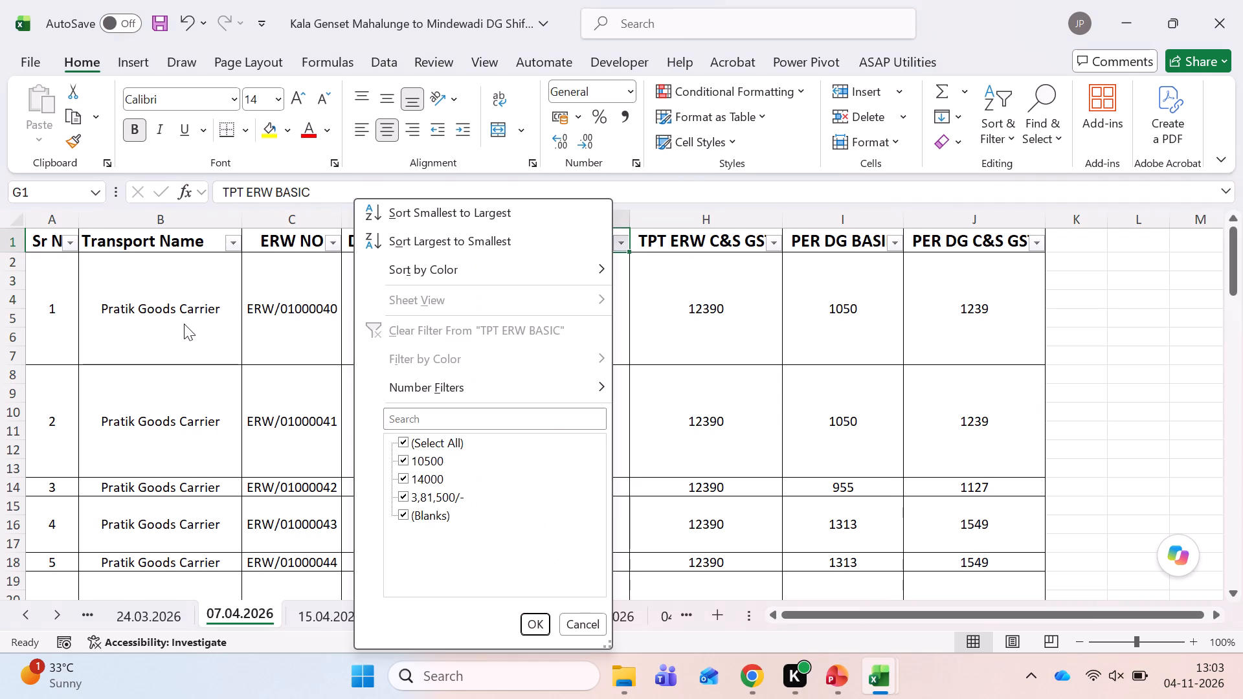
click(409, 439)
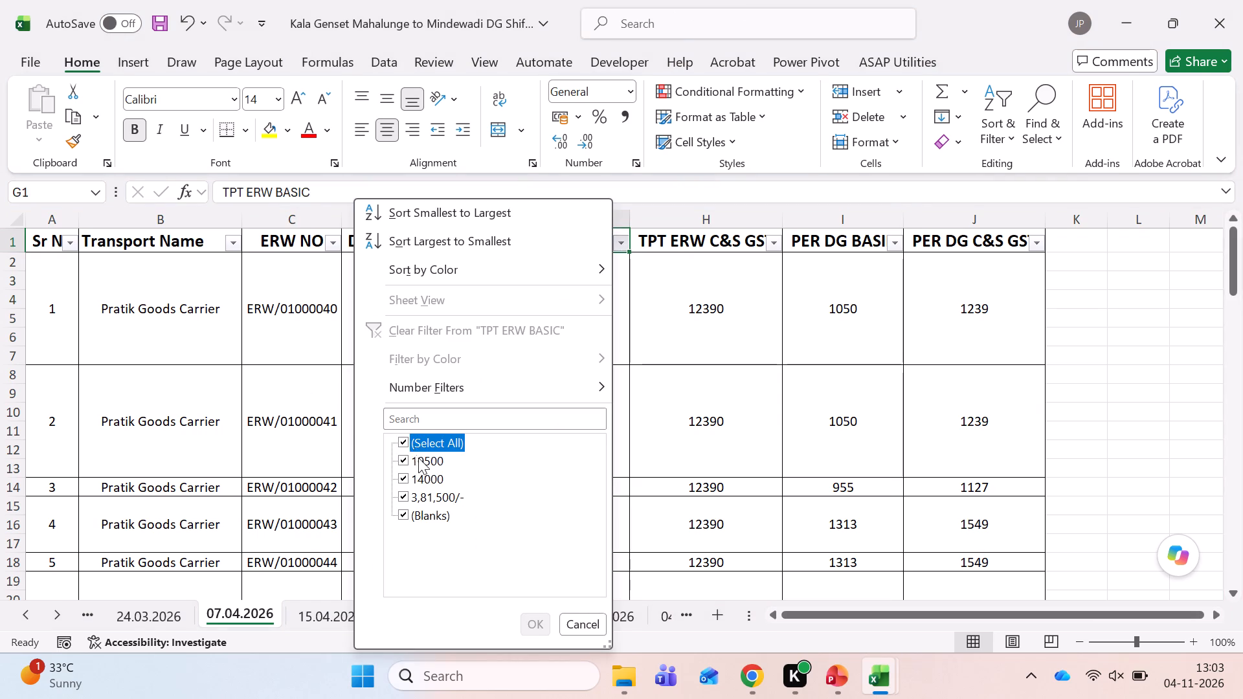
click(419, 460)
key(Return)
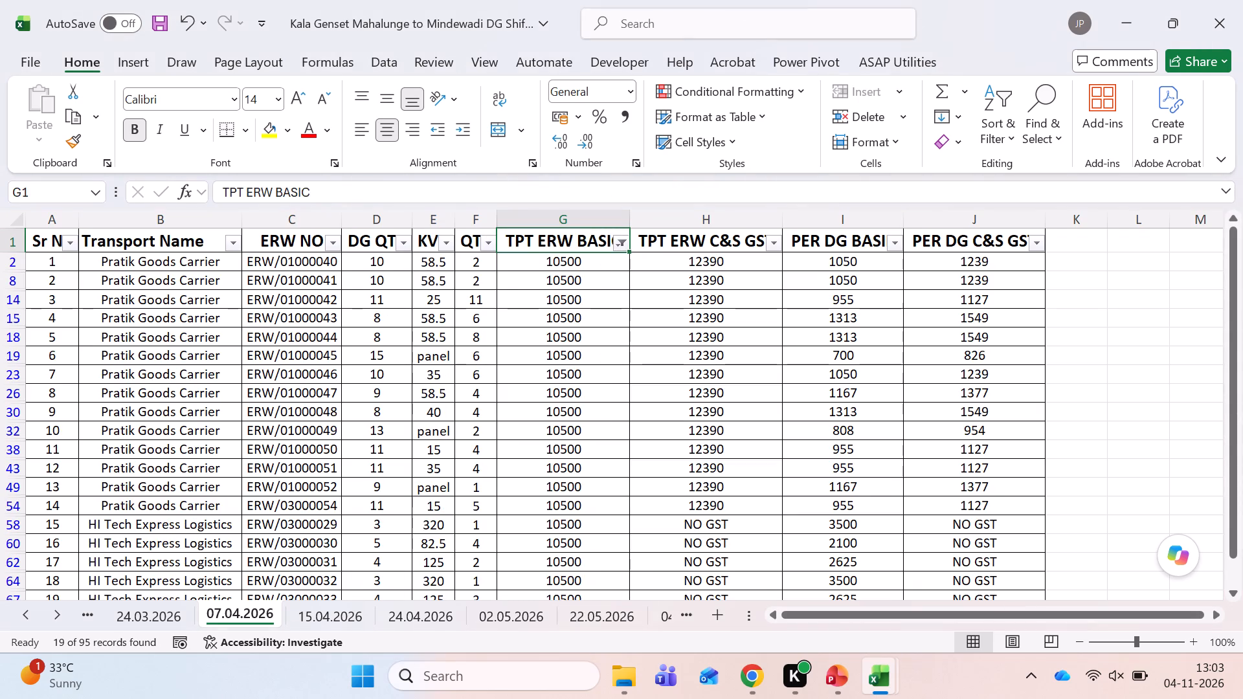
Select all filtered DG QTY values to read their sum.
key(Down)
key(Left)
key(Left)
key(Left)
key(ctrl+shift+Down)
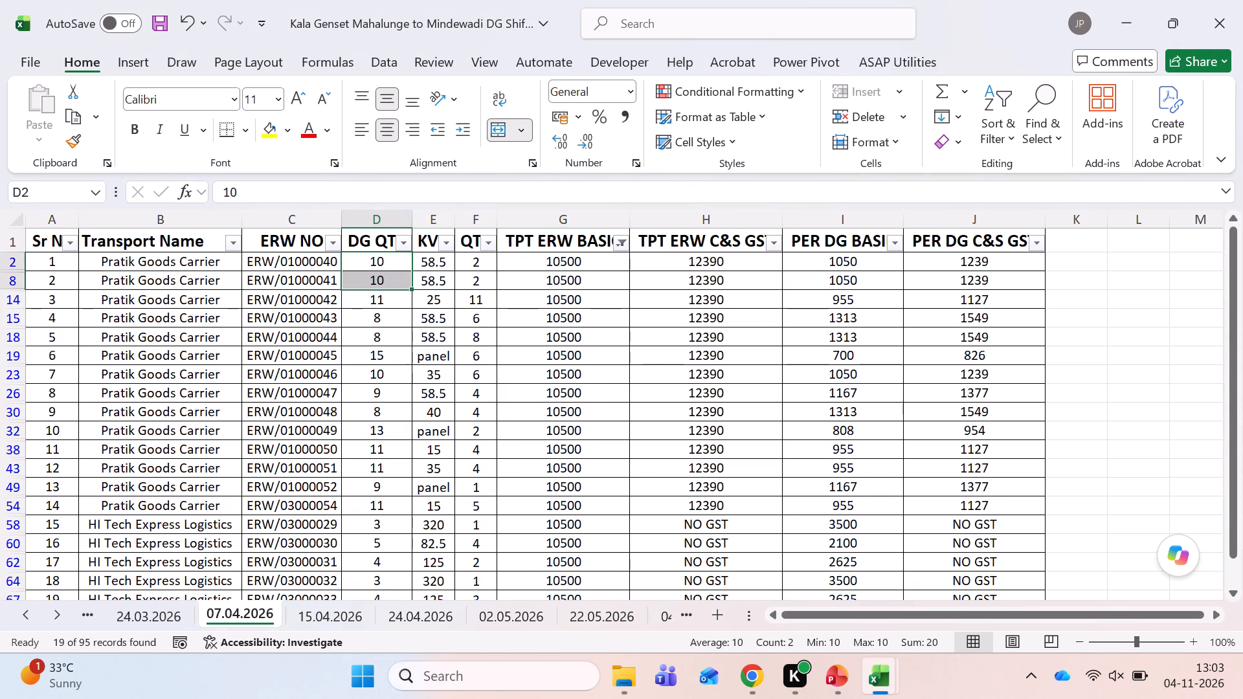
key(shift+Page_Down)
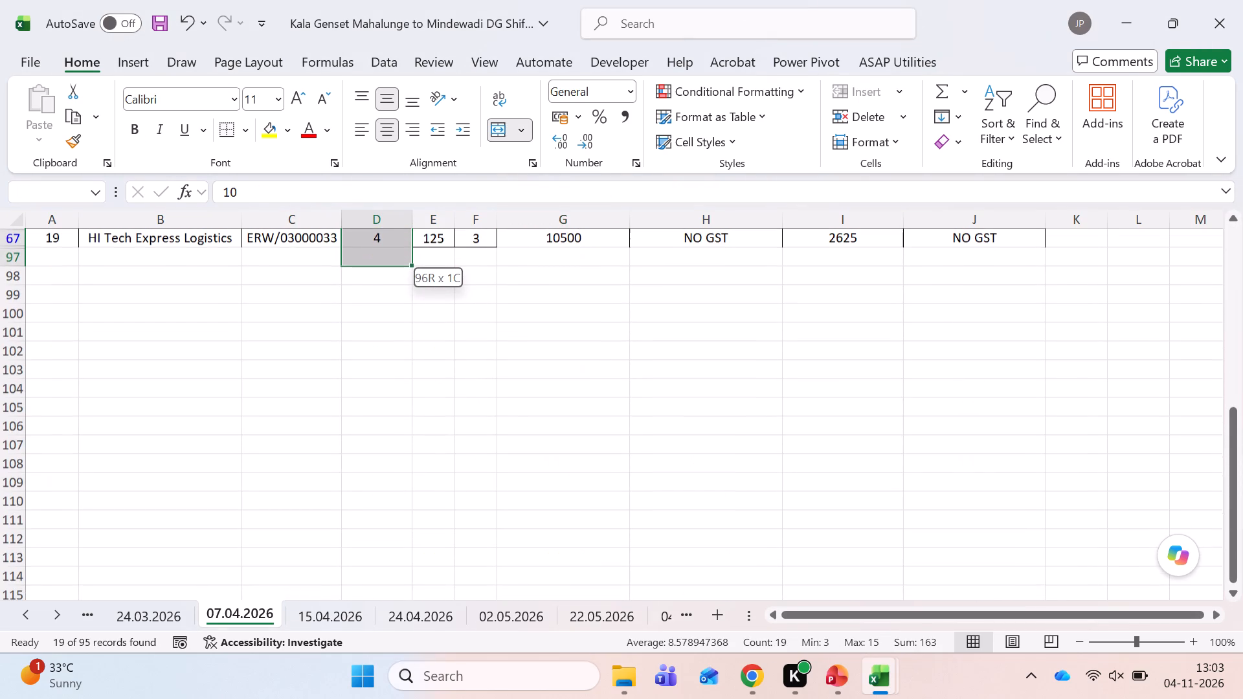
Switch back to Book1 and enter 163 as the Apr-26 monthly units in D15 of the Unit 1 table.
key(alt+Tab)
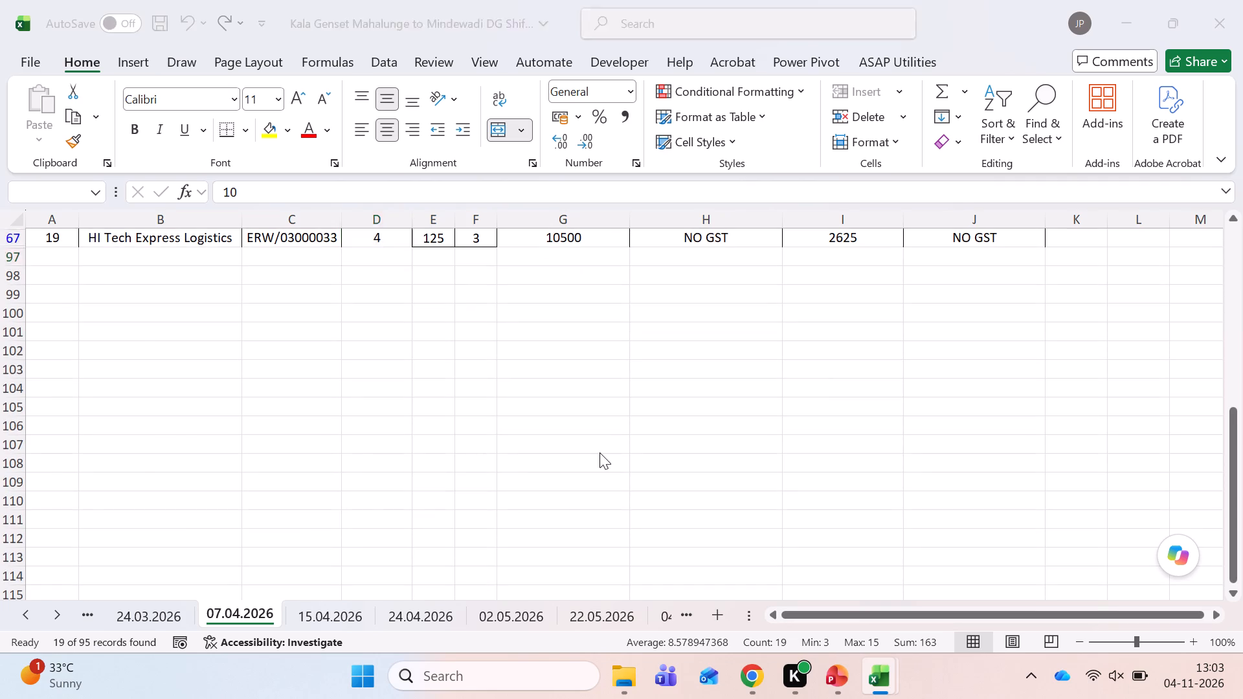
key(Down)
key(Down)
key(Down)
key(Down)
key(Down)
key(Down)
key(Down)
key(Down)
key(Down)
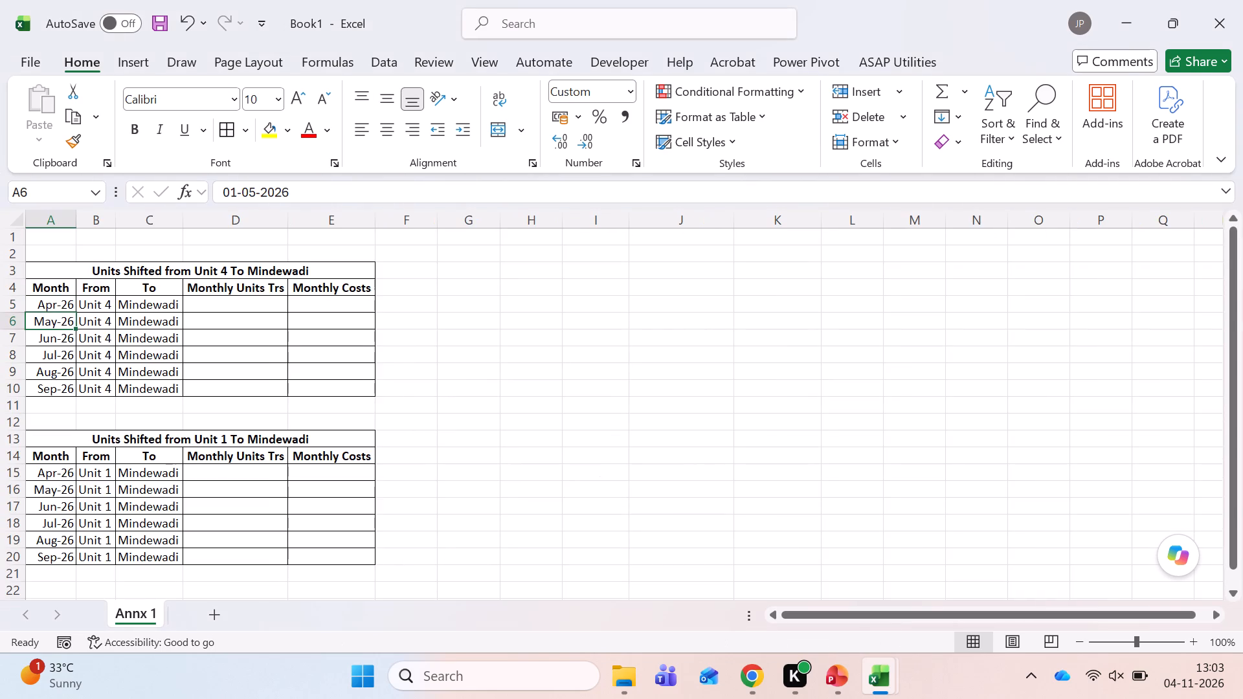
key(Right)
key(Right)
key(Right)
key(Down)
text(163)
key(Tab)
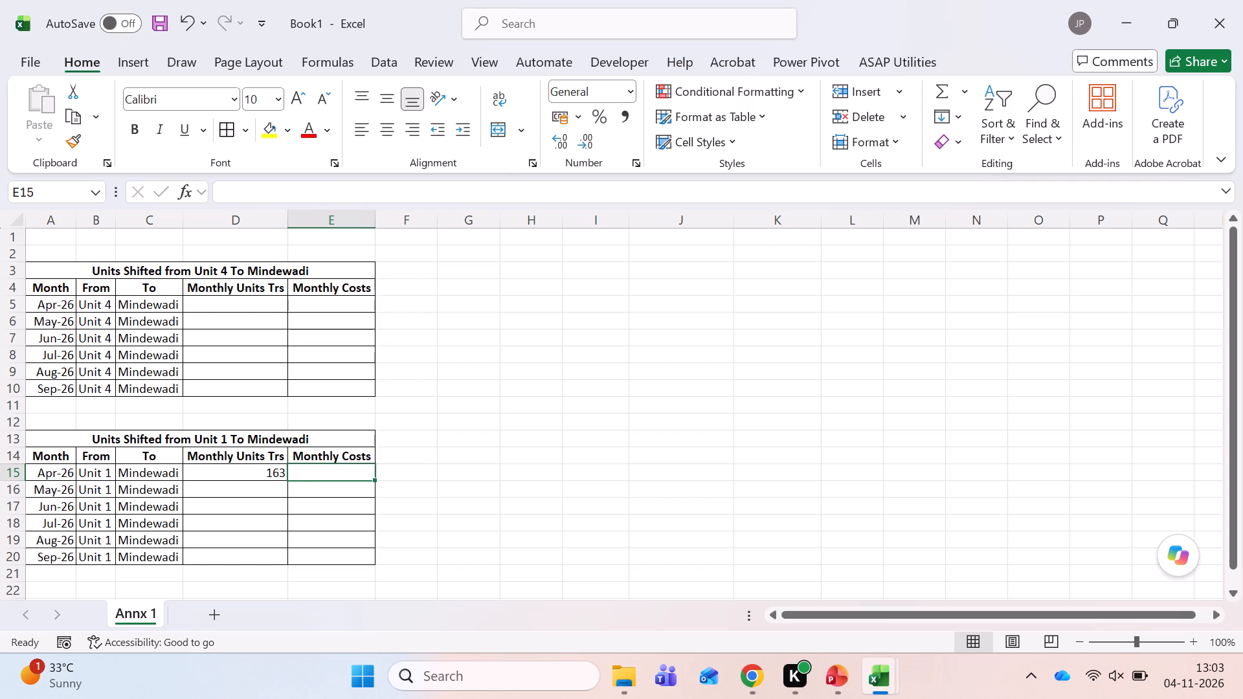
Enter 10500 as the Apr-26 cost in E15 of the Unit 1 table.
text(10500)
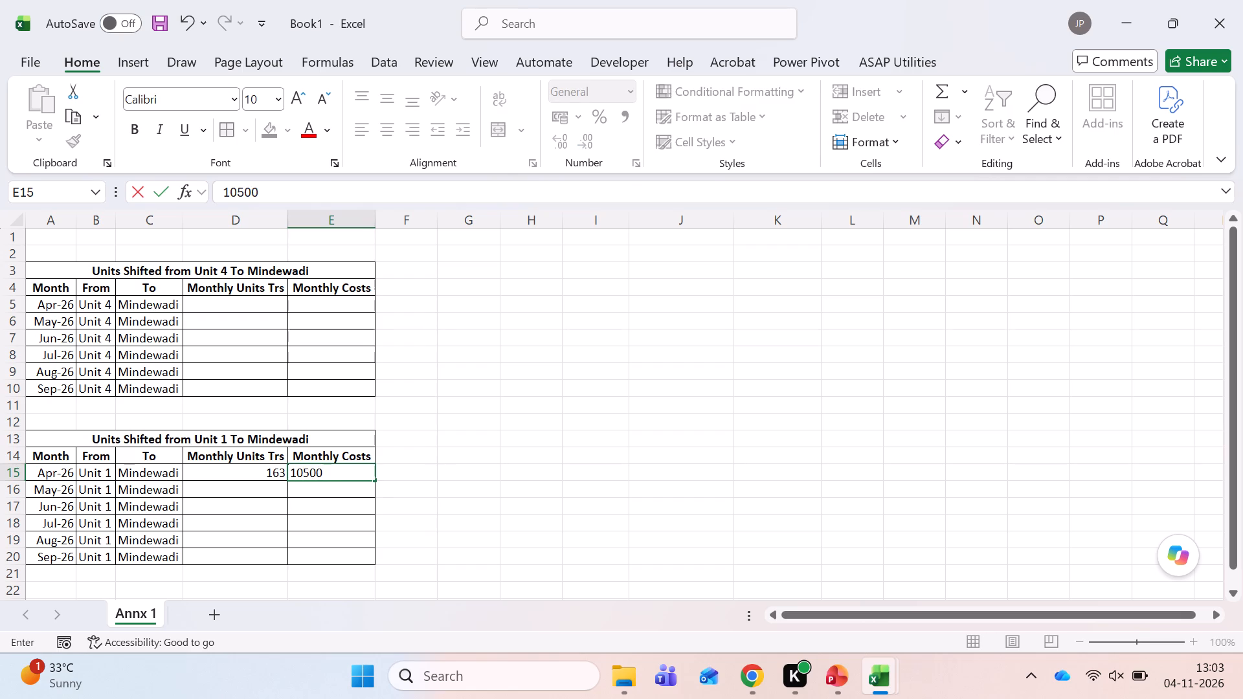
key(Tab)
key(Up)
key(Left)
key(Down)
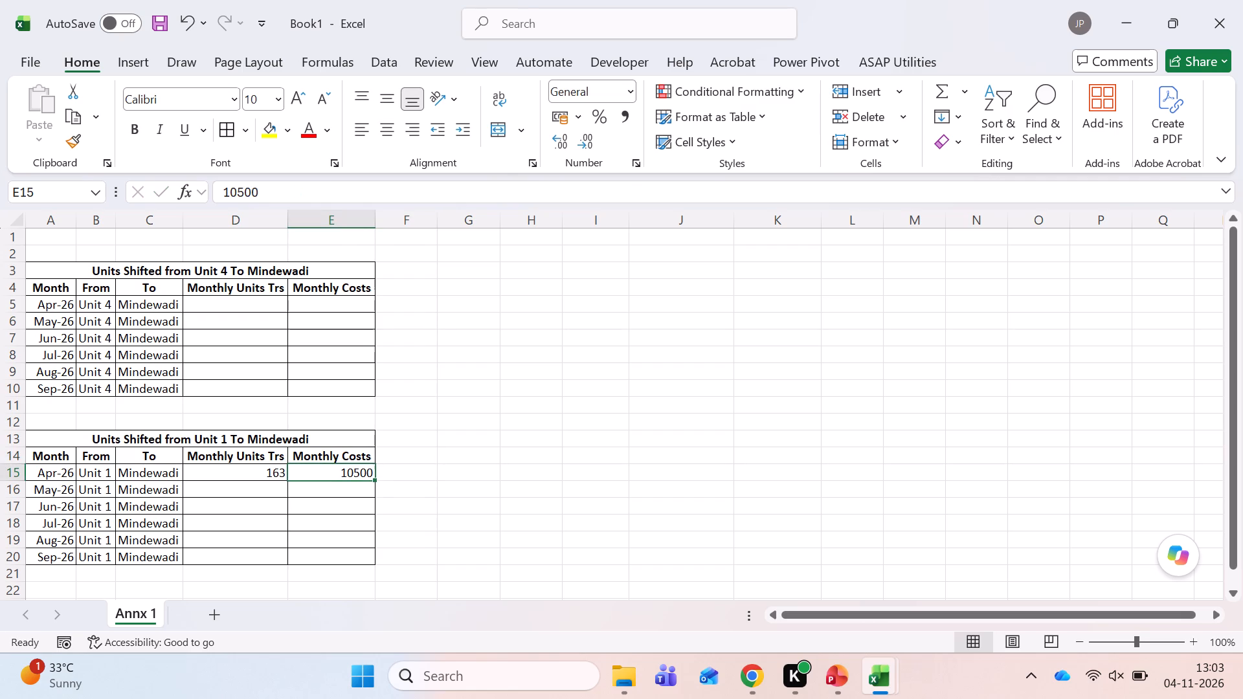
Rename the Unit 1 table's header in E14 as "Per Trip Cost" and add the header "Monthly Cost" in F14.
key(Up)
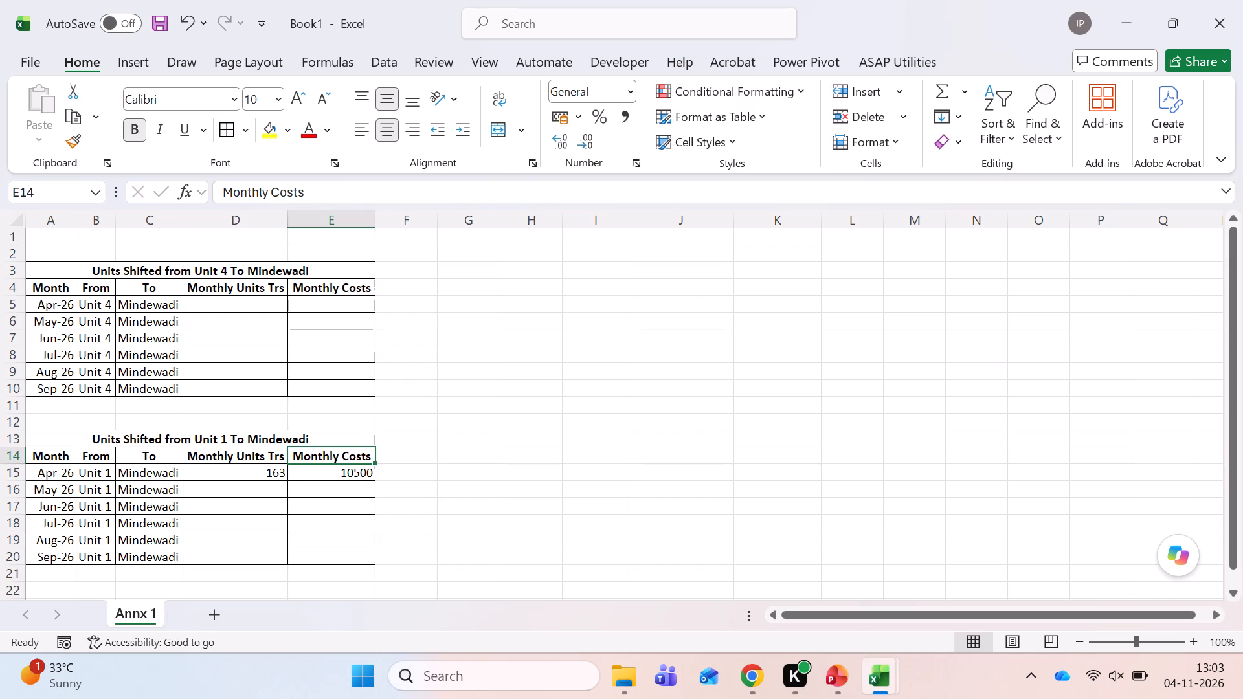
text(Per Trip)
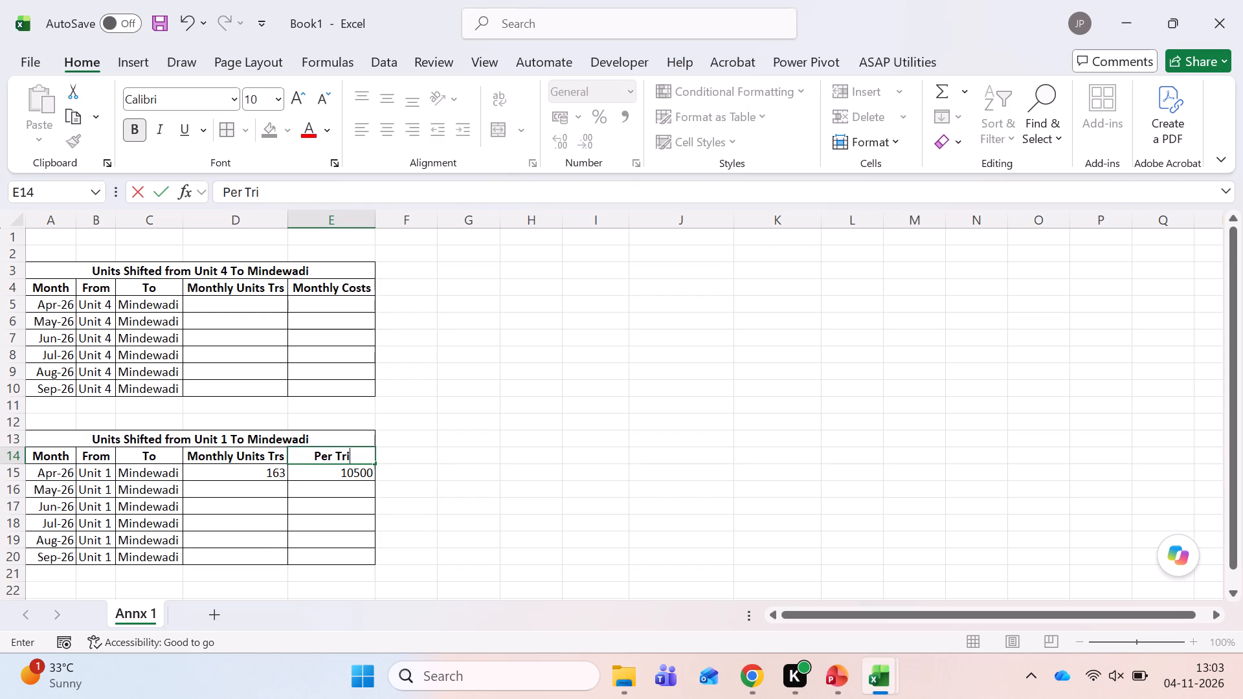
key(space)
text(COst)
key(Tab)
text(Monthy)
key(space)
key(BackSpace)
key(BackSpace)
text(ly COst)
key(Return)
Enter the formula =D15*E15 in F15 for the Apr-26 monthly cost.
key(Right)
key(equal)
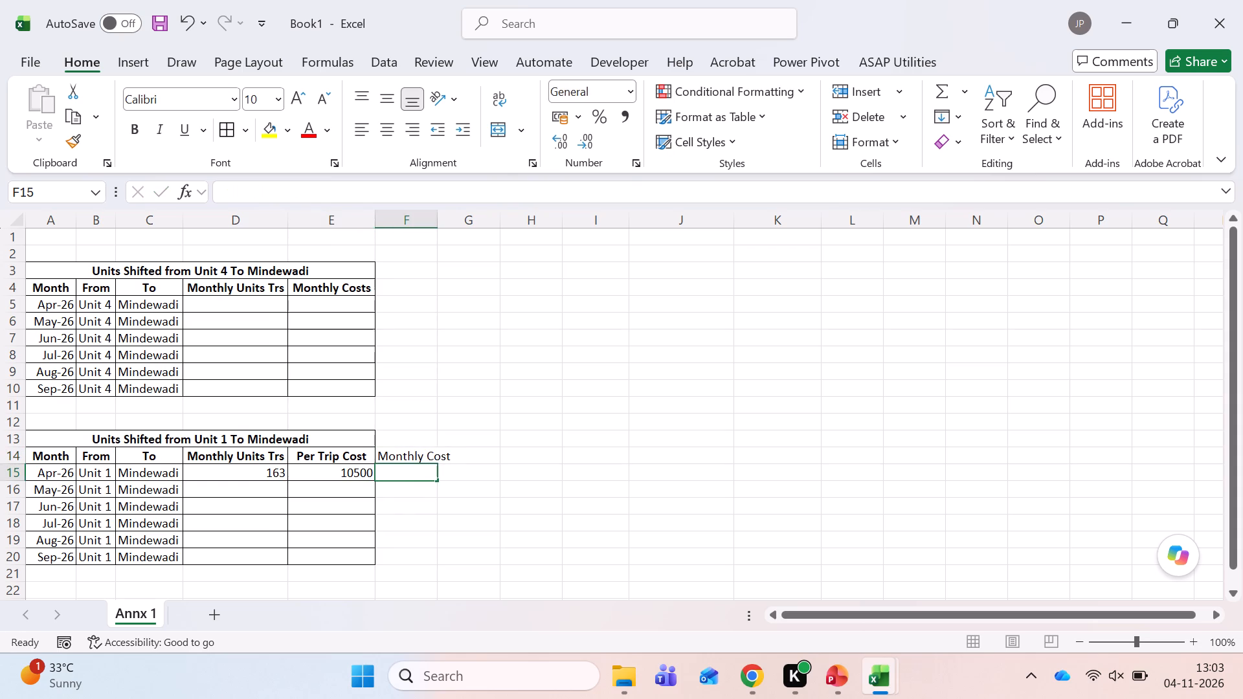
key(Left)
key(Left)
key(shift+asterisk)
key(Left)
key(Return)
key(Up)
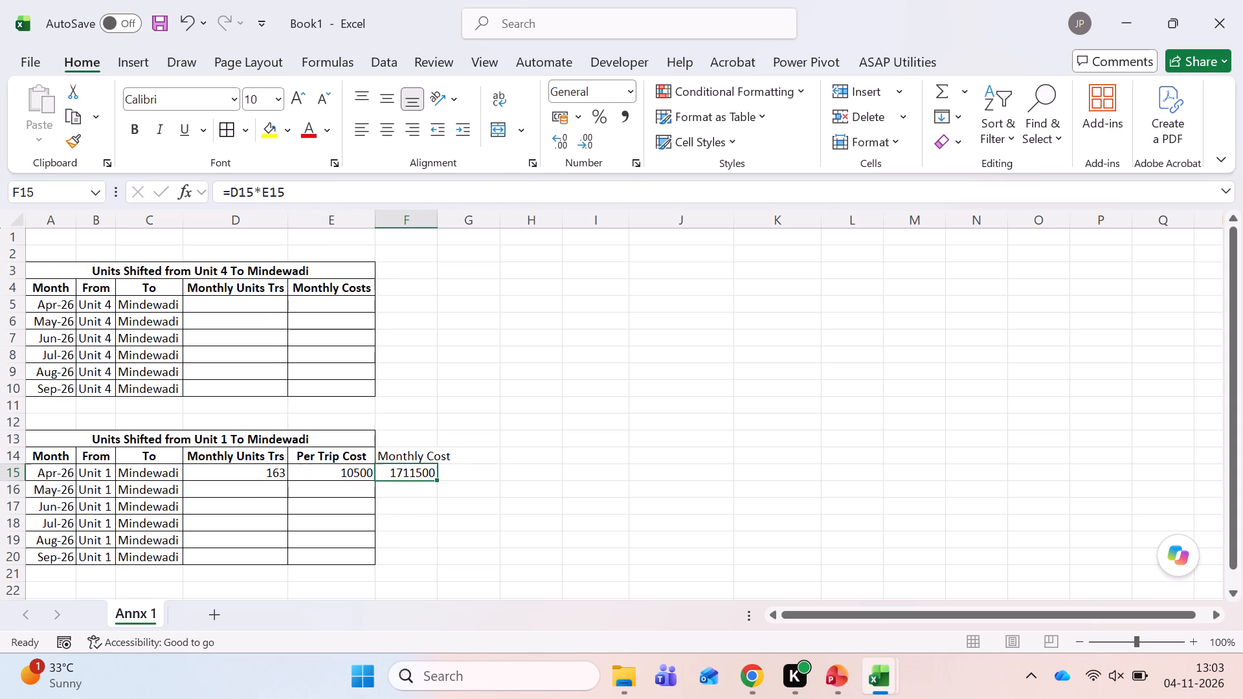
Copy the Per Trip Cost header's formatting onto the Monthly Cost header in F14 and left-align it.
key(Up)
key(Left)
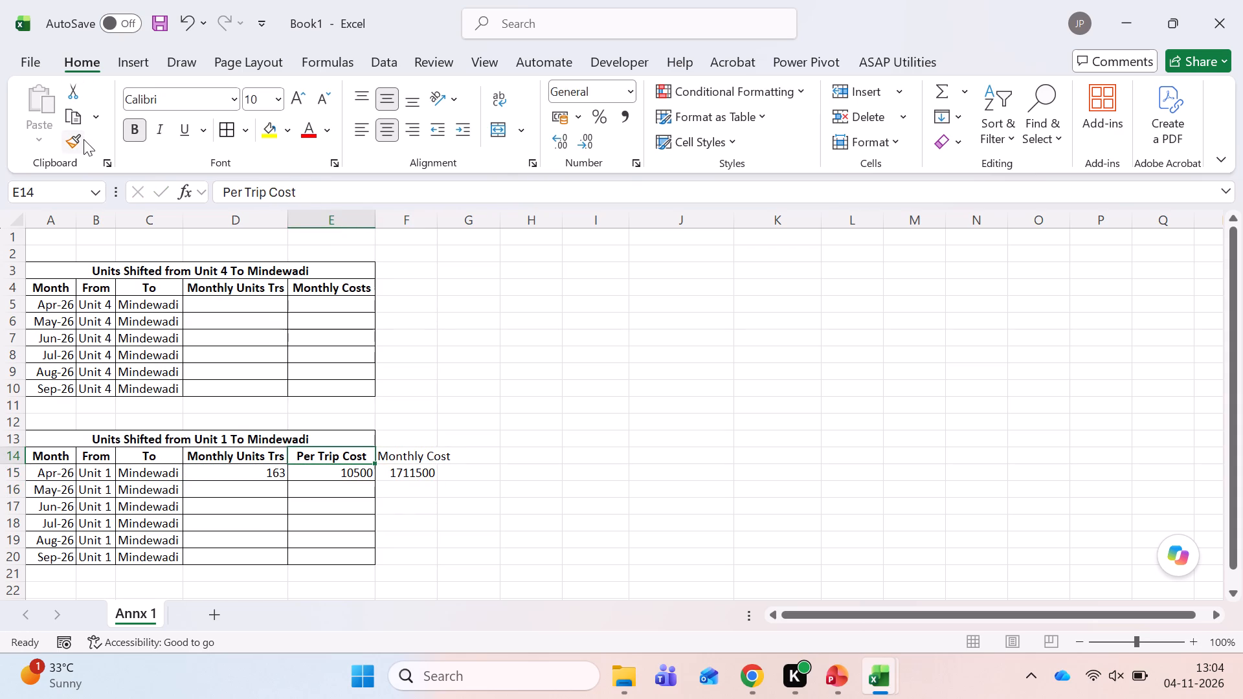
click(84, 139)
key(Right)
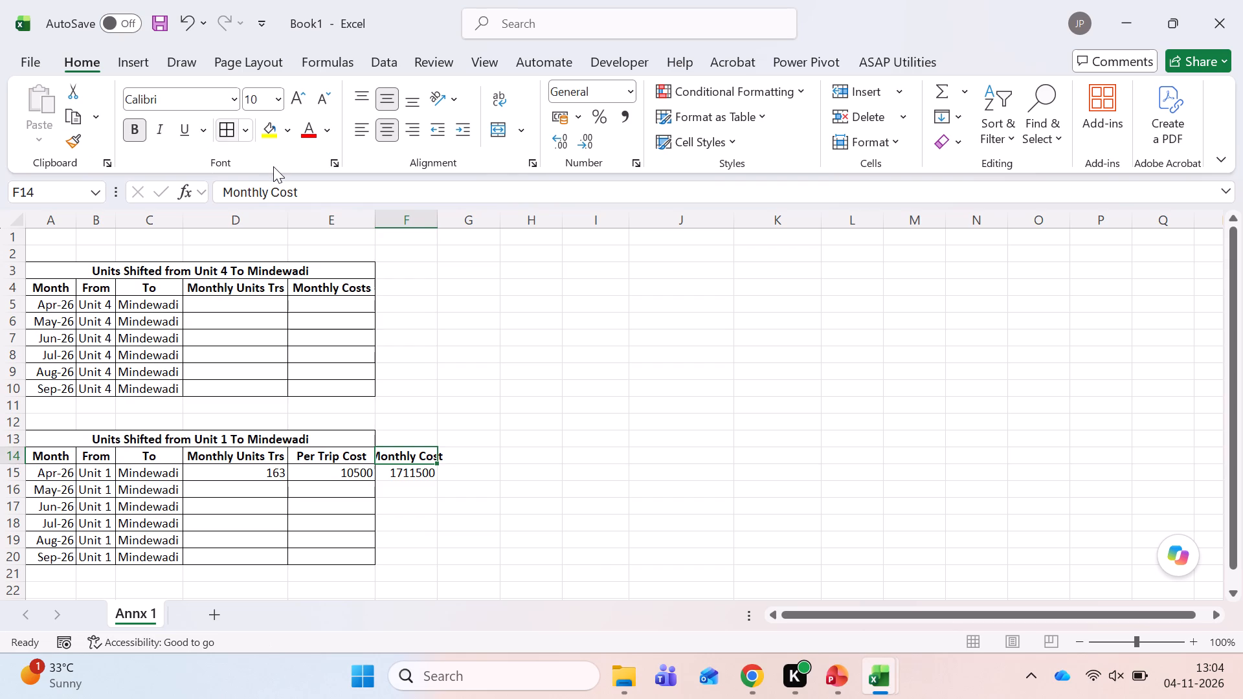
click(368, 128)
Extend the Unit 1 table's merged and centred title across A13 to F13.
key(Left)
key(Up)
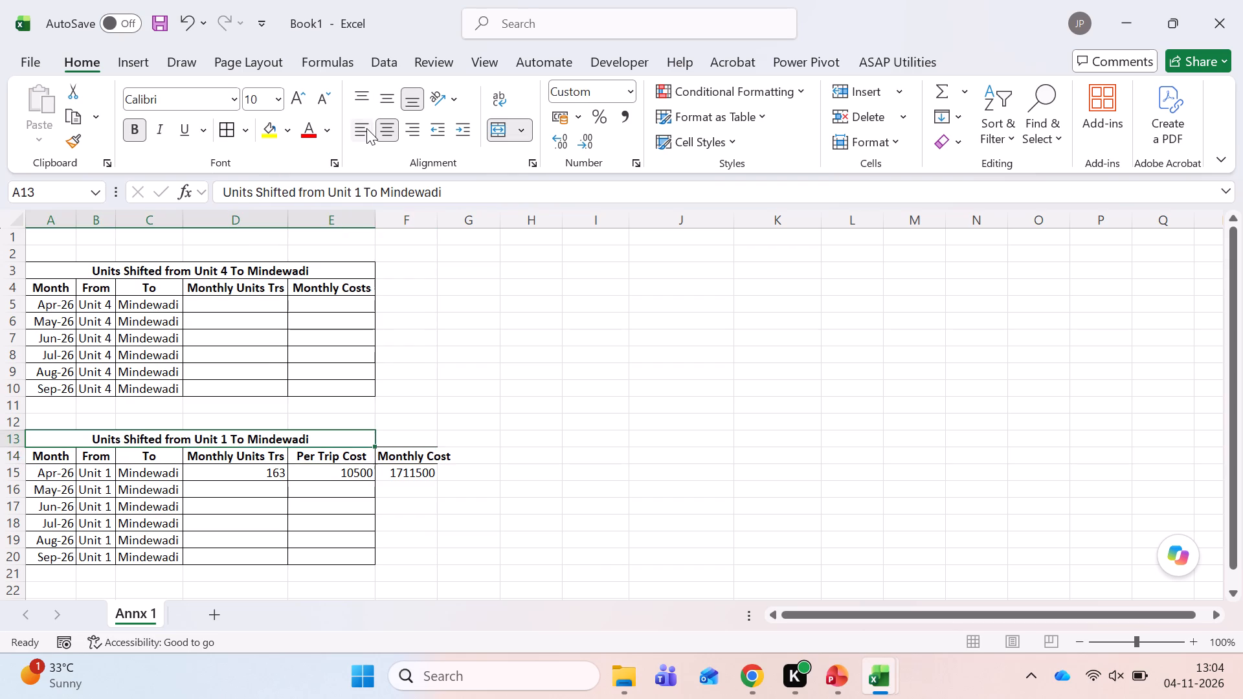
key(Left)
key(shift+Right)
key(alt+h)
key(m)
key(Return)
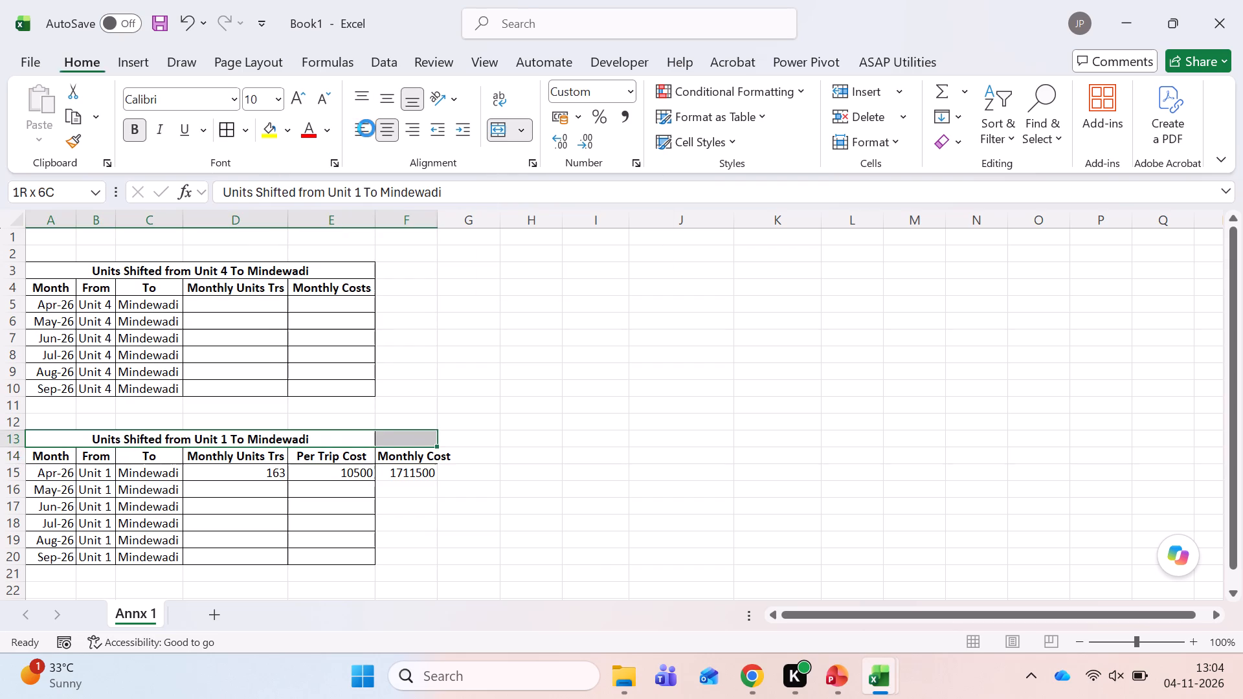
key(alt+h)
key(m)
key(Return)
Auto-fit the width of column F to its contents.
key(Down)
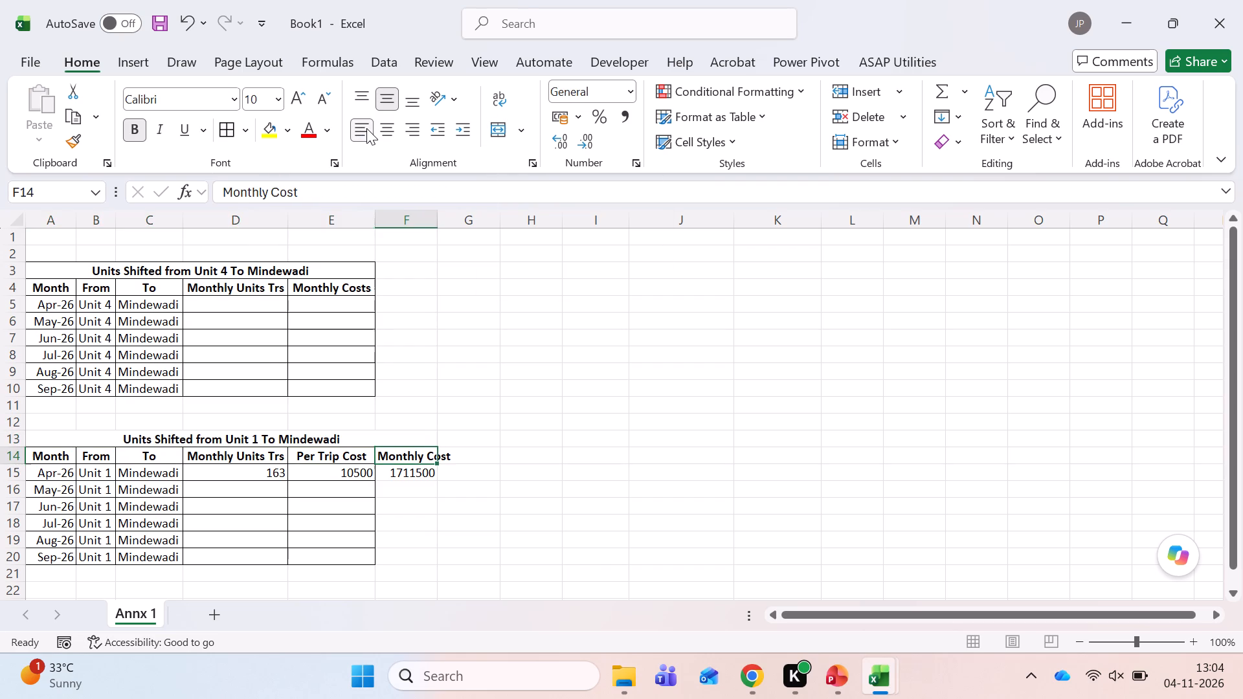
double_click(440, 227)
Apply all borders to the Unit 1 table range A14 to F20.
key(ctrl+Left)
key(ctrl+shift+Down)
key(ctrl+shift+Right)
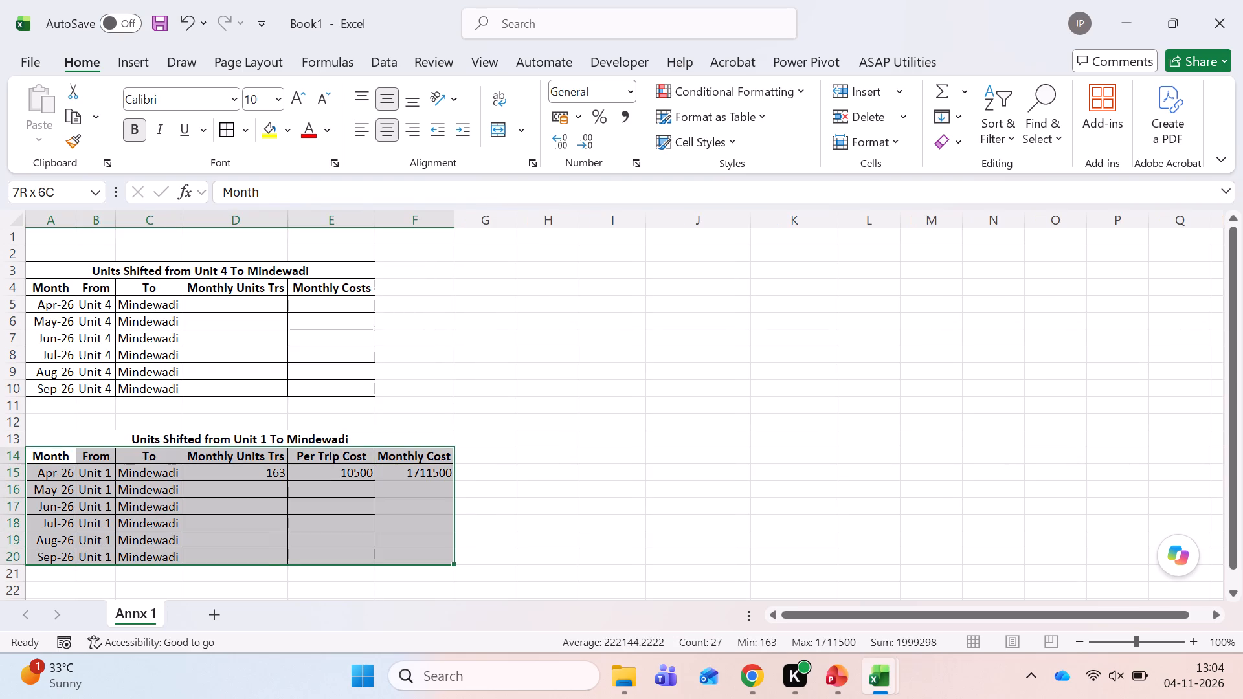
key(alt+h)
key(alt+b)
key(a)
Copy the per trip cost of 10500 from E15 down to E16 through E20.
key(Down)
key(Down)
key(Right)
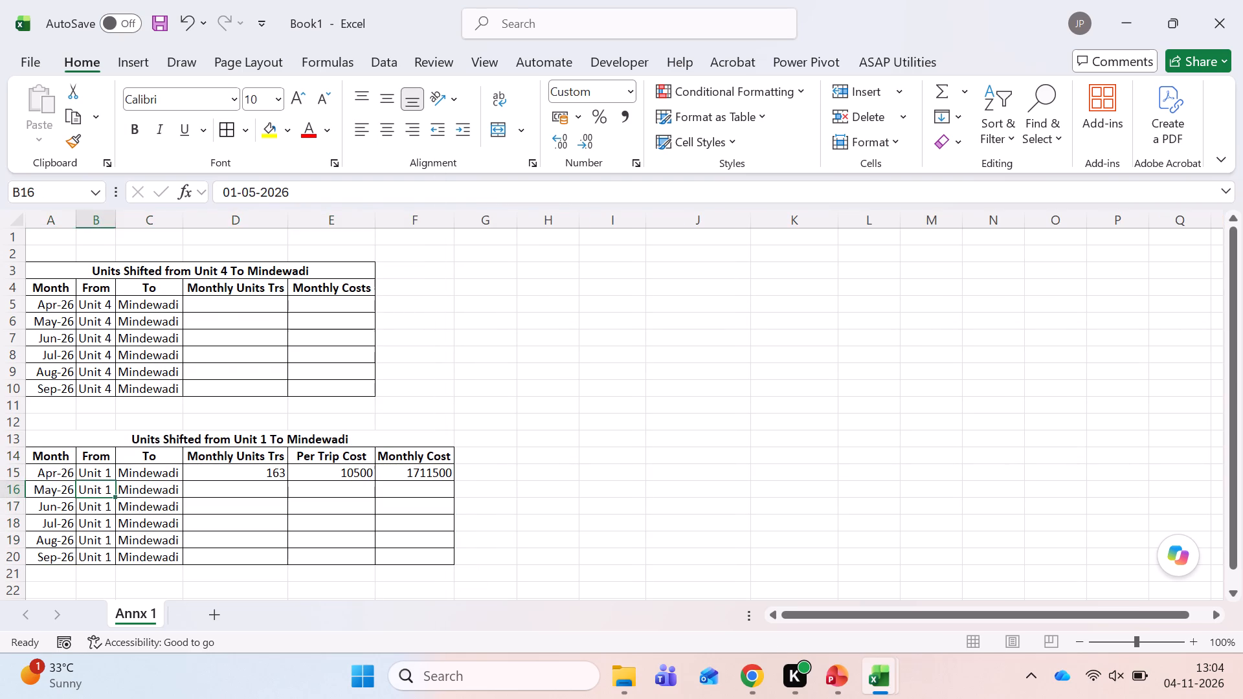
key(Right)
key(Right)
key(Right)
key(Up)
key(ctrl+c)
key(Down)
key(shift+Down)
key(shift+Down)
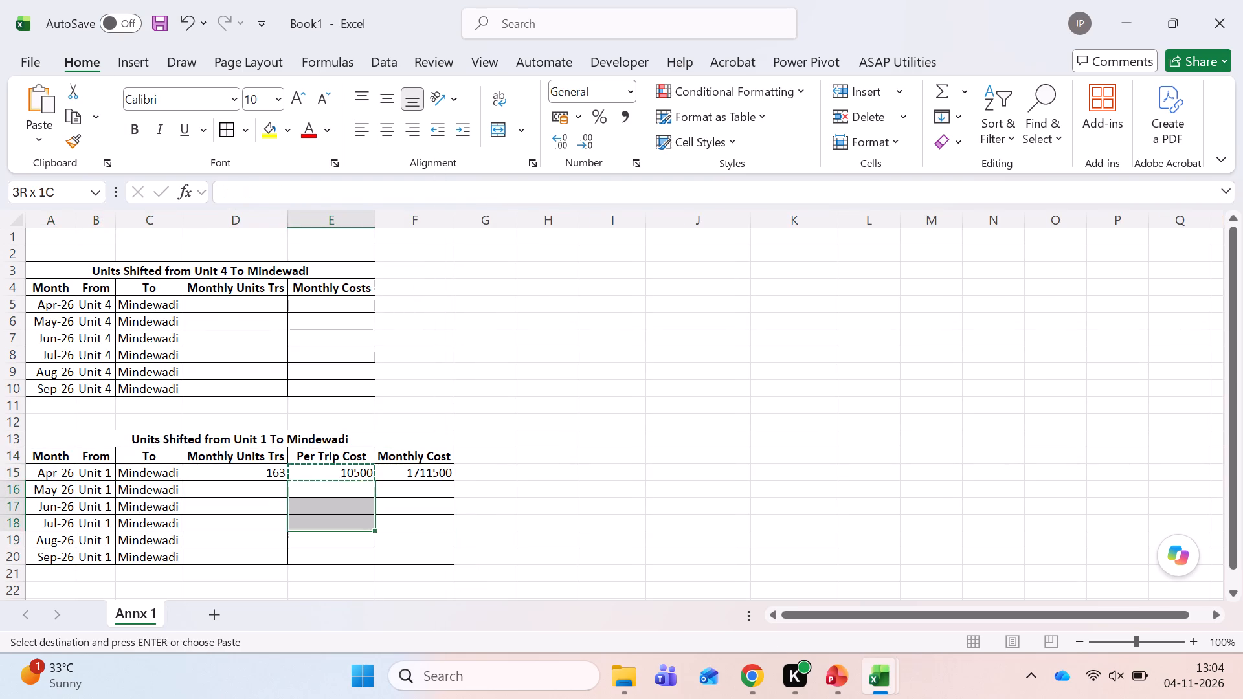
key(shift+Down)
key(shift+Down)
key(Return)
Copy the April monthly cost formula in F15 down to F16 through F20 of the Unit 1 table.
key(Right)
key(Up)
key(ctrl+c)
key(Down)
key(shift+Down)
key(shift+Down)
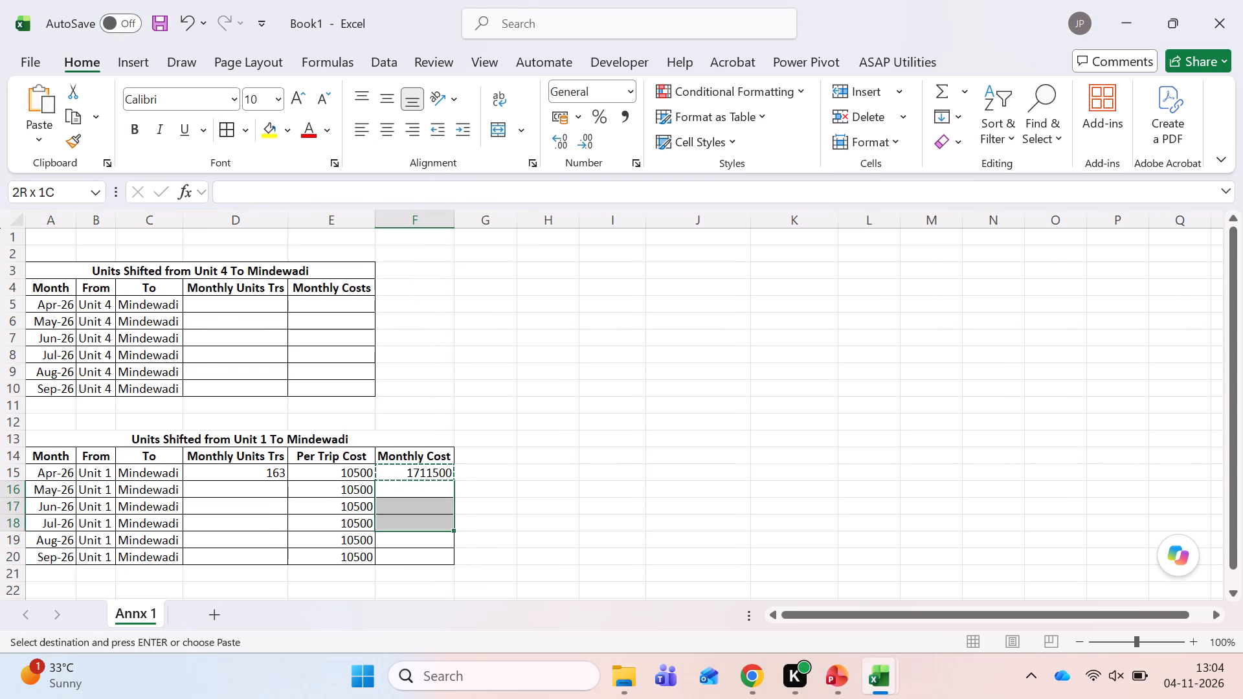
key(shift+Down)
key(shift+Down)
key(Return)
Format E15 to F20 of the Unit 1 table with comma separators and no decimal places.
key(Left)
key(Up)
key(shift+Right)
key(shift+Down)
key(shift+Down)
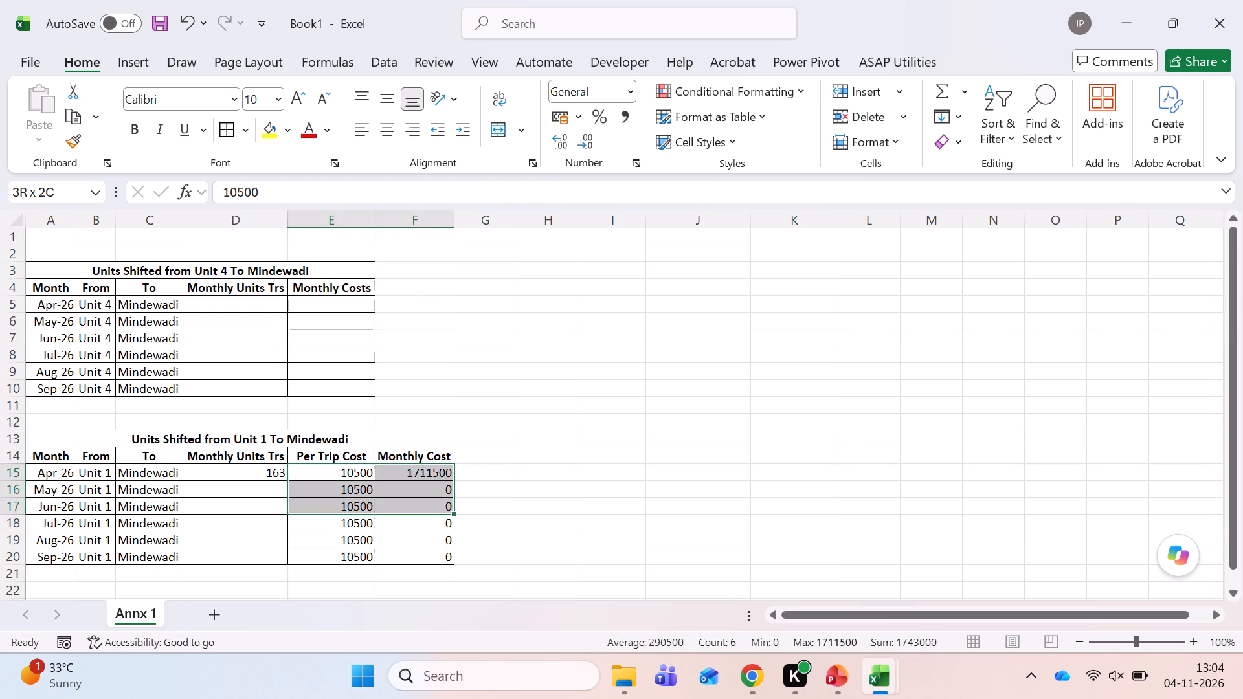
key(shift+Down)
key(shift+Down)
key(shift+Down)
click(622, 111)
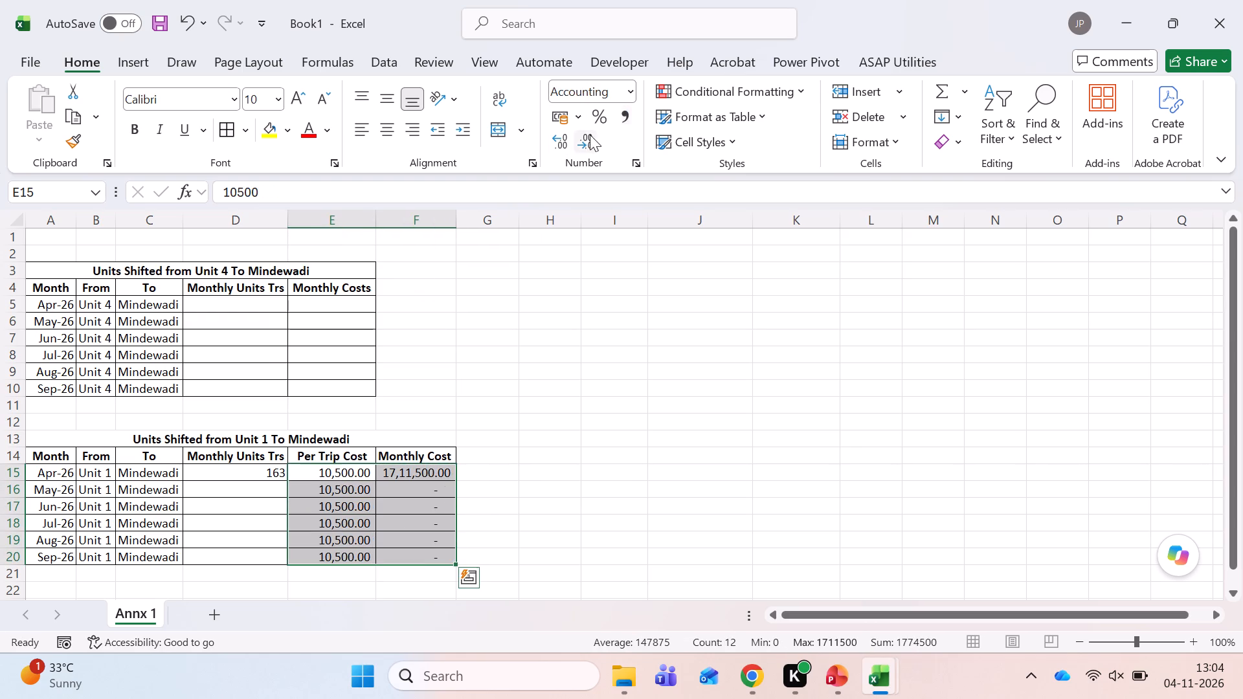
click(588, 144)
click(588, 144)
key(Left)
Save the workbook to the Desktop as an Excel Workbook named Annexure and dismiss the OneDrive backup notice.
key(ctrl+s)
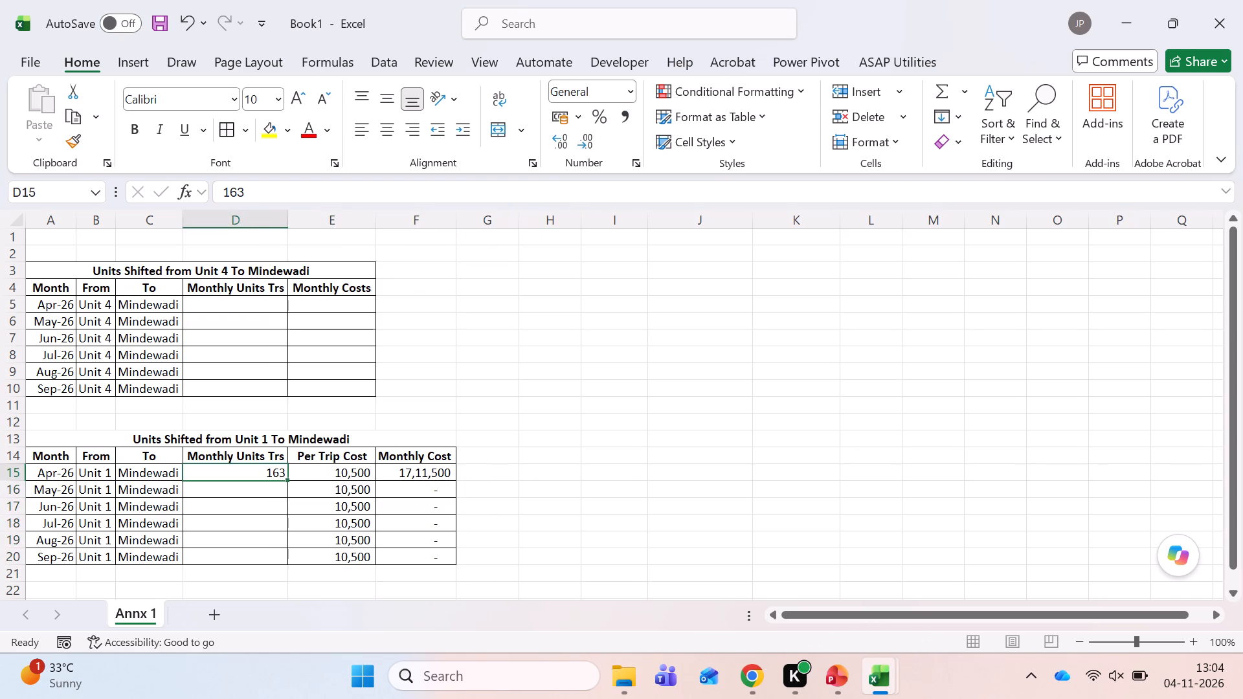
key(Right)
key(Right)
key(Escape)
key(ctrl+s)
text(Annexure)
click(539, 363)
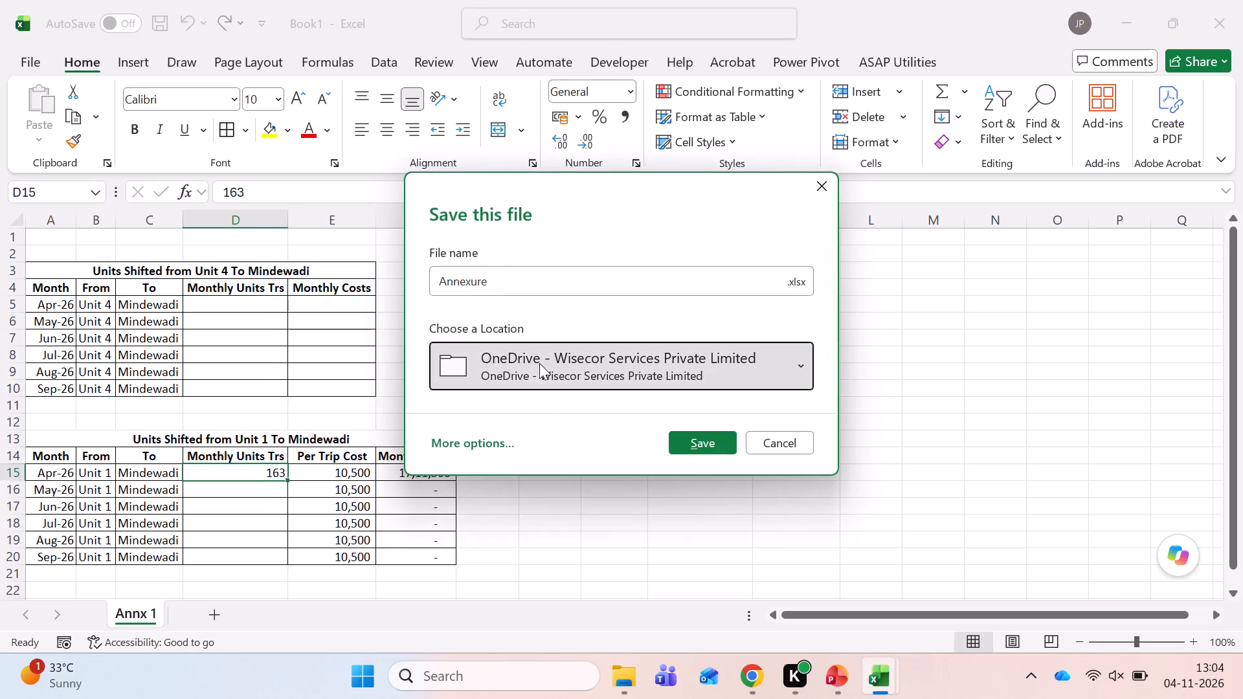
scroll(526, 255, down, 1)
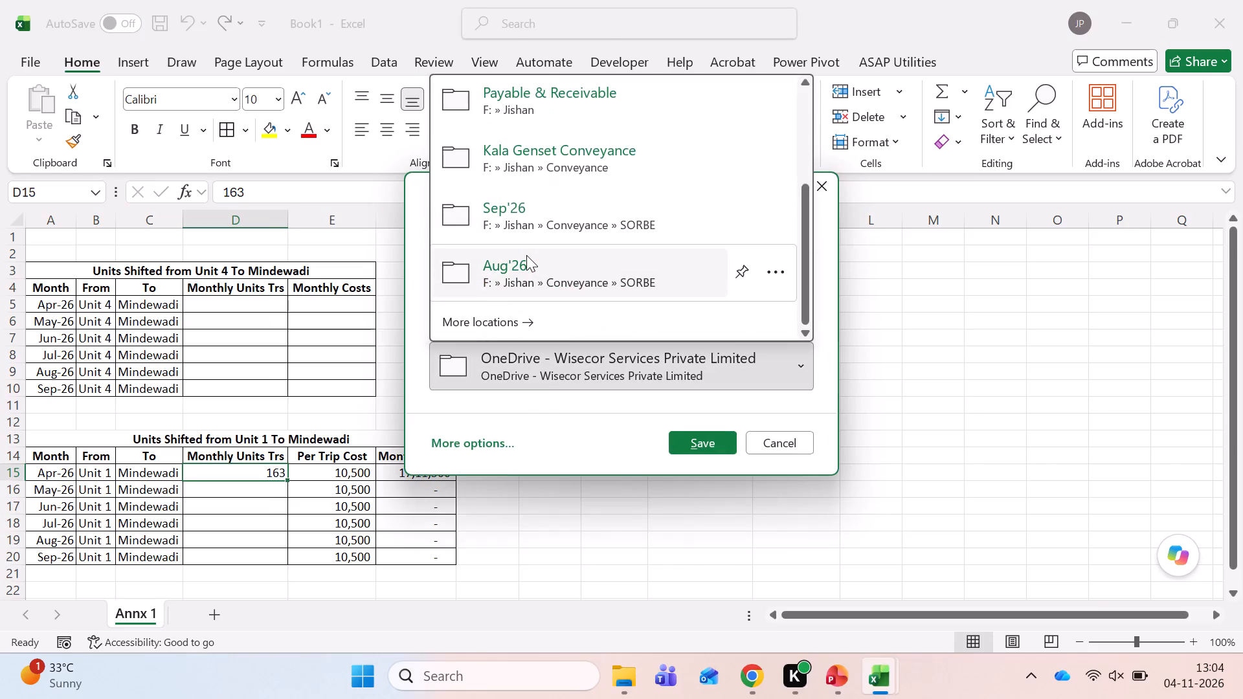
click(532, 316)
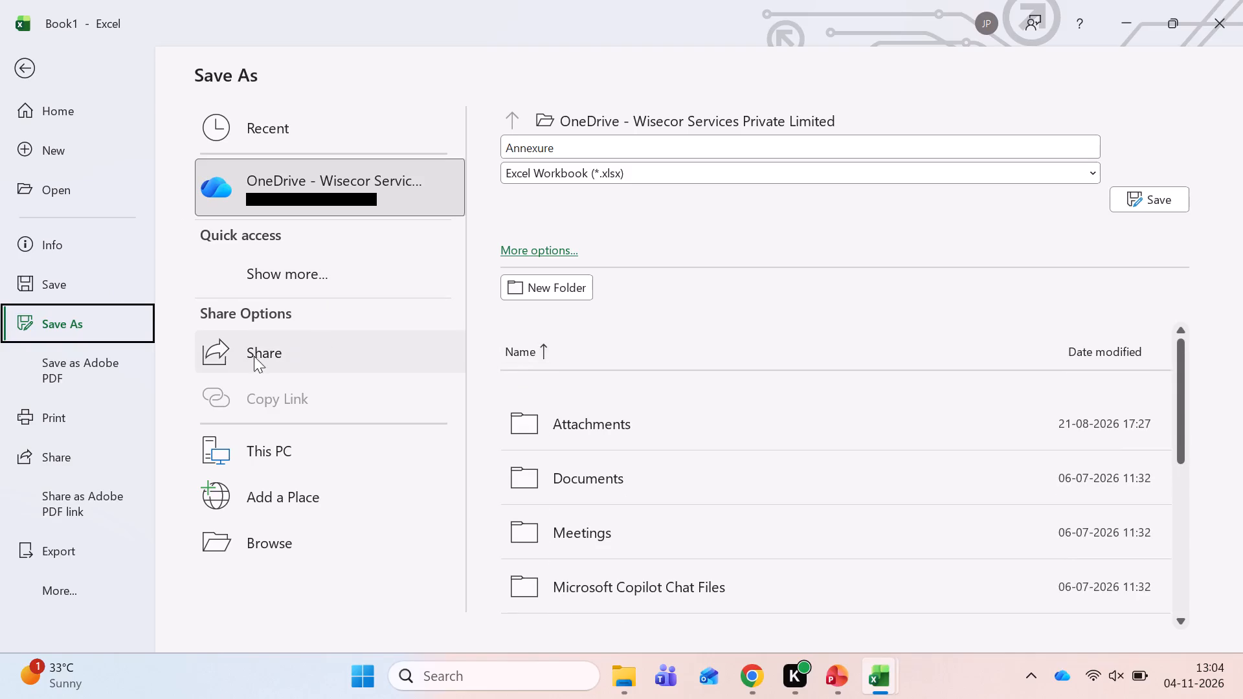
click(289, 537)
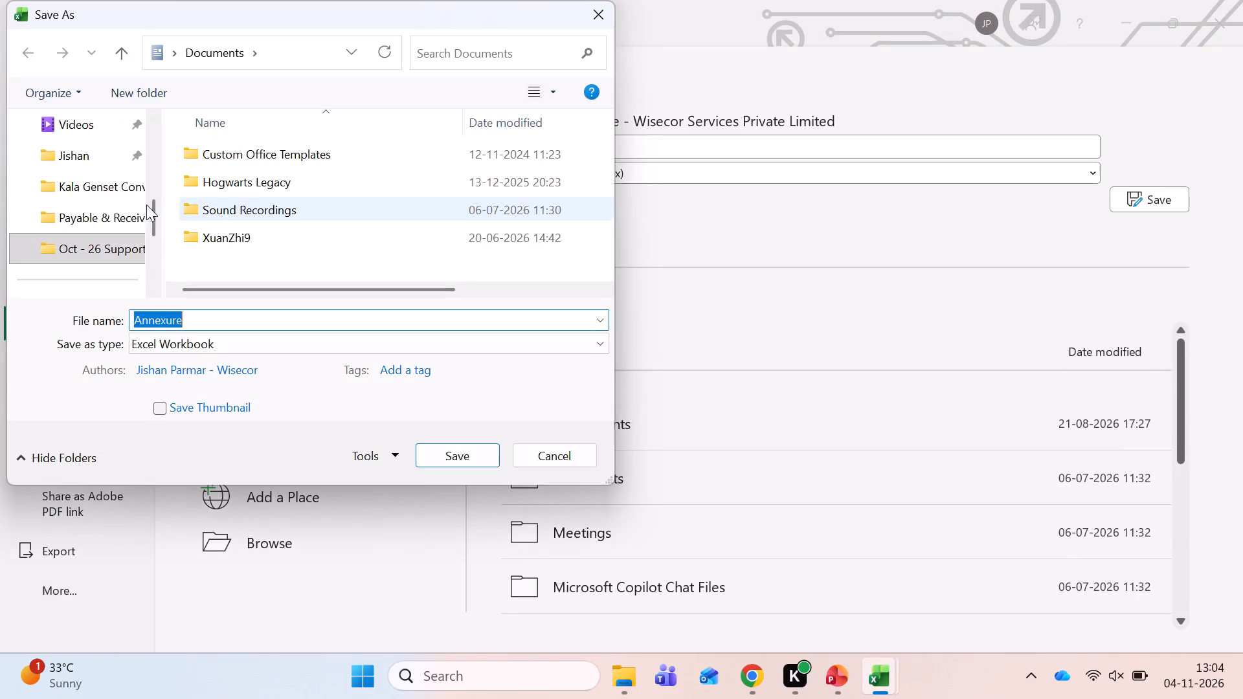
drag(154, 213, 161, 154)
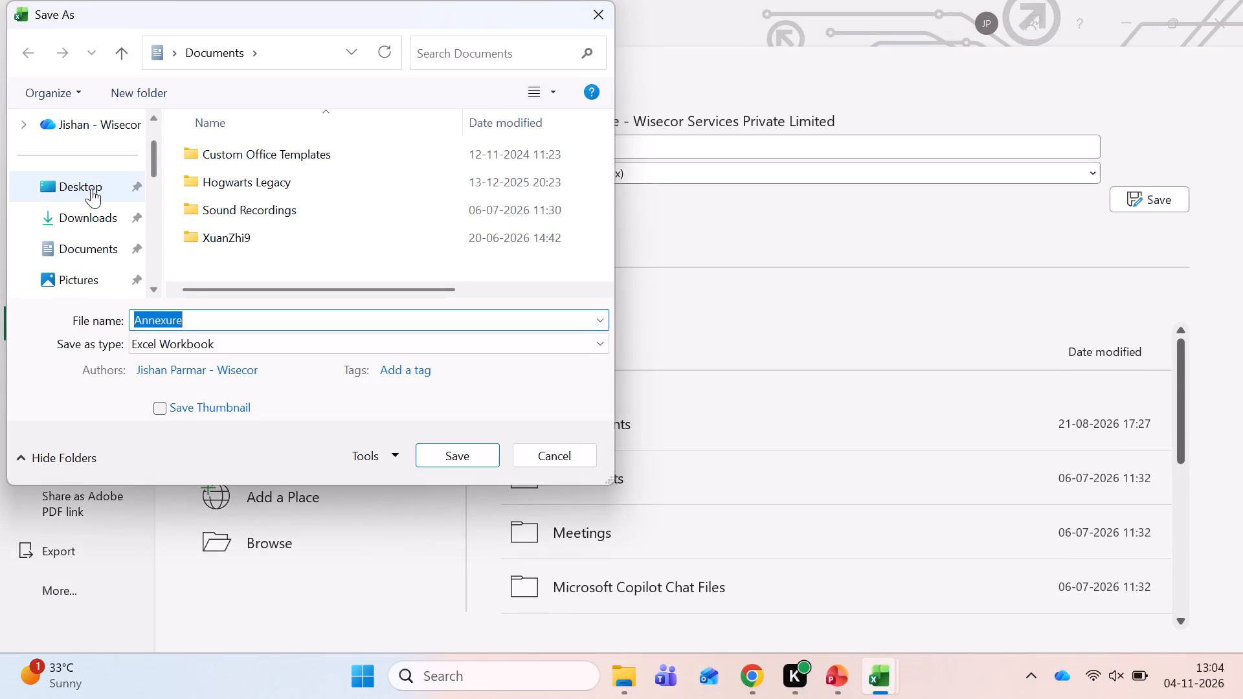
click(85, 188)
click(431, 451)
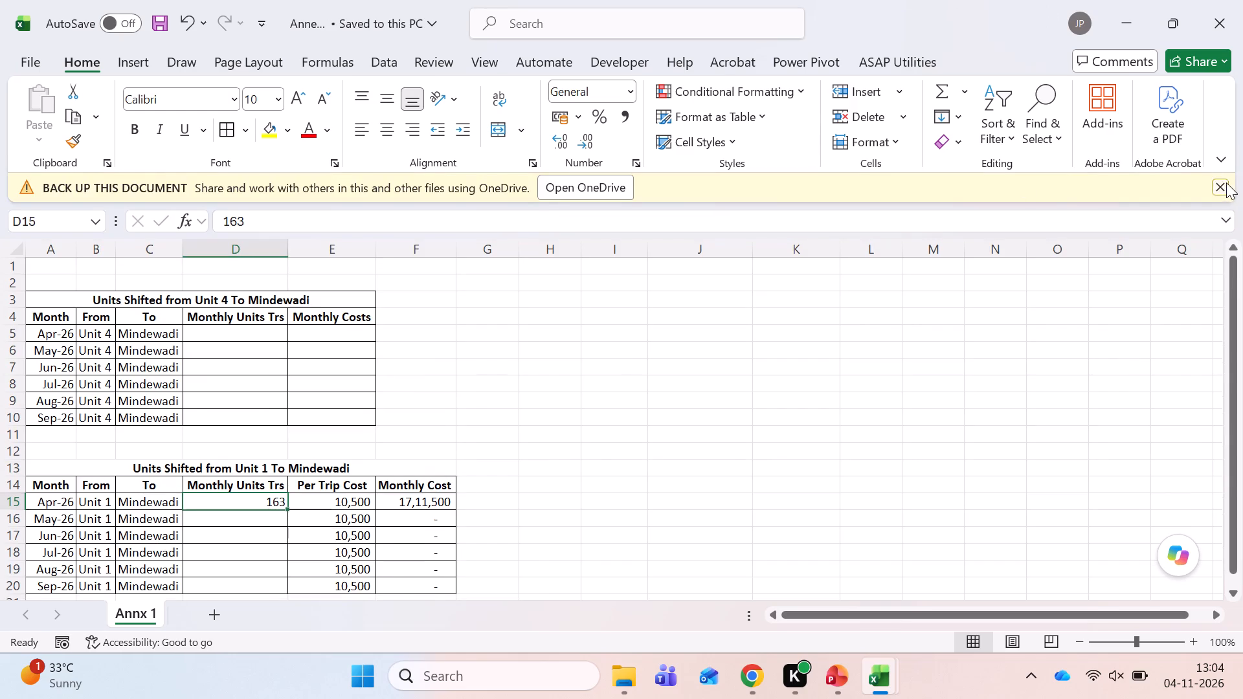
click(1226, 183)
Check the filtered TPT ERW Basic trip costs on the 07.04.2026 sheet against the Annexure's April monthly cost.
key(alt+Tab)
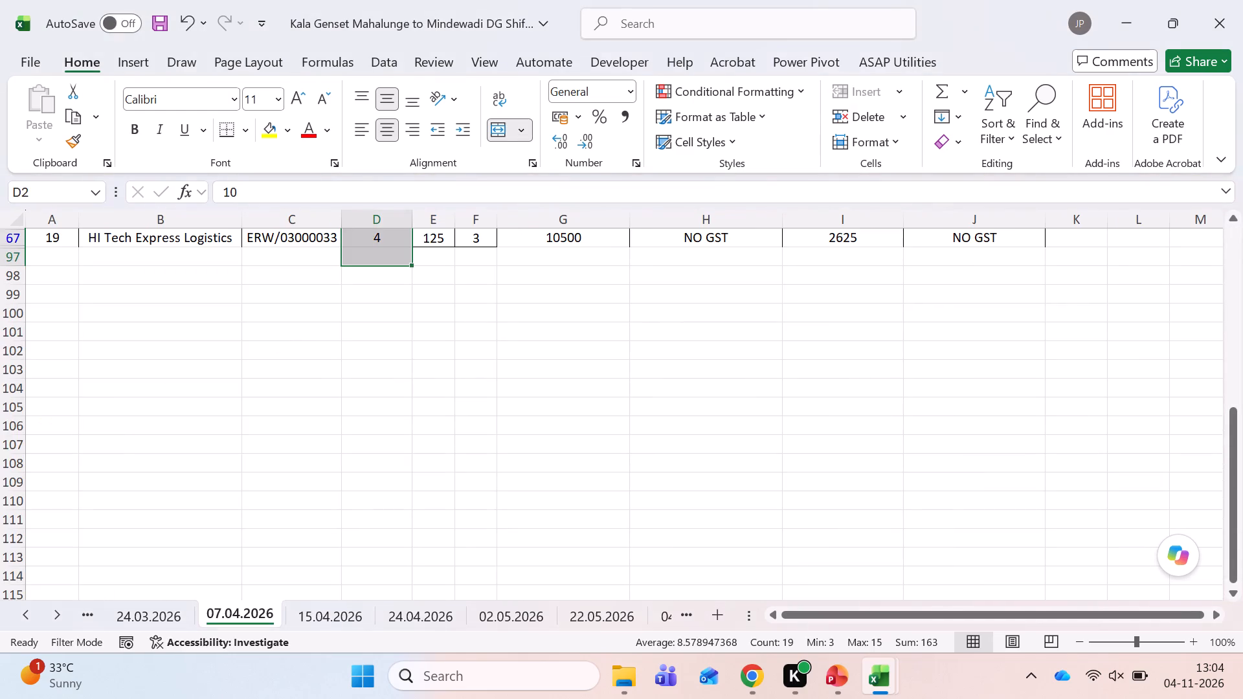
key(ctrl+Up)
key(Down)
key(Right)
key(Right)
key(Right)
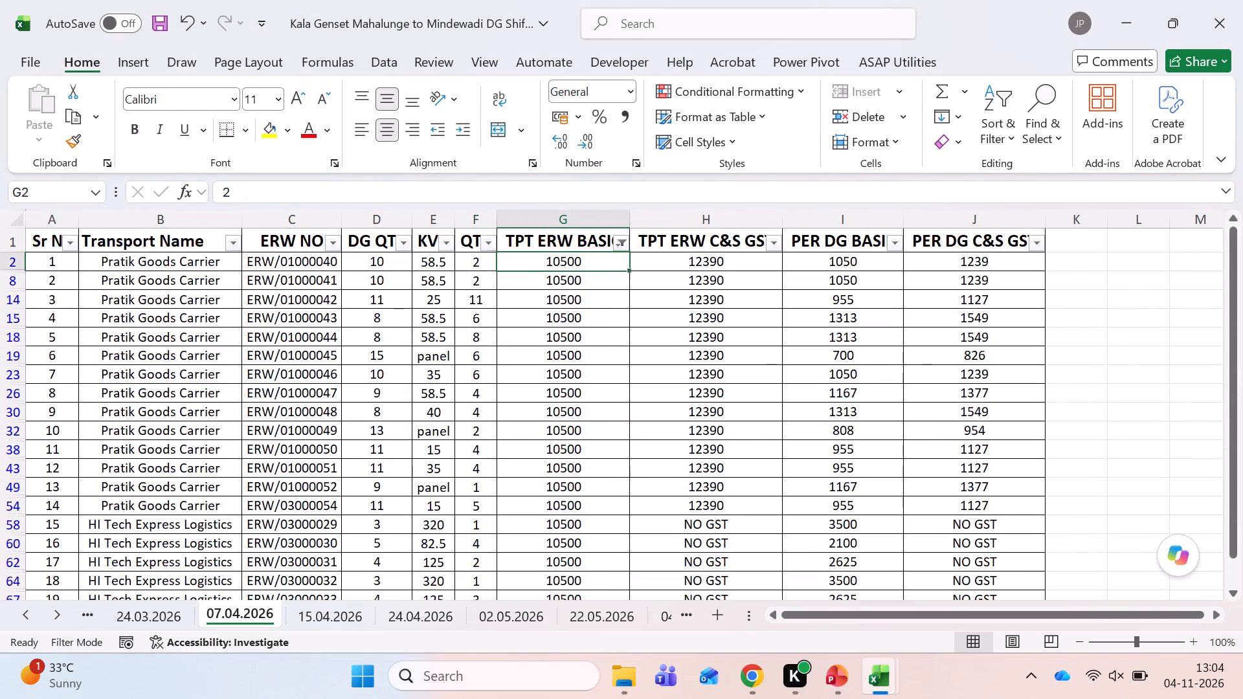
key(shift+Page_Down)
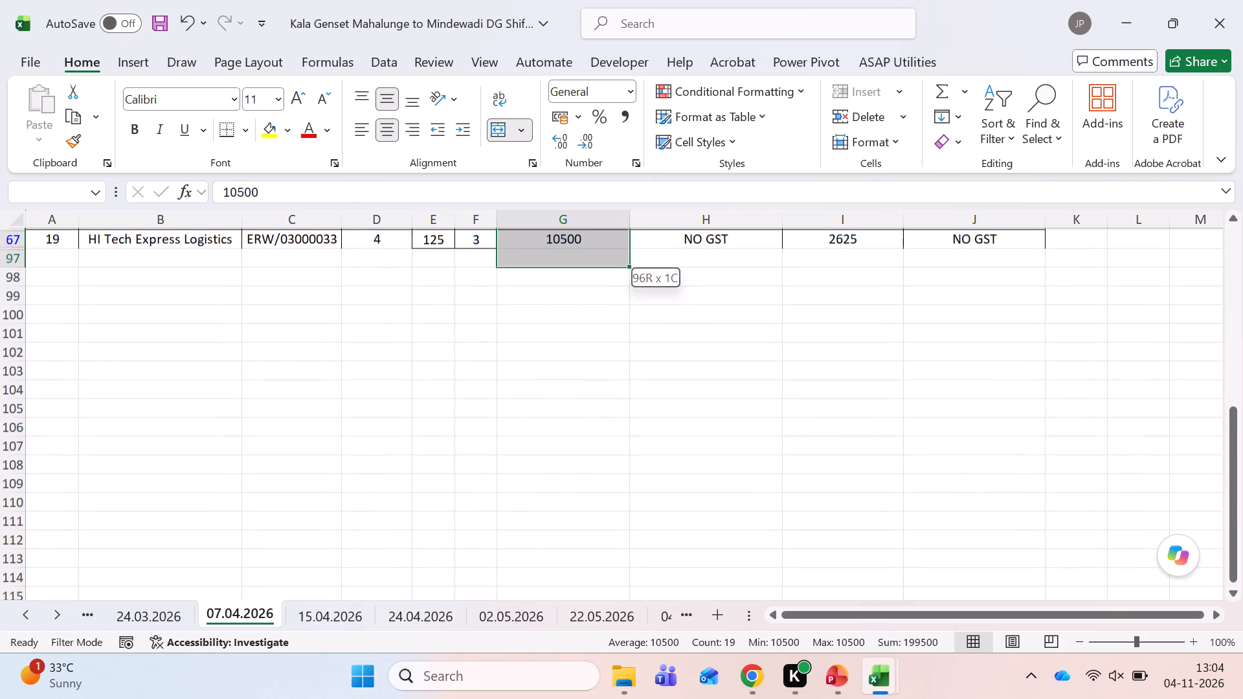
key(alt+Tab)
key(Right)
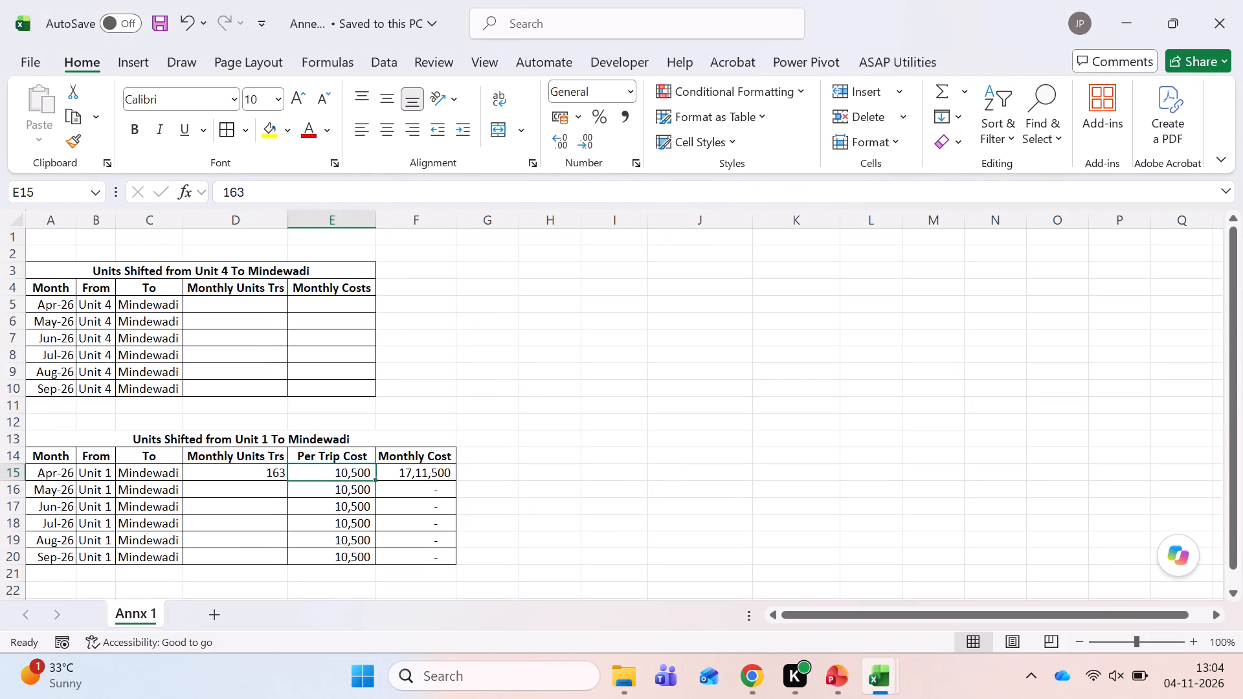
key(Right)
key(alt+Tab)
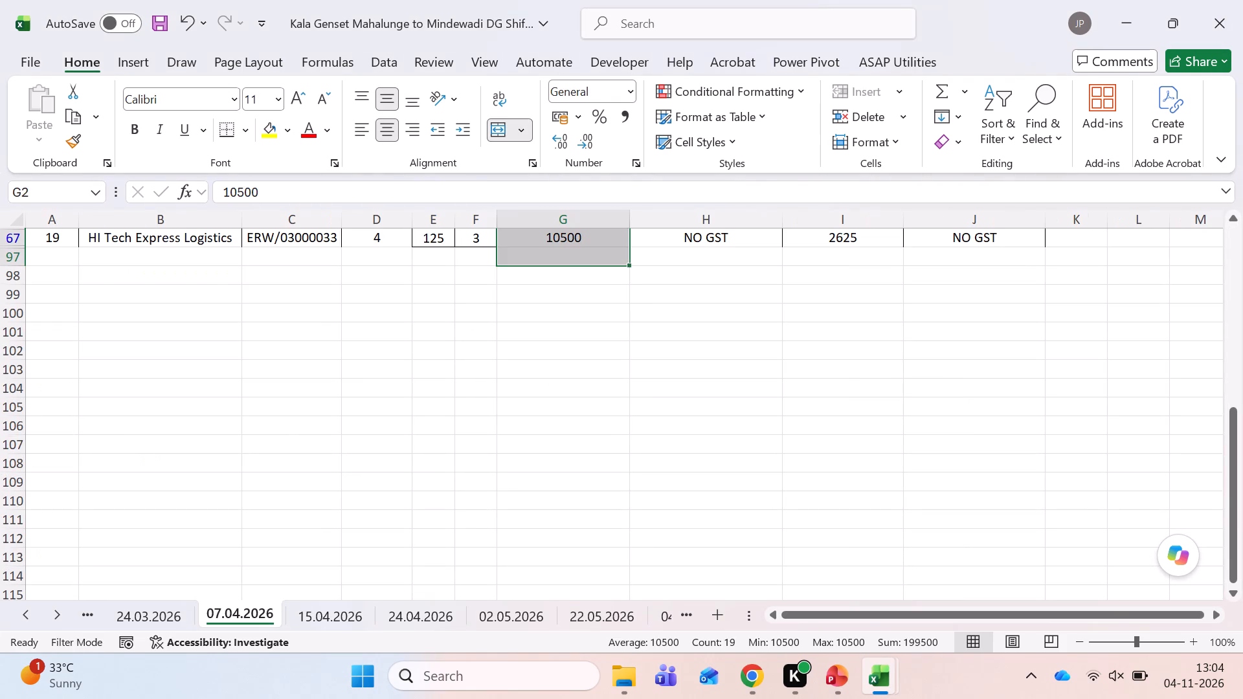
key(Up)
key(Down)
key(alt+Tab)
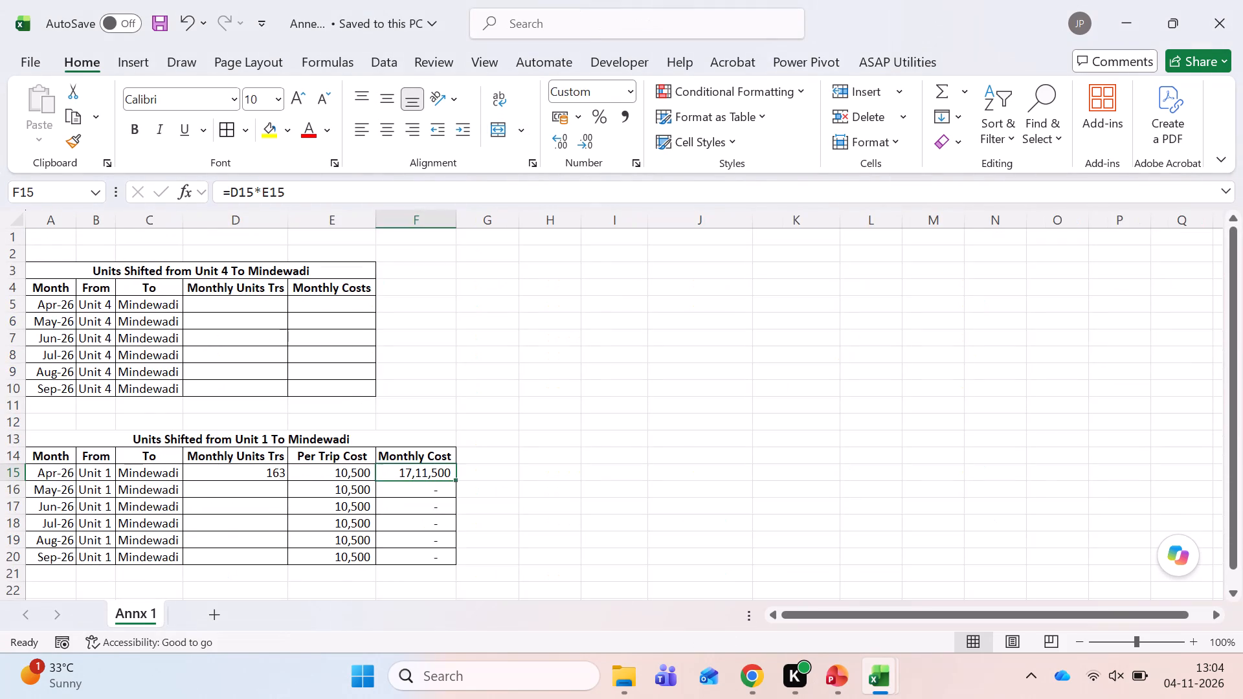
Insert blank cells at E14 to E20 of the Unit 1 table, shifting the existing cost cells right.
key(Left)
key(Left)
key(Right)
key(Up)
key(shift+Down)
key(shift+Down)
key(shift+Down)
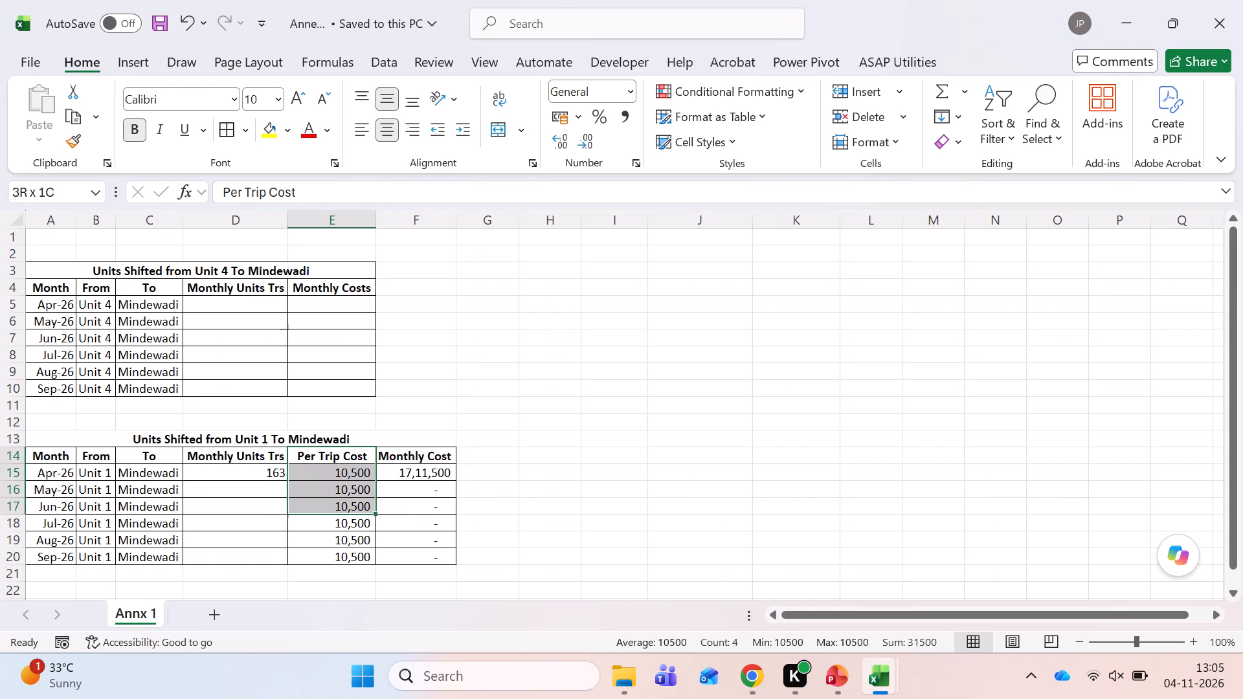
key(shift+Down)
key(shift+Down)
key(shift+Down)
key(ctrl+shift+equal)
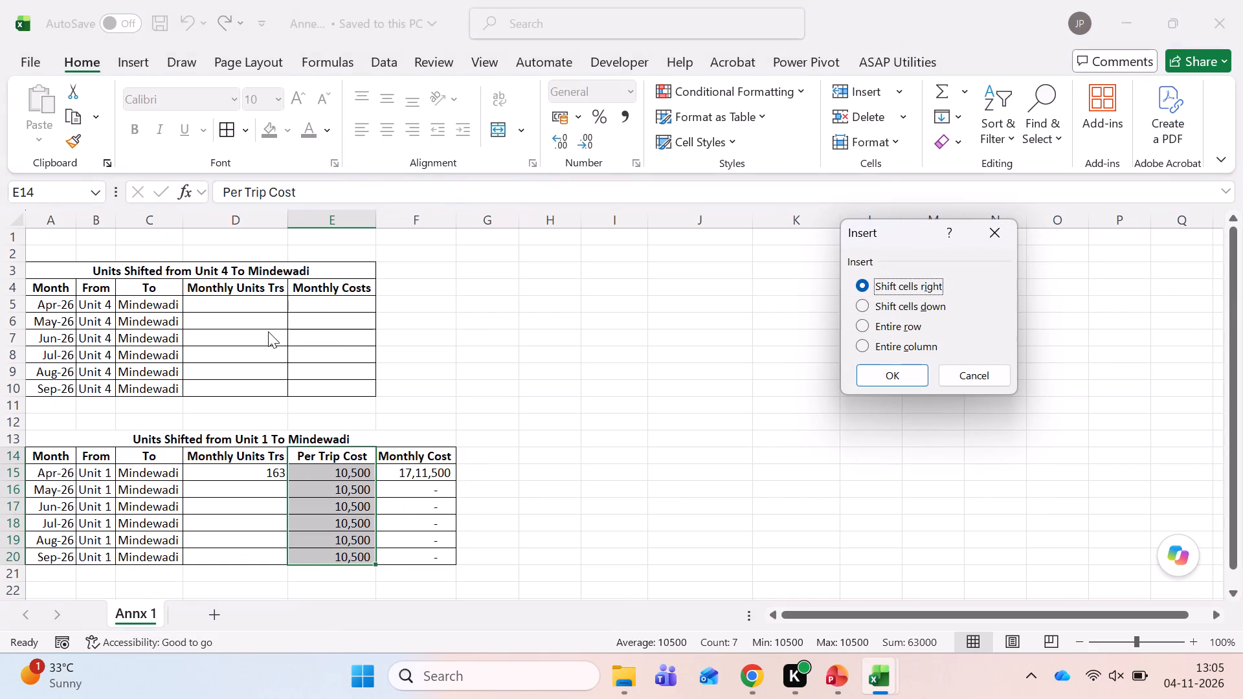
key(Return)
key(Right)
Enter the header Total No of Trip in E14 and widen column E to fit it.
key(Left)
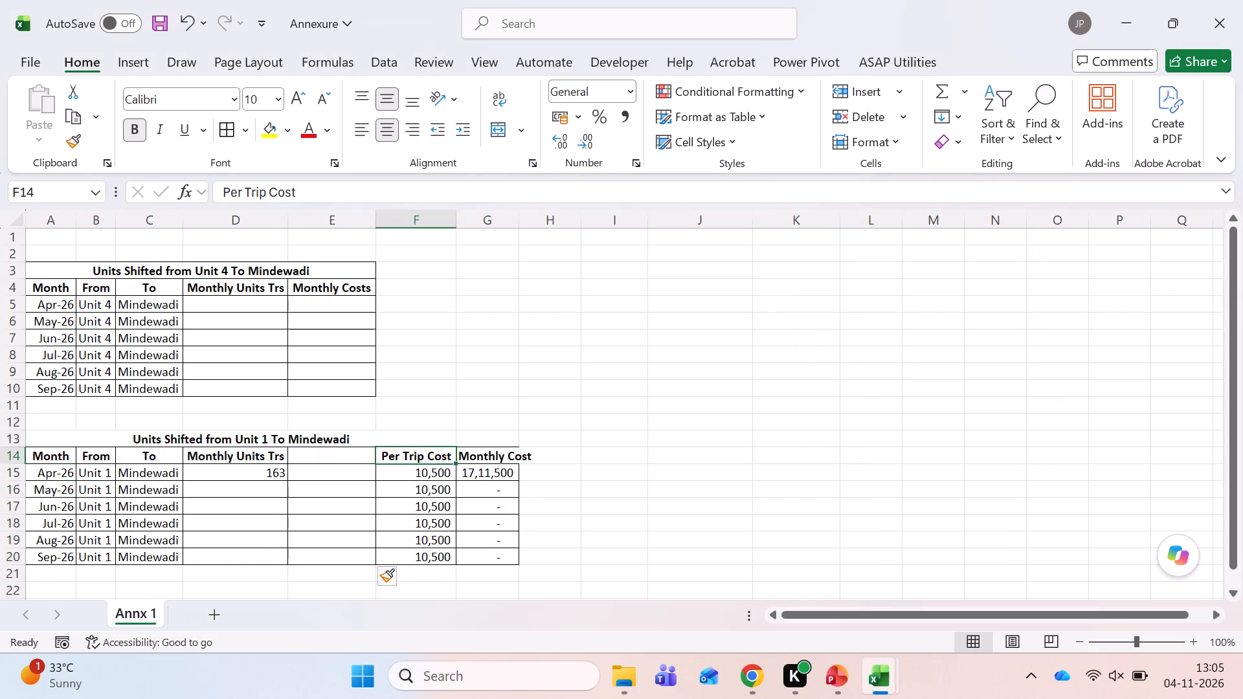
text(Total No of Trip)
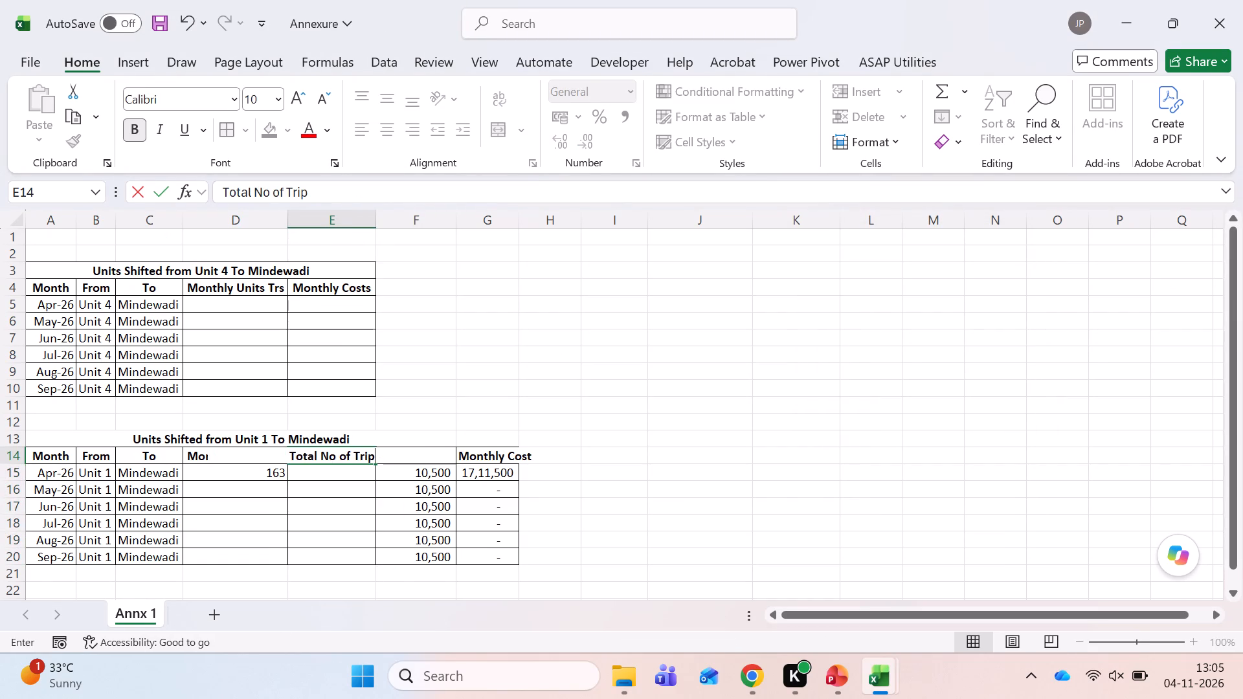
key(Return)
drag(374, 217, 385, 217)
Count the filtered 10500 trips on the shifting workbook's 07.04.2026 sheet and enter 19 in the Annexure's E15.
key(alt+Tab)
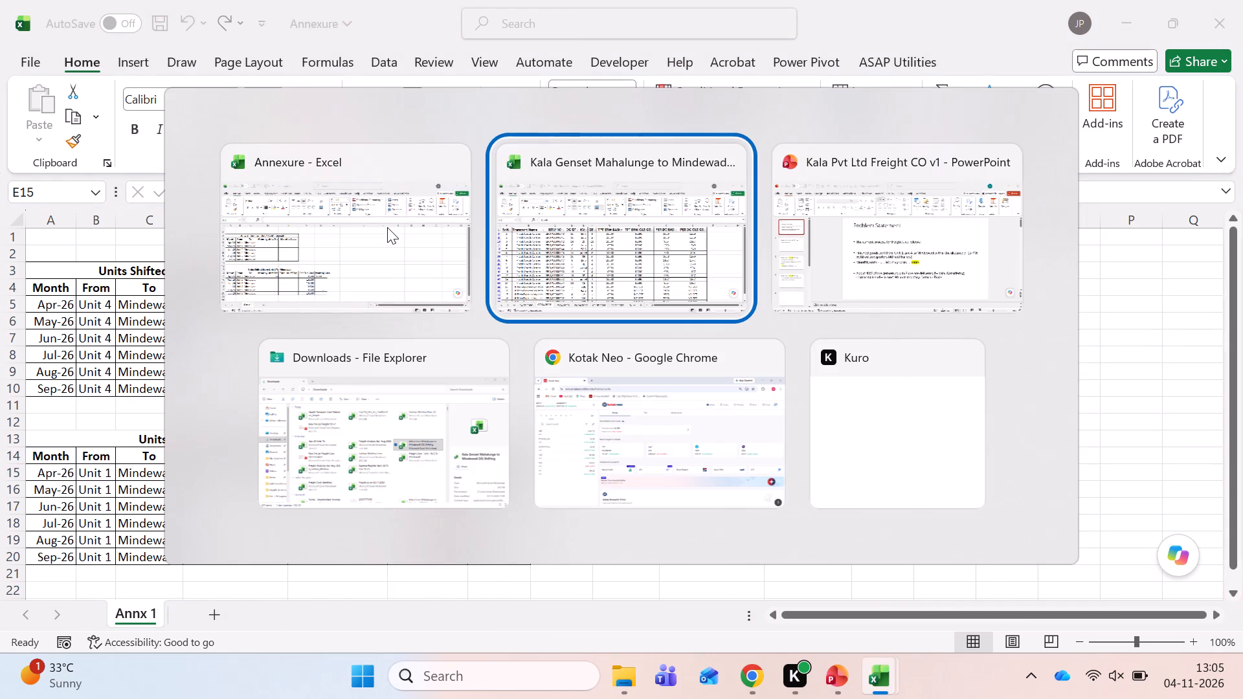
key(Return)
key(ctrl+shift+Down)
key(shift+Page_Down)
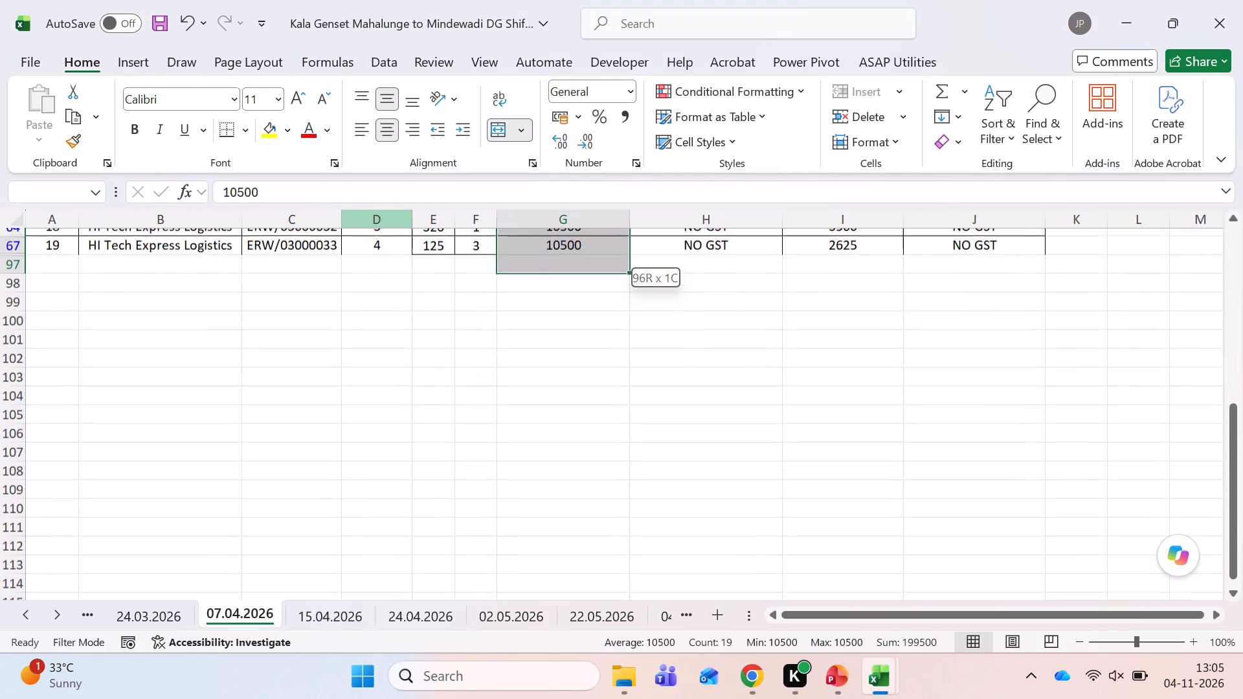
key(shift+Up)
key(shift+Down)
key(shift+Down)
key(shift+Down)
key(shift+Down)
key(shift+Down)
key(shift+Down)
key(shift+Down)
key(shift+Down)
key(shift+Down)
key(shift+Down)
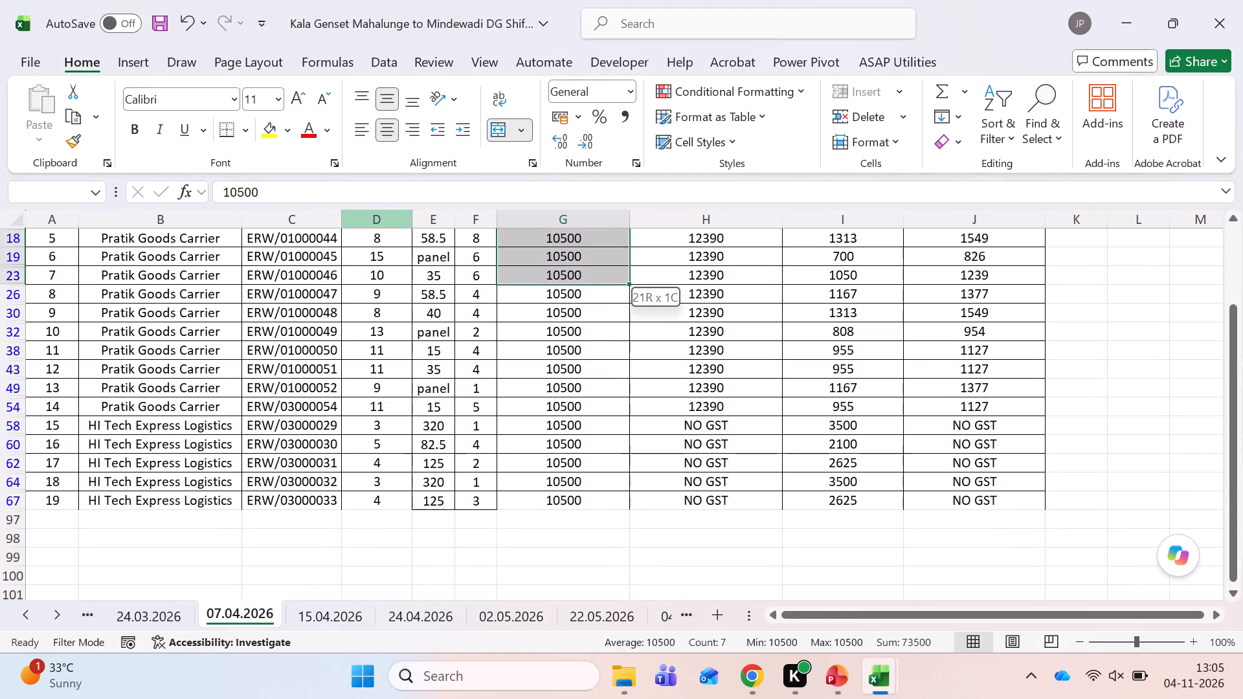
key(shift+Down)
key(shift+Down)
key(shift+Down)
key(shift+Down)
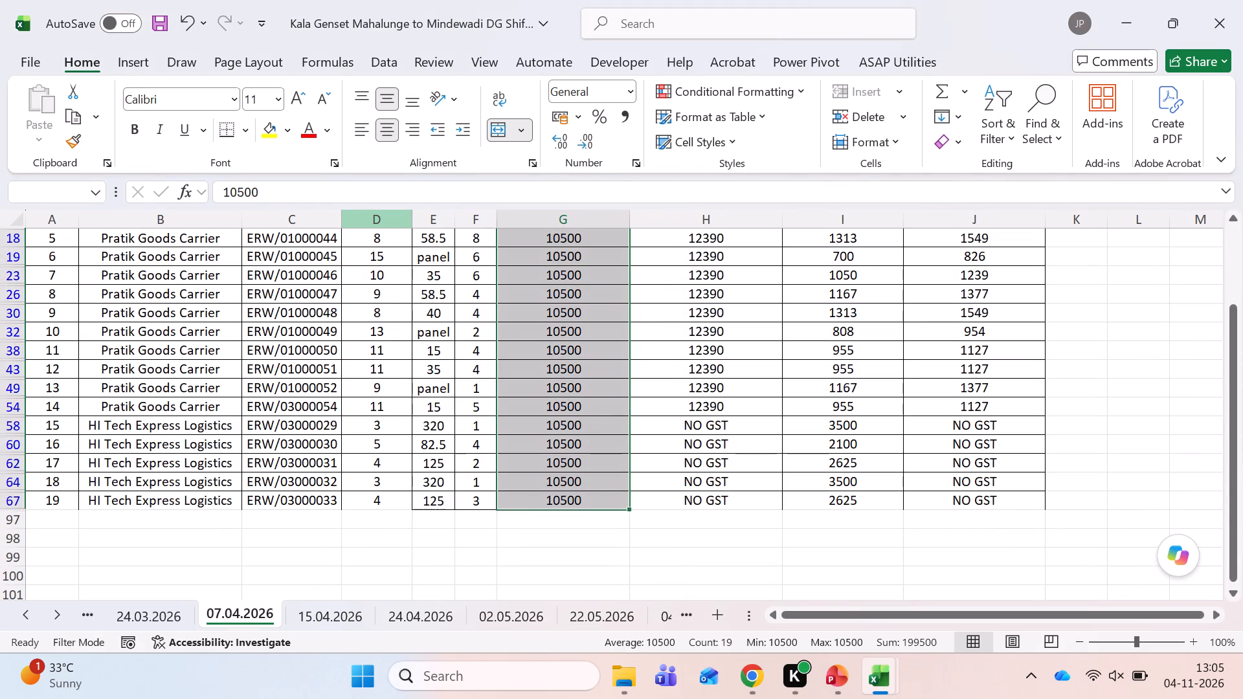
key(Up)
key(Down)
key(alt+Tab)
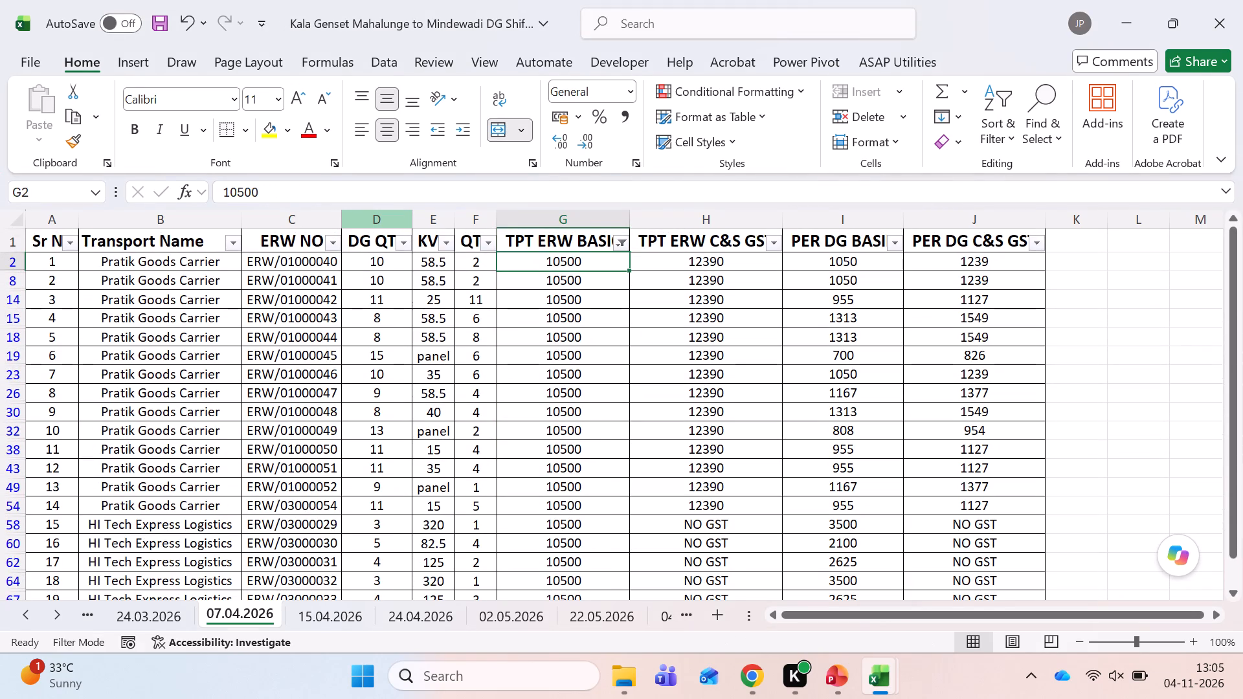
text(19)
key(Tab)
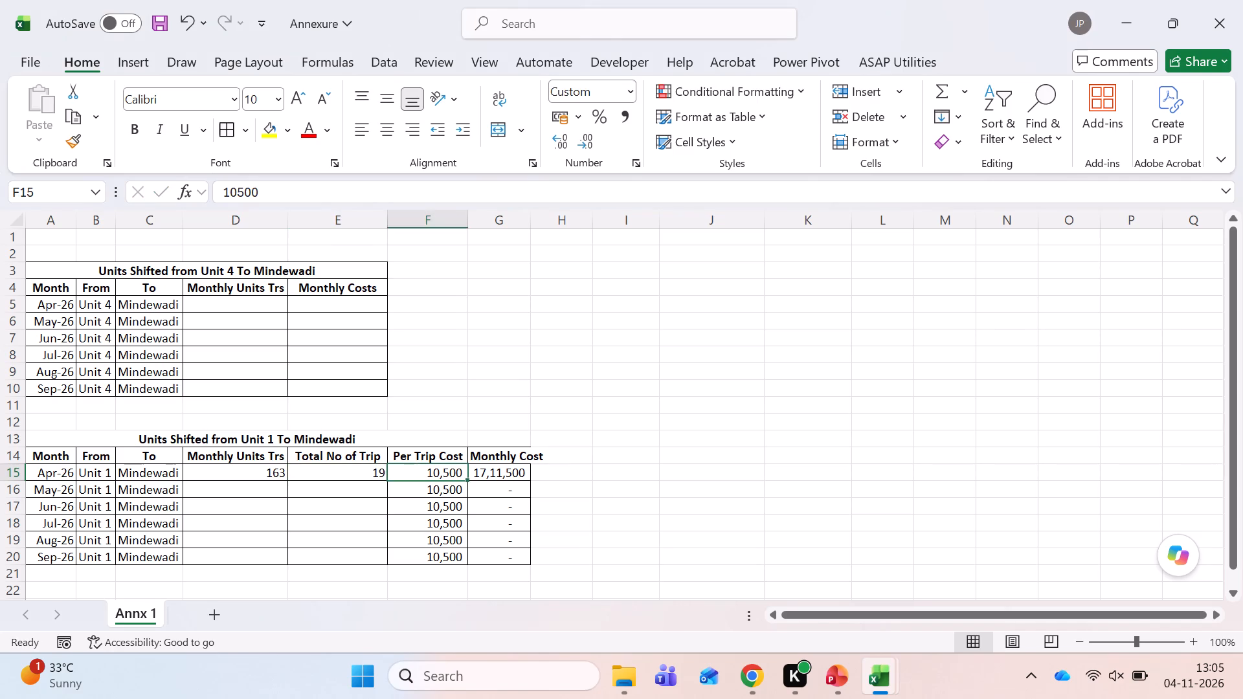
Replace the April monthly cost formula in G15 with =E15*F15.
key(Tab)
key(equal)
key(Left)
key(Left)
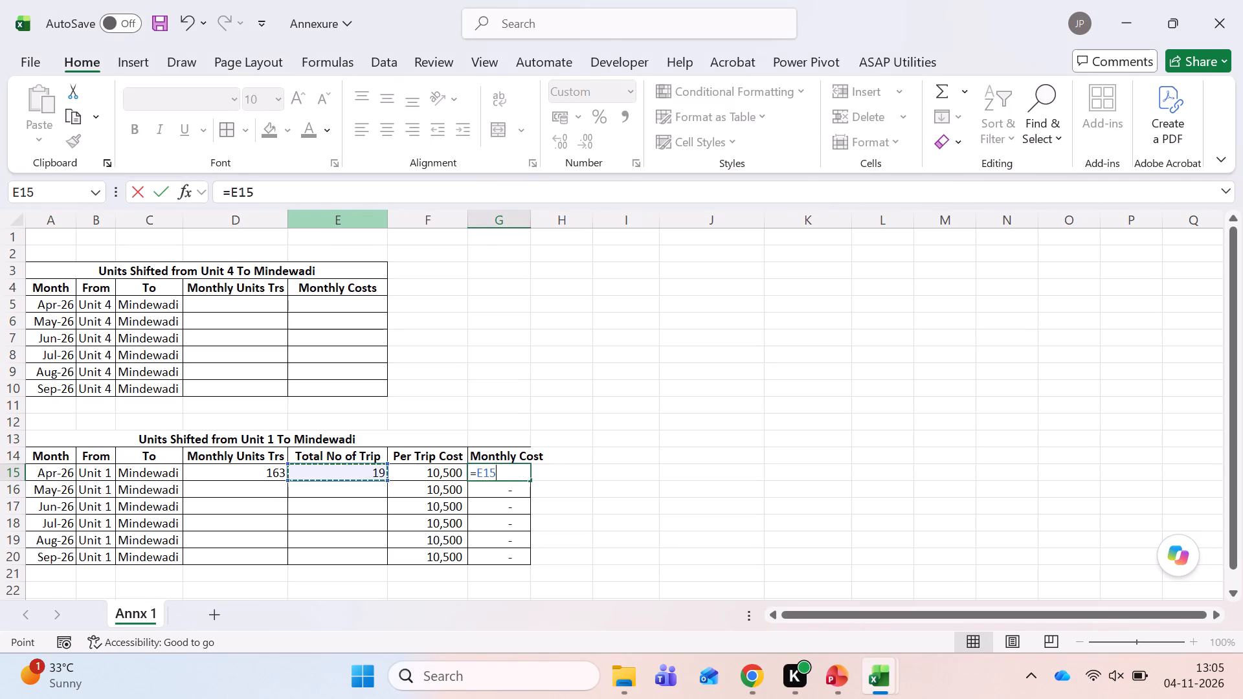
key(shift+asterisk)
key(Left)
key(Return)
Auto-fit the width of column G to its contents.
key(Up)
key(Right)
key(Right)
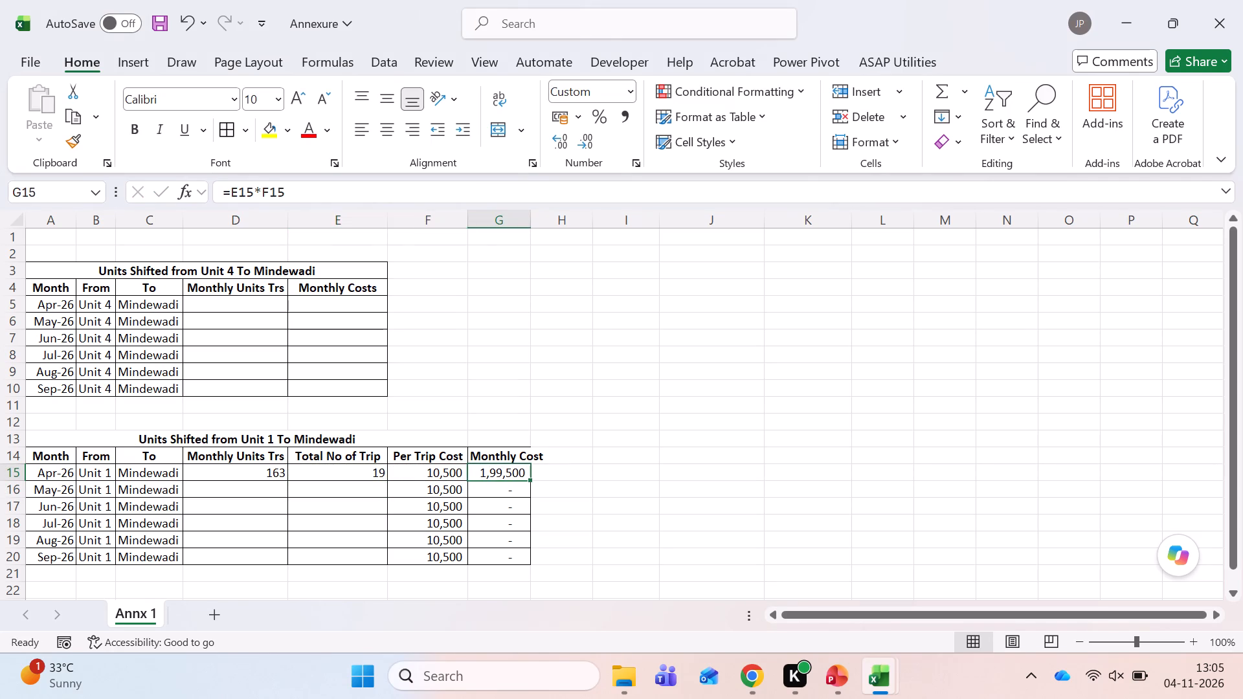
double_click(528, 225)
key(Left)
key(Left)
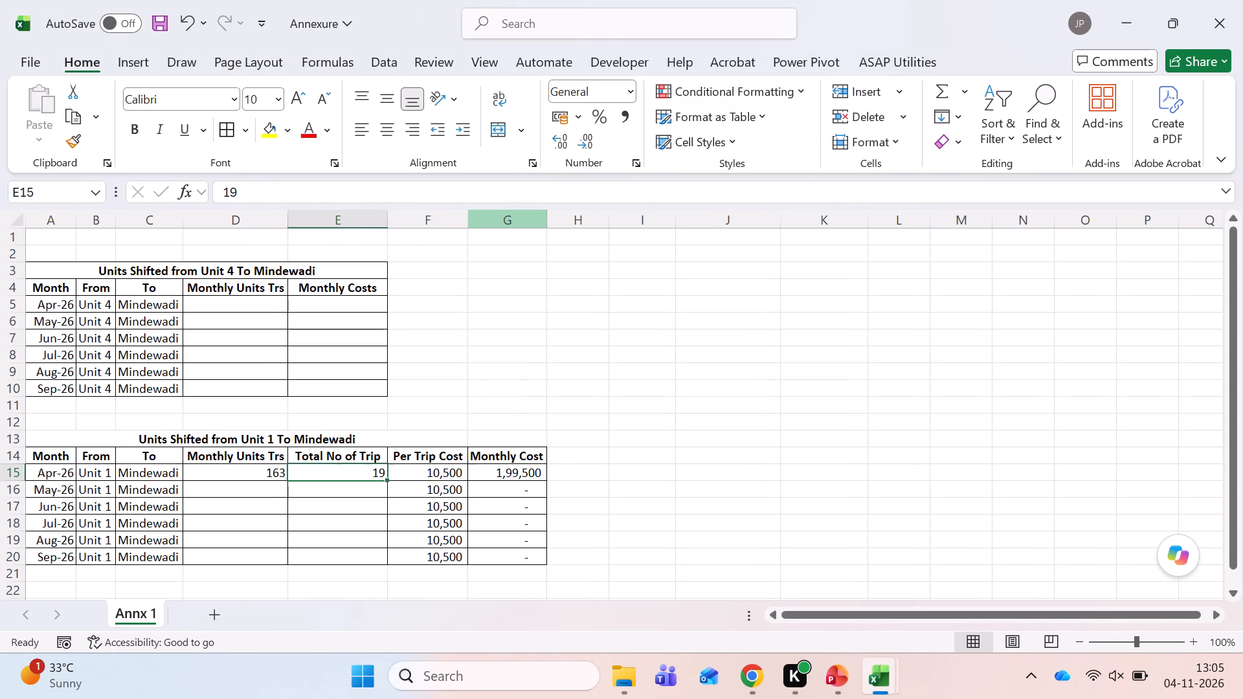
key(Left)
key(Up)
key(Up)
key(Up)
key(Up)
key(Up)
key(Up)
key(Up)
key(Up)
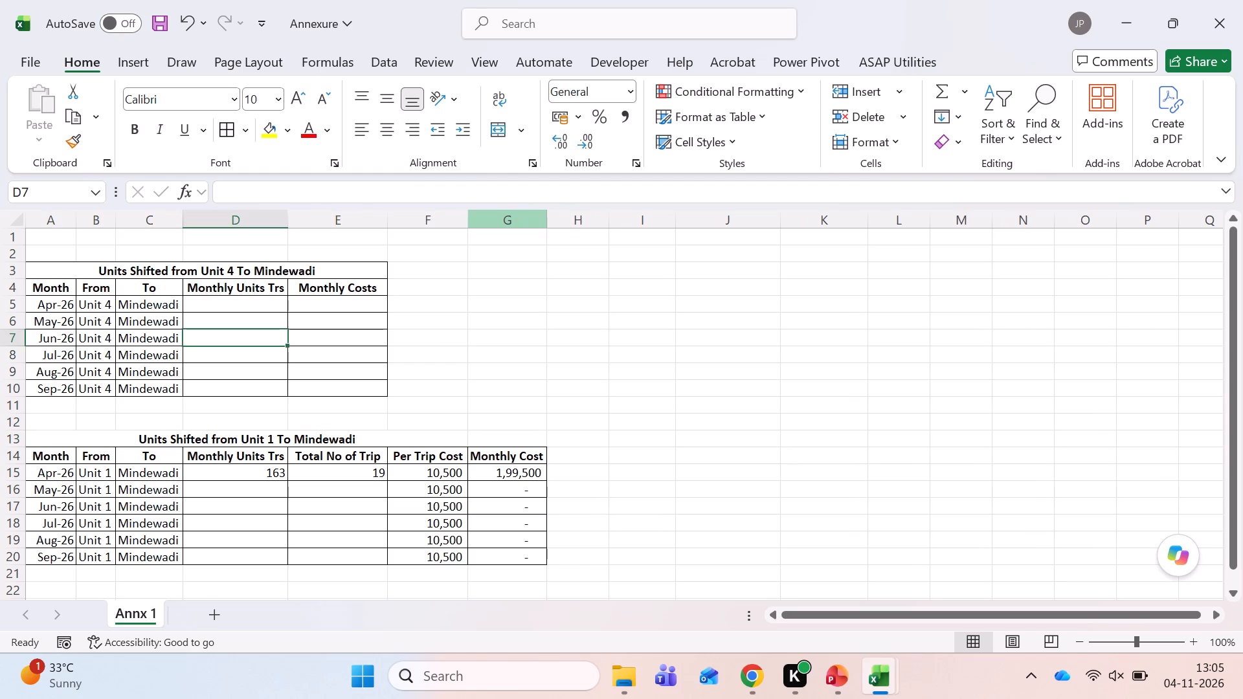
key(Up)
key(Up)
Copy the headers Total No of Trip, Per Trip Cost and Monthly Cost from E14:G14 to E4:G4 in the Unit 4 table.
key(Down)
key(Down)
key(Down)
key(Down)
key(Down)
key(Down)
key(Down)
key(Down)
key(Down)
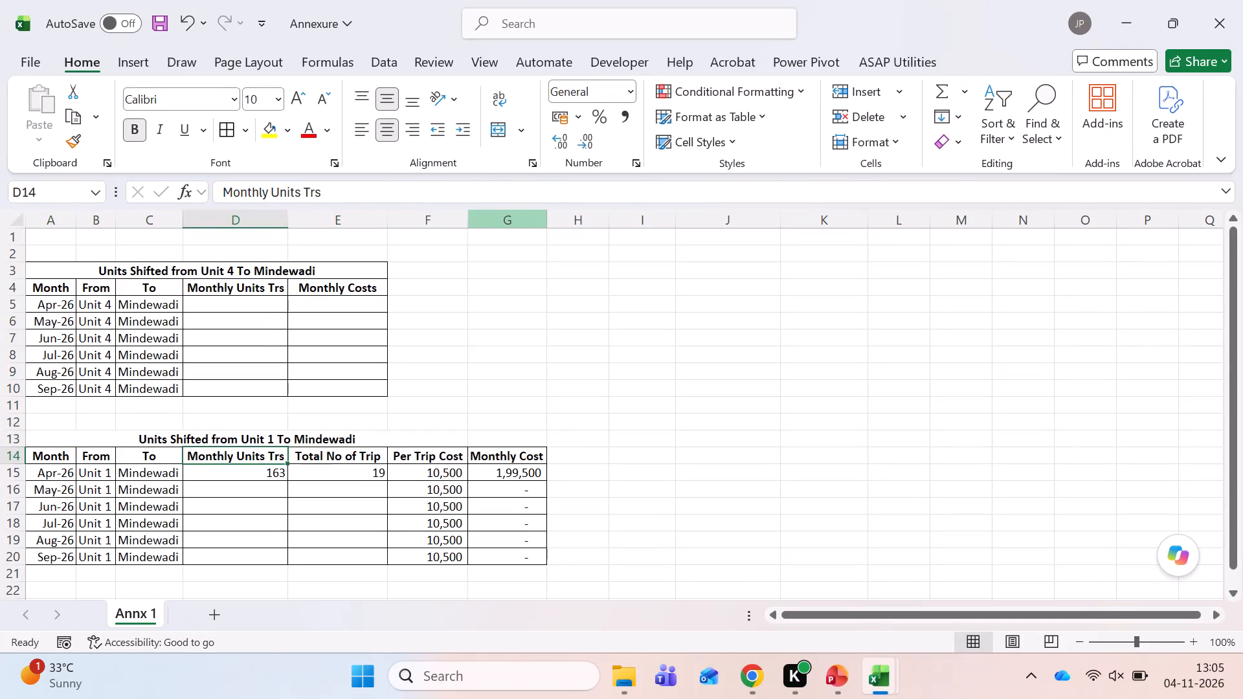
key(Right)
key(shift+Right)
key(shift+Right)
key(ctrl+c)
key(Up)
key(Up)
key(Up)
key(Up)
key(Up)
key(Up)
key(Up)
key(Up)
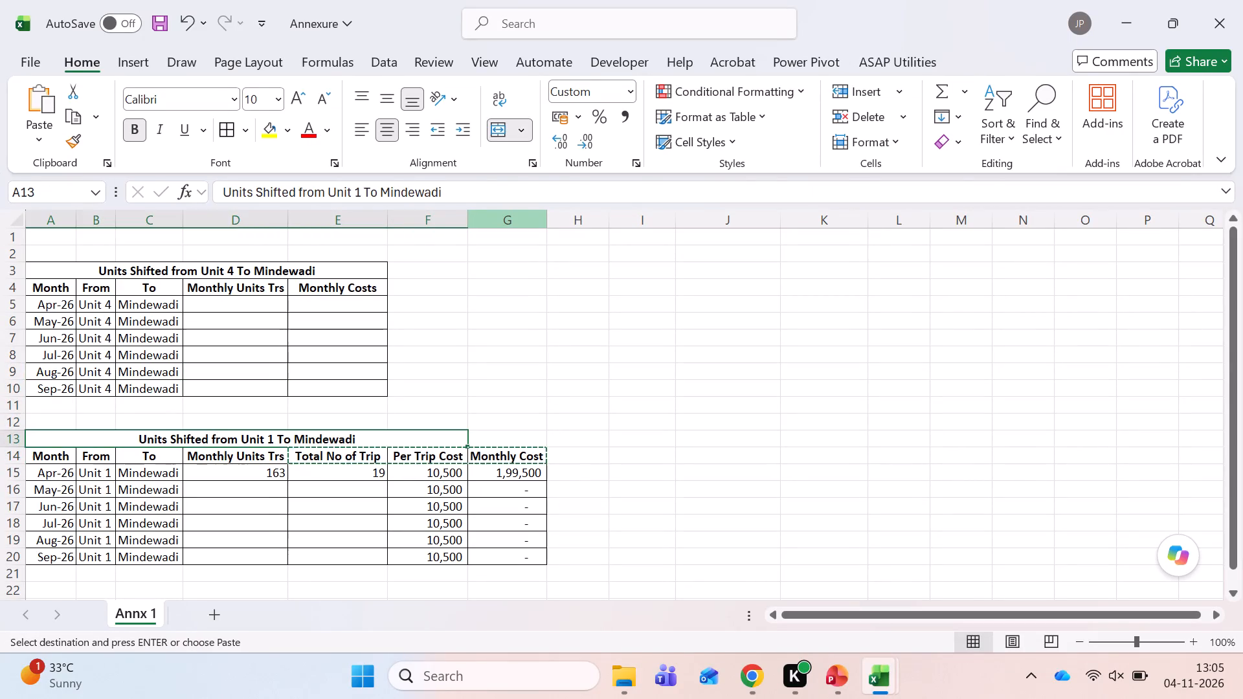
key(Up)
key(Up)
key(Return)
Re-merge and centre the title Units Shifted from Unit 4 To Mindewadi across A3:G3.
key(Left)
key(Up)
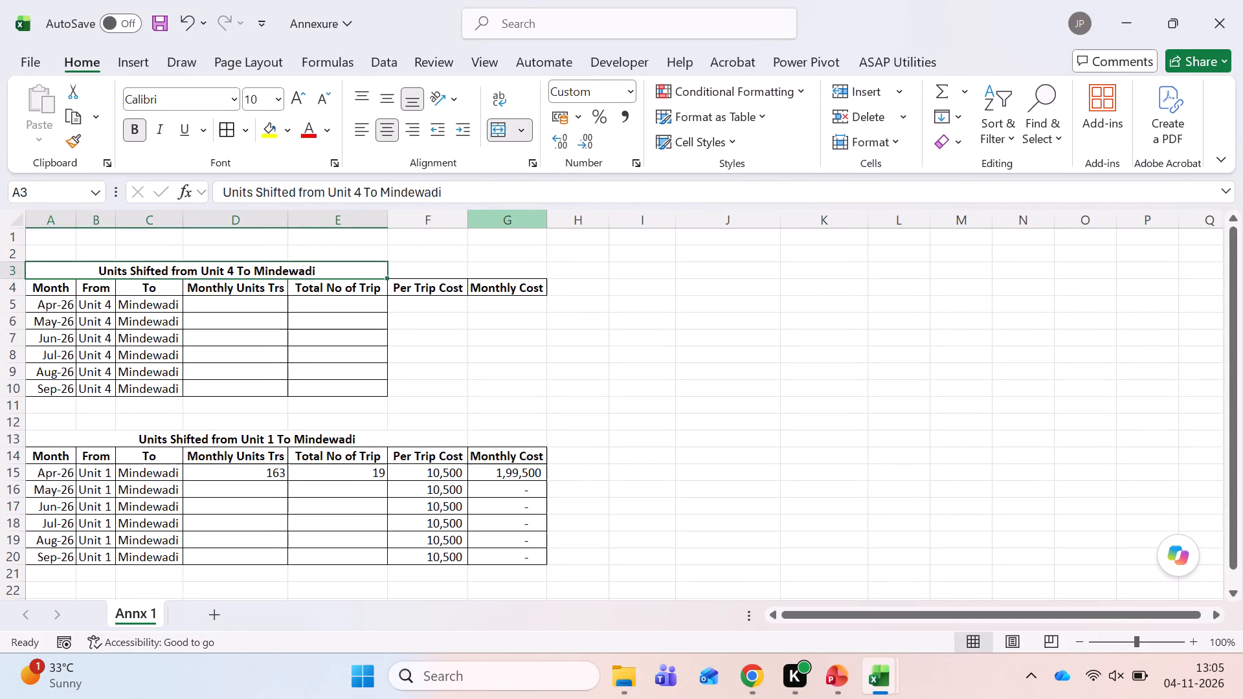
key(shift+Right)
key(shift+Right)
key(shift+Right)
key(shift+Left)
key(alt+h)
key(m)
key(Return)
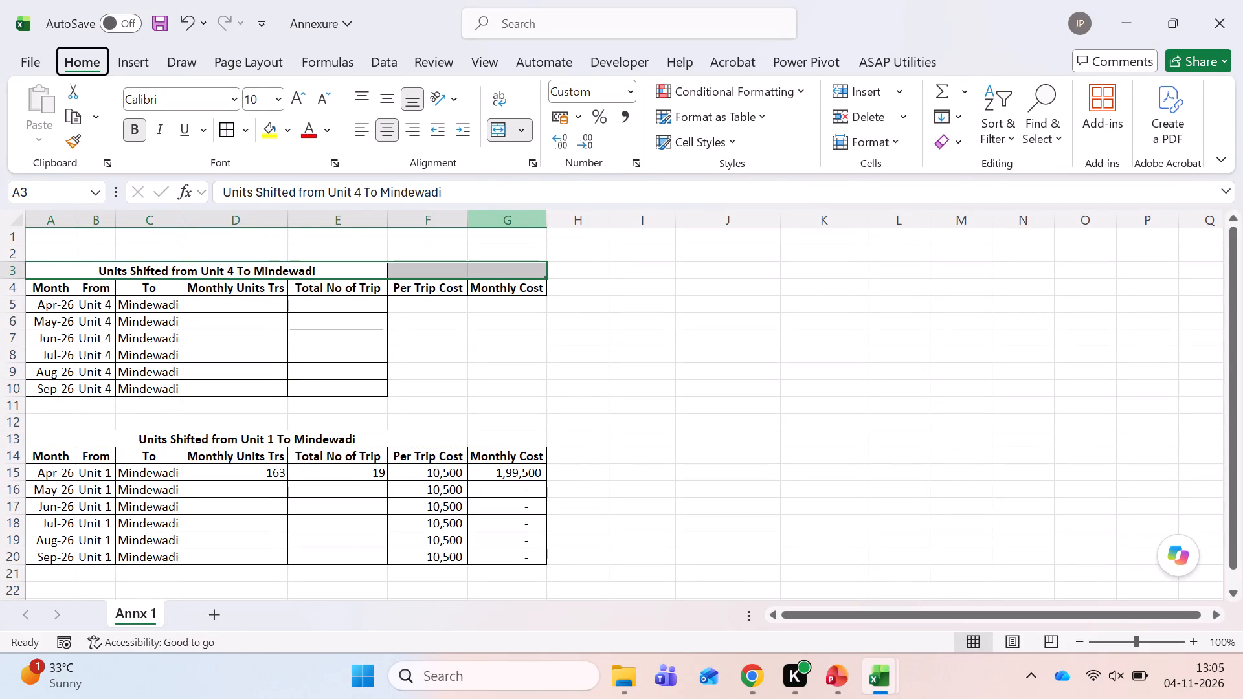
key(alt+h)
key(m)
key(Return)
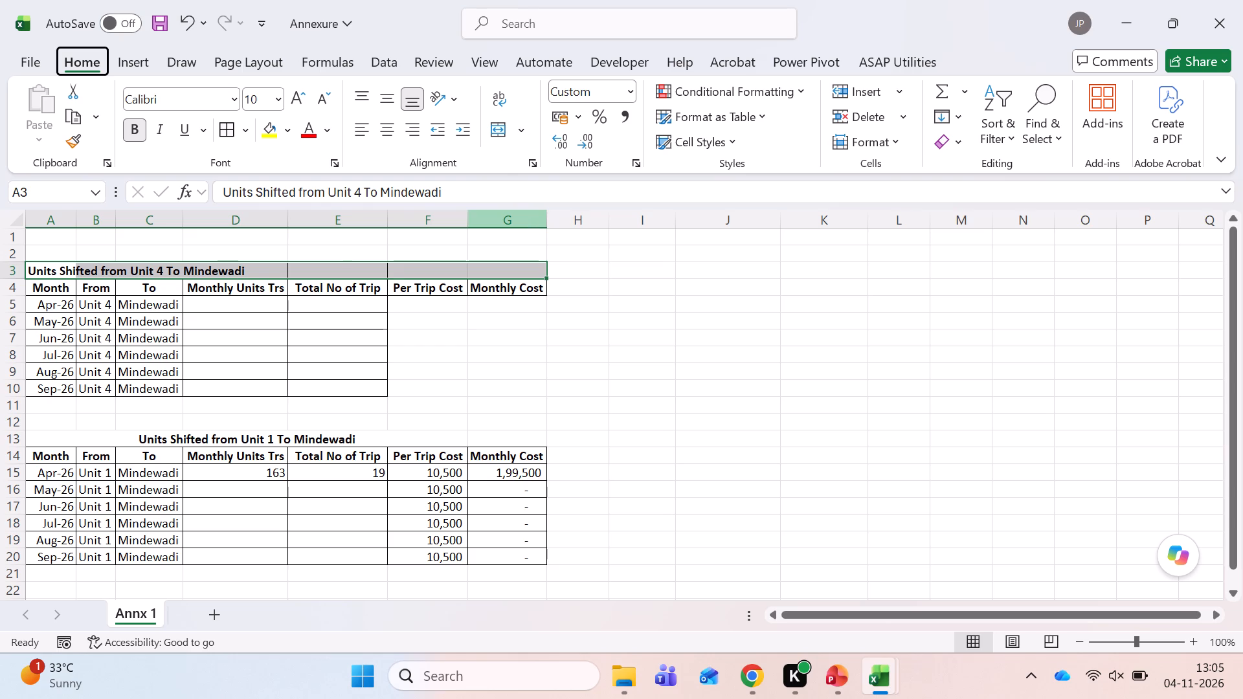
Apply all borders to the merged Unit 4 title in A3:G3.
key(Down)
key(Down)
key(Down)
key(Up)
key(Up)
key(Up)
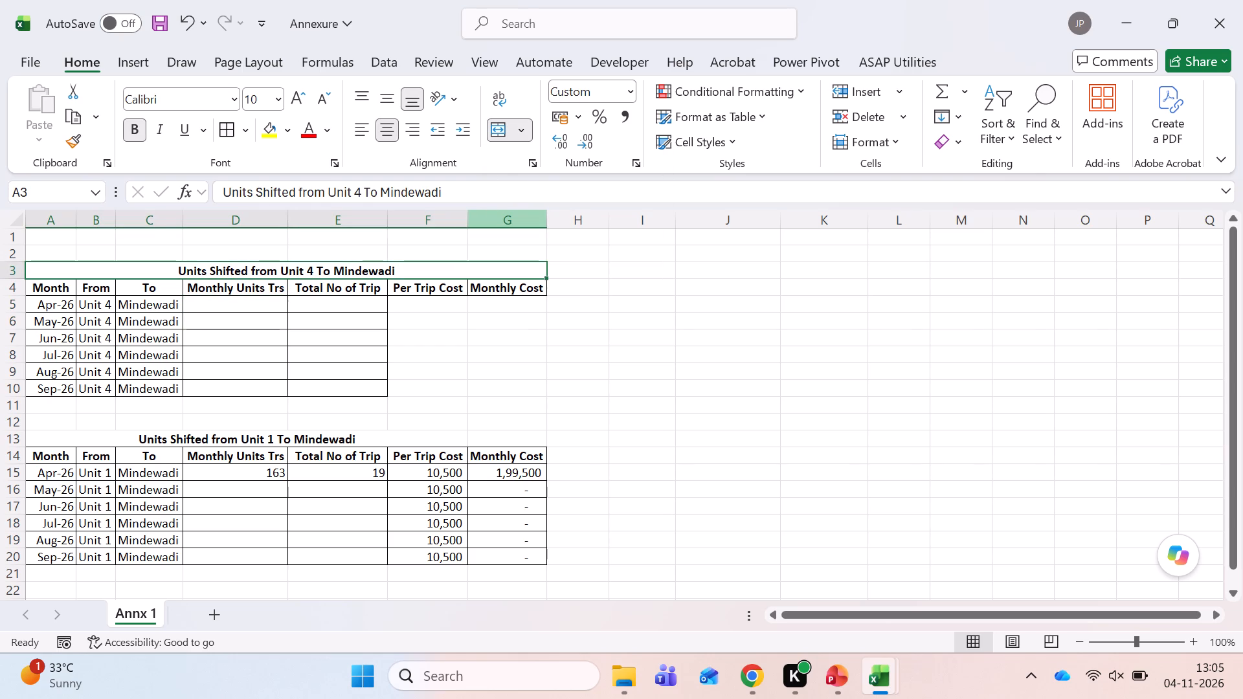
key(alt+h)
key(alt+b)
key(a)
Re-merge and centre the title Units Shifted from Unit 1 To Mindewadi across A13:G13.
key(Down)
key(Down)
key(Down)
key(Down)
key(Down)
key(Down)
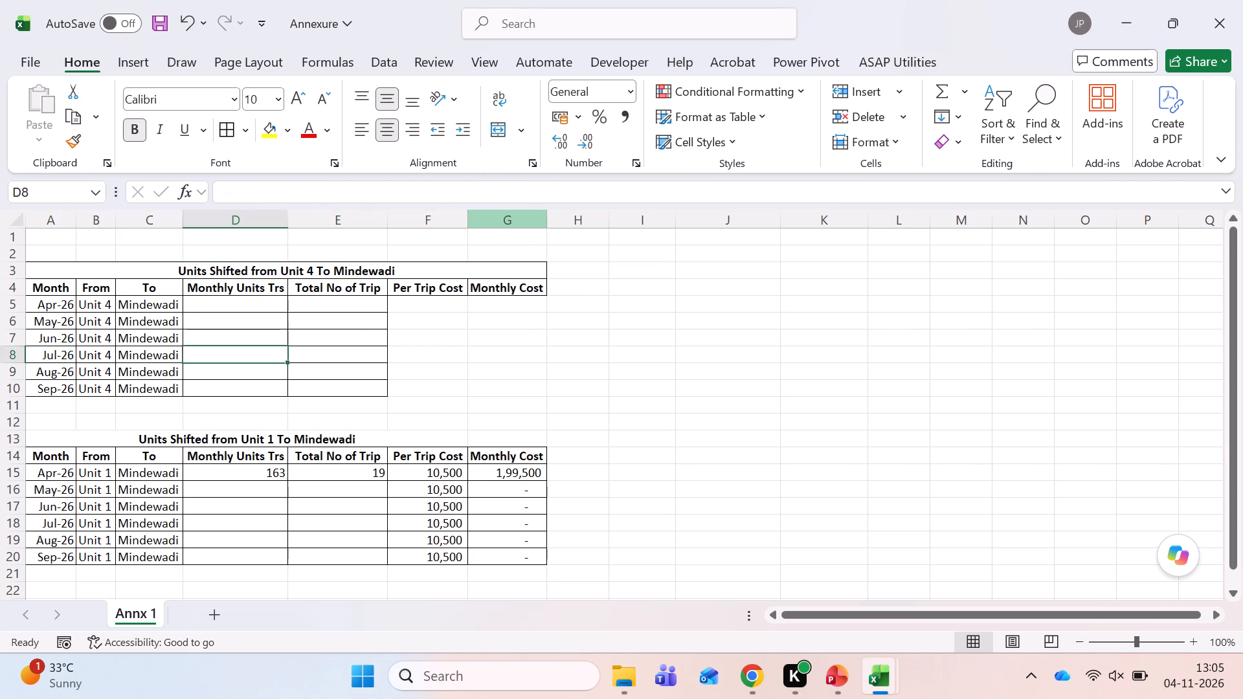
key(Up)
key(Up)
key(Down)
key(Down)
key(Down)
key(Down)
key(Down)
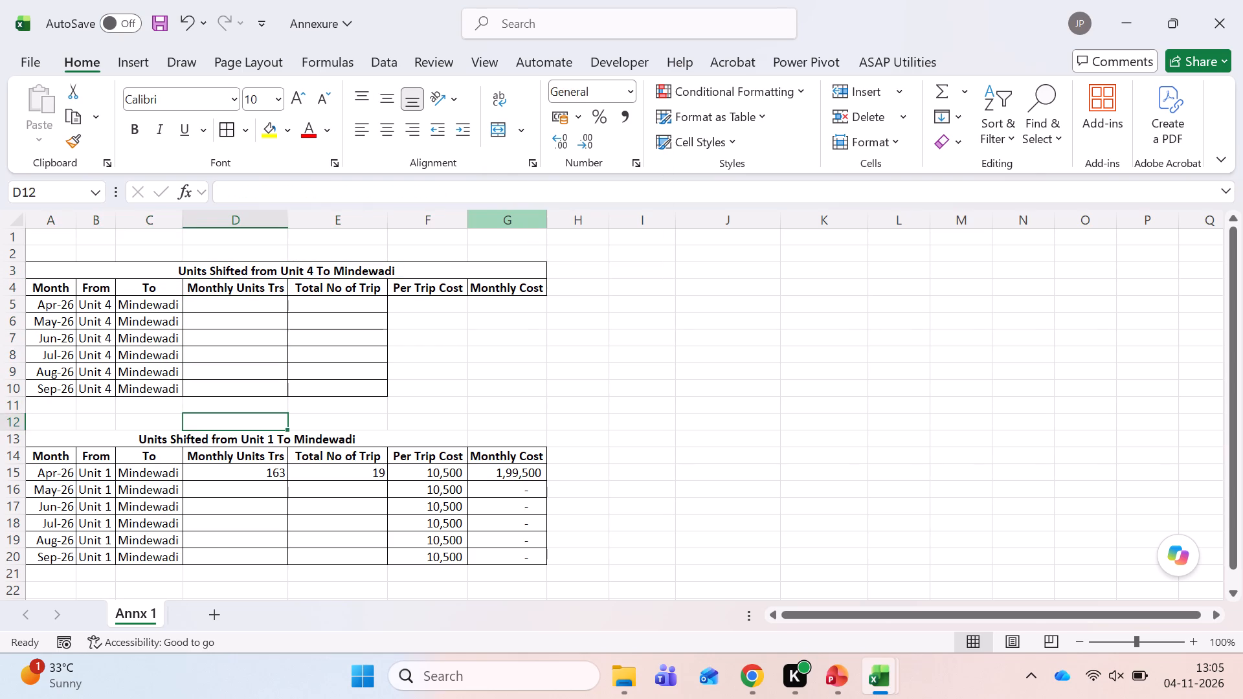
key(Down)
key(shift+Right)
key(alt+h)
key(m)
key(Return)
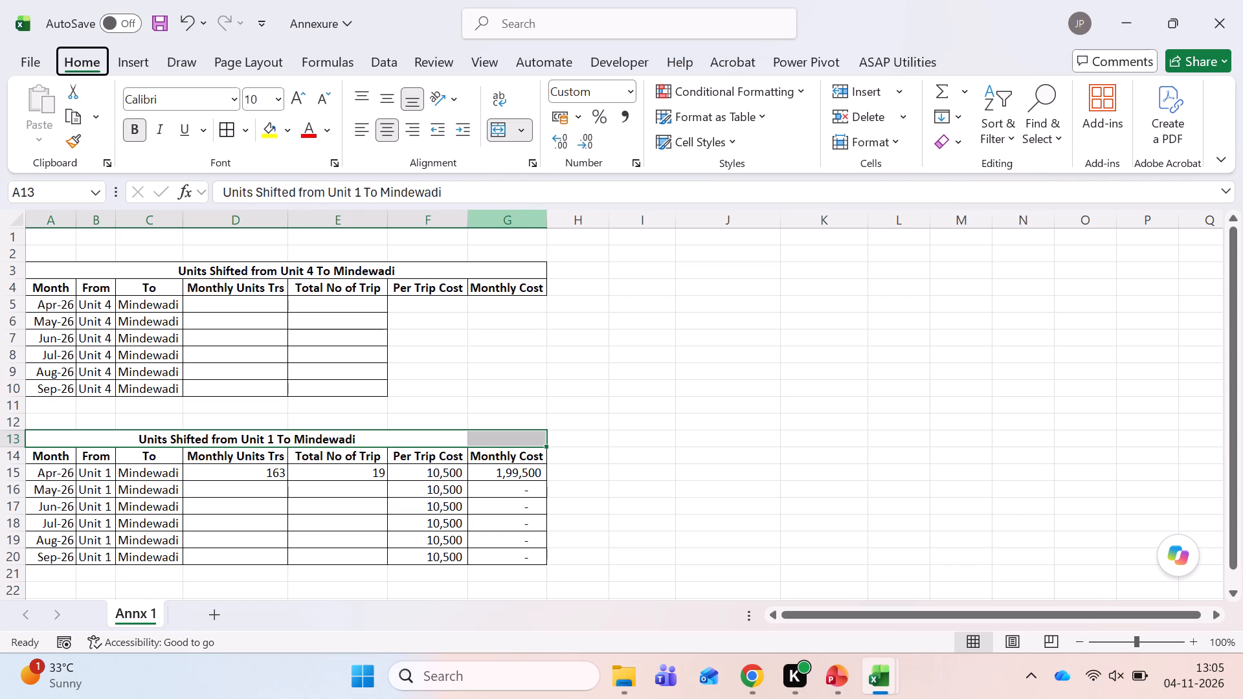
key(alt+h)
key(m)
key(Return)
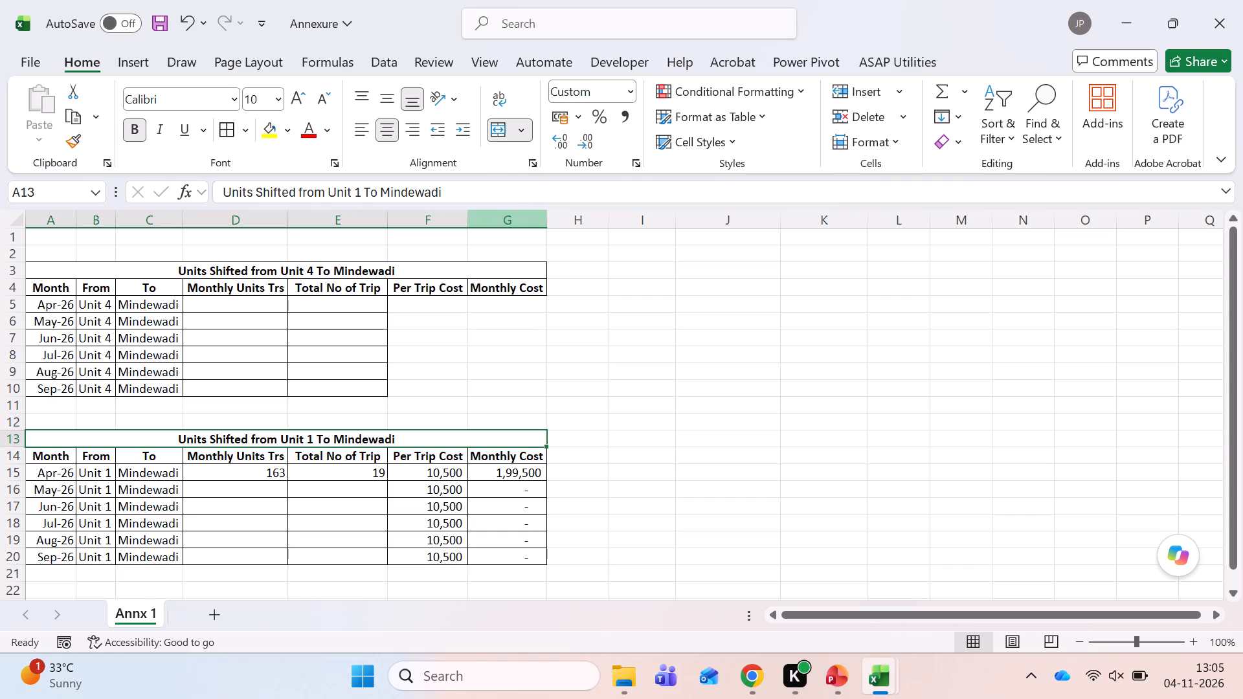
Switch to the Kala Genset shifting workbook and filter TPT ERW BASIC on the 07.04.2026 sheet to 14000 instead of 10500.
key(Down)
key(Down)
key(alt+Tab)
key(Up)
key(alt+Down)
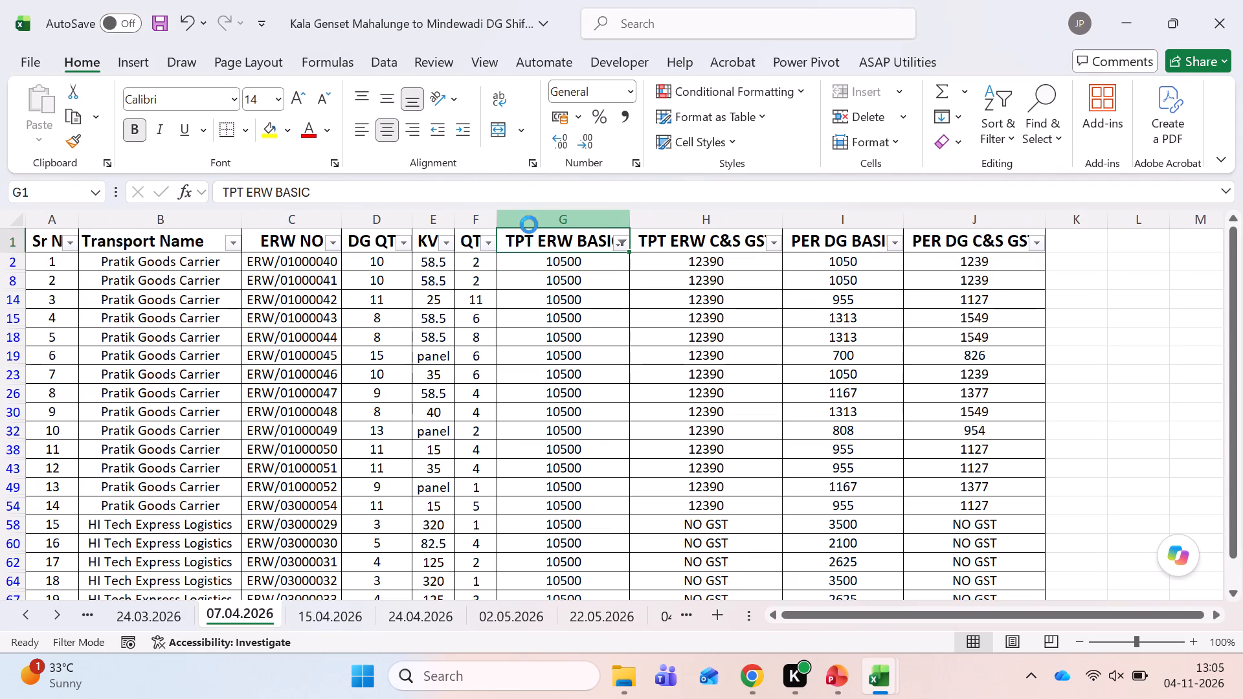
click(417, 461)
click(420, 480)
key(Return)
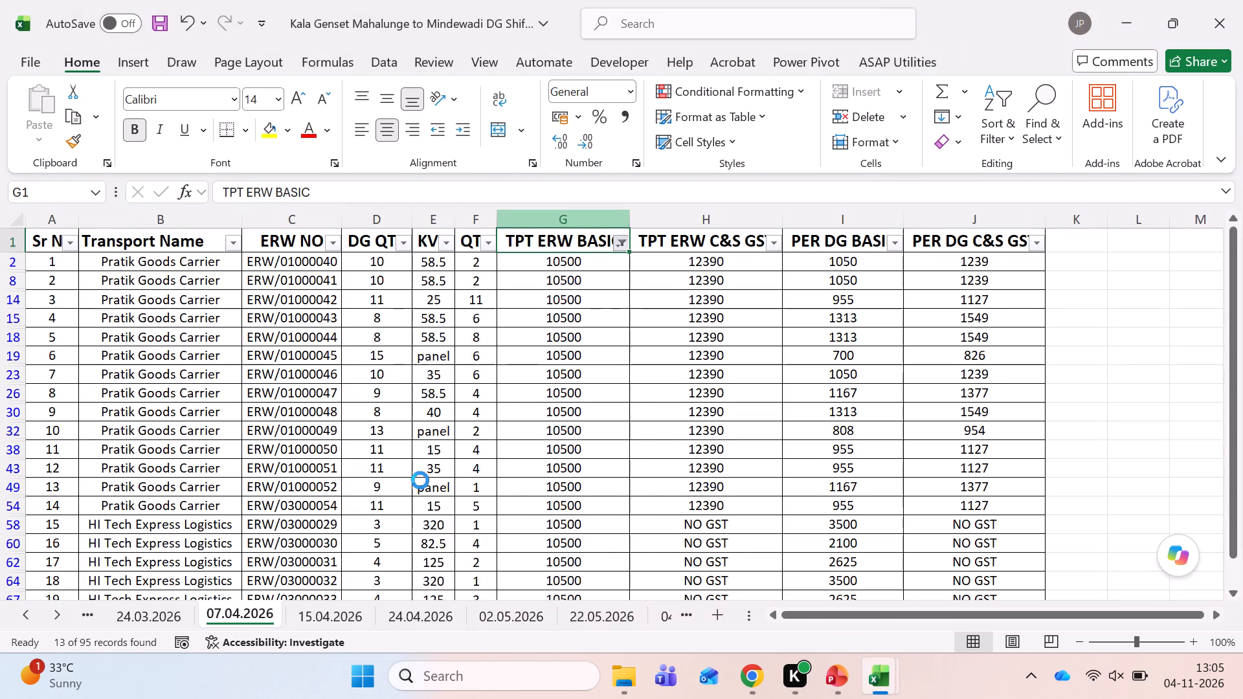
Select the filtered 14000 amounts in column G, from row 69 to row 95, to count the trips.
key(Down)
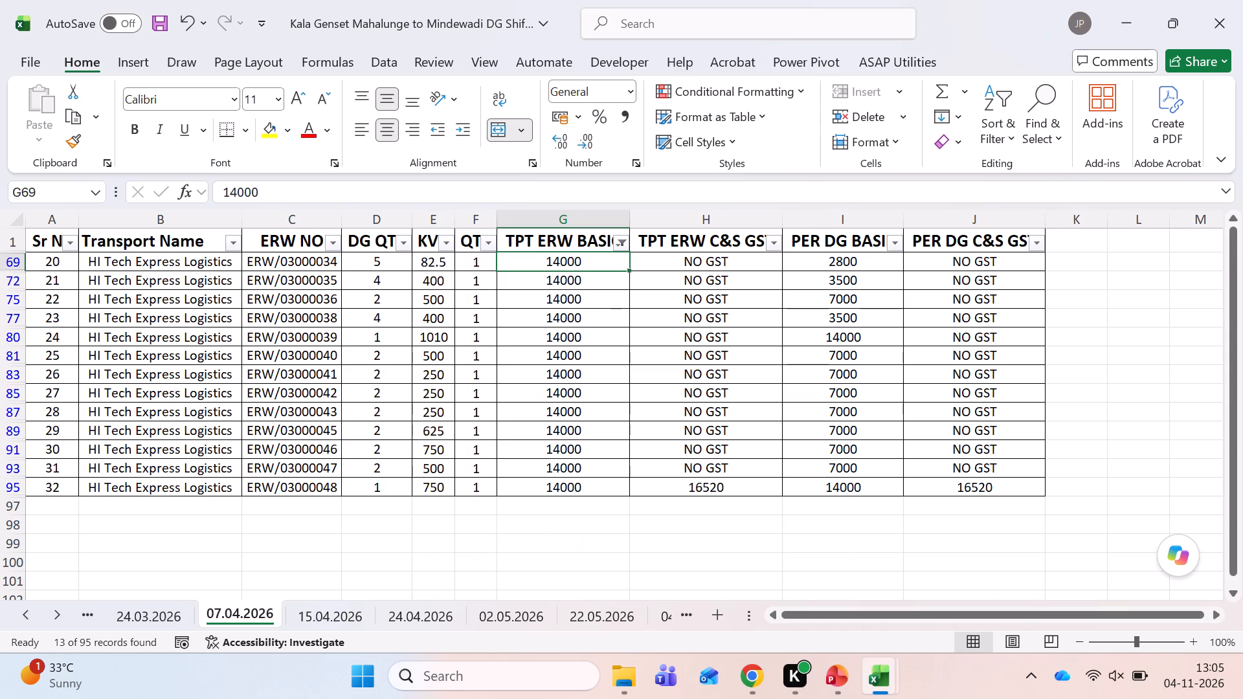
key(shift+Down)
key(shift+Down)
key(shift+Down)
key(shift+Down)
key(shift+Down)
key(shift+Down)
key(shift+Down)
key(shift+Down)
key(shift+Down)
key(shift+Down)
key(shift+Down)
key(shift+Down)
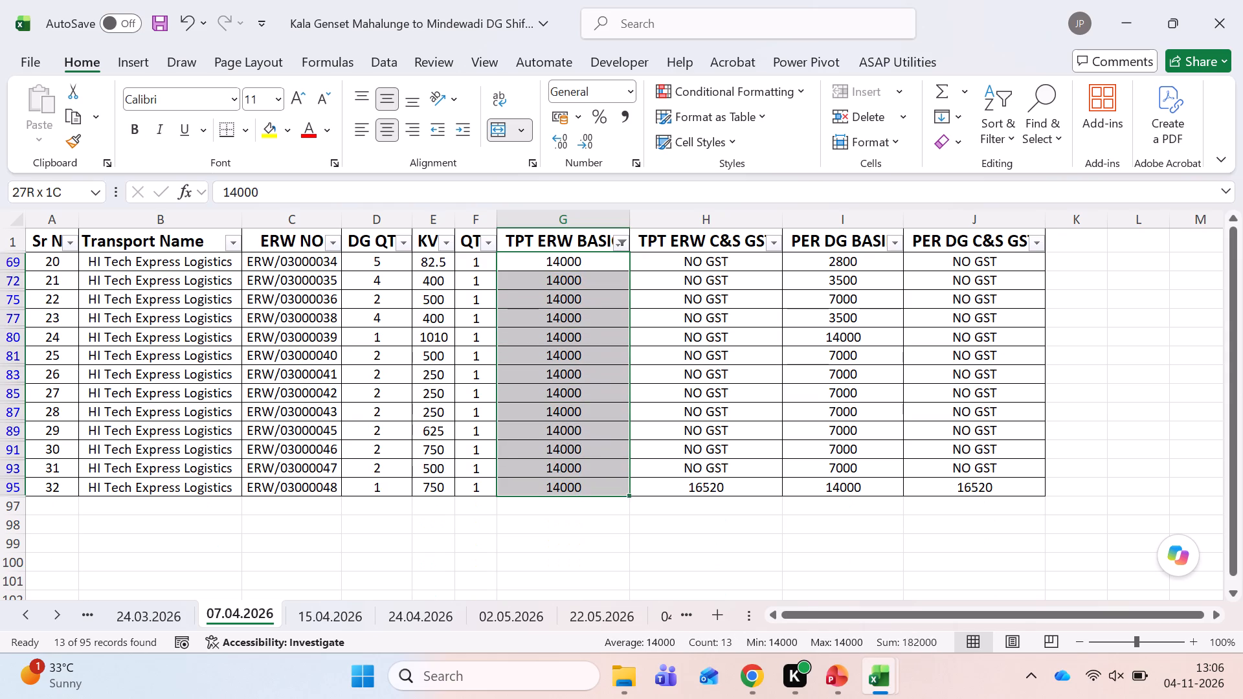
Return to the Annexure workbook and enter 14000 as the Unit 4 table's April per trip cost in F5.
key(alt+Tab)
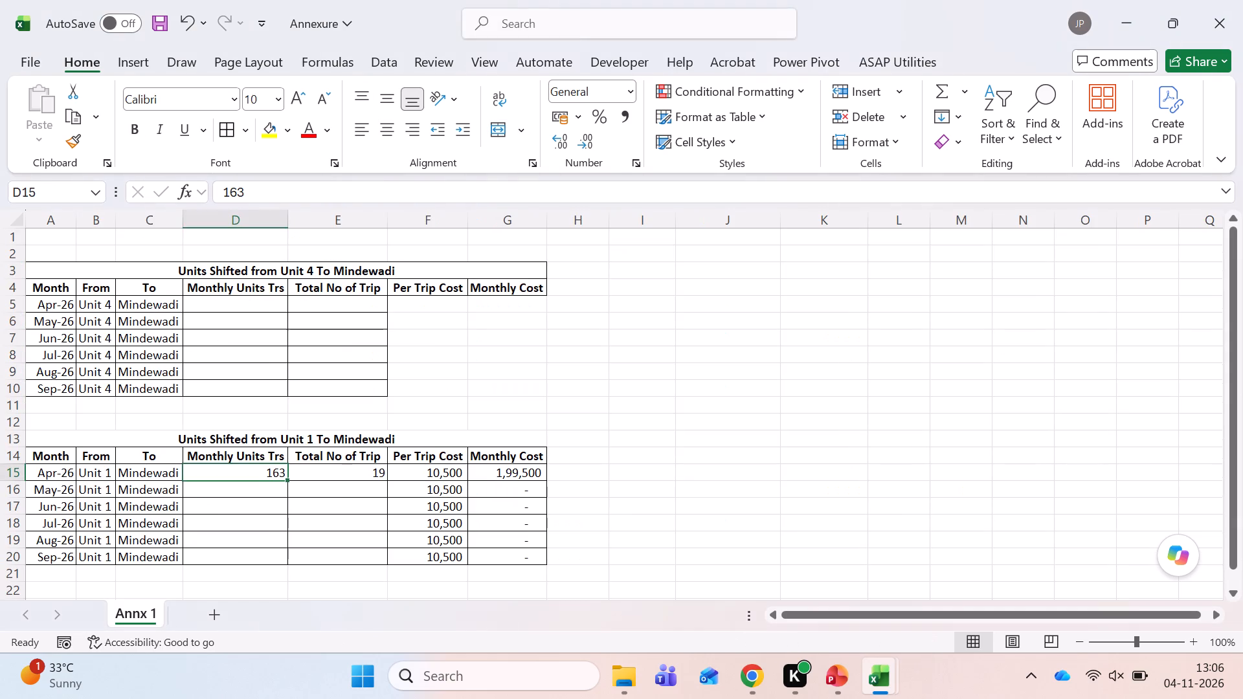
key(Right)
key(Up)
key(Up)
key(Up)
key(Up)
key(Up)
key(Up)
key(Up)
key(Up)
key(Up)
key(Up)
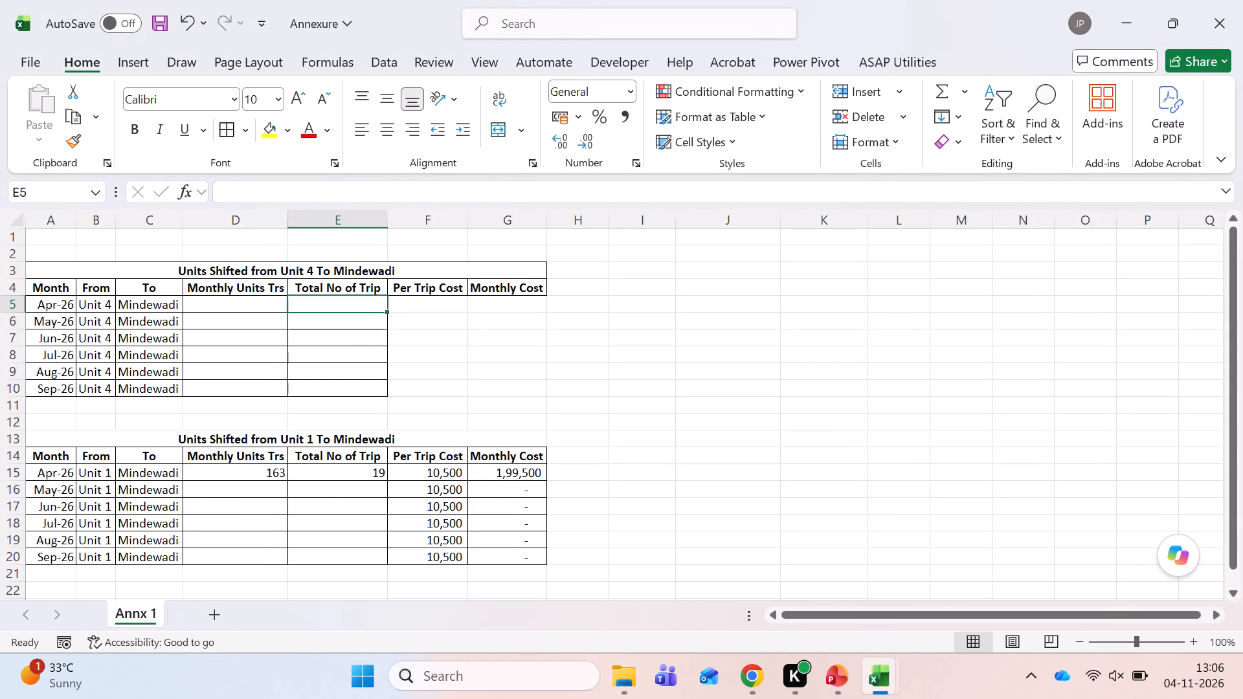
key(Right)
text(14)
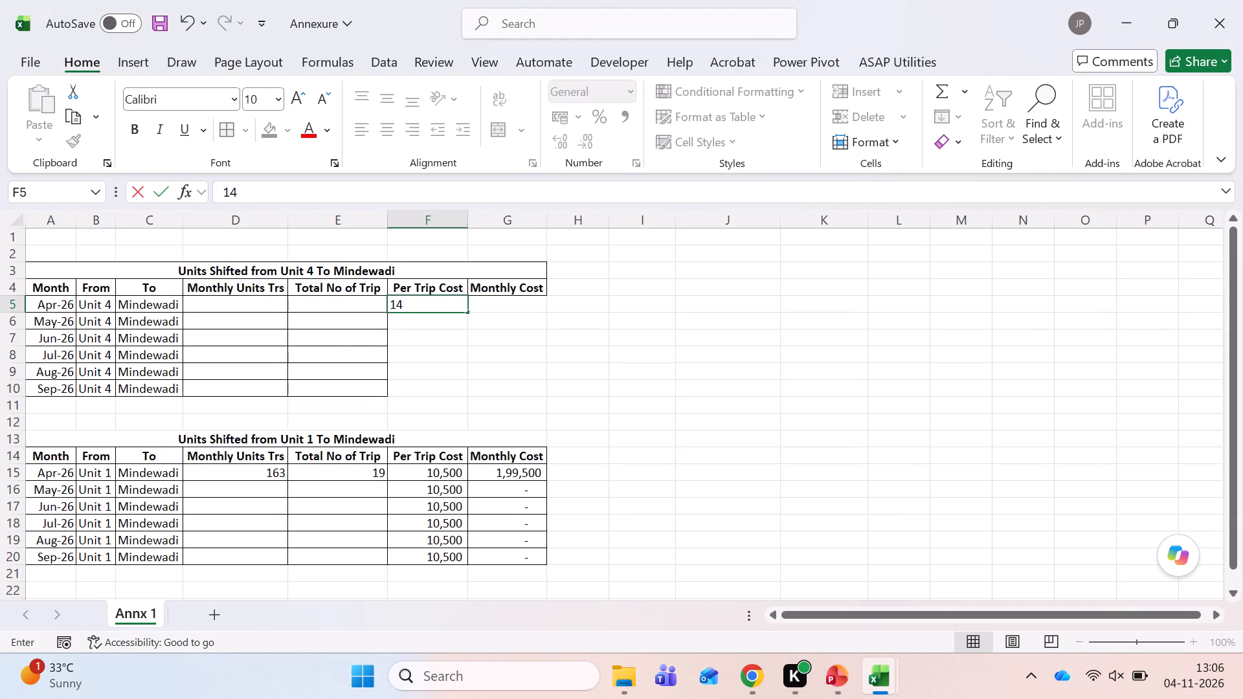
text(000)
key(Return)
key(Up)
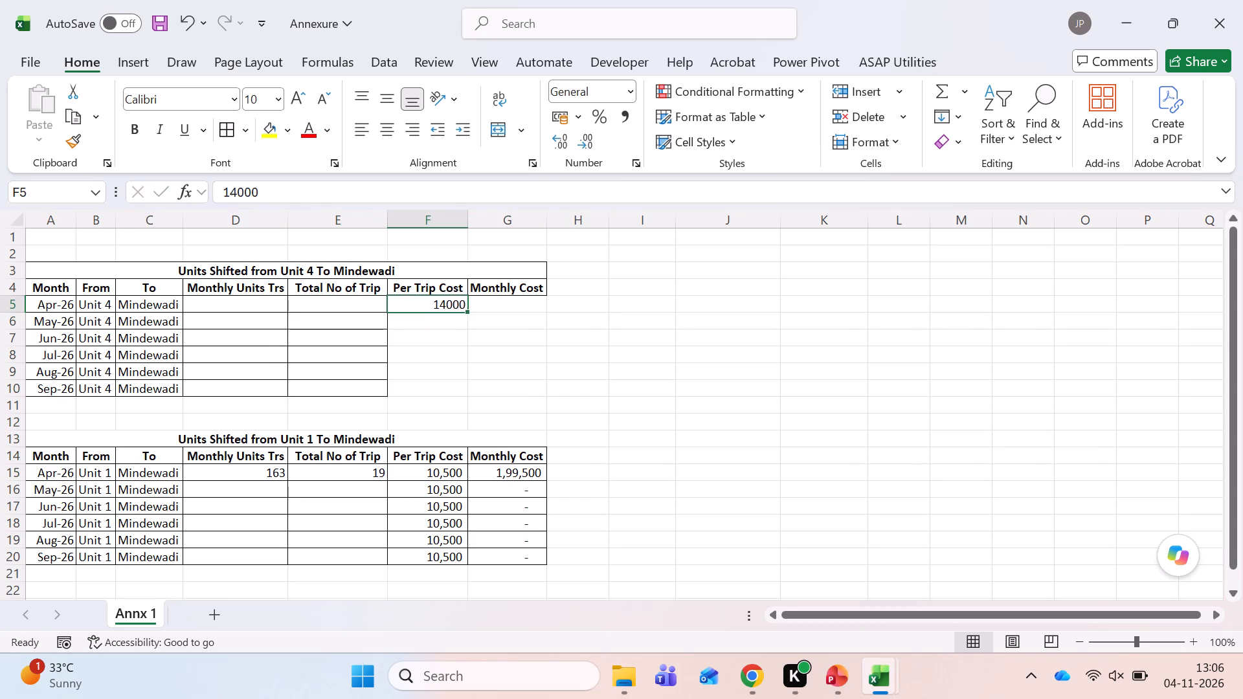
Copy the cell formatting of F15 onto F5.
click(426, 479)
click(71, 145)
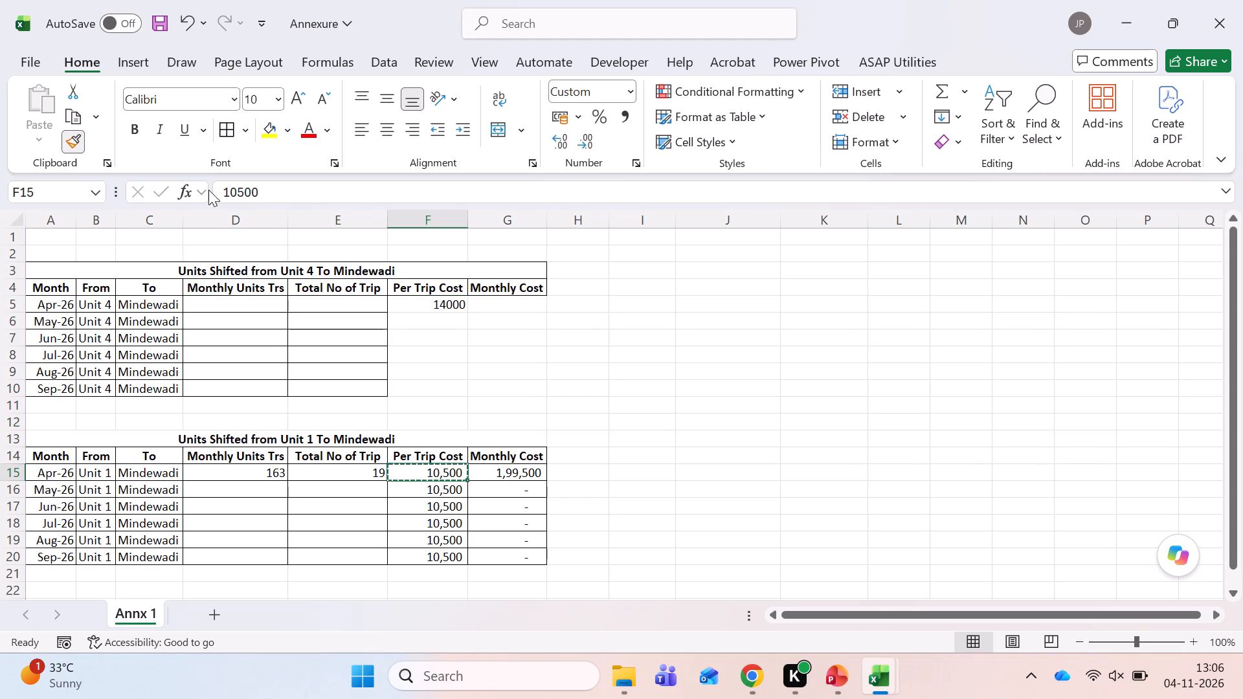
click(418, 300)
Copy the per trip cost in F5 down to F6:F10 for May to September.
key(ctrl+c)
key(Down)
key(shift+Down)
key(shift+Down)
key(shift+Down)
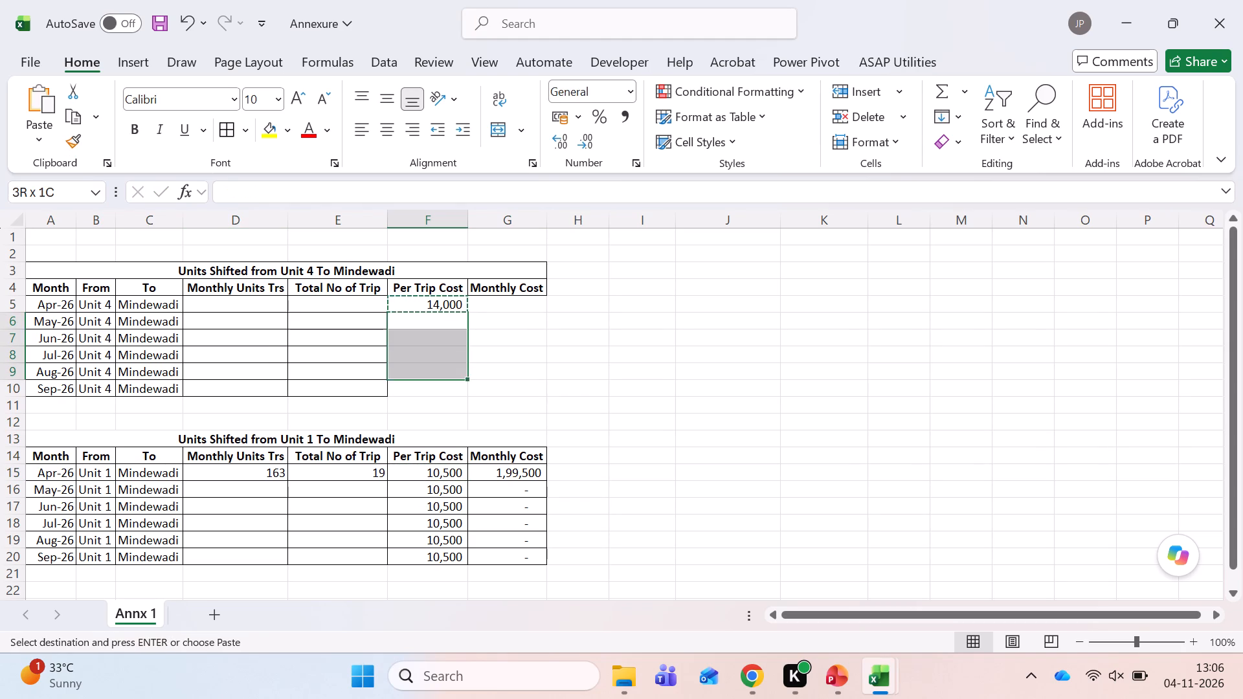
key(shift+Down)
key(Return)
key(Up)
key(ctrl+shift+Down)
Enter 13 as the Unit 4 table's April total number of trips in E5.
key(Right)
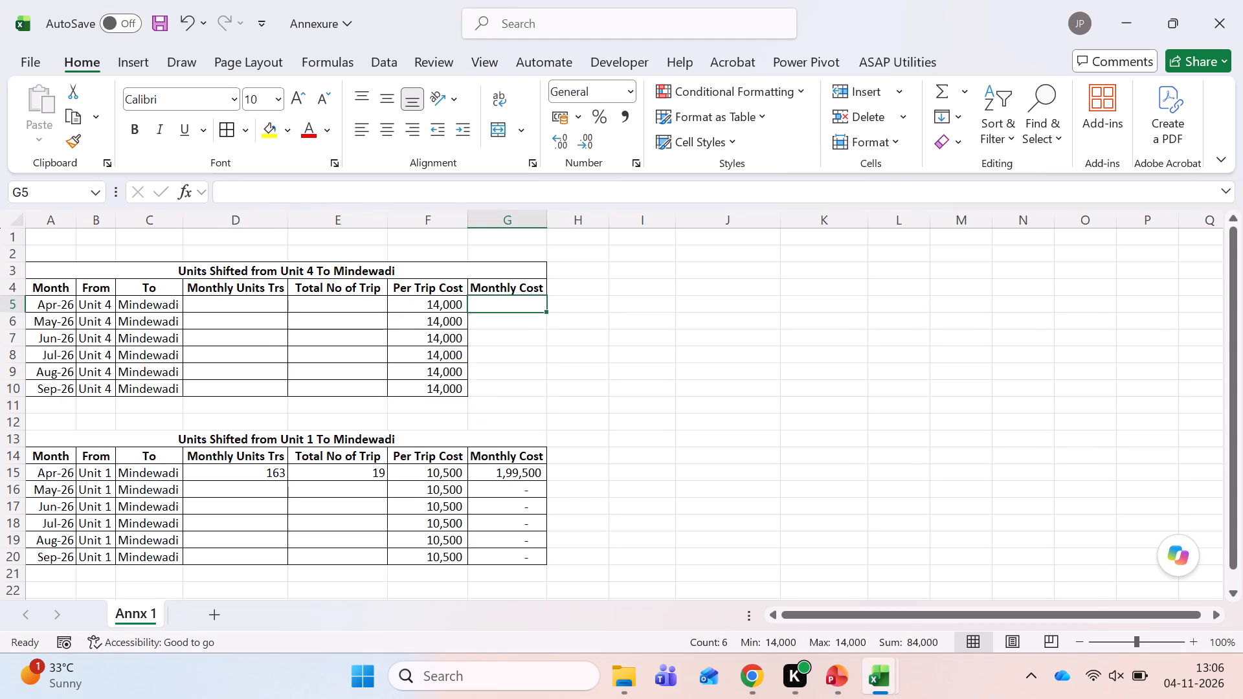
key(Left)
key(Left)
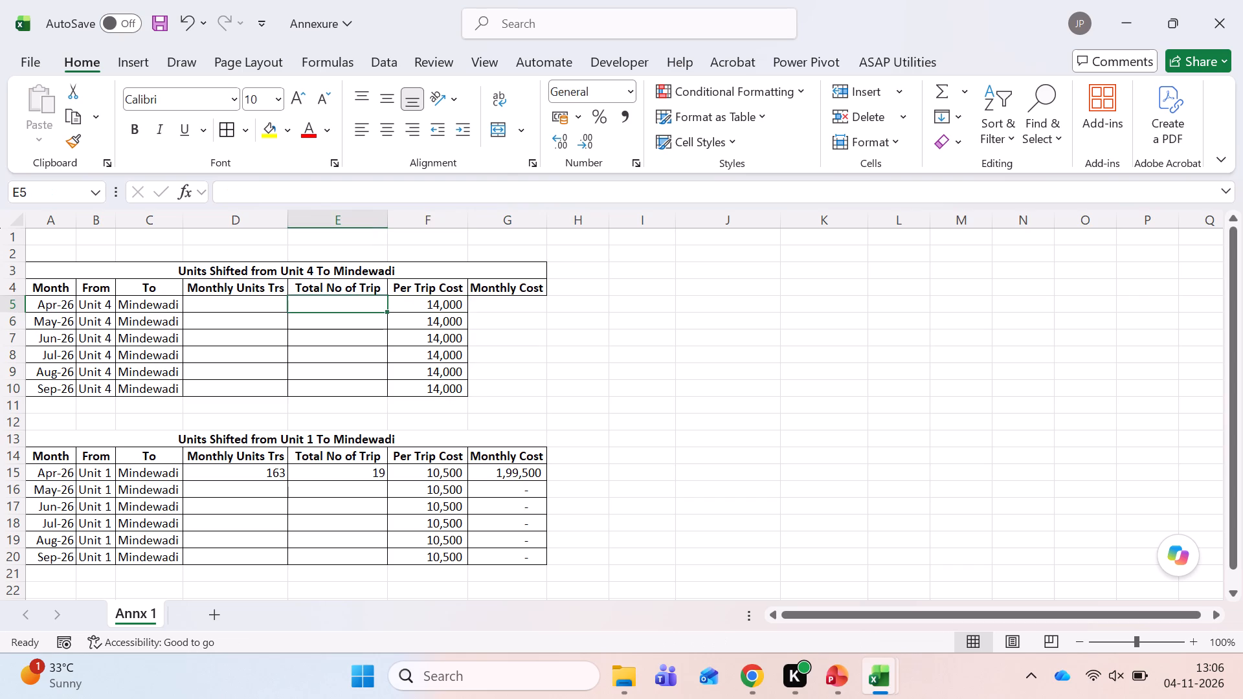
key(Left)
key(Right)
key(alt+Tab)
key(alt+Tab)
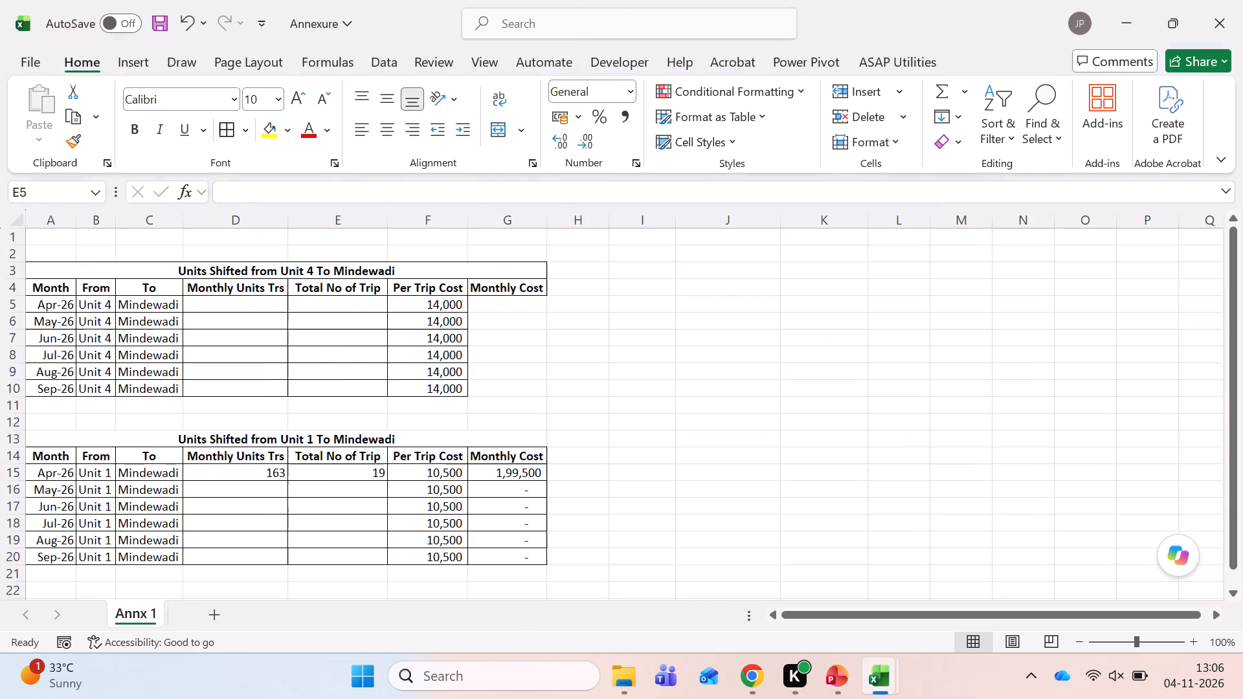
text(13)
key(Tab)
Enter the April monthly cost formula =E5*F5 in G5.
key(Tab)
key(equal)
key(Left)
key(Left)
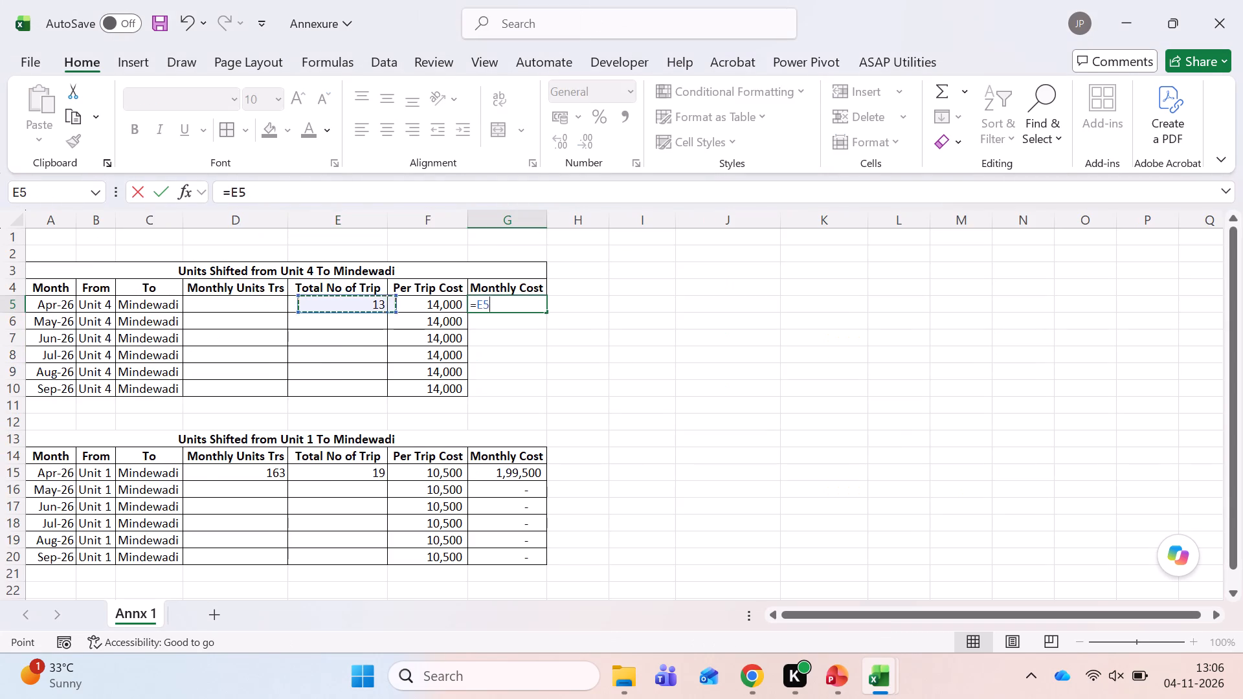
key(shift+asterisk)
key(Left)
key(Return)
Copy the monthly cost formula in G5 down to G6:G10.
key(Up)
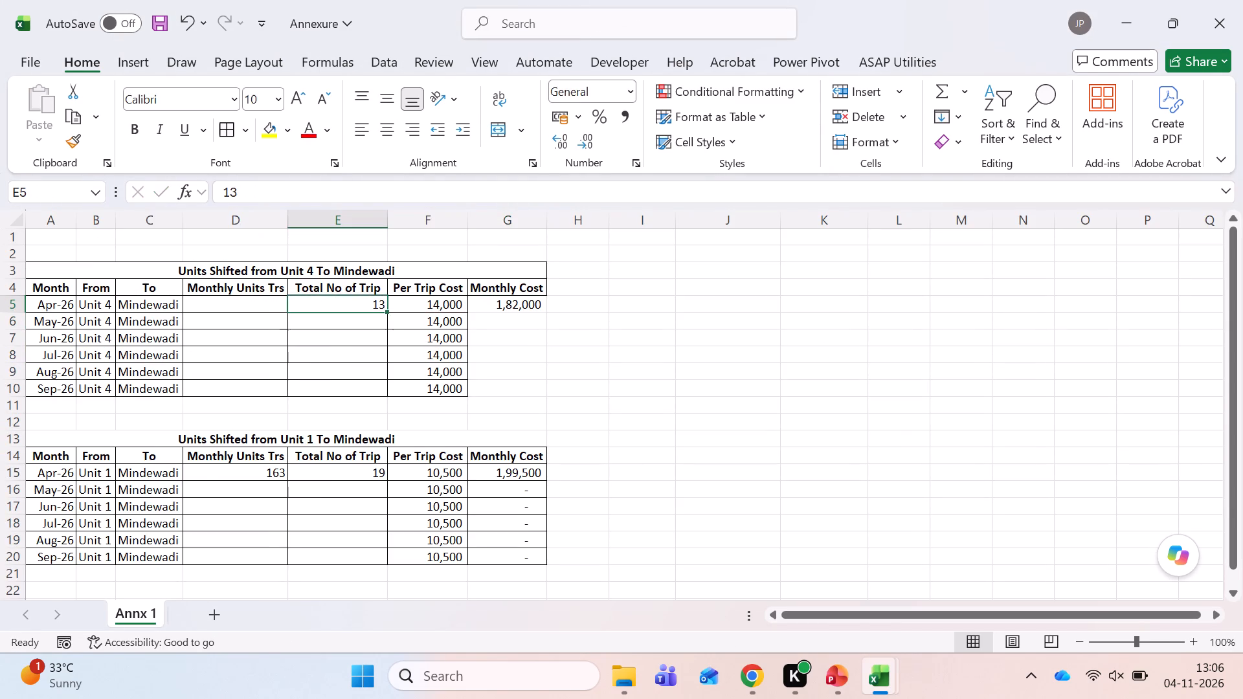
key(Right)
key(Right)
key(ctrl+c)
key(Down)
key(shift+Down)
key(shift+Down)
key(shift+Down)
key(shift+Down)
key(Return)
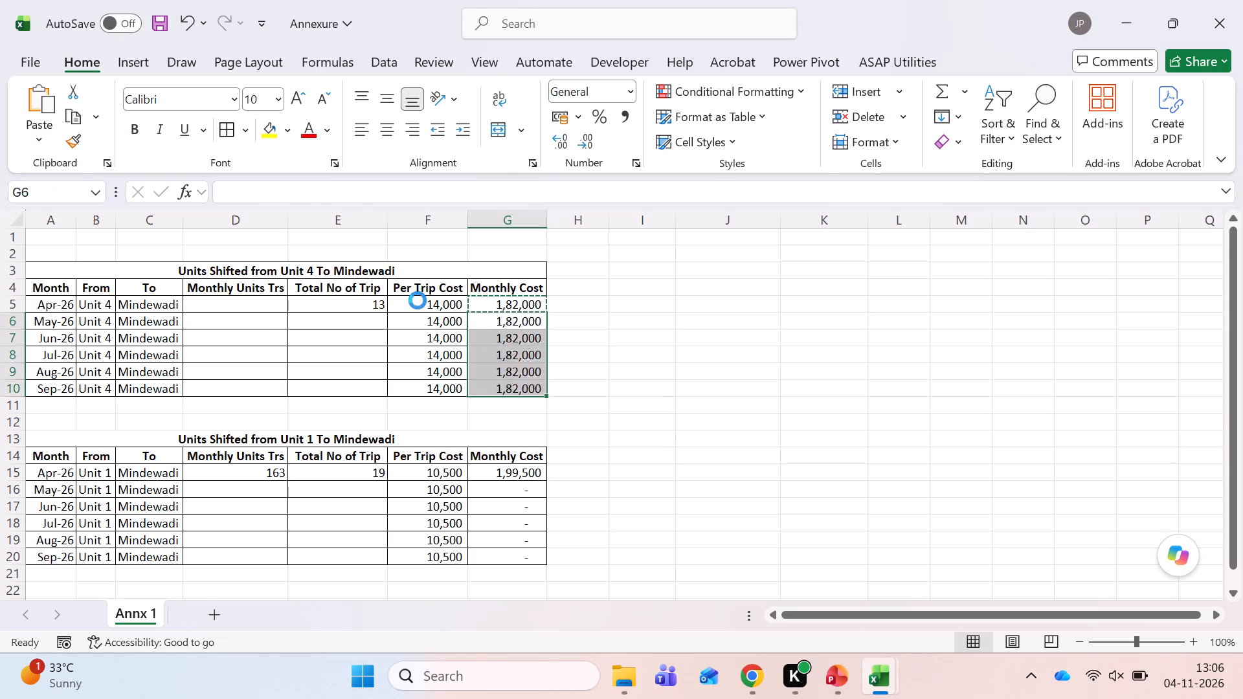
Apply all borders to the Monthly Cost column of the Unit 4 table, G4:G10.
key(Right)
key(Left)
key(Up)
key(Up)
key(shift+Down)
key(shift+Down)
key(shift+Down)
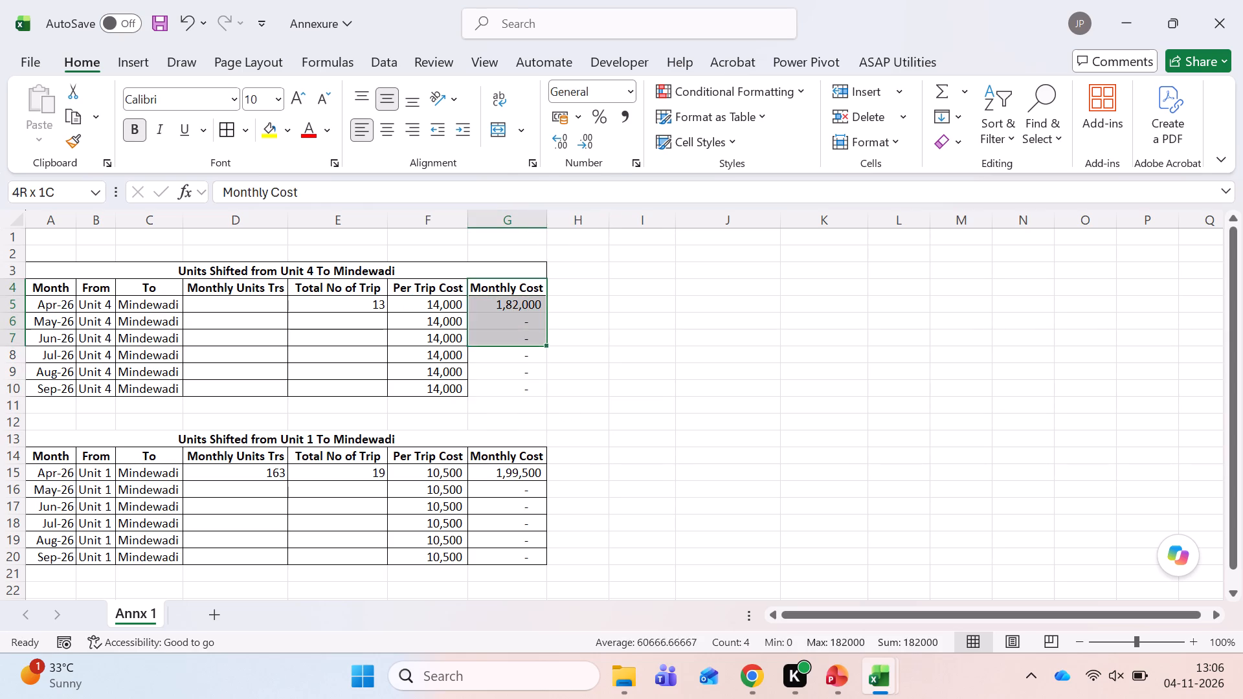
key(shift+Down)
key(shift+Down)
key(shift+Down)
key(alt+h)
text(ba)
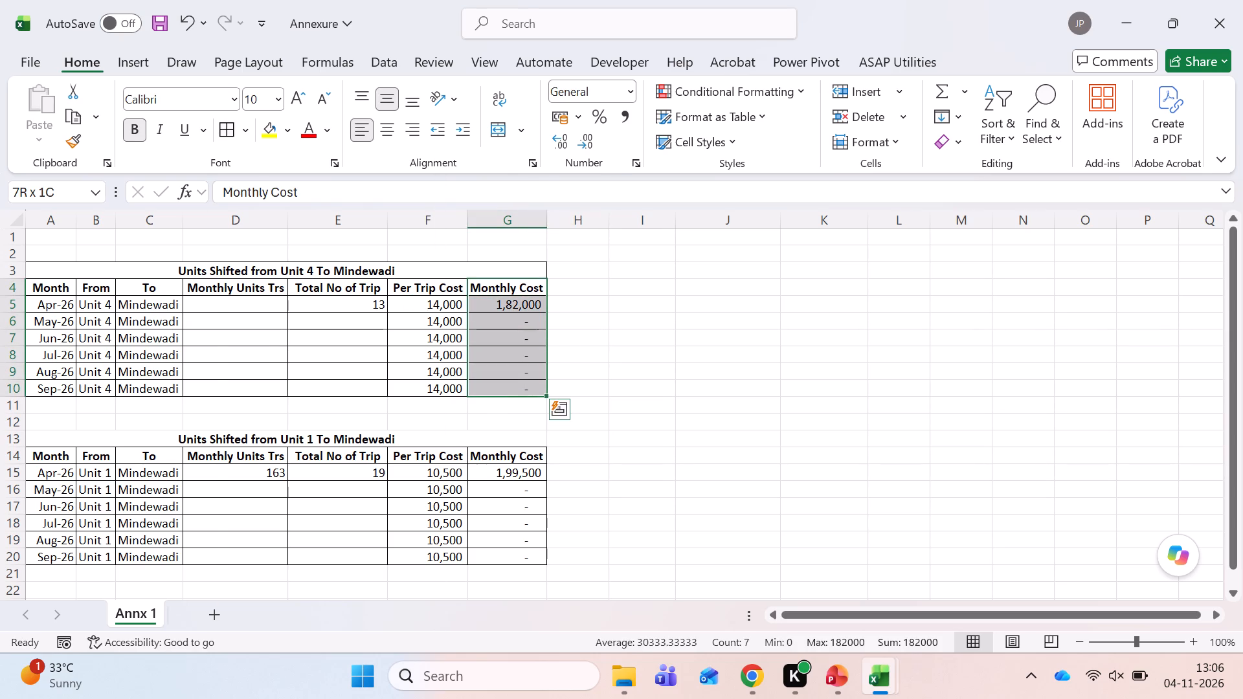
Enter 31, the DG QTY sum of the filtered 14000 rows on sheet 07.04.2026, as Unit 4's April monthly units in D5.
key(ctrl+Left)
key(ctrl+Left)
key(ctrl+Left)
key(Right)
key(Right)
key(Right)
key(Down)
key(alt+Tab)
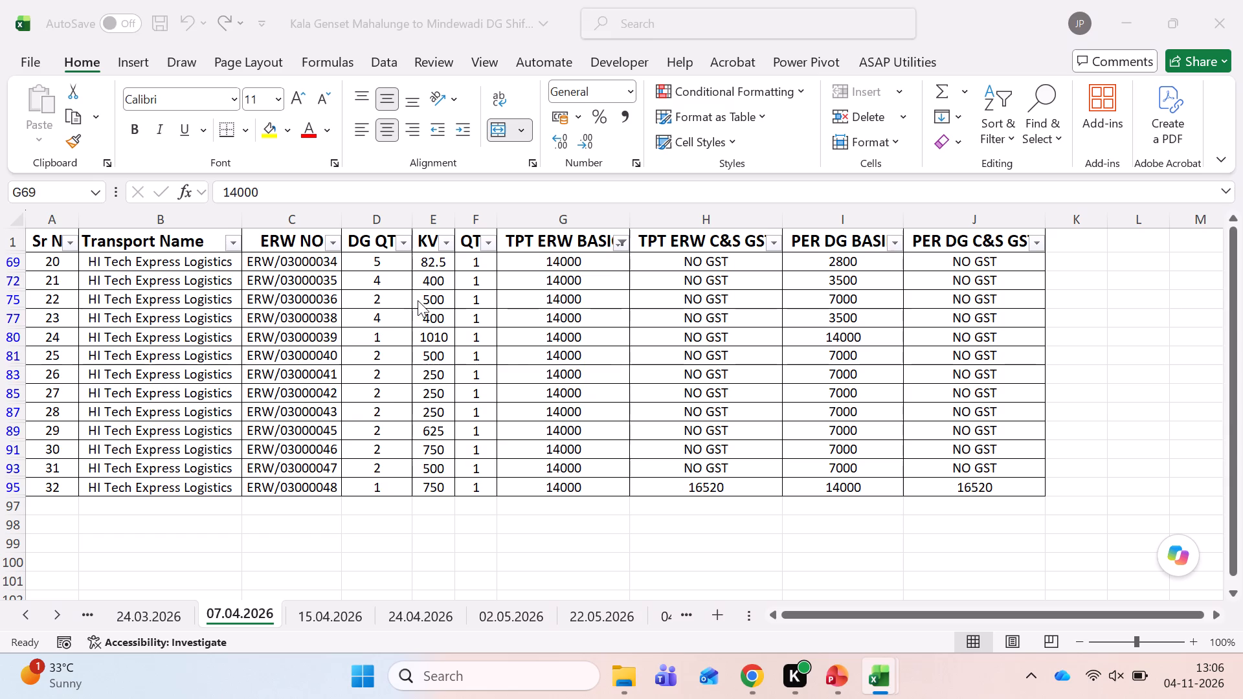
key(ctrl+Left)
key(ctrl+Left)
key(Right)
key(Right)
key(Right)
key(shift+Down)
key(shift+Down)
key(shift+Down)
key(shift+Down)
key(shift+Down)
key(shift+Down)
key(shift+Down)
key(shift+Down)
key(shift+Down)
key(shift+Down)
key(shift+Down)
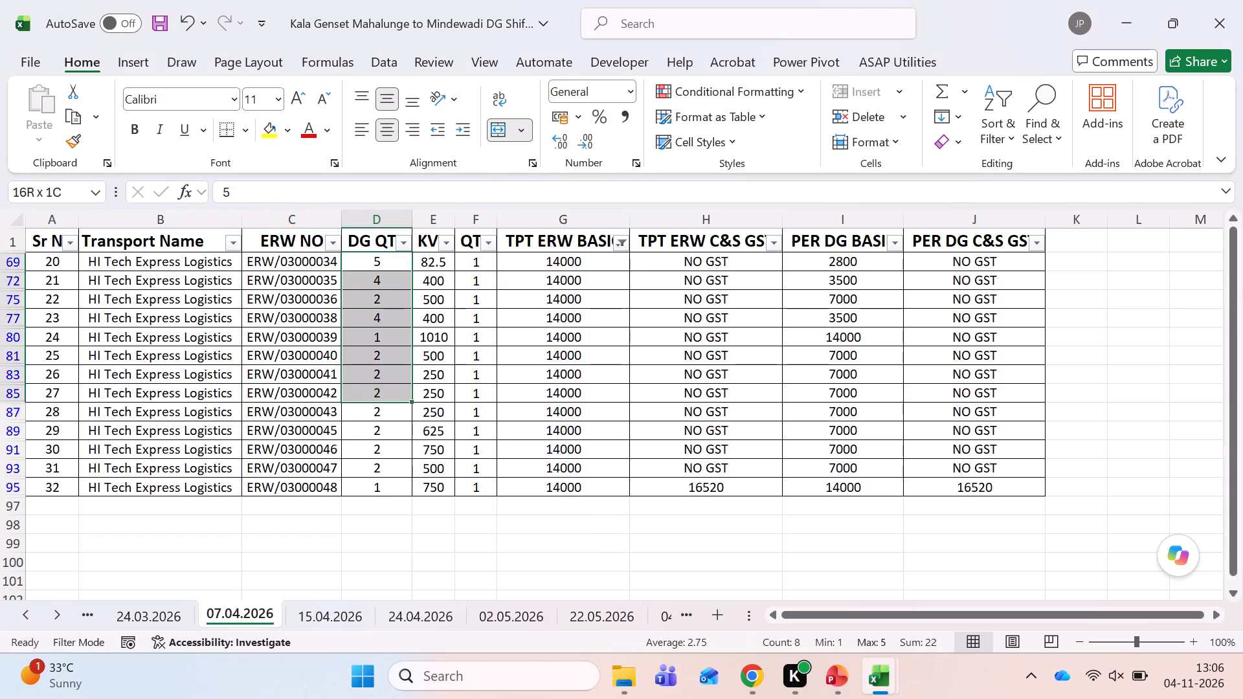
key(shift+Down)
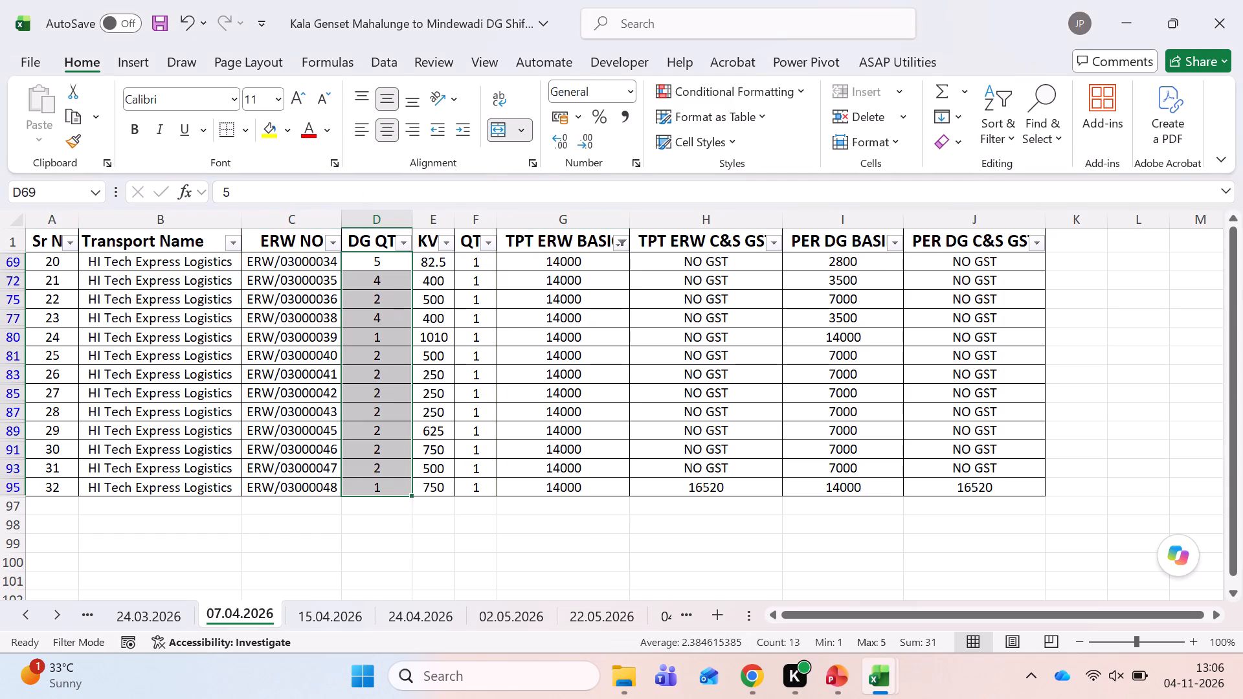
key(alt+Tab)
text(31)
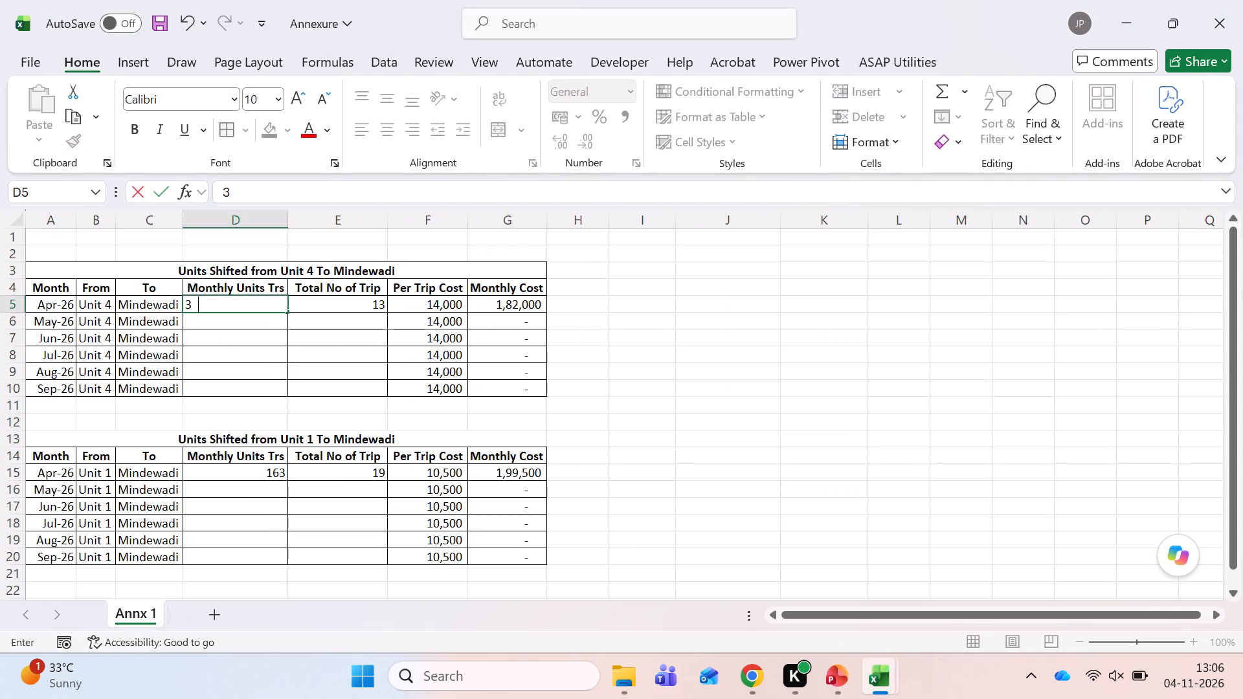
key(Return)
Add a SUM total under the Unit 4 table's monthly units in D11 and copy it across to E11:G11.
key(Down)
key(Down)
key(Down)
key(Down)
key(Down)
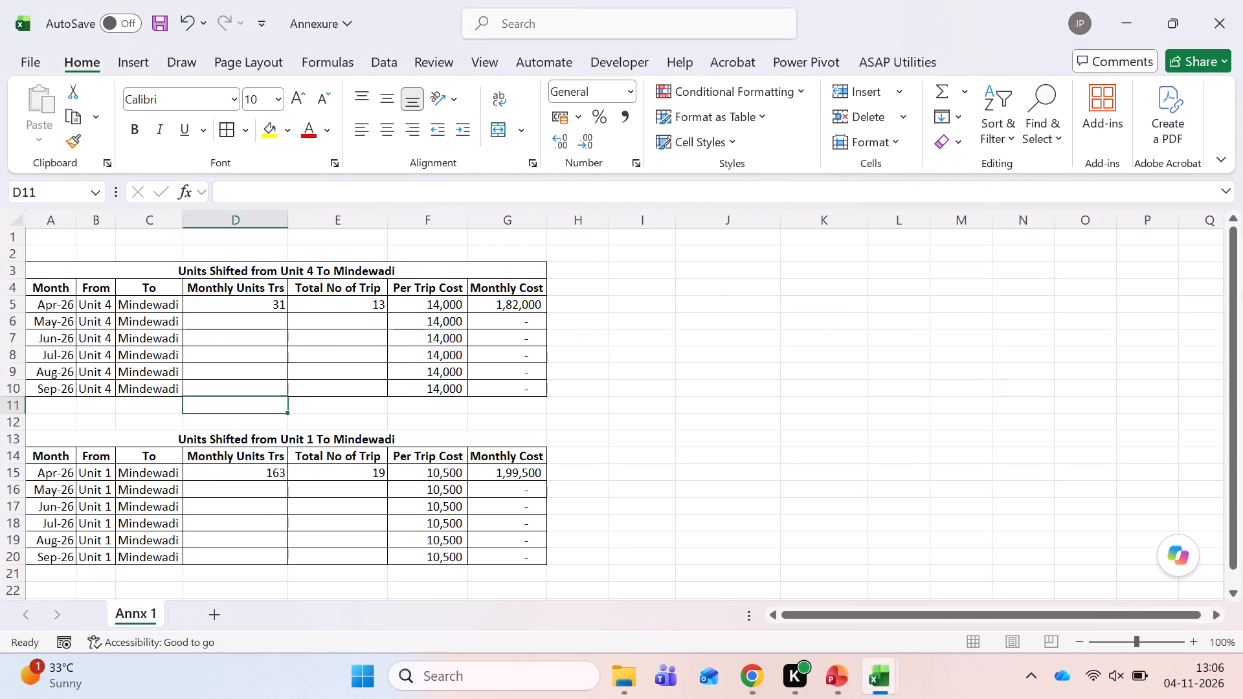
key(alt+equal)
key(Tab)
key(Left)
key(ctrl+c)
key(Right)
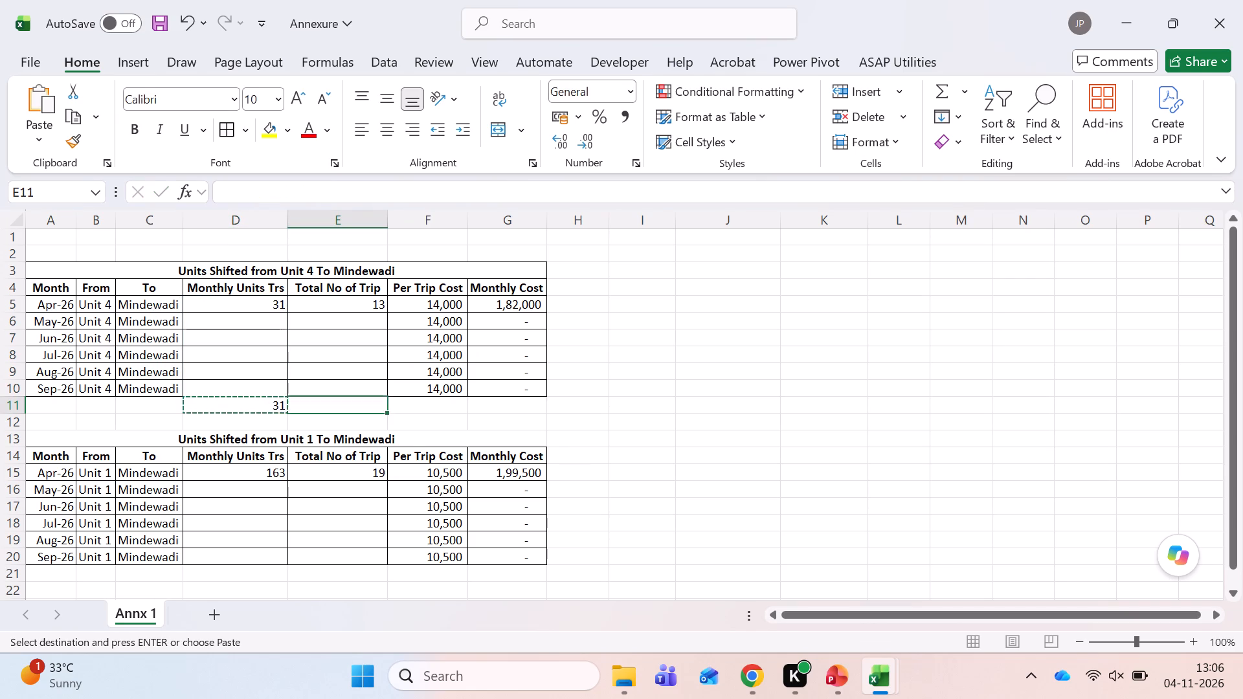
key(shift+Right)
key(shift+Right)
key(Return)
key(Down)
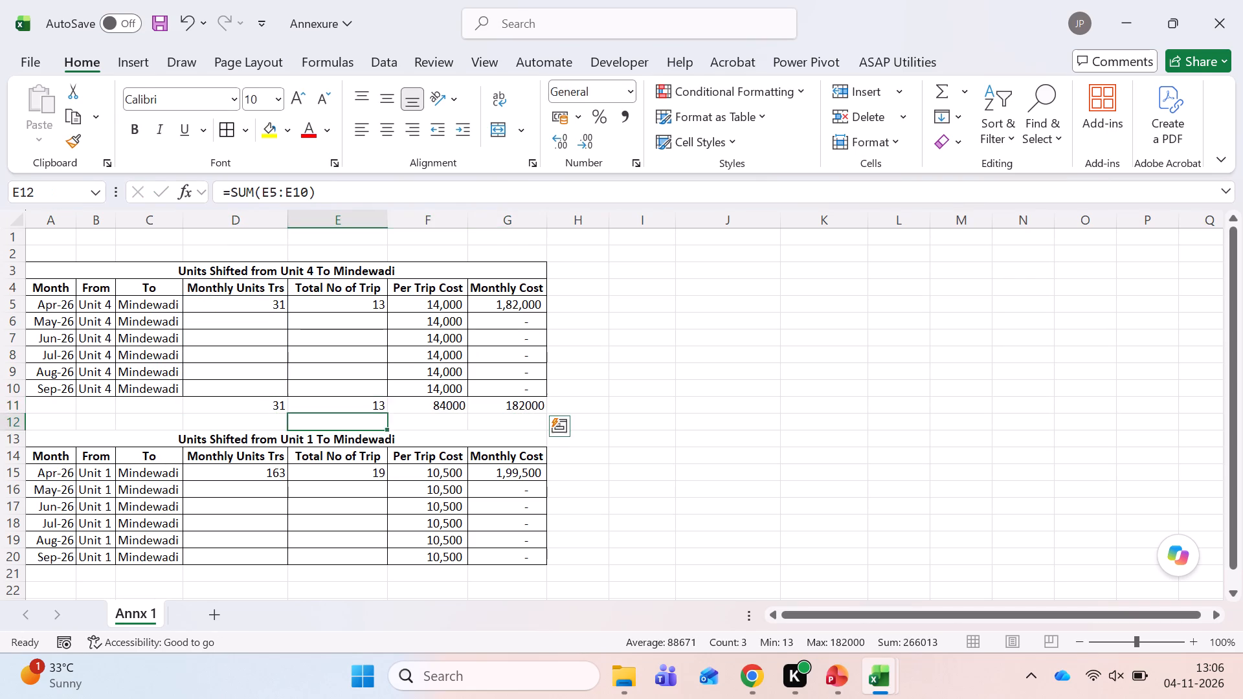
Bold the Unit 4 table's totals in D11:G11.
key(Up)
key(Left)
key(shift+Right)
key(shift+Right)
key(shift+Right)
key(ctrl+b)
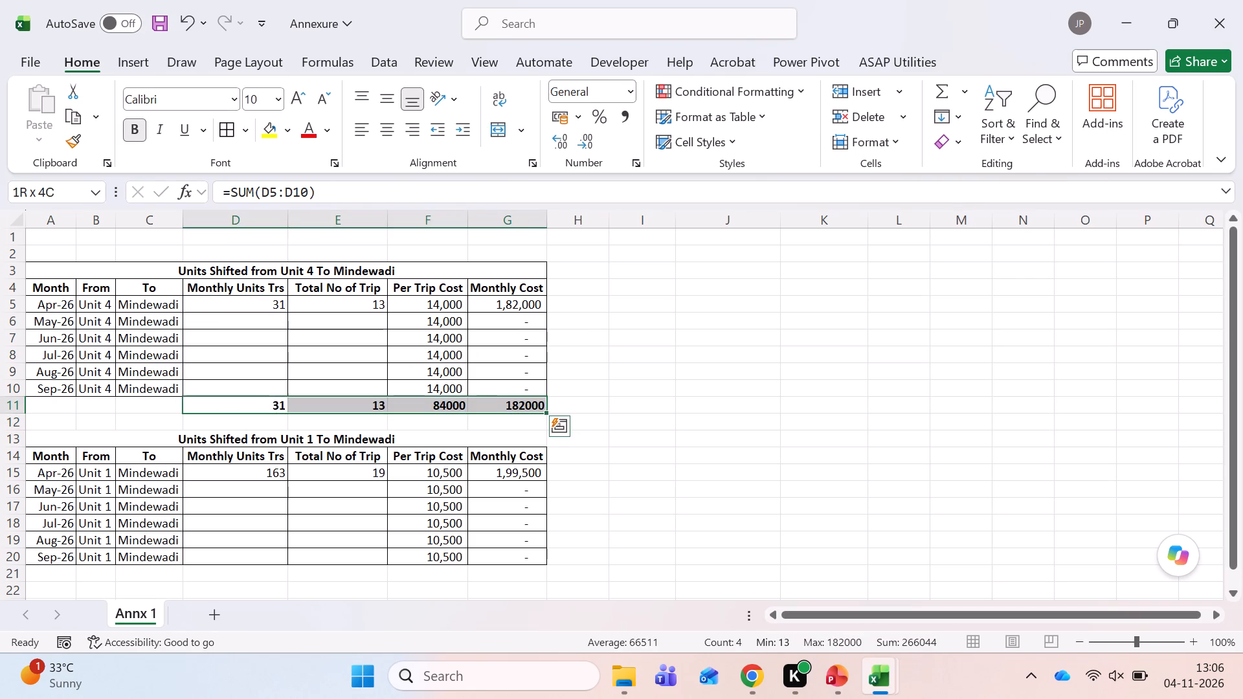
Add a SUM total under the Unit 1 table's monthly units in D21 and copy it across to E21:G21.
key(Down)
key(Down)
key(Down)
key(Down)
key(Down)
key(Down)
key(Down)
key(Down)
key(Down)
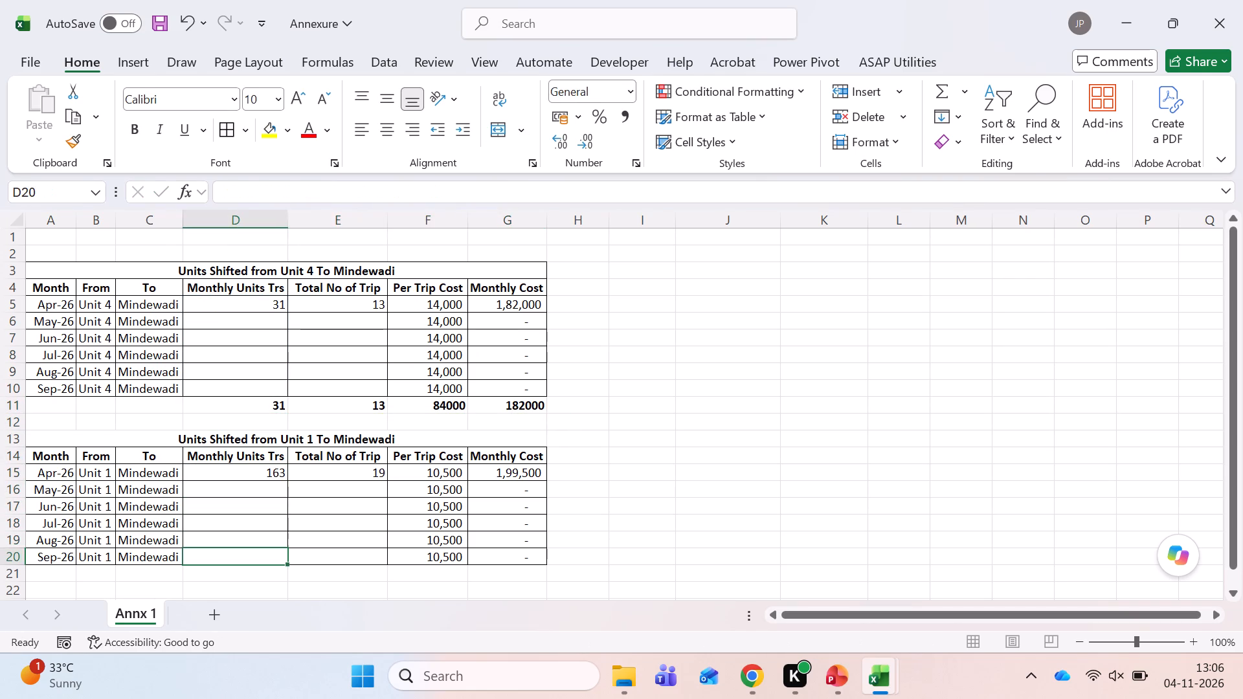
key(Down)
key(alt+equal)
key(Tab)
key(Left)
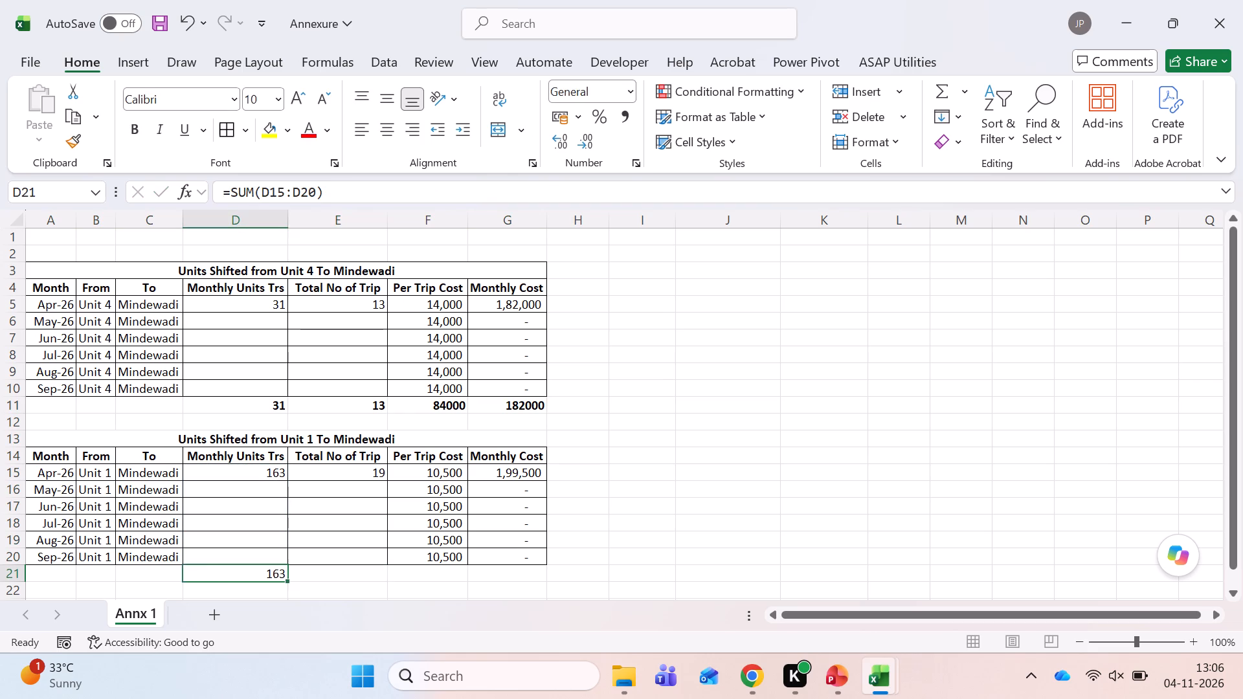
key(ctrl+c)
key(Right)
key(shift+Right)
key(shift+Right)
key(Return)
Bold the Unit 1 table's totals in D21:G21 and apply all borders to them.
key(Left)
key(shift+Right)
key(shift+Right)
key(shift+Right)
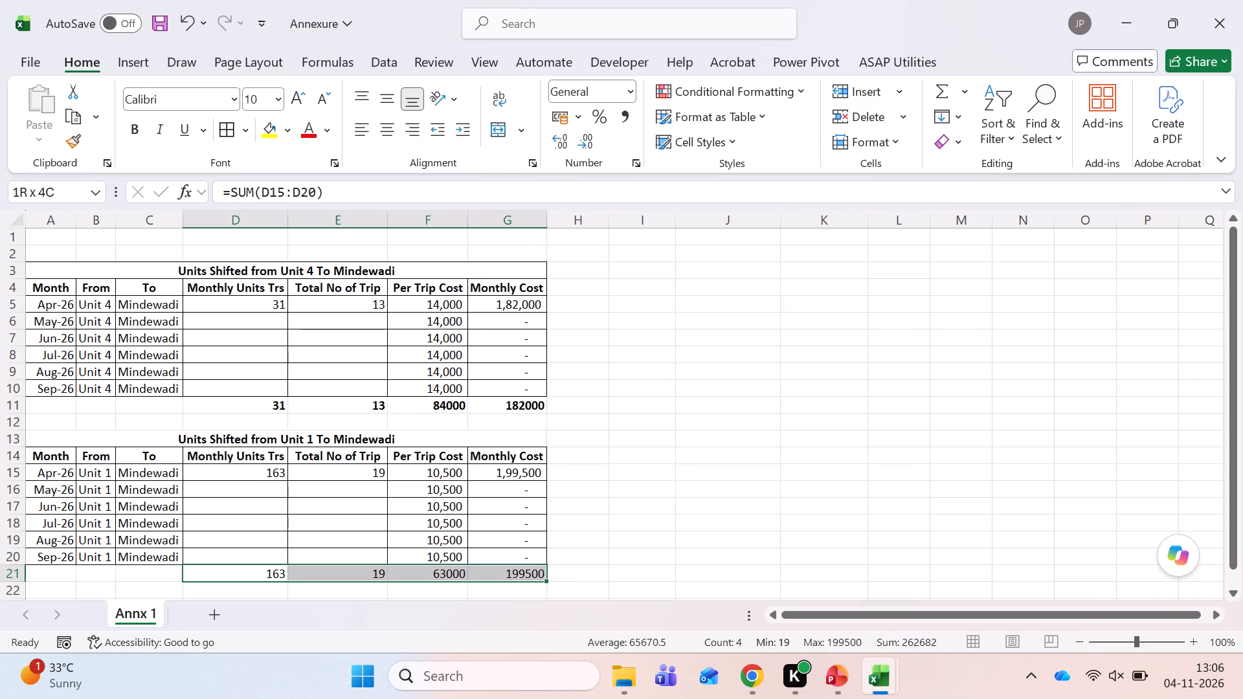
key(ctrl+b)
key(alt+h)
key(alt+b)
key(a)
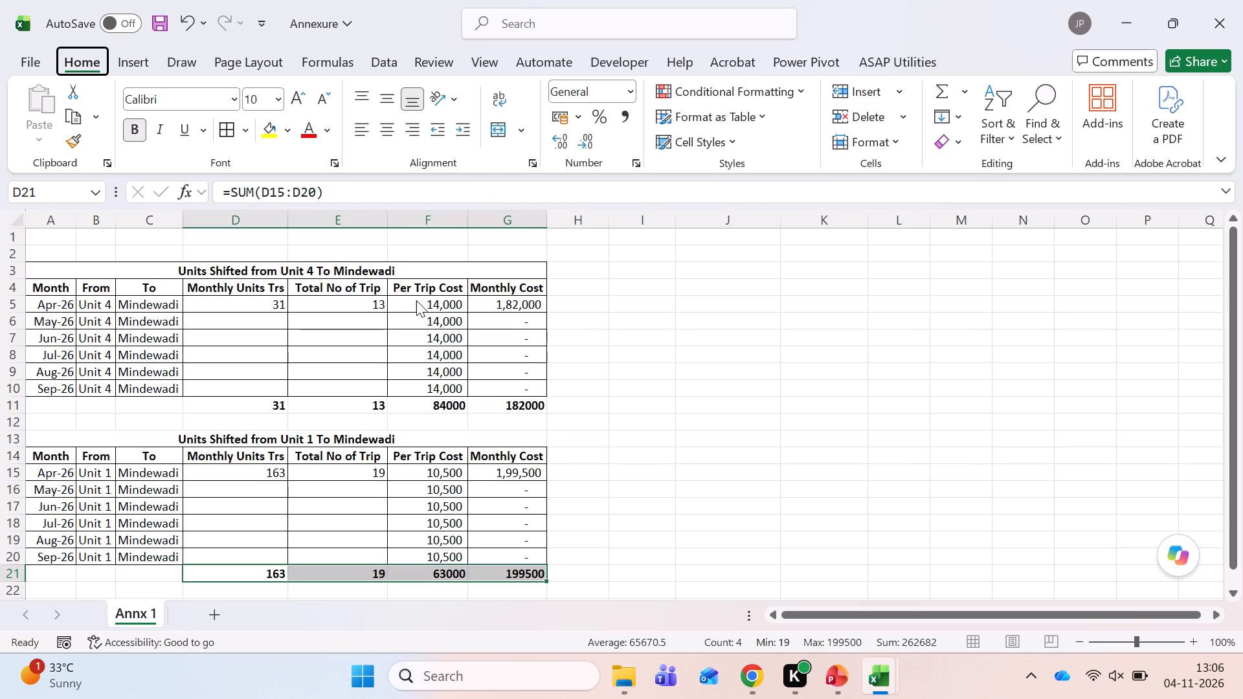
Apply all borders to the Unit 4 table's totals in D11:G11.
key(ctrl+Up)
key(Up)
key(Up)
key(Up)
key(Up)
key(ctrl+shift+Right)
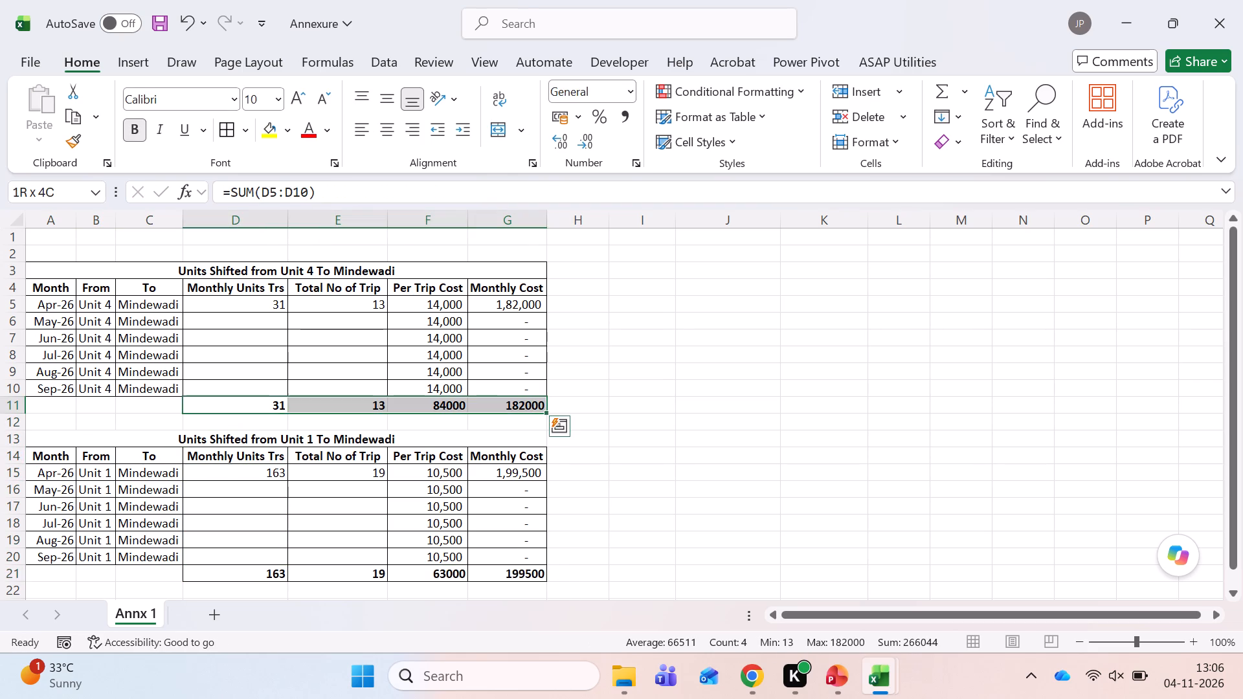
key(alt+h)
text(ba)
Format the Unit 4 cost totals in F11:G11 with comma style and no decimals.
key(Right)
key(Left)
key(Right)
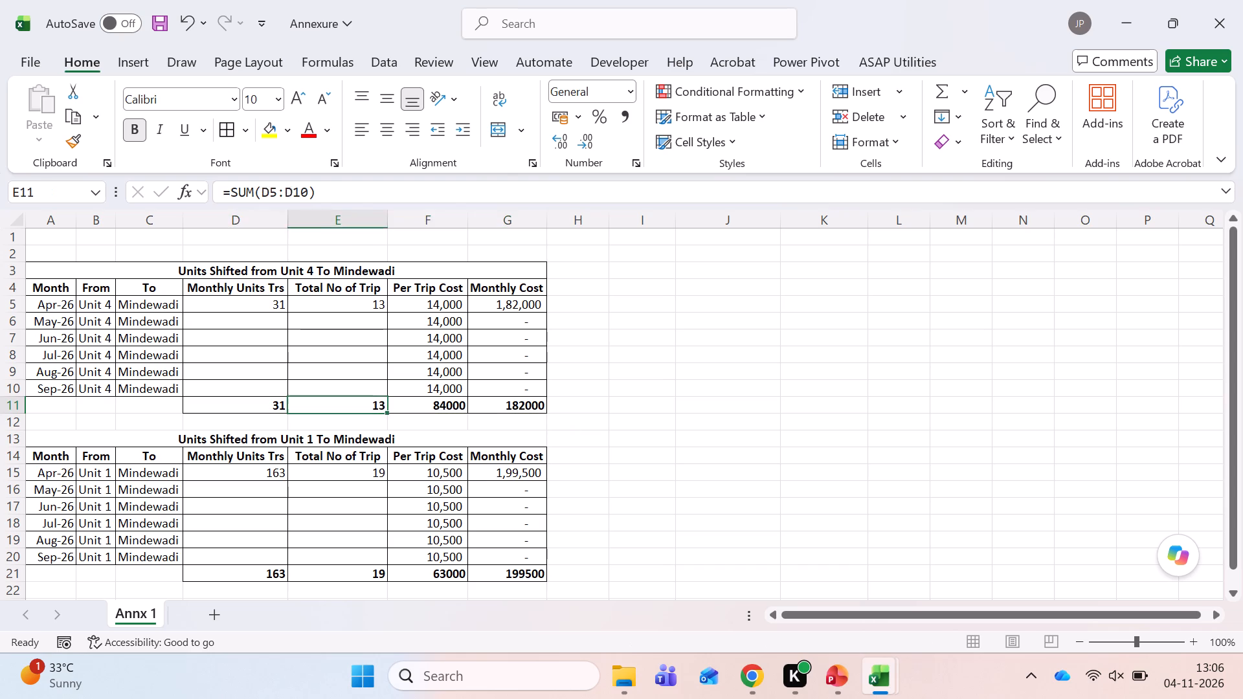
key(Right)
key(shift+Right)
click(622, 122)
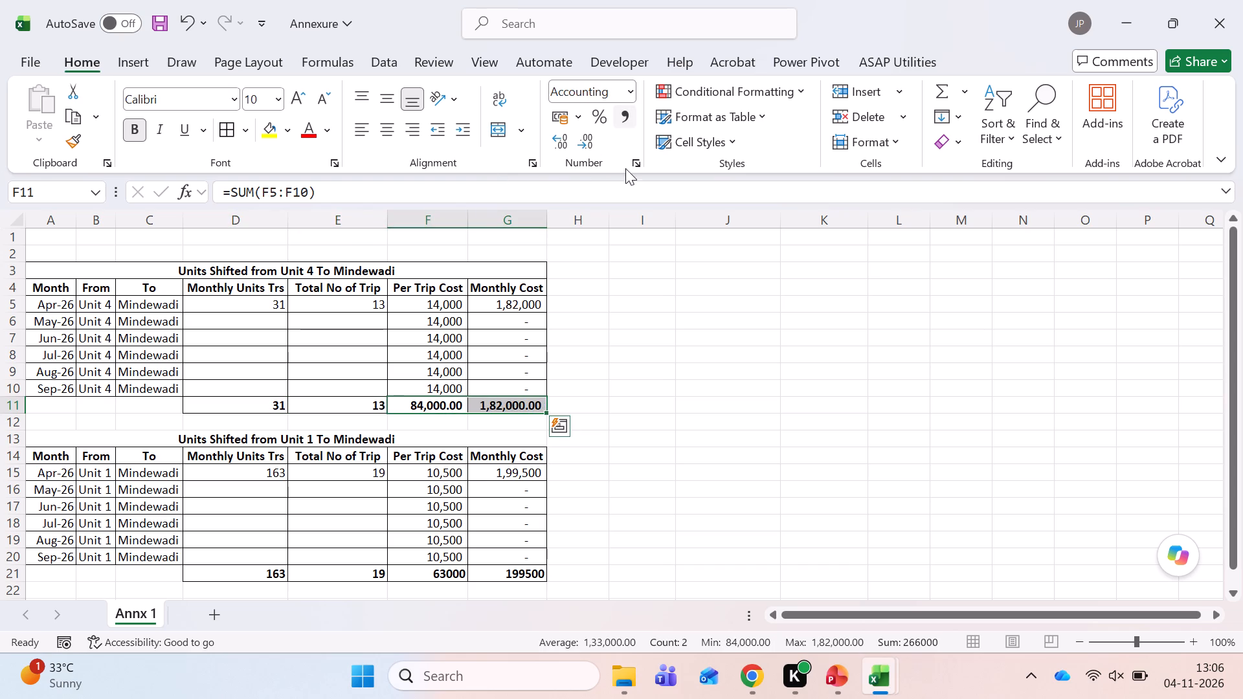
double_click(588, 146)
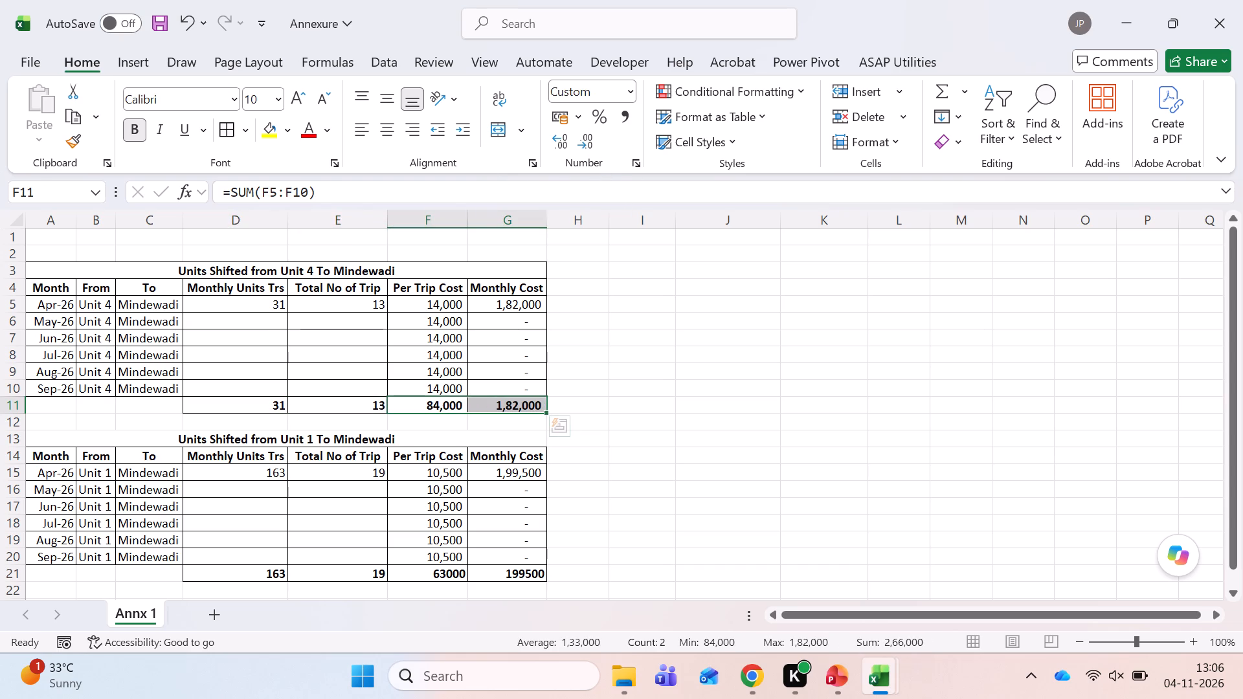
Format the Unit 1 cost totals in F21:G21 with comma style and no decimals.
click(438, 566)
key(shift+Right)
click(621, 120)
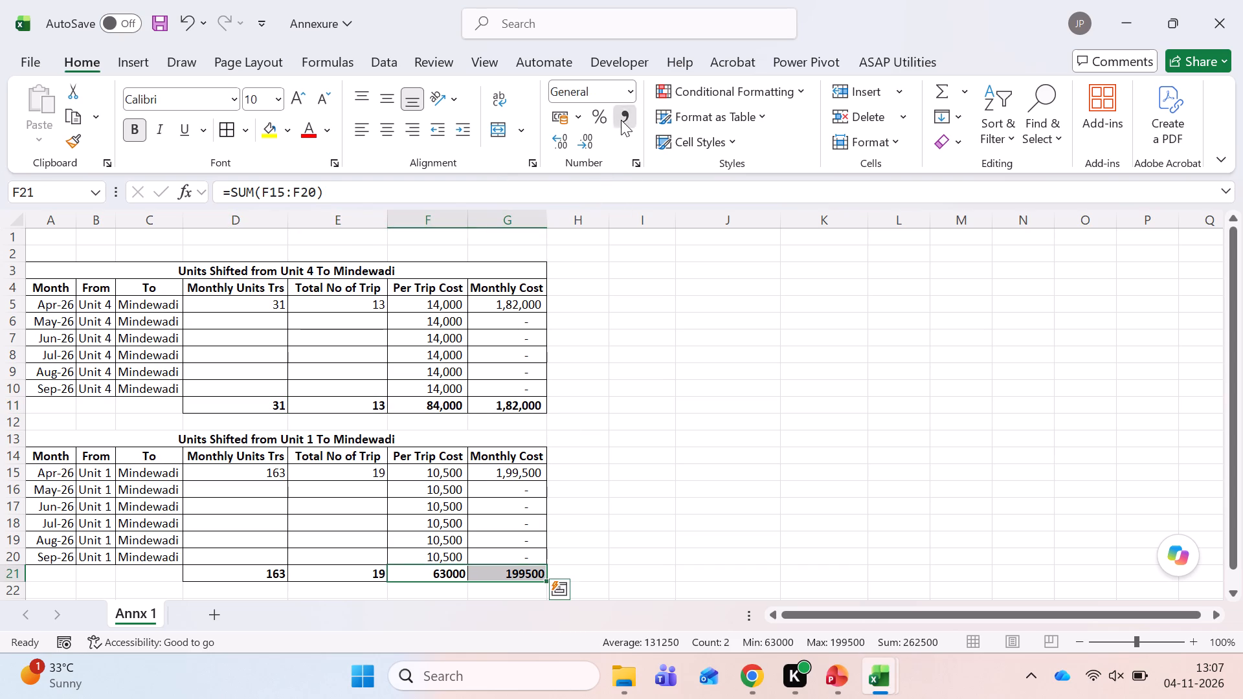
double_click(589, 144)
Save the Annexure workbook.
key(Left)
key(Left)
key(ctrl+Up)
key(ctrl+Up)
key(ctrl+Up)
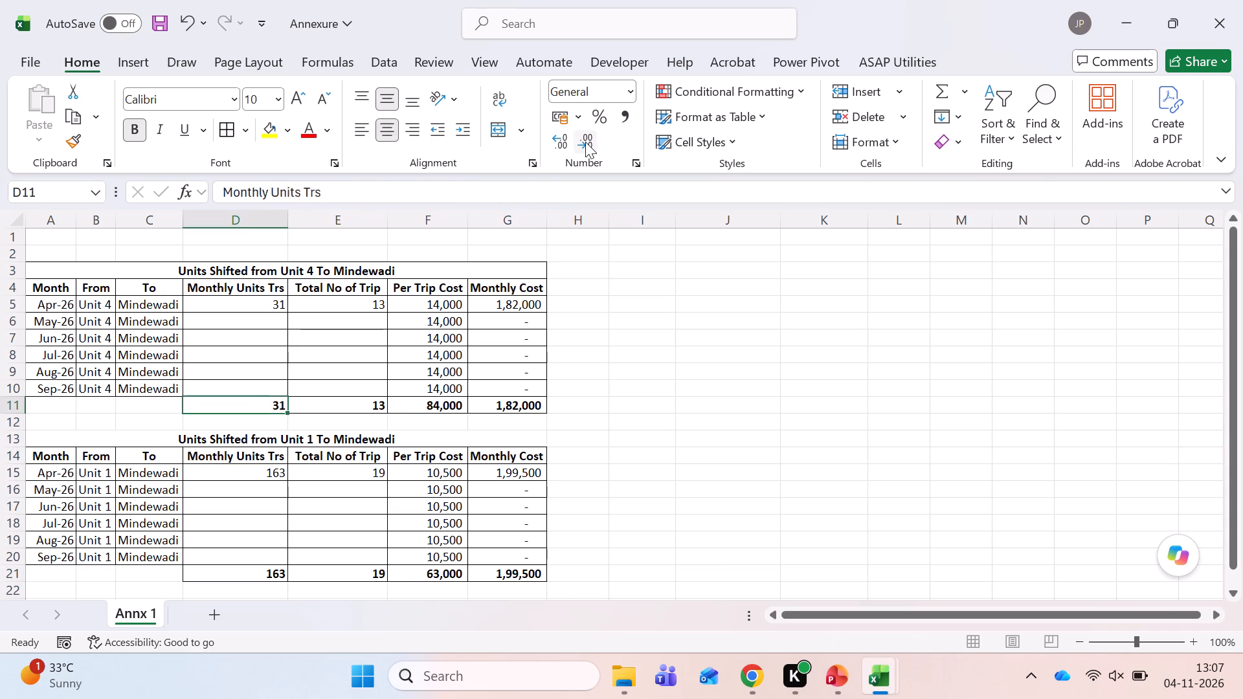
key(ctrl+Up)
key(ctrl+s)
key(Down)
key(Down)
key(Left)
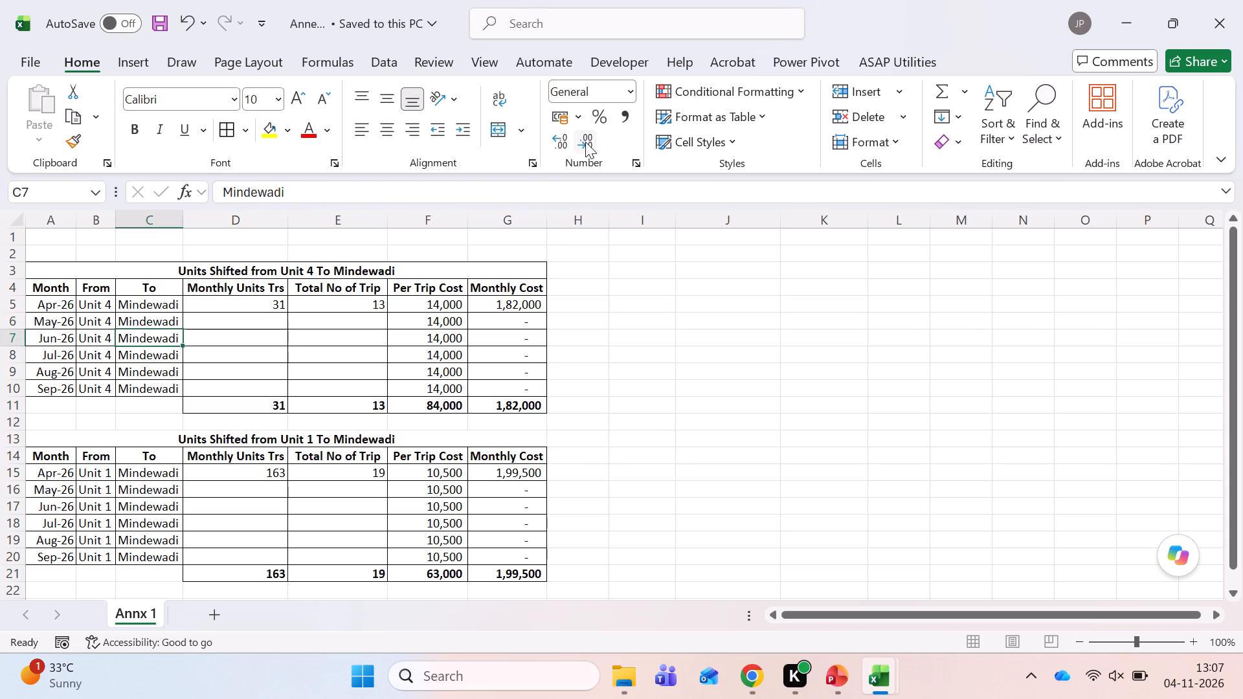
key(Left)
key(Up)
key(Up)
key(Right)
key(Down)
Switch to the Kala Genset shifting workbook and add filters to the header row of sheet 15.04.2026.
key(alt+Tab)
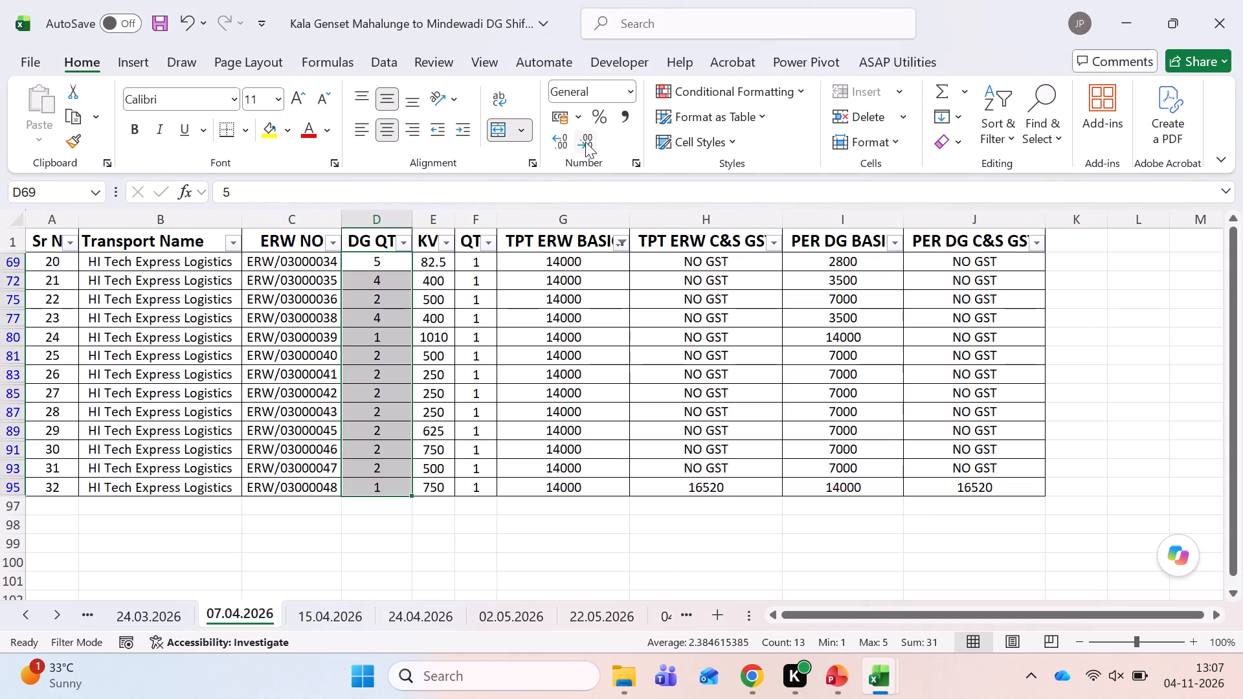
key(ctrl+Page_Down)
key(ctrl+Up)
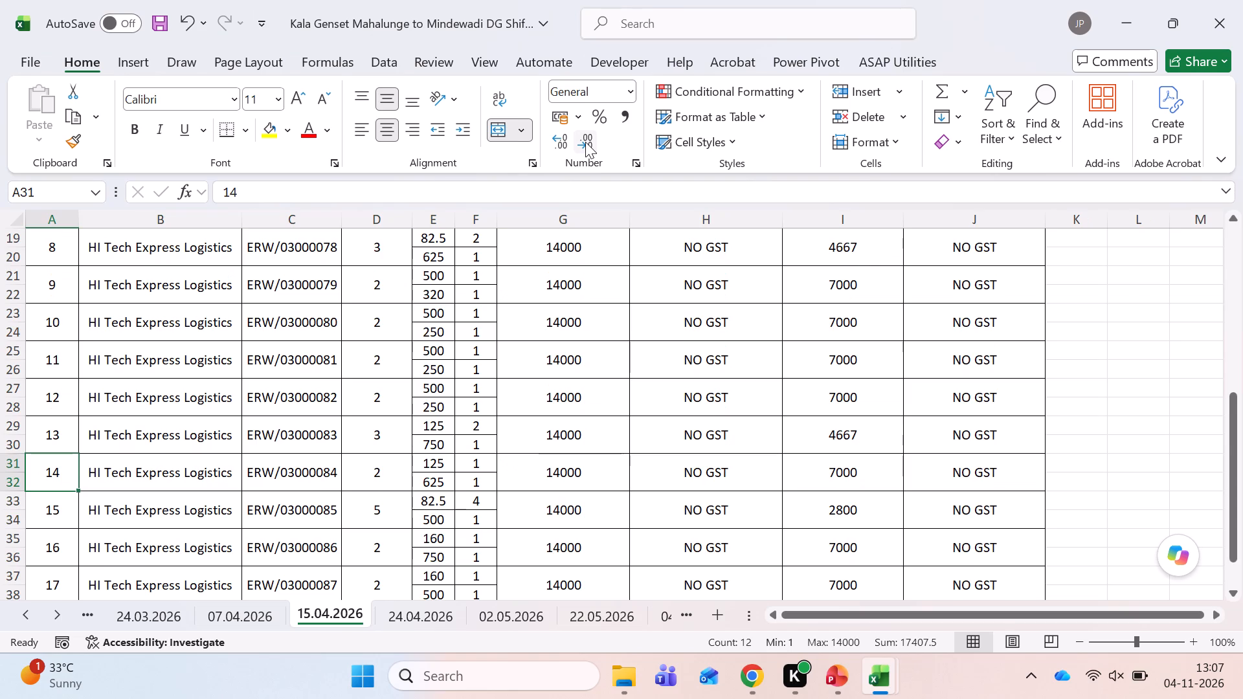
key(ctrl+Home)
key(Right)
key(Right)
key(shift+space)
key(ctrl+shift+l)
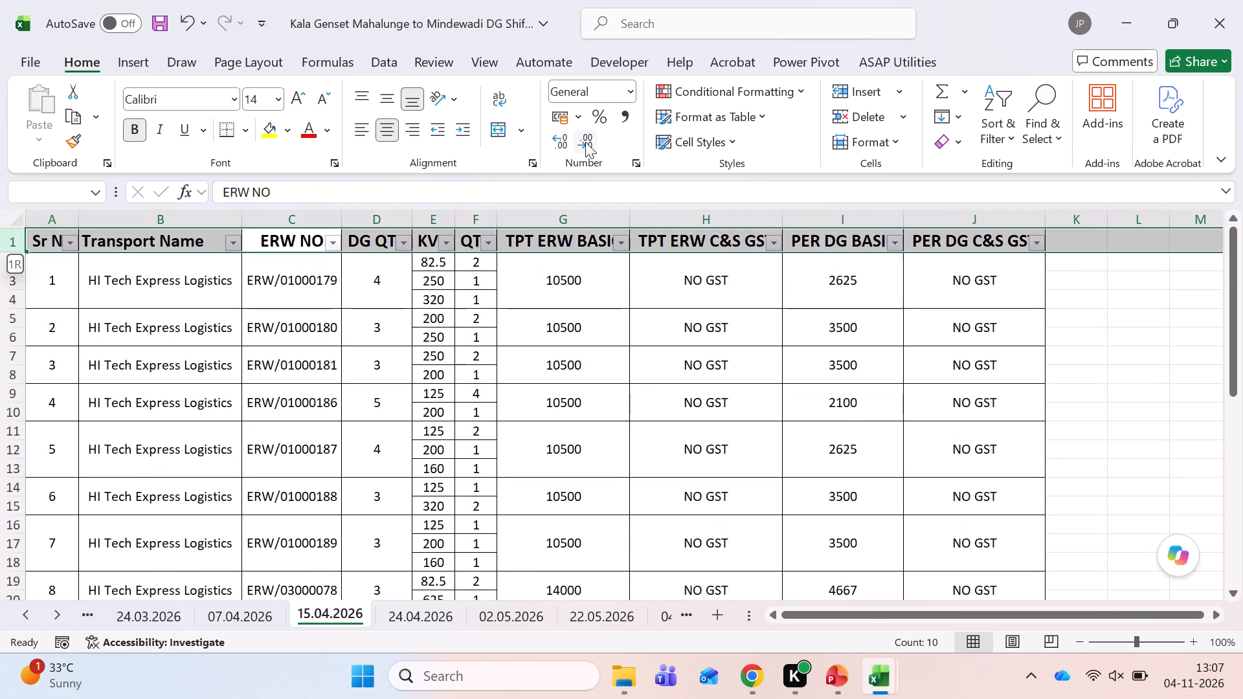
Filter the TPT ERW BASIC column on sheet 15.04.2026 to show only 10500.
key(Right)
key(Right)
key(Right)
key(Right)
key(Escape)
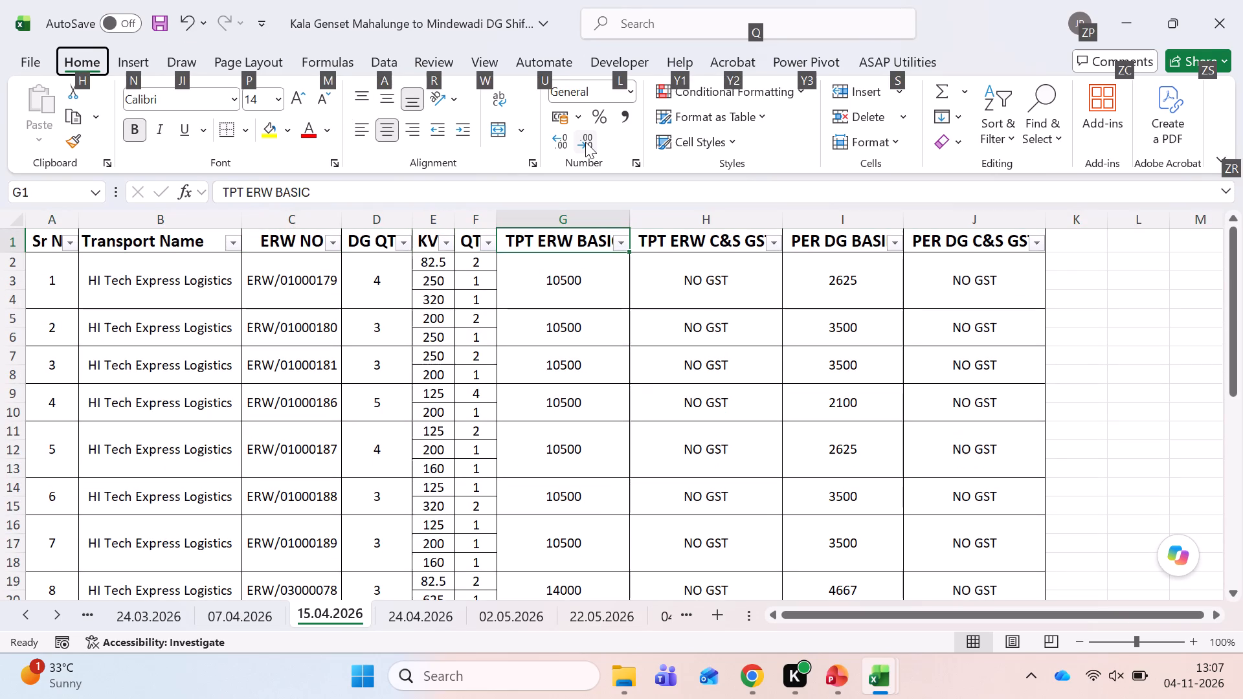
key(alt+Down)
click(431, 449)
click(429, 461)
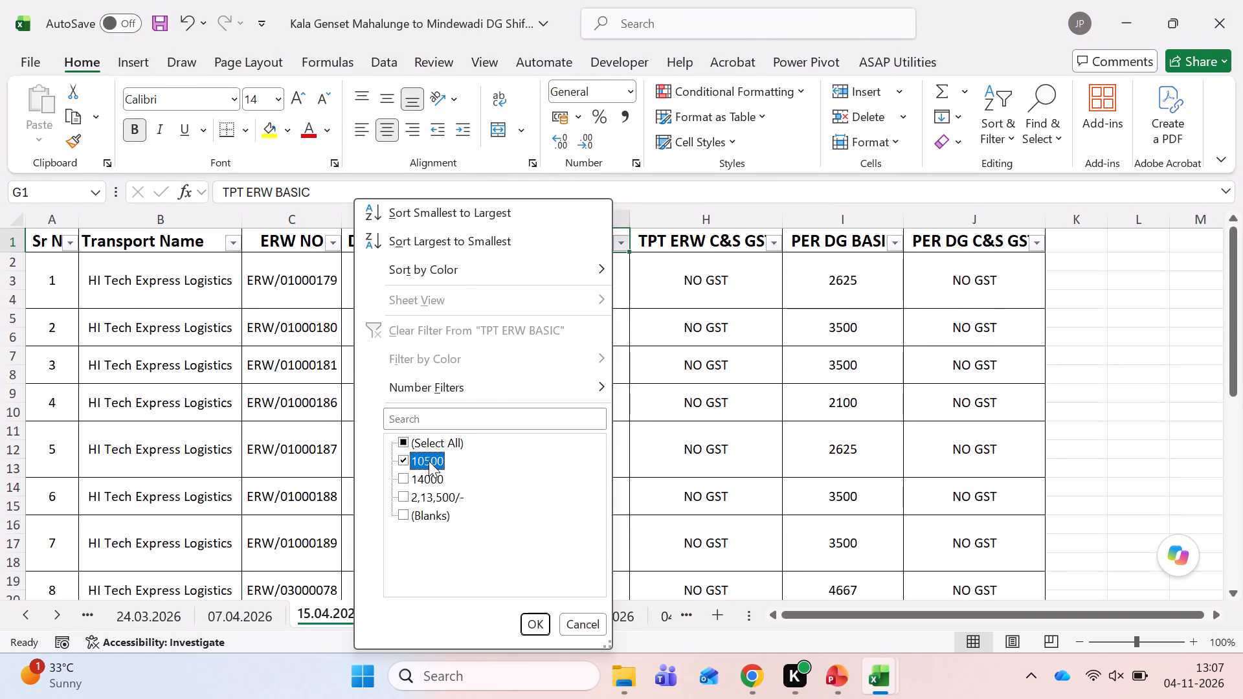
key(Return)
Sum the filtered DG QTY values on sheet 15.04.2026 and change Unit 1's April monthly units in Annexure D15 to =163+25.
key(Down)
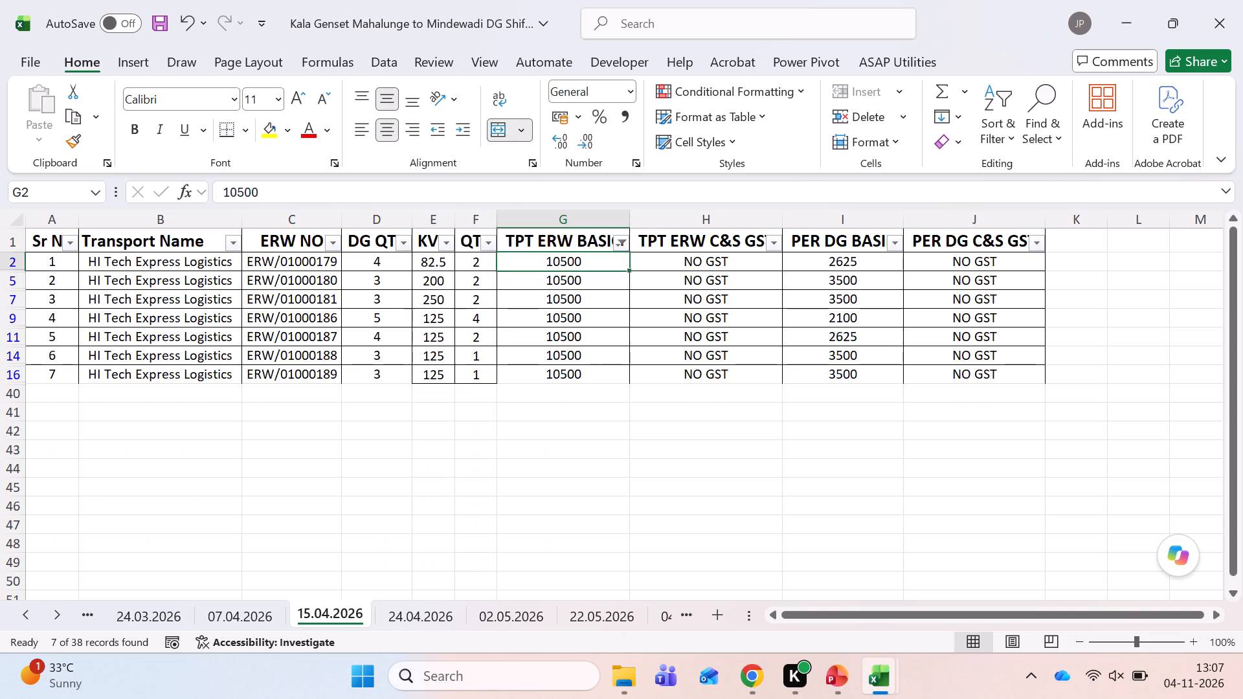
key(Left)
key(Left)
key(Left)
key(shift+Down)
key(shift+Down)
key(shift+Down)
key(shift+Down)
key(shift+Down)
key(shift+Down)
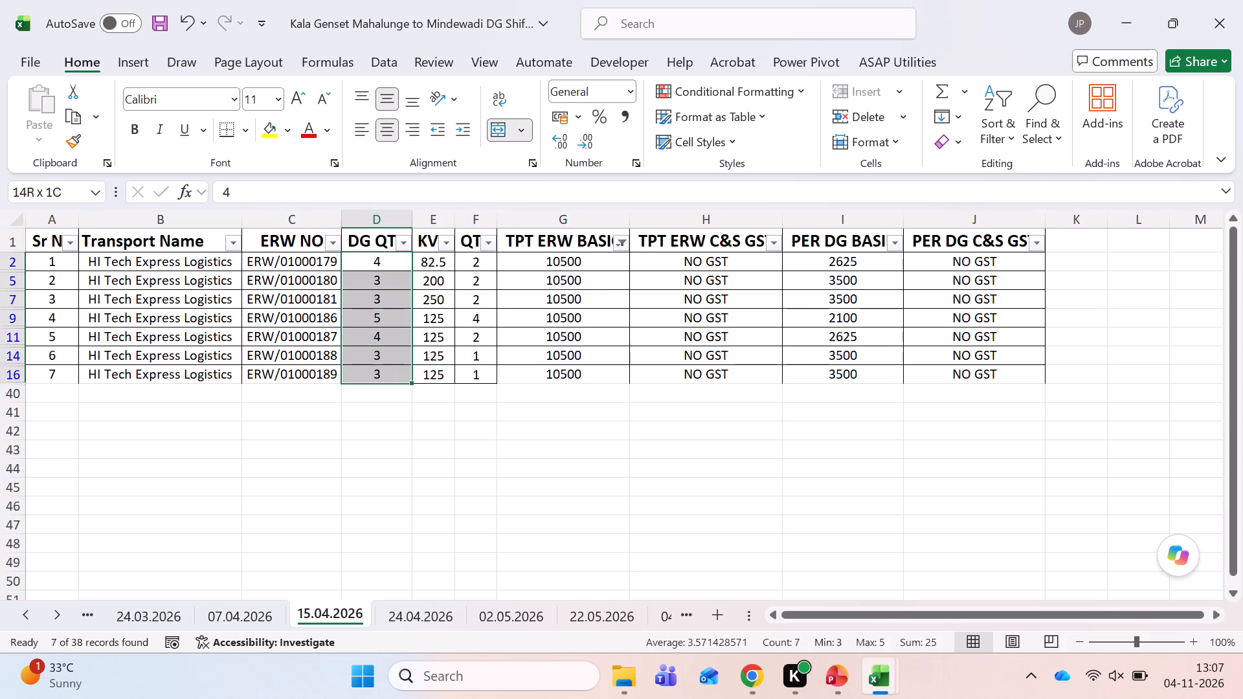
key(alt+Tab)
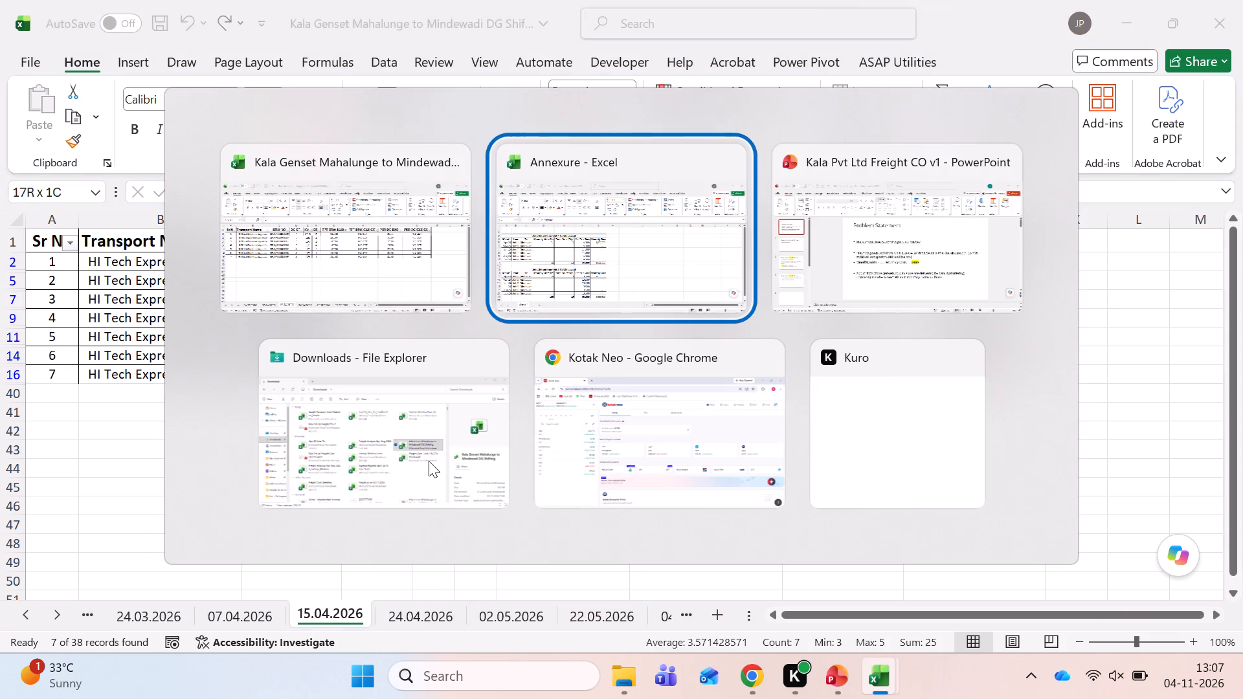
key(Return)
key(Down)
key(Down)
key(Down)
key(Down)
key(Down)
key(Down)
key(Down)
key(Down)
key(Right)
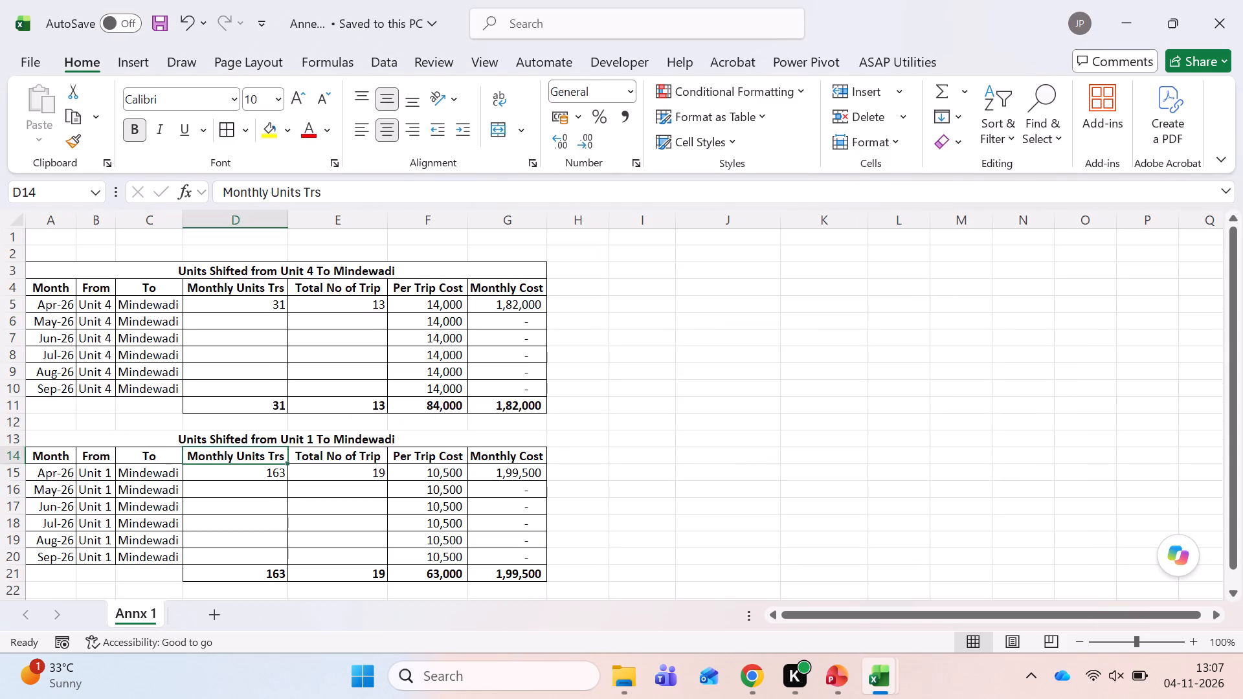
key(Down)
click(224, 194)
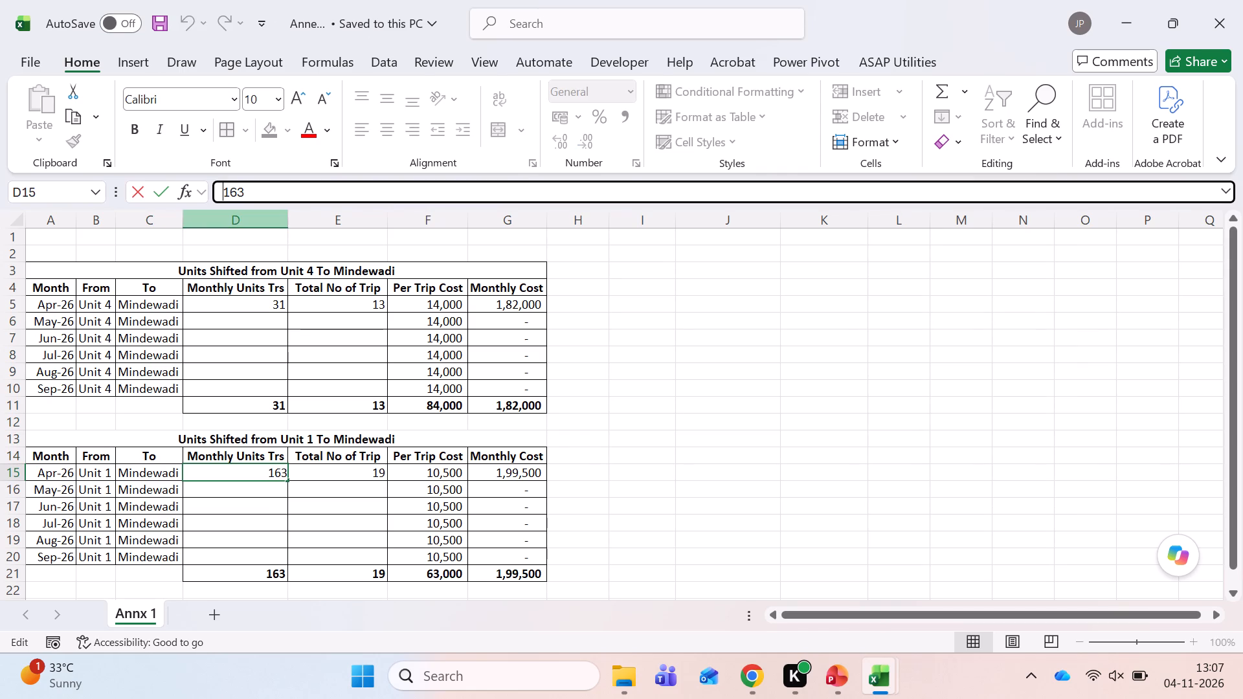
key(equal)
key(Right)
key(Right)
key(Right)
key(Right)
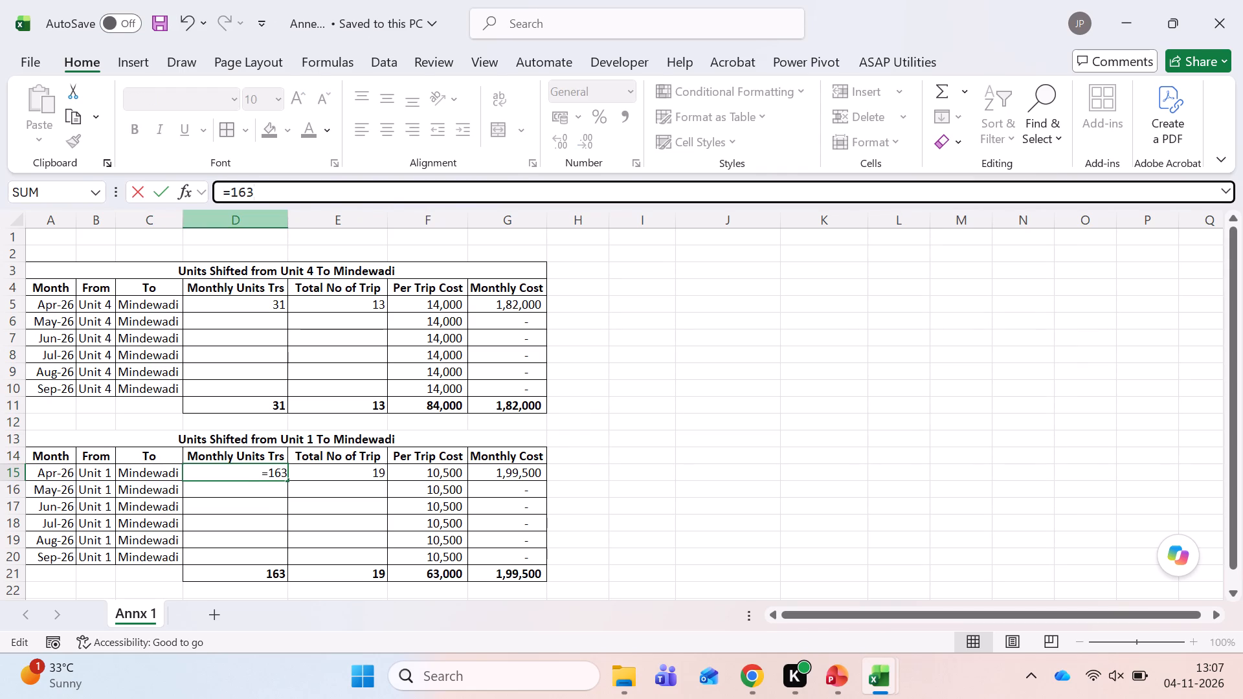
text(+25)
key(Tab)
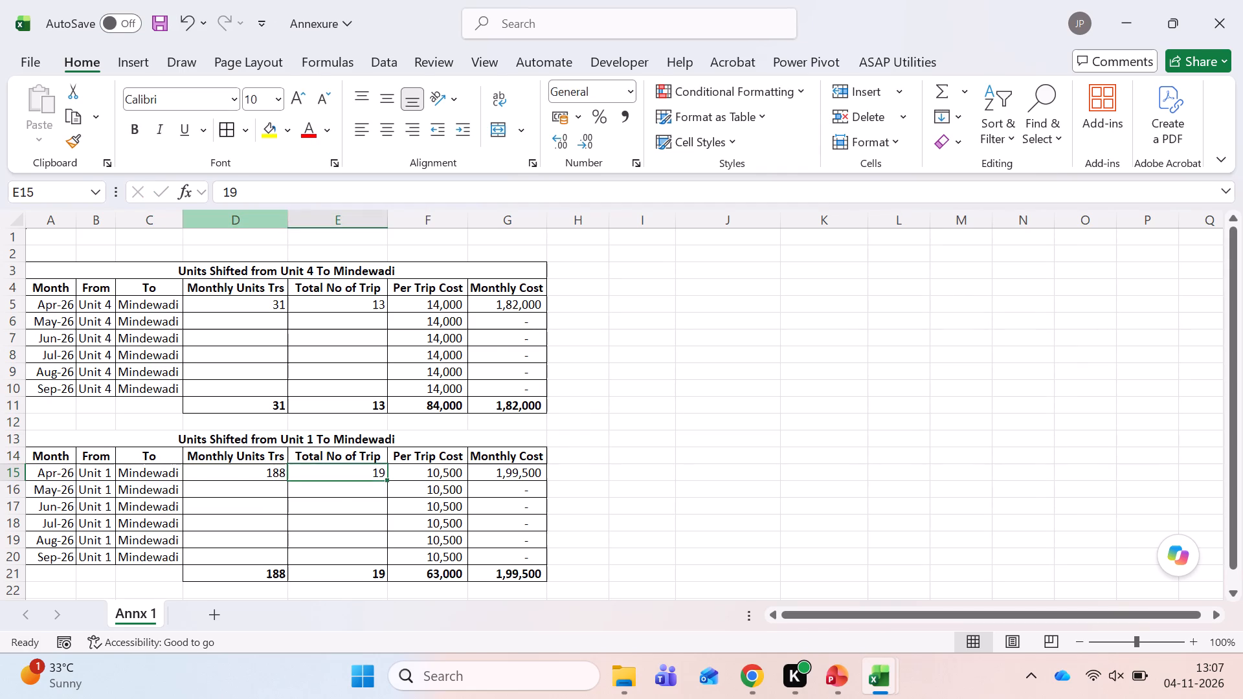
Check the count of filtered rows on sheet 15.04.2026 and change Unit 1's April trips in Annexure E15 to =19+7.
key(alt+Tab)
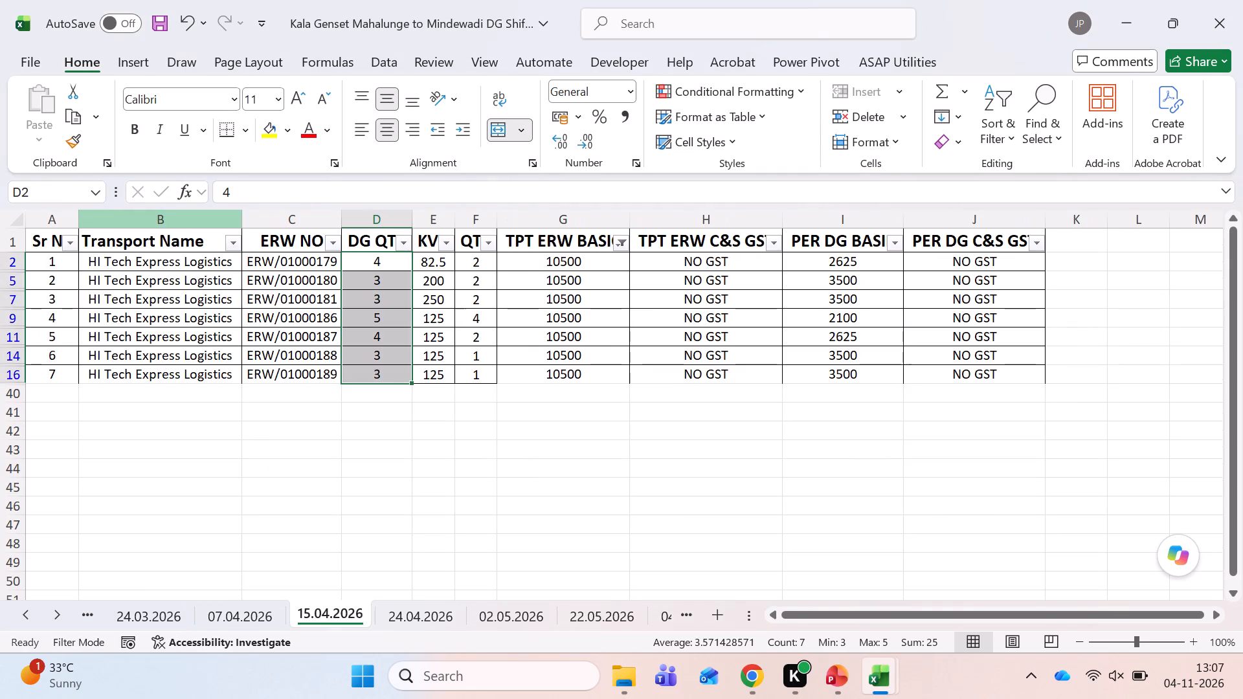
key(alt+Tab)
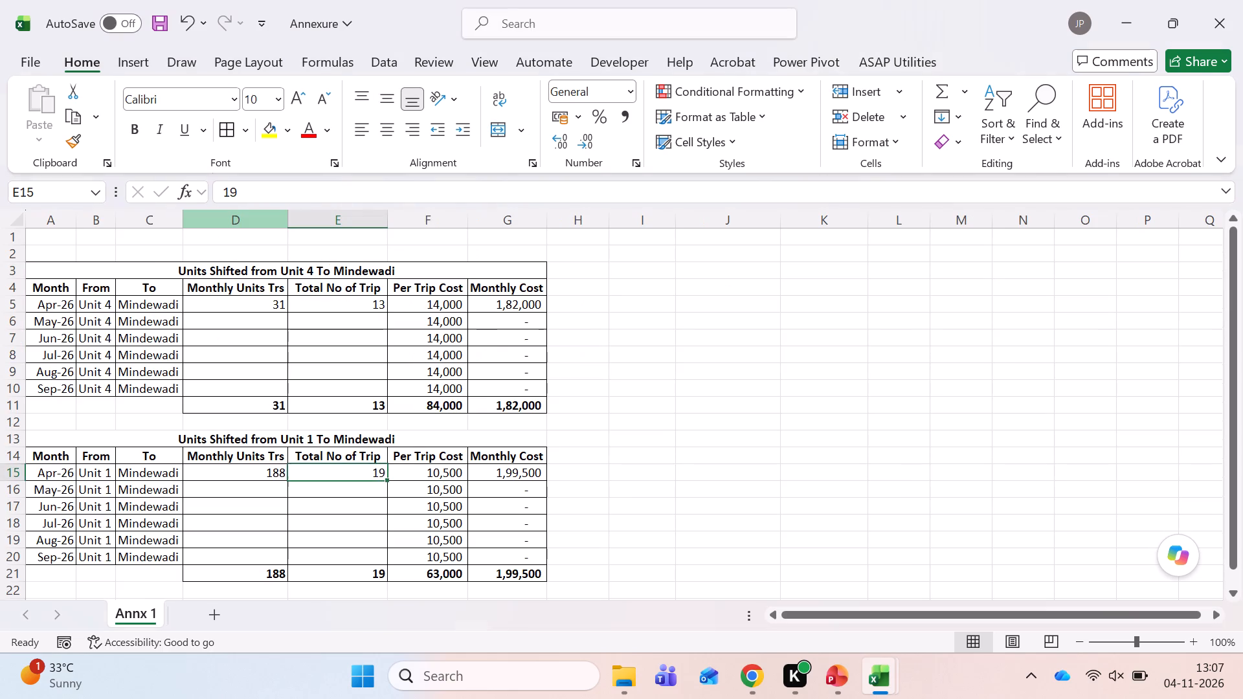
click(218, 188)
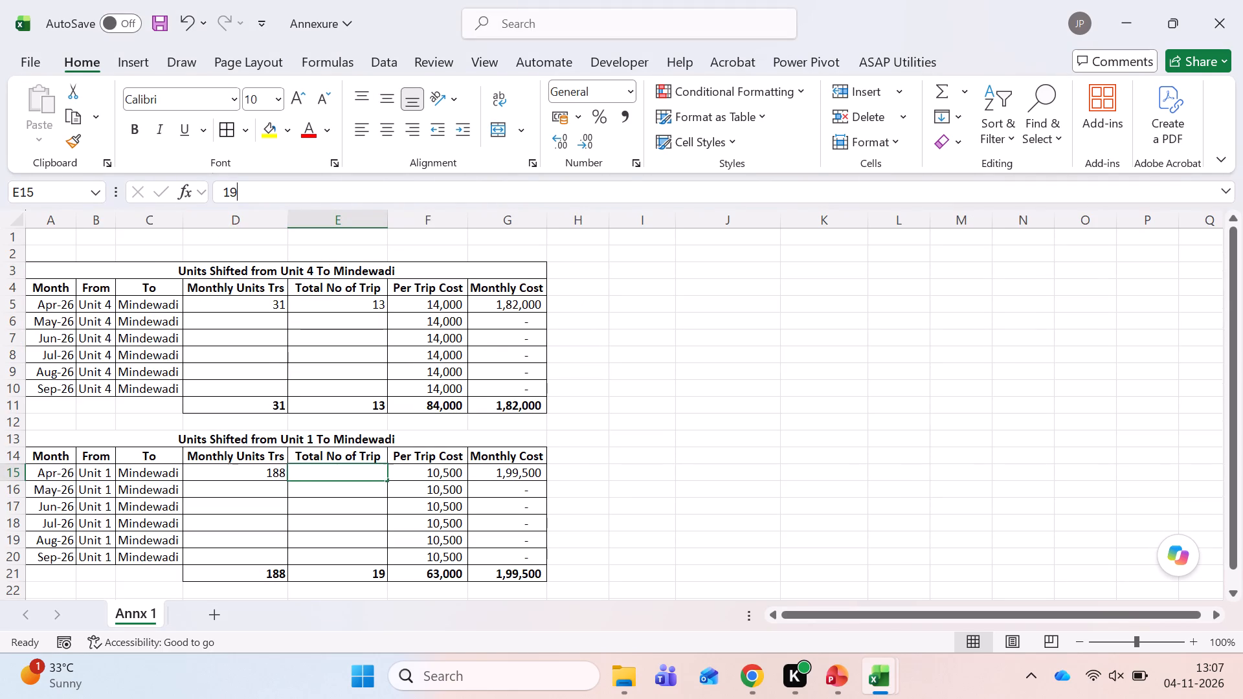
key(equal)
click(258, 201)
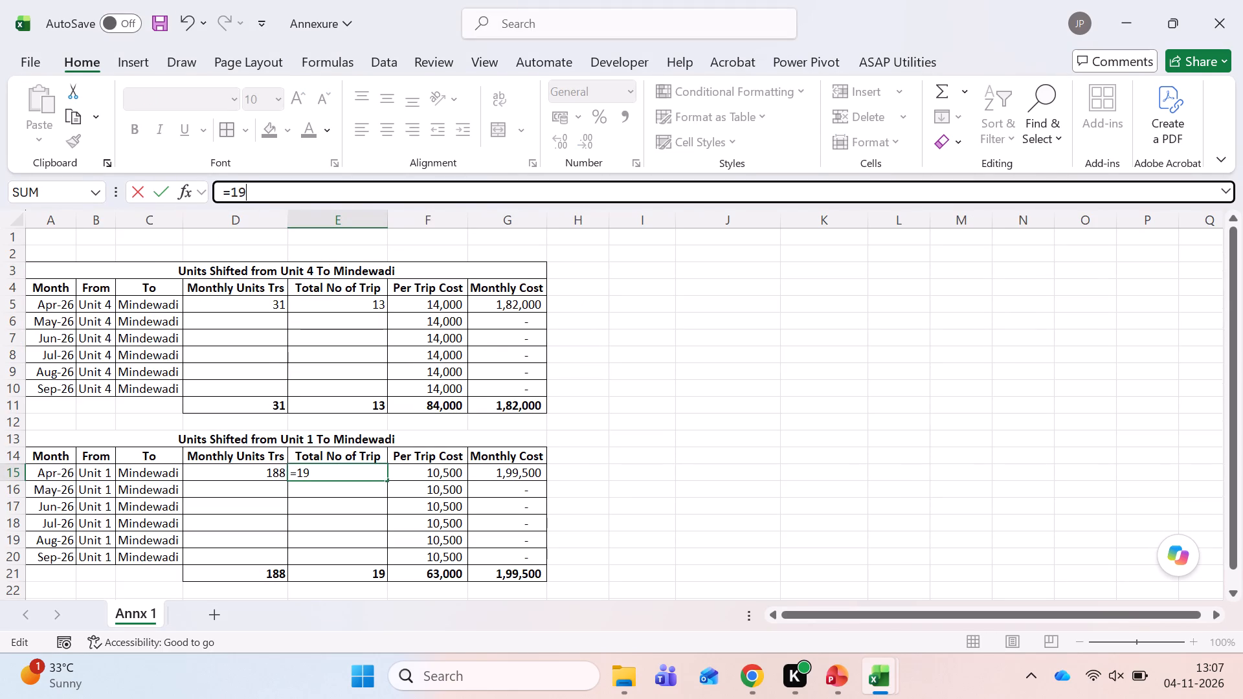
text(+7)
key(Tab)
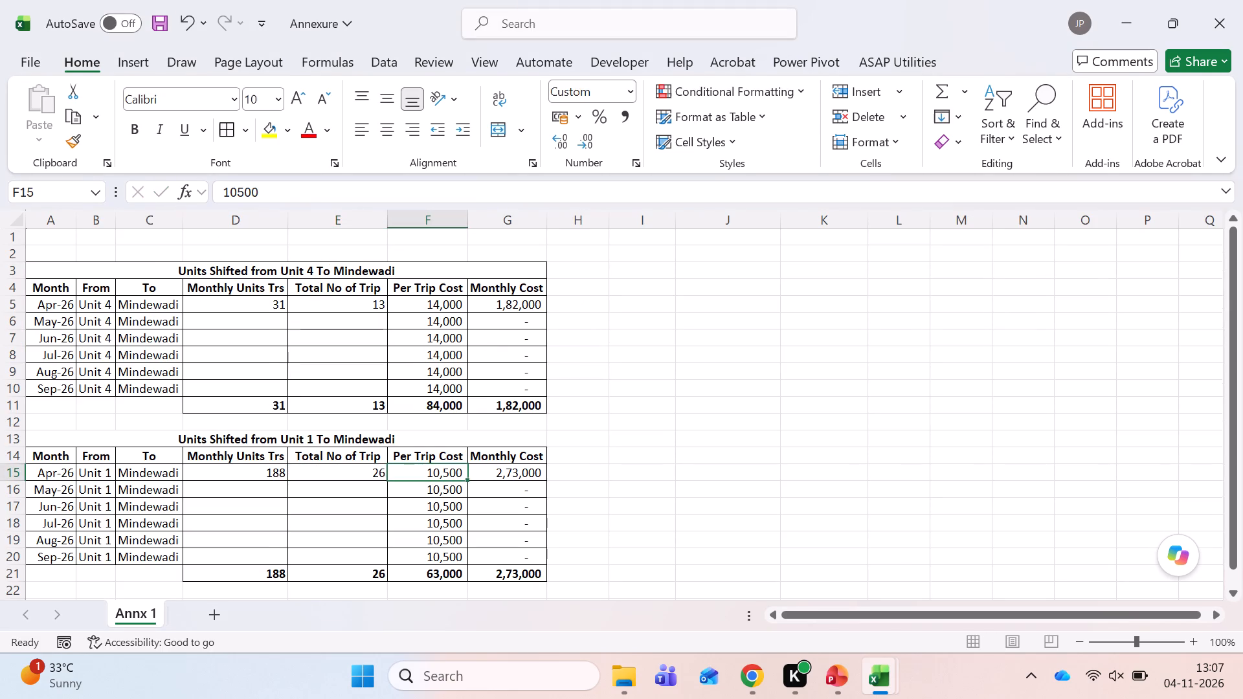
Change the TPT ERW BASIC filter on sheet 15.04.2026 of the Kala Genset workbook to show only 14000.
key(Left)
key(Up)
key(Up)
key(Up)
key(Up)
key(Up)
key(Up)
key(Up)
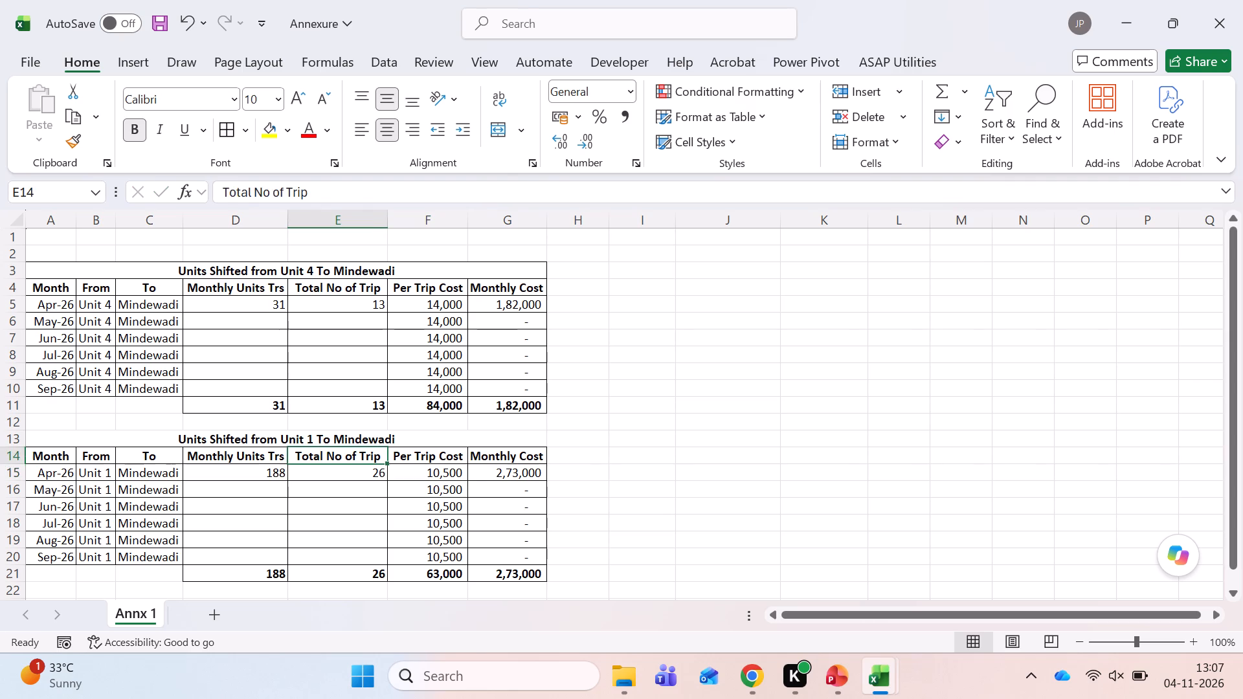
key(Up)
key(Up)
key(Up)
key(Left)
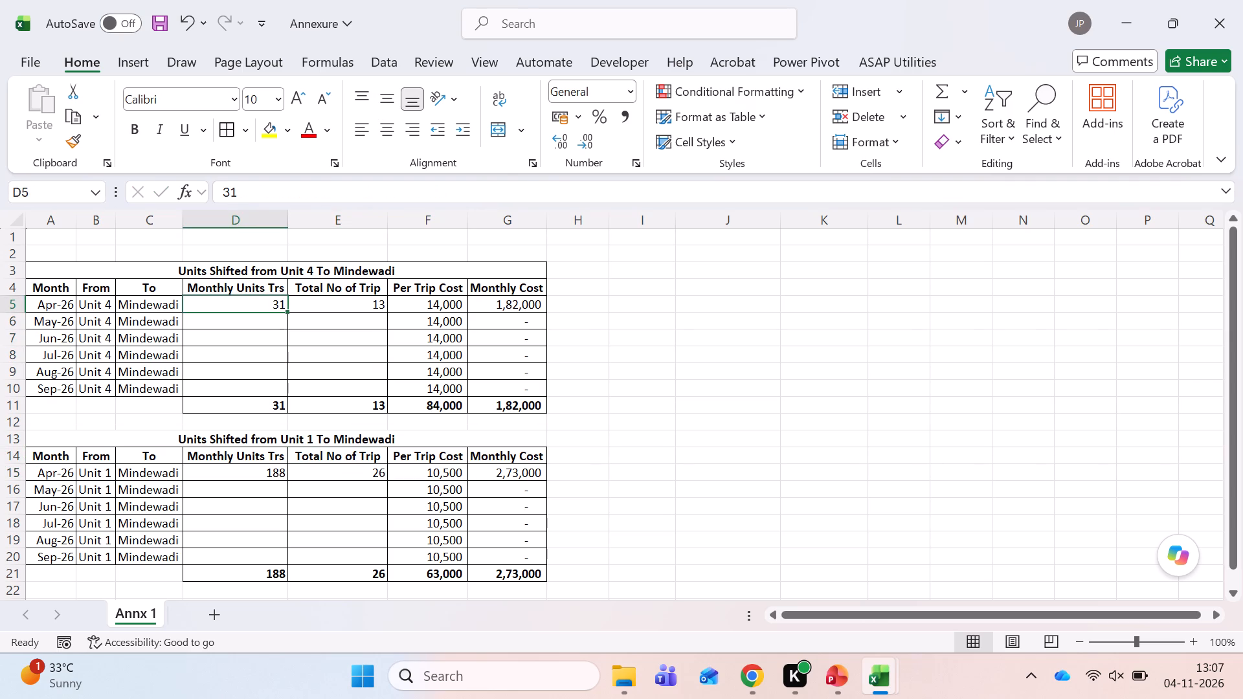
key(alt+Tab)
key(Up)
key(Right)
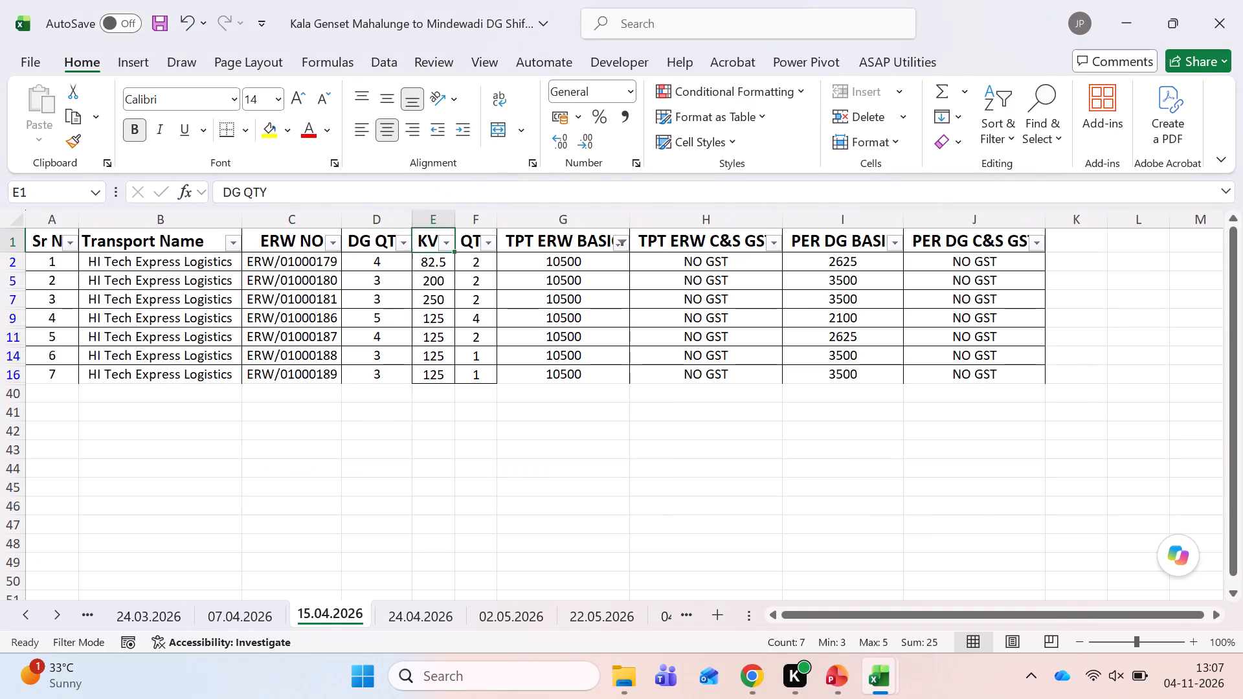
key(Right)
key(Right)
key(alt+Down)
click(398, 456)
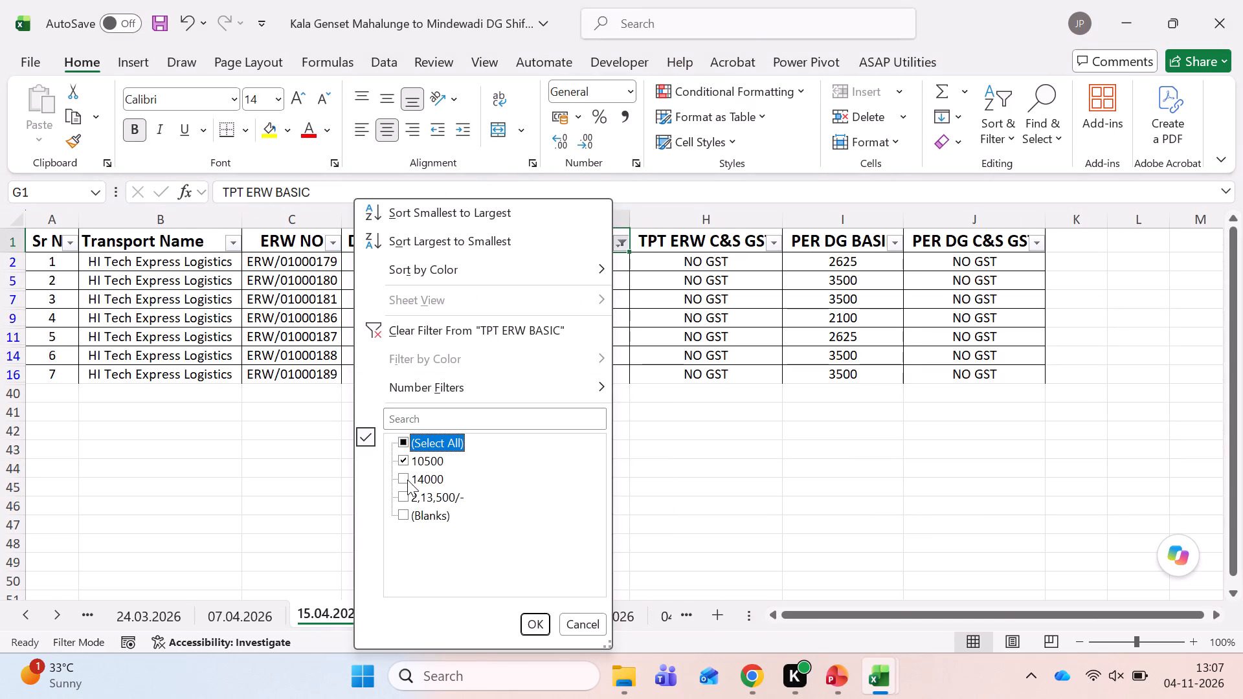
click(405, 466)
click(405, 474)
key(Return)
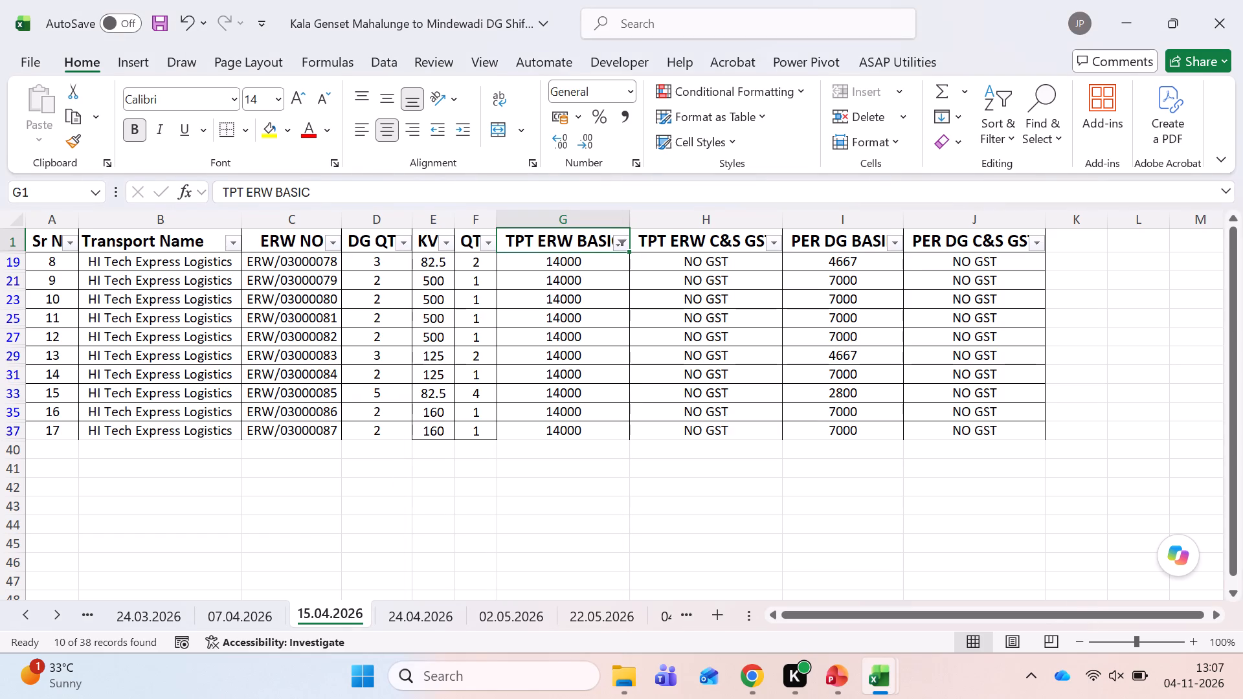
Sum the filtered DG QTY values on sheet 15.04.2026 and change Unit 4's April monthly units in Annexure D5 to =31+25.
key(Left)
key(Left)
key(Down)
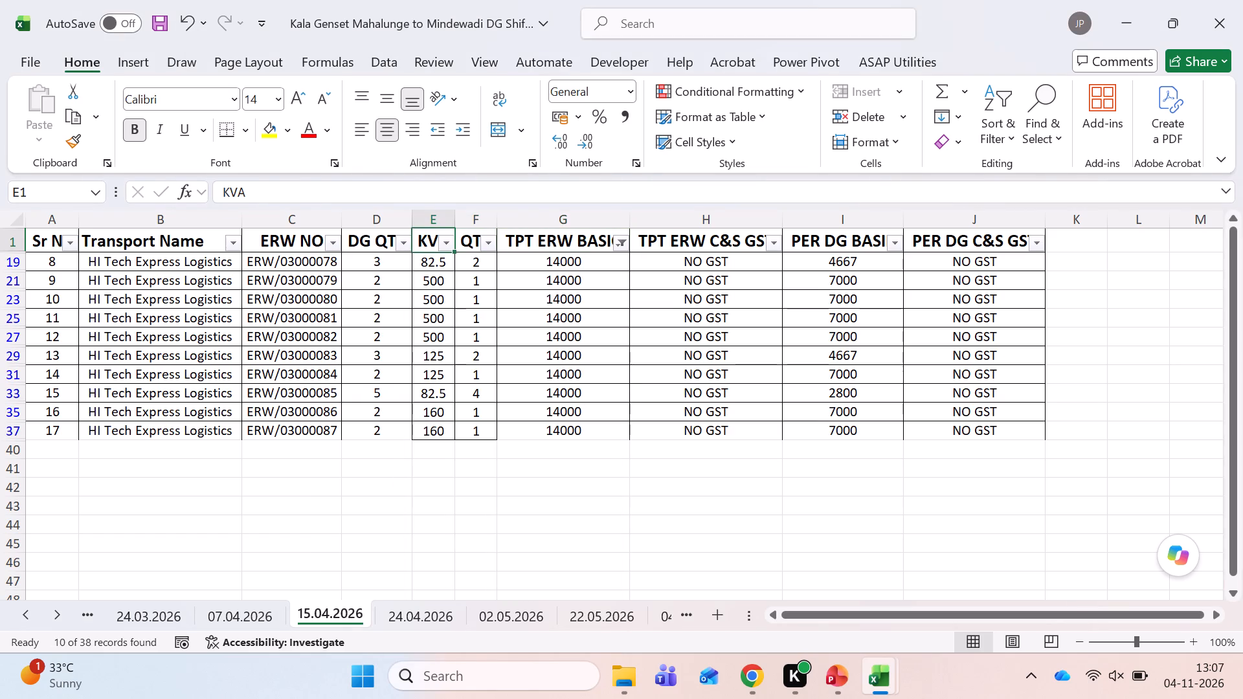
key(Left)
key(ctrl+shift+Down)
key(shift+Down)
key(shift+Down)
key(shift+Down)
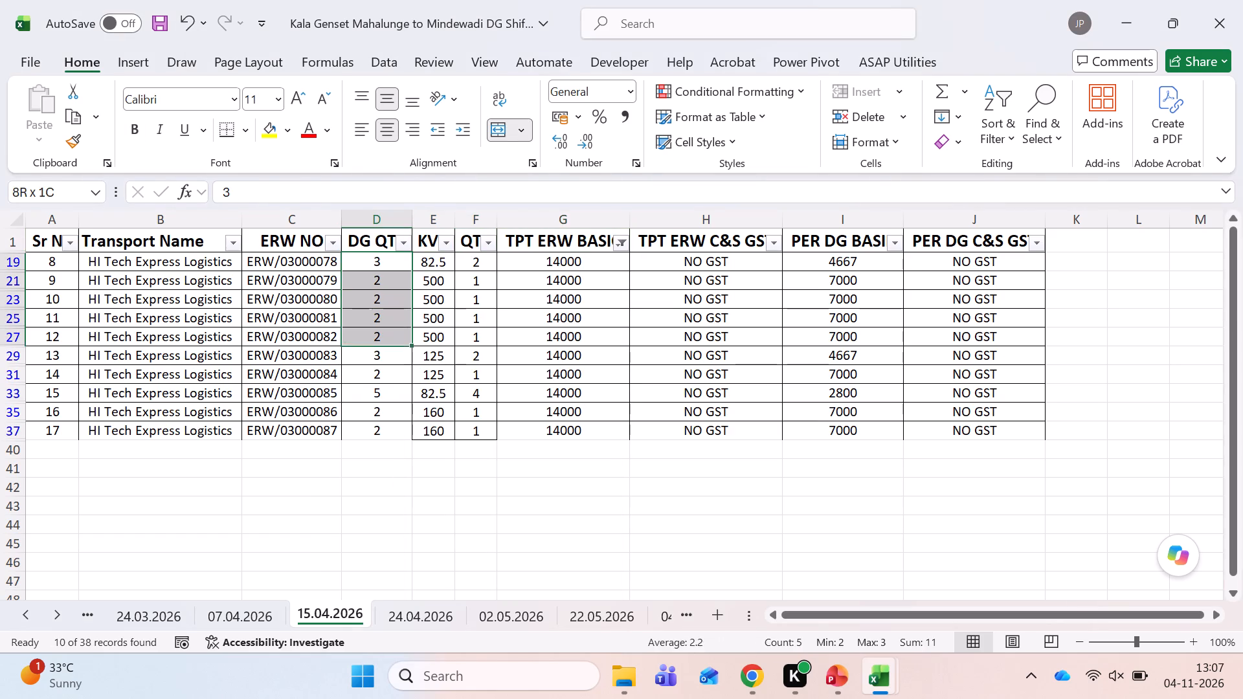
key(shift+Down)
key(shift+Down)
key(shift+Down)
key(shift+Down)
key(shift+Down)
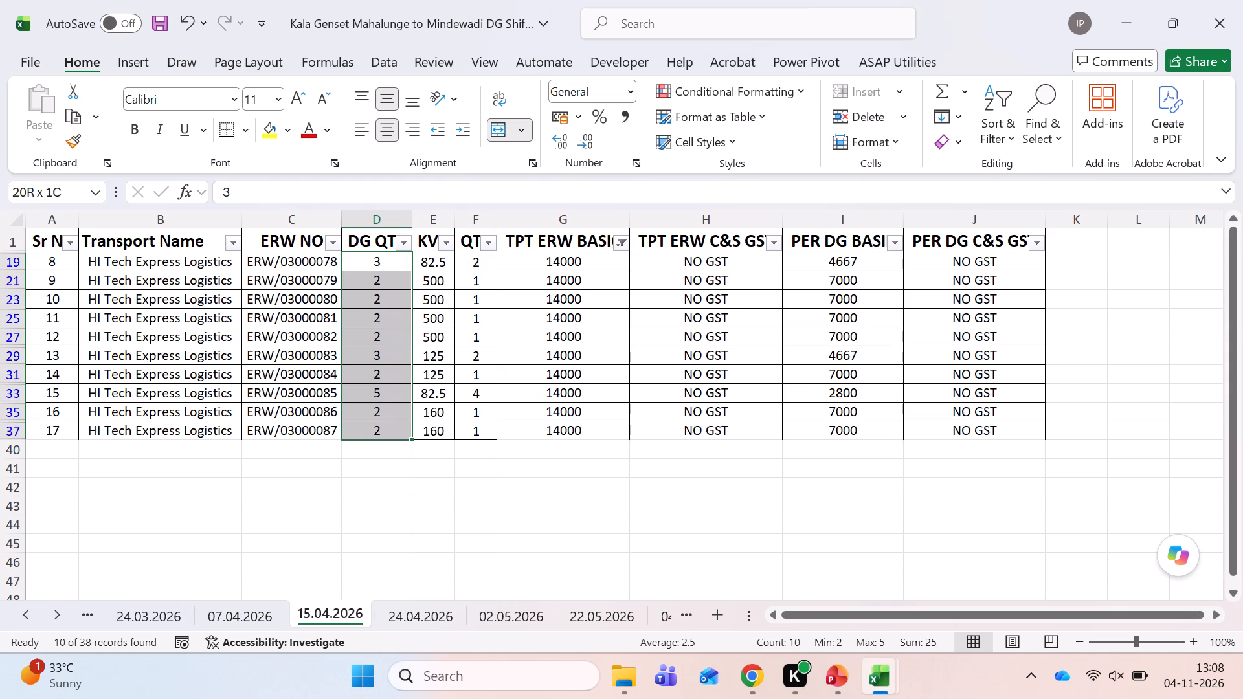
key(alt+Tab)
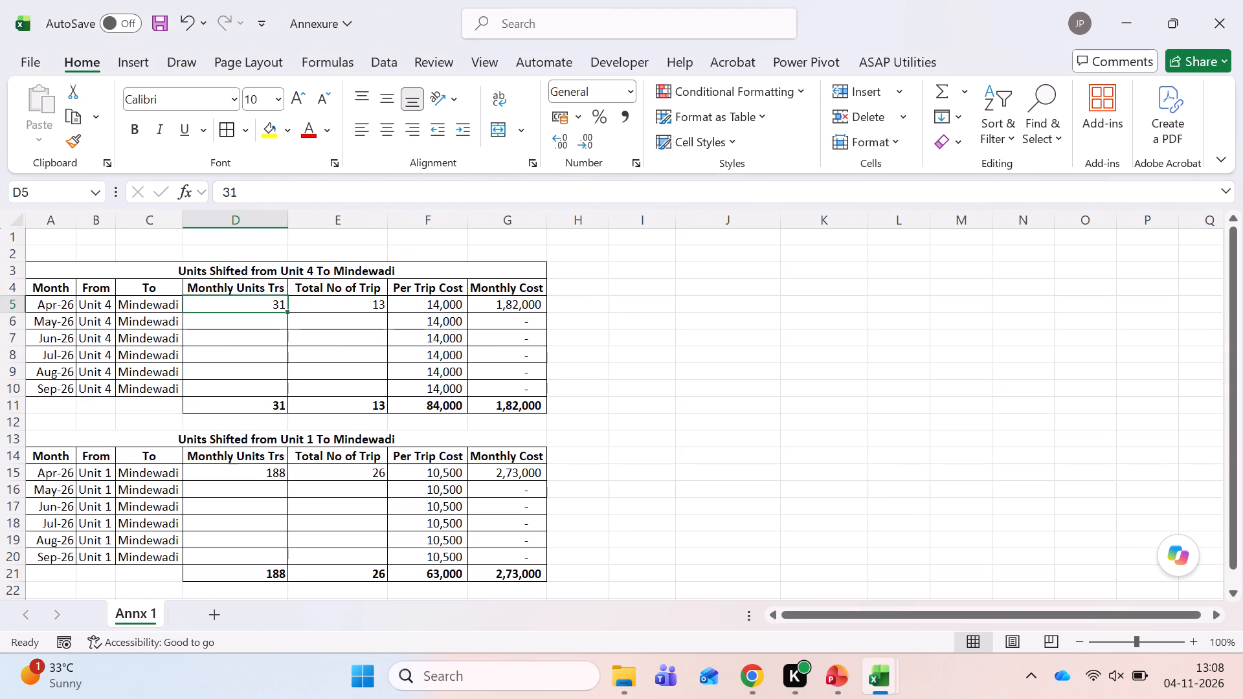
key(F2)
key(Left)
key(Left)
key(Left)
key(equal)
key(Right)
key(Right)
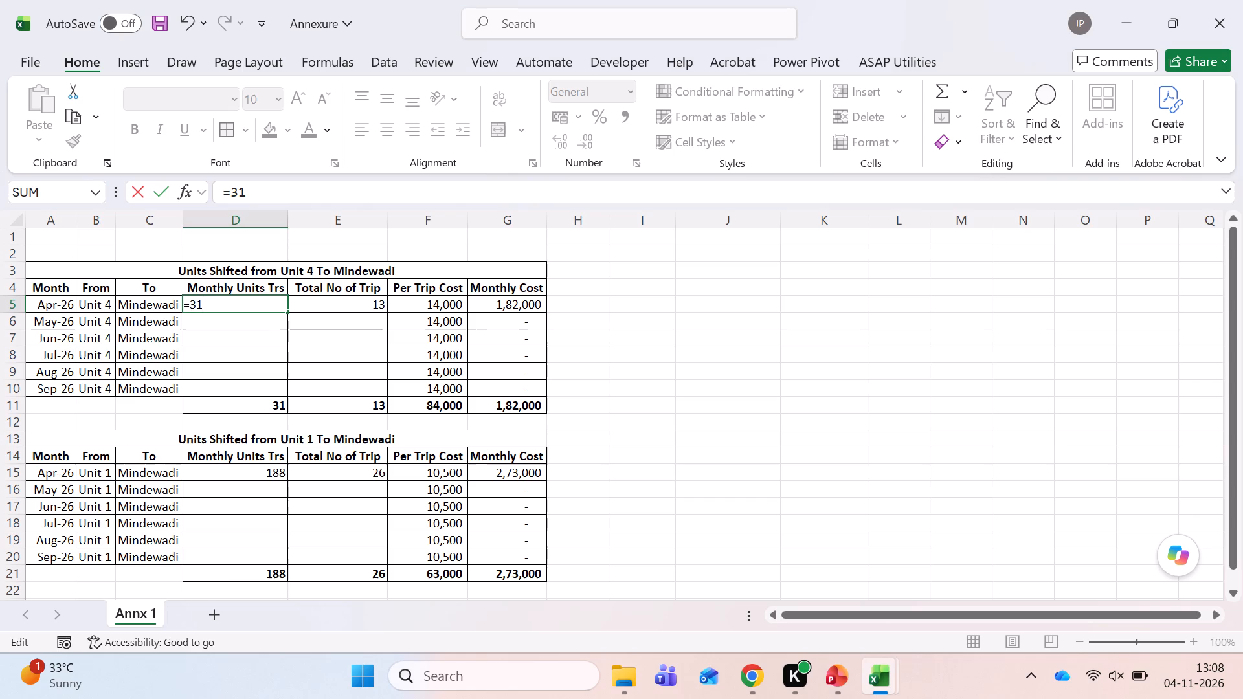
text(+25)
key(Tab)
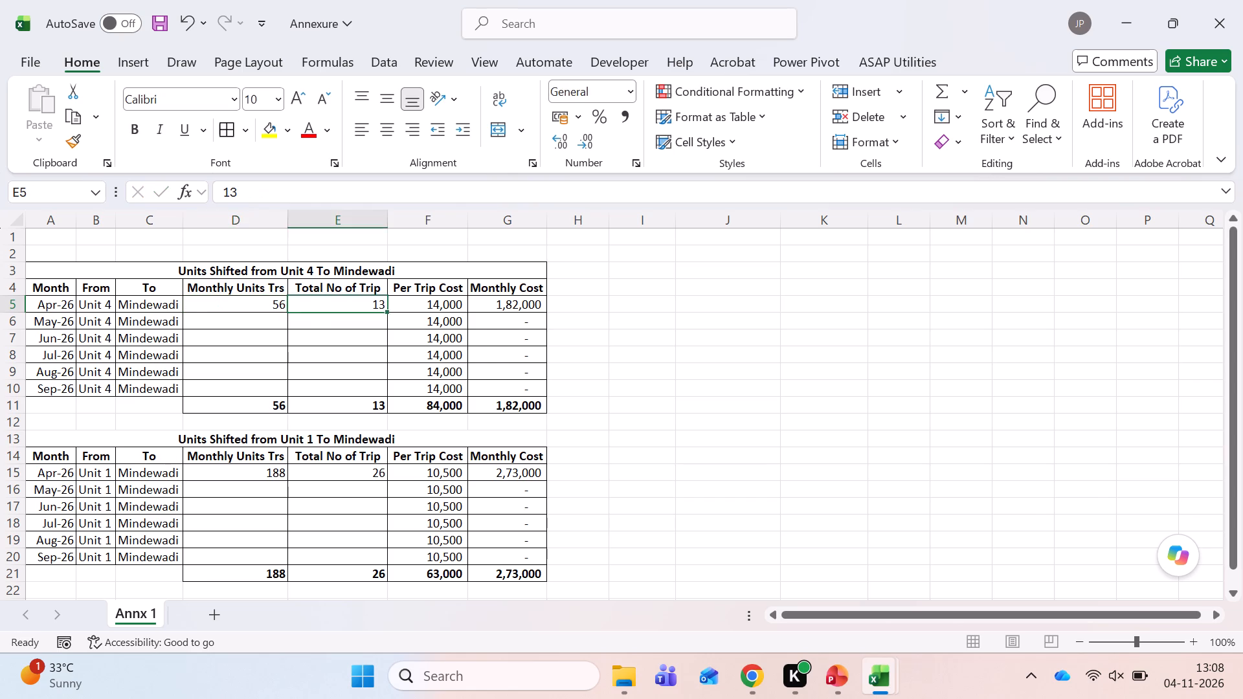
Count the filtered DG QTY rows on sheet 15.04.2026 and change Unit 4's April trips in Annexure E5 to =13+10.
key(alt+Tab)
key(Right)
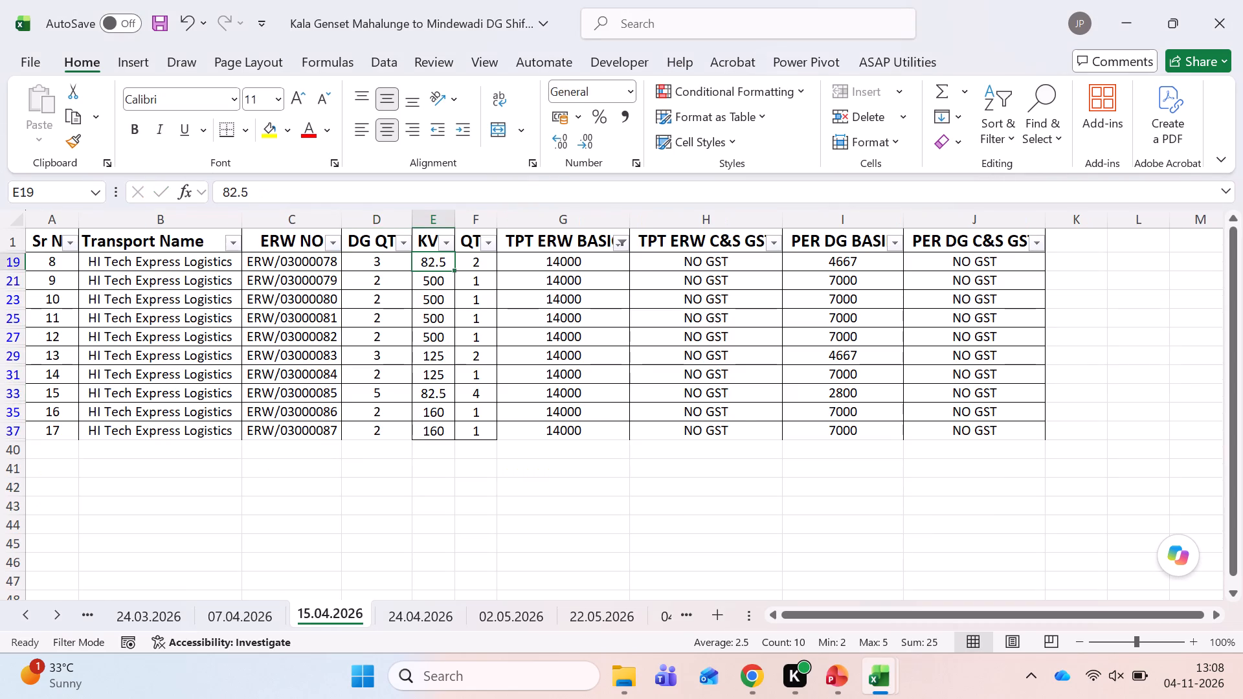
key(Left)
key(shift+Down)
key(shift+Down)
key(shift+Down)
key(shift+Down)
key(shift+Down)
key(shift+Down)
key(shift+Down)
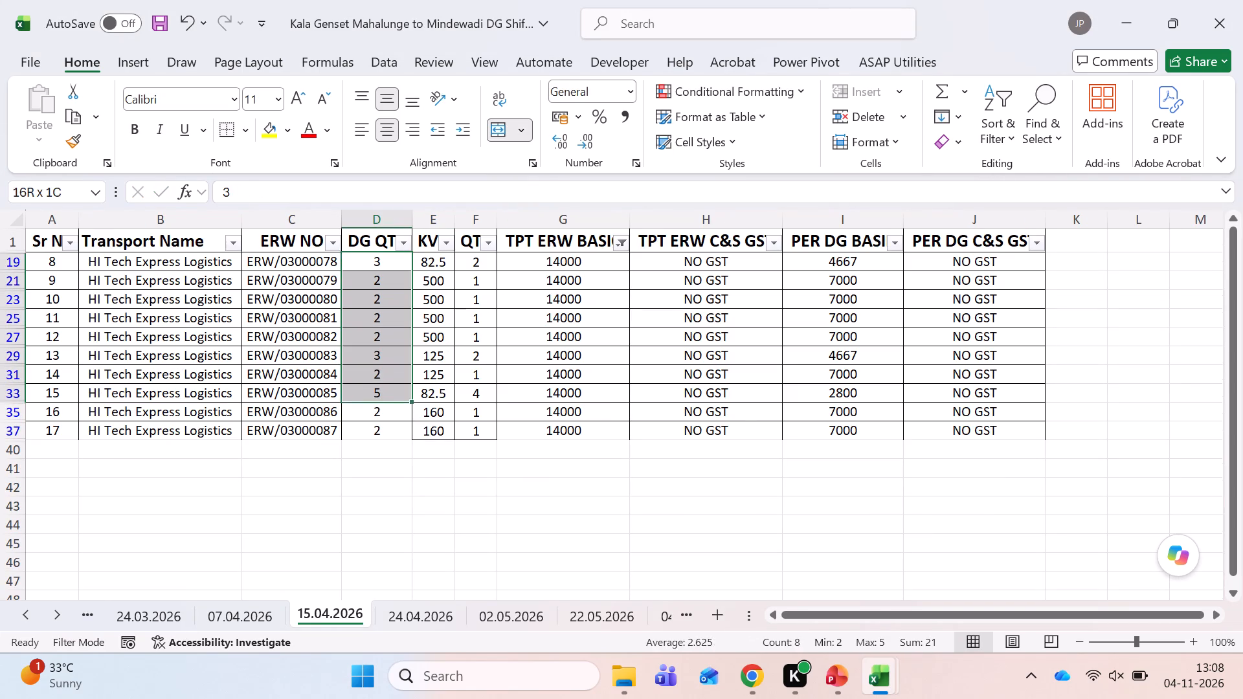
key(shift+Down)
key(shift+Down)
key(alt+Tab)
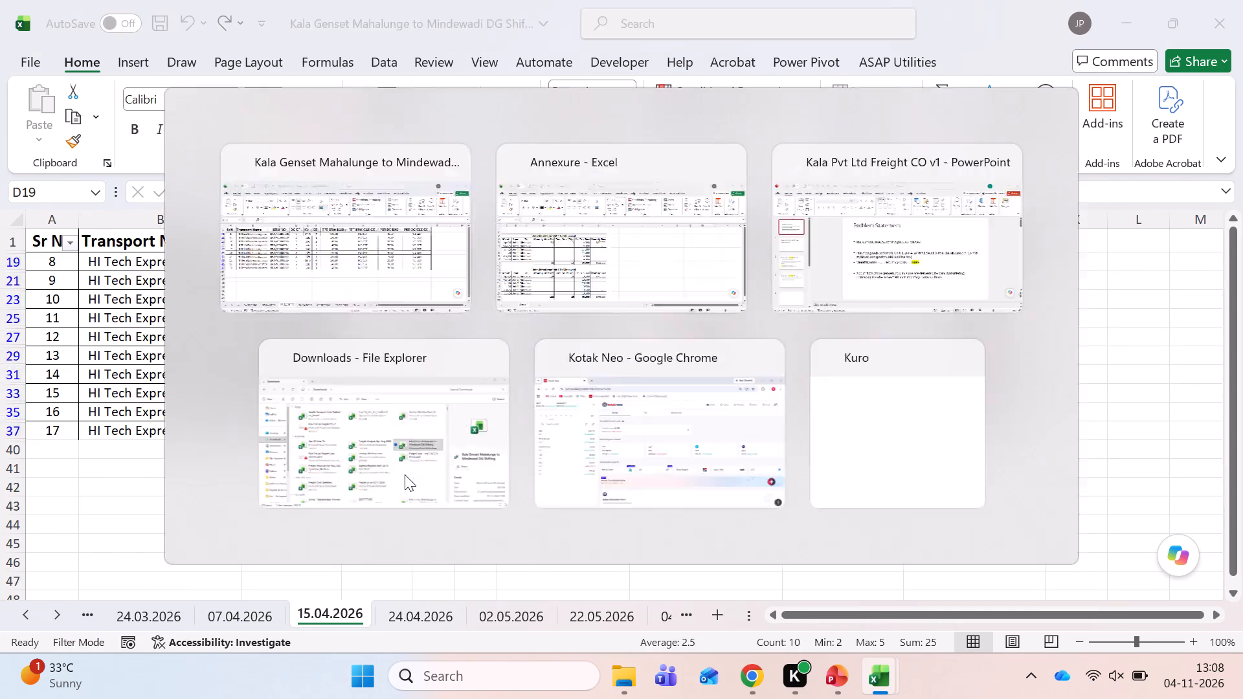
key(F2)
key(Left)
key(Left)
key(equal)
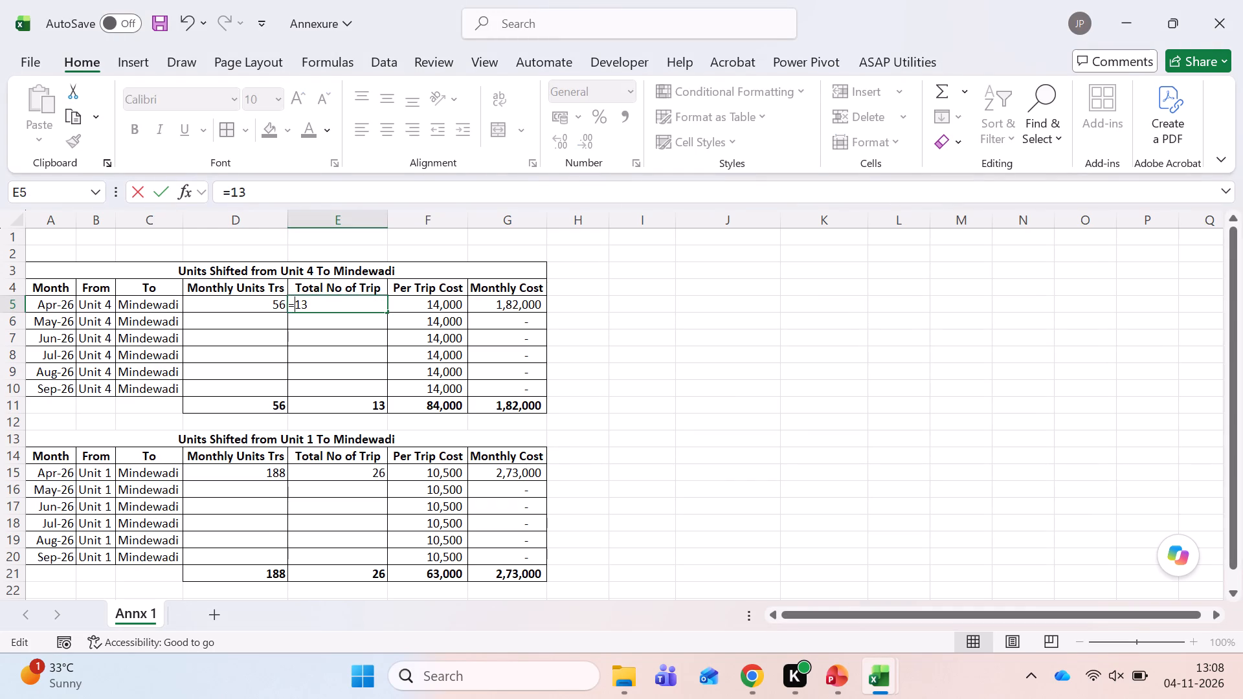
key(Right)
key(Right)
key(Right)
text(+10)
key(Tab)
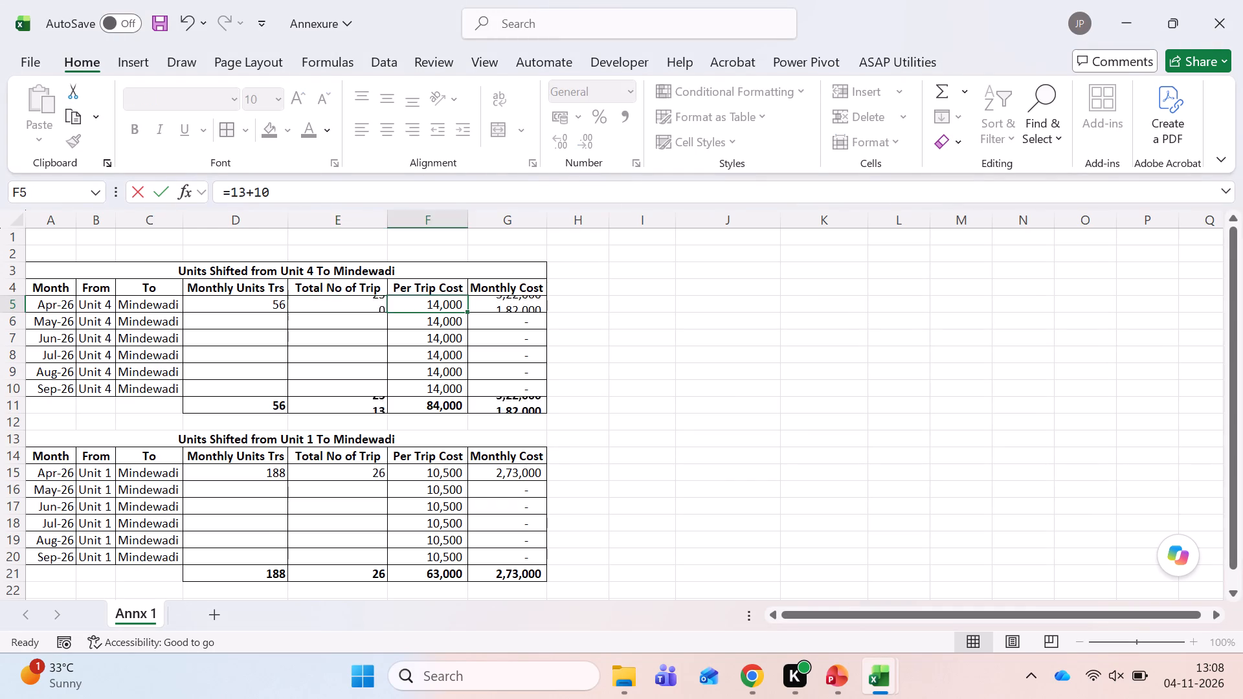
Save the Annexure workbook.
key(Left)
key(ctrl+s)
Switch to the Kala Genset workbook and reset the TPT ERW BASIC filter on sheet 15.04.2026 to show all rows.
key(alt+Tab)
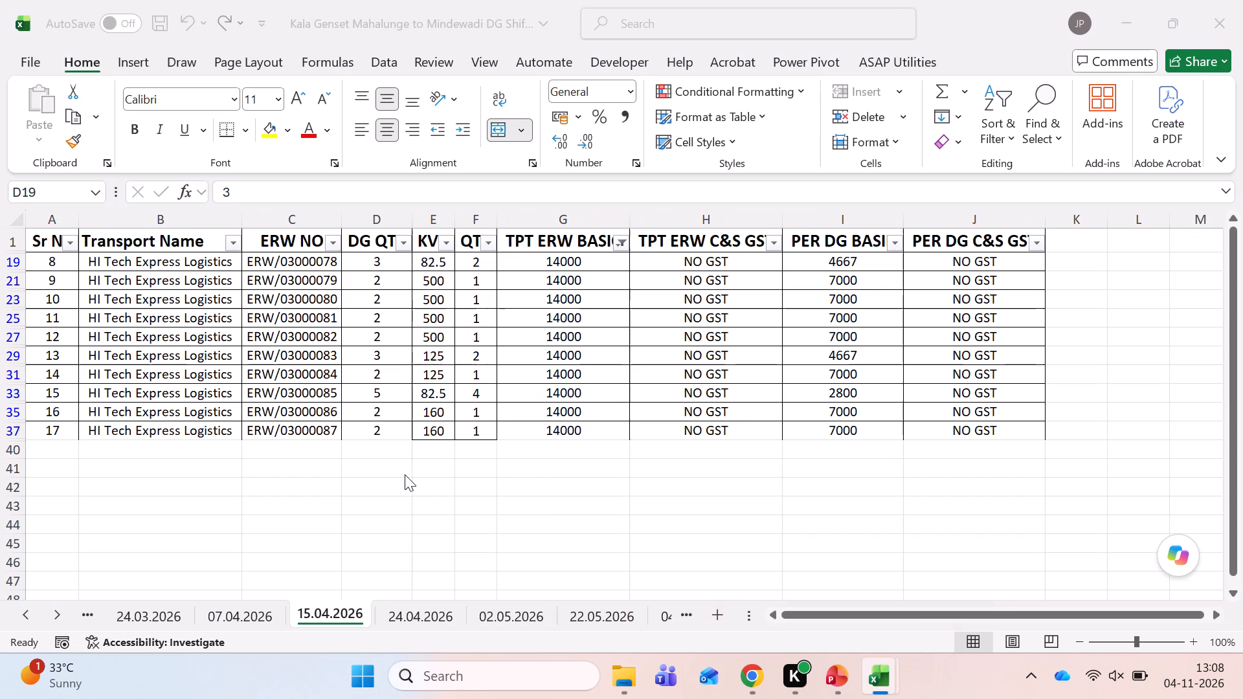
key(ctrl+Up)
key(Right)
key(Right)
key(Right)
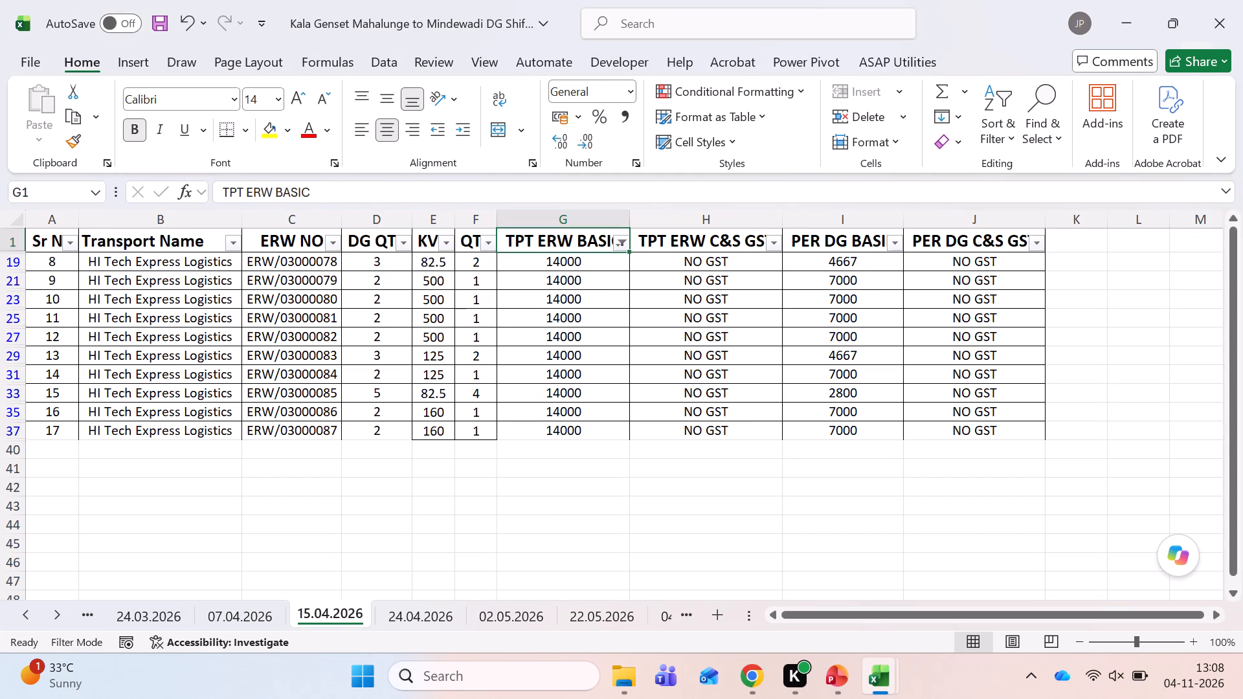
key(alt+Down)
key(alt+Down)
click(408, 443)
key(Return)
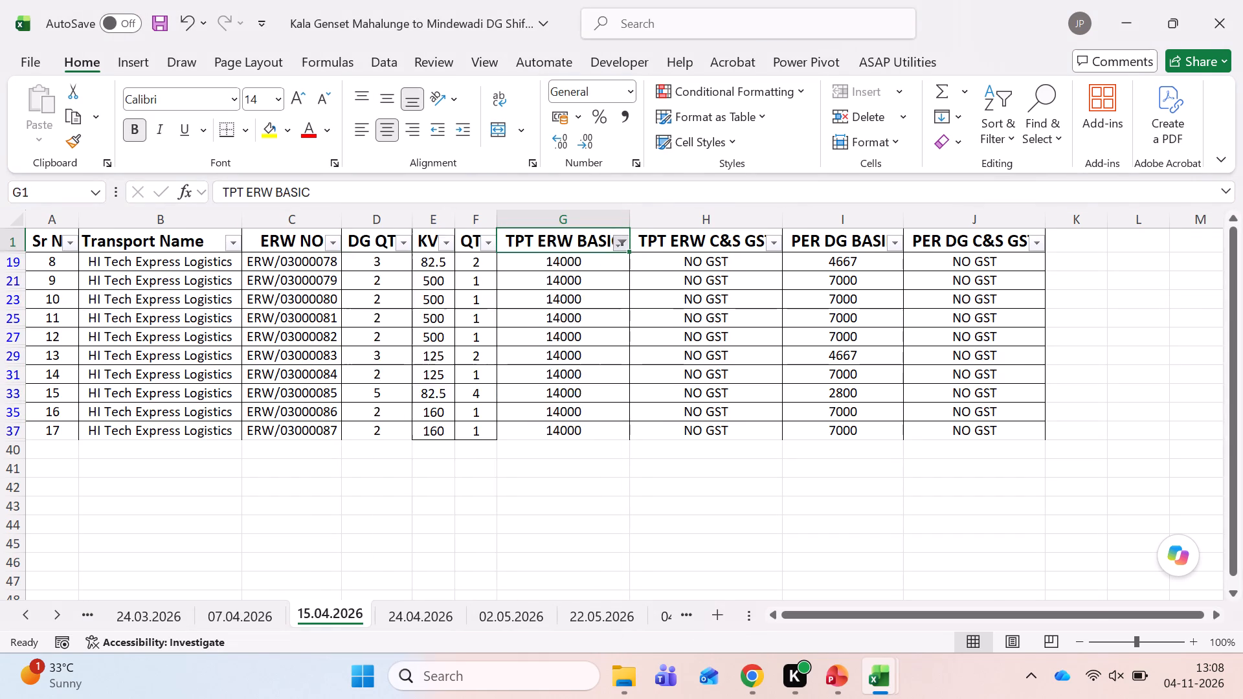
key(Down)
key(Left)
key(Left)
key(Left)
key(Left)
key(Left)
key(Left)
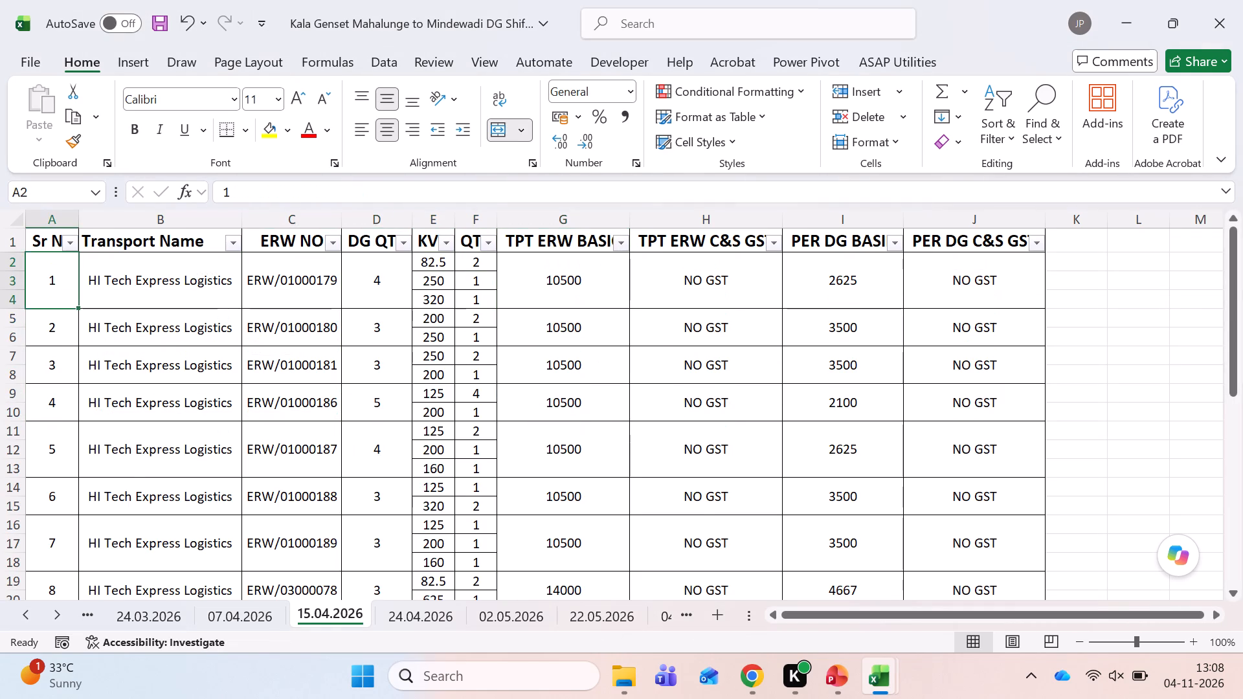
key(Left)
key(ctrl+End)
key(ctrl+Left)
key(ctrl+Left)
Select Unit 1's April trips cell E15 in Annexure and add filters to the header row of Kala Genset sheet 24.04.2026.
key(alt+Tab)
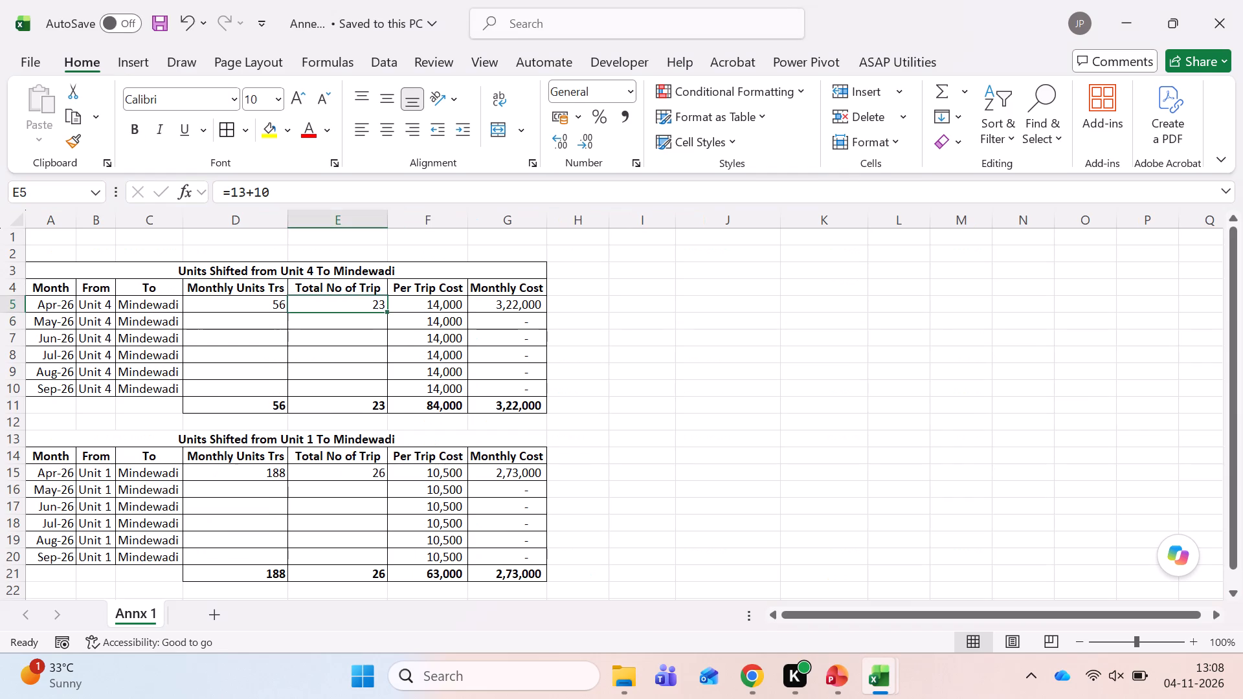
key(Down)
key(Down)
key(Down)
key(Down)
key(Down)
key(Down)
key(Down)
key(Down)
key(Down)
key(Down)
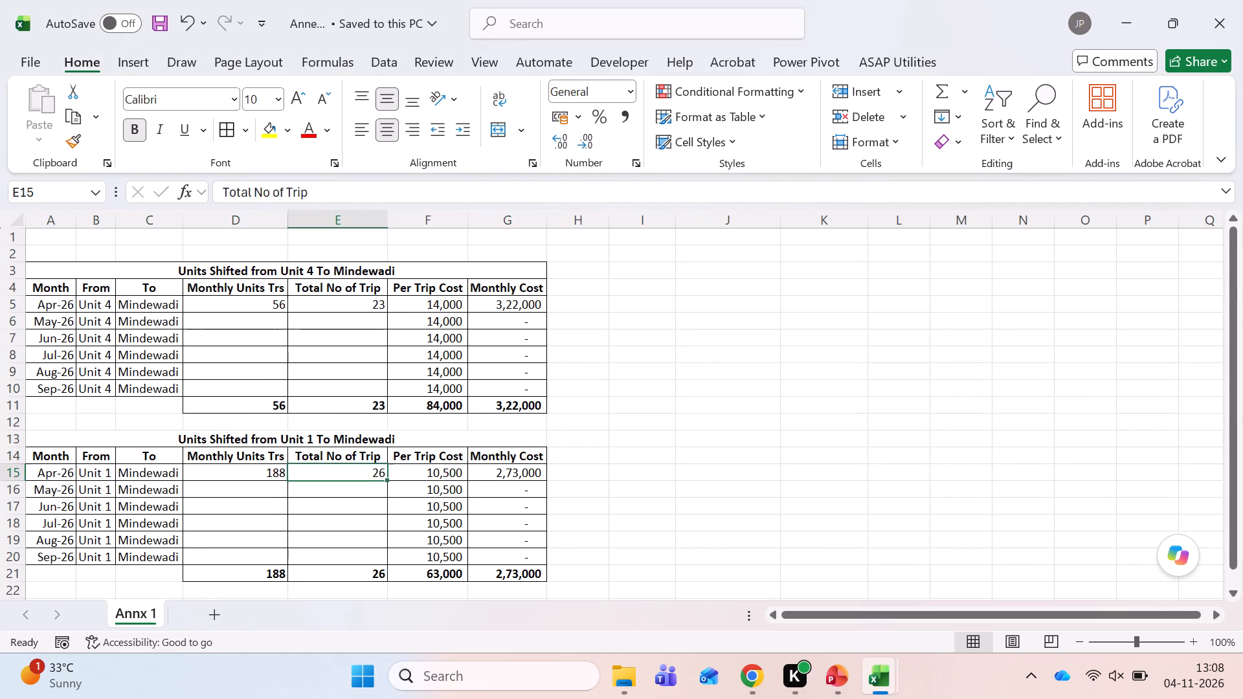
key(alt+Tab)
key(ctrl+Page_Down)
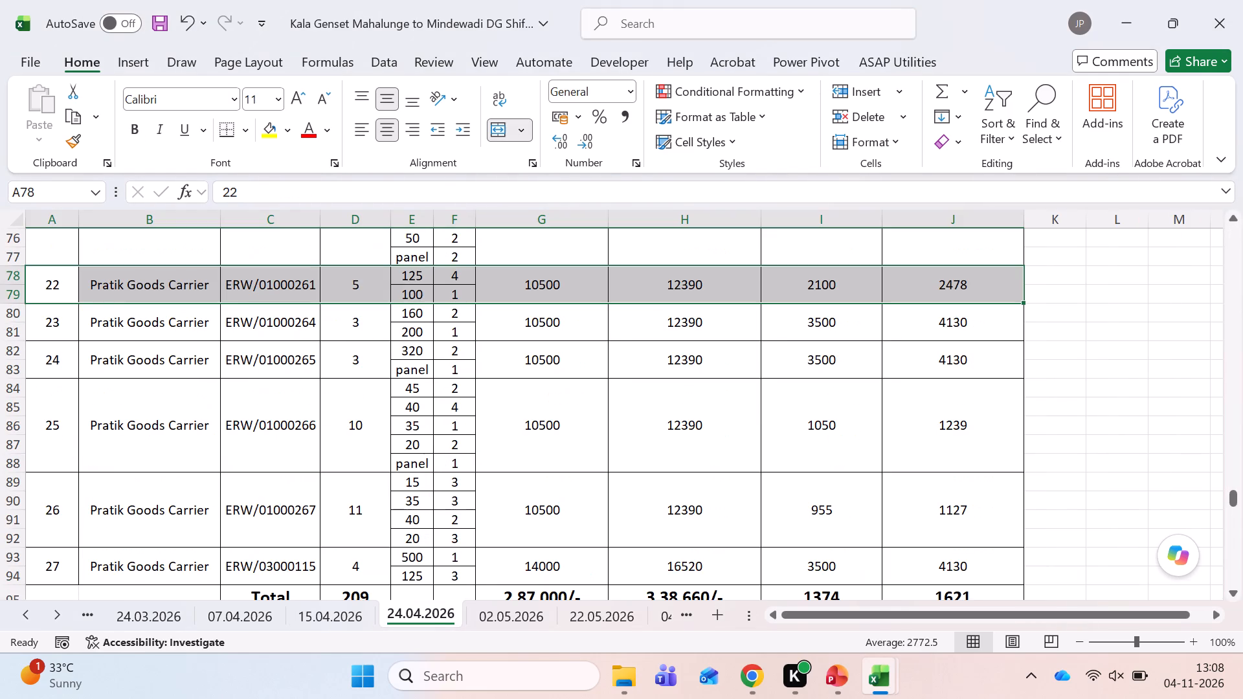
key(ctrl+Up)
key(ctrl+Up)
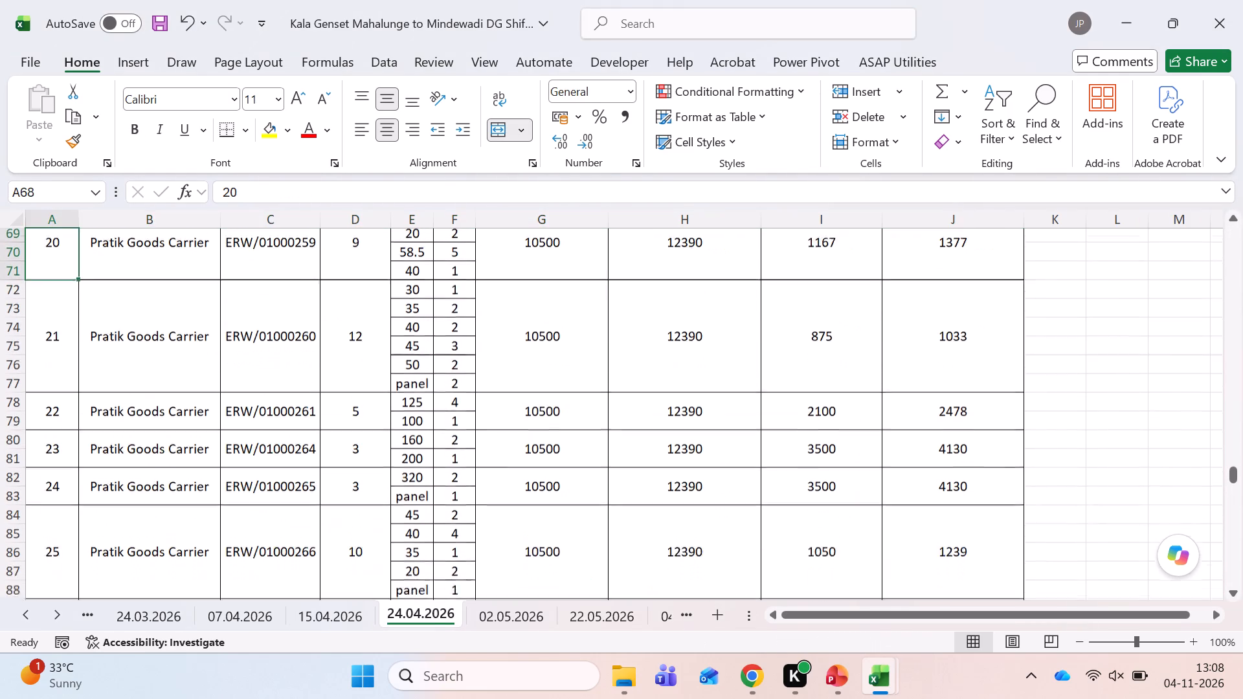
key(ctrl+Left)
key(ctrl+Up)
key(ctrl+Up)
key(ctrl+Up)
key(ctrl+Up)
key(ctrl+Up)
key(ctrl+Up)
key(ctrl+Up)
key(ctrl+Up)
key(ctrl+Up)
key(ctrl+Up)
key(ctrl+Up)
key(ctrl+Up)
key(ctrl+Up)
key(ctrl+Up)
key(ctrl+Up)
key(ctrl+Up)
key(ctrl+Up)
key(ctrl+Up)
key(ctrl+Up)
key(ctrl+Up)
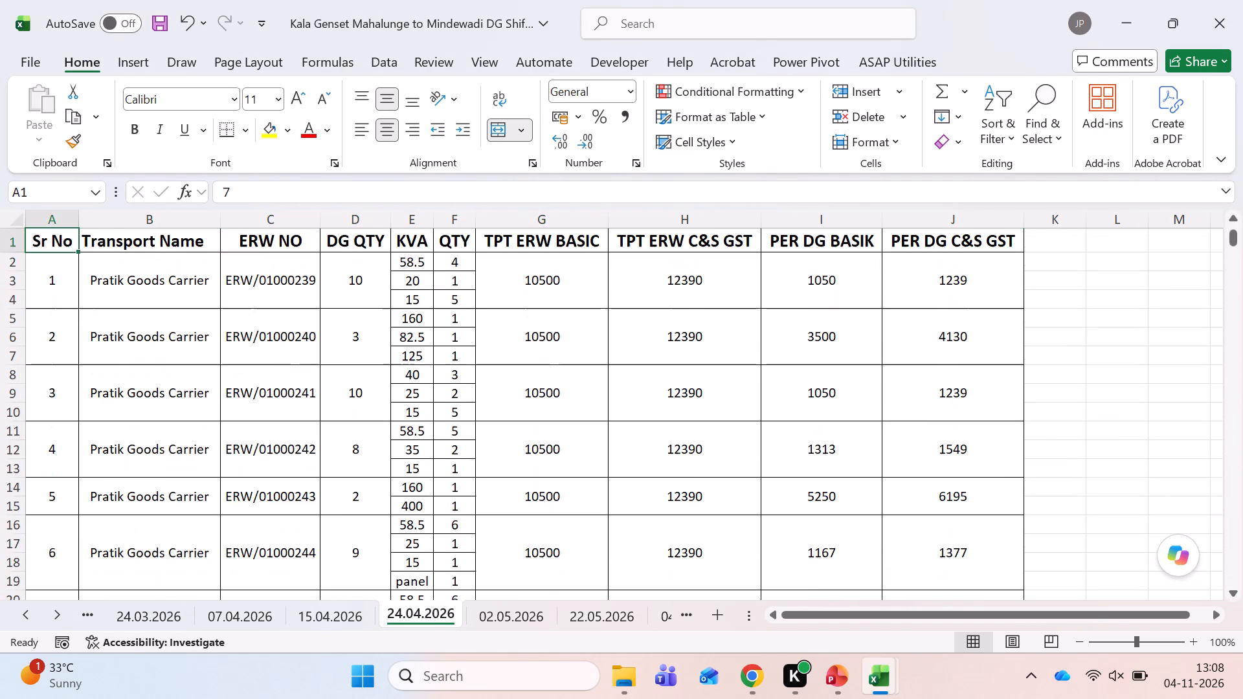
key(shift+space)
key(ctrl+shift+l)
Filter the TPT ERW BASIC column on sheet 24.04.2026 to show only 10500.
key(Right)
key(Right)
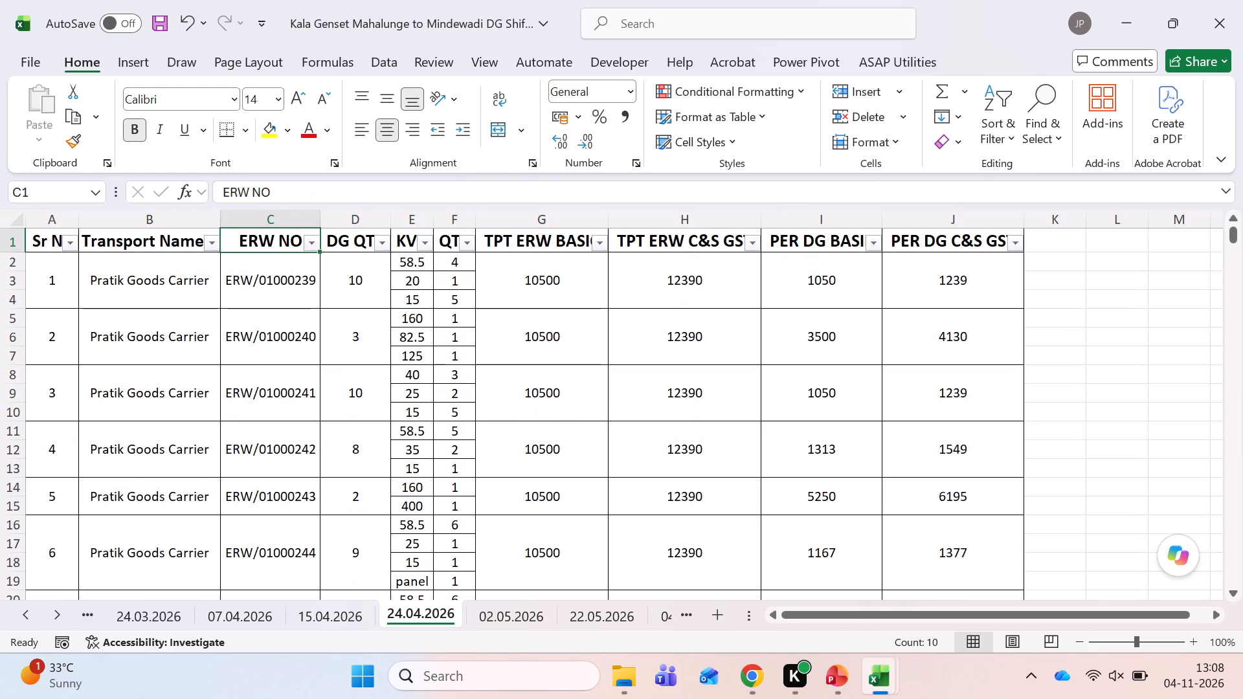
key(Right)
key(Right)
key(Right)
key(Escape)
key(Right)
key(alt+Down)
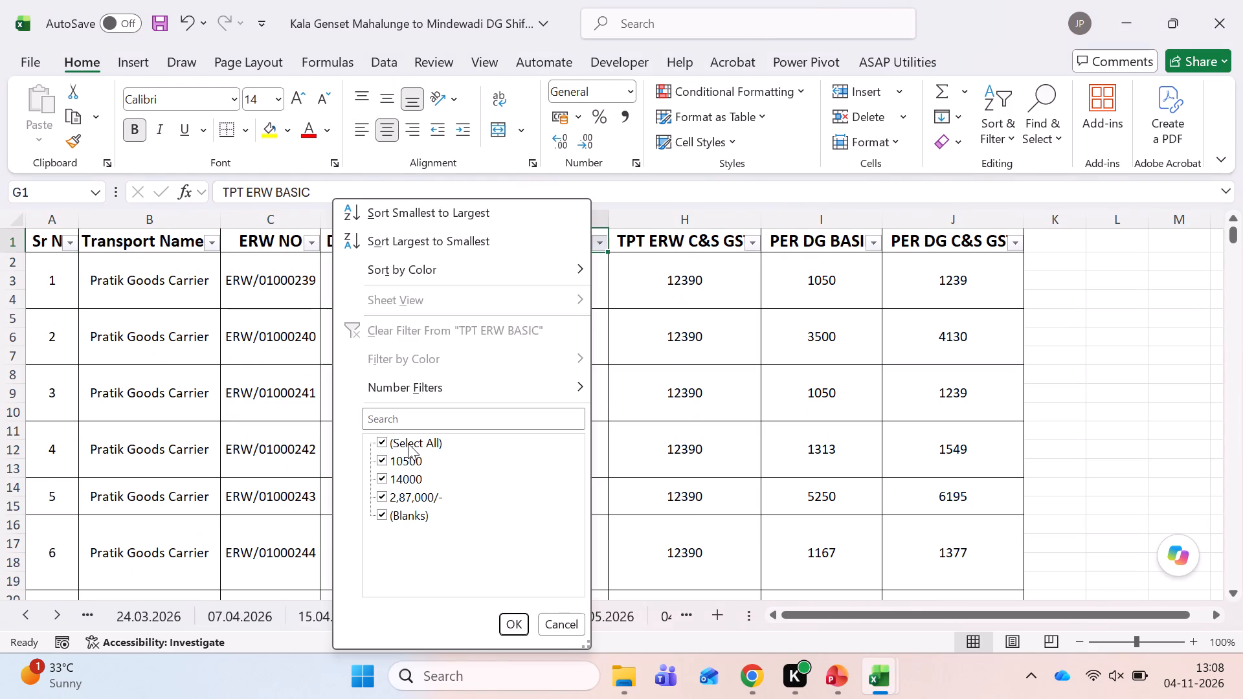
click(408, 443)
click(409, 456)
key(Return)
Select the filtered DG QTY values on sheet 24.04.2026 to get their sum.
key(Down)
key(Left)
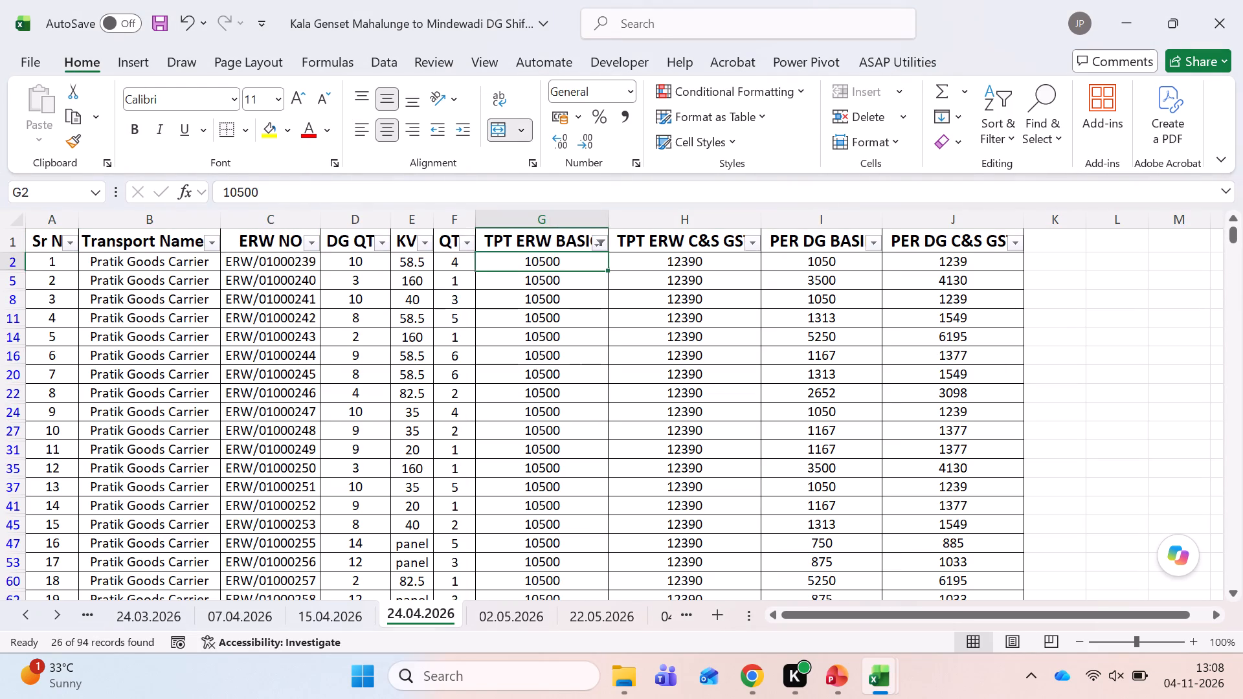
key(Left)
key(Left)
key(shift+Page_Down)
key(shift+Down)
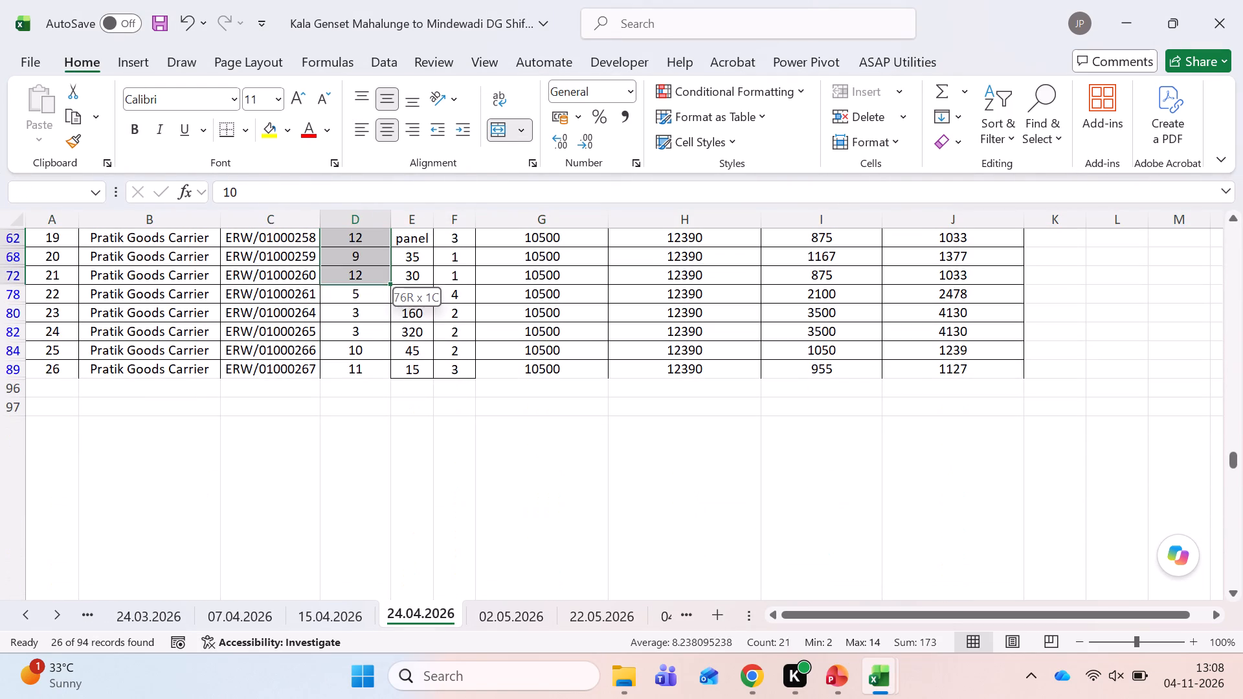
key(shift+Down)
key(shift+Down)
key(shift+Down)
key(shift+Down)
key(shift+Down)
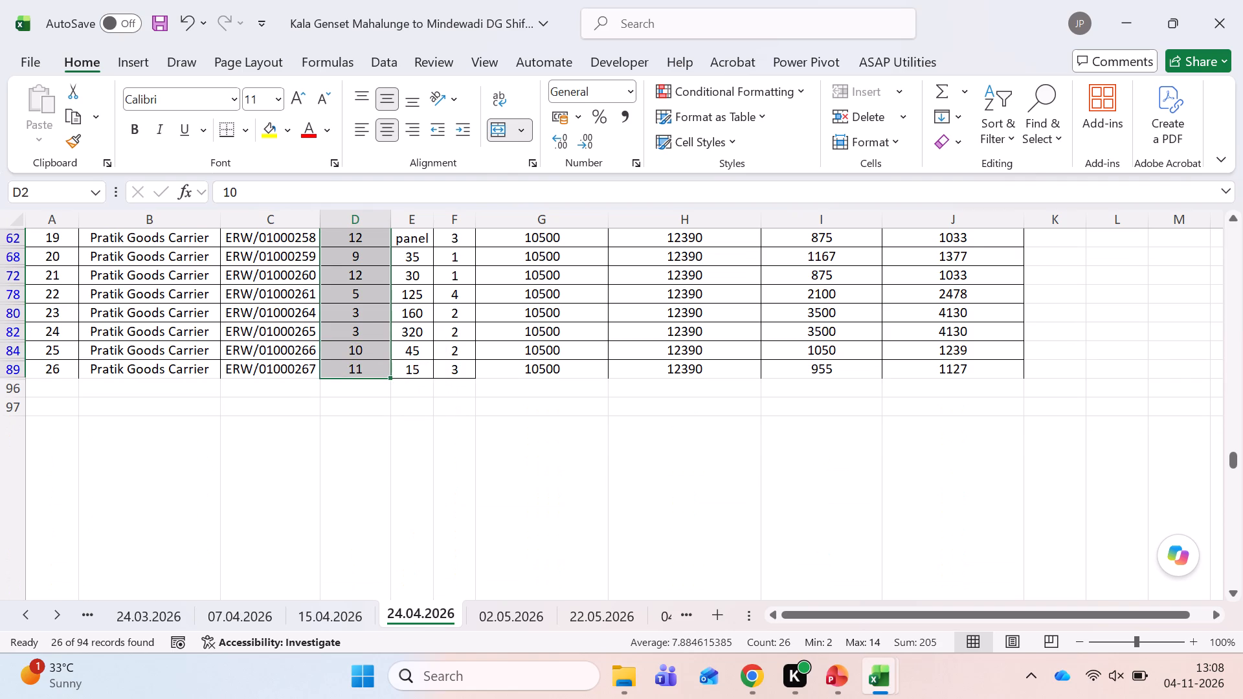
Switch to Annexure and append +205 to Unit 1's April monthly units formula in cell D15.
key(alt+Tab)
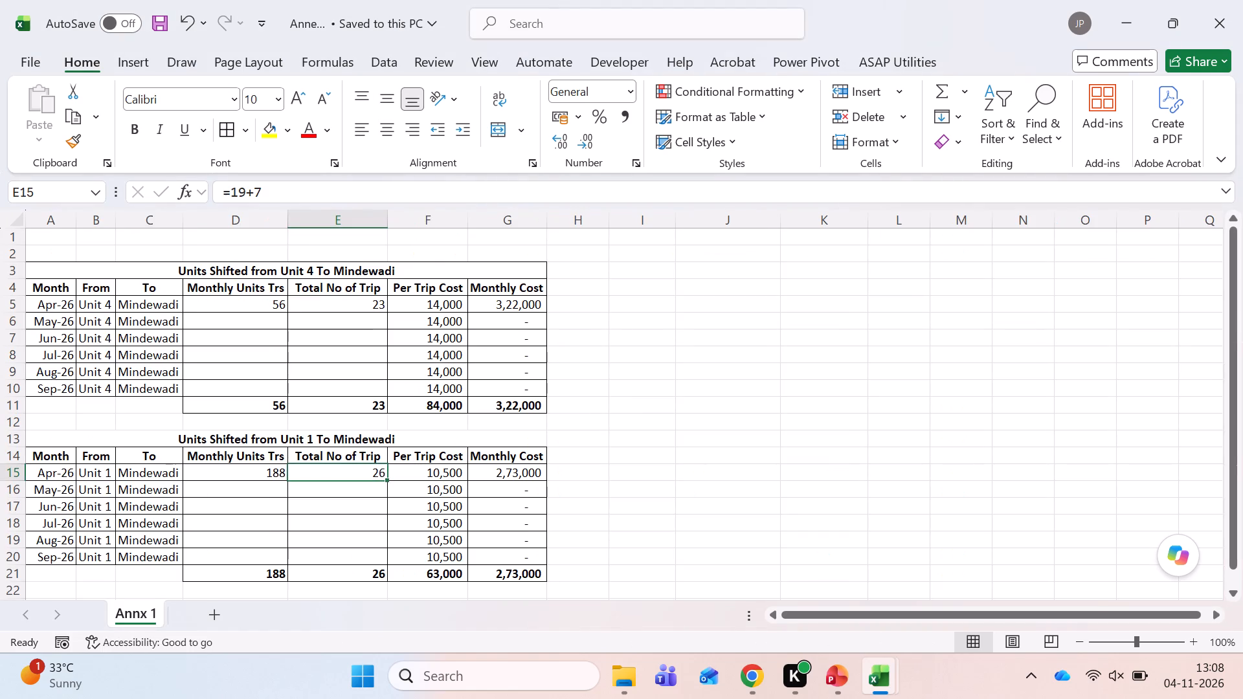
click(263, 470)
click(295, 190)
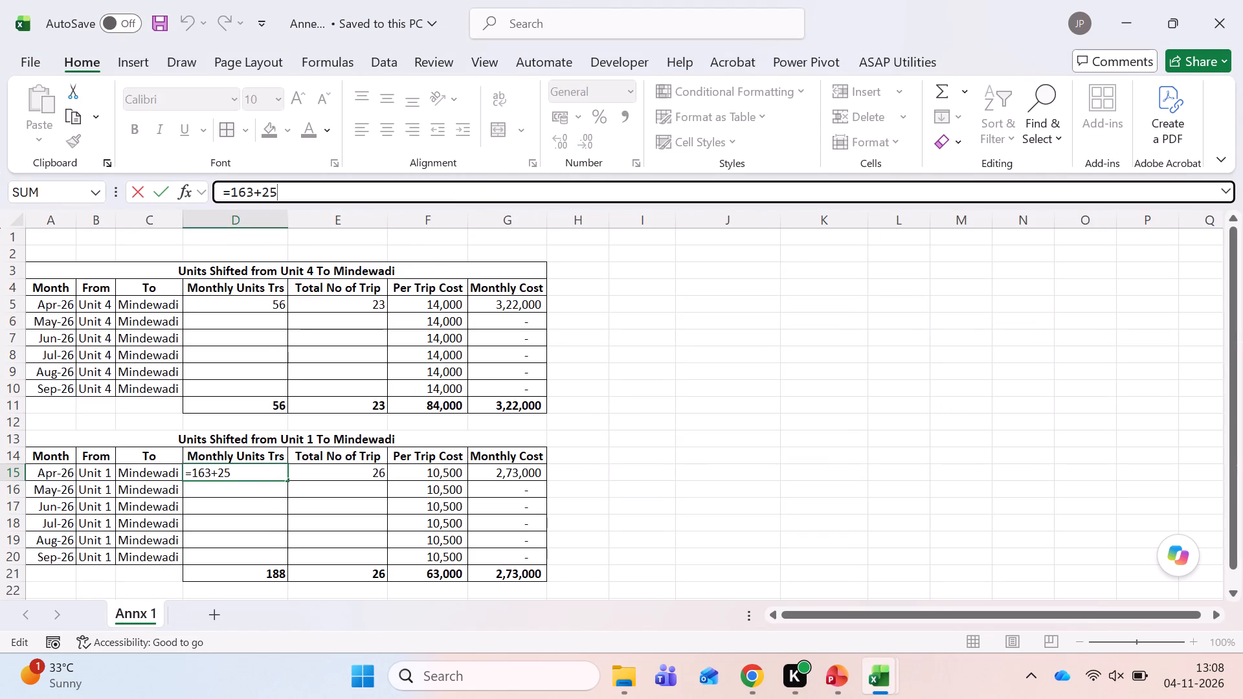
text(+205)
key(Tab)
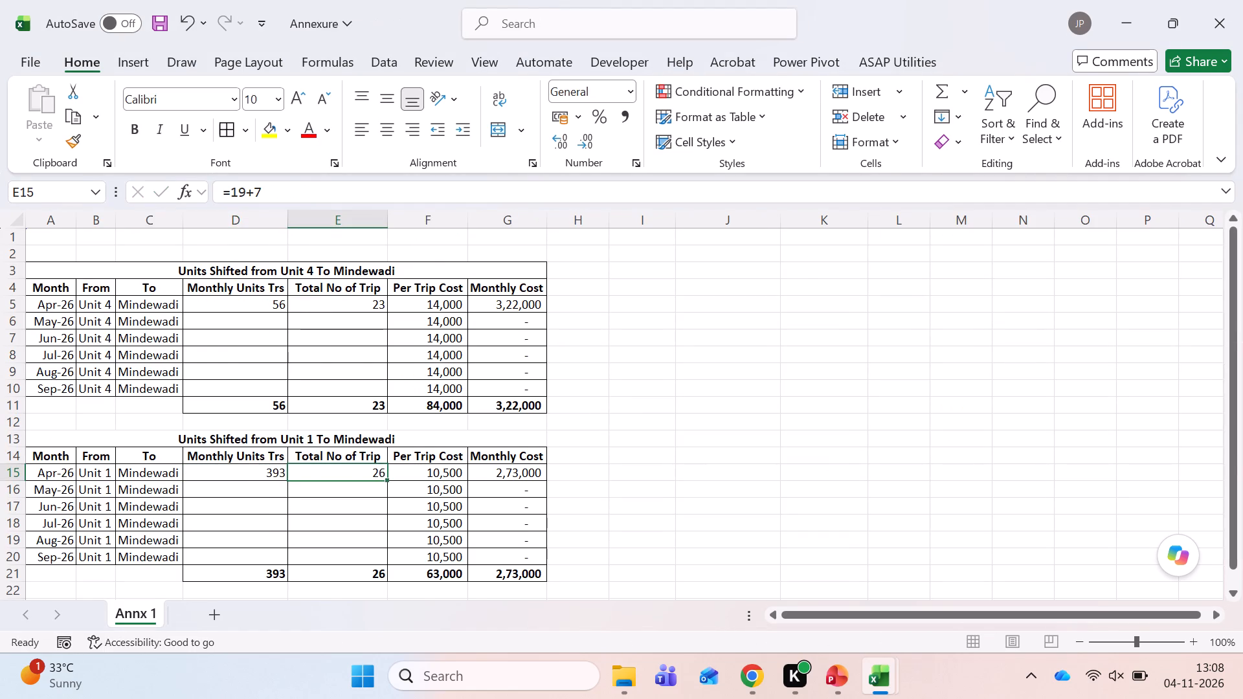
Check the filtered trips on sheet 24.04.2026 and append +26 to Unit 1's April trips formula in Annexure cell E15.
key(alt+Tab)
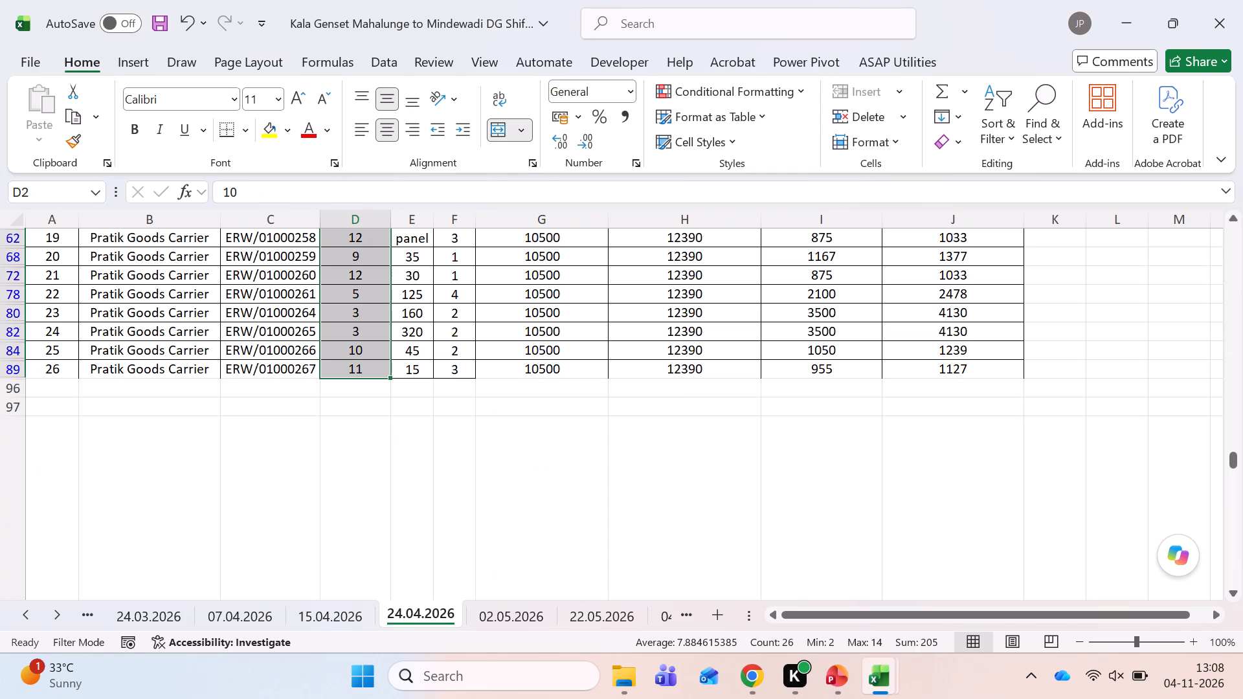
key(alt+Tab)
key(F2)
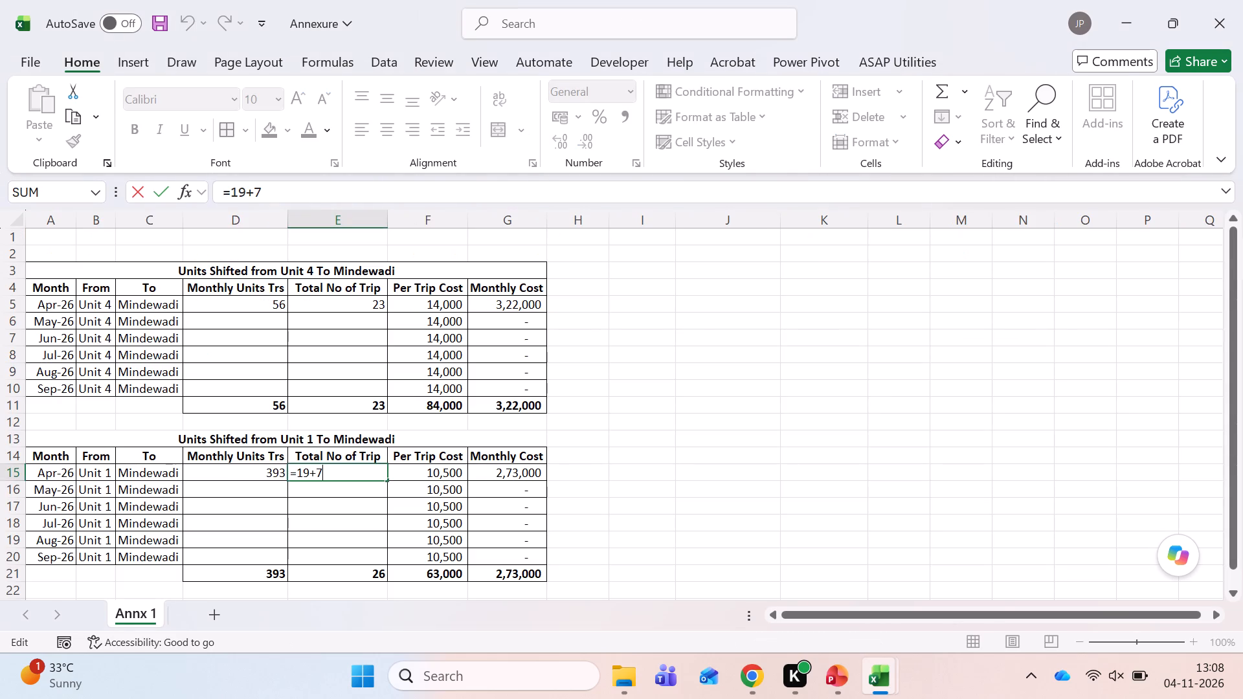
text(+26)
key(Tab)
Switch to the Kala Genset workbook and change the TPT ERW BASIC filter on sheet 24.04.2026 to show only 14000.
key(alt+Tab)
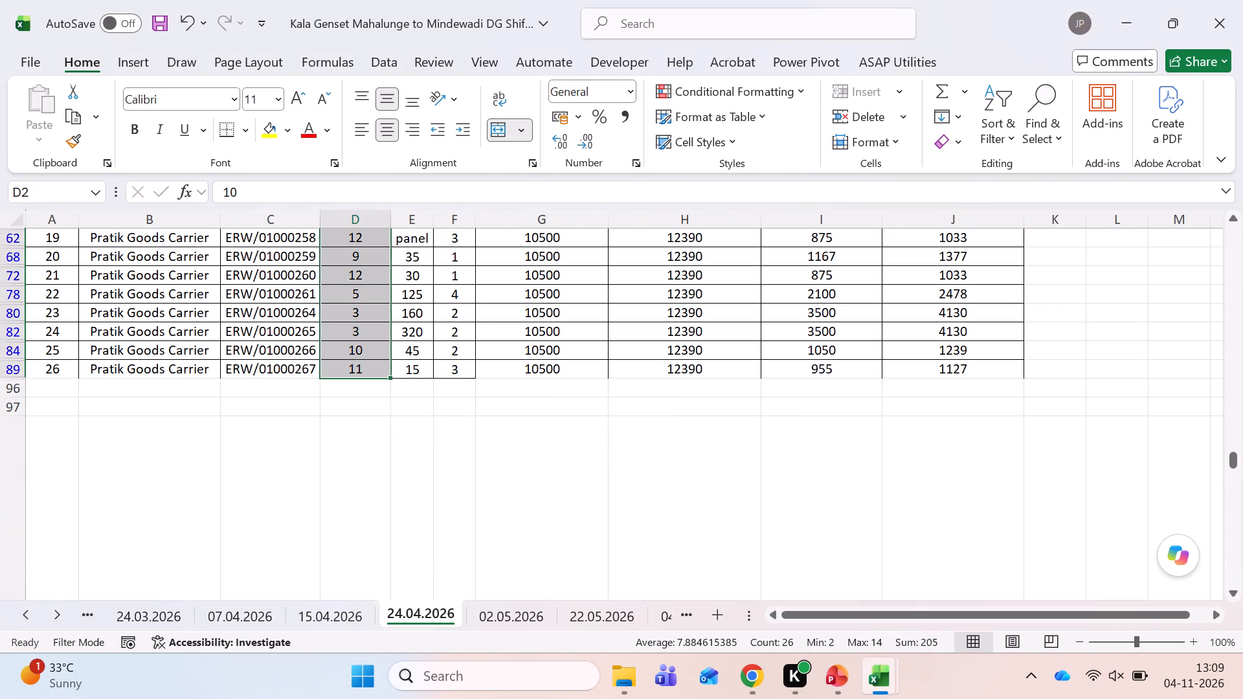
key(Up)
key(Right)
key(Right)
key(Right)
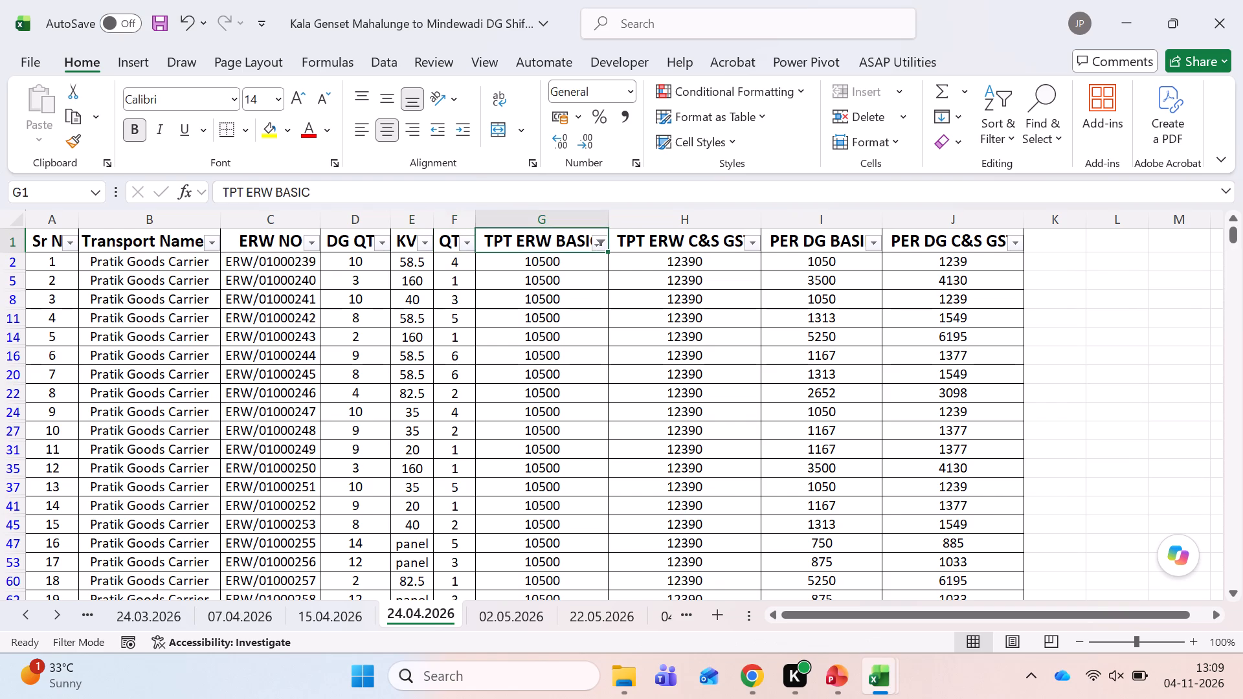
key(alt+Down)
click(384, 452)
click(393, 480)
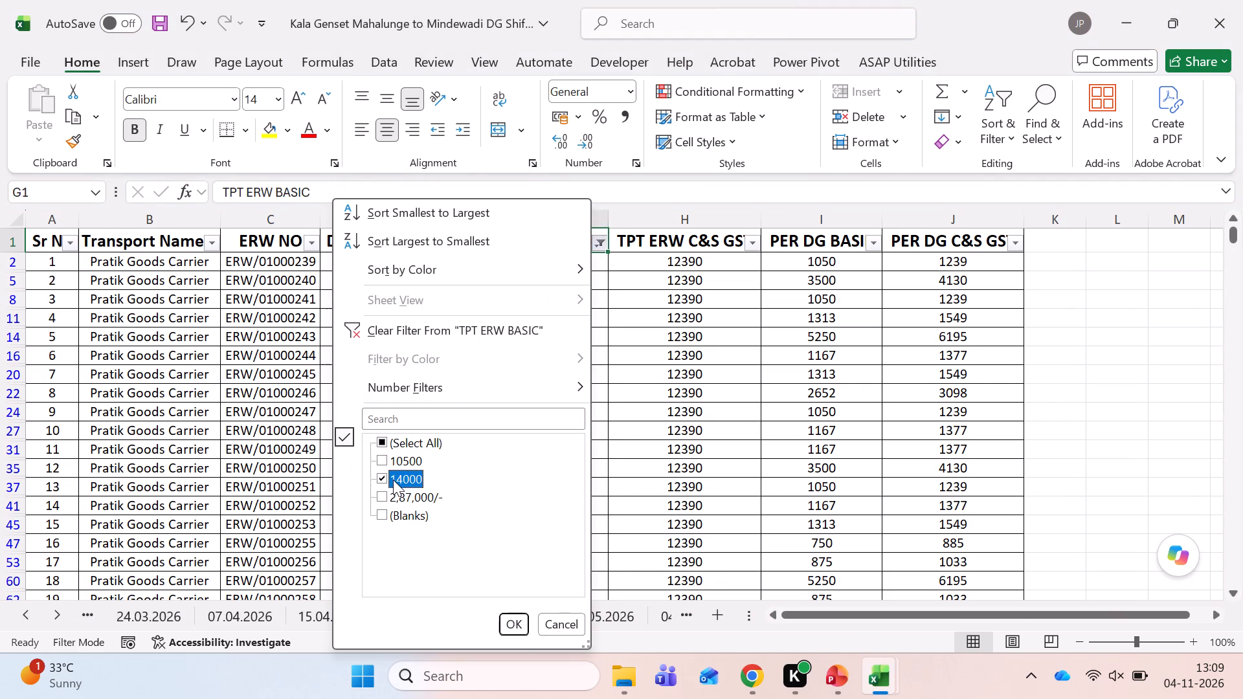
key(Return)
Check the DG QTY of the filtered 14000 rows on sheet 24.04.2026.
key(Left)
key(Left)
key(Down)
key(Down)
key(Down)
key(Up)
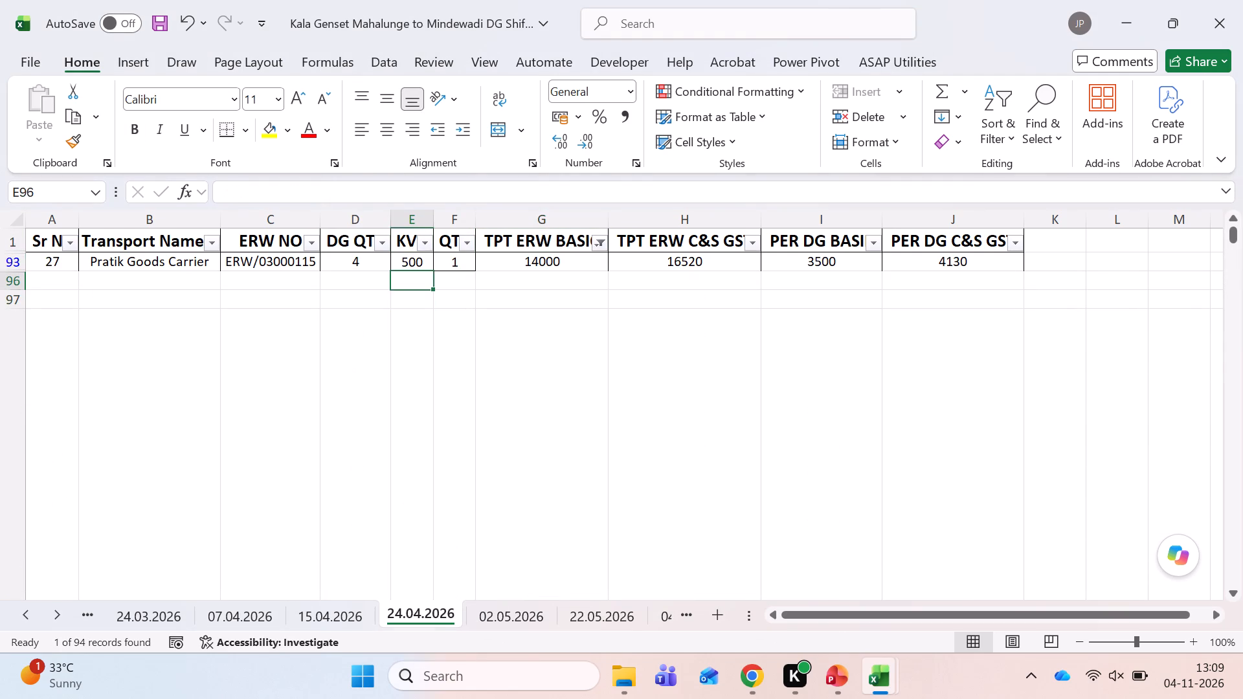
key(Left)
key(Left)
key(Up)
key(Up)
key(Up)
key(Up)
key(Down)
key(Right)
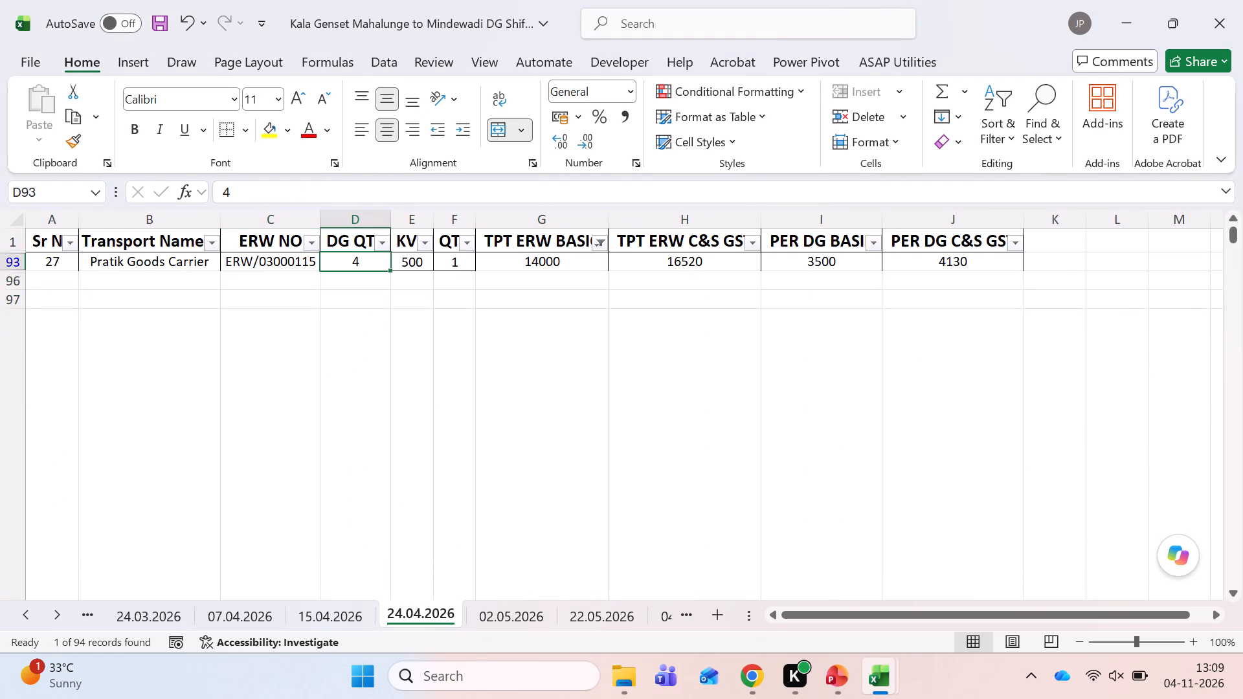
Switch to Annexure and append +4 to Unit 4's April monthly units formula in cell D5.
key(alt+Tab)
key(Up)
key(Up)
key(ctrl+Up)
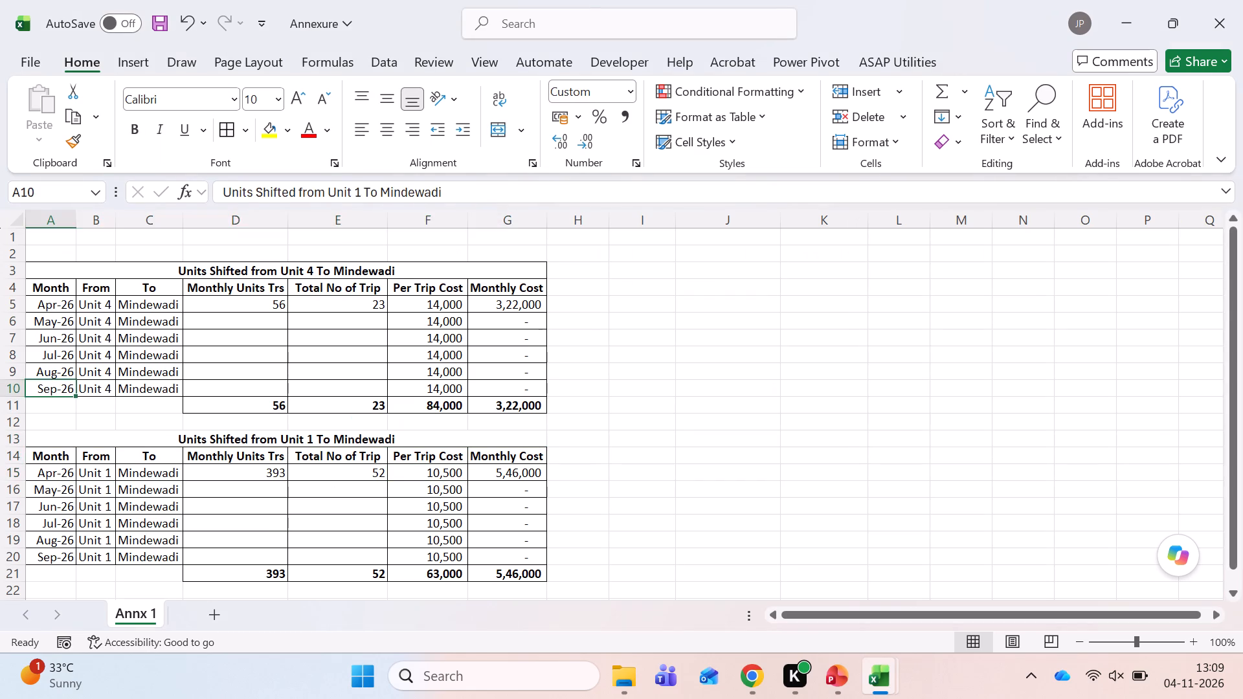
key(ctrl+Up)
key(Right)
key(Down)
key(Down)
key(Left)
key(ctrl+Left)
key(ctrl+Left)
key(Right)
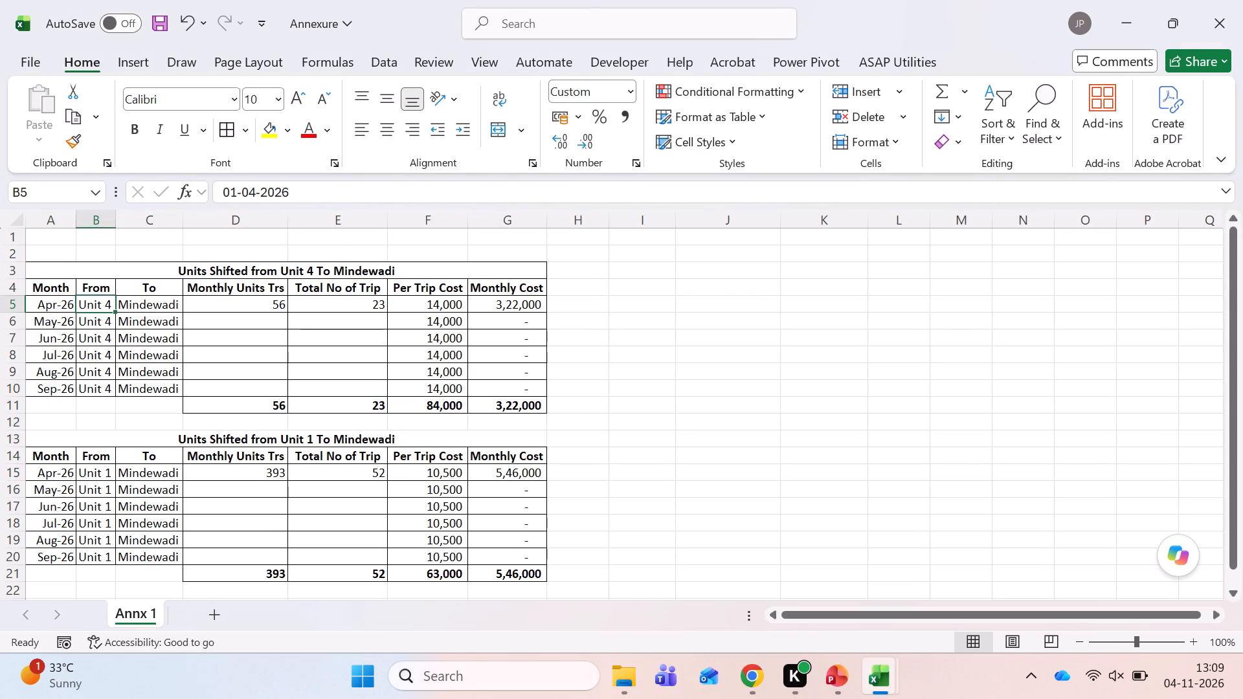
key(Right)
key(Right)
key(F2)
text(+4)
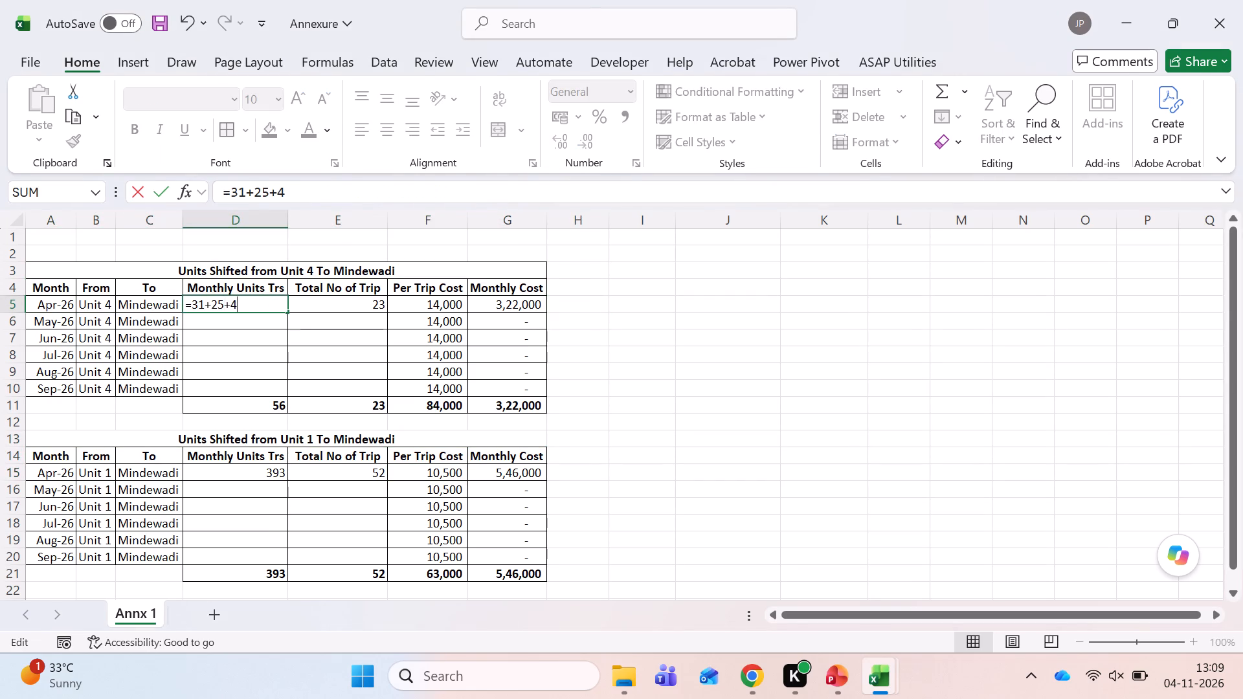
key(Tab)
Check the filtered trips on sheet 24.04.2026 and append +1 to Unit 4's April trips formula in Annexure cell E5.
key(alt+Tab)
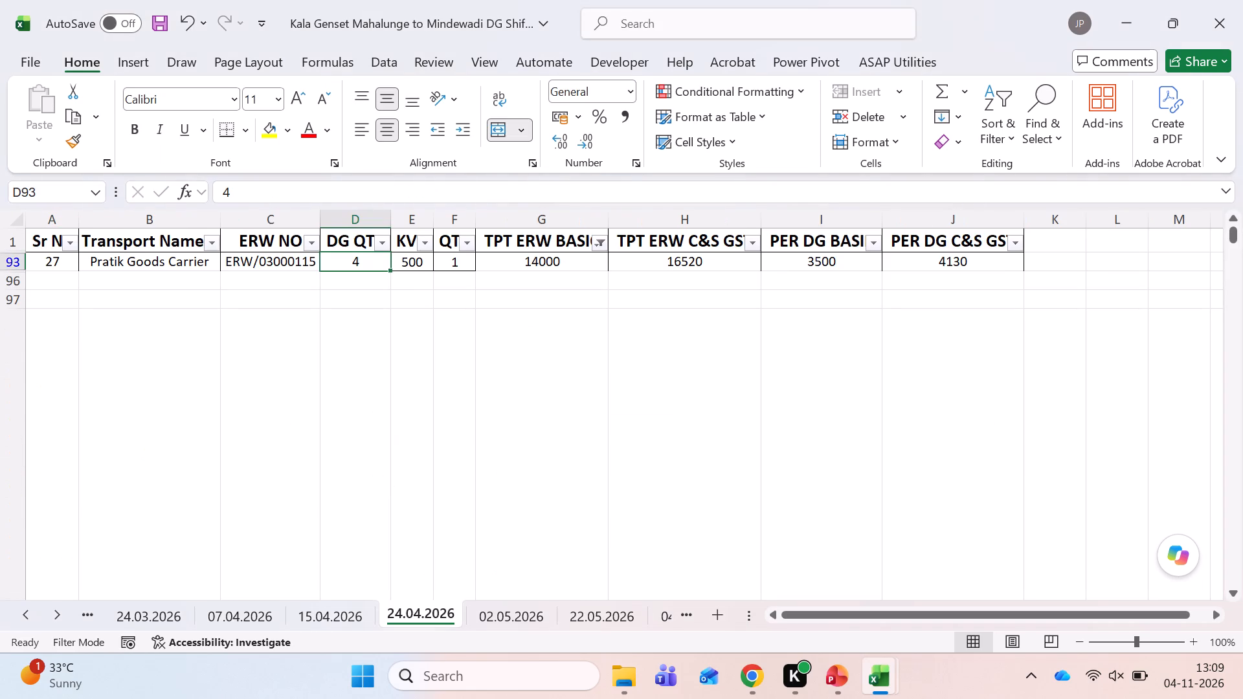
key(alt+Tab)
key(F2)
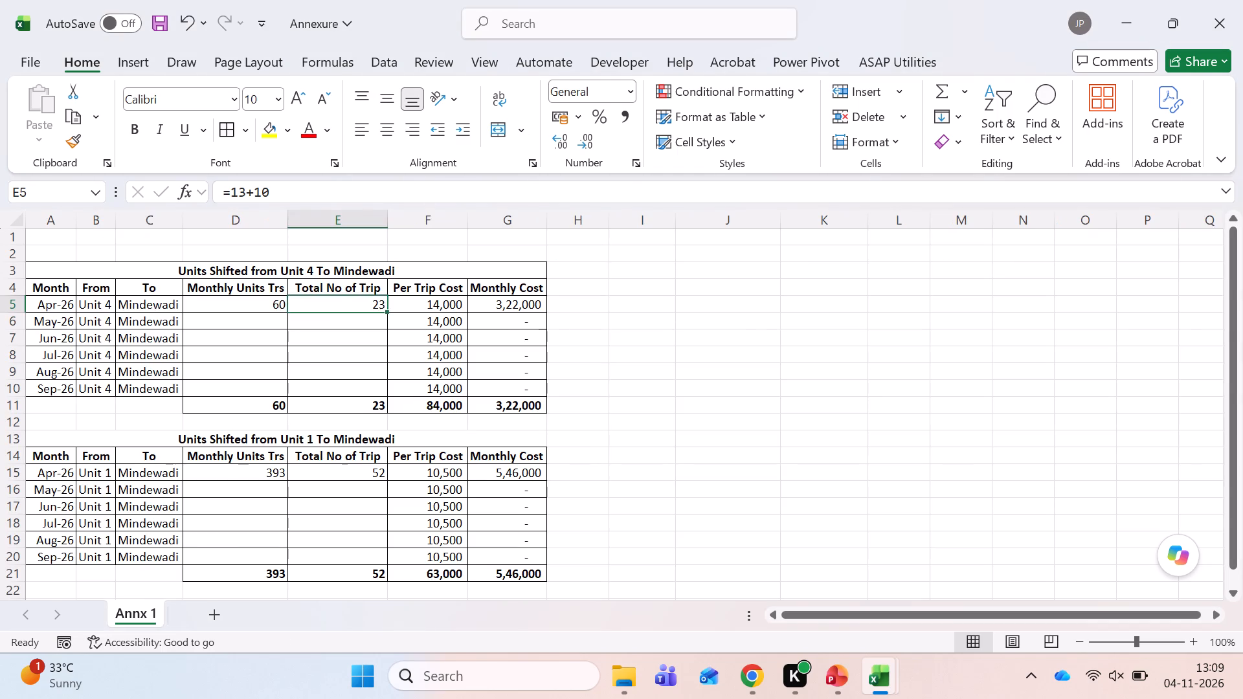
text(+!)
key(Tab)
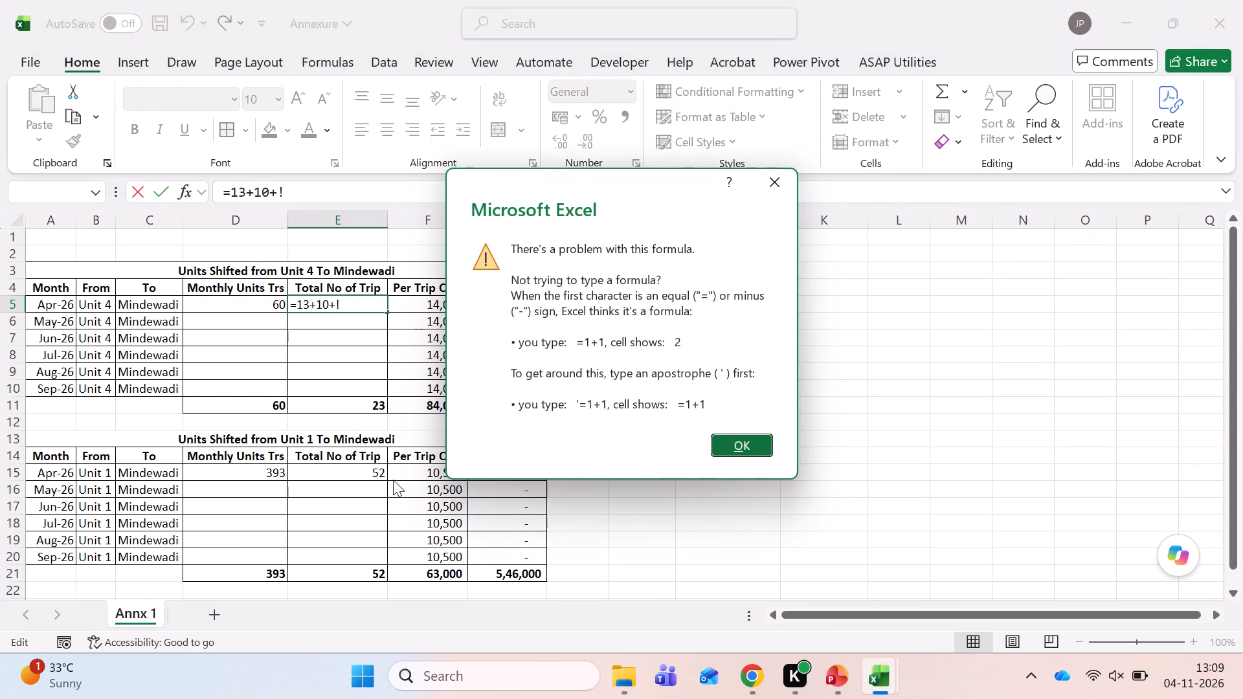
key(Escape)
key(Right)
key(BackSpace)
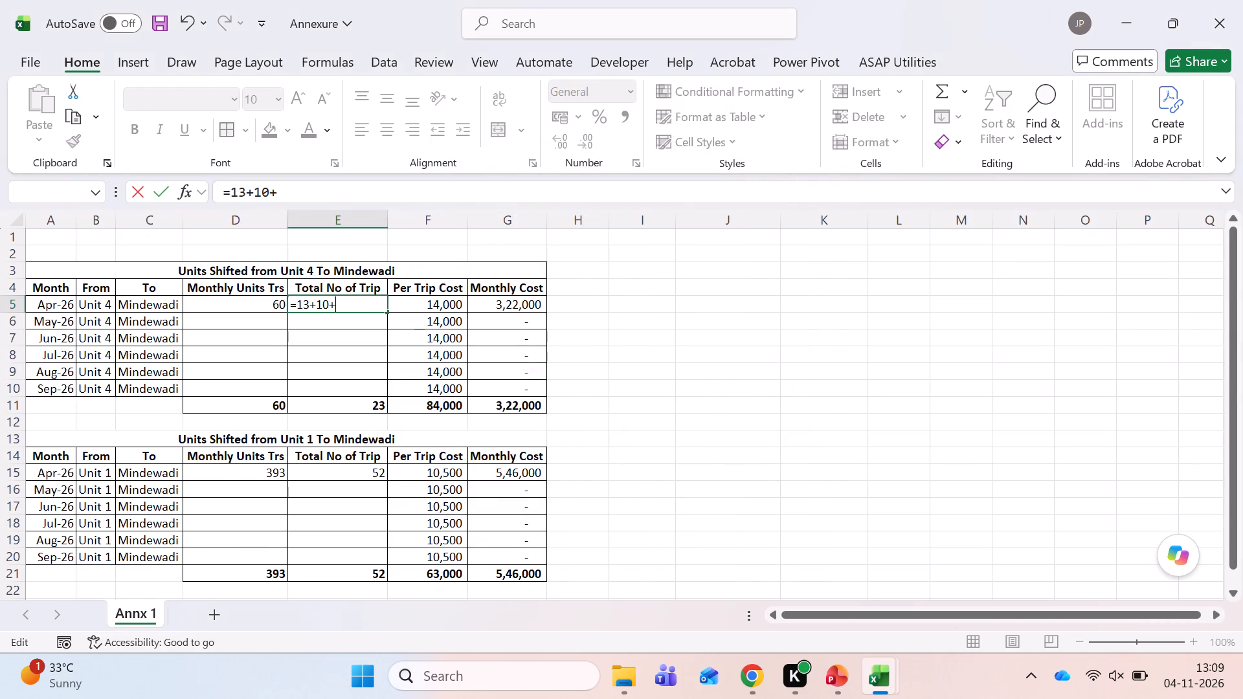
key(1)
key(Tab)
Save the Annexure workbook.
key(Right)
key(Left)
key(Left)
key(Left)
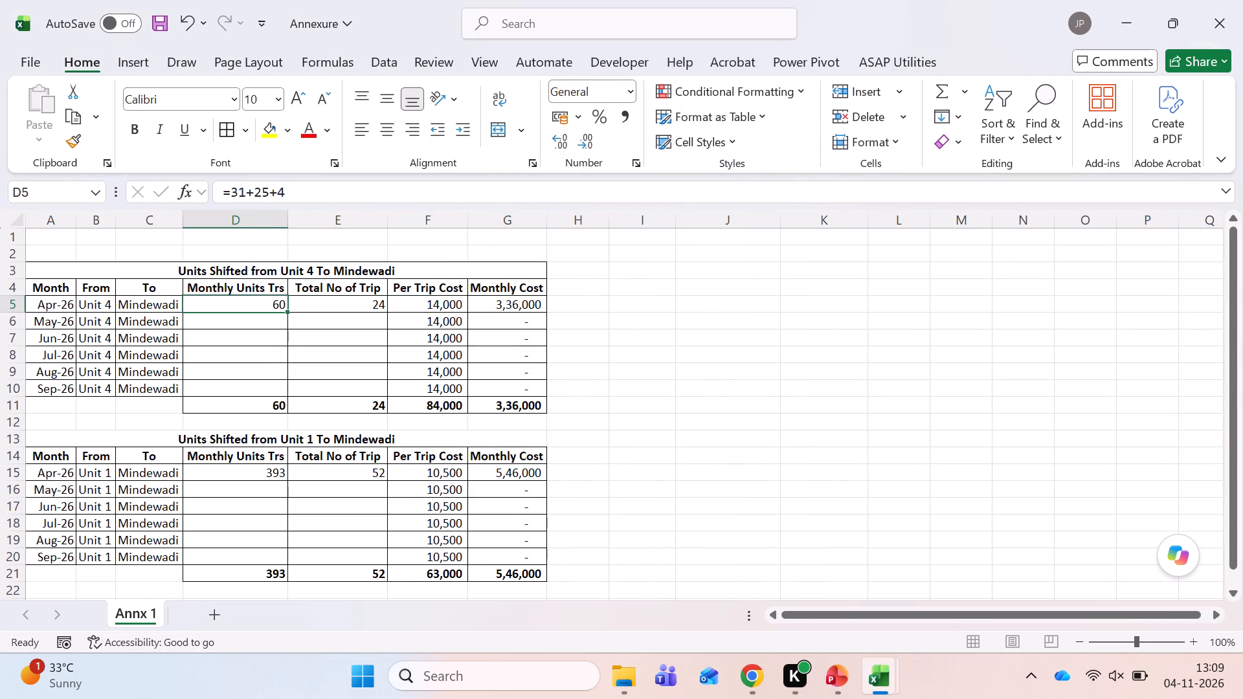
key(ctrl+s)
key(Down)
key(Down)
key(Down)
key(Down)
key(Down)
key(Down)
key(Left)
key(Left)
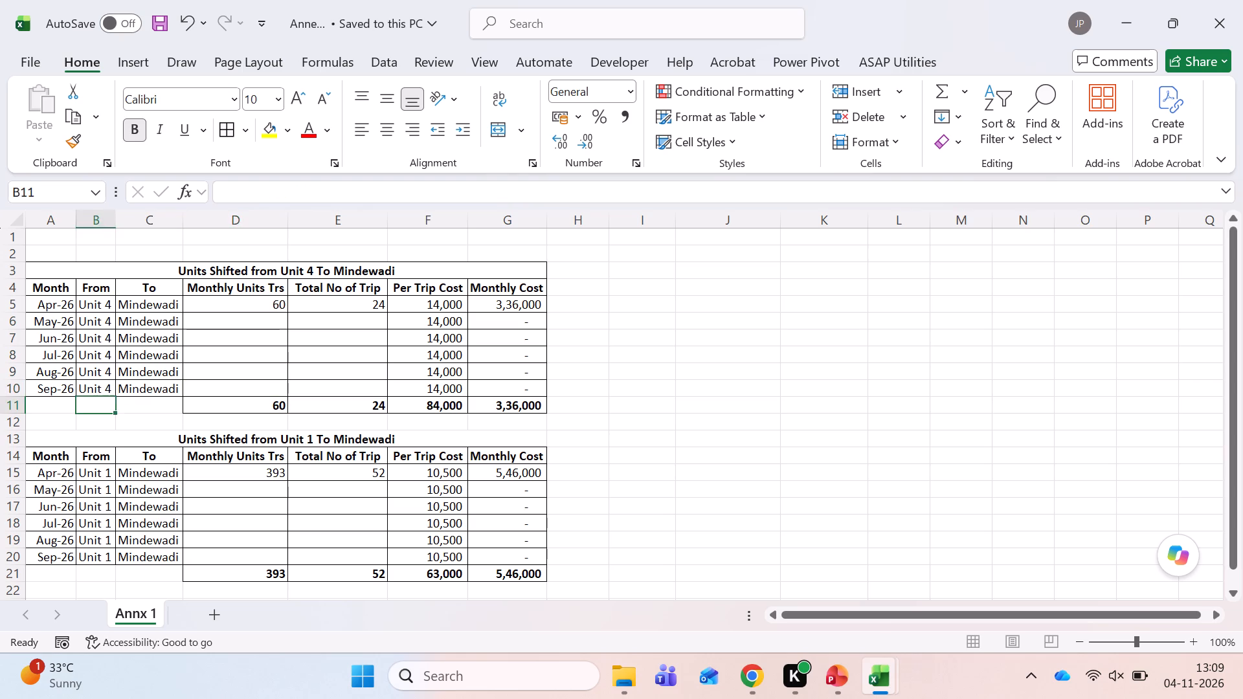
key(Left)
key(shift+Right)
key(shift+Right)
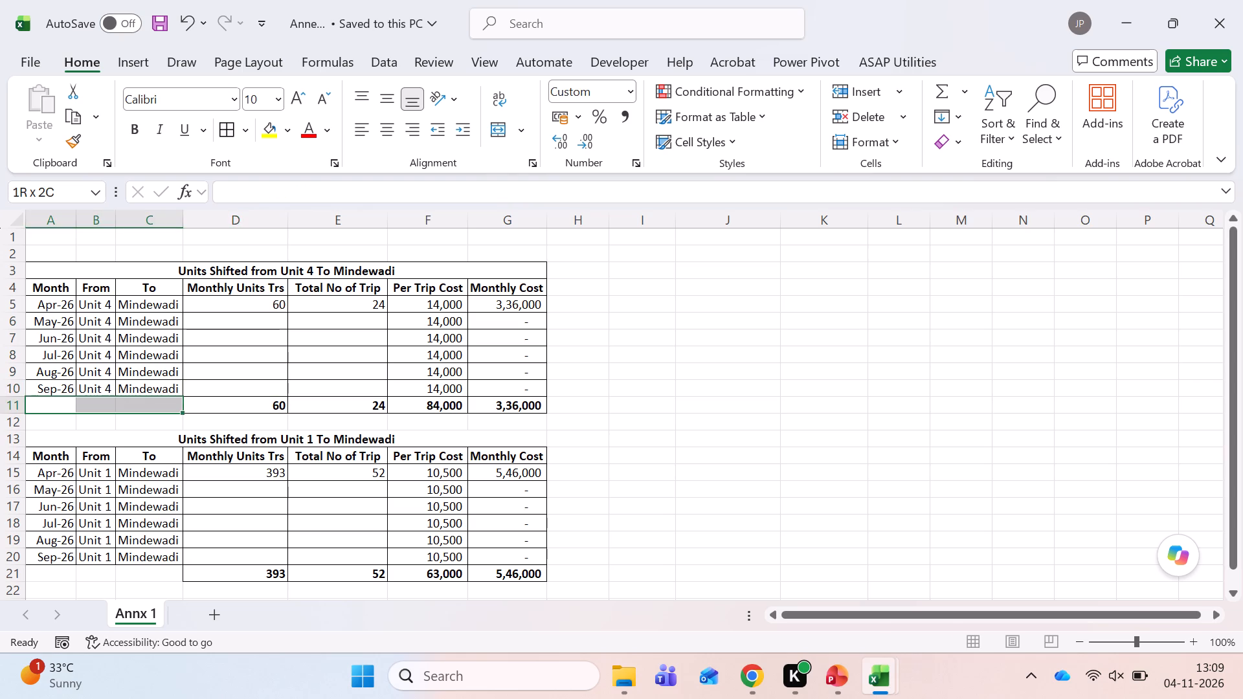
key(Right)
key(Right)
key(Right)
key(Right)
Save the Annexure workbook again.
key(ctrl+s)
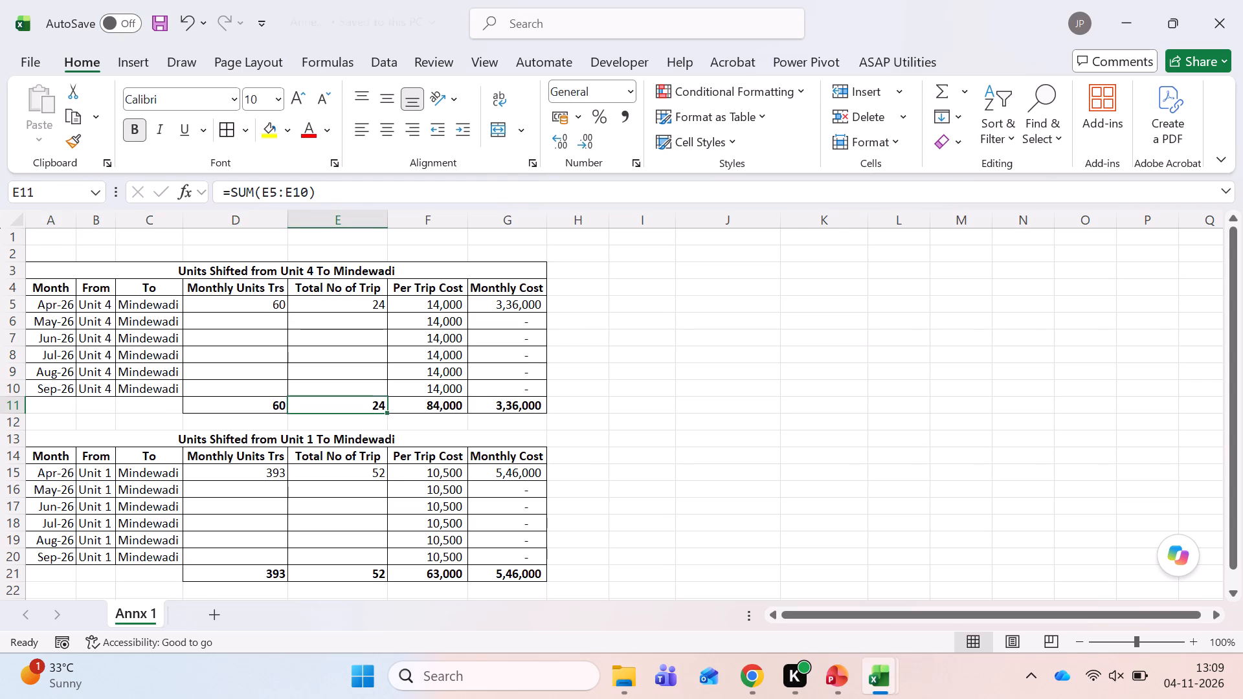
Switch to the Kala Genset workbook and add filters to the header row of sheet 02.05.2026.
key(alt+Tab)
key(ctrl+Page_Down)
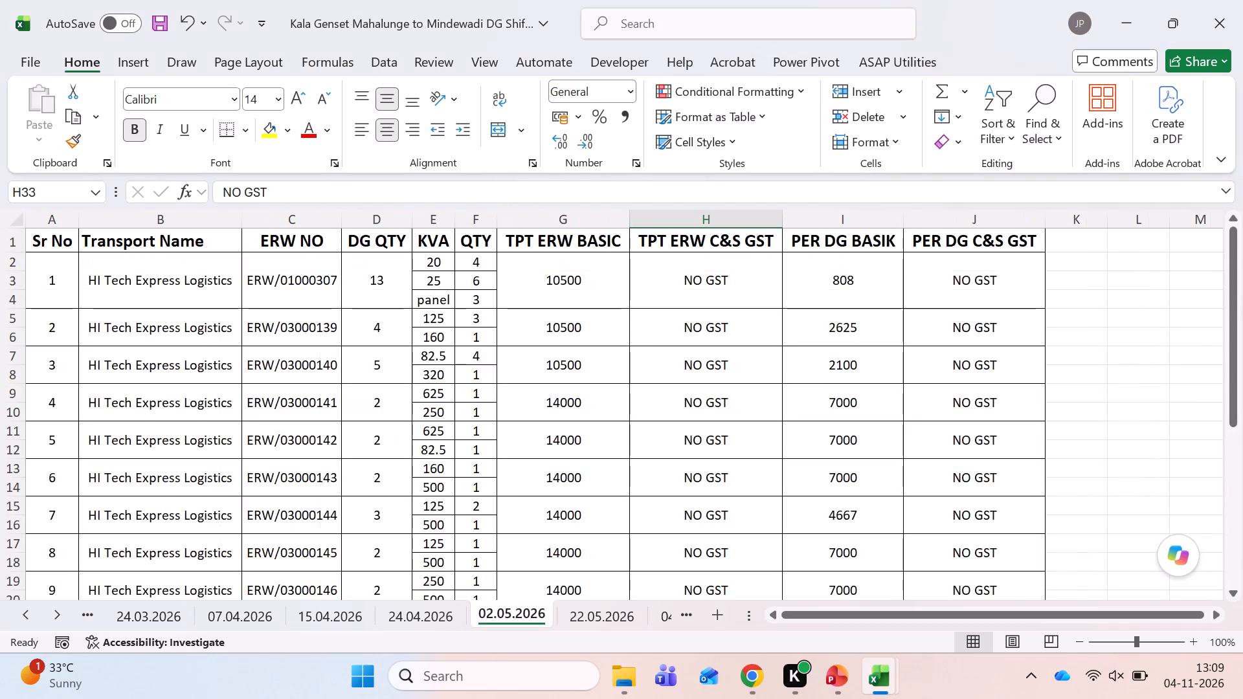
key(ctrl+Up)
key(ctrl+Up)
key(ctrl+Left)
key(ctrl+Home)
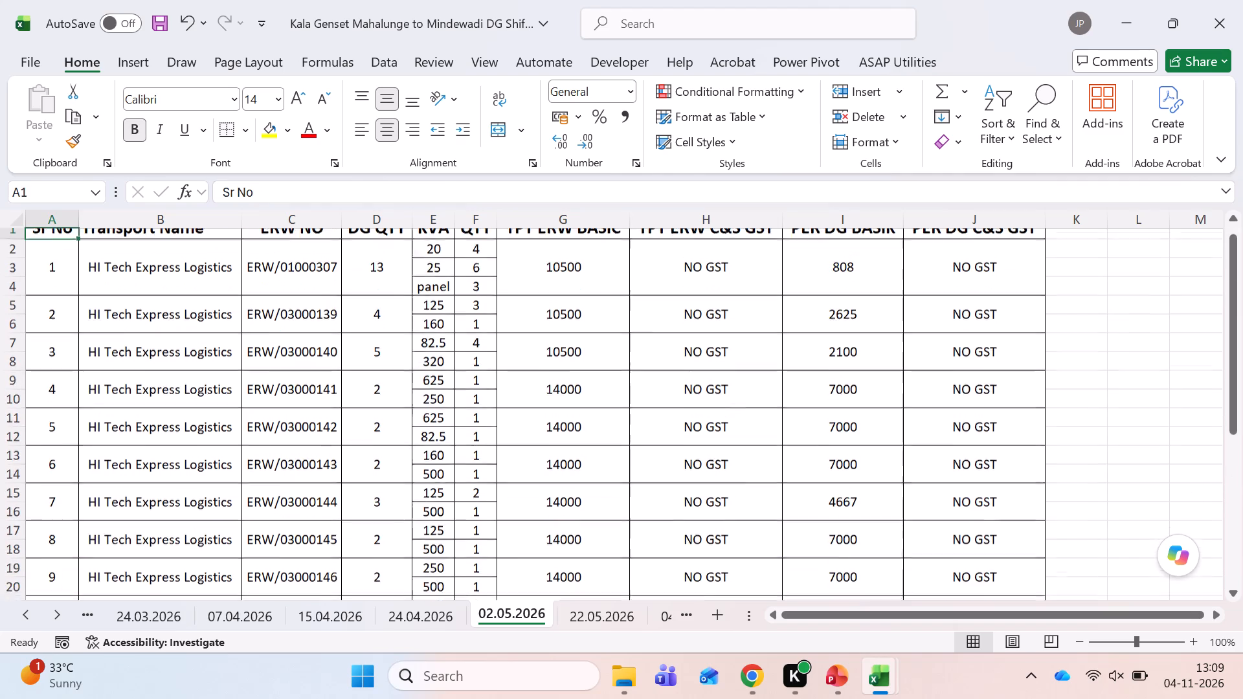
key(shift+space)
key(ctrl+shift+l)
Filter the TPT ERW BASIC column on sheet 02.05.2026 to show only 10500.
key(Right)
key(Right)
key(Right)
key(Right)
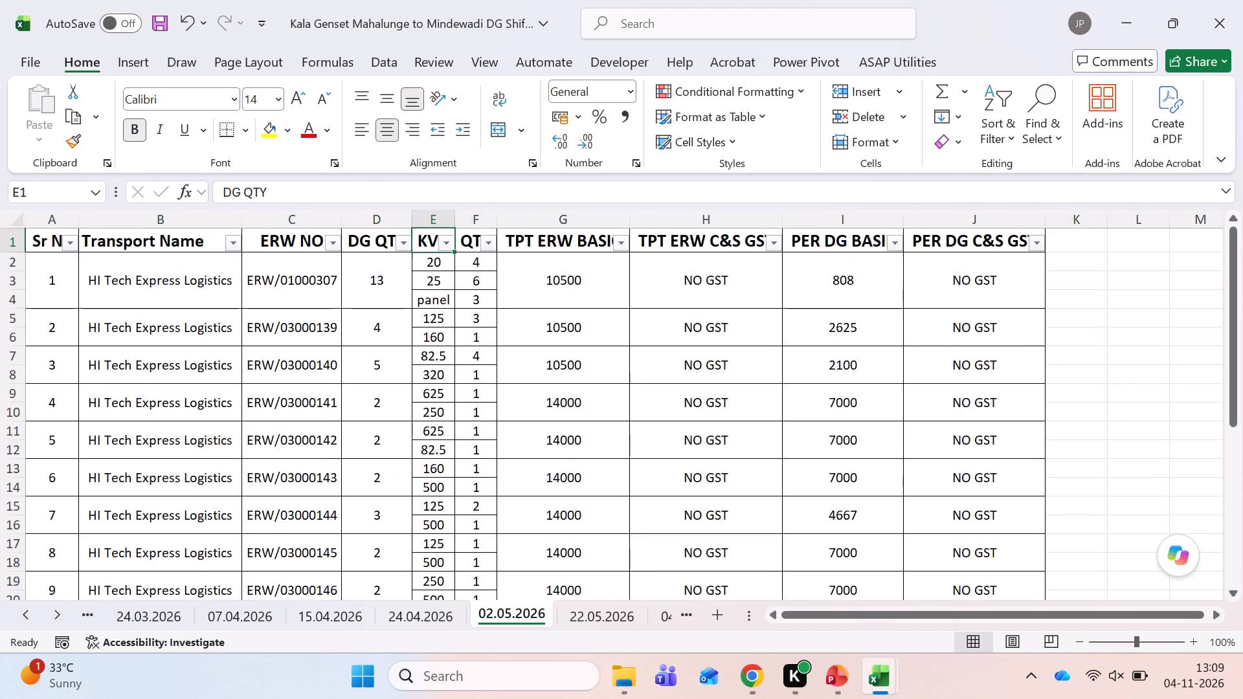
key(Right)
key(Right)
key(alt+Down)
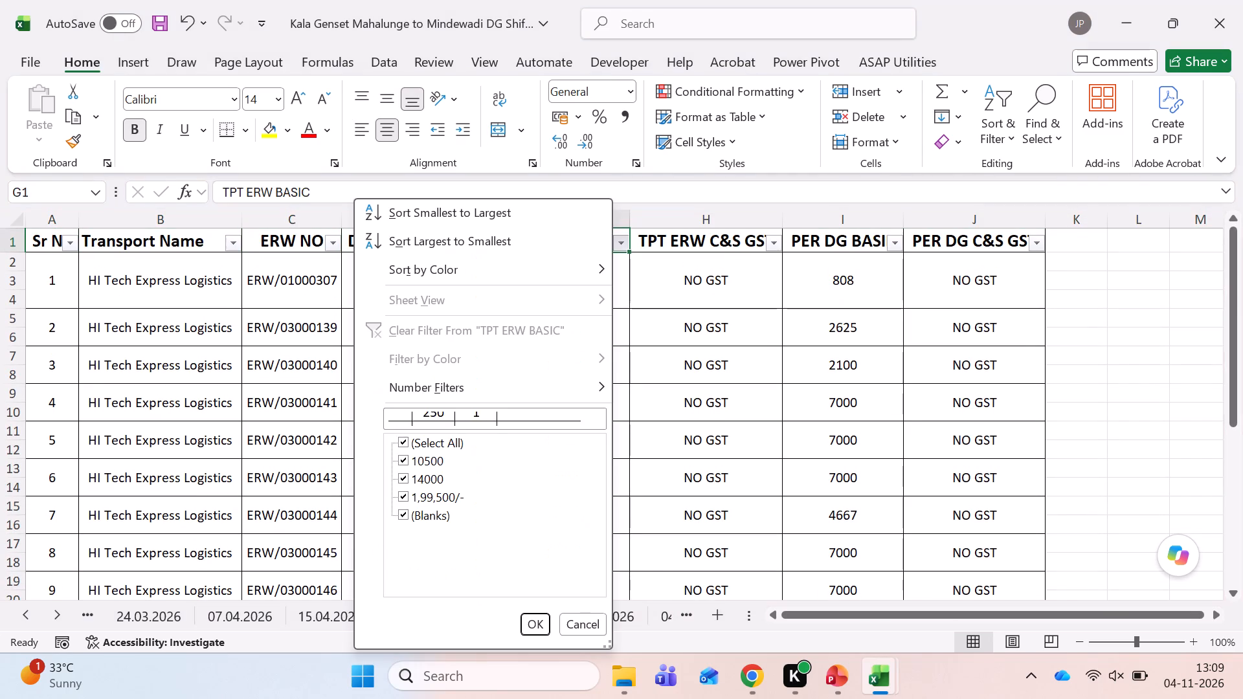
click(420, 444)
click(421, 454)
key(Return)
Sum the filtered DG QTY values on sheet 02.05.2026 and append +22 to Unit 1's April units formula in Annexure cell D15.
key(Down)
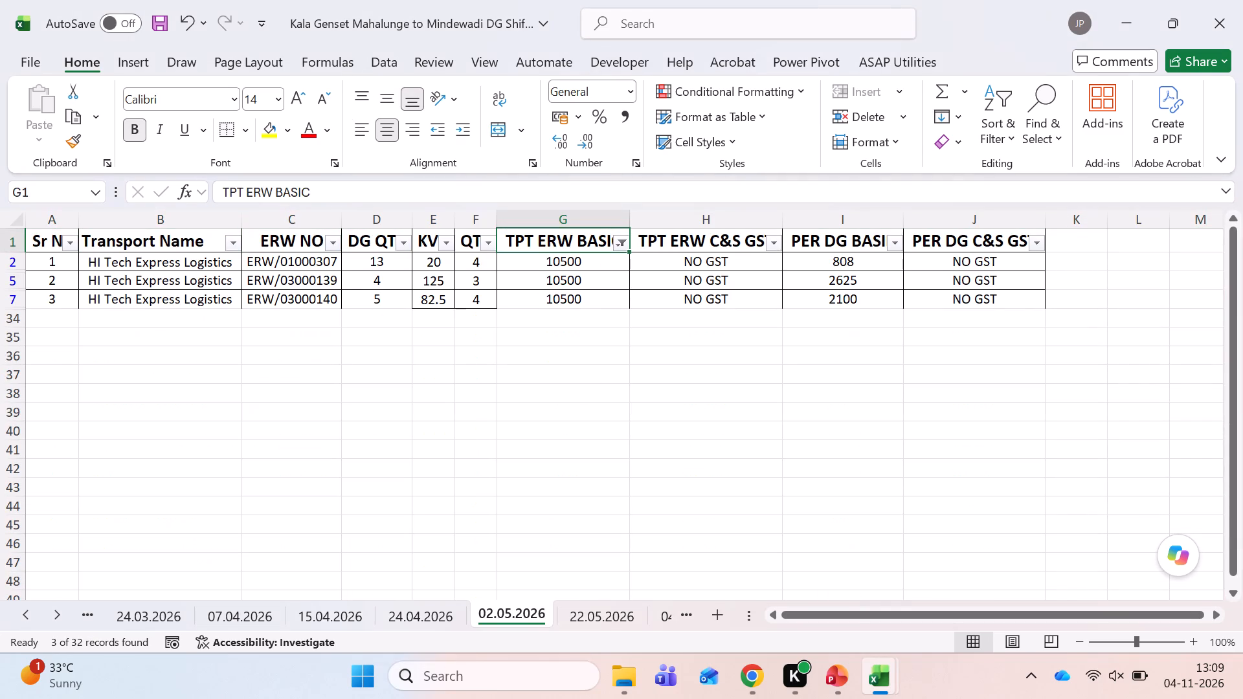
key(Left)
key(Left)
key(Left)
key(shift+Down)
key(shift+Down)
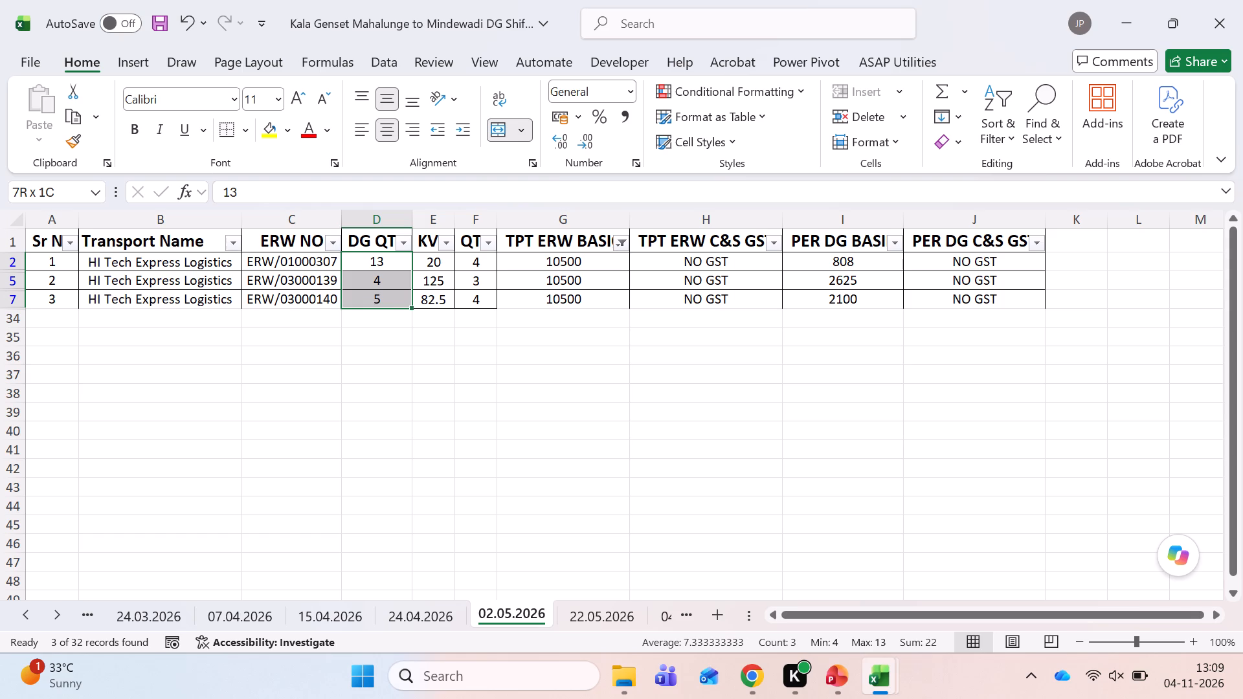
key(alt+Tab)
click(268, 472)
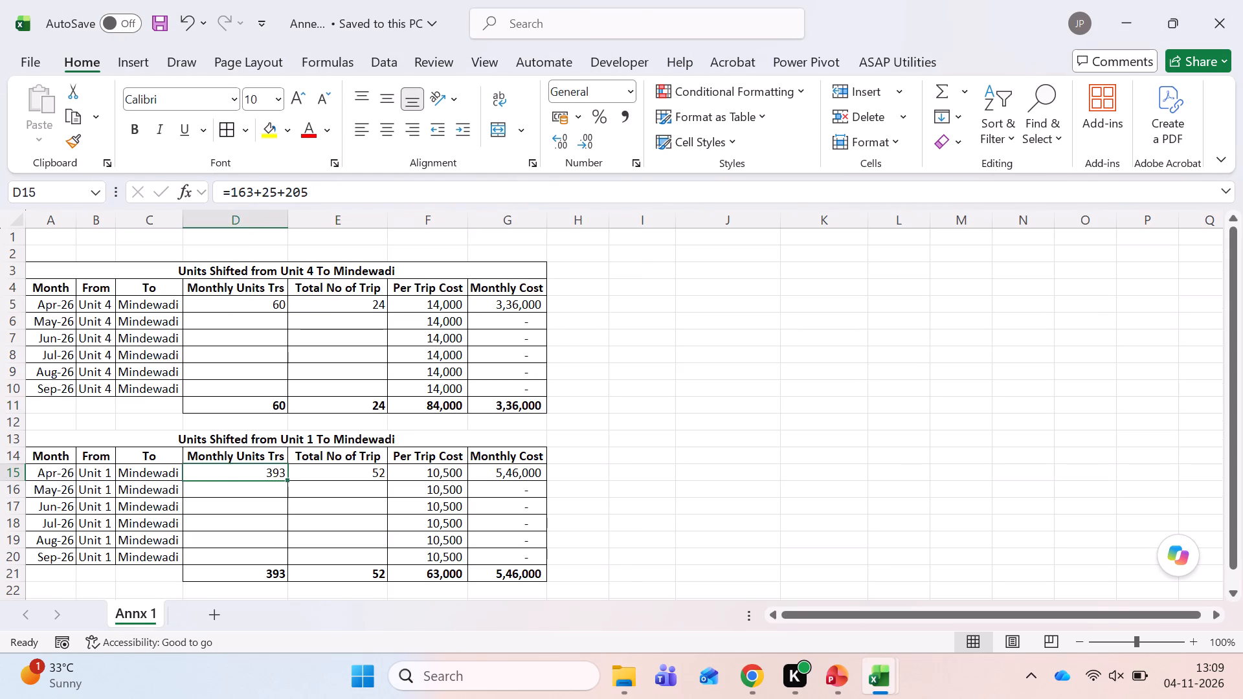
click(319, 194)
text(+22)
key(Tab)
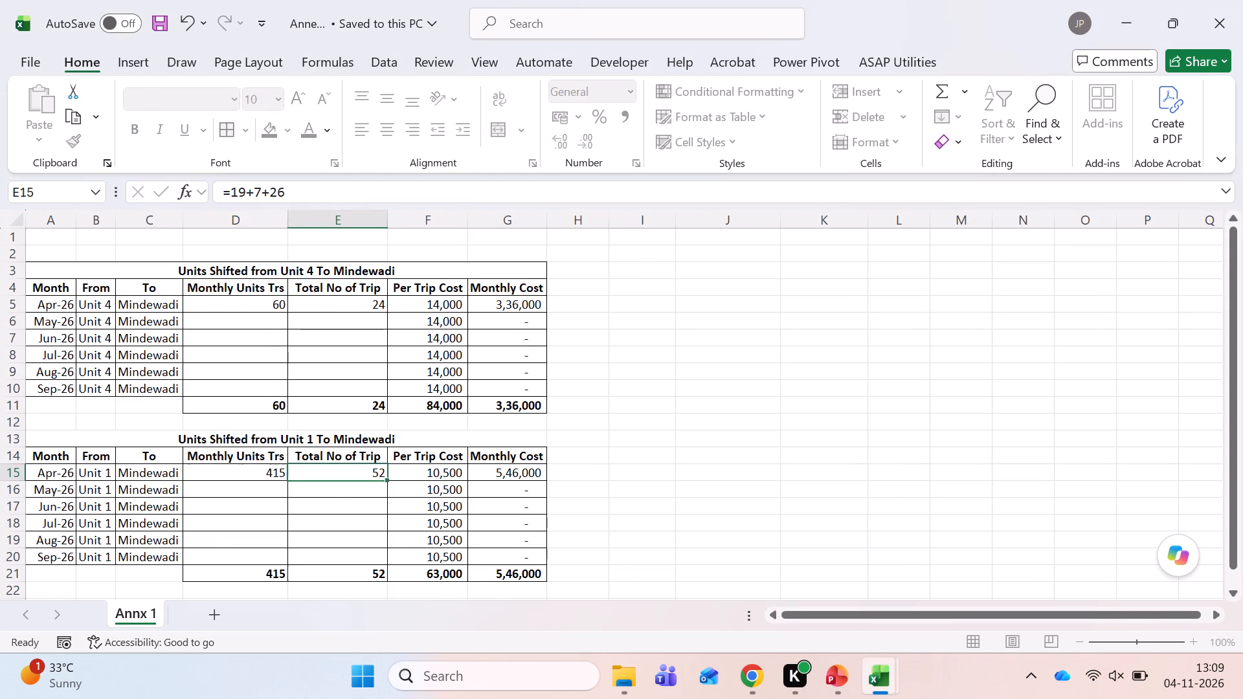
Append +3 to Unit 1's April trip-count formula in Annexure cell E15 for the filtered 10500 rows.
key(alt+Tab)
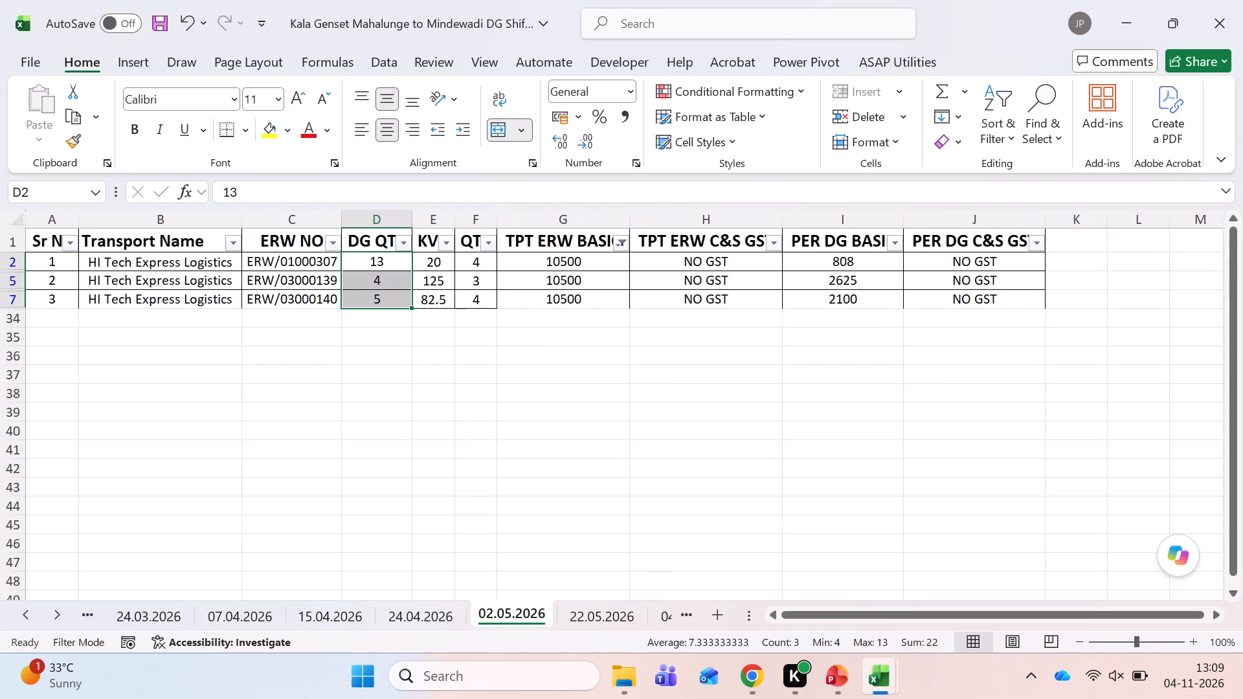
key(alt+Tab)
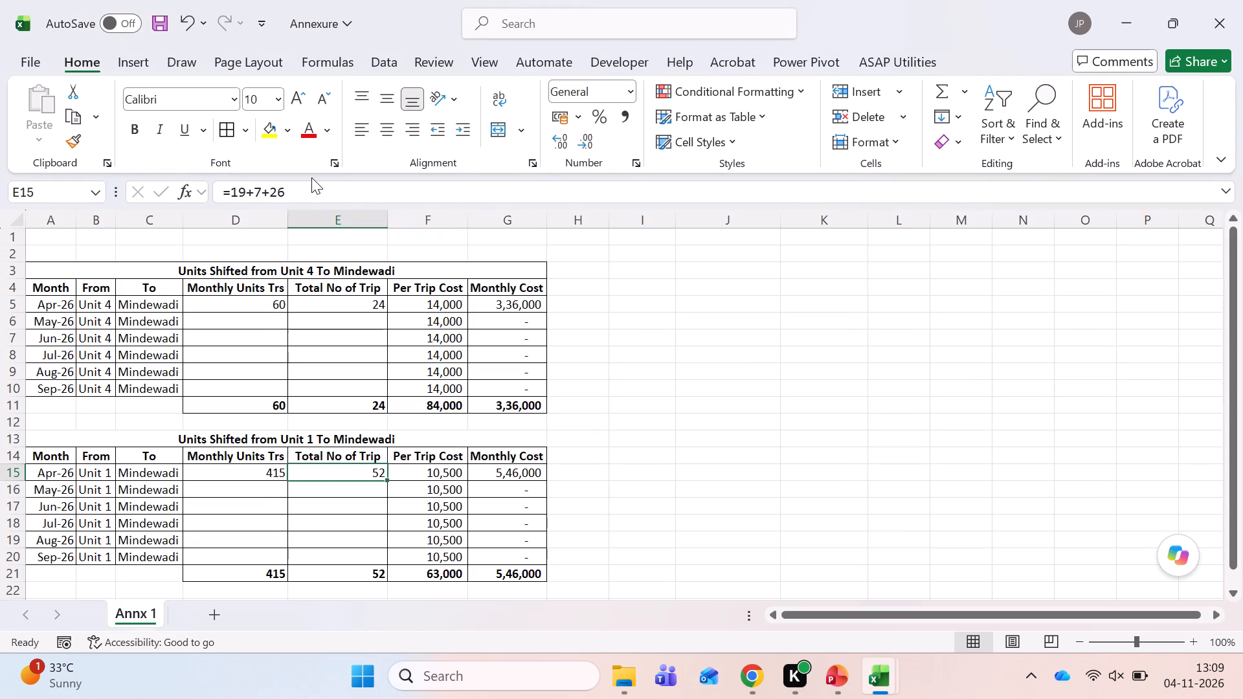
click(311, 177)
click(311, 184)
text(+3)
key(Tab)
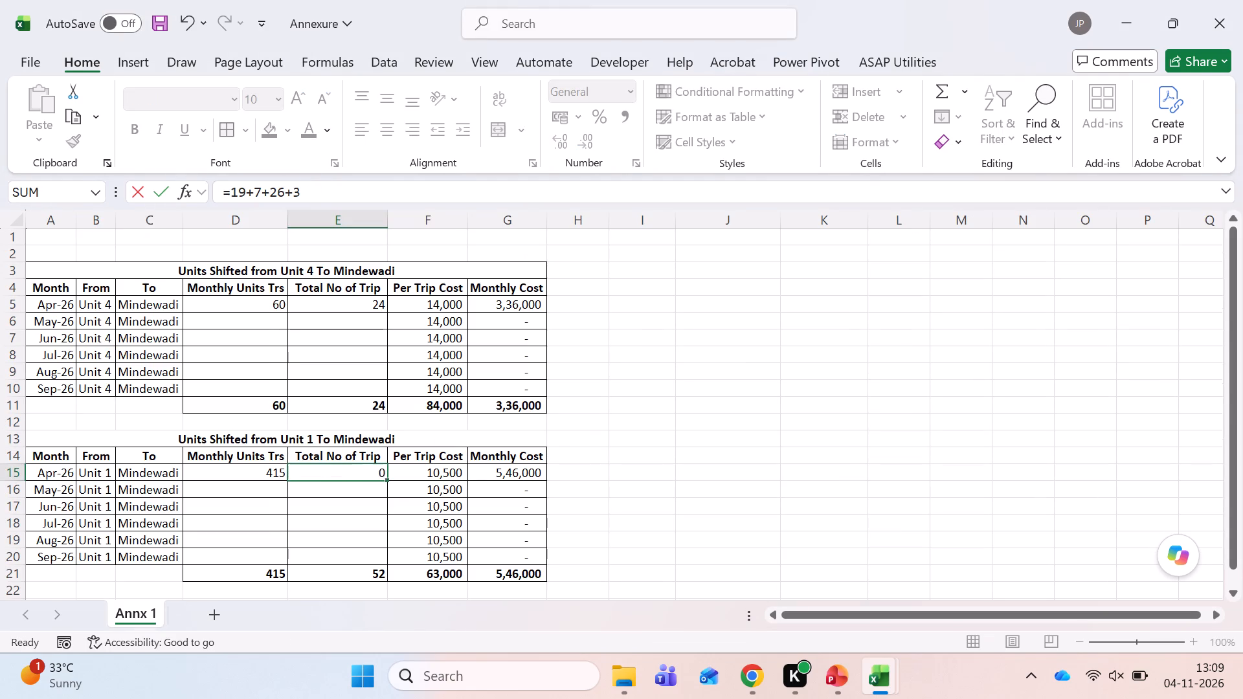
Select Annexure cell D5, and filter the TPT ERW BASIC column on Kala Genset sheet 02.05.2026 to show only 14000.
key(Left)
key(Left)
key(ctrl+Up)
key(ctrl+Up)
key(ctrl+Up)
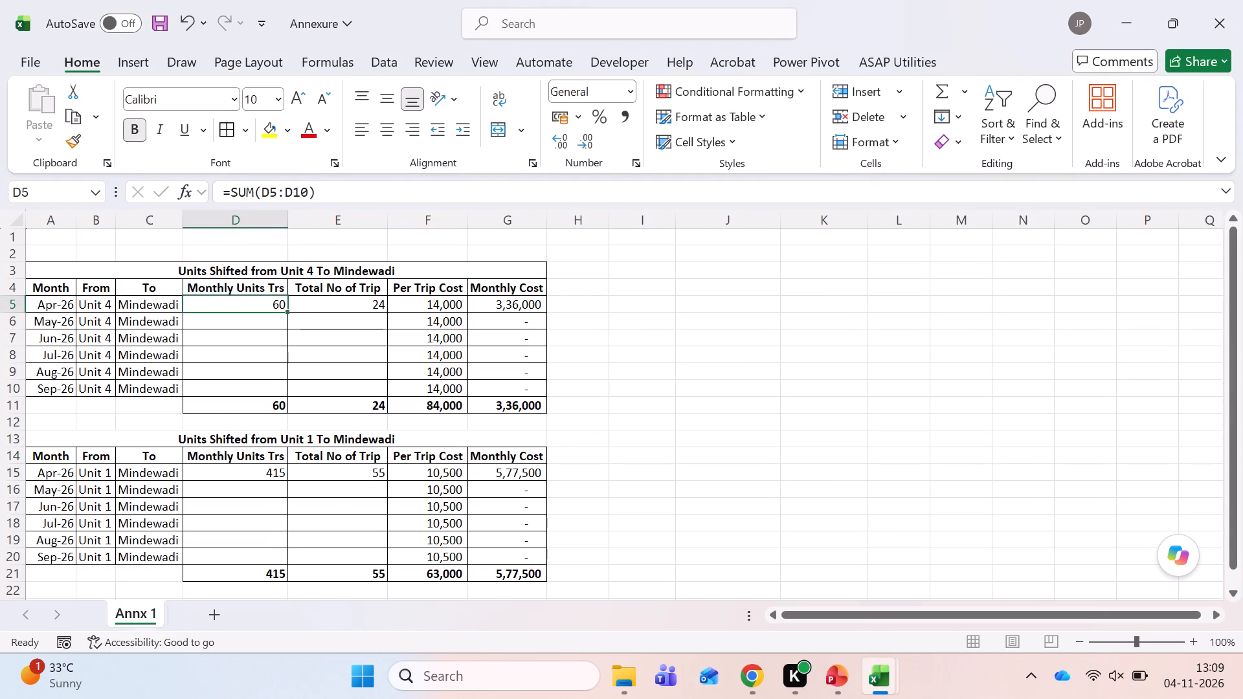
key(alt+Tab)
key(Up)
key(Right)
key(Right)
key(Right)
key(alt+Down)
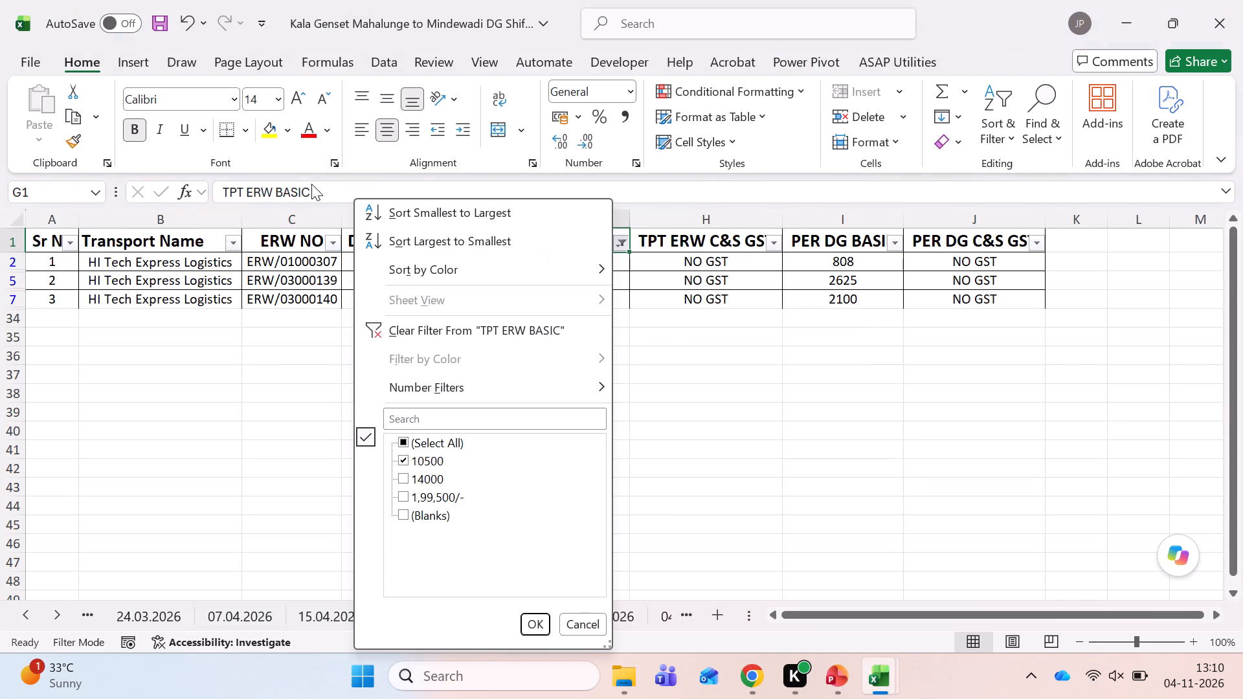
click(420, 460)
click(420, 476)
key(Return)
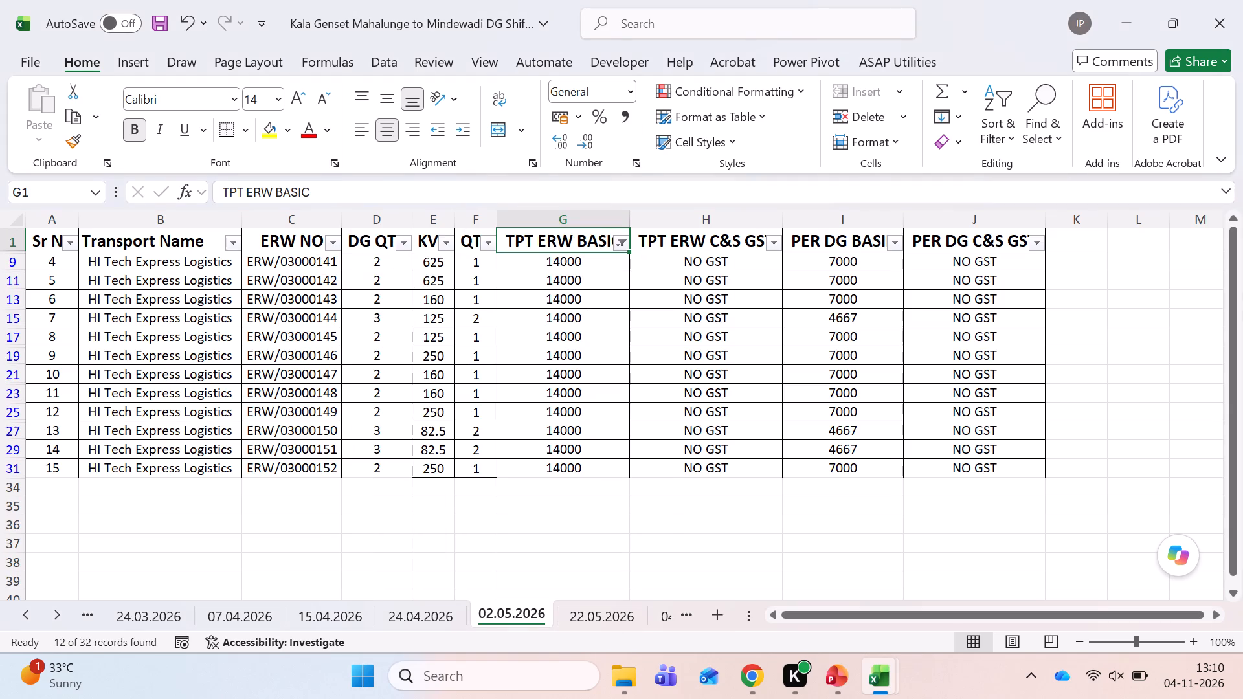
Sum the filtered DG QTY values on sheet 02.05.2026 and append +27 to Unit 4's April units formula in Annexure cell D5.
key(Down)
key(Left)
key(Left)
key(Left)
key(shift+Down)
key(shift+Down)
key(shift+Down)
key(shift+Down)
key(shift+Down)
key(shift+Down)
key(shift+Down)
key(shift+Down)
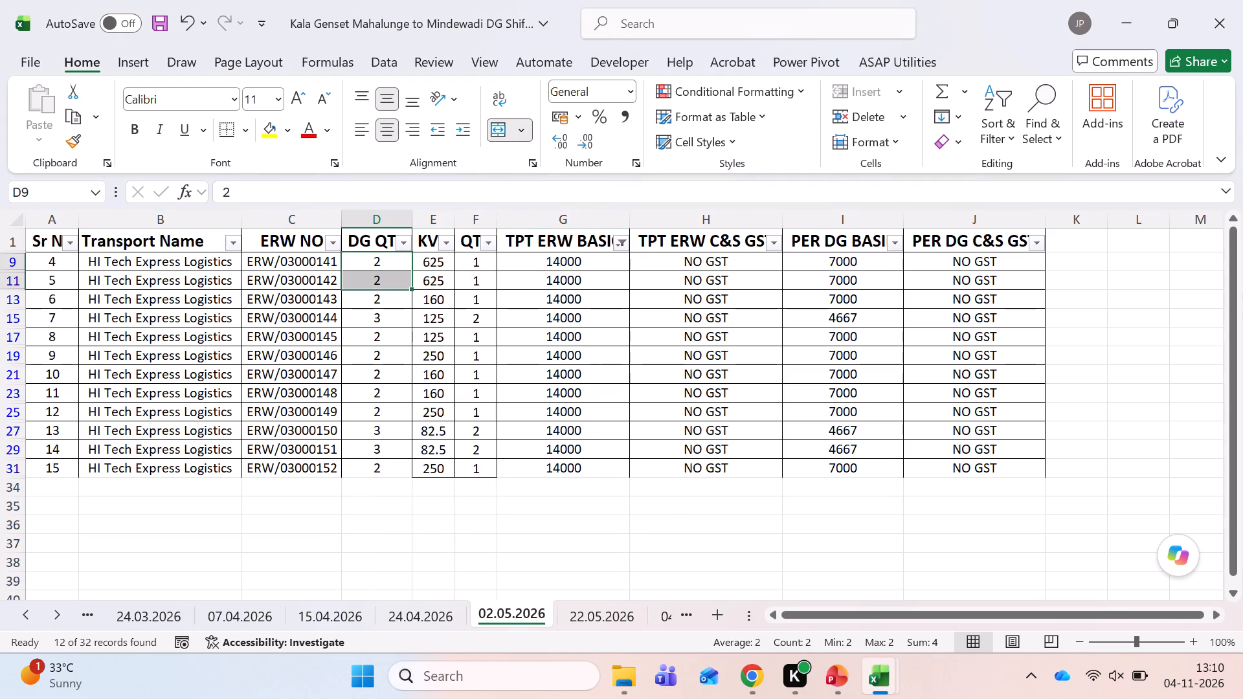
key(shift+Down)
key(shift+Down)
key(shift+Down)
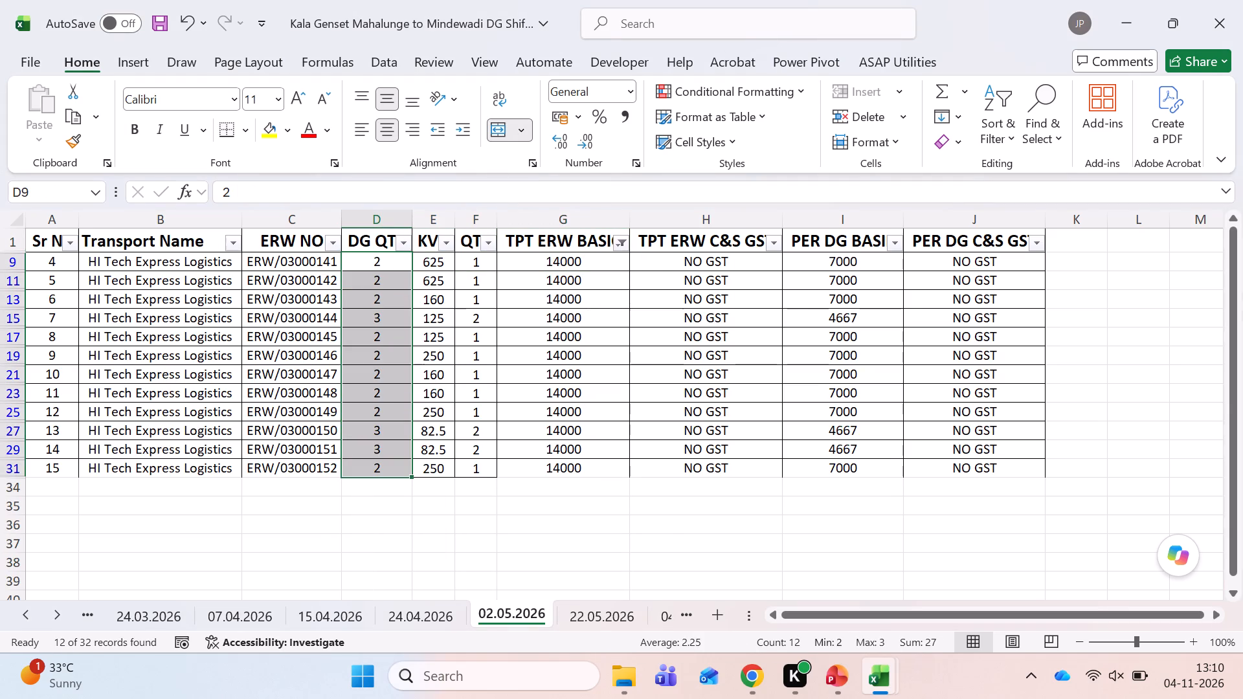
key(alt+Tab)
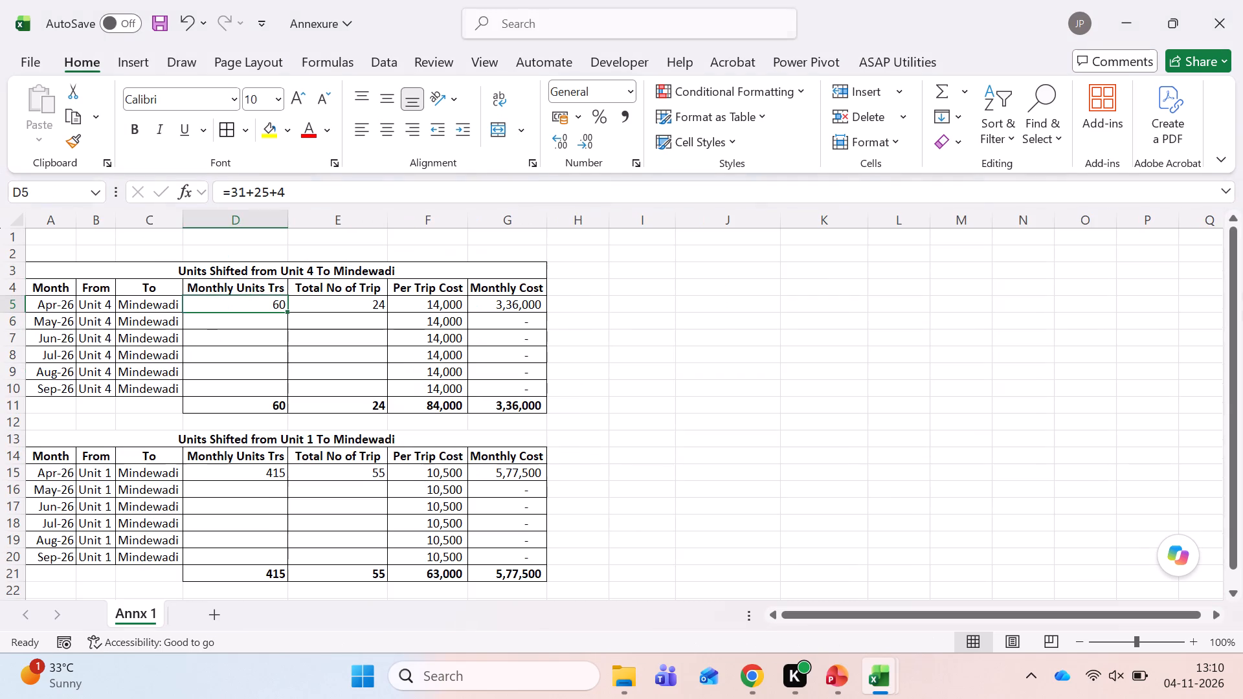
key(F2)
text(+2)
key(7)
key(Tab)
Check the filtered 14000 rows and append +12 to Unit 4's April trip-count formula in Annexure cell E5.
key(alt+Tab)
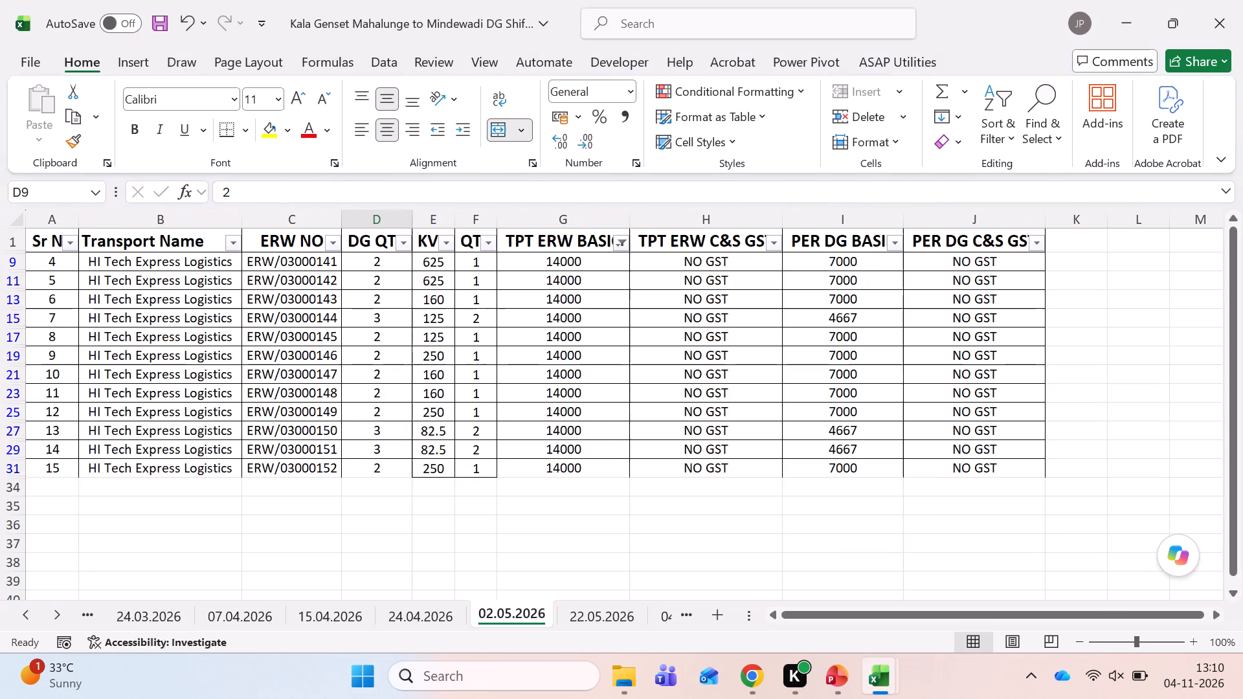
key(alt+Tab)
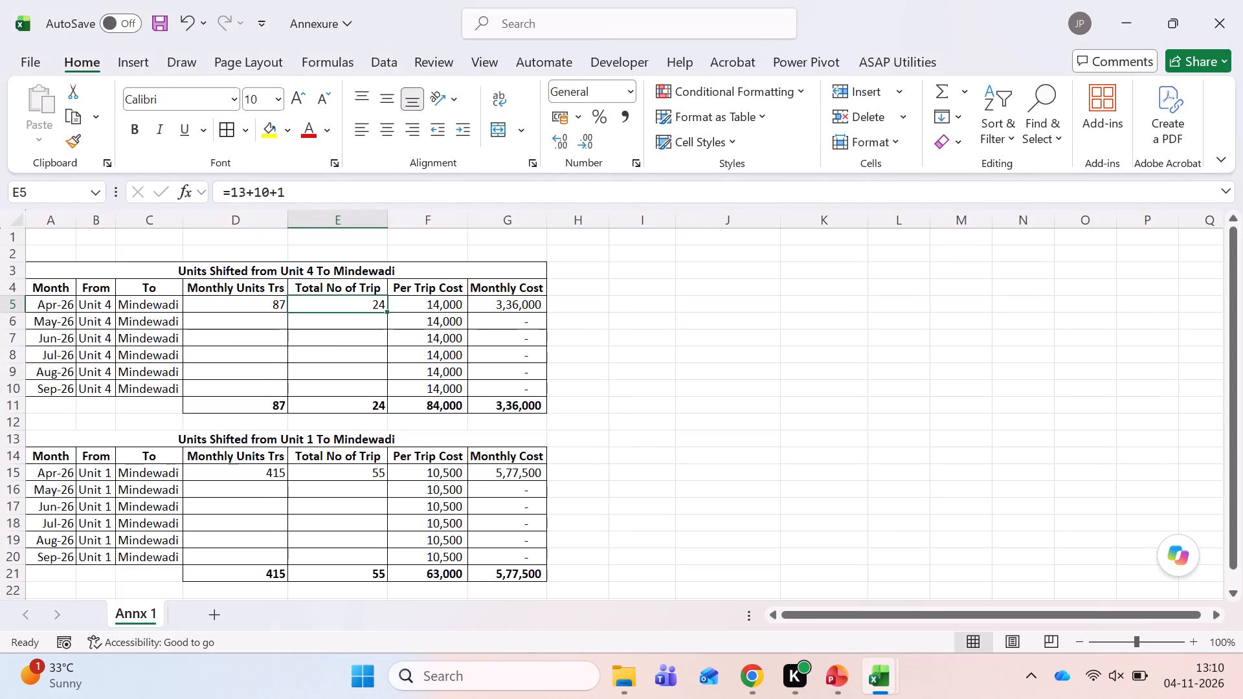
click(297, 197)
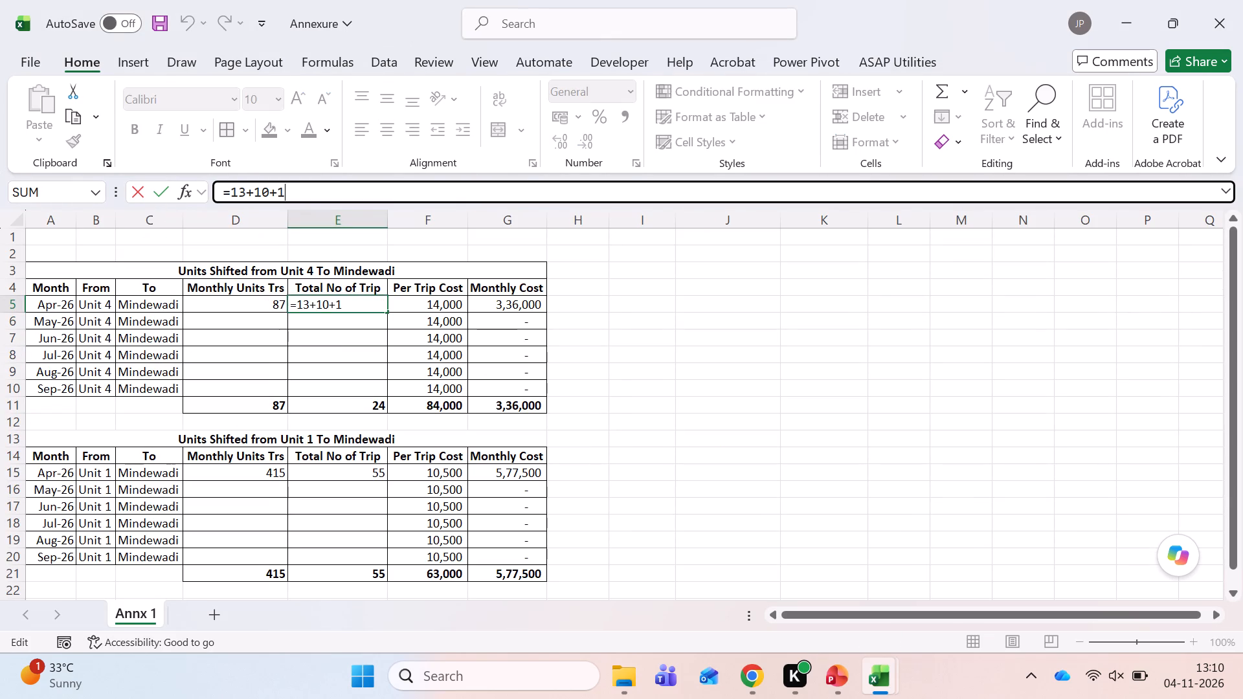
text(+12)
key(Tab)
Save the Annexure workbook.
key(ctrl+s)
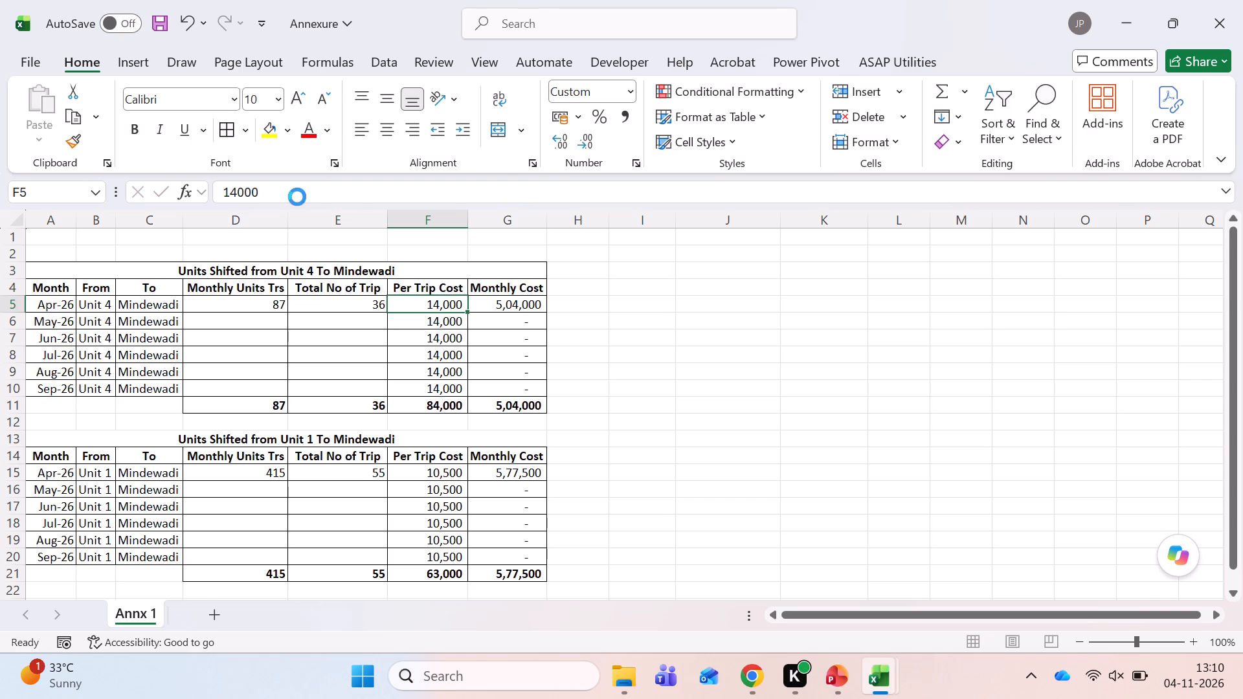
key(ctrl+s)
key(ctrl+s)
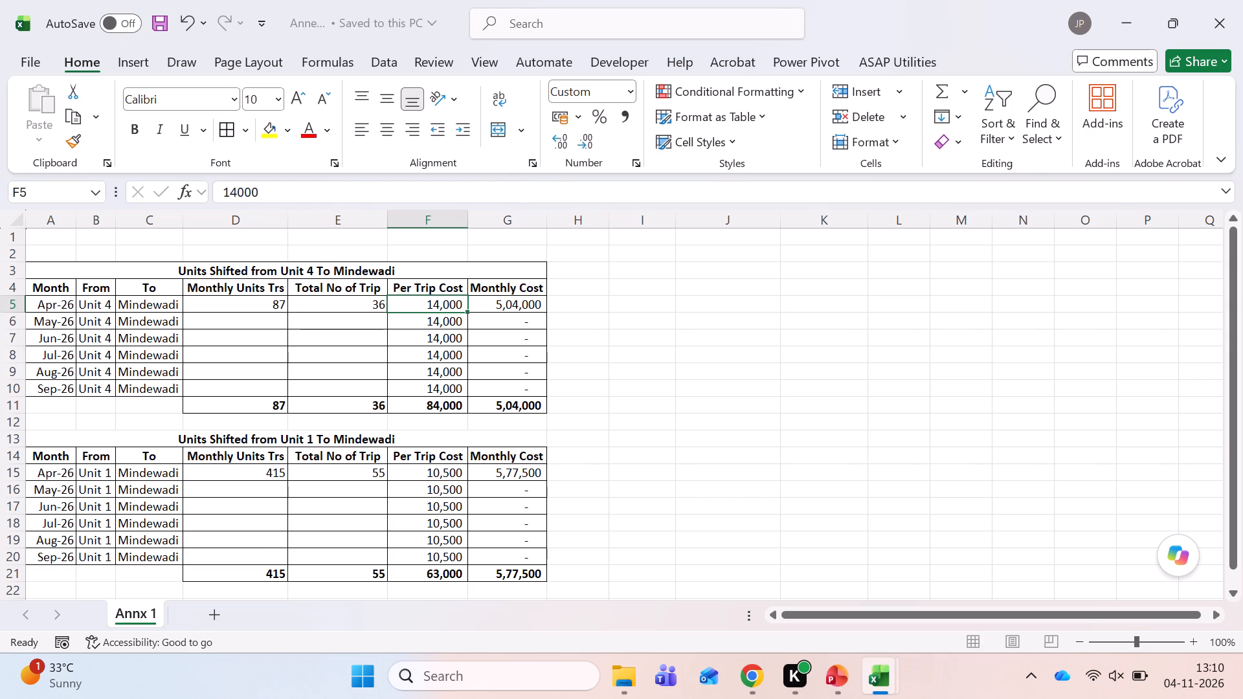
key(ctrl+s)
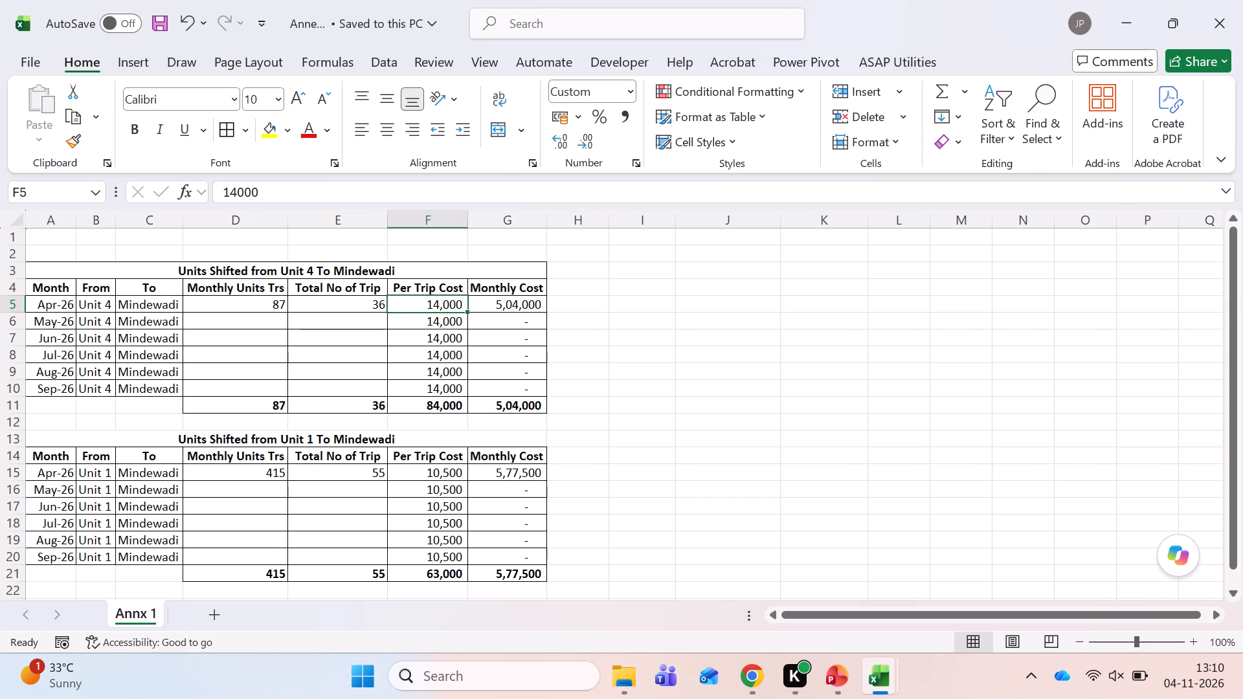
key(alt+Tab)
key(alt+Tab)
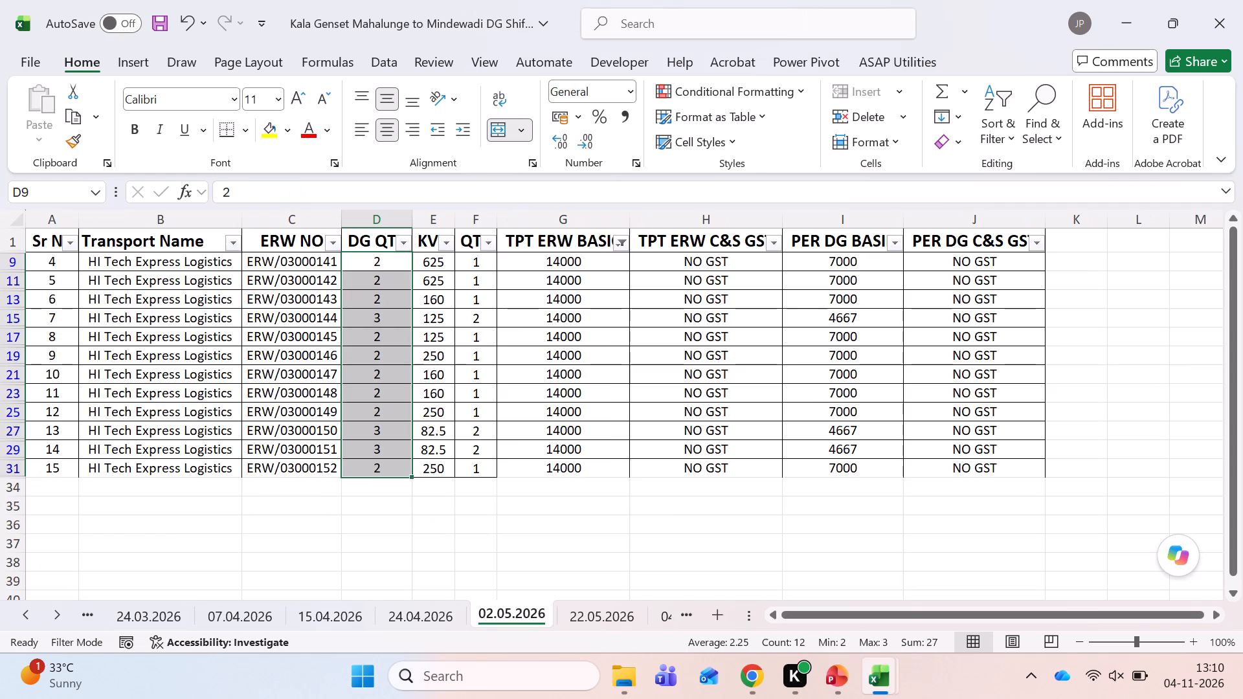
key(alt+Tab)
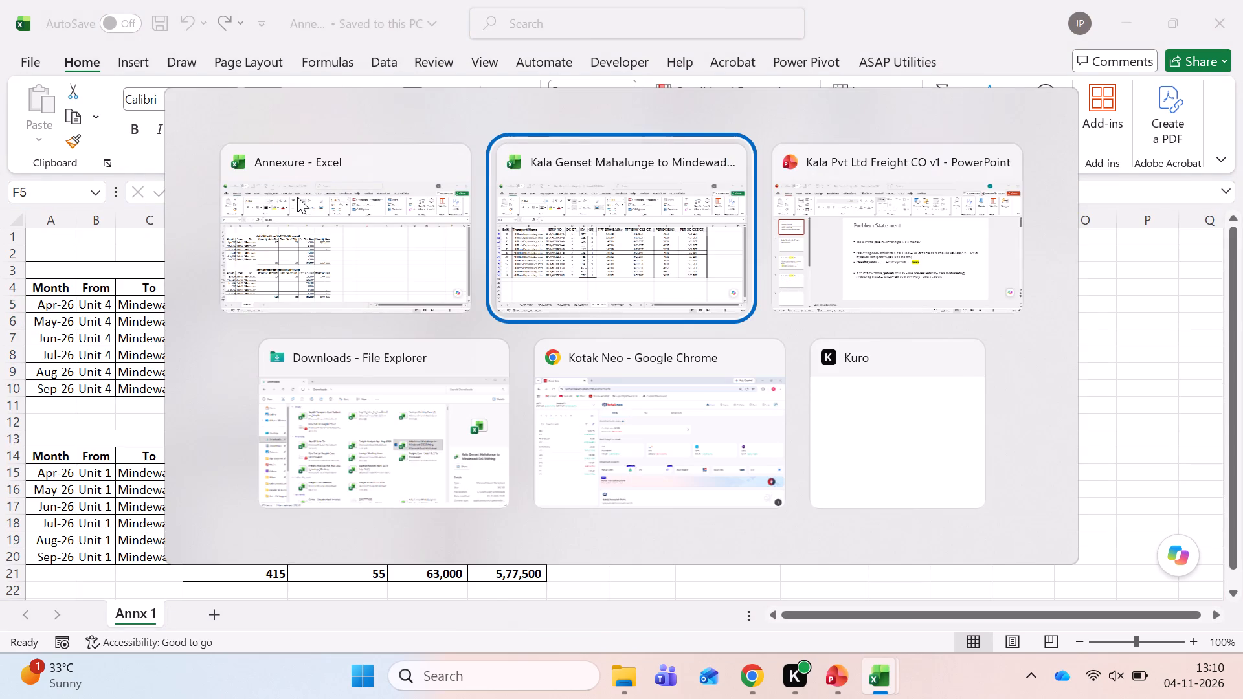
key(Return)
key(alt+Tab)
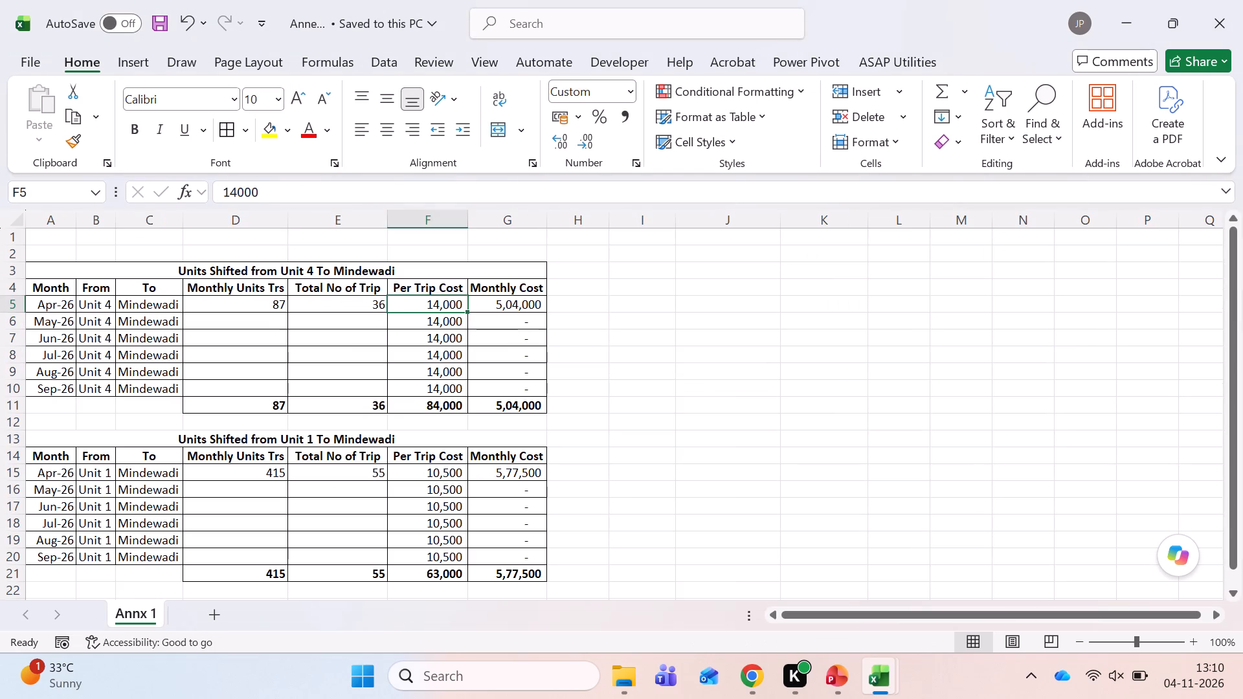
Move from Unit 4's April row down the Monthly Units Trs column to the Unit 1 table in Annexure.
key(Left)
key(Left)
key(Down)
key(Down)
key(Down)
key(Down)
key(Down)
key(Down)
key(Down)
key(Down)
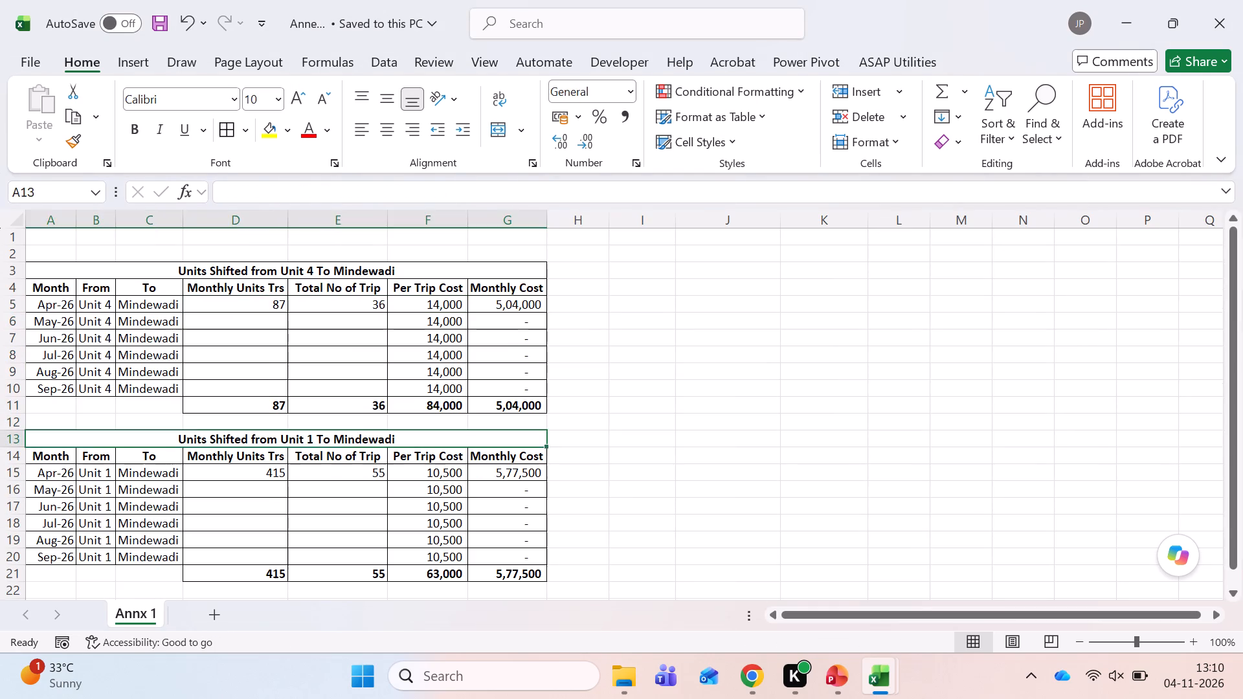
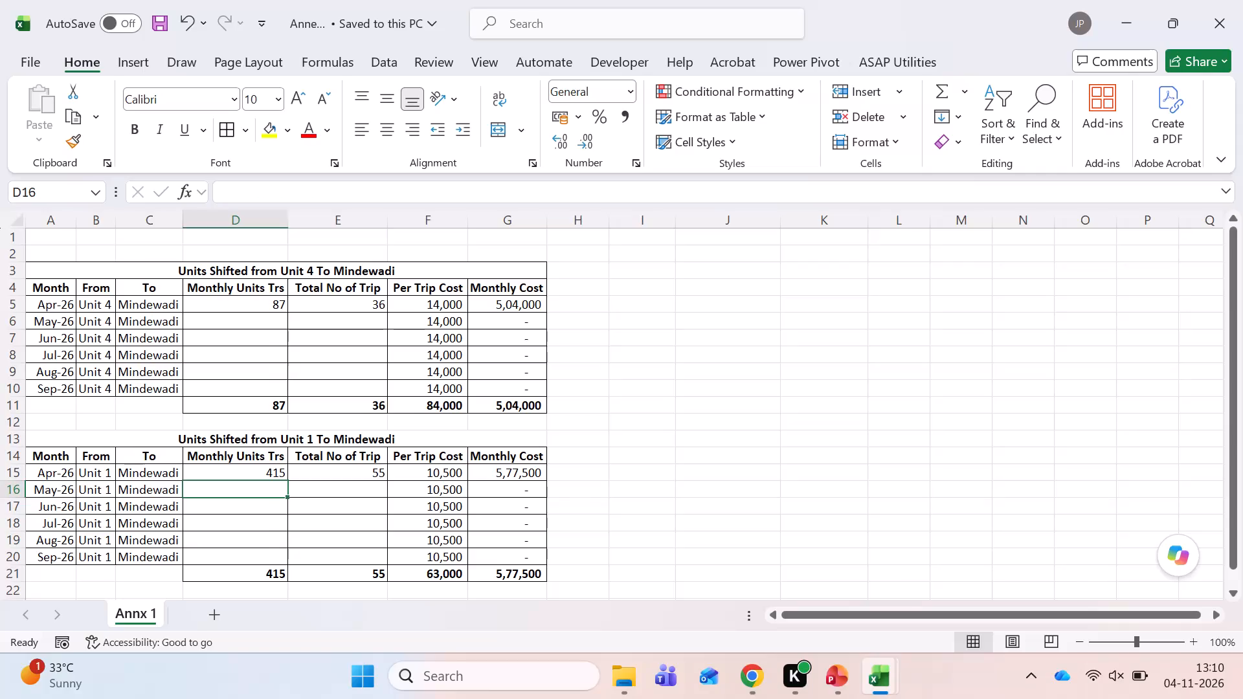
Enter =22 as Unit 1's May units in Annexure cell D16 and =3 as its May trips in E16.
text(=22)
key(Tab)
key(Left)
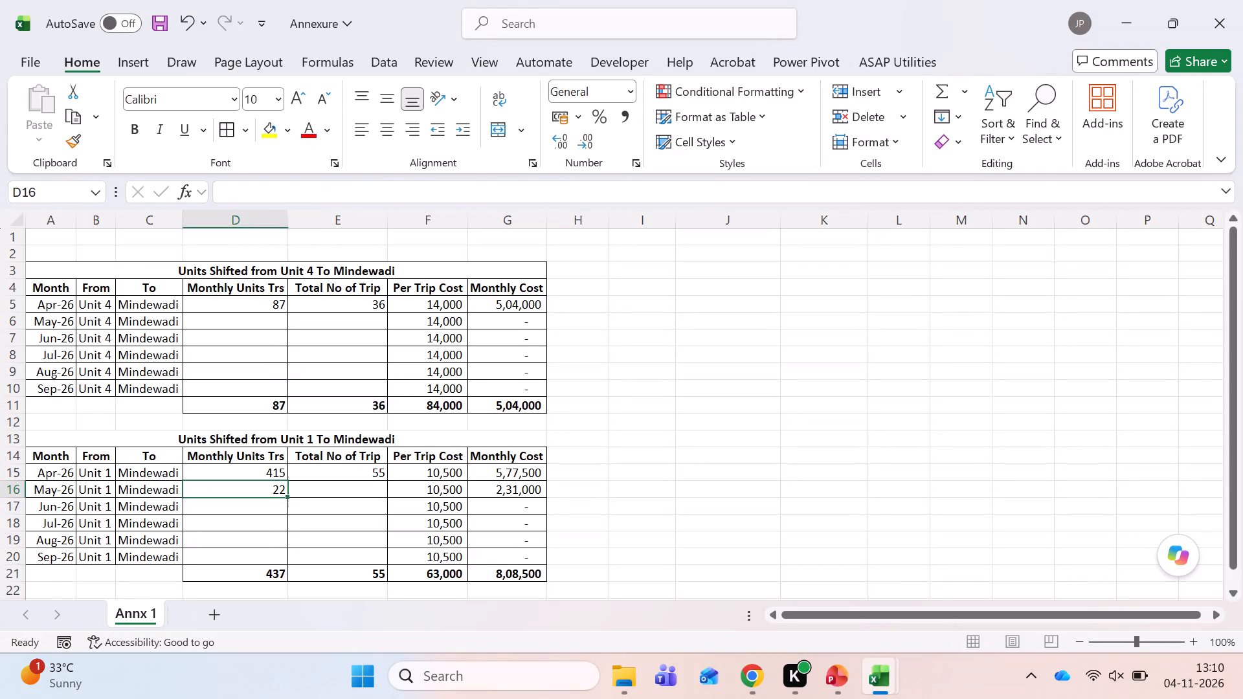
key(Up)
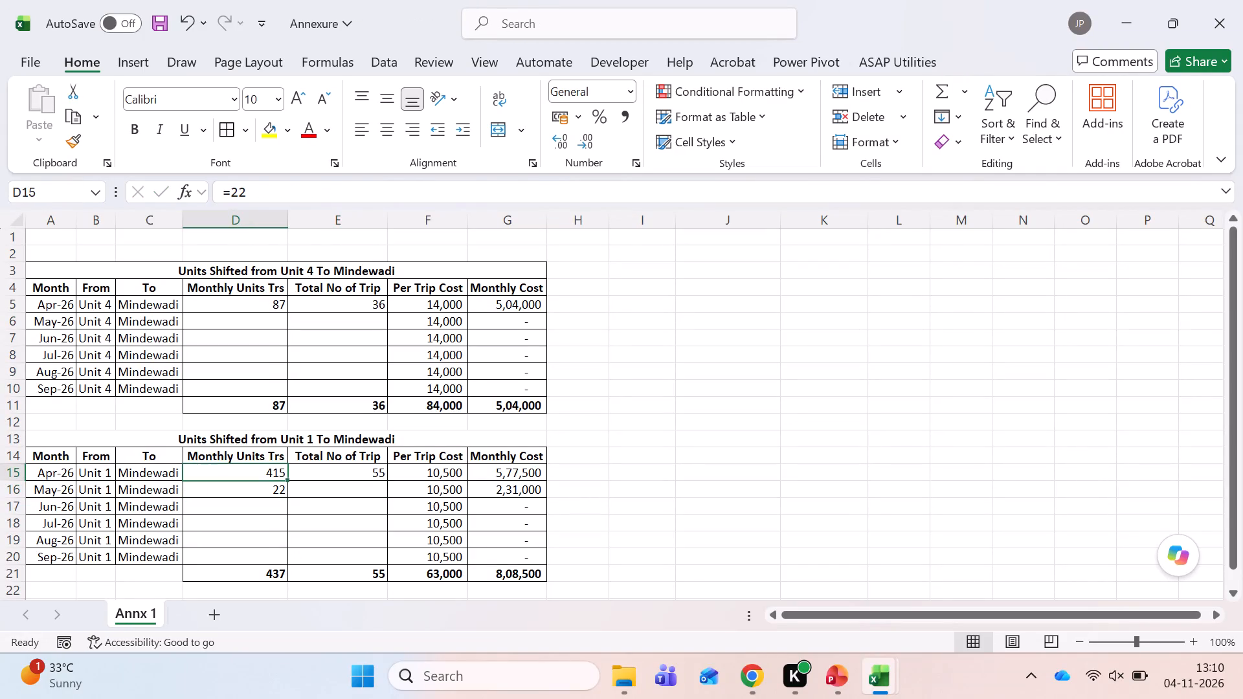
key(Right)
key(Down)
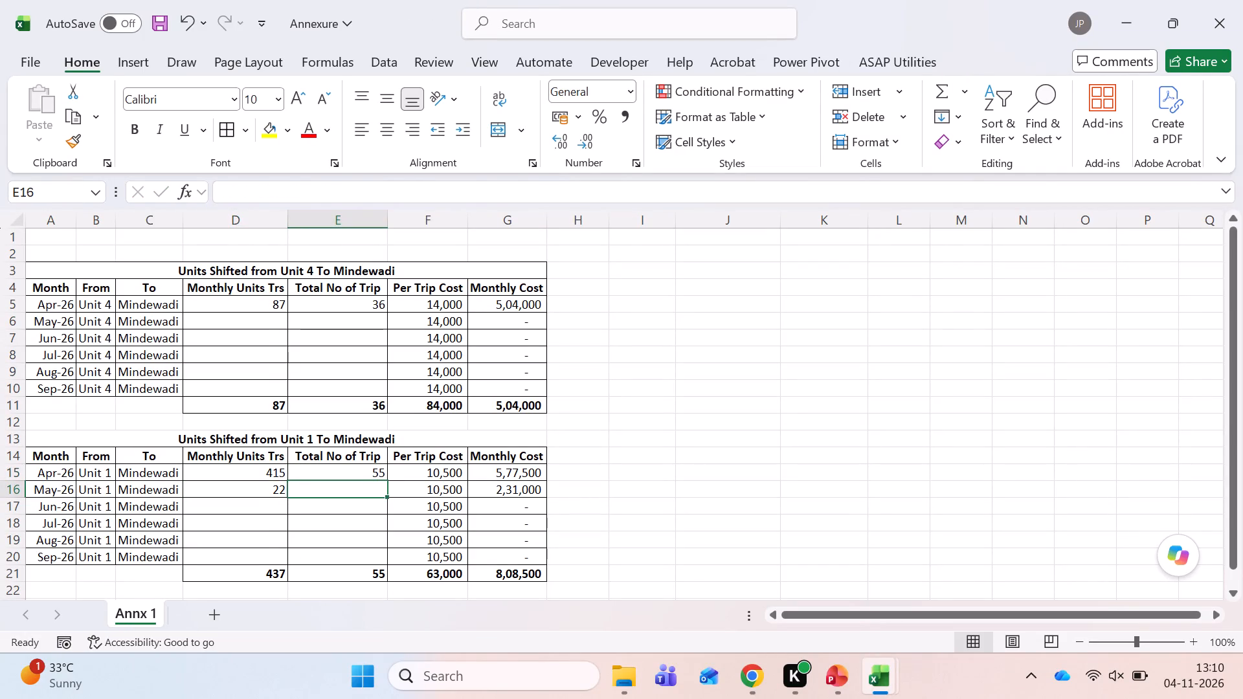
text(=3)
key(Tab)
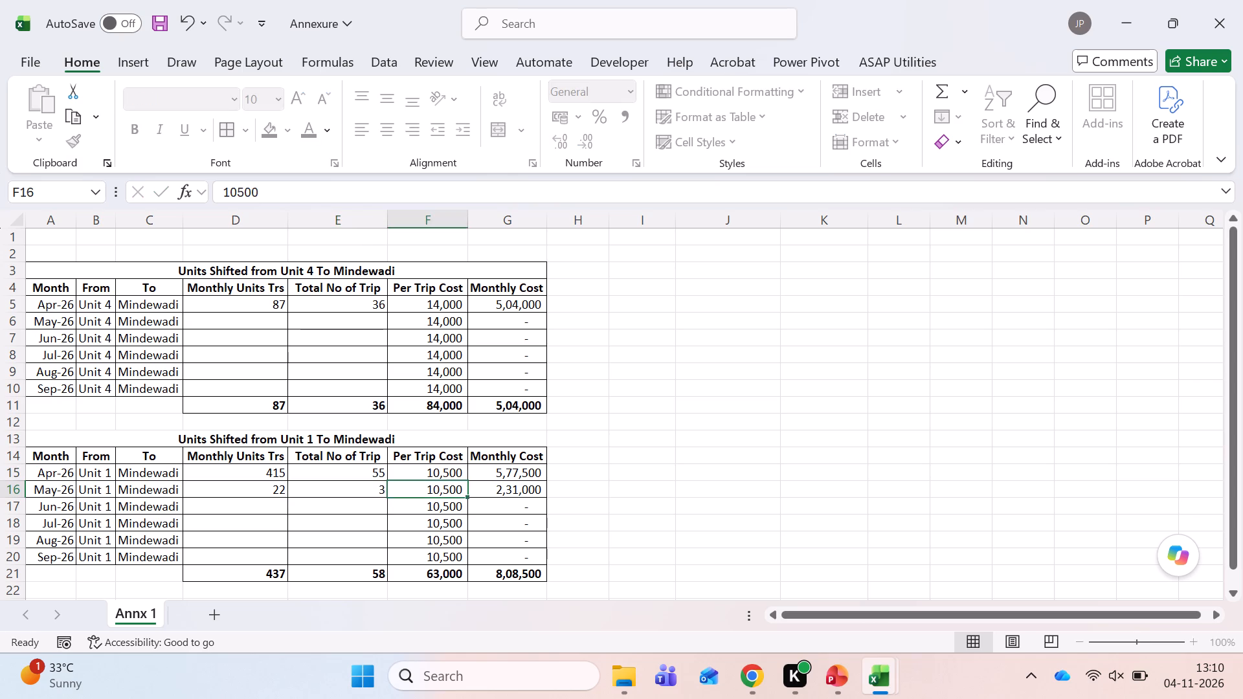
Remove +22 from Unit 1's April units formula in D15 and +3 from its April trips formula in E15.
key(Left)
key(Up)
key(Left)
key(F2)
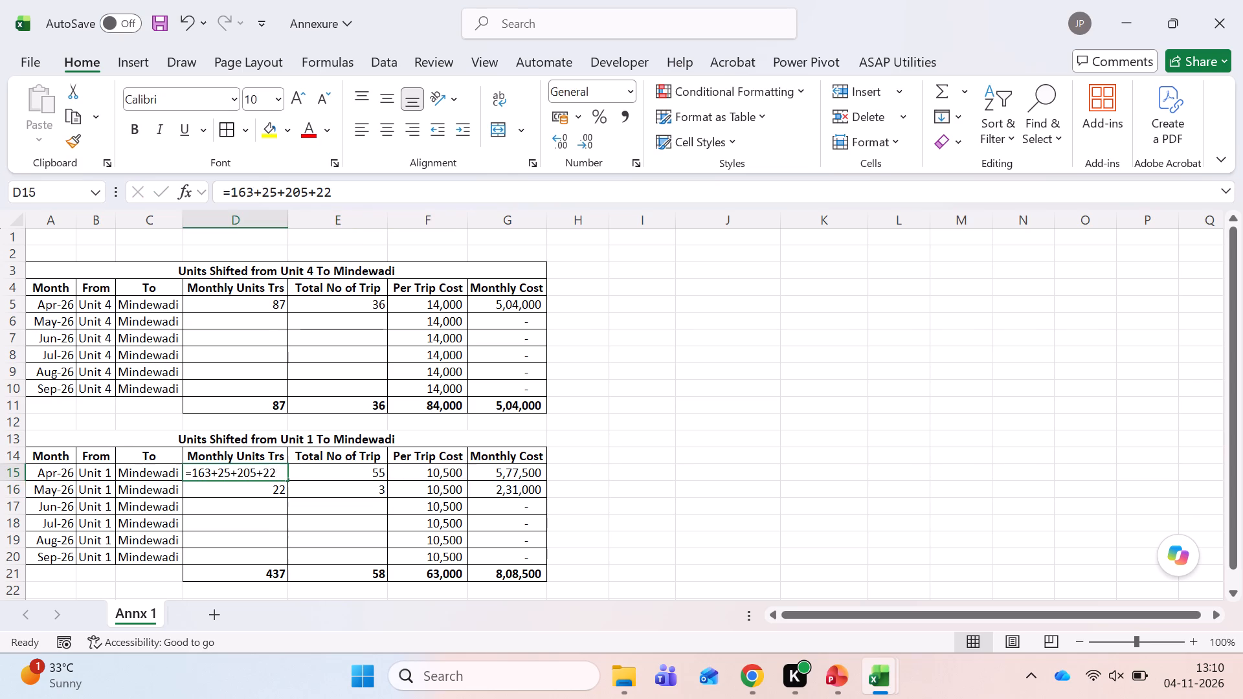
key(BackSpace)
key(BackSpace)
key(BackSpace)
key(Tab)
key(F2)
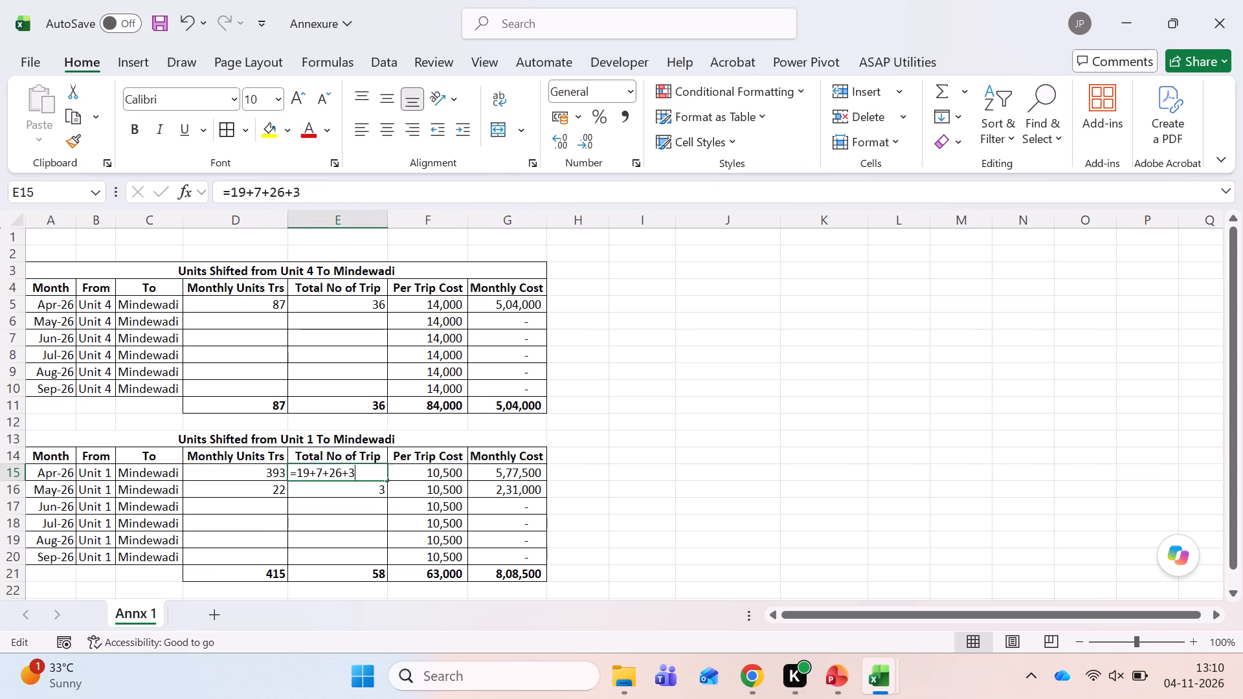
key(BackSpace)
key(BackSpace)
key(Return)
Enter =27 as Unit 4's May units in cell D6 and =12 as its May trips in E6.
key(Up)
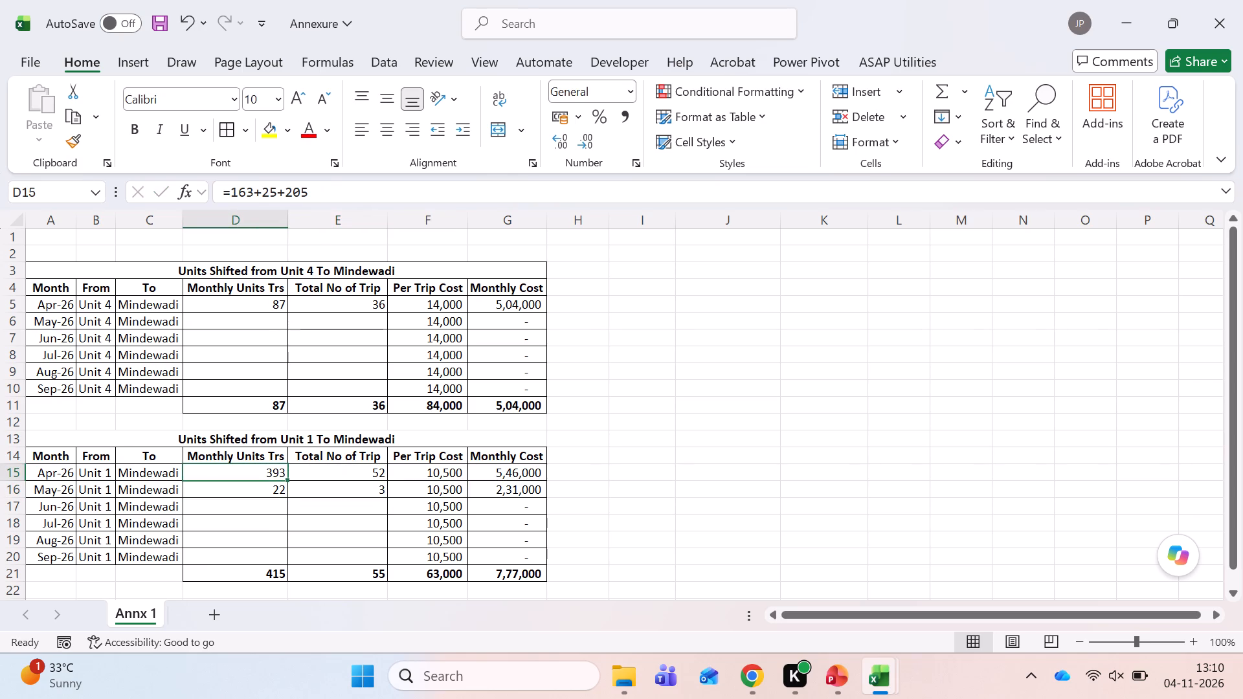
key(Up)
key(Up)
key(Up)
key(Up)
key(Up)
key(Up)
key(Up)
key(Up)
key(Up)
key(Up)
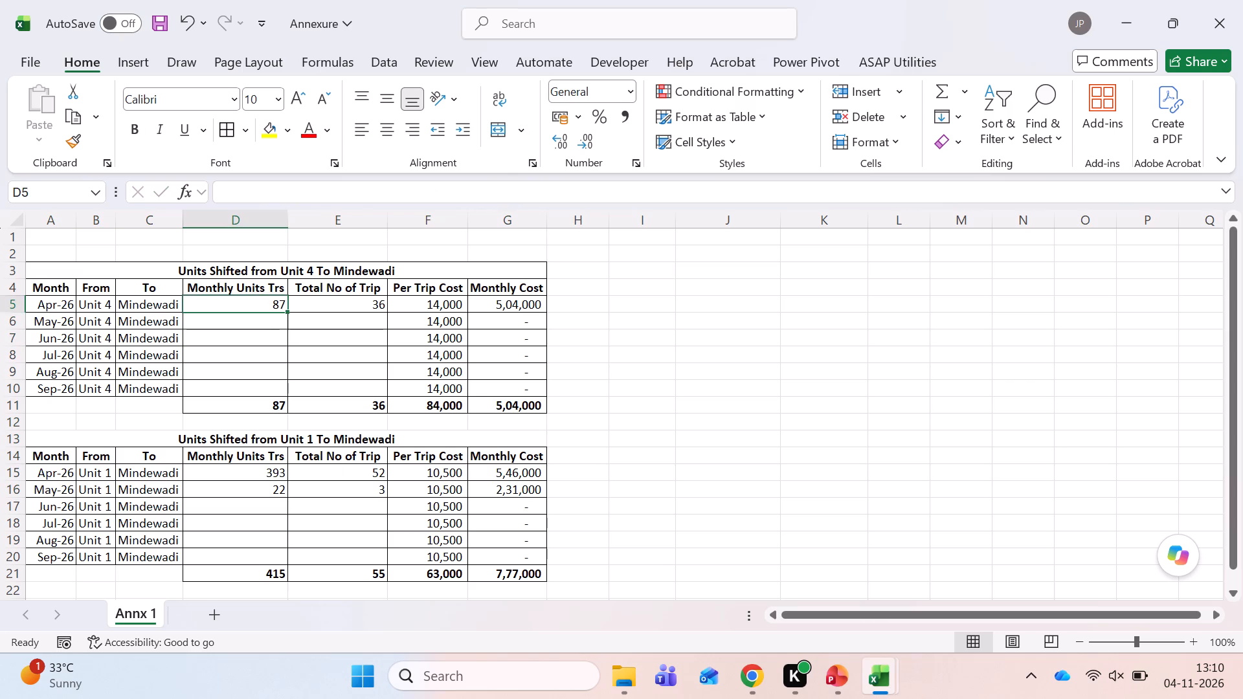
key(Down)
text(=27)
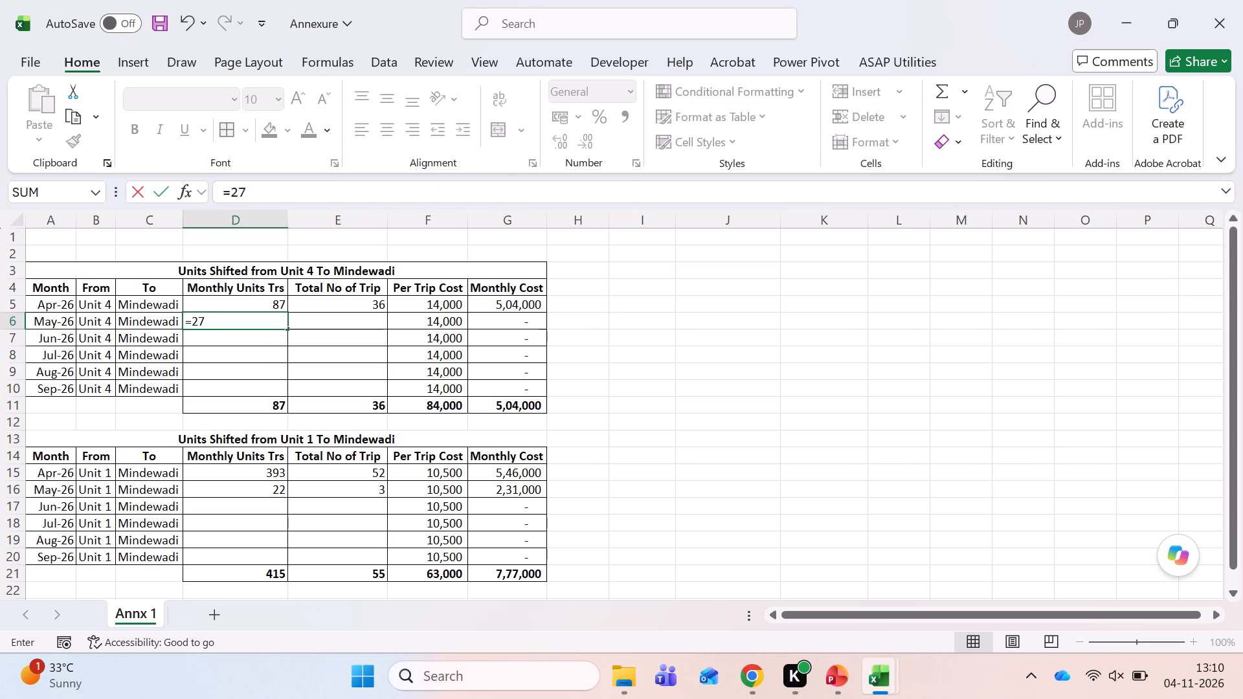
key(Tab)
key(Up)
key(Down)
text(=12)
key(Left)
Remove +27 from Unit 4's April units formula in D5 and +12 from its April trips formula in E5.
key(Up)
key(F2)
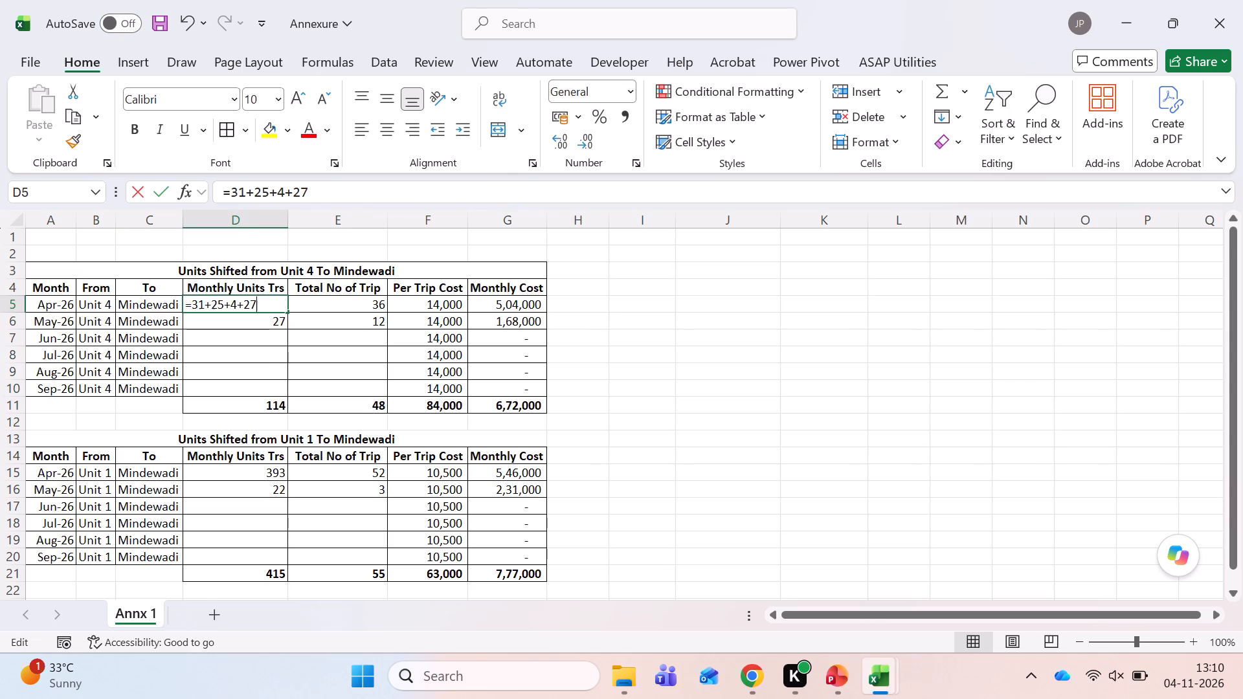
key(BackSpace)
key(BackSpace)
key(BackSpace)
key(Tab)
key(F2)
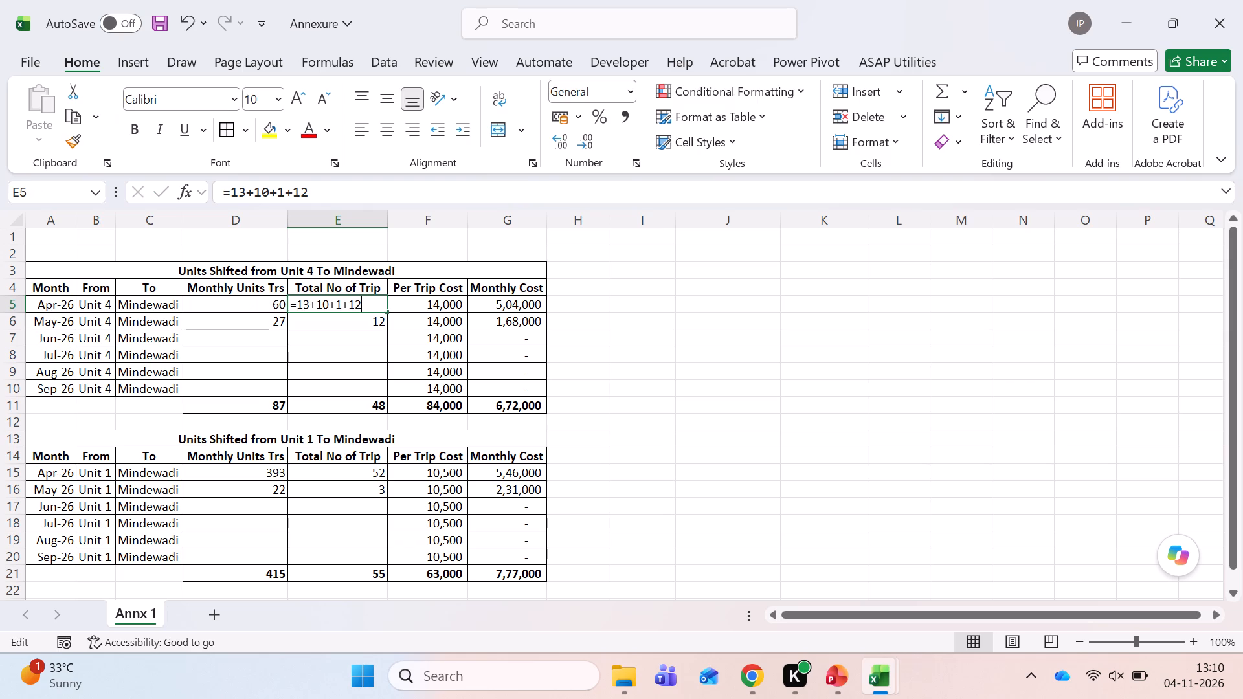
key(BackSpace)
key(BackSpace)
key(BackSpace)
key(Return)
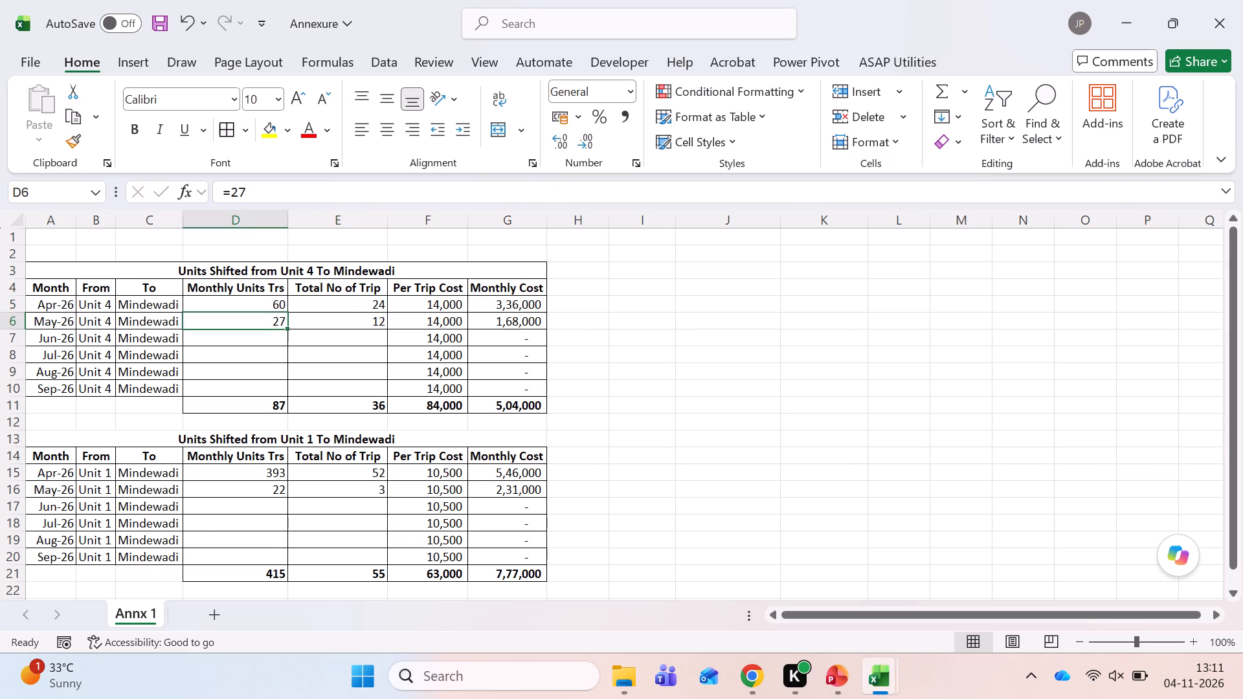
Save the Annexure workbook.
key(ctrl+s)
key(ctrl+s)
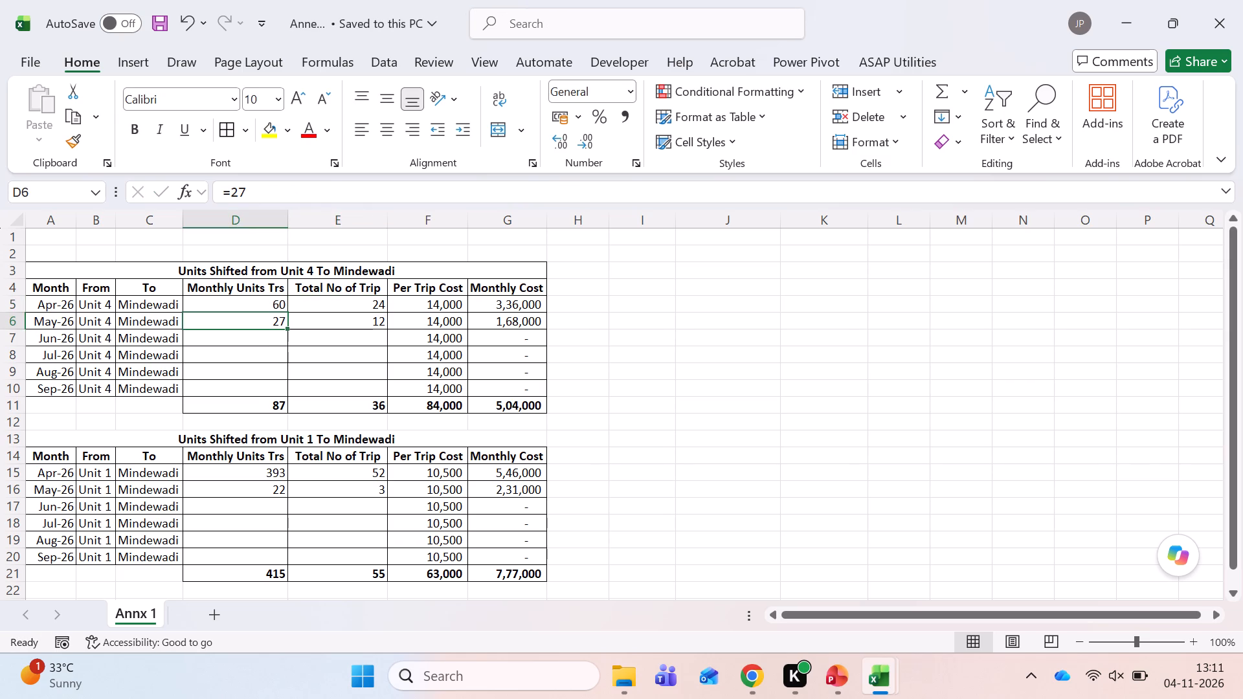
key(ctrl+s)
key(ctrl+s)
Switch to the Kala Genset shifting workbook and add filters to the header row of sheet 22.05.2026.
key(alt+Tab)
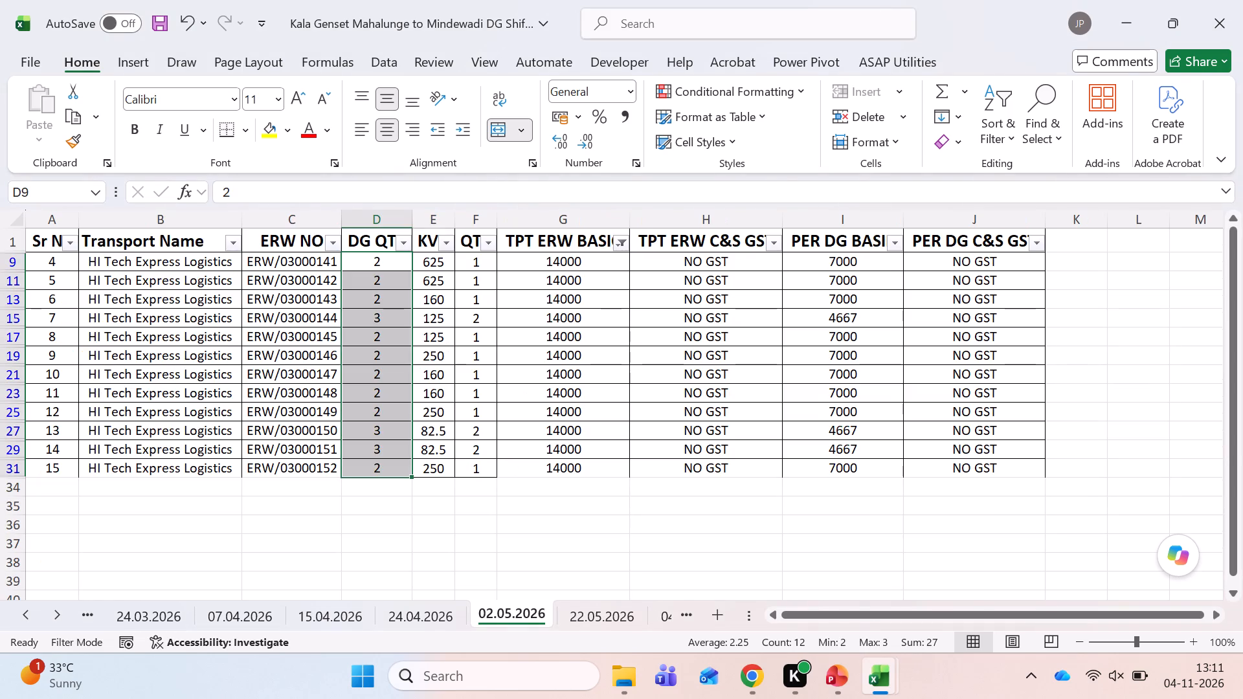
key(ctrl+Page_Down)
key(ctrl+Page_Up)
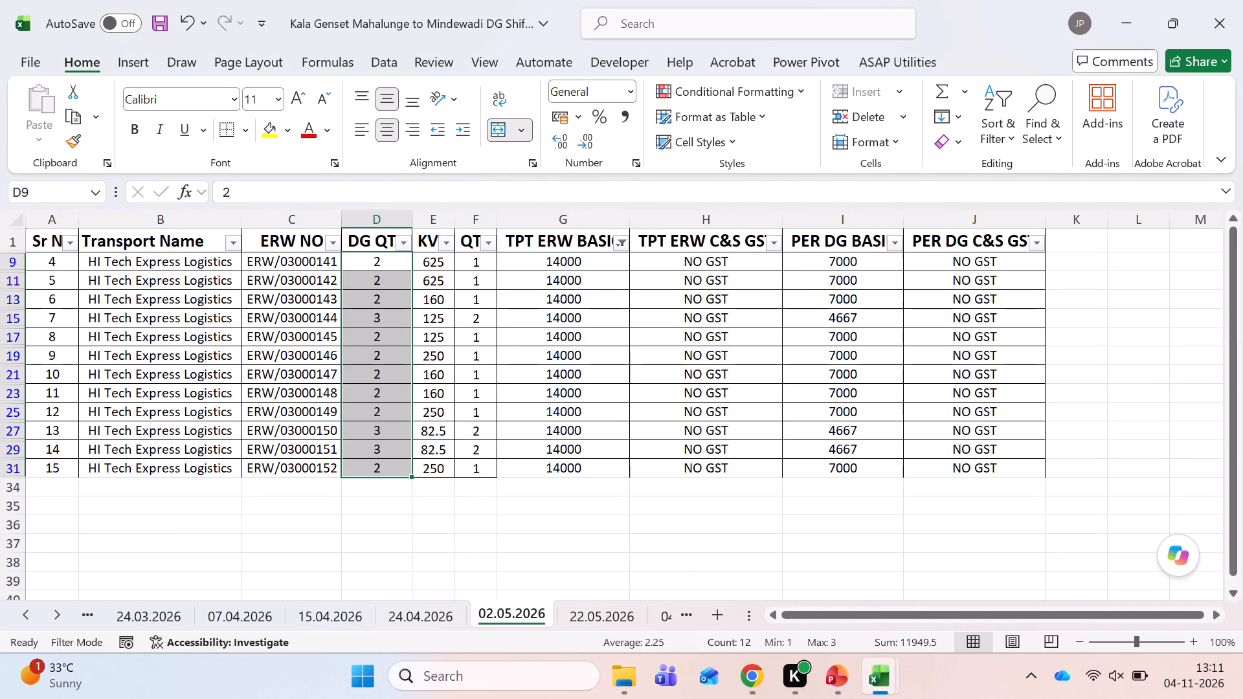
key(ctrl+Page_Down)
key(ctrl+Up)
key(ctrl+Home)
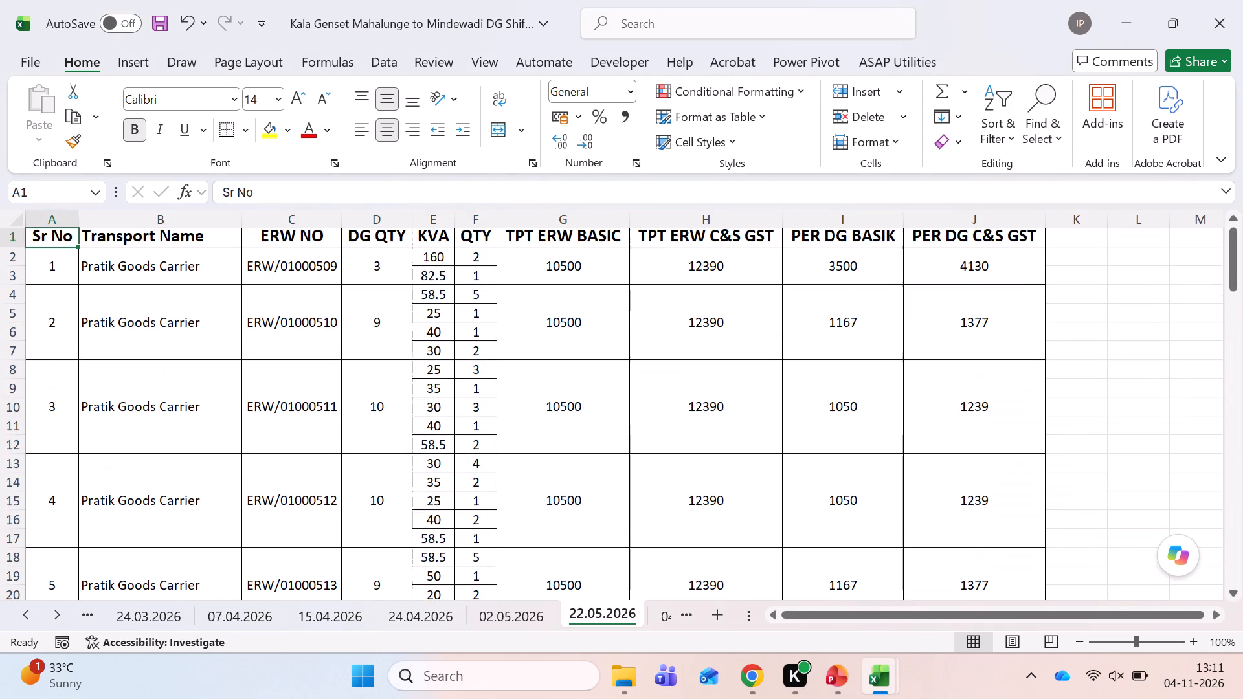
key(shift+space)
key(ctrl+shift+l)
Filter the TPT ERW BASIC column on sheet 22.05.2026 to show only 10500.
key(Right)
key(Right)
key(Right)
key(Right)
key(Right)
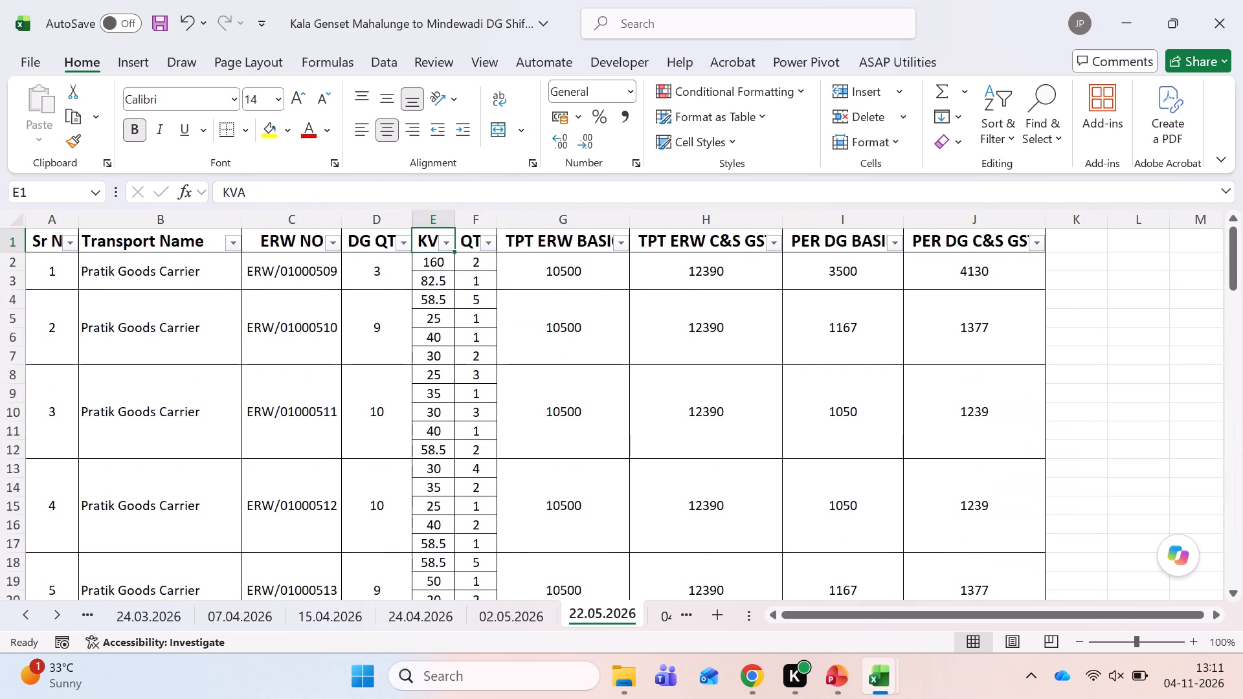
key(Right)
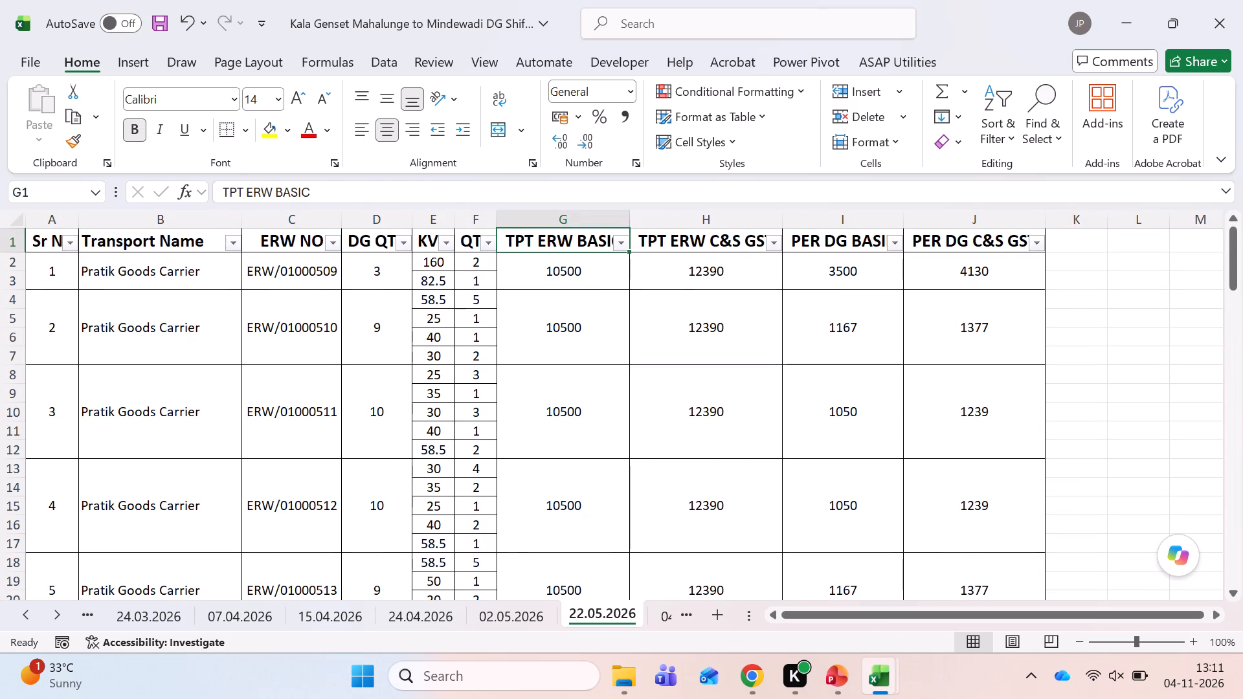
key(alt+Down)
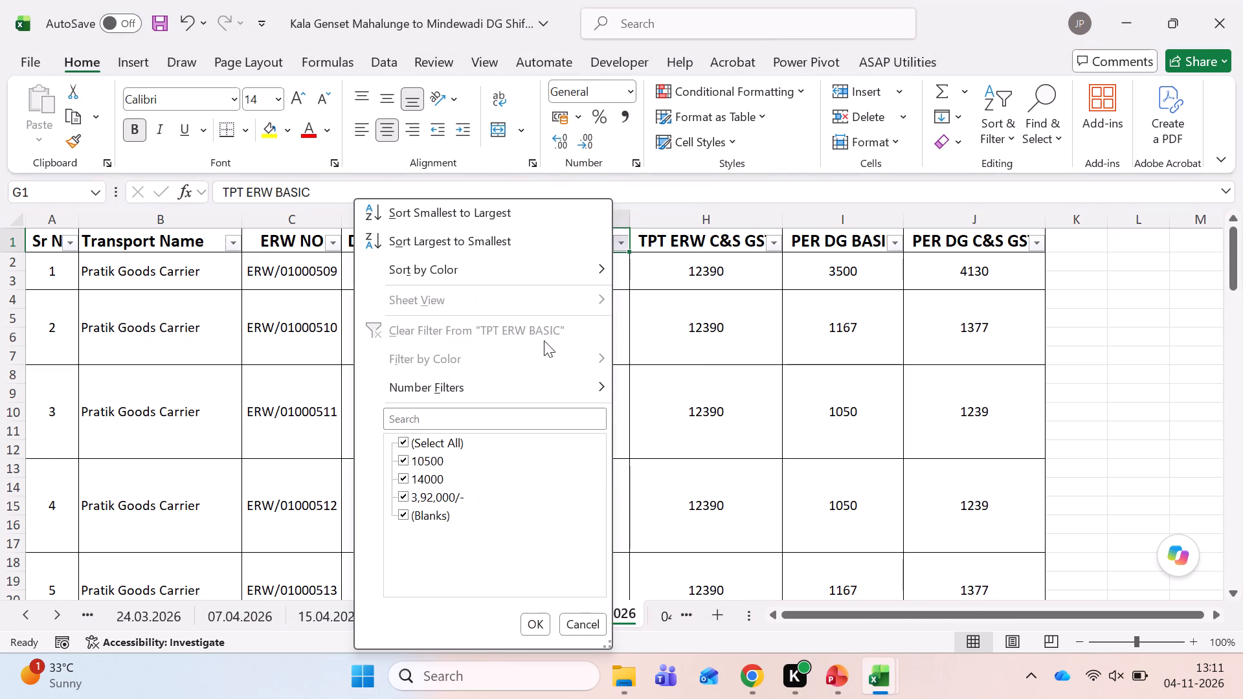
click(429, 436)
click(425, 458)
key(Return)
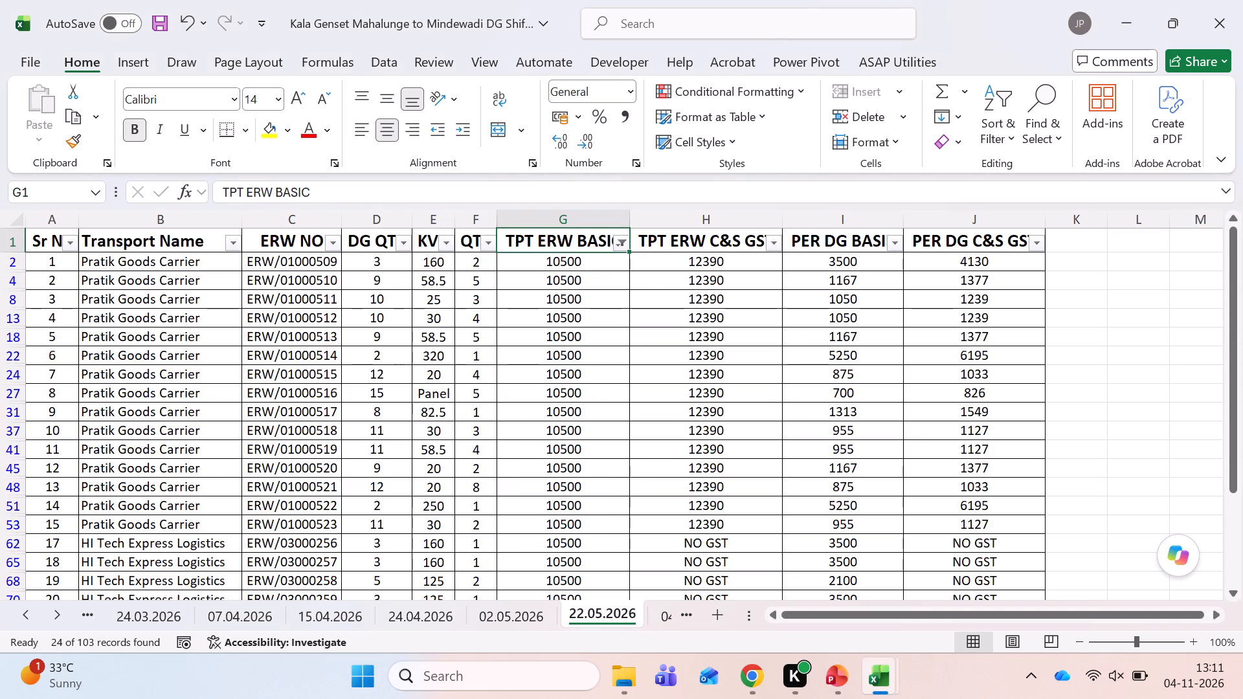
Sum the filtered DG QTY values on sheet 22.05.2026 and append +177 to Unit 1's May units formula in Annexure cell D16.
key(Down)
key(Left)
key(Left)
key(Left)
key(shift+Page_Down)
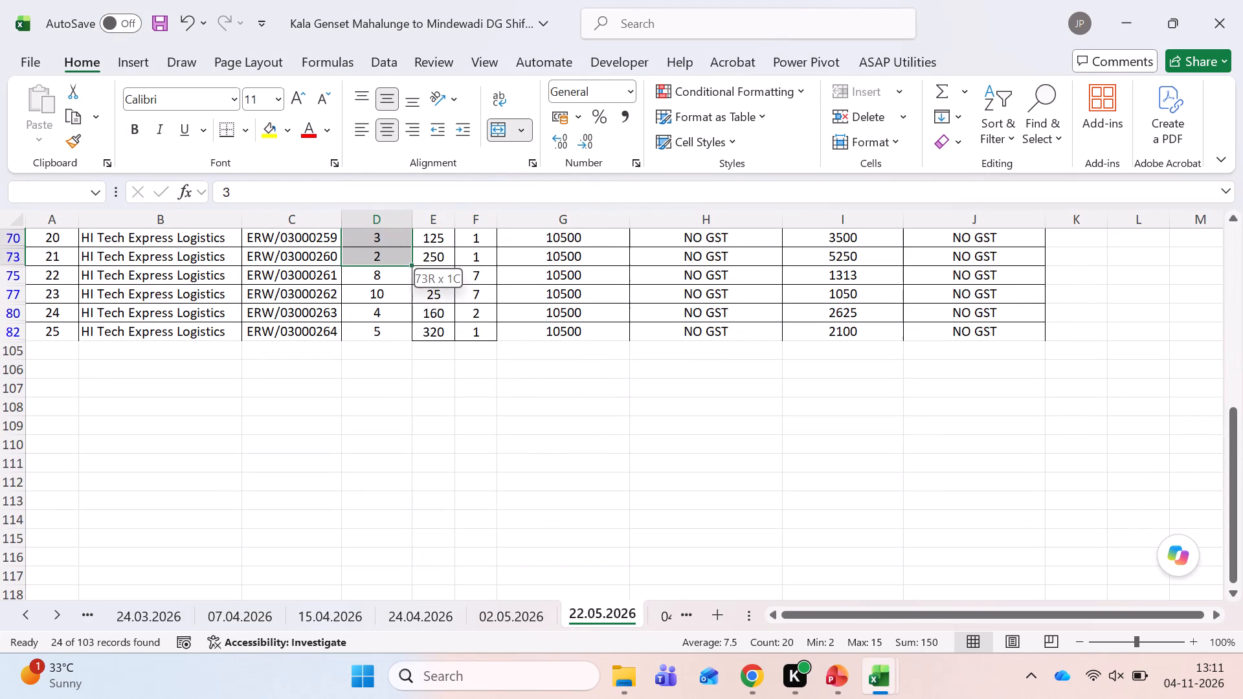
key(shift+Down)
key(shift+Down)
key(shift+Down)
key(shift+Down)
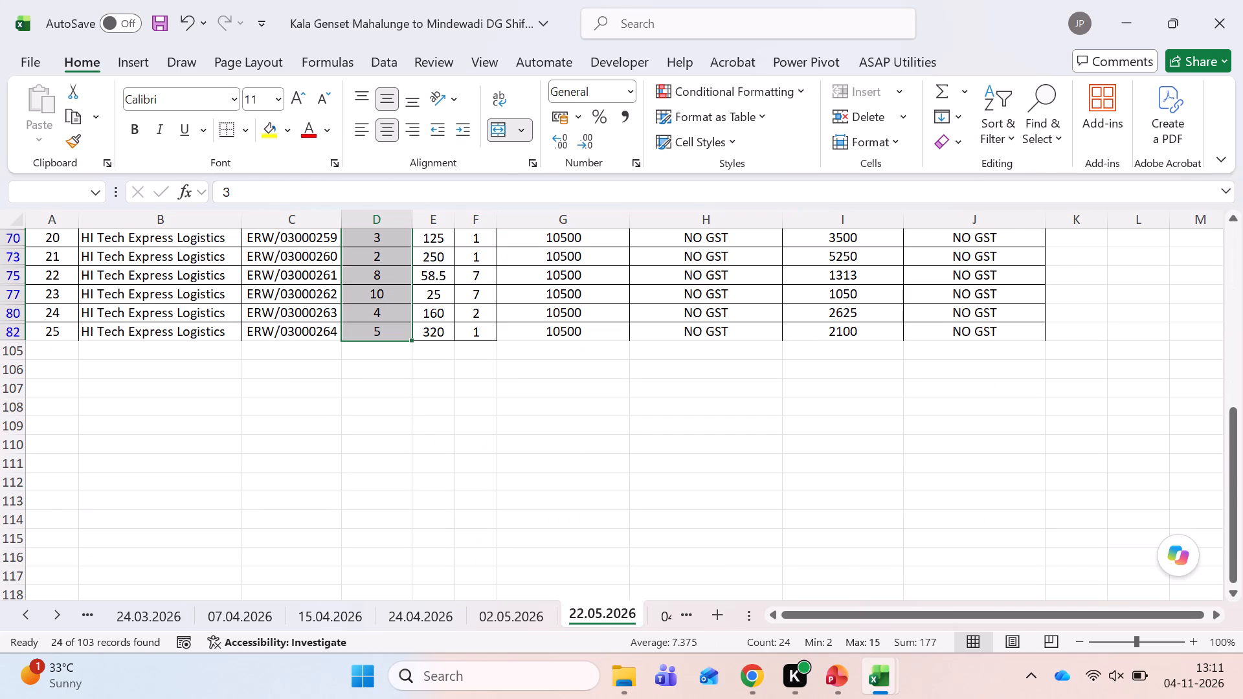
key(alt+Tab)
click(256, 491)
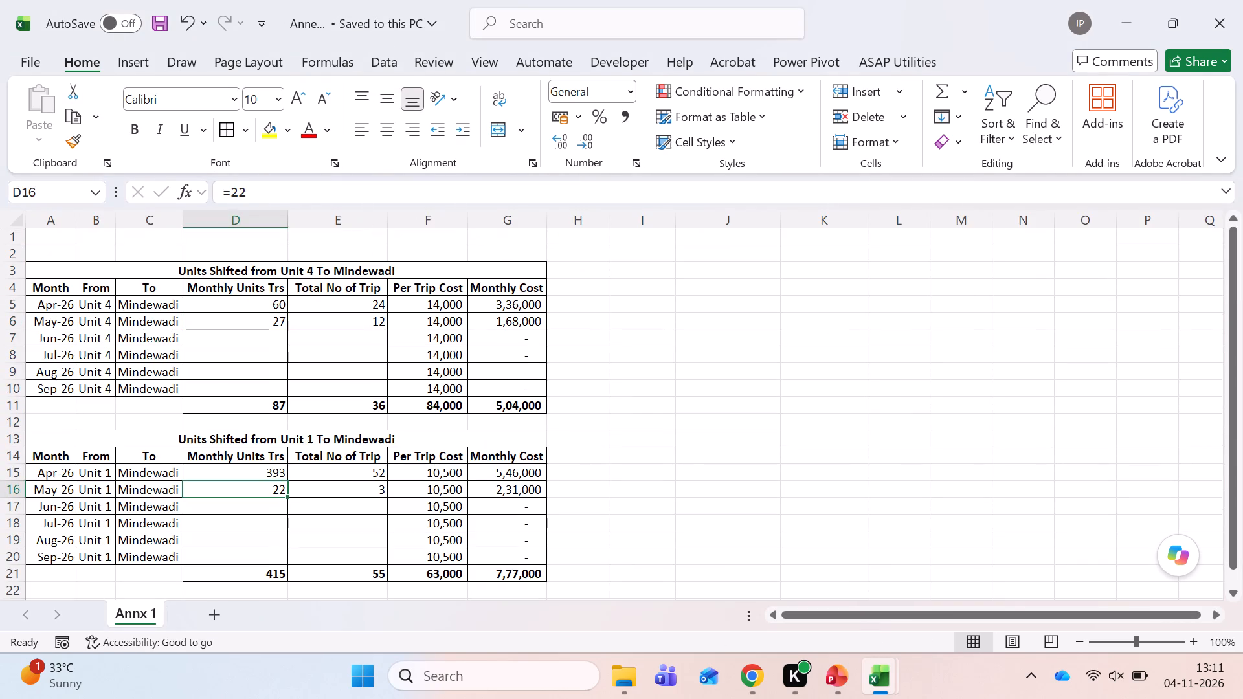
click(273, 203)
text(+177)
key(Tab)
Check the count of filtered 10500 rows and append +24 to Unit 1's May trips formula in Annexure cell E16.
key(alt+Tab)
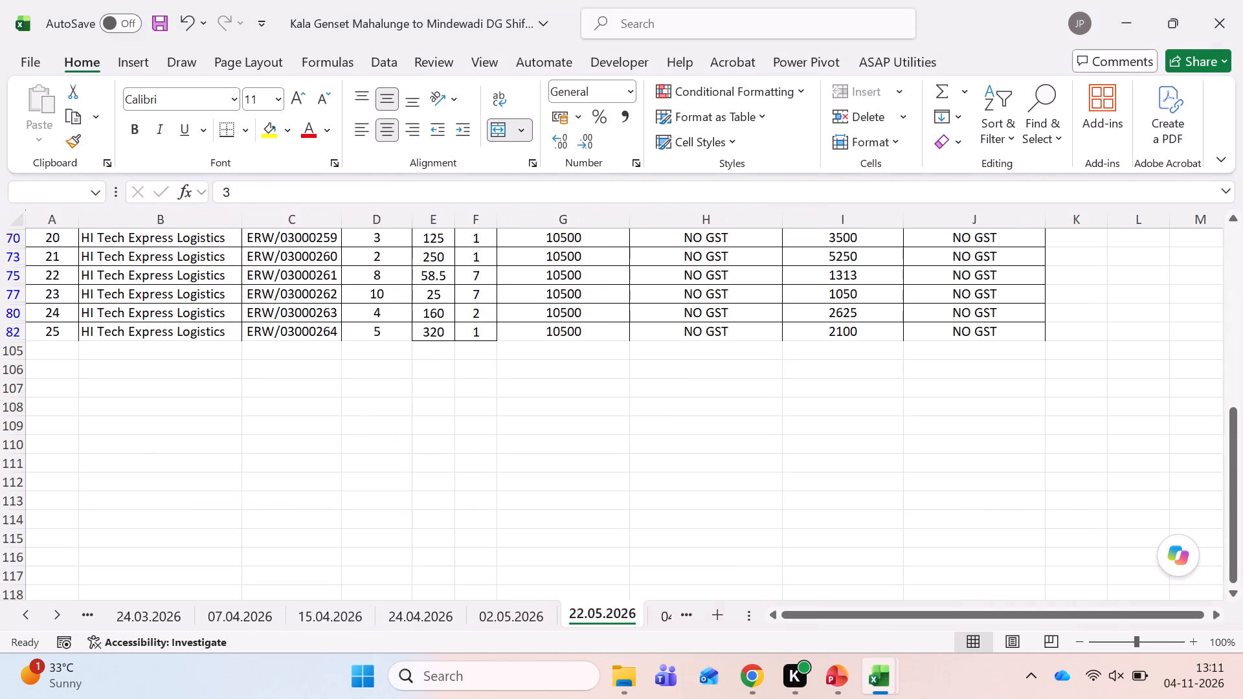
key(alt+Tab)
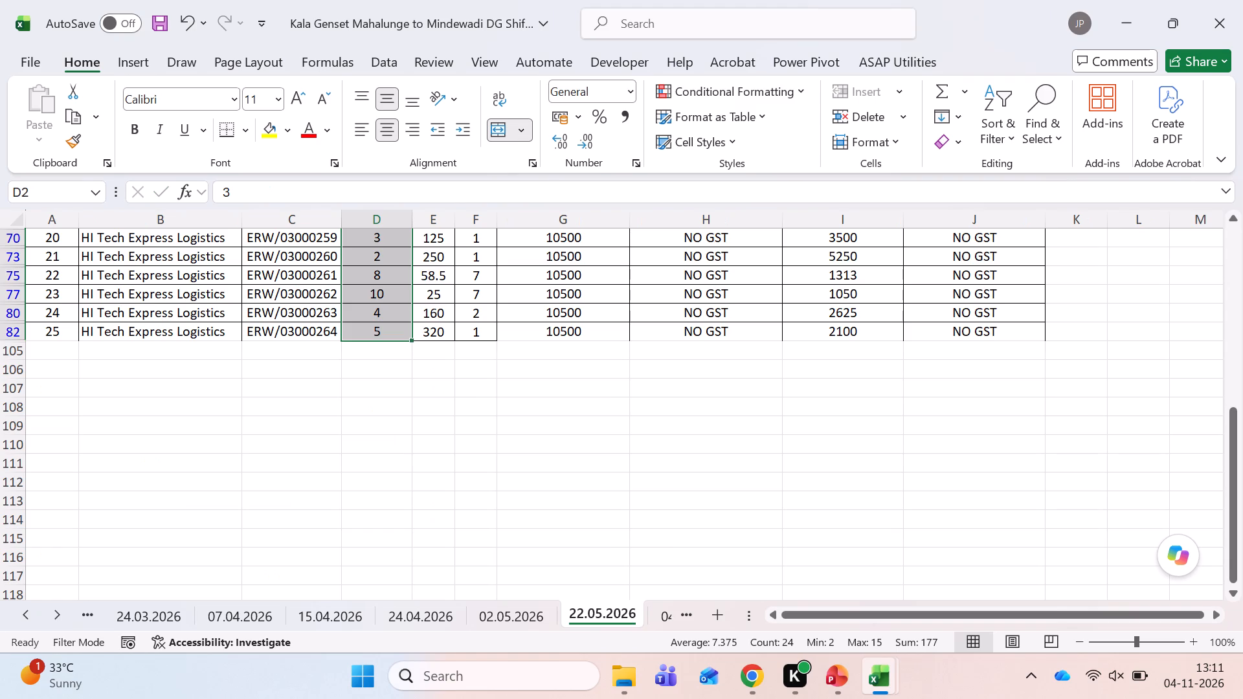
key(F2)
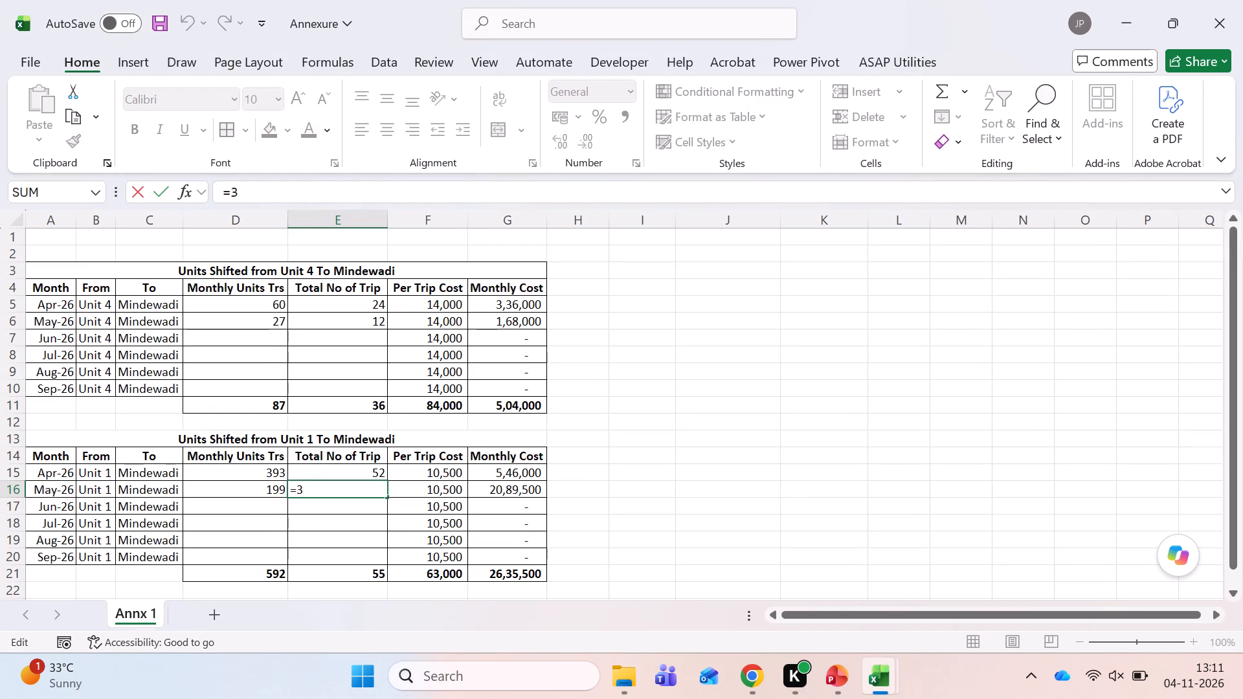
text(+24)
key(Tab)
key(Left)
Return to sheet 22.05.2026 and change the TPT ERW BASIC filter to show only 14000.
key(alt+Tab)
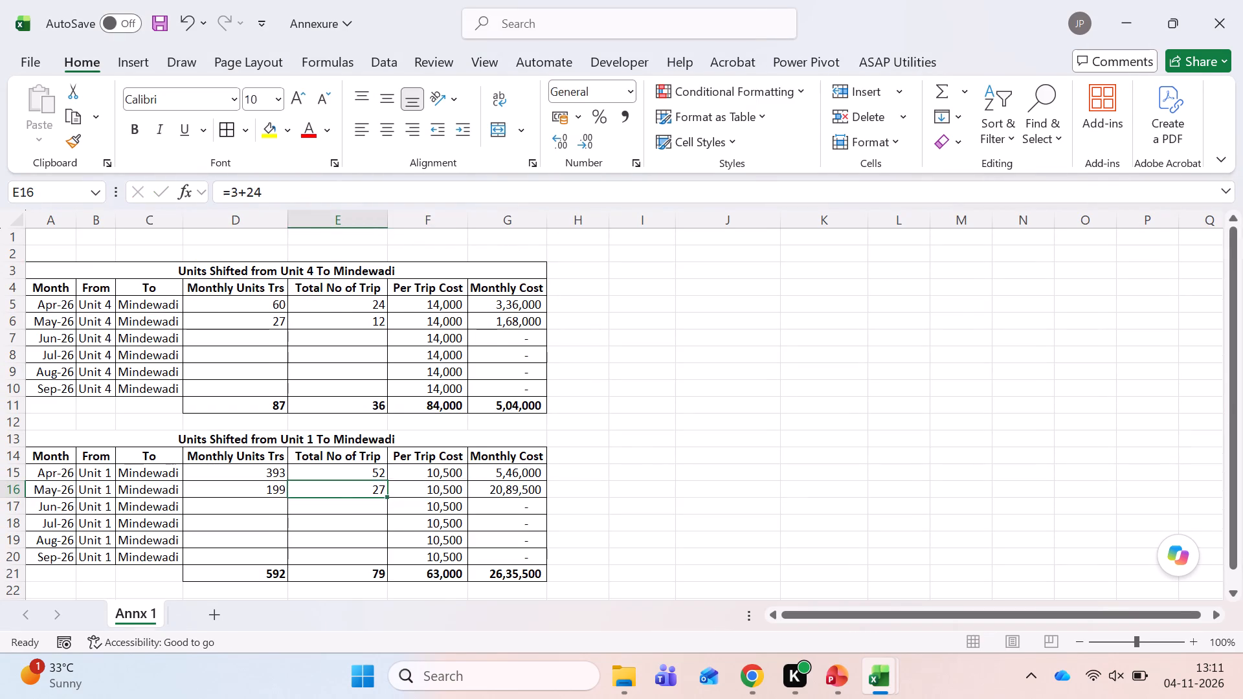
key(Up)
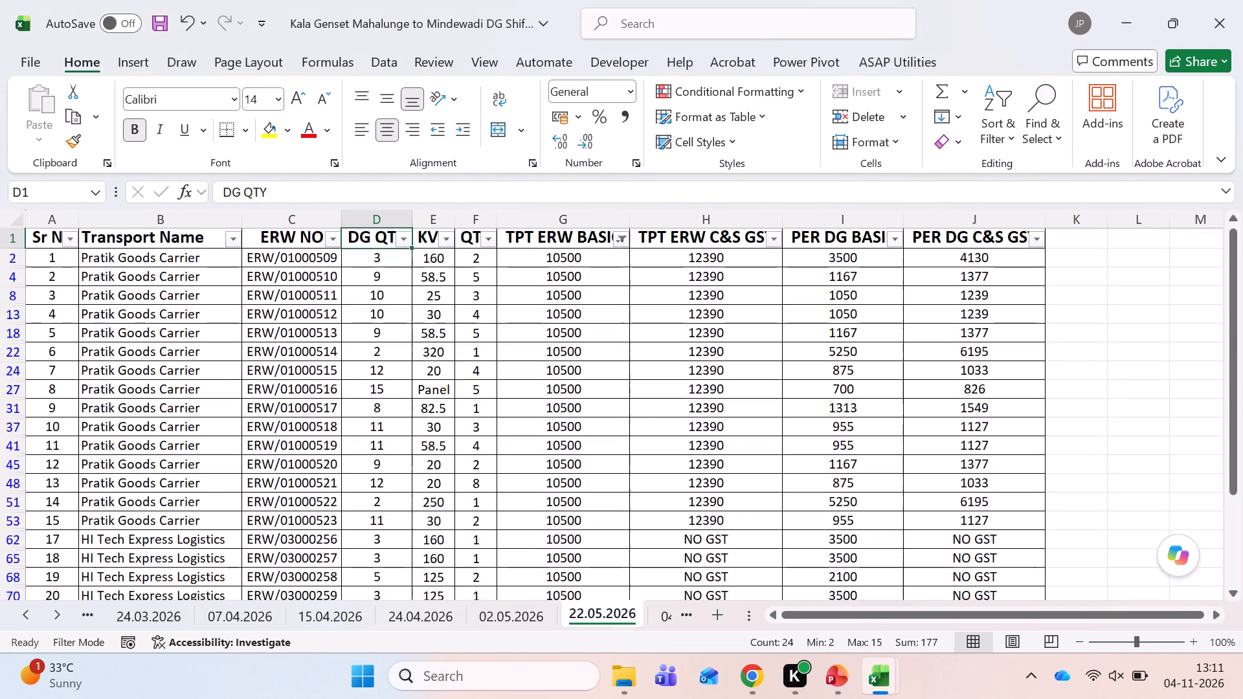
key(Right)
key(Right)
key(Right)
key(alt+Down)
click(425, 469)
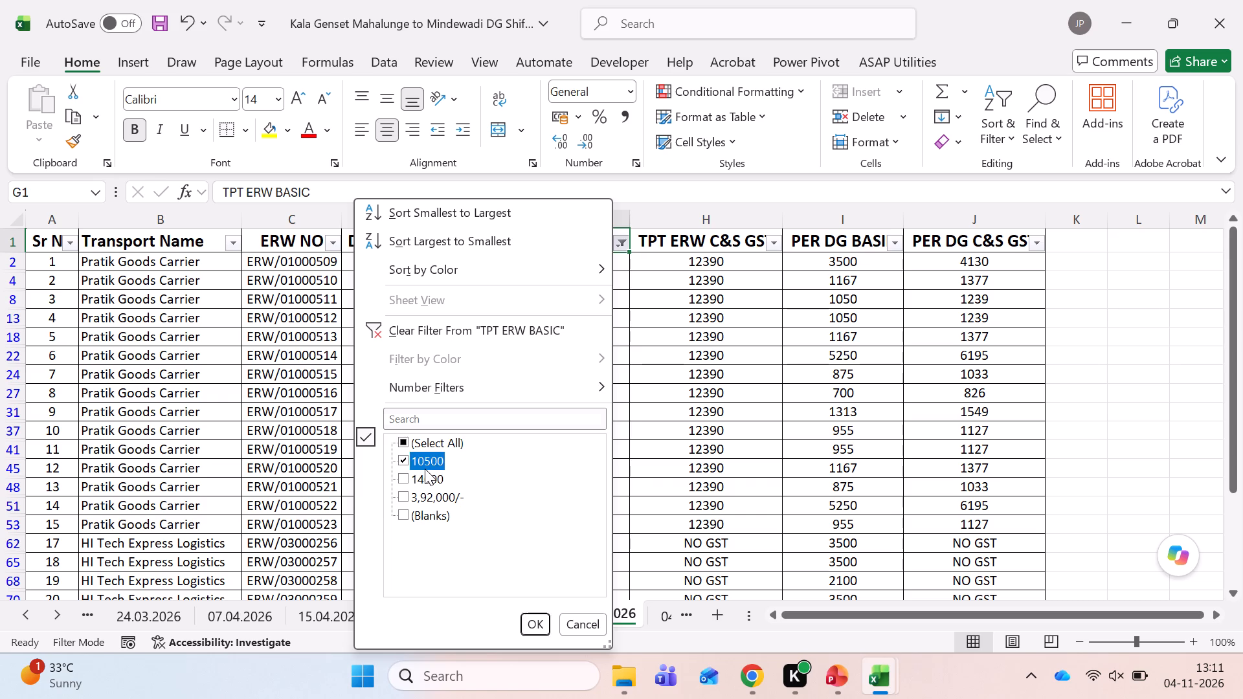
click(425, 473)
key(Return)
Sum the filtered DG QTY values on sheet 22.05.2026 and append +30 to Unit 4's May units formula in Annexure cell D6.
key(Down)
key(Left)
key(Left)
key(Left)
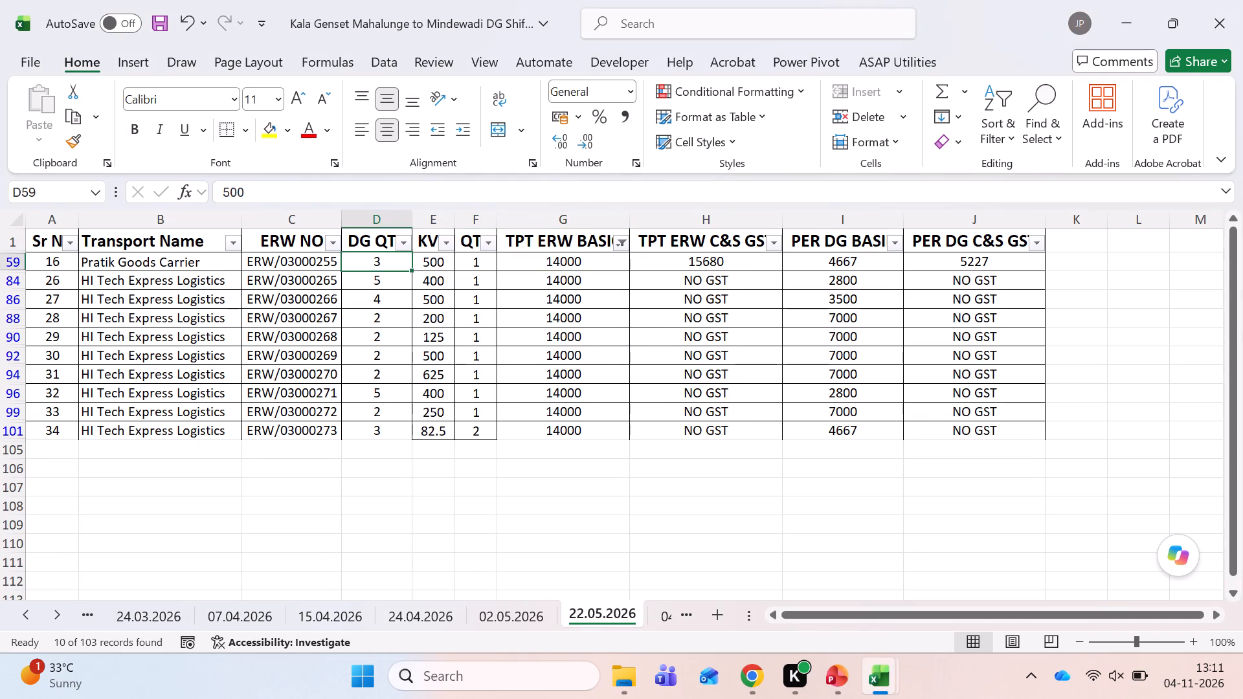
key(shift+Down)
key(shift+Down)
key(shift+Down)
key(shift+Down)
key(shift+Down)
key(shift+Down)
key(shift+Down)
key(shift+Down)
key(shift+Down)
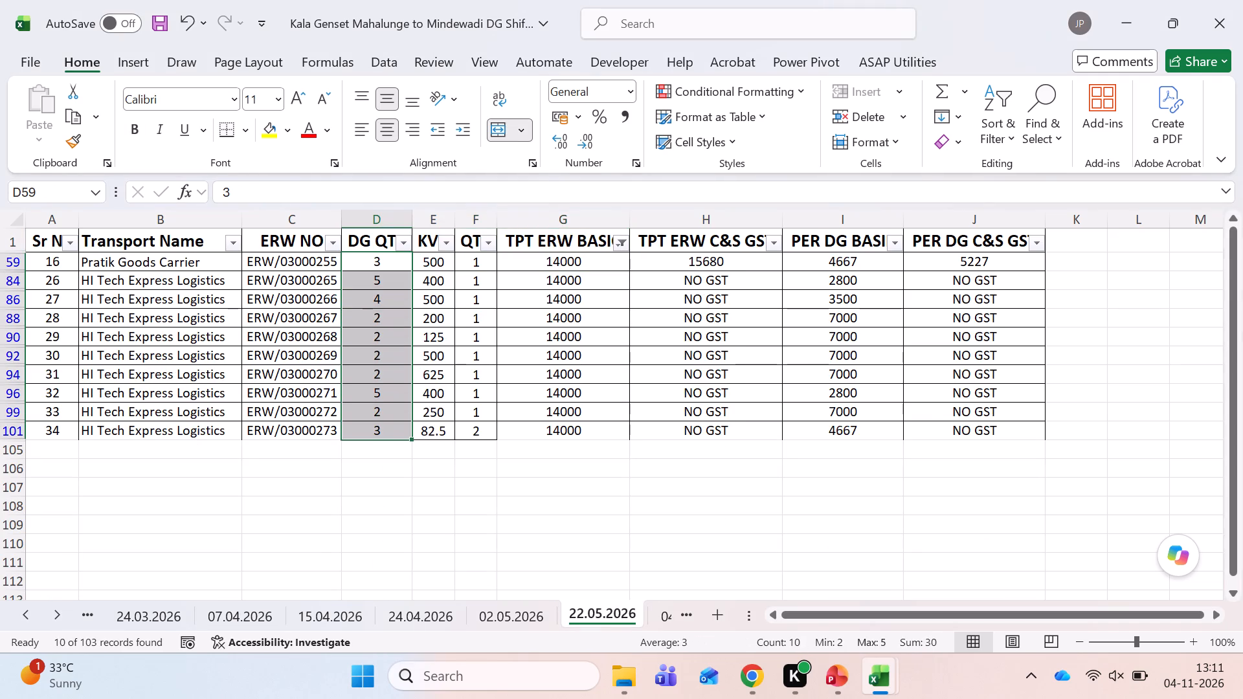
key(alt+Tab)
click(254, 323)
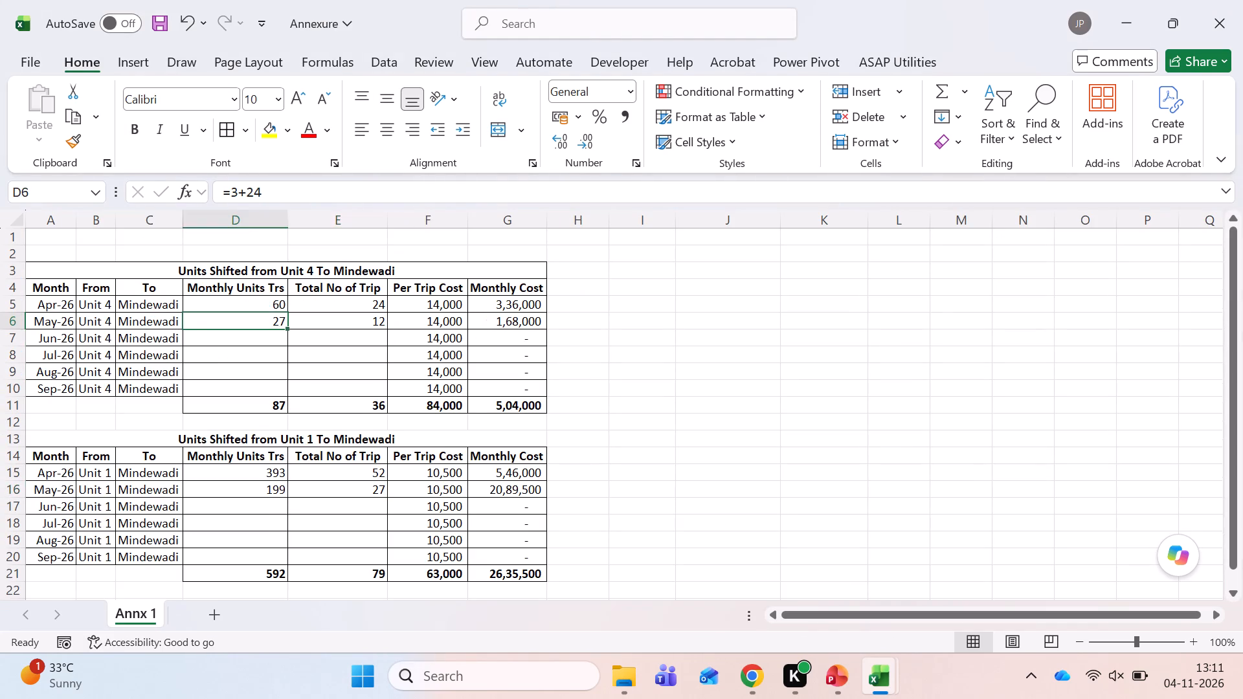
click(265, 200)
text(+30)
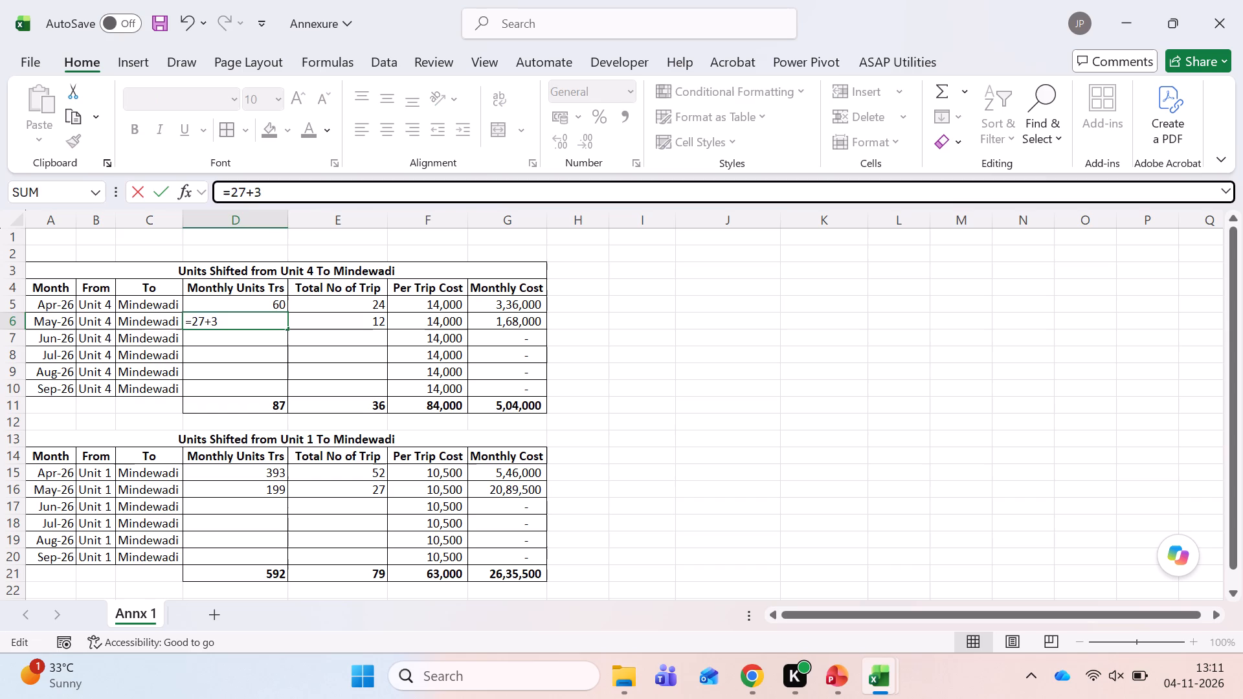
key(Tab)
Check the count of filtered 14000 rows on sheet 22.05.2026 and append +10 to Unit 4's May trips formula in Annexure cell E6.
key(alt+Tab)
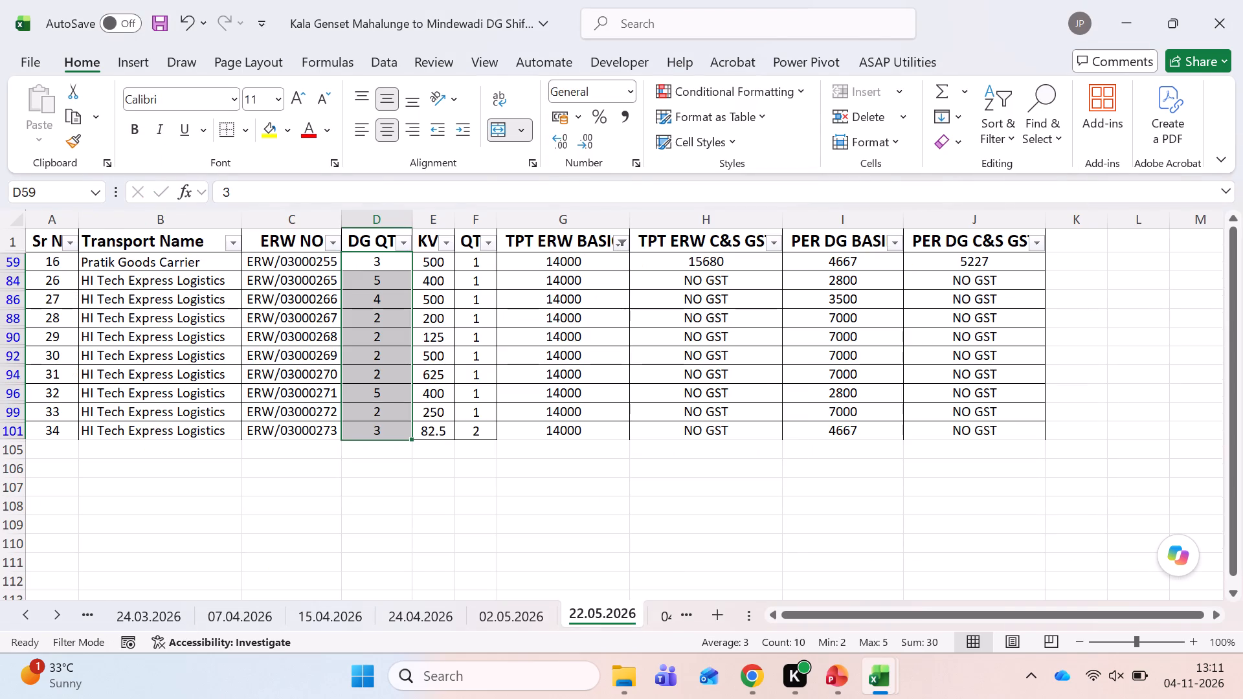
key(alt+Tab)
key(F2)
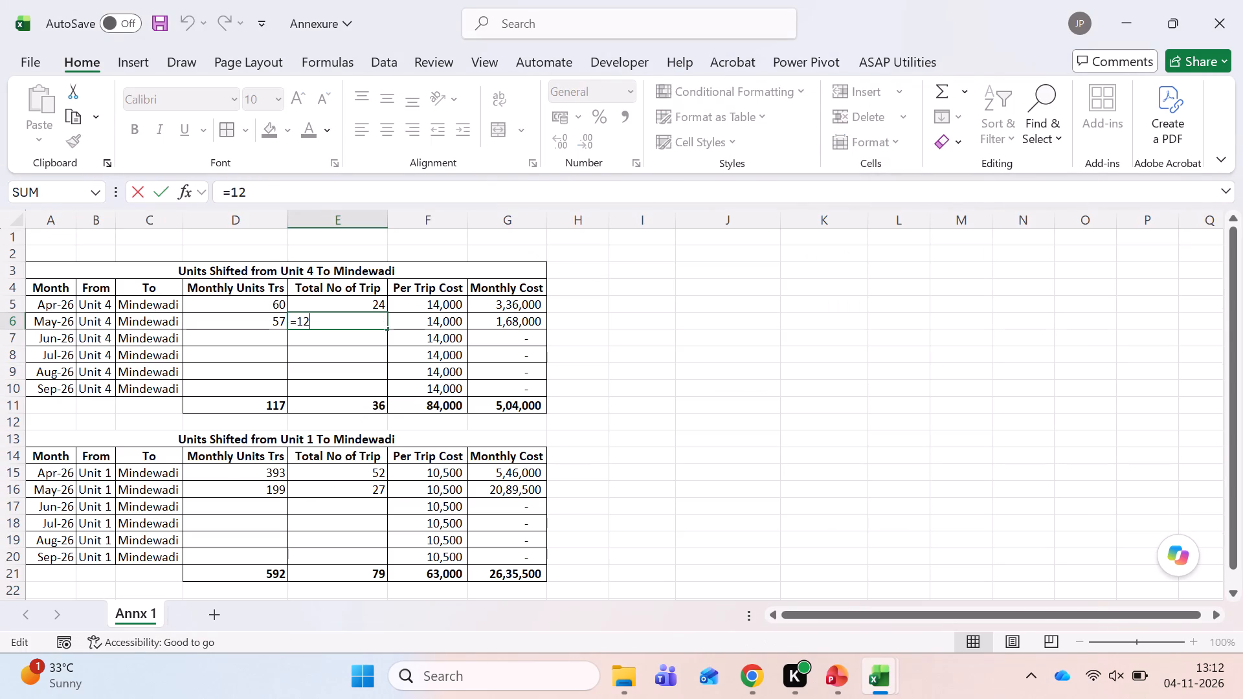
text(+10)
key(Tab)
key(Left)
Add filters to the header row of sheet 04.06.2026 and filter TPT ERW BASIC to show only 10500.
key(alt+Tab)
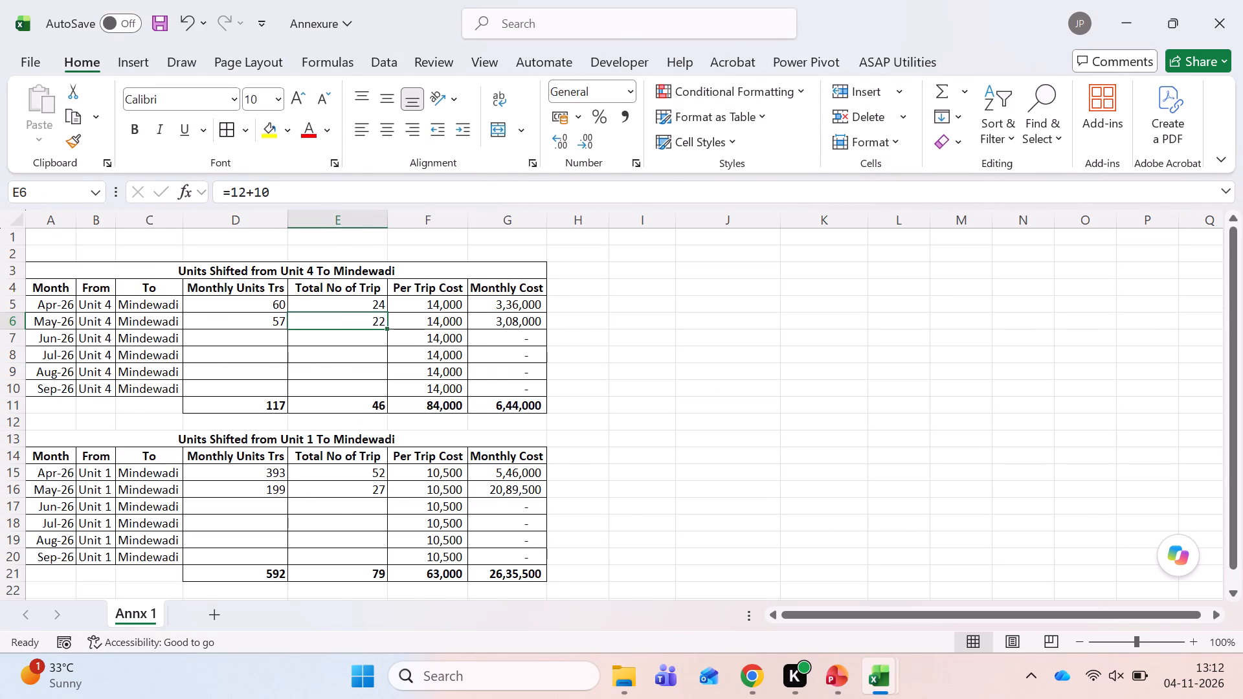
key(ctrl+Page_Down)
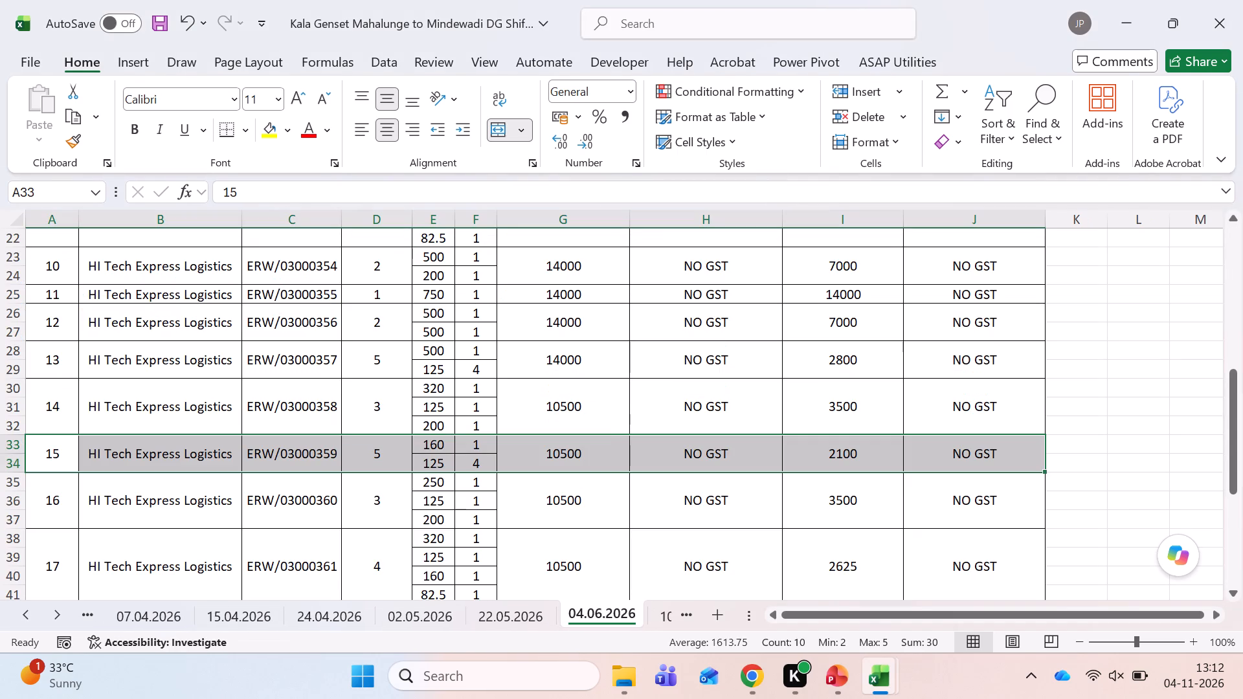
key(ctrl+Up)
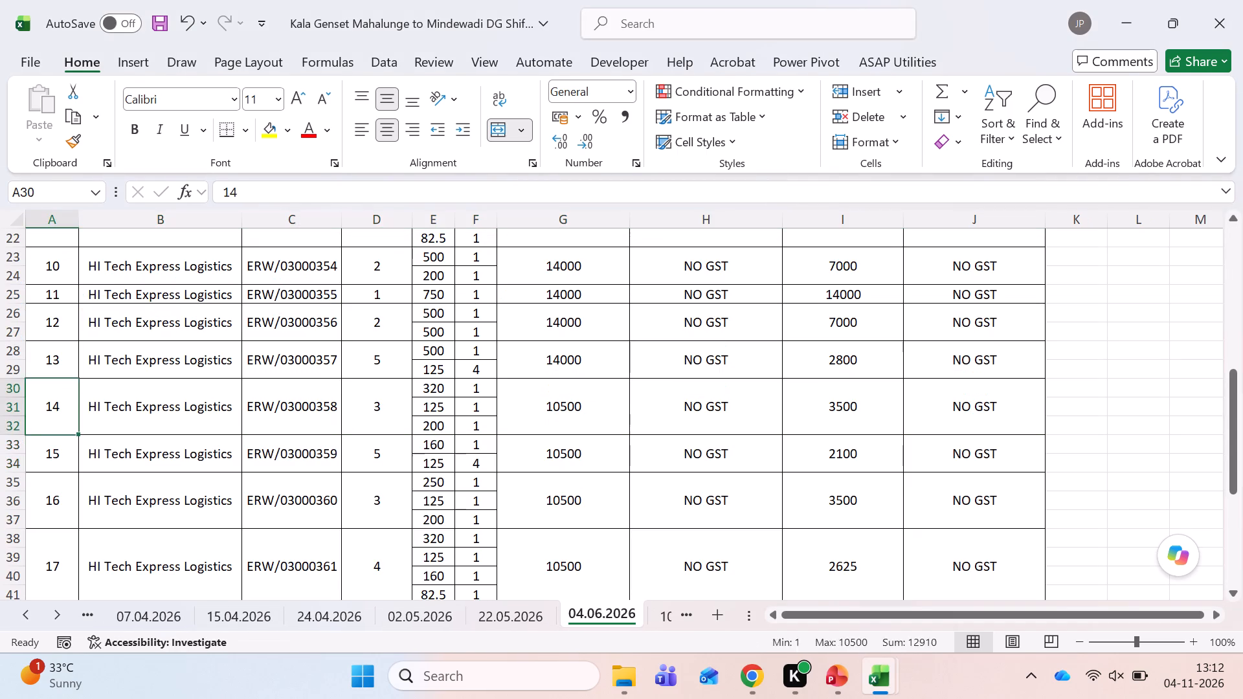
key(ctrl+Up)
key(ctrl+Home)
key(Right)
key(shift+space)
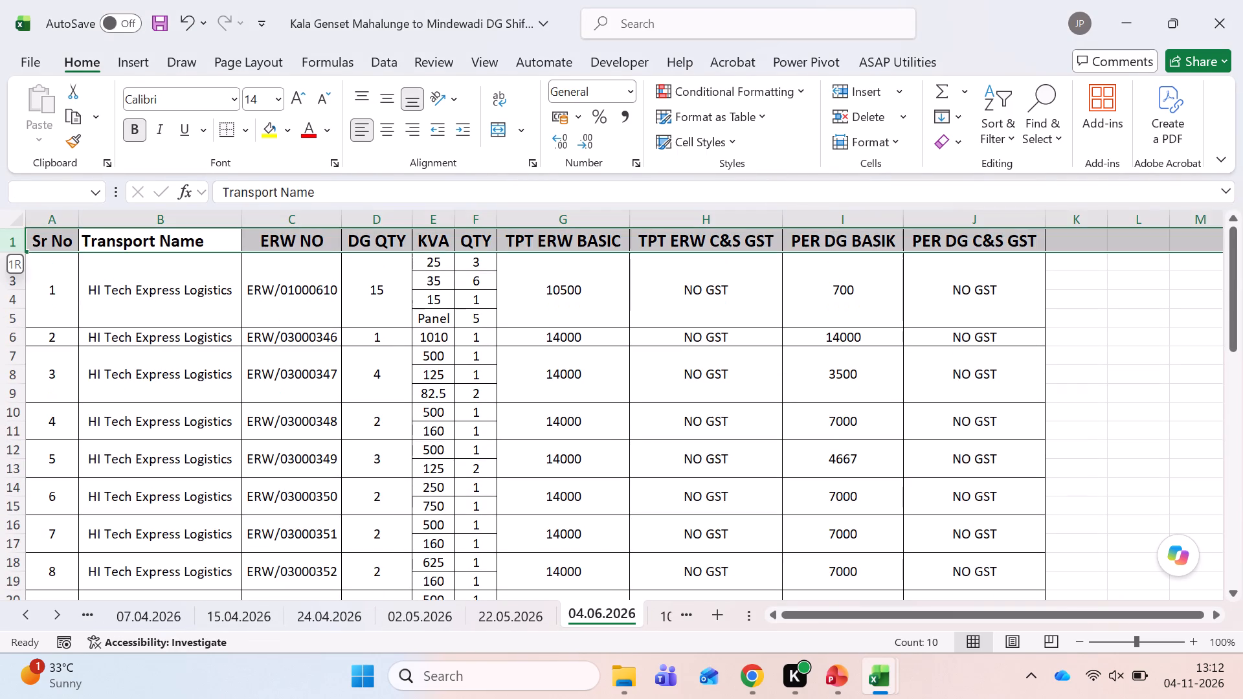
key(ctrl+shift+l)
key(Right)
key(Right)
key(Right)
key(Right)
key(Right)
key(alt+Down)
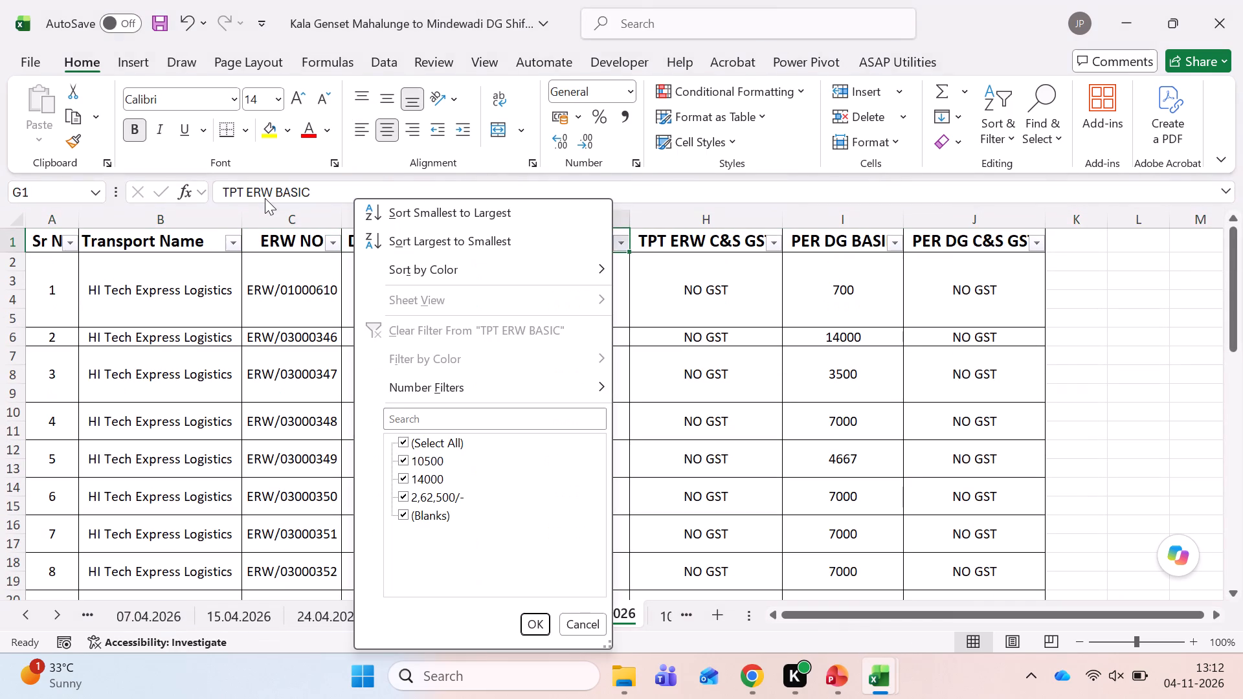
click(401, 446)
click(403, 438)
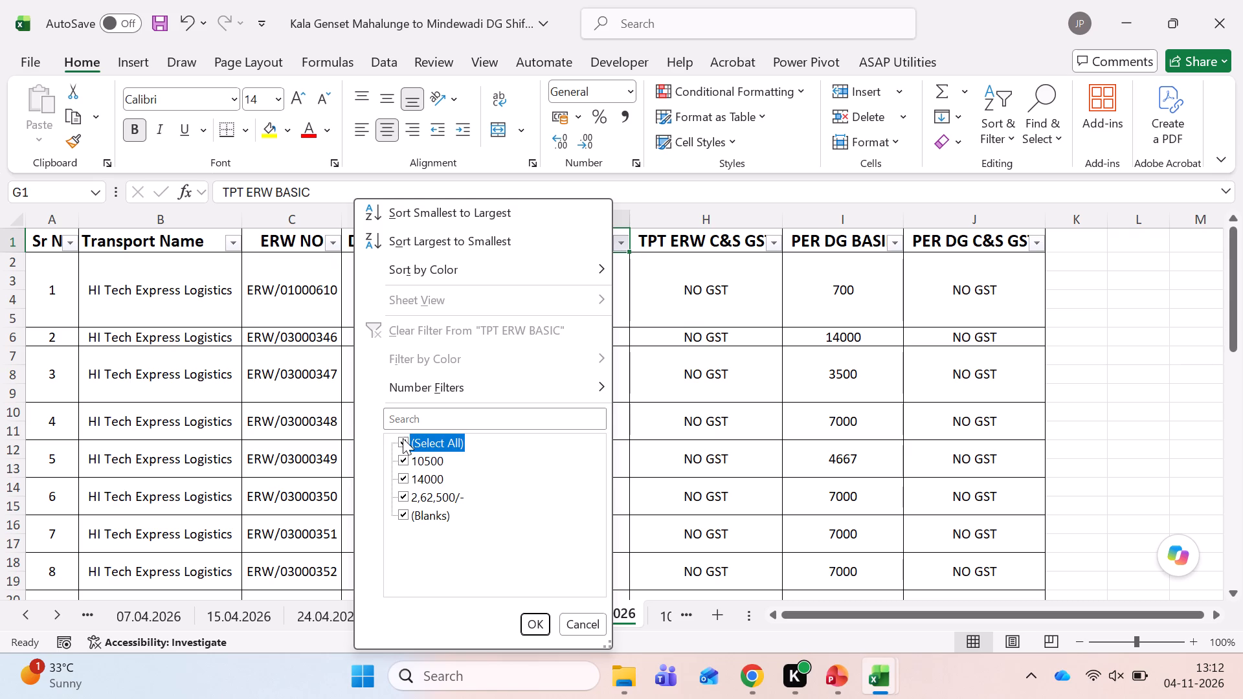
click(404, 458)
key(Return)
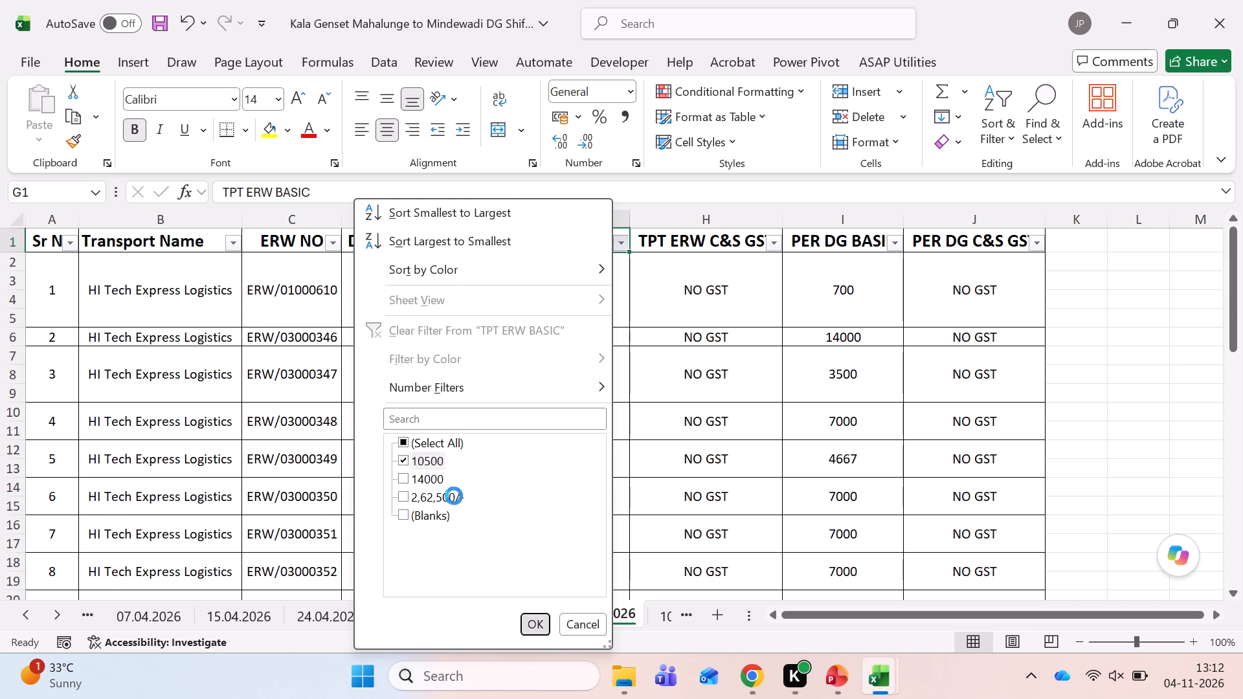
Sum all the filtered DG QTY values for the 10500 rows on sheet 04.06.2026.
key(Down)
key(Down)
key(Left)
key(Left)
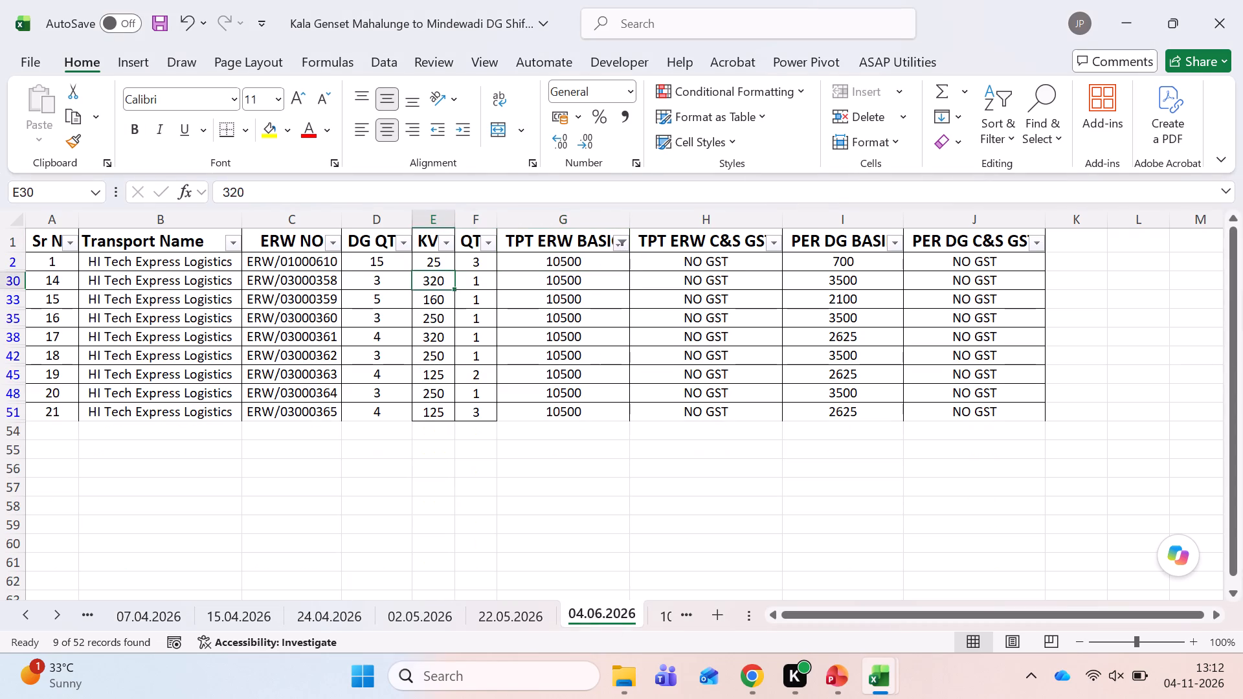
key(Left)
key(Up)
key(shift+Down)
key(Down)
key(shift+Down)
key(shift+Down)
key(shift+Down)
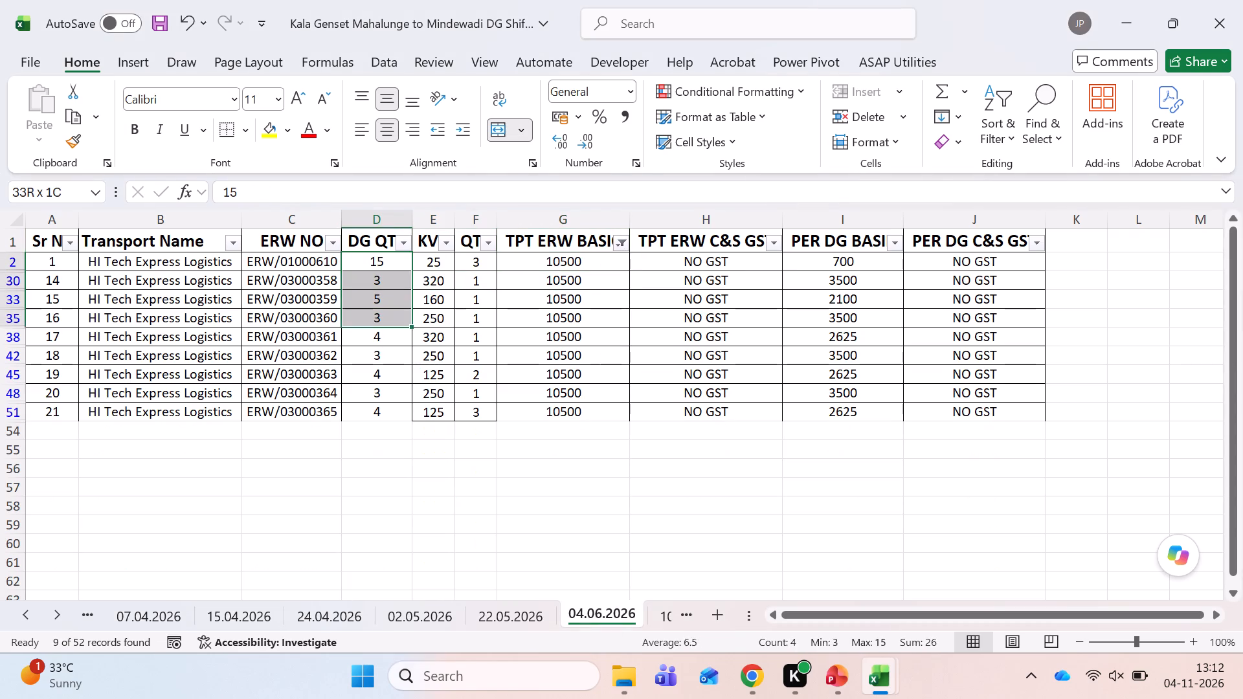
key(shift+Down)
key(shift+Down)
key(shift+Down)
key(shift+Down)
key(shift+Down)
key(shift+Down)
key(shift+Up)
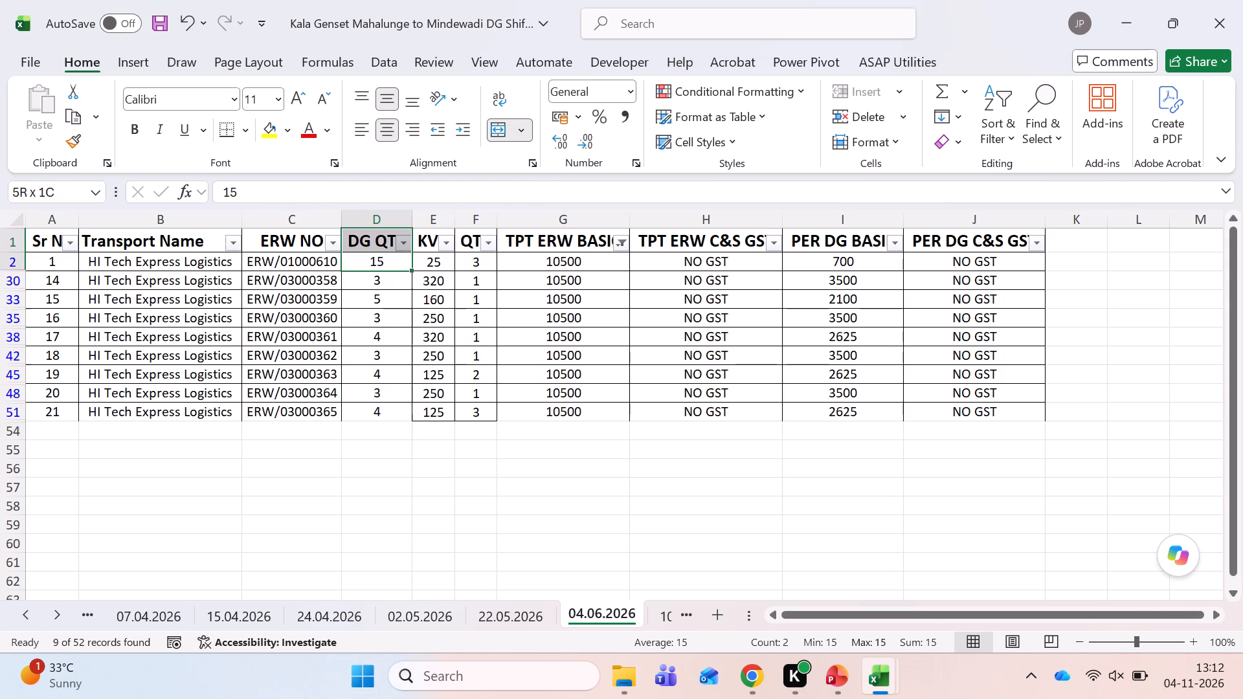
key(Down)
key(shift+Down)
key(Up)
key(Down)
key(shift+Down)
key(shift+Down)
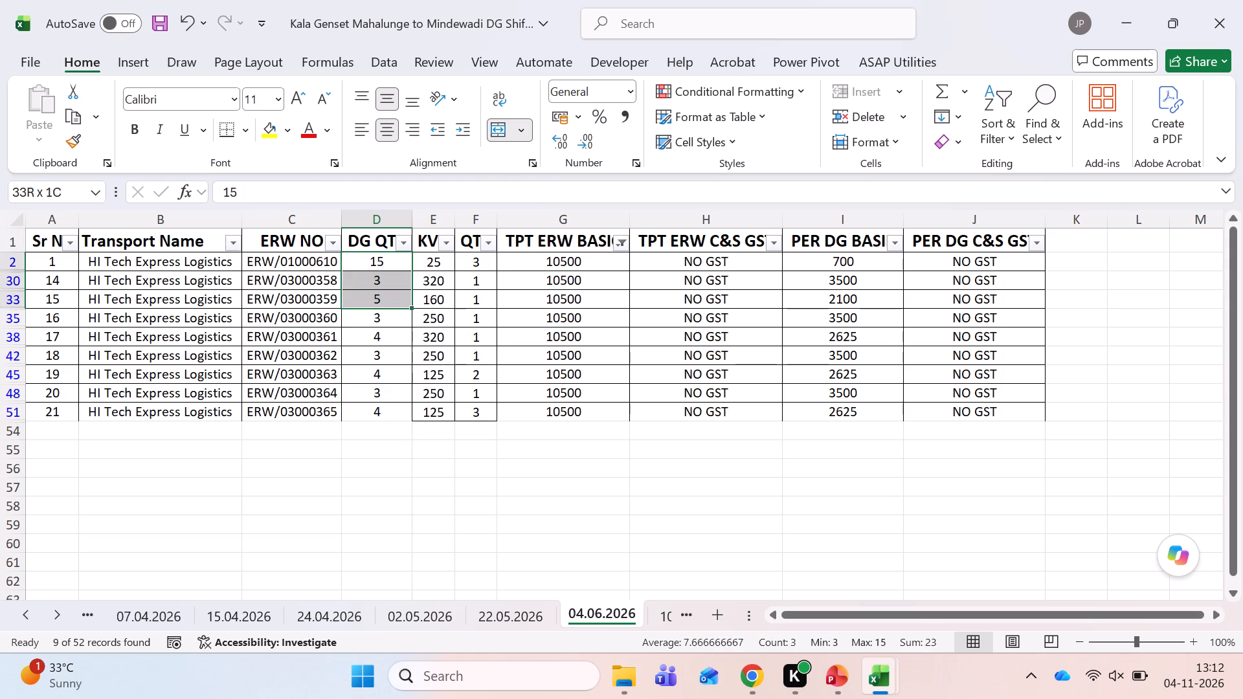
key(shift+Down)
key(shift+Down)
key(shift+Down)
key(shift+Down)
key(shift+Down)
key(shift+Down)
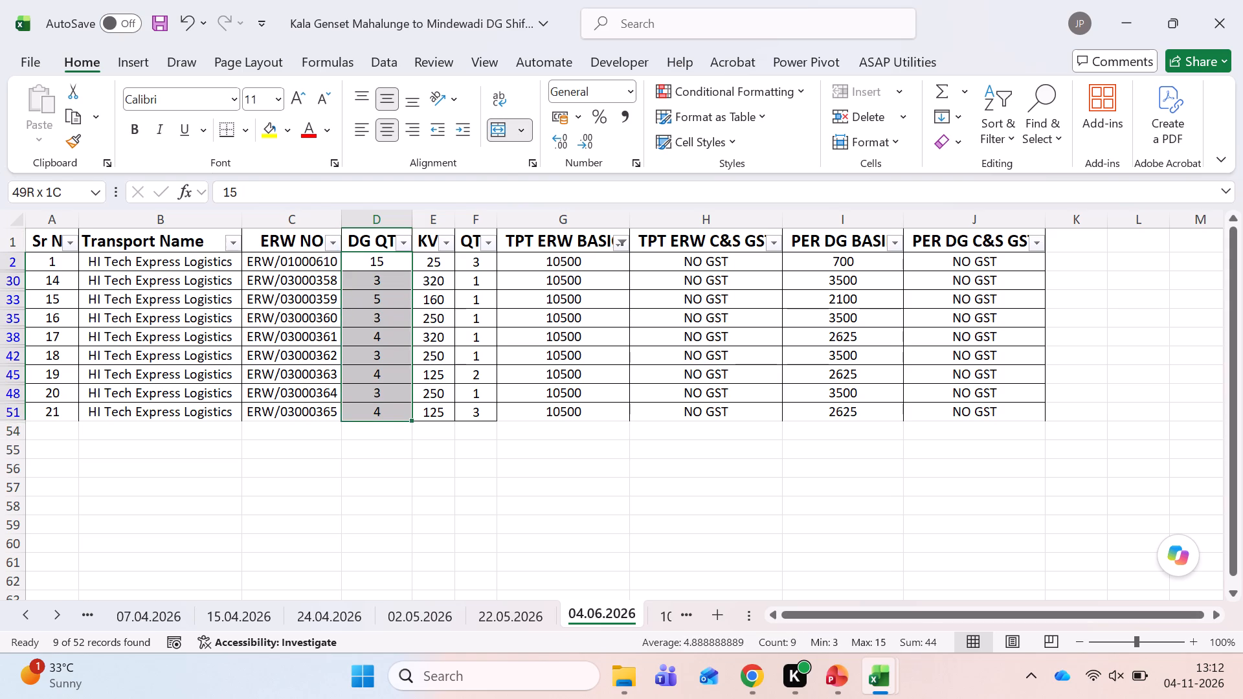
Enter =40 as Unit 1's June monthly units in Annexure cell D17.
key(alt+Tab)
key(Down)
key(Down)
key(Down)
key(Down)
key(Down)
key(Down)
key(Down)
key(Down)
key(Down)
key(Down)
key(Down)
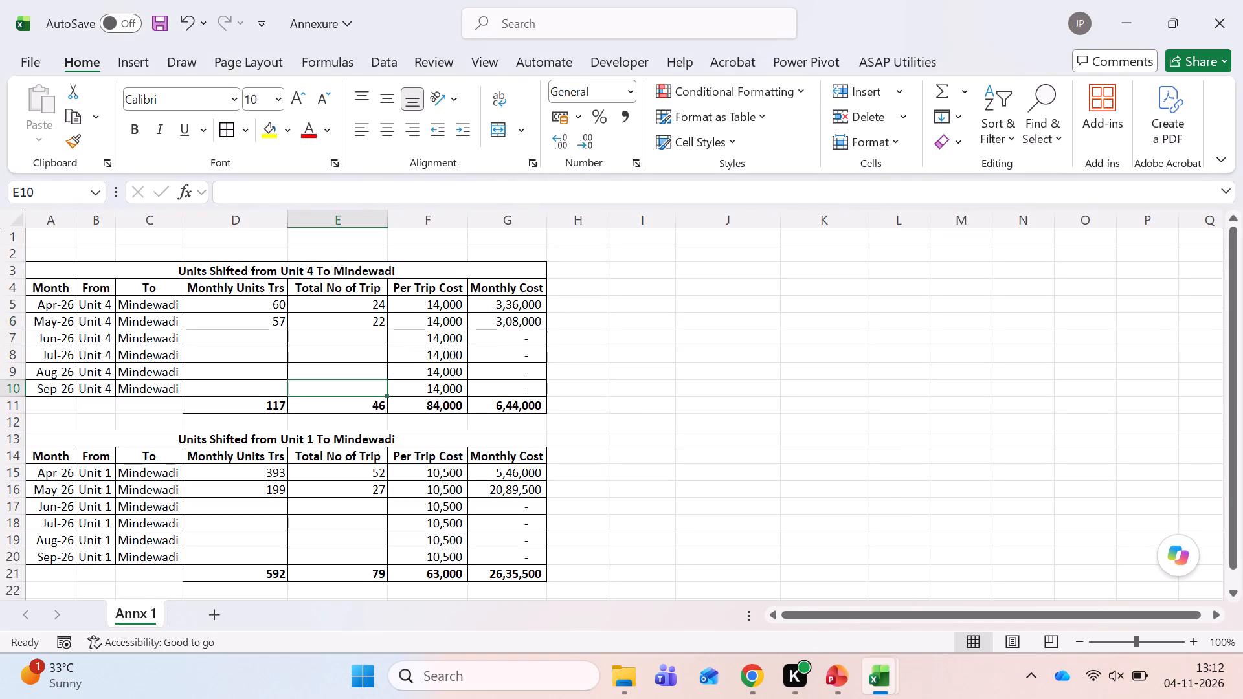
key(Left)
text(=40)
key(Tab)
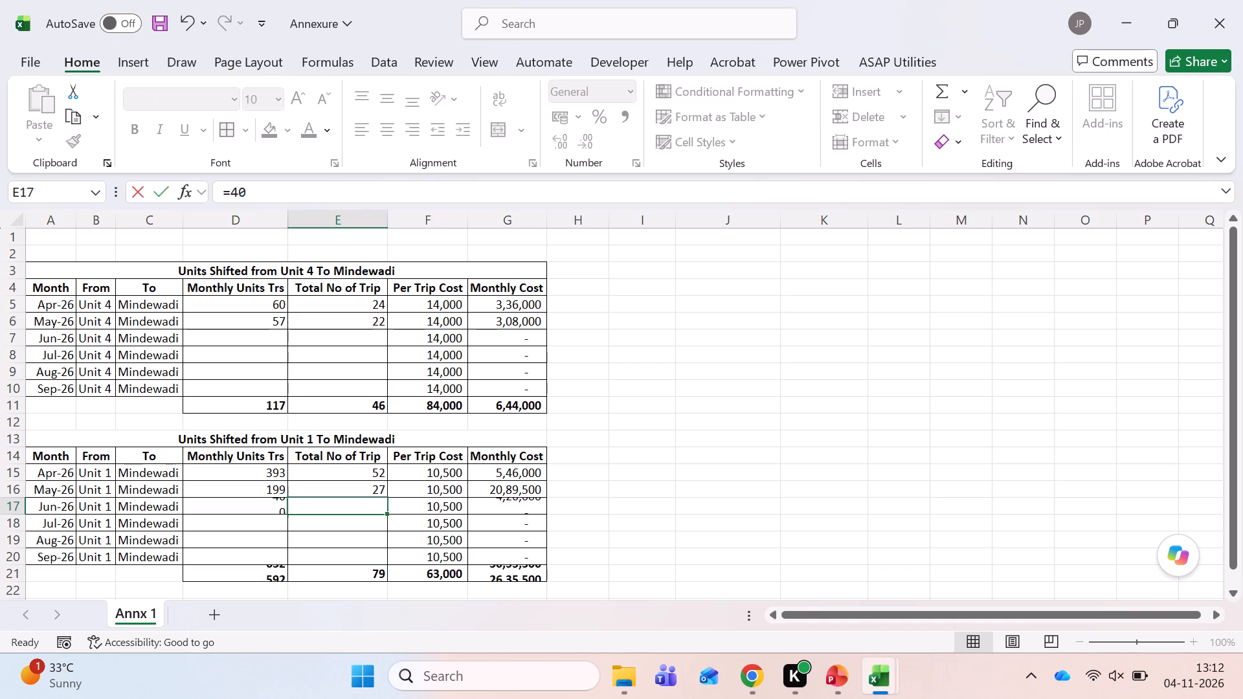
Check the count of filtered 10500 rows and enter =9 as Unit 1's June trips in Annexure cell E17.
key(alt+Tab)
key(alt+Tab)
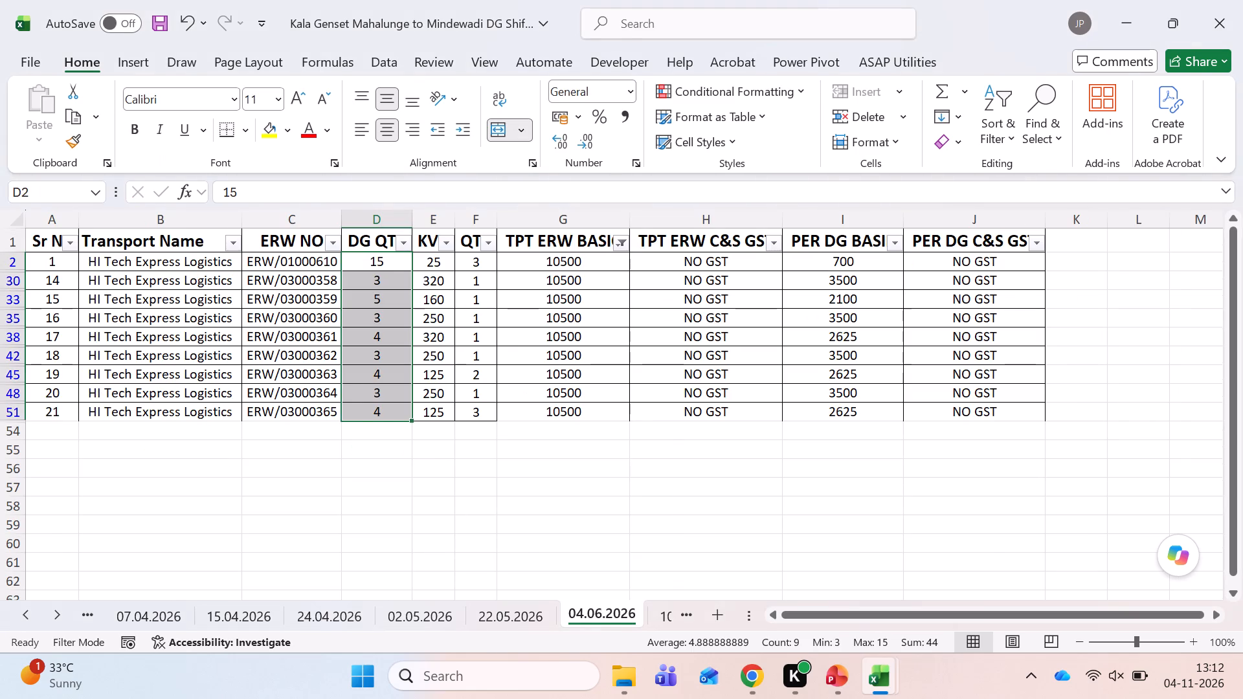
text(=9)
key(Tab)
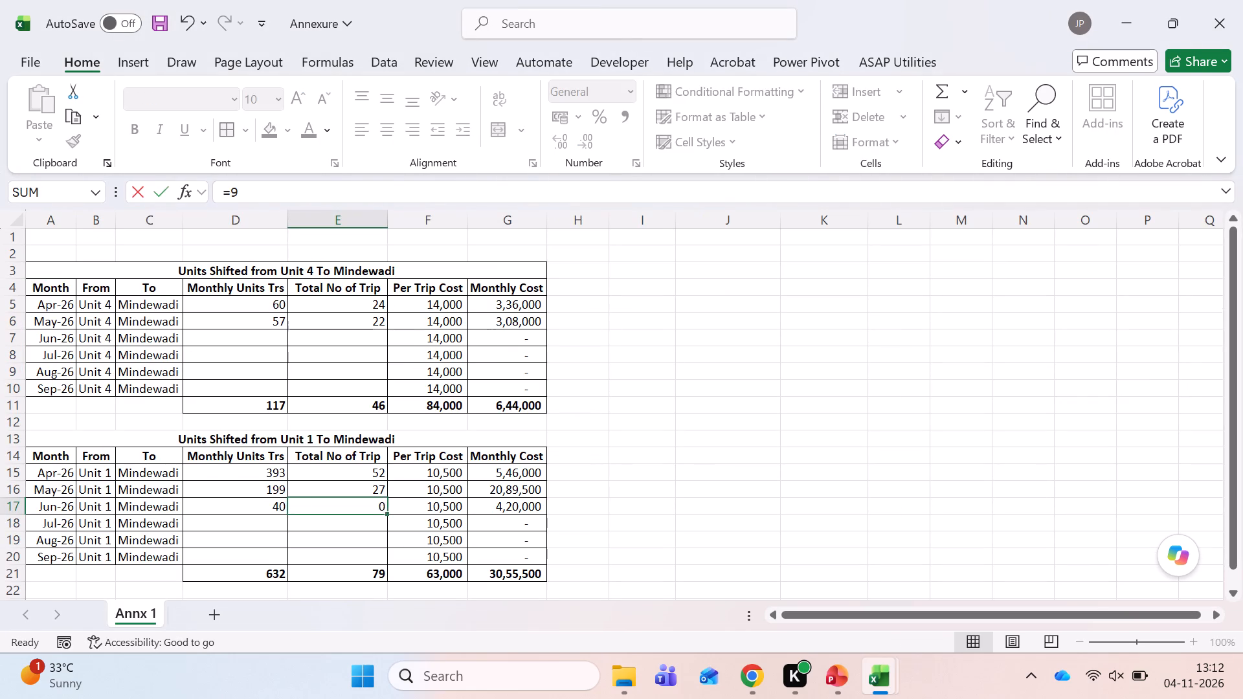
Copy Unit 1's April monthly cost formula =E15*F15 from G15 into the May to September cells G16:G20.
key(Left)
key(Left)
key(Up)
key(Up)
key(Up)
key(Up)
key(Down)
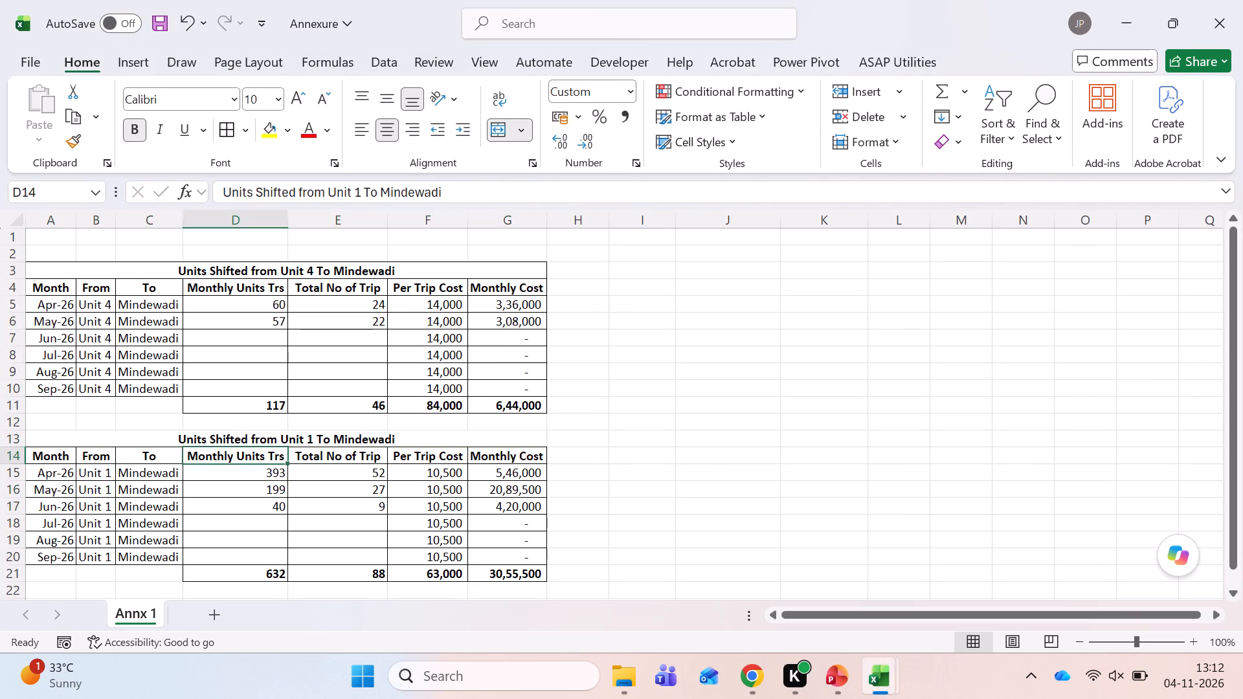
key(Down)
key(Down)
key(Right)
key(Right)
key(Down)
key(Right)
key(F2)
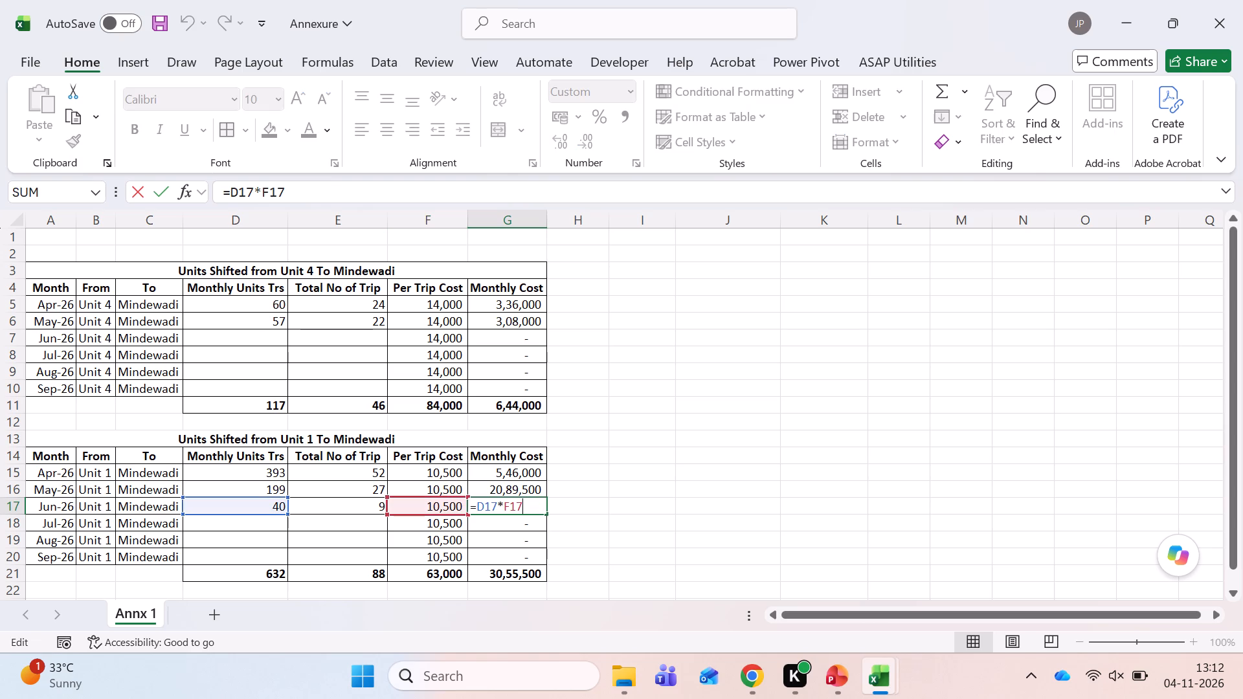
key(Escape)
key(Up)
key(Up)
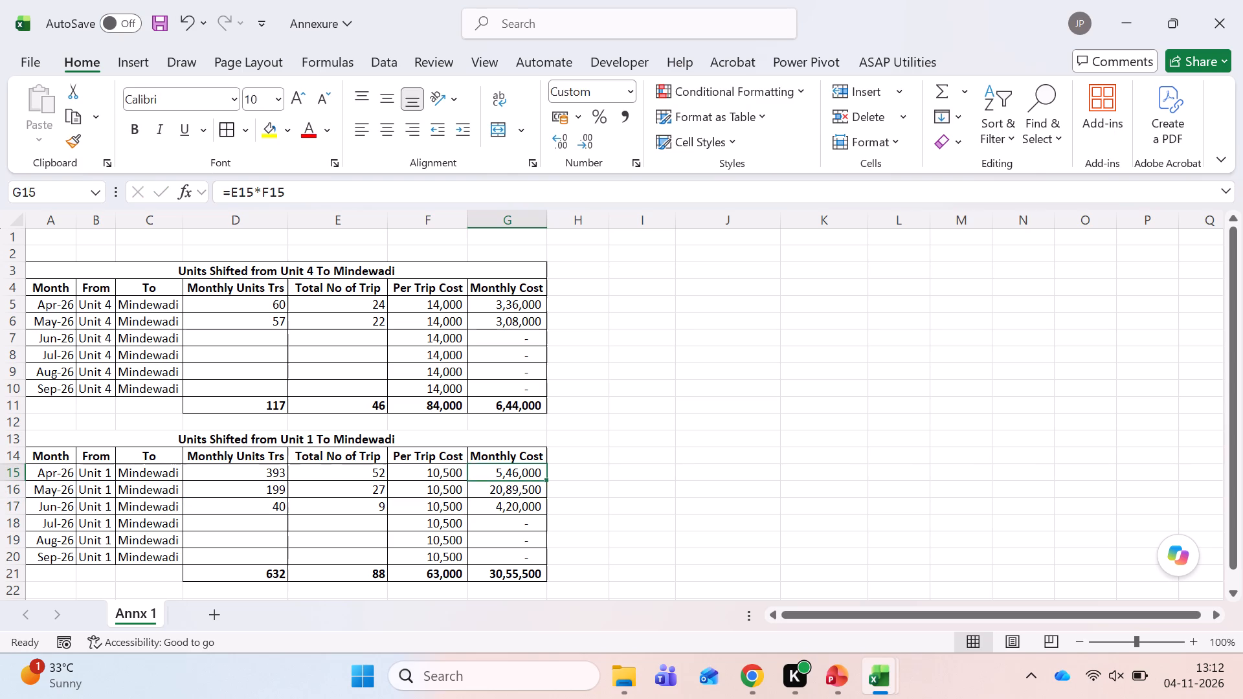
key(F2)
key(Escape)
key(ctrl+c)
key(Down)
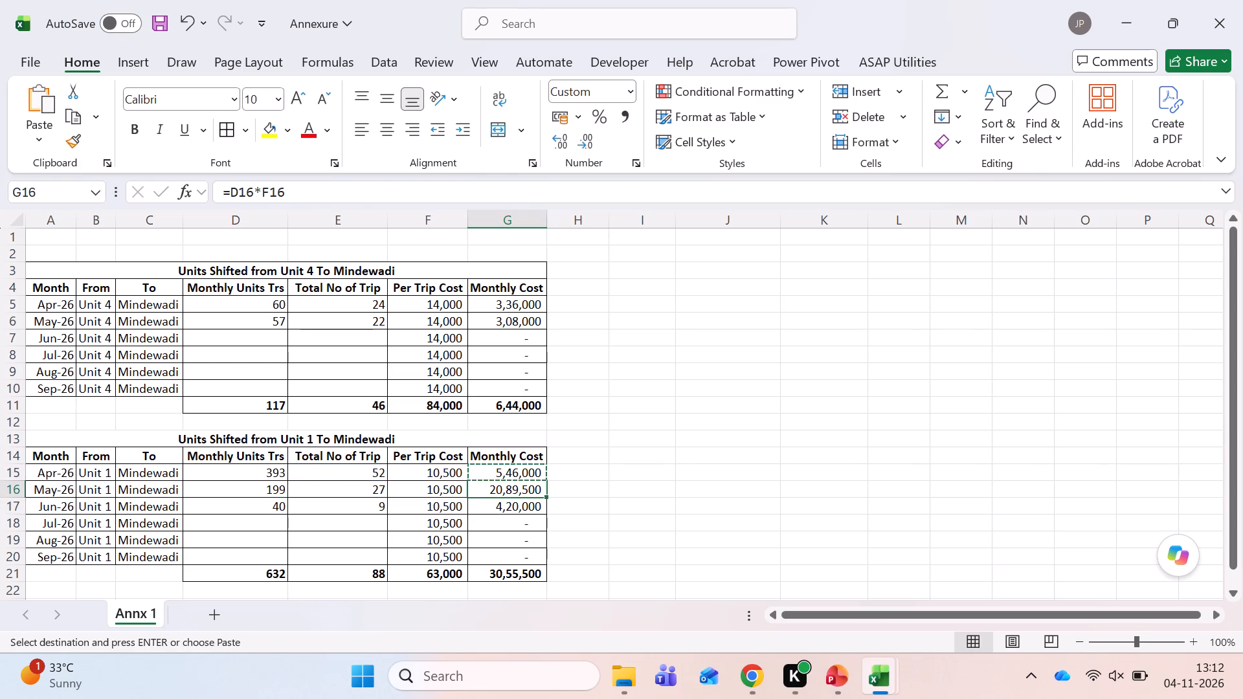
key(shift+Down)
key(shift+Down)
key(shift+Down)
key(shift+Down)
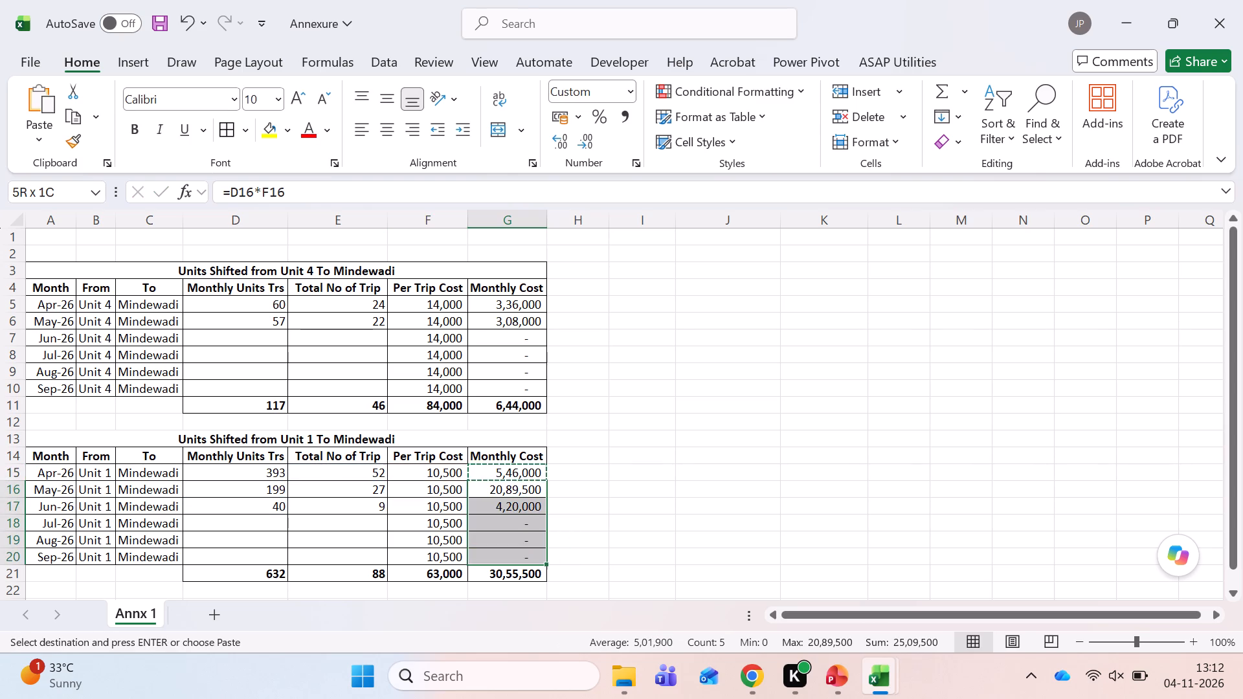
key(ctrl+v)
Copy Unit 4's April monthly cost formula from G5 into G6:G10 and check the resulting May formula.
key(Up)
key(Up)
key(Up)
key(Up)
key(Up)
key(Up)
key(Up)
key(Up)
key(Up)
key(Up)
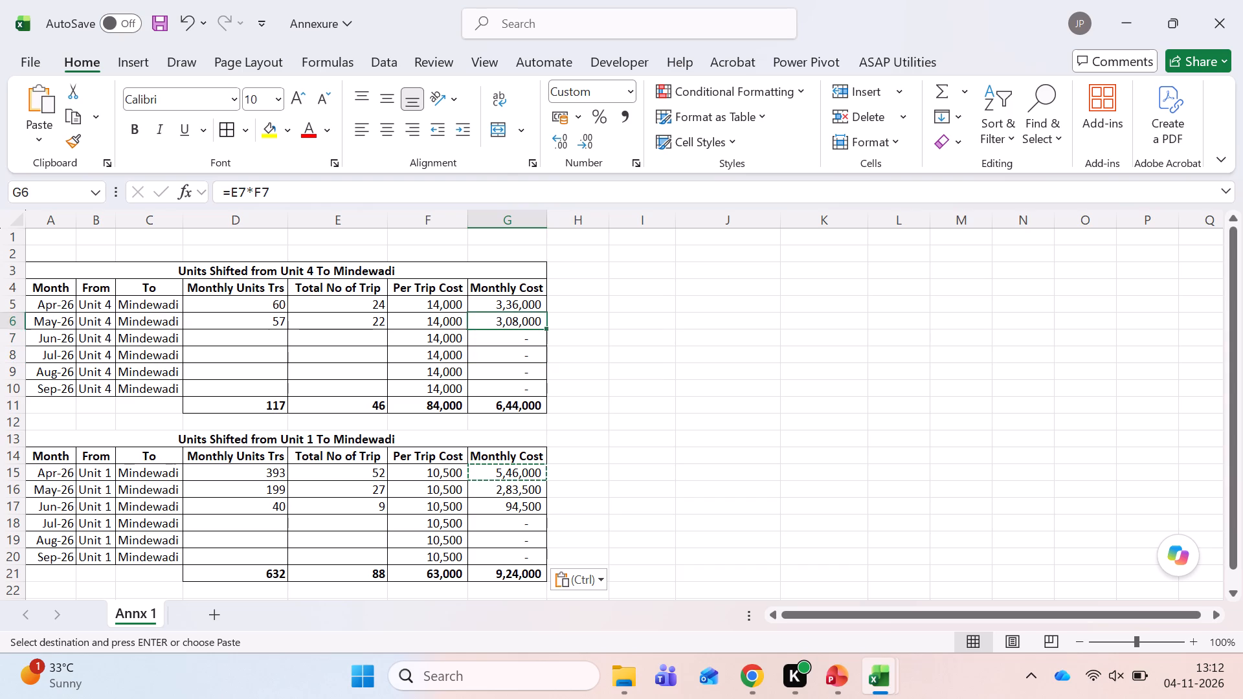
key(Up)
key(ctrl+c)
key(Down)
key(shift+Down)
key(shift+Down)
key(shift+Down)
key(shift+Down)
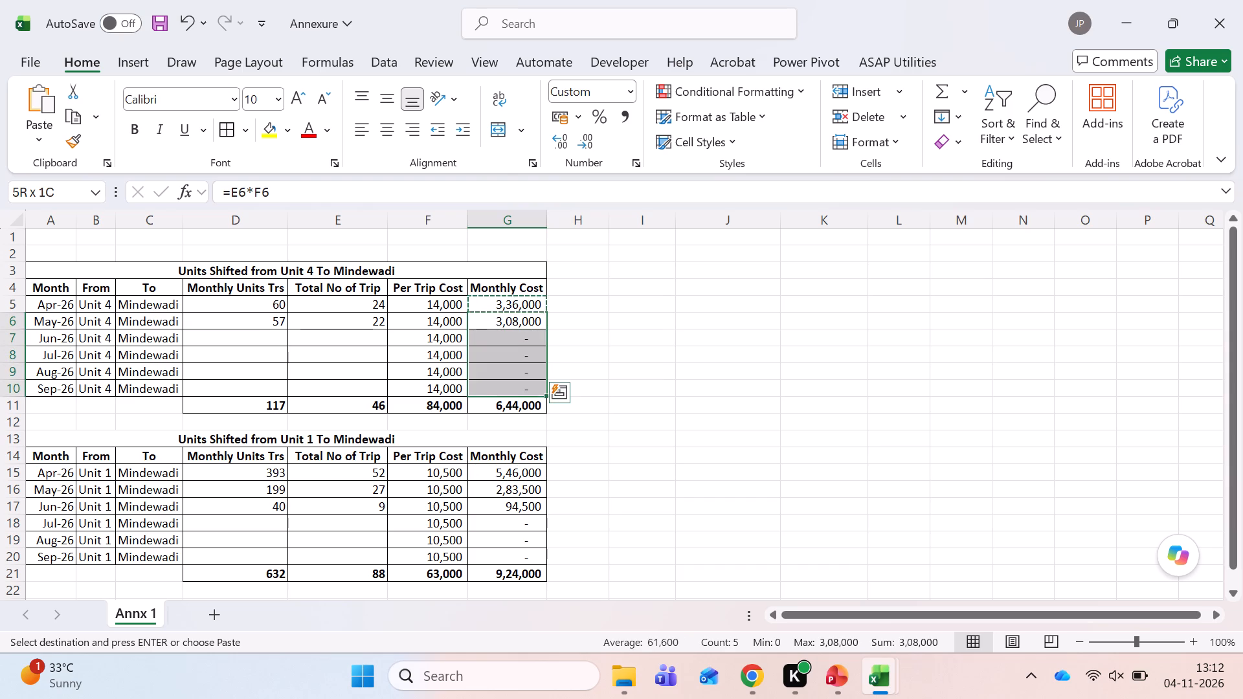
key(ctrl+v)
key(Up)
key(Down)
key(F2)
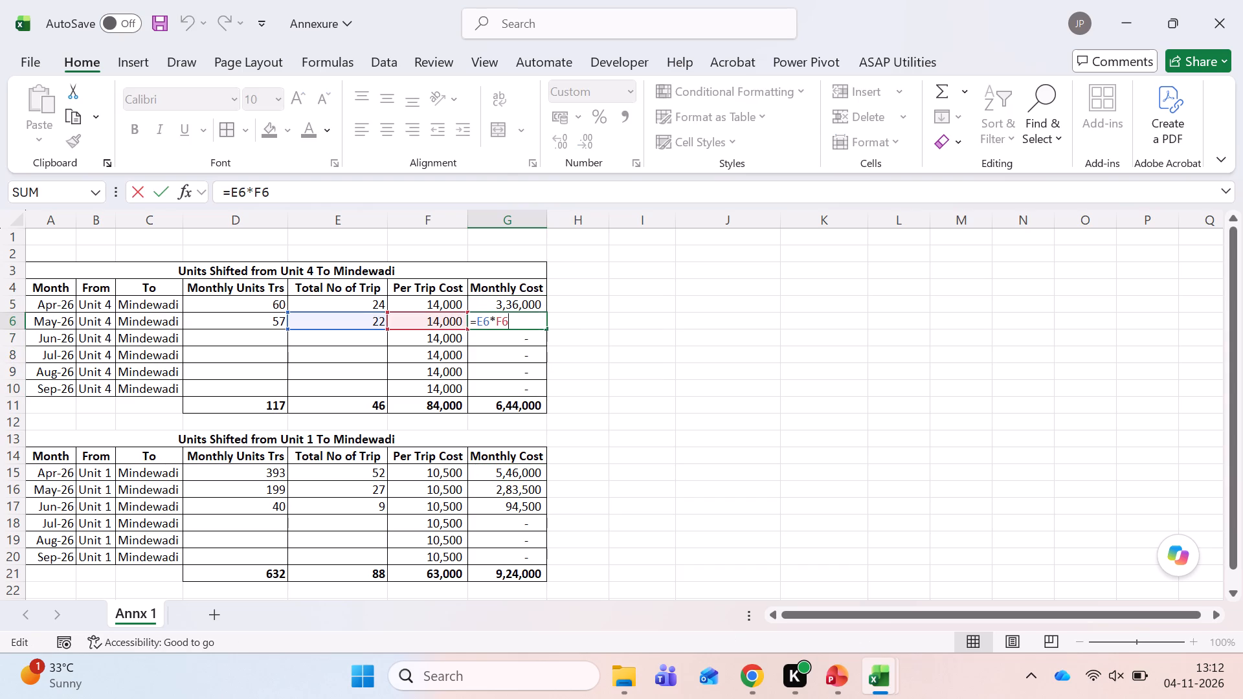
key(Escape)
Recheck the filtered DG QTY sum on sheet 04.06.2026 and change Unit 1's June units in Annexure cell D17 to =44.
key(Return)
key(Down)
key(Down)
key(Down)
key(Down)
key(Down)
key(Down)
key(Down)
key(Down)
key(Left)
key(Left)
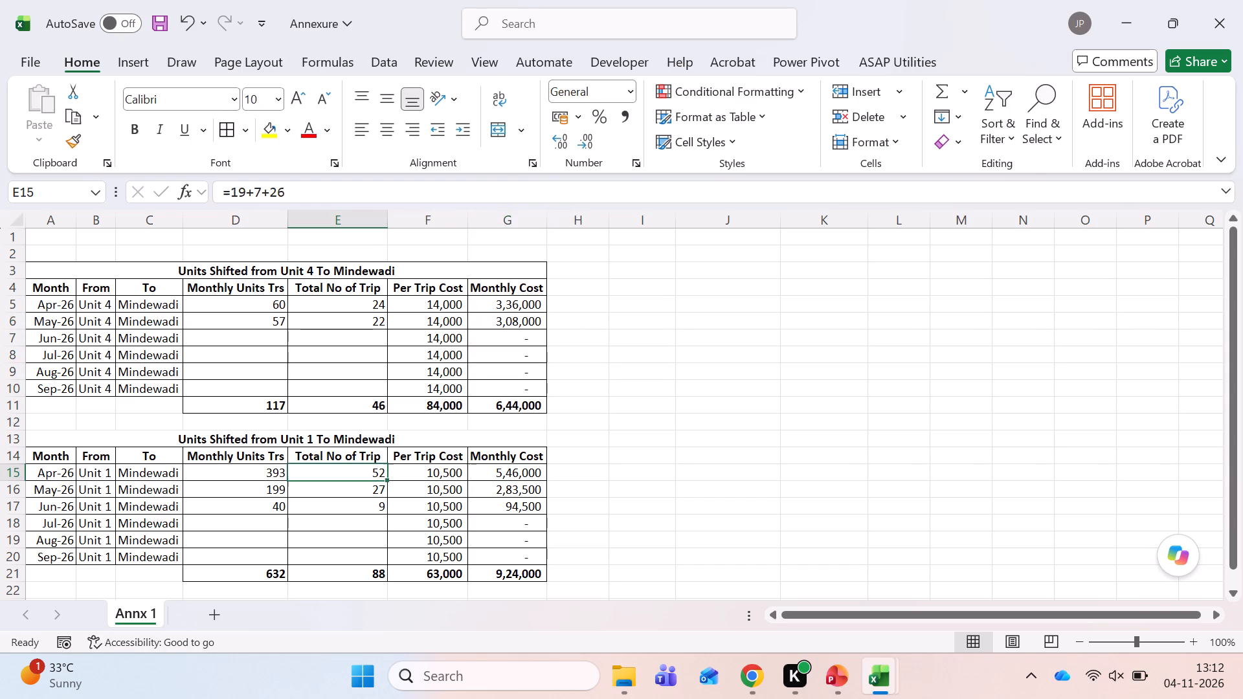
key(Down)
key(Down)
key(Down)
key(Left)
key(Up)
key(alt+Tab)
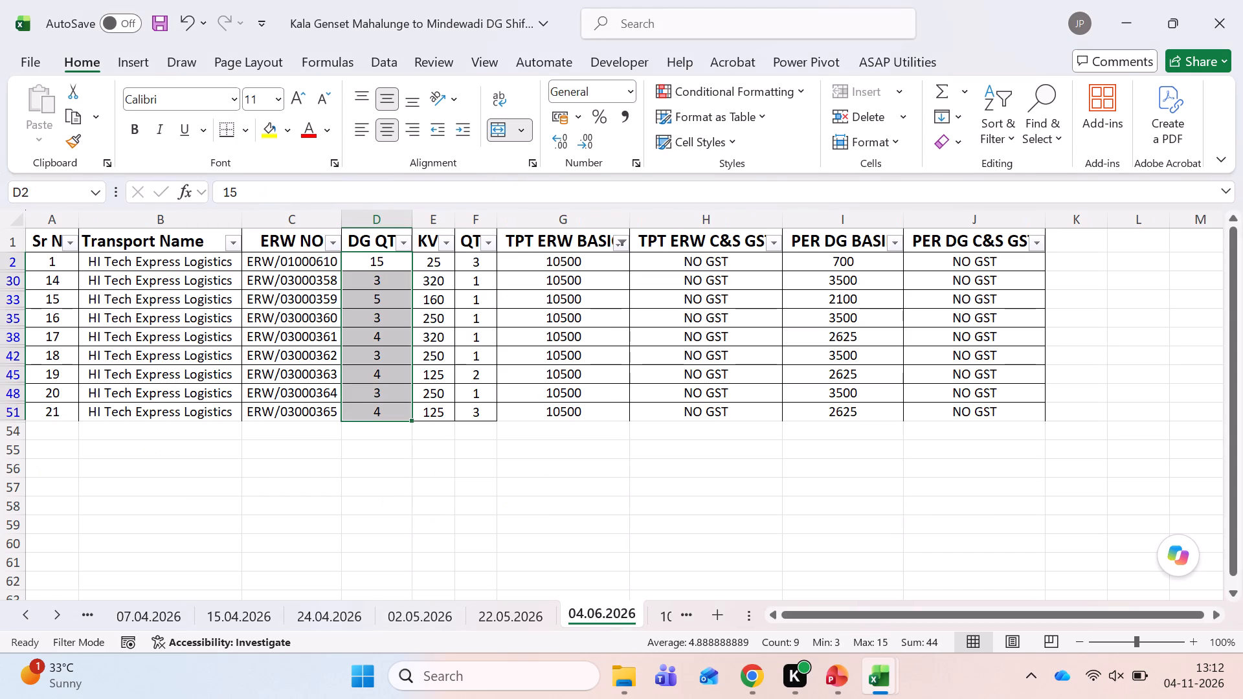
key(alt+Tab)
key(alt+Tab)
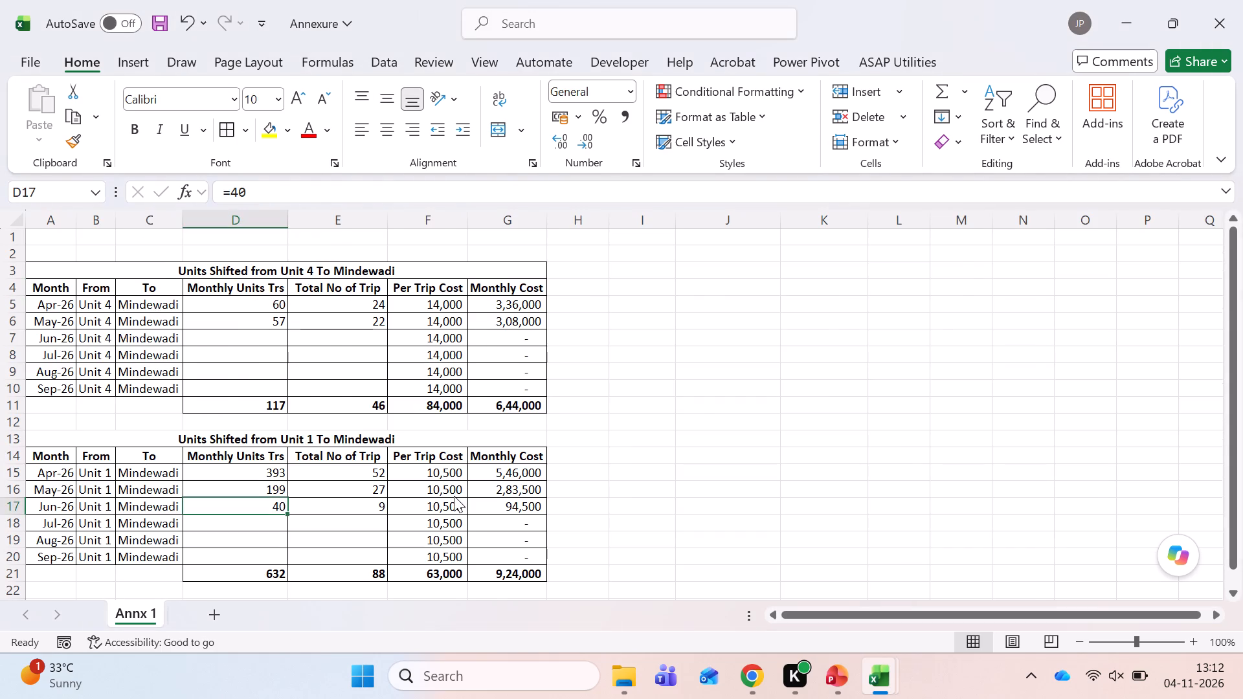
key(alt+Tab)
text(=44)
key(Tab)
key(alt+Tab)
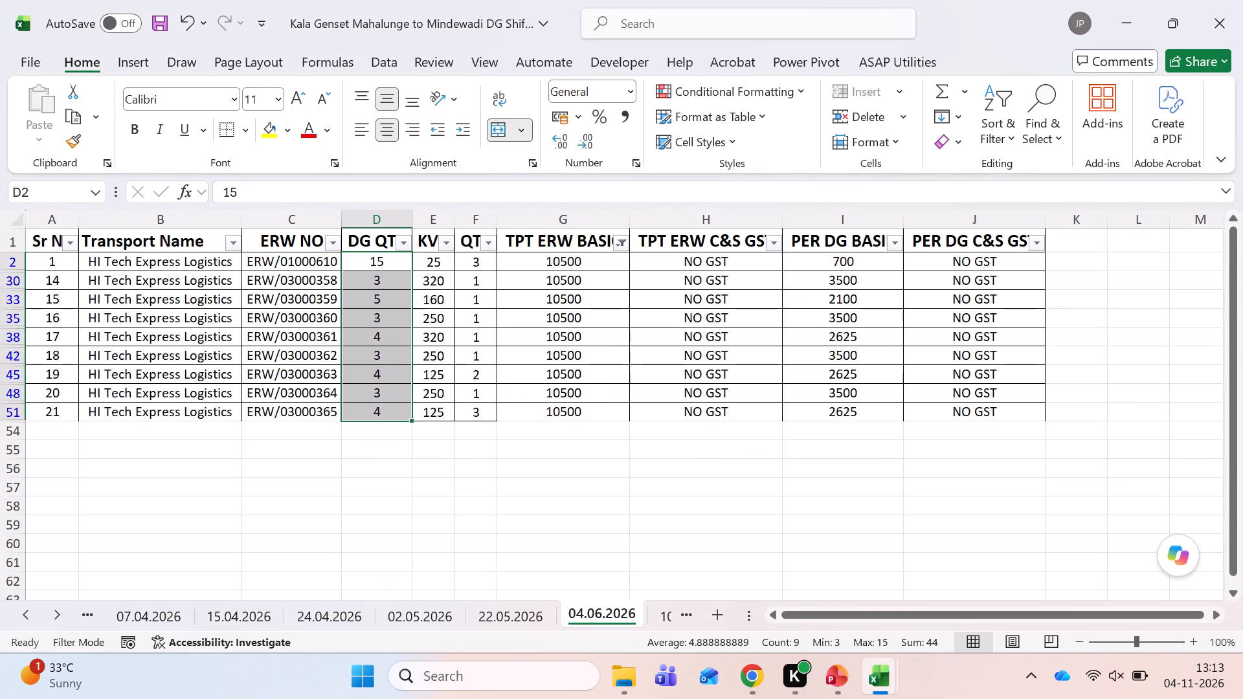
key(alt+Tab)
Save the Annexure workbook.
key(ctrl+s)
Switch sheet 04.06.2026's TPT ERW BASIC filter to show only the 14000 rows.
key(Left)
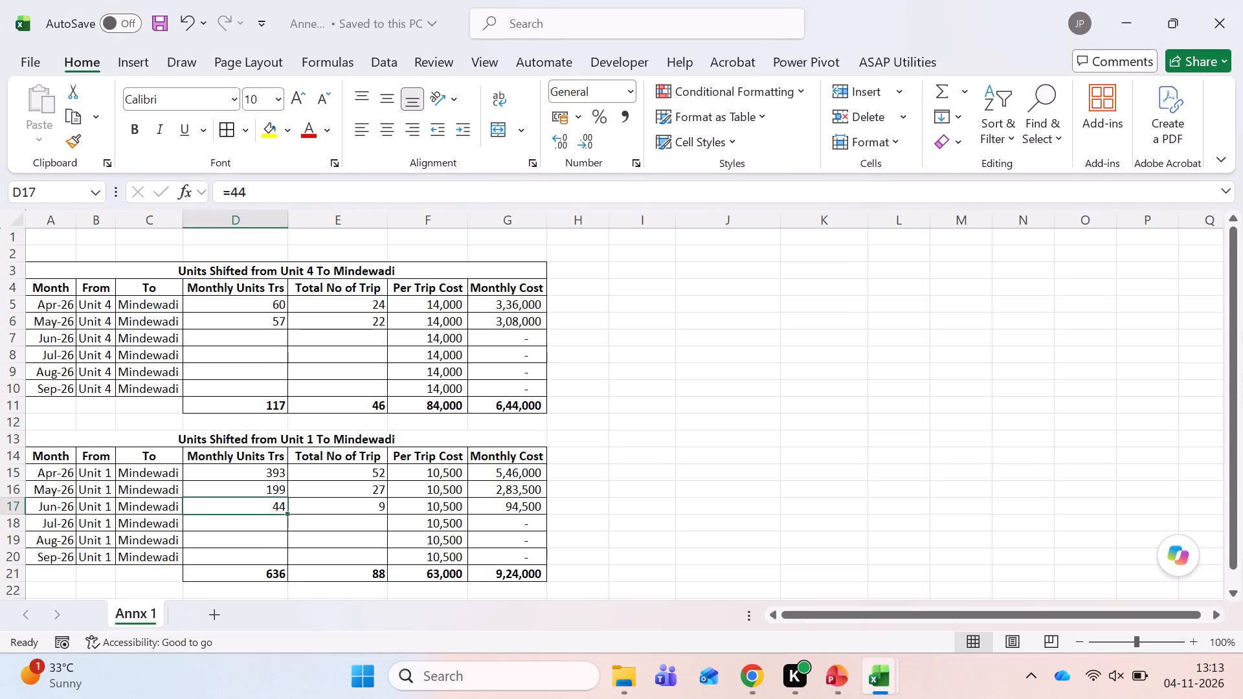
key(Left)
key(ctrl+Up)
key(ctrl+Up)
key(ctrl+Up)
key(Down)
key(Down)
key(Right)
key(Right)
key(Down)
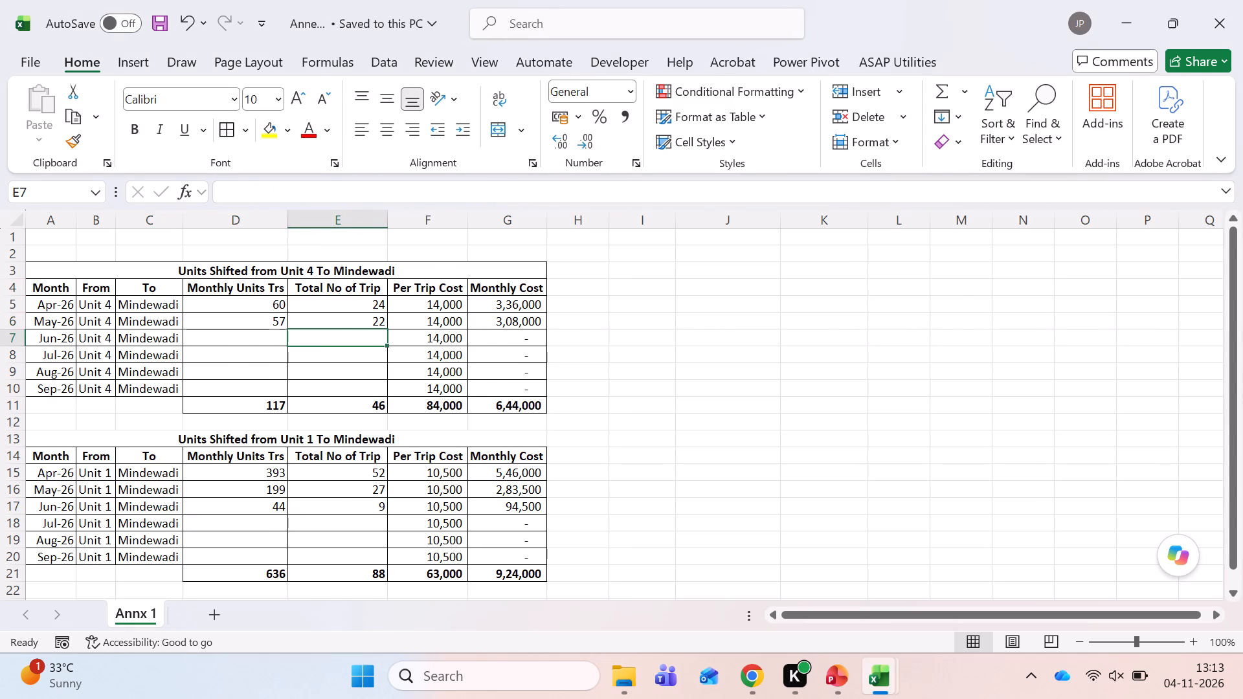
key(alt+Tab)
key(Up)
key(Right)
key(Right)
key(Right)
key(Right)
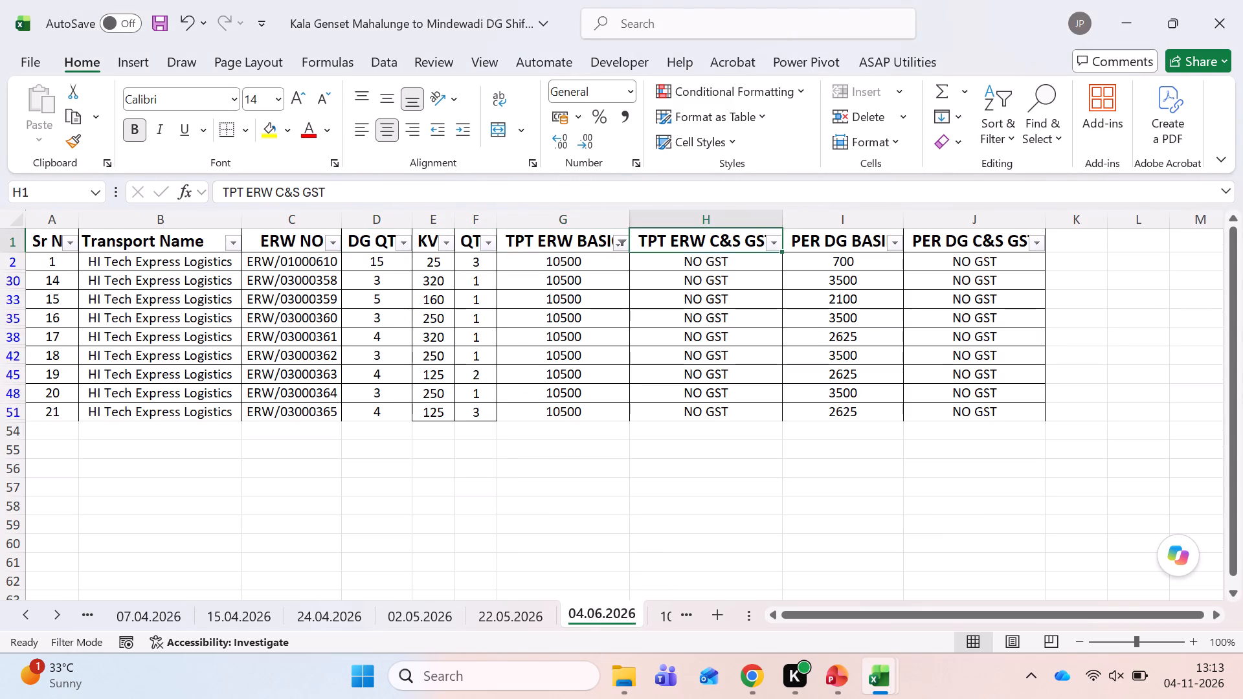
key(Left)
key(alt+Down)
click(416, 458)
click(421, 473)
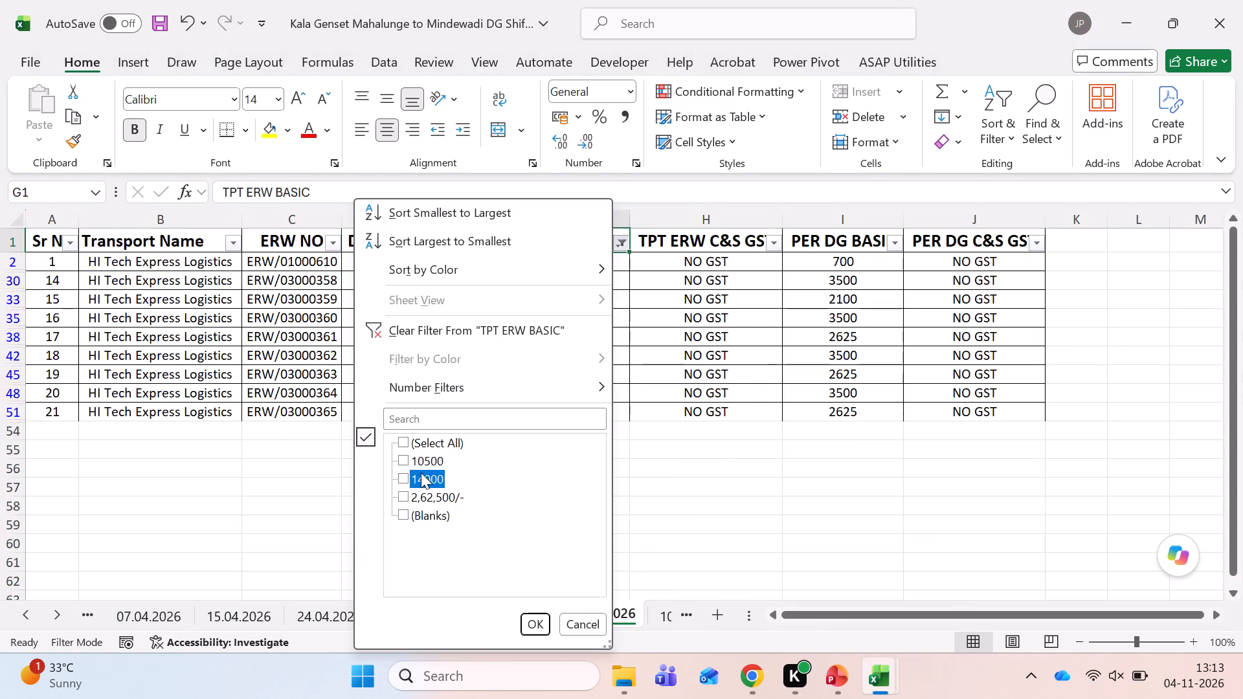
key(Return)
Sum the filtered DG QTY values on sheet 04.06.2026 and enter =29 as Unit 4's June units in Annexure cell D7.
key(Down)
key(Left)
key(Left)
key(Left)
key(shift+Down)
key(shift+Down)
key(shift+Down)
key(shift+Down)
key(shift+Down)
key(shift+Down)
key(shift+Down)
key(shift+Down)
key(shift+Down)
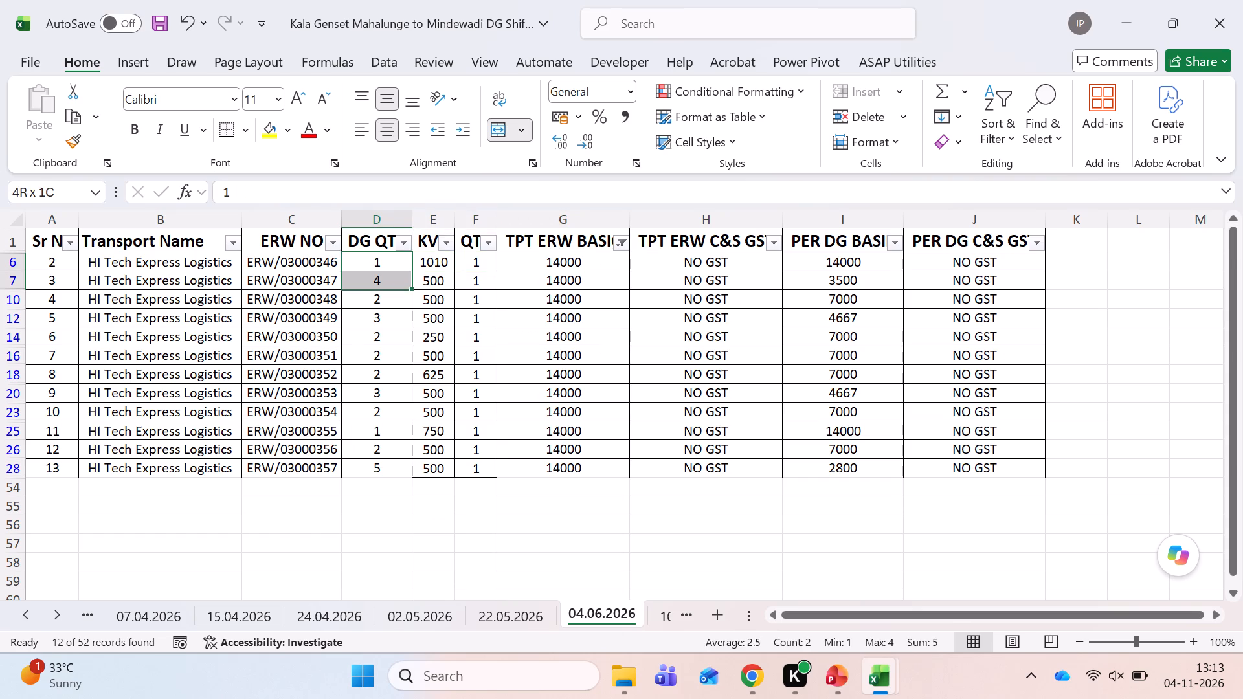
key(shift+Down)
key(shift+Down)
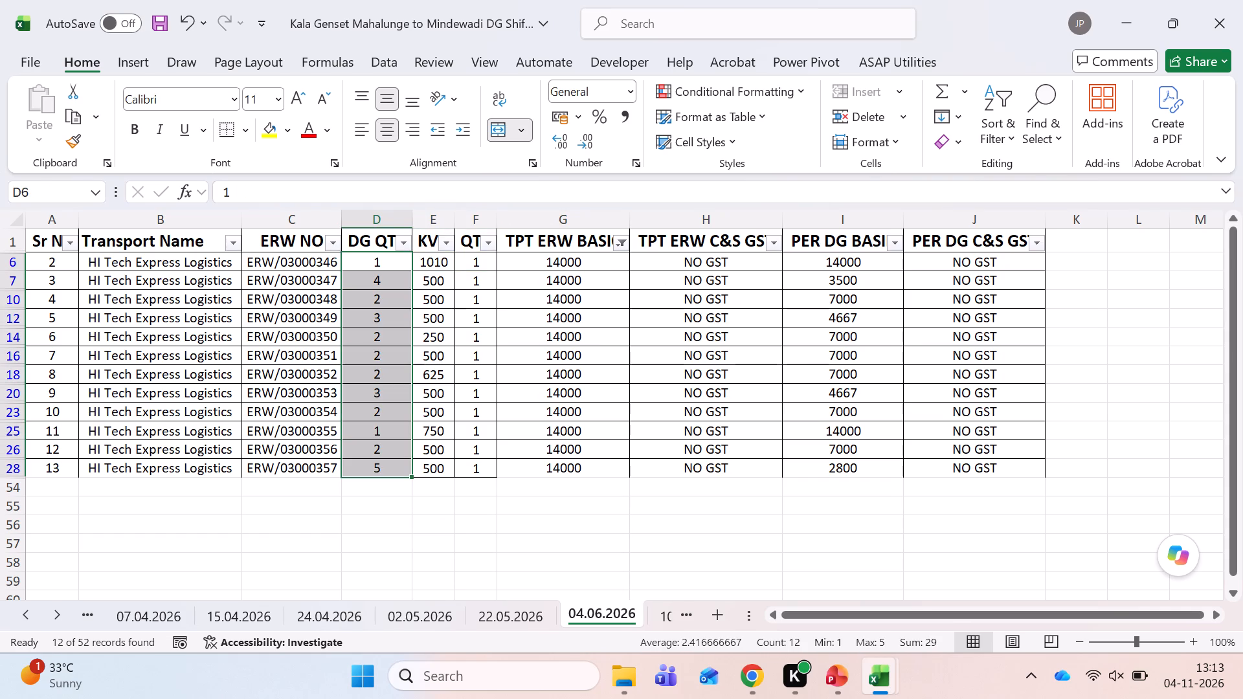
key(alt+Tab)
key(Left)
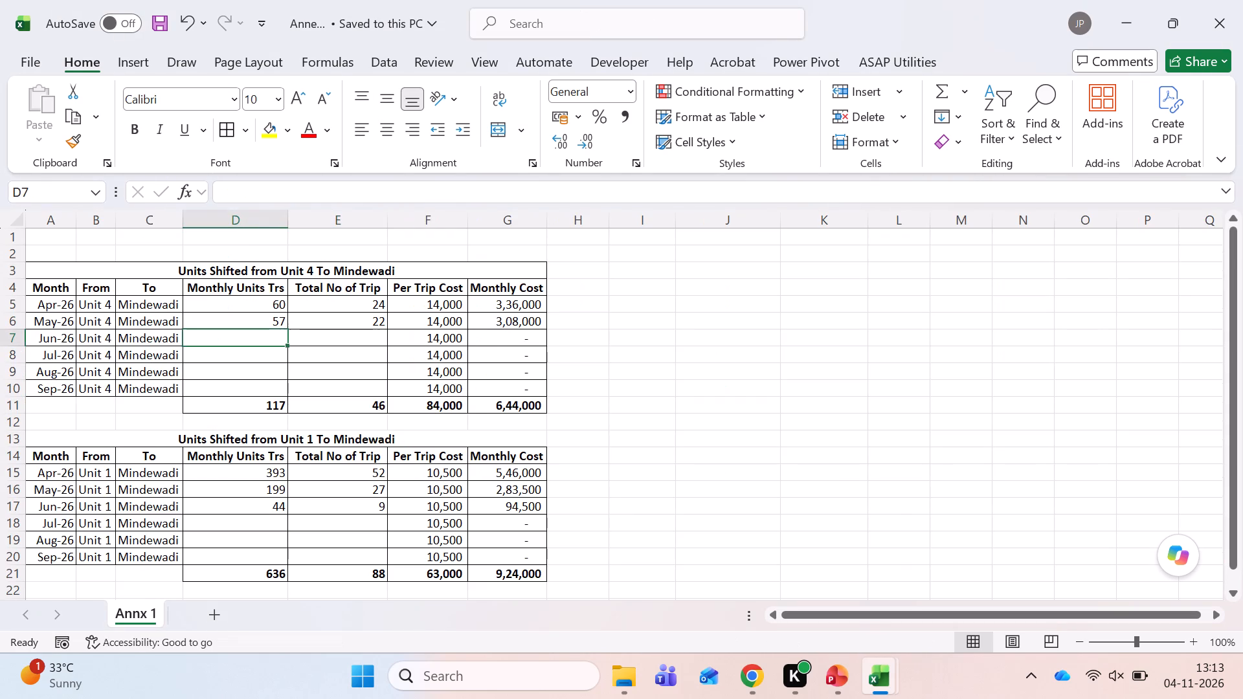
text(=29)
key(Tab)
Enter 12 as Unit 4's June trip count in Annexure cell E7 and check the June monthly cost formula in G7.
key(alt+Tab)
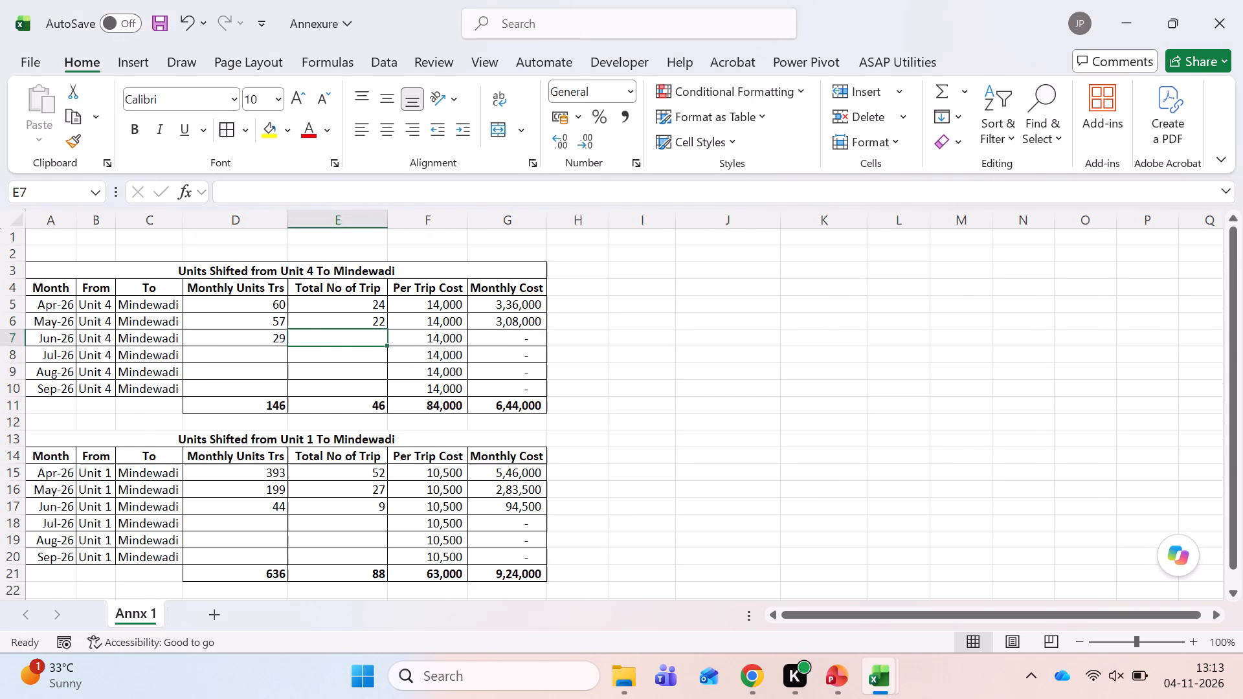
key(alt+Tab)
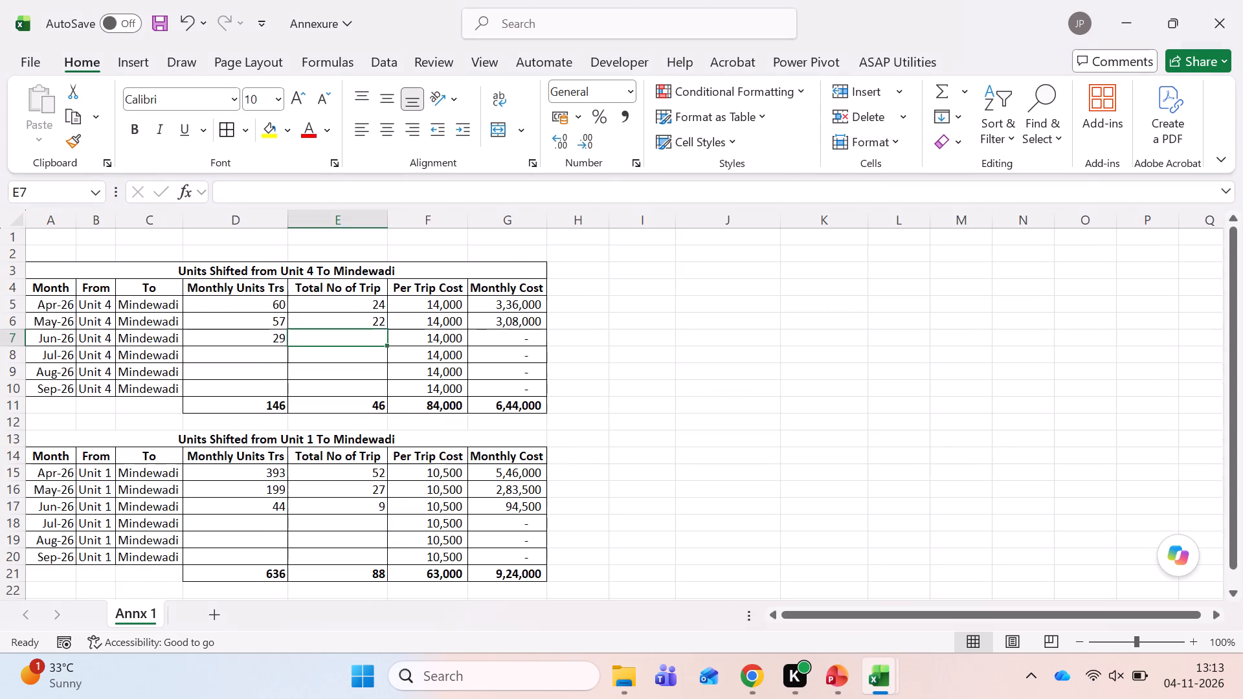
text(12)
key(Tab)
key(Right)
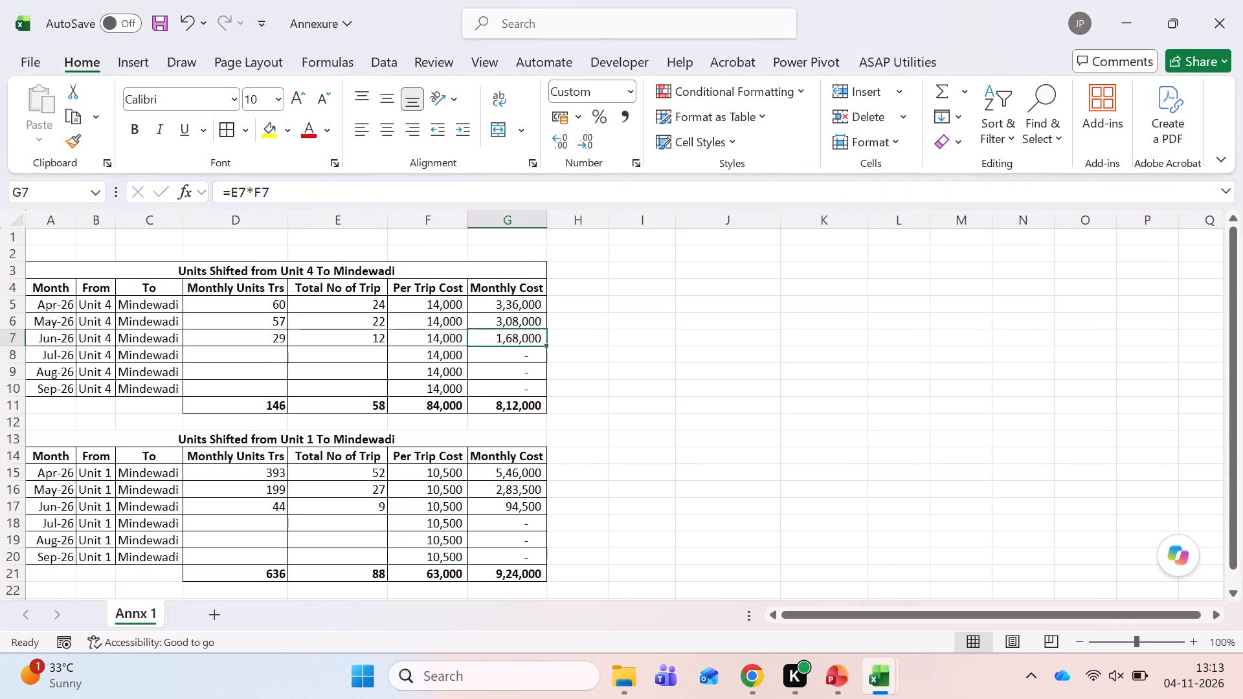
key(F2)
key(Return)
Save the Annexure workbook.
key(ctrl+s)
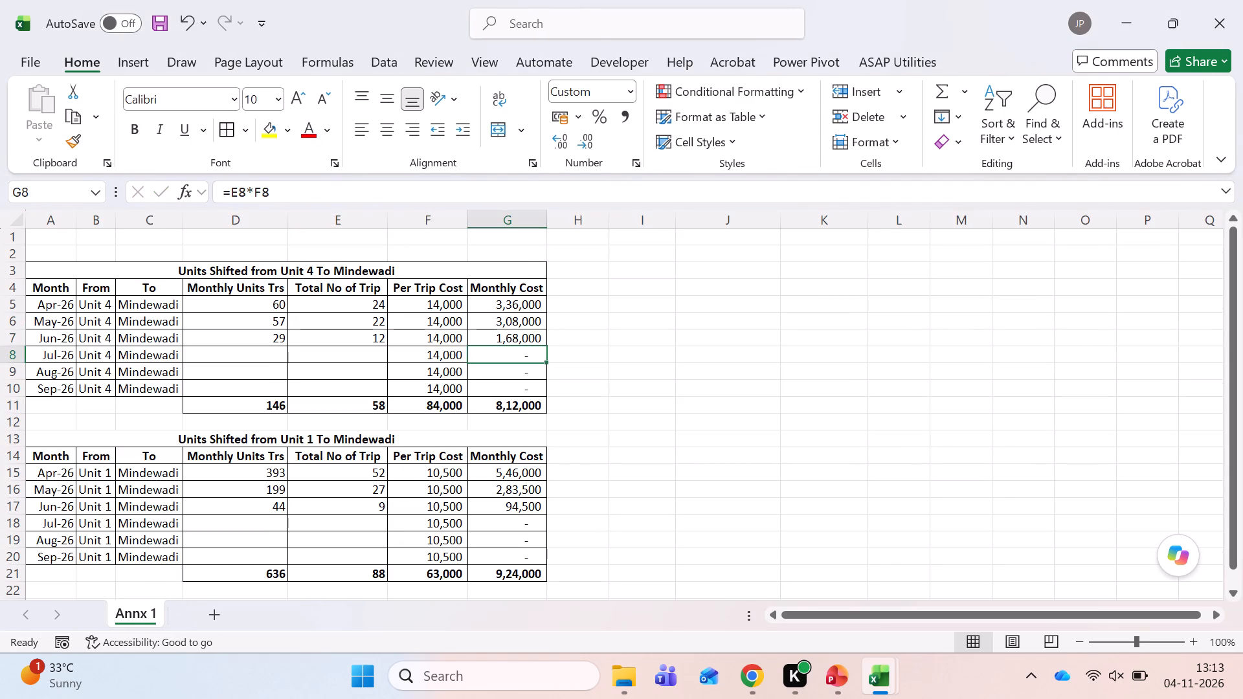
key(ctrl+Left)
key(ctrl+Left)
key(ctrl+s)
key(Left)
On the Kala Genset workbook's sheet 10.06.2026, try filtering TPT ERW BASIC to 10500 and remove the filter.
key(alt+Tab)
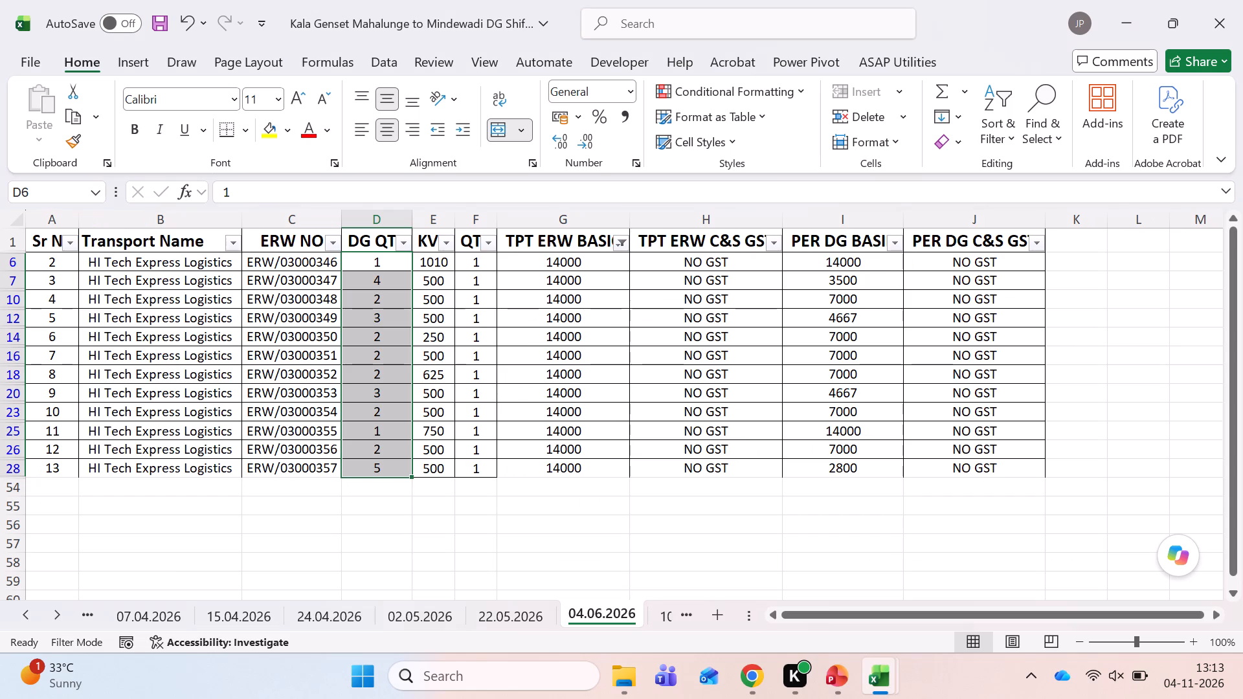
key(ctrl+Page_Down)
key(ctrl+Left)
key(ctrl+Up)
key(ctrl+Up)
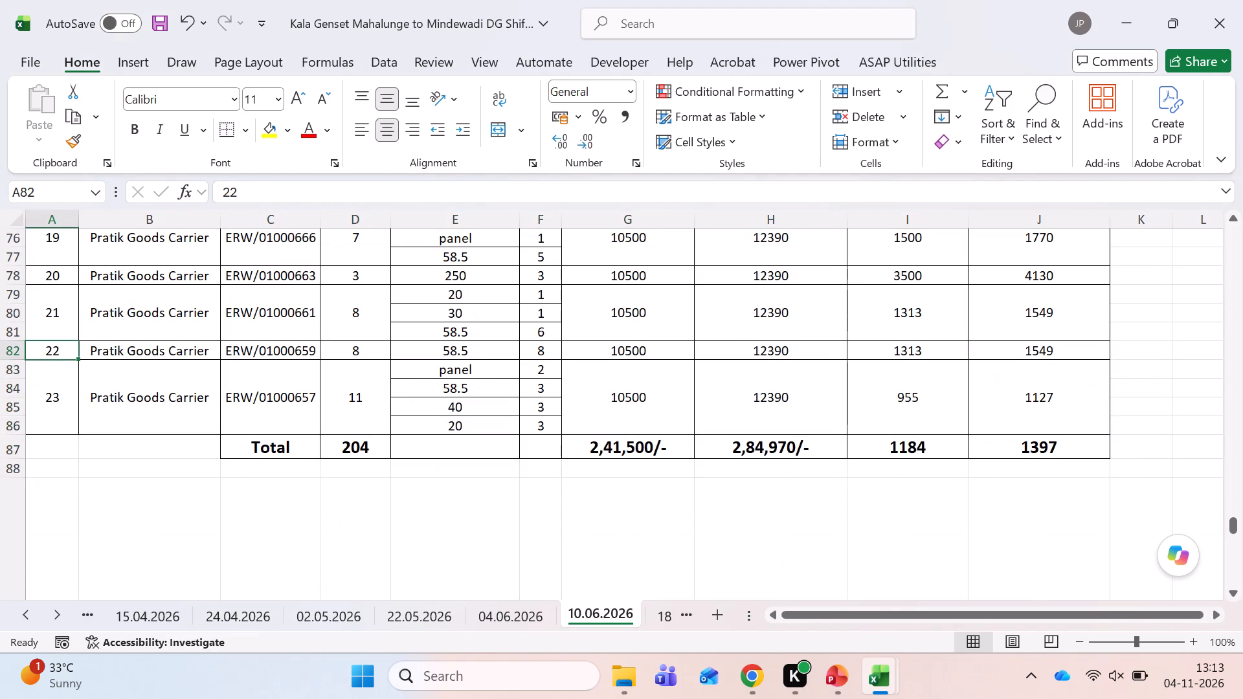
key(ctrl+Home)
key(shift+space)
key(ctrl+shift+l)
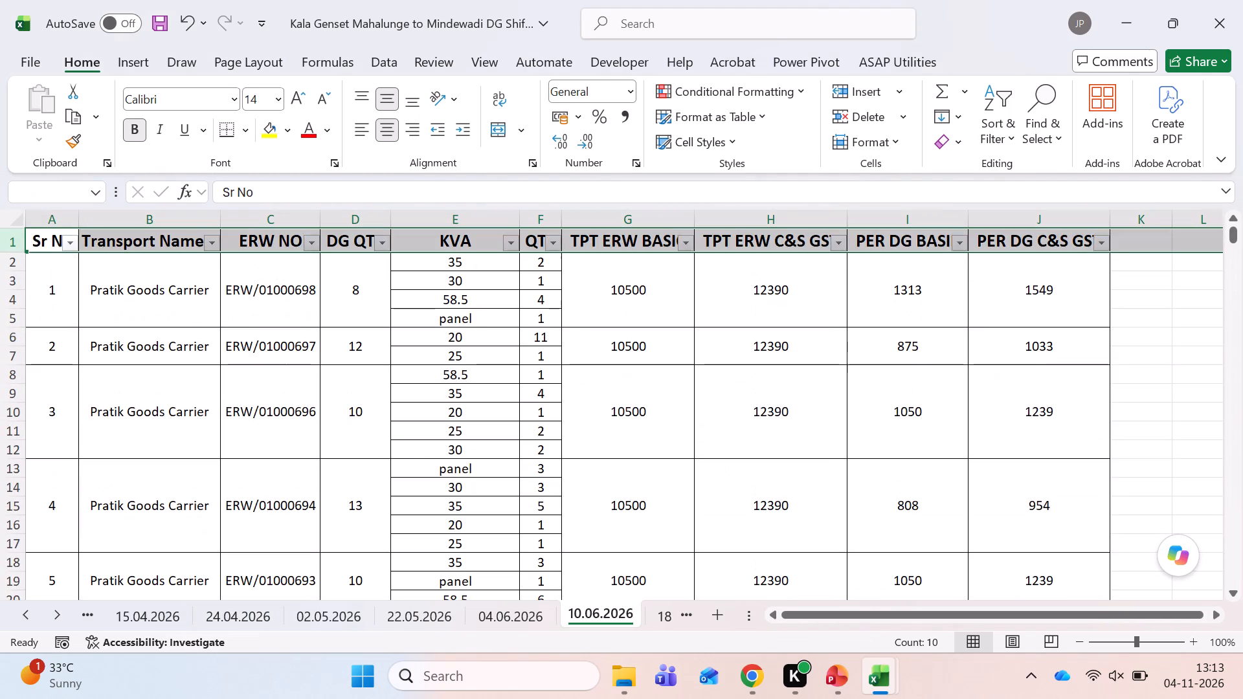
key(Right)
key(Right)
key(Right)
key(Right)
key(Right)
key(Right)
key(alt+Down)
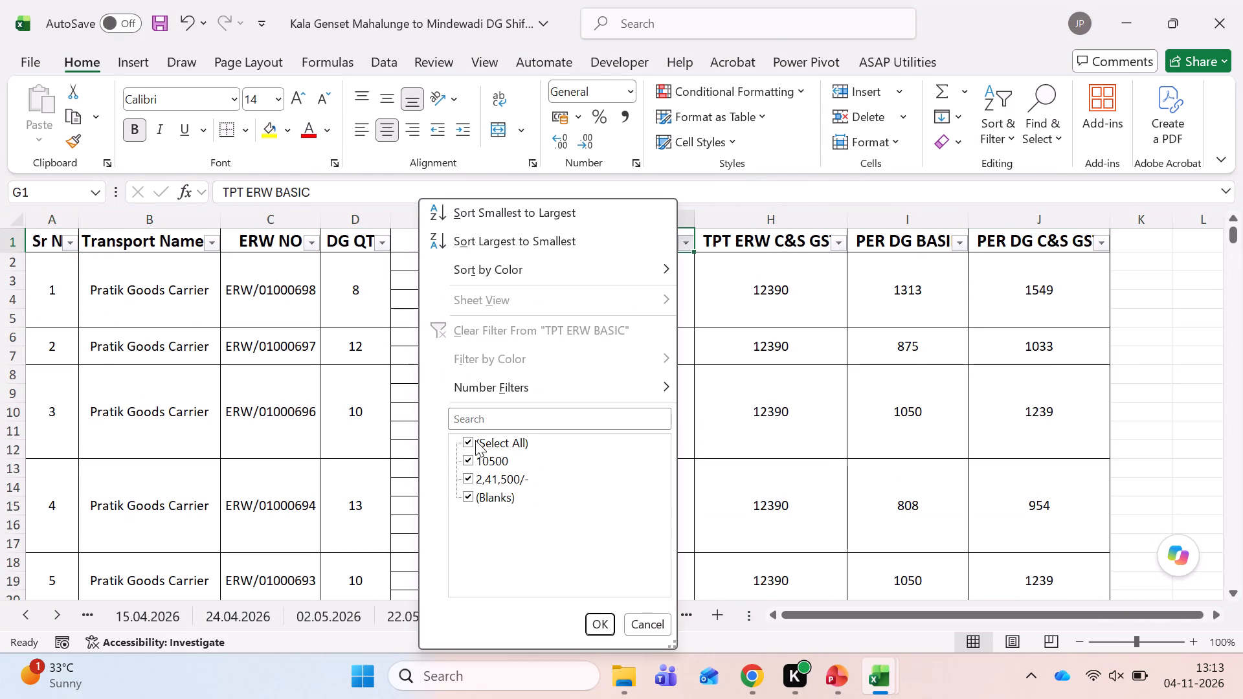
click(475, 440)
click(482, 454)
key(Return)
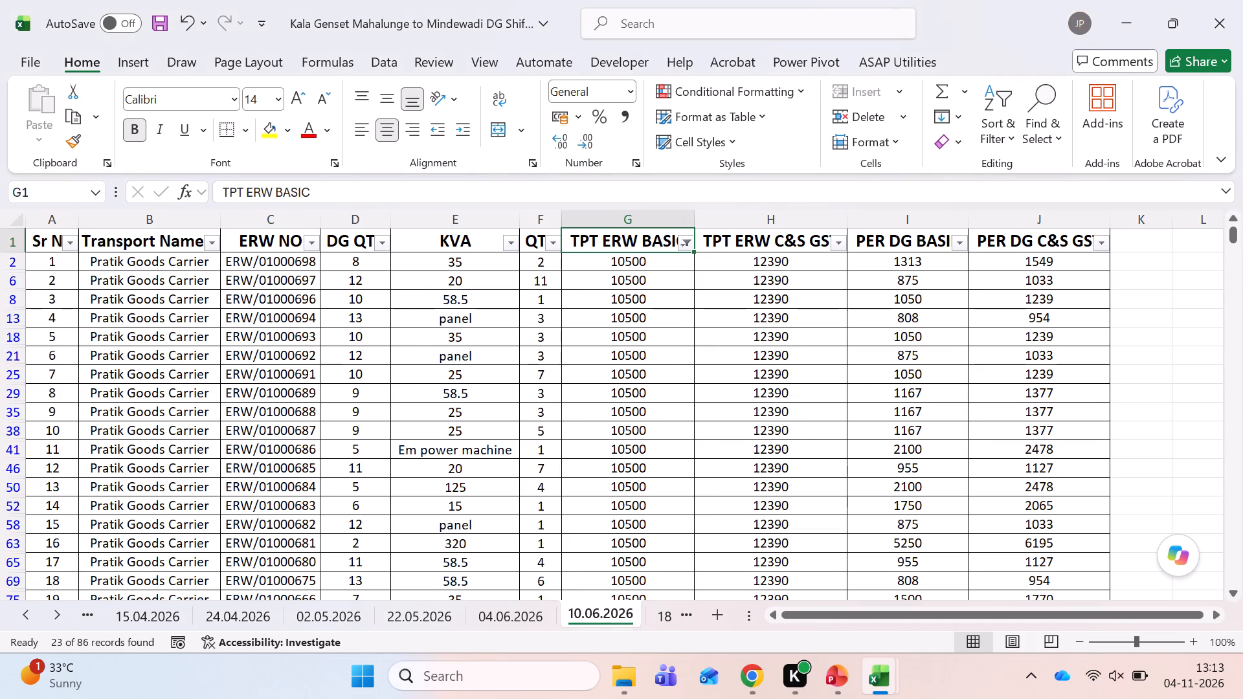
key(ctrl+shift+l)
Look through the unfiltered rows of sheet 10.06.2026 and check the DG QTY column against its Total row.
key(Down)
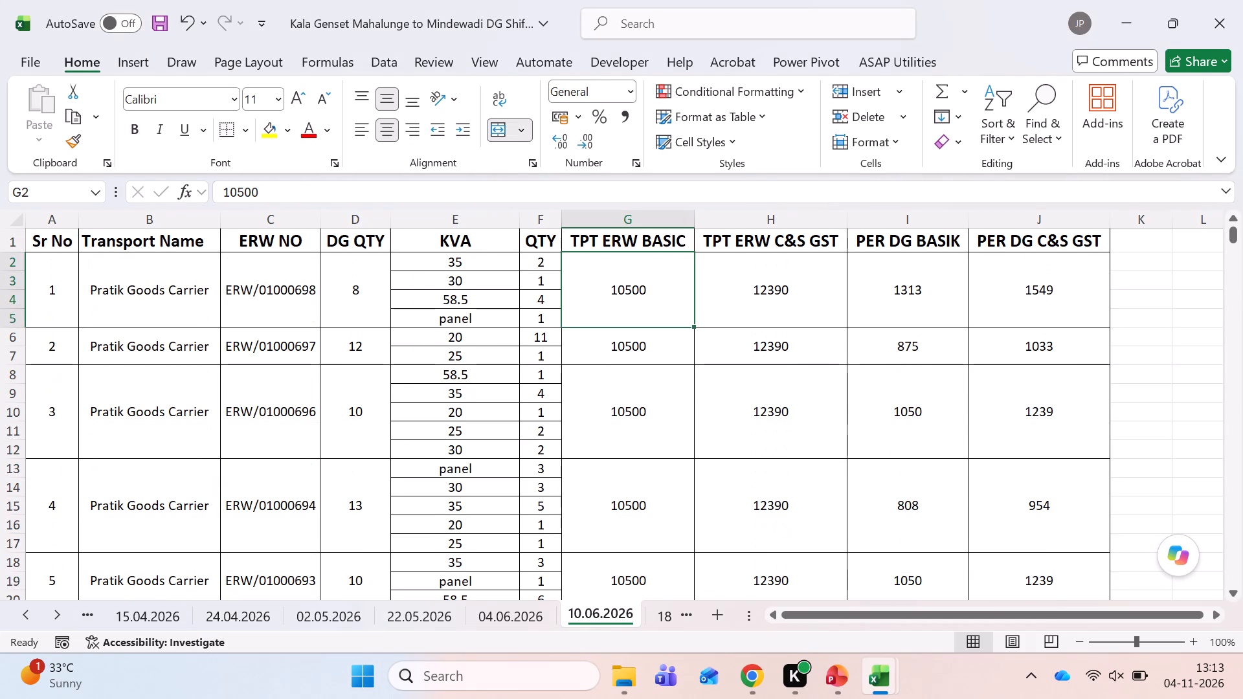
scroll(621, 537, down, 6)
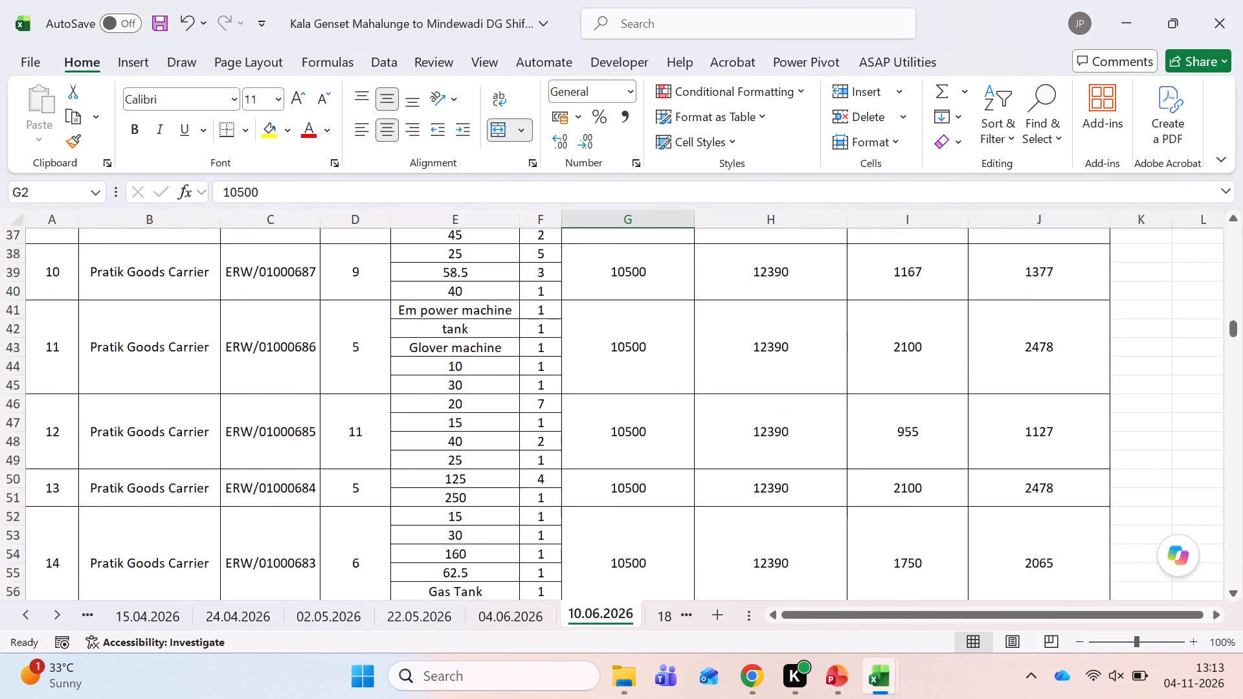
scroll(621, 537, down, 4)
scroll(621, 537, up, 6)
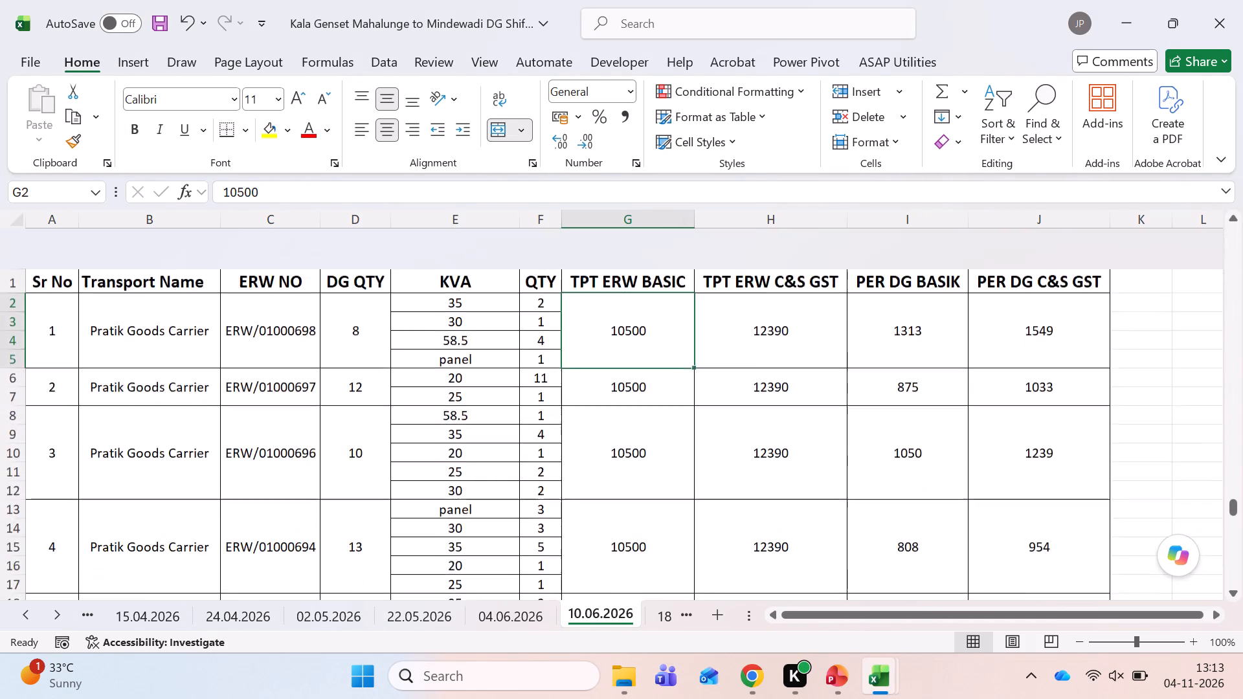
scroll(621, 537, up, 1)
scroll(621, 537, down, 6)
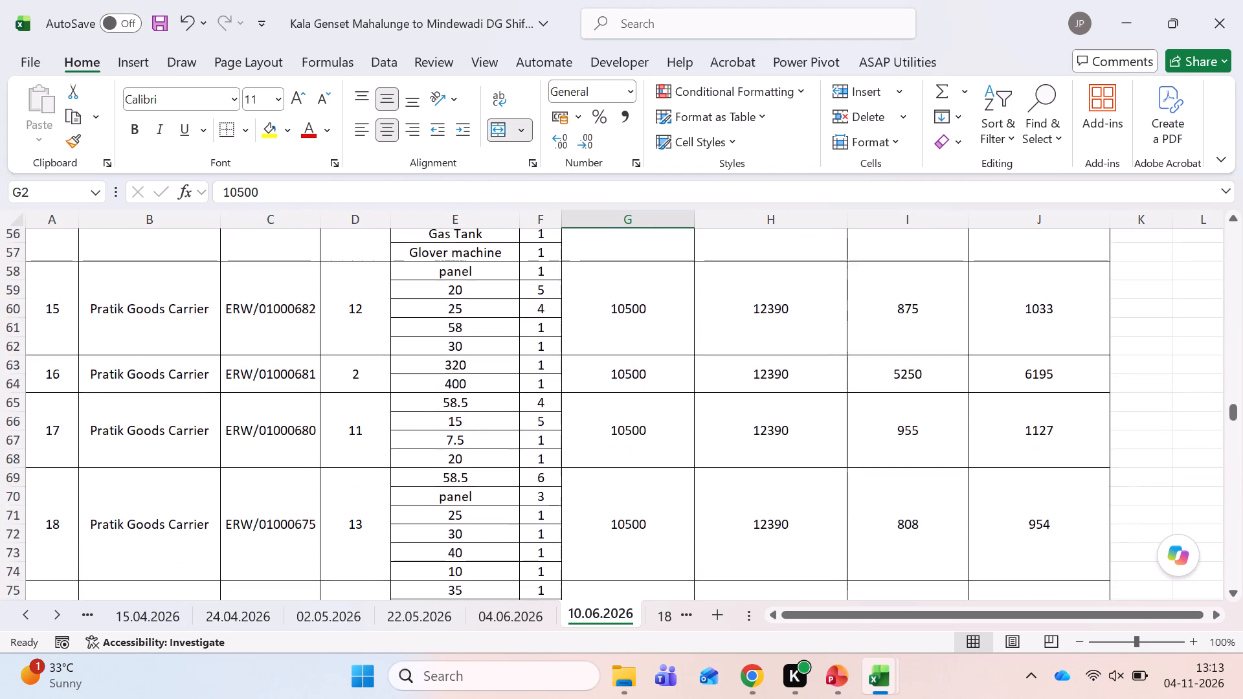
scroll(621, 537, down, 4)
click(350, 401)
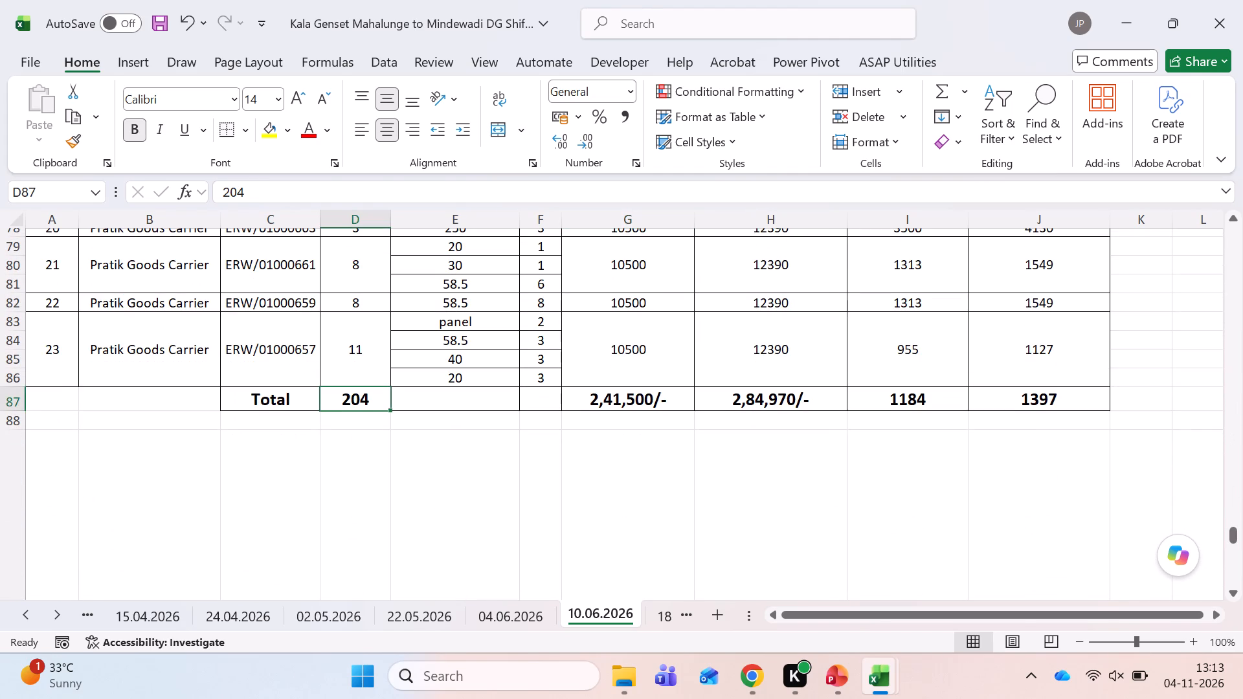
key(Up)
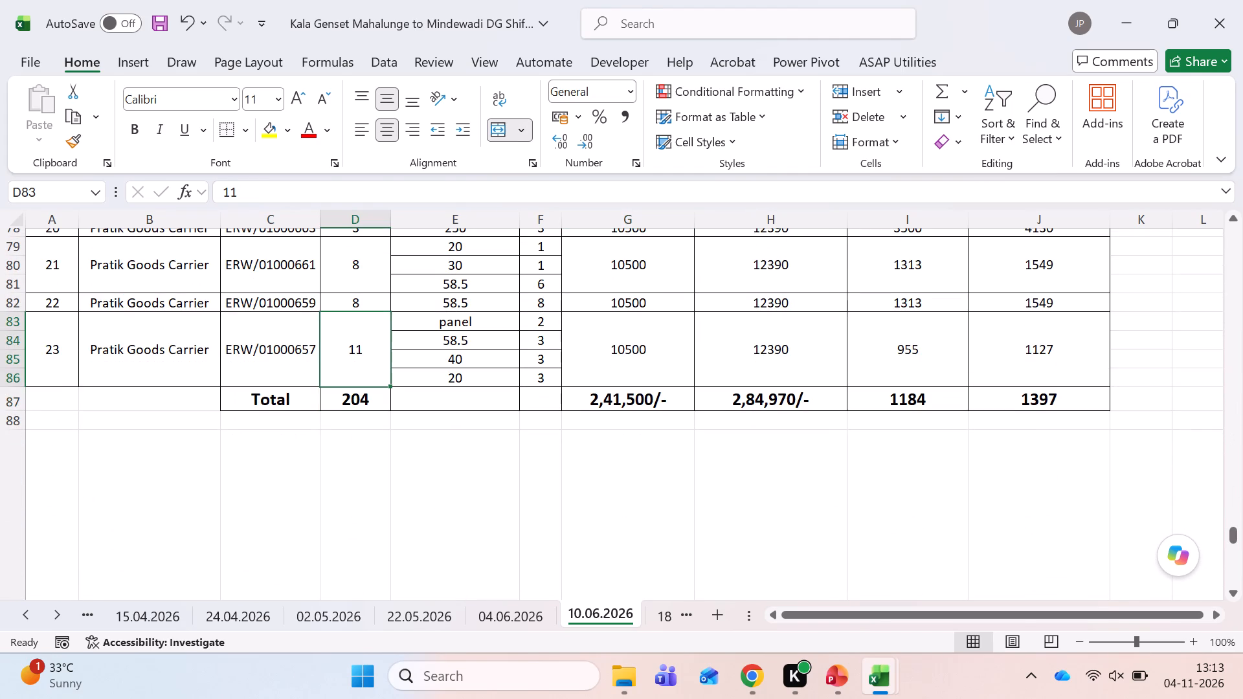
click(357, 214)
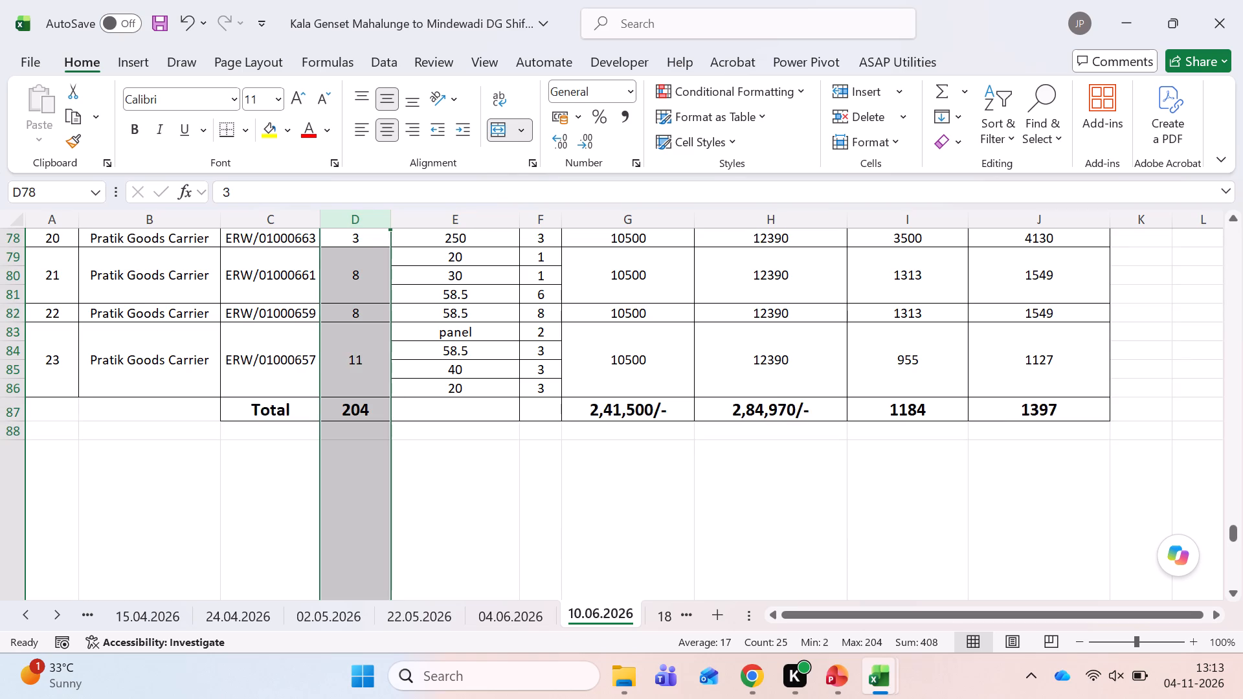
click(415, 439)
Add +204 to Unit 1's June monthly units in Annexure cell D17.
key(alt+Tab)
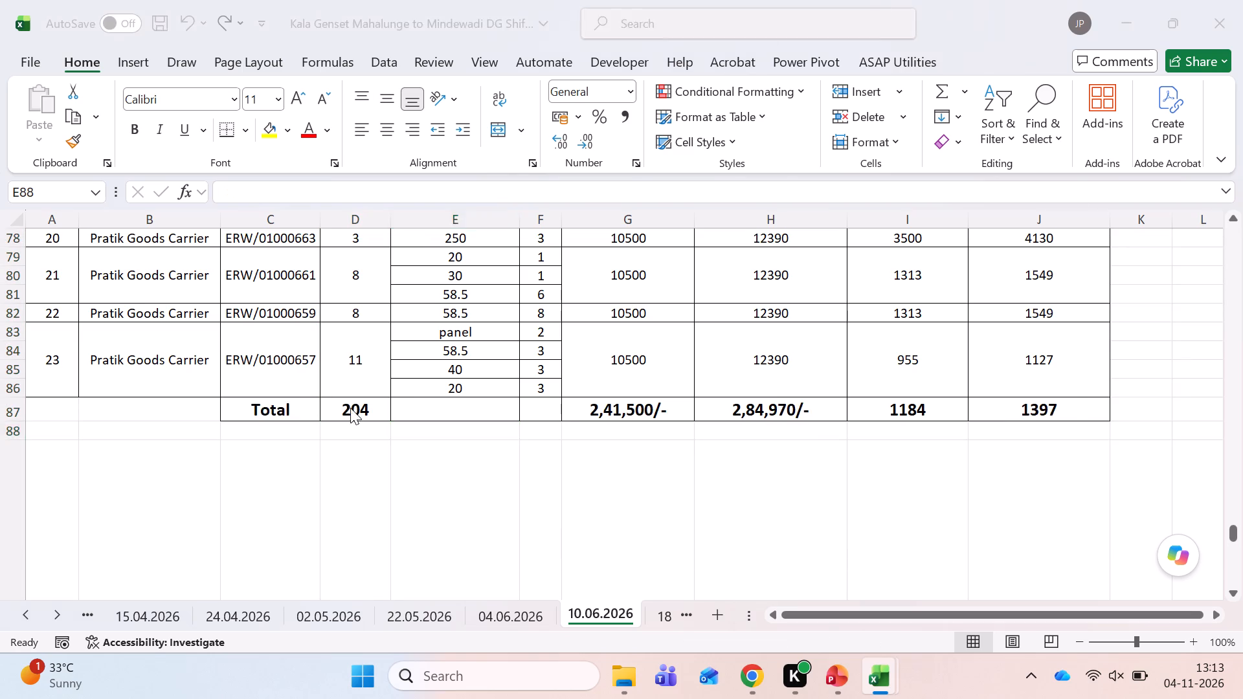
key(alt+Tab)
key(alt+Tab)
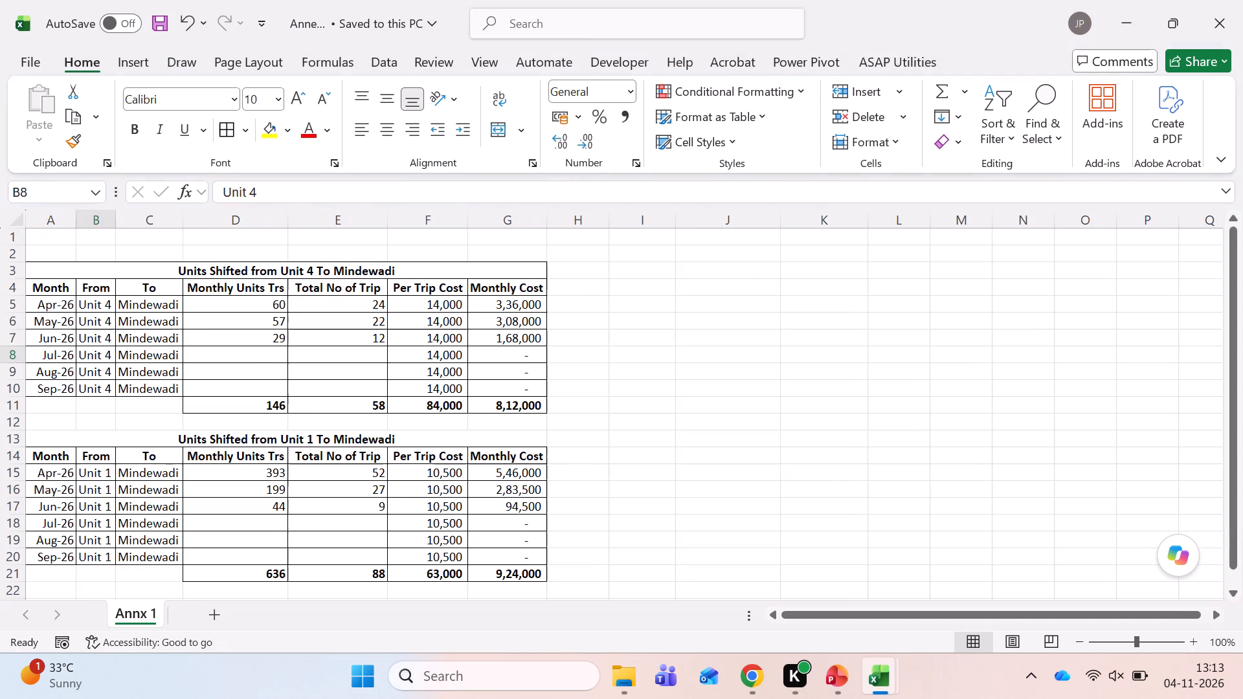
key(Left)
key(Right)
key(Right)
key(Right)
key(Right)
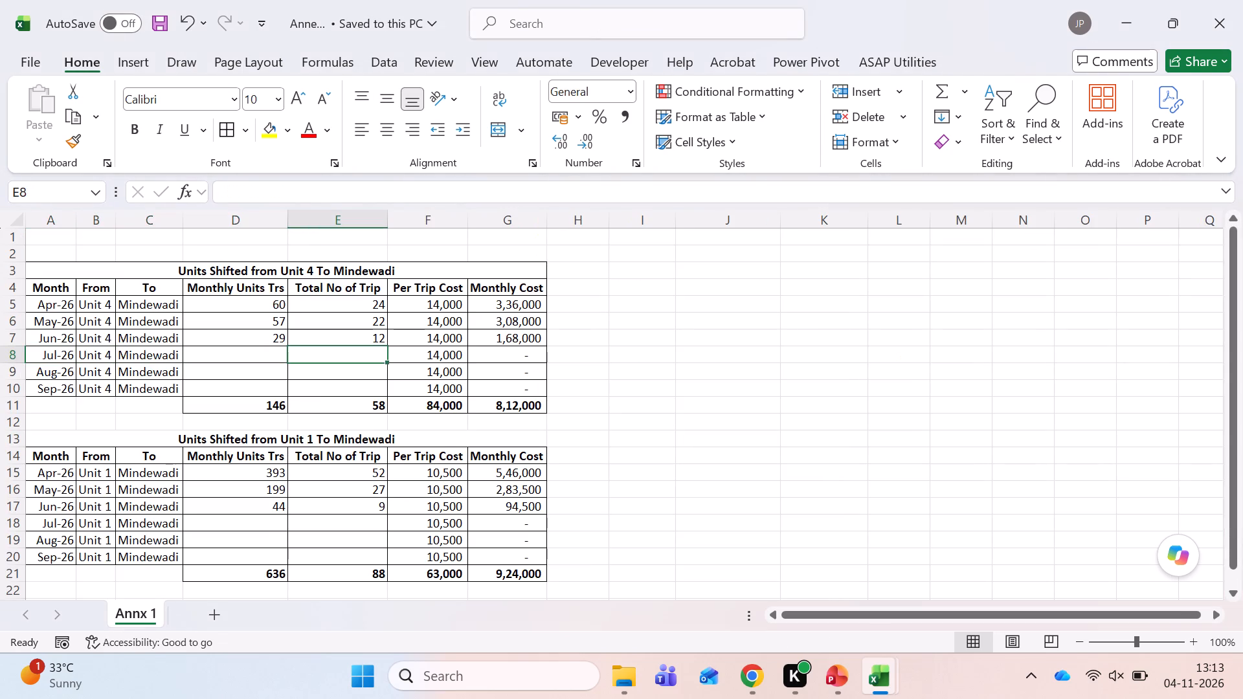
click(256, 511)
click(252, 191)
text(+204)
key(Tab)
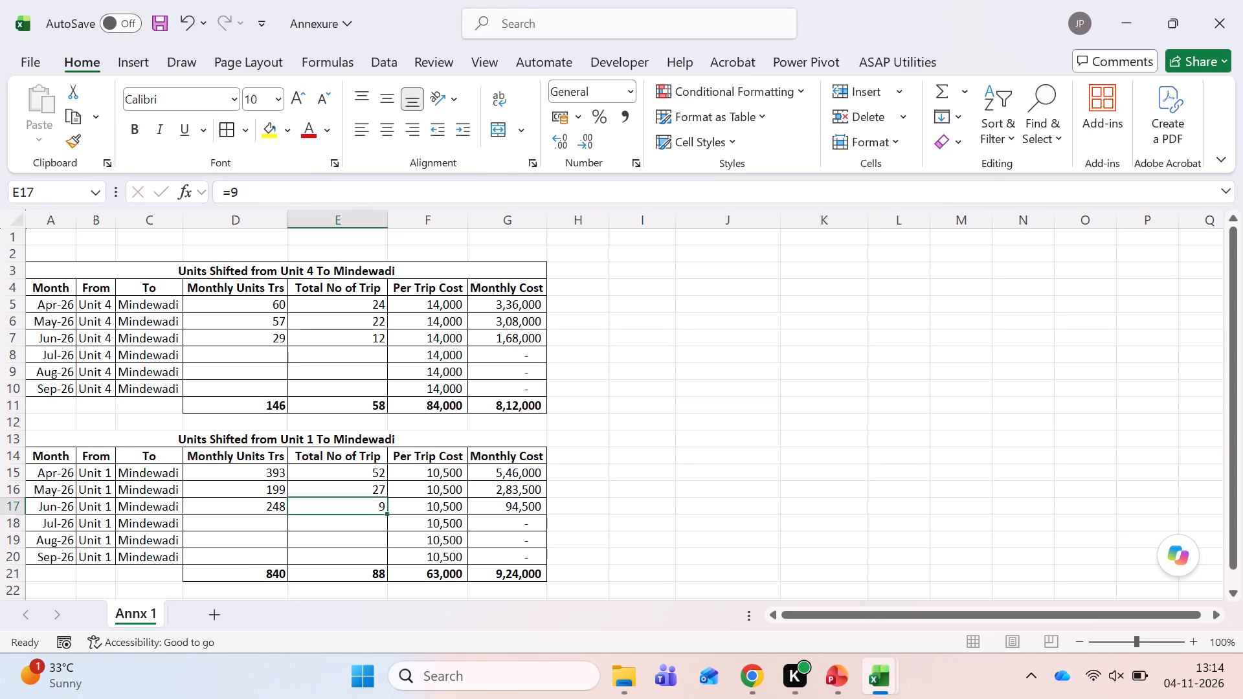
Recheck the last serial number on sheet 10.06.2026 and add +23 to Unit 1's June trips in Annexure cell E17.
key(alt+Tab)
scroll(252, 191, up, 1)
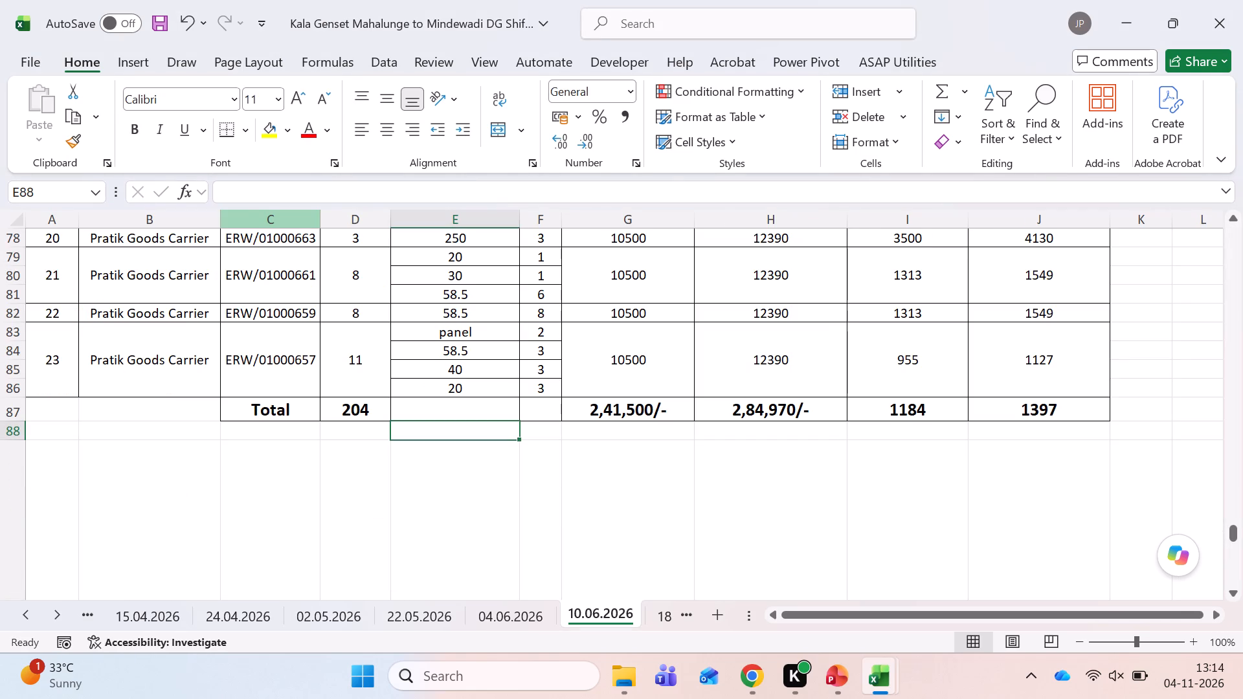
key(alt+Tab)
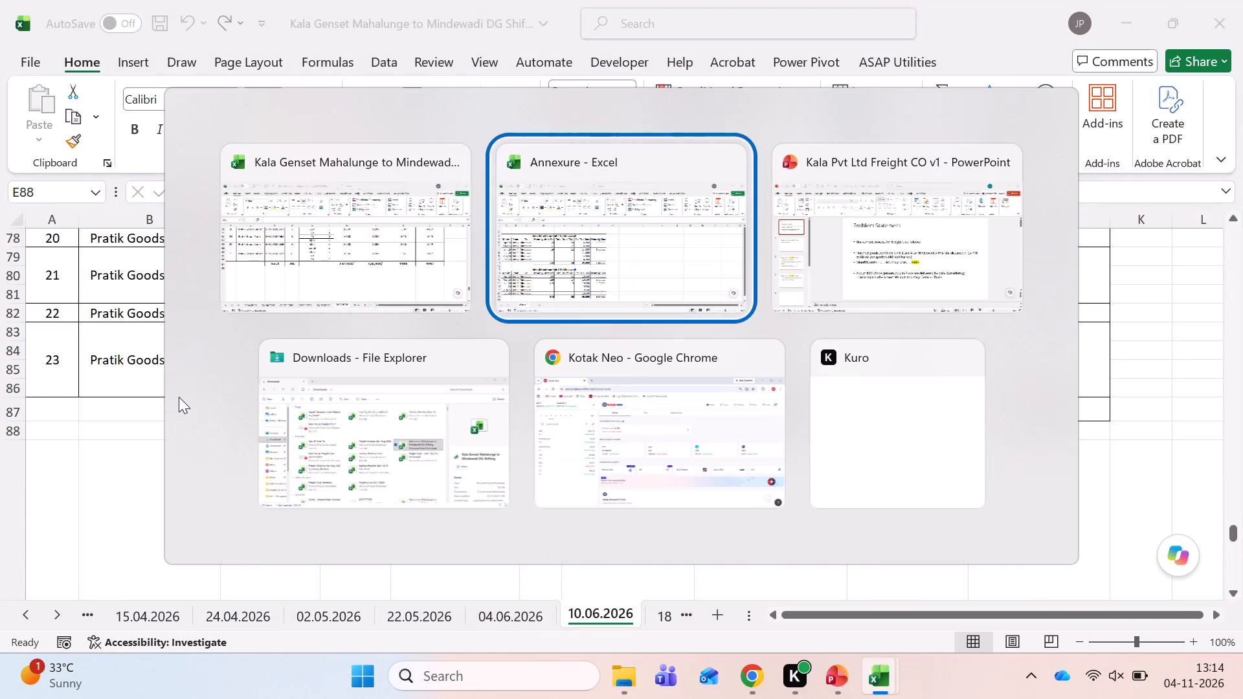
key(Return)
key(F2)
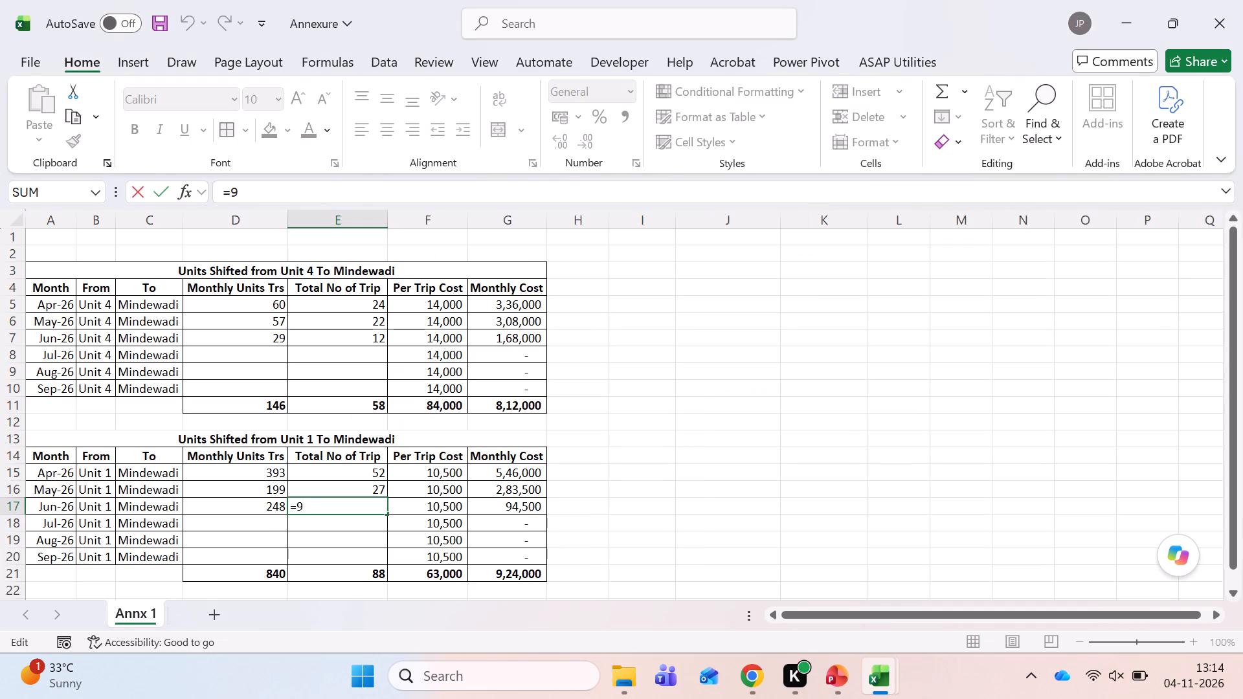
text(+23)
key(Return)
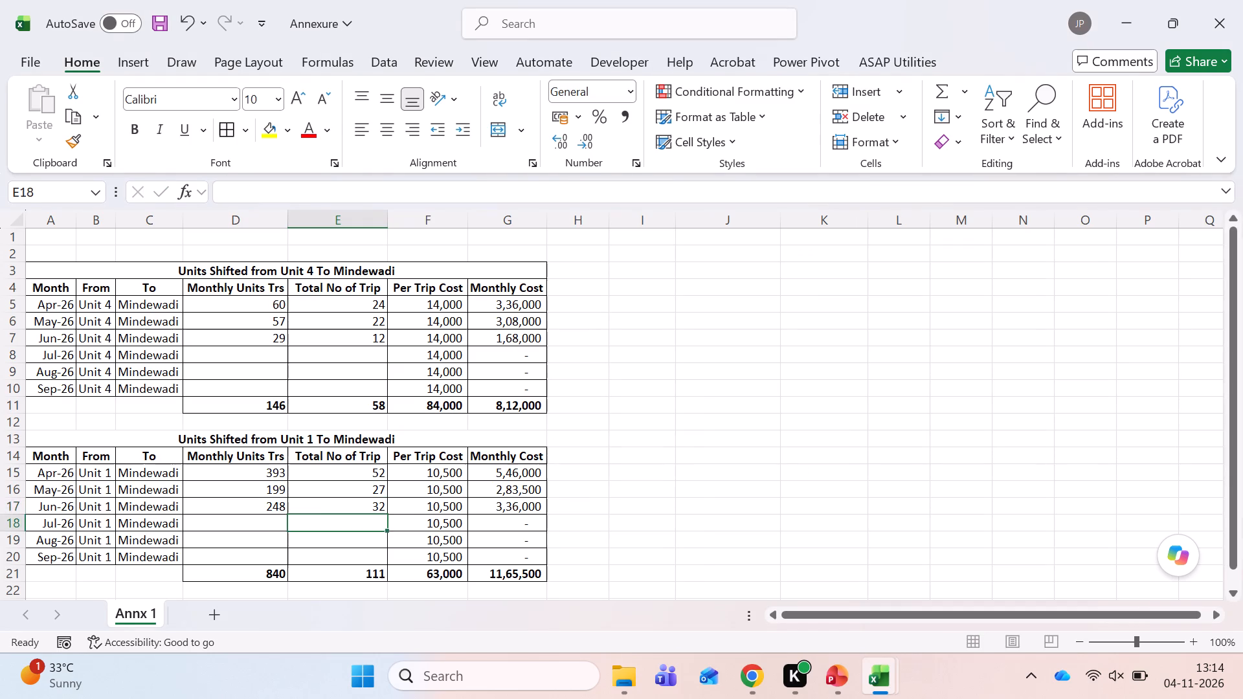
Save the Annexure workbook with the updated June figures.
key(Up)
key(ctrl+s)
Switch to the Kala Genset workbook and filter sheet 18.06.2026 to show only the 10500 rows under TPT ERW BASIC.
key(alt+Tab)
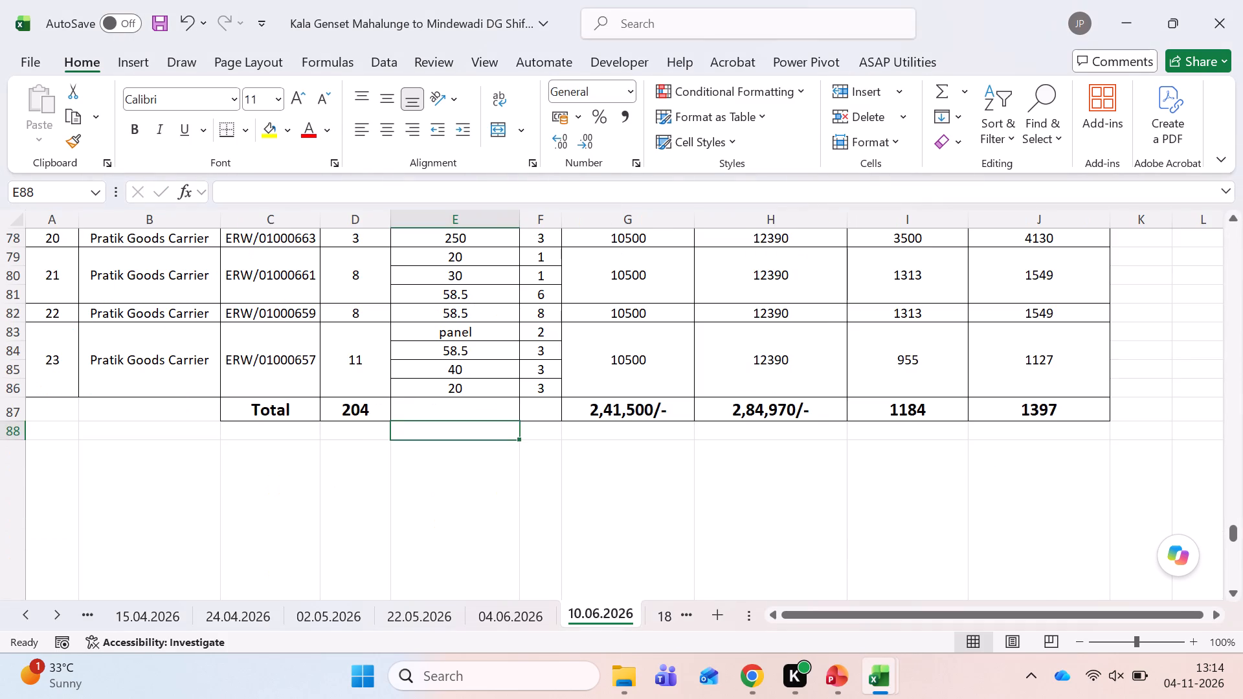
key(ctrl+Page_Down)
key(ctrl+Up)
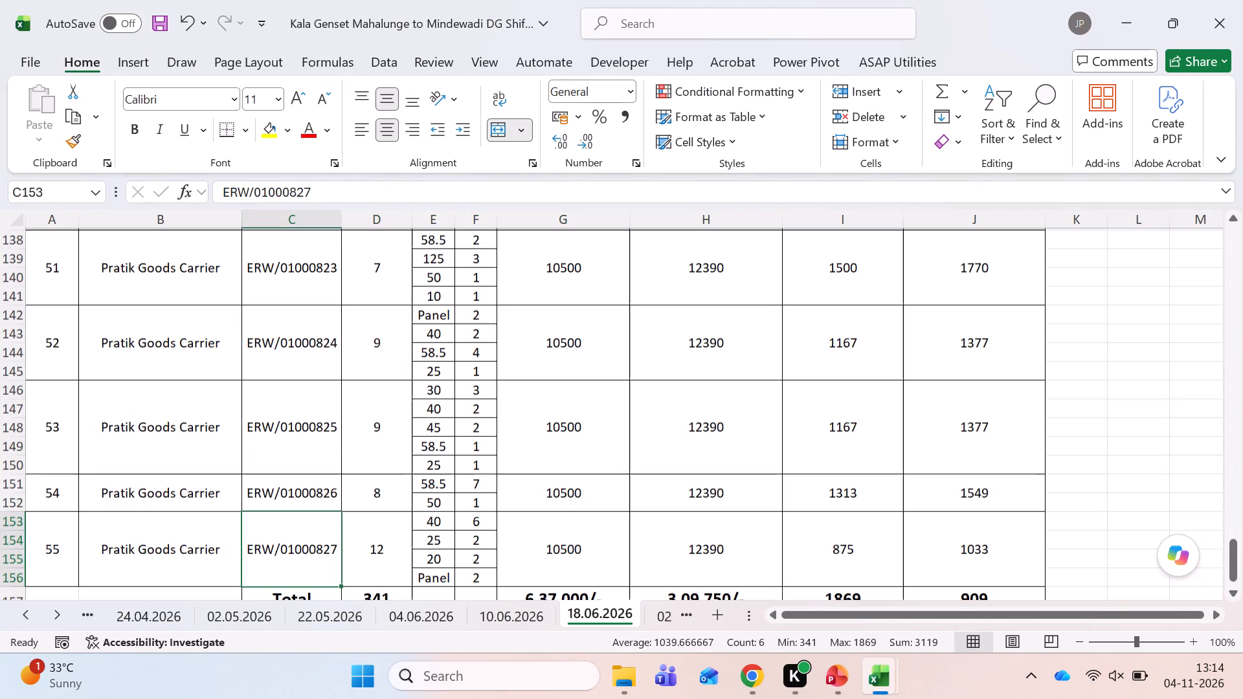
key(ctrl+Left)
key(ctrl+Up)
key(ctrl+Up)
key(ctrl+Up)
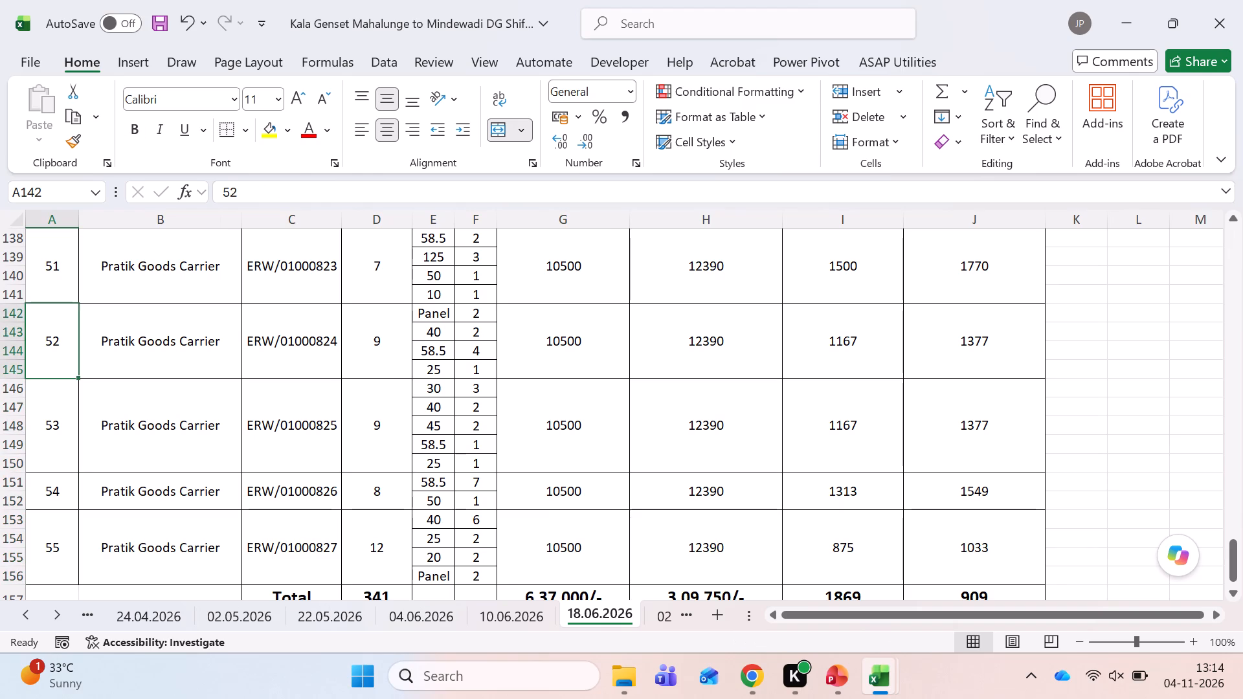
key(ctrl+Home)
key(shift+space)
key(ctrl+shift+l)
key(Right)
key(Right)
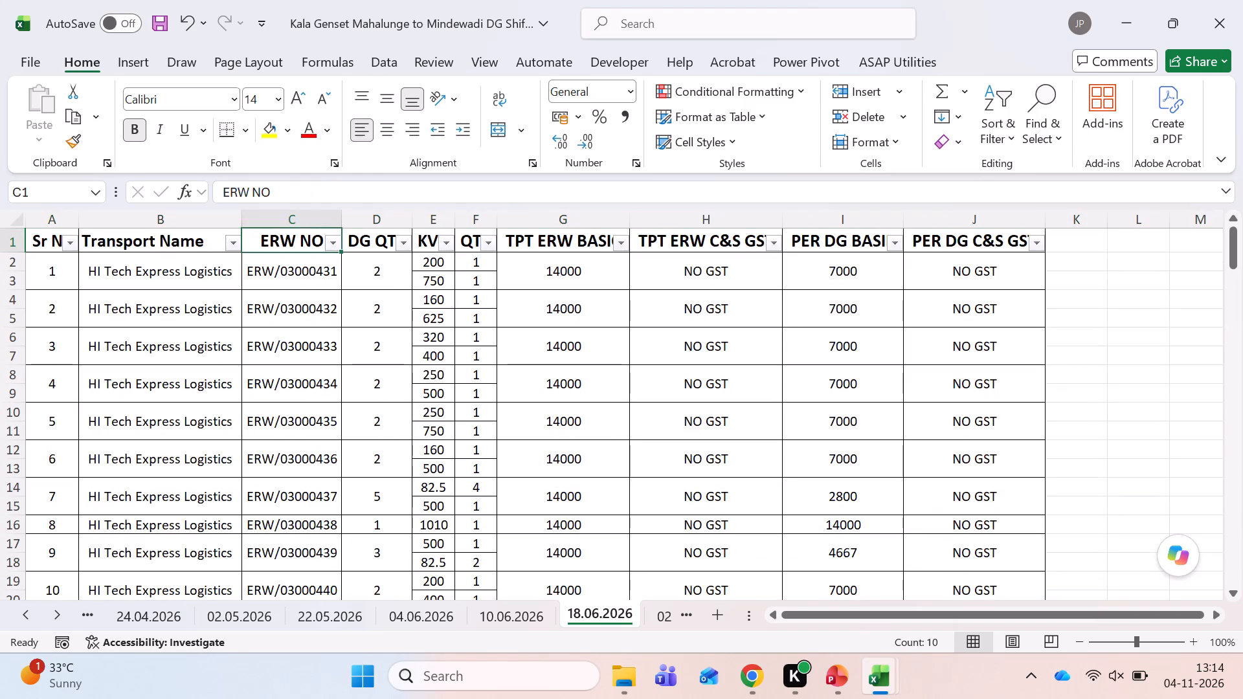
key(Right)
key(Right)
key(Right)
key(Right)
key(alt+Down)
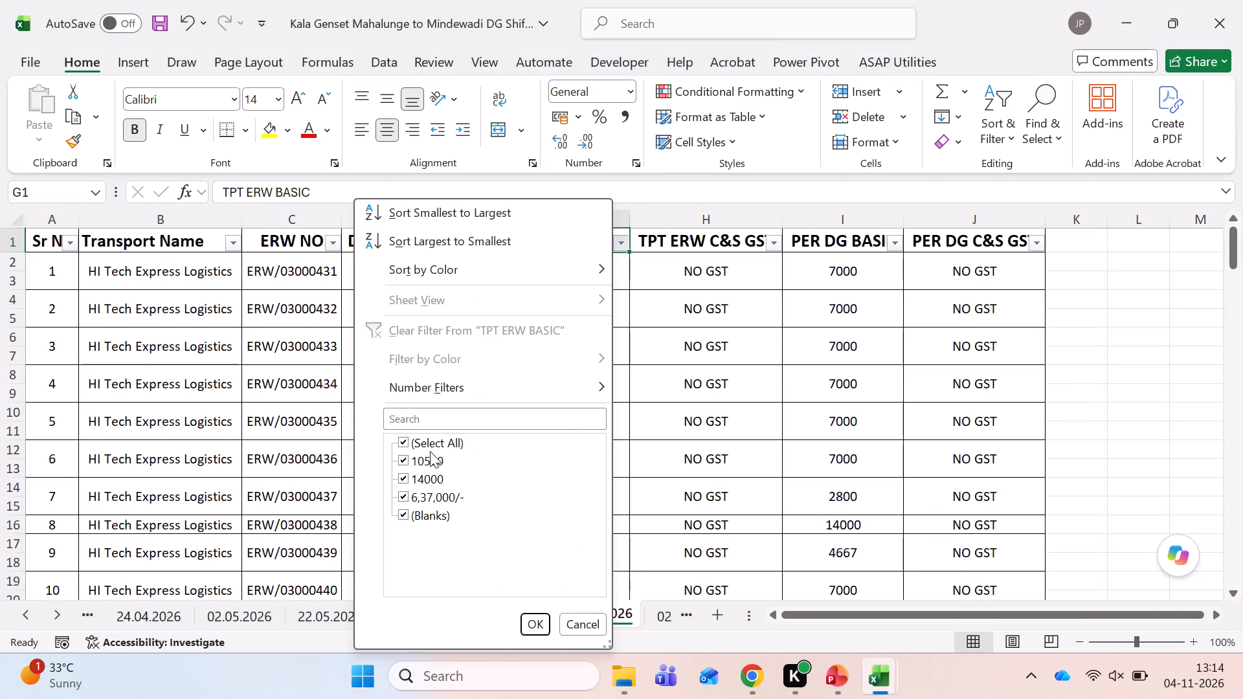
click(430, 451)
click(431, 458)
key(Return)
Select the filtered DG QTY cells on sheet 18.06.2026, starting from serial number 18, to sum the Unit 1 quantities.
key(Down)
key(Left)
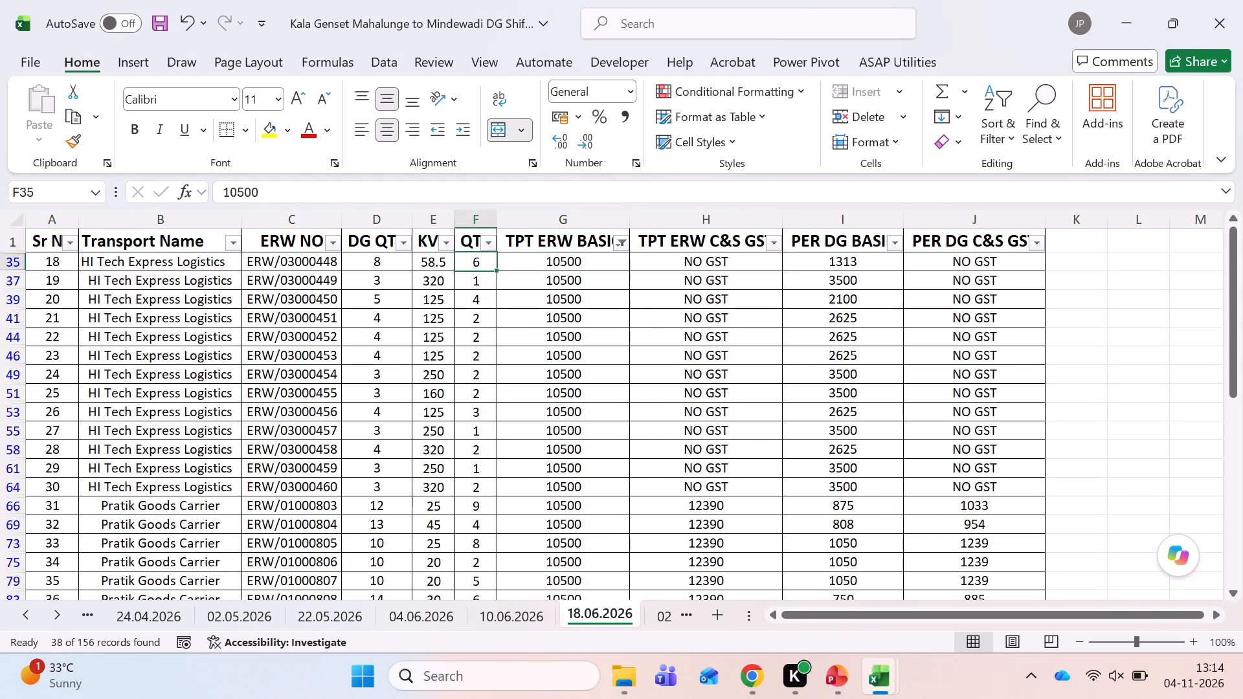
key(Left)
key(Left)
key(Left)
key(Down)
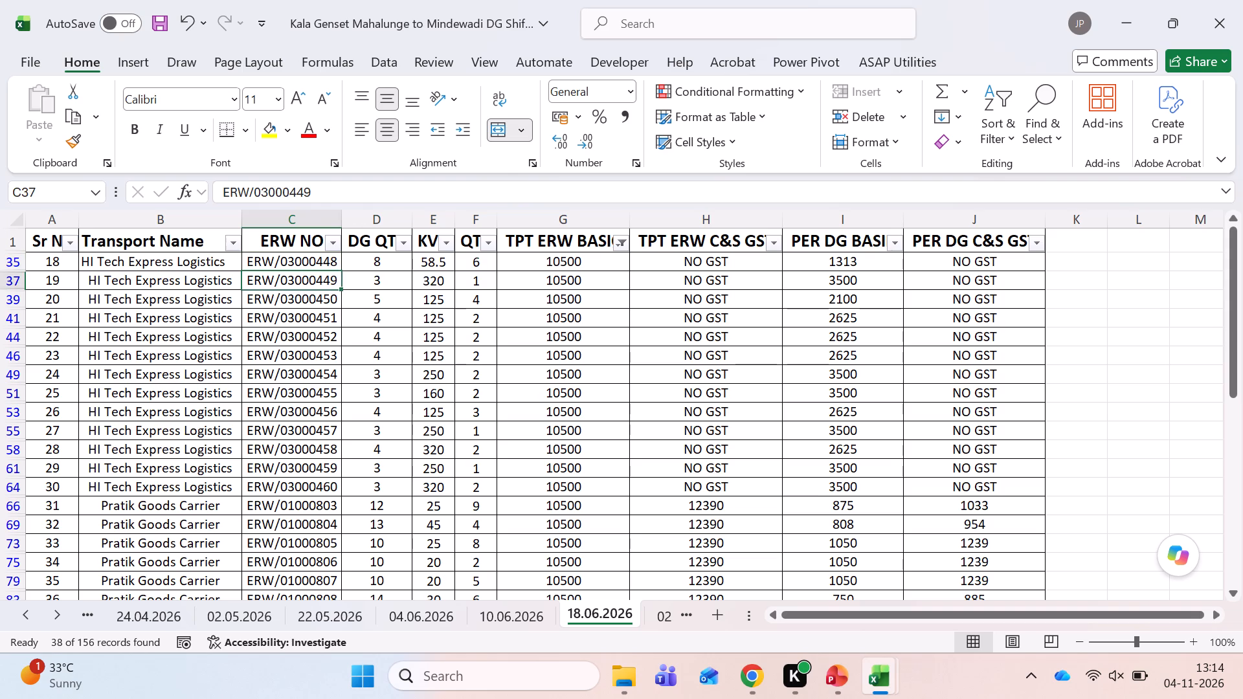
key(Up)
key(Right)
key(Down)
key(shift+Page_Down)
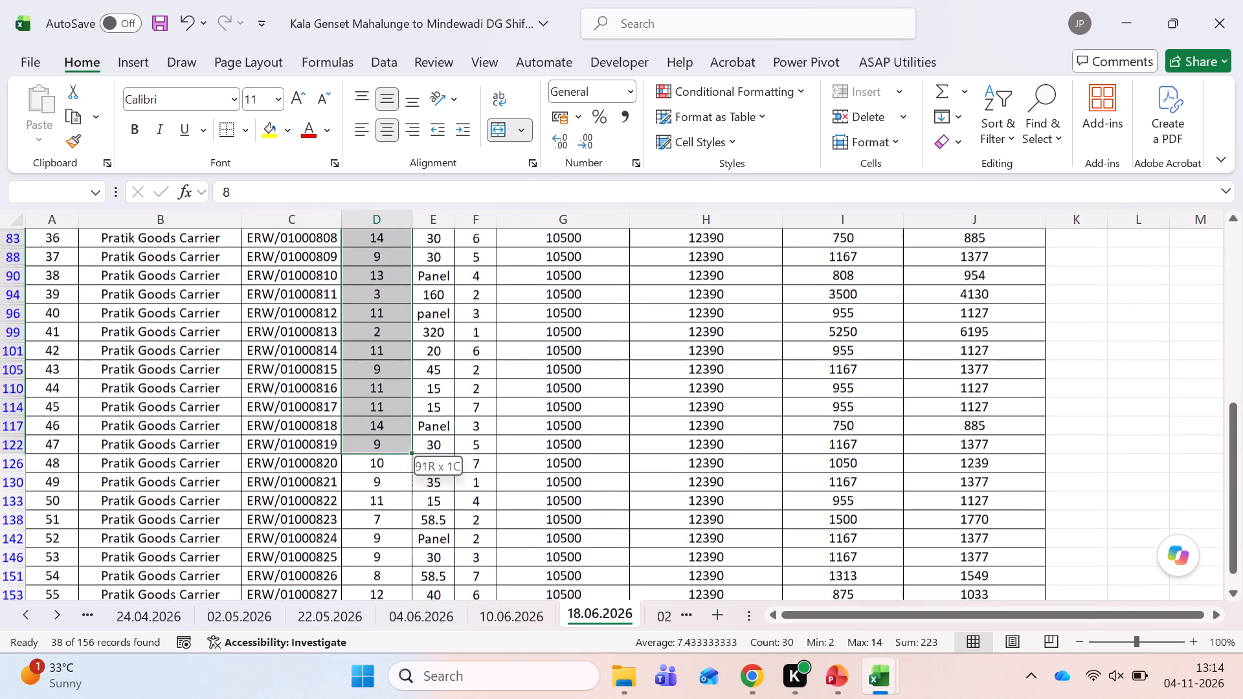
key(shift+Down)
key(shift+Down)
key(shift+Down)
key(shift+Down)
key(shift+Down)
key(shift+Down)
key(shift+Down)
key(shift+Down)
key(shift+Down)
key(shift+Down)
key(shift+Down)
key(shift+Down)
key(shift+Up)
key(shift+Up)
key(shift+Up)
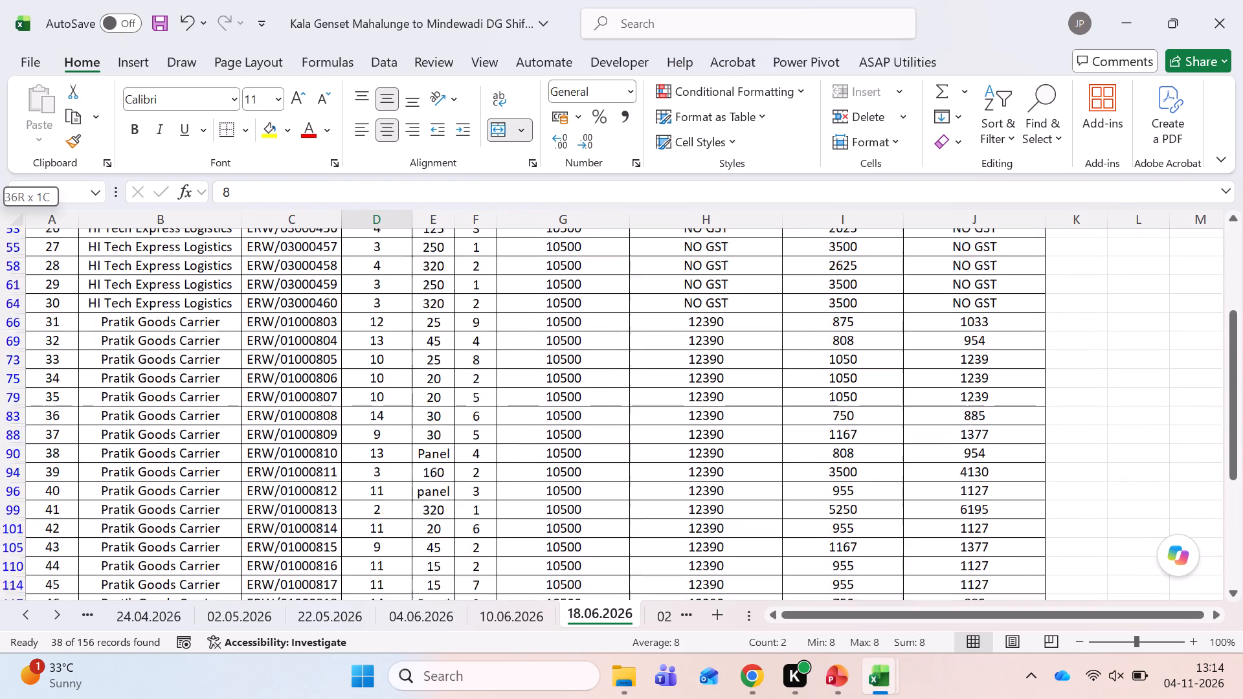
Reselect the filtered DG QTY cells from serial number 18 down towards serial number 55 to read their sum.
key(ctrl+Up)
key(Down)
key(shift+Down)
key(shift+Down)
key(shift+Down)
key(shift+Down)
key(shift+Down)
key(shift+Down)
key(shift+Down)
key(shift+Down)
key(shift+Down)
key(shift+Down)
key(shift+Down)
key(shift+Down)
key(shift+Down)
key(shift+Down)
key(shift+Down)
key(shift+Down)
key(shift+Down)
key(shift+Down)
key(shift+Down)
key(shift+Down)
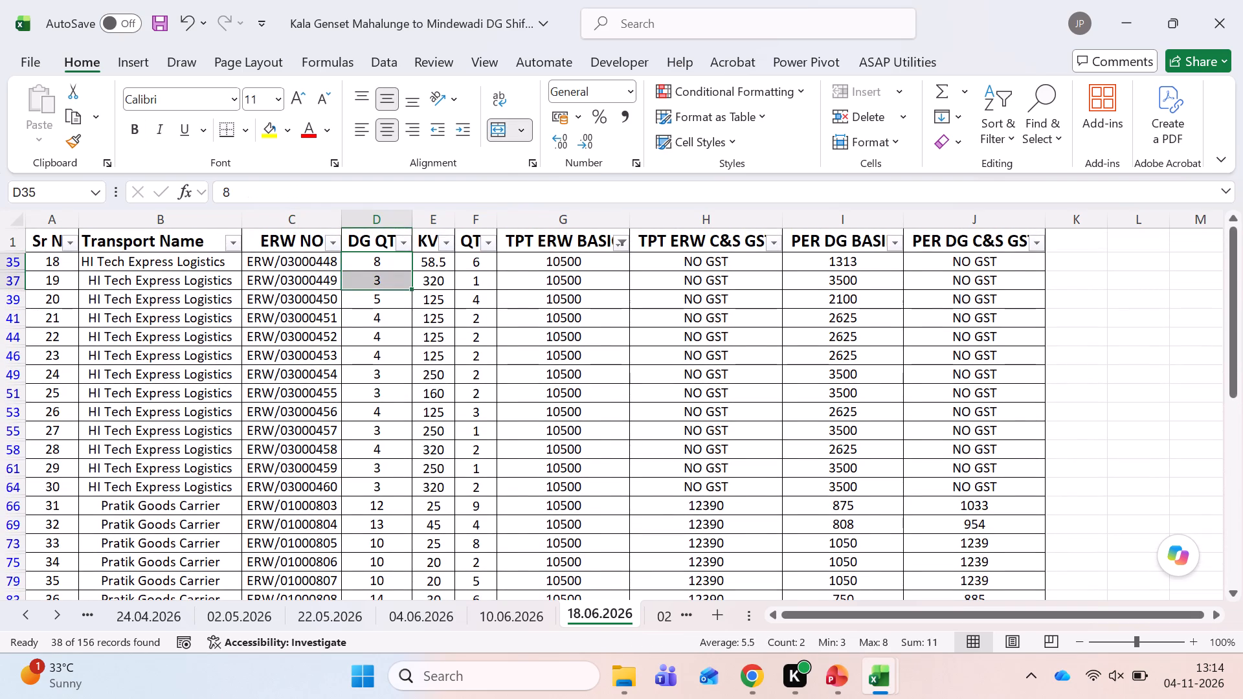
key(shift+Down)
key(shift+Down)
key(shift+Down)
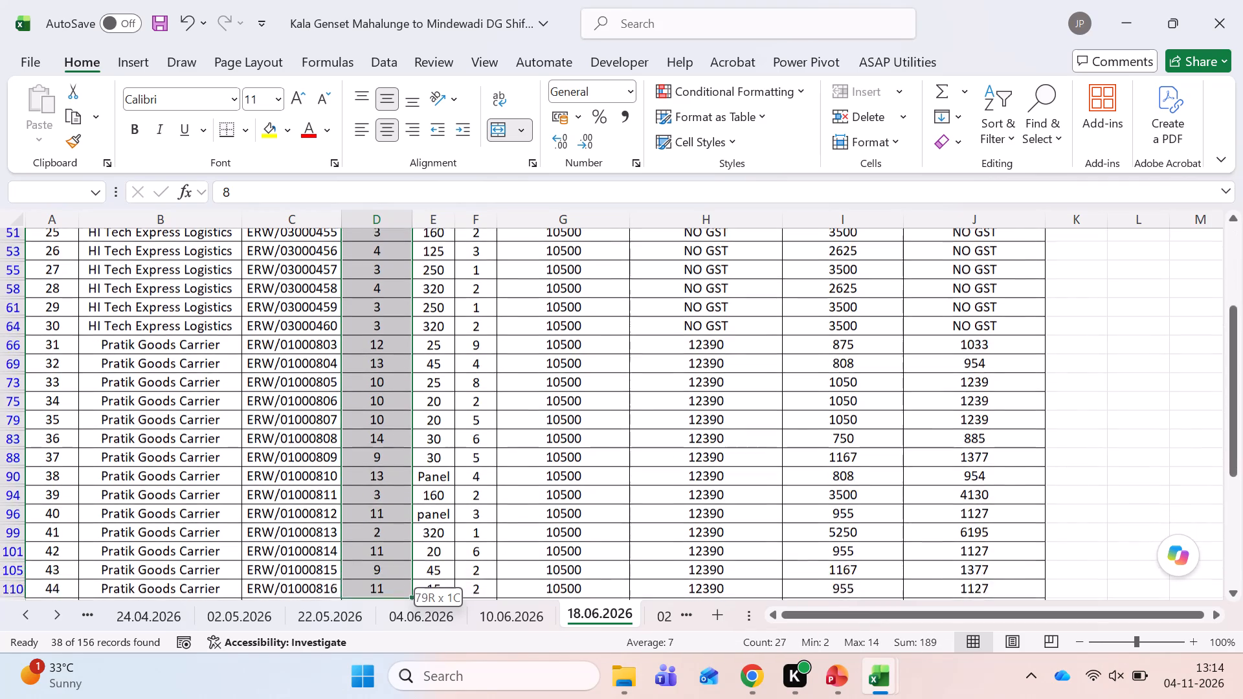
key(shift+Down)
key(shift+Down)
key(shift+Down)
key(shift+Down)
key(shift+Down)
key(shift+Down)
key(shift+Down)
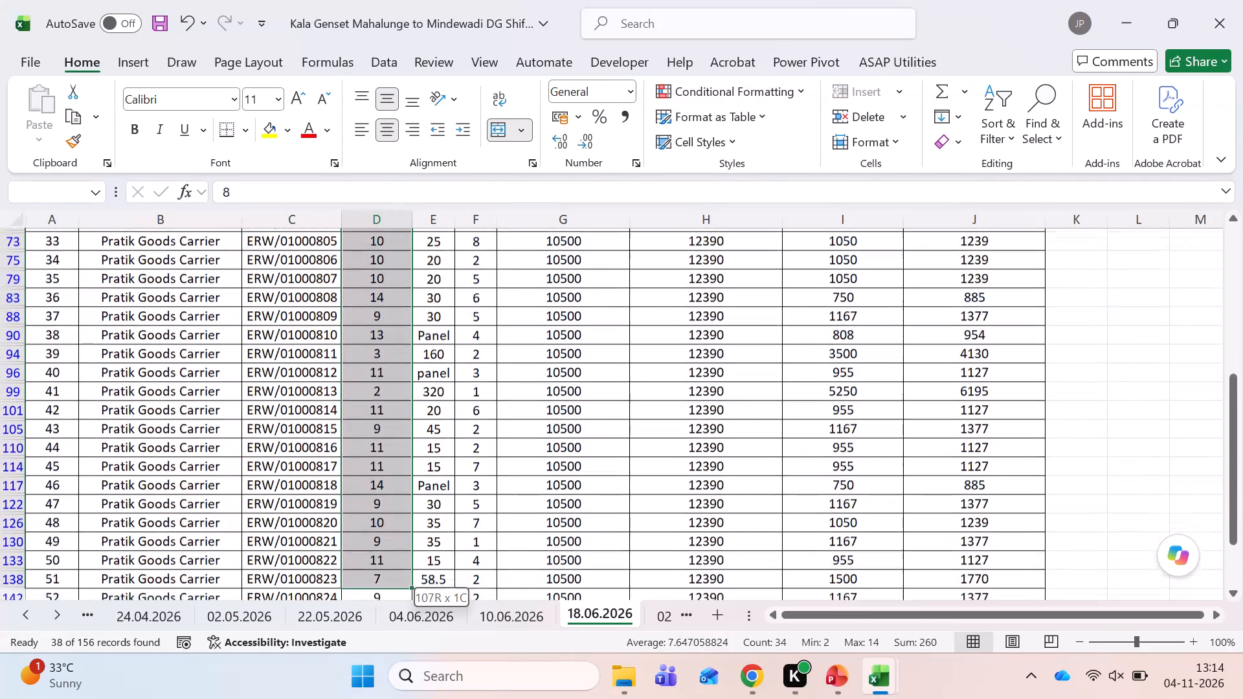
key(shift+Down)
key(shift+Down)
key(shift+Down)
key(shift+Down)
key(shift+Down)
key(shift+Up)
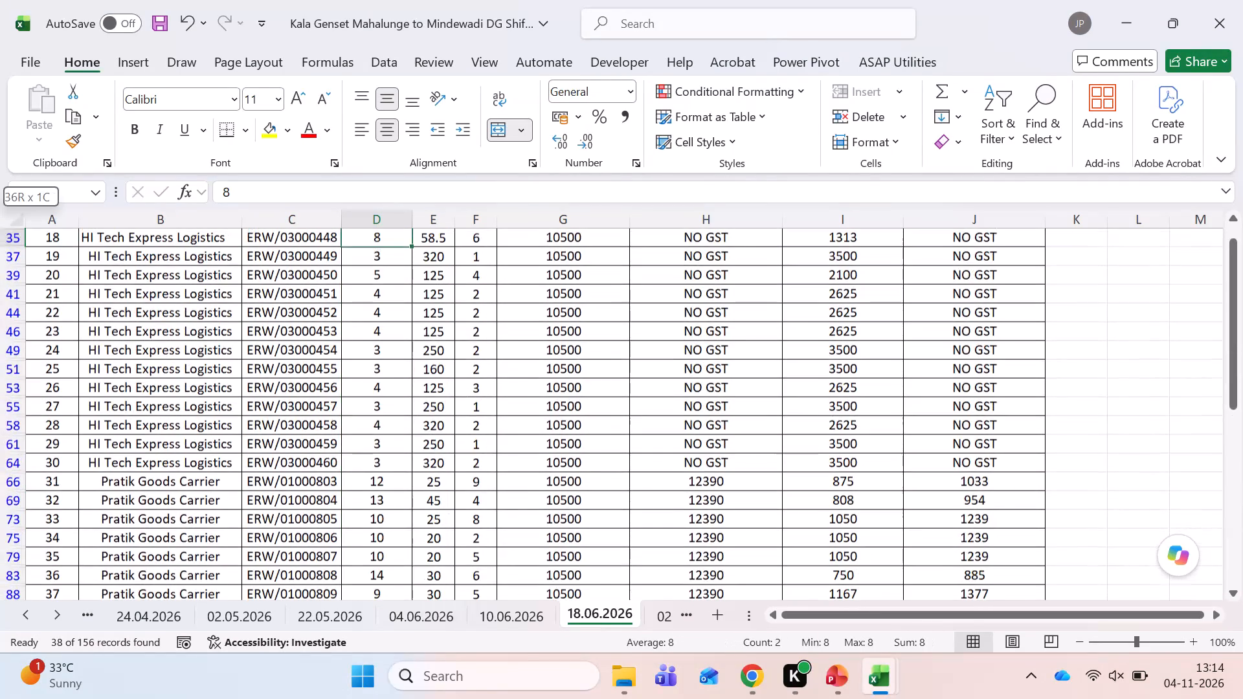
Recheck the DG QTY sum by selecting the filtered cells upward from serial number 55 to the column header.
key(Down)
key(ctrl+Down)
key(Down)
key(Up)
key(shift+Up)
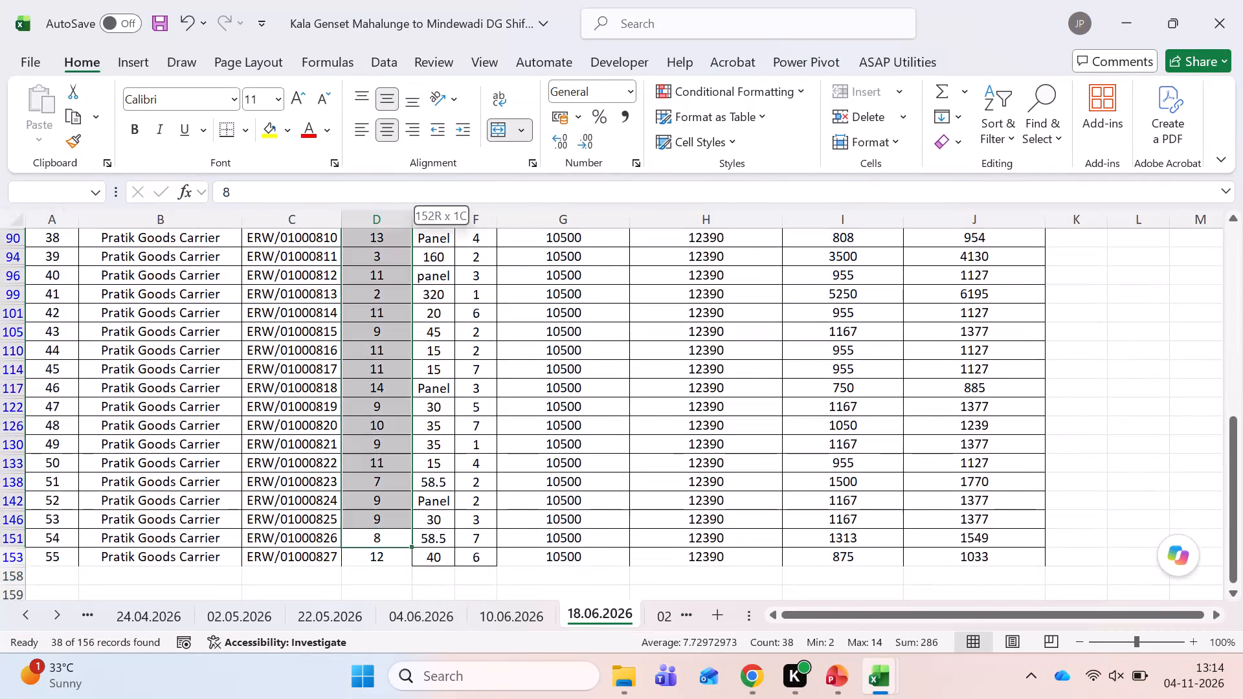
key(Down)
key(shift+Up)
key(shift+Up)
key(shift+Up)
key(shift+Up)
key(shift+Up)
key(shift+Up)
key(shift+Up)
key(shift+Up)
key(shift+Up)
key(shift+Up)
key(shift+Up)
key(shift+Up)
key(shift+Up)
key(shift+Up)
key(shift+Up)
key(shift+Up)
key(shift+Up)
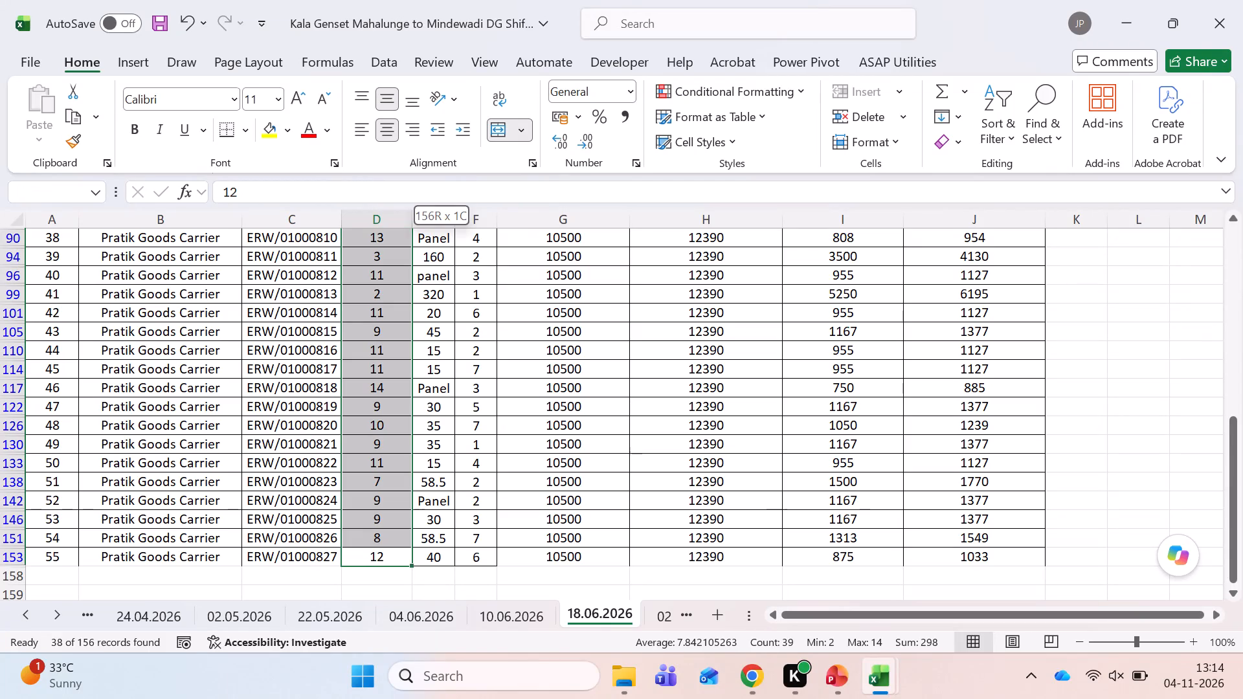
scroll(487, 443, up, 4)
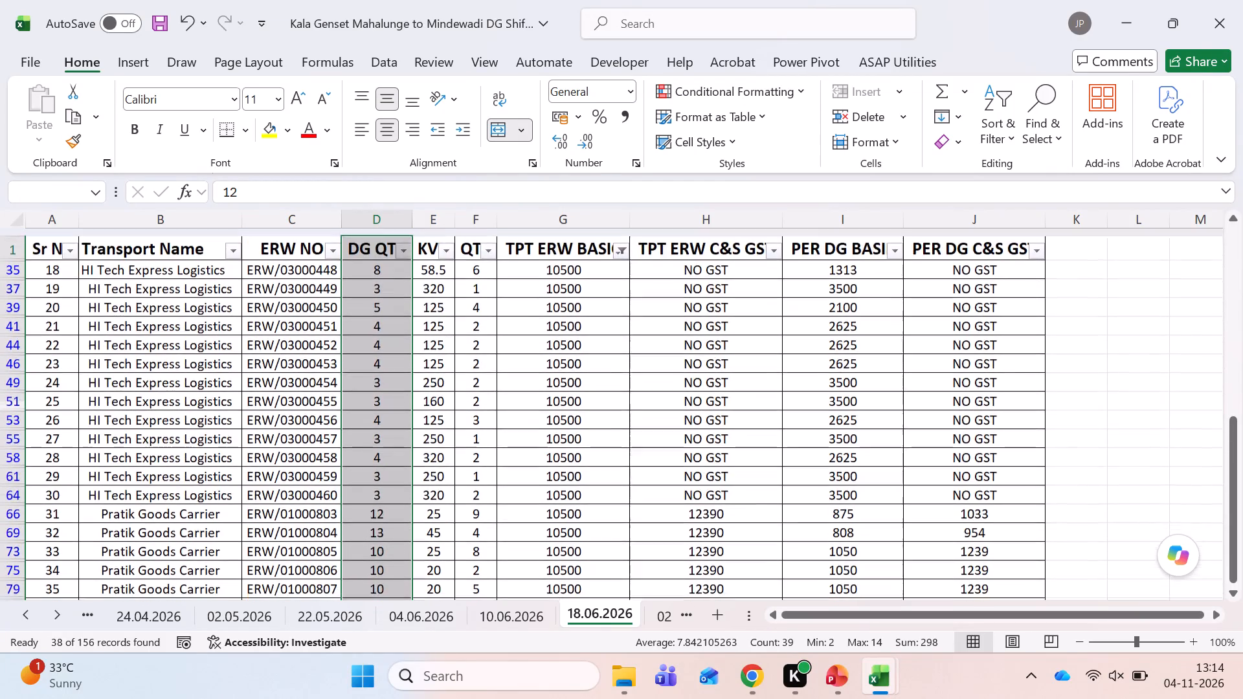
key(shift+Down)
scroll(487, 443, up, 2)
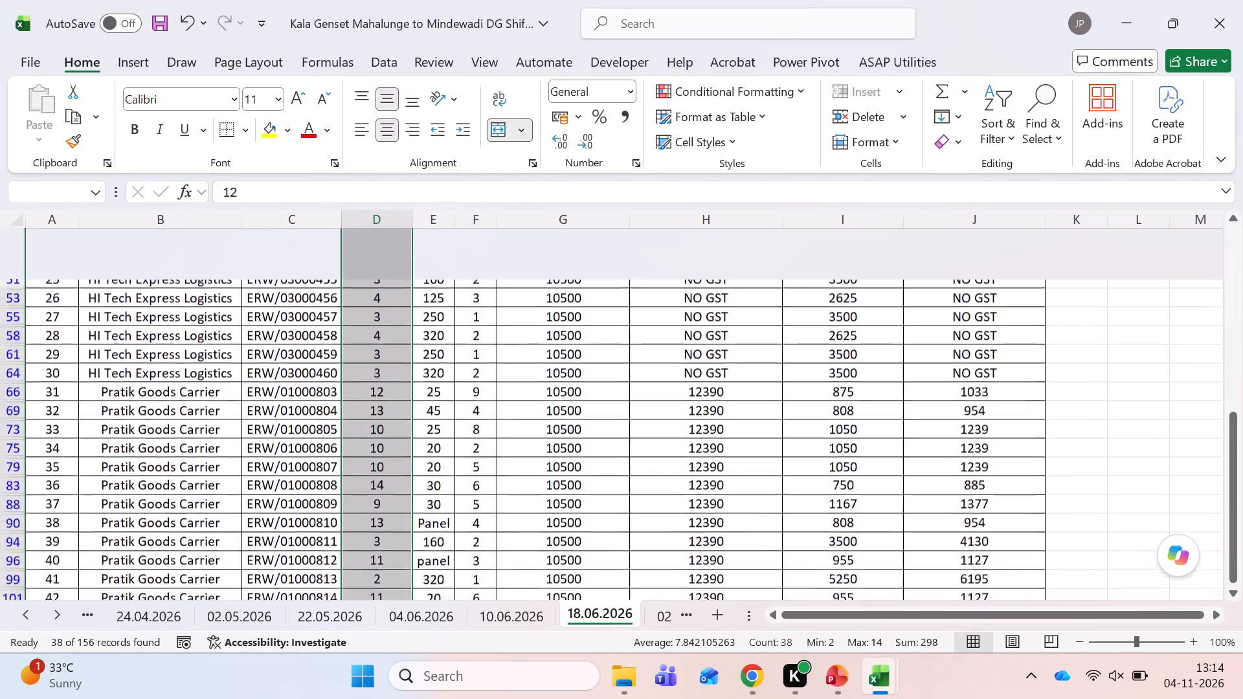
scroll(487, 443, up, 1)
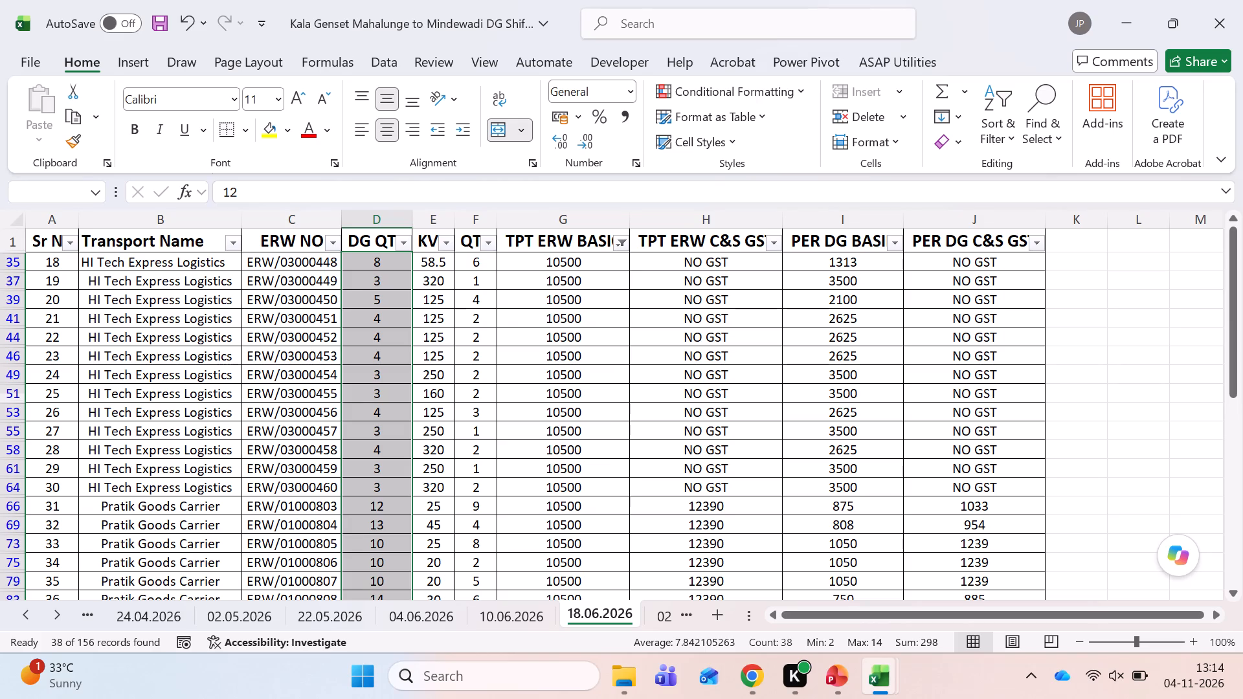
Select the filtered DG QTY cells from row 35 through row 153 to verify the Unit 1 quantity sum.
click(366, 263)
scroll(368, 261, up, 1)
key(shift+Down)
key(shift+Down)
key(shift+Down)
key(shift+Down)
key(shift+Down)
key(shift+Down)
key(shift+Down)
key(shift+Down)
key(shift+Down)
key(shift+Down)
key(shift+Down)
key(shift+Down)
key(shift+Down)
key(shift+Down)
key(shift+Down)
key(shift+Down)
key(shift+Down)
key(shift+Down)
key(shift+Down)
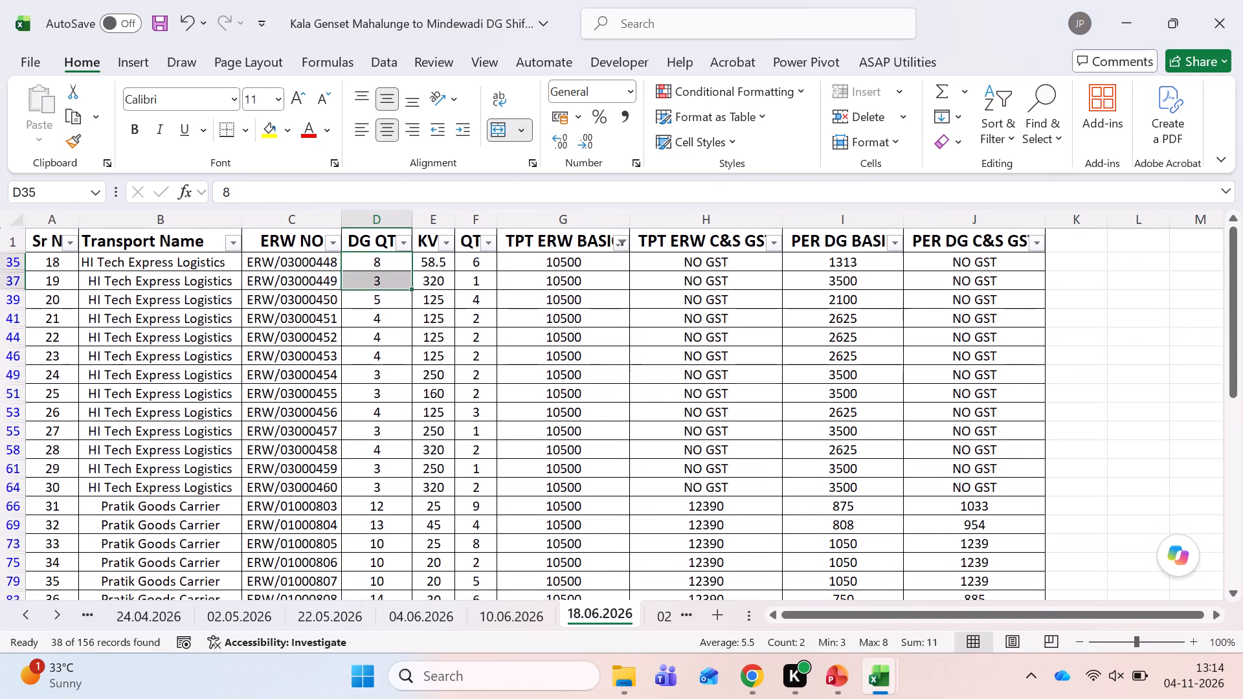
key(shift+Down)
key(shift+Down)
key(shift+Down)
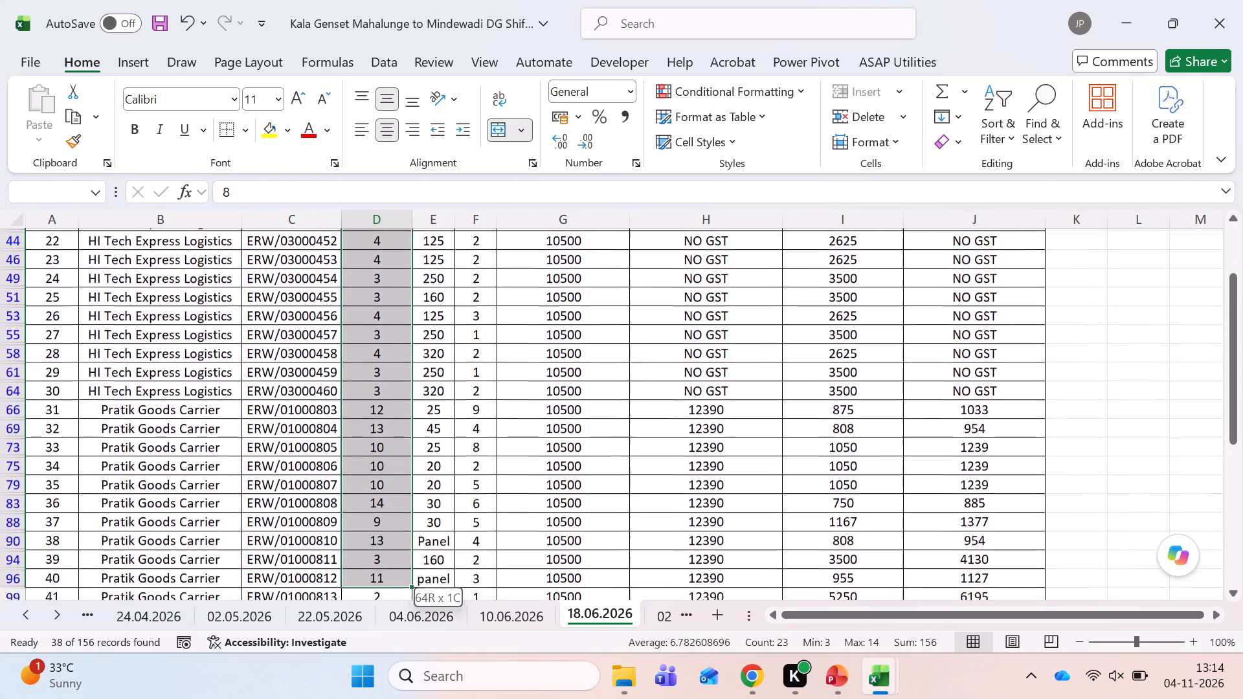
key(shift+Down)
key(shift+Down)
key(shift+Down)
key(shift+Down)
key(shift+Down)
key(shift+Down)
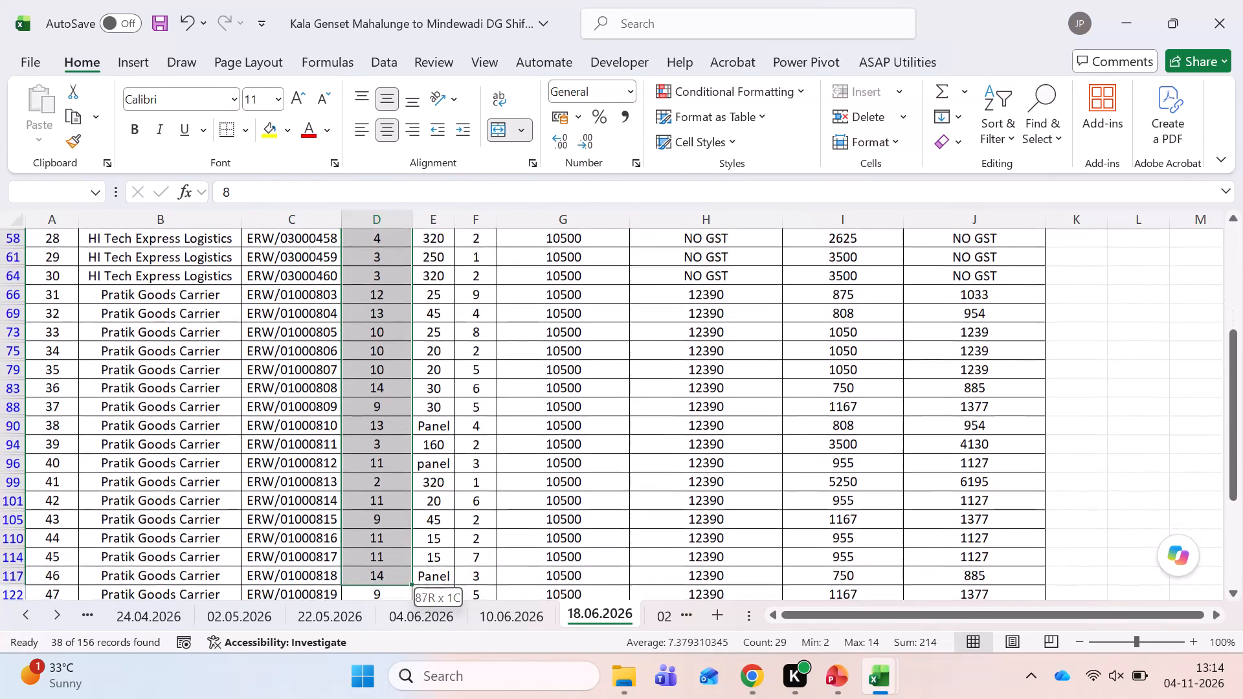
key(shift+Down)
key(shift+Down)
scroll(502, 390, down, 2)
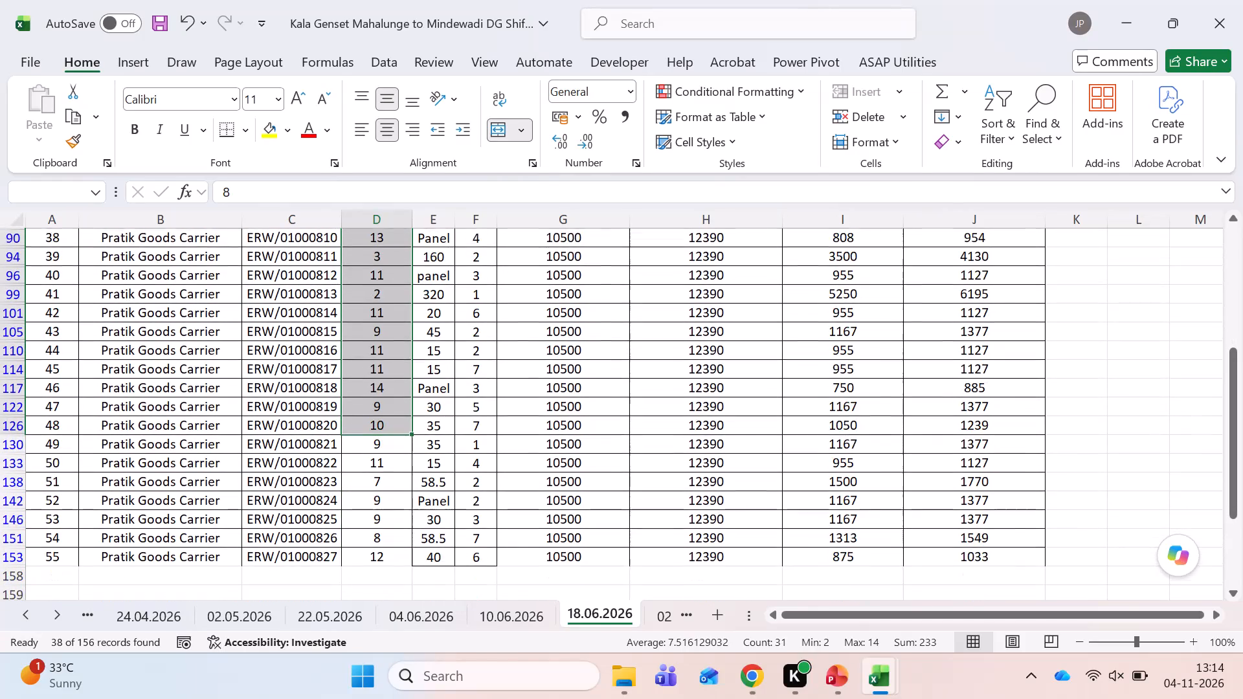
scroll(502, 390, down, 1)
key(shift+Down)
key(shift+Down)
key(shift+Down)
key(shift+Down)
key(shift+Down)
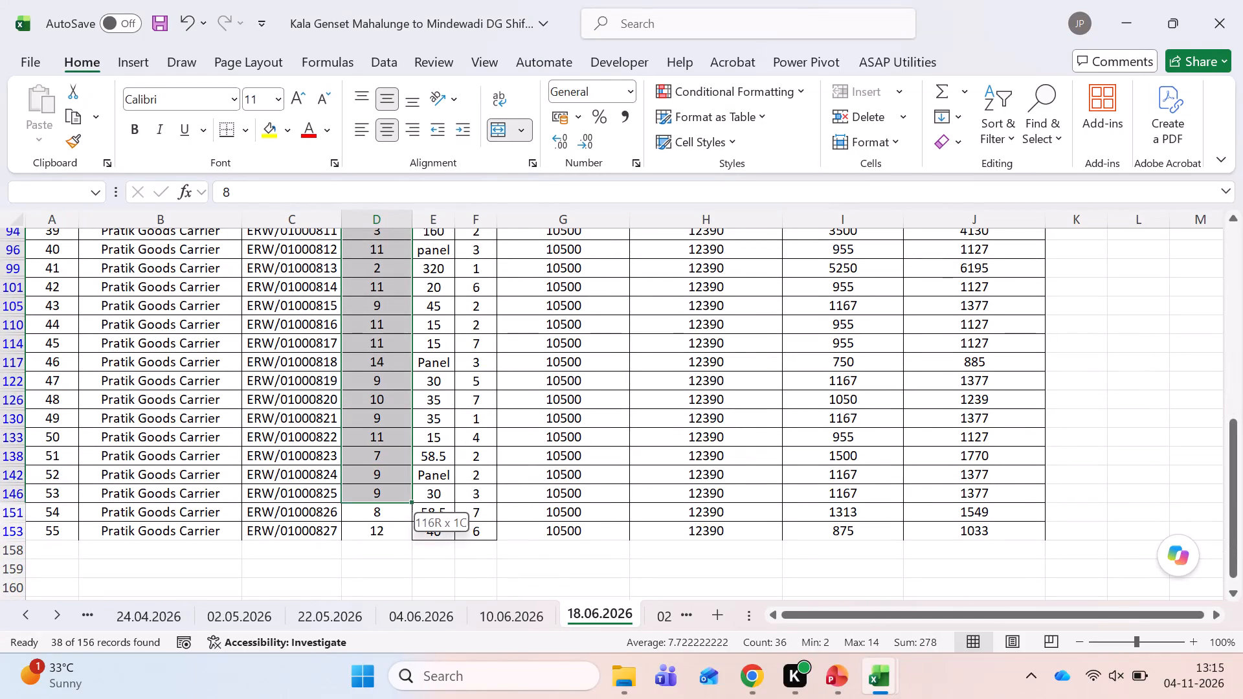
key(shift+Down)
key(shift+Down)
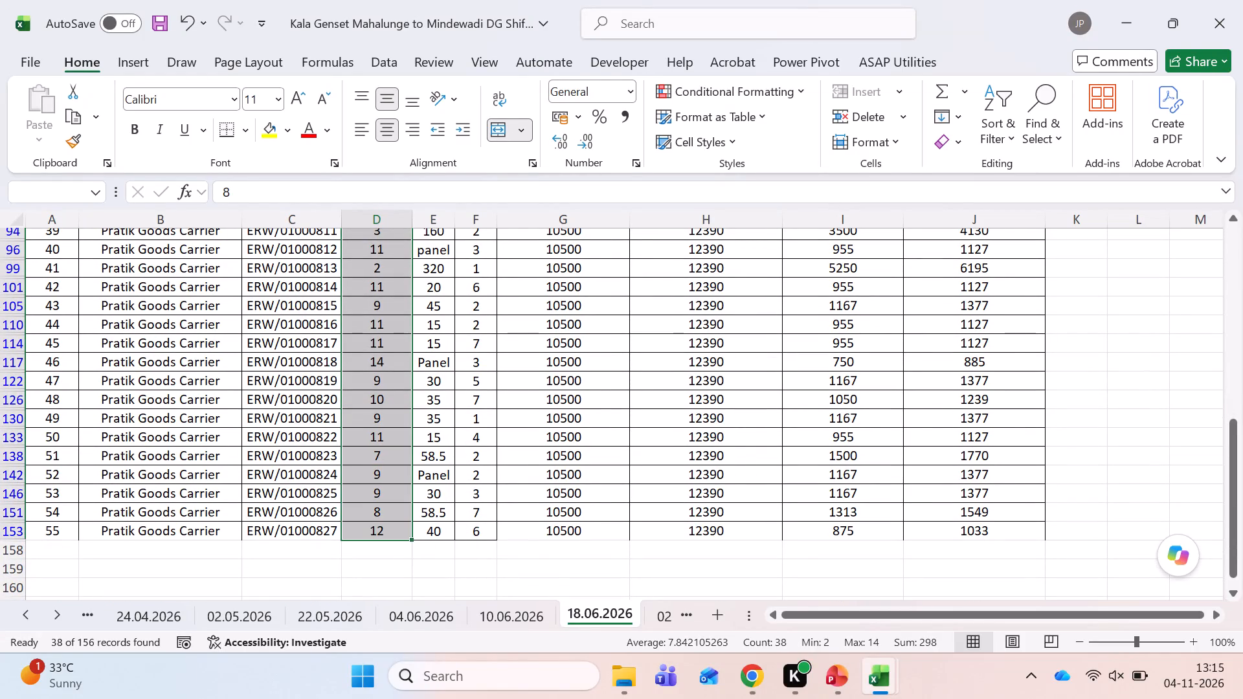
In Annexure, add 298 to the Jun-26 monthly units formula of the Unit 1 table, making it =44+204+298.
key(alt+Tab)
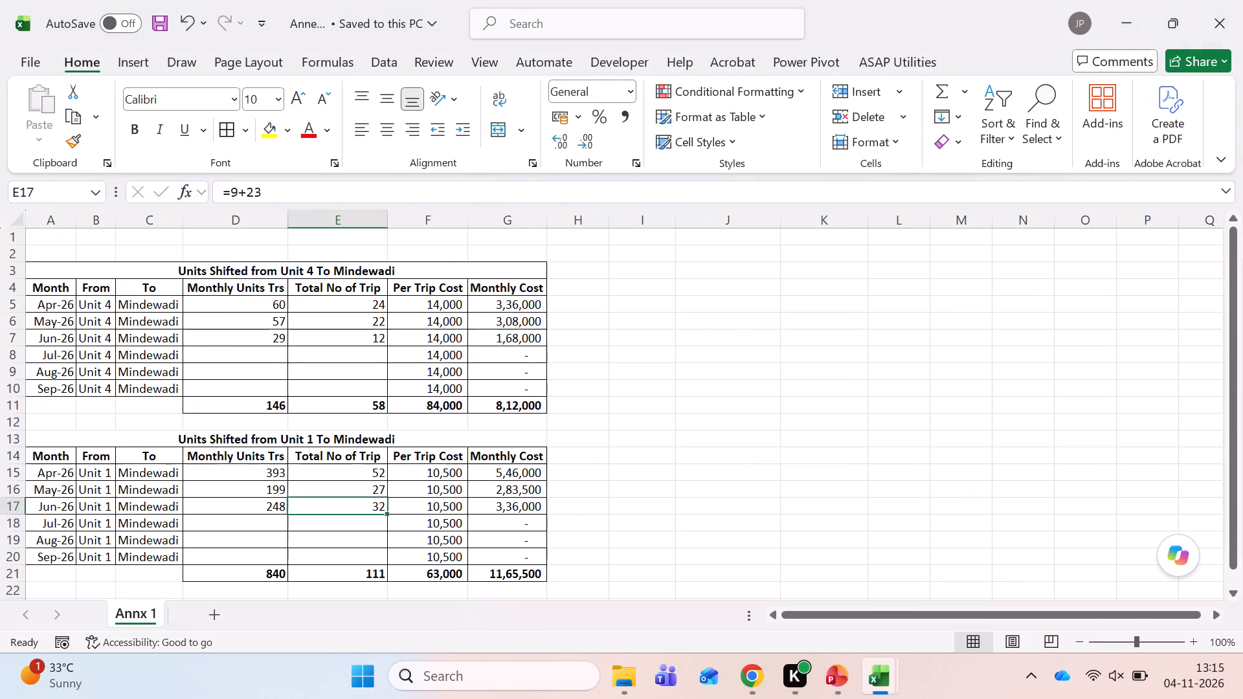
key(Left)
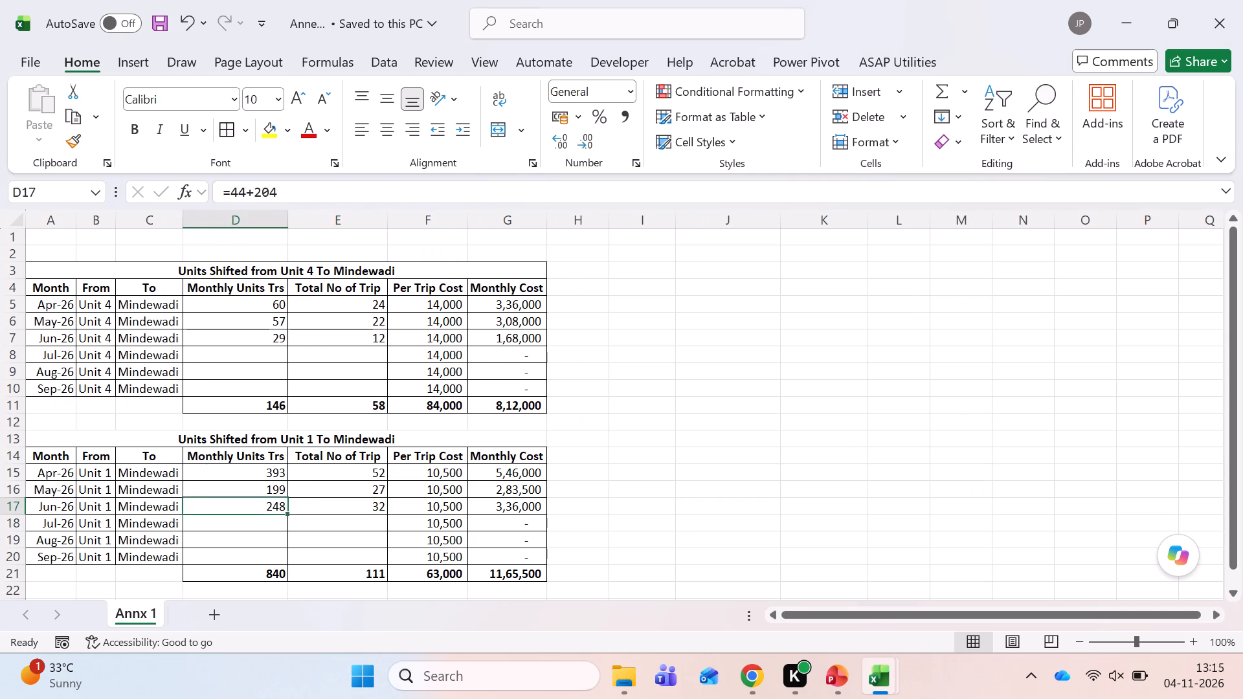
key(alt+Tab)
key(alt+Tab)
key(F2)
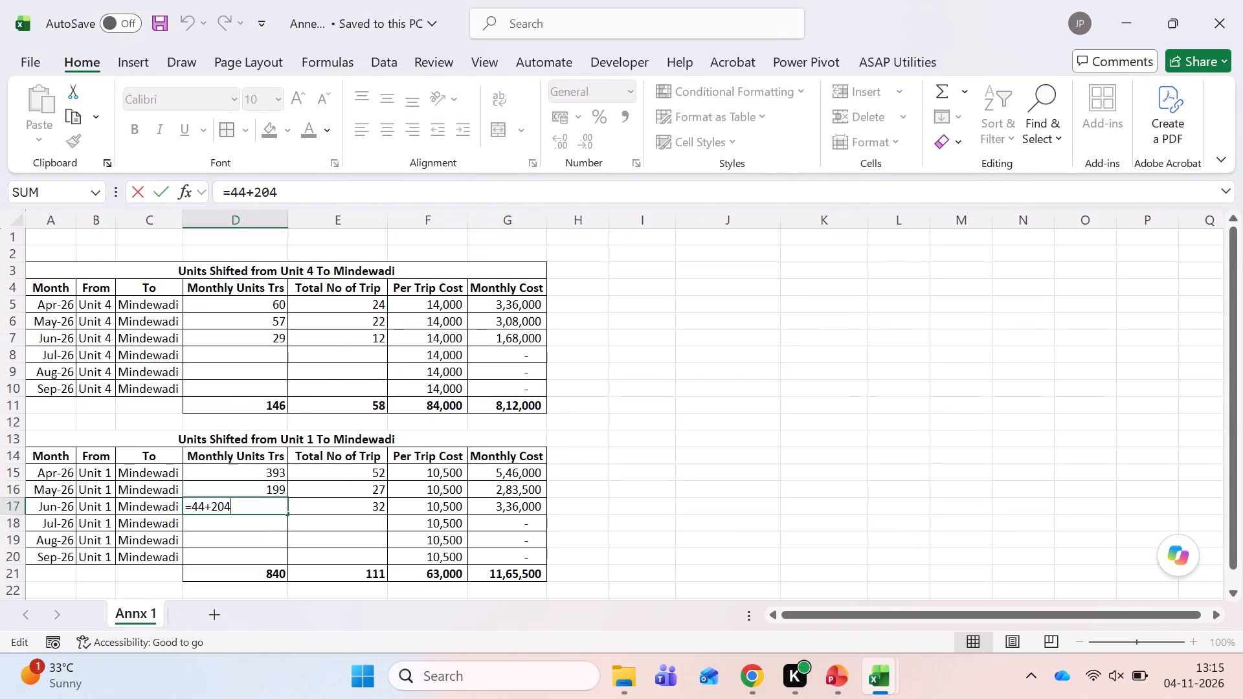
text(+298)
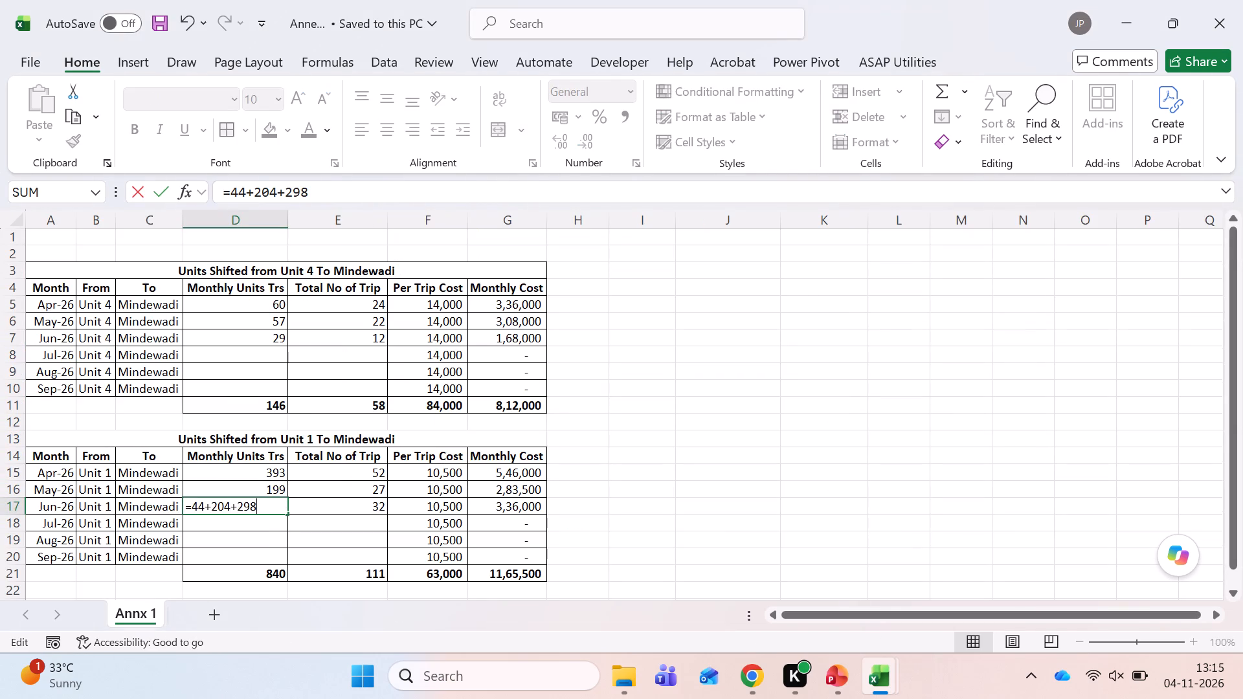
key(Tab)
Add 38 to the Jun-26 trip count formula of the Unit 1 table, making it =9+23+38, and save Annexure.
key(alt+Tab)
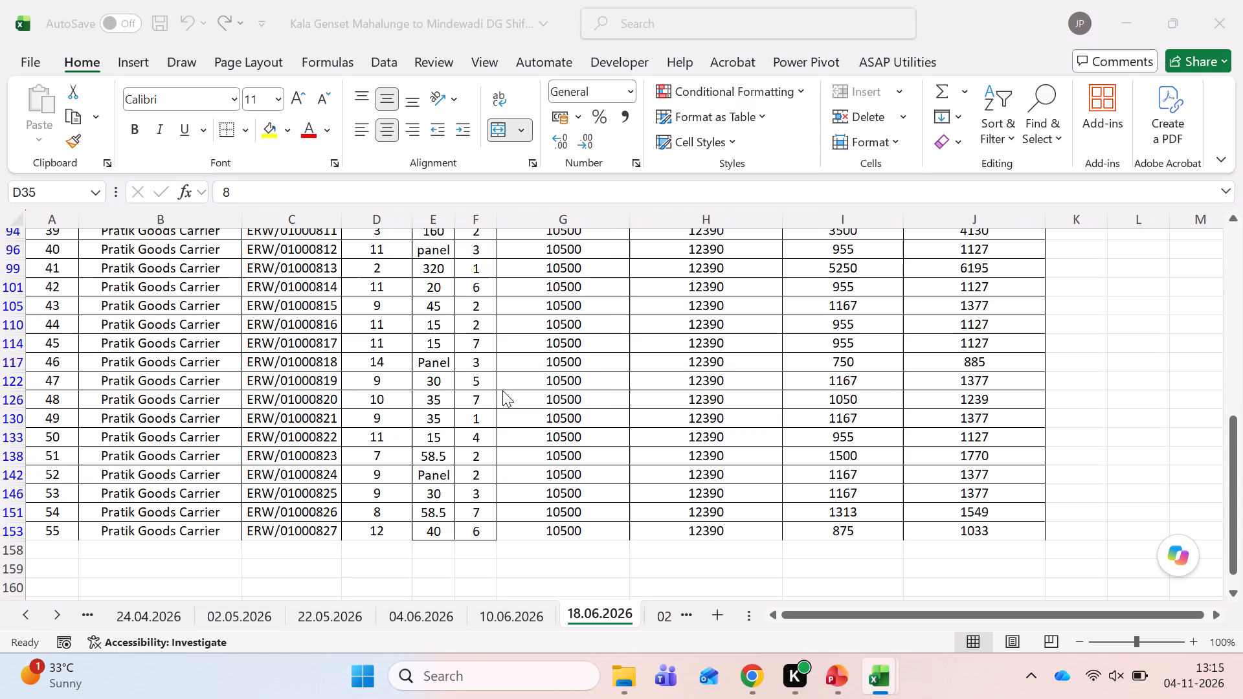
key(alt+Tab)
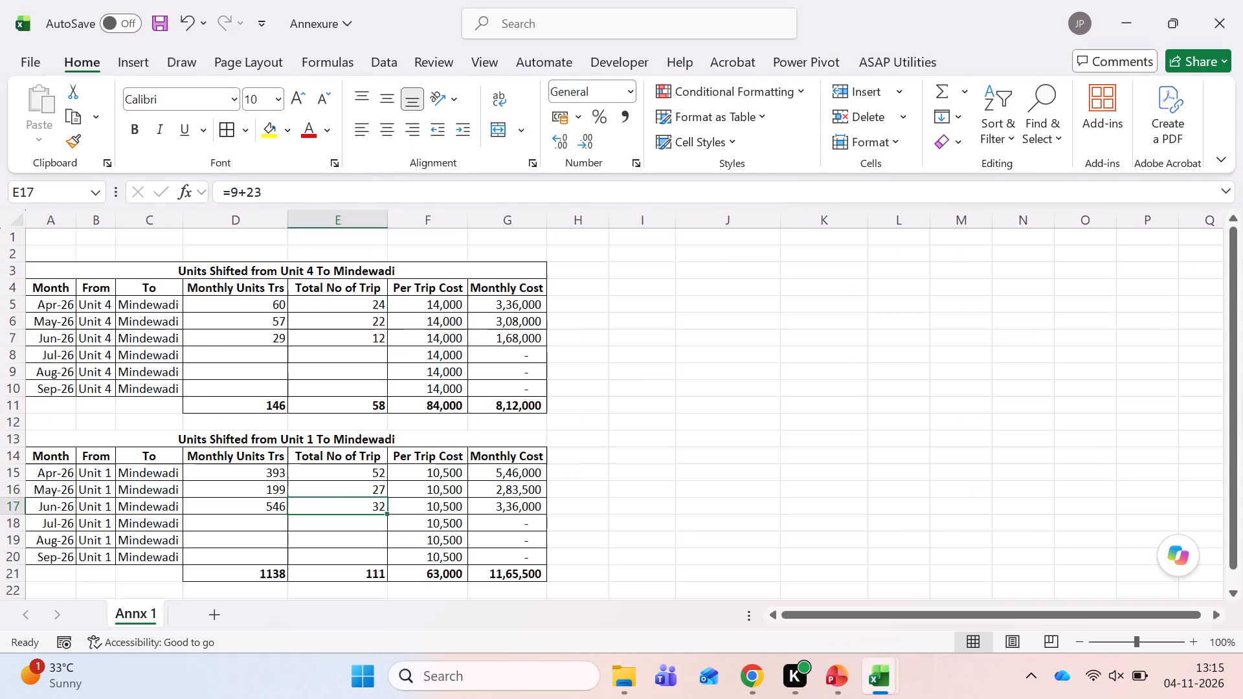
key(F2)
text(+38)
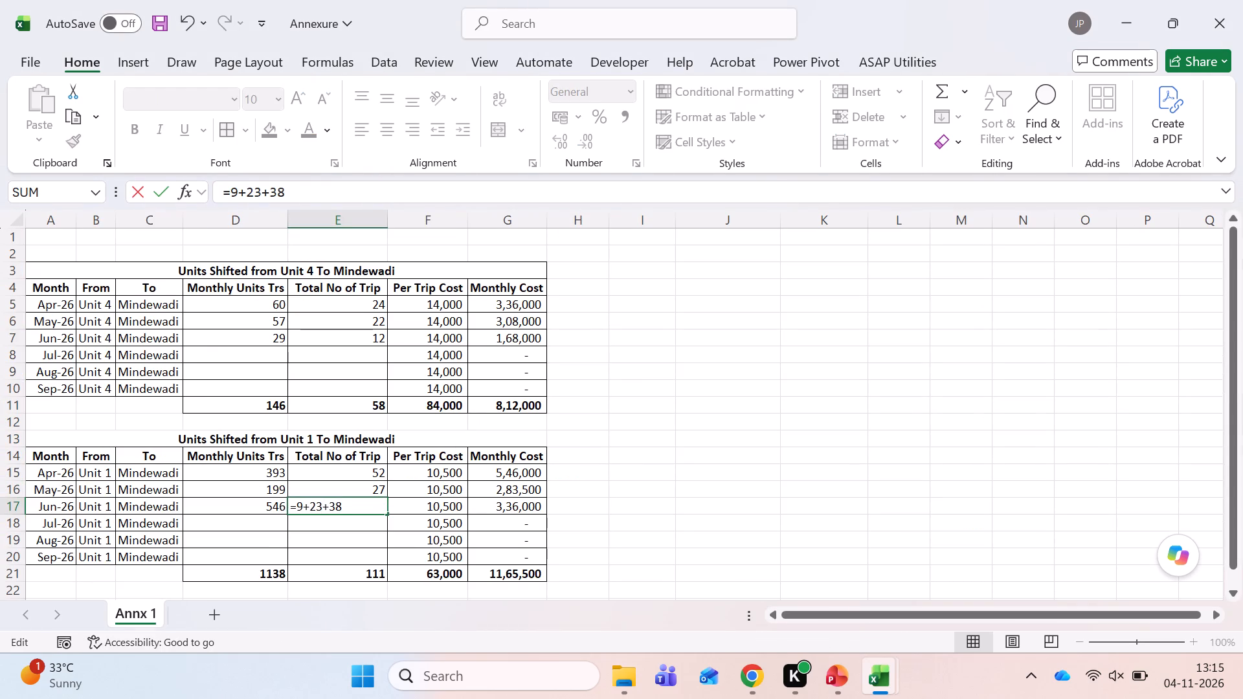
key(Tab)
key(Left)
key(ctrl+s)
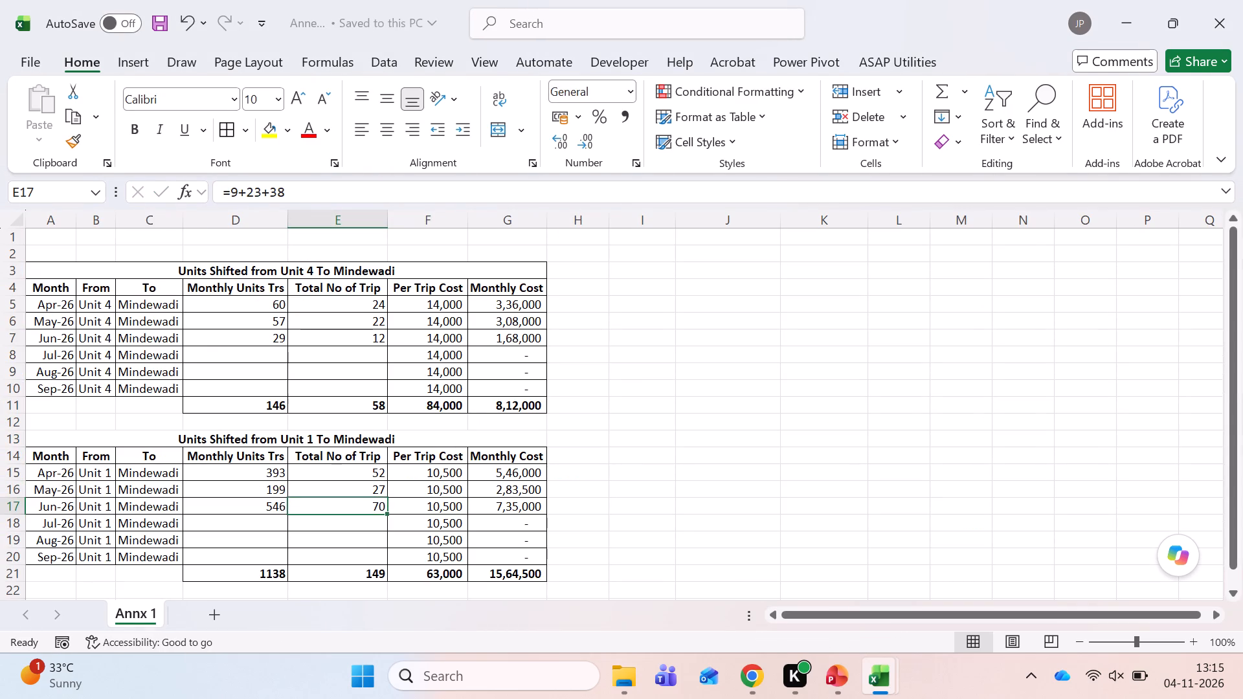
In the Kala Genset workbook's sheet 18.06.2026, change the TPT ERW BASIC filter to show only 14000.
key(alt+Tab)
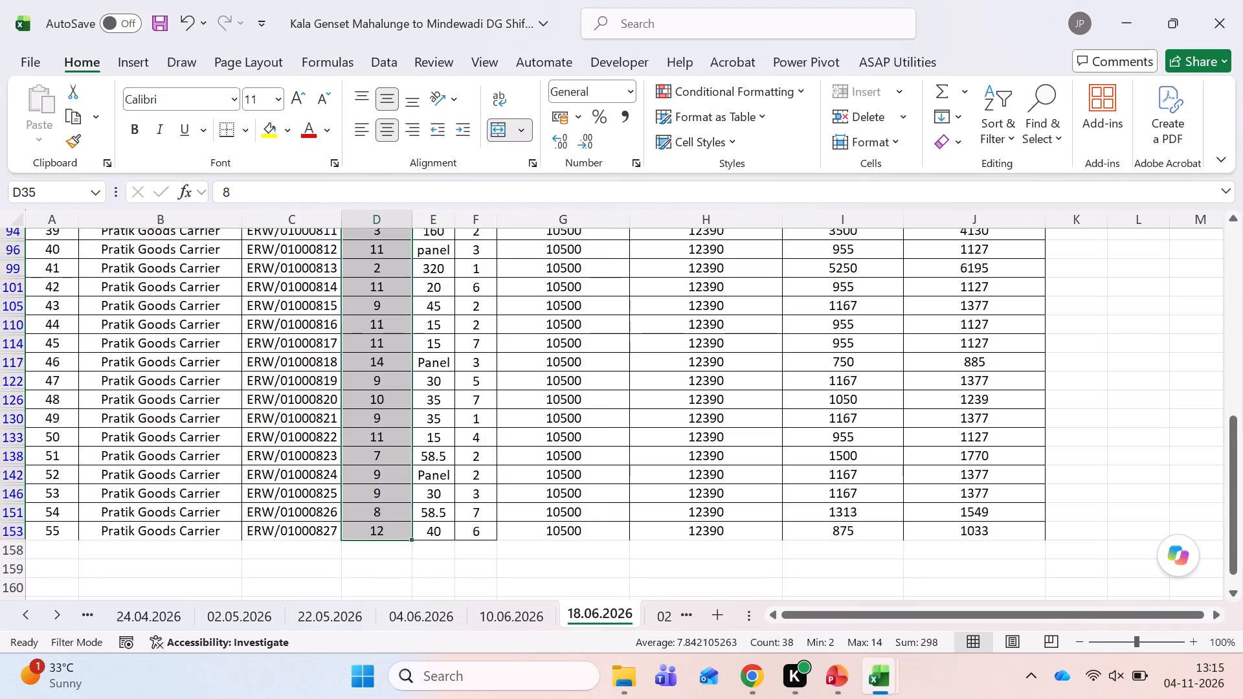
key(ctrl+Home)
key(Right)
key(Right)
key(Right)
key(Right)
key(Right)
key(Right)
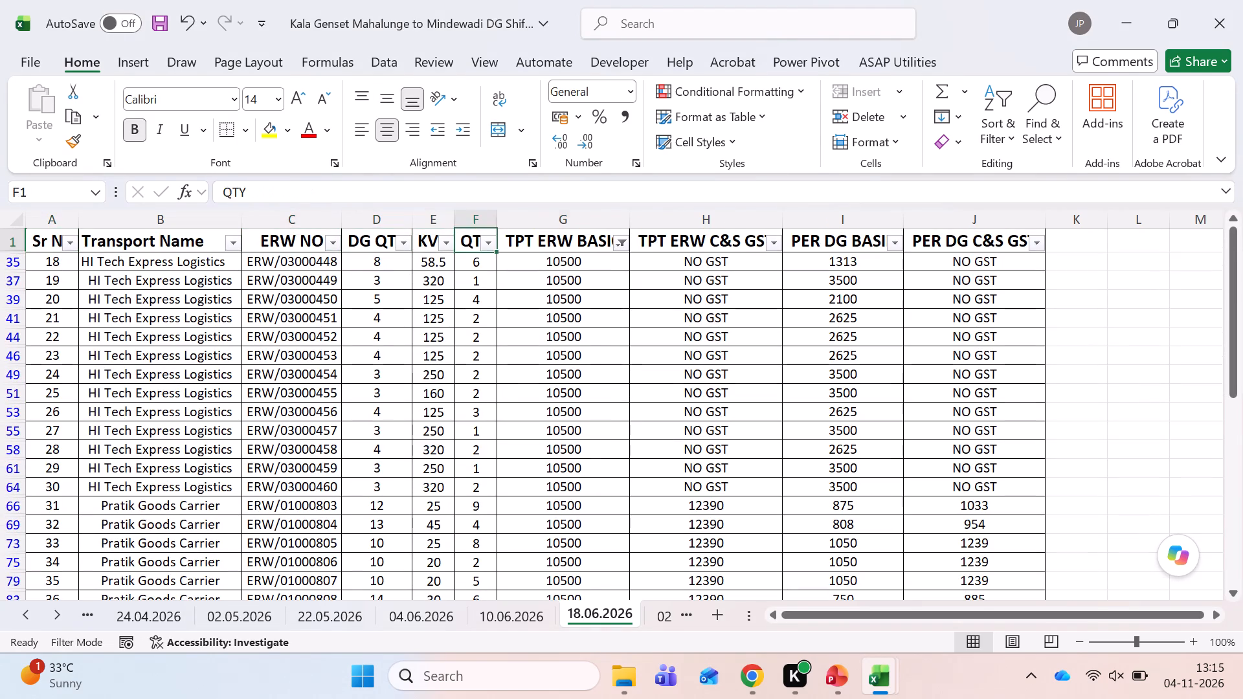
key(alt+Down)
click(425, 459)
click(425, 473)
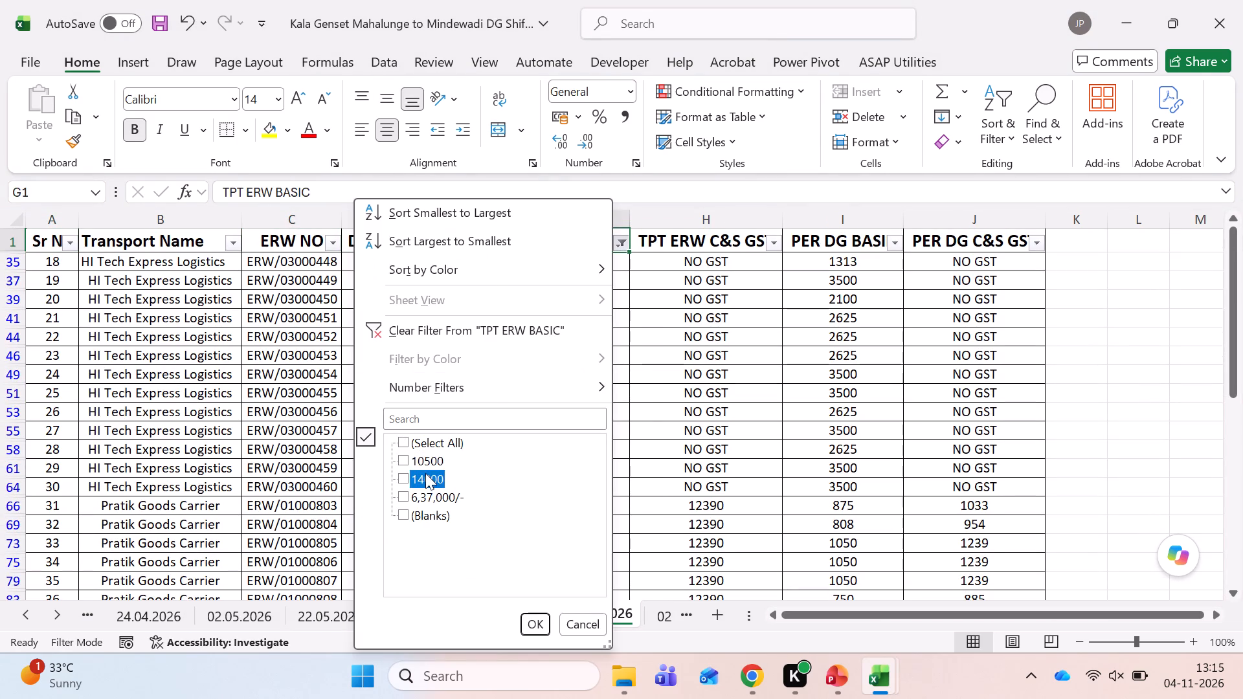
key(Return)
Select the filtered DG QTY cells for serial numbers 1 through 17 to sum the Unit 4 quantities.
key(Down)
key(Left)
key(Left)
key(shift+Down)
key(Left)
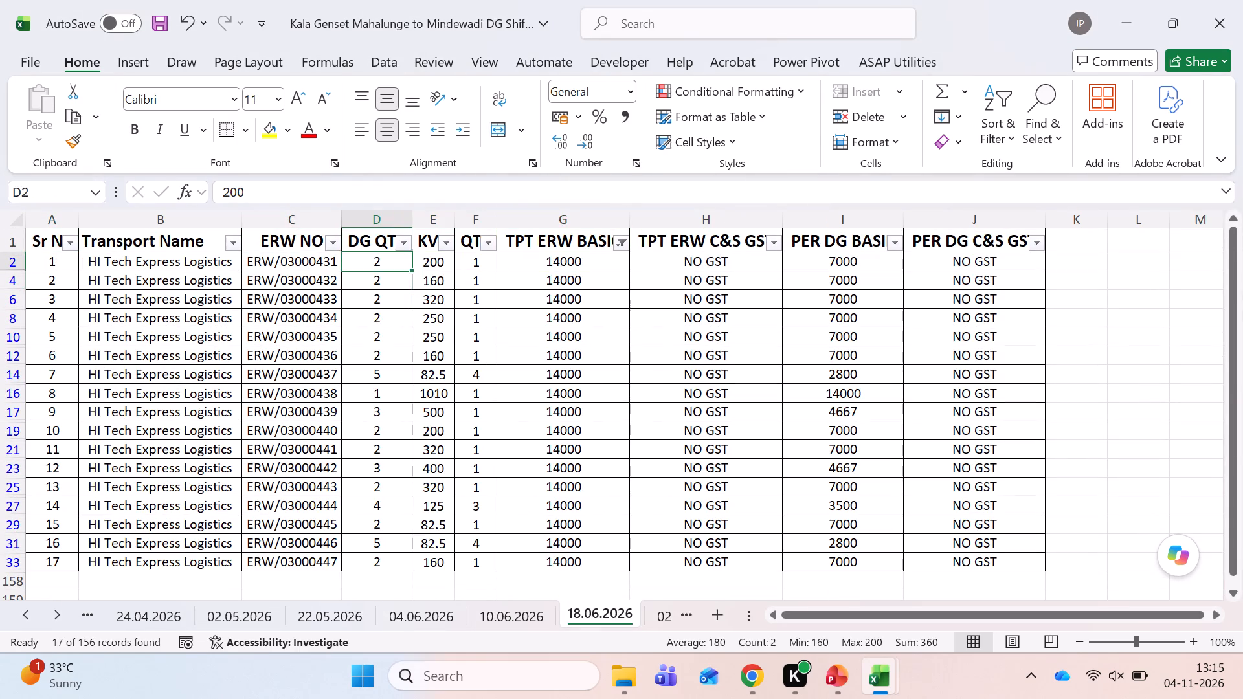
key(shift+Down)
key(shift+Down)
key(shift+Down)
key(shift+Down)
key(shift+Down)
key(shift+Down)
key(shift+Down)
key(shift+Down)
key(shift+Down)
key(shift+Down)
key(shift+Down)
key(shift+Down)
key(shift+Down)
key(shift+Down)
key(shift+Down)
key(shift+Down)
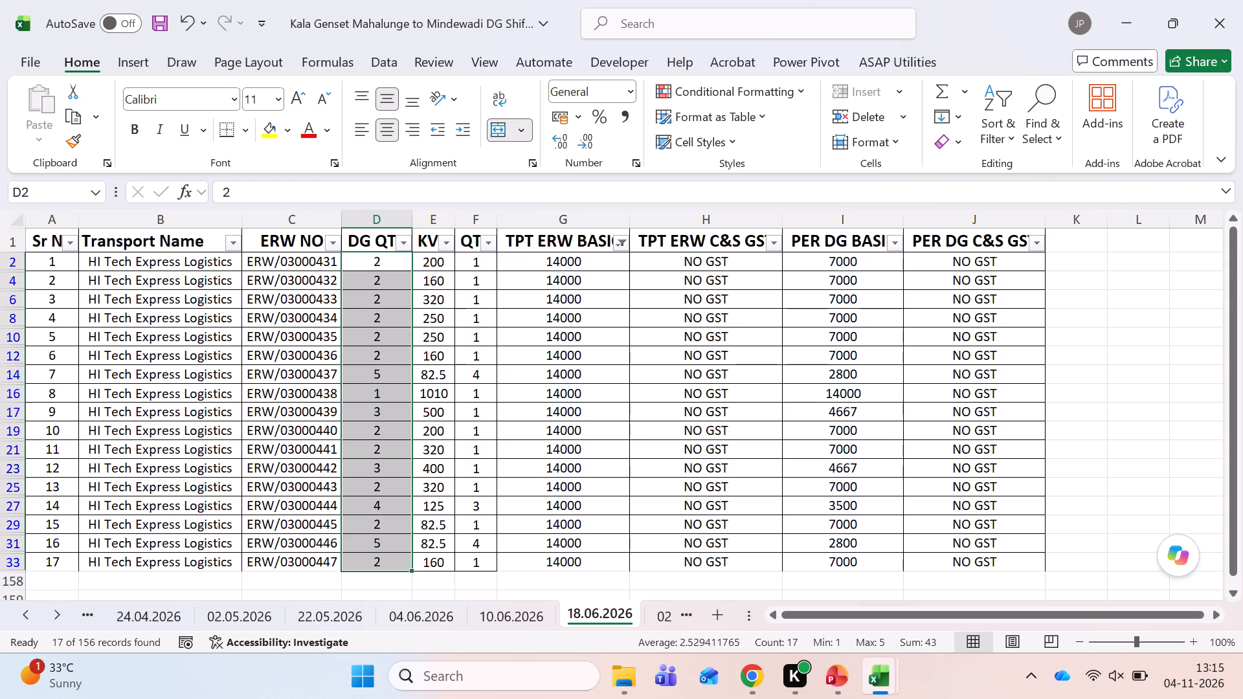
In Annexure, add 43 to the Jun-26 monthly units formula of the Unit 4 table, making it =29+43.
key(alt+Tab)
click(274, 337)
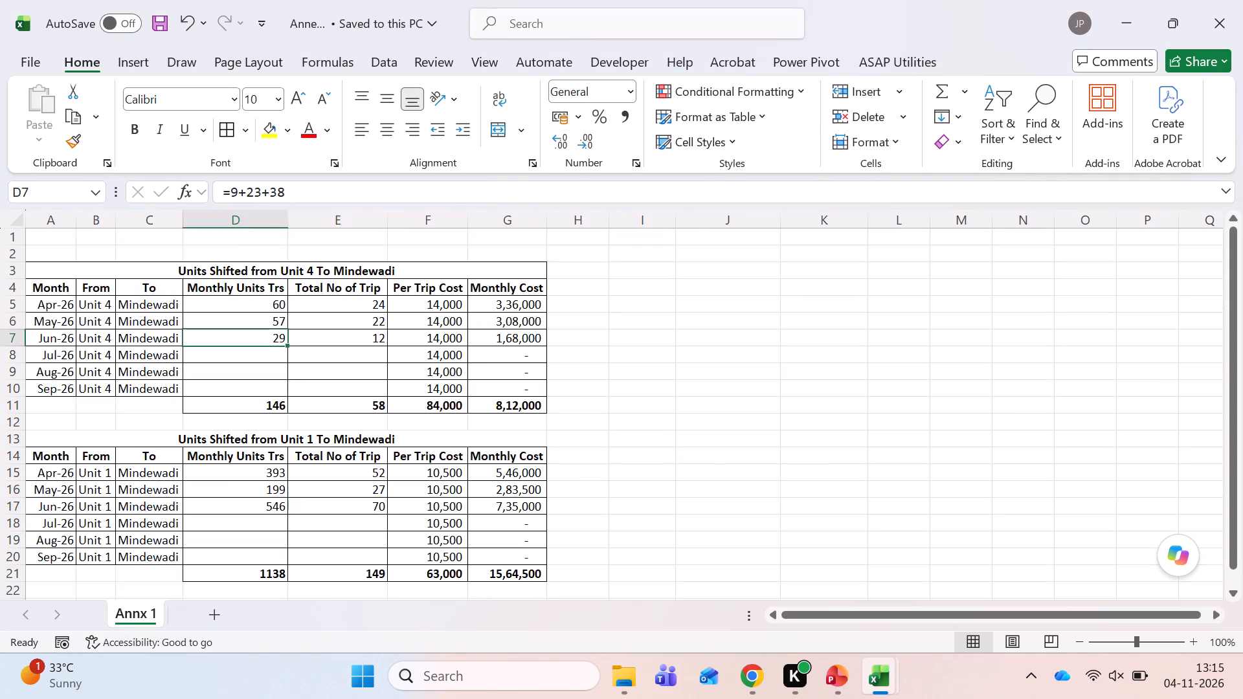
key(alt+Tab)
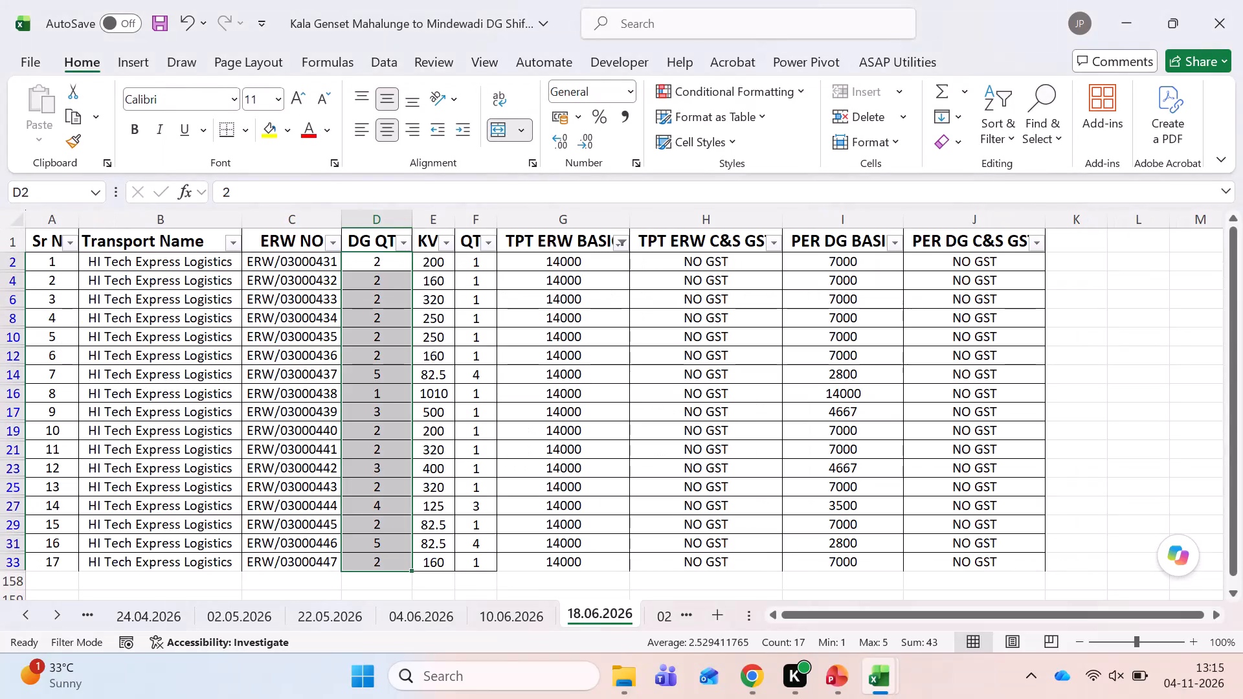
key(alt+Tab)
key(F2)
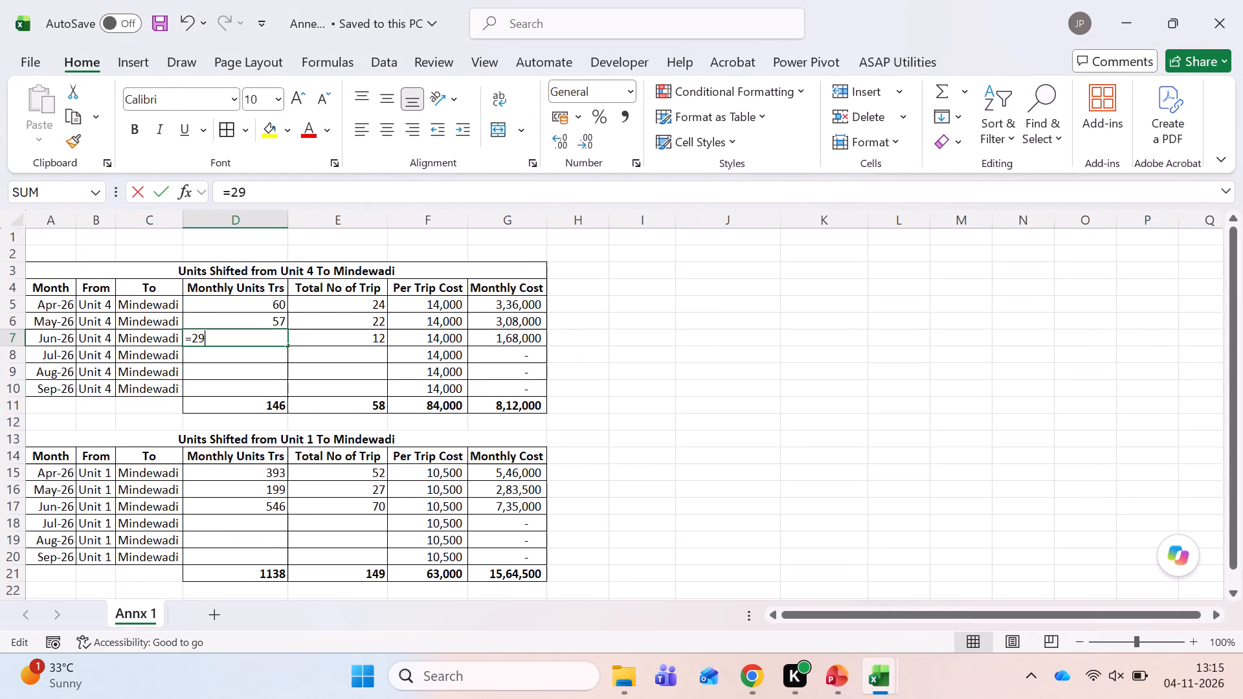
text(+43)
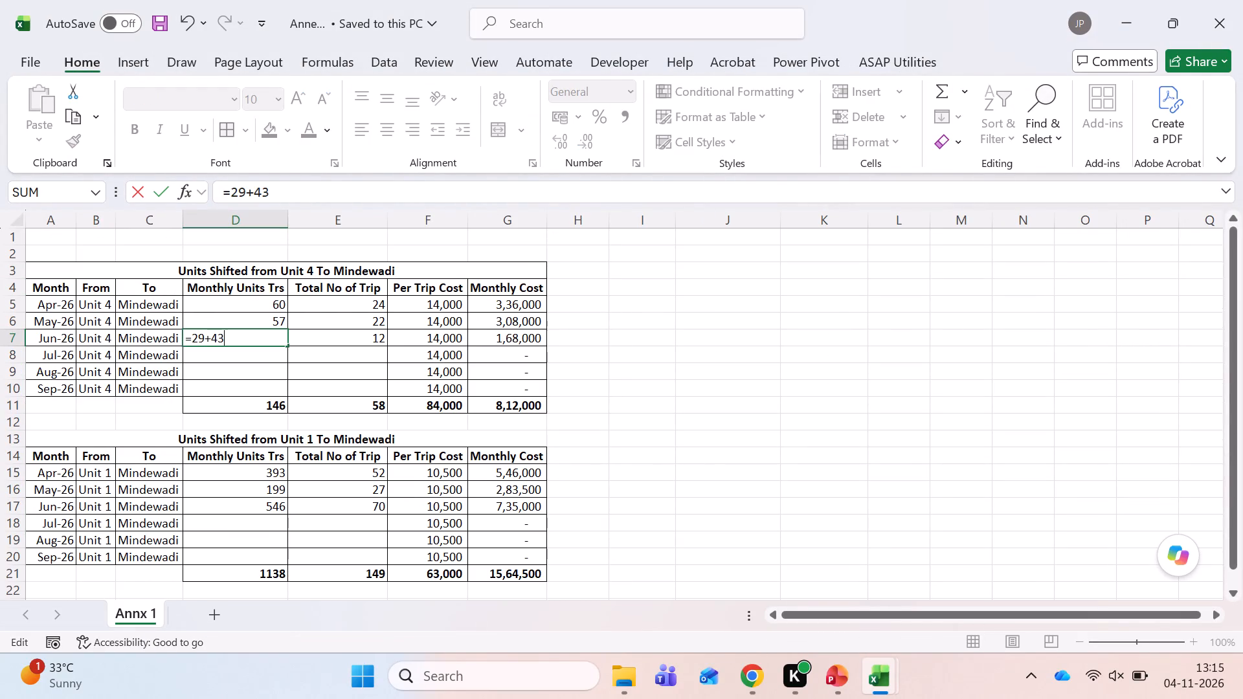
key(Tab)
Change the Jun-26 trip count of the Unit 4 table to the formula =12+17 and save Annexure.
key(alt+Tab)
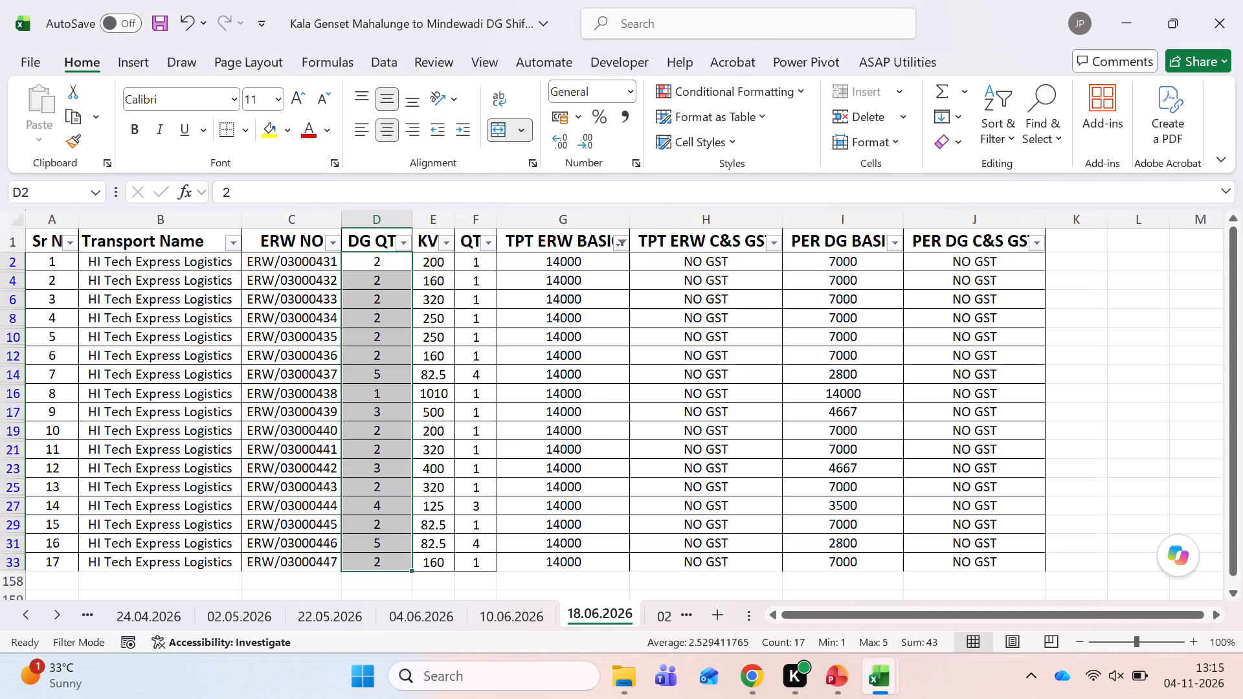
key(alt+Tab)
key(F2)
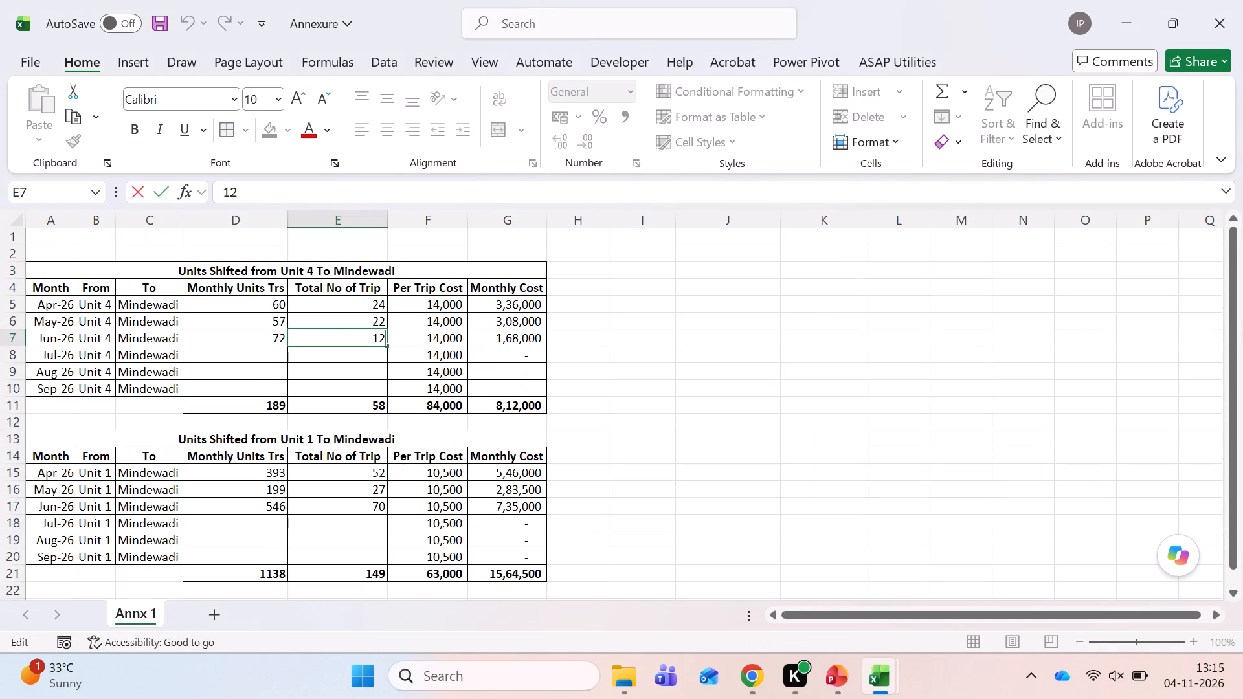
key(Left)
key(Left)
key(equal)
key(Right)
key(Right)
key(Right)
text(+17)
key(Tab)
key(Left)
key(ctrl+s)
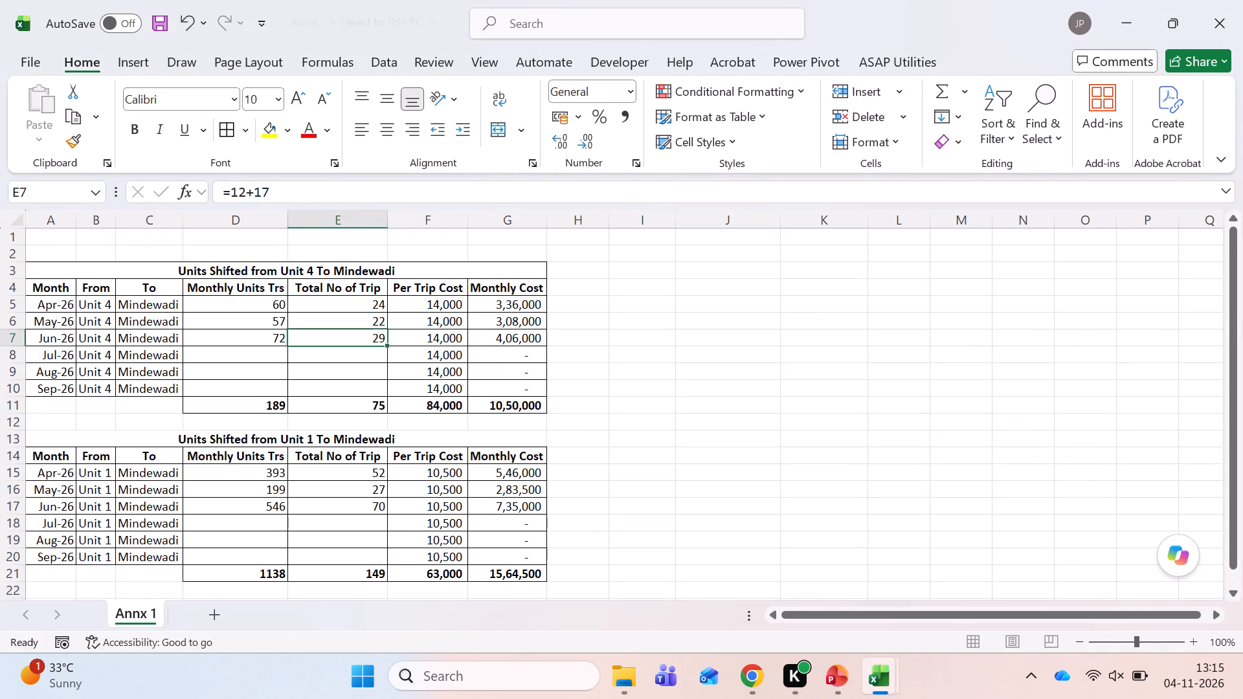
In the Kala Genset workbook, turn on filters for the header row of sheet 02.07.2026.
key(Down)
key(Left)
key(Left)
key(Right)
key(alt+Tab)
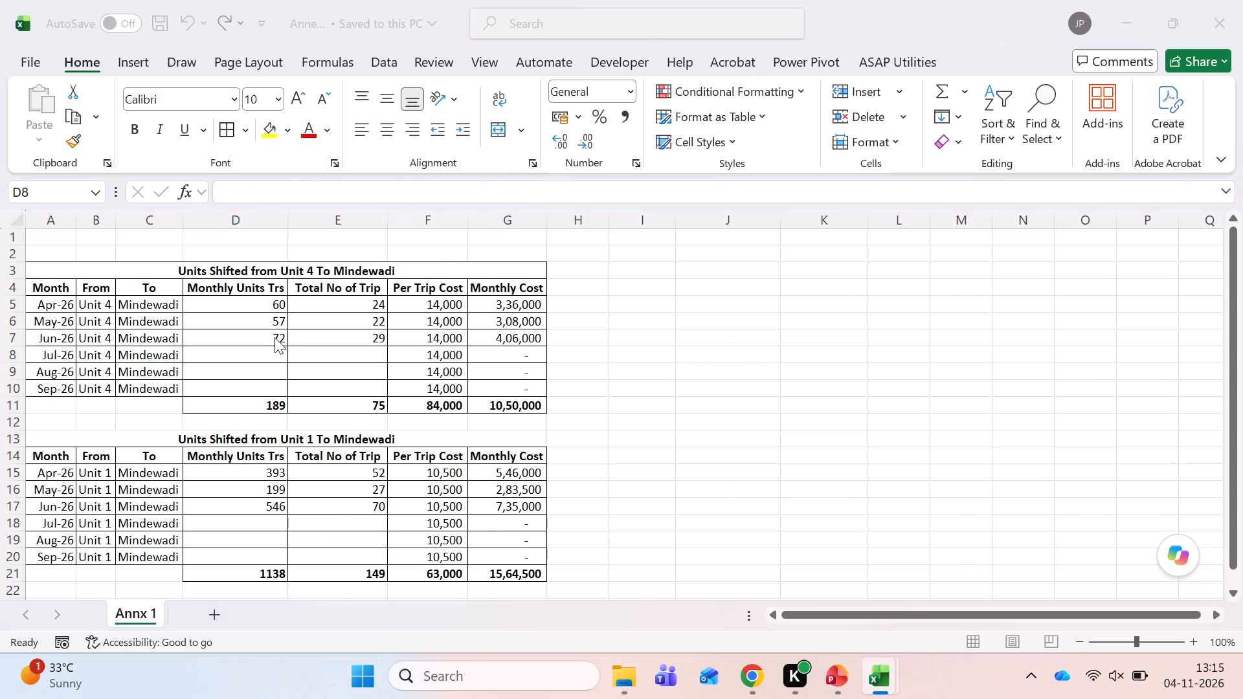
key(ctrl+Page_Down)
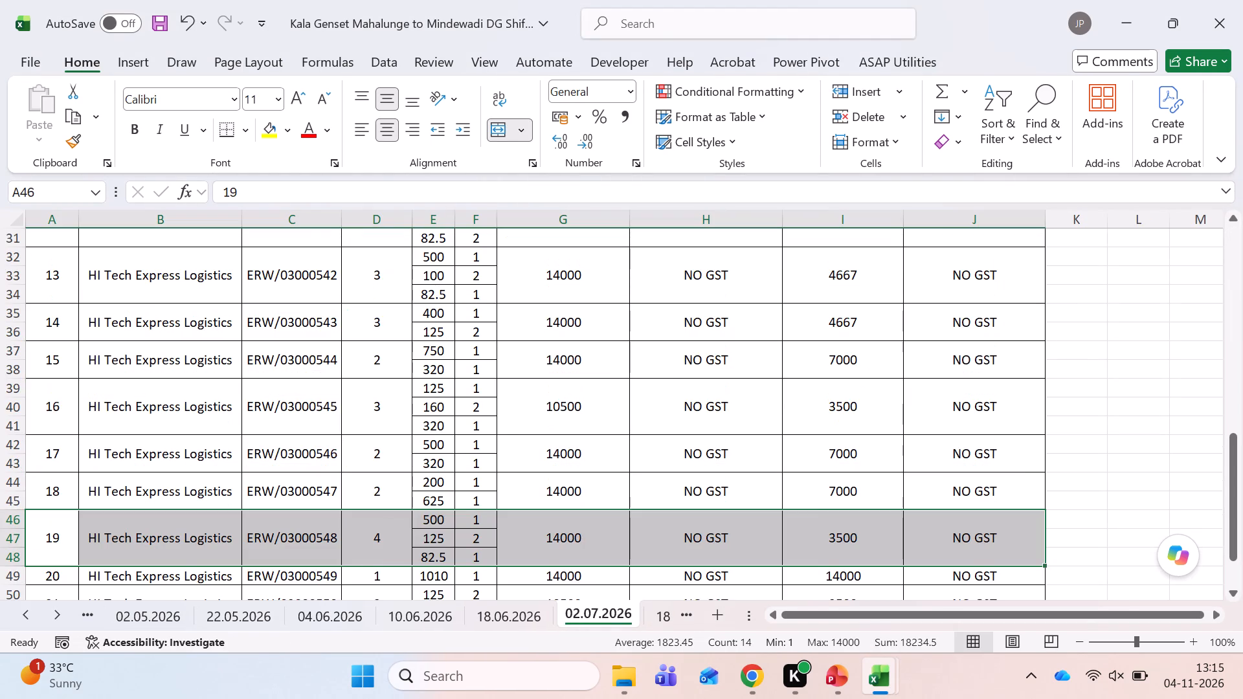
key(ctrl+Home)
key(shift+space)
key(ctrl+shift+l)
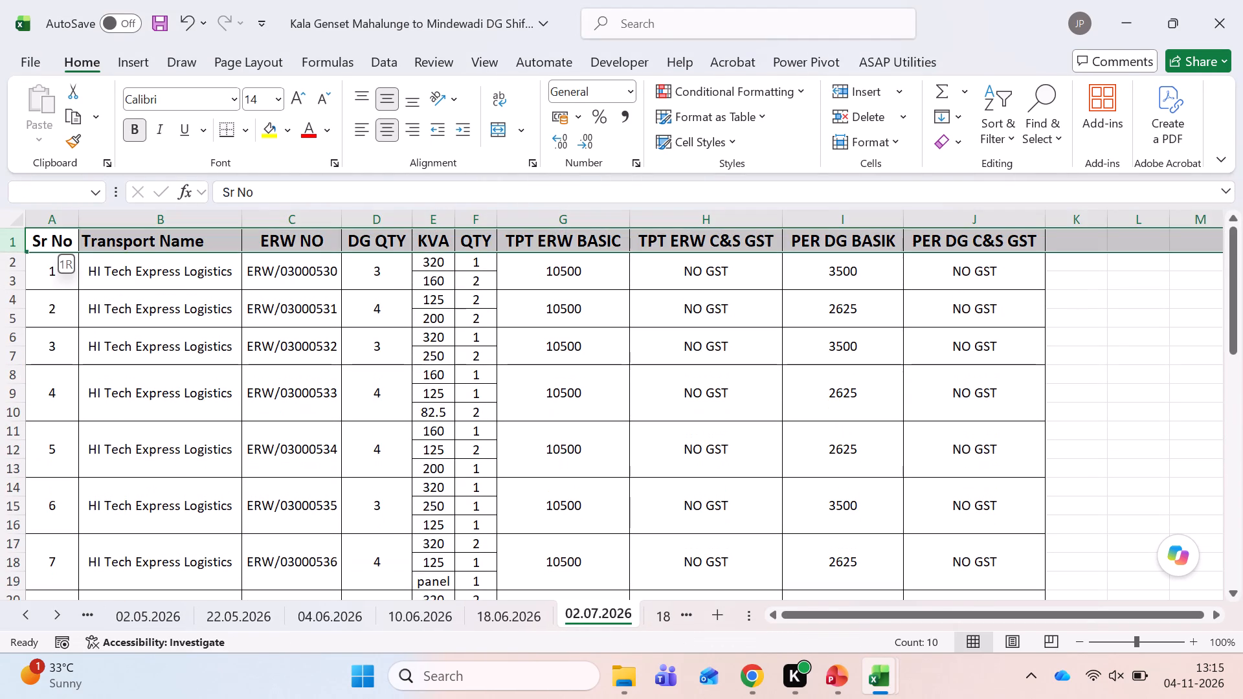
Filter the TPT ERW BASIC column on sheet 02.07.2026 to show only 10500.
key(Right)
key(Right)
key(Right)
key(Right)
key(Right)
key(Right)
key(alt+Down)
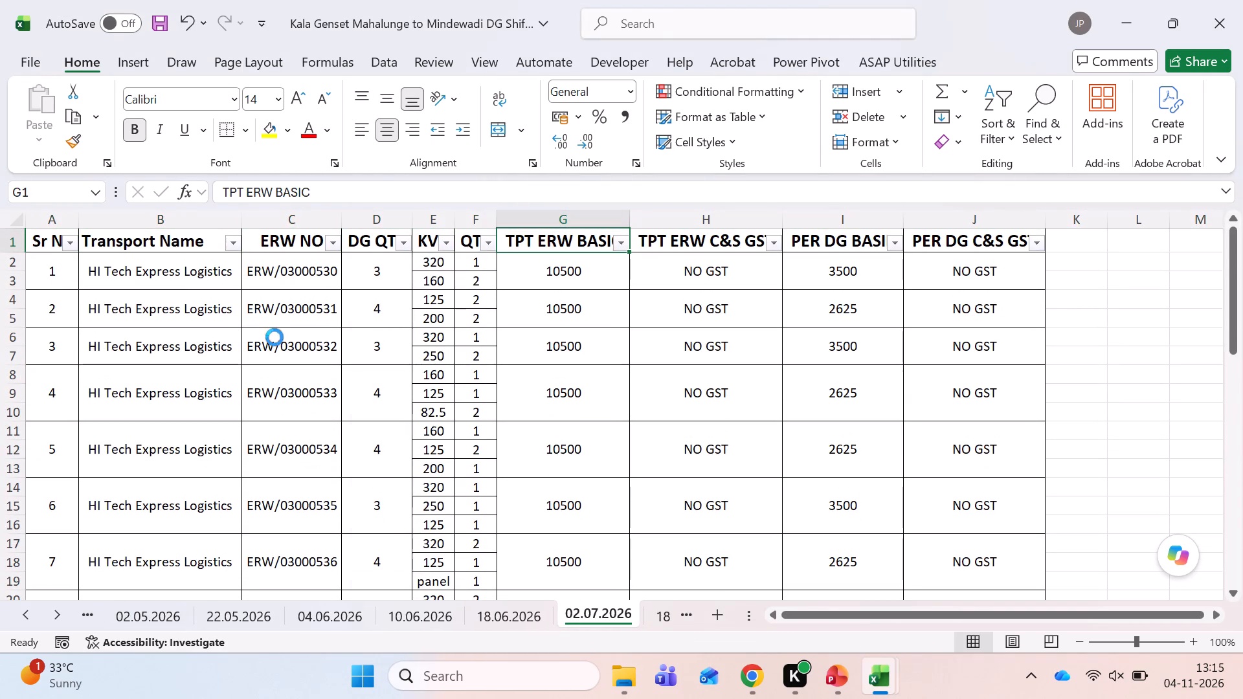
click(414, 450)
click(418, 442)
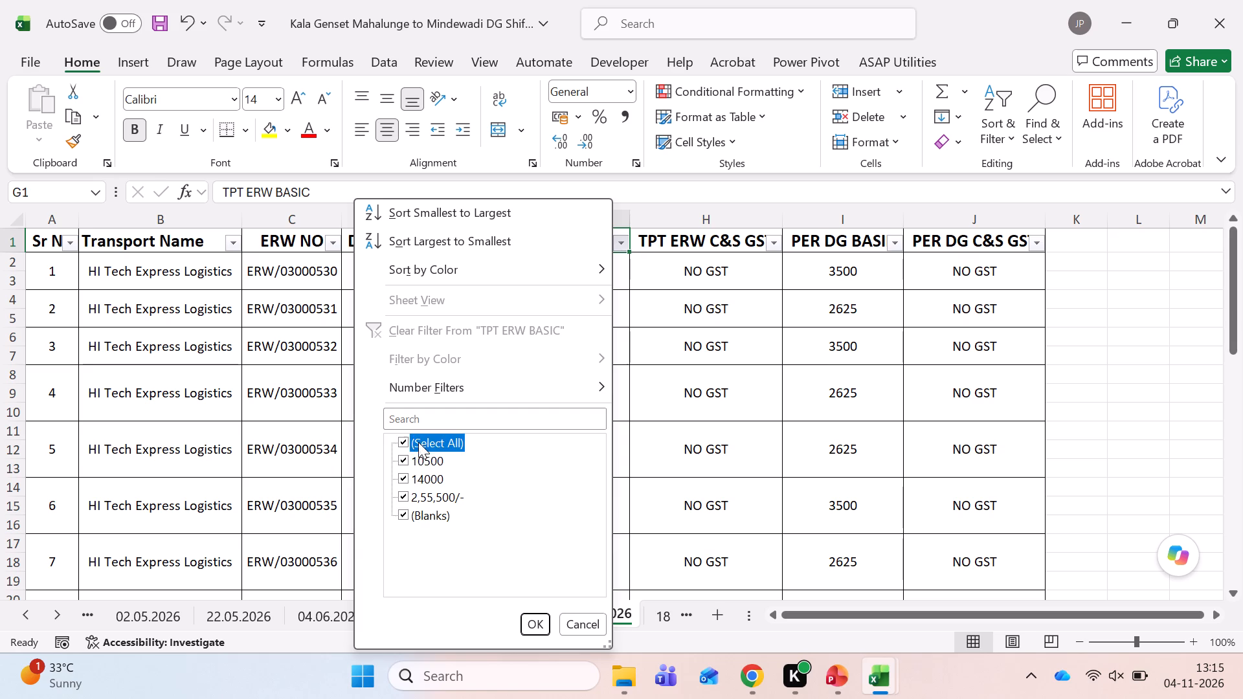
click(420, 460)
key(Return)
Select the filtered DG QTY cells from serial number 1 through 21 to sum the Unit 1 quantities.
key(Down)
key(Left)
key(Left)
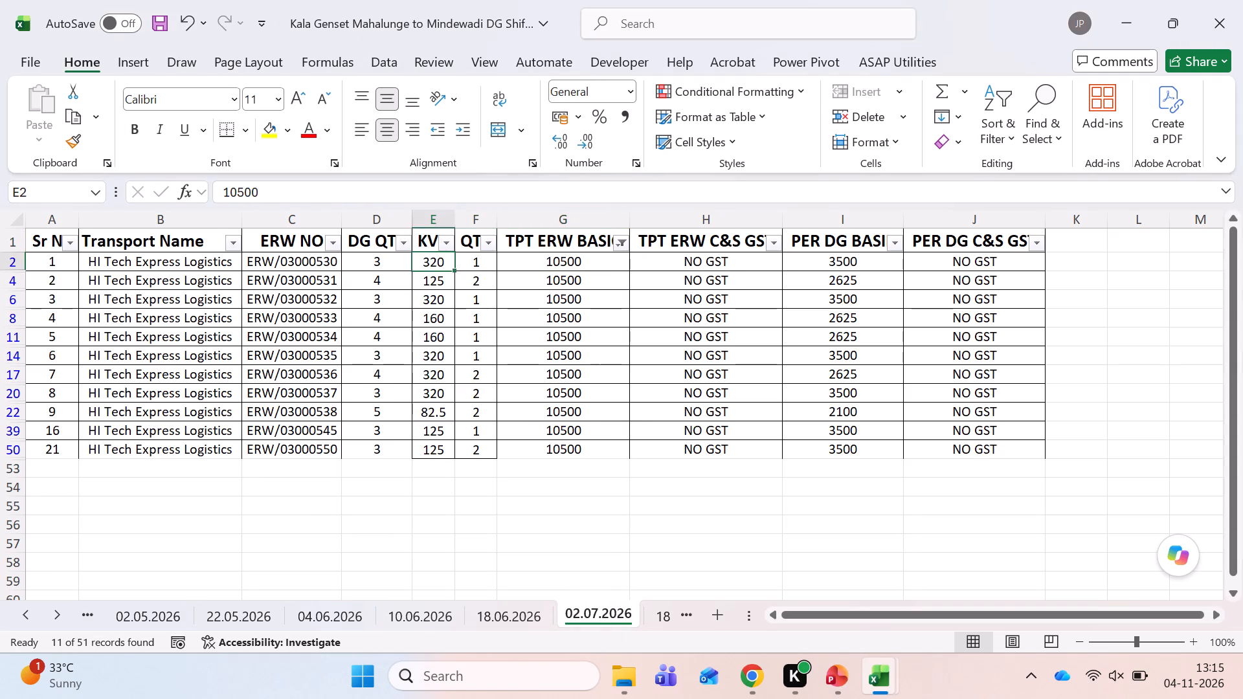
key(Left)
key(shift+Down)
key(shift+Down)
key(shift+Down)
key(shift+Down)
key(shift+Down)
key(shift+Down)
key(shift+Down)
key(shift+Down)
key(shift+Down)
key(shift+Down)
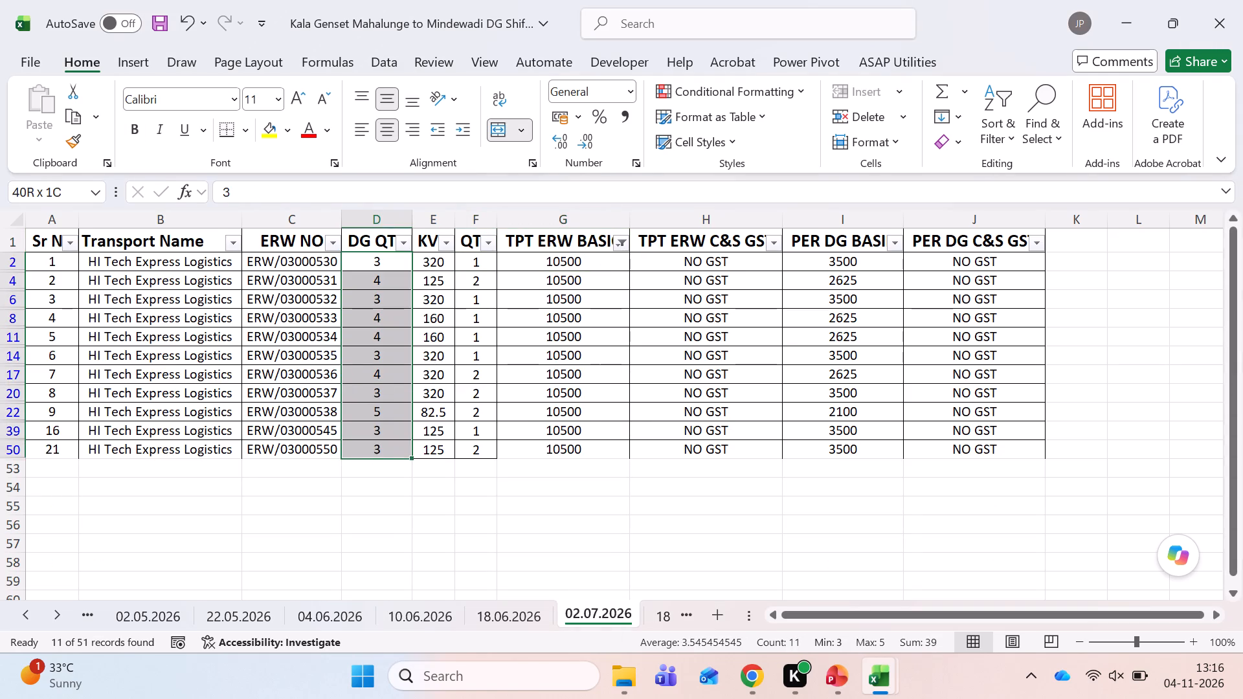
In Annexure, enter =39 as the Jul-26 monthly units in the Unit 1 table.
key(alt+Tab)
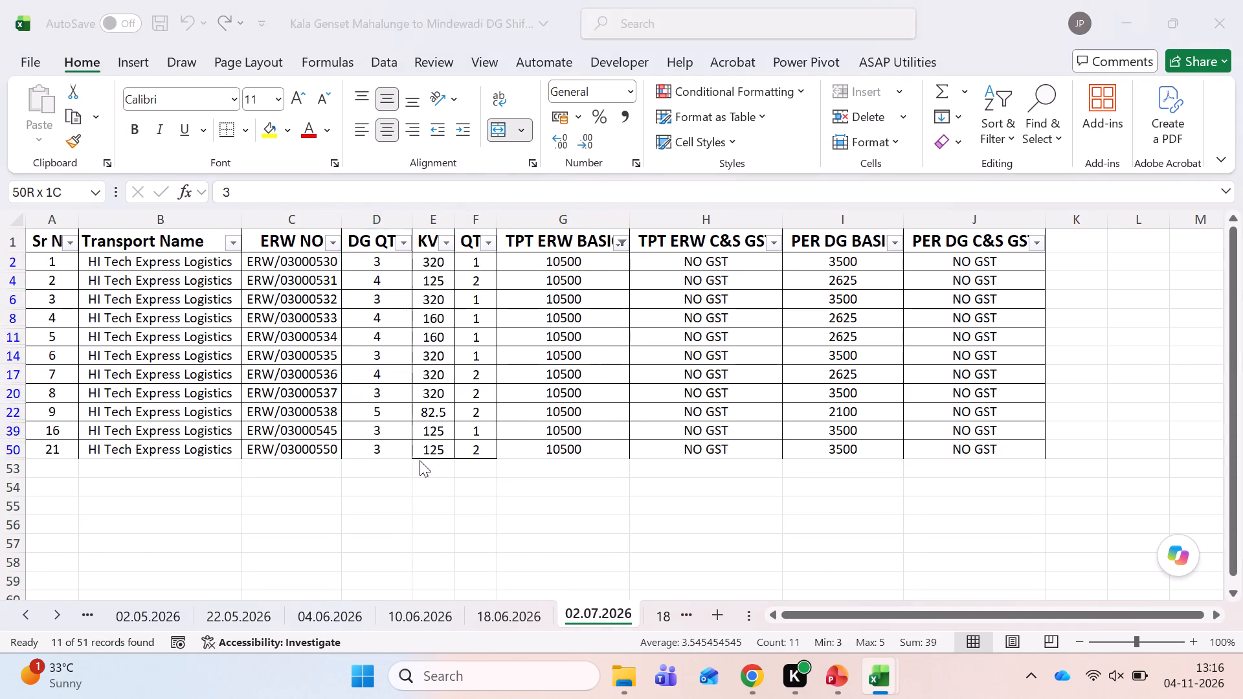
key(Down)
key(Down)
key(Down)
key(Down)
key(Down)
key(Down)
key(Down)
key(Down)
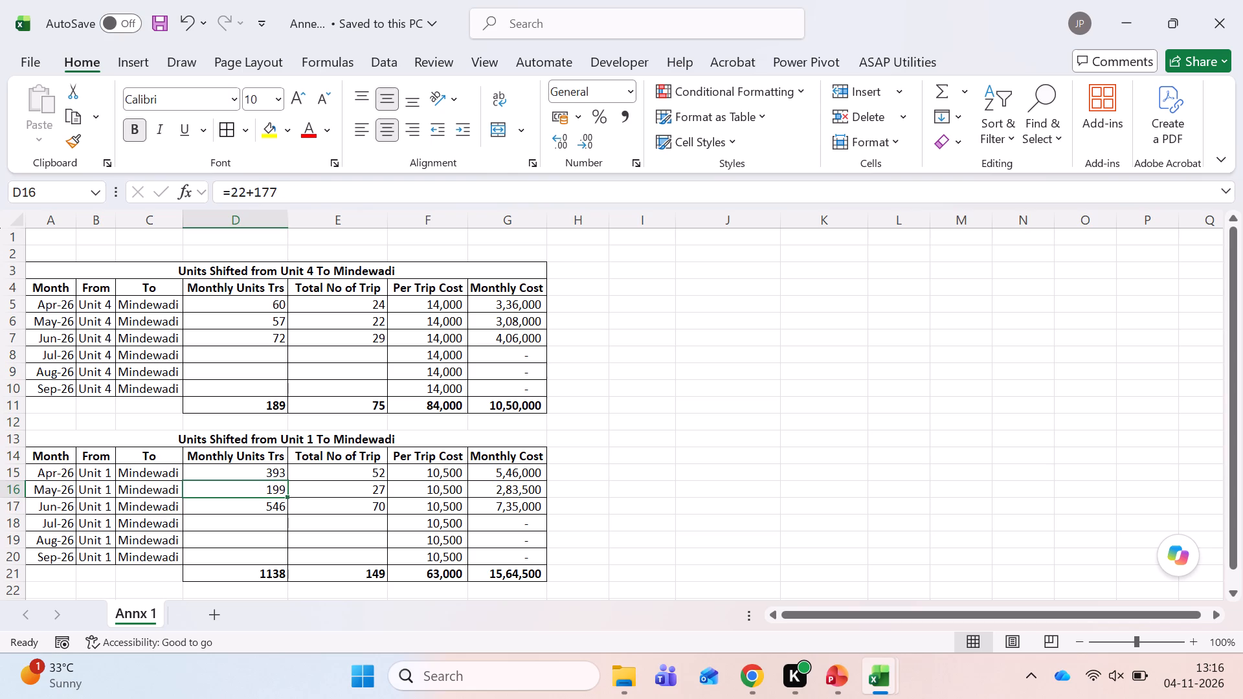
key(Down)
key(Down)
text(=39)
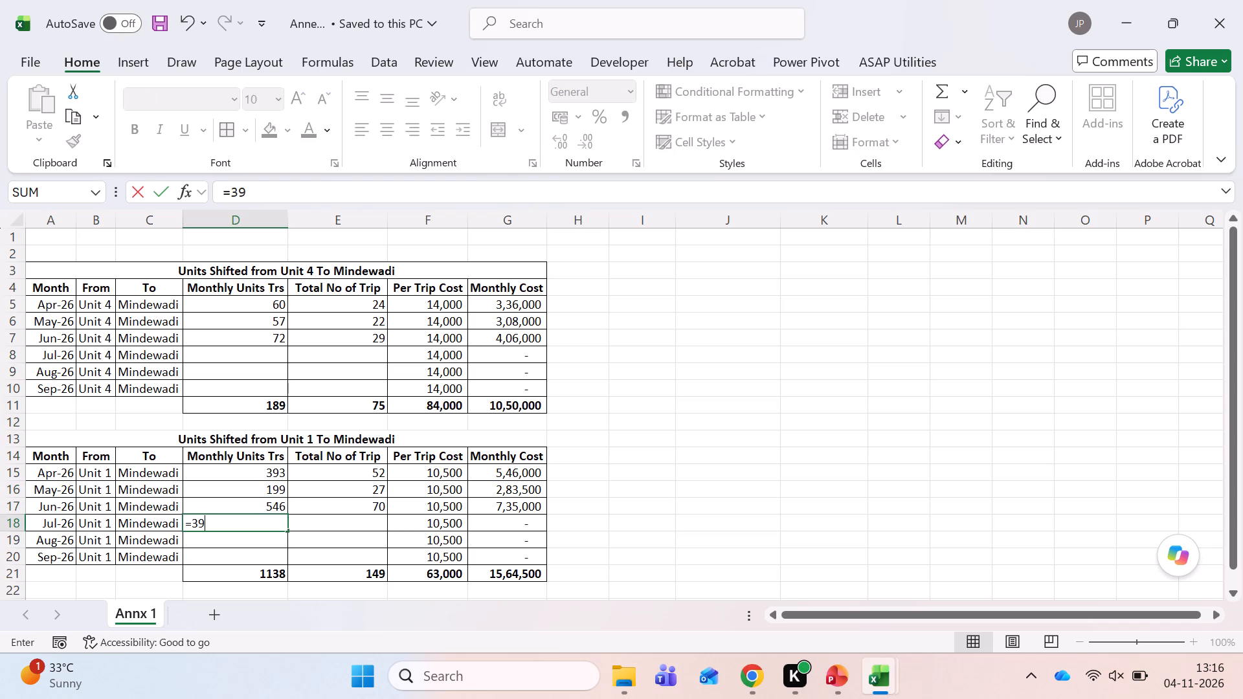
key(Tab)
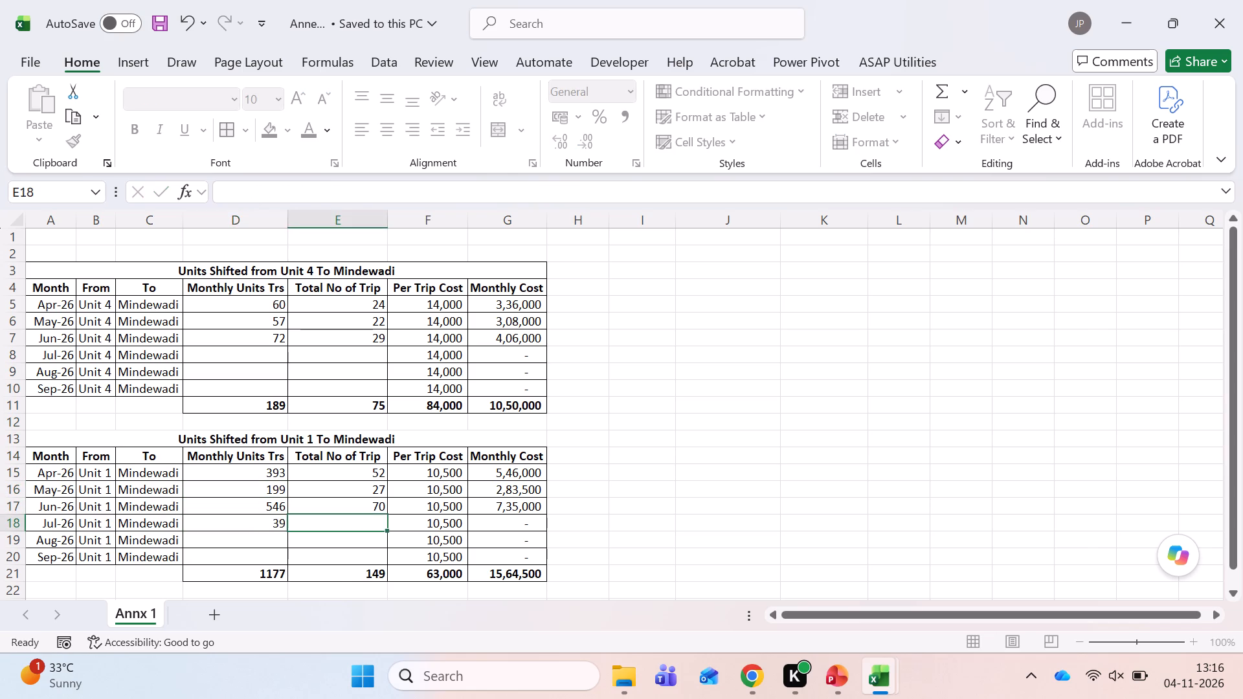
Enter the Jul-26 trip count in the Unit 1 table as the formula =11.
key(alt+Tab)
key(alt+Tab)
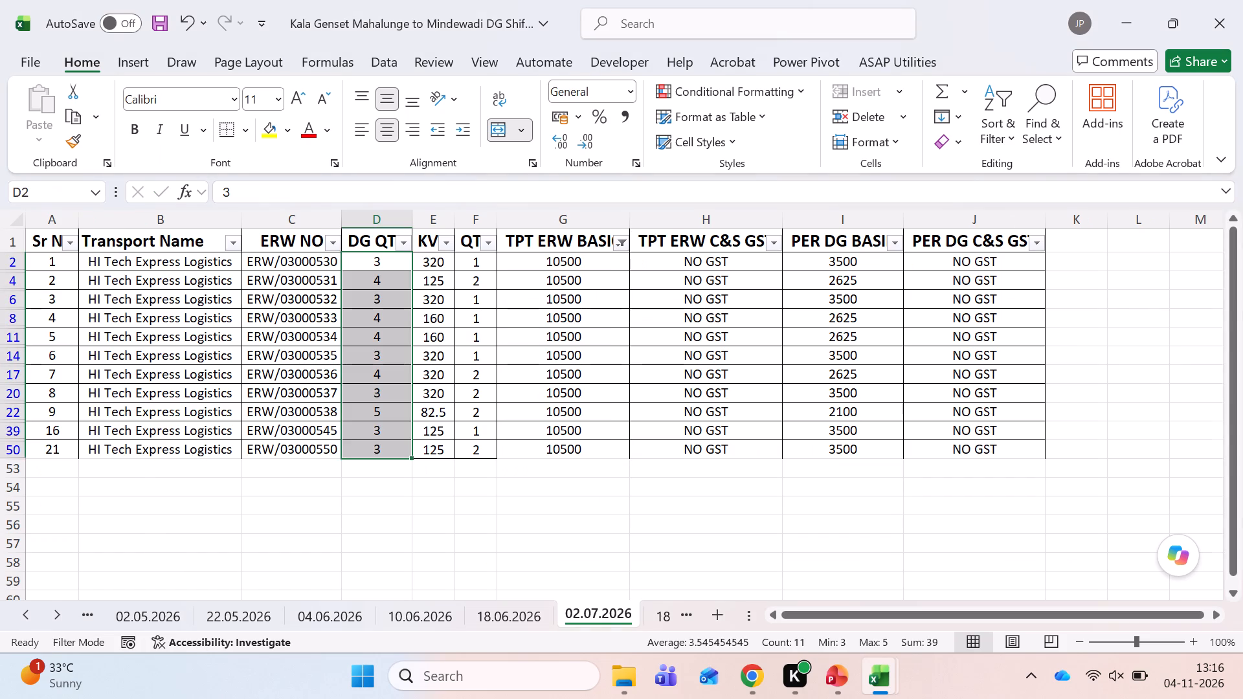
text(11)
key(Tab)
key(Left)
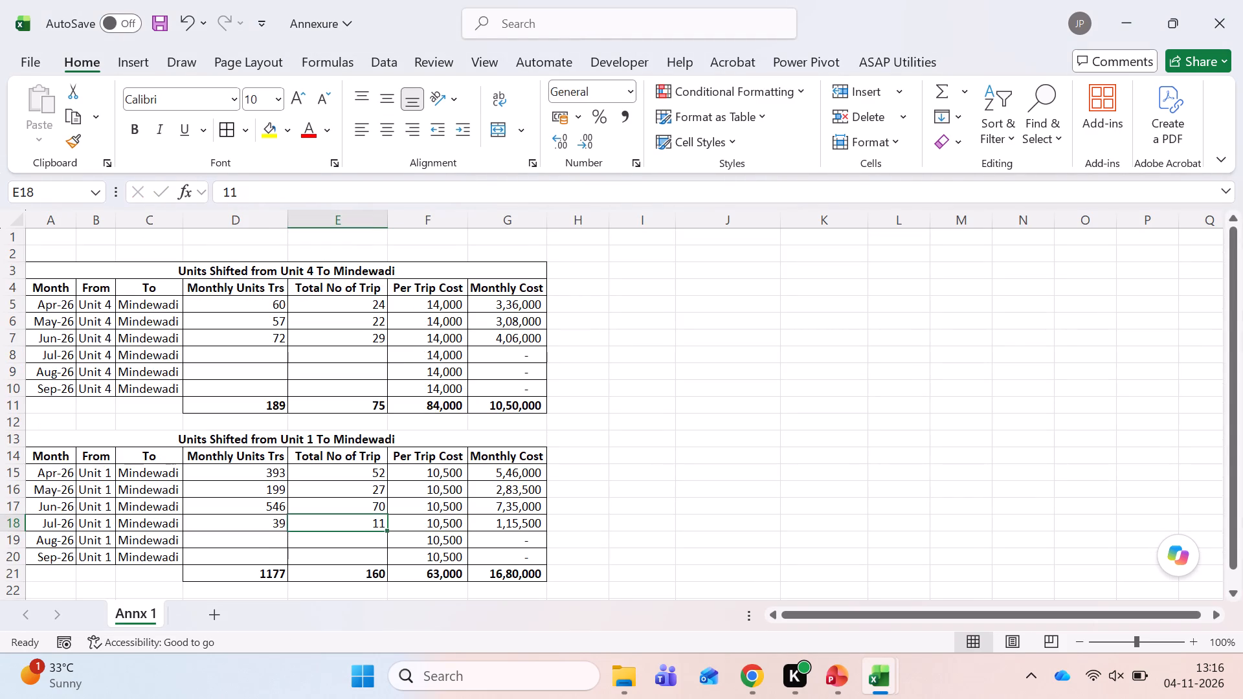
text(=11)
key(Tab)
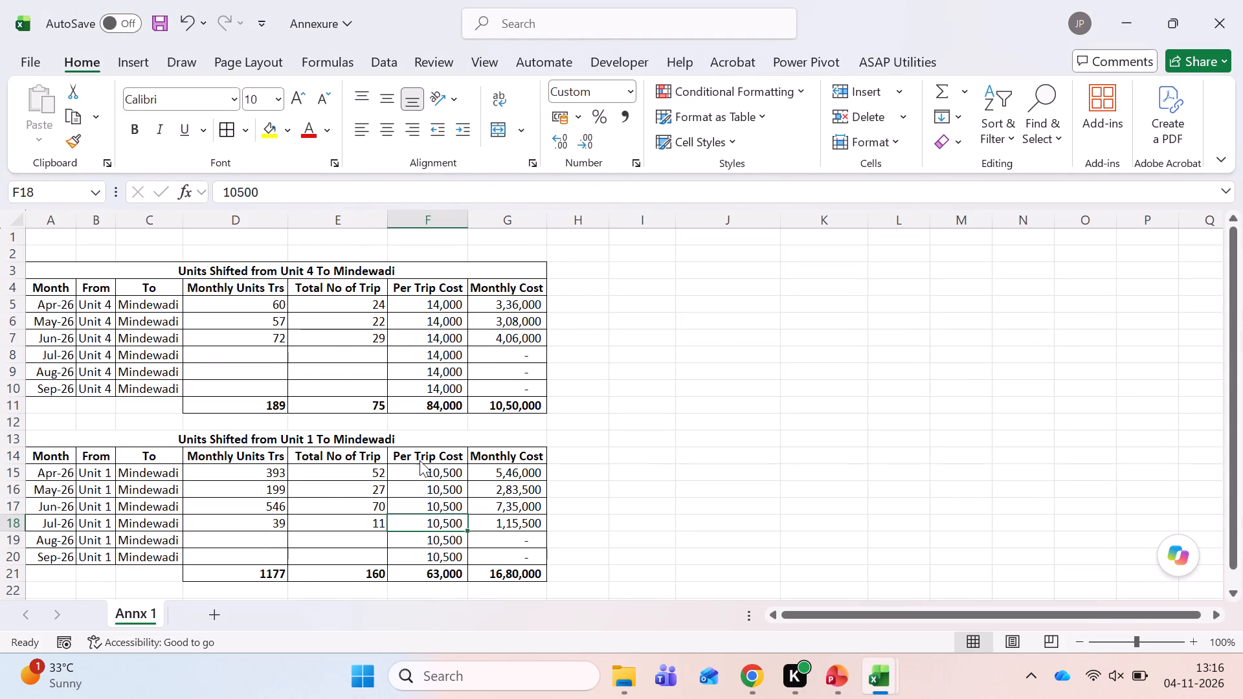
Switch to the Kala Genset workbook and change the TPT ERW BASIC filter on sheet 02.07.2026 to show only 14000.
key(alt+Tab)
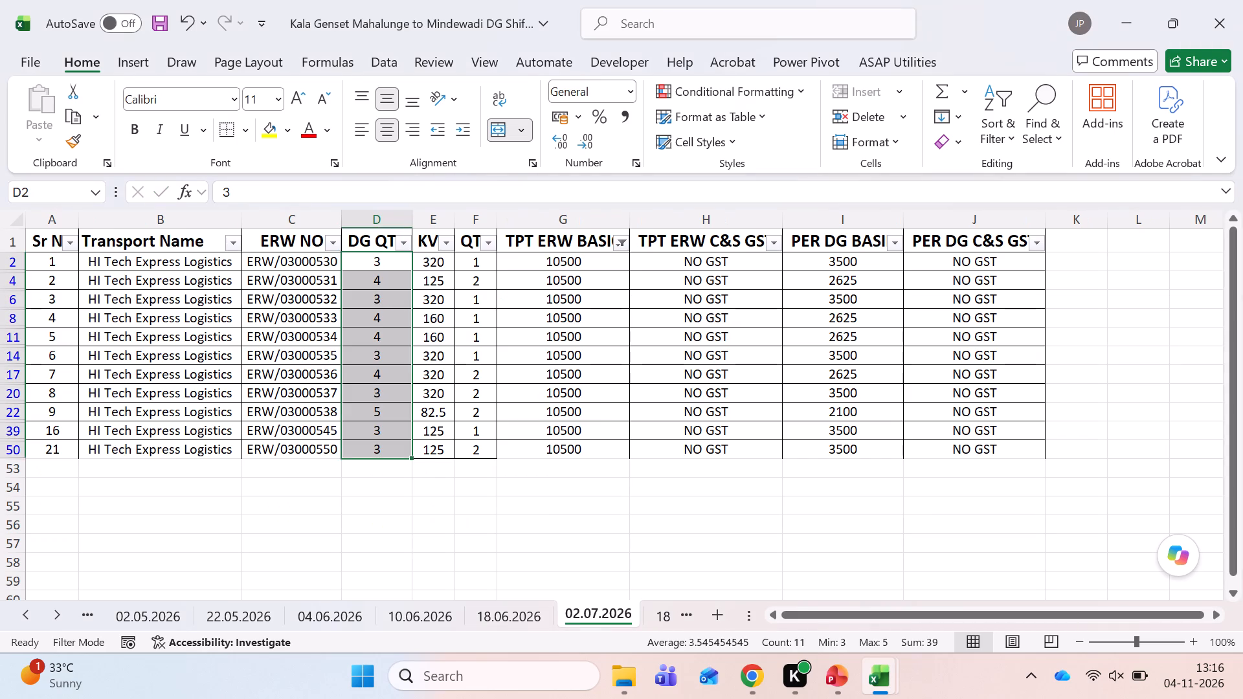
key(Up)
key(Right)
key(Right)
key(Right)
key(alt+Down)
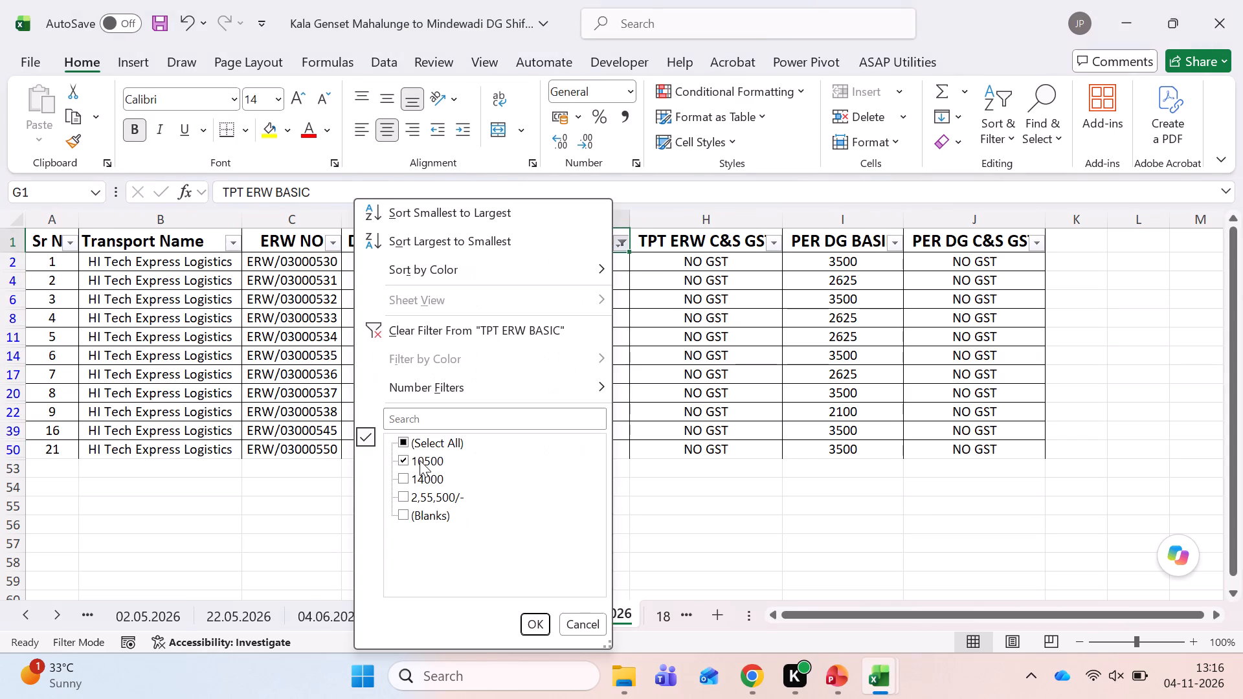
click(420, 460)
click(424, 476)
key(Return)
Select the filtered DG QTY cells from serial number 10 through 20 to sum the Unit 4 quantities.
key(Down)
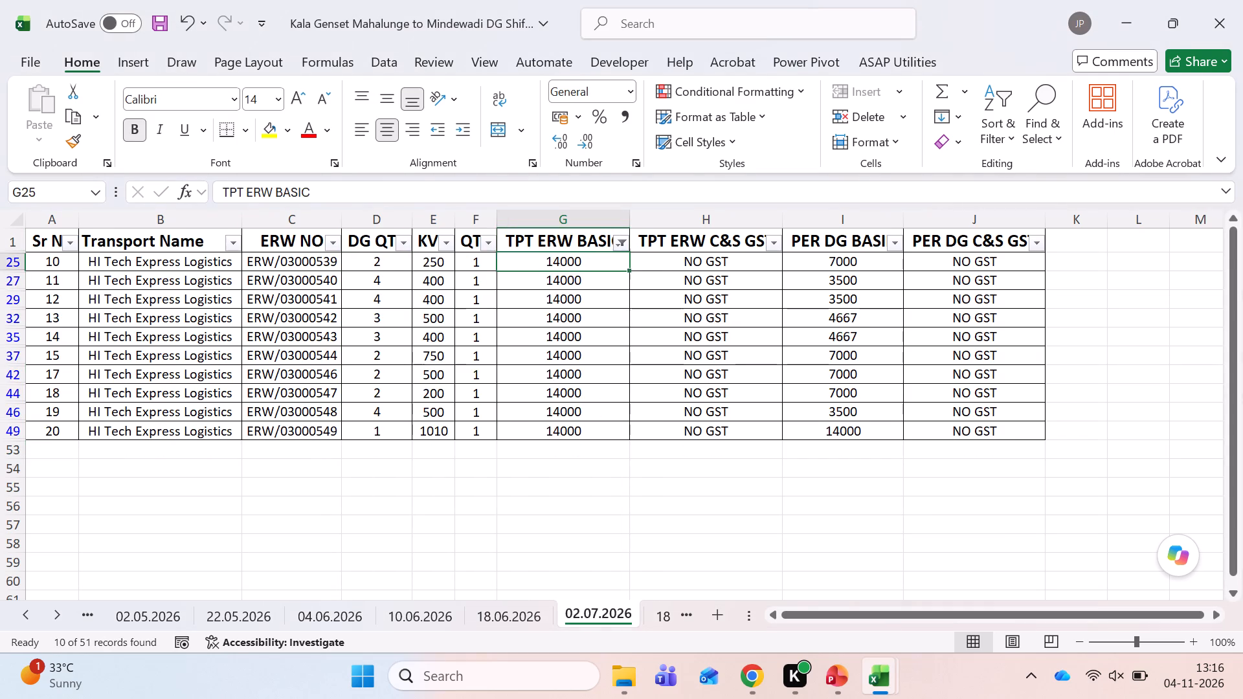
key(Left)
key(Left)
key(Left)
key(shift+Down)
key(shift+Down)
key(shift+Down)
key(shift+Down)
key(shift+Down)
key(shift+Down)
key(shift+Down)
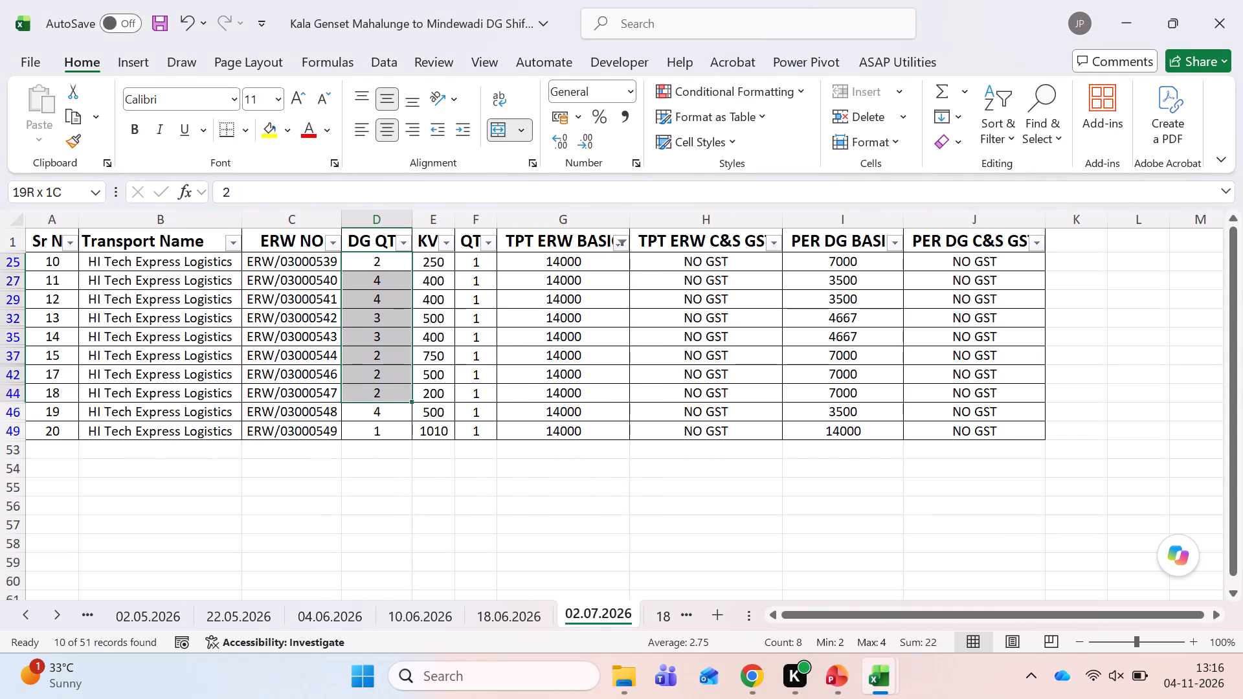
key(shift+Down)
key(shift+Down)
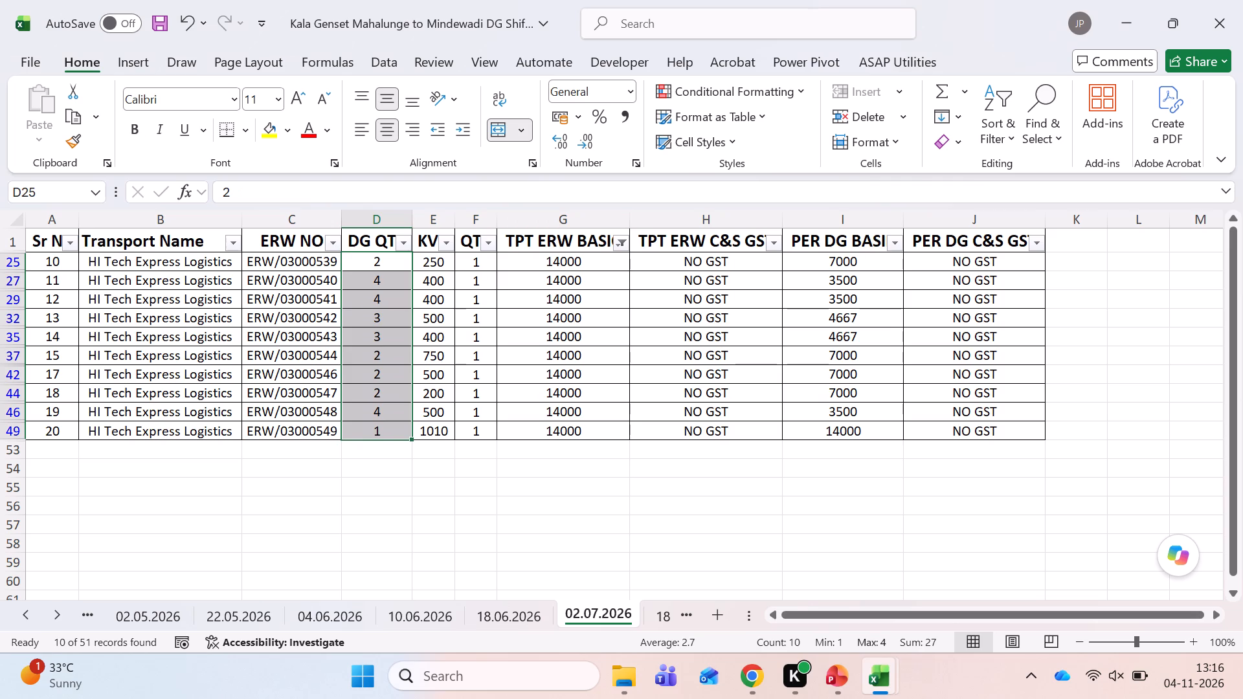
In Annexure, enter =27 as the Jul-26 monthly units in the Unit 4 table.
key(alt+Tab)
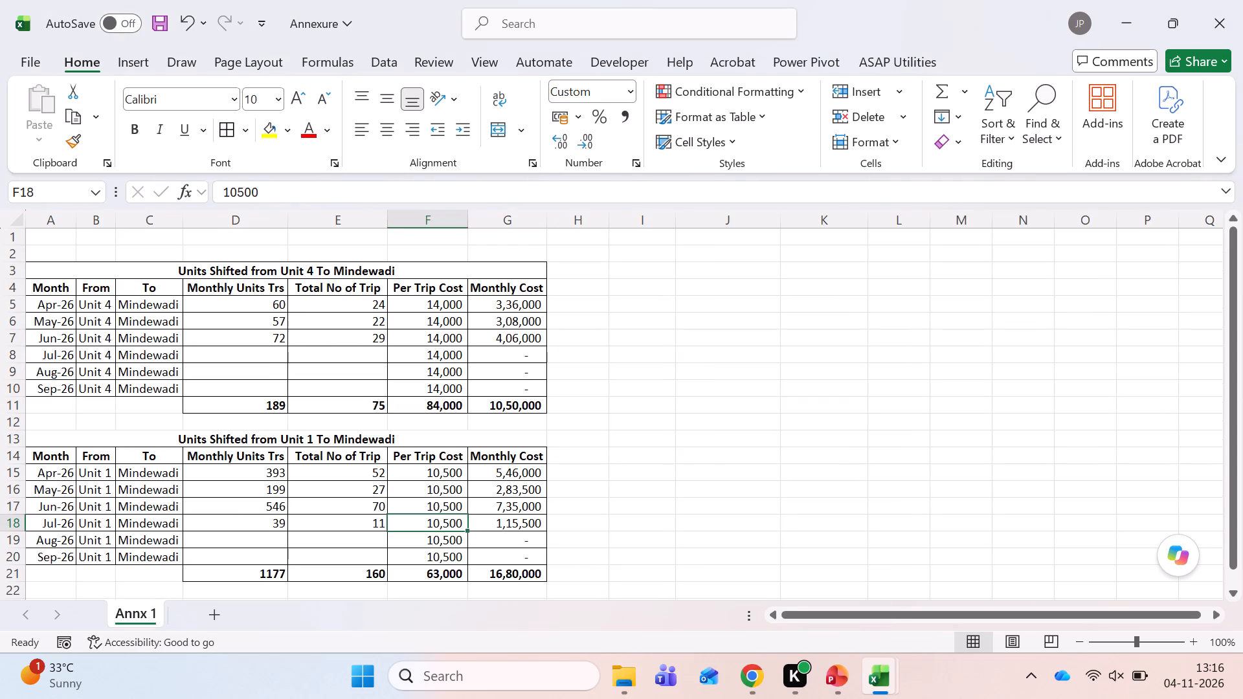
key(alt+Tab)
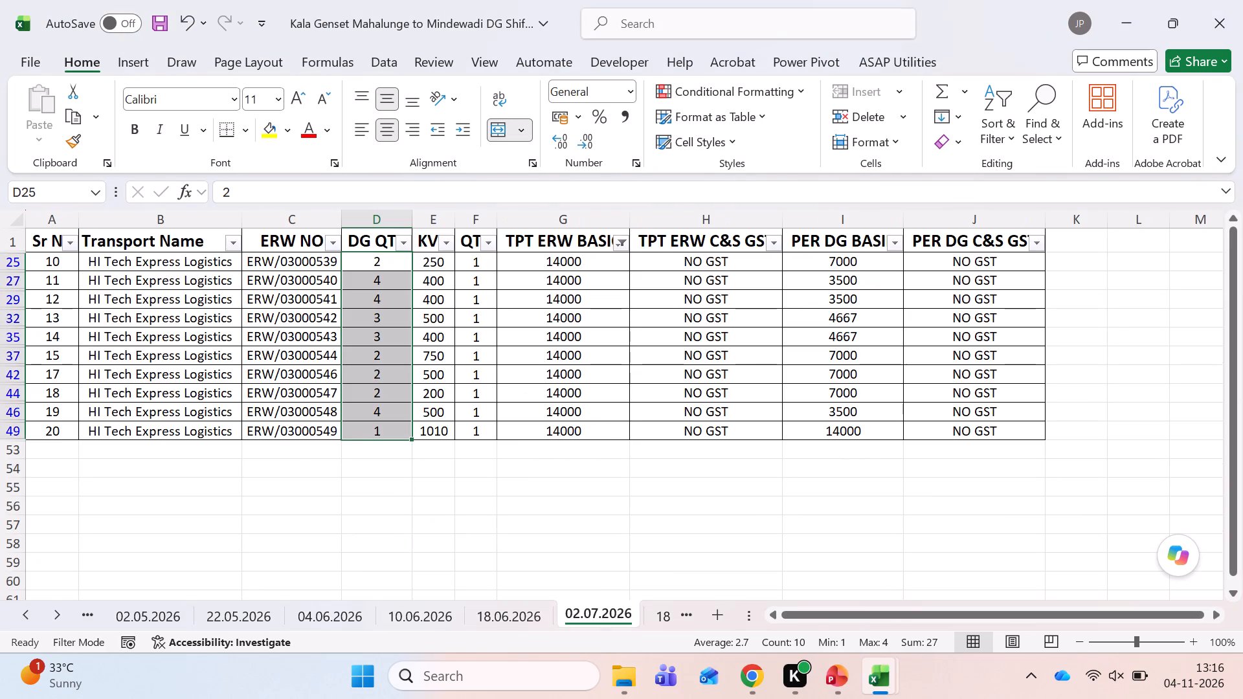
key(alt+Tab)
click(249, 349)
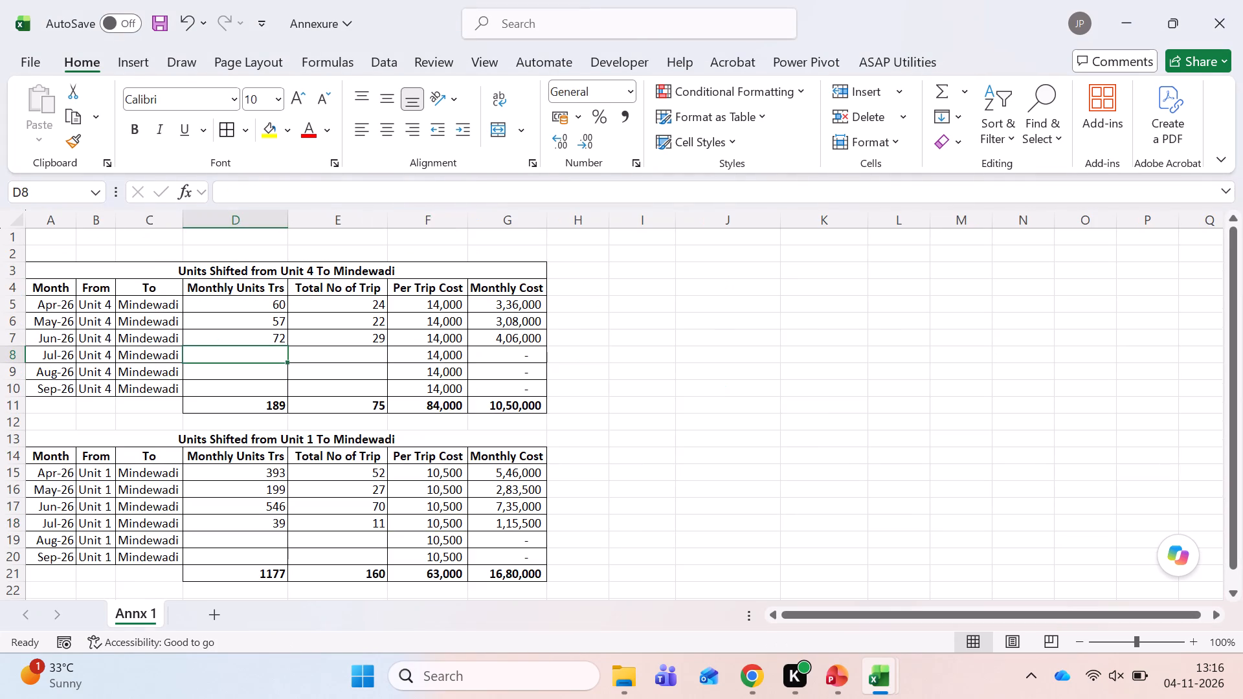
text(=27)
key(Tab)
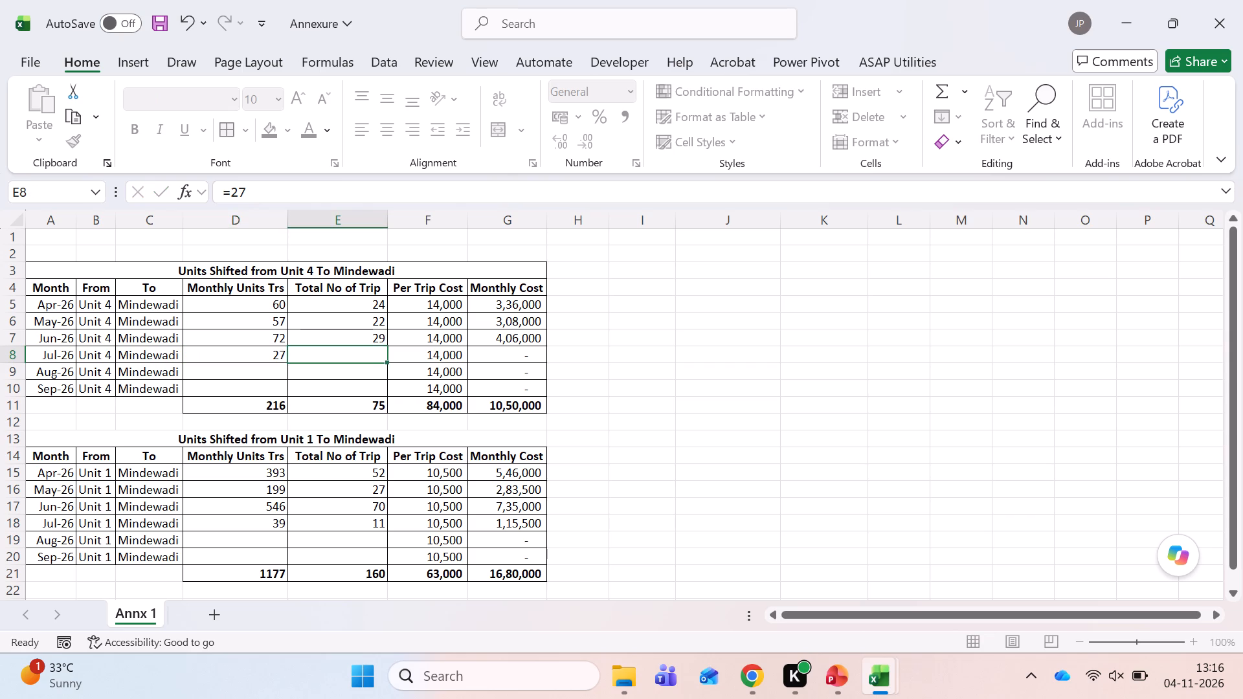
Enter the Jul-26 trip count in the Unit 4 table as the formula =10 and save Annexure.
text(=10)
key(Tab)
key(Left)
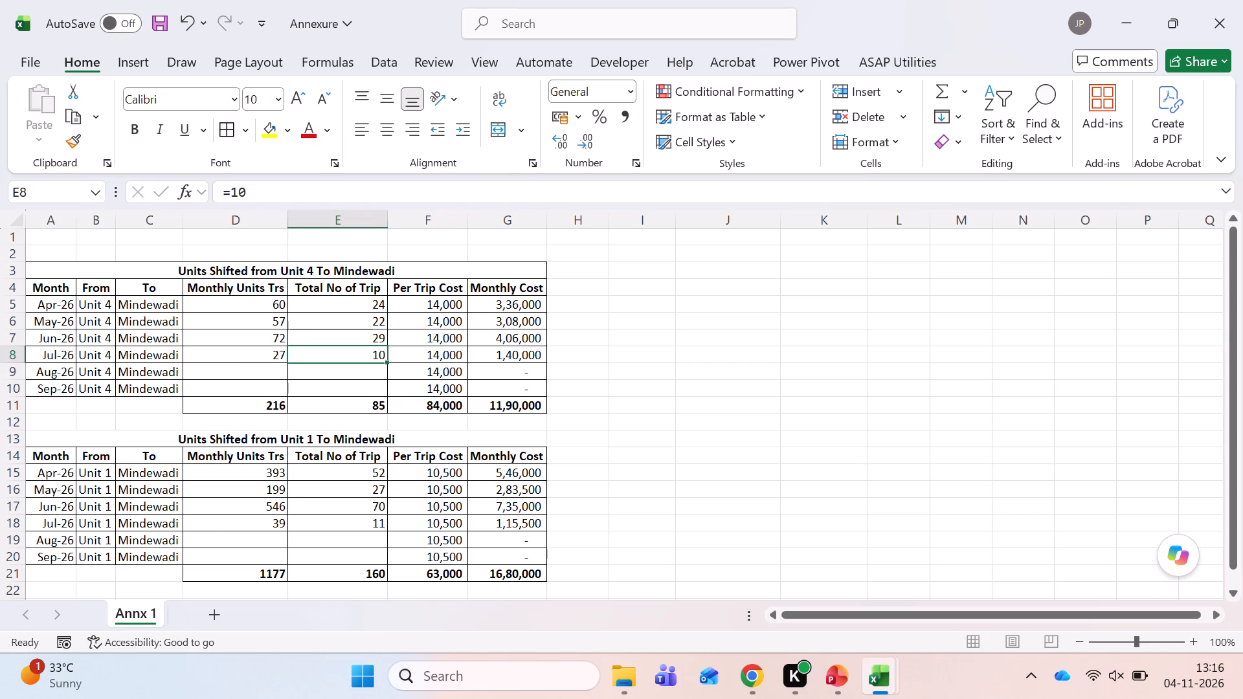
key(ctrl+s)
key(alt+Tab)
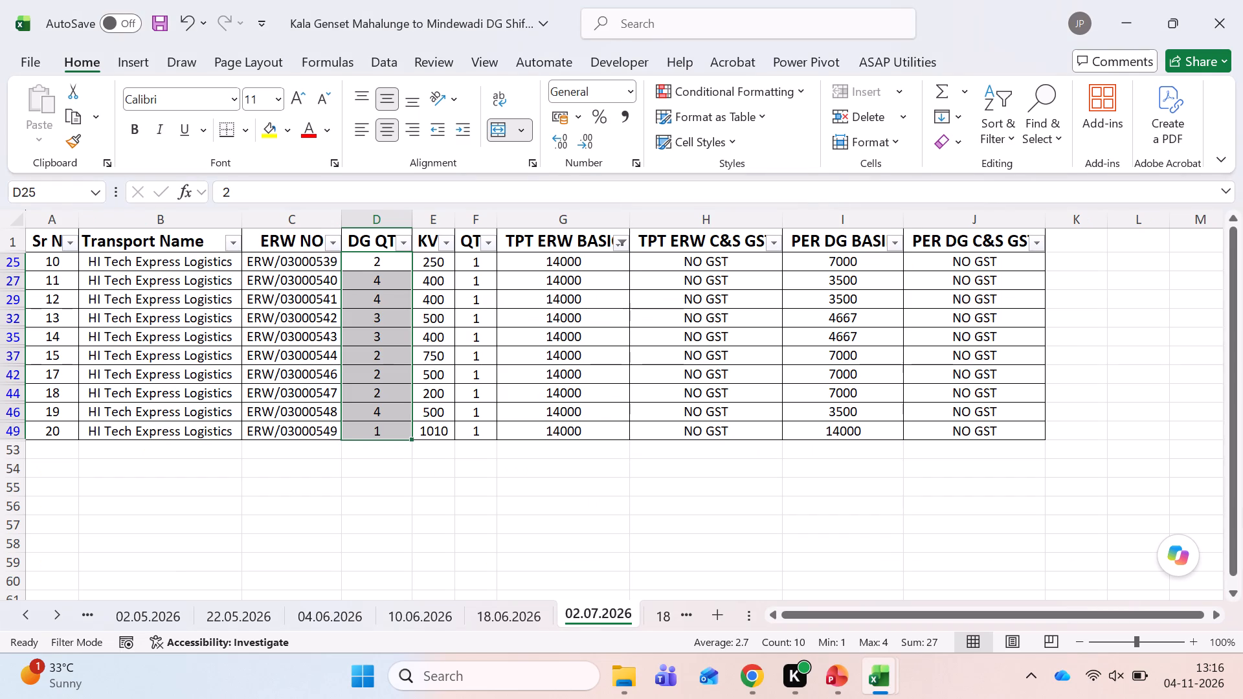
key(alt+Tab)
key(ctrl+s)
key(Down)
key(Left)
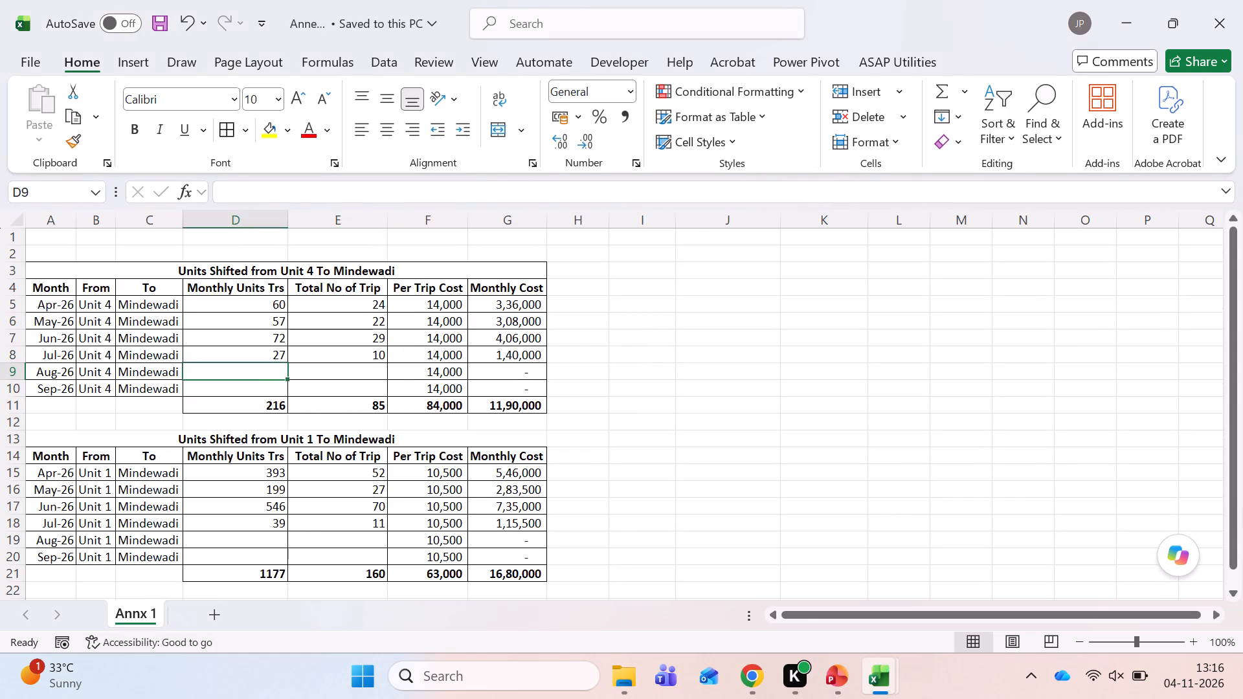
In the Kala Genset workbook, turn on filters for the header row of sheet 18.07.2026.
key(alt+Tab)
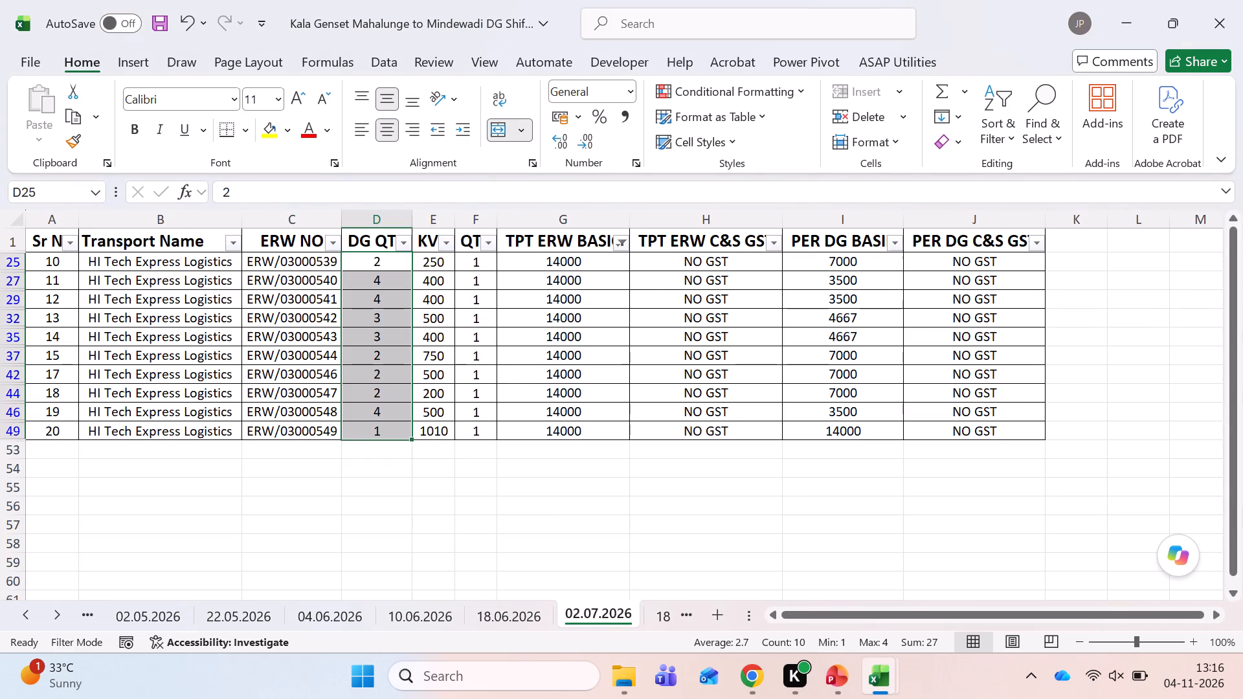
key(ctrl+Page_Down)
key(ctrl+Up)
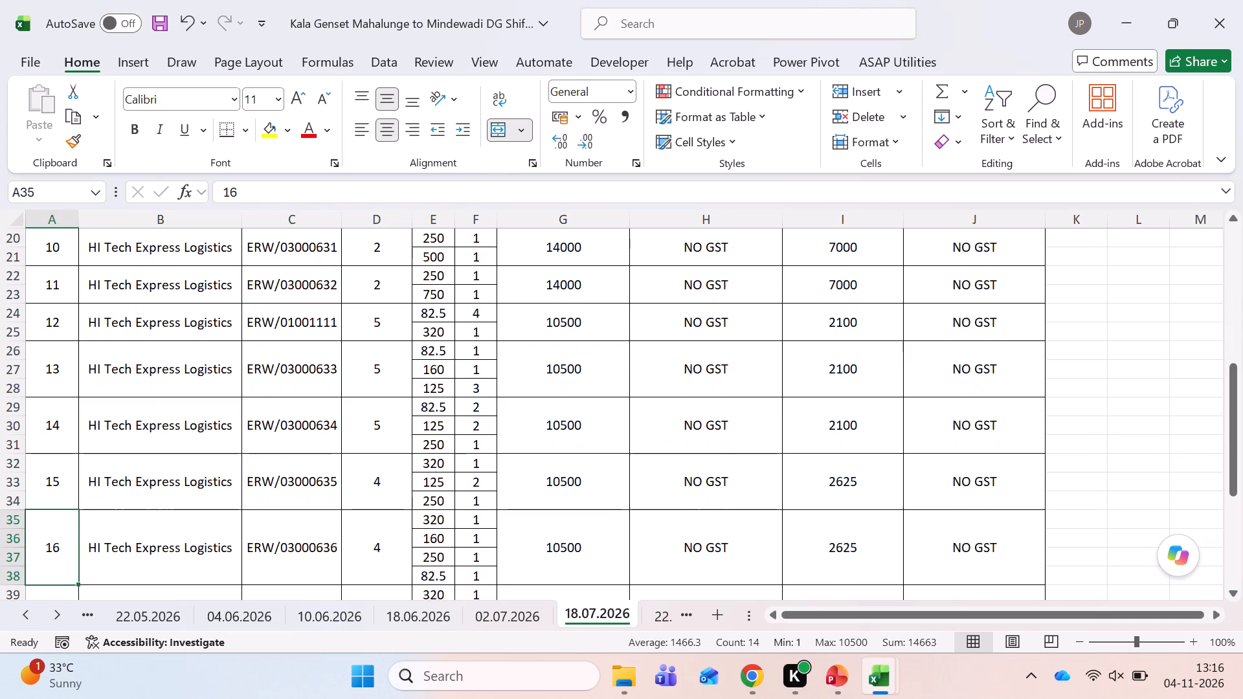
key(ctrl+Home)
key(shift+space)
key(ctrl+shift+l)
Filter the TPT ERW BASIC column on sheet 18.07.2026 to show only 10500.
key(Right)
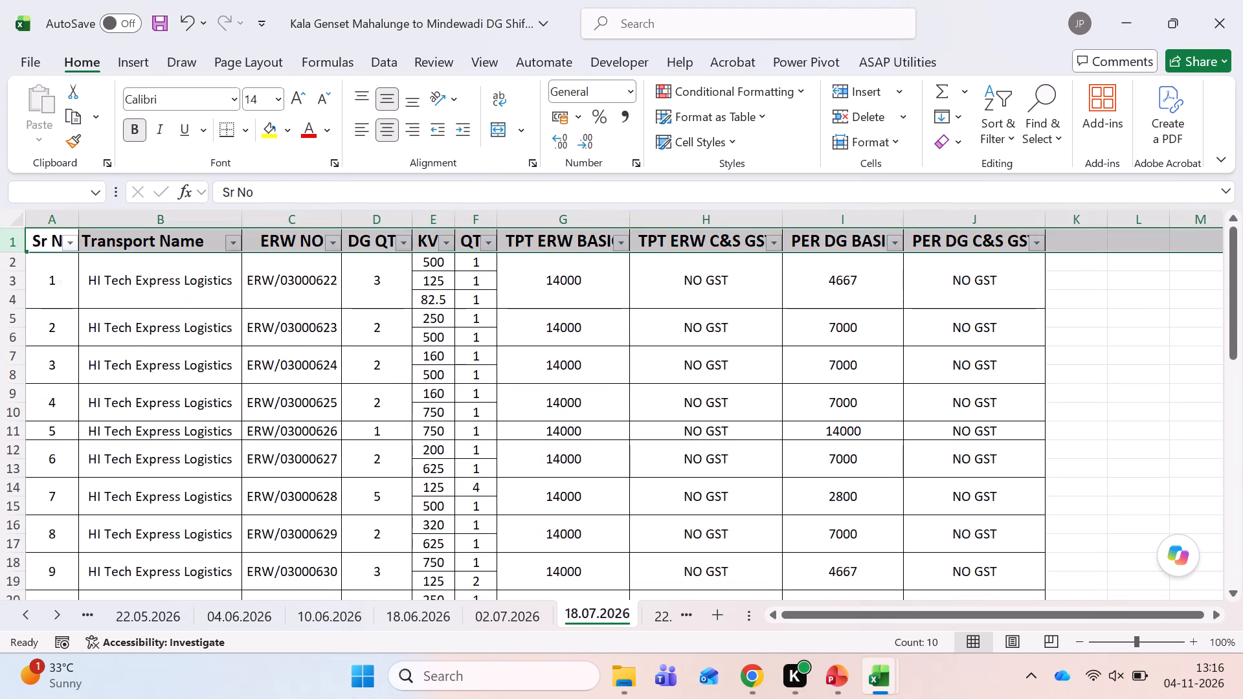
key(Right)
key(Right)
key(Right)
key(Right)
key(Right)
key(alt+Down)
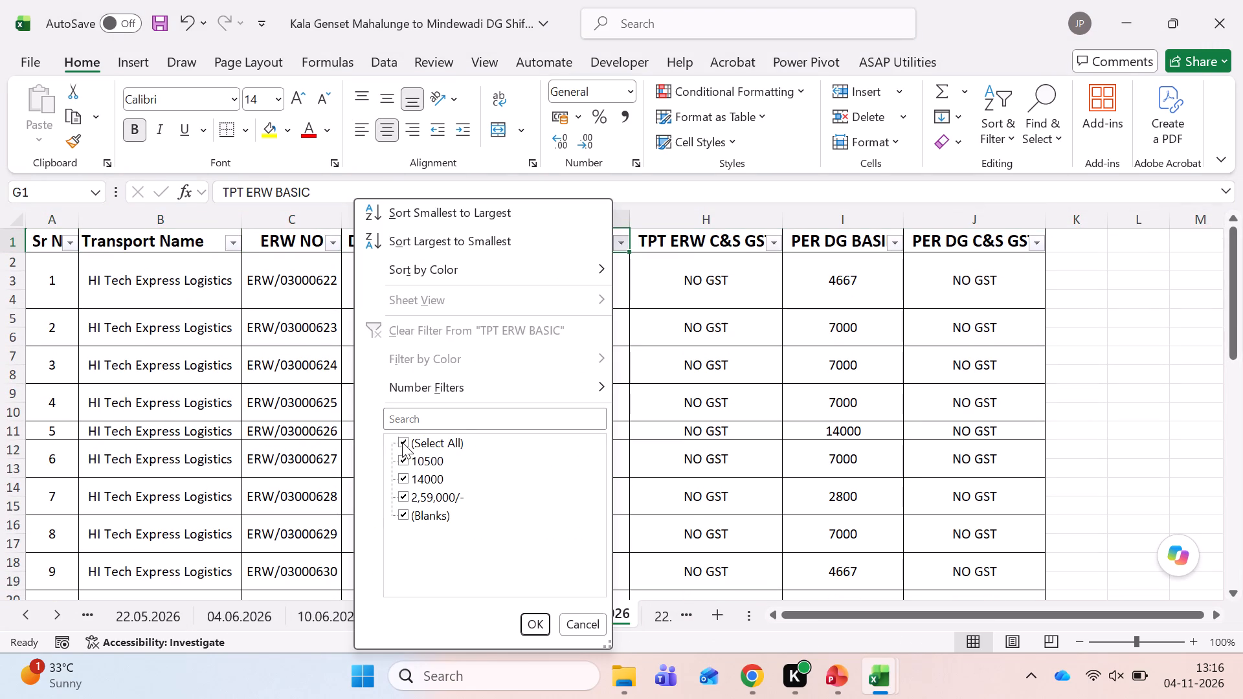
click(405, 442)
click(408, 460)
key(Return)
Select the filtered DG QTY cells from serial number 12 through 21 to sum the Unit 1 quantities.
key(Down)
key(Left)
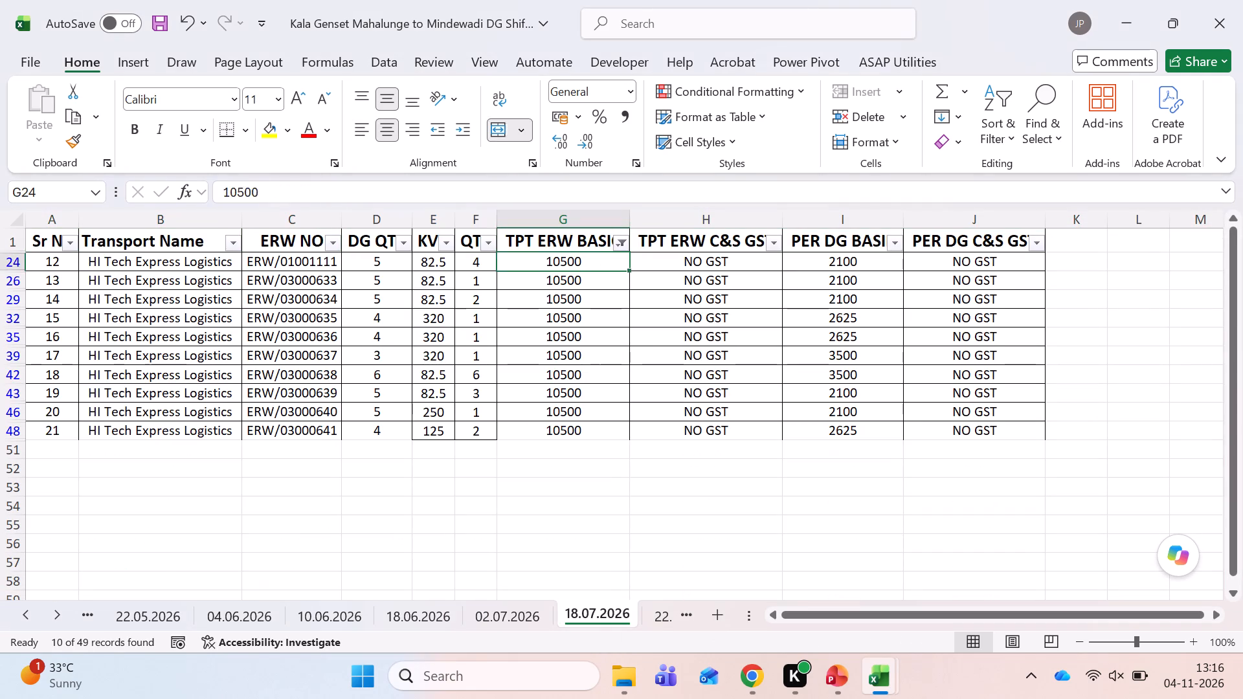
key(Left)
key(Left)
key(shift+Down)
key(shift+Down)
key(shift+Down)
key(shift+Down)
key(shift+Down)
key(shift+Down)
key(shift+Down)
key(shift+Down)
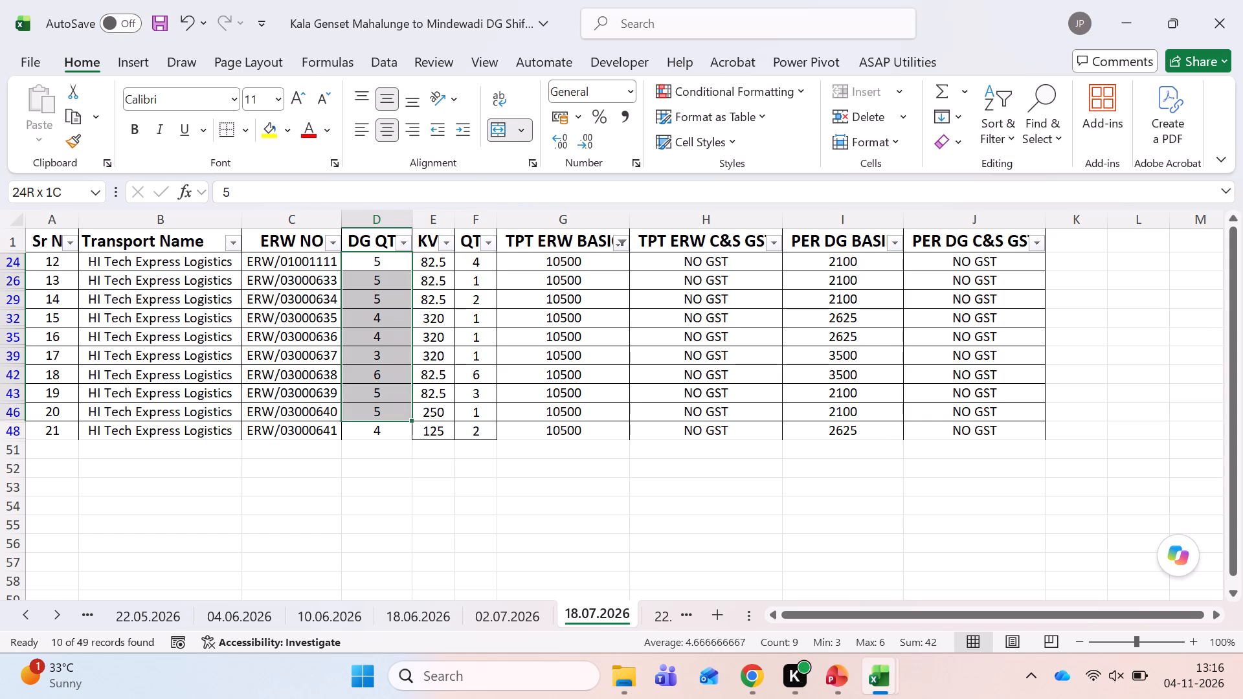
key(shift+Down)
In Annexure, add +46 to the Jul-26 monthly units formula in the Unit 1 table.
key(alt+Tab)
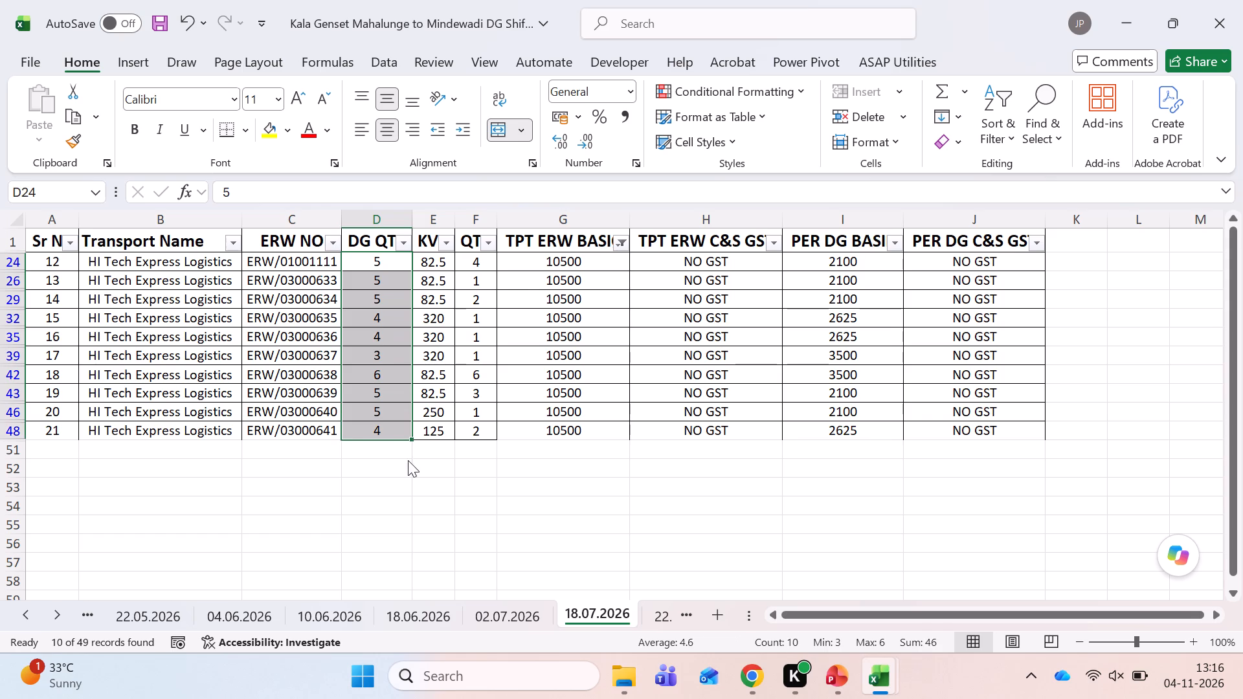
click(274, 524)
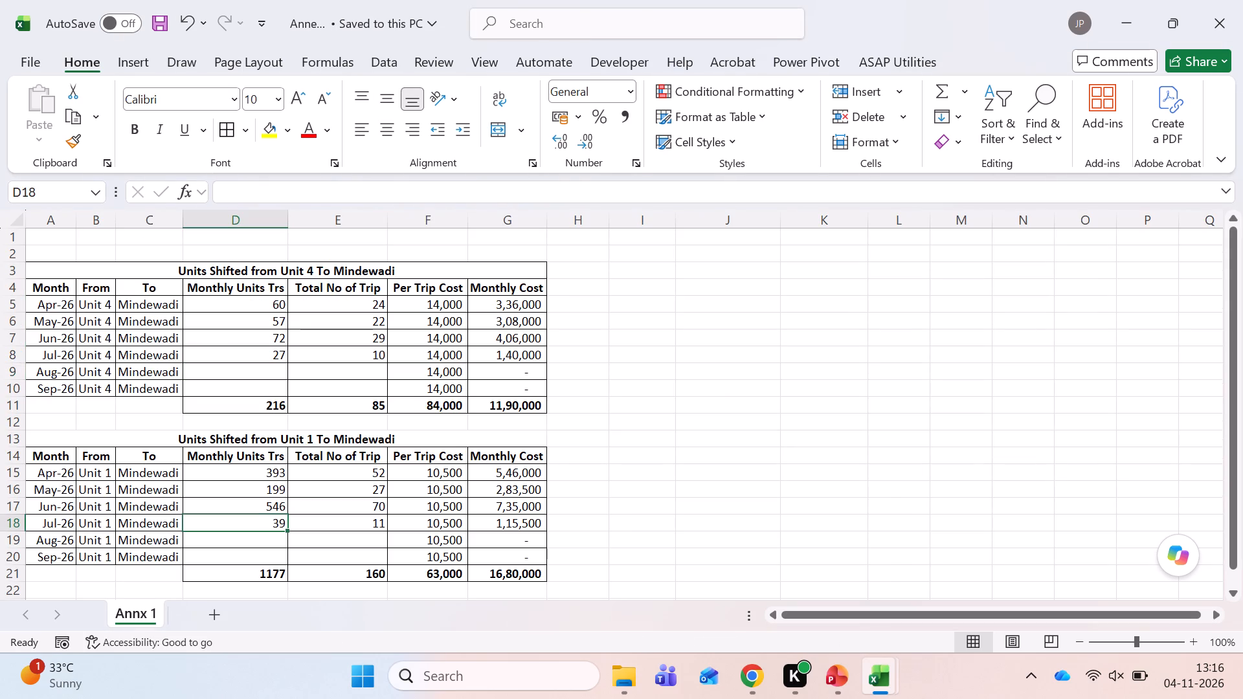
key(F2)
text(+46)
key(Tab)
Add +10 to the Jul-26 trip count formula in the Unit 1 table, making it =11+10.
key(alt+Tab)
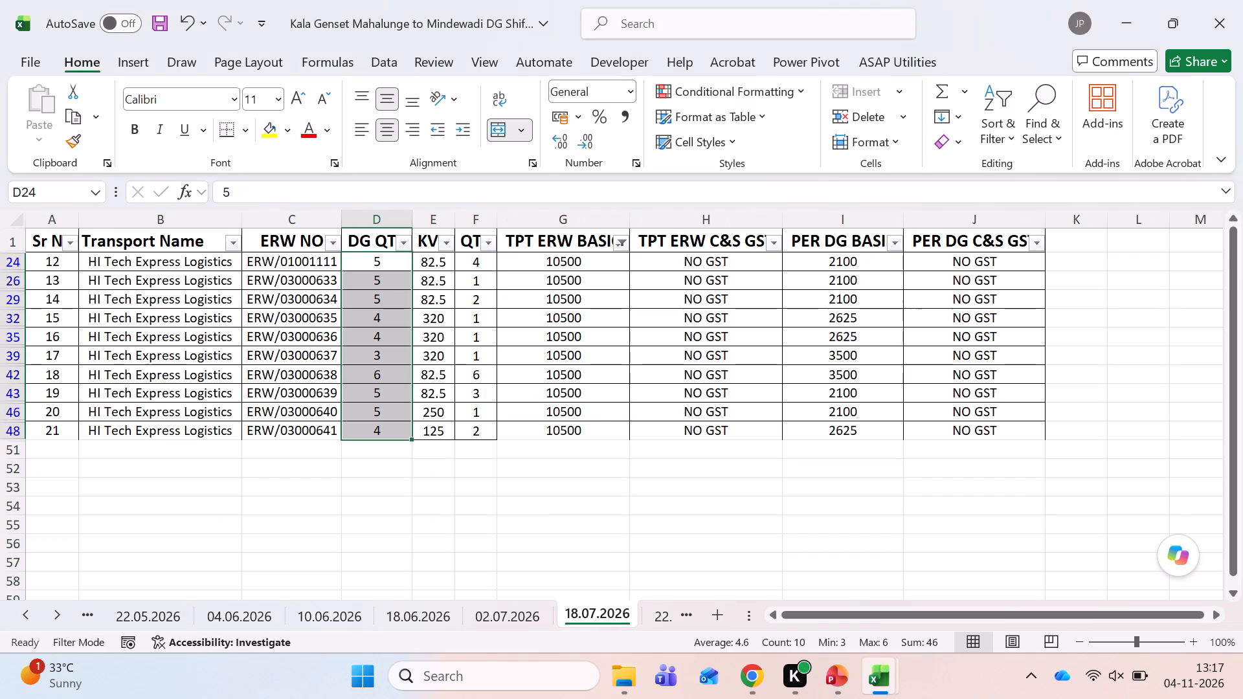
key(alt+Tab)
key(F2)
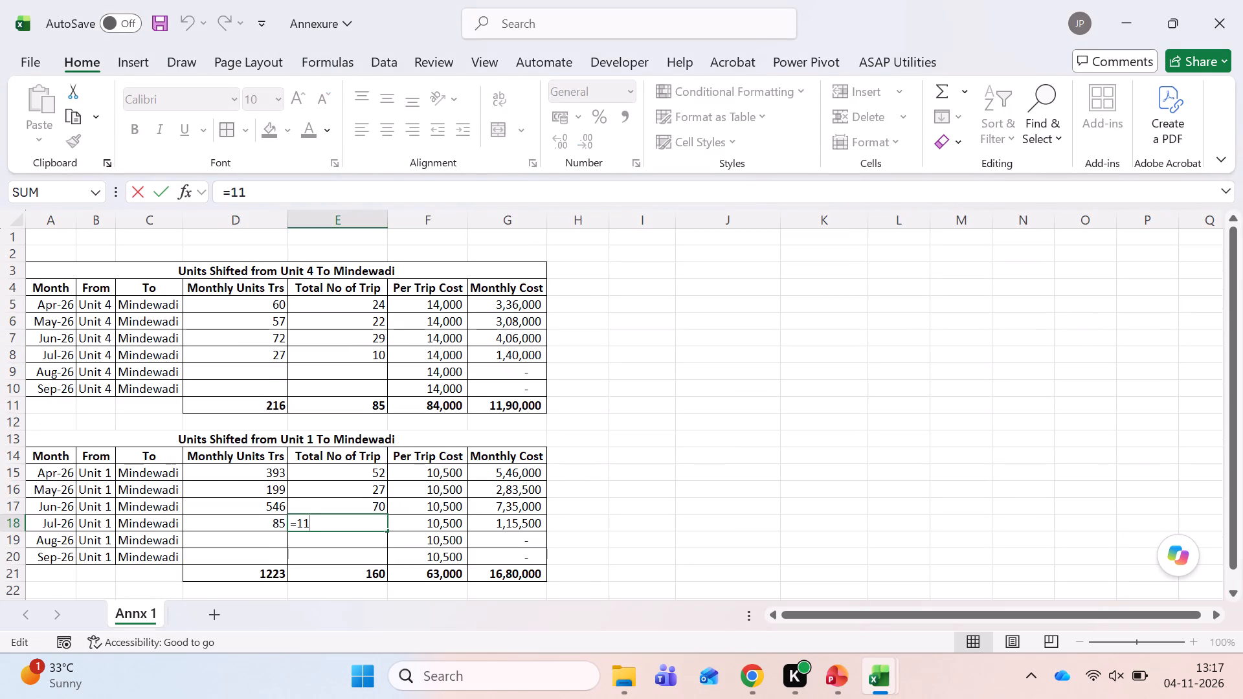
text(+10)
key(Tab)
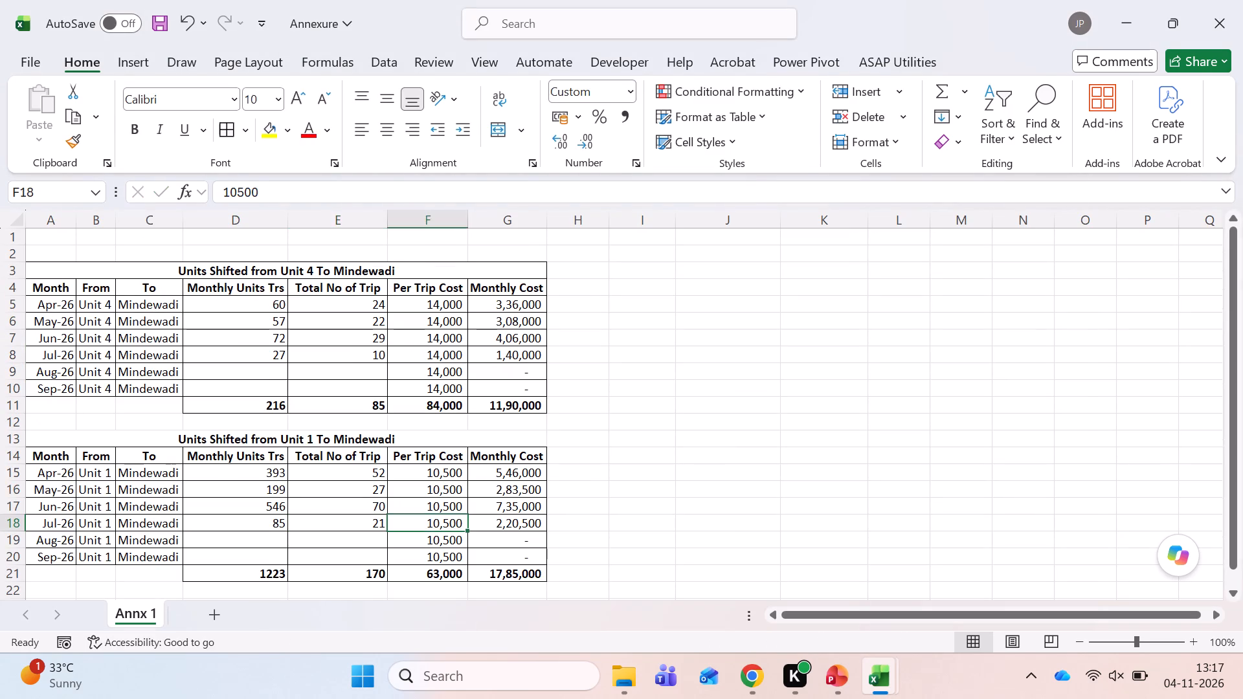
Switch to the Kala Genset workbook and change the TPT ERW BASIC filter on sheet 18.07.2026 to show only 14000.
key(alt+Tab)
key(Up)
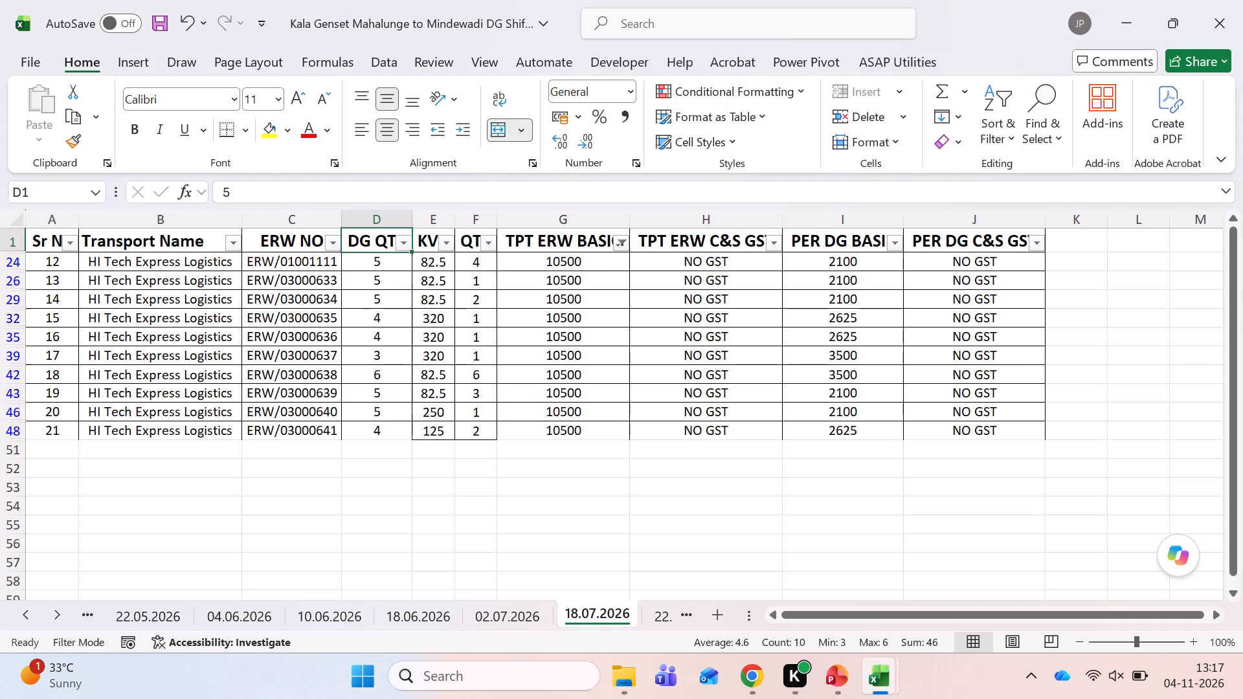
key(Right)
key(Right)
key(Right)
key(Right)
key(Left)
key(alt+Down)
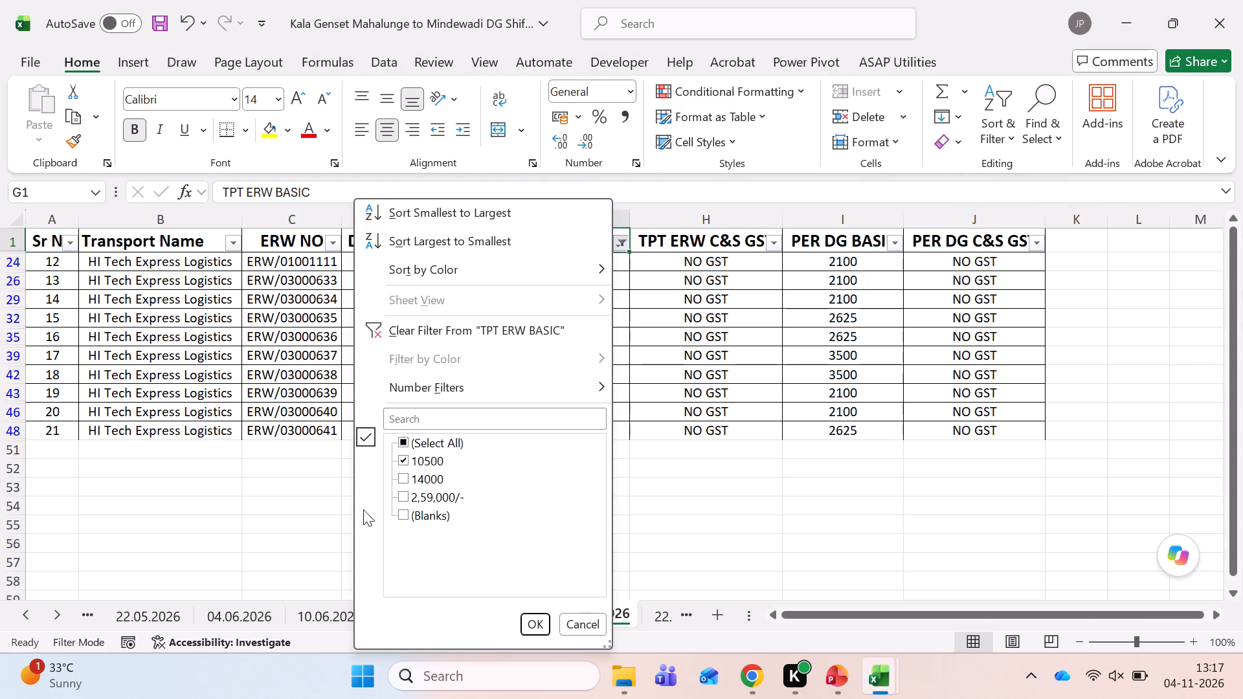
click(406, 454)
click(412, 478)
key(Return)
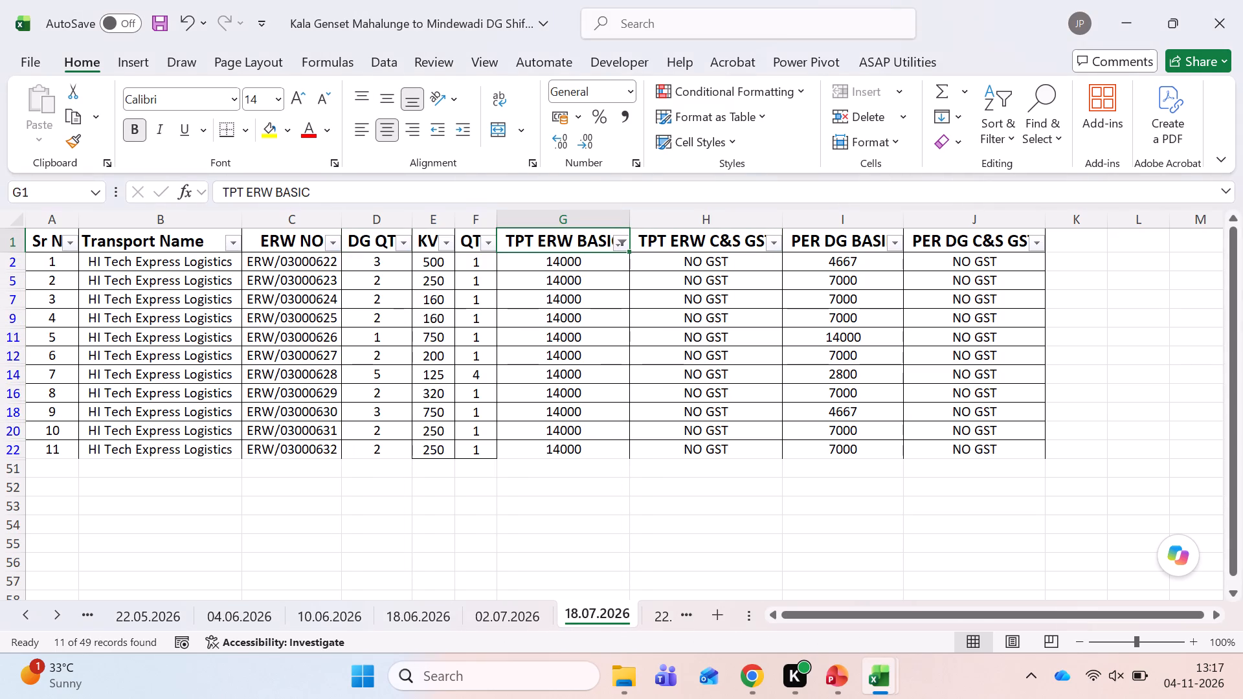
Select the filtered DG QTY cells from serial number 1 through 11 to sum the Unit 4 quantities.
key(Down)
key(Left)
key(Left)
key(shift+Down)
key(Left)
key(shift+Down)
key(shift+Down)
key(shift+Down)
key(shift+Down)
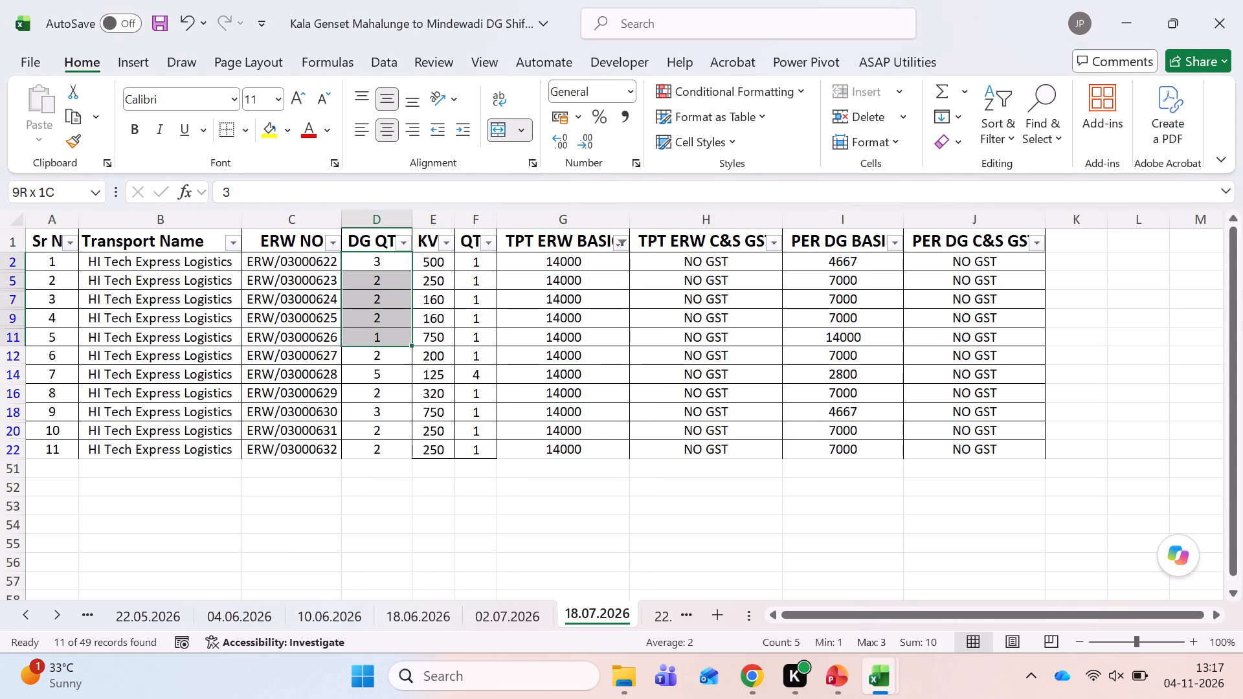
key(shift+Down)
key(shift+Down)
key(shift+Down)
key(shift+Down)
key(shift+Down)
key(shift+Down)
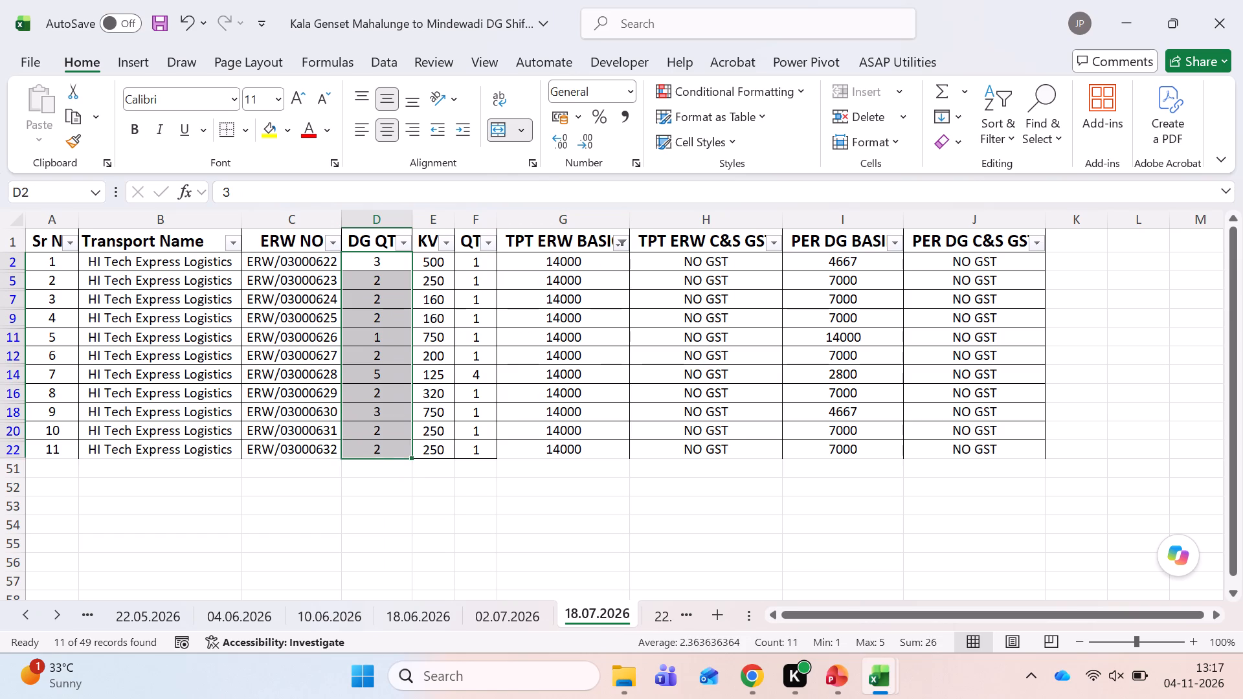
In Annexure, extend the Jul-26 monthly units formula in the Unit 4 table to =27+26.
key(alt+Tab)
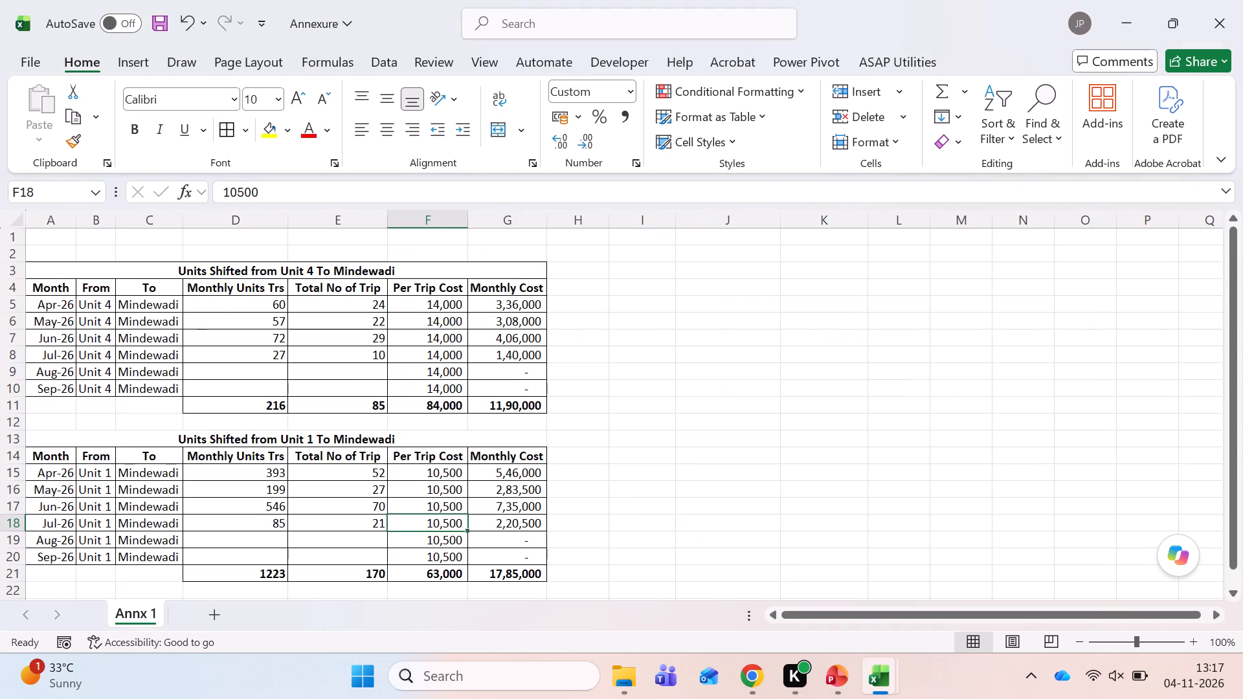
click(263, 359)
key(F2)
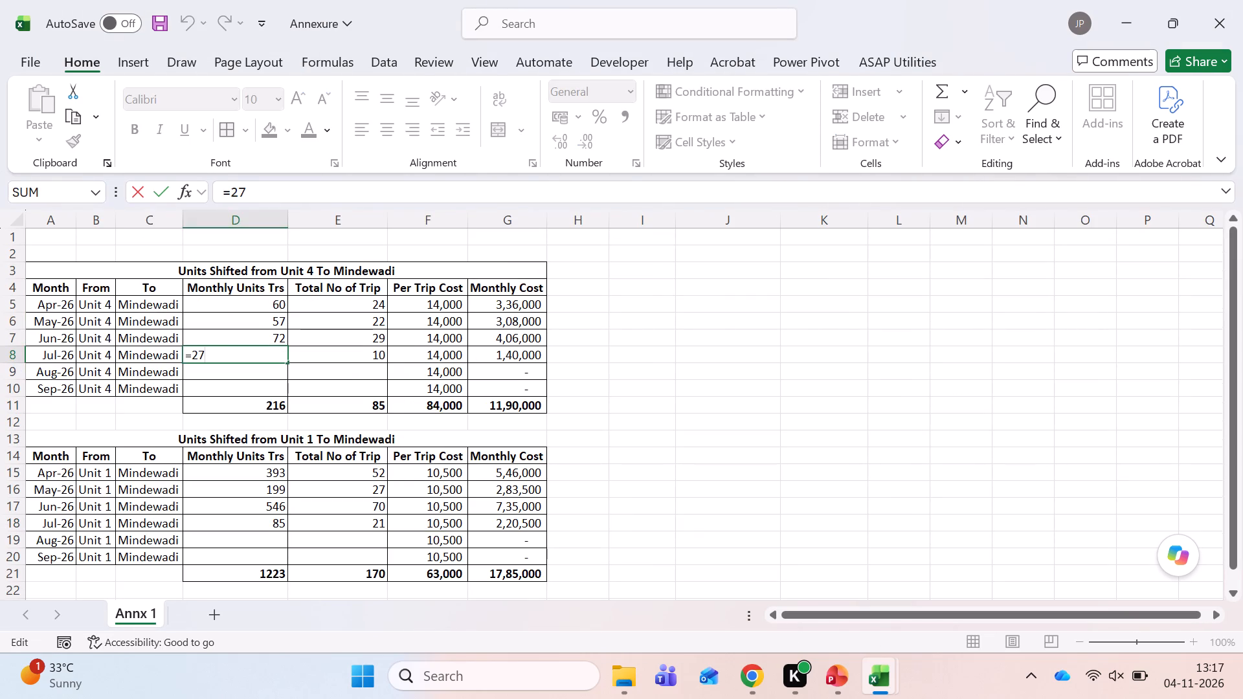
text(+26)
key(Tab)
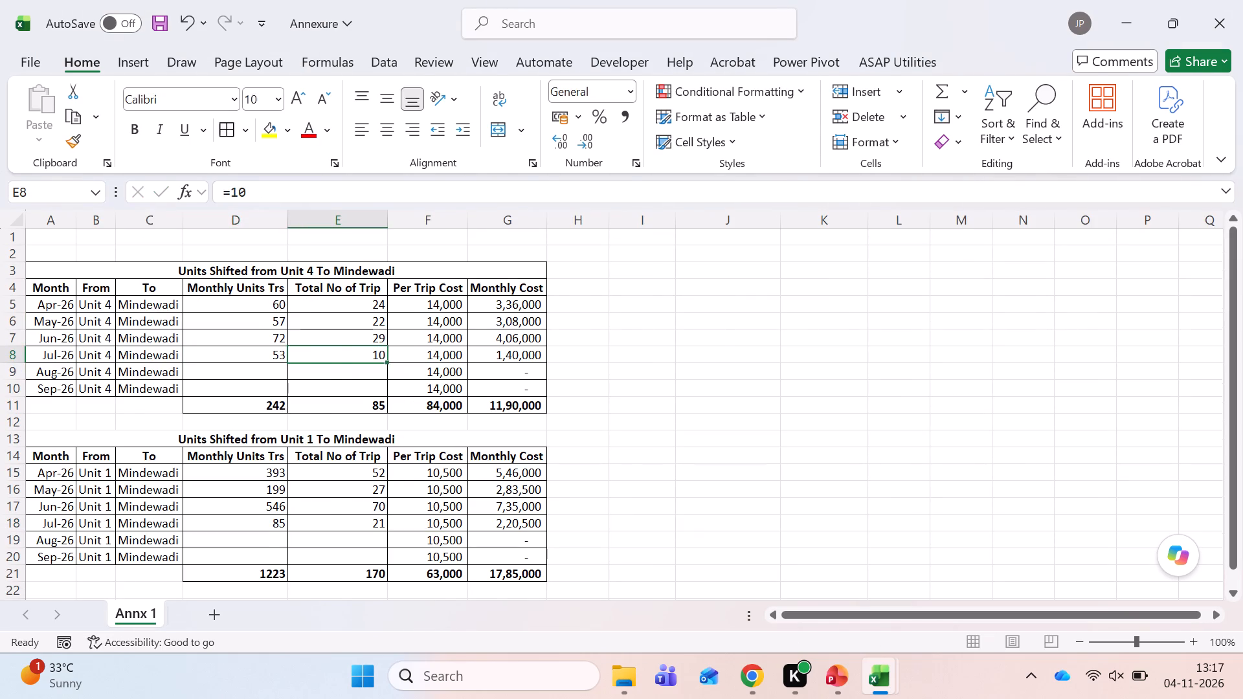
Extend the Jul-26 trip count formula in the Unit 4 table to =10+11 and save Annexure.
key(alt+Tab)
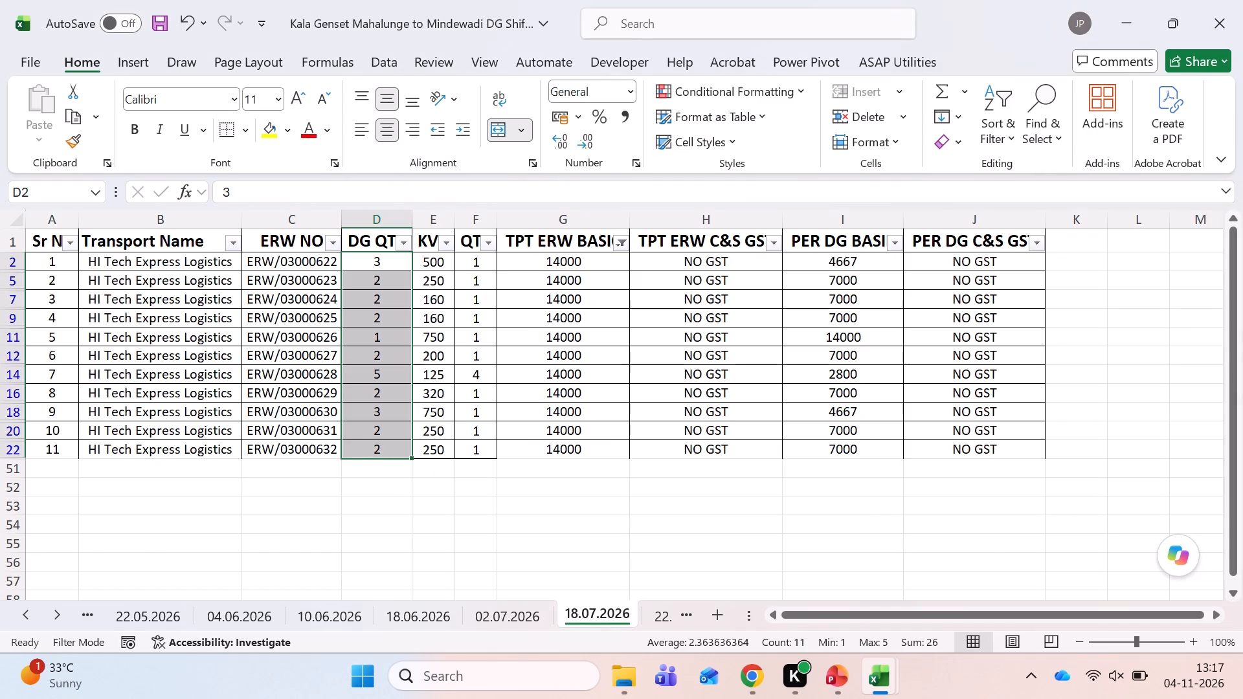
key(alt+Tab)
key(F2)
text(+11)
key(Tab)
key(Left)
key(ctrl+s)
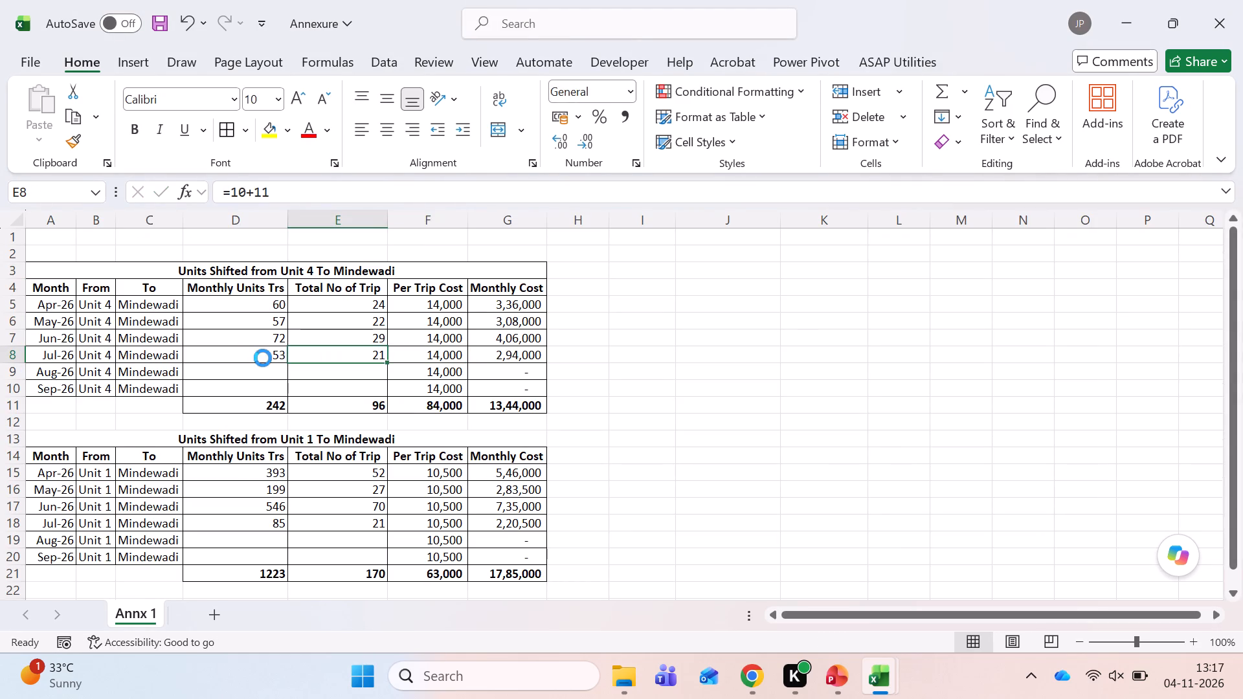
key(alt+Tab)
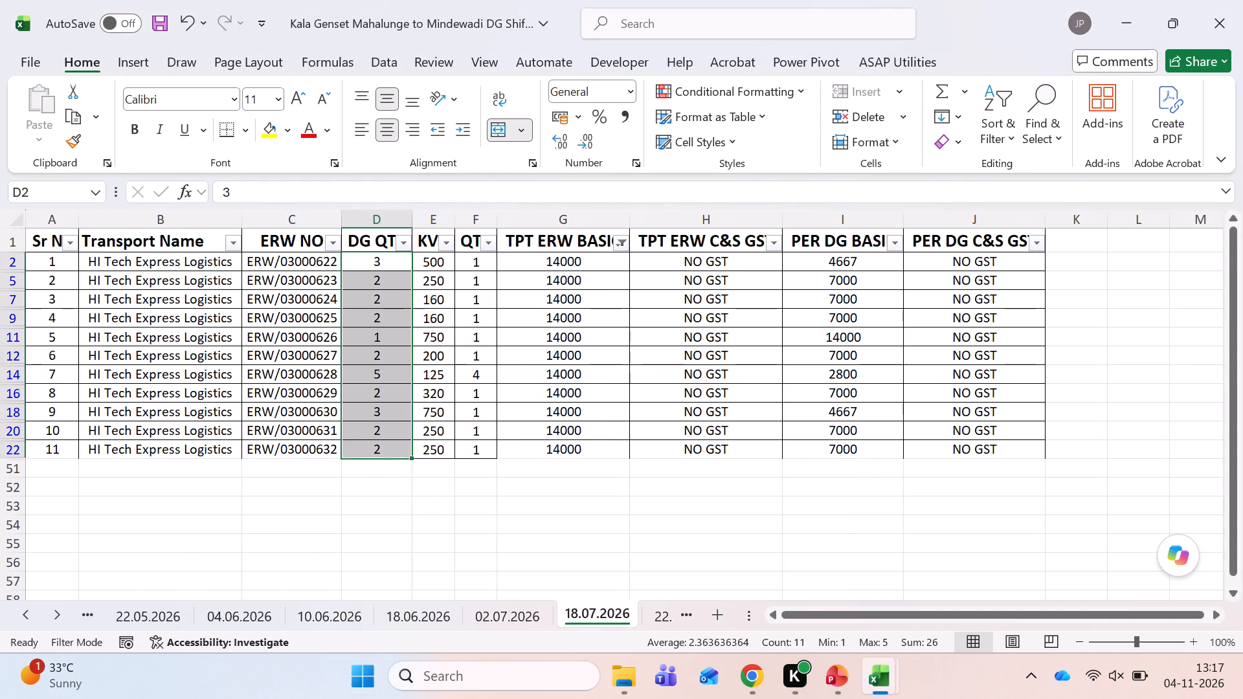
key(alt+Tab)
key(alt+Tab)
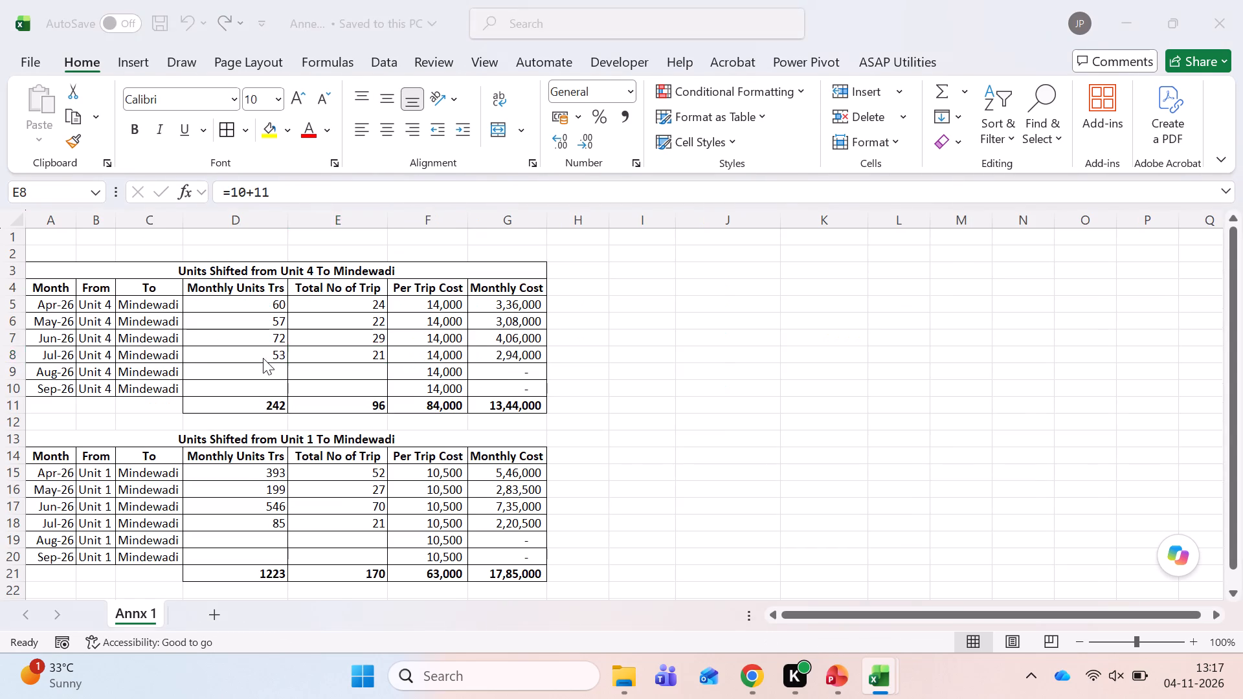
Add filters to the header row of Kala Genset sheet 22.07.2026 and inspect the rates listed under TPT ERW BASIC.
key(ctrl+Page_Down)
key(ctrl+Left)
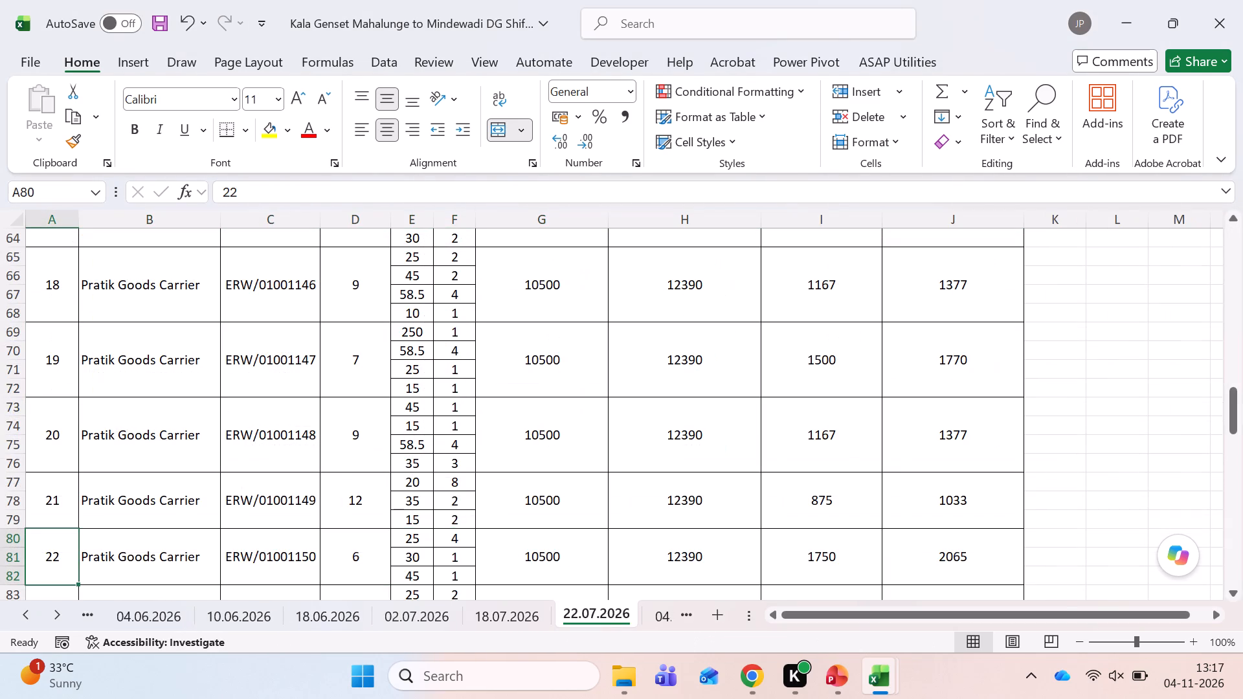
key(ctrl+Home)
key(shift+space)
key(ctrl+shift+l)
key(Right)
key(Right)
key(Right)
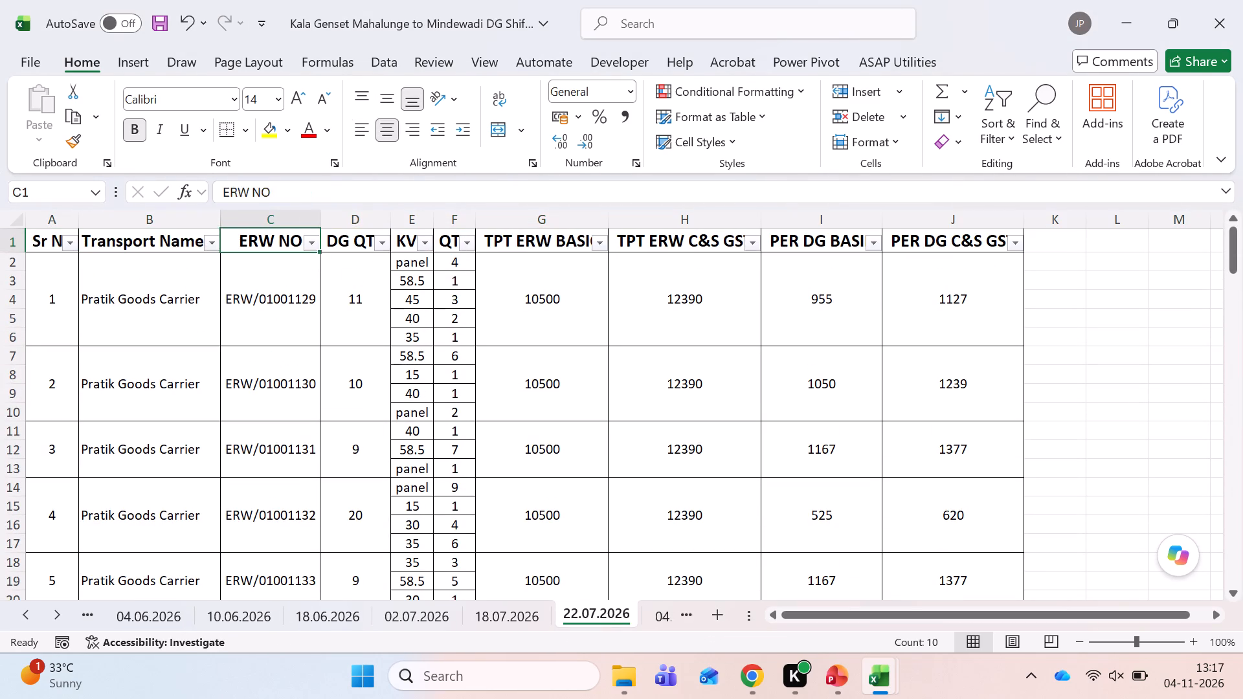
key(Right)
key(Right)
key(Right)
key(alt+Down)
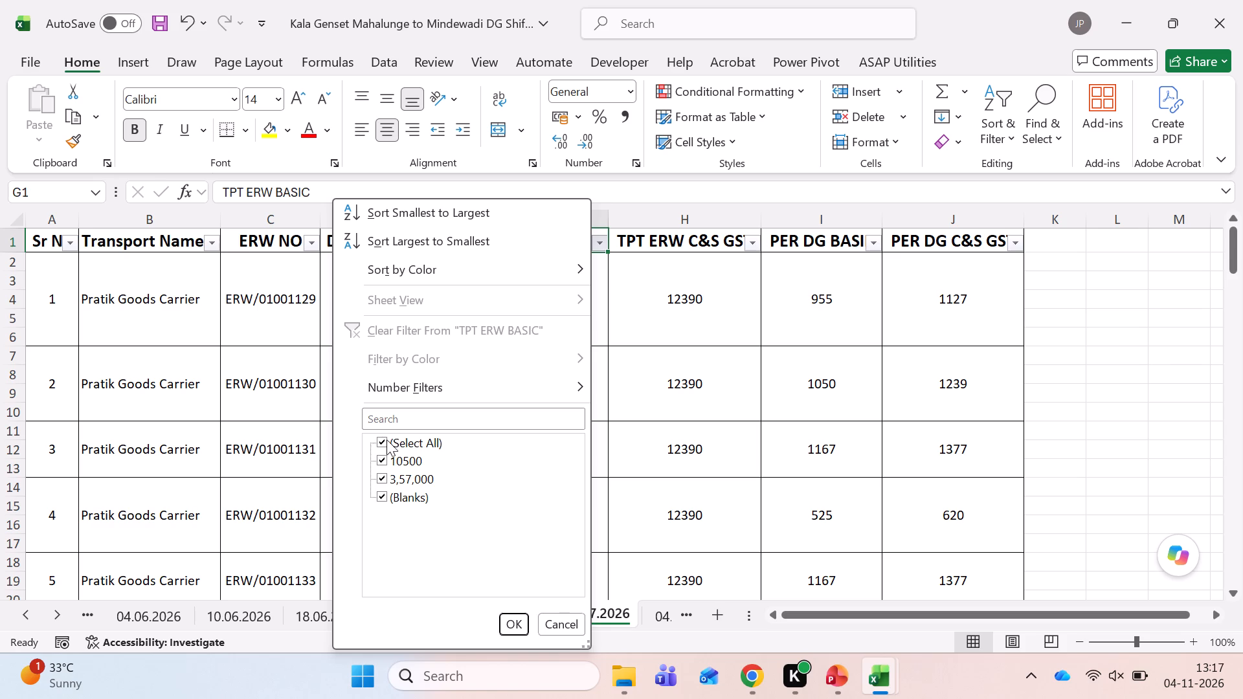
click(387, 439)
key(Escape)
key(Left)
key(ctrl+Left)
key(ctrl+Left)
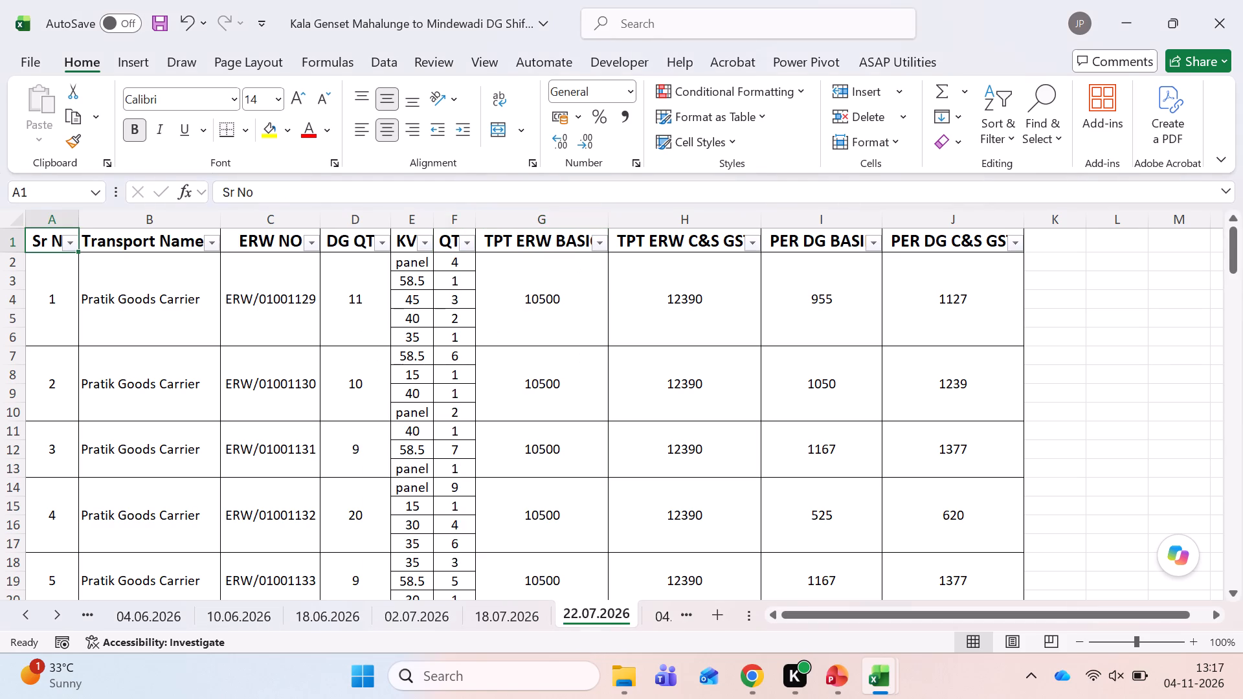
Examine the Total row of sheet 22.07.2026 for the overall DG QTY and the last serial number.
key(ctrl+End)
key(Down)
key(Down)
key(Up)
key(Up)
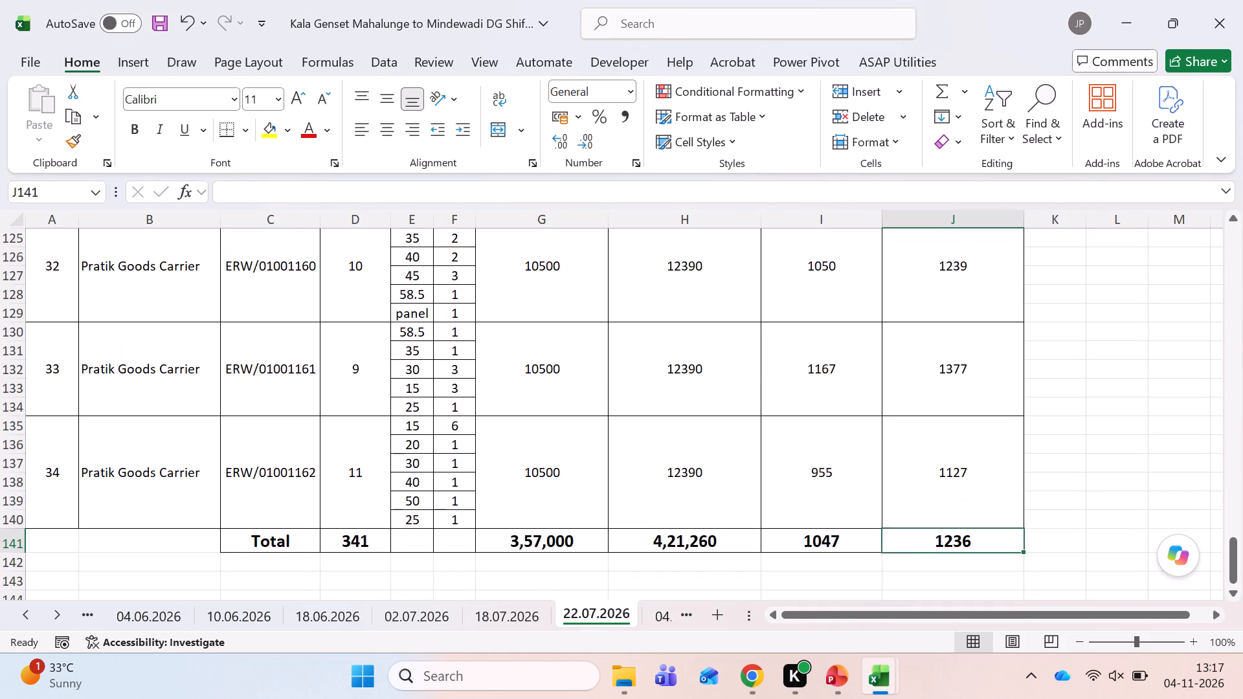
key(Left)
key(Left)
key(Left)
key(Left)
key(ctrl+Left)
In Annexure, extend the Jul-26 monthly units formula in the Unit 1 table to =39+46+341.
key(alt+Tab)
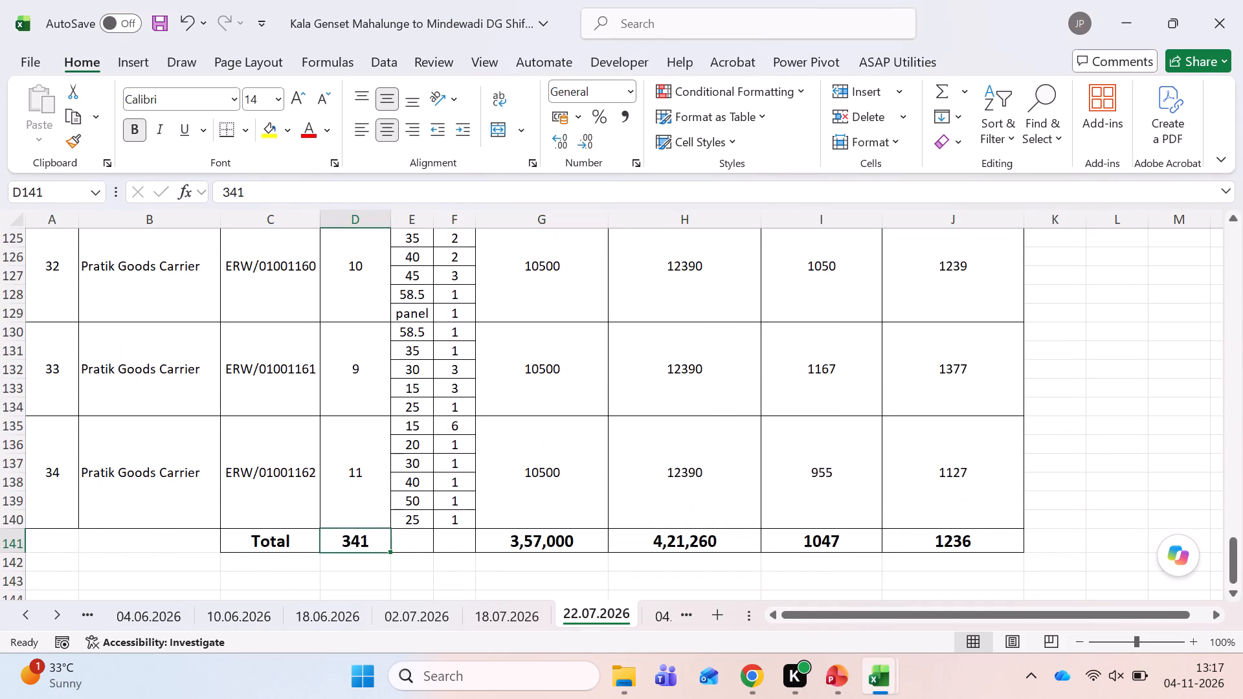
key(Up)
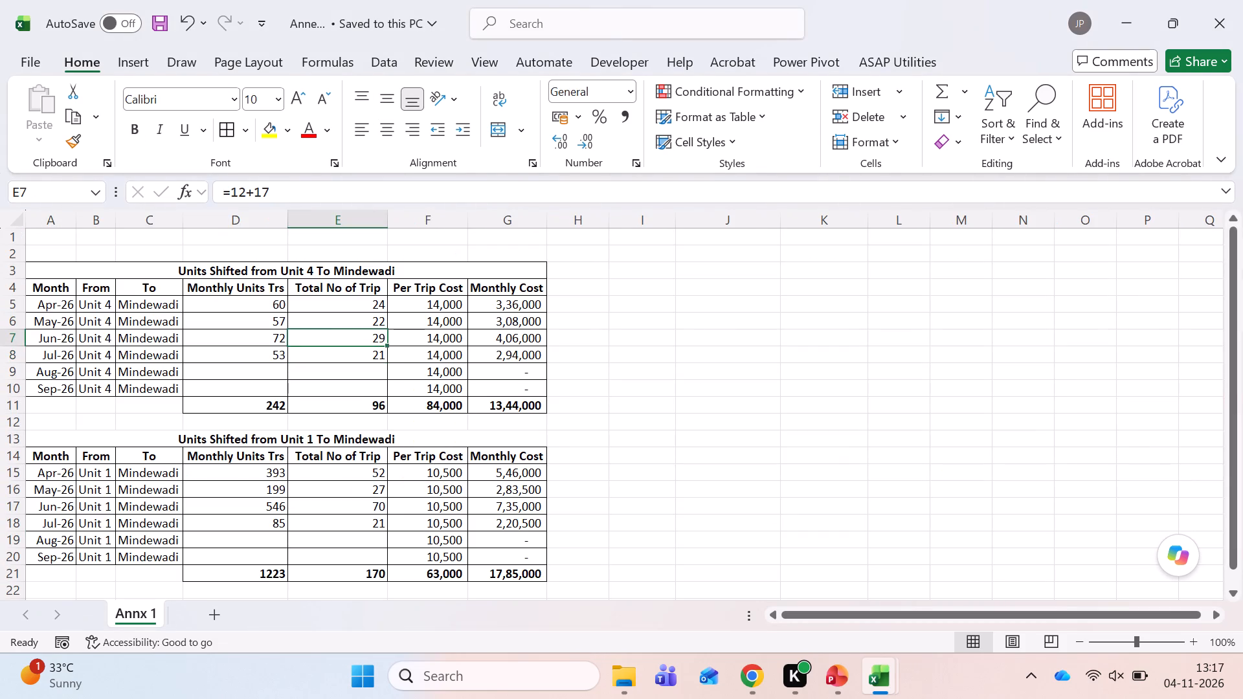
click(263, 531)
key(F2)
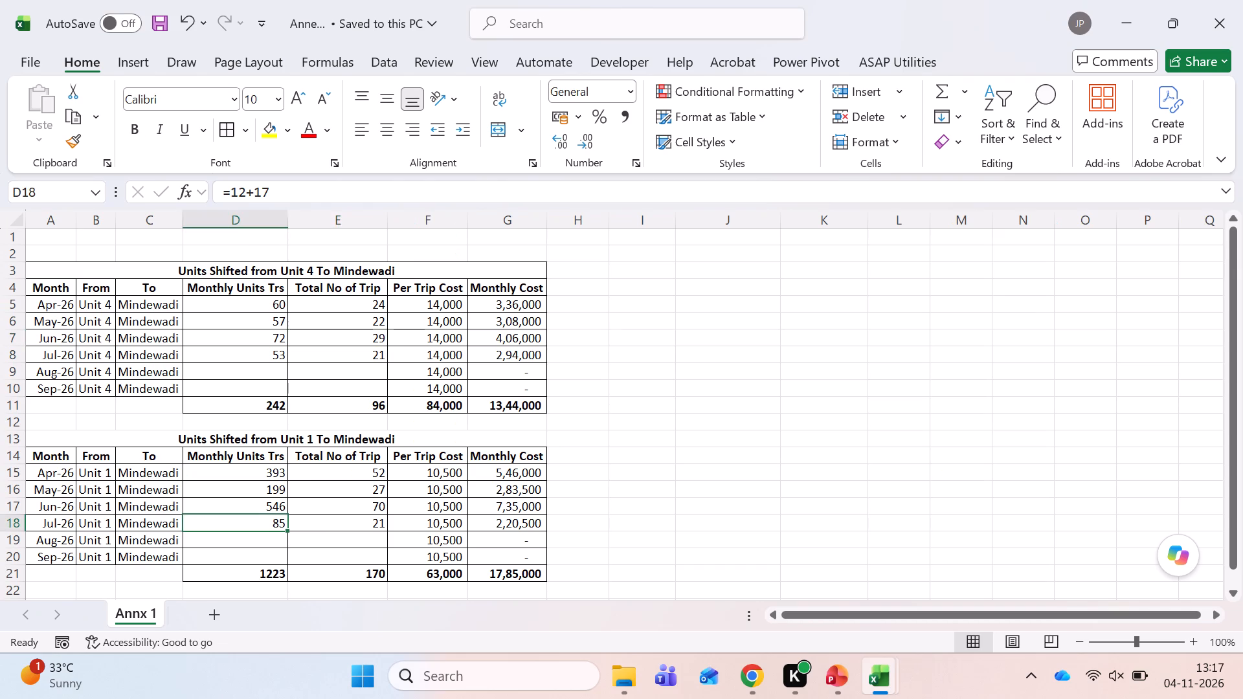
text(+341)
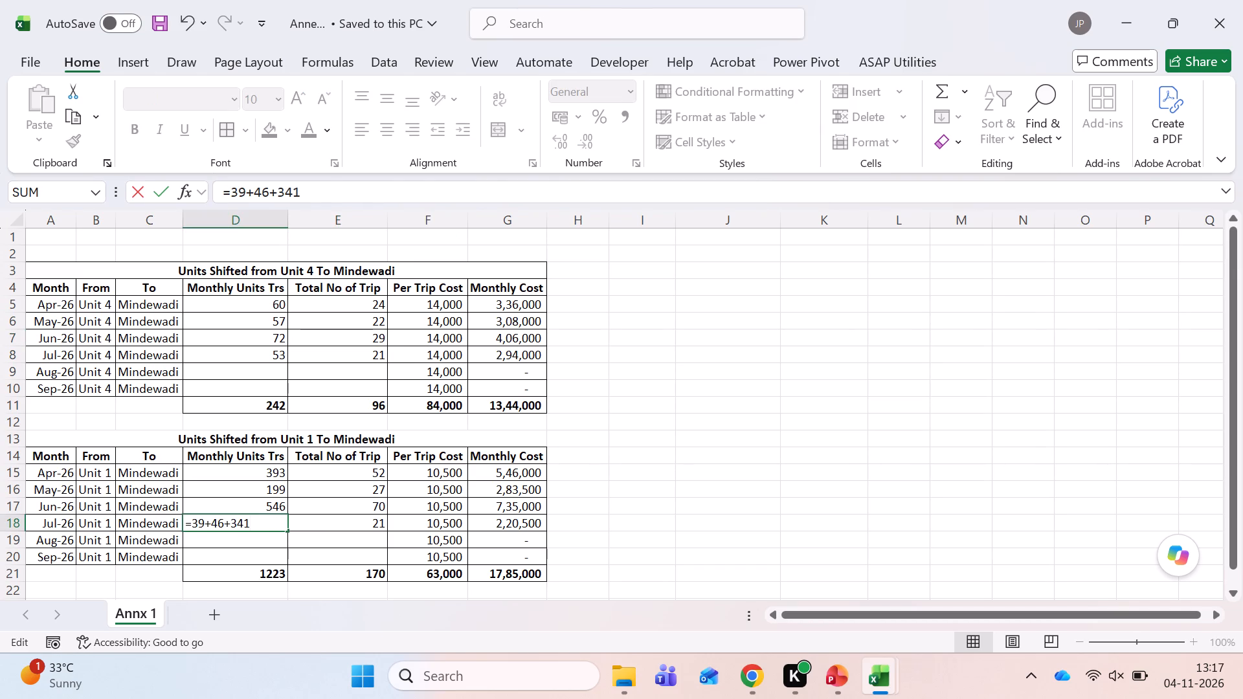
key(Tab)
Extend the Jul-26 trip count formula in the Unit 1 table to =11+10+34 and save Annexure.
key(alt+Tab)
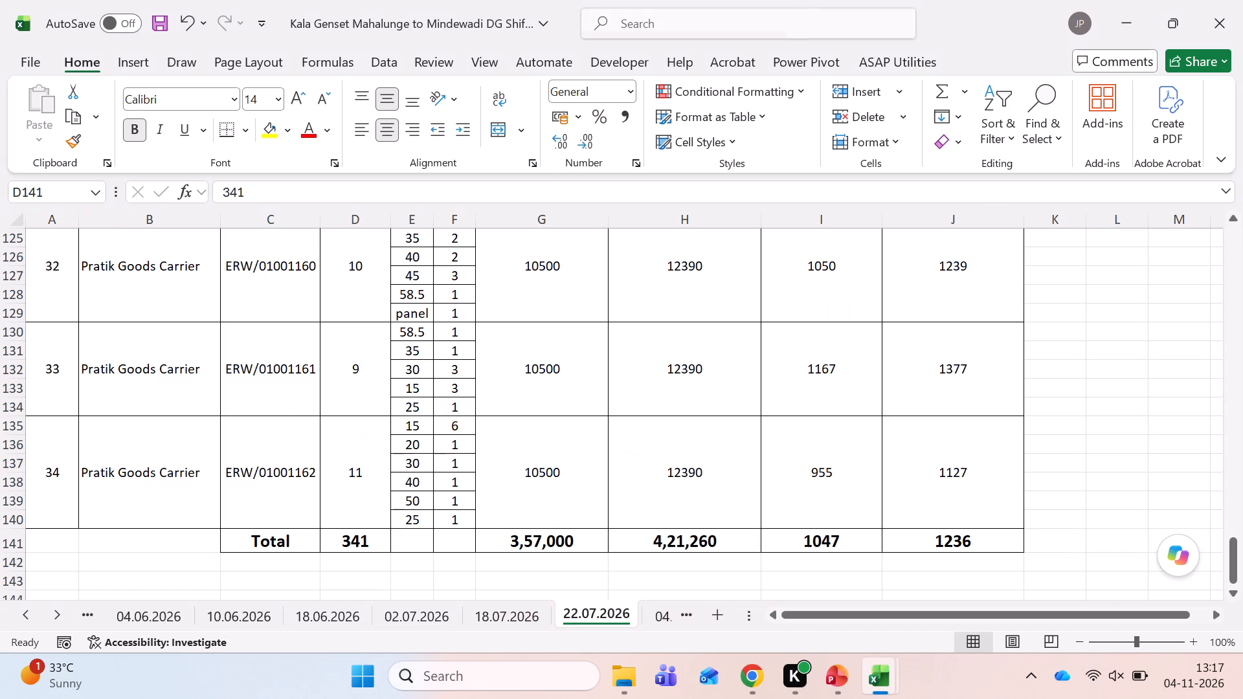
key(alt+Tab)
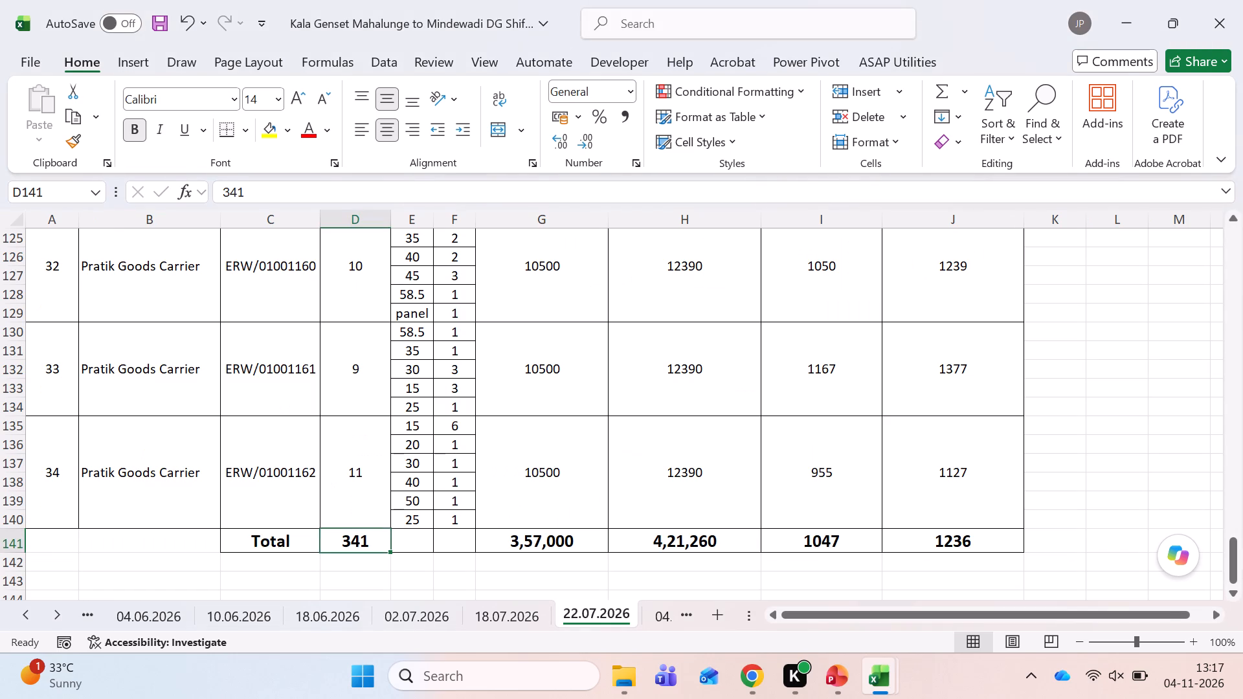
key(F2)
text(+34)
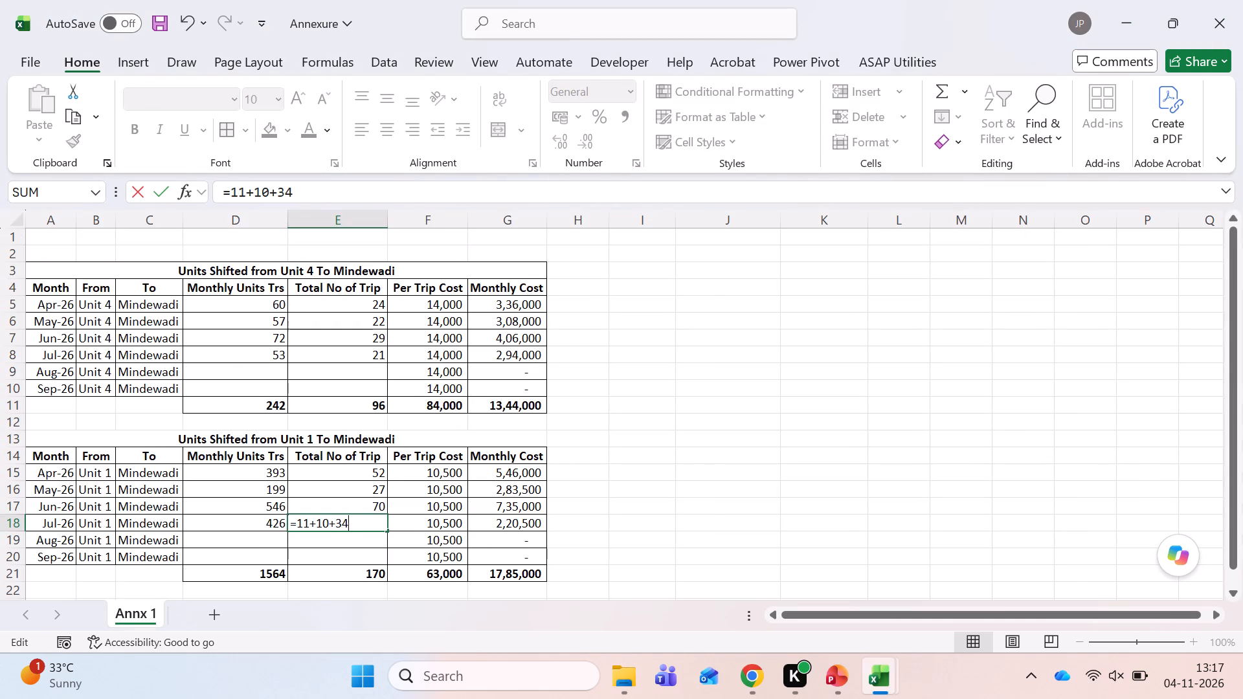
key(Tab)
key(ctrl+s)
Look through Kala Genset sheets 22.07.2026, 04.08.2026 and 14.08.2026, and recheck the July total against Annexure's Jul-26 Unit 1 row.
key(alt+Tab)
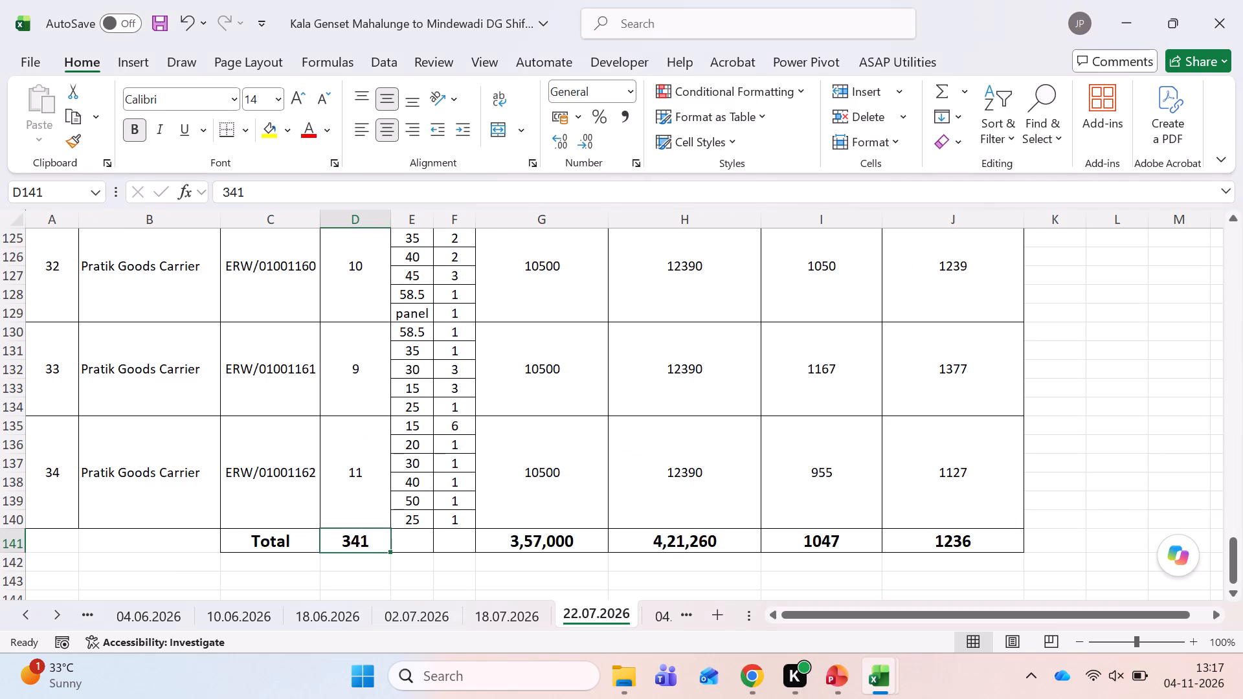
key(ctrl+Page_Down)
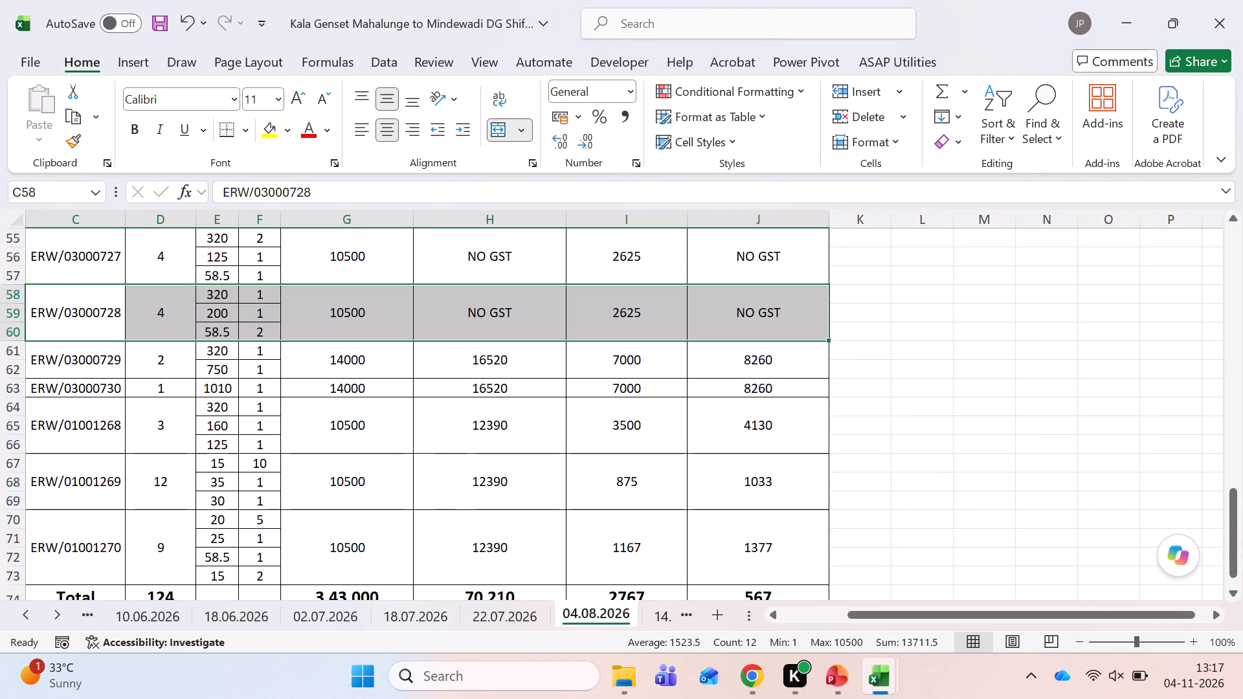
key(ctrl+Page_Up)
key(ctrl+Home)
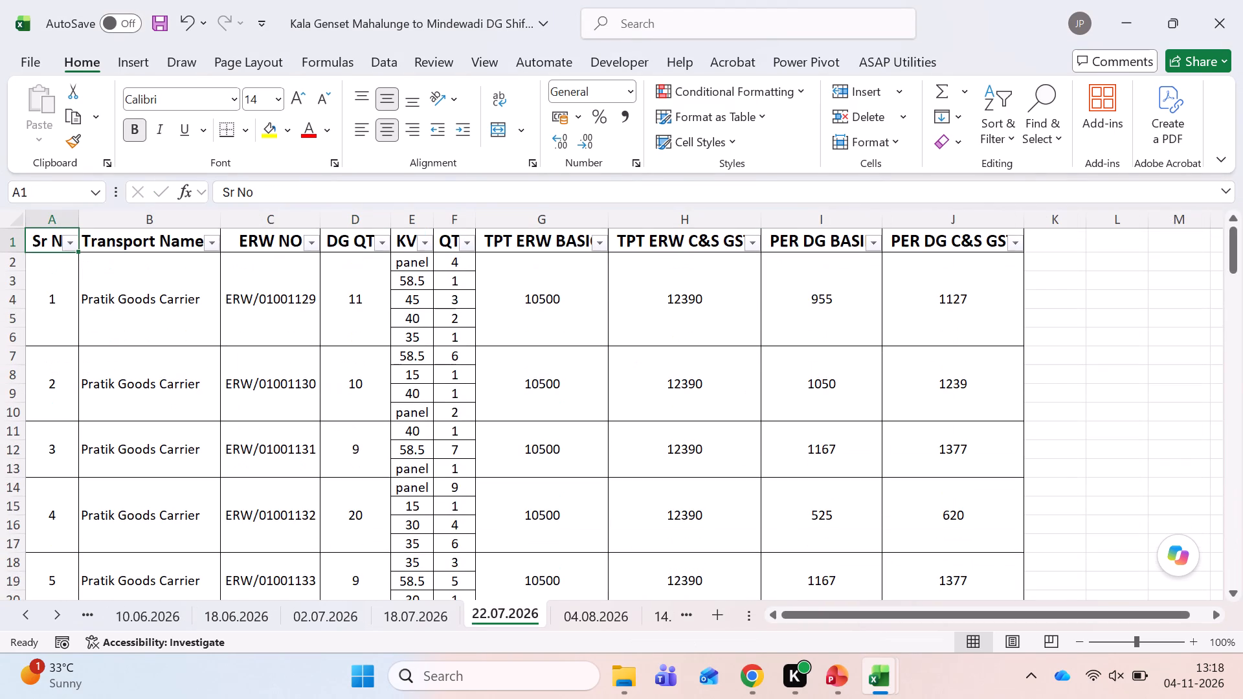
key(ctrl+Page_Down)
key(ctrl+Page_Down)
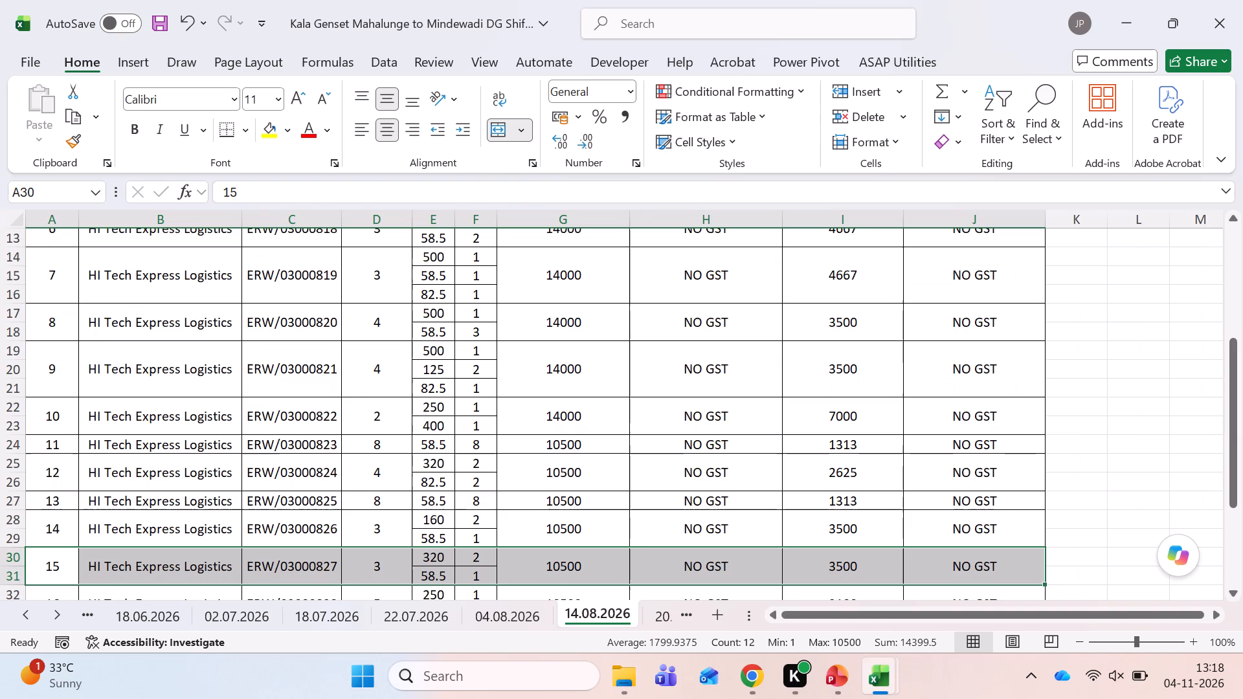
key(ctrl+Page_Up)
key(ctrl+Page_Up)
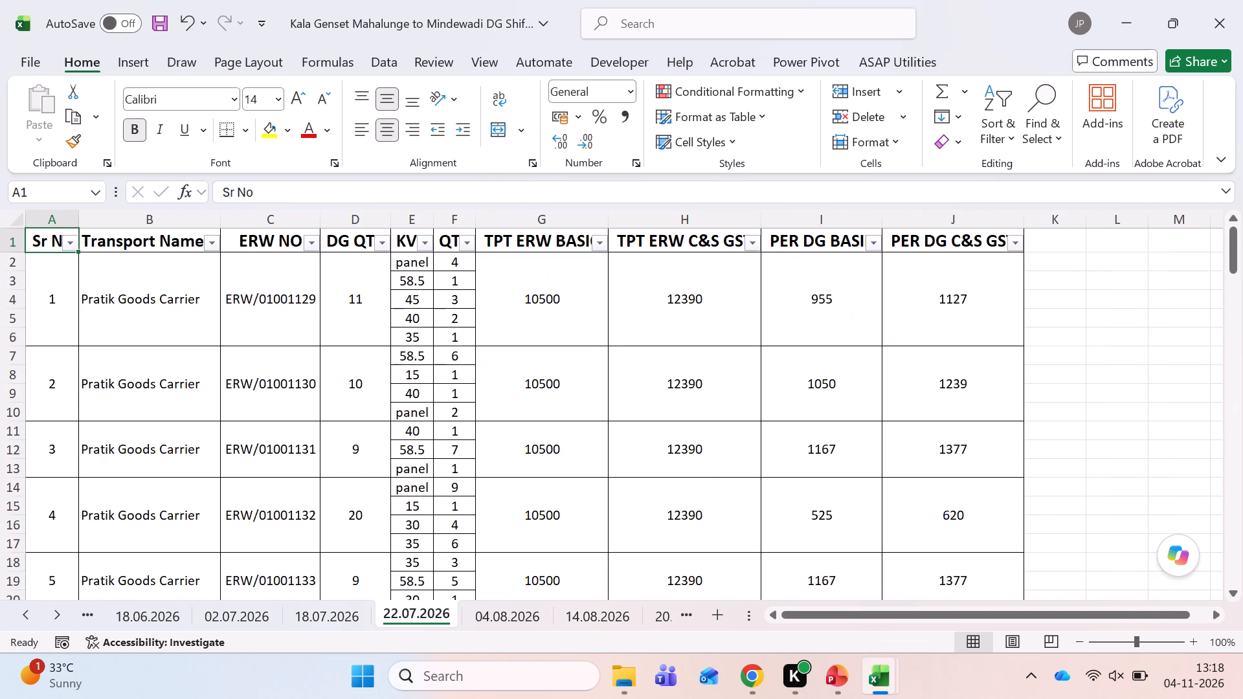
key(ctrl+End)
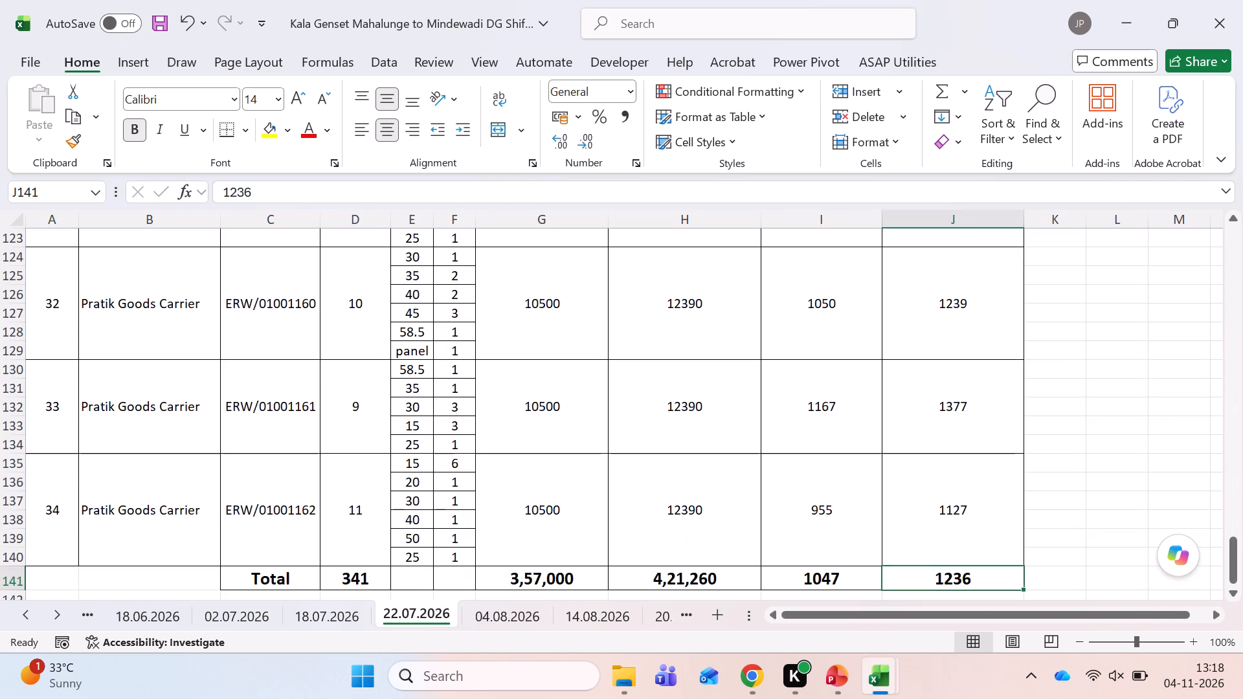
key(alt+Tab)
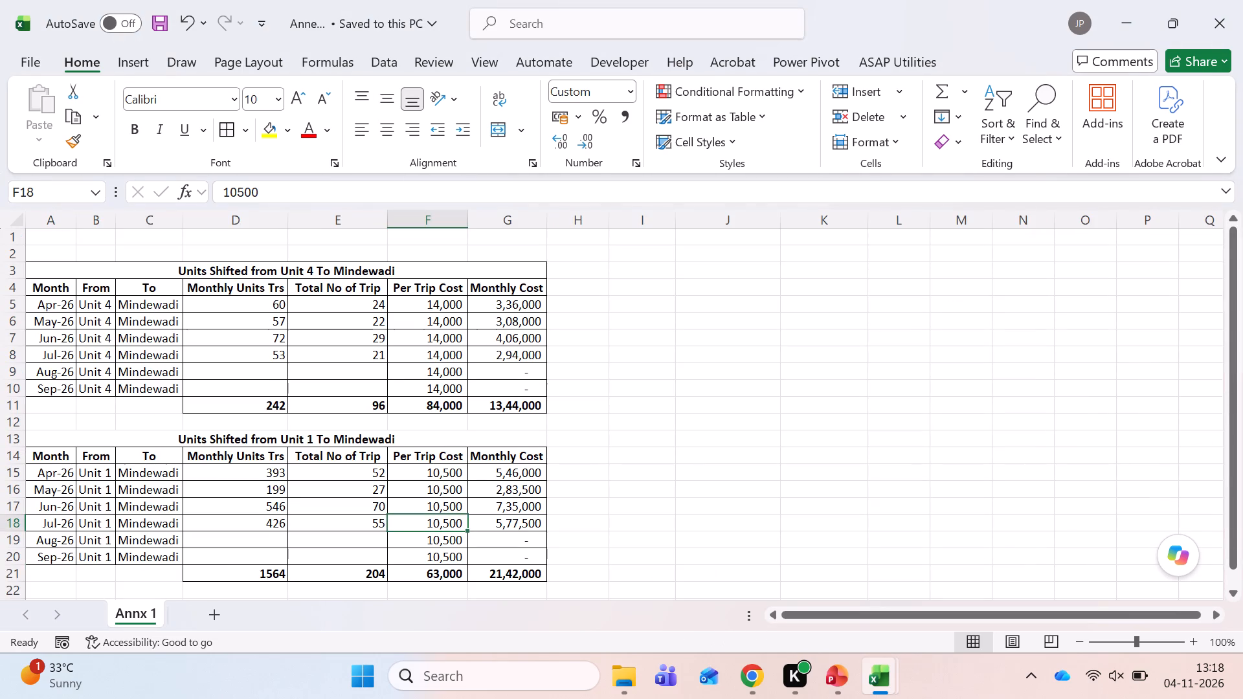
key(Left)
key(alt+Tab)
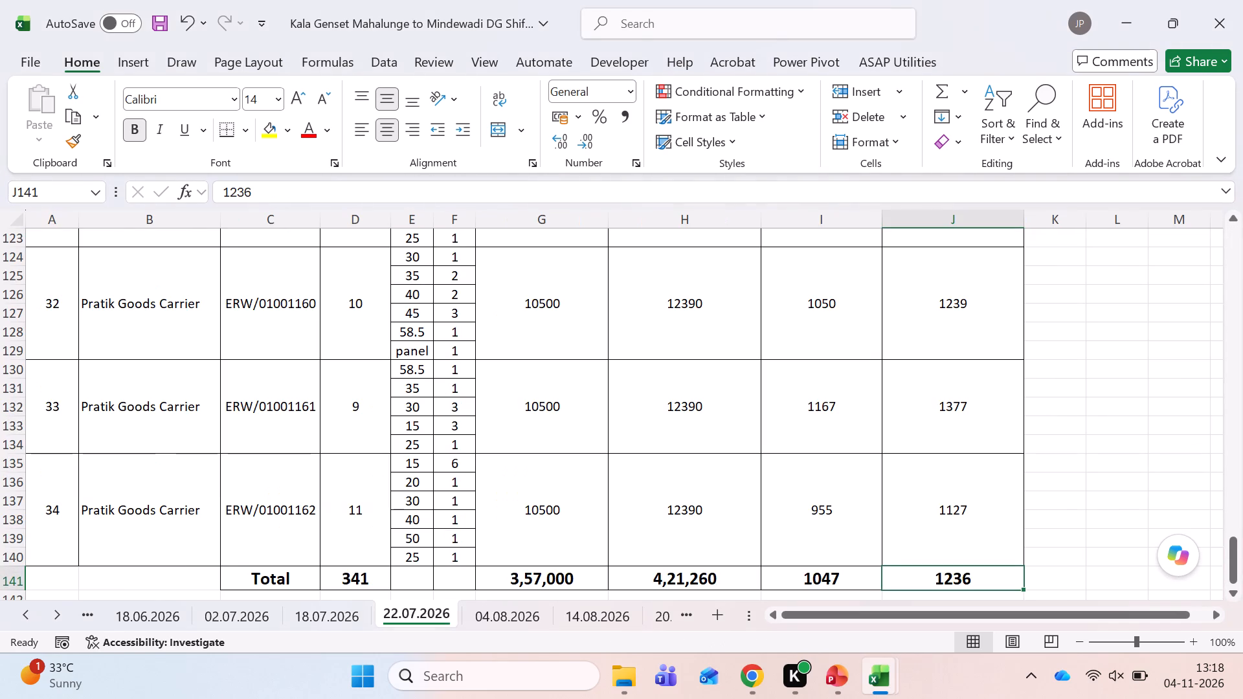
Add header filters to sheet 04.08.2026 and filter TPT ERW BASIC to show only 10500.
key(ctrl+Page_Down)
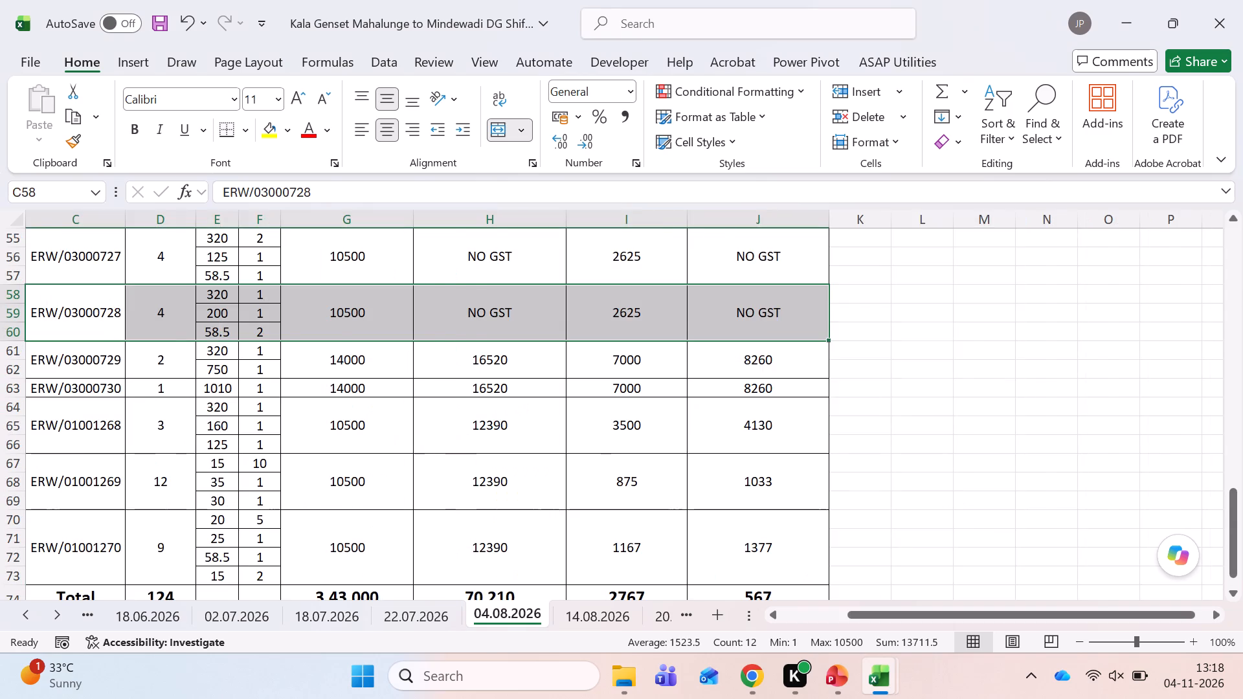
key(ctrl+Home)
key(shift+space)
key(ctrl+shift+l)
key(Right)
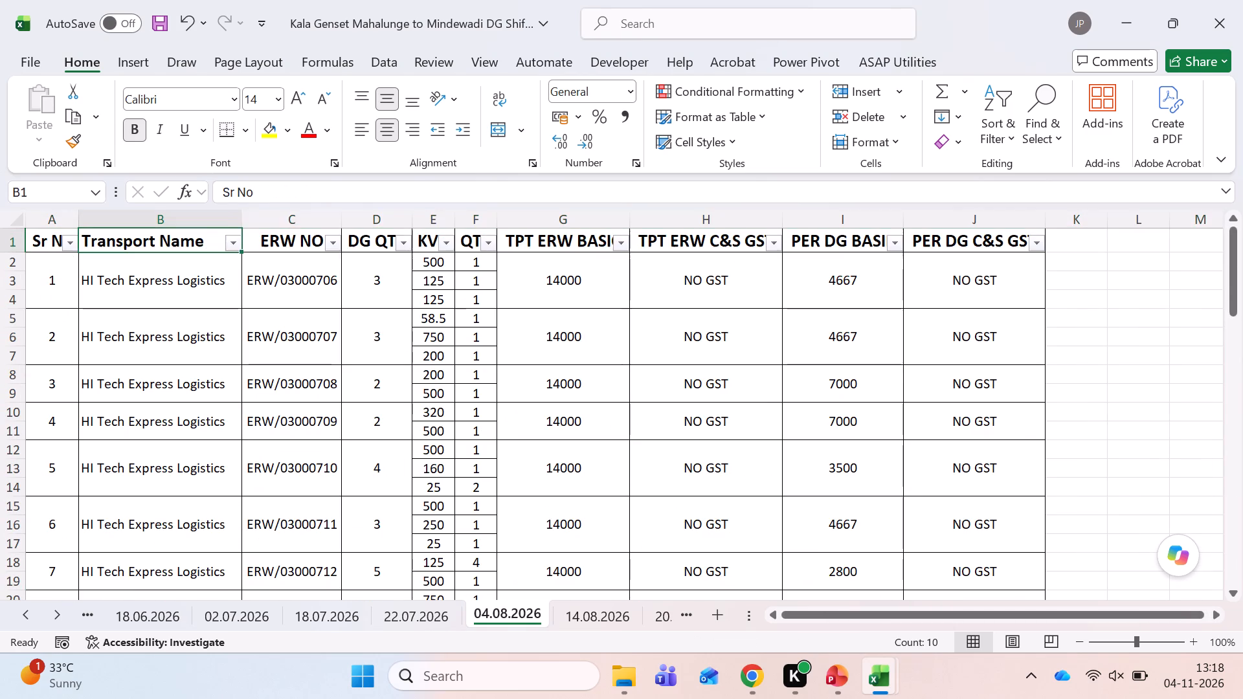
key(Right)
key(Right)
key(Right)
key(Right)
key(Right)
key(alt+Down)
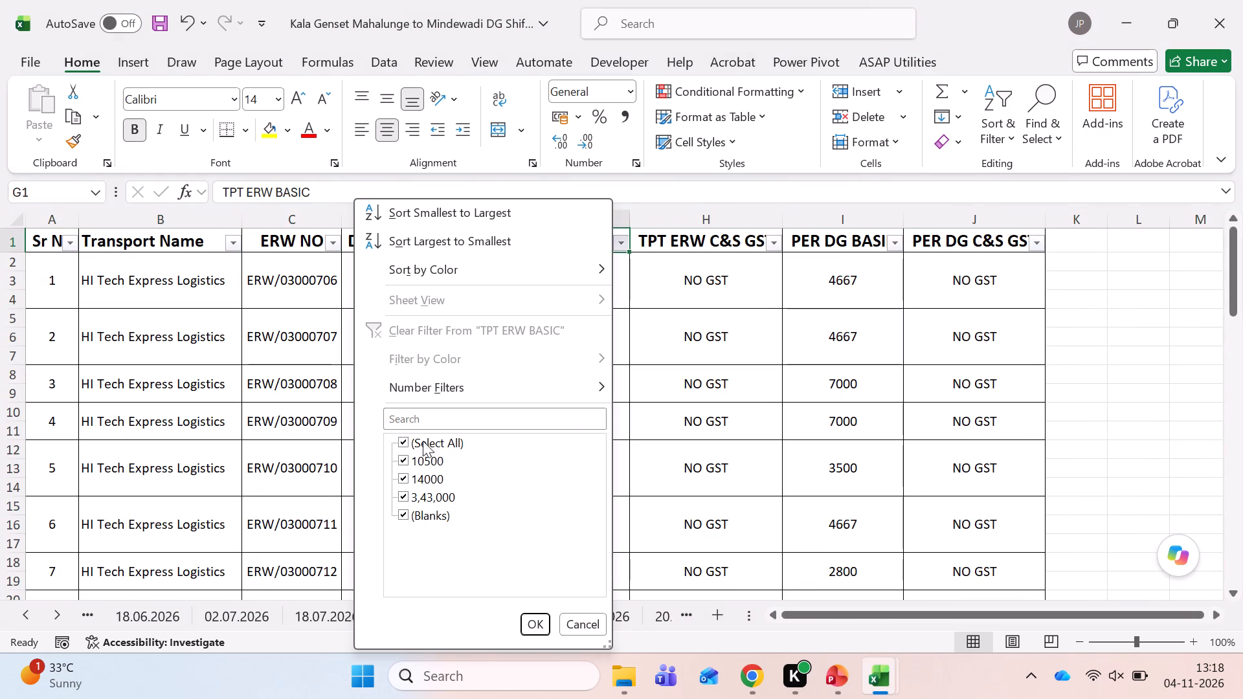
click(423, 438)
click(423, 456)
key(Return)
Select the filtered DG QTY cells from serial number 13 through 28 to sum the Unit 1 quantities.
key(Left)
key(Left)
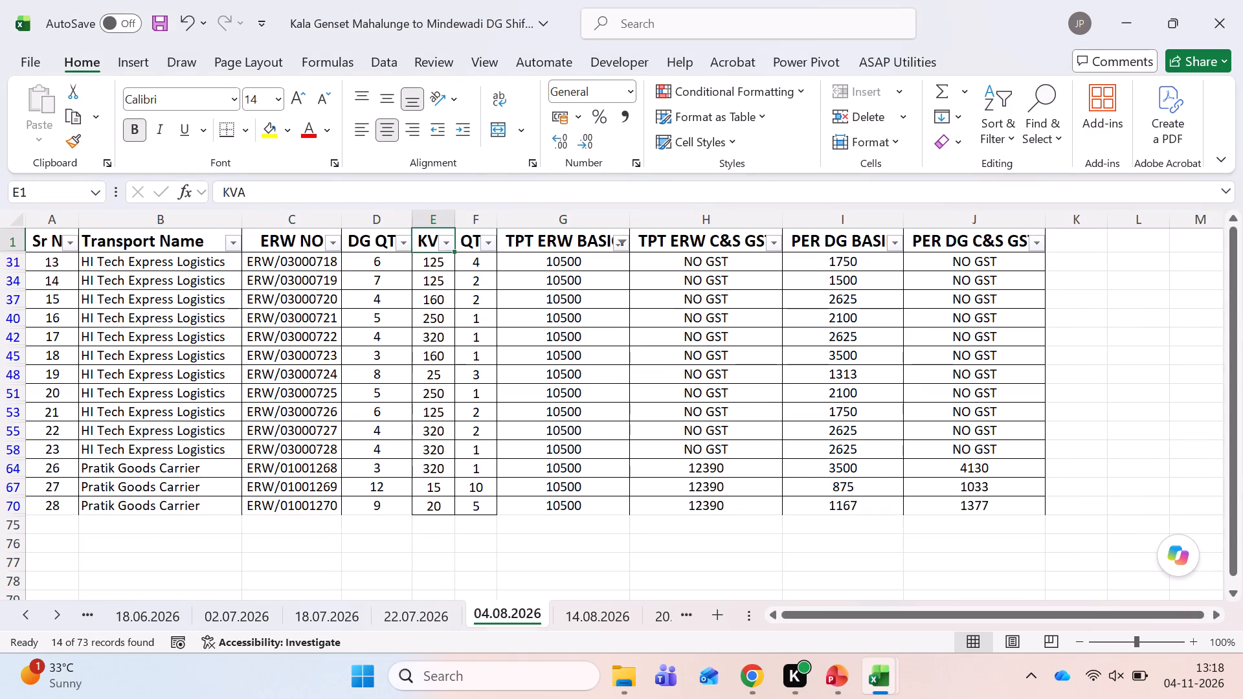
key(Left)
key(Down)
key(shift+Down)
key(shift+Down)
key(shift+Down)
key(shift+Down)
key(shift+Down)
key(shift+Down)
key(shift+Down)
key(shift+Down)
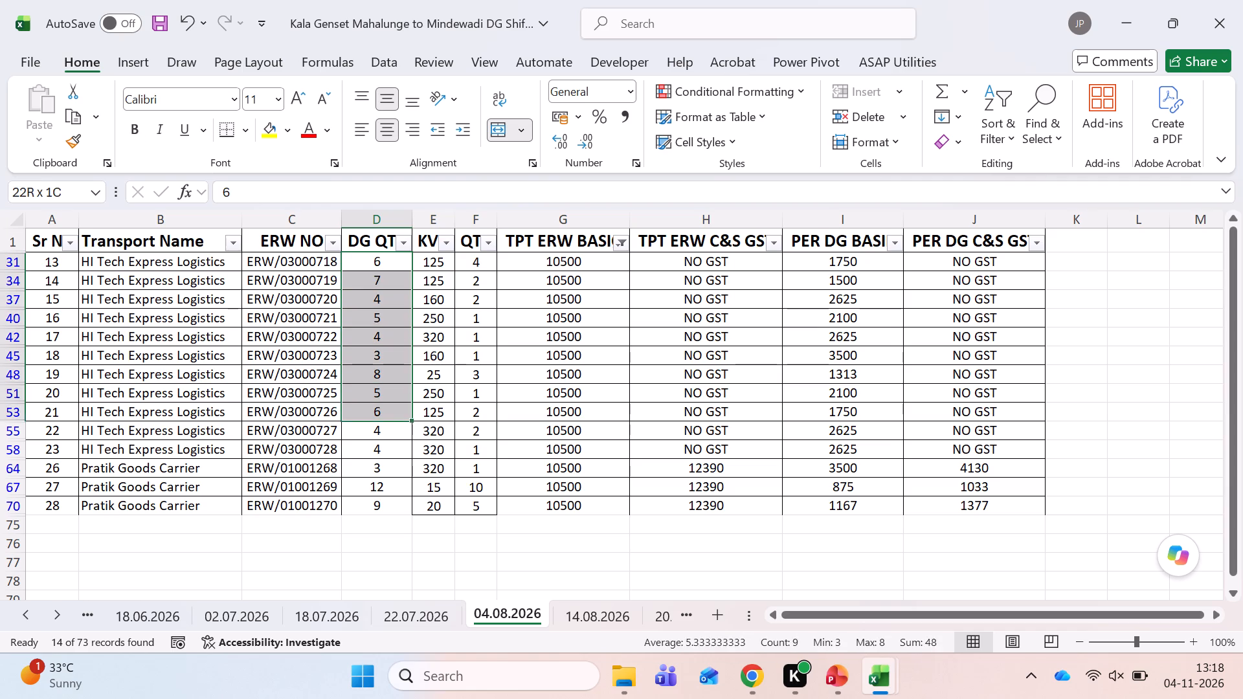
key(shift+Down)
key(shift+Down)
key(shift+Down)
key(shift+Down)
key(shift+Down)
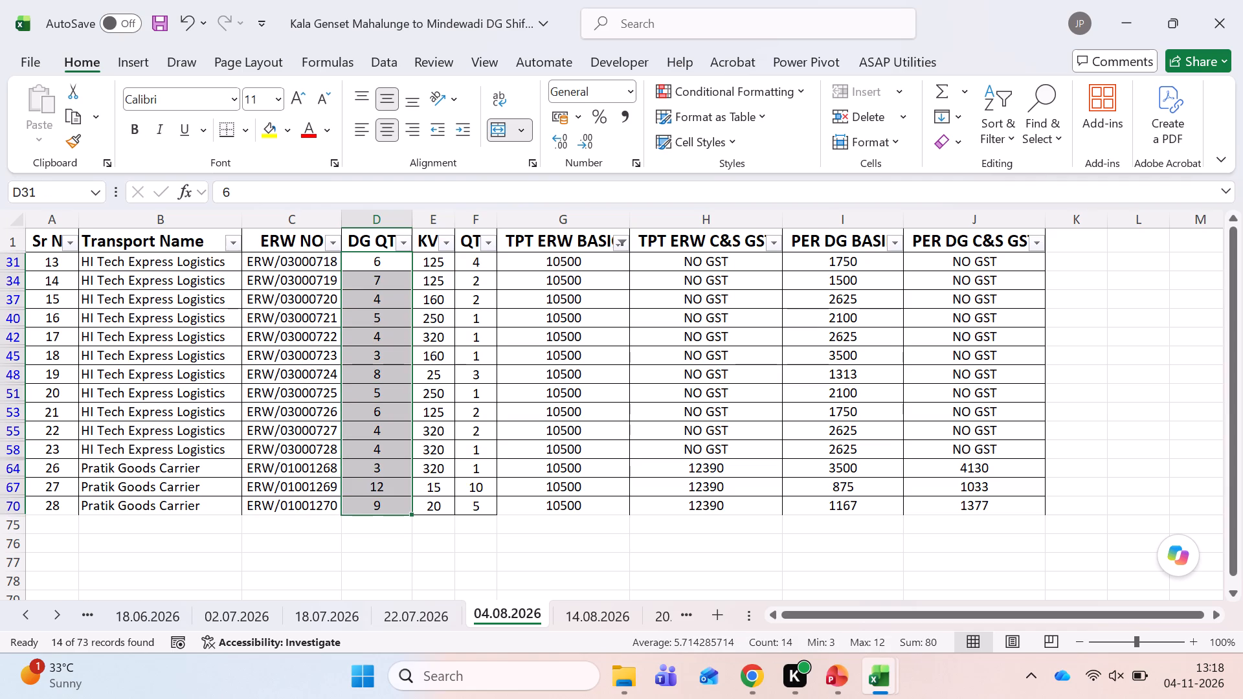
In Annexure, enter =80 as the Aug-26 monthly units in the Unit 1 table.
key(alt+Tab)
key(alt+Tab)
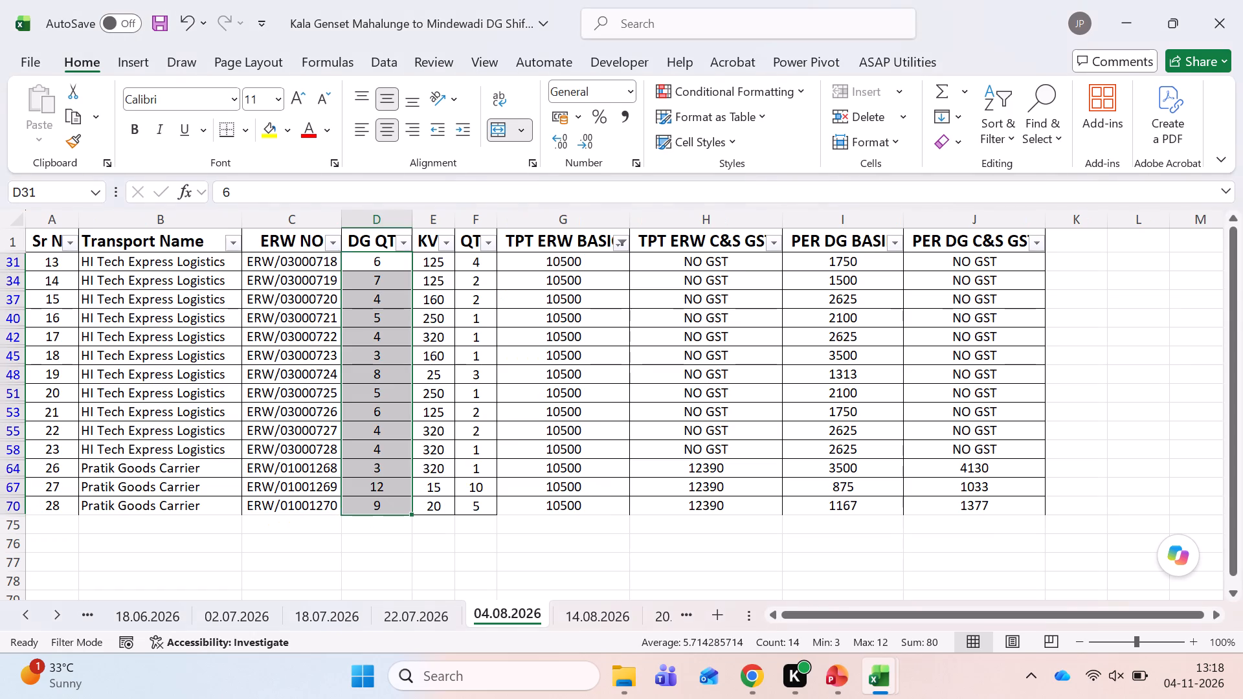
key(alt+Tab)
click(267, 533)
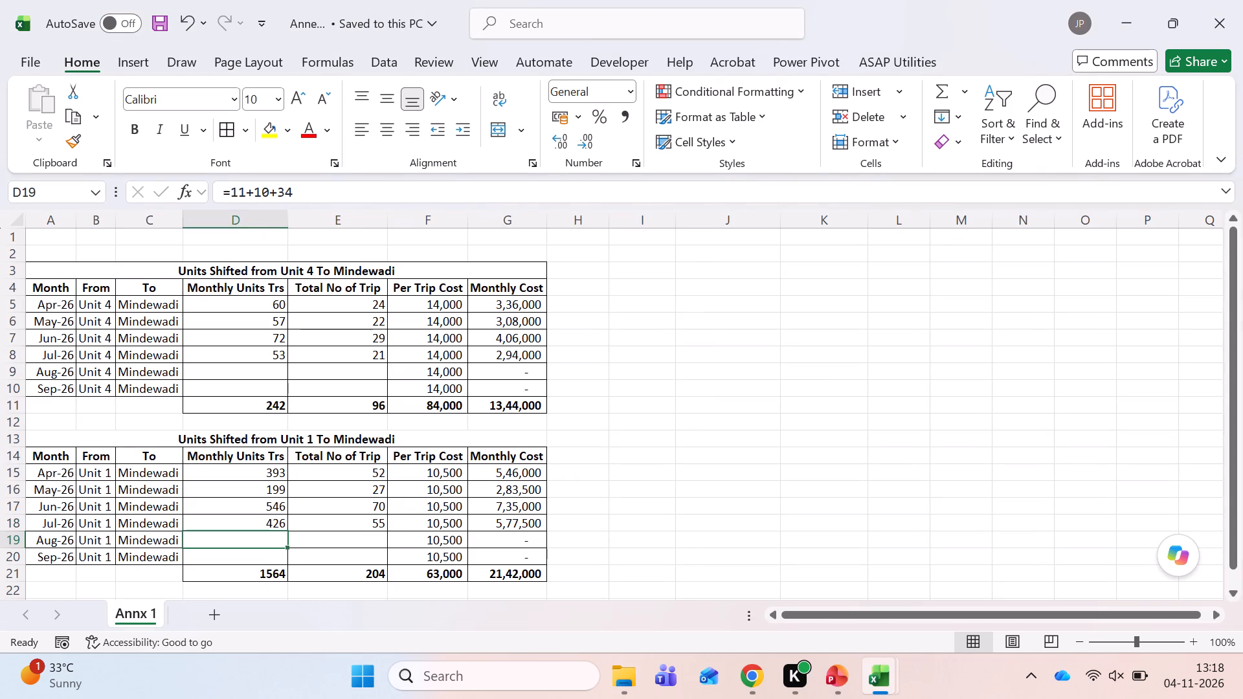
text(=80)
key(Tab)
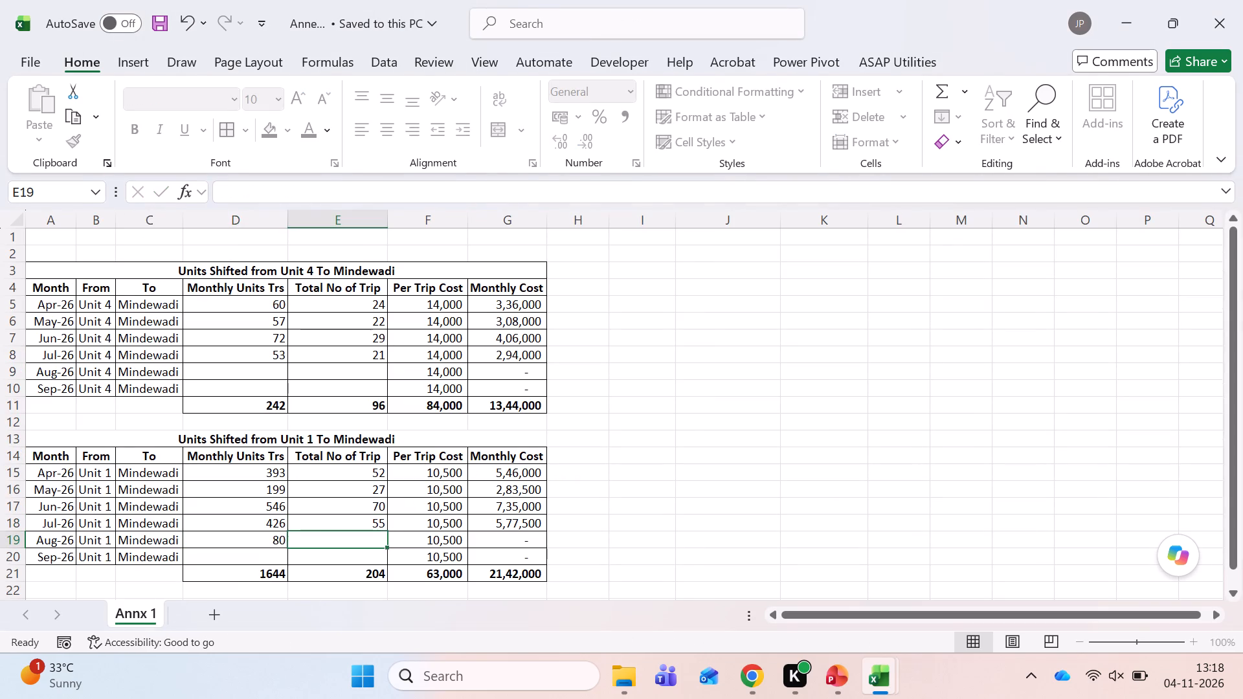
Enter =14 as the Aug-26 trip count in the Unit 1 table and save Annexure.
text(=14)
key(Tab)
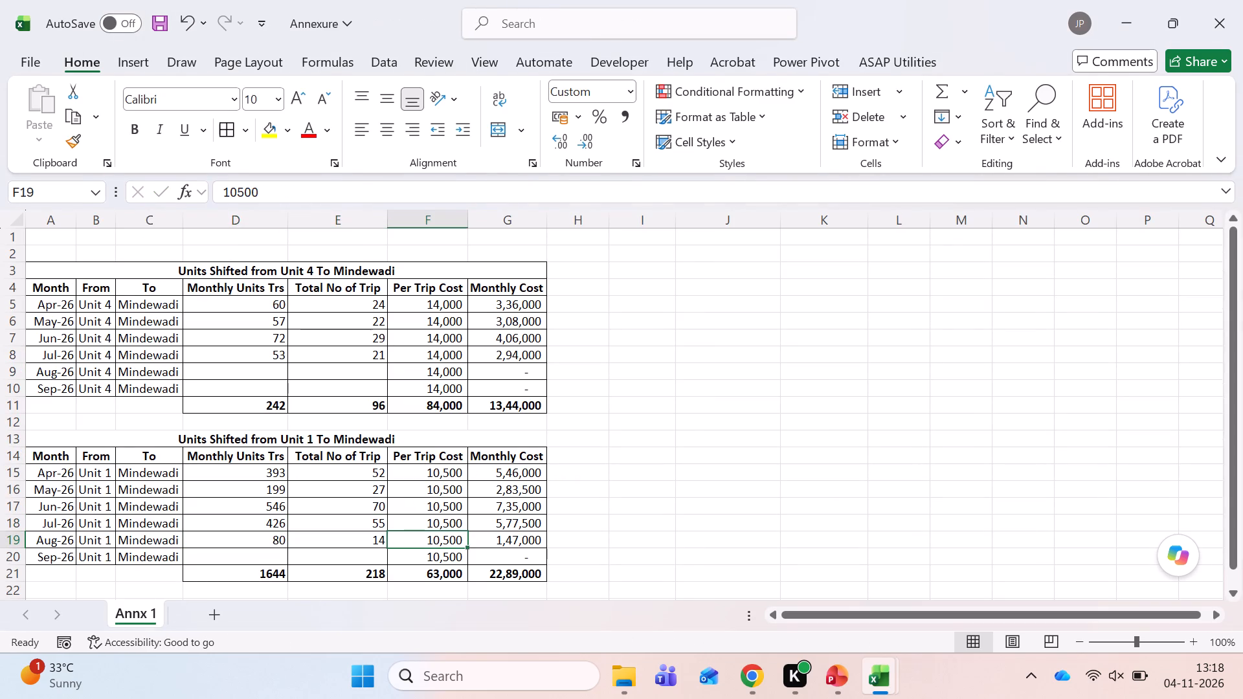
key(ctrl+s)
Switch to the Kala Genset workbook and change the TPT ERW BASIC filter on sheet 04.08.2026 to show only 14000.
key(alt+Tab)
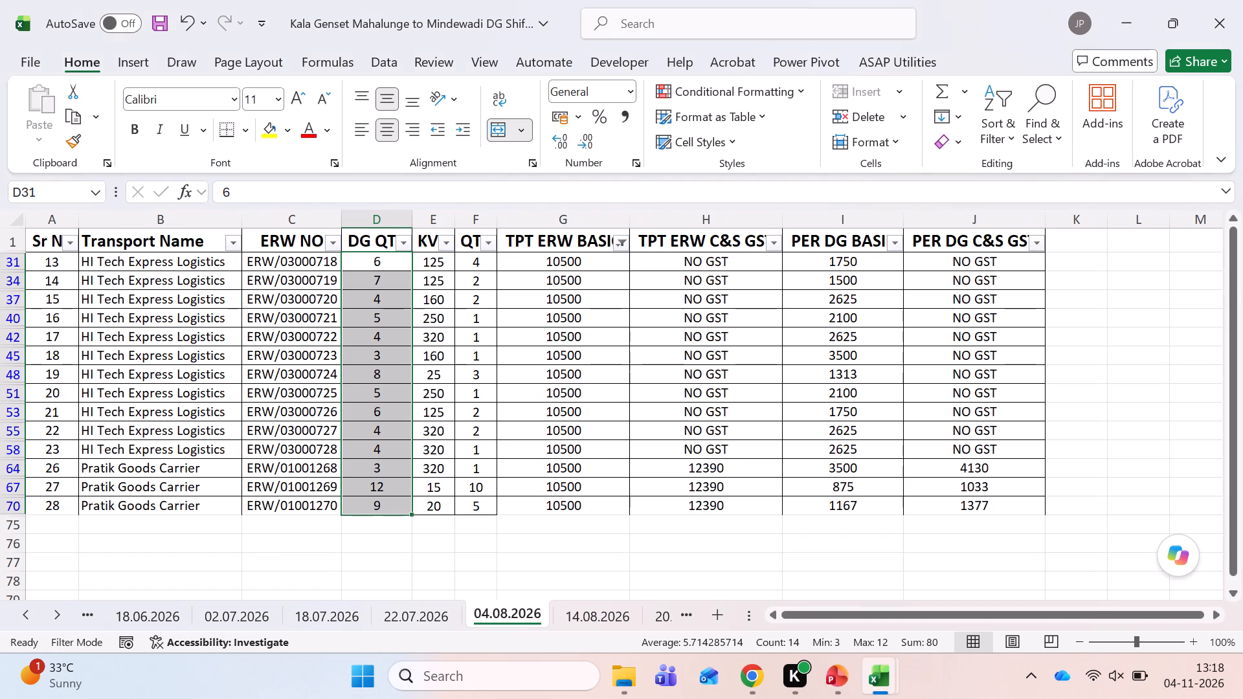
key(Up)
key(Right)
key(Right)
key(Right)
key(alt+Down)
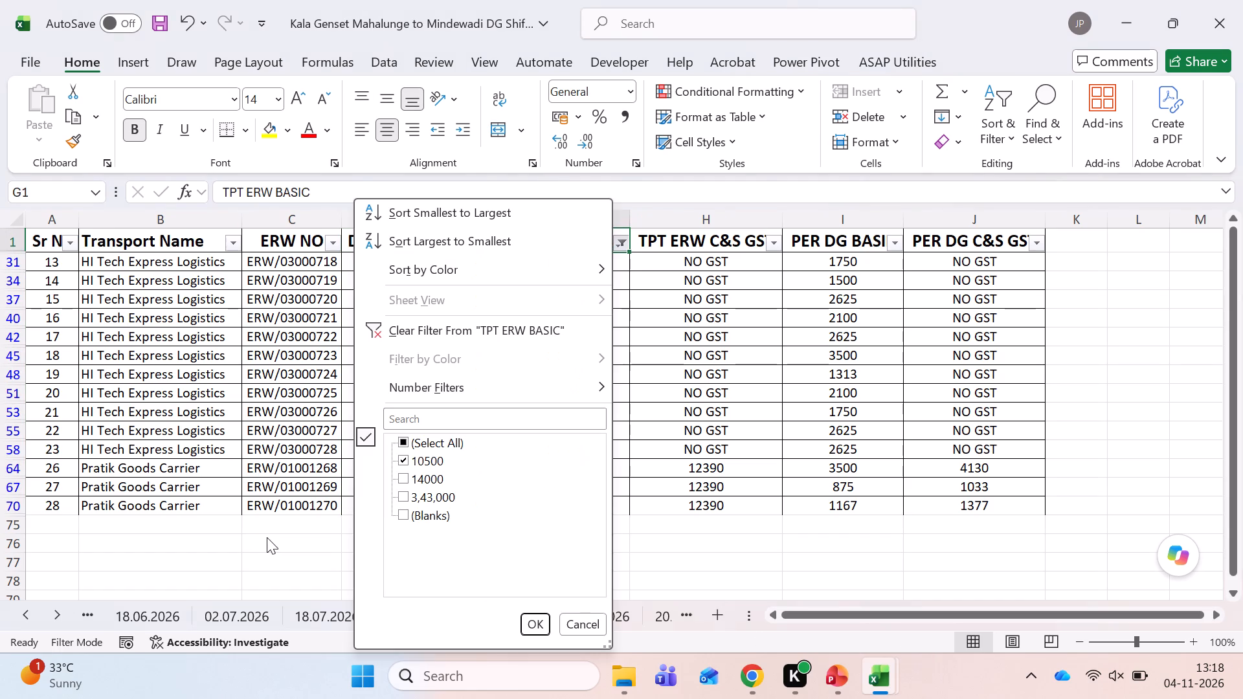
click(410, 460)
click(412, 471)
key(Return)
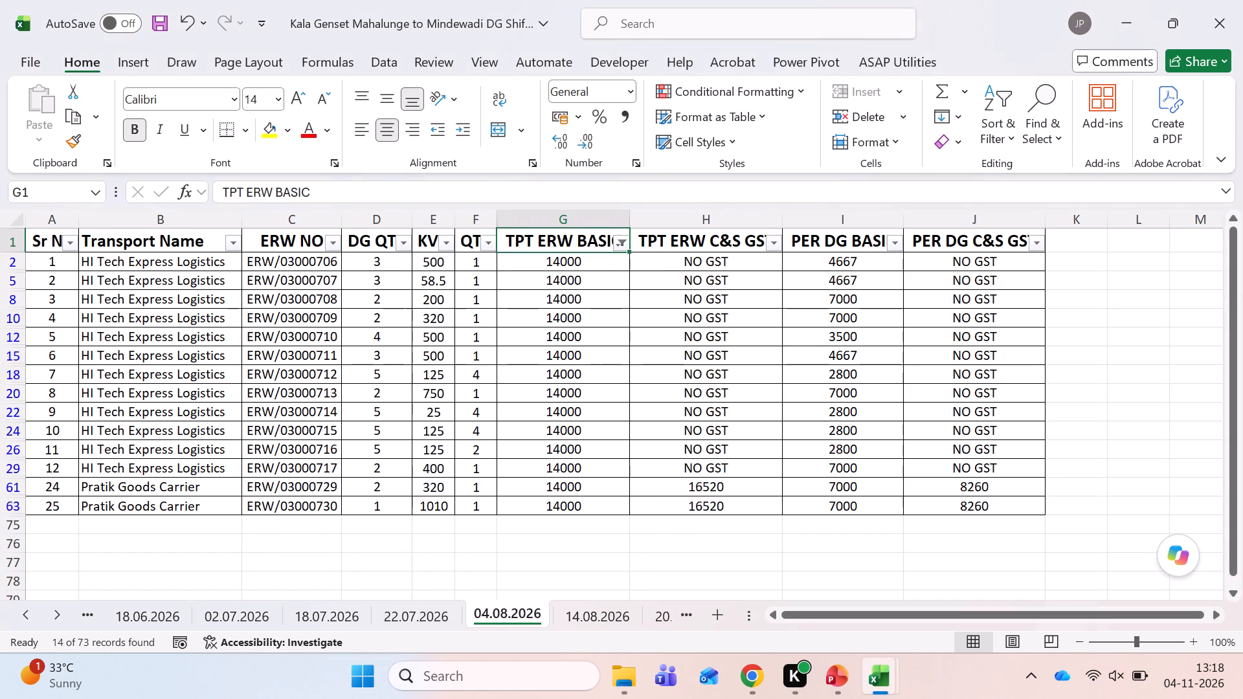
Select the filtered DG QTY cells on sheet 04.08.2026 from serial number 1 through 25 to sum the Unit 4 quantities.
key(Down)
key(Left)
key(Left)
key(Left)
key(shift+Down)
key(shift+Down)
key(shift+Down)
key(shift+Down)
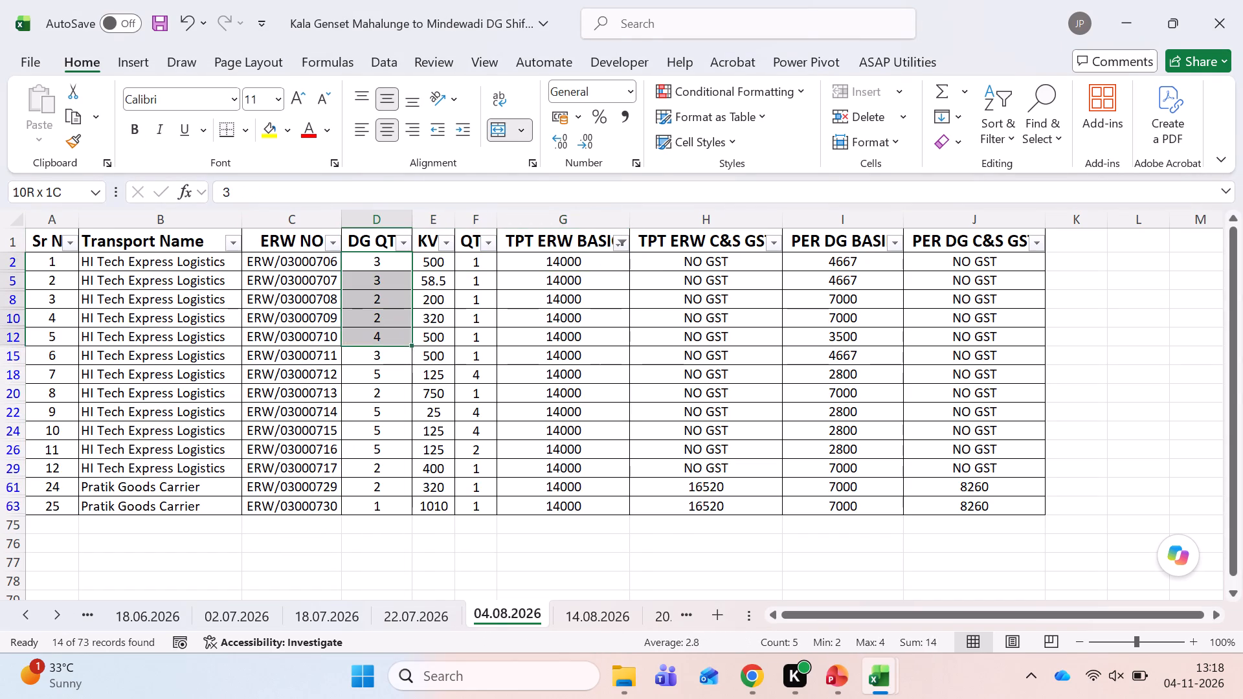
key(shift+Down)
key(shift+Down)
key(shift+Down)
key(shift+Down)
key(shift+Down)
key(shift+Down)
key(shift+Down)
key(shift+Down)
key(shift+Down)
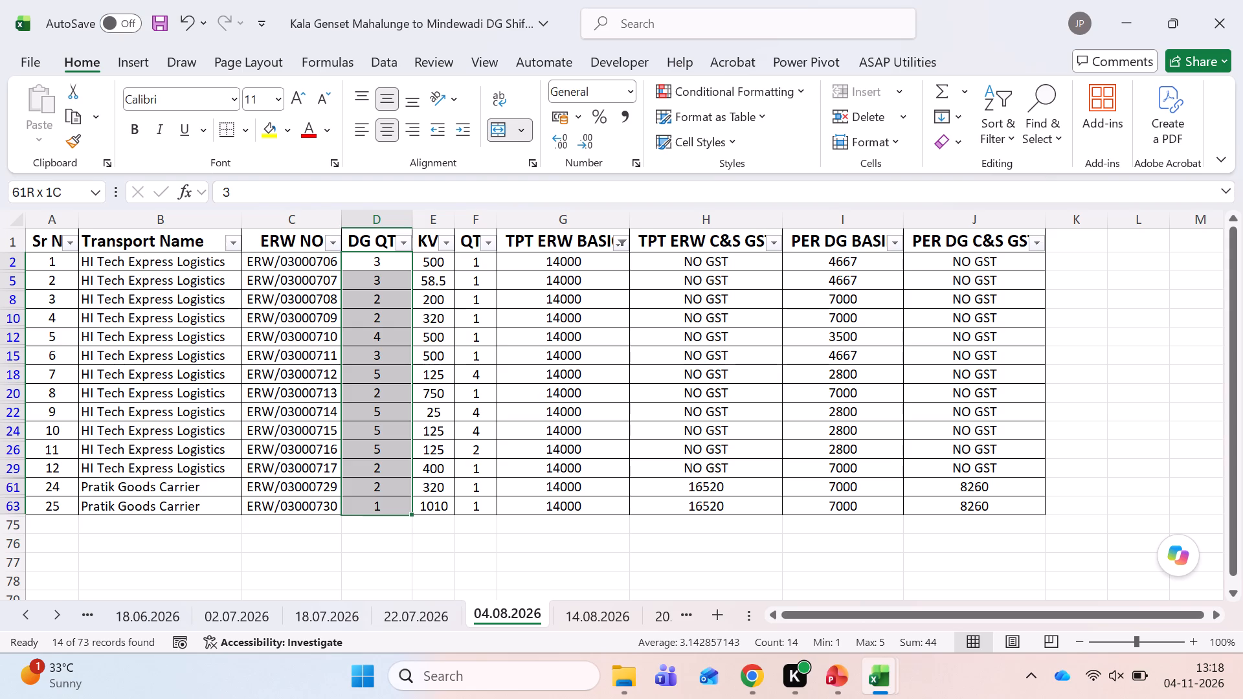
In Annexure, enter =44 monthly units and =14 trips for Aug-26 in the Unit 4 table and save.
key(alt+Tab)
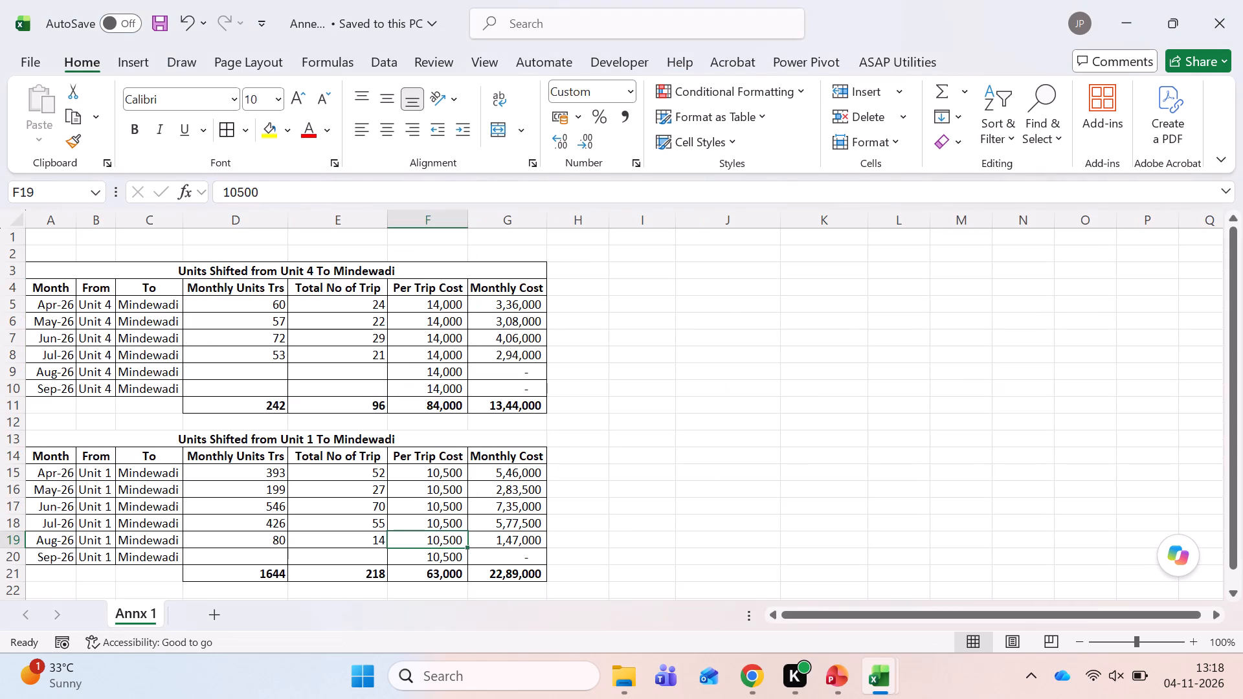
click(245, 364)
text(=44)
key(Tab)
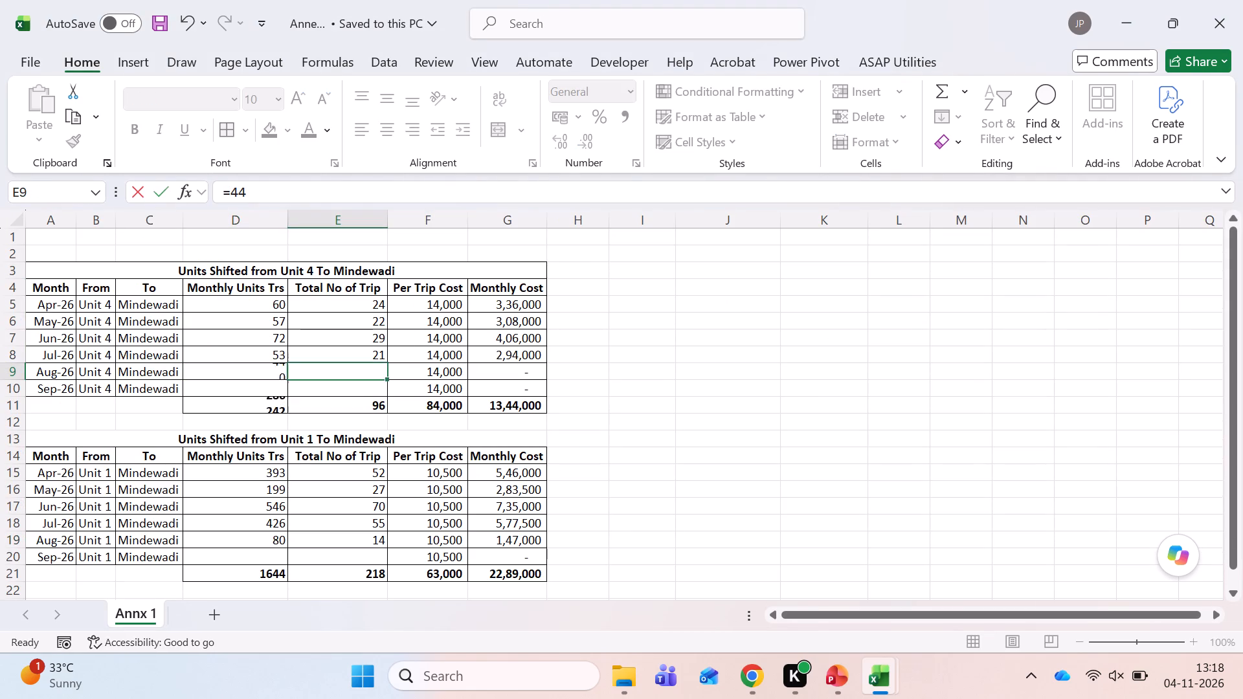
text(=14)
key(Tab)
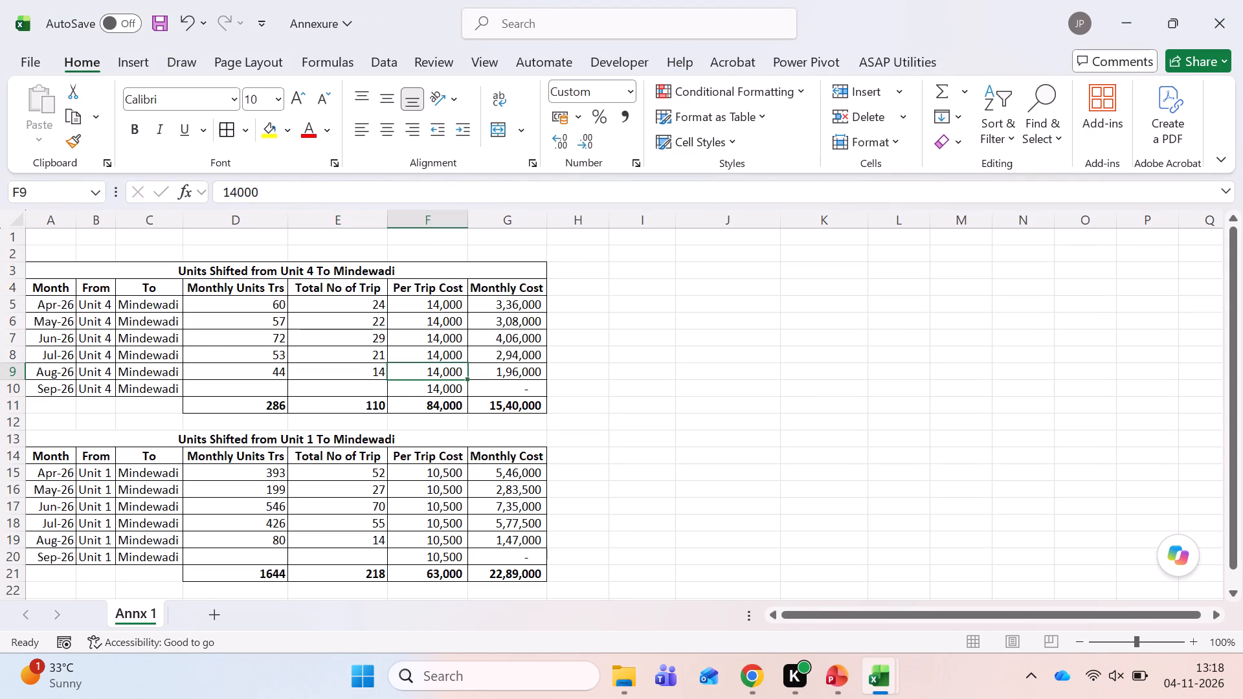
key(ctrl+s)
In the Kala Genset workbook, add header filters to sheet 14.08.2026 and filter TPT ERW BASIC to show only 10500.
key(alt+Tab)
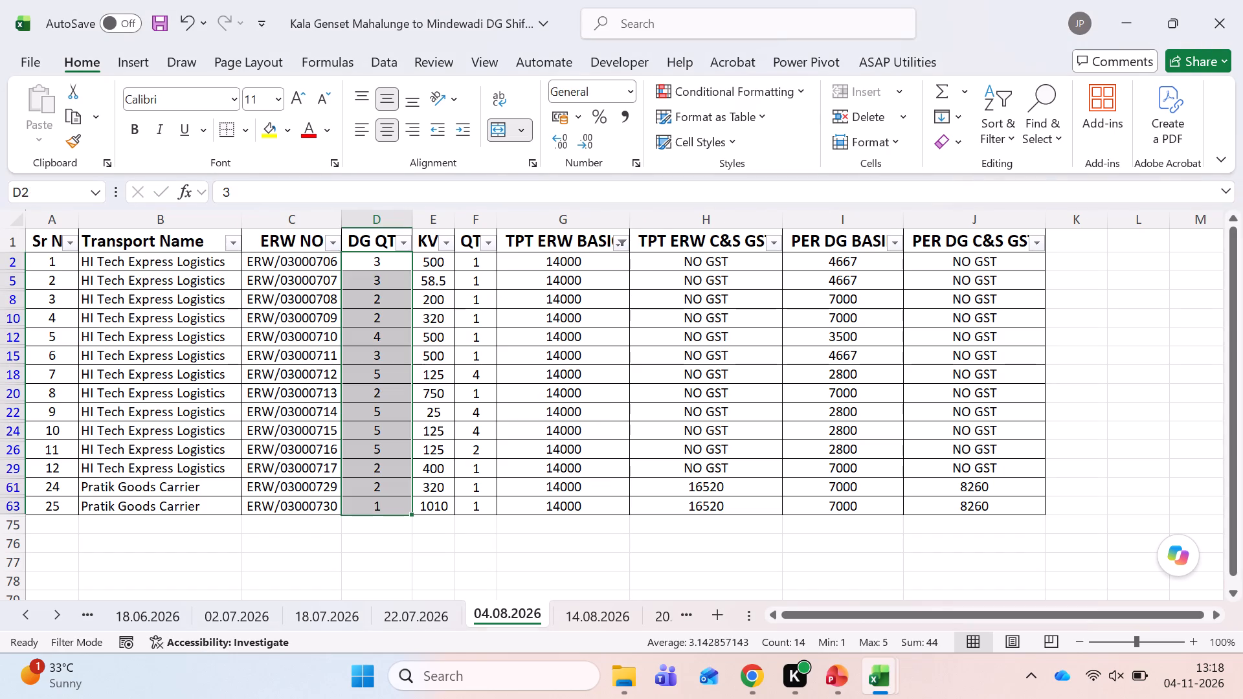
key(ctrl+Up)
key(Right)
key(Right)
key(Right)
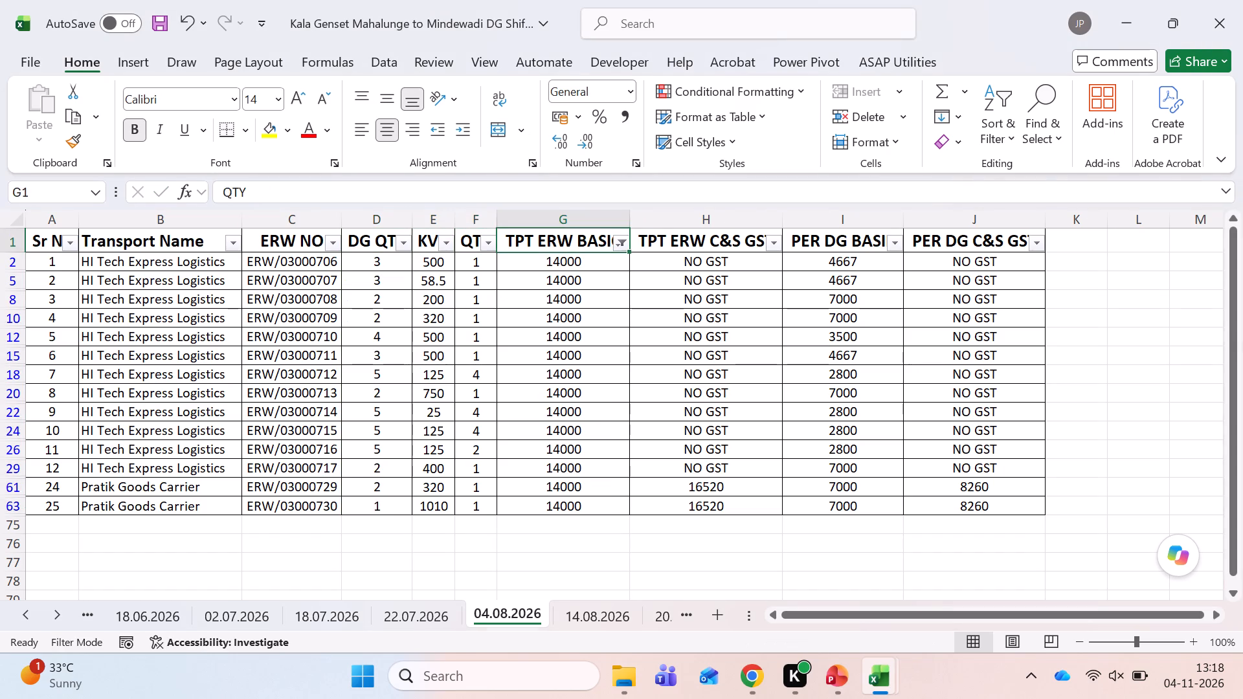
key(ctrl+Page_Down)
key(ctrl+Home)
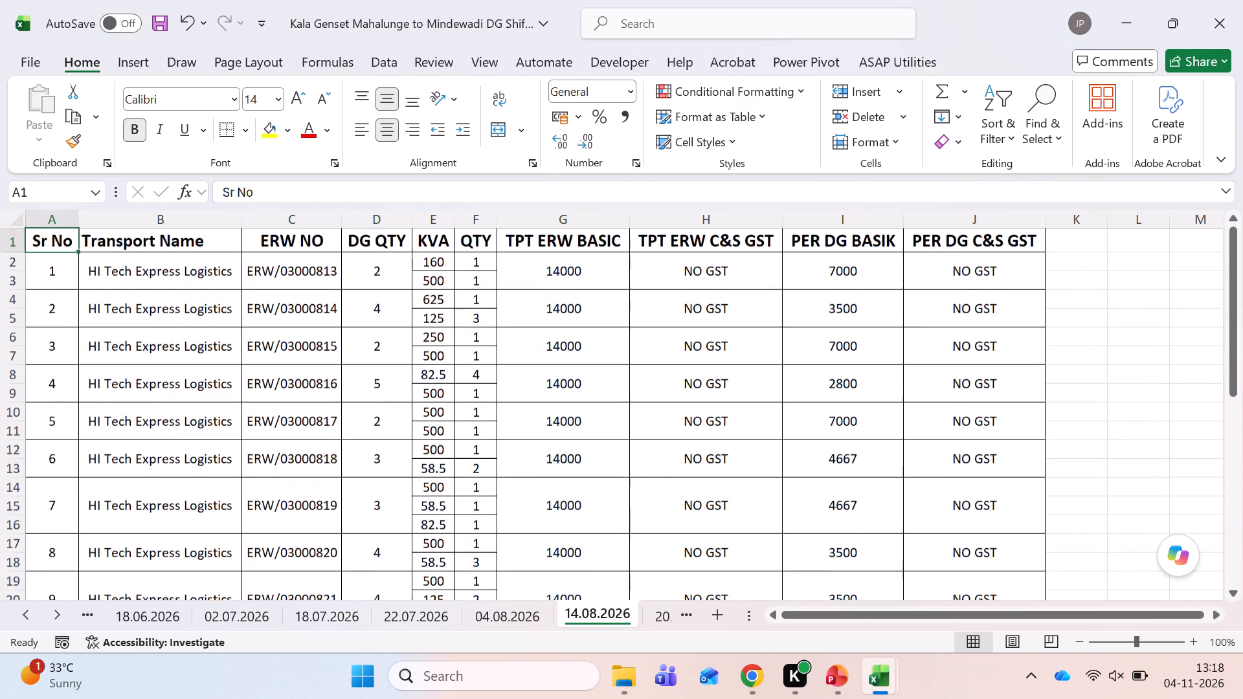
key(shift+space)
key(ctrl+shift+l)
key(Right)
key(Right)
key(Right)
key(Right)
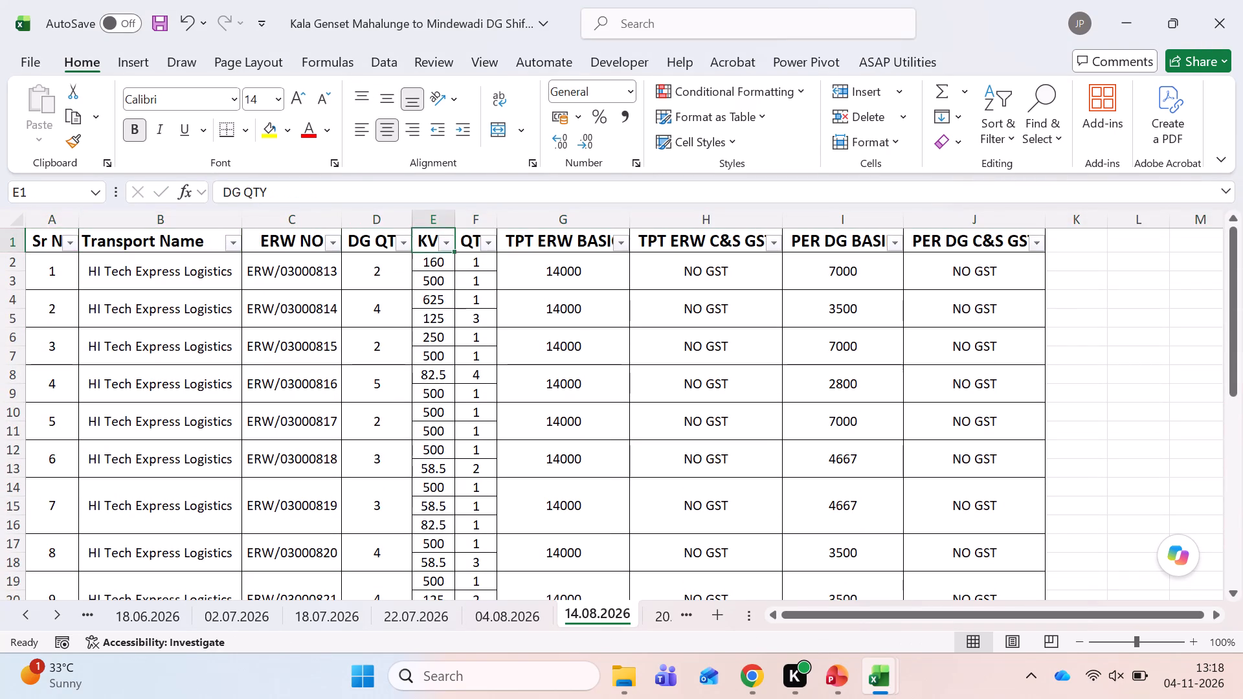
key(Right)
key(Right)
key(alt+Down)
click(415, 443)
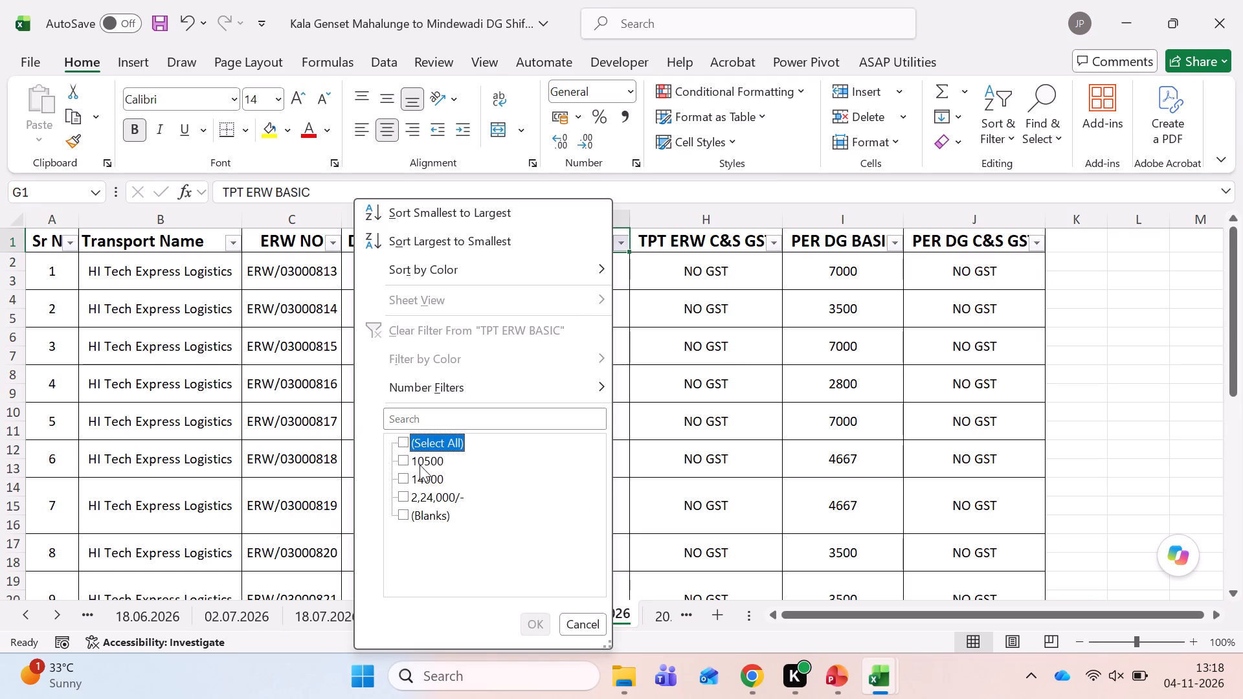
click(420, 465)
key(Return)
Select the filtered DG QTY cells from serial number 11 through 18 to sum the Unit 1 quantities.
key(Down)
key(Left)
key(Left)
key(Left)
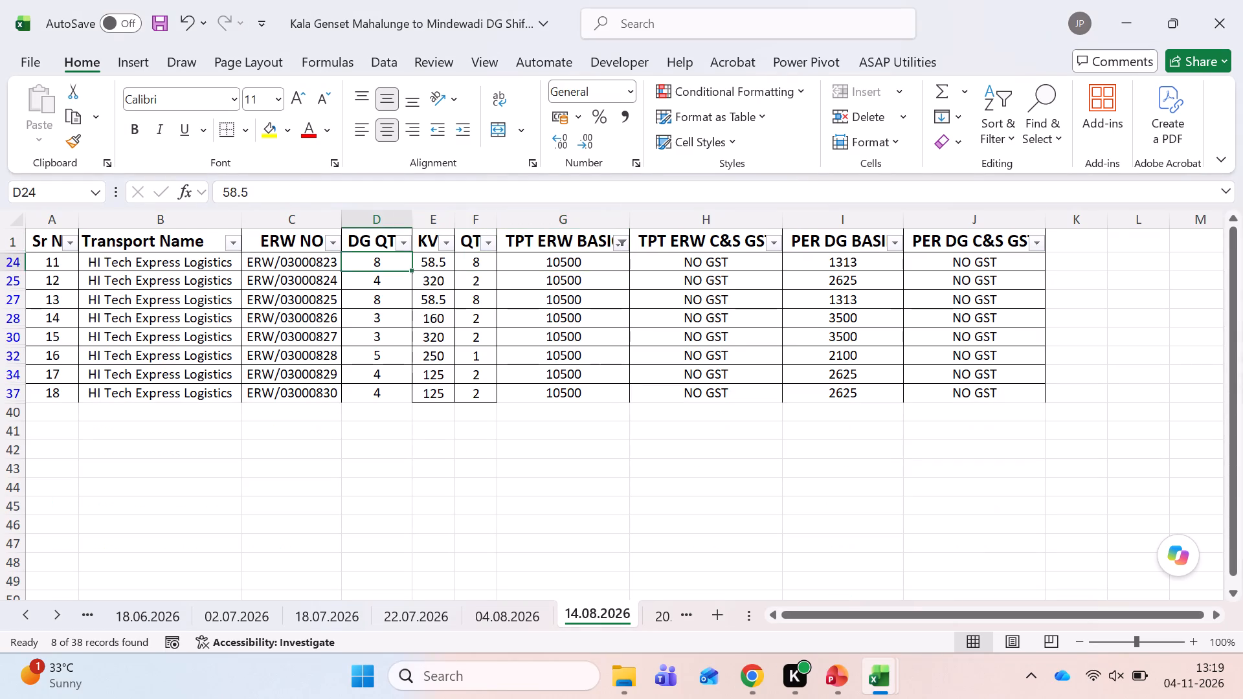
key(shift+Down)
key(shift+Down)
key(shift+Down)
key(shift+Down)
key(shift+Down)
key(shift+Down)
key(shift+Down)
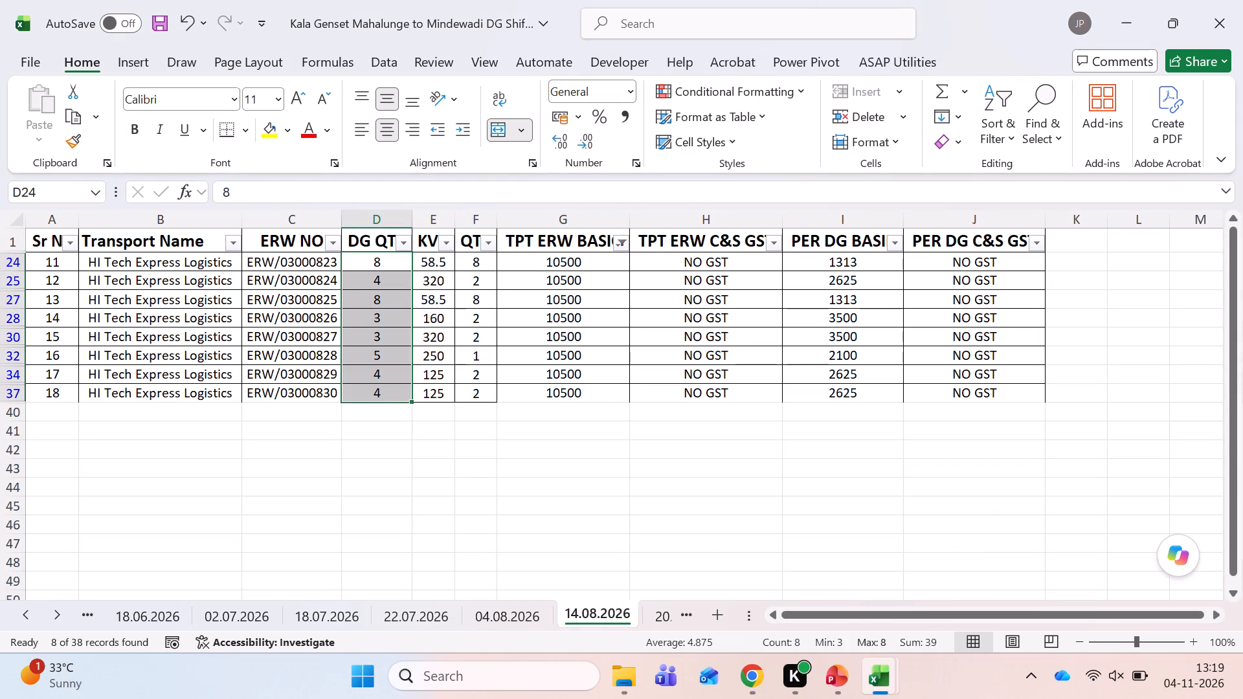
In Annexure's Unit 1 table, extend the Aug-26 monthly units to =80+39 and the trip count to =14+8.
key(alt+Tab)
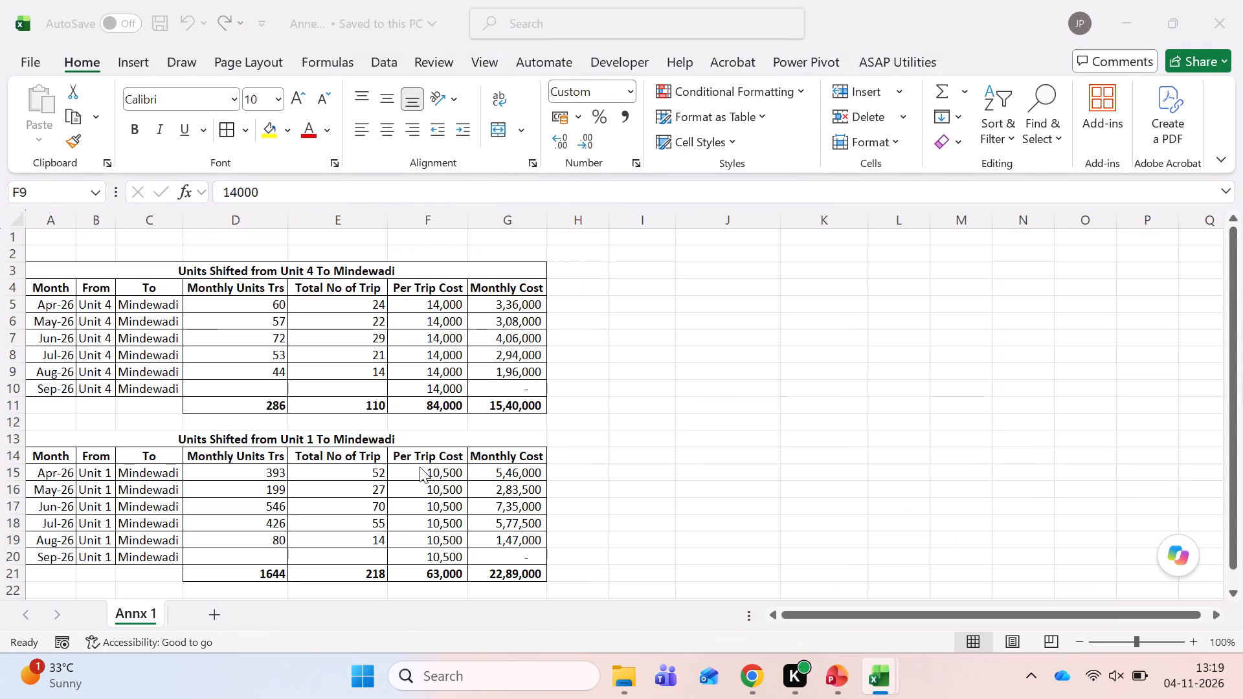
click(271, 540)
key(F2)
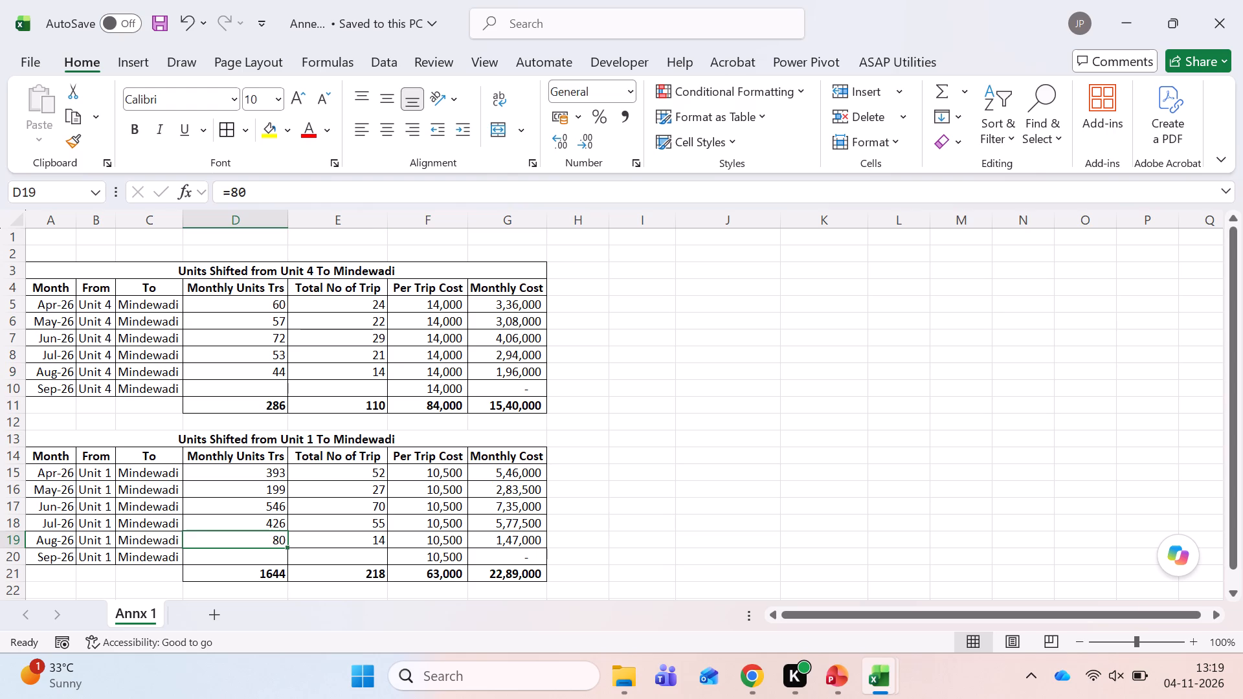
text(+39)
key(Tab)
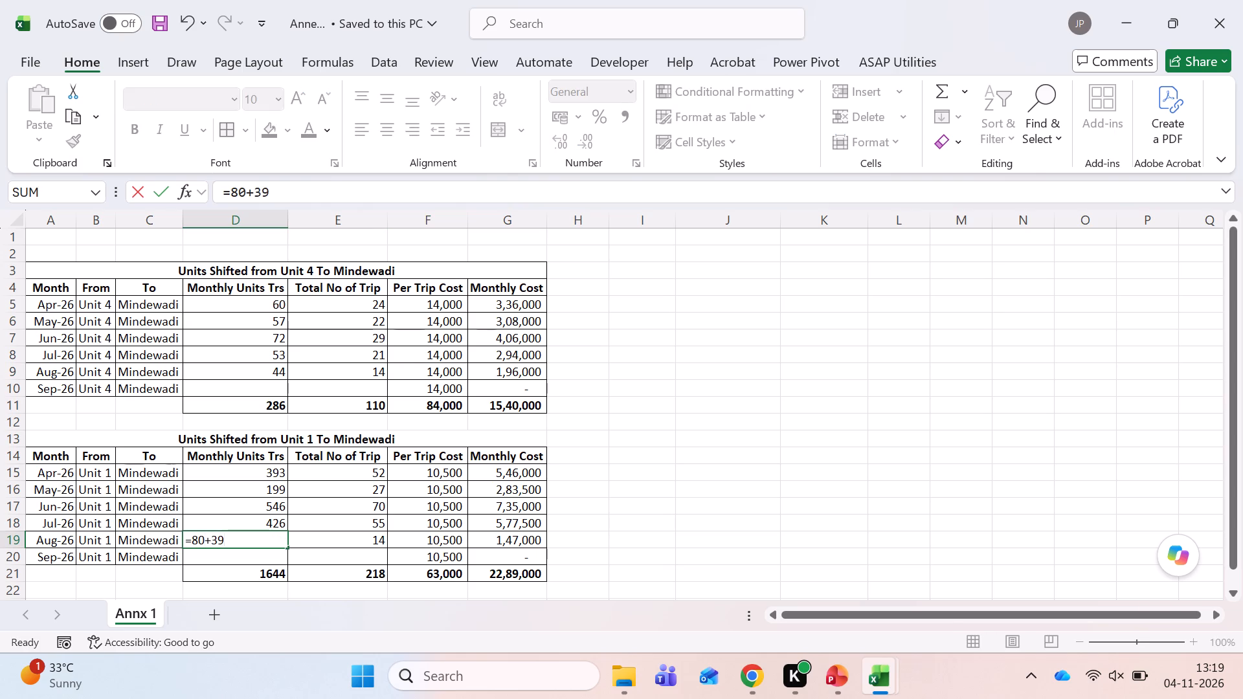
key(alt+Tab)
key(alt+Tab)
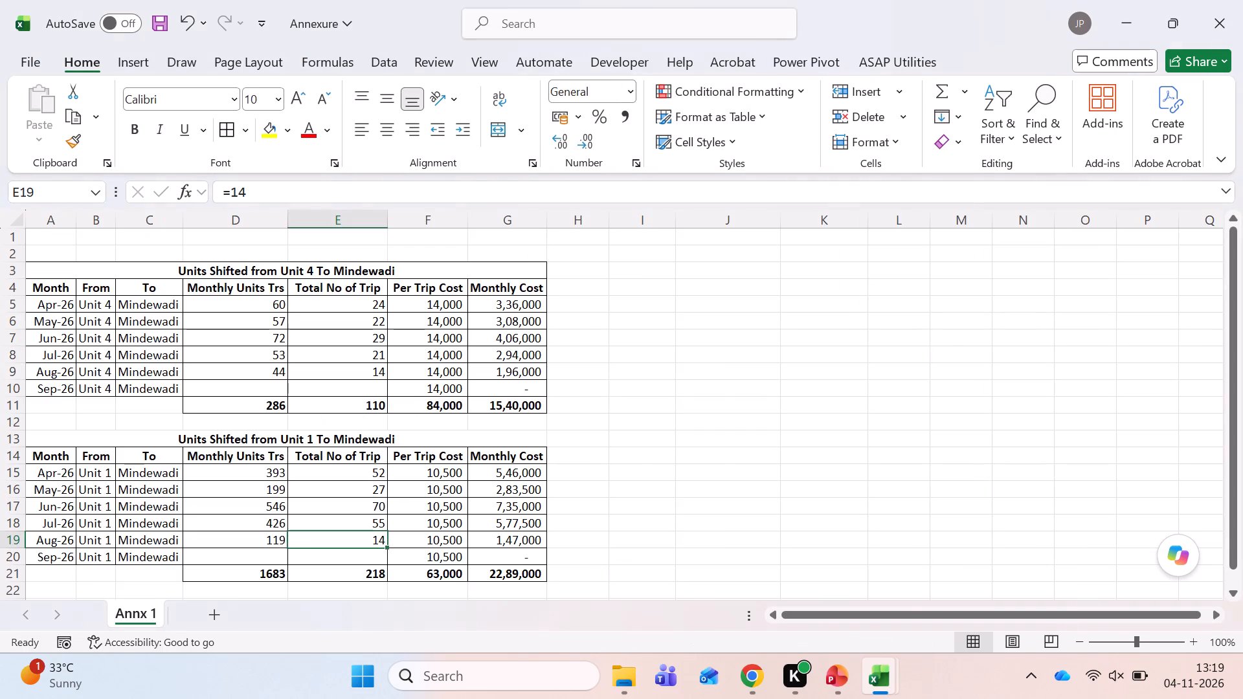
key(F2)
text(+8)
key(Tab)
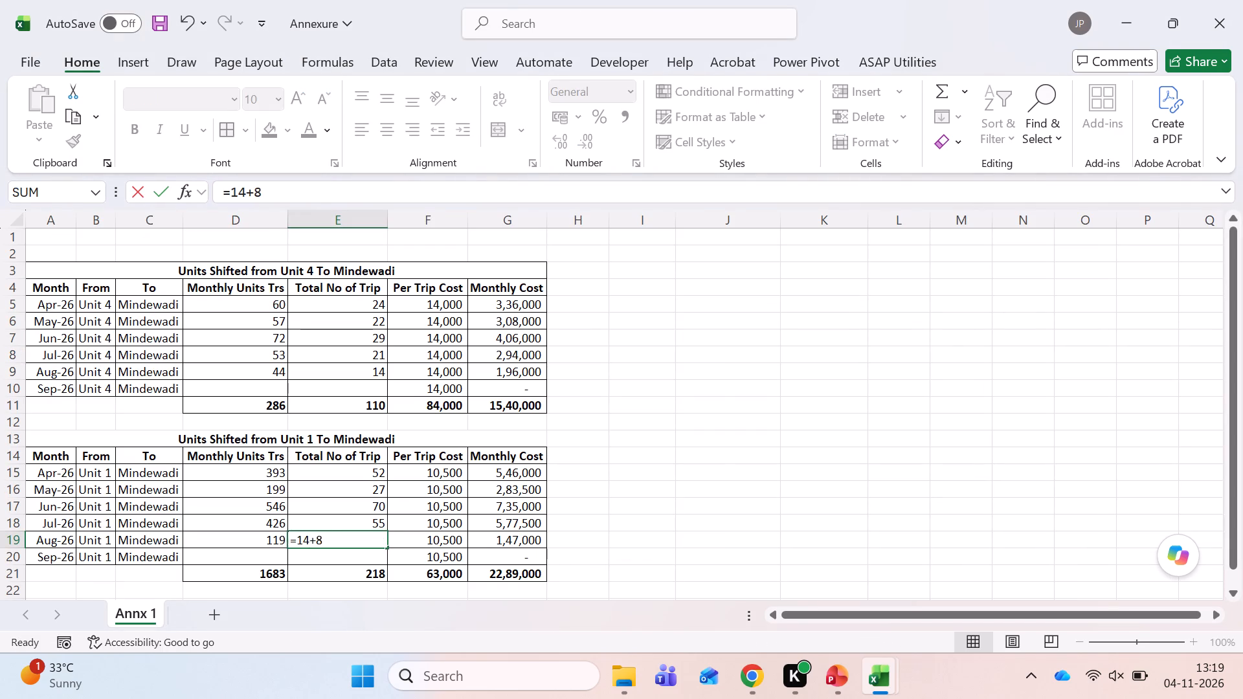
Switch to the Kala Genset workbook and change the TPT ERW BASIC filter on sheet 14.08.2026 to show only 14000.
key(alt+Tab)
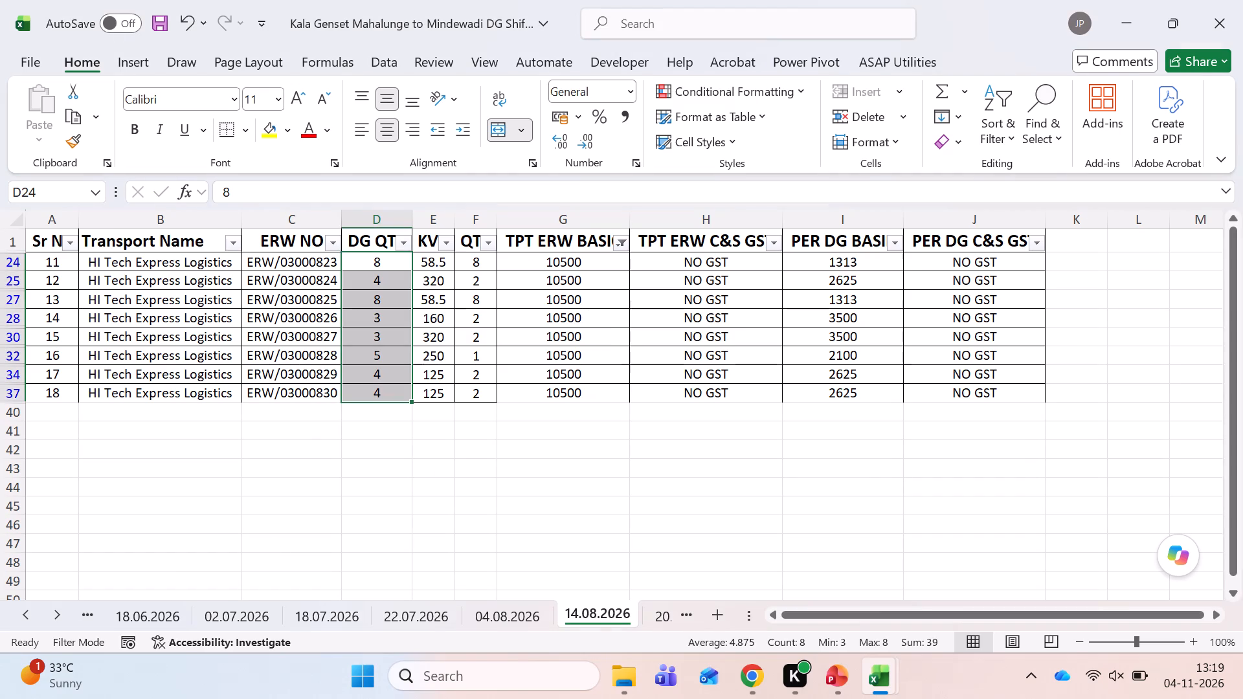
key(ctrl+Up)
key(Right)
key(Right)
key(Right)
key(alt+Down)
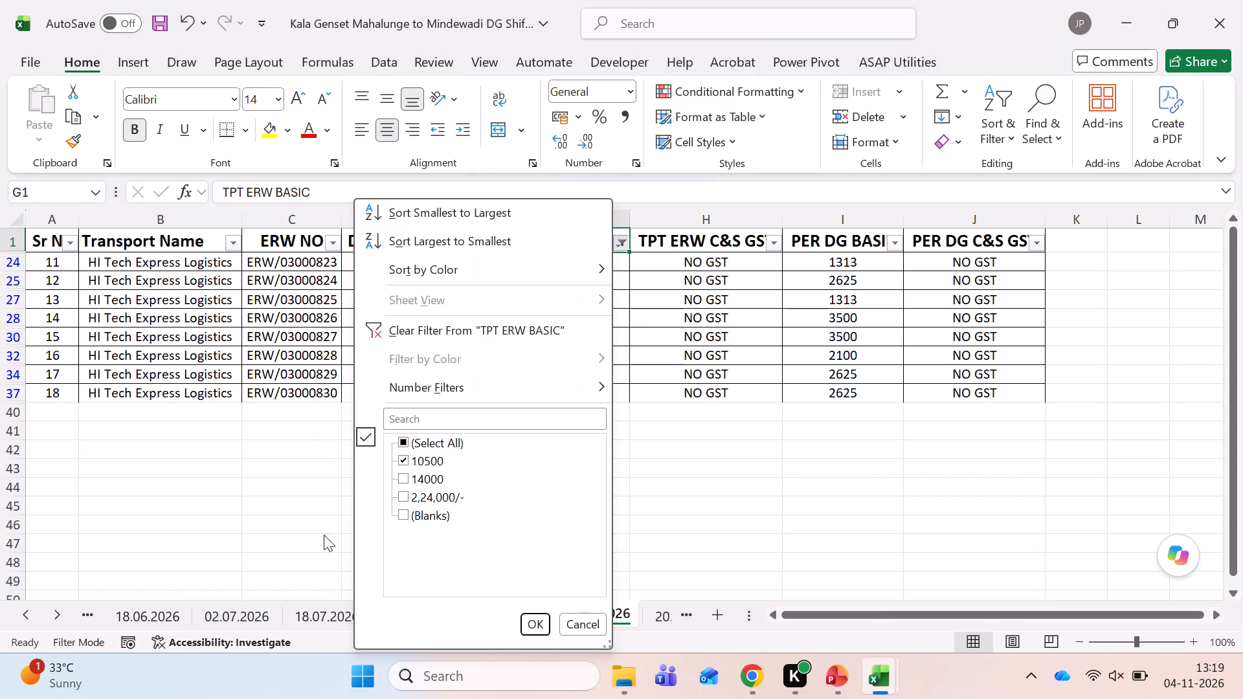
click(402, 458)
click(407, 476)
key(Return)
Select the filtered DG QTY cells from serial number 1 through 10 to sum the Unit 4 quantities.
key(Down)
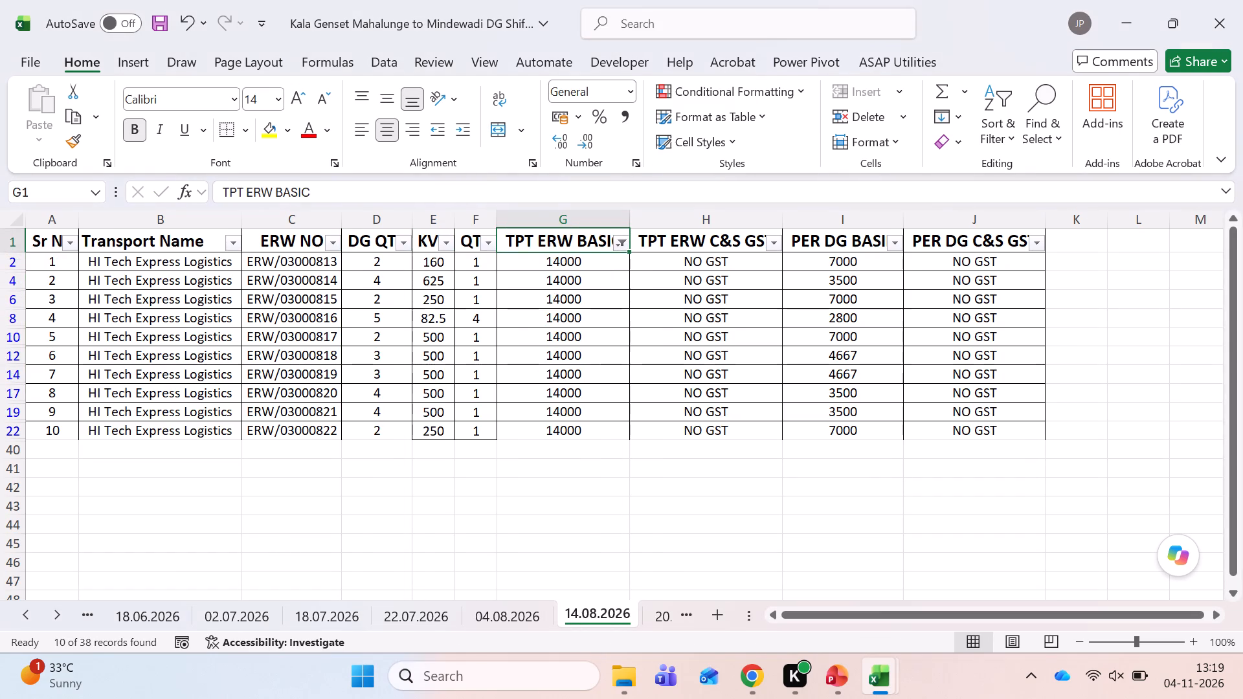
key(Left)
key(Left)
key(Left)
key(shift+Down)
key(shift+Down)
key(shift+Down)
key(shift+Down)
key(shift+Down)
key(shift+Down)
key(shift+Down)
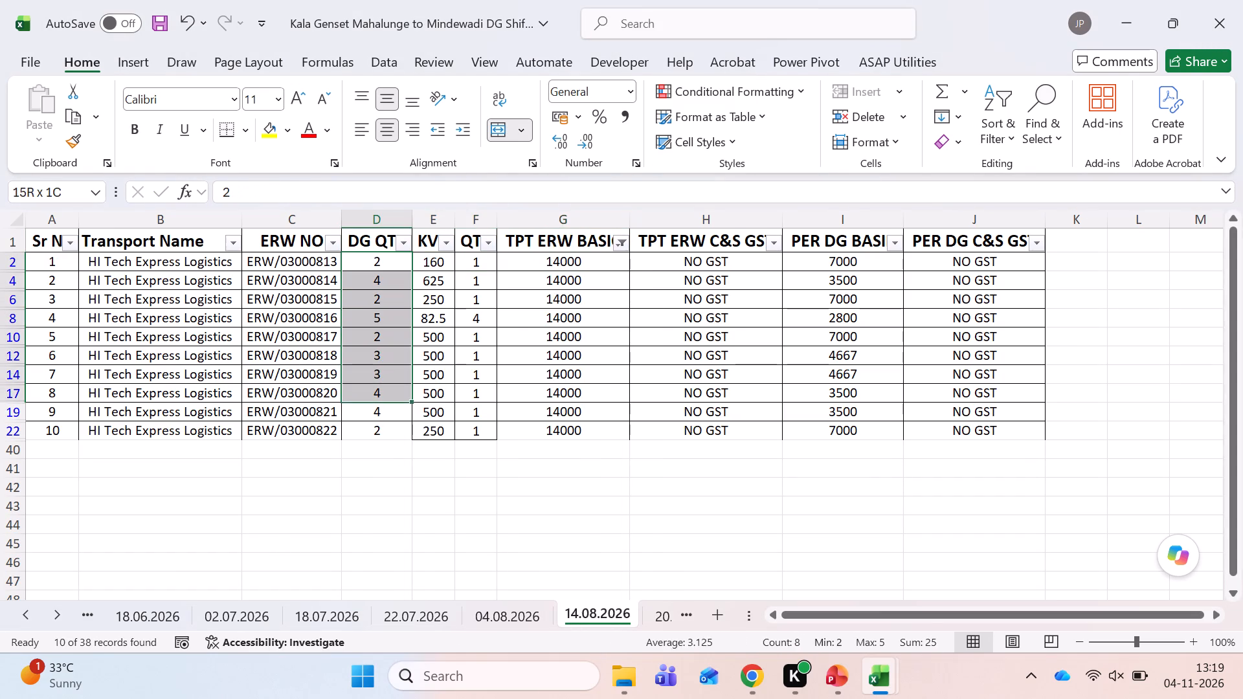
key(shift+Down)
key(shift+Down)
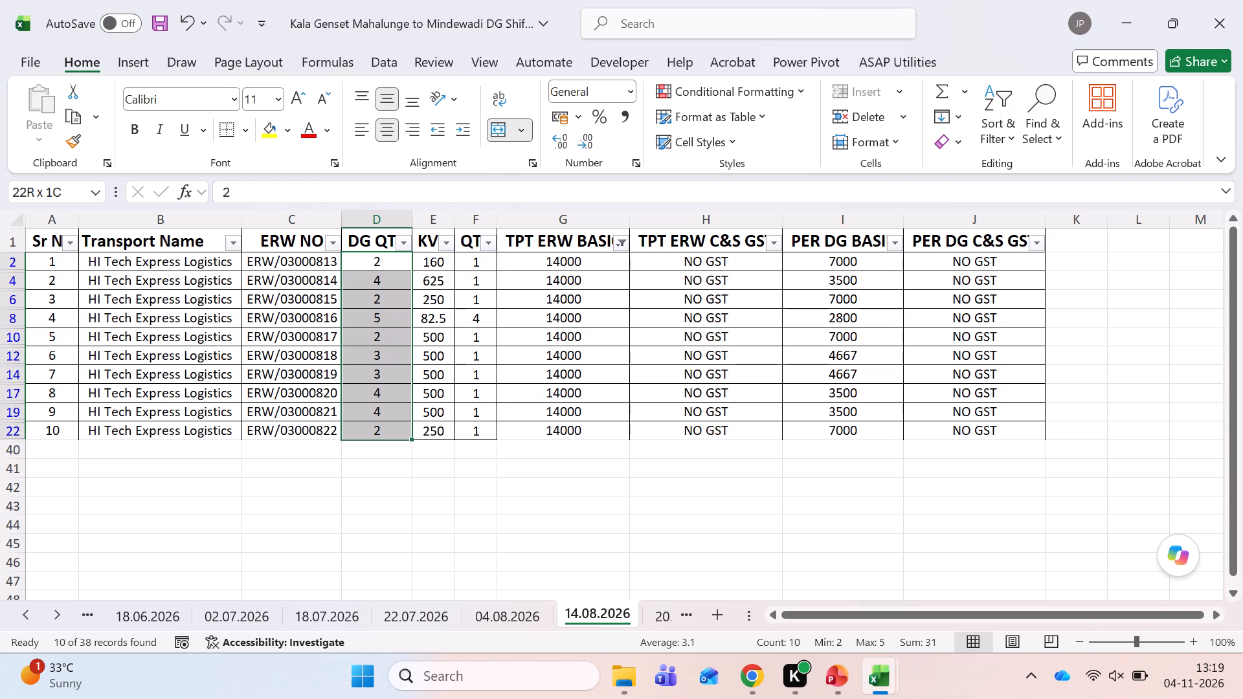
In Annexure's Unit 4 table, extend the Aug-26 monthly units to =44+31 and trips to =14+10, and save.
key(alt+Tab)
key(ctrl+Up)
key(ctrl+Up)
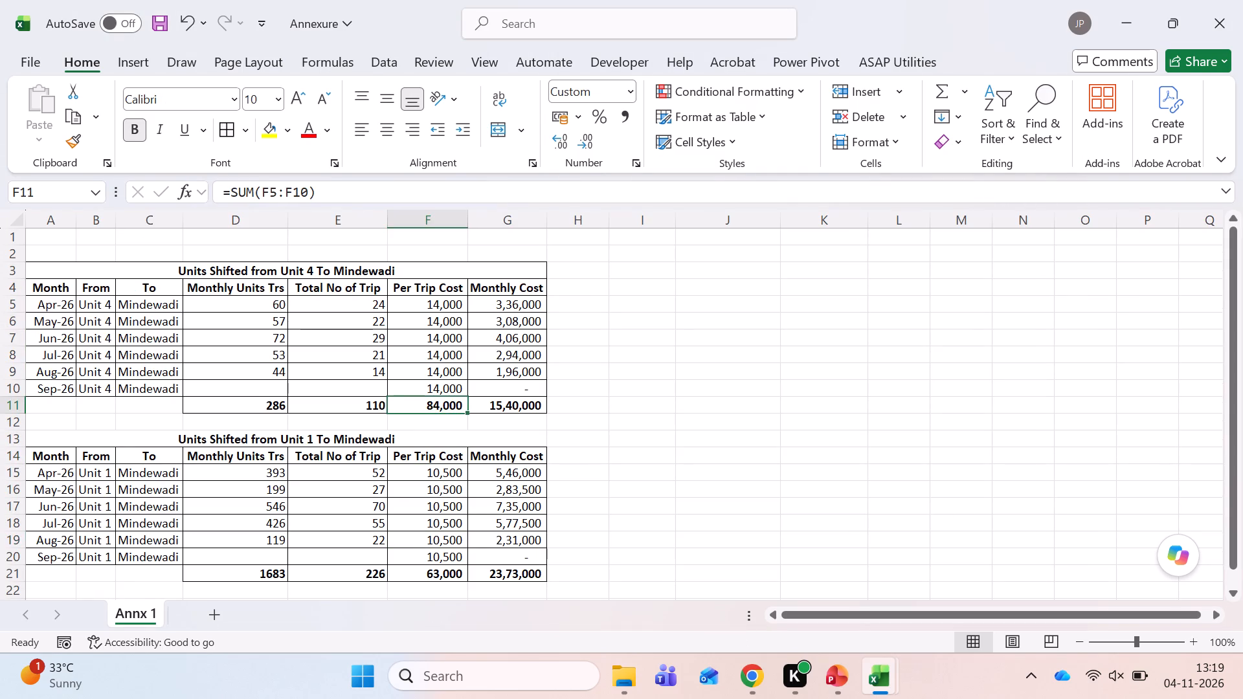
click(257, 372)
key(F2)
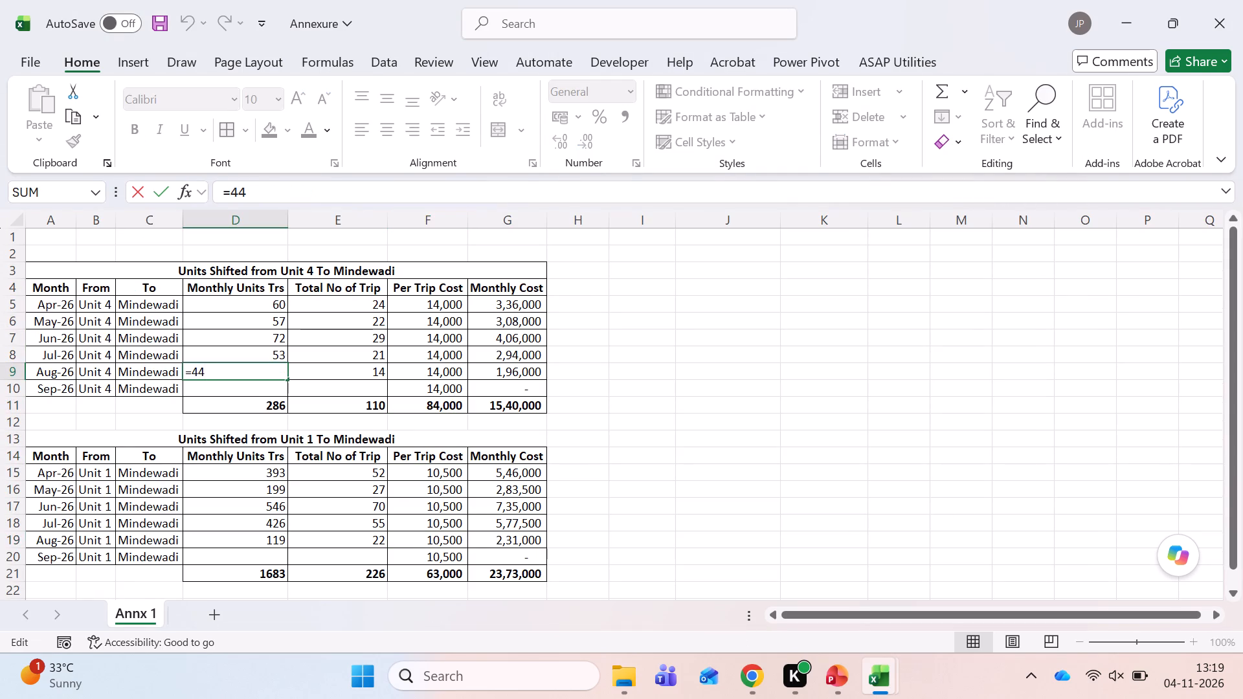
text(+31)
key(Tab)
key(F2)
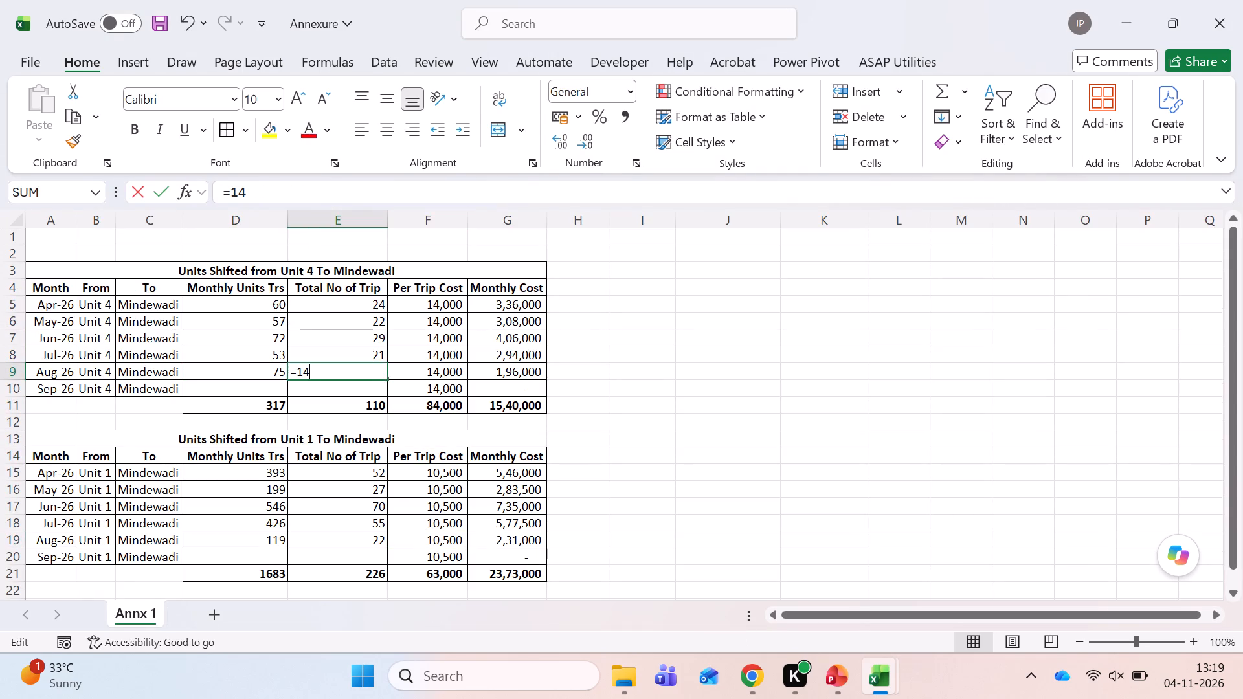
text(+10)
key(Tab)
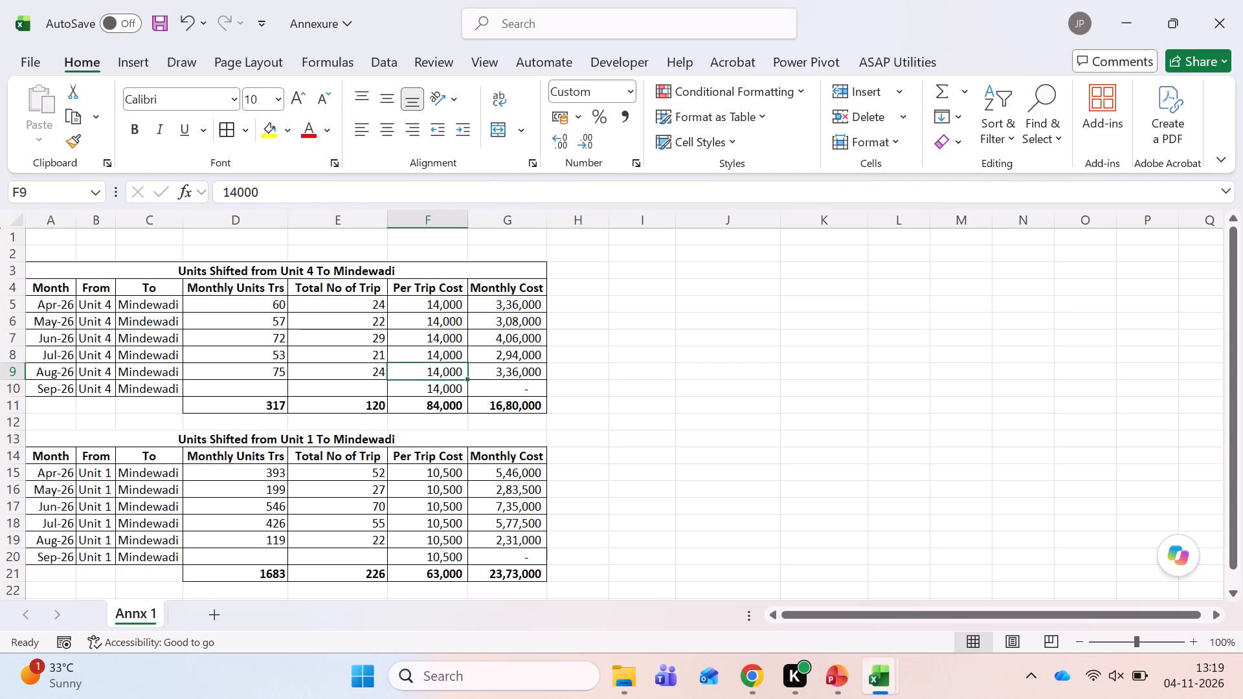
key(ctrl+s)
Switch to the Kala Genset workbook and add filters to the header row of sheet 20.08.2026.
key(alt+Tab)
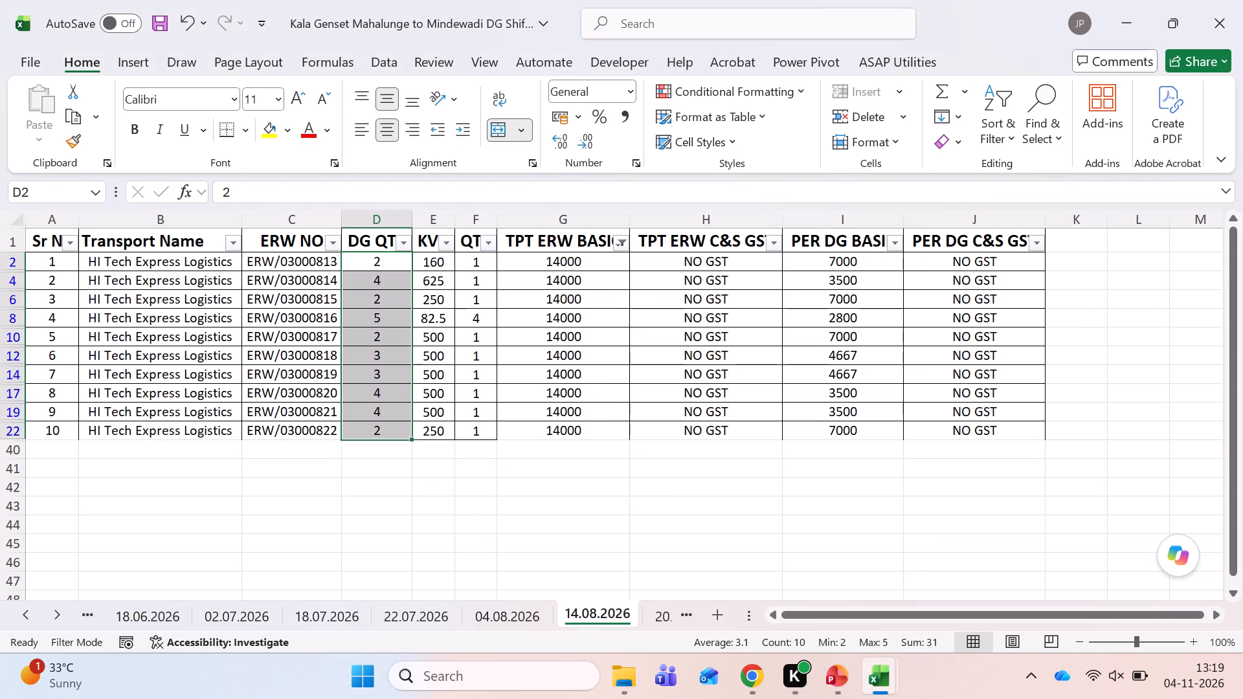
key(ctrl+Page_Down)
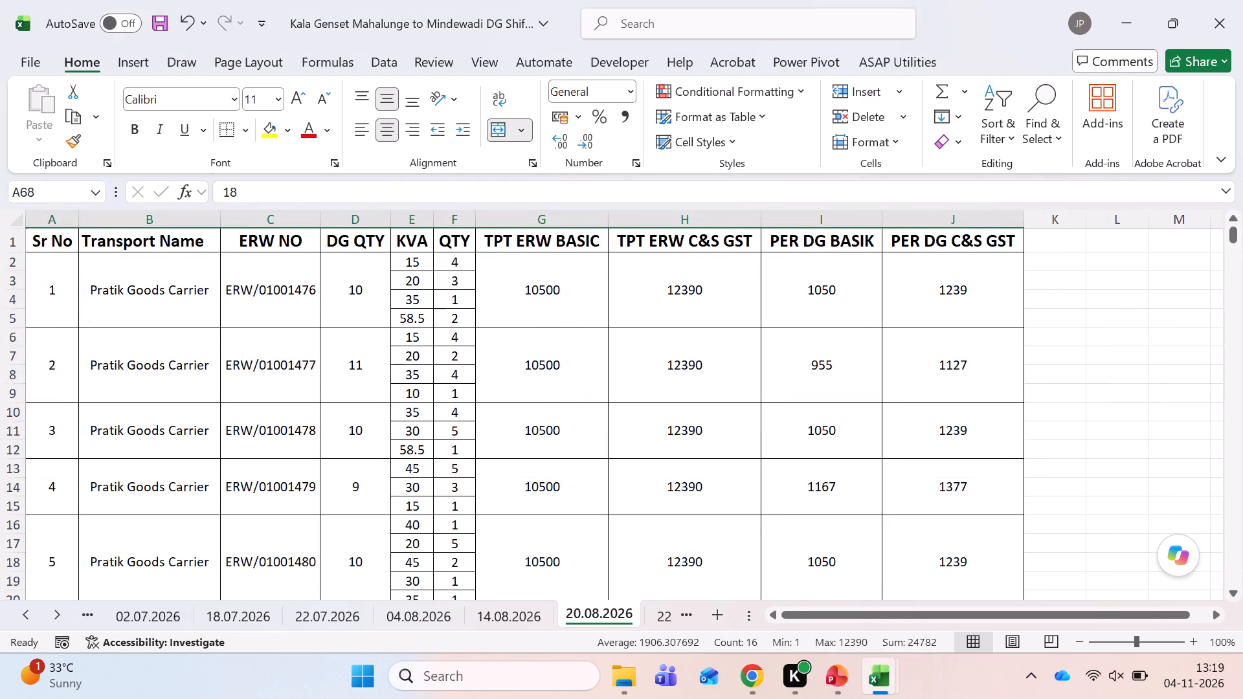
key(ctrl+Home)
key(shift+space)
key(ctrl+shift+l)
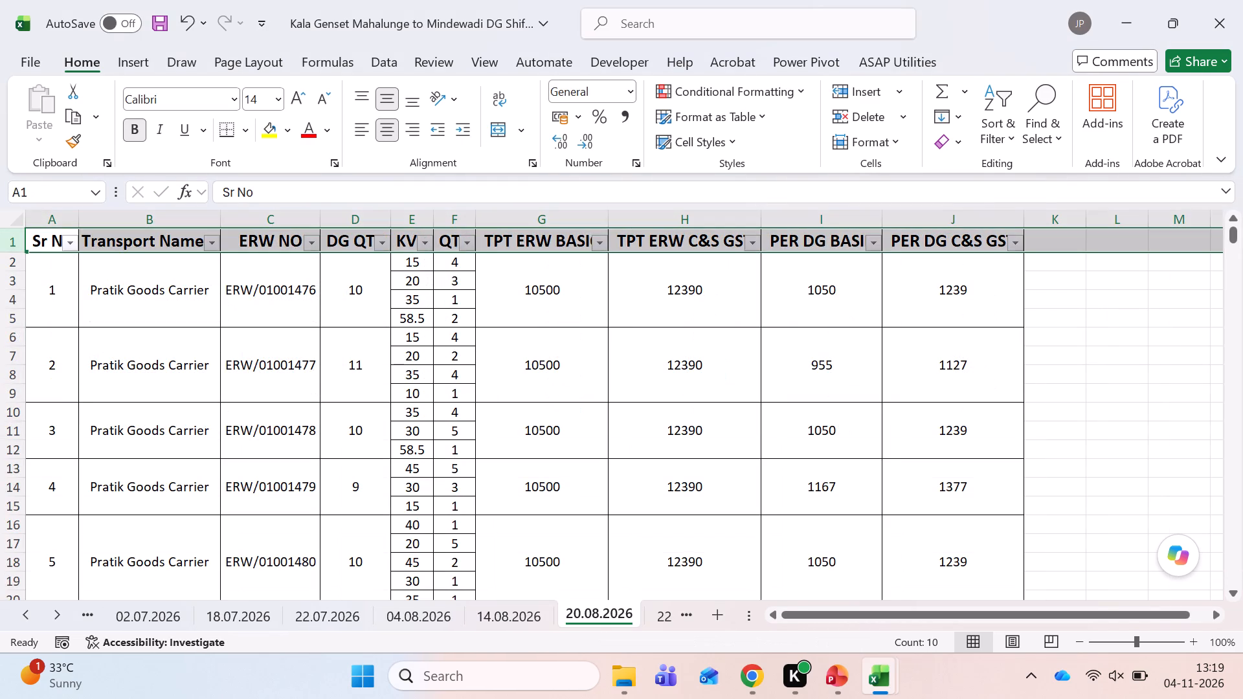
Check which TPT ERW BASIC rates sheet 20.08.2026 contains, and examine its last serial number and Total row.
key(Right)
key(Right)
key(Right)
key(Right)
key(Right)
key(Right)
key(alt+Down)
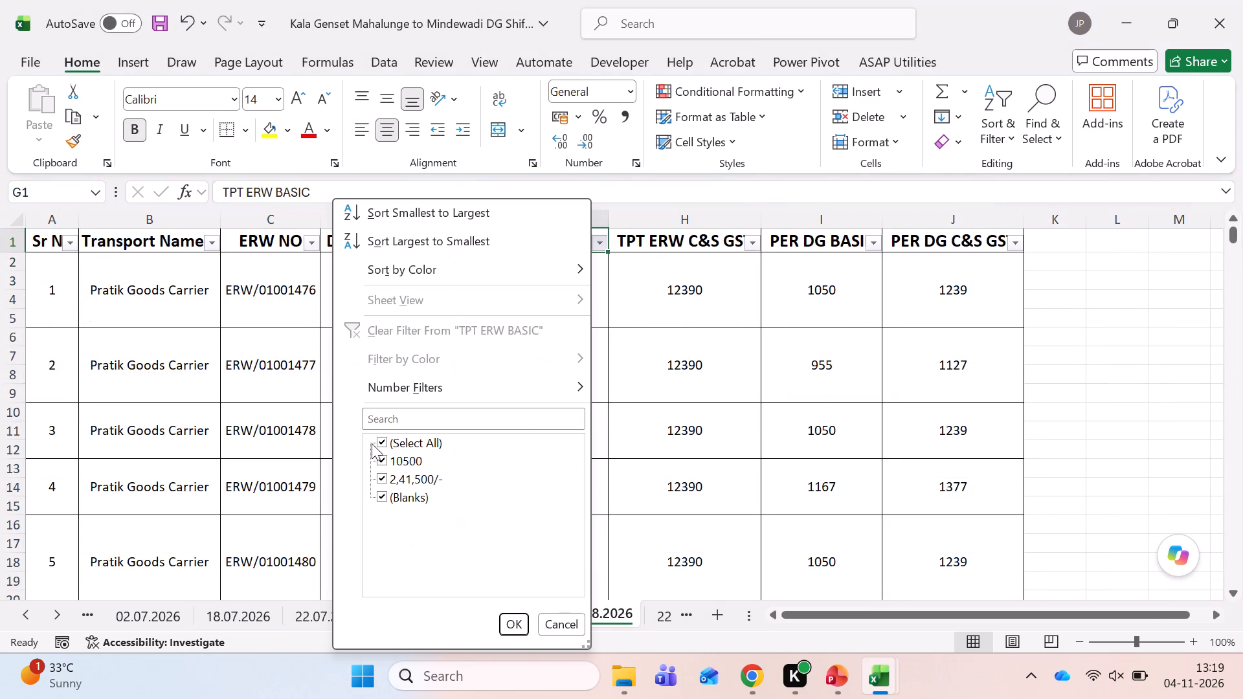
key(Escape)
key(ctrl+End)
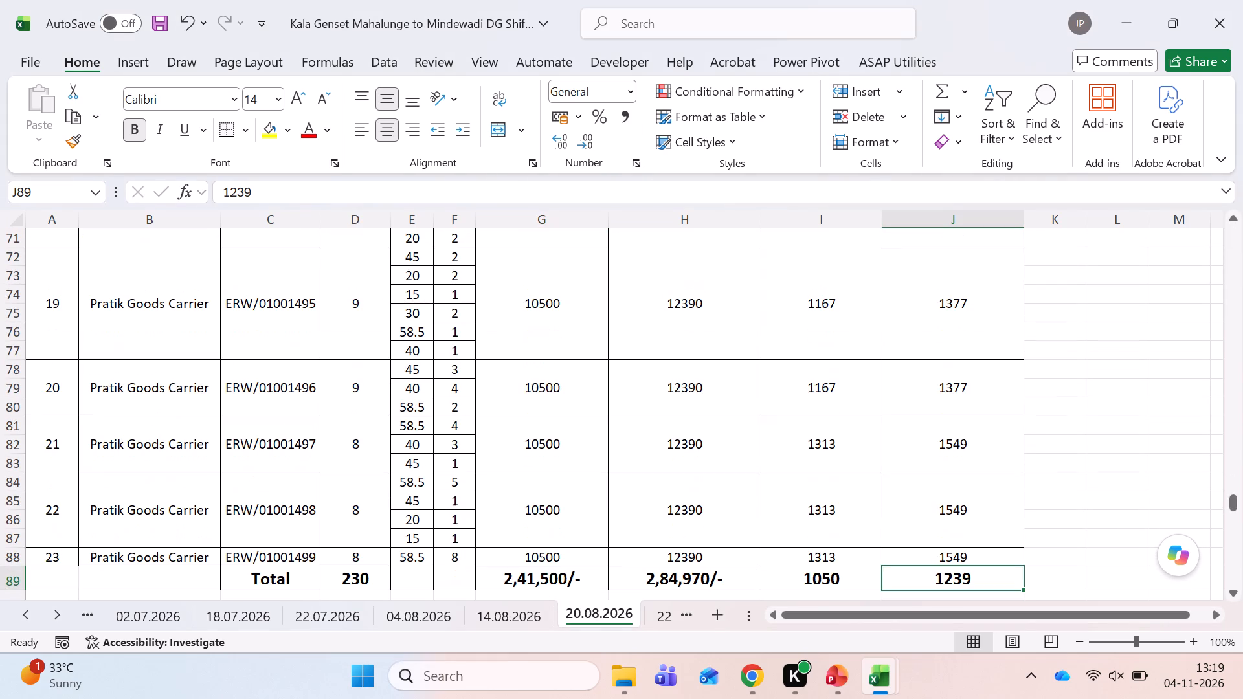
In Annexure, add +230 to the Aug-26 monthly units formula in the Unit 1 table.
key(alt+Tab)
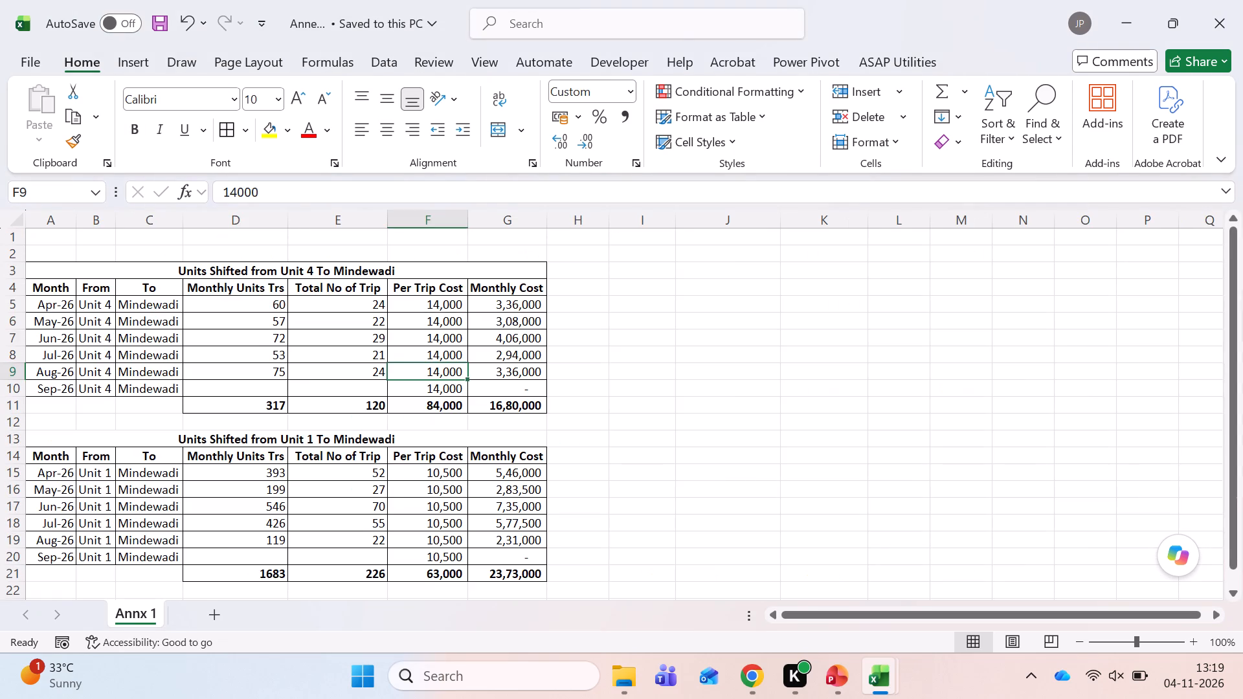
click(262, 539)
key(alt+Tab)
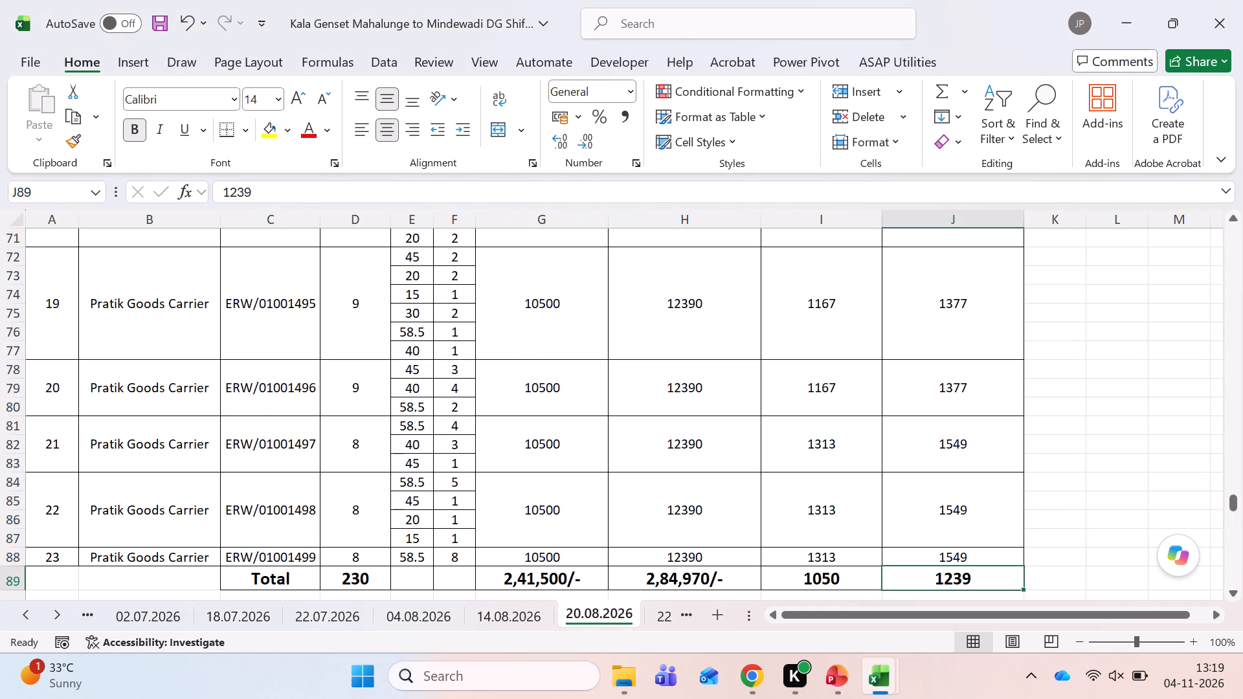
key(alt+Tab)
key(F2)
text(+230)
key(Tab)
Recheck the trip count on sheet 20.08.2026, add +23 to Annexure's Aug-26 Unit 1 trips formula, and save Annexure.
key(alt+Tab)
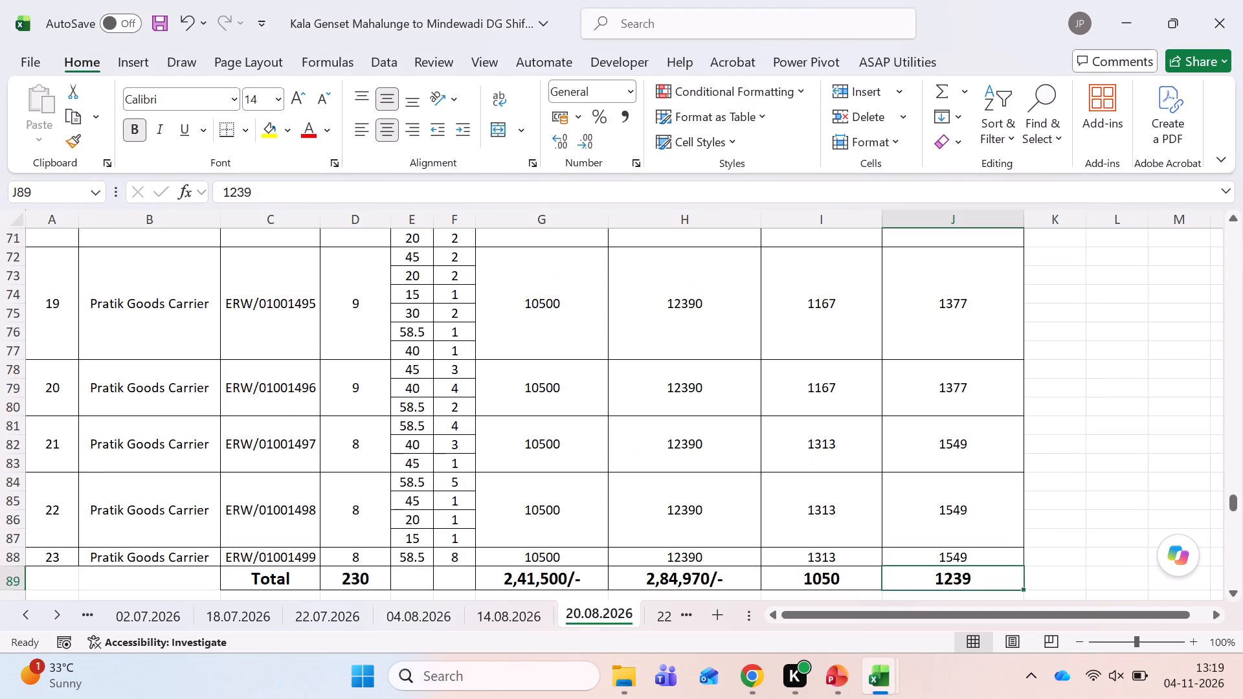
key(alt+Tab)
key(F2)
text(+23)
key(Tab)
key(ctrl+s)
key(alt+Tab)
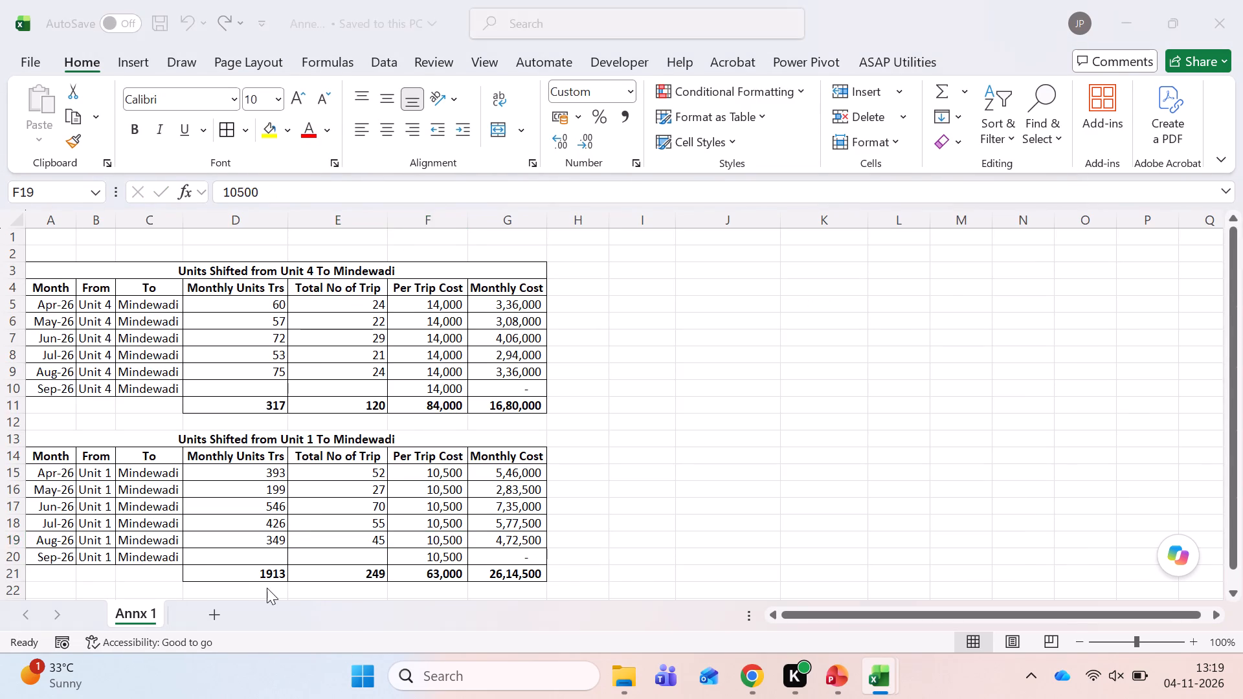
Go to sheet 22.08.2026 in the Kala Genset workbook and add filters to its header row.
key(ctrl+Page_Down)
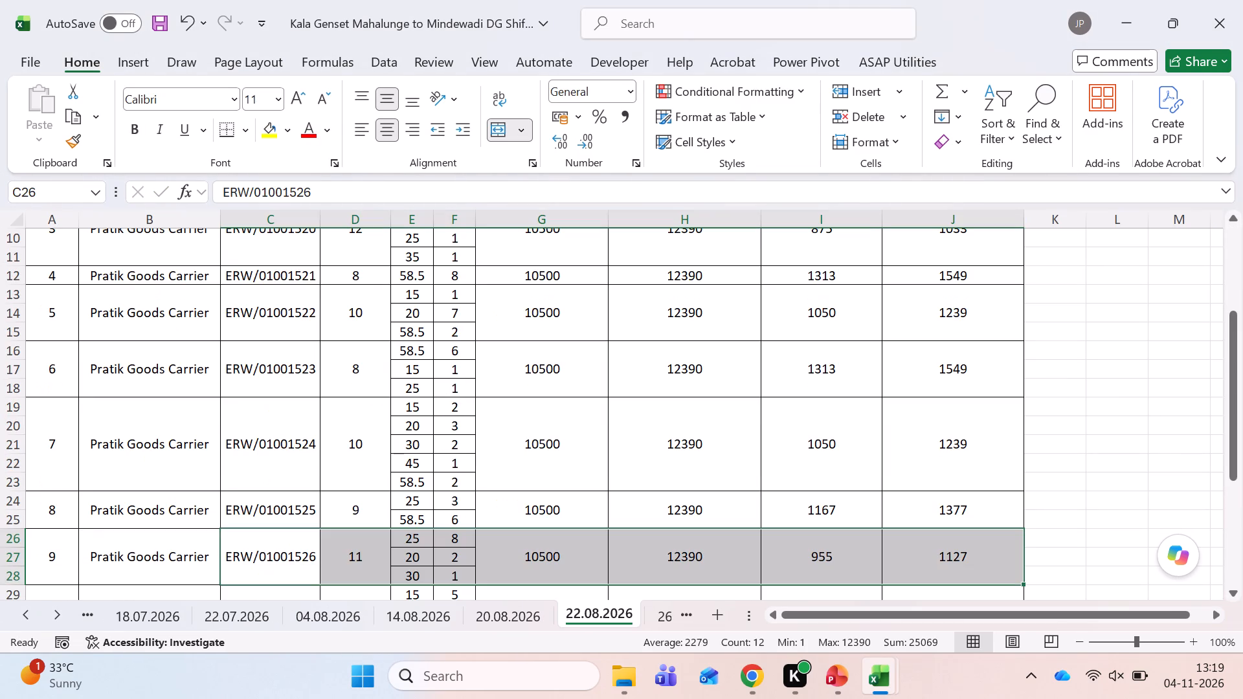
key(ctrl+Home)
key(shift+space)
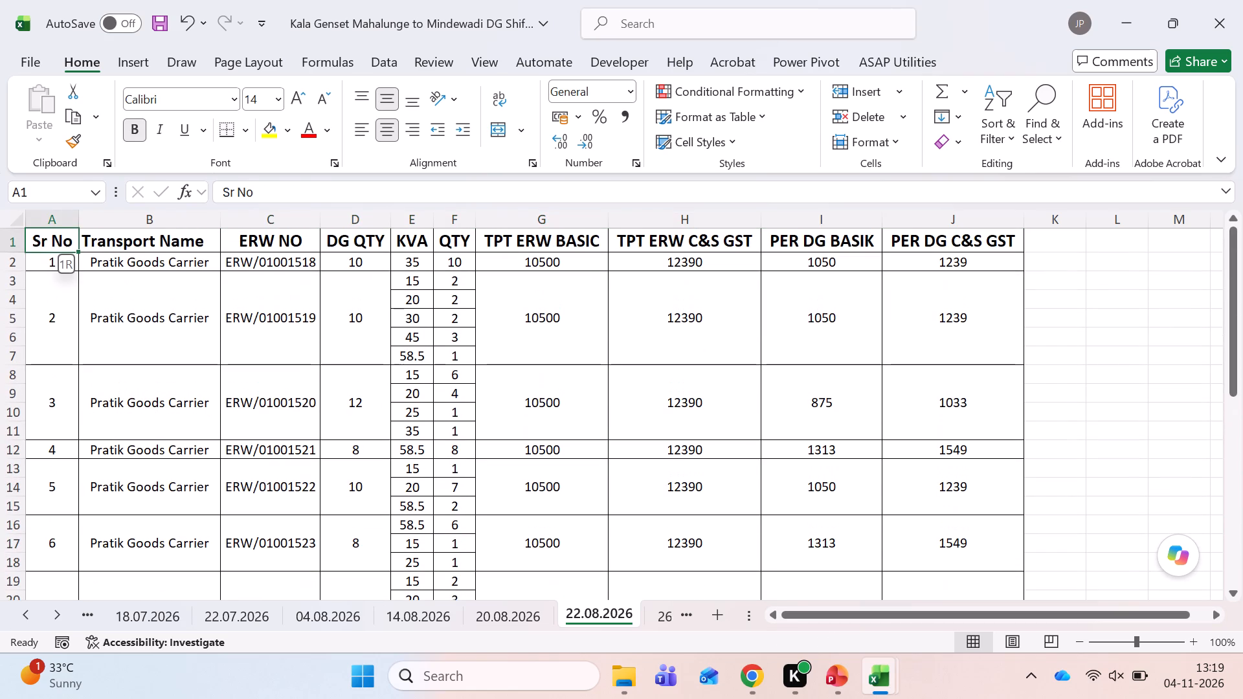
key(ctrl+shift+l)
Check which TPT ERW BASIC rates sheet 22.08.2026 contains, and examine its last serial number and Total row.
key(Right)
key(Right)
key(Right)
key(Right)
key(Right)
key(Right)
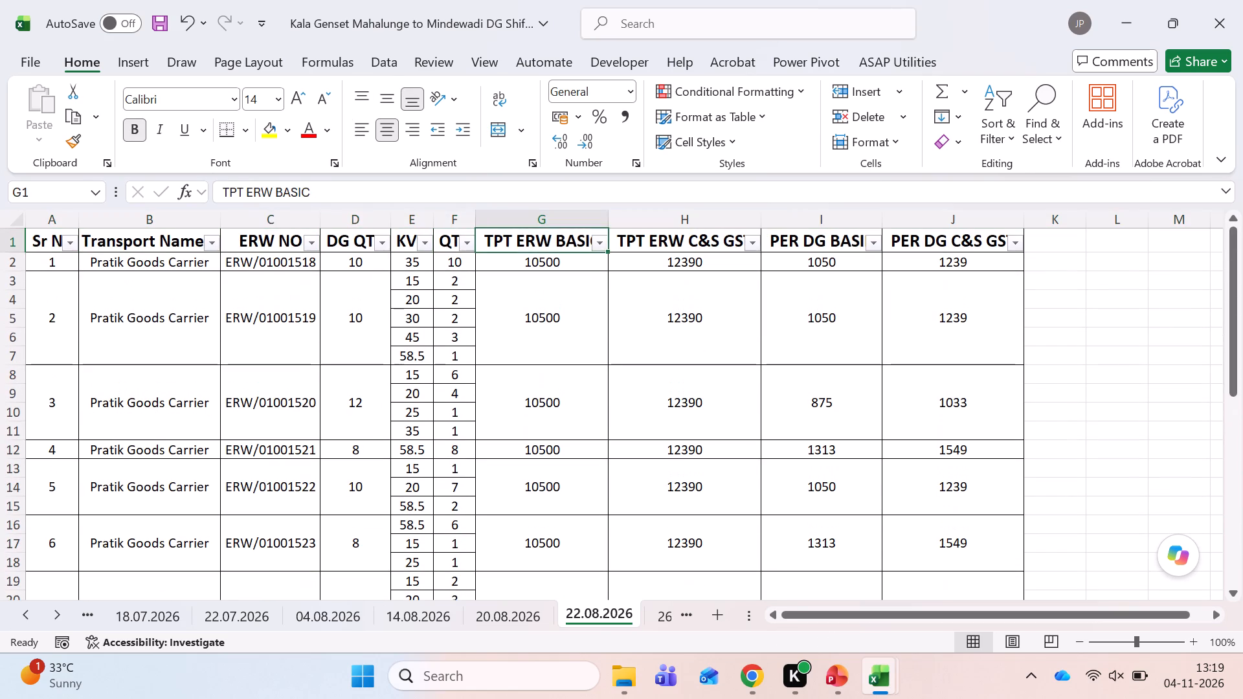
key(alt+Down)
key(Escape)
key(ctrl+End)
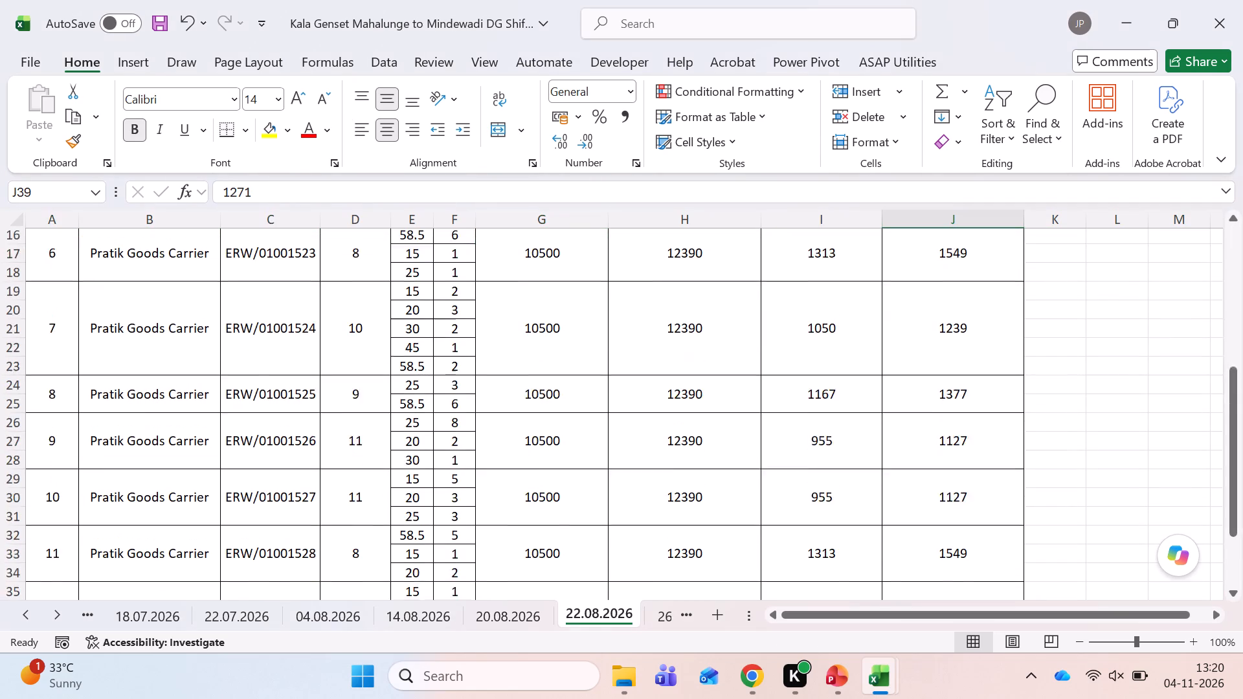
key(Down)
key(Left)
key(Left)
key(Left)
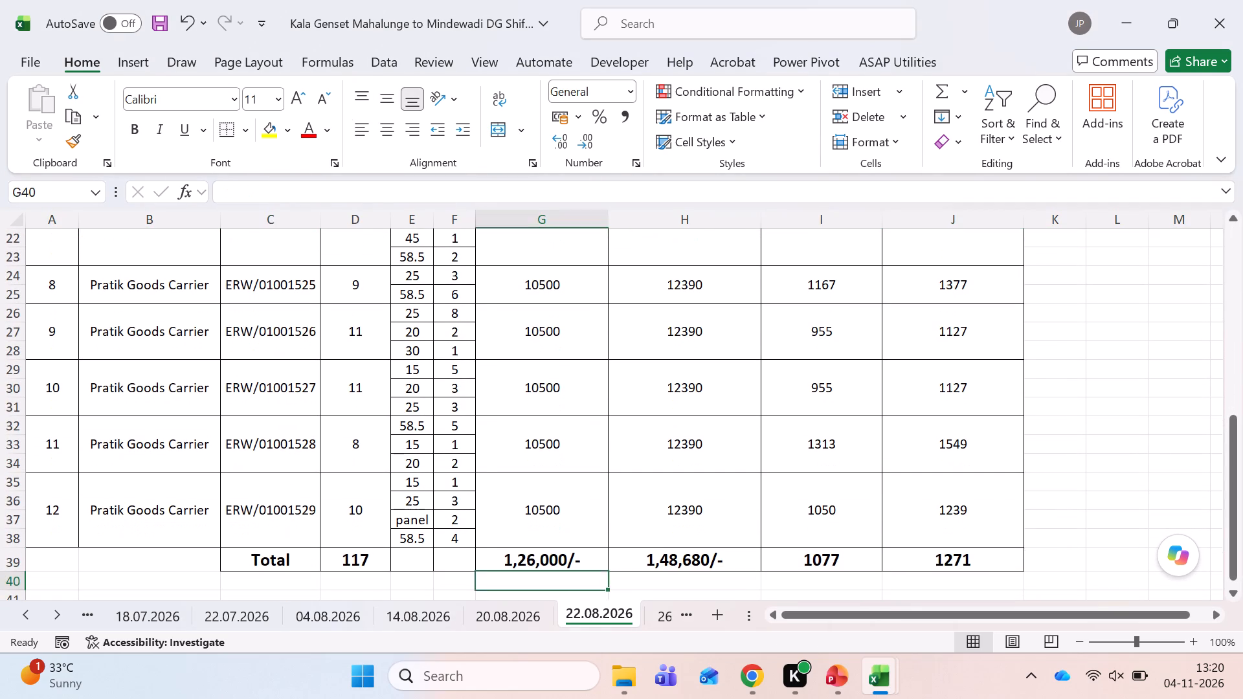
key(Left)
key(Left)
key(Up)
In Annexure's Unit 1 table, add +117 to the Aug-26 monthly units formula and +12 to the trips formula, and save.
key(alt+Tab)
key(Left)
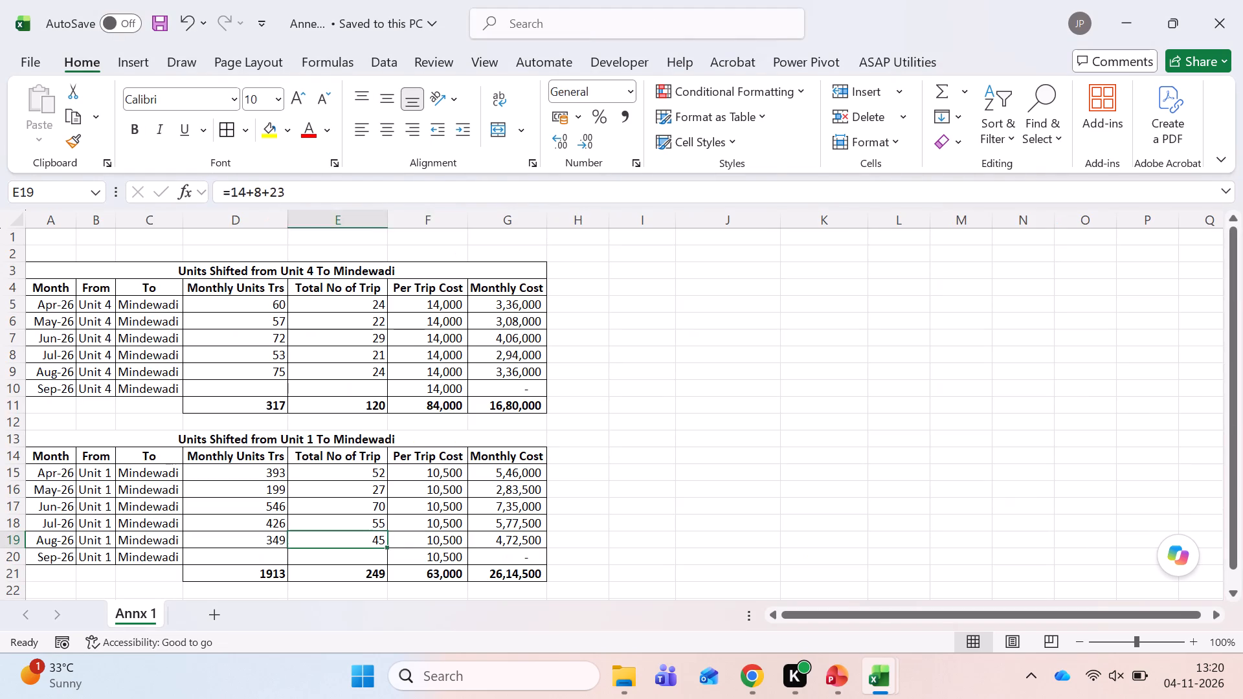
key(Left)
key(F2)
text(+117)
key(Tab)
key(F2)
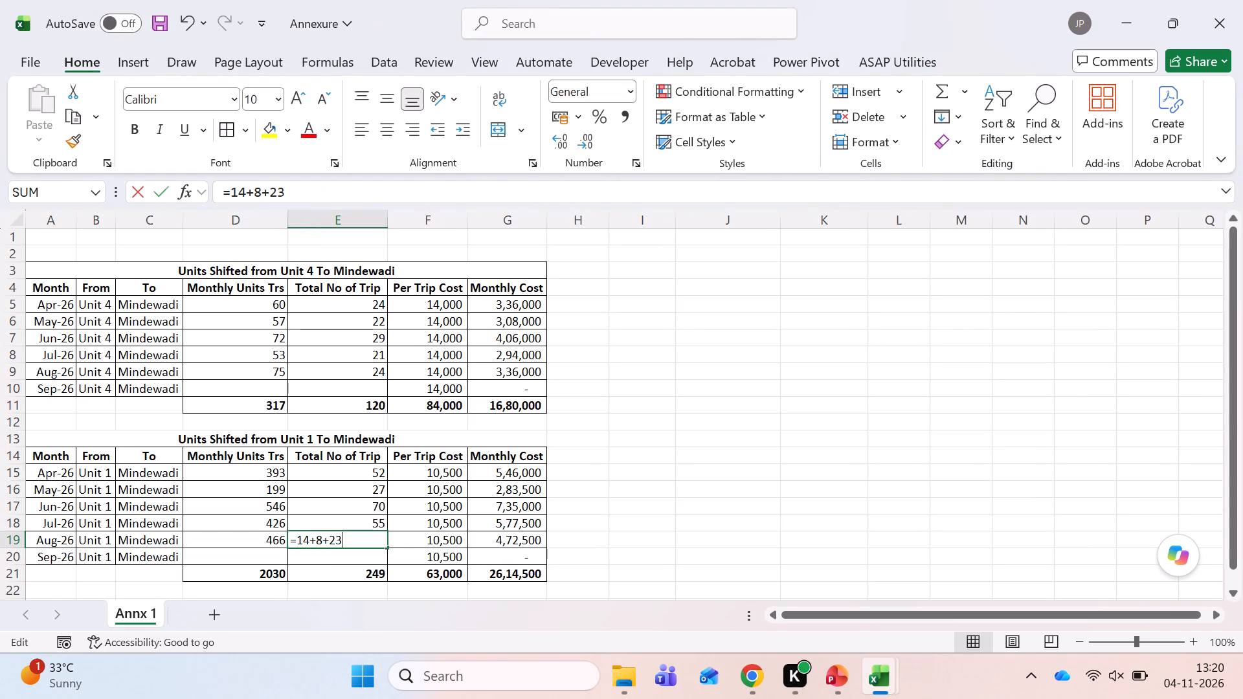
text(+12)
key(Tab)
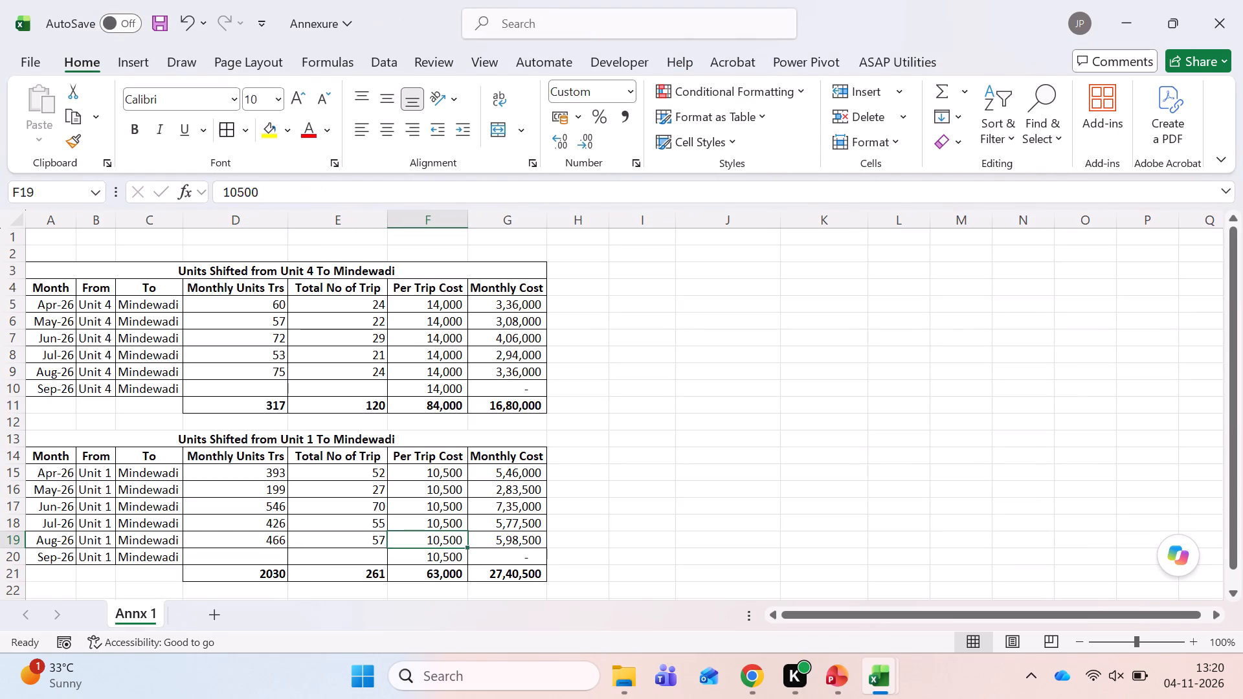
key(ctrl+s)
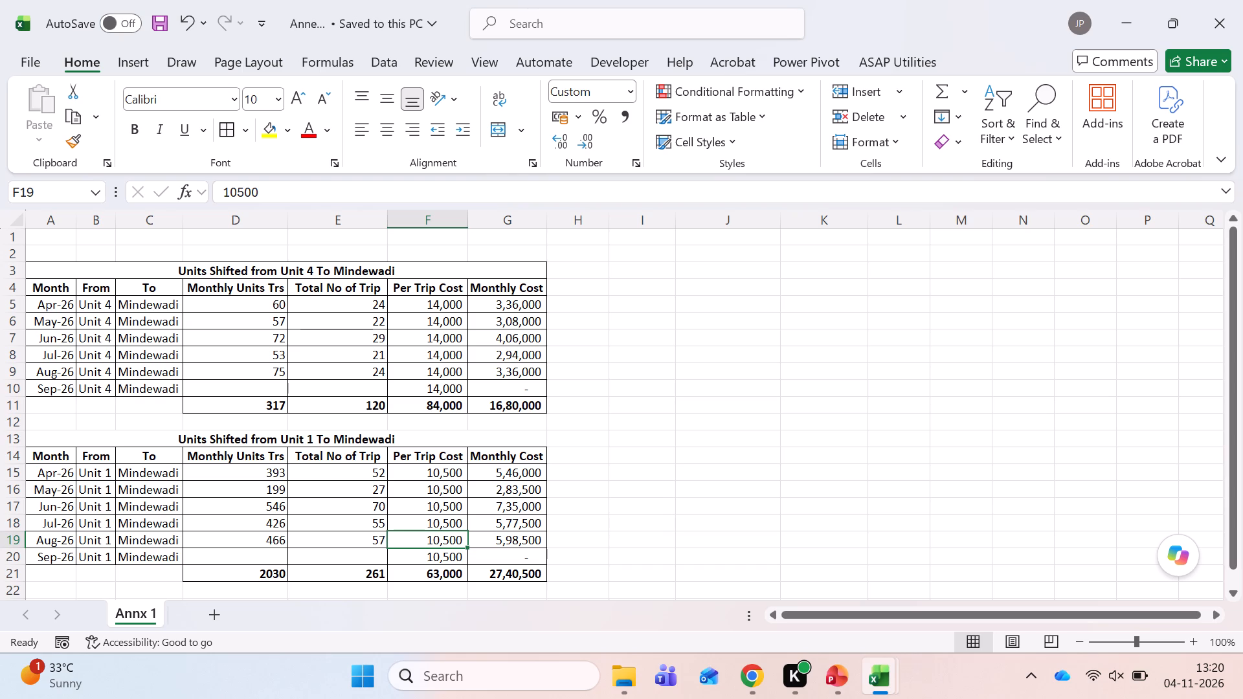
Open sheet 26.08.2026 in the Kala Genset workbook, examine its bill dates and rates, and return to Annexure.
key(Left)
key(Right)
key(Left)
key(alt+Tab)
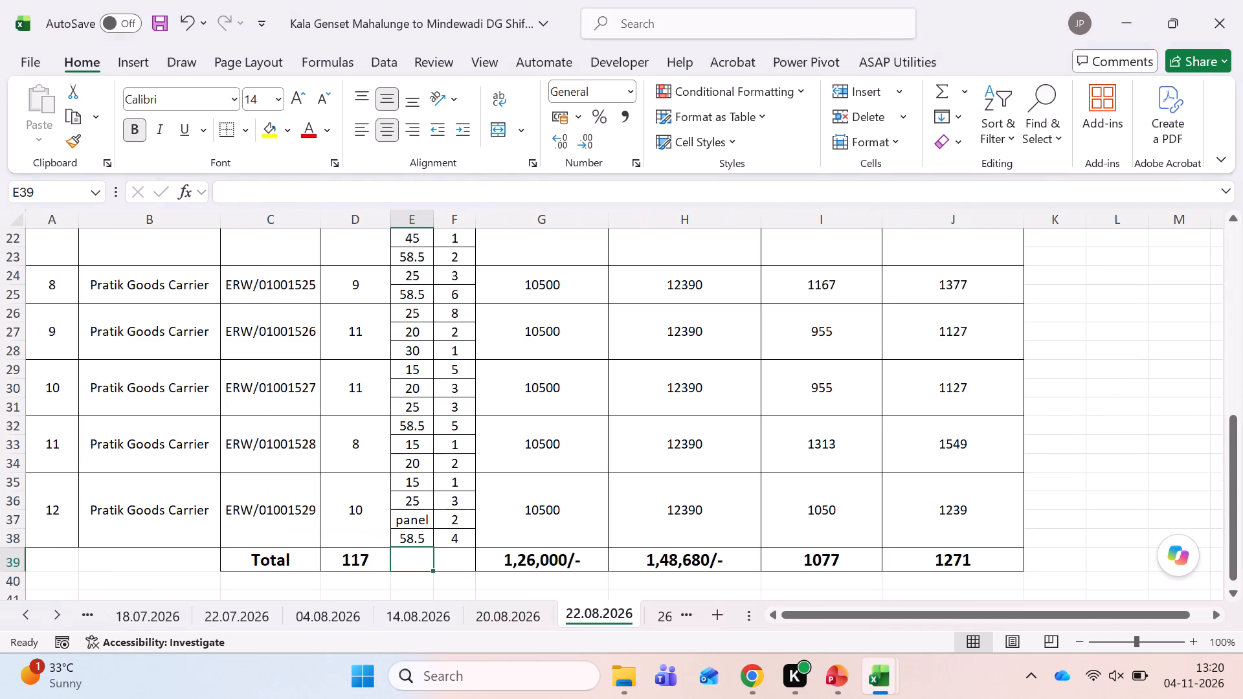
key(ctrl+Page_Down)
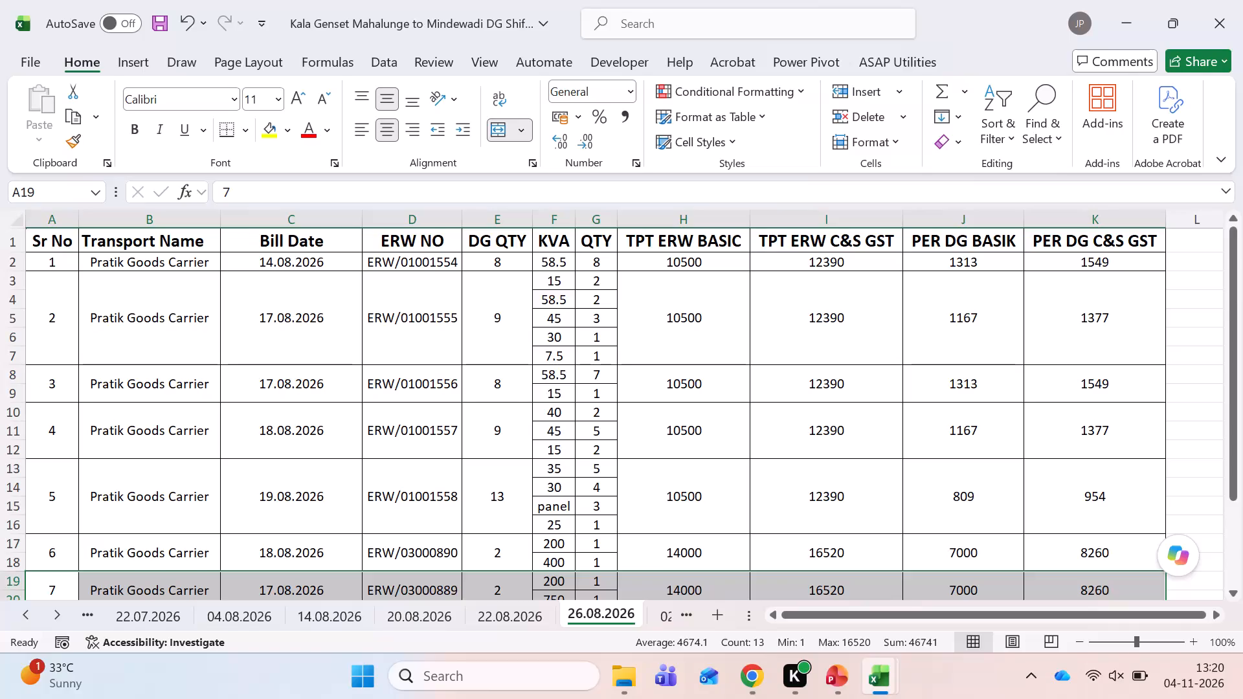
key(alt+Tab)
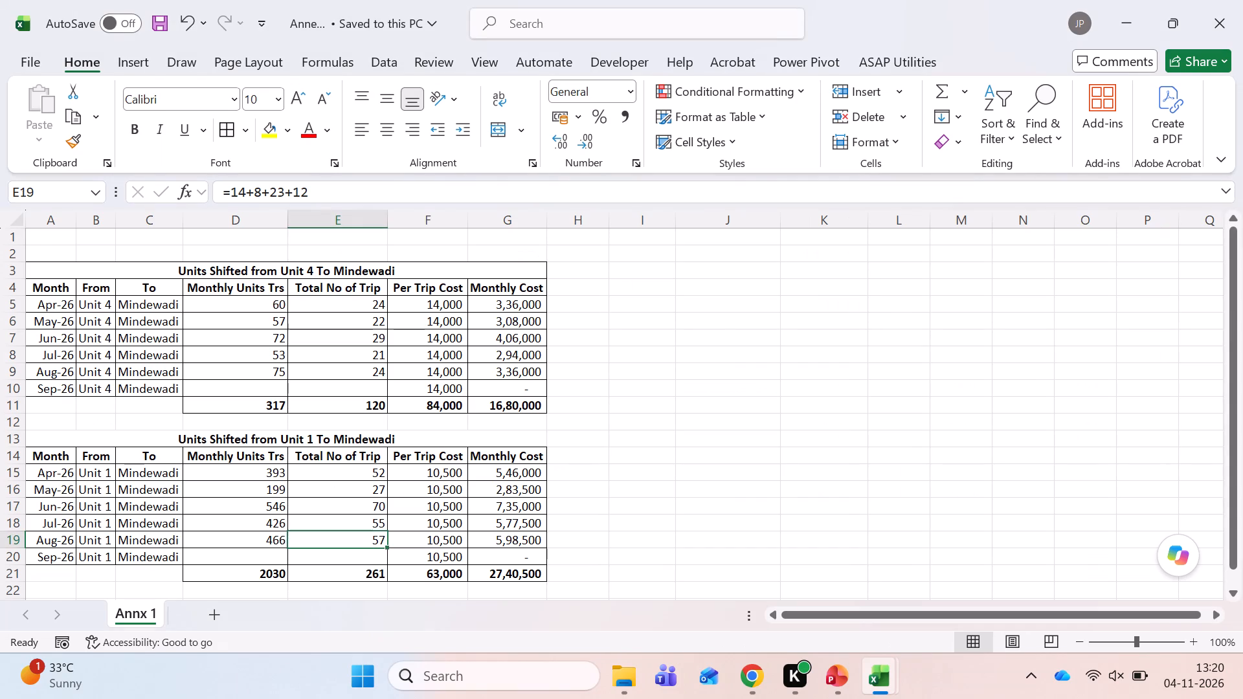
Clear the Aug-26 monthly units and trip counts in both the Unit 1 and Unit 4 tables, and save Annexure.
key(Left)
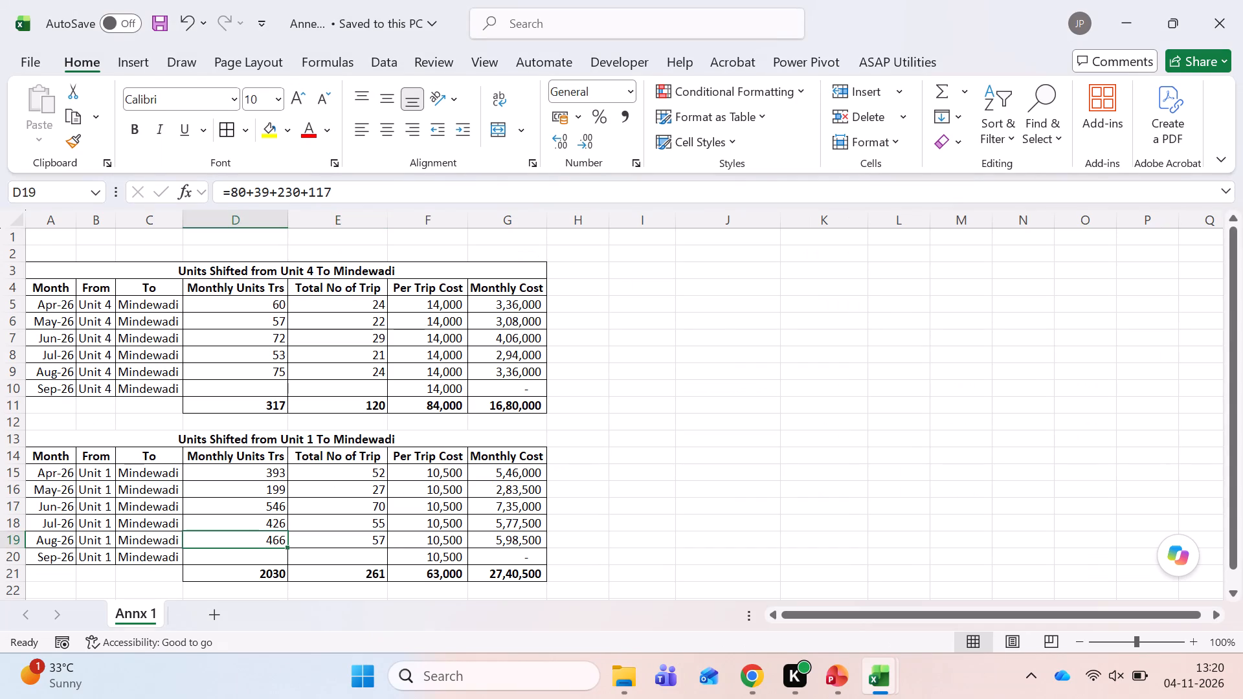
key(shift+Right)
key(Delete)
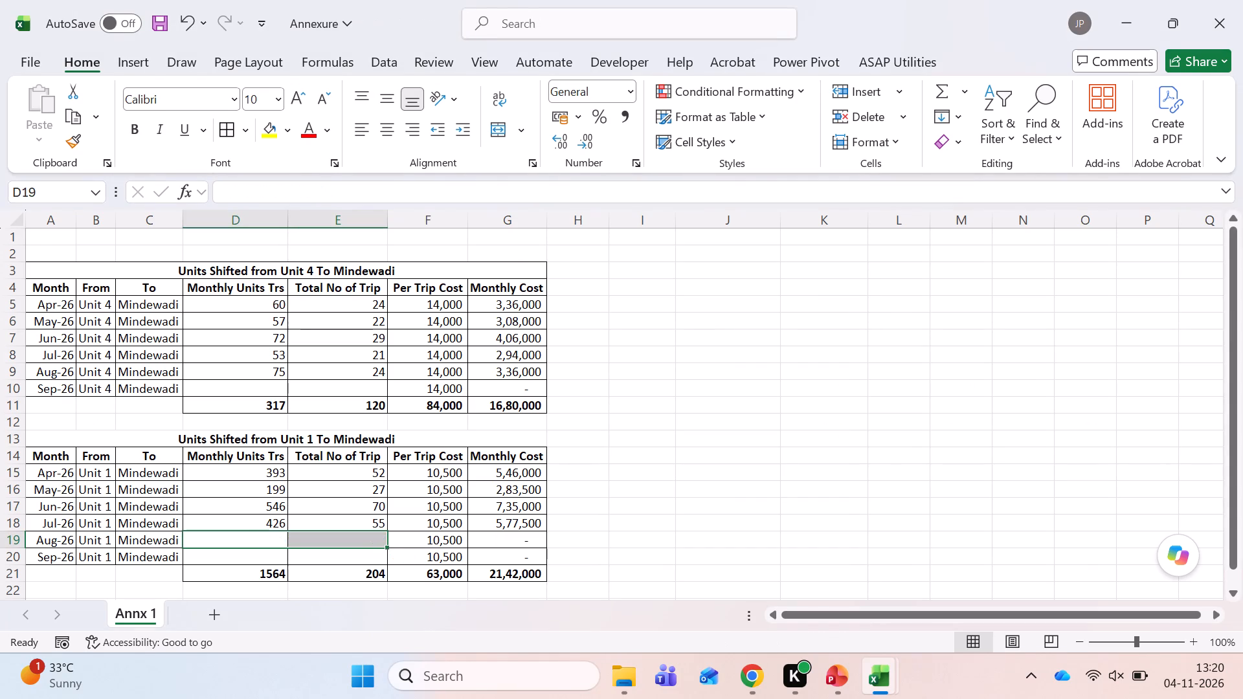
click(263, 370)
key(shift+Right)
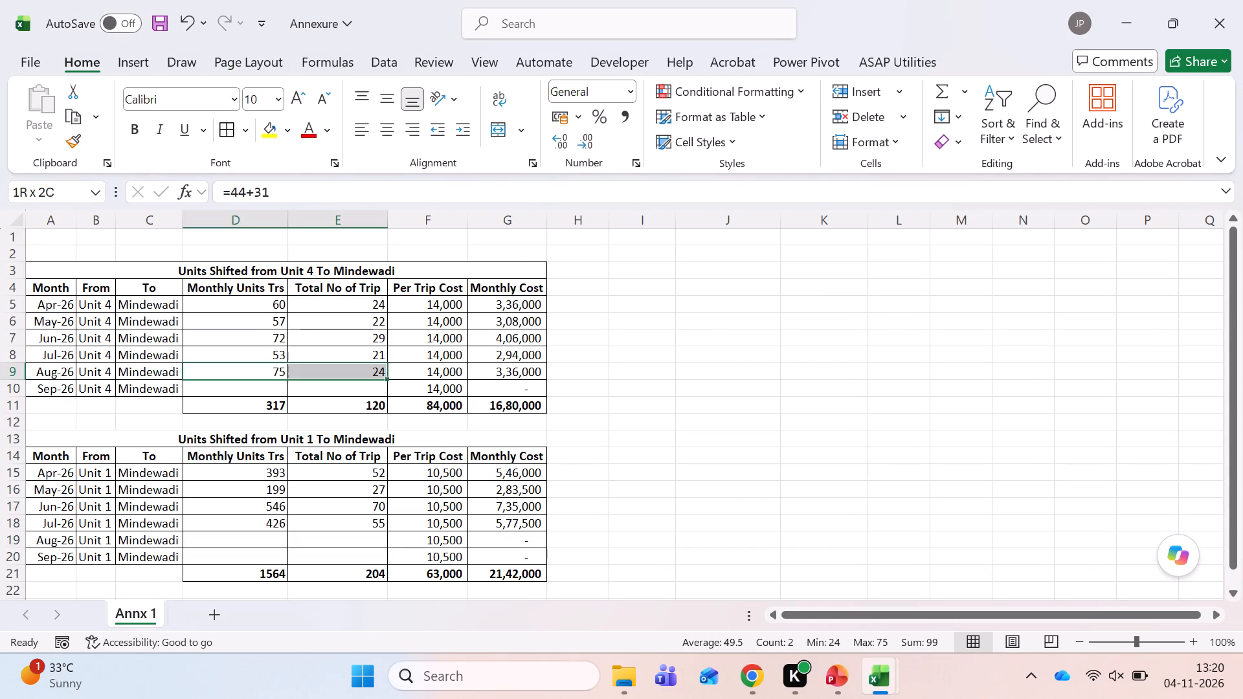
key(Delete)
key(Down)
key(Down)
key(Down)
key(Down)
key(Down)
key(Down)
key(Down)
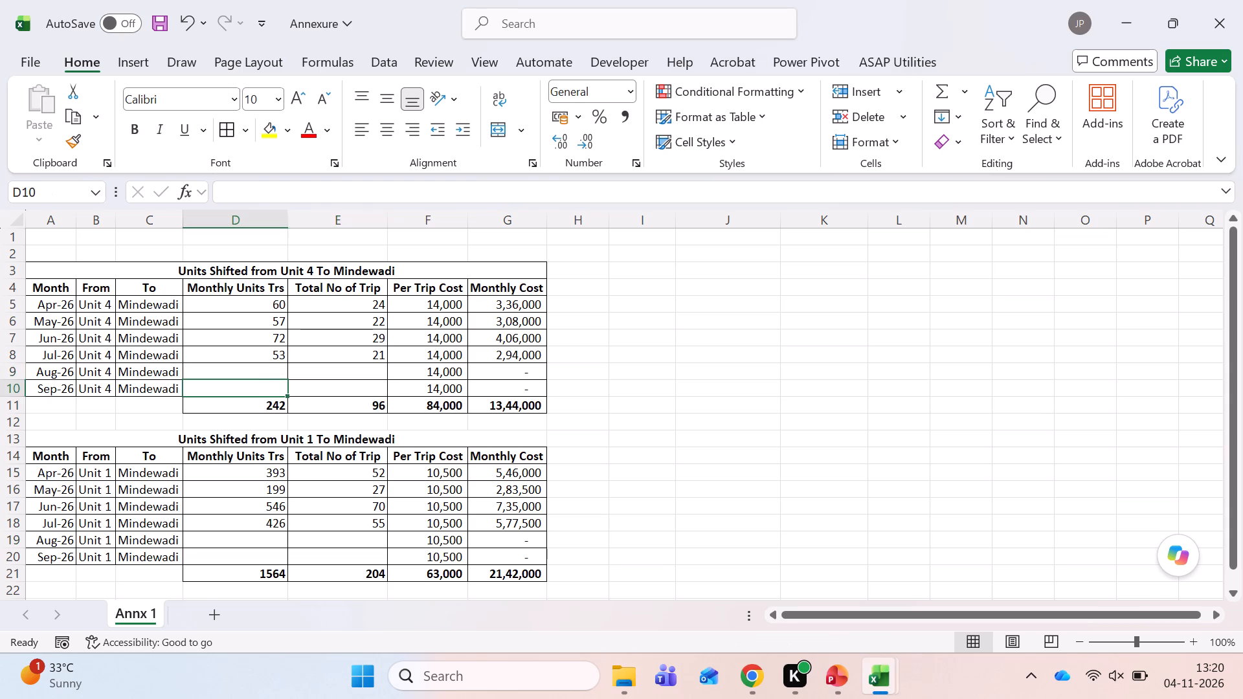
key(Down)
key(Down)
key(Down)
key(ctrl+s)
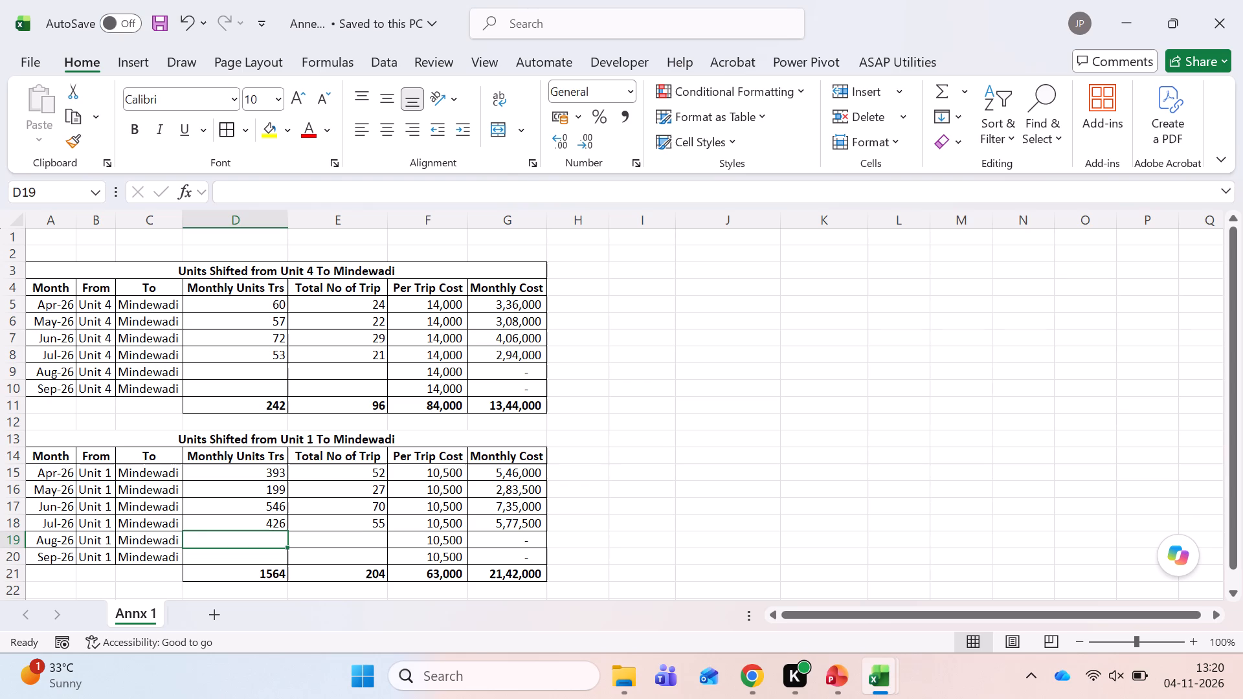
Switch to File Explorer and open the Transport folder inside Kala Group > Sales > Working.
click(614, 667)
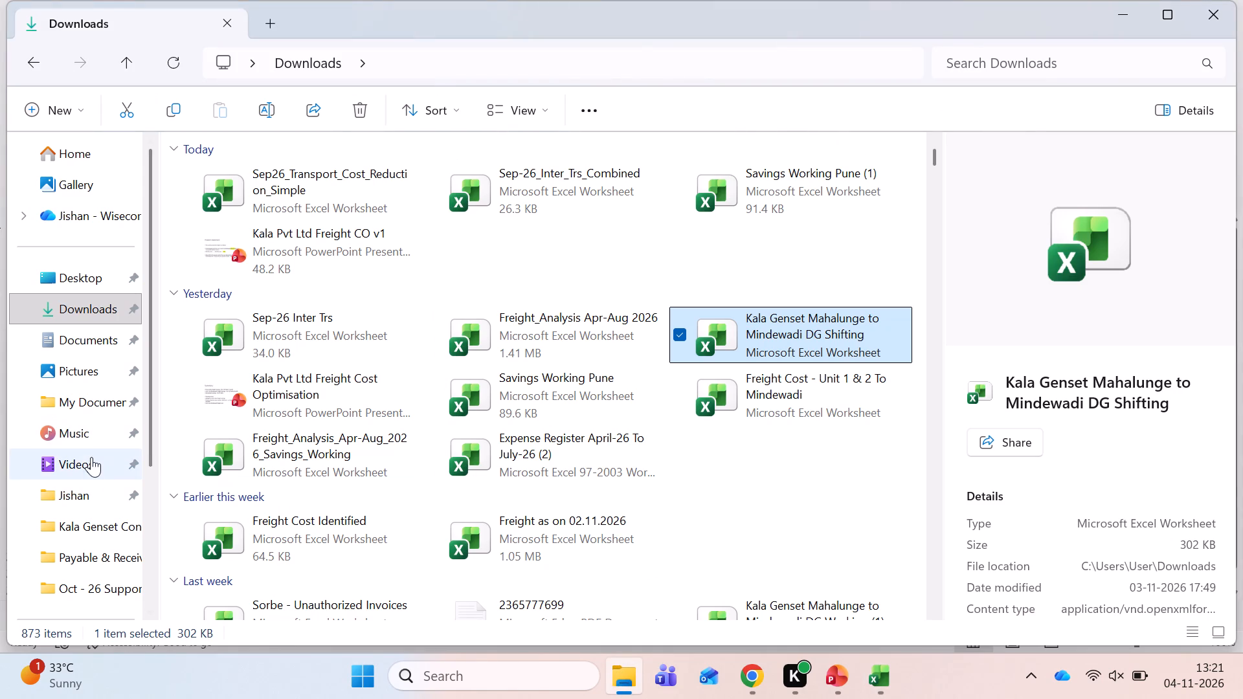
click(80, 497)
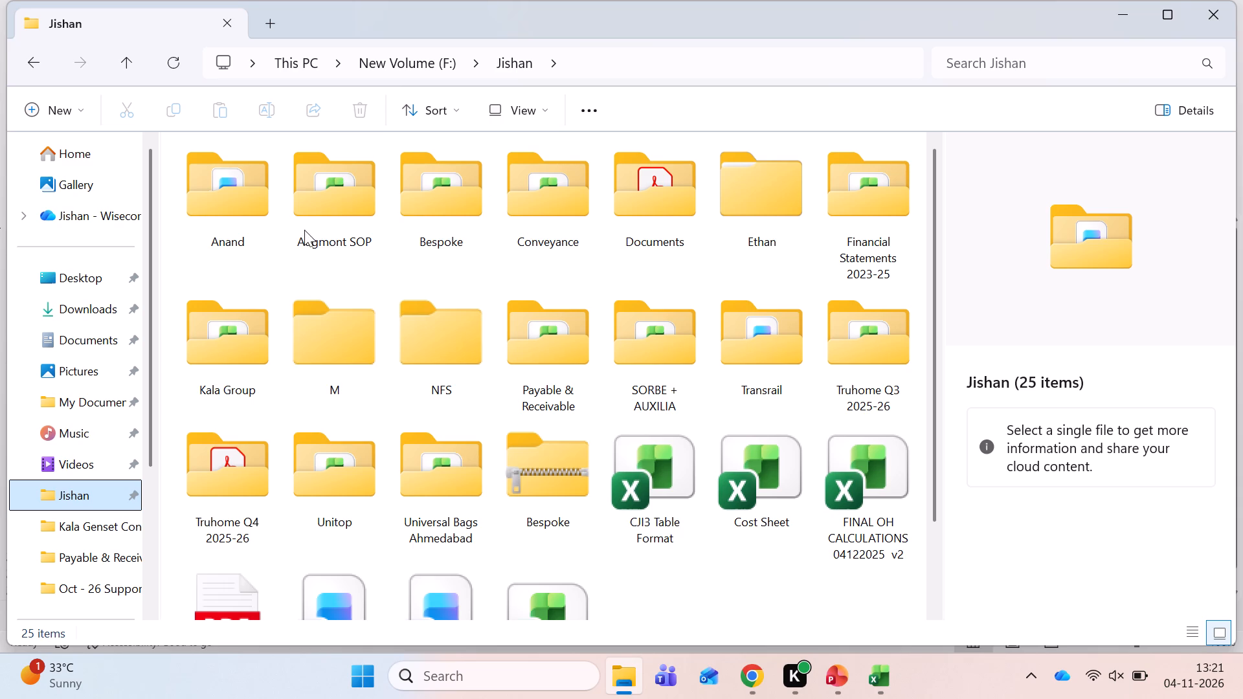
double_click(249, 368)
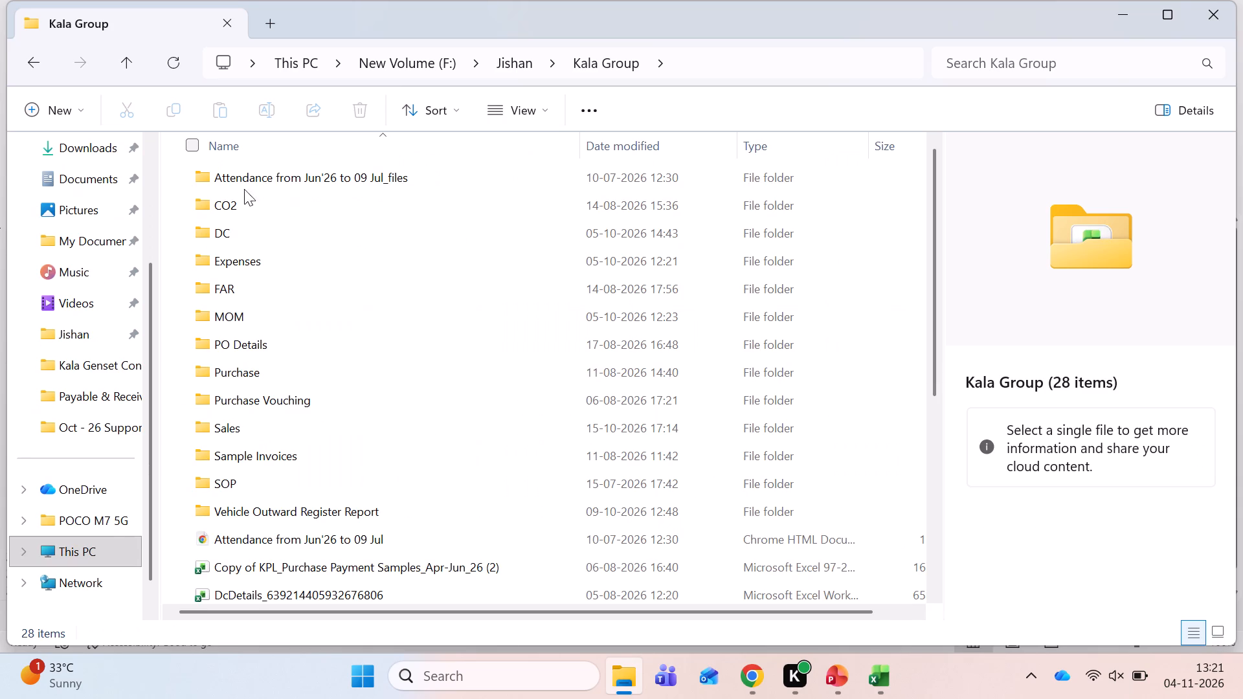
double_click(280, 427)
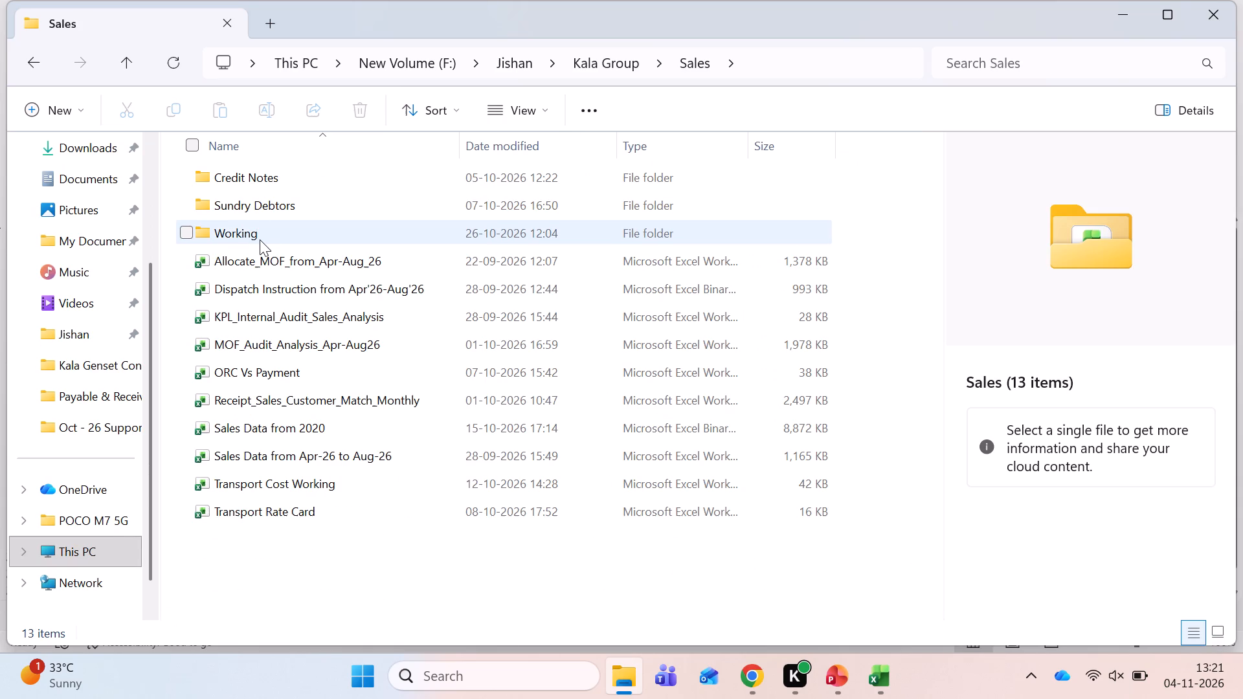
click(260, 239)
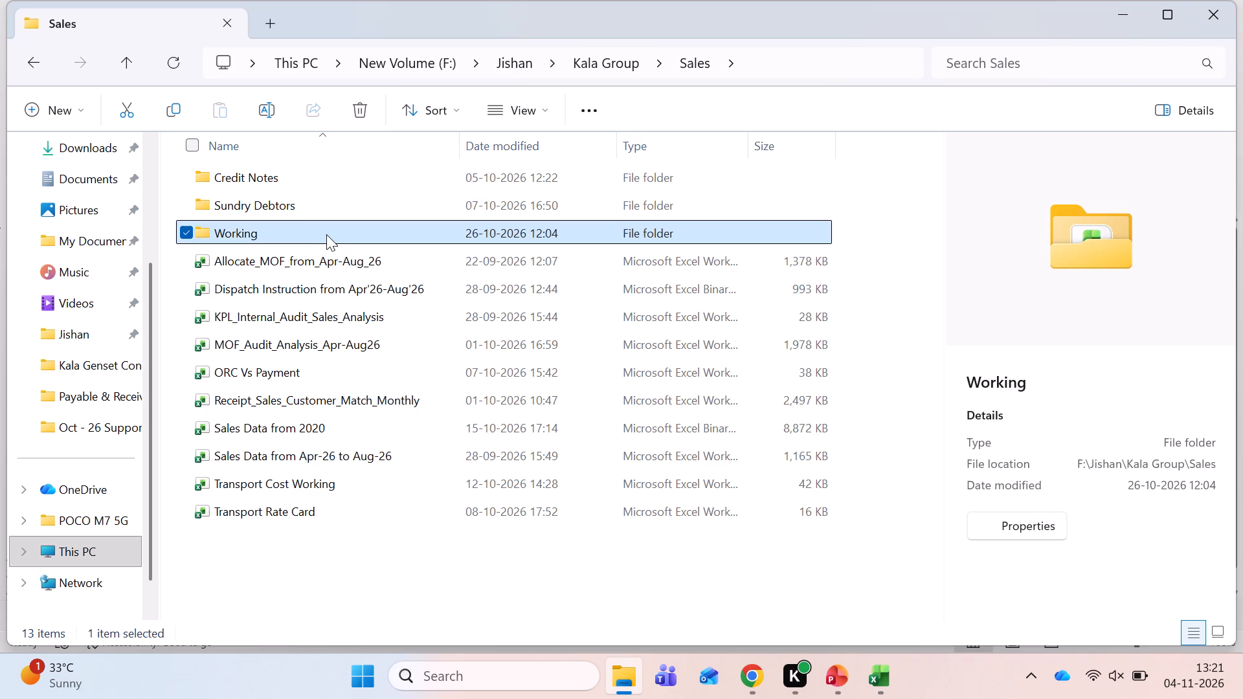
double_click(326, 234)
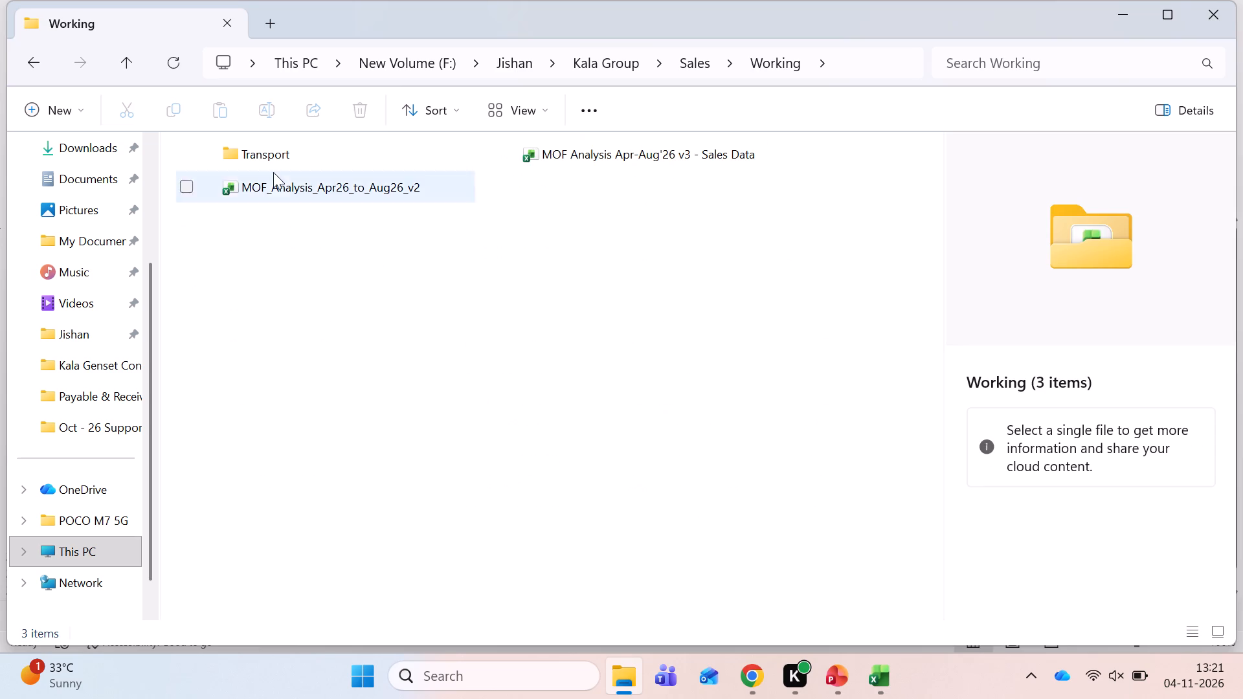
double_click(269, 151)
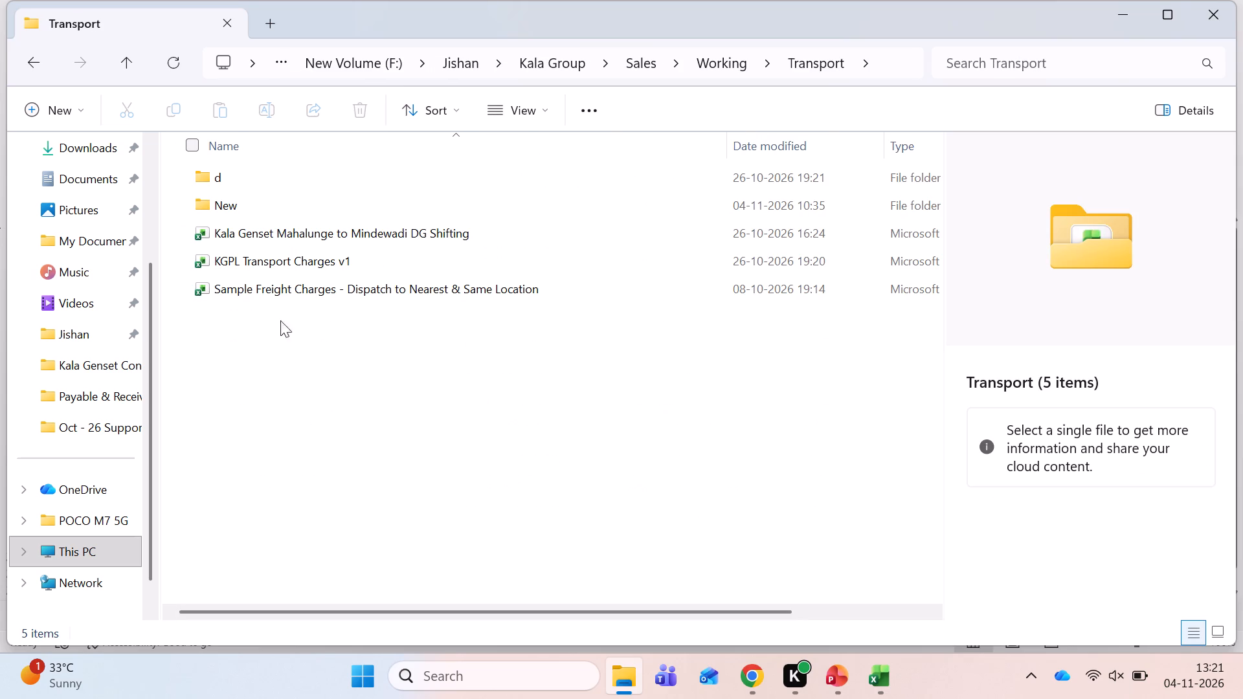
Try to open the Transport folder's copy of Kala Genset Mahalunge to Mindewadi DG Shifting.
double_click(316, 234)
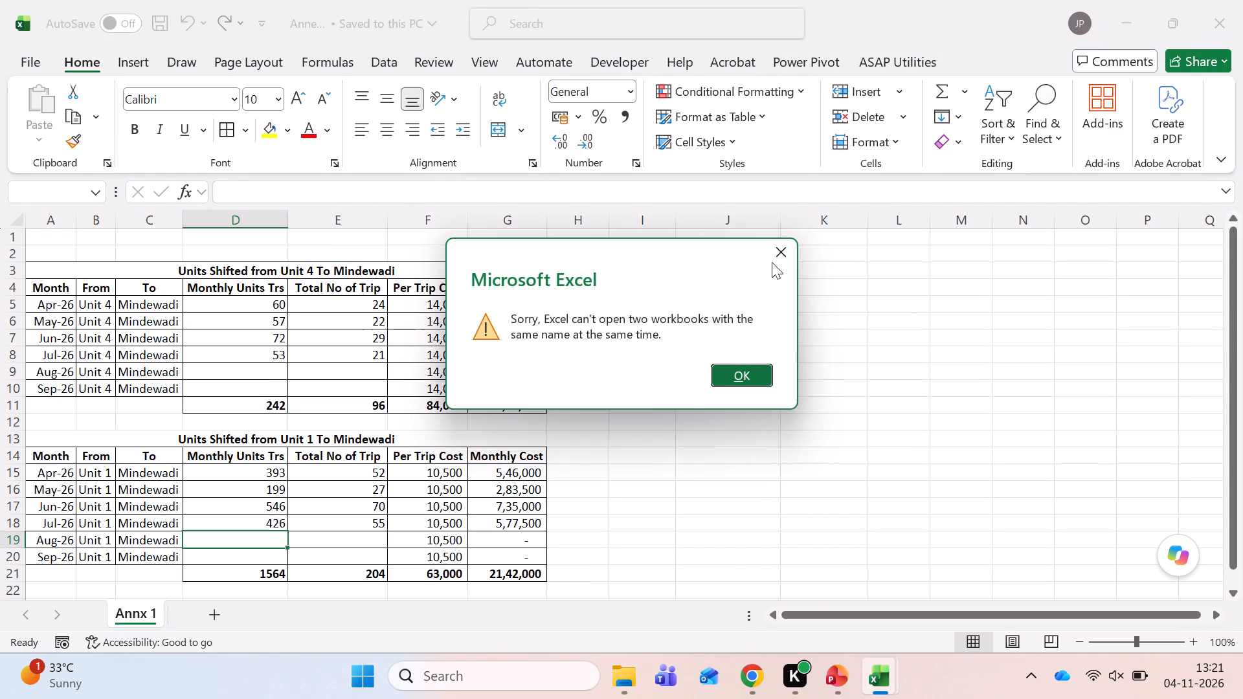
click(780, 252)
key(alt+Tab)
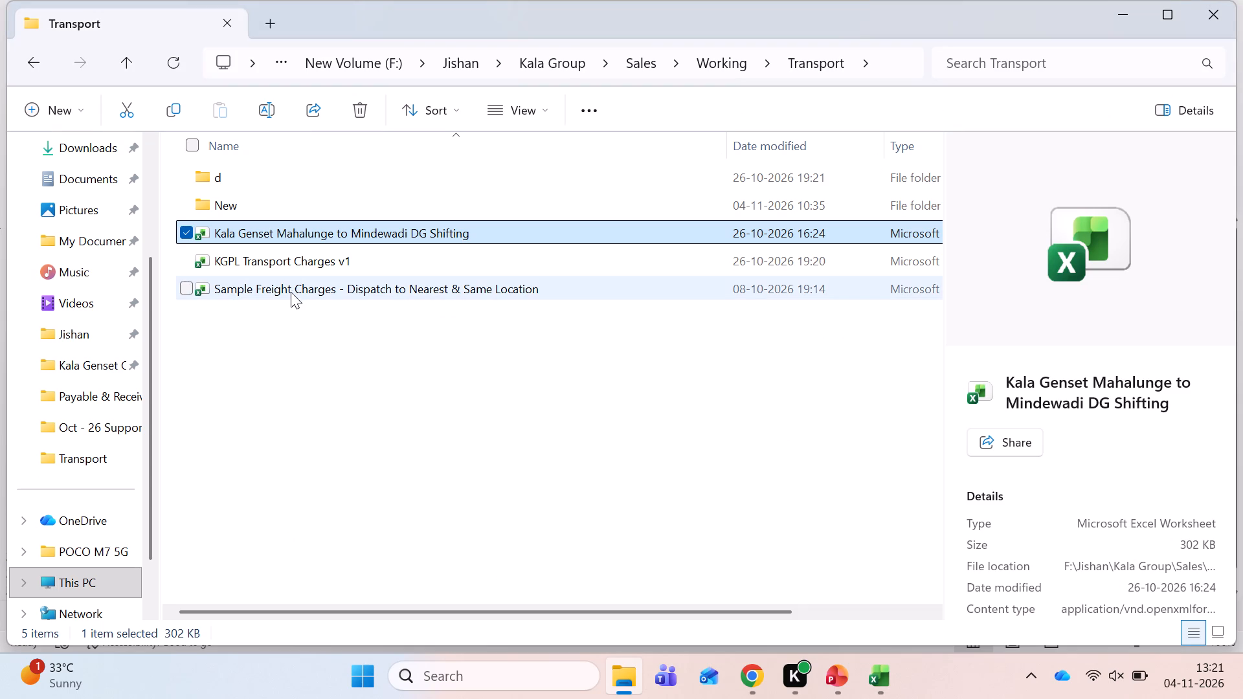
Open Sample Freight Charges - Dispatch to Nearest & Same Location, view its Notes sheet, and close the workbook.
double_click(291, 289)
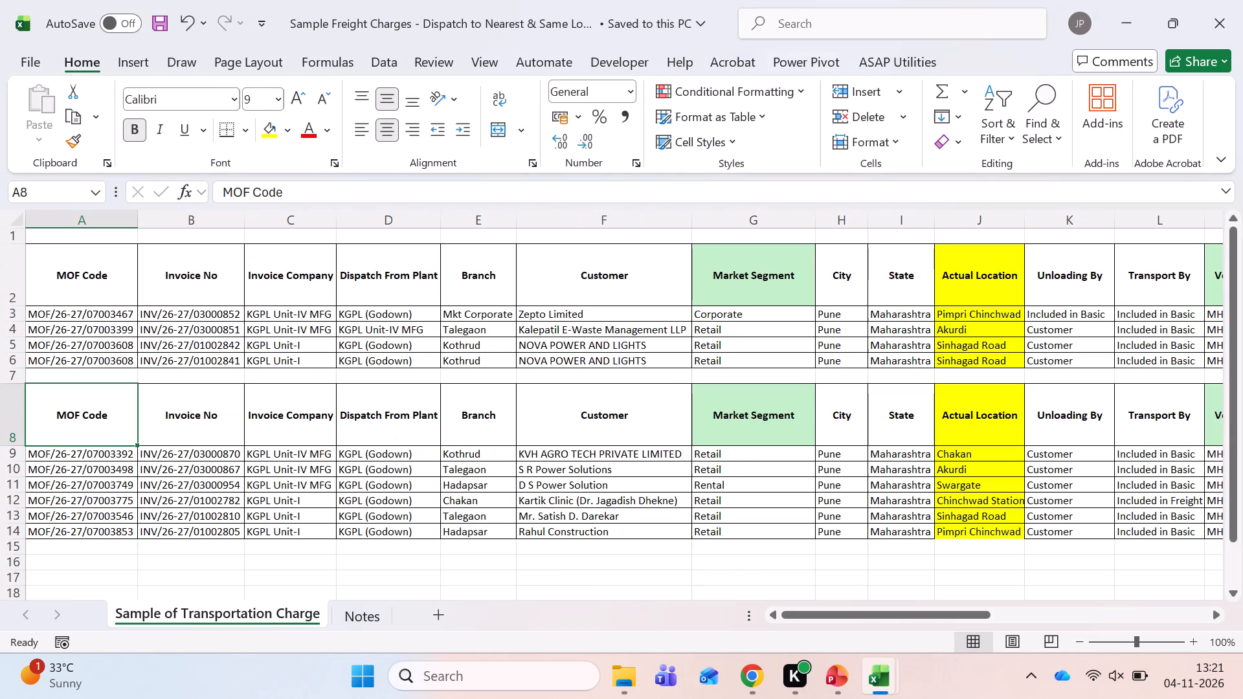
click(348, 611)
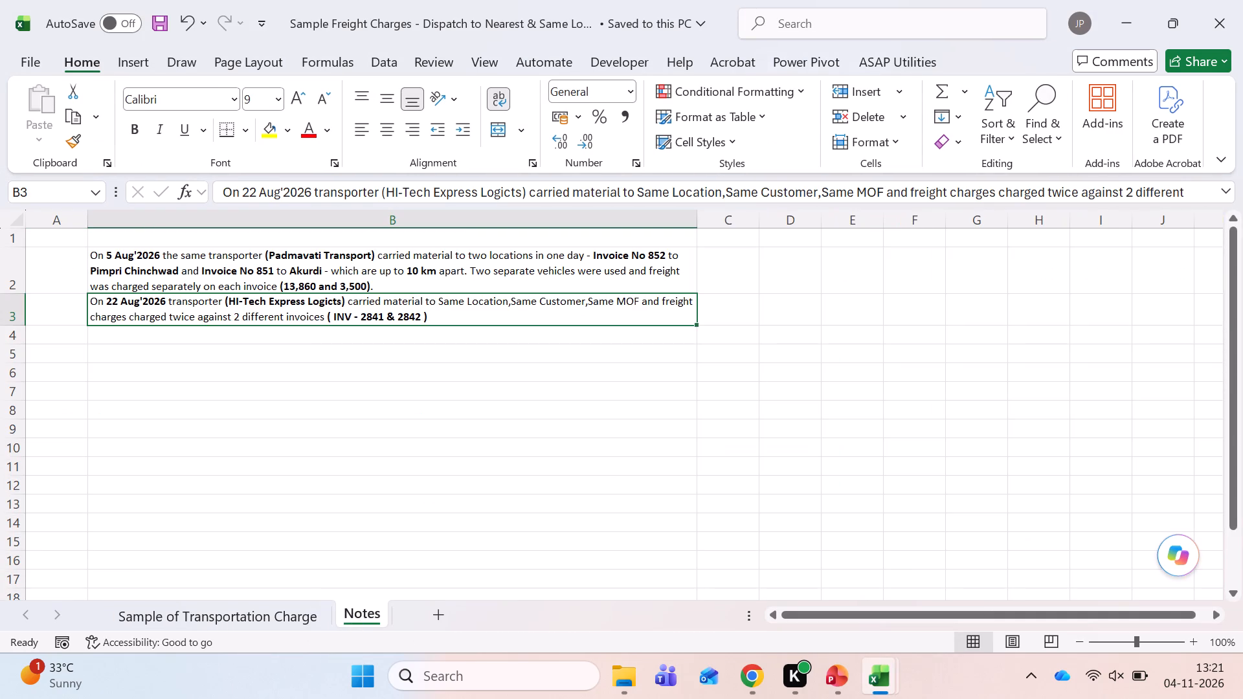
click(1238, 0)
key(alt+Tab)
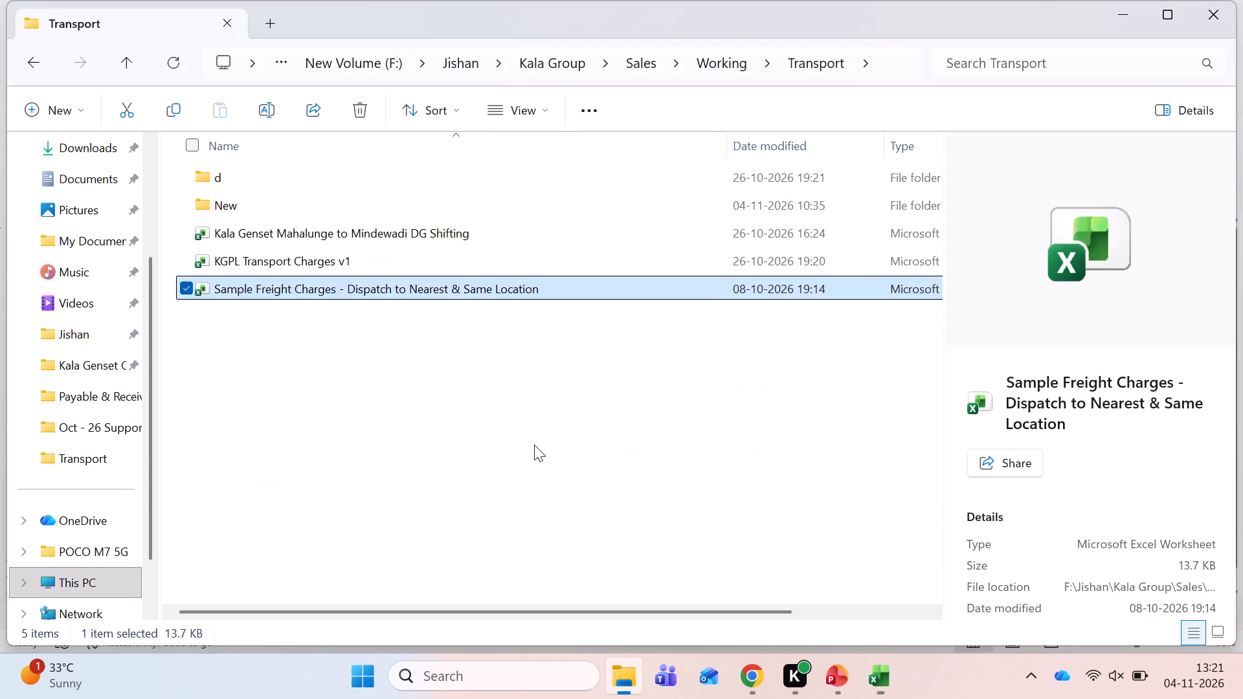
Open the Freight_Analysis Apr-Aug 2026 workbook from the New subfolder of Transport.
double_click(257, 208)
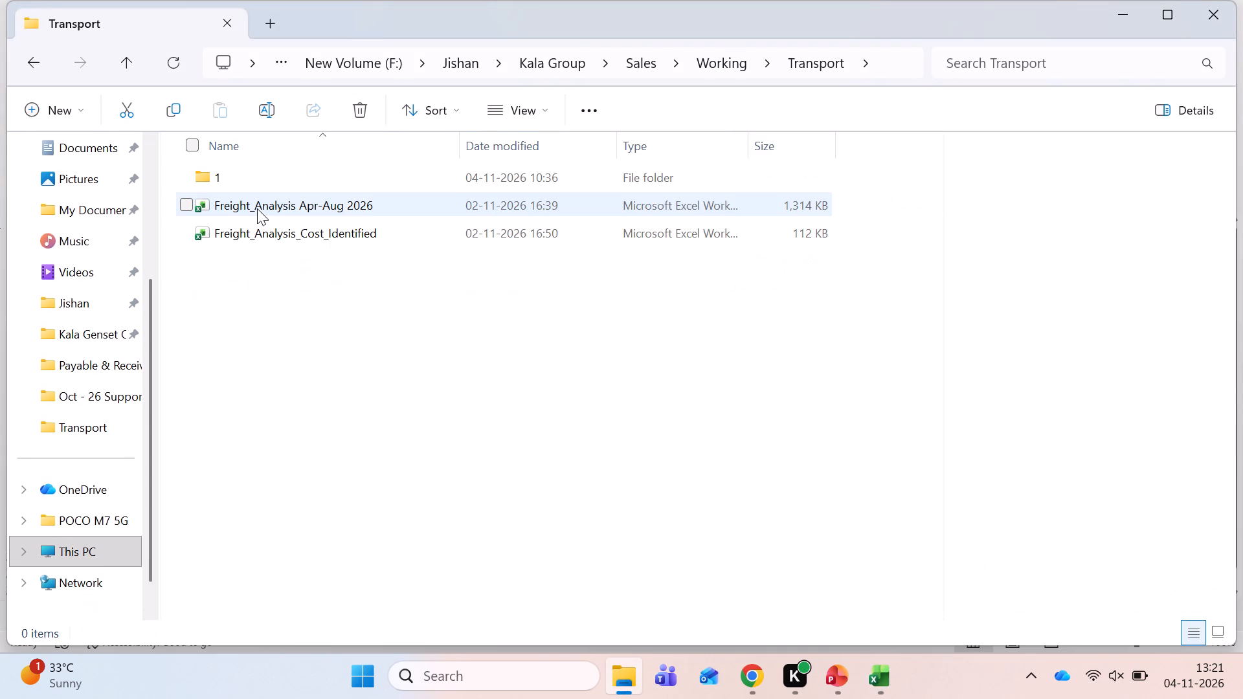
click(256, 206)
click(256, 206)
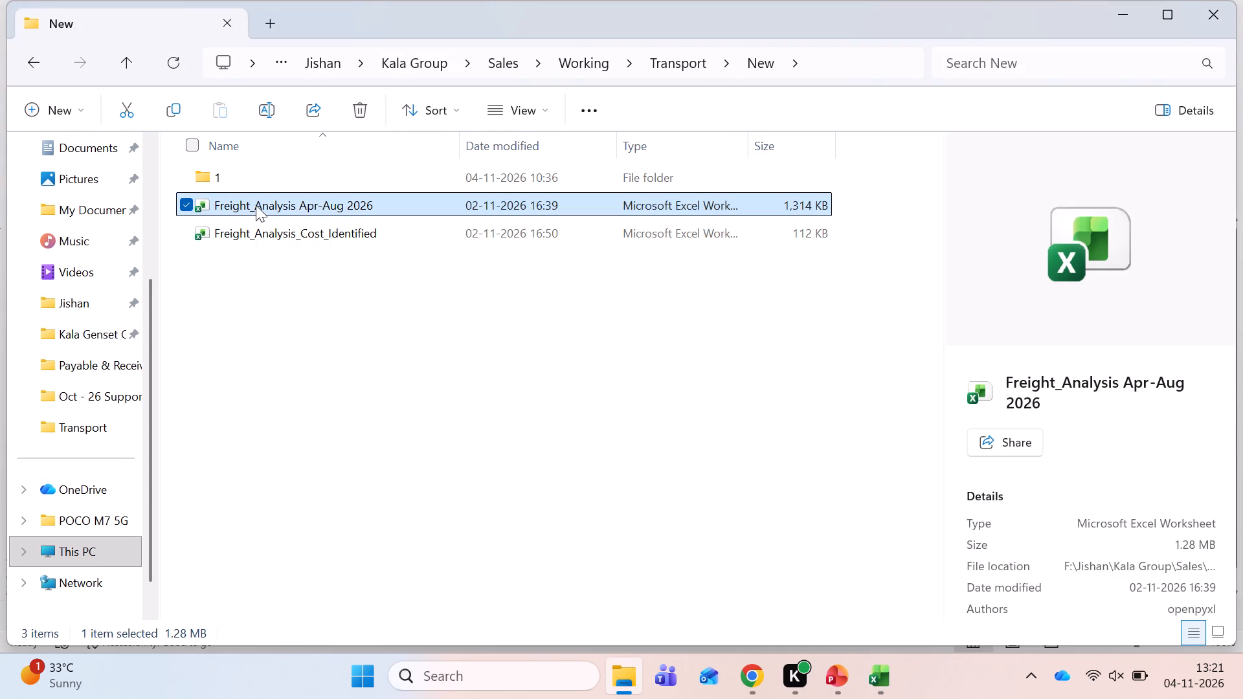
click(447, 353)
double_click(428, 194)
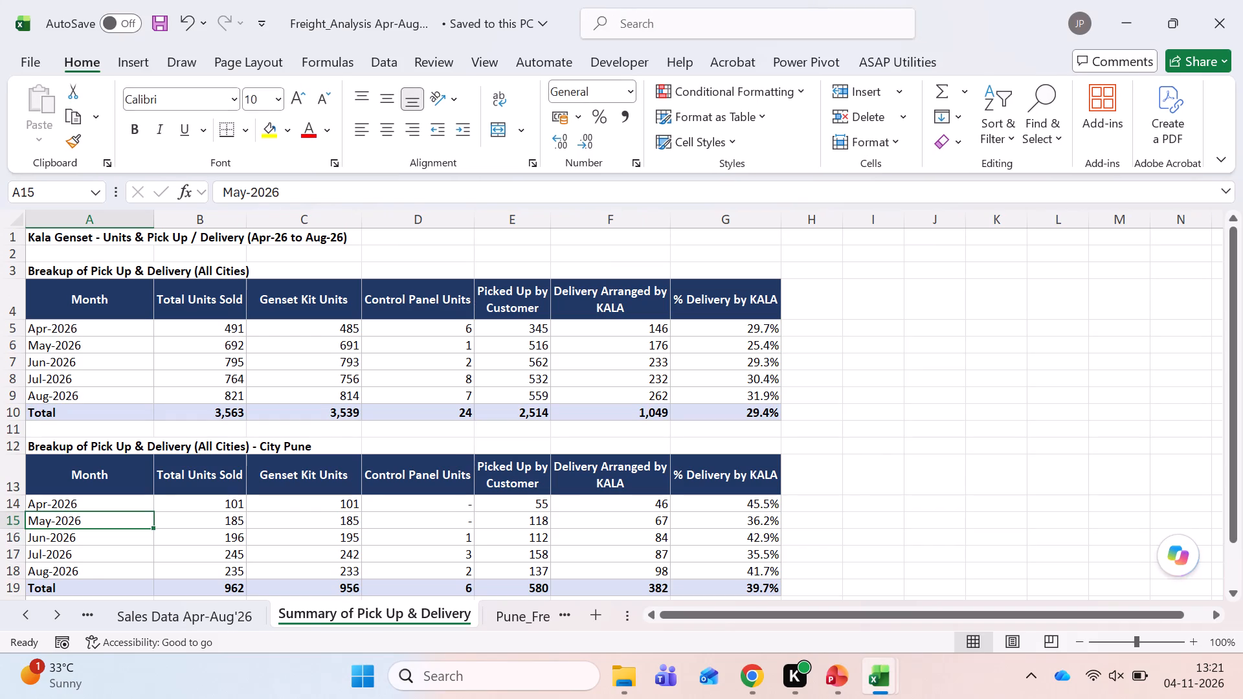
Look through the Freight_Analysis sheets from Pune_Freight to the last one, Freight_Month_City_KVA.
key(ctrl+Page_Down)
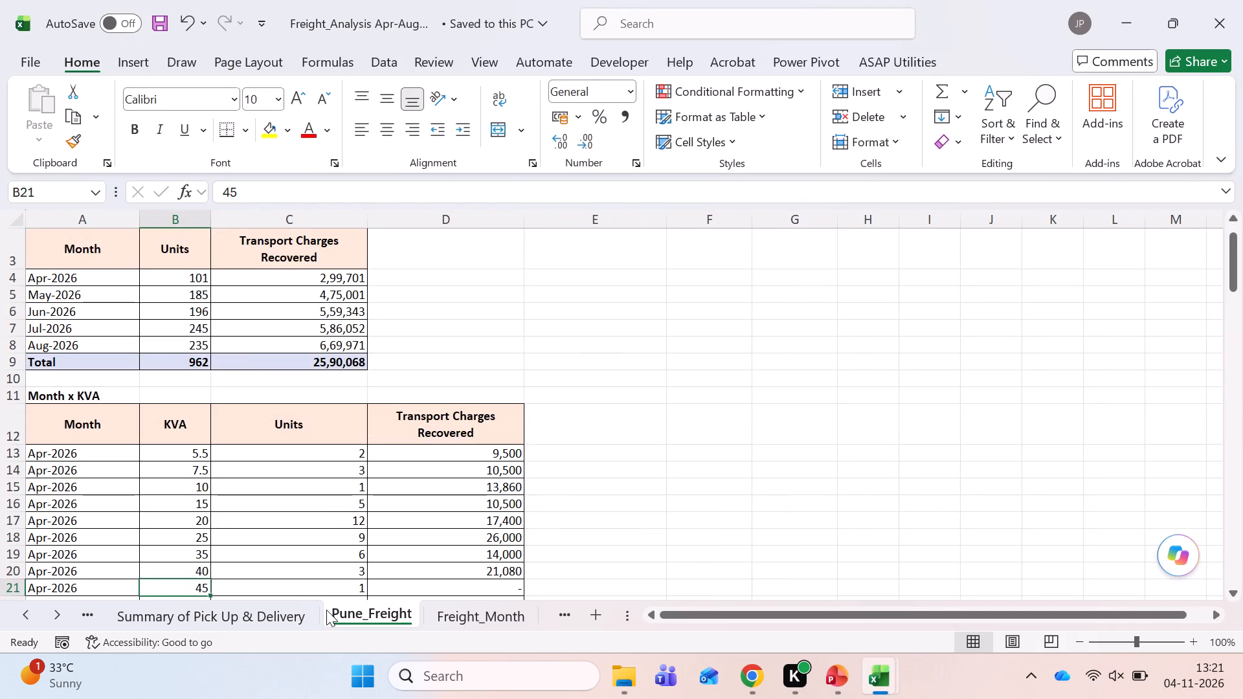
key(ctrl+Page_Down)
key(ctrl+Page_Down)
key(ctrl+Page_Down)
key(ctrl+Page_Down)
key(ctrl+Page_Down)
key(ctrl+Page_Down)
key(ctrl+Page_Down)
key(ctrl+Page_Down)
key(ctrl+Page_Down)
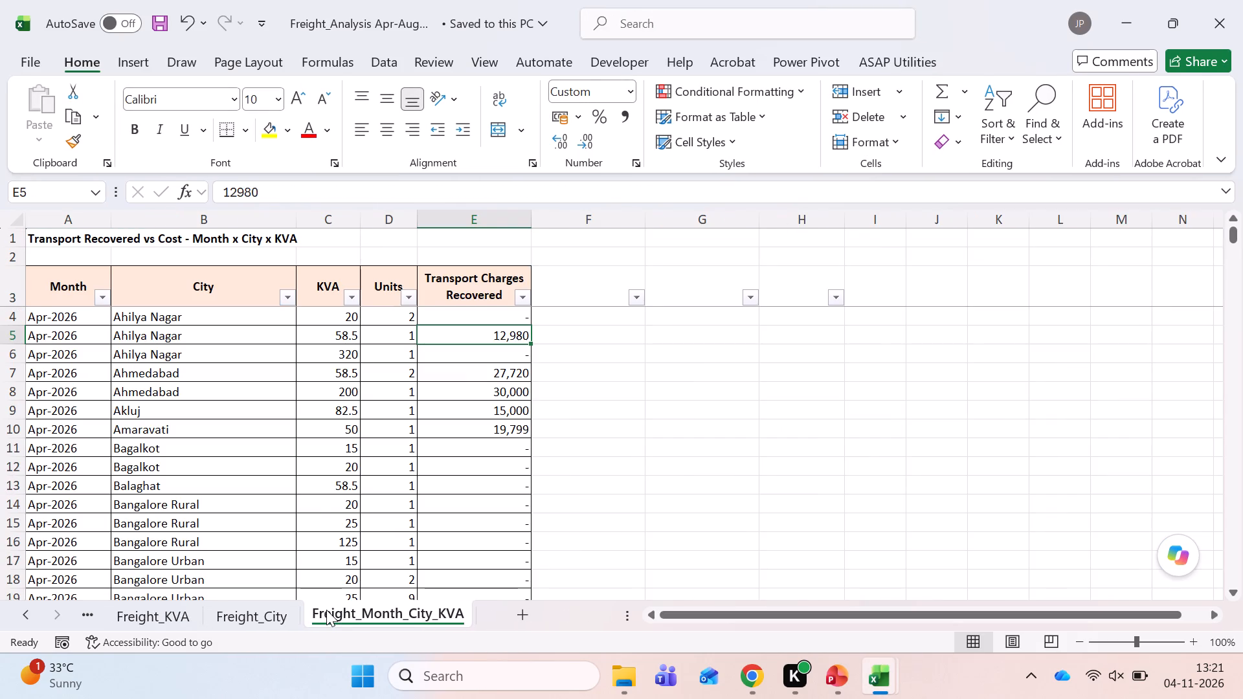
Look back through the Freight_Analysis Apr-Aug 2026 sheets, including the sales data and pick-up and delivery summary, and close the workbook.
key(ctrl+Page_Up)
key(ctrl+Page_Up)
key(ctrl+Page_Up)
key(ctrl+Page_Up)
key(ctrl+Page_Up)
key(ctrl+Page_Up)
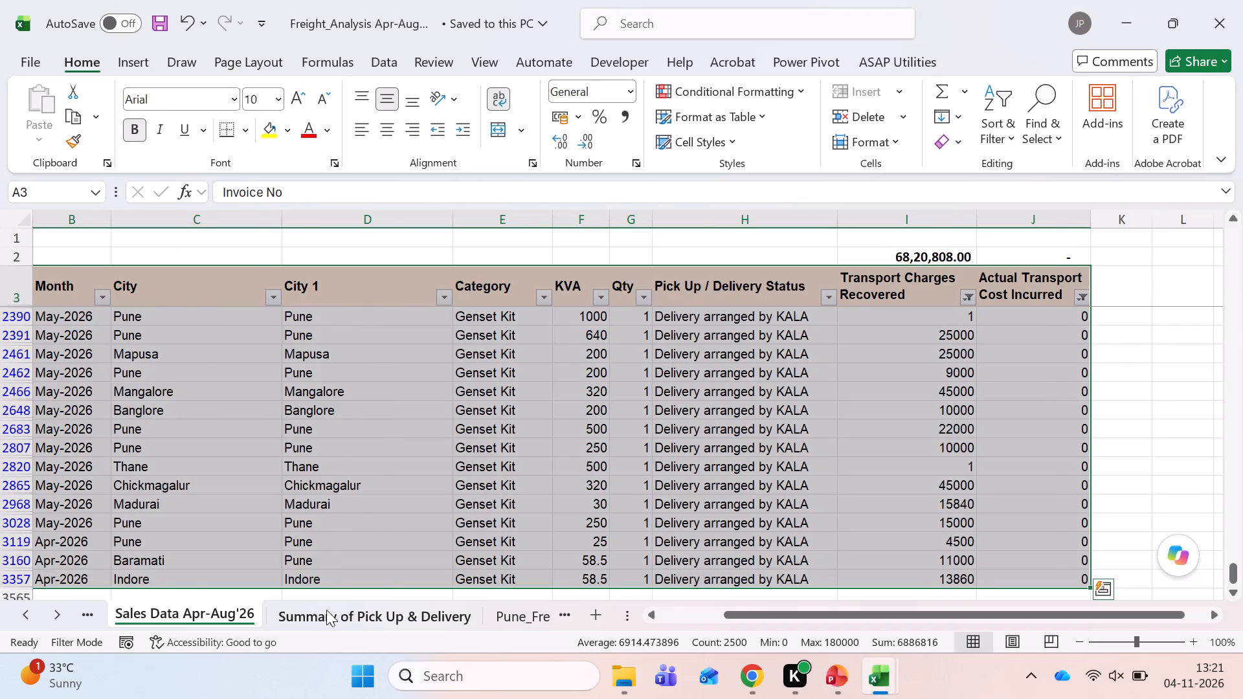
key(ctrl+Page_Up)
key(ctrl+Page_Up)
key(ctrl+Page_Down)
key(ctrl+Page_Down)
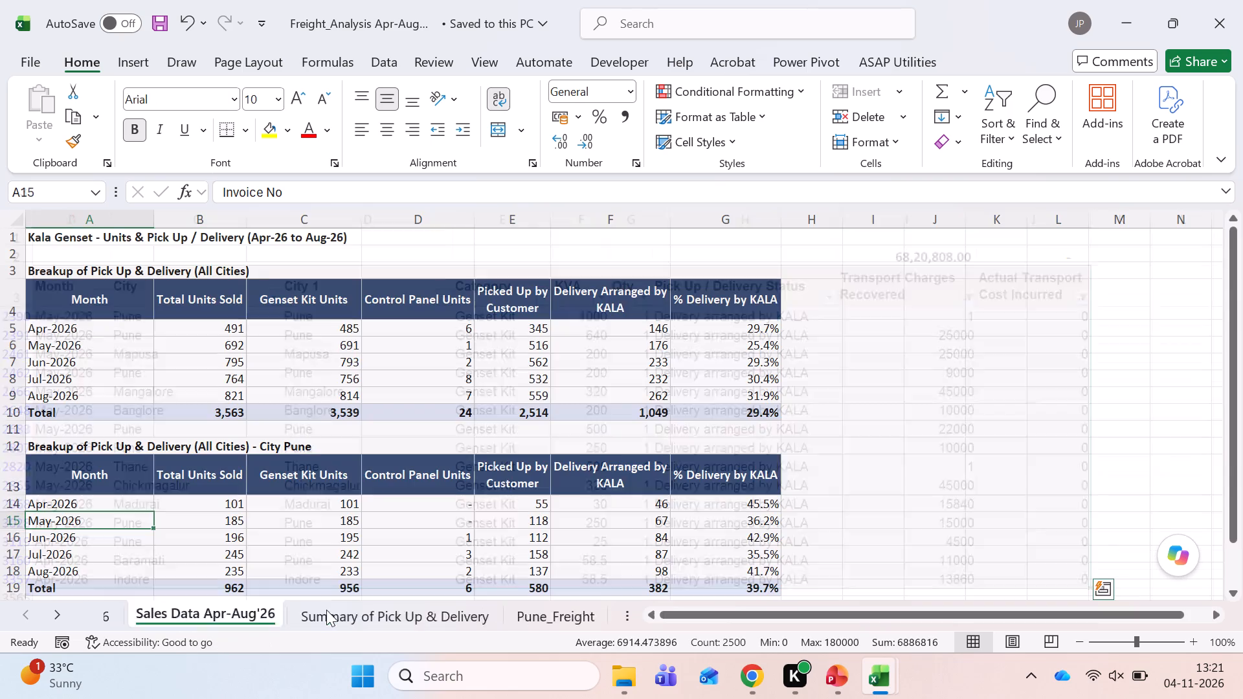
key(ctrl+Page_Down)
key(ctrl+Page_Down)
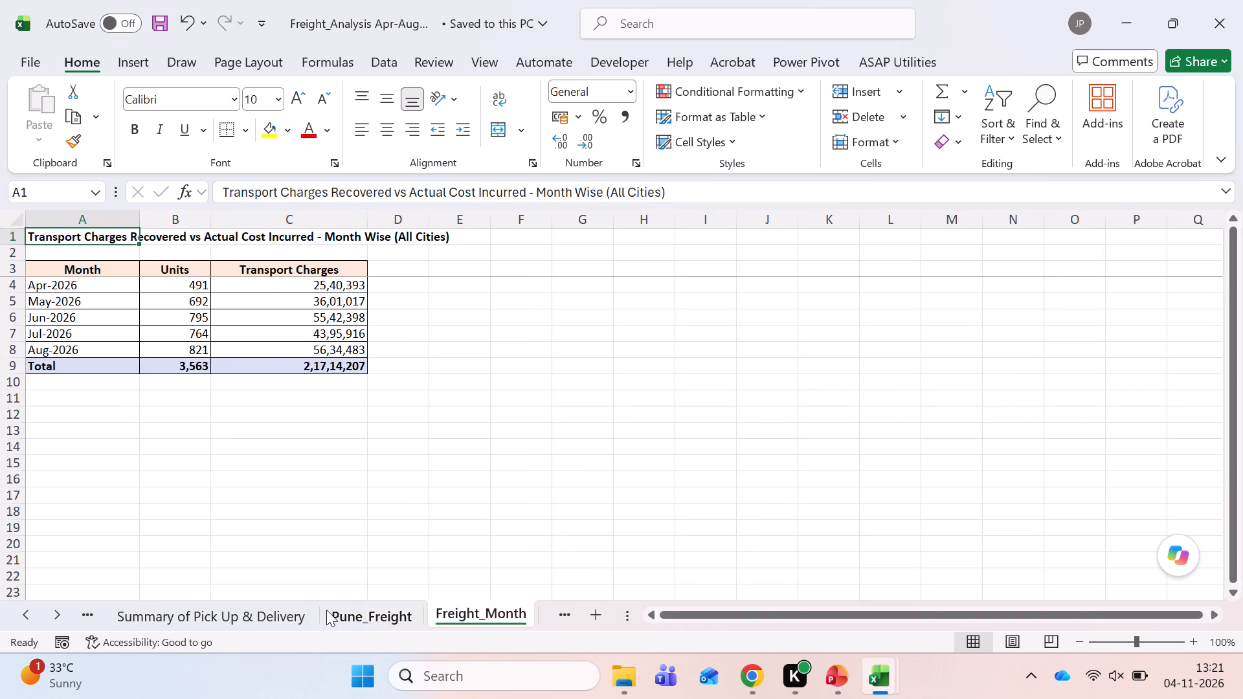
key(ctrl+Page_Down)
click(1234, 1)
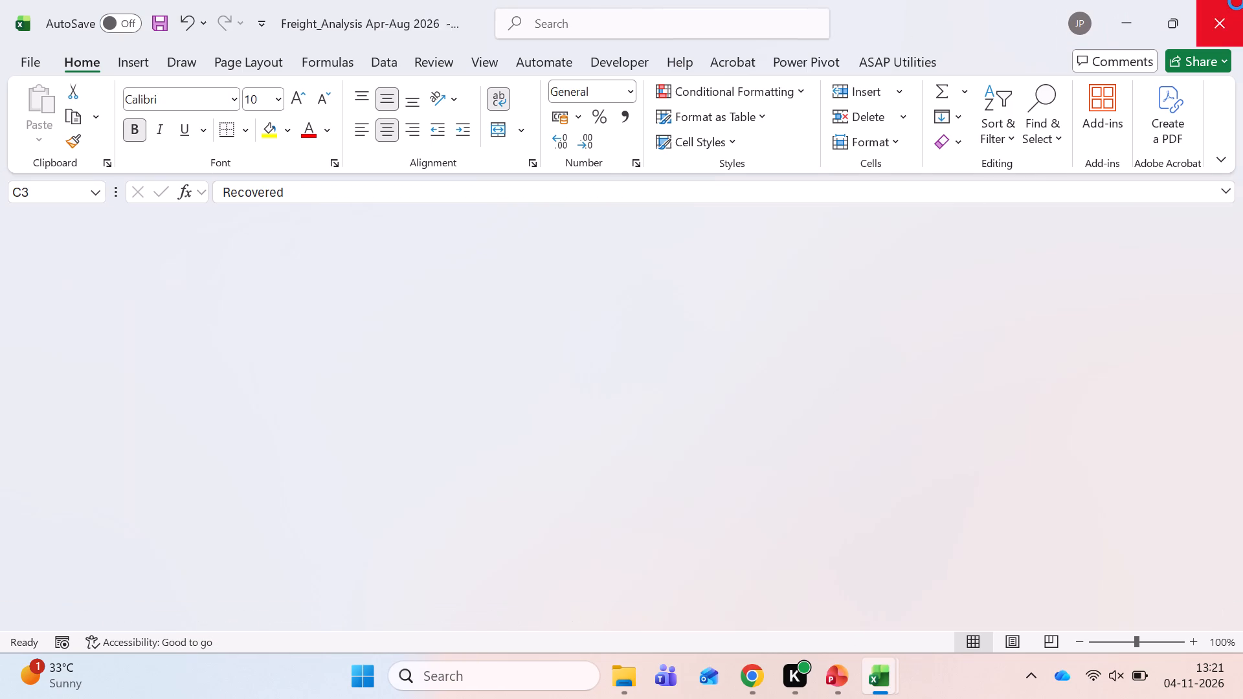
Open Freight_Analysis_Cost_Identified from the New folder, look through its sheets up to Pune_Freight, and close the workbook.
key(alt+Tab)
key(Down)
key(Return)
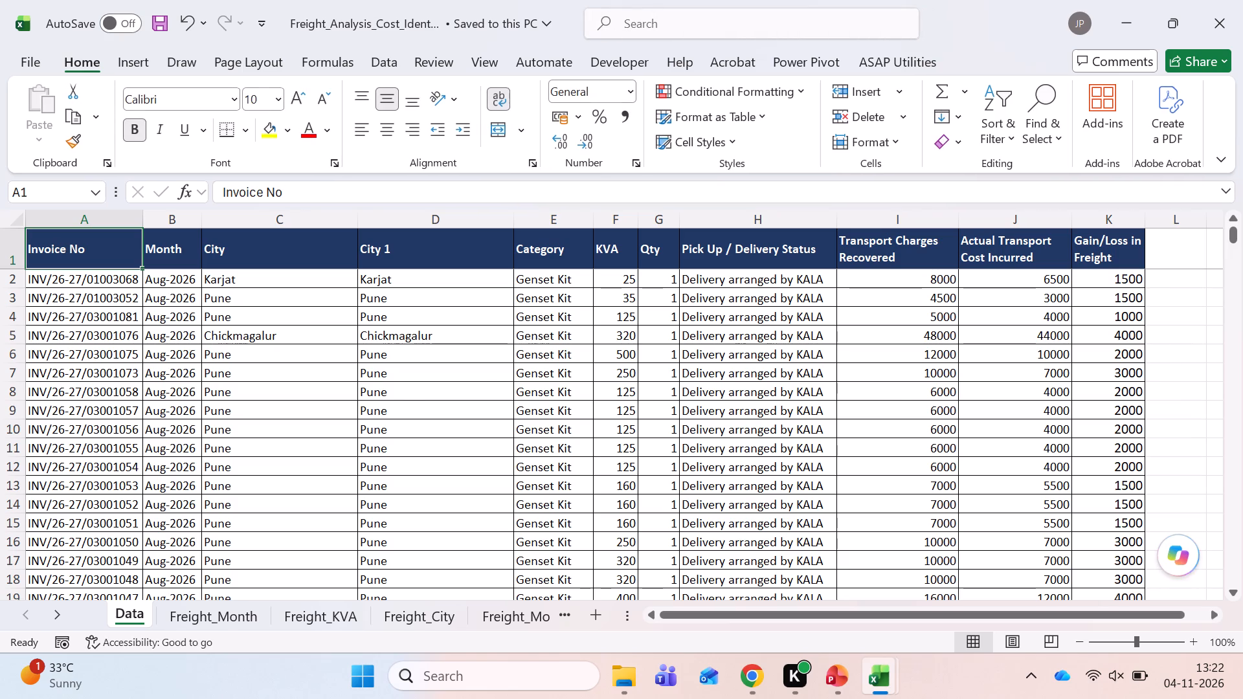
key(ctrl+Page_Down)
key(ctrl+Page_Down)
key(ctrl+Page_Down)
key(ctrl+Page_Down)
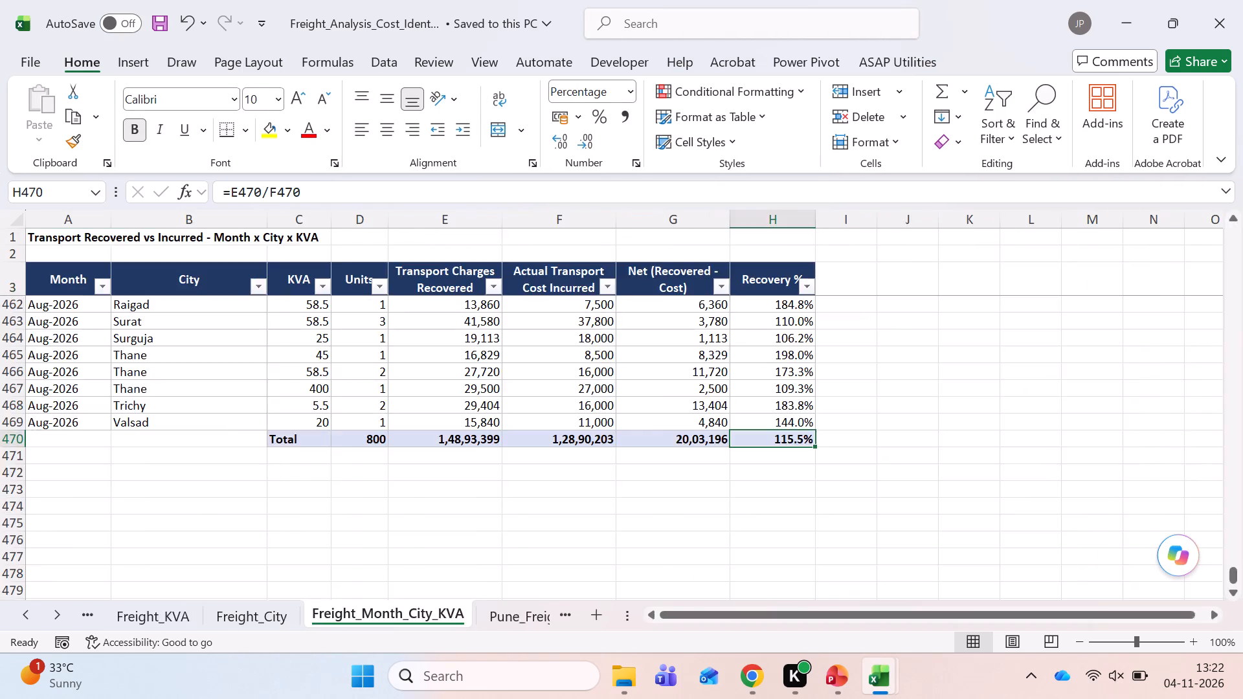
key(ctrl+Page_Down)
key(ctrl+Page_Down)
key(ctrl+Page_Down)
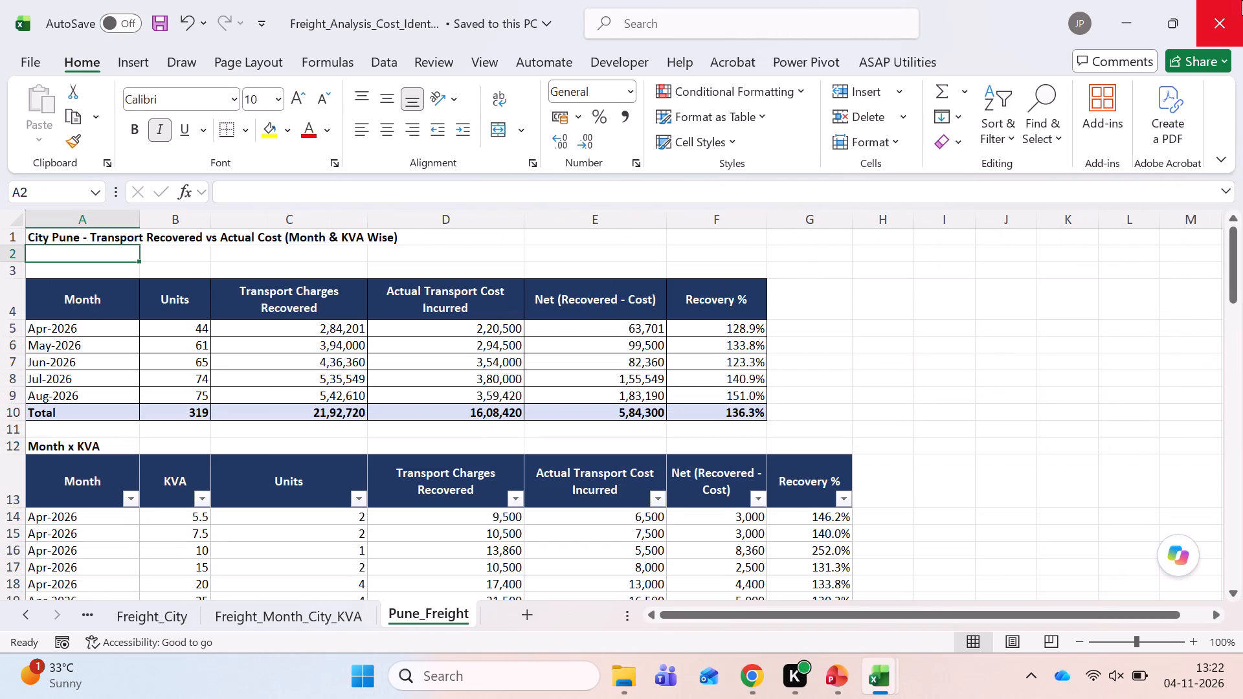
click(1242, 0)
Open the Savings Working Pune (1) workbook from folder 1 inside the New folder.
key(alt+Tab)
key(Up)
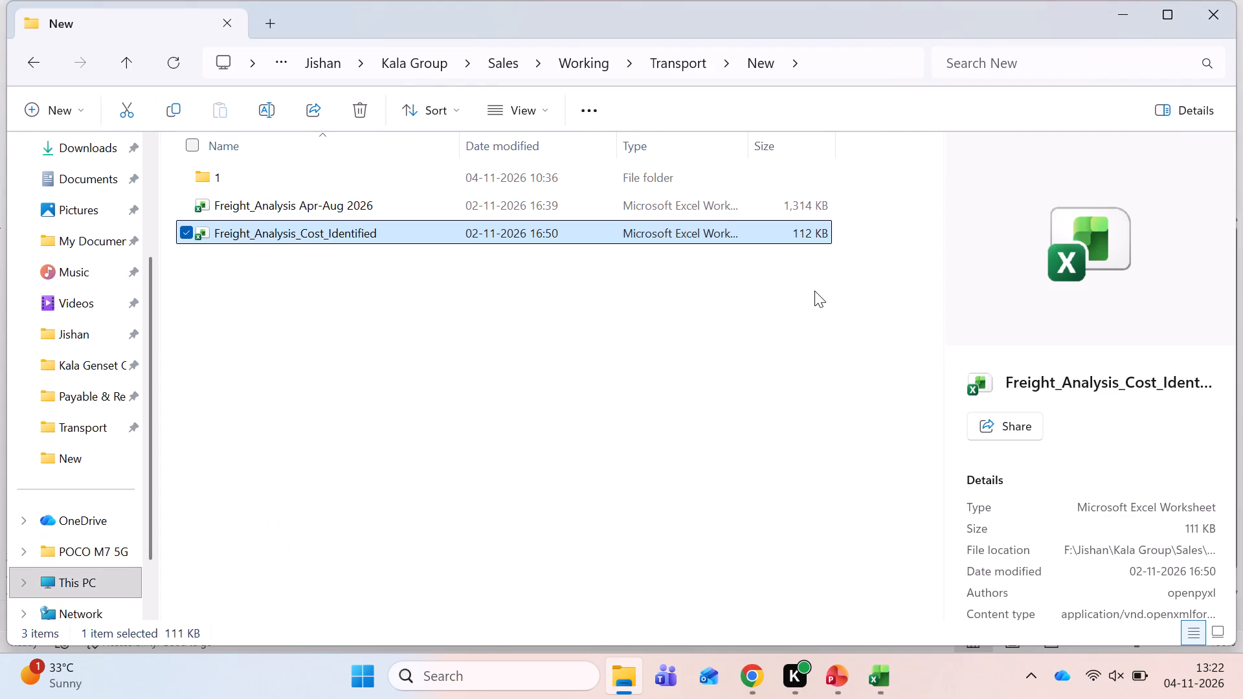
key(Up)
key(Return)
key(Down)
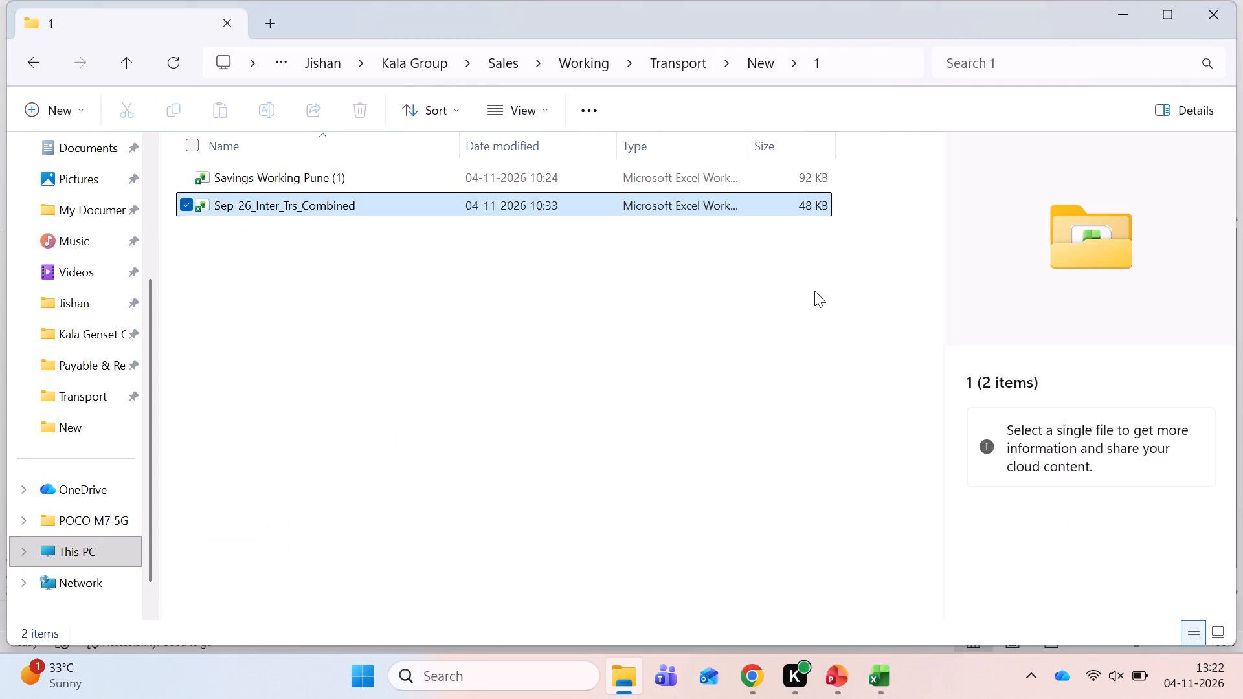
key(Up)
key(Return)
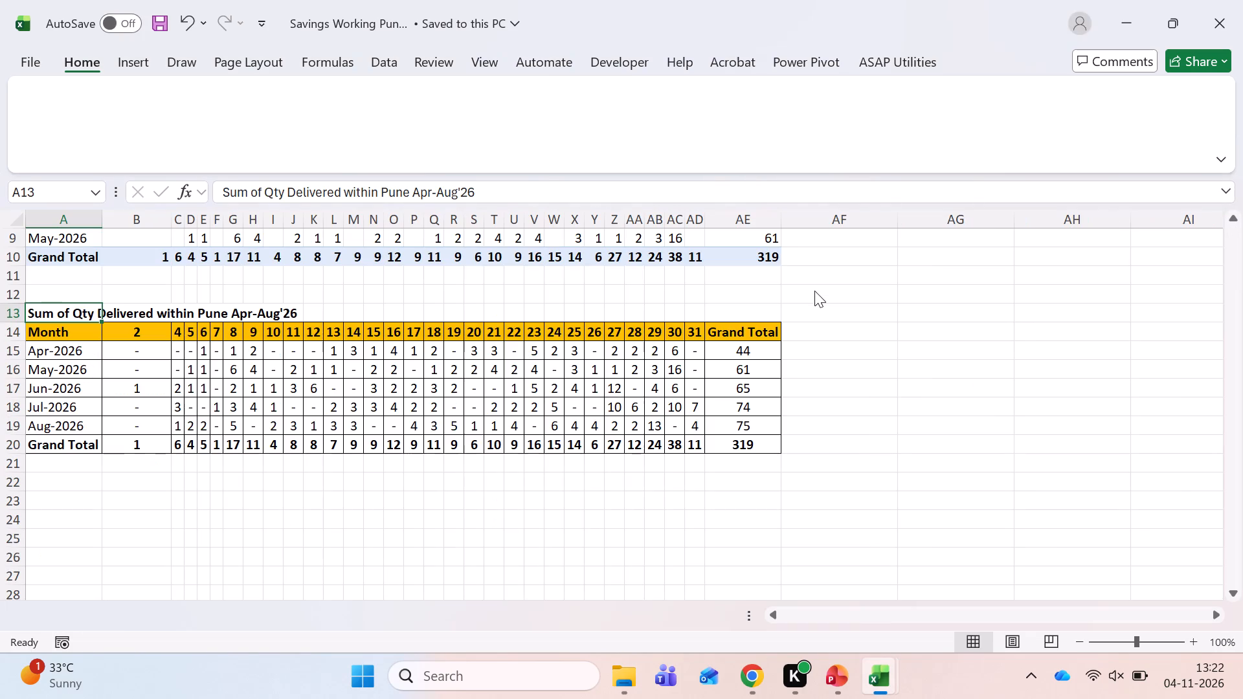
Look through the Savings Working Pune (1) sheets around Pivot Apr-Aug and back to Sheet8's vehicle cost assumptions.
key(ctrl+Page_Down)
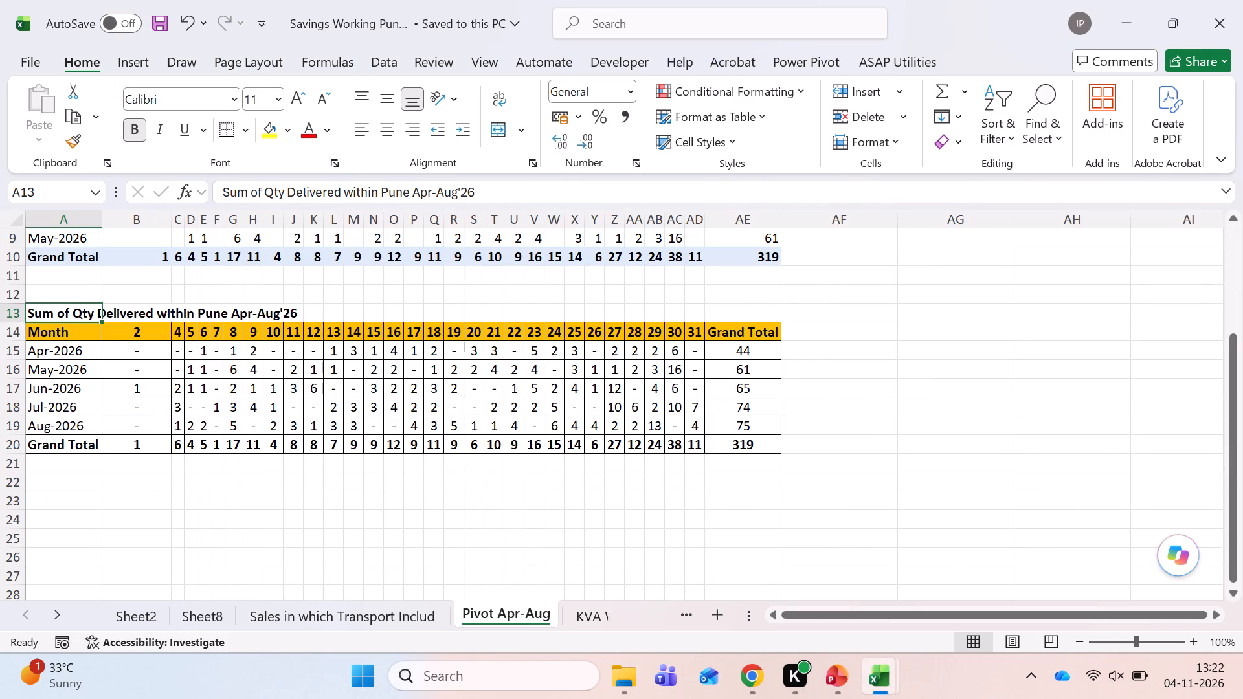
key(ctrl+Page_Down)
key(ctrl+Page_Down)
key(ctrl+Page_Up)
key(ctrl+Page_Up)
key(ctrl+Page_Up)
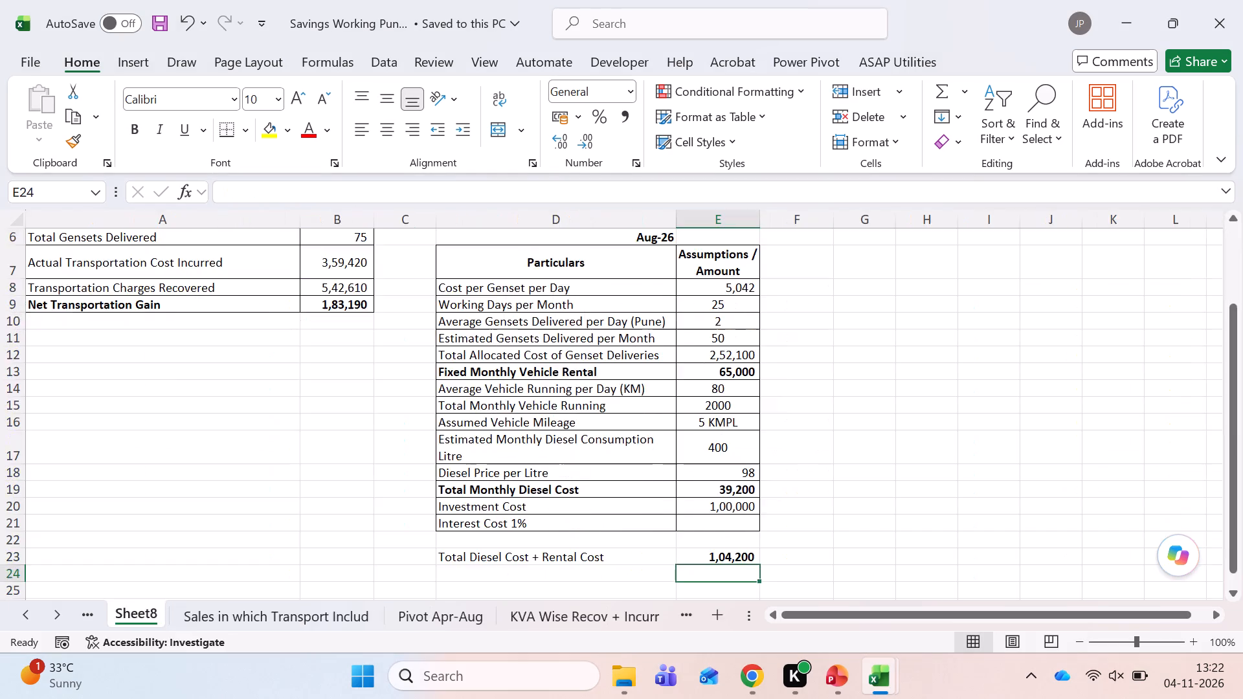
key(ctrl+Page_Up)
key(ctrl+Page_Up)
key(ctrl+Page_Up)
key(ctrl+Page_Down)
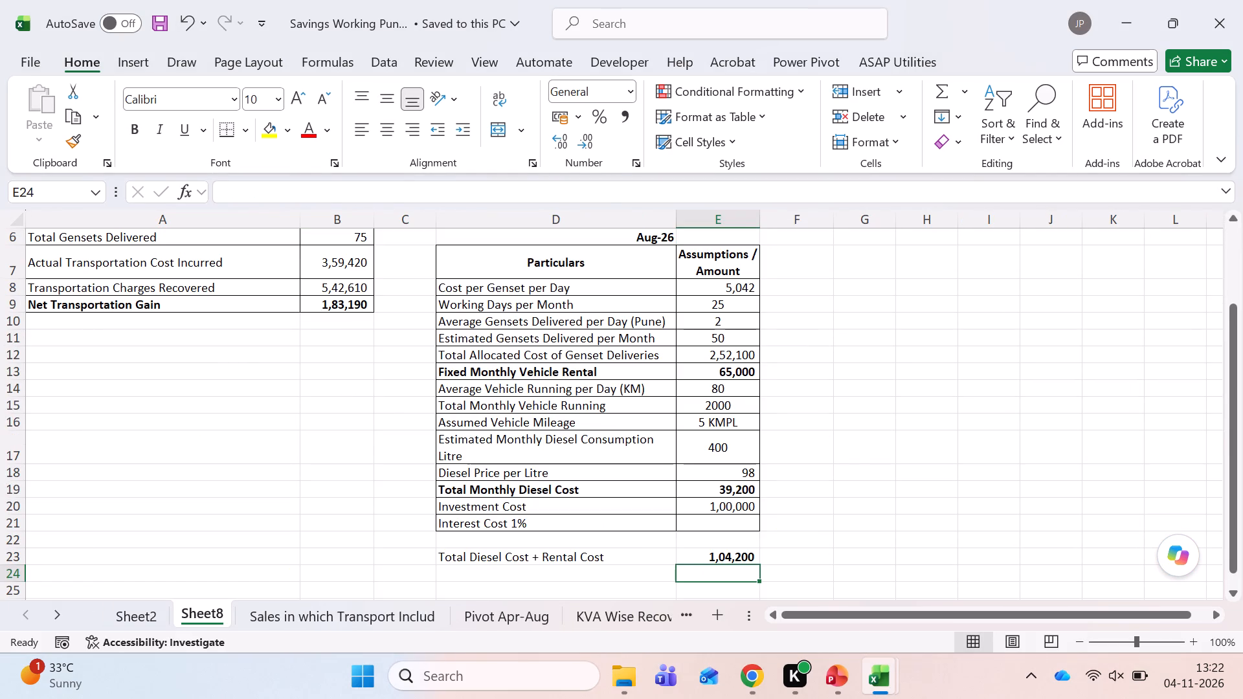
Unhide Sheet4 to view its invoice-date by KVA pivot, and hide the sheet again.
right_click(383, 610)
click(435, 505)
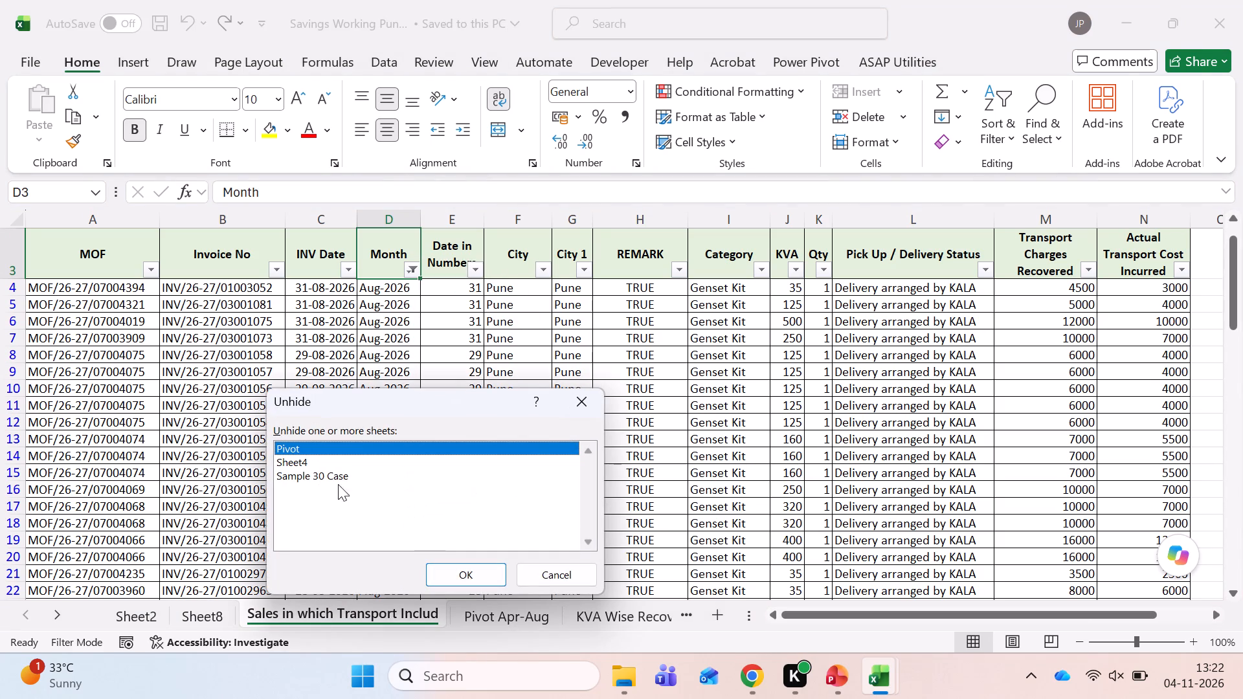
click(317, 472)
click(303, 465)
click(454, 581)
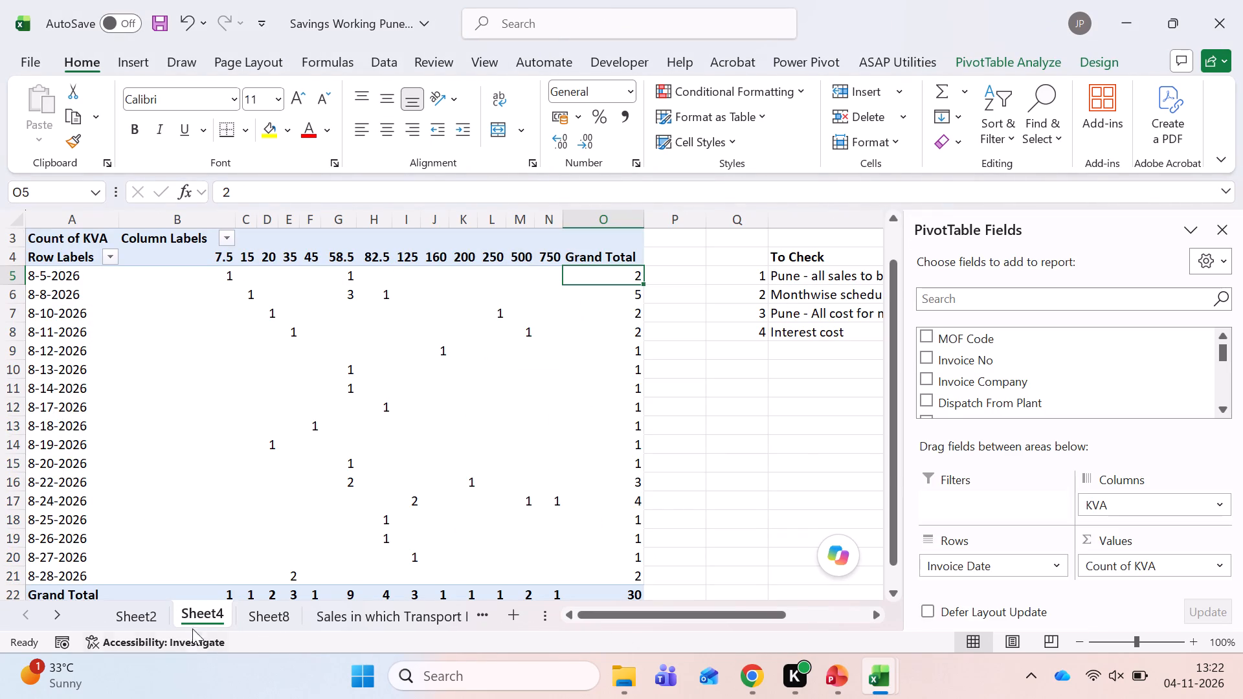
right_click(202, 616)
click(242, 480)
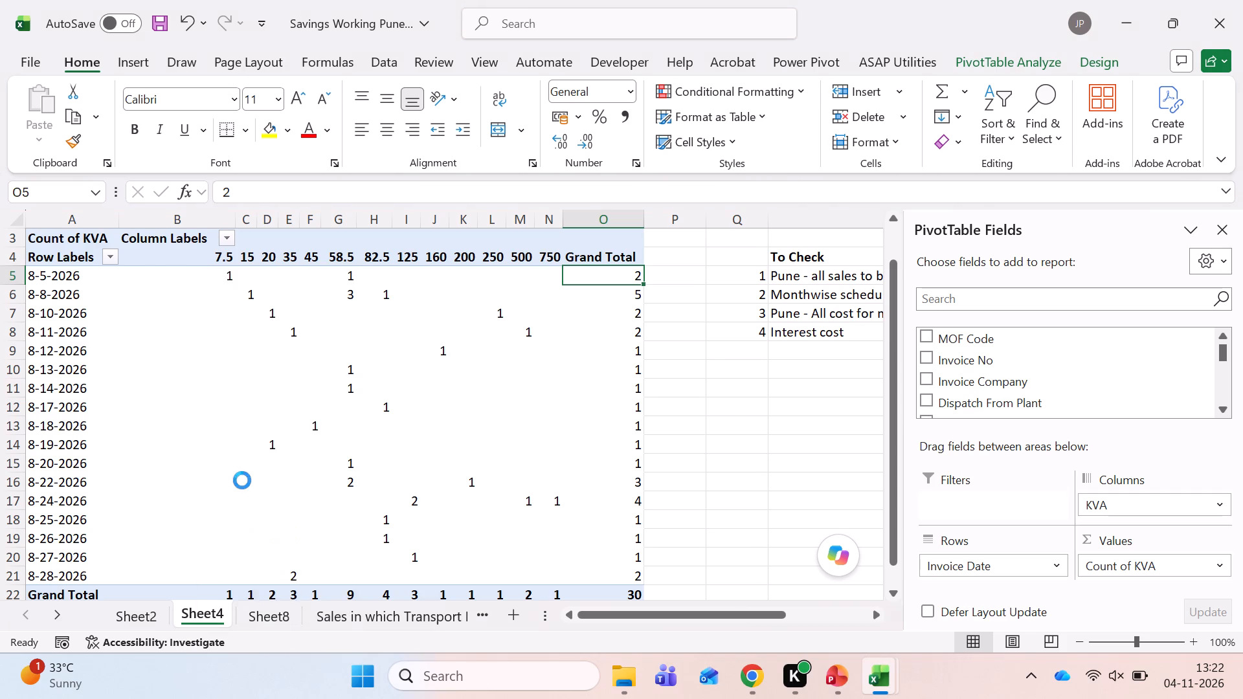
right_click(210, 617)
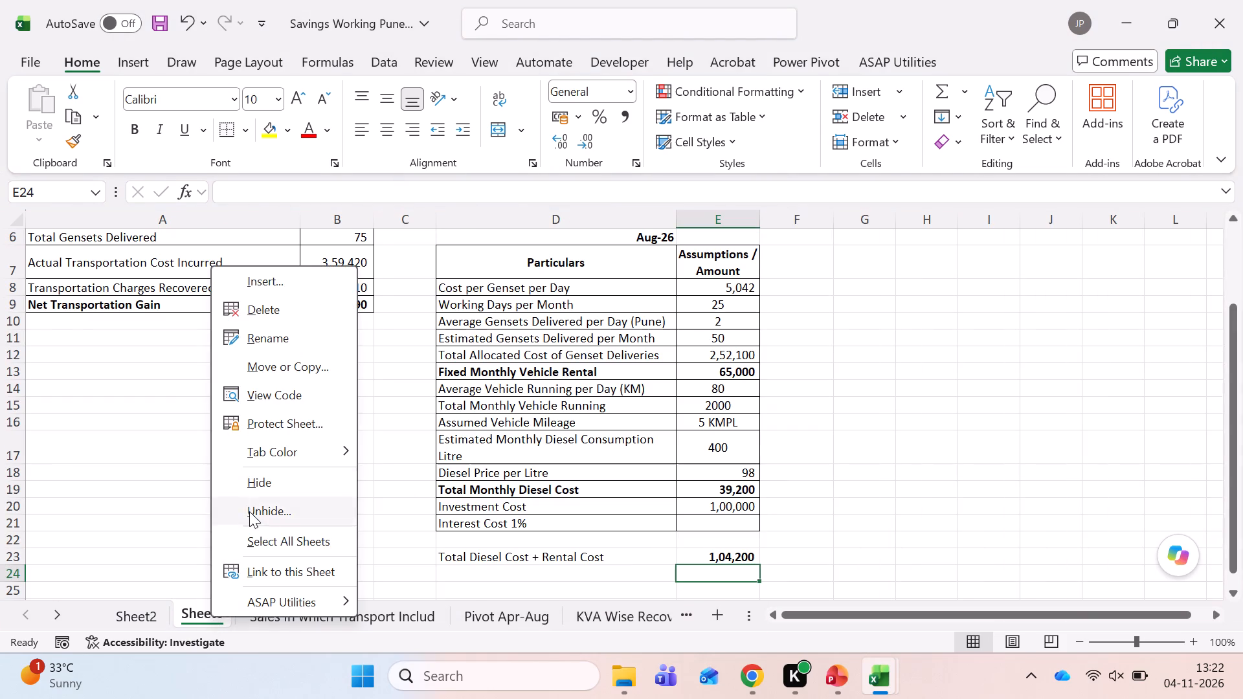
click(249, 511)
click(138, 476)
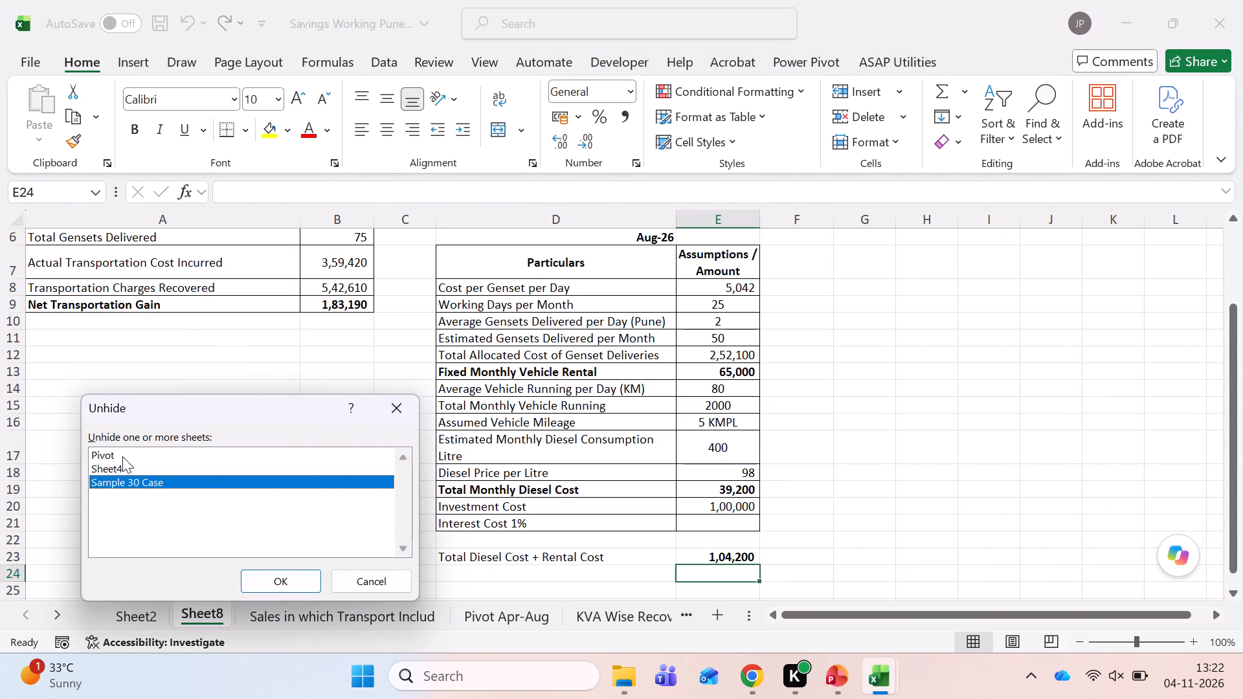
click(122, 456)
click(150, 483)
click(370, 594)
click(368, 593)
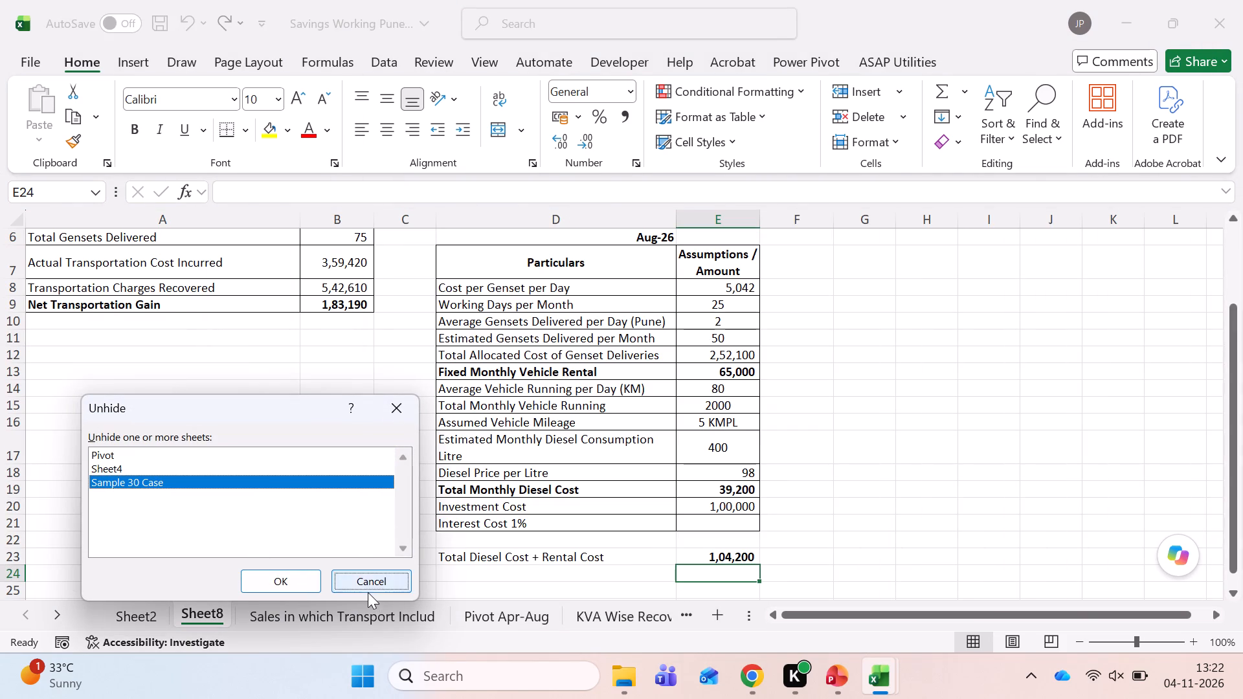
Close Savings Working Pune (1) without saving the changes.
click(1242, 0)
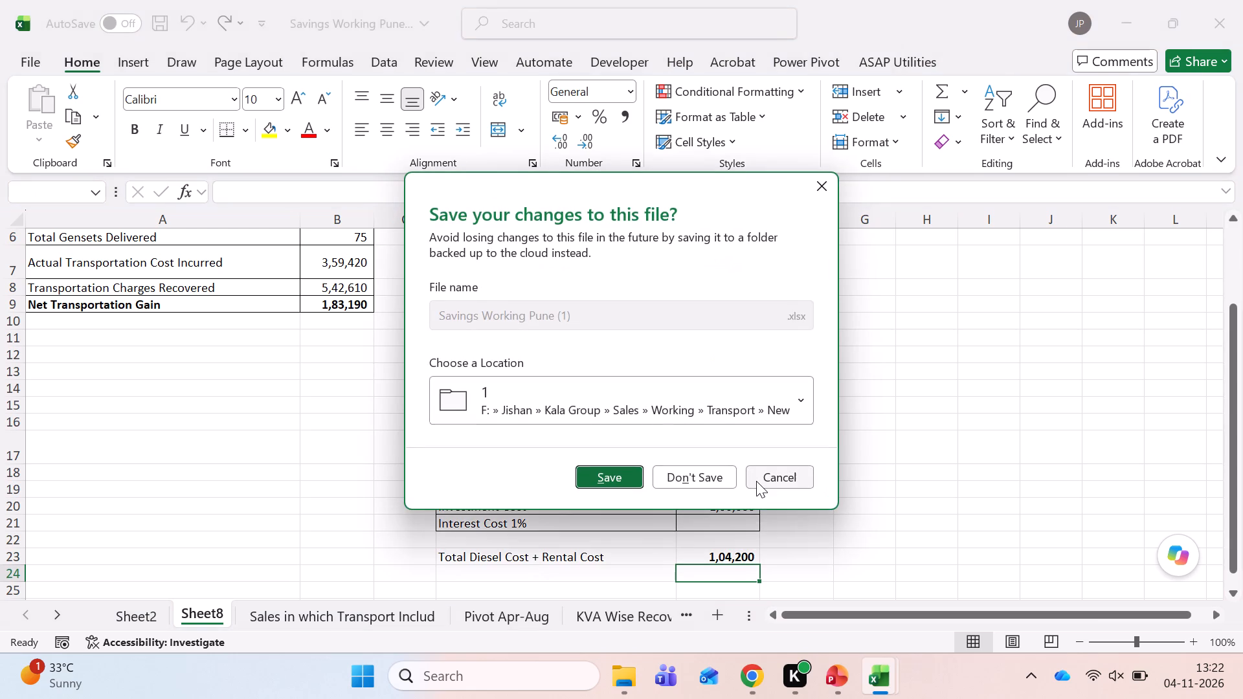
click(707, 469)
Open Sep-26_Inter_Trs_Combined from folder 1, look through its sheets from Sep Inter Trs to 12.10.2026, and close the workbook.
key(alt+Tab)
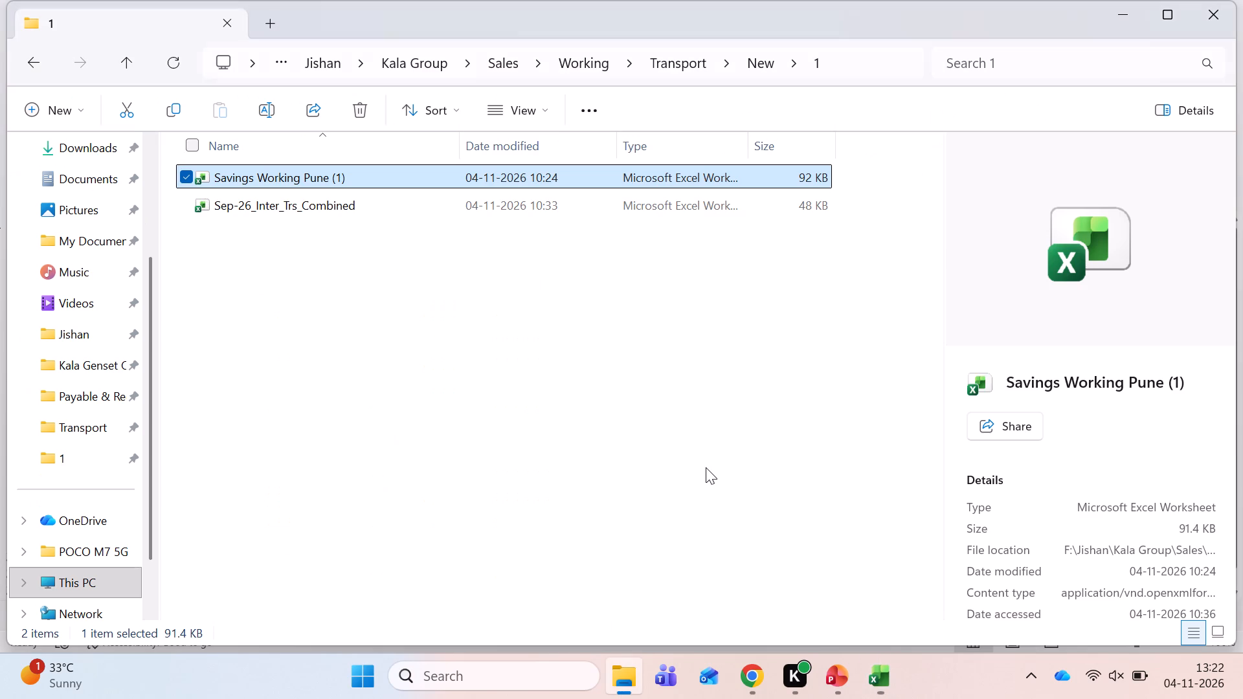
key(Down)
key(Return)
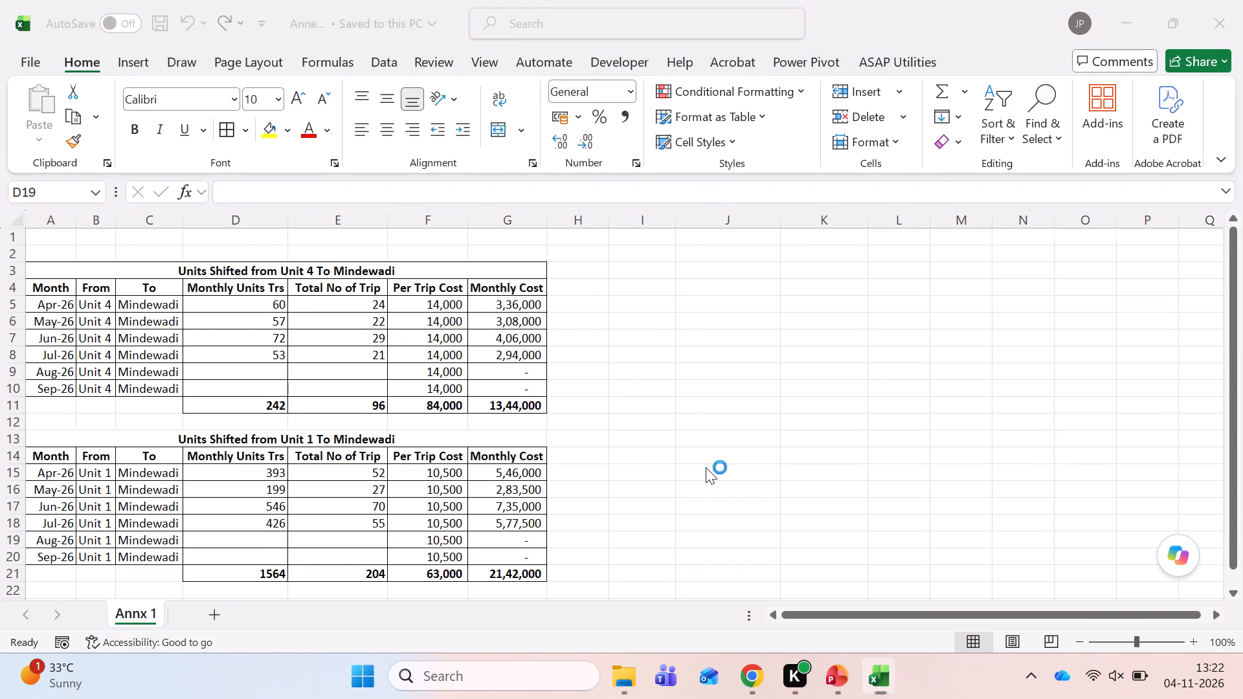
key(ctrl+Page_Up)
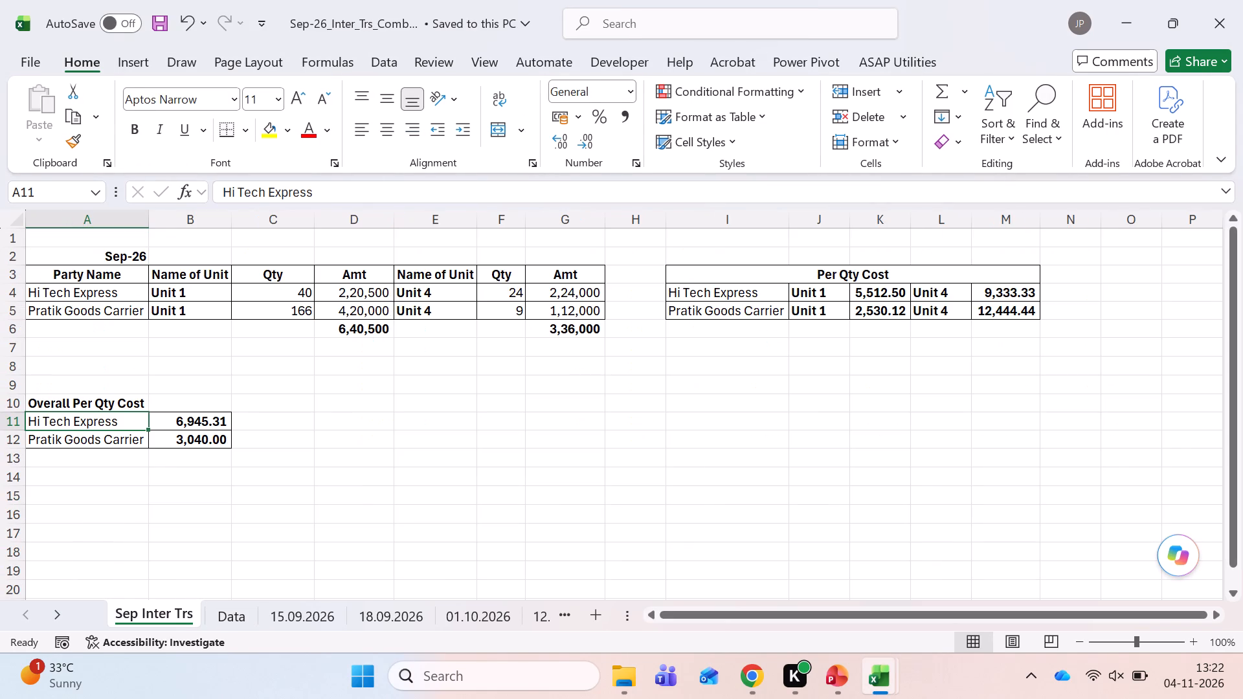
key(ctrl+Page_Up)
key(ctrl+Page_Down)
key(ctrl+Page_Down)
key(ctrl+Page_Down)
key(ctrl+Page_Down)
key(ctrl+Page_Down)
key(ctrl+Page_Down)
key(ctrl+Page_Down)
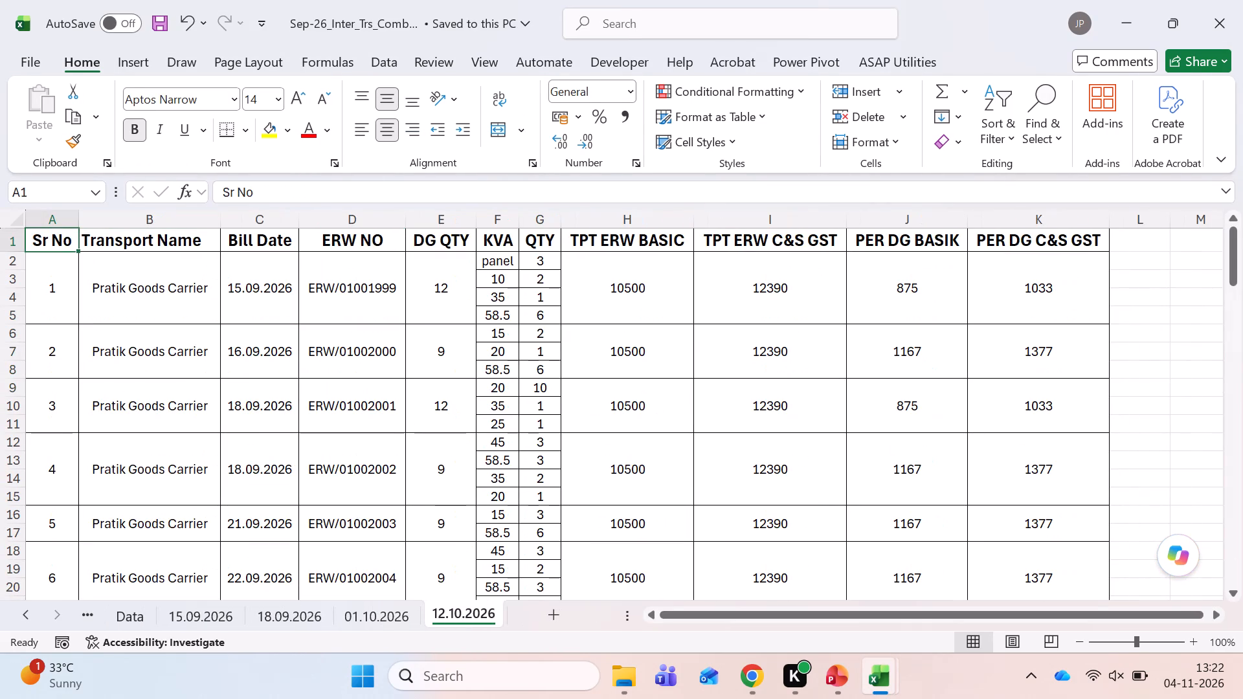
key(alt+F4)
Open the Freight Cost - Unit - 1 & 4 To Mindewadi workbook from the Transport folder's d subfolder.
key(alt+Tab)
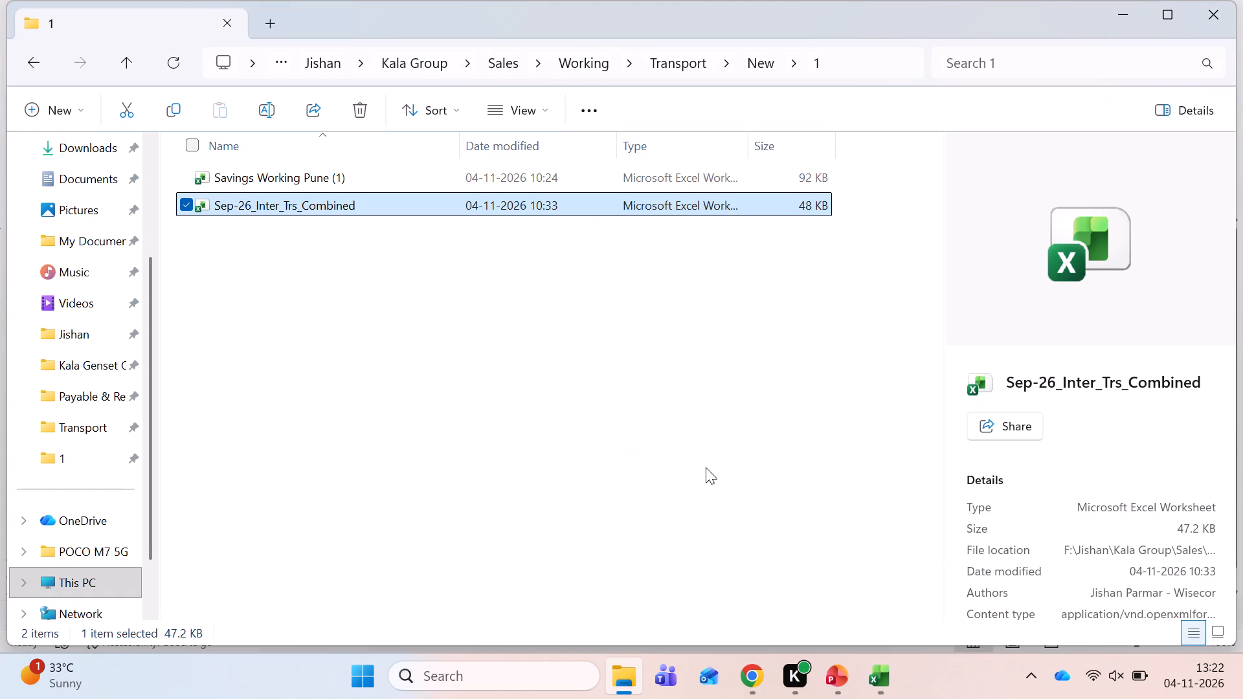
key(BackSpace)
key(BackSpace)
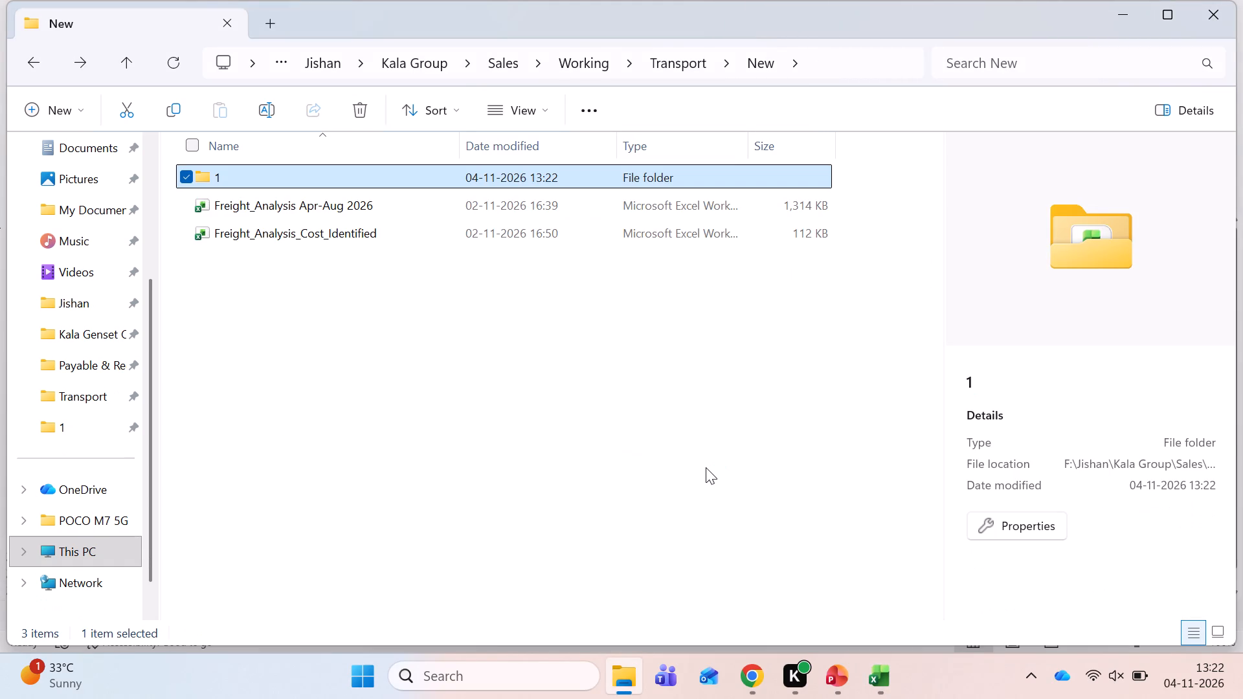
key(Up)
key(Return)
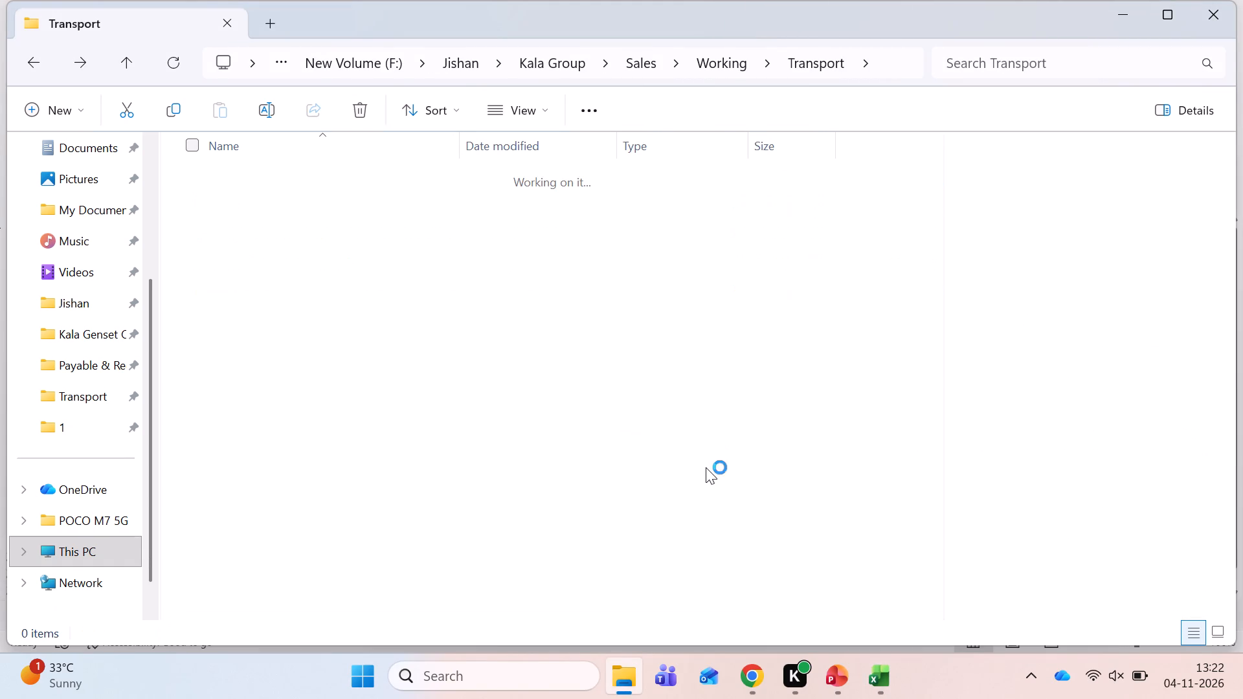
key(Down)
key(Down)
key(Down)
key(Down)
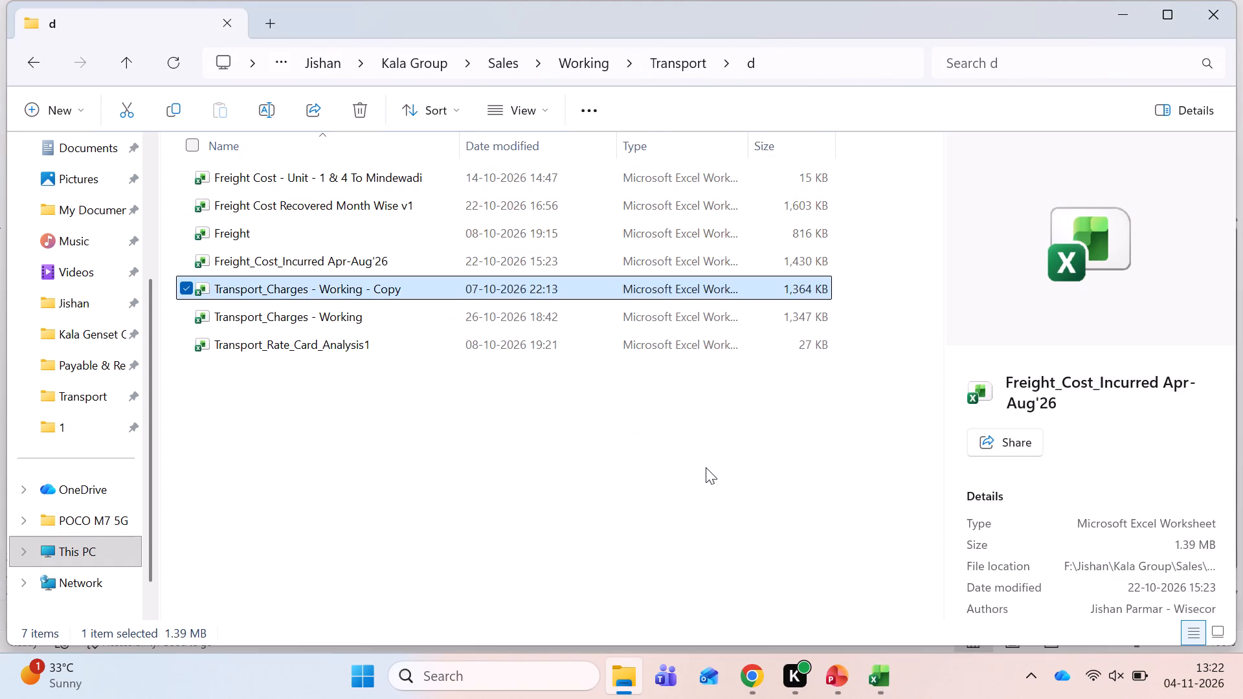
key(Down)
key(Up)
key(Up)
key(Up)
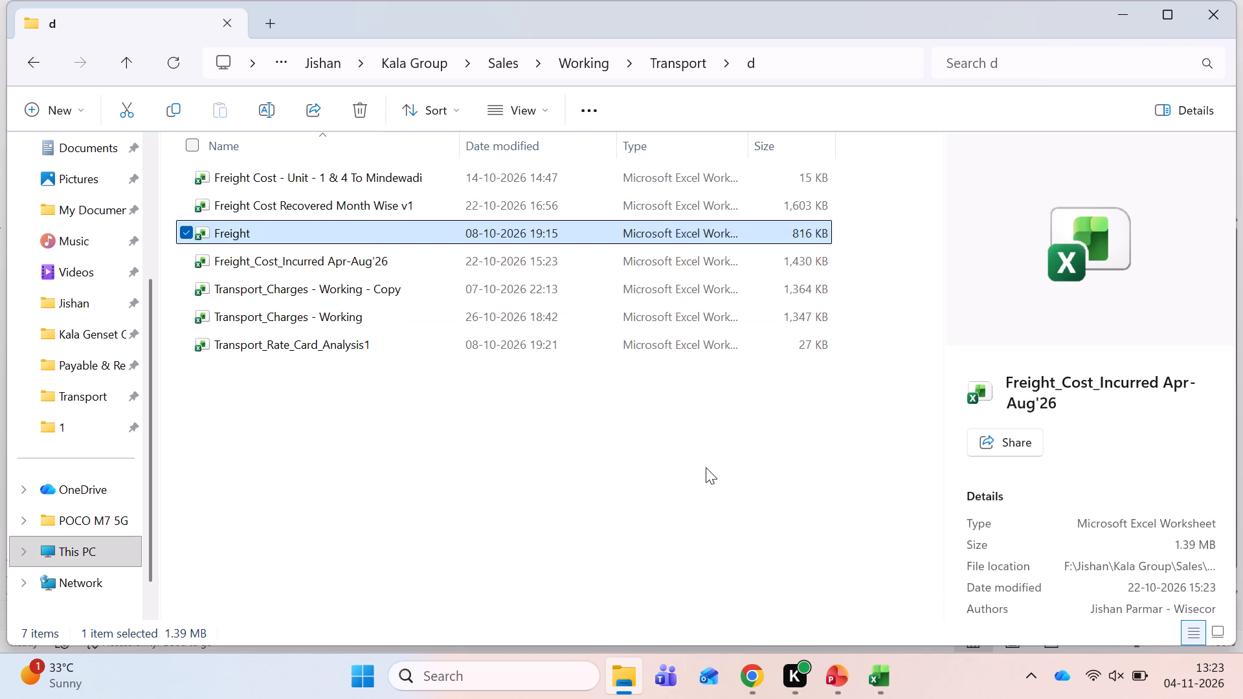
key(Up)
key(Up)
key(Return)
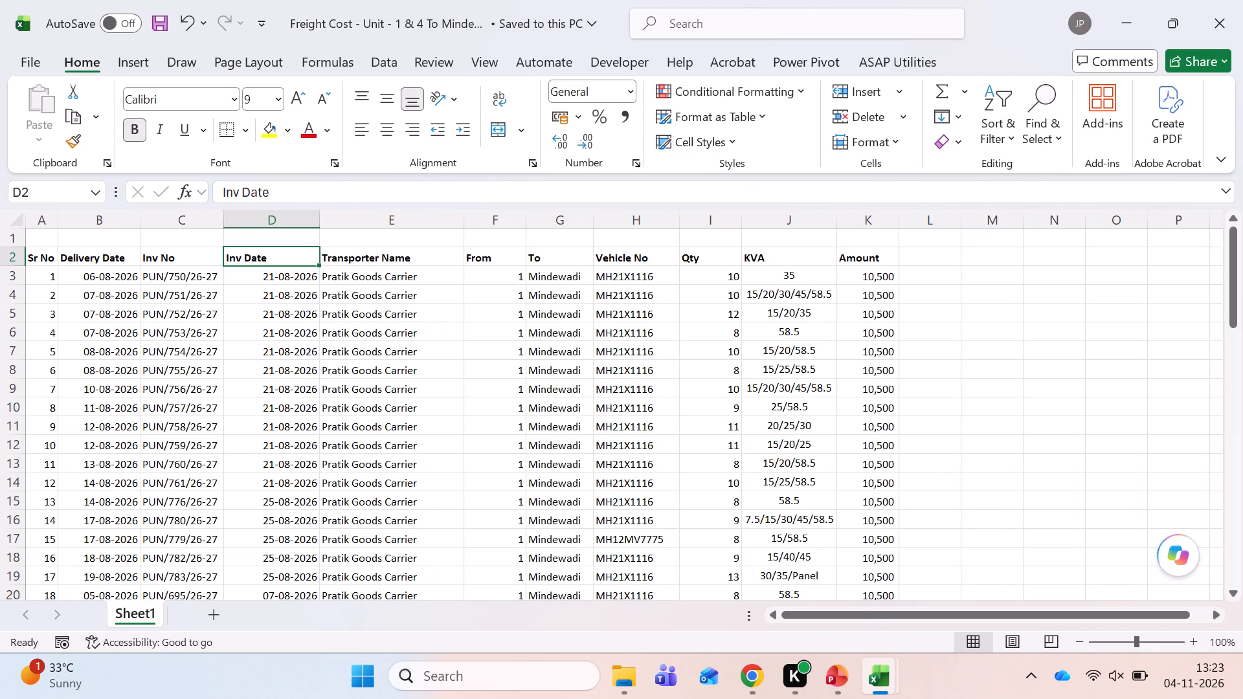
Examine the August delivery entries on Sheet1 from the first row down to the last invoice.
scroll(464, 445, down, 7)
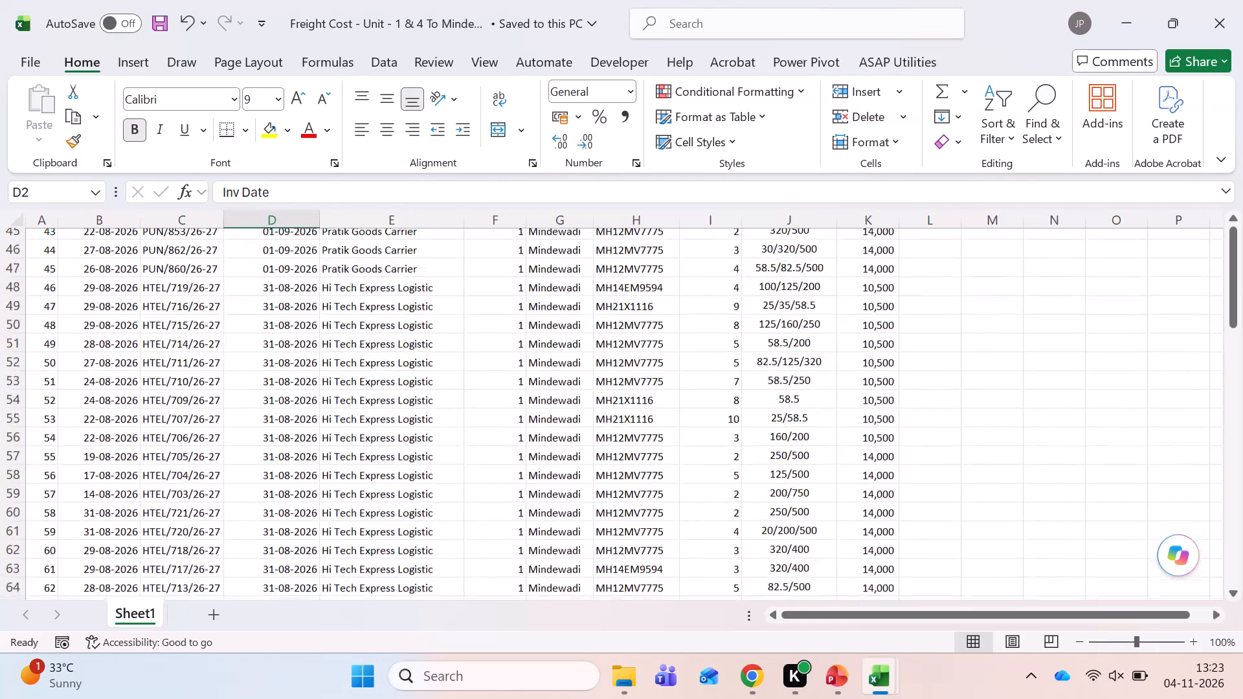
scroll(464, 445, down, 2)
click(198, 466)
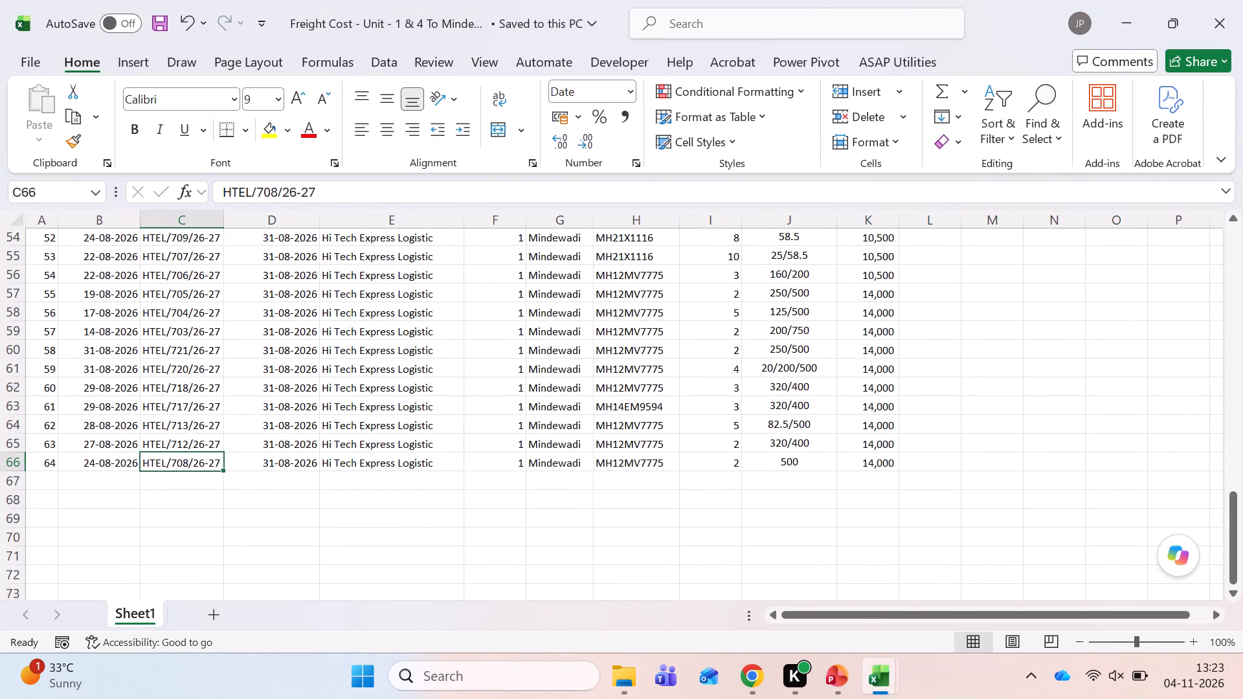
Select all Qty values from the first delivery entry to the last to check their total.
key(ctrl+Up)
key(Down)
key(Right)
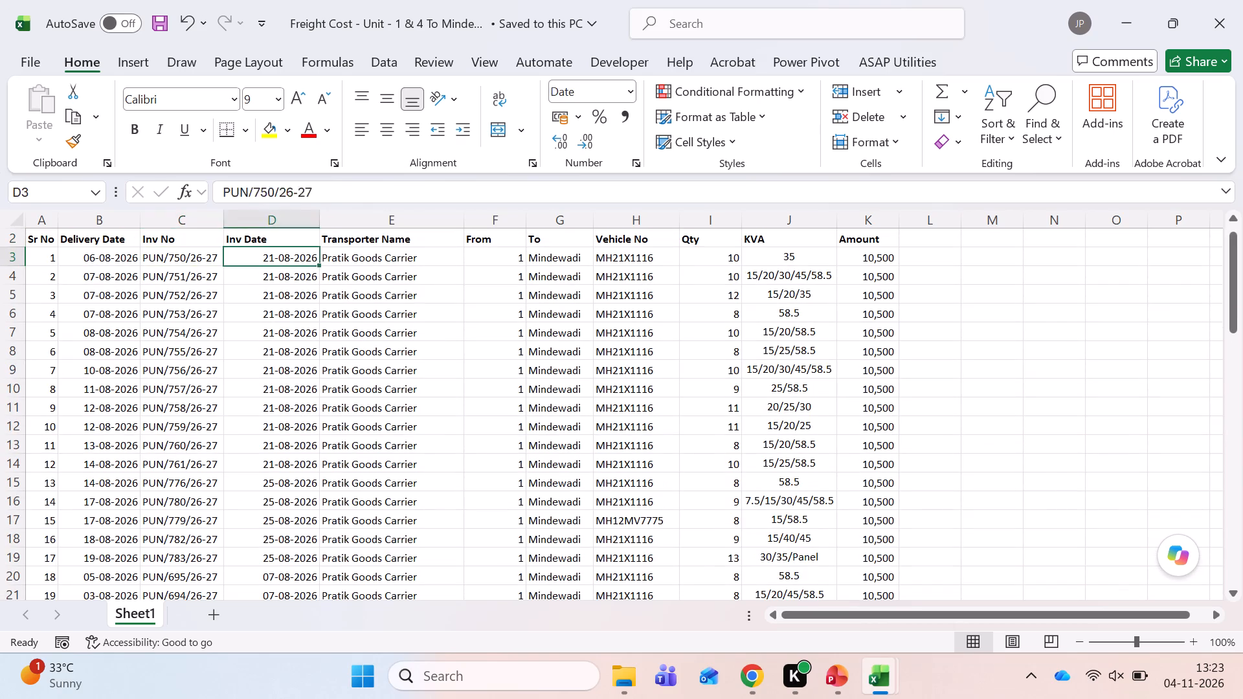
key(Right)
key(Right)
key(Right)
key(Right)
key(Right)
key(ctrl+shift+Down)
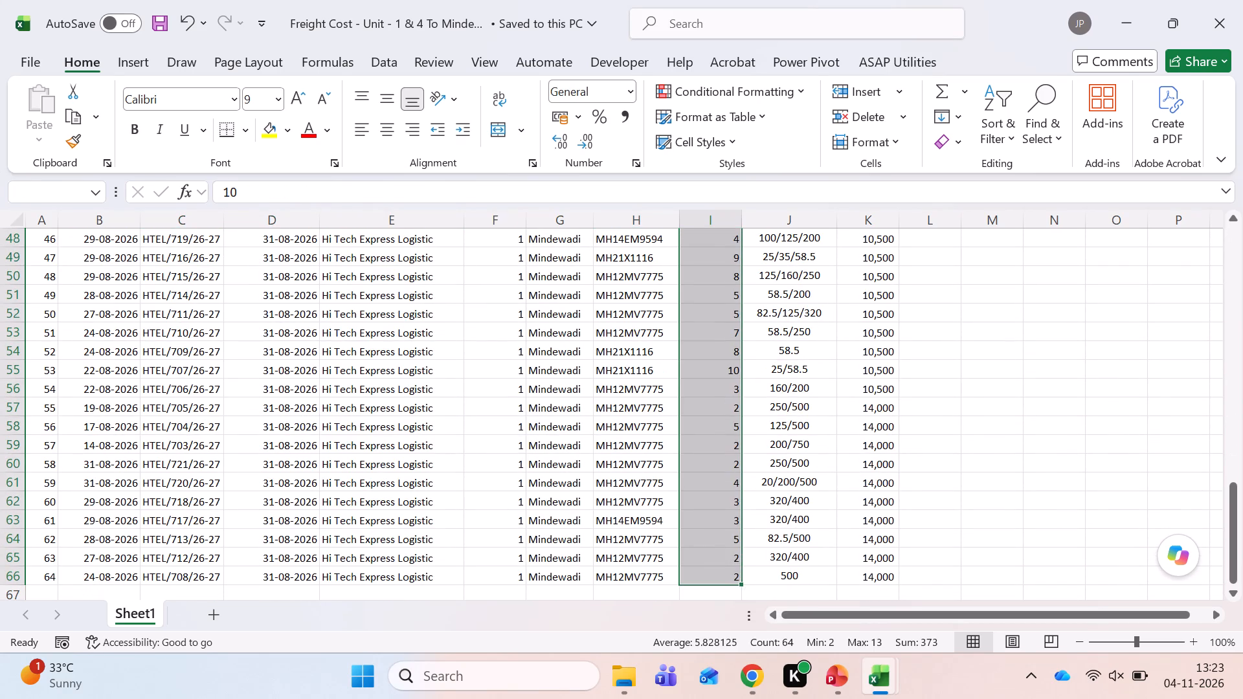
key(Up)
Add filters to Sheet1's header row and check the choices in the From column's filter.
key(ctrl+Left)
key(shift+space)
key(ctrl+shift+k)
key(ctrl+shift+l)
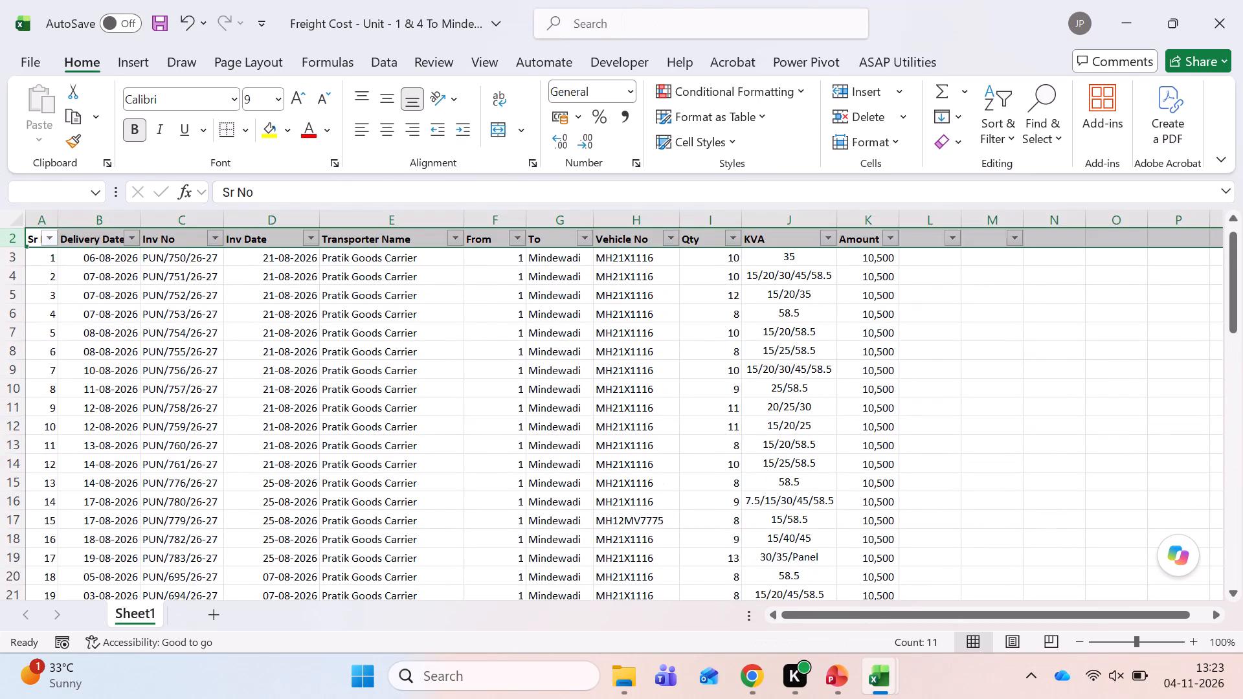
key(Right)
key(Right)
key(Right)
key(Right)
key(Right)
key(alt+Down)
key(alt+Down)
key(alt+Down)
key(alt+Down)
key(alt+Down)
key(alt+Down)
key(alt+Down)
key(alt+Down)
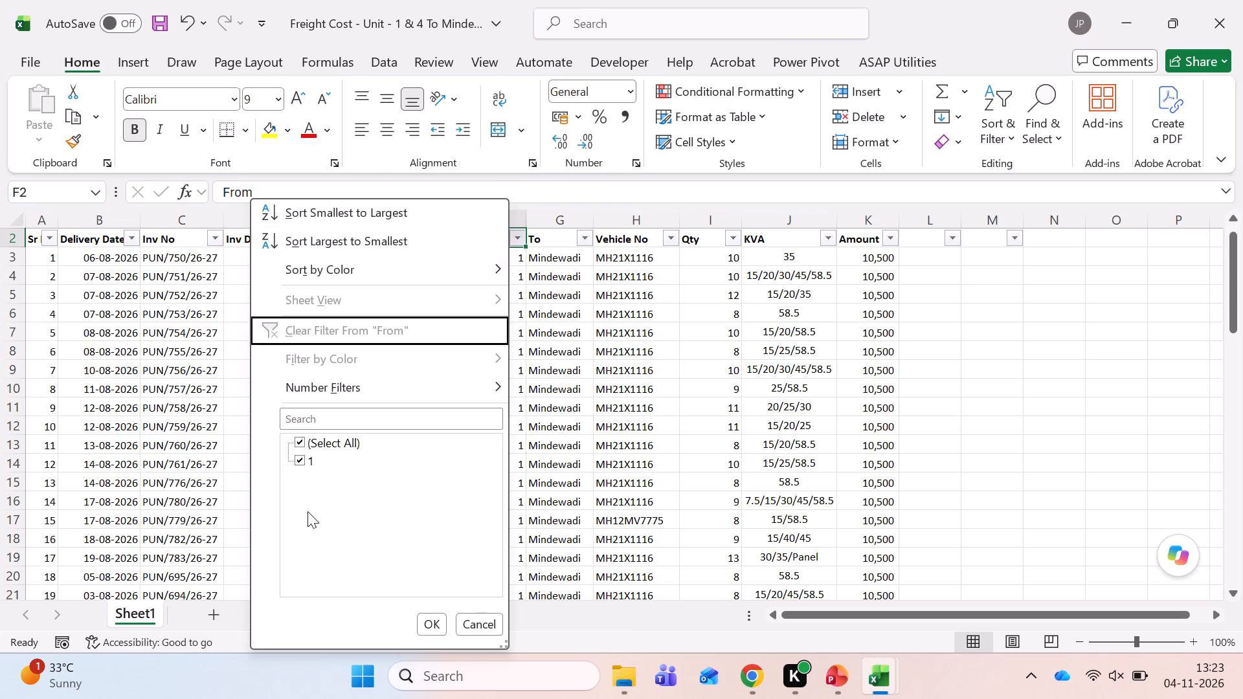
key(Escape)
Filter the delivery entries by Amount, keeping only the 10,500 trips.
key(Right)
key(Right)
key(Right)
key(Right)
key(Right)
key(alt+Down)
key(Down)
key(Down)
key(Down)
key(Down)
key(Down)
key(Down)
key(Down)
key(Down)
key(Down)
key(Down)
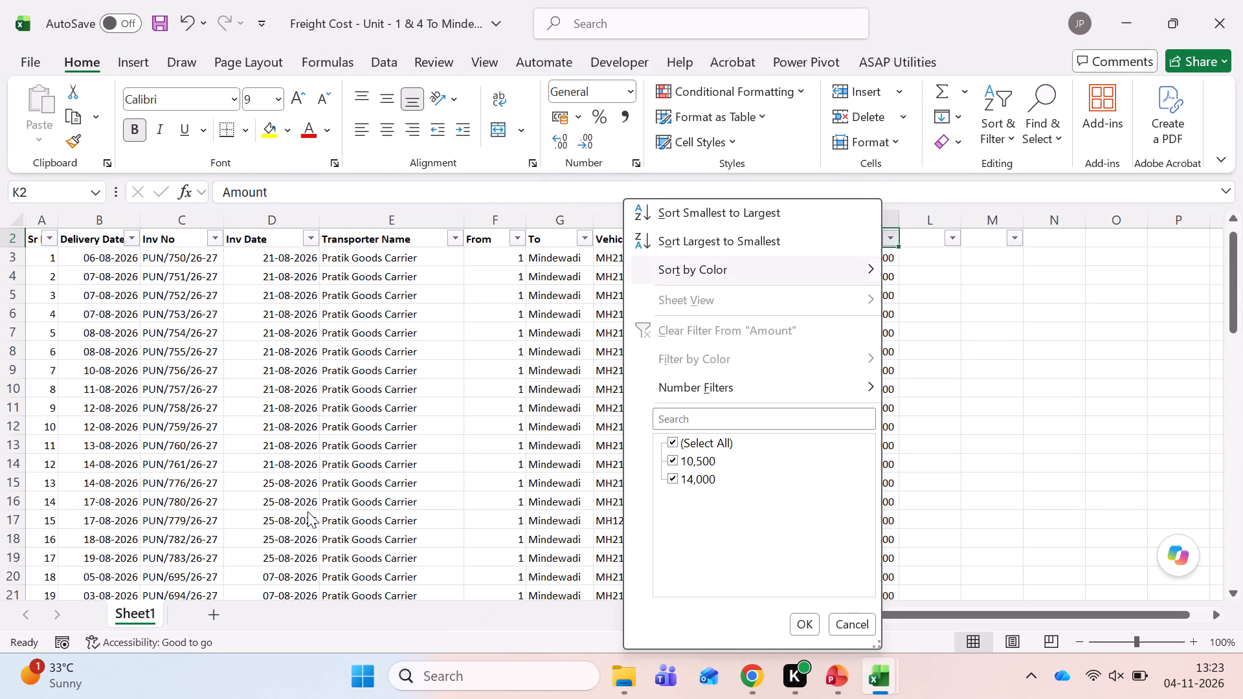
key(Up)
key(space)
key(Down)
key(space)
key(Return)
key(Down)
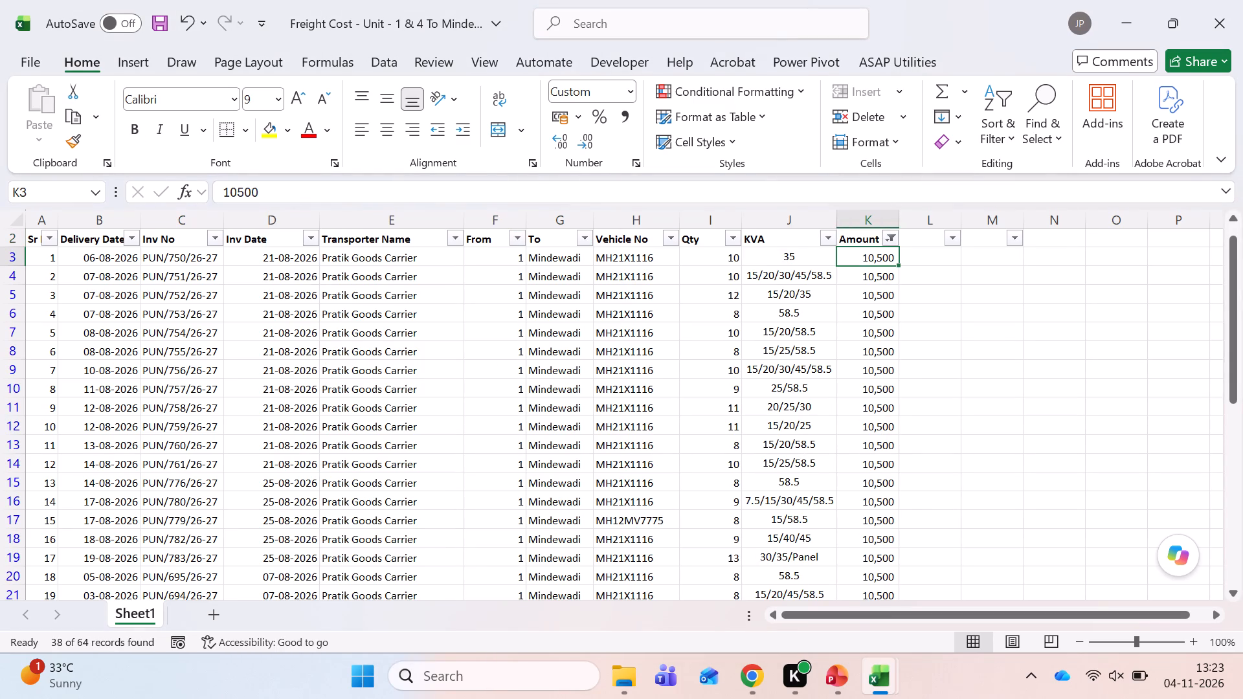
Select the filtered Qty values for their sum and enter =295 as Annexure's Aug-26 Unit 1 Monthly Units Trs.
key(Left)
key(Left)
key(Left)
key(Right)
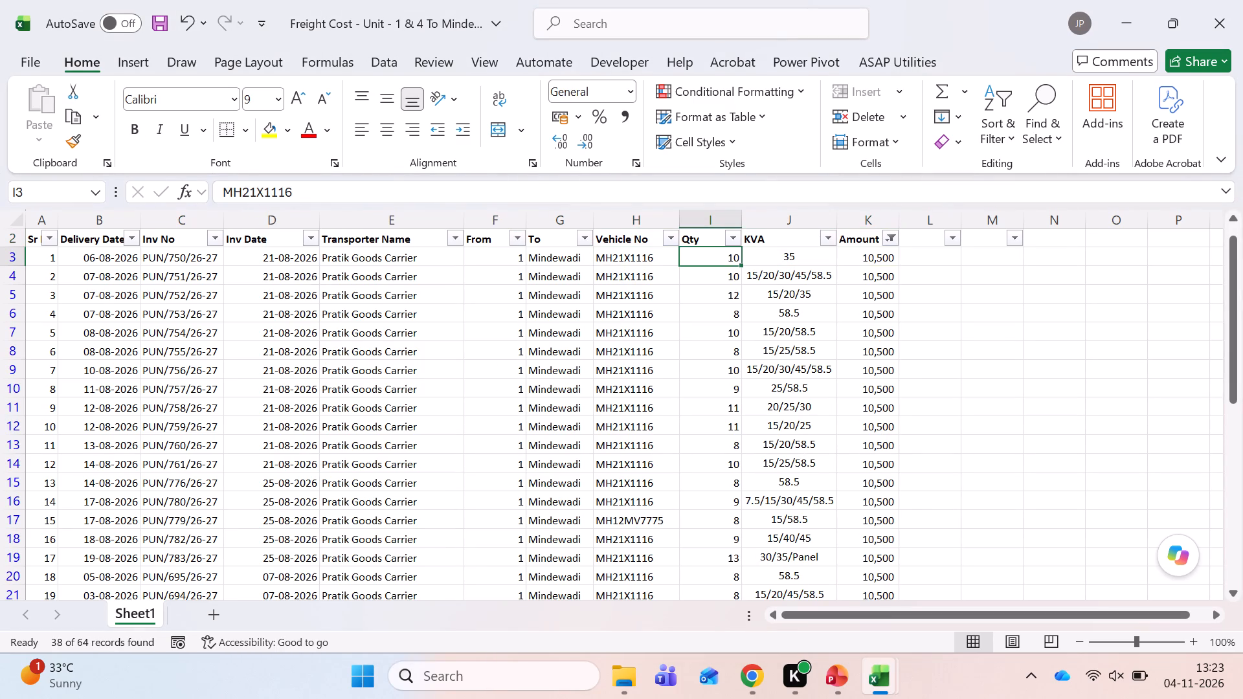
key(ctrl+shift+Down)
key(alt+Tab)
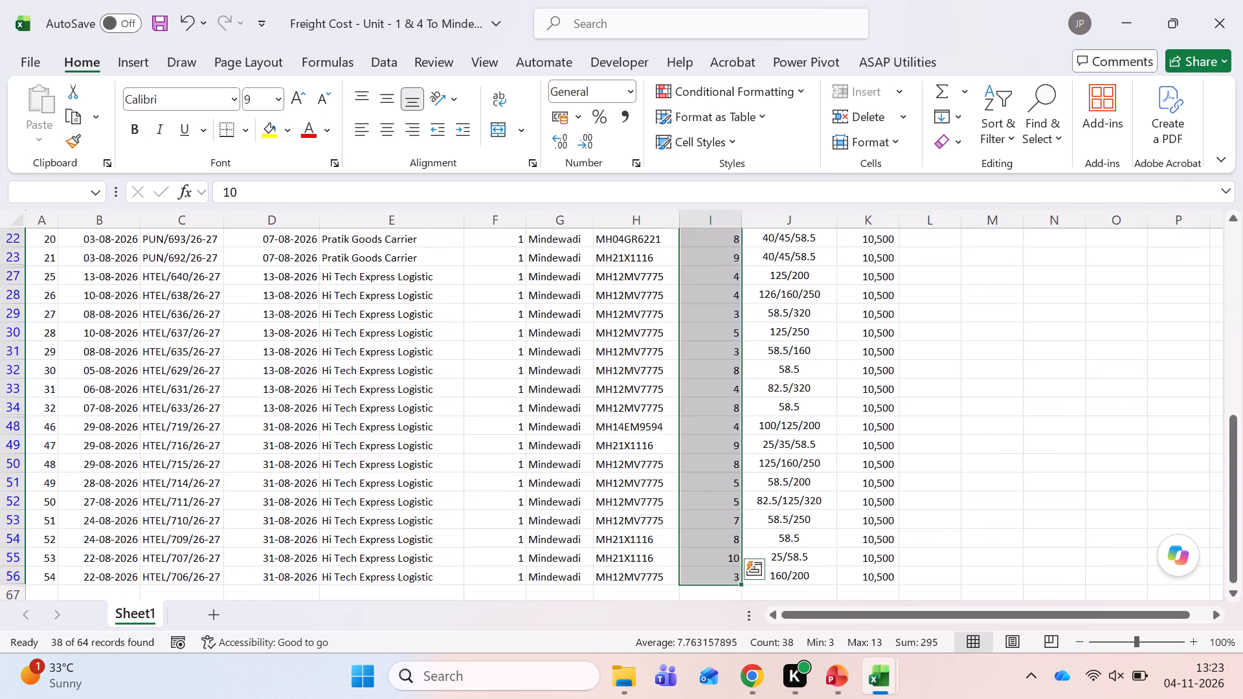
text(=295)
key(Tab)
Reselect the 10,500 entries' Qty values for their count and enter =38 as Annexure's Aug-26 Unit 1 Total No of Trip.
key(alt+Tab)
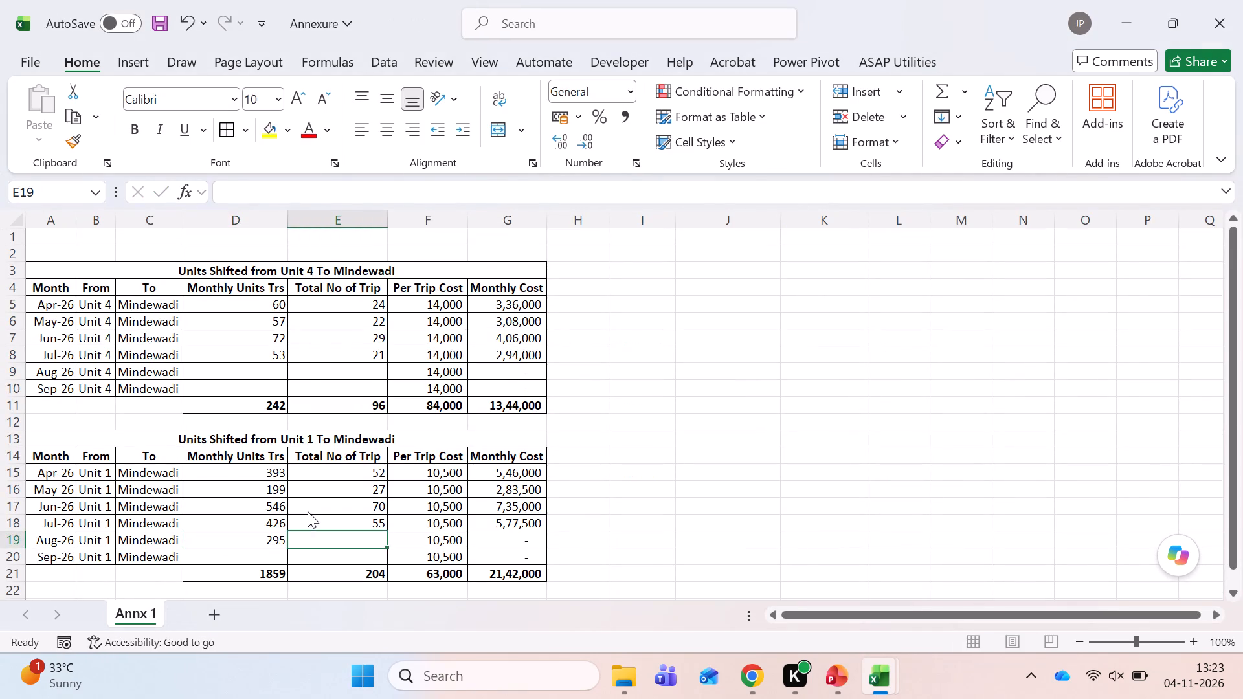
key(Up)
key(Down)
key(Left)
key(Left)
key(Left)
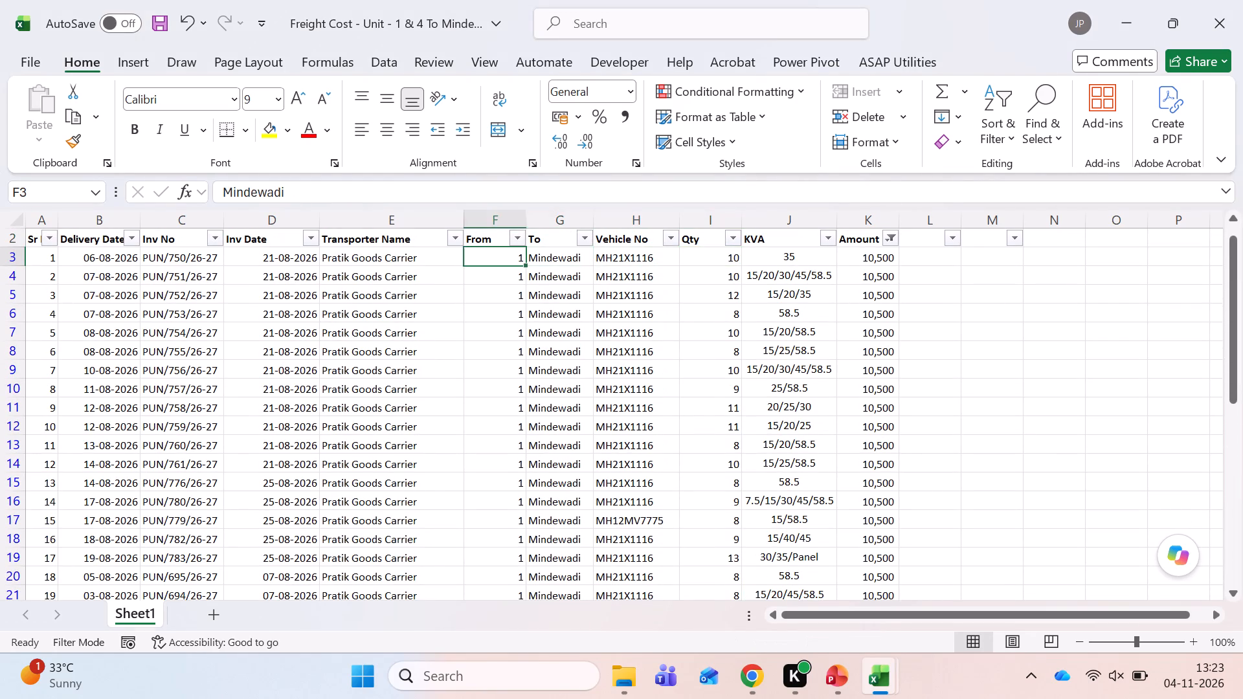
key(Right)
key(Right)
key(Right)
key(ctrl+shift+Down)
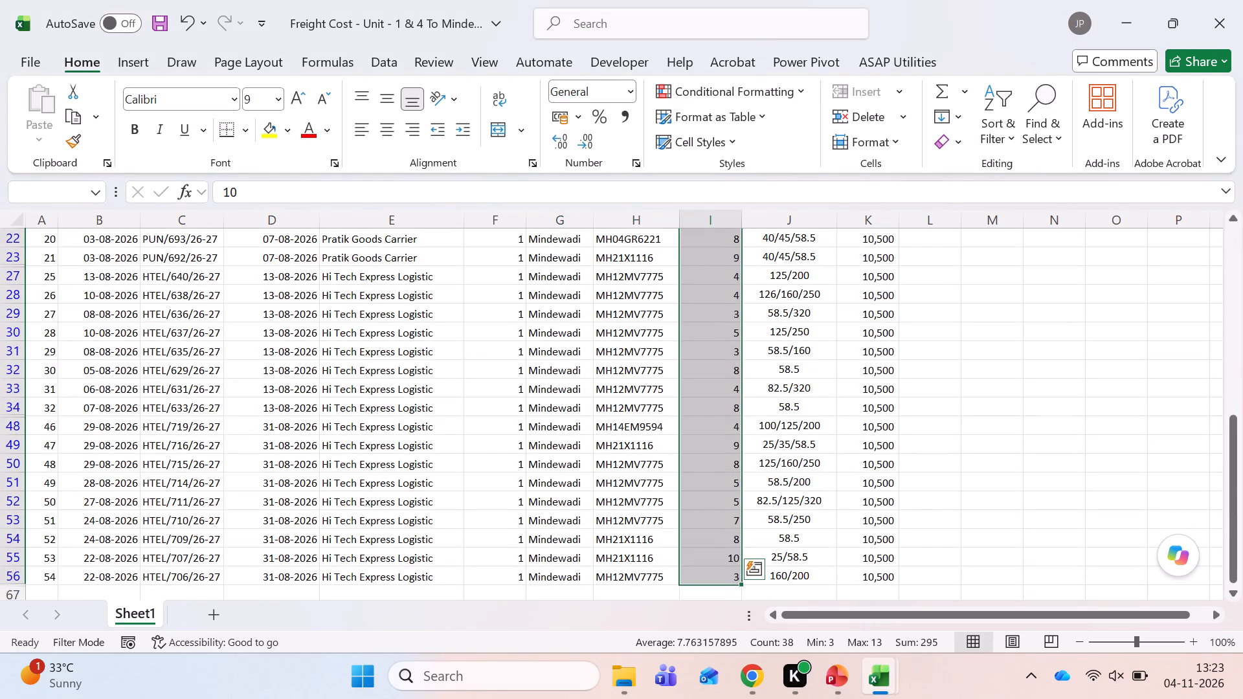
key(Up)
key(Down)
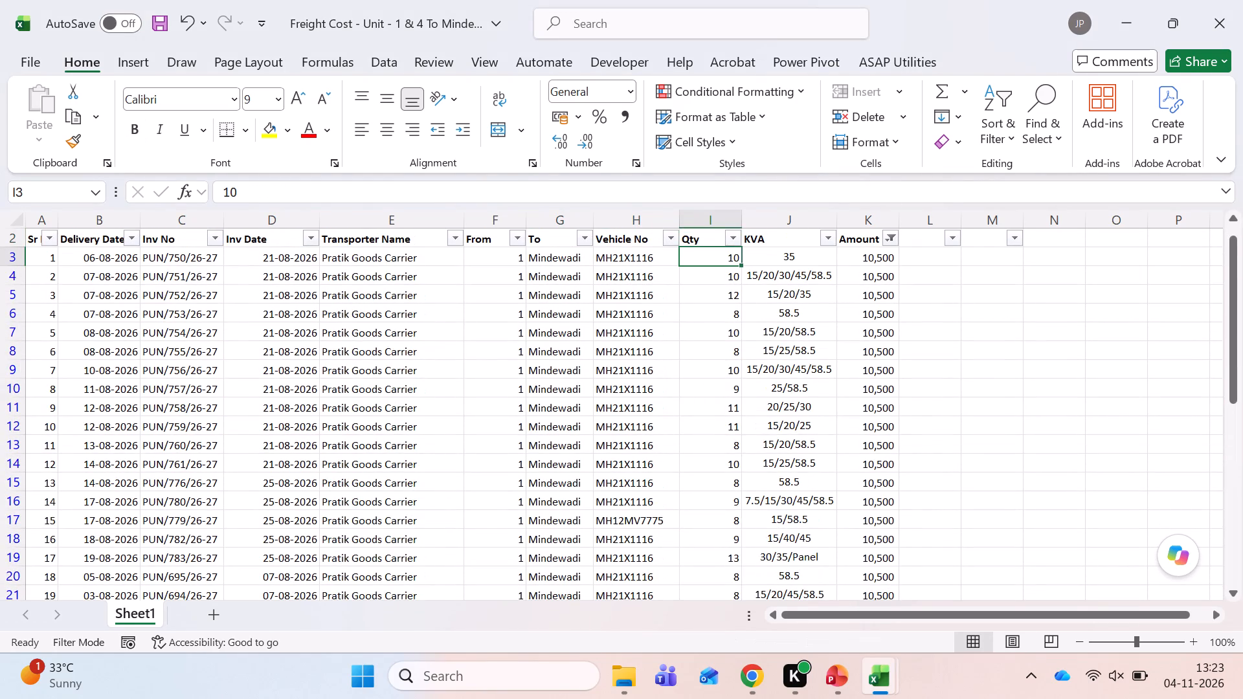
key(ctrl+shift+Down)
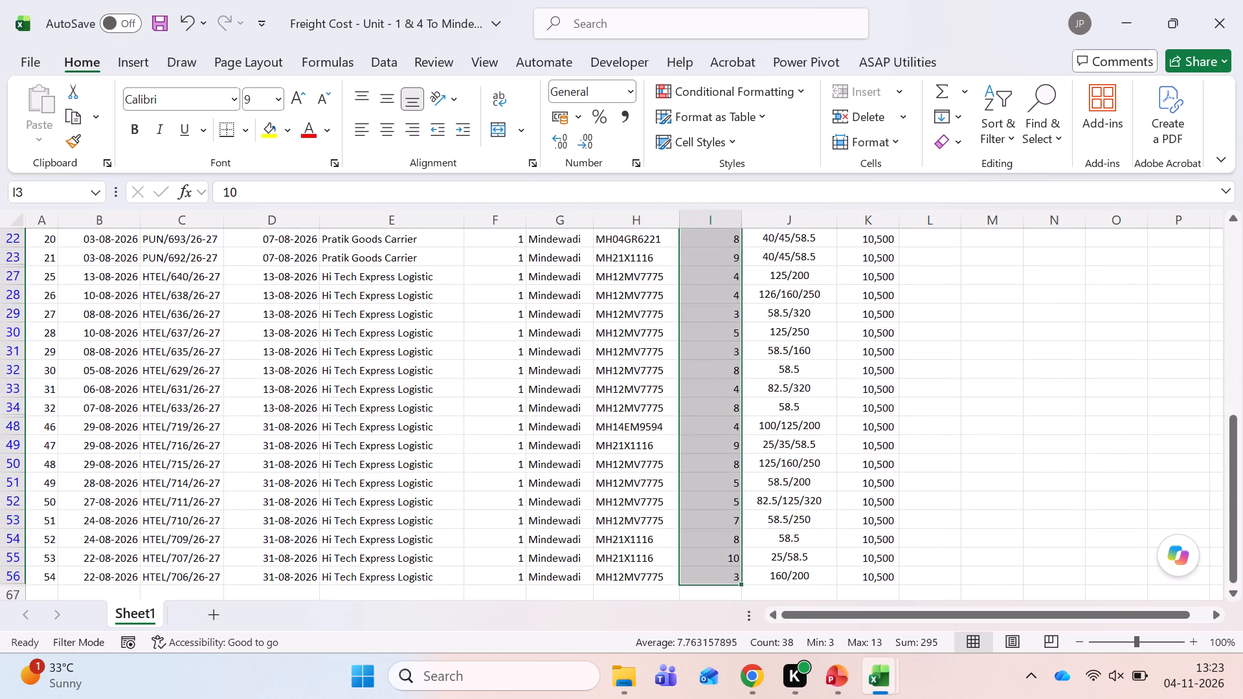
key(alt+Tab)
key(Left)
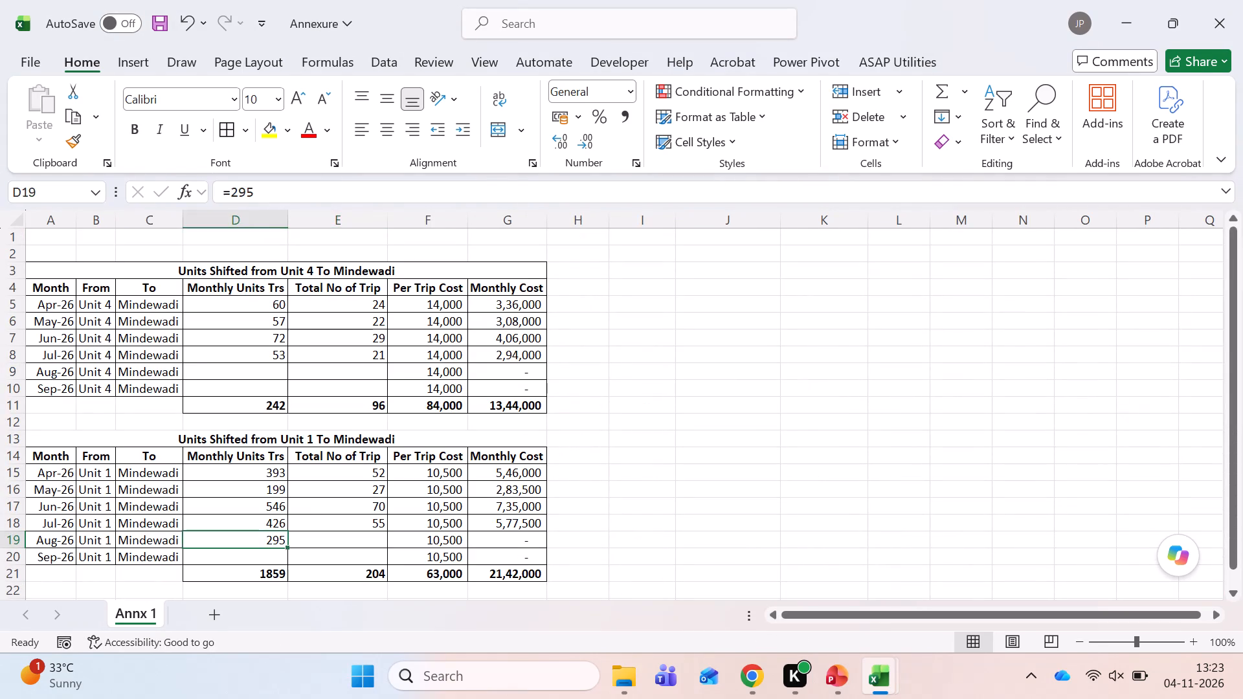
key(Right)
text(=38)
key(Tab)
key(Left)
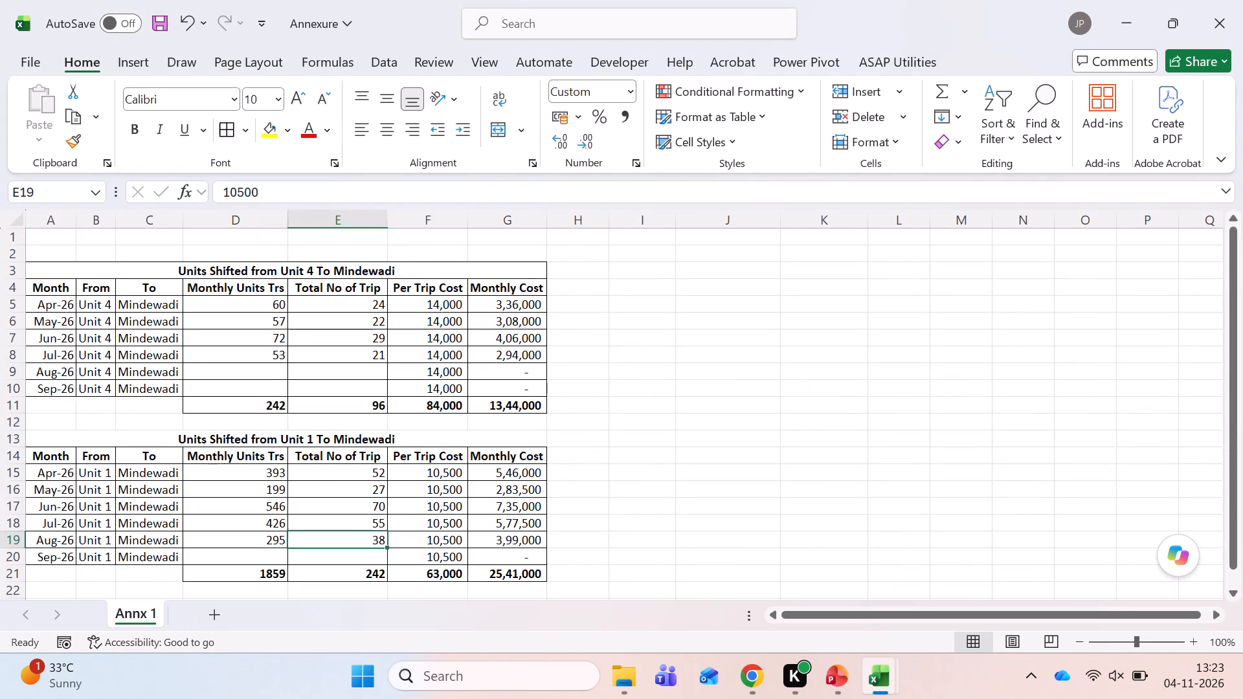
In the freight cost workbook, switch the Amount filter to keep only the 14,000 trips.
key(alt+Tab)
key(ctrl+Up)
key(Right)
key(Right)
key(alt+Down)
key(Down)
key(Down)
key(Down)
key(Down)
key(Down)
key(Down)
key(Down)
key(Down)
key(Down)
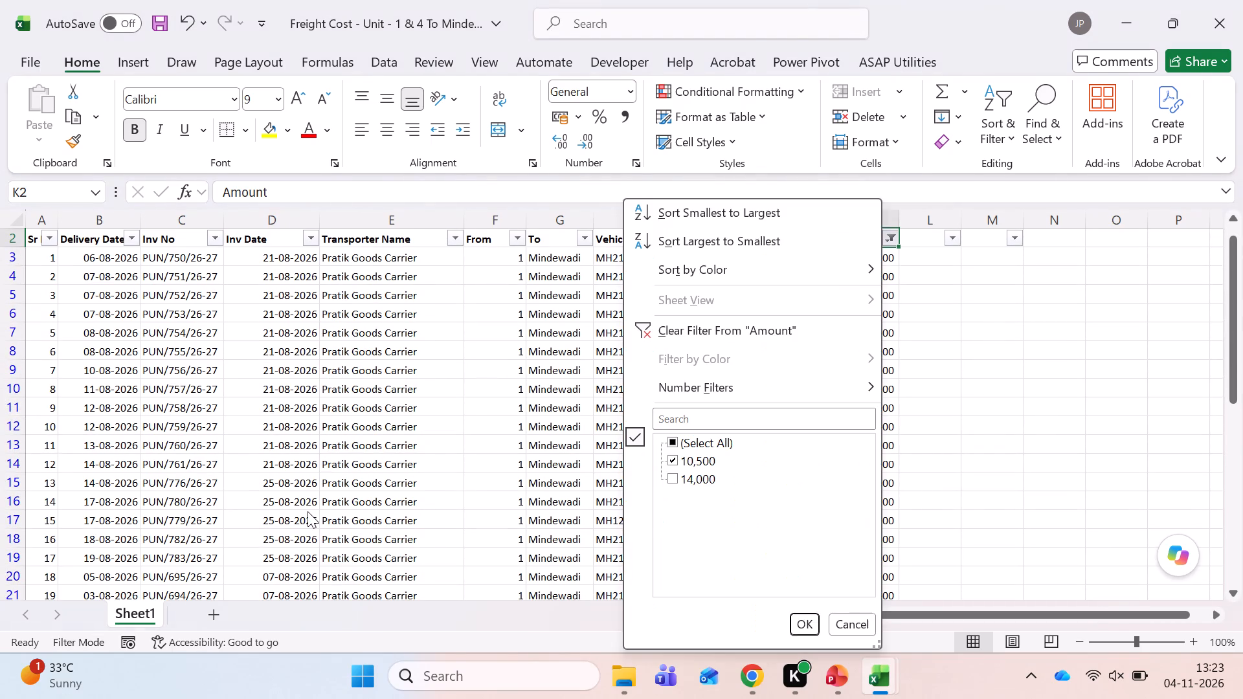
key(Down)
key(space)
key(Down)
key(space)
key(Return)
key(Down)
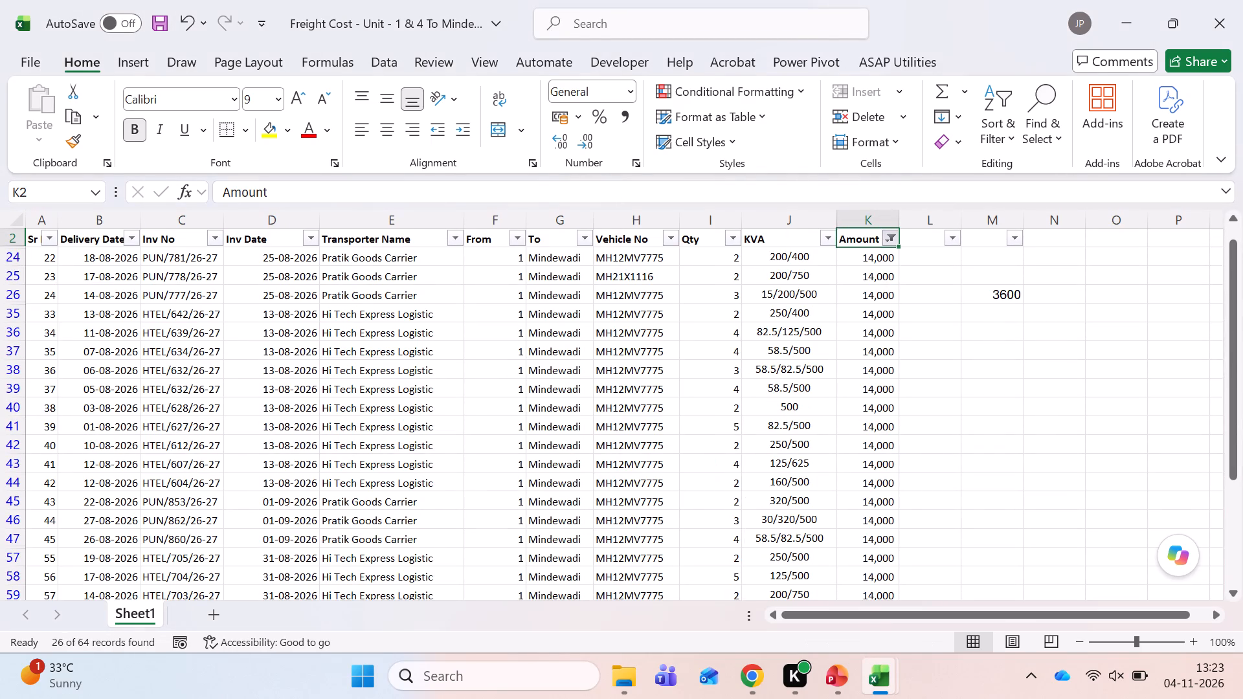
Select the filtered Qty values for their sum and enter =78 as Annexure's Aug-26 Unit 4 Monthly Units Trs.
key(Left)
key(Left)
key(ctrl+shift+Down)
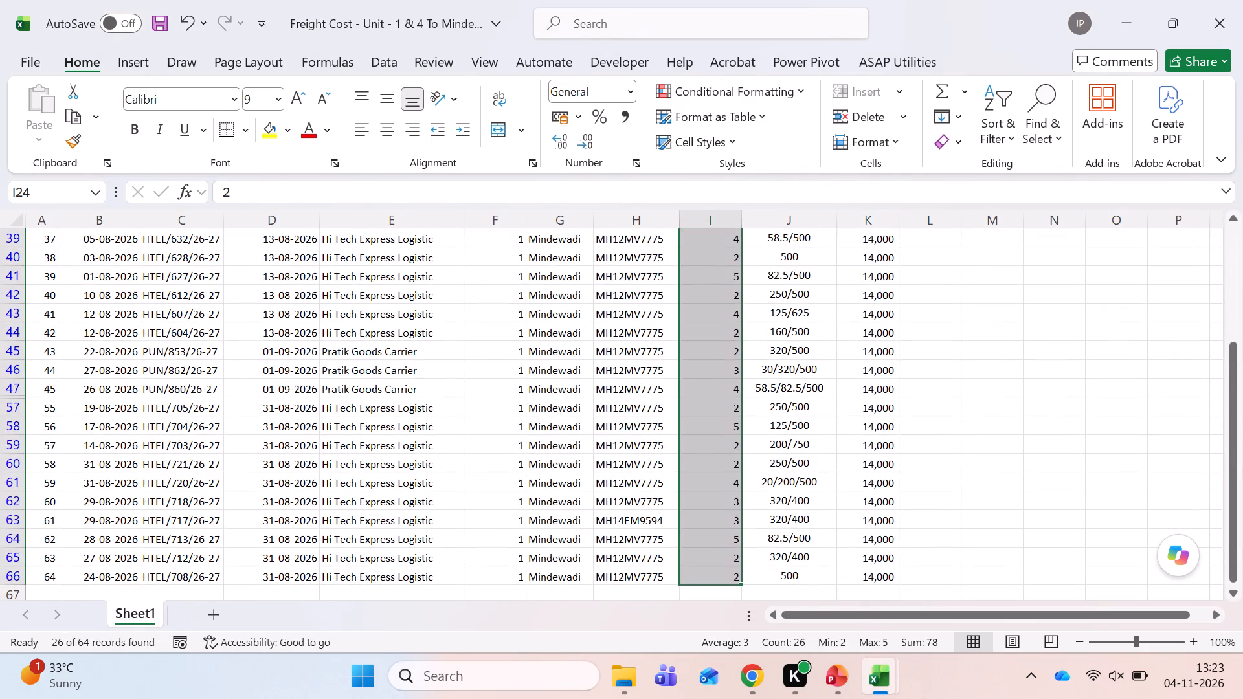
key(alt+Tab)
key(Up)
key(Up)
key(Up)
key(Up)
key(Up)
key(Up)
key(Up)
key(Up)
key(Up)
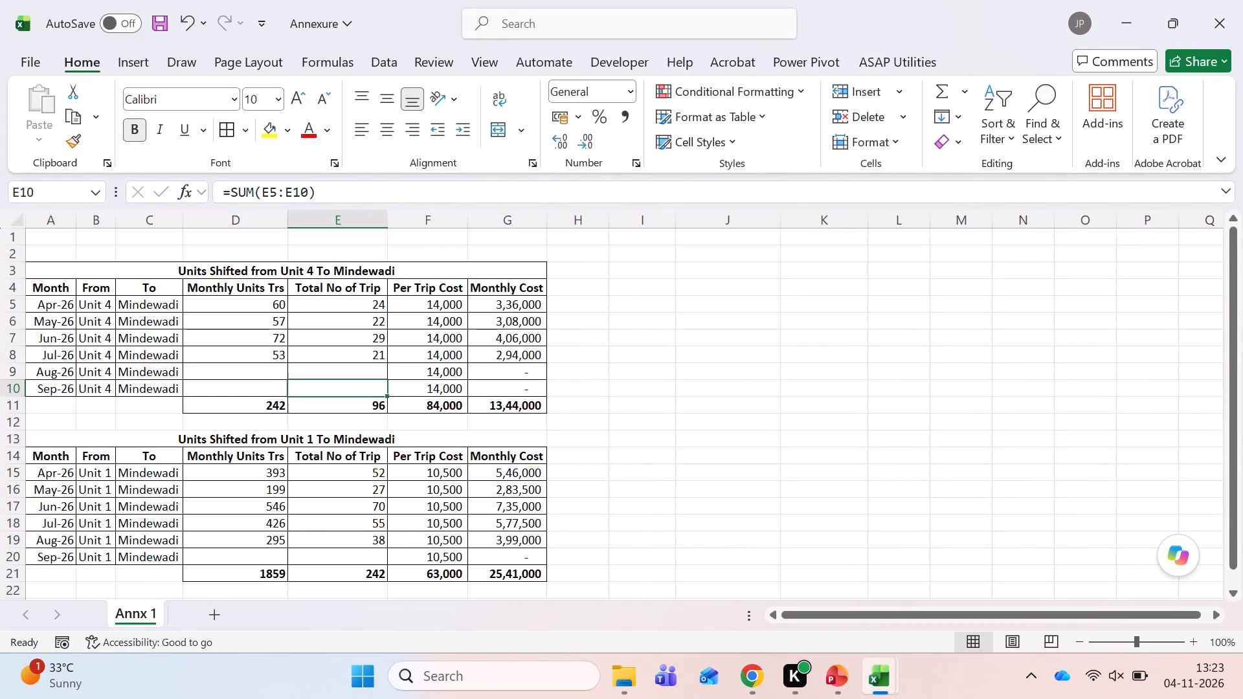
key(Up)
key(Left)
text(=78)
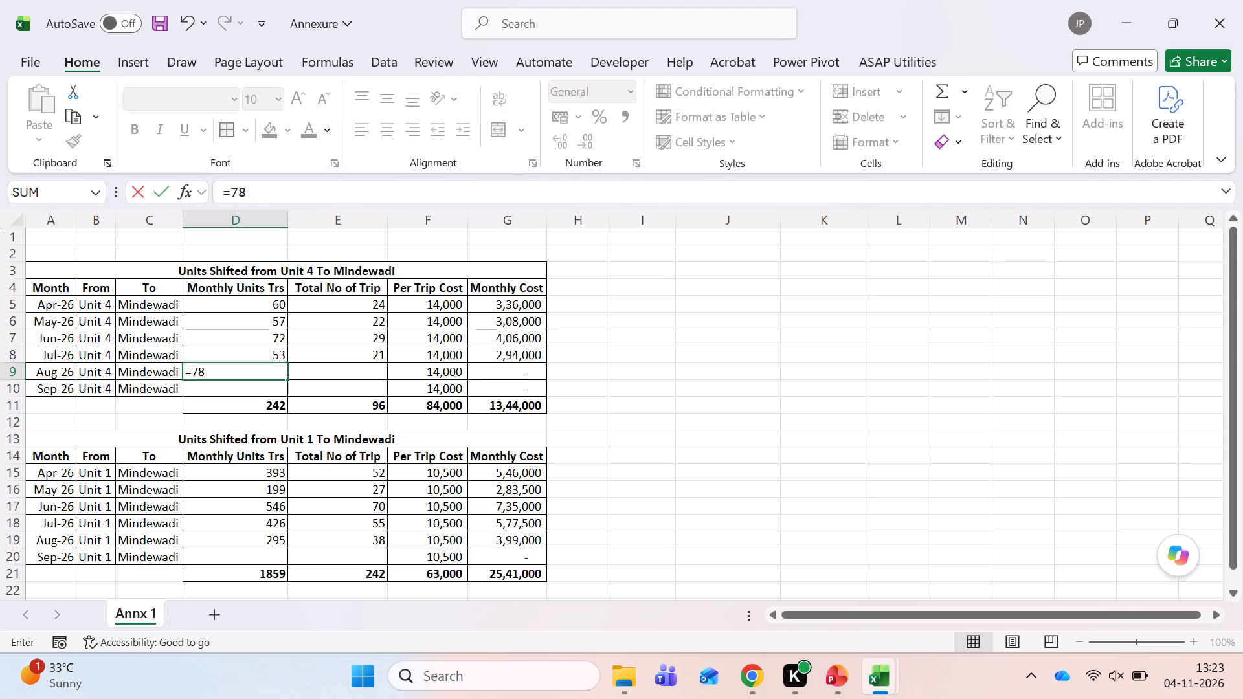
key(Tab)
Recheck the 14,000 entries' count and enter =26 as Annexure's Aug-26 Unit 4 Total No of Trip.
key(alt+Tab)
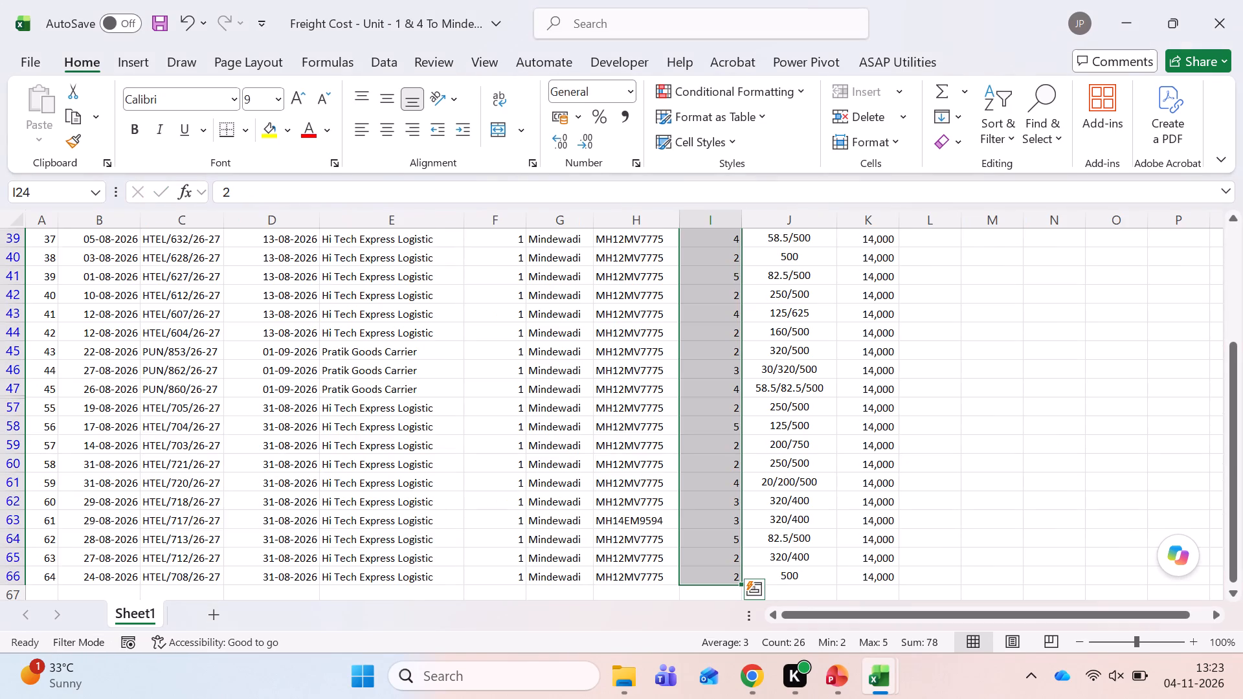
key(alt+Tab)
text(=26)
key(Tab)
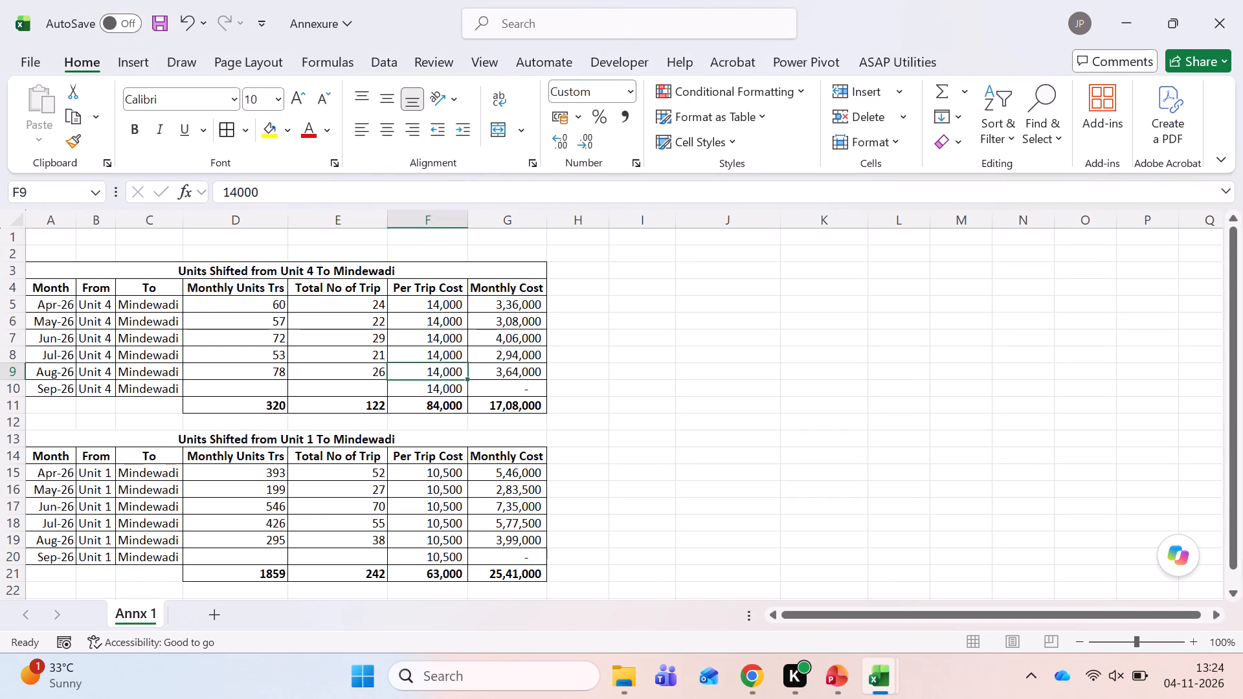
Save the Annexure workbook with the completed Aug-26 rows.
key(Left)
key(Left)
key(Left)
key(Left)
key(Down)
key(Left)
key(ctrl+s)
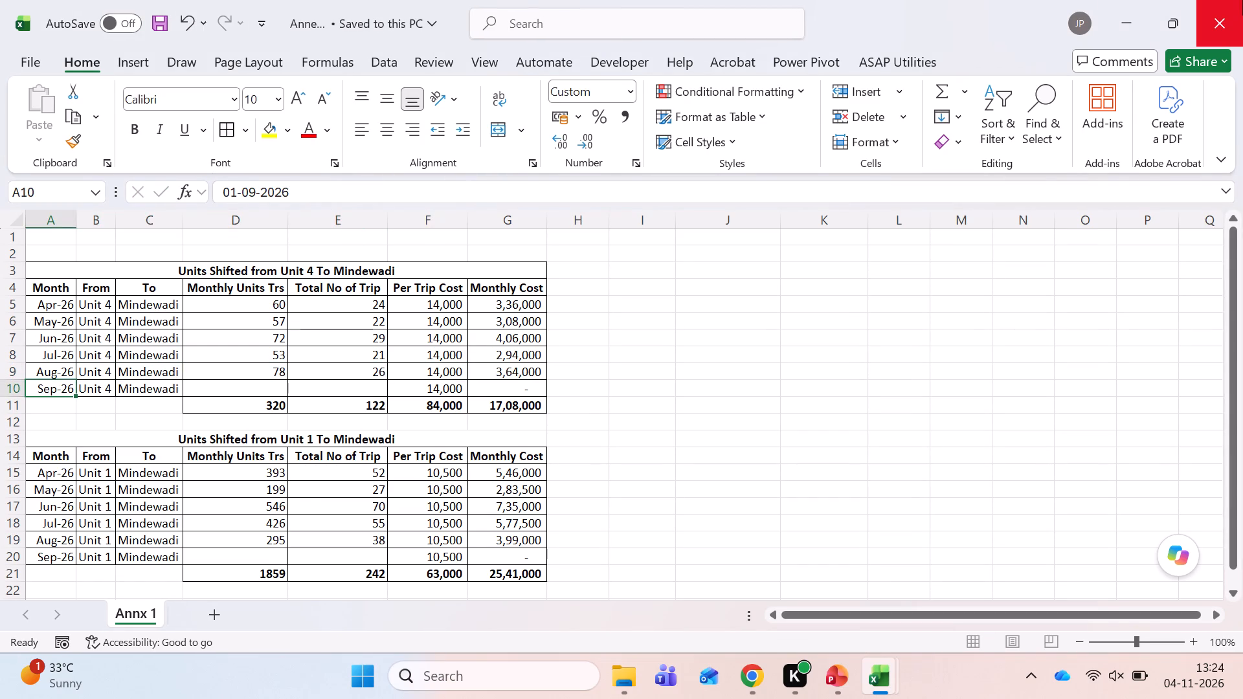
Close the Freight Cost - Unit - 1 & 4 To Mindewadi workbook without saving its changes.
key(alt+Tab)
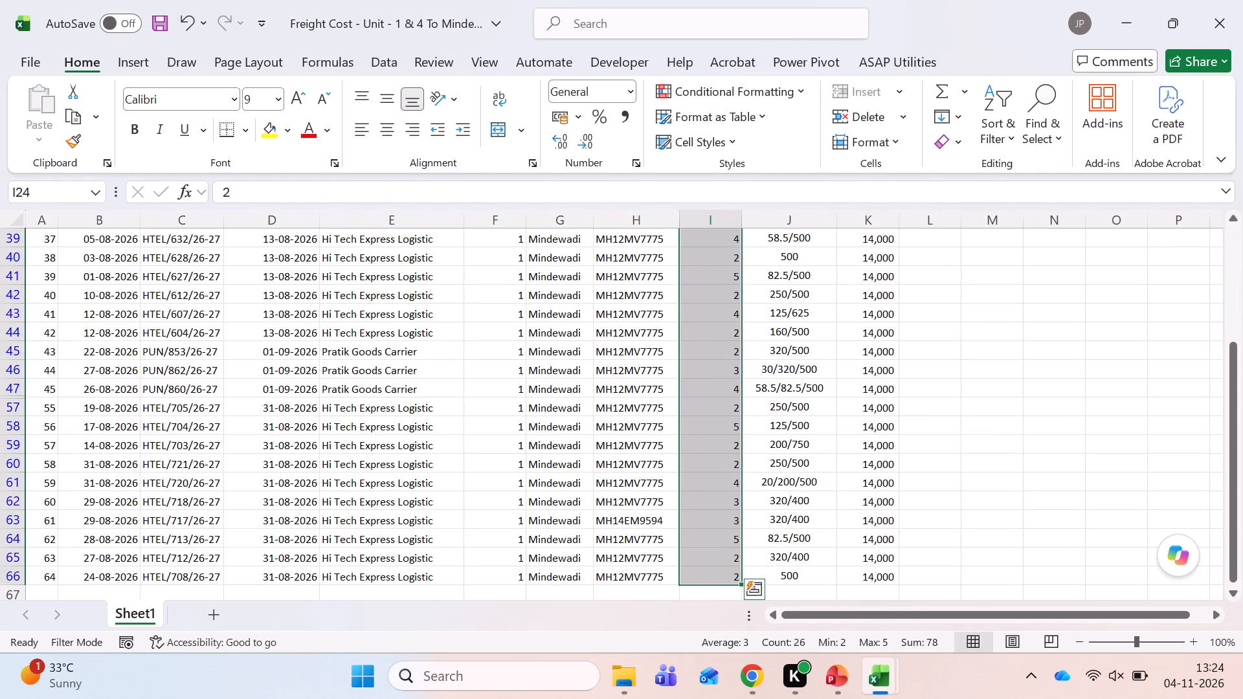
click(1242, 0)
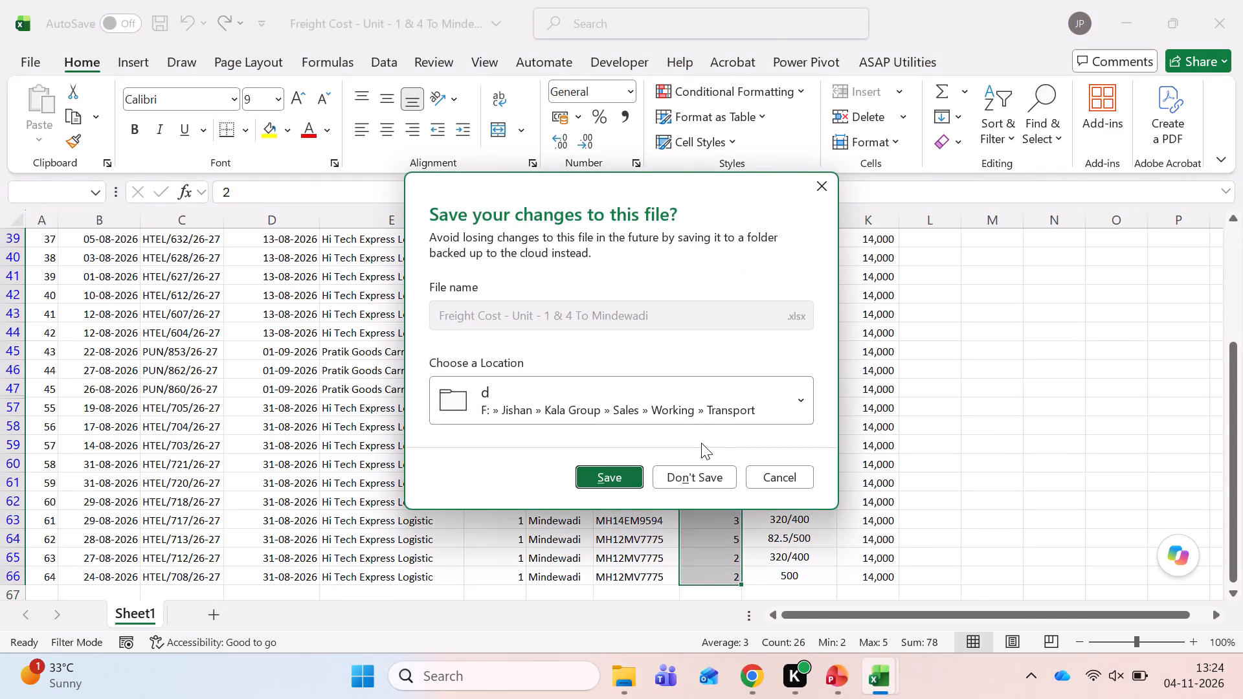
click(698, 476)
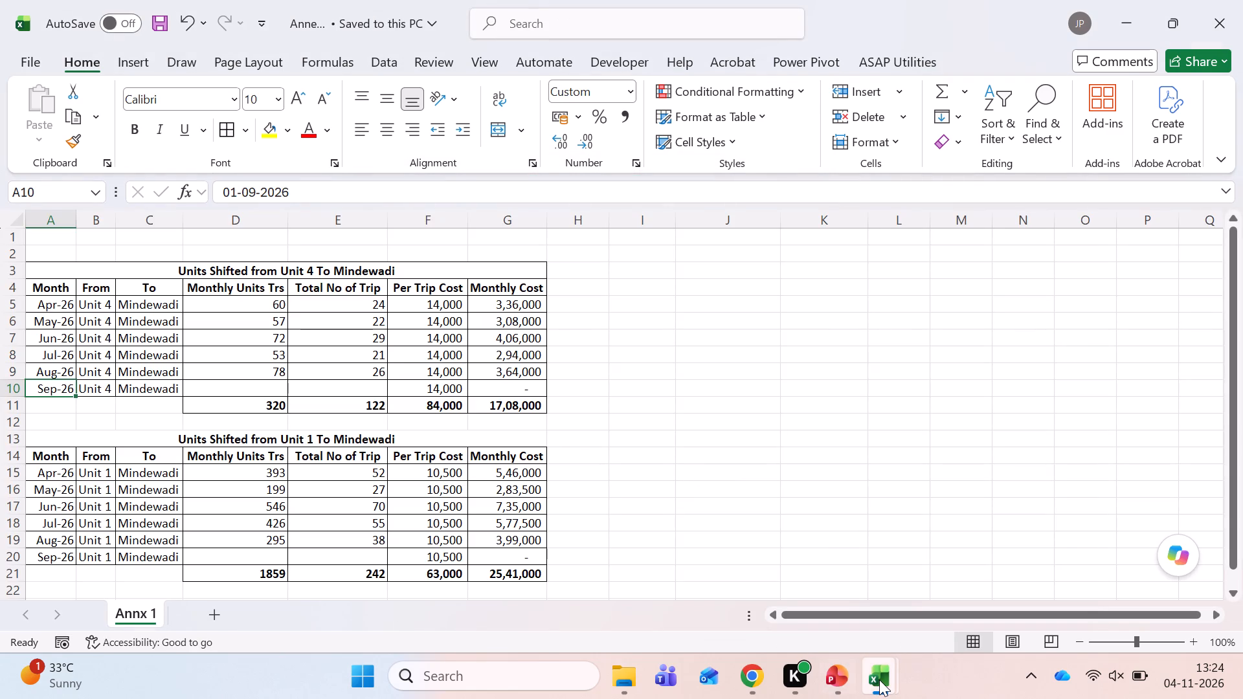
In the Kala Genset Mahalunge to Mindewadi workbook, filter sheet 02.09.2026 to rows with a TPT ERW BASIC of 10500.
click(771, 548)
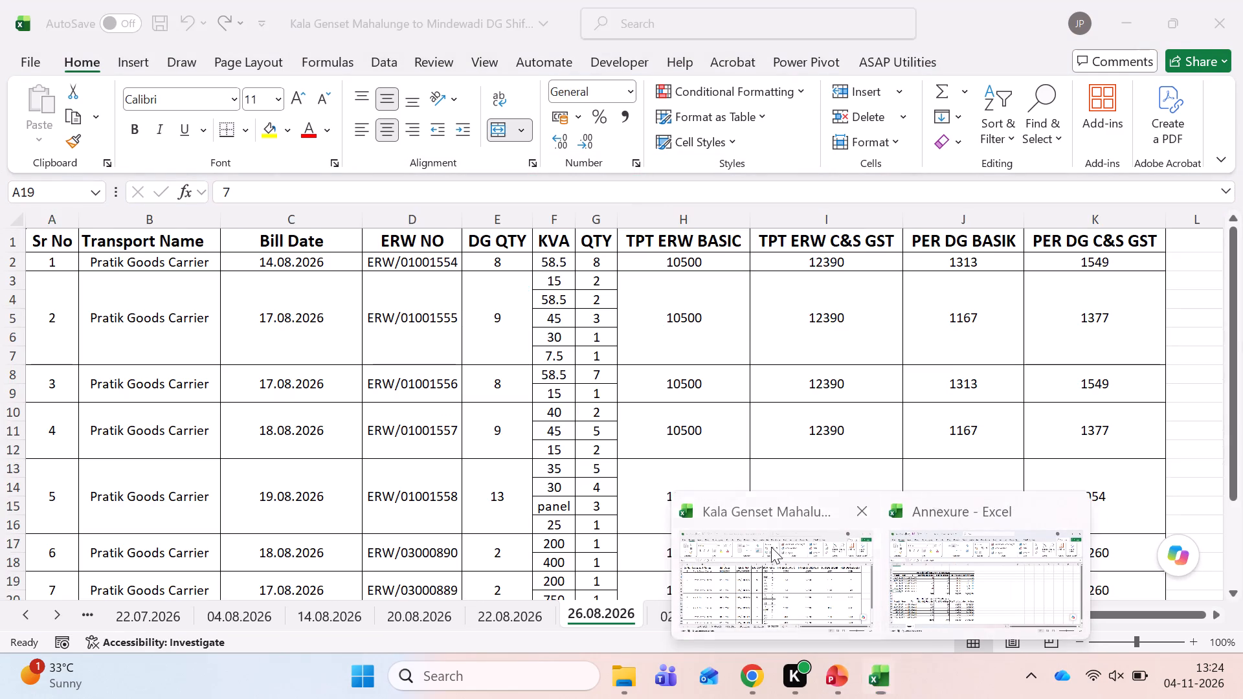
key(ctrl+Page_Down)
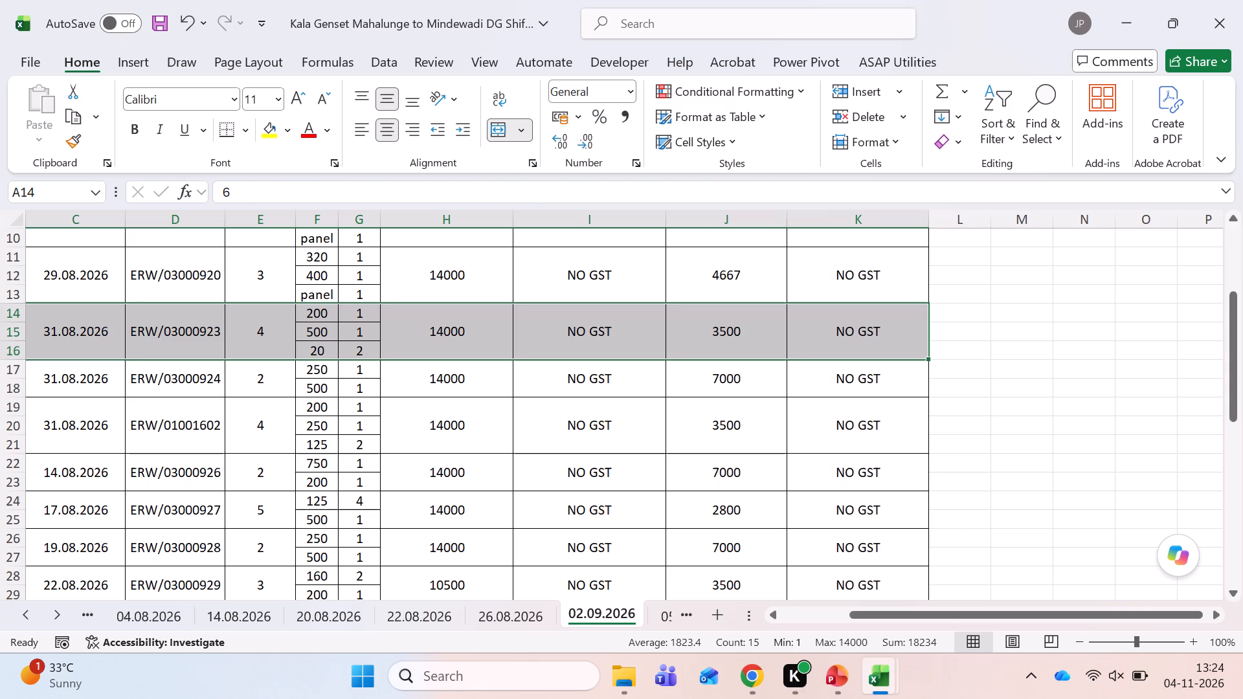
key(ctrl+Home)
key(shift+space)
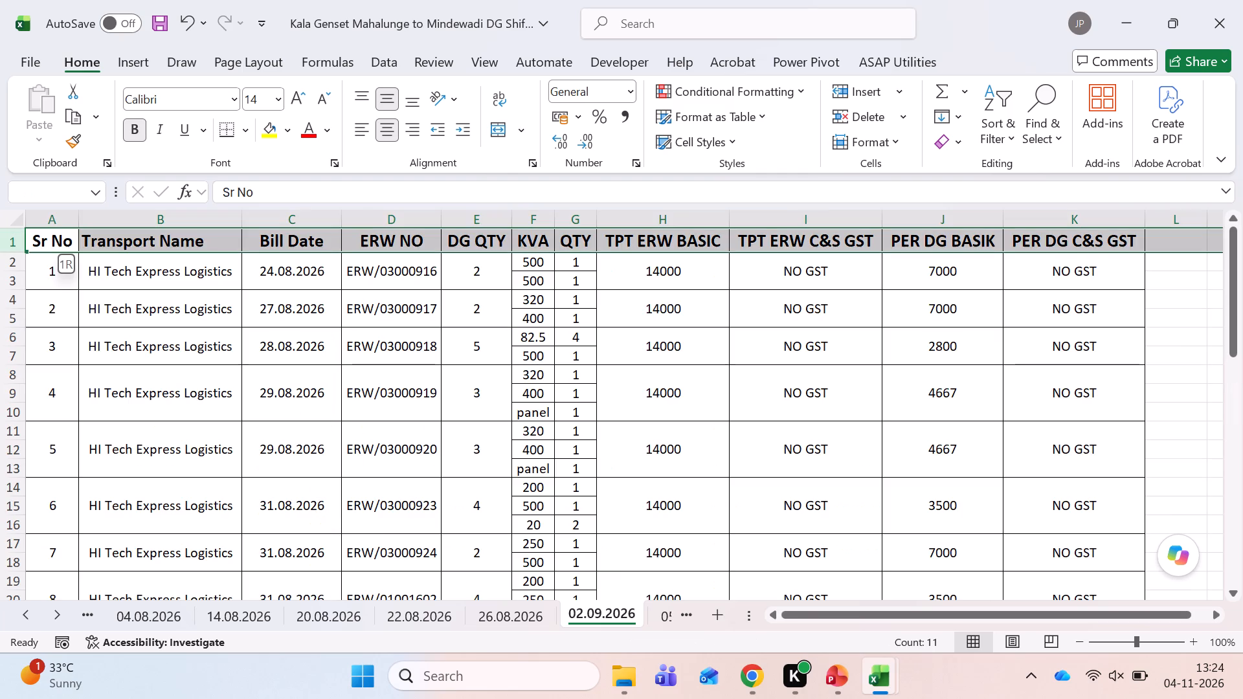
key(ctrl+shift+l)
key(Right)
key(Right)
key(Right)
key(Right)
key(Right)
key(Right)
key(Right)
key(alt+Down)
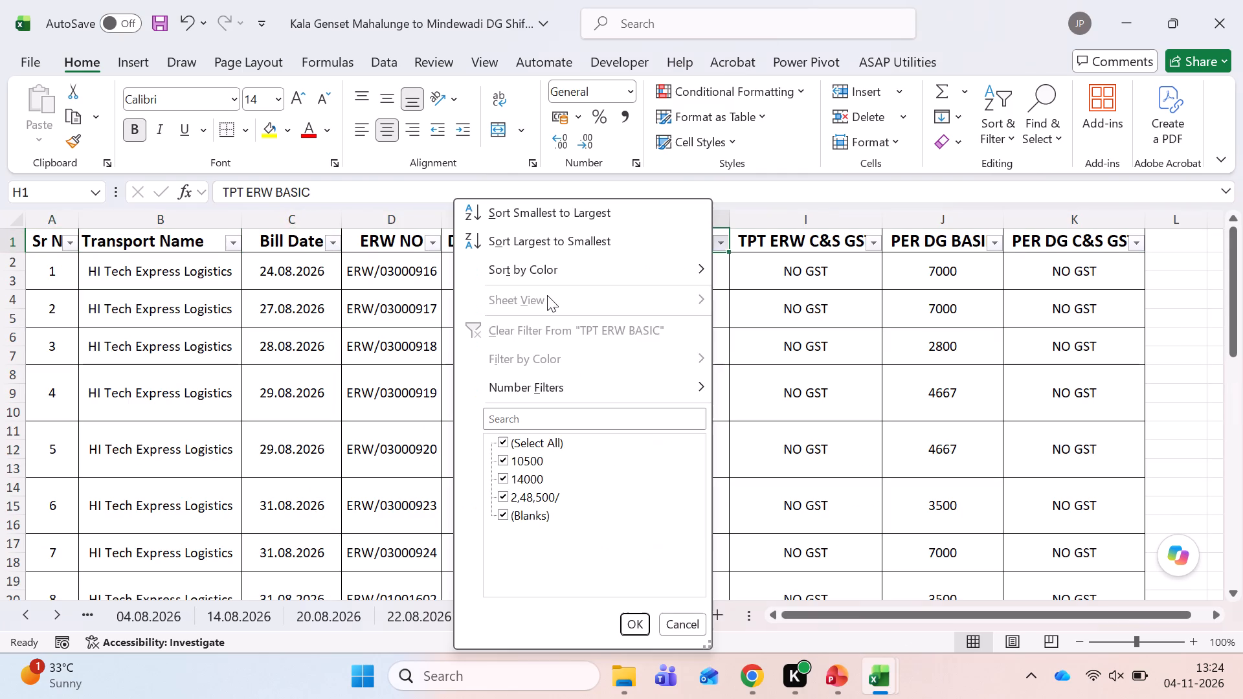
click(506, 447)
click(512, 463)
key(Return)
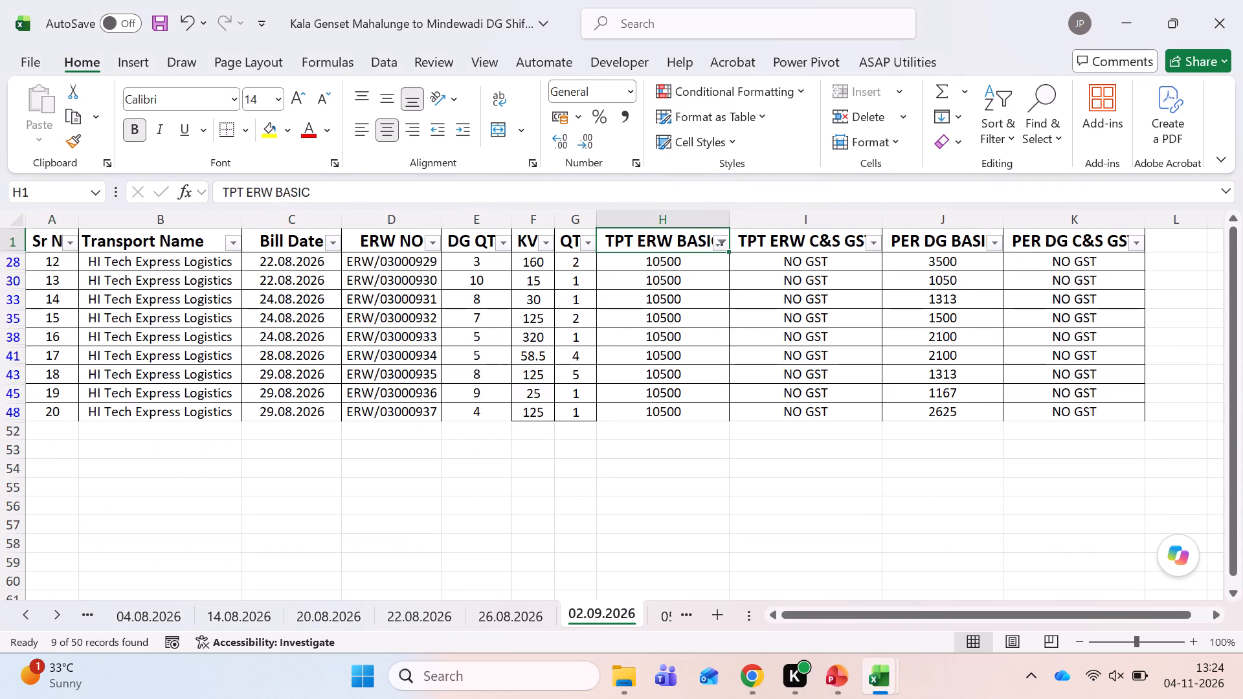
Select the filtered DG QTY values for their sum and count, and enter =59 units and =9 trips in Annexure's Sep-26 Unit 1 row.
click(469, 265)
key(shift+Down)
key(shift+Down)
key(shift+Down)
key(shift+Down)
key(shift+Down)
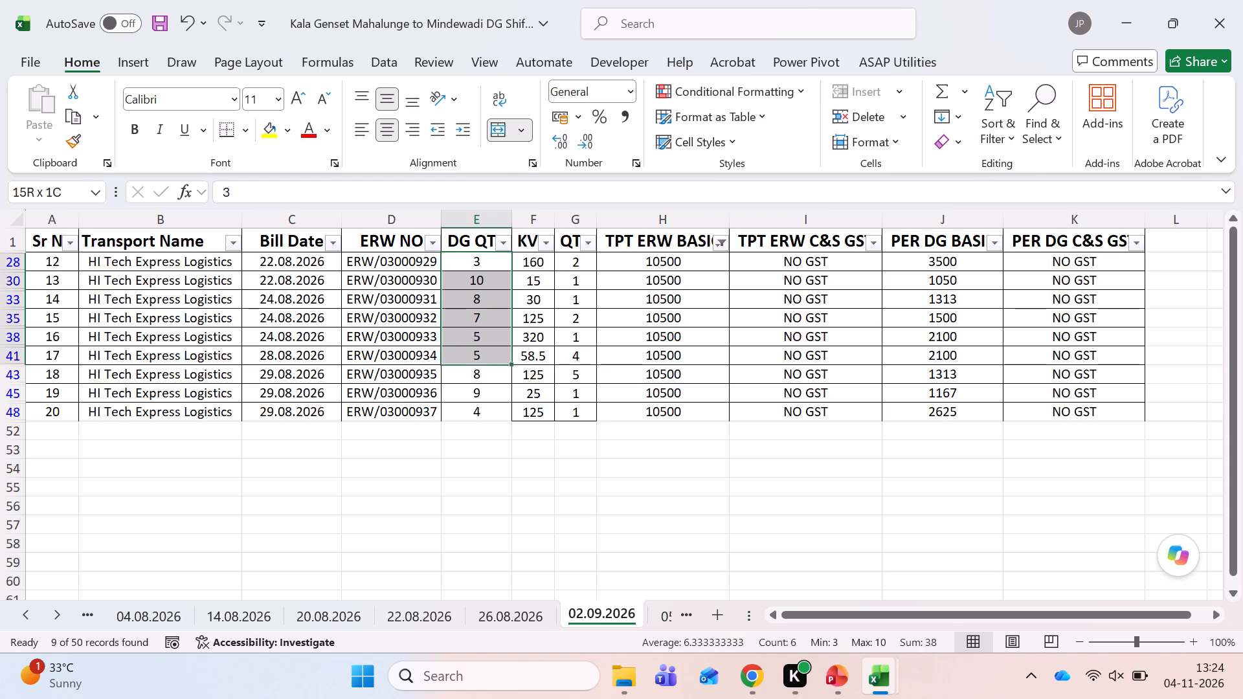
key(shift+Down)
key(shift+Down)
key(shift+Down)
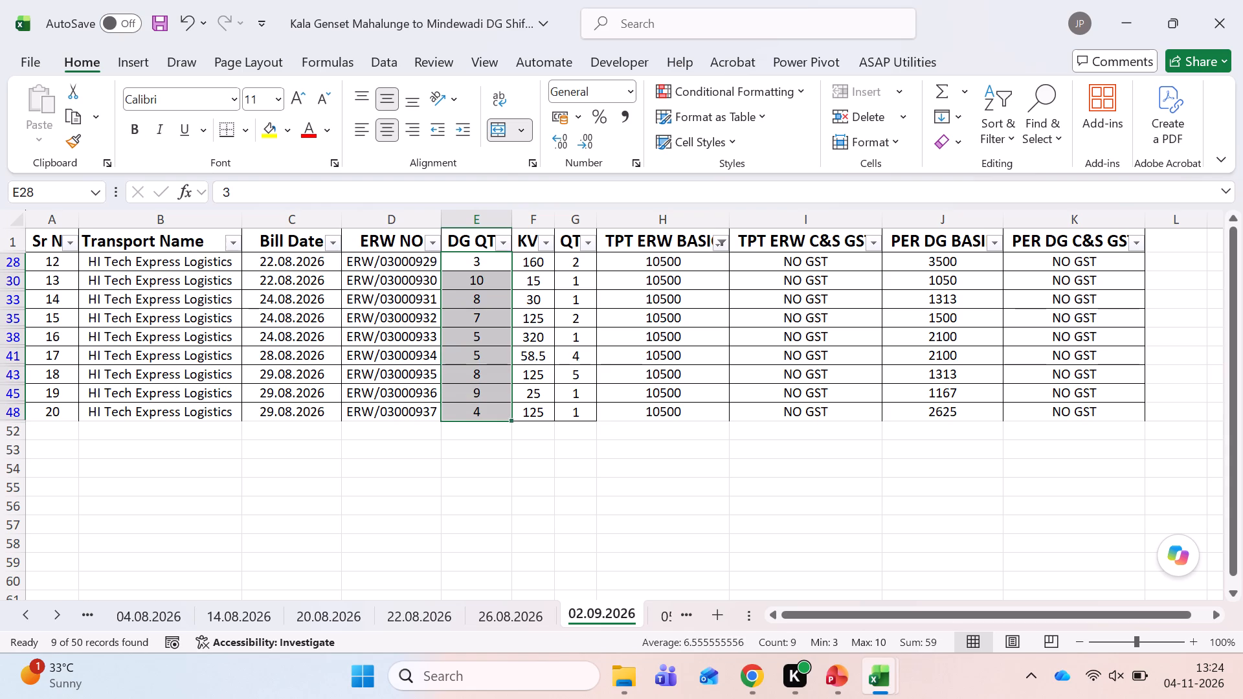
key(alt+Tab)
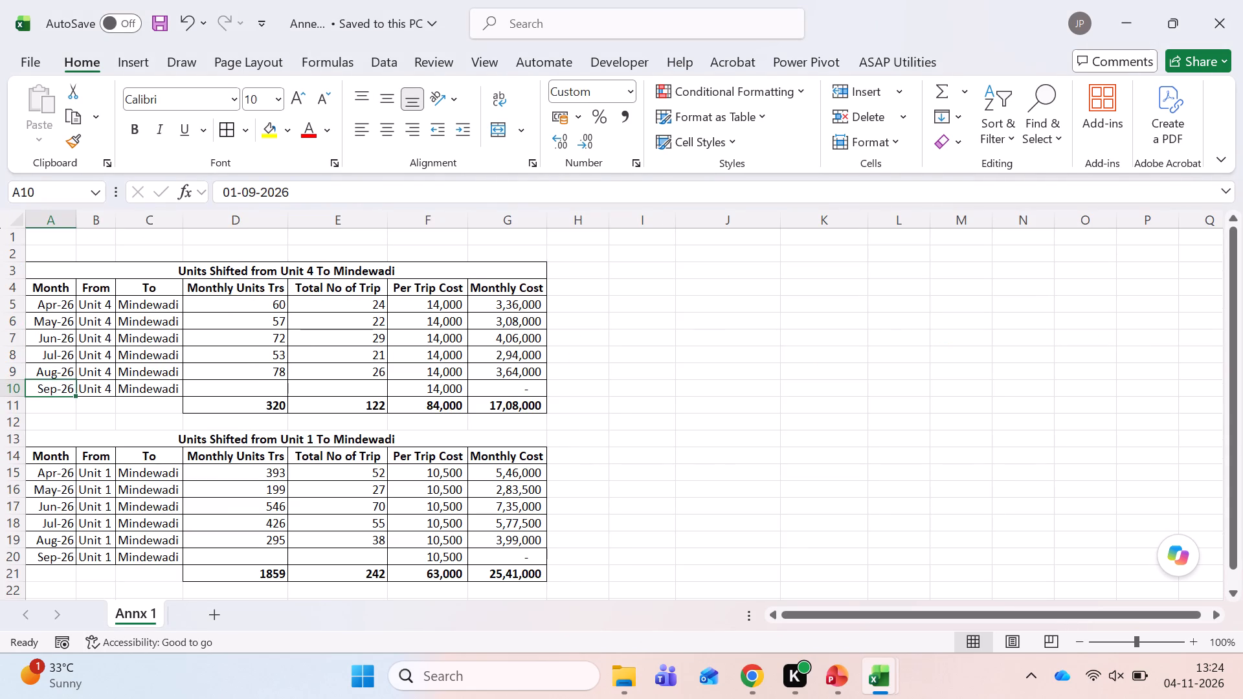
click(265, 555)
text(=59)
key(Tab)
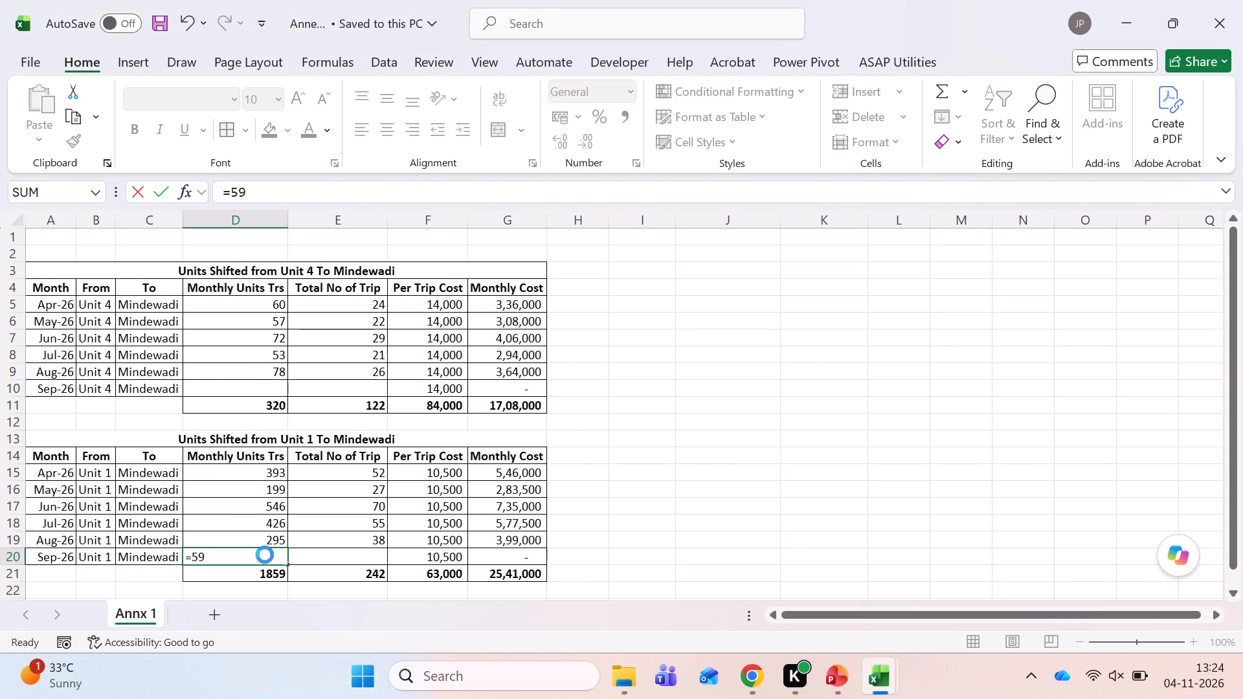
text(=9)
key(Tab)
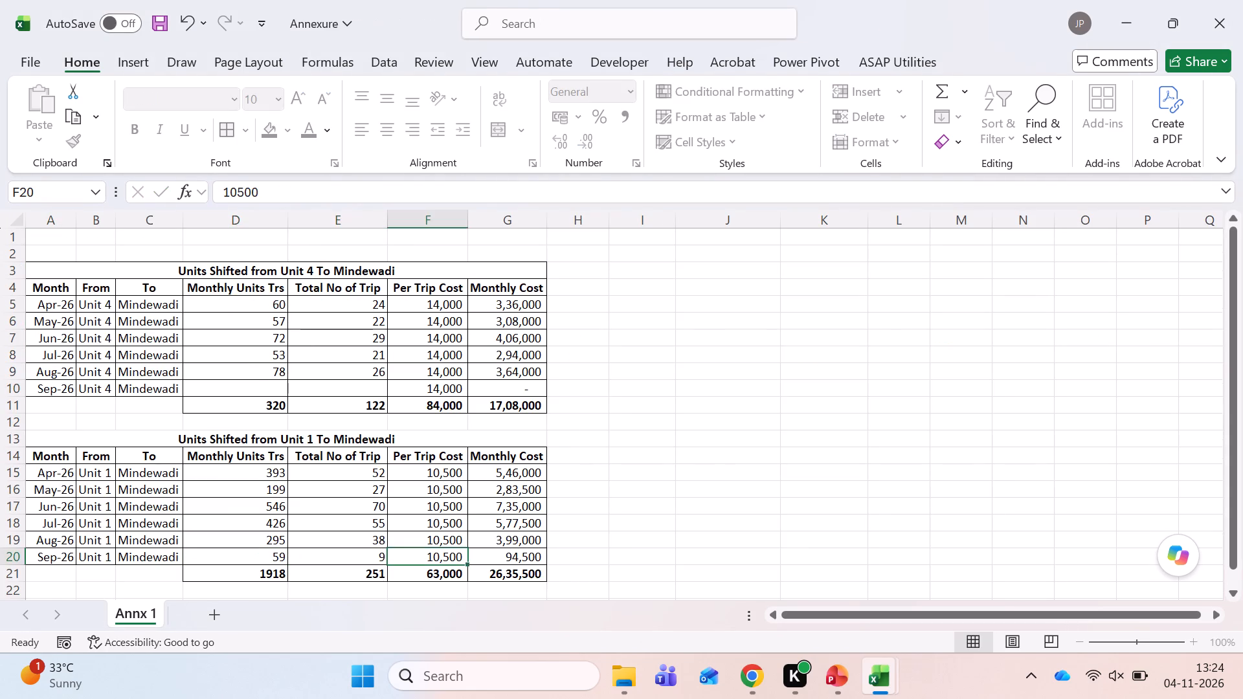
Save the Annexure workbook with the new Sep-26 Unit 1 figures.
key(Left)
key(ctrl+s)
In the Kala Genset Mahalunge to Mindewadi workbook, switch sheet 02.09.2026's TPT ERW BASIC filter to show only 14000.
key(alt+Tab)
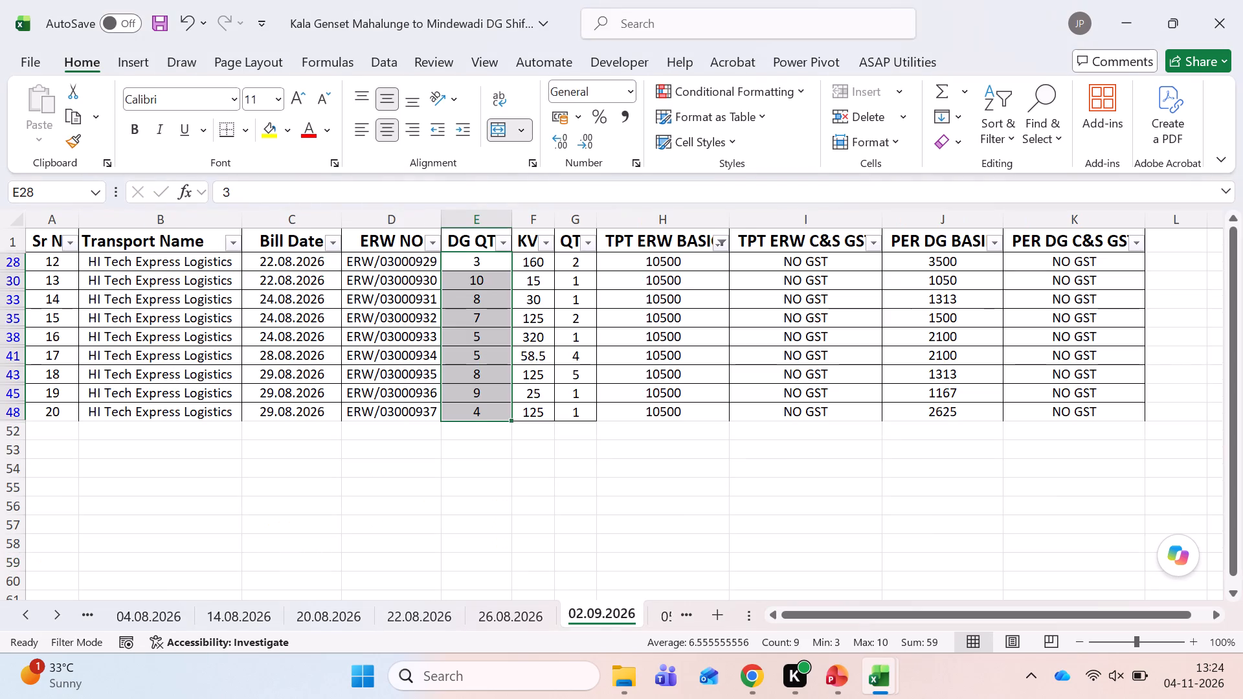
click(623, 246)
key(alt+Down)
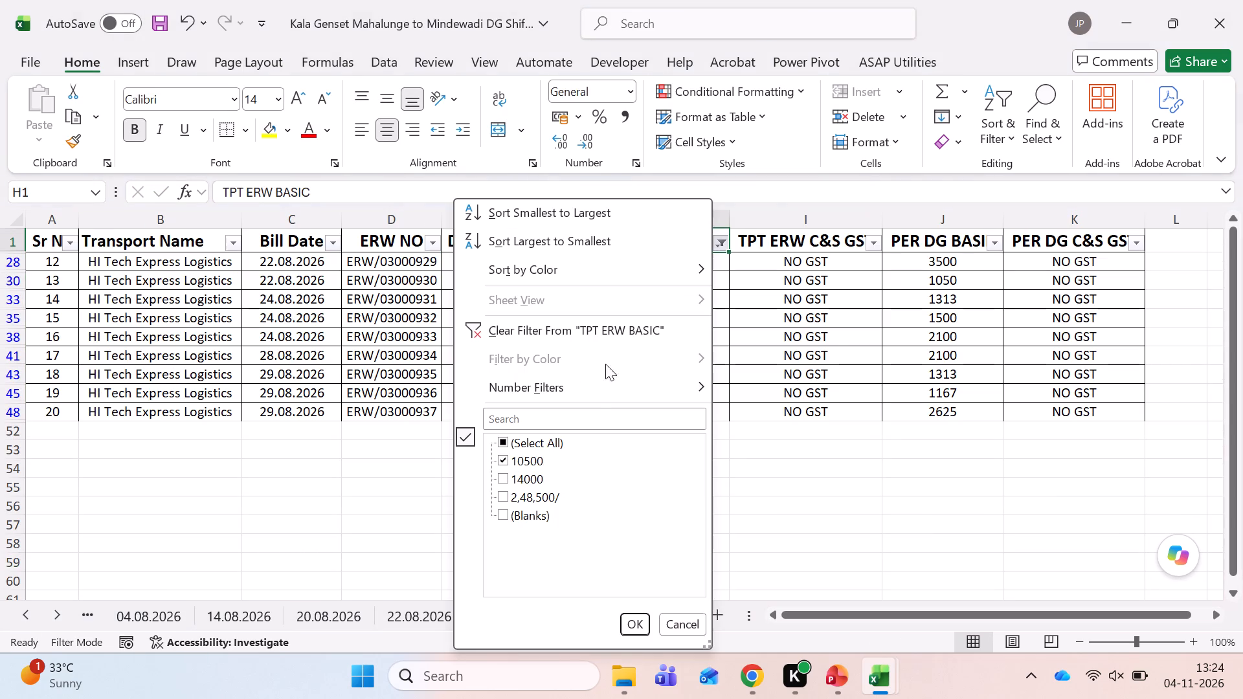
click(537, 461)
click(532, 472)
key(Return)
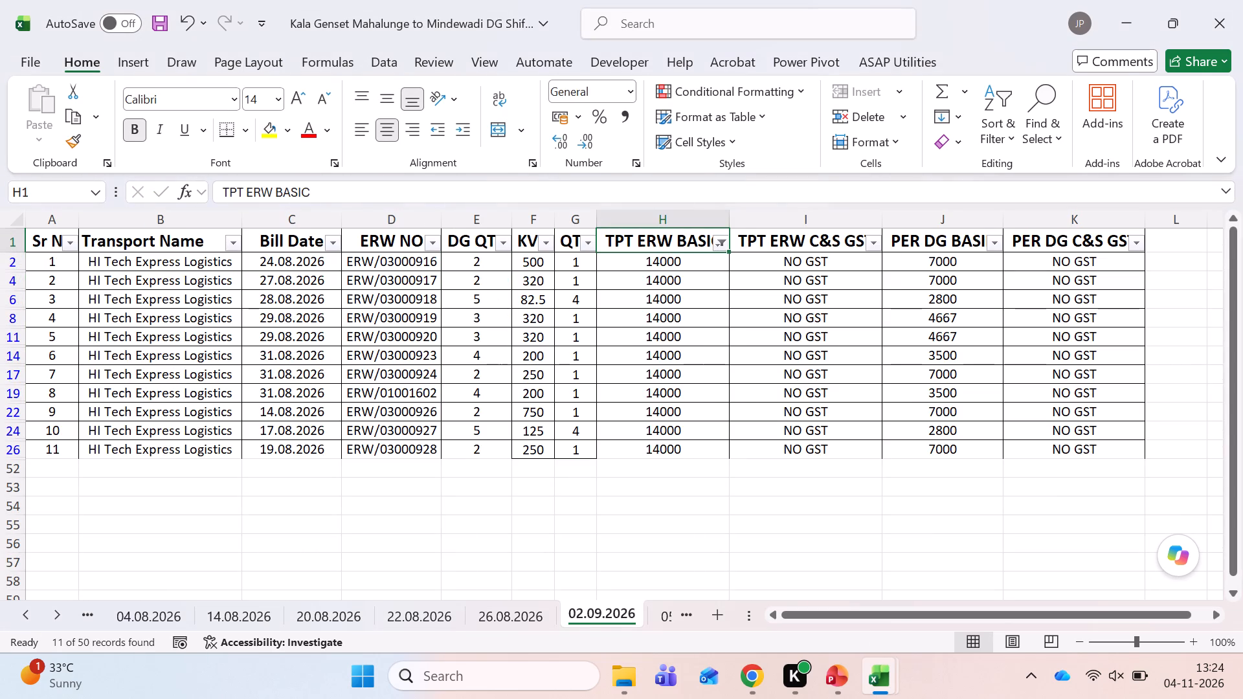
Select all the filtered DG QTY values on sheet 02.09.2026 to read their sum and count.
key(Down)
key(Left)
key(Left)
key(shift+Down)
key(shift+Down)
key(shift+Down)
key(Left)
key(shift+Down)
key(shift+Down)
key(shift+Down)
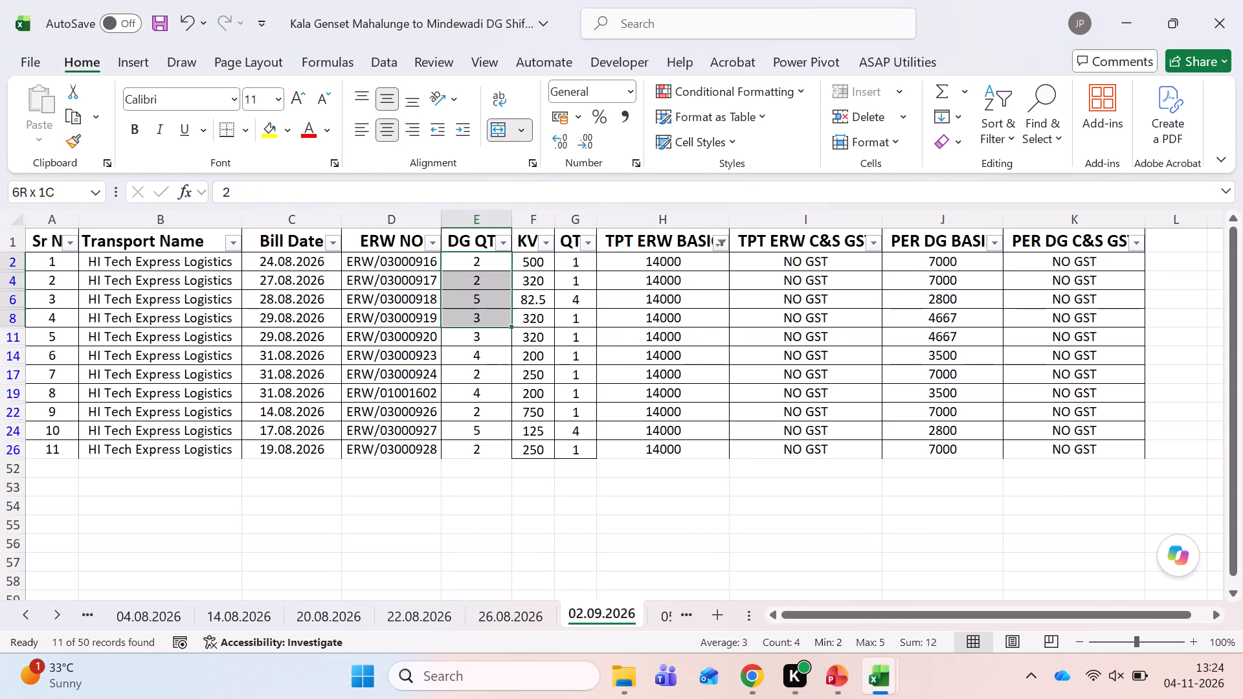
key(shift+Down)
key(shift+Down)
key(shift+Down)
key(shift+Down)
key(shift+Down)
key(shift+Down)
key(shift+Down)
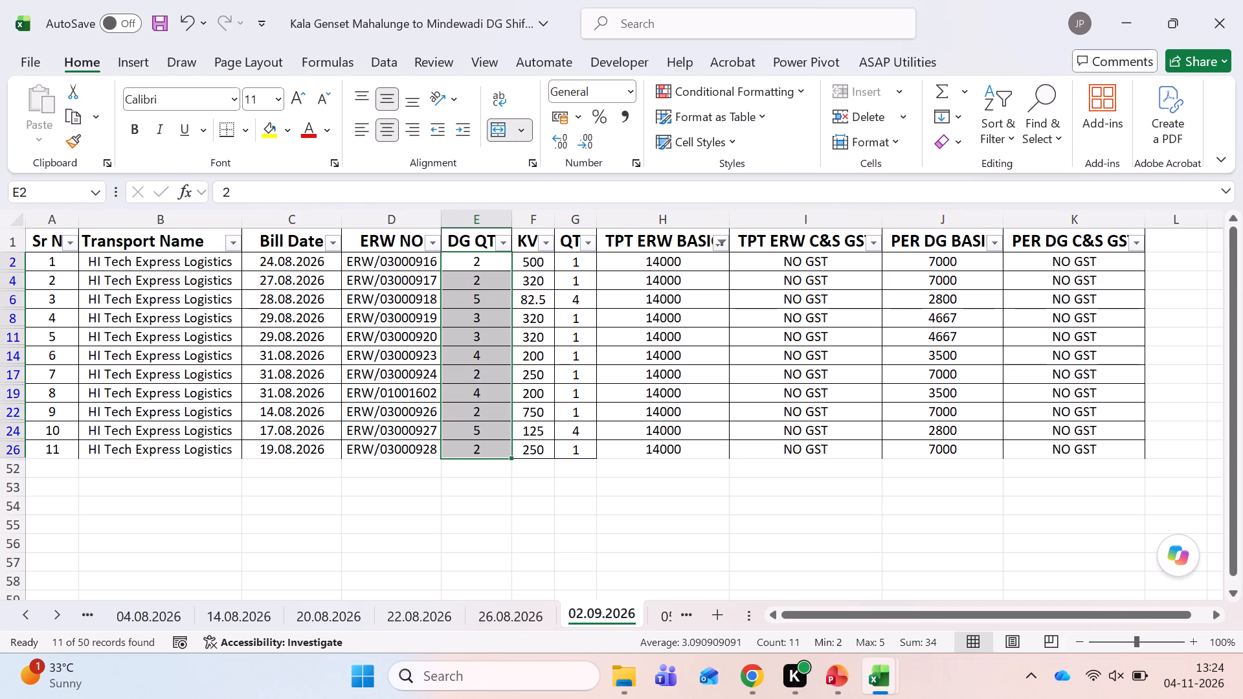
In the Annexure workbook, enter =34 units and =11 trips in the Sep-26 row of the Unit 4 table.
key(alt+Tab)
click(252, 389)
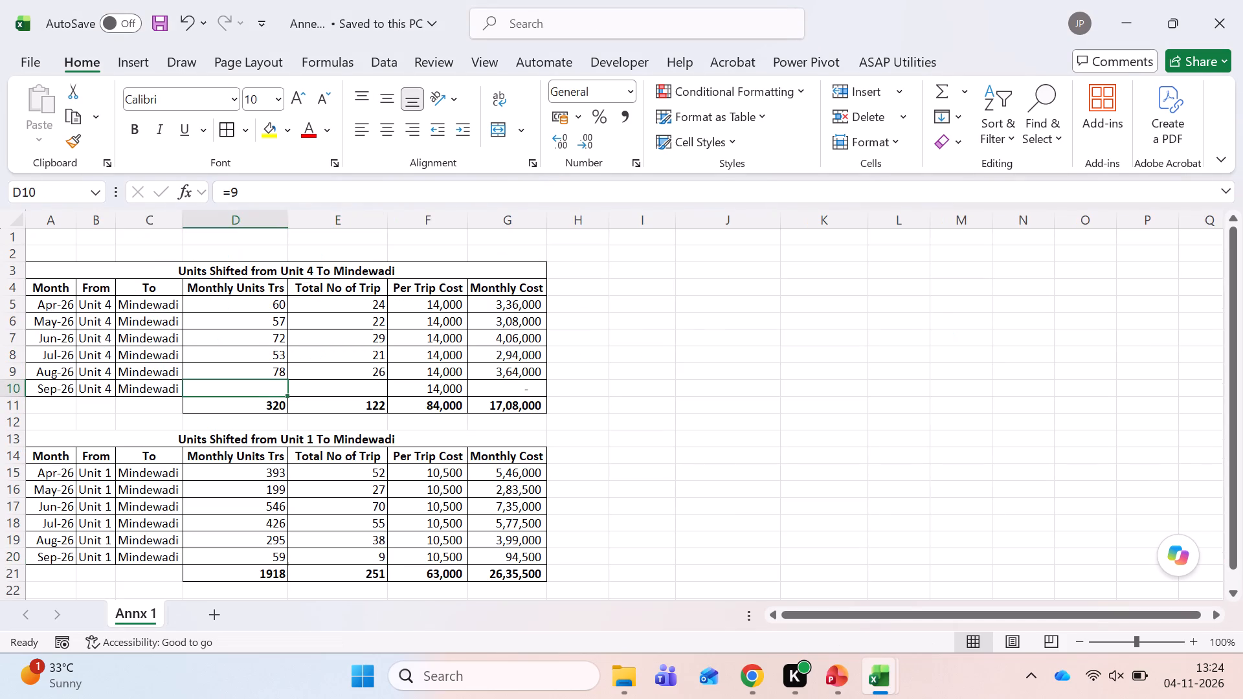
text(=34)
key(Tab)
text(=11)
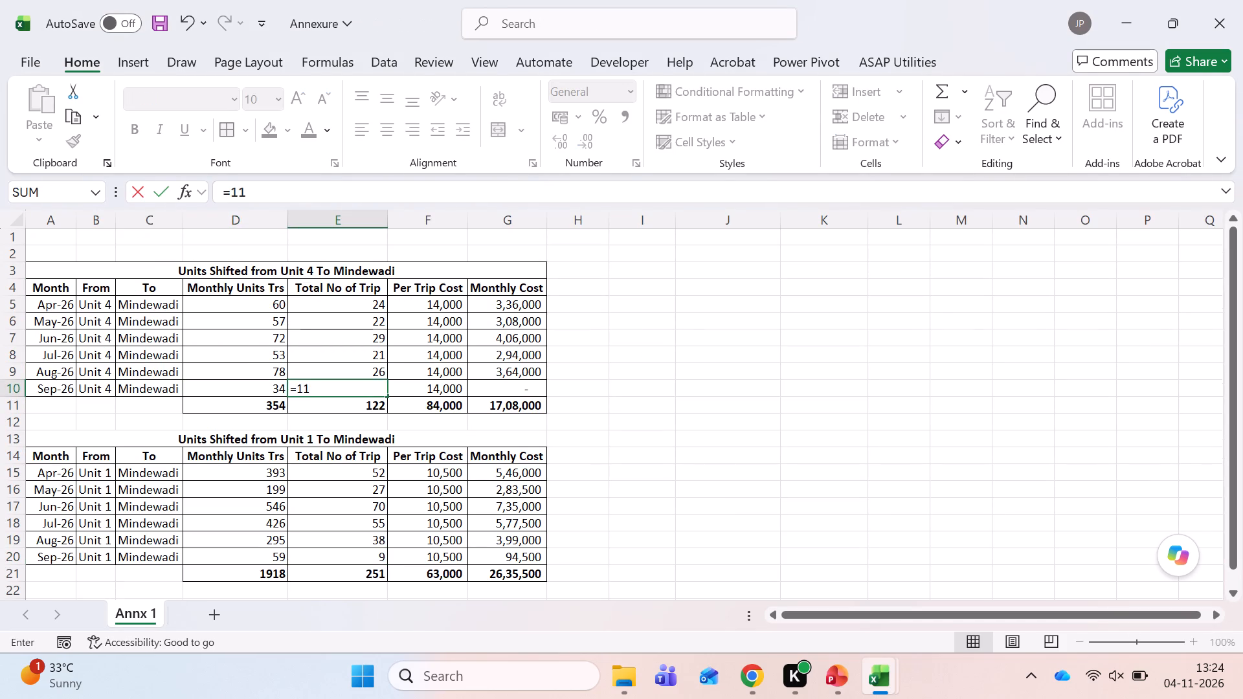
key(Tab)
key(Left)
In the Kala Genset workbook, add filters to sheet 05.09.2026's header row and show only rows with a TPT ERW BASIC of 10500.
key(alt+Tab)
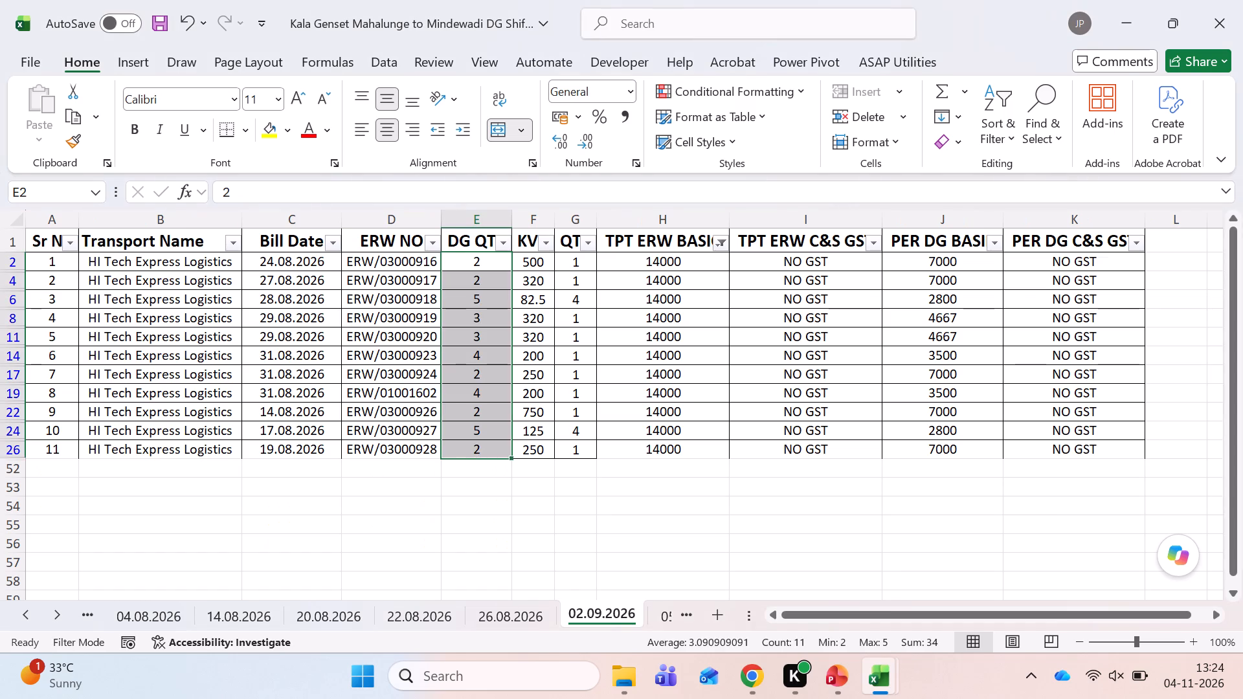
key(ctrl+Page_Down)
key(ctrl+Left)
key(ctrl+Up)
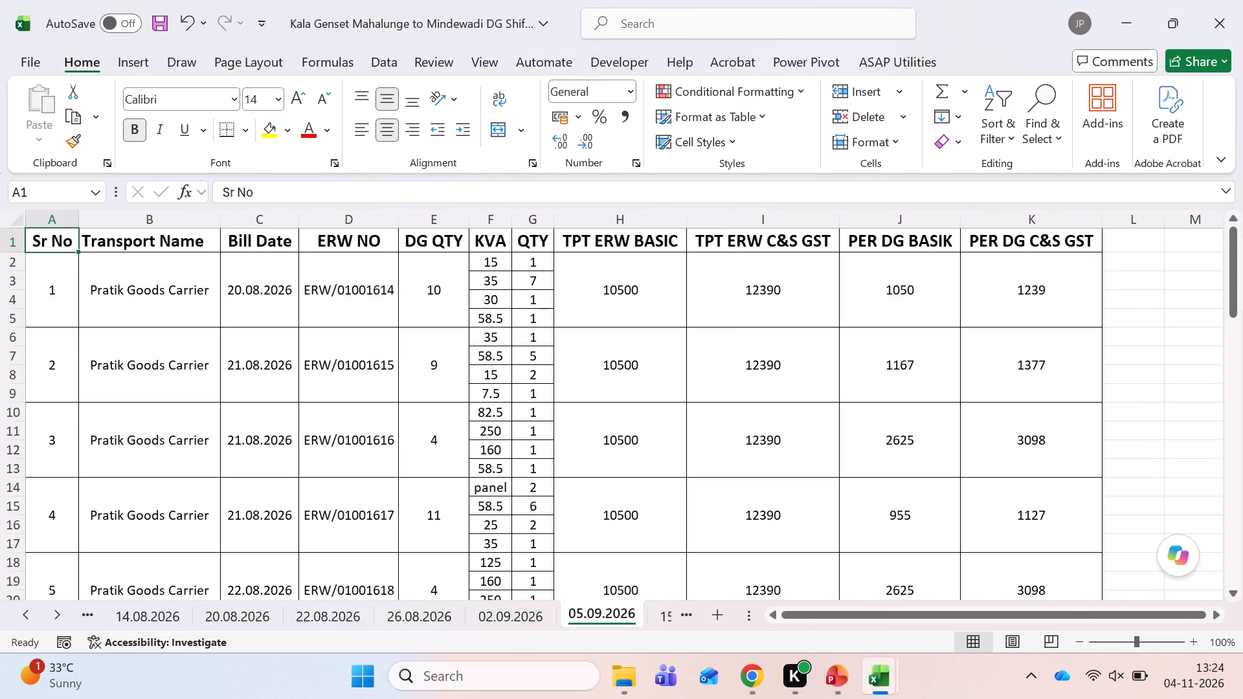
key(shift+space)
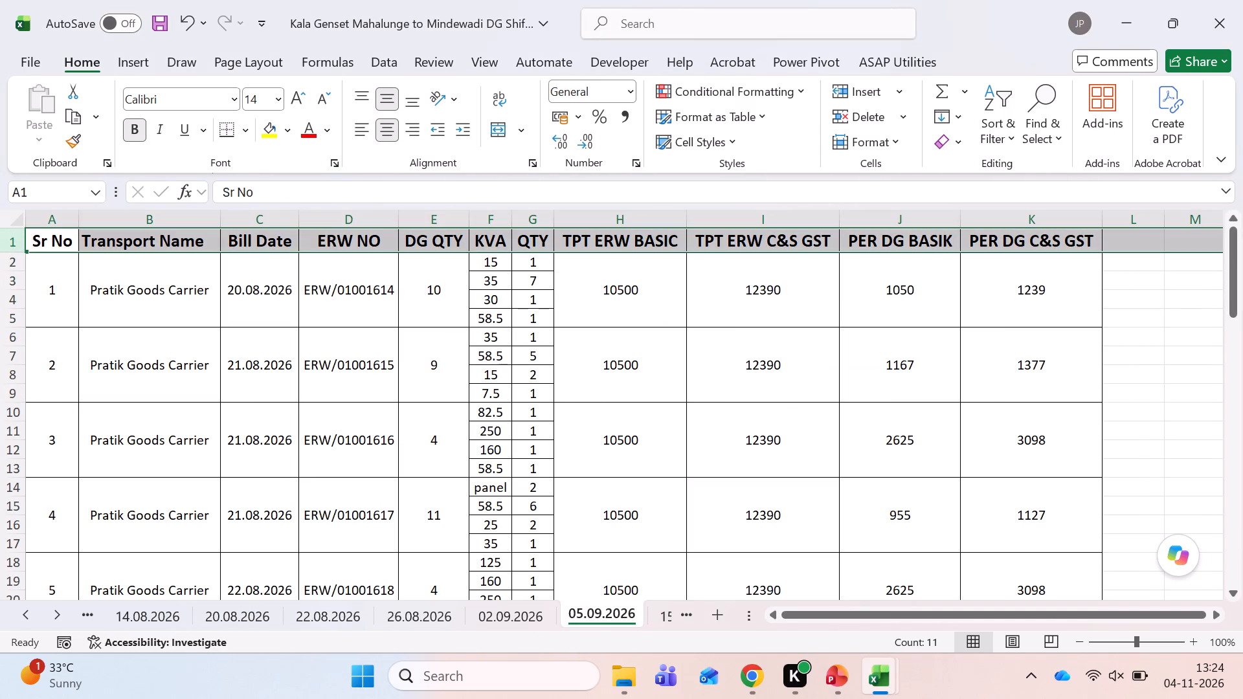
key(ctrl+shift+l)
key(Right)
key(Right)
key(Right)
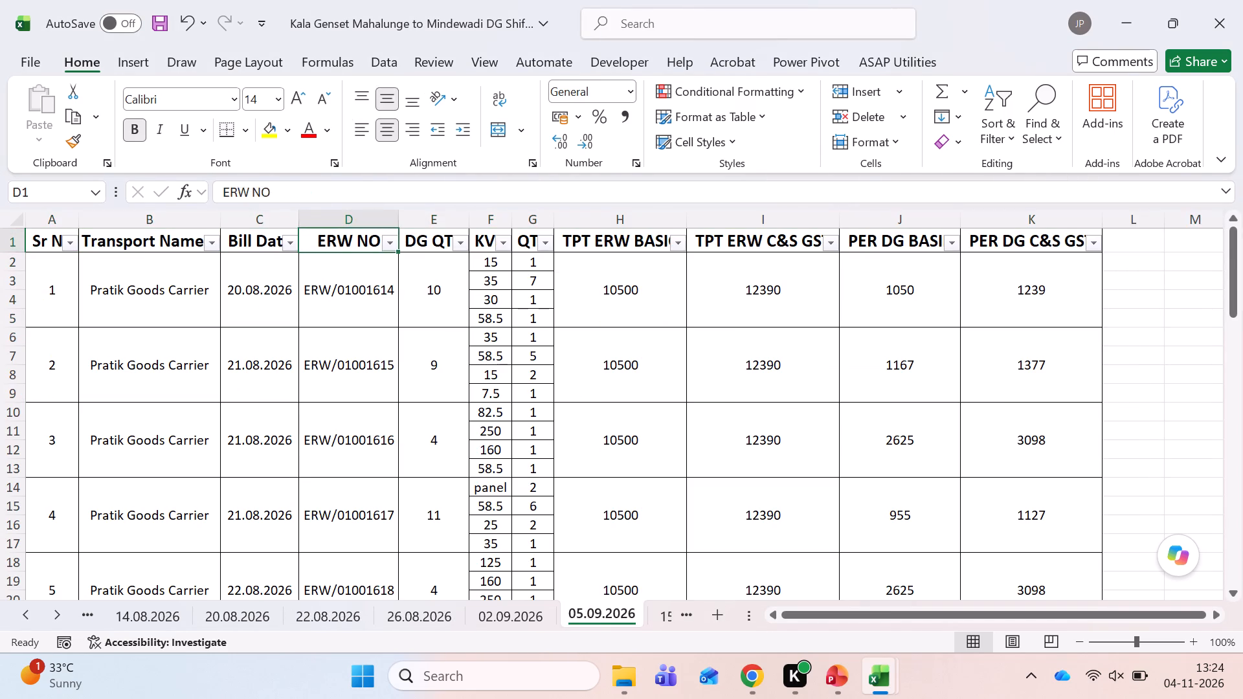
key(Right)
key(Right)
key(Right)
key(Right)
key(alt+Down)
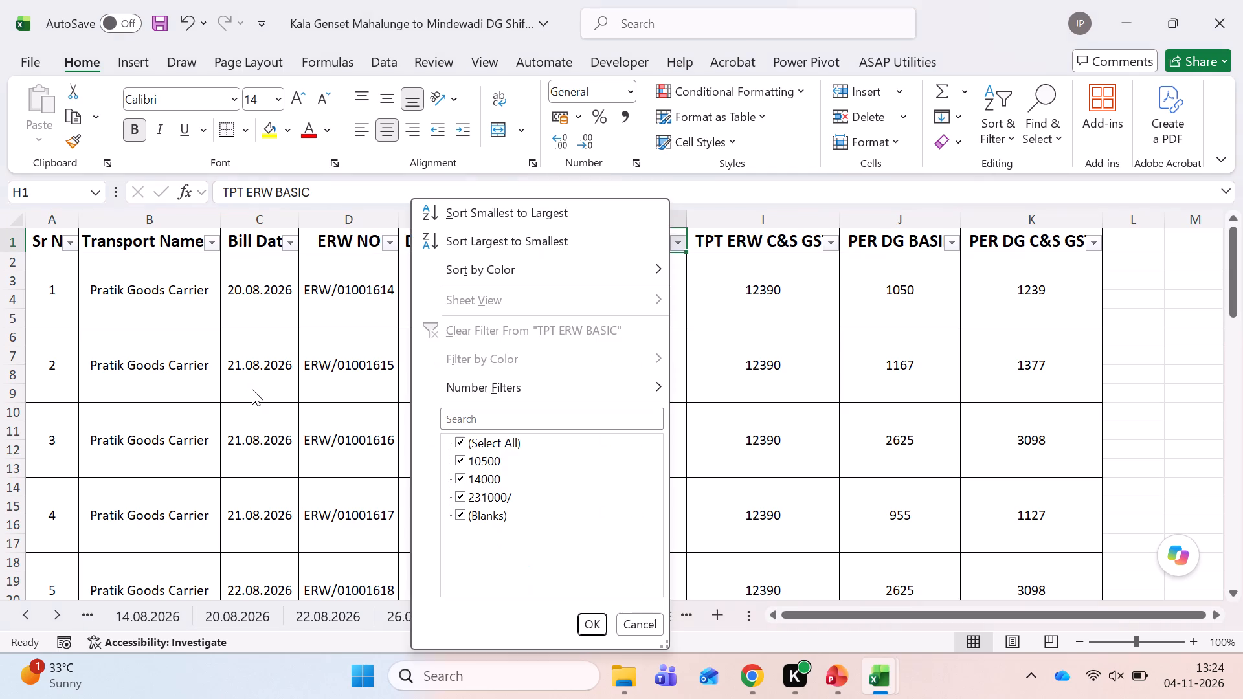
click(500, 441)
click(487, 462)
key(Return)
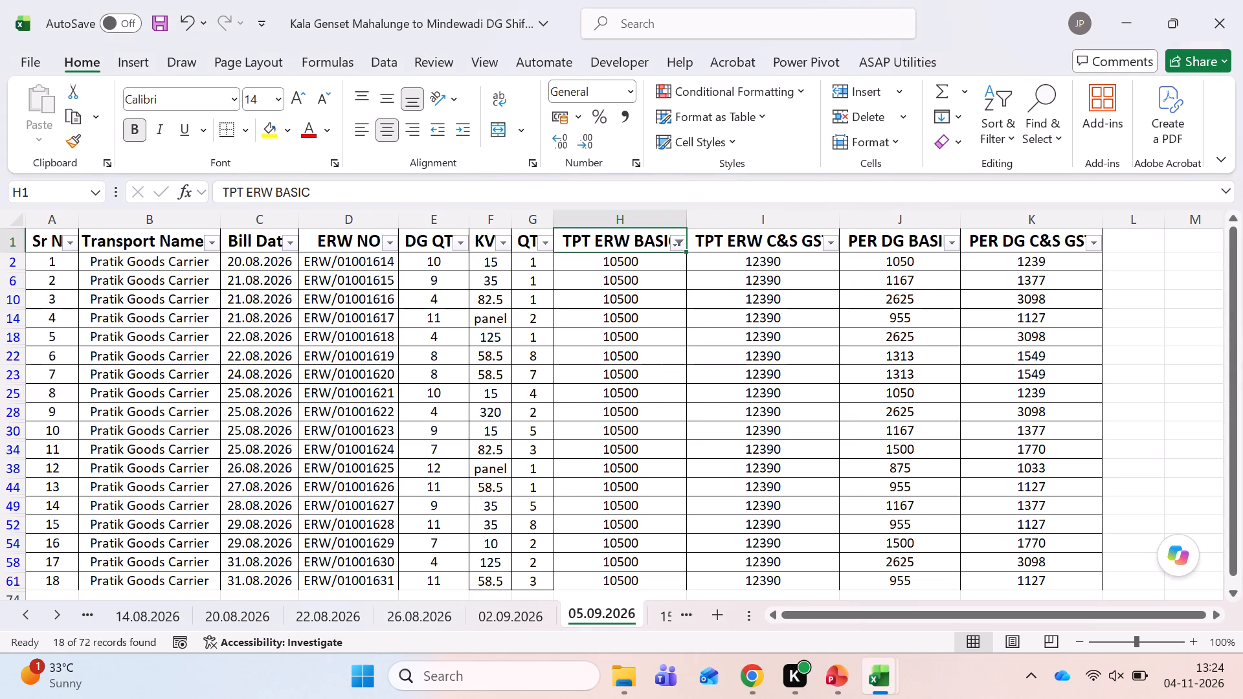
Select all the filtered DG QTY values on sheet 05.09.2026 to read their sum and count.
key(Down)
key(Left)
key(Left)
key(Left)
key(shift+Down)
key(shift+Down)
key(shift+Down)
key(shift+Down)
key(shift+Down)
key(shift+Down)
key(shift+Down)
key(shift+Down)
key(shift+Down)
key(shift+Down)
key(shift+Down)
key(shift+Down)
key(shift+Down)
key(shift+Down)
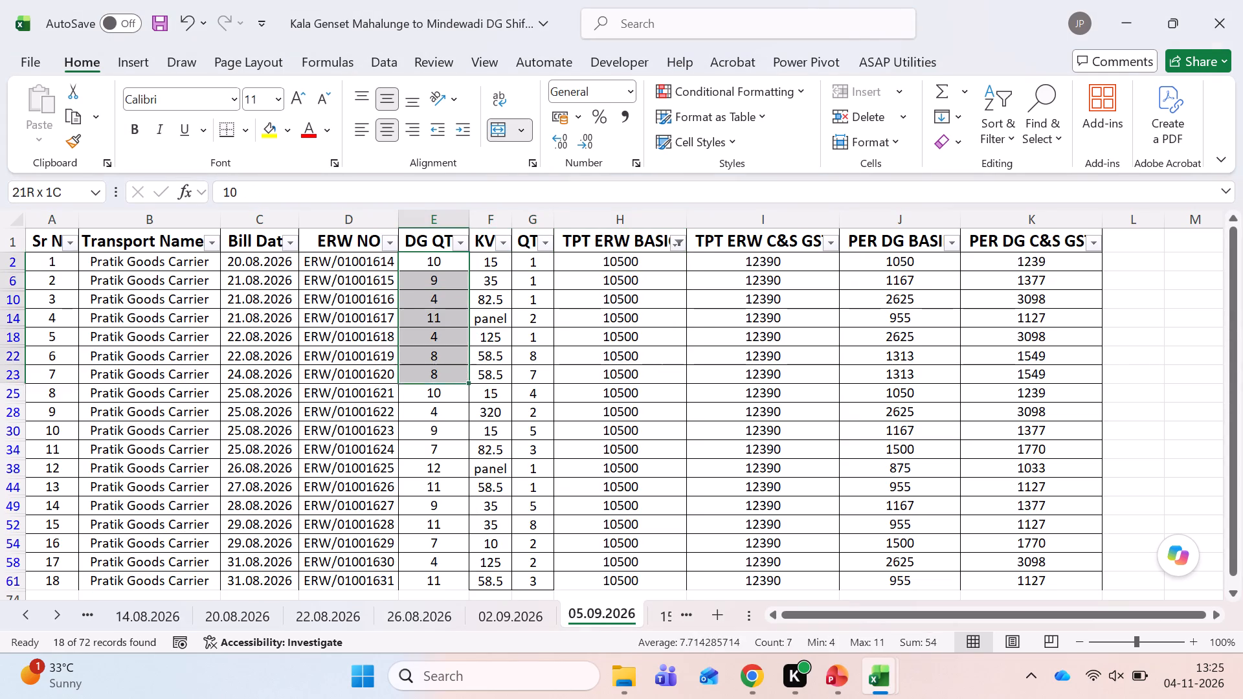
key(shift+Down)
key(shift+Down)
key(shift+Down)
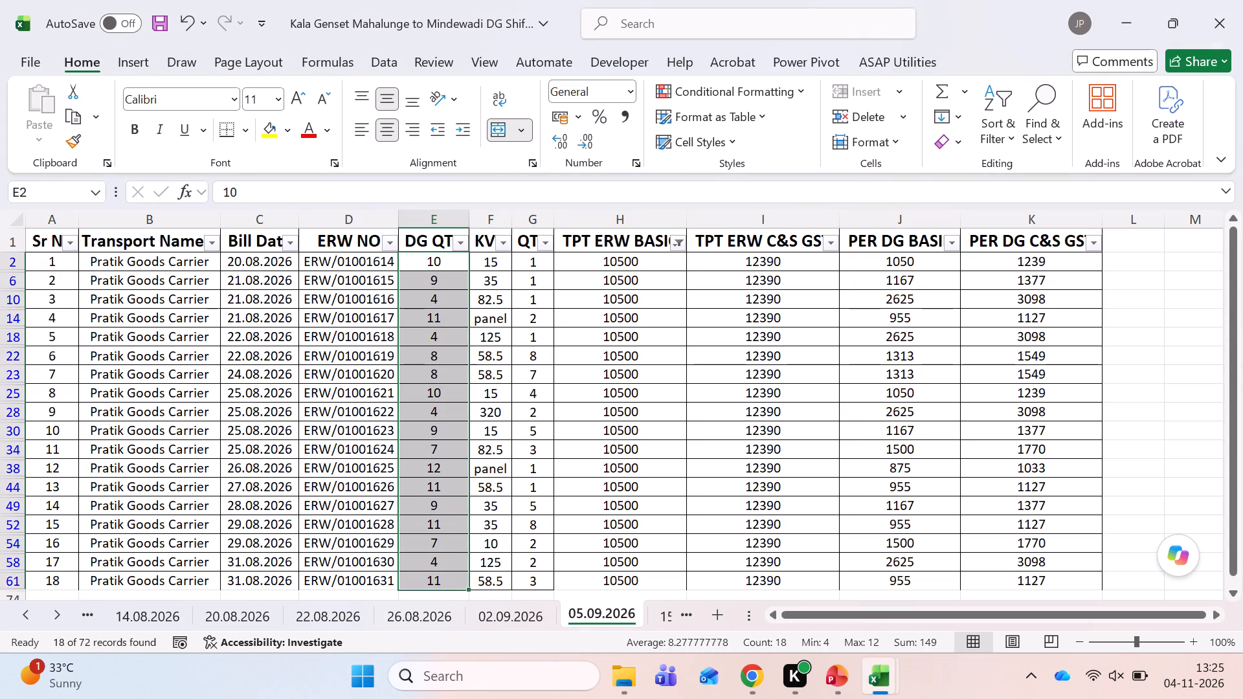
Append +149 to the units and +18 to the trips in Annexure's Sep-26 Unit 1 row, and save the workbook.
key(alt+Tab)
click(235, 549)
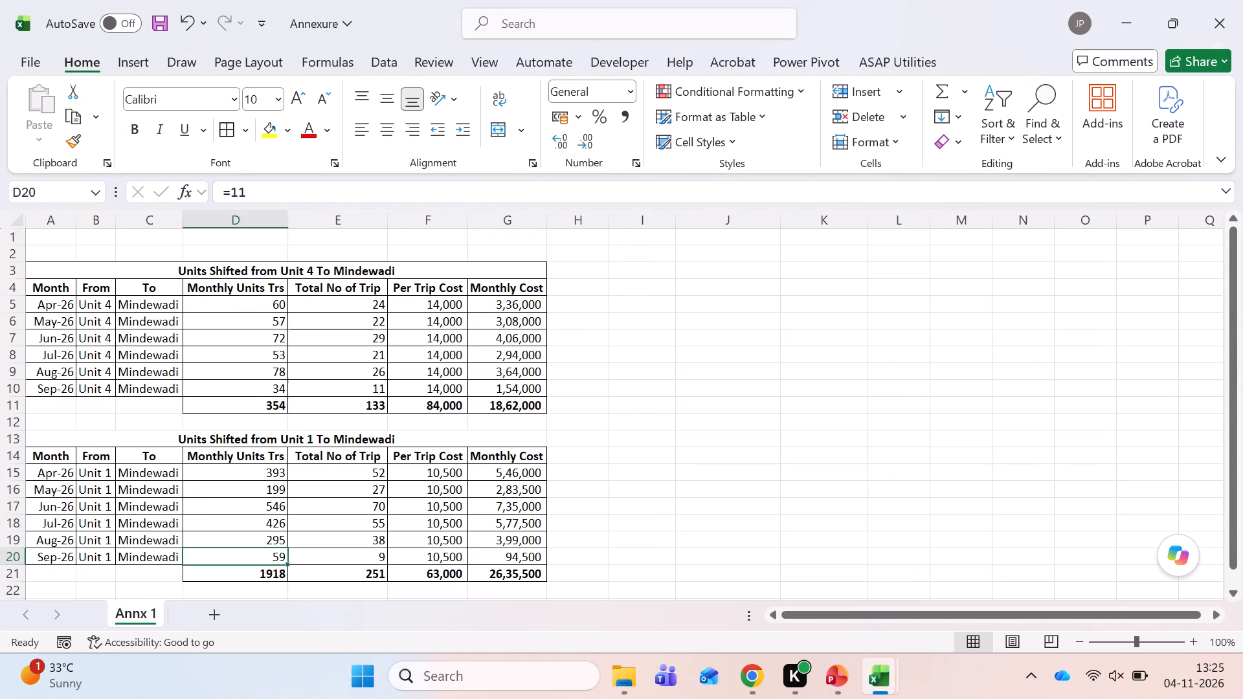
click(255, 187)
text(+149)
key(Tab)
key(F2)
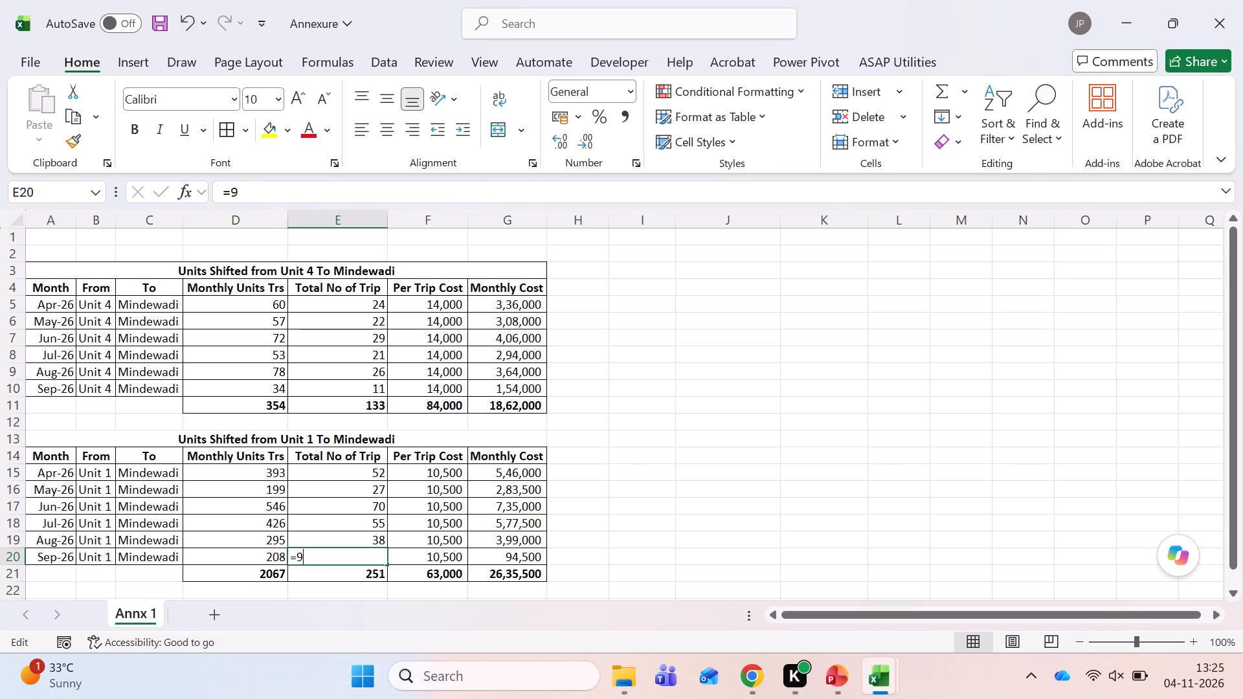
text(+18)
key(Tab)
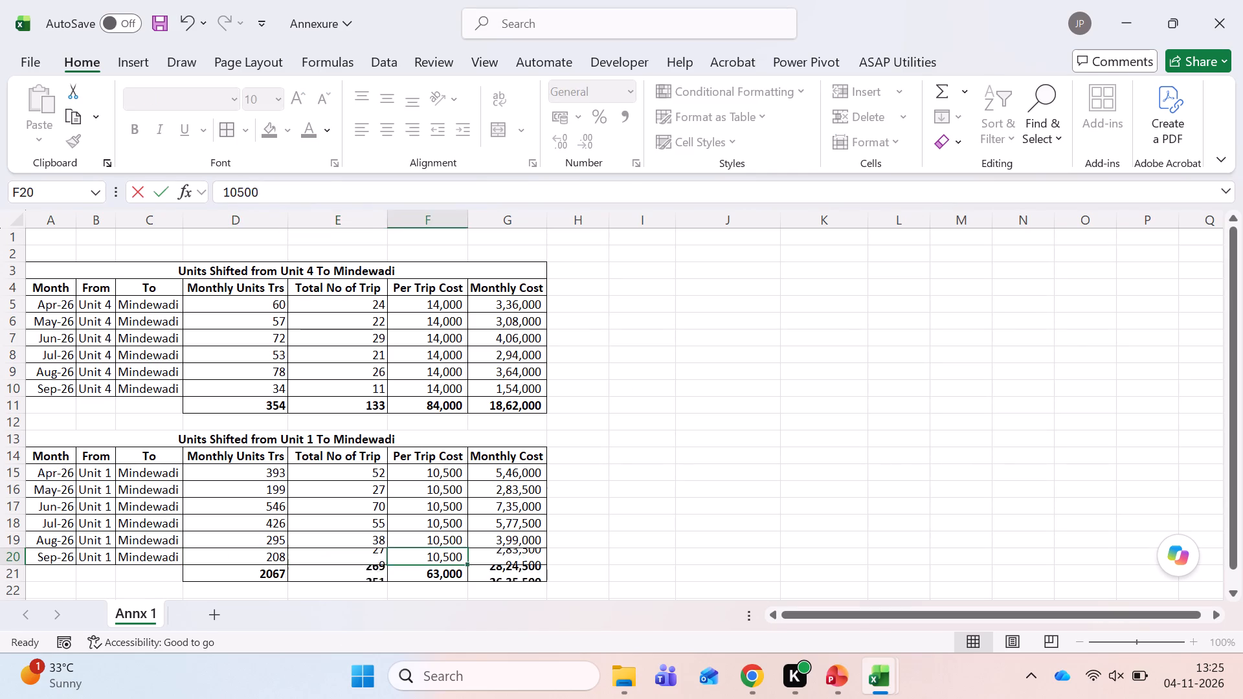
key(Left)
key(ctrl+s)
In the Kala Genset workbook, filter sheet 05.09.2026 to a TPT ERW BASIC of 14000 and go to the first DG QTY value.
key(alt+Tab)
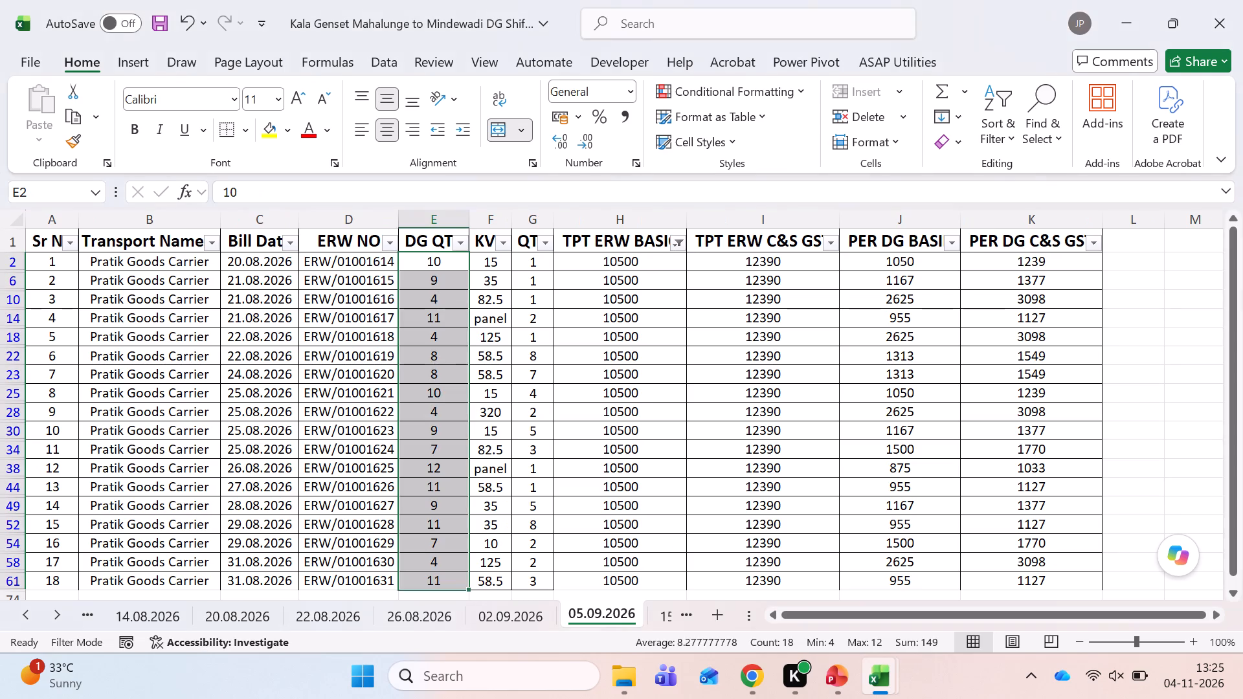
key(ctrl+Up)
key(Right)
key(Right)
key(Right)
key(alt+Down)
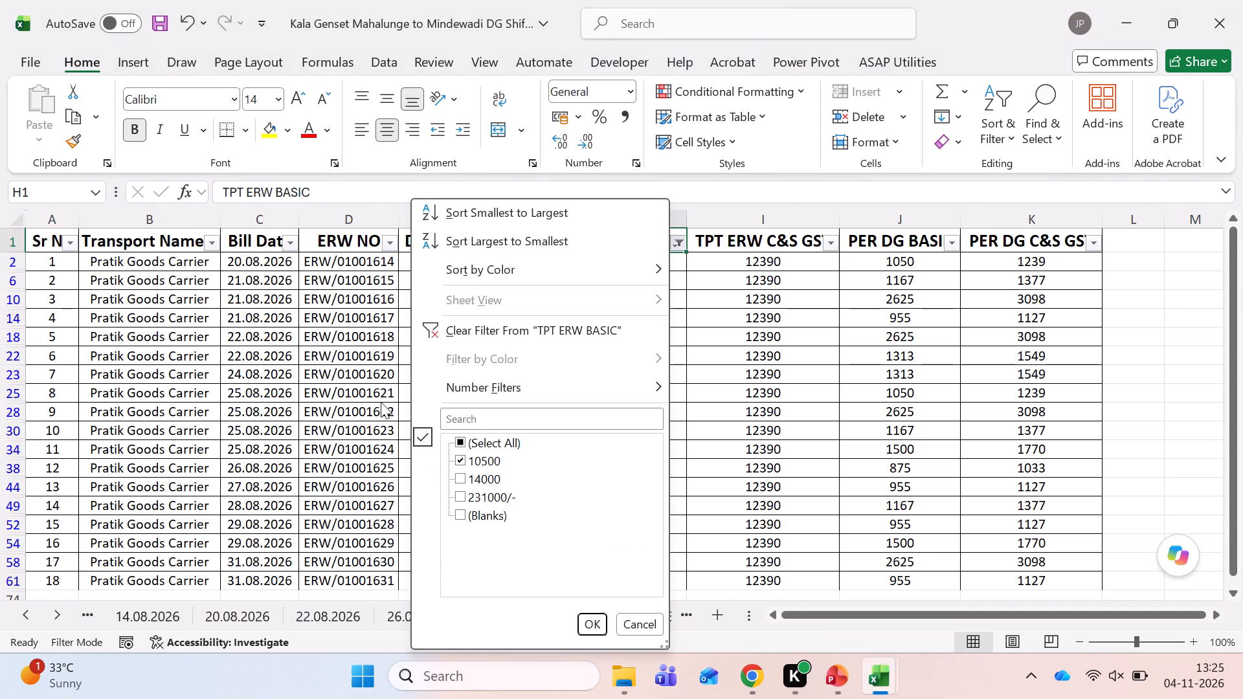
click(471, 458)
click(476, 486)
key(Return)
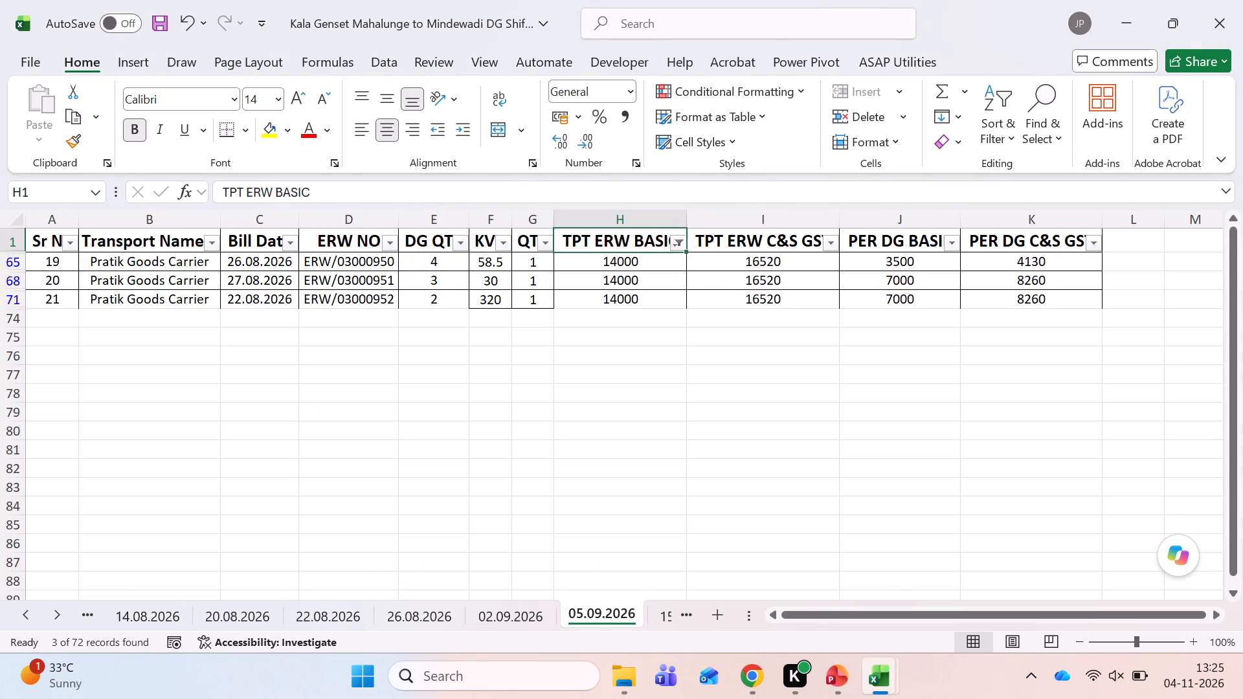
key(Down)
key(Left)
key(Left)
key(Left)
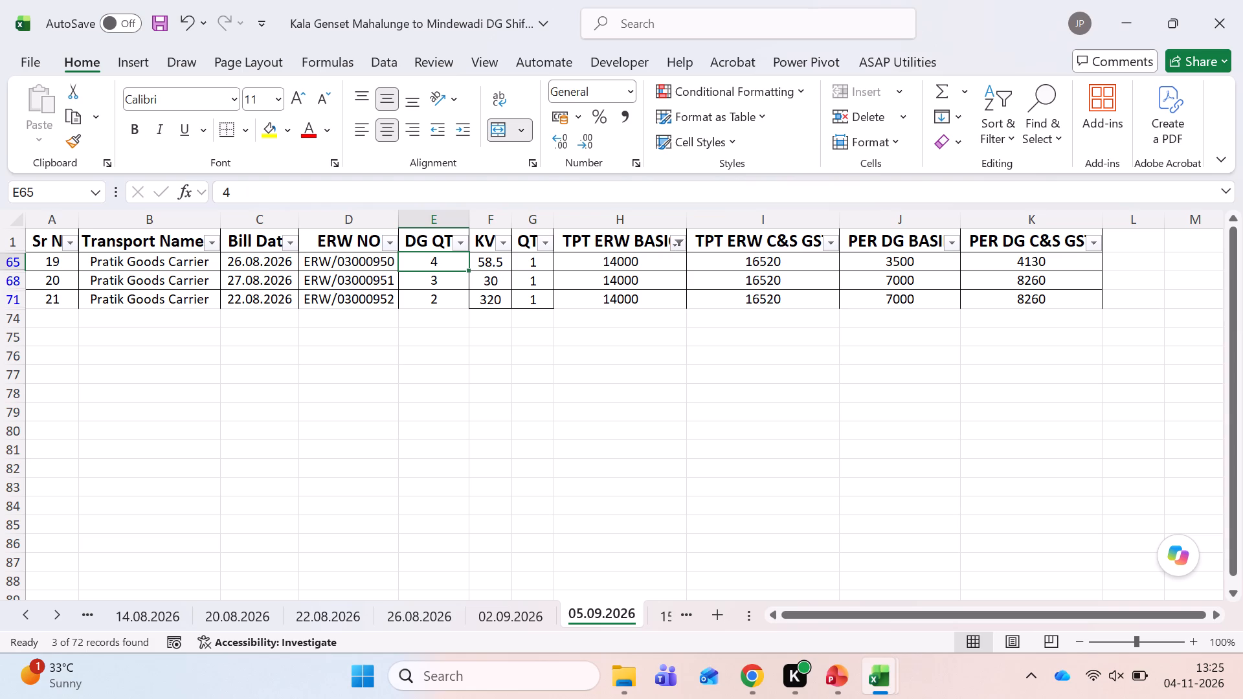
Restore all values in the TPT ERW BASIC filter so every row of sheet 05.09.2026 is shown.
key(Up)
key(Right)
key(Right)
key(Right)
key(alt+Down)
key(Down)
key(Down)
key(Down)
key(Down)
key(Down)
key(Down)
key(Down)
key(Down)
key(Down)
key(Down)
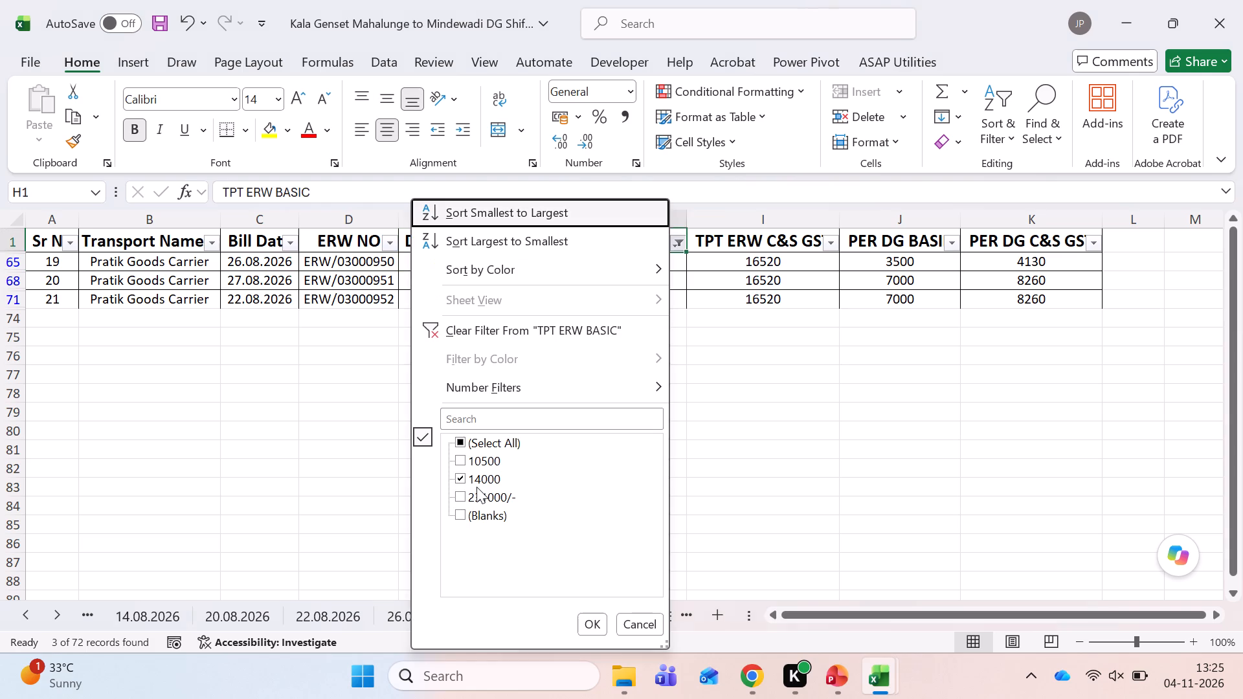
key(Up)
key(space)
key(Return)
Examine the dates available in the Bill Date filter on sheet 05.09.2026, leaving the filter unchanged.
key(Left)
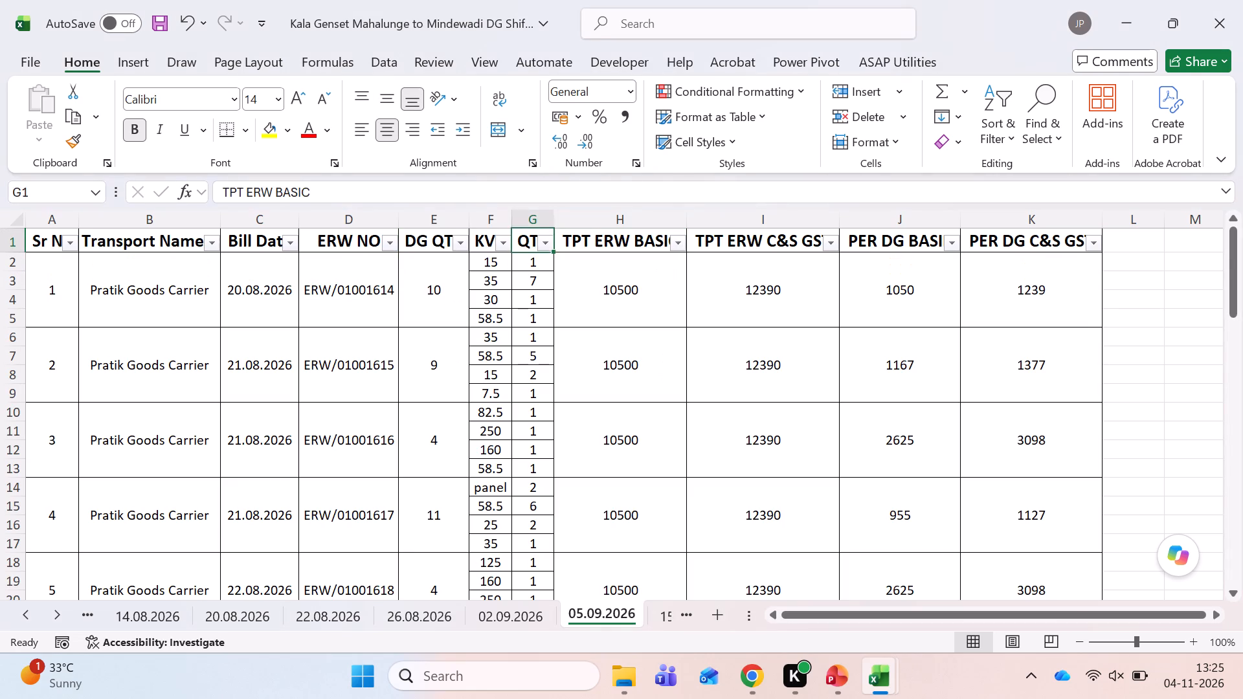
key(Left)
key(Left)
key(Left)
key(Left)
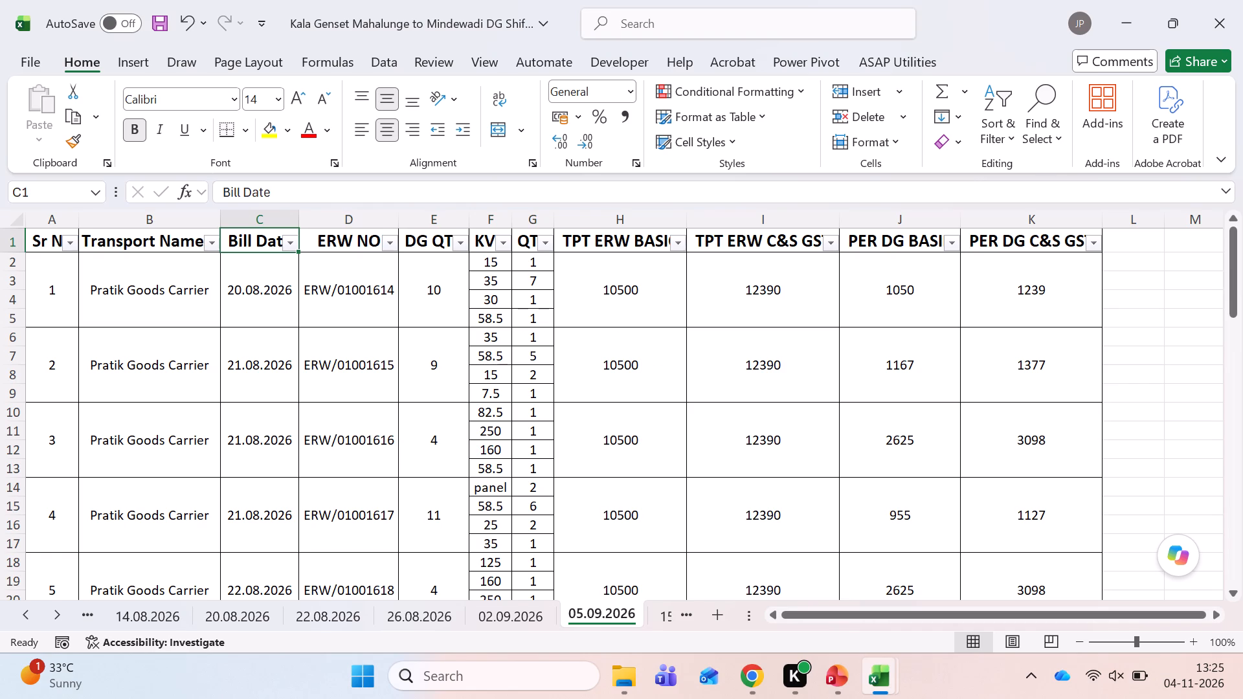
key(alt+Down)
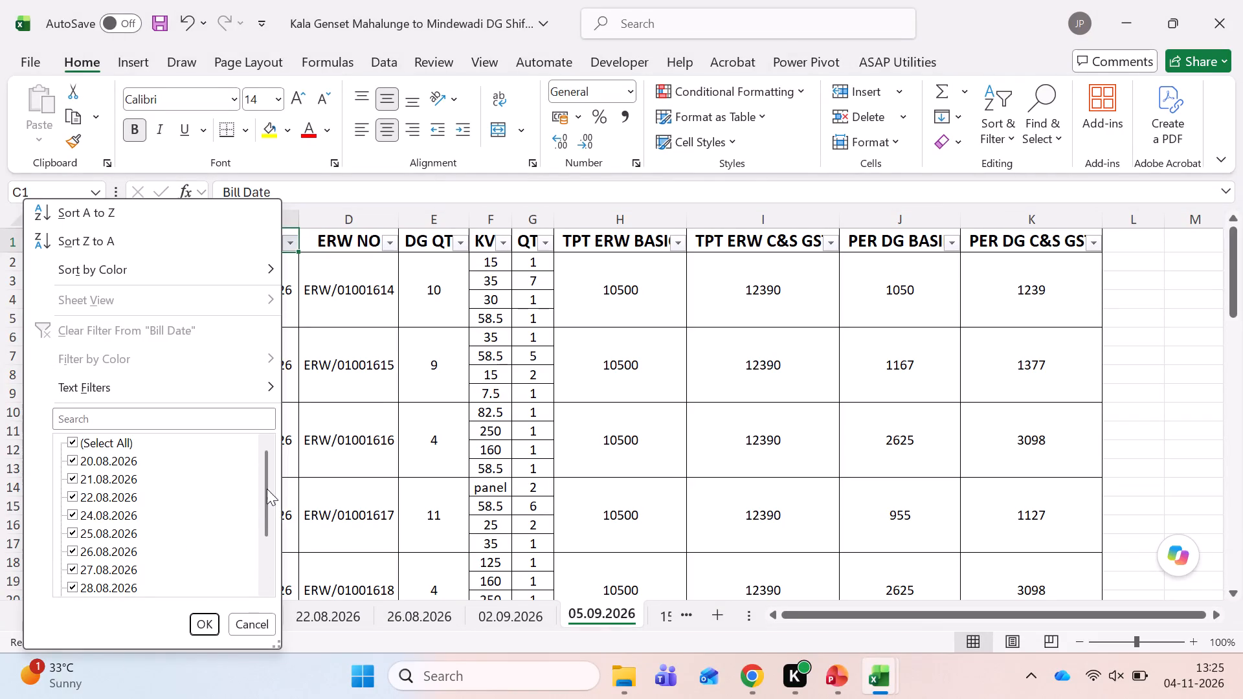
drag(267, 489, 263, 571)
click(258, 621)
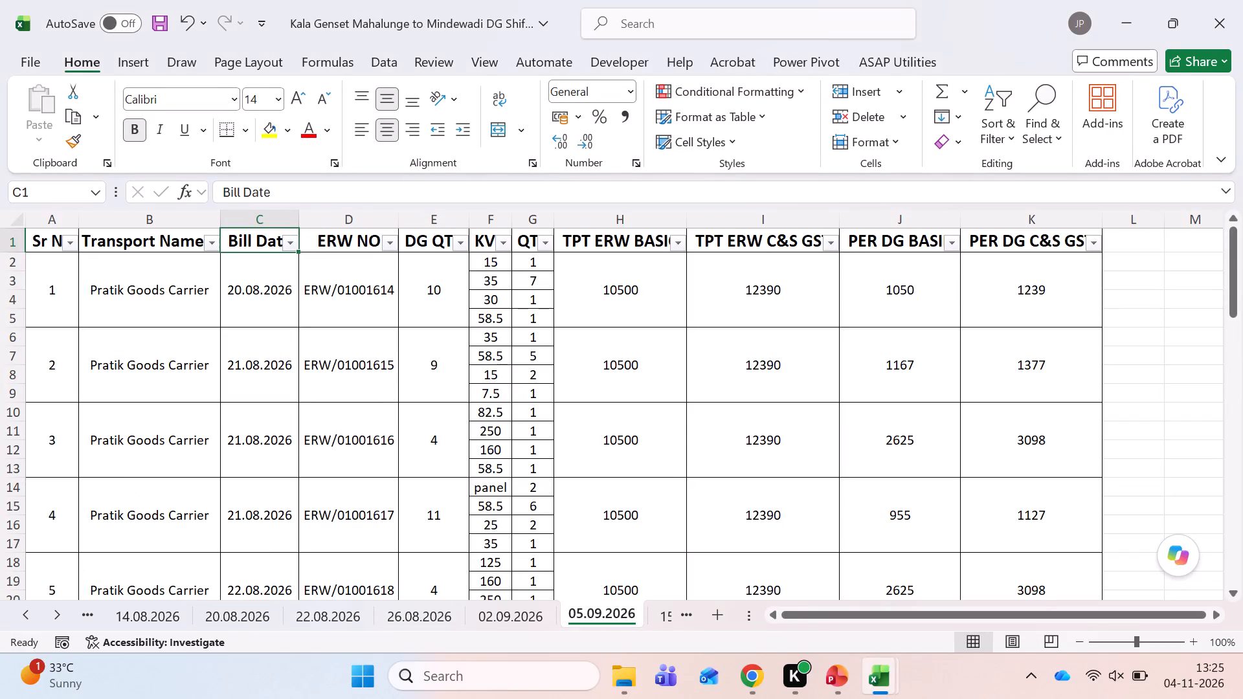
Look through the earlier dated sheets back to 22.07.2026 for their bill dates and filters, and return to sheet 02.09.2026.
key(ctrl+Page_Up)
key(ctrl+Page_Up)
key(ctrl+Page_Up)
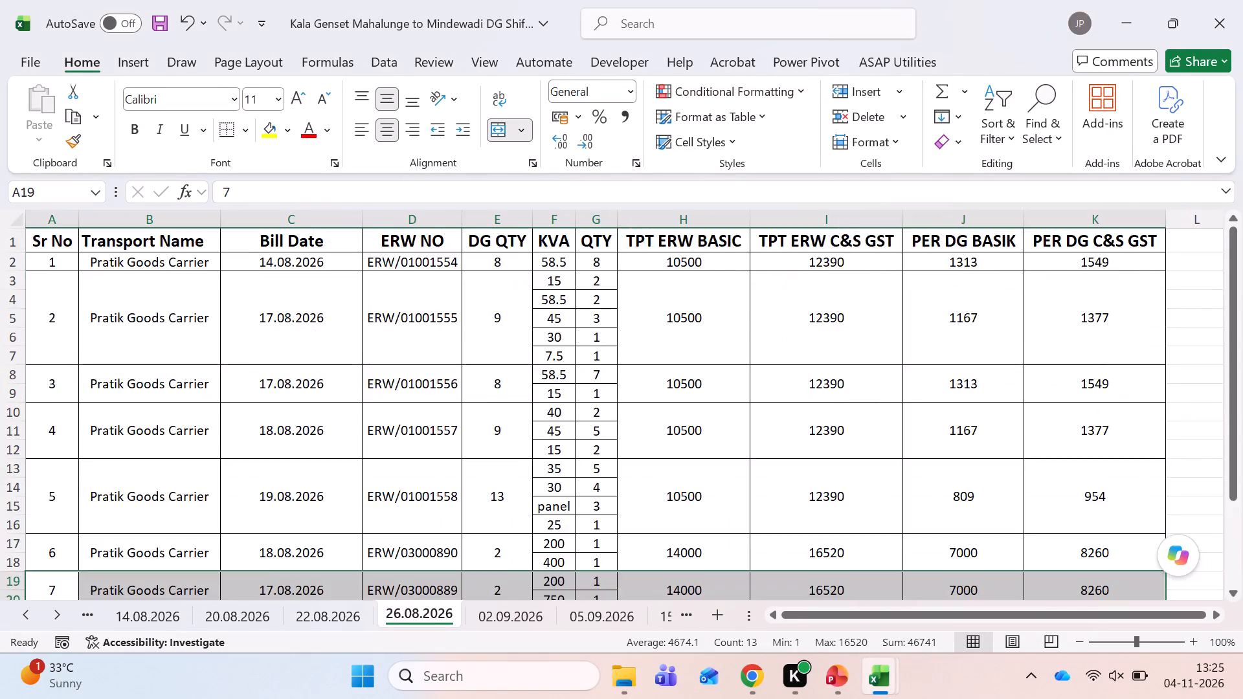
key(ctrl+Page_Up)
key(ctrl+Page_Up)
key(ctrl+Page_Up)
key(ctrl+Page_Up)
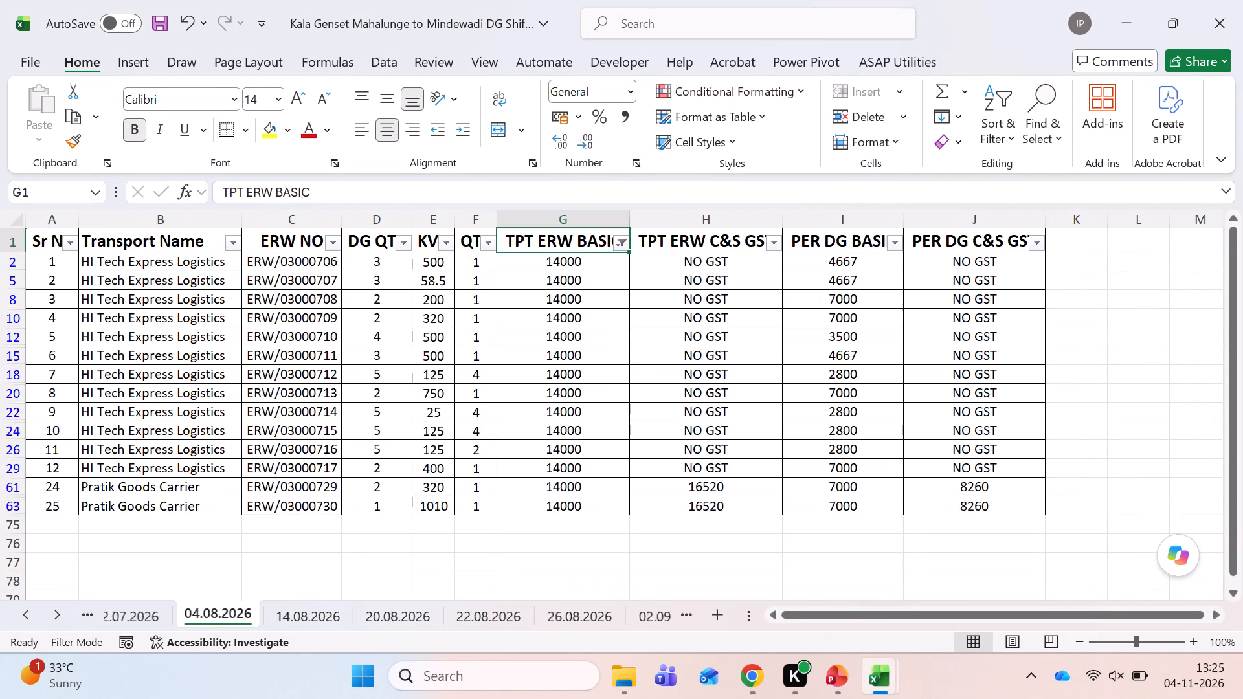
key(ctrl+Down)
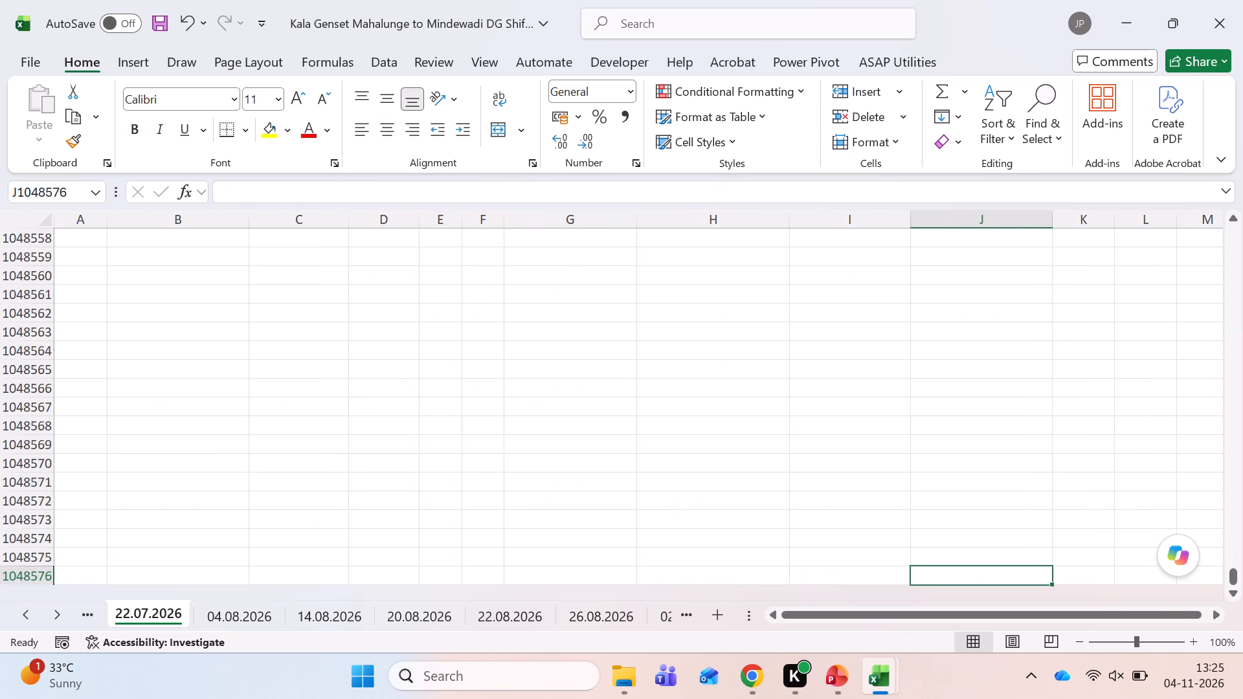
key(ctrl+Up)
key(ctrl+Home)
key(ctrl+Home)
key(ctrl+Home)
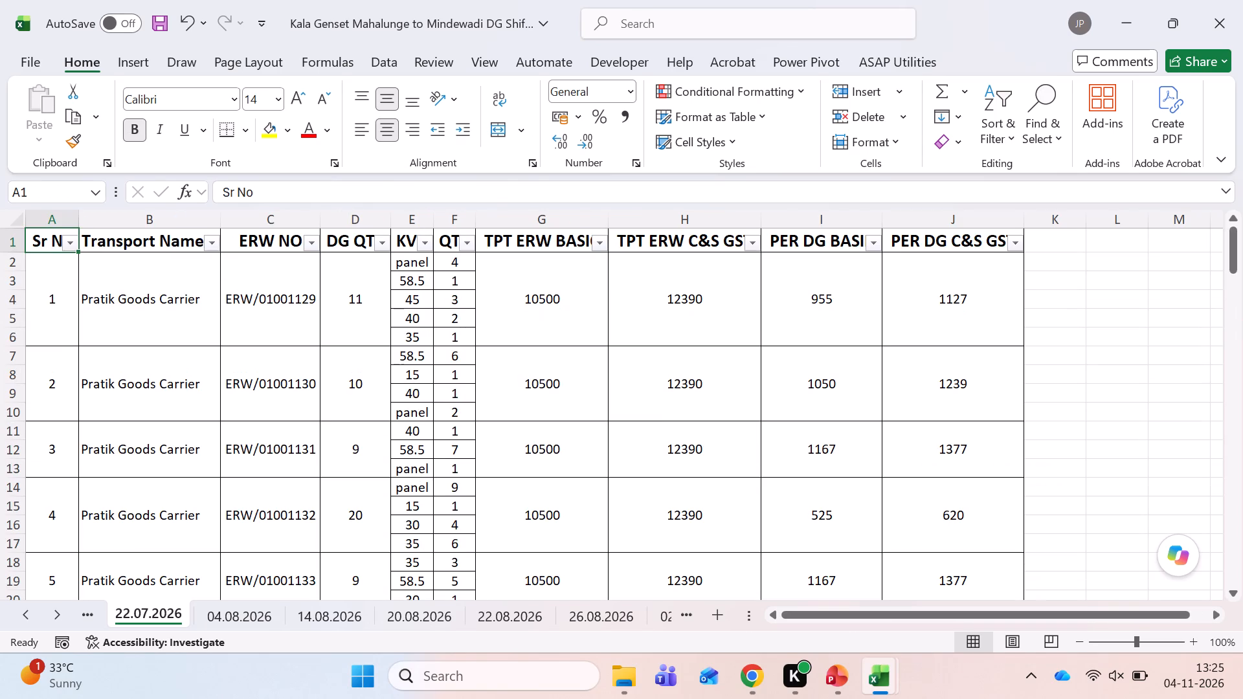
key(ctrl+Page_Down)
key(ctrl+Page_Down)
key(ctrl+Page_Down)
key(ctrl+Page_Down)
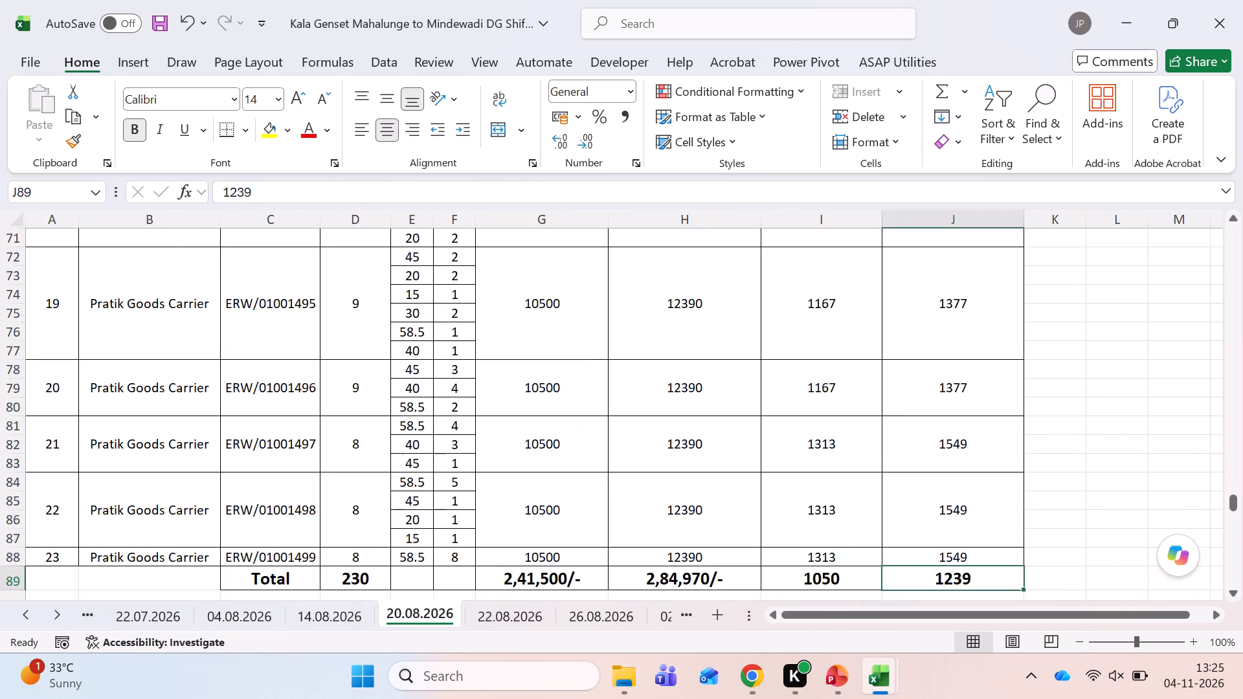
key(ctrl+Page_Down)
key(ctrl+Page_Down)
Restore all values in the TPT ERW BASIC filter so every row of sheet 02.09.2026 is shown.
key(ctrl+Up)
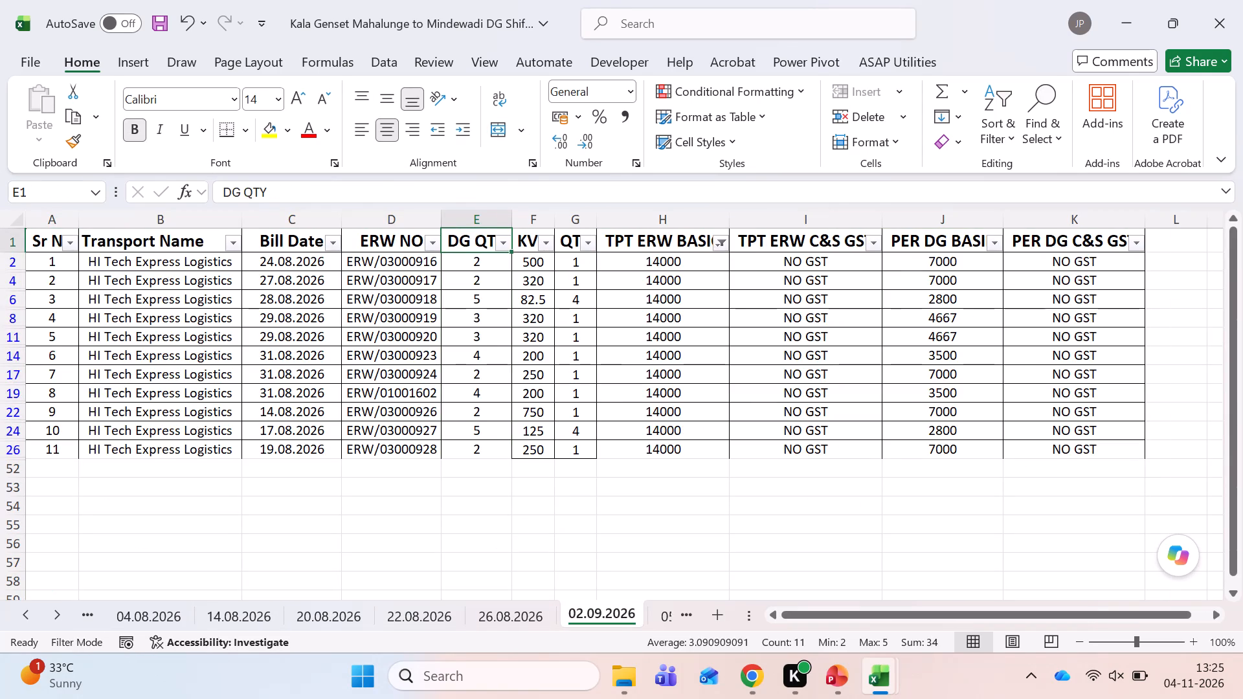
key(Left)
key(Right)
key(Right)
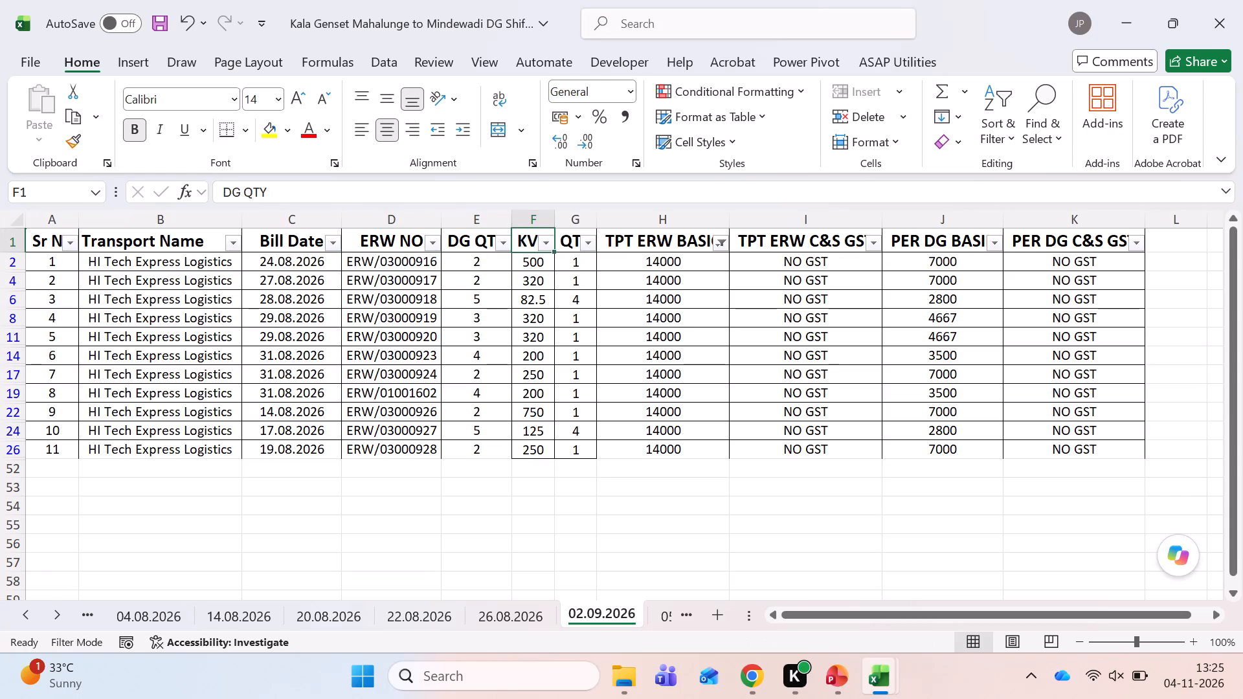
key(Right)
key(Right)
key(alt+Down)
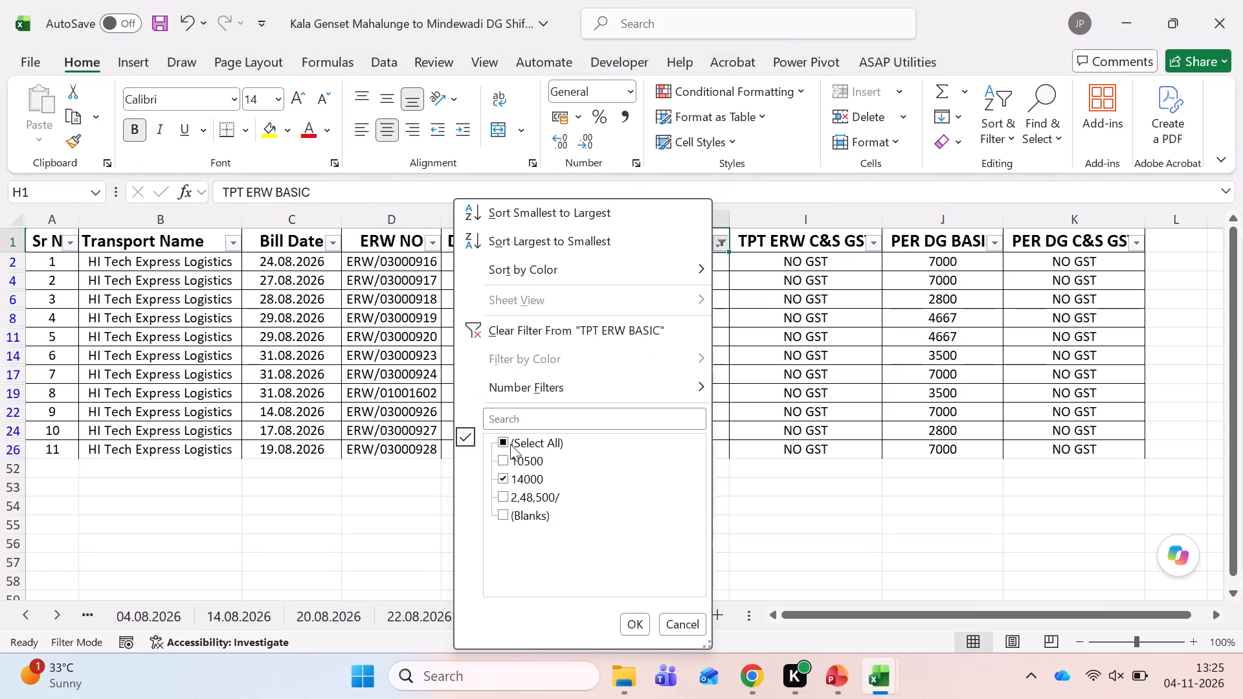
click(522, 448)
key(Return)
Examine the dates available in the Bill Date filter on sheet 02.09.2026, leaving the filter unchanged.
key(Left)
key(Left)
key(Left)
key(Left)
key(Left)
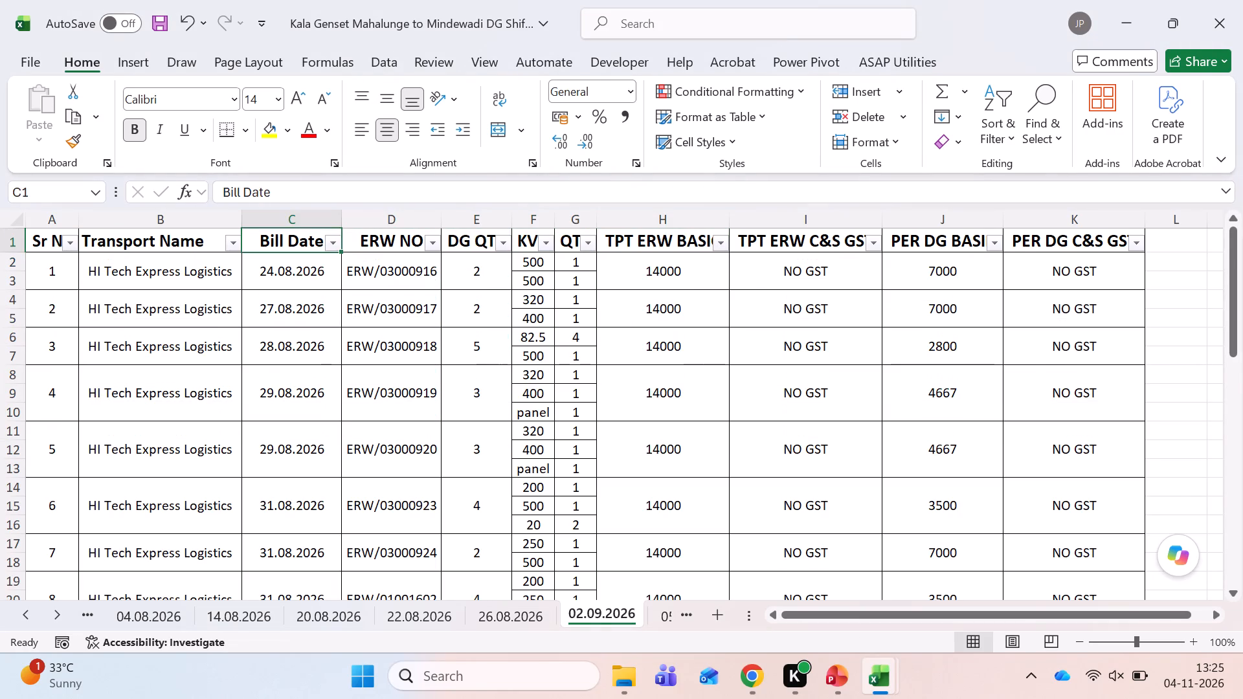
key(alt+Down)
scroll(177, 551, down, 2)
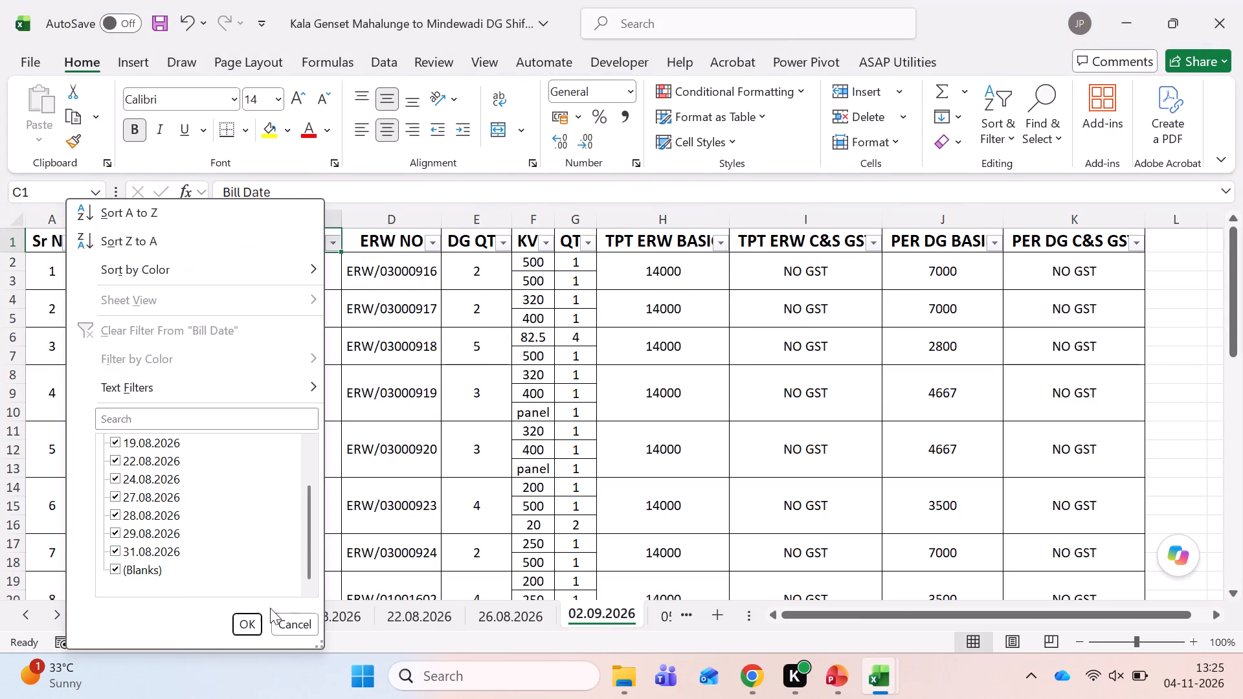
drag(286, 625, 289, 617)
Look over sheets 26.08.2026 and 22.08.2026, and recheck the Bill Date filter's dates on sheet 02.09.2026.
key(ctrl+Page_Up)
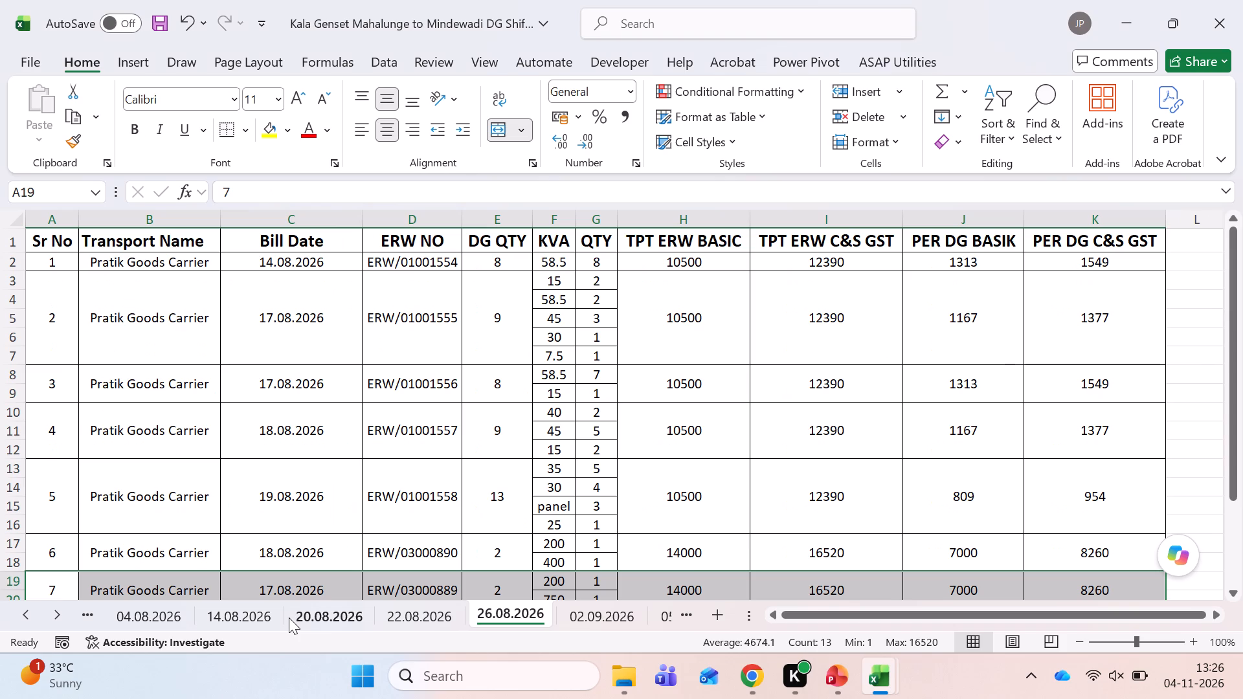
key(ctrl+Page_Up)
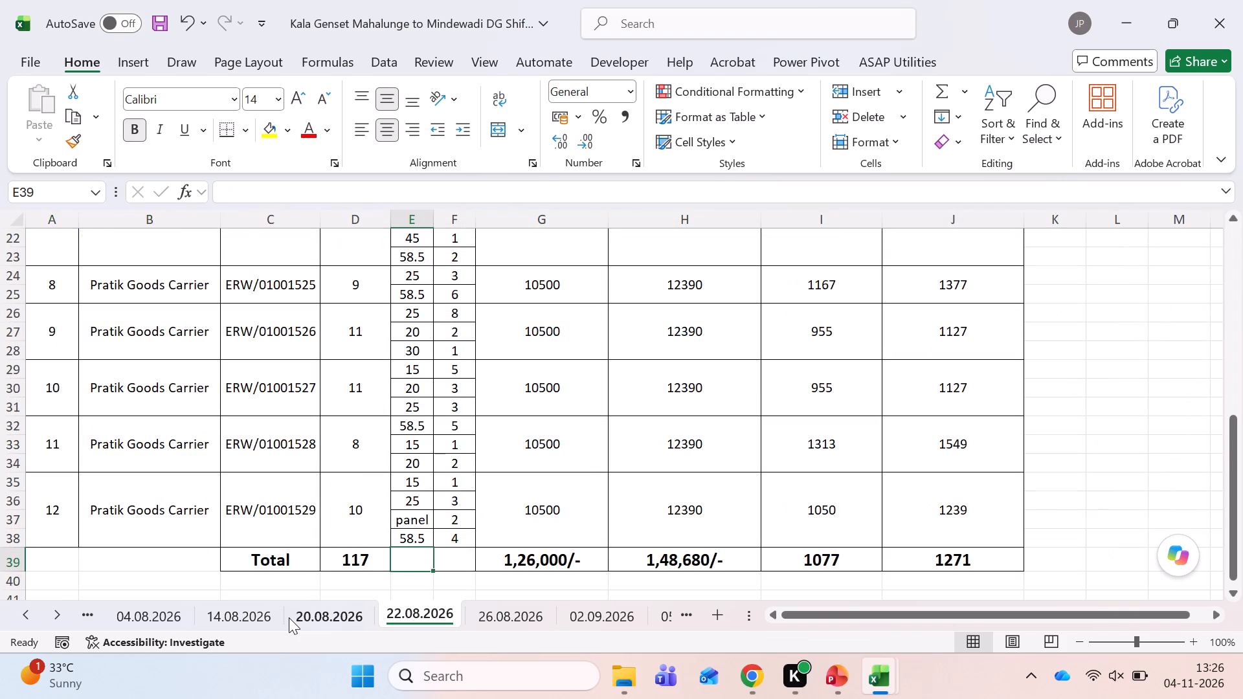
key(ctrl+Page_Down)
key(ctrl+Page_Down)
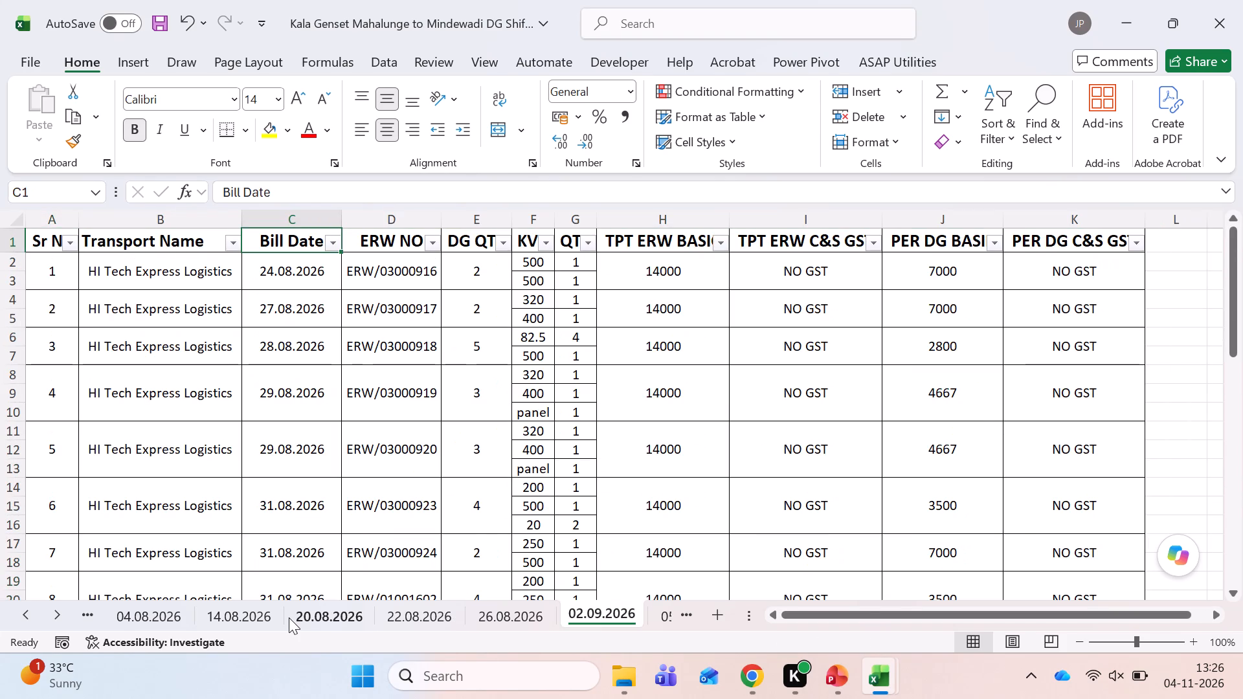
key(alt+Down)
key(Down)
key(Down)
key(Down)
key(Down)
key(Down)
key(Down)
key(Down)
key(Down)
key(Down)
key(Down)
key(Down)
key(Down)
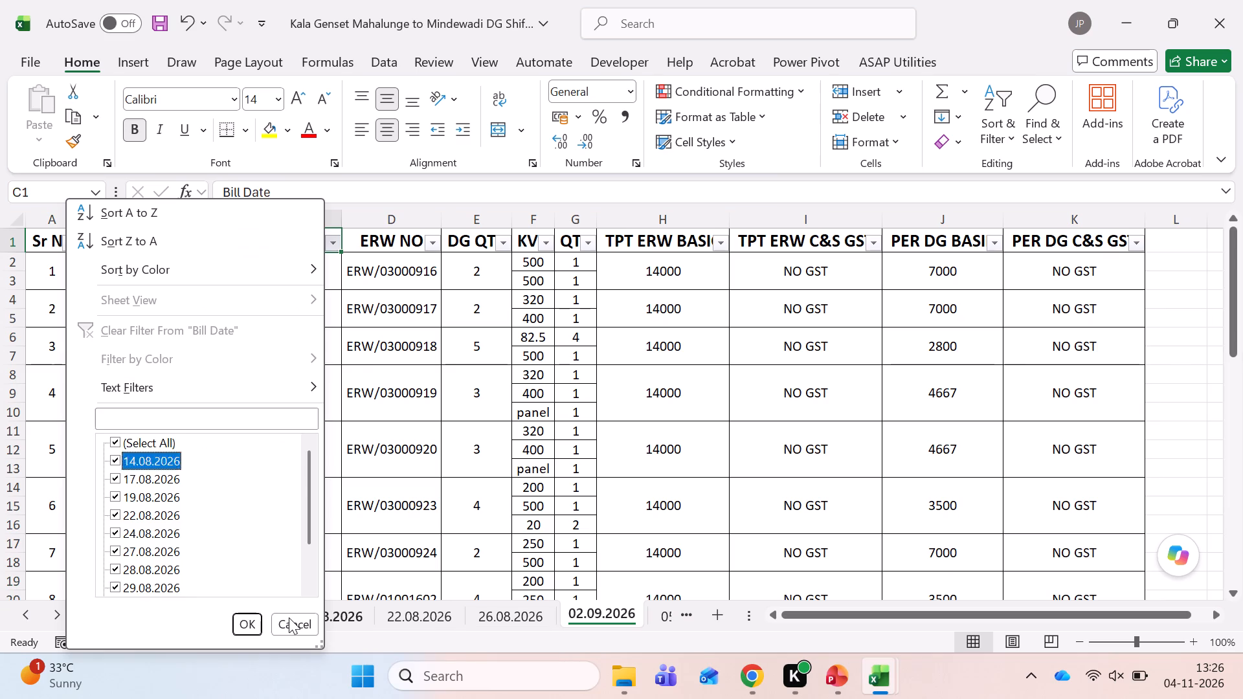
key(Page_Down)
key(Page_Down)
key(Escape)
Examine the dates available in the Bill Date filter on sheet 05.09.2026, leaving the filter unchanged.
key(ctrl+Page_Down)
key(ctrl+Up)
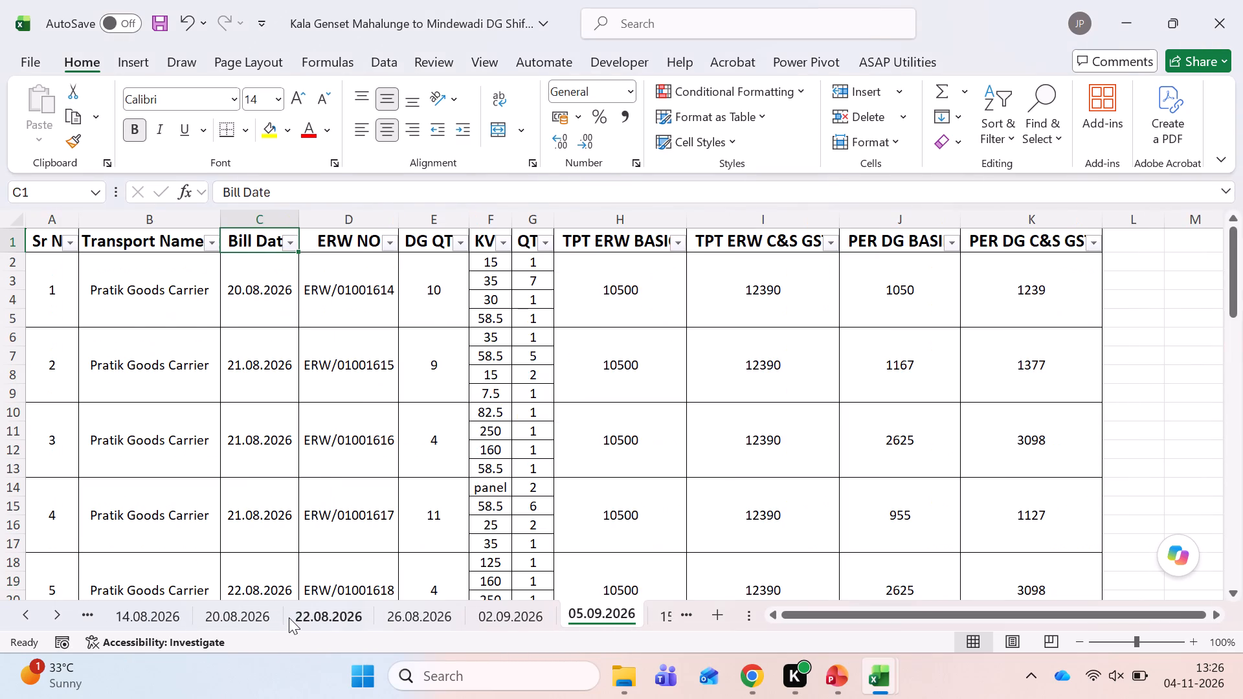
key(Down)
key(Up)
key(alt+Down)
key(Down)
key(Down)
key(Down)
key(Down)
key(Down)
key(Down)
key(Down)
key(Down)
key(Down)
key(Down)
key(Down)
key(Down)
key(Down)
key(Down)
key(Down)
key(Down)
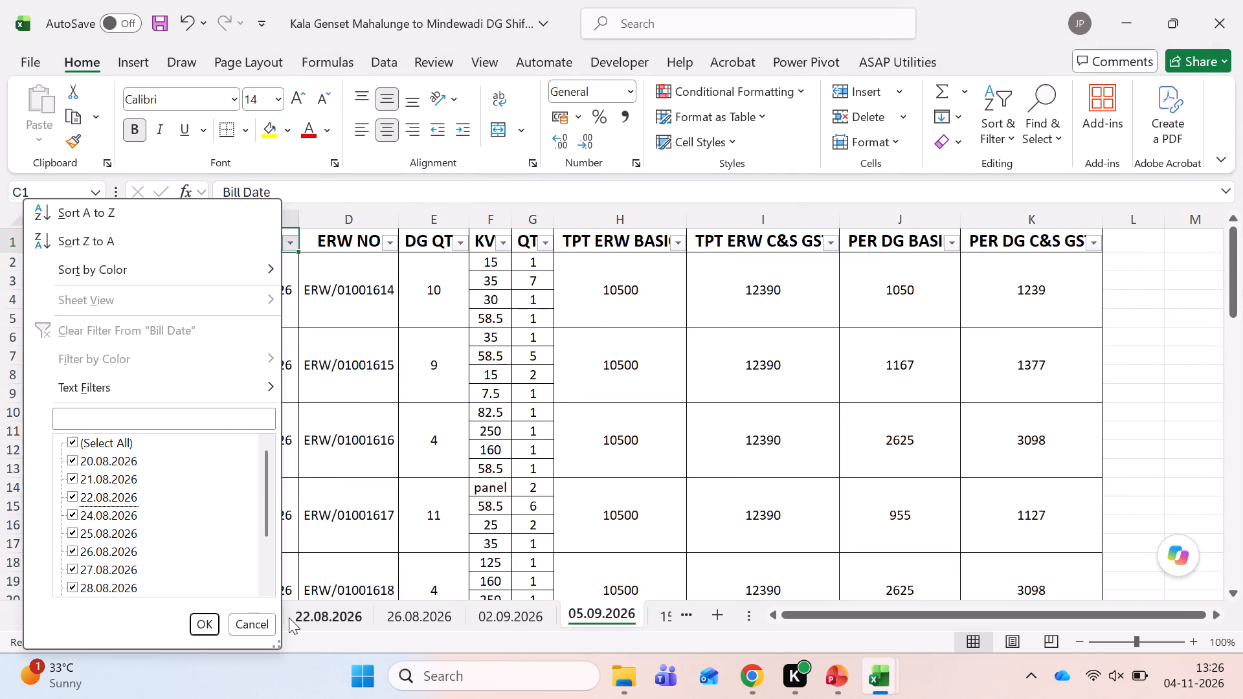
key(Down)
key(Down)
key(Down)
key(Down)
key(Down)
key(Escape)
Turn on filtering for the header row of sheet 15.09.2026.
key(ctrl+Page_Down)
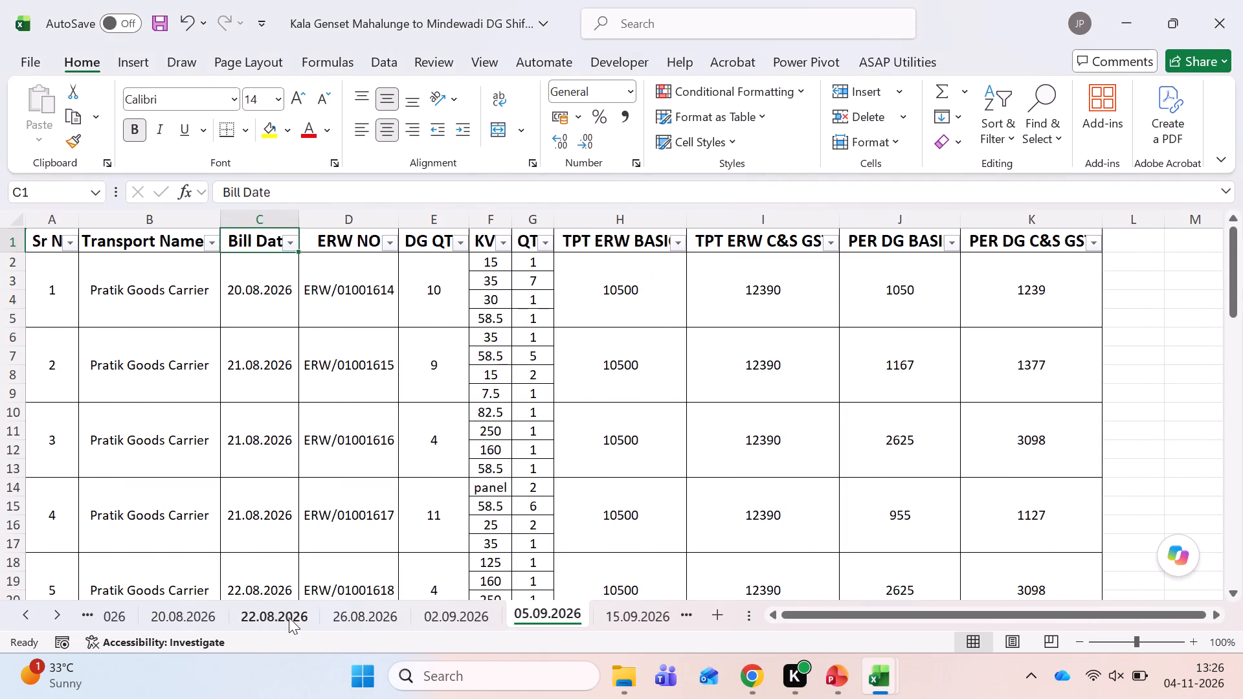
key(ctrl+Up)
key(Down)
key(Up)
key(Right)
key(Right)
key(shift+space)
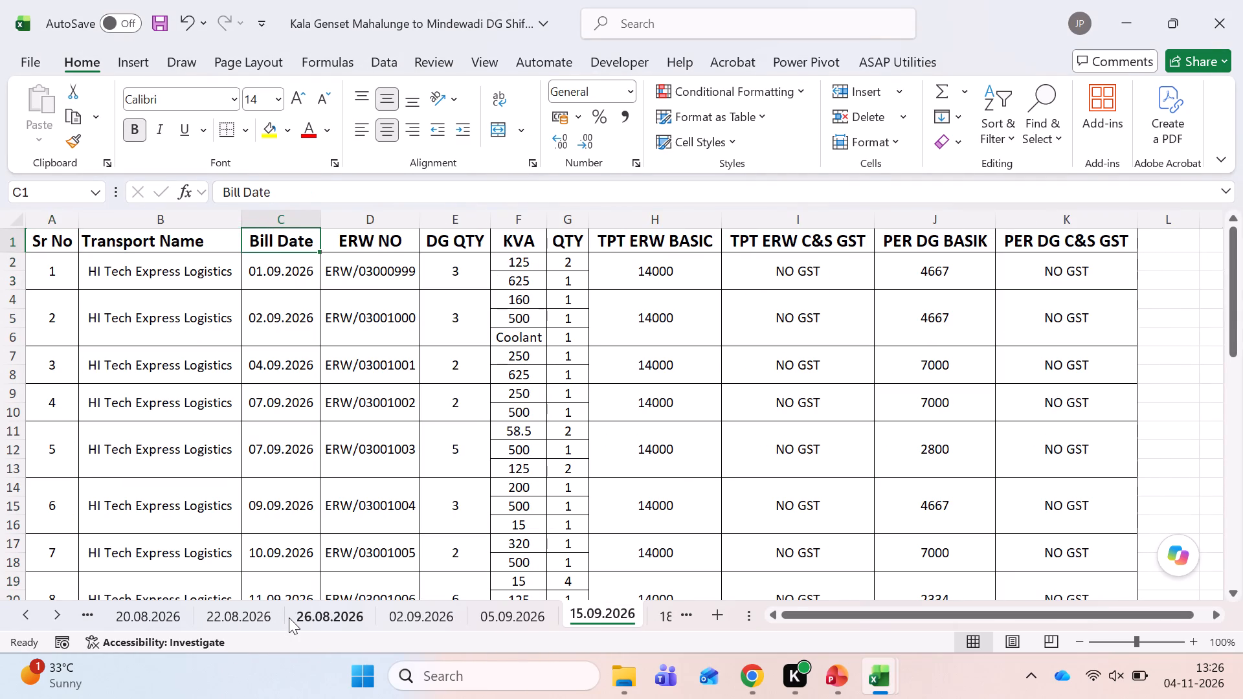
key(ctrl+shift+l)
Examine the dates available in the Bill Date filter on sheet 15.09.2026, leaving the filter unchanged.
key(Right)
key(Right)
key(Left)
key(Left)
key(alt+Down)
key(Down)
key(Down)
key(Down)
key(Down)
key(Down)
key(Down)
key(Down)
key(Down)
key(Down)
key(Down)
key(Down)
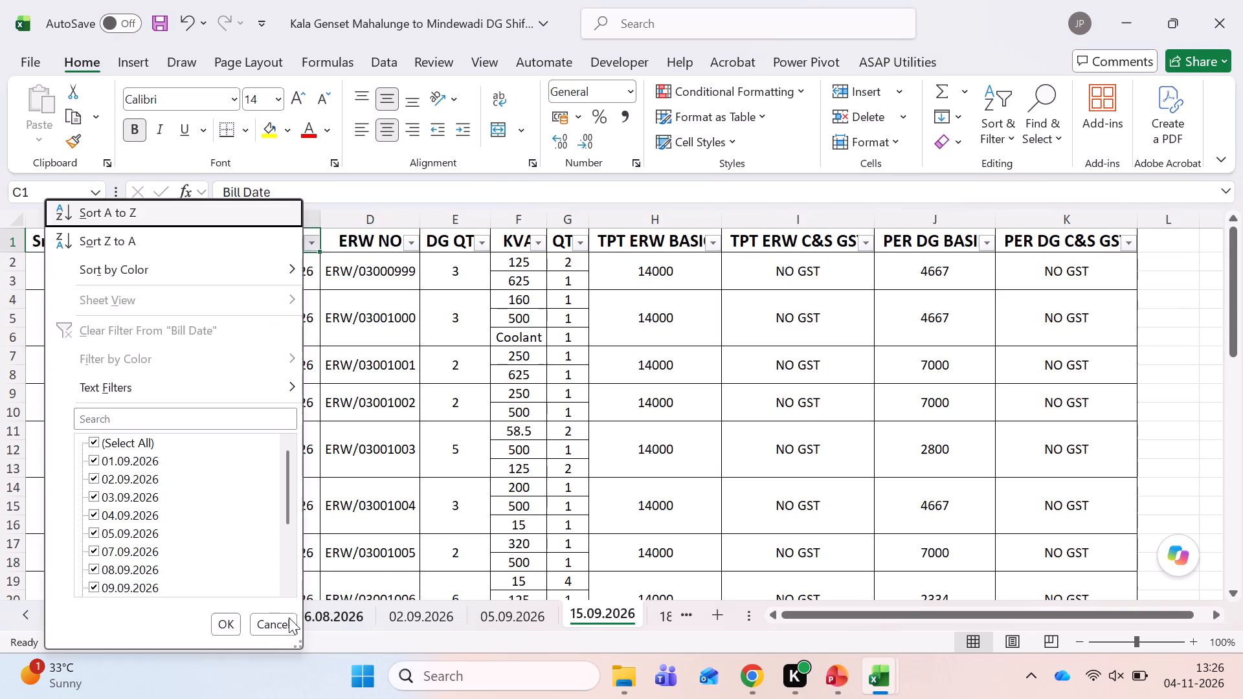
key(End)
key(Escape)
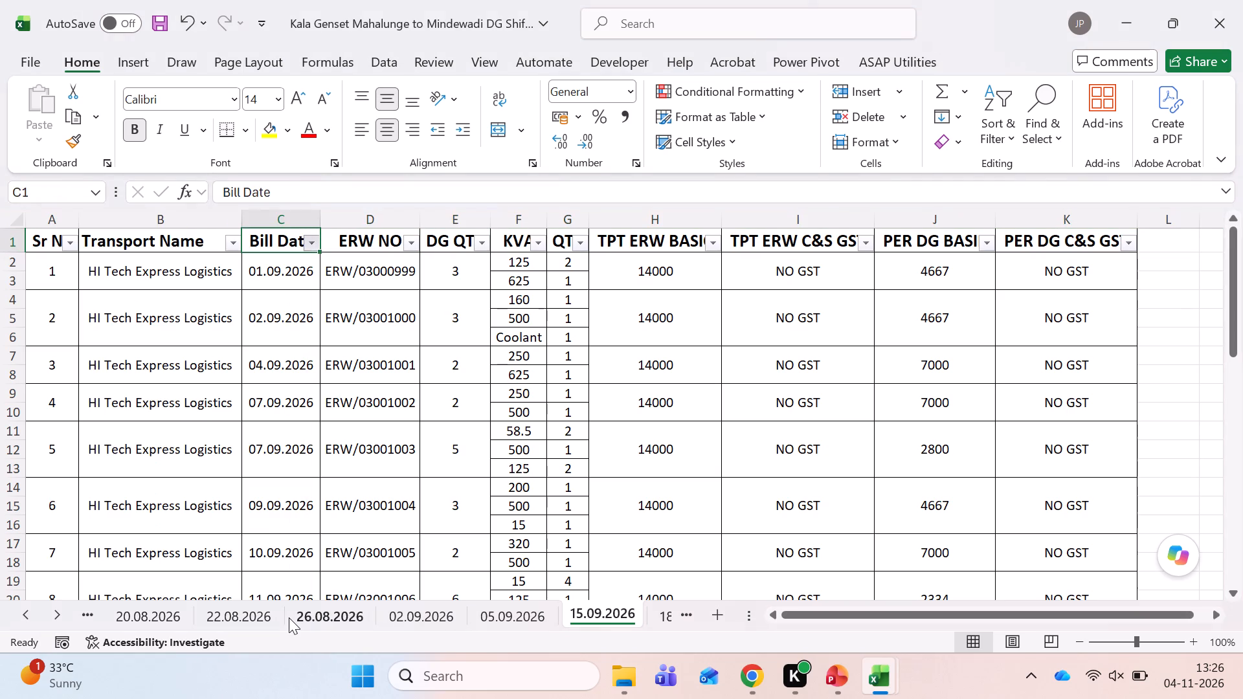
Filter sheet 15.09.2026 to show only rows with a TPT ERW BASIC of 10500.
key(Right)
key(Right)
key(Right)
key(Right)
key(Right)
key(alt+Down)
key(alt+Down)
key(alt+Down)
key(alt+Down)
key(alt+Down)
key(alt+Down)
key(alt+Down)
key(alt+Down)
key(alt+Down)
key(alt+Down)
key(alt+Down)
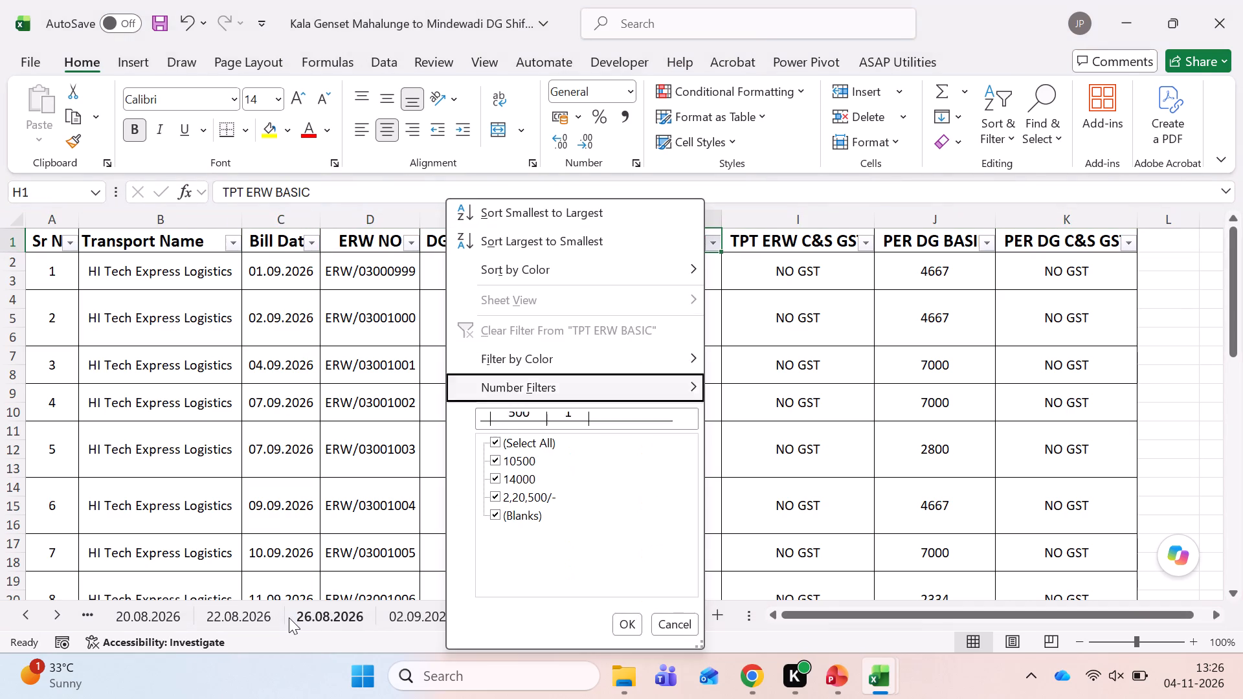
key(space)
key(Down)
key(space)
key(Return)
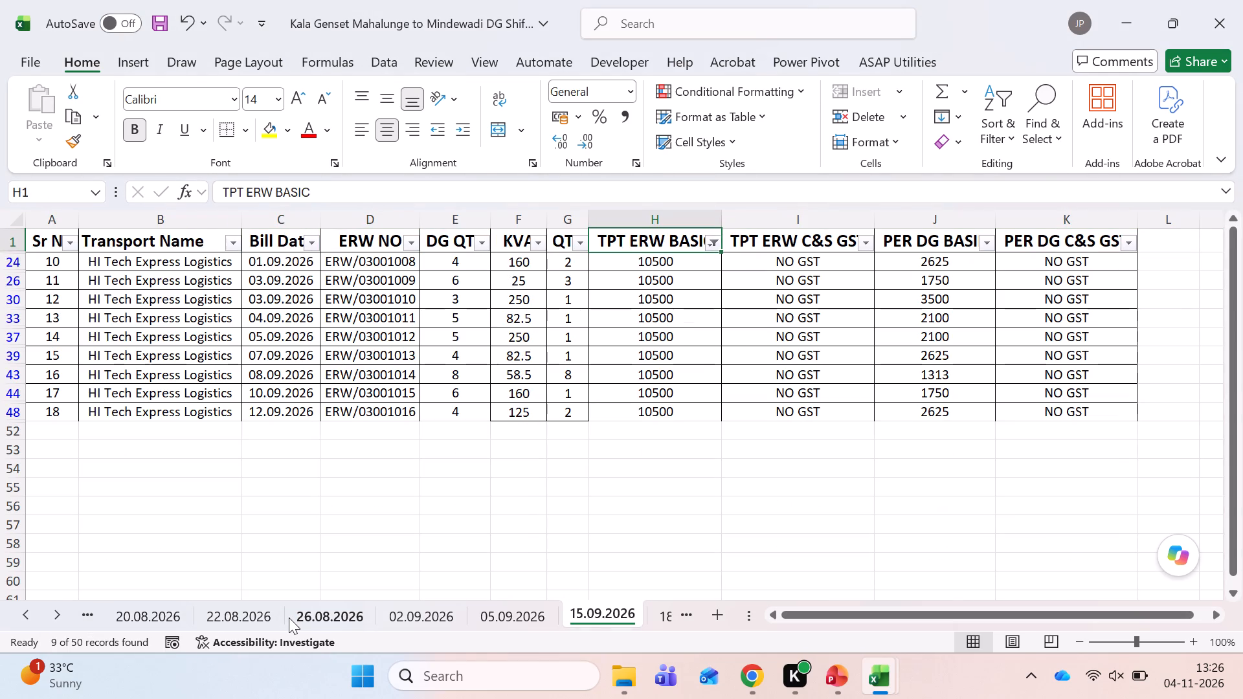
Select all visible DG QTY values of the filtered 10500 rows to read their sum and count.
key(Down)
key(Left)
key(Left)
key(Left)
key(shift+Down)
key(shift+Down)
key(shift+Down)
key(shift+Down)
key(shift+Down)
key(shift+Down)
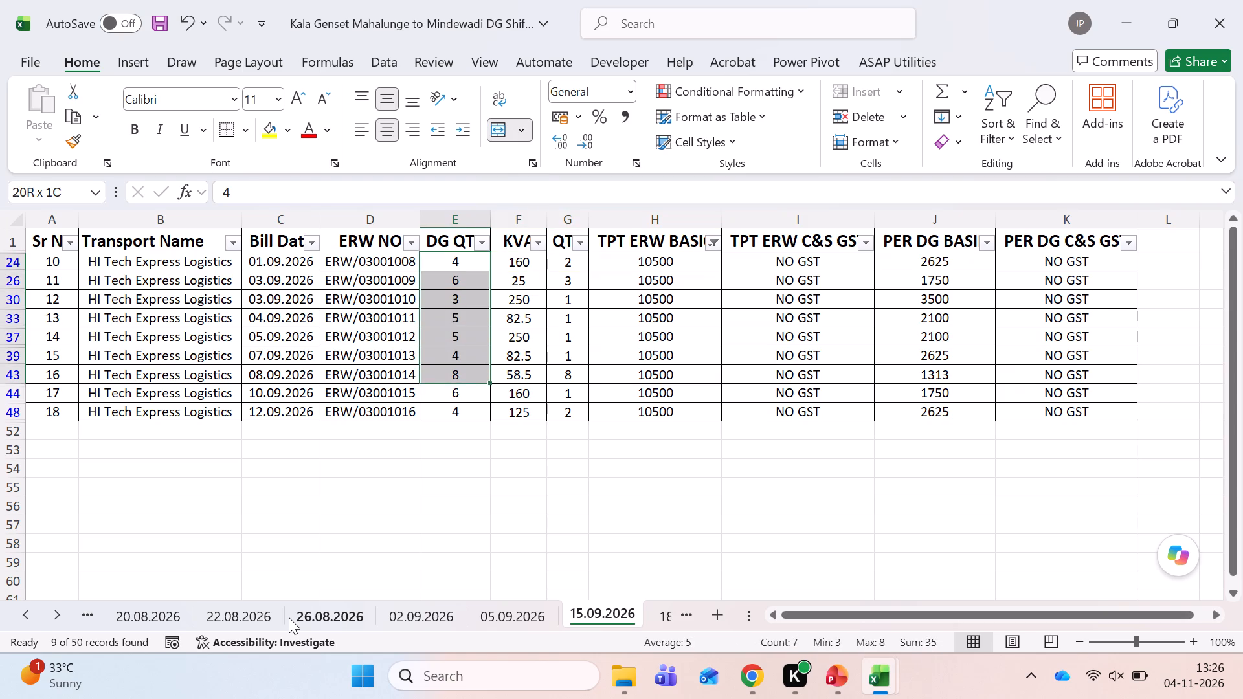
key(shift+Down)
key(shift+Down)
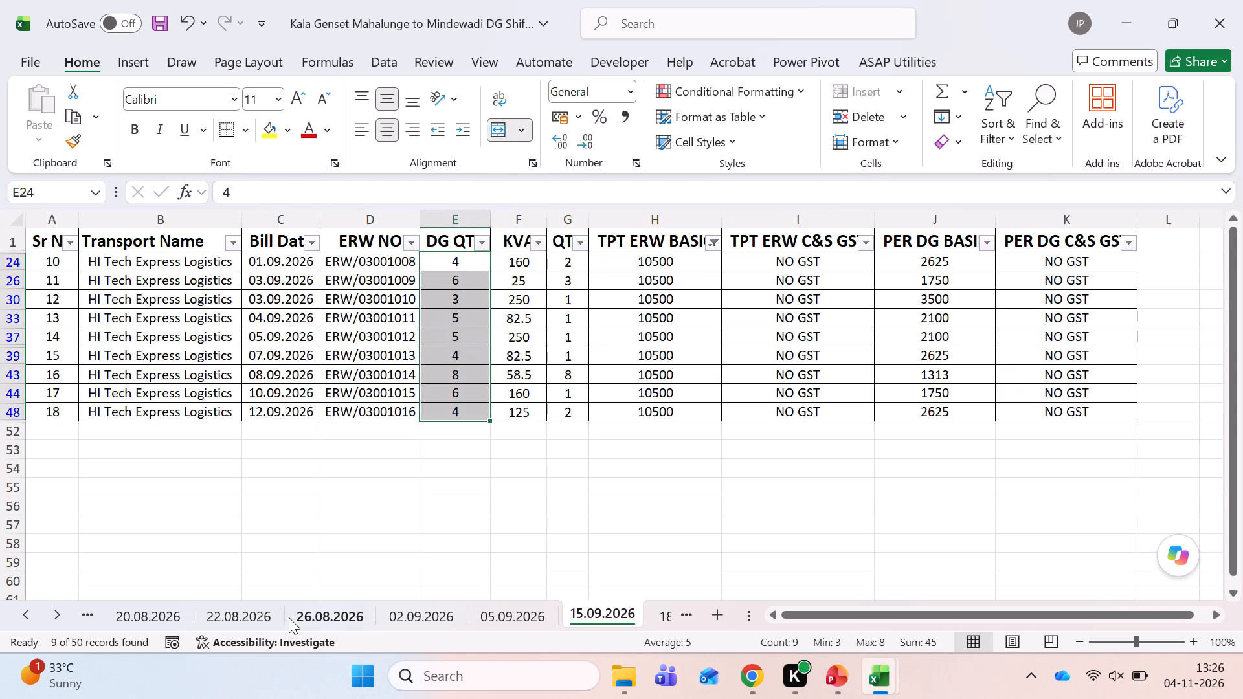
In the Annexure workbook, set the Sep-26 Unit 1 Monthly Units Trs to =45 and Total No of Trip to =9, and save.
key(alt+Tab)
key(Left)
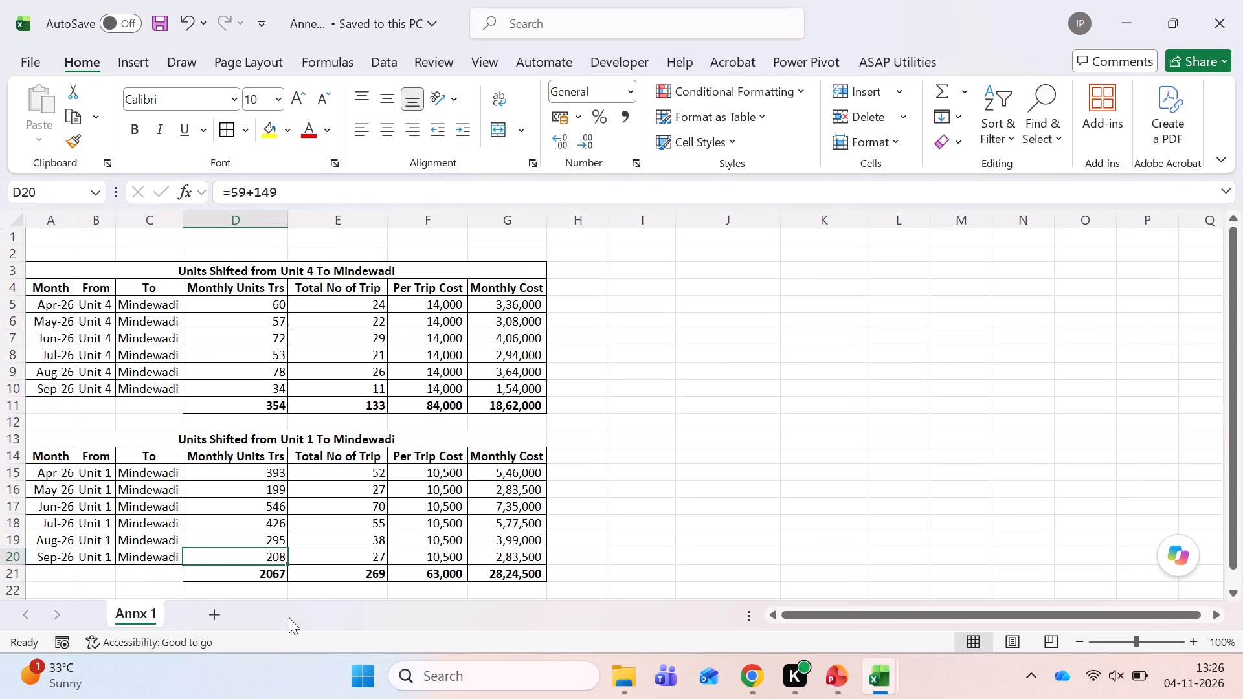
text(=45)
key(Tab)
text(=9)
key(Tab)
key(Left)
key(ctrl+s)
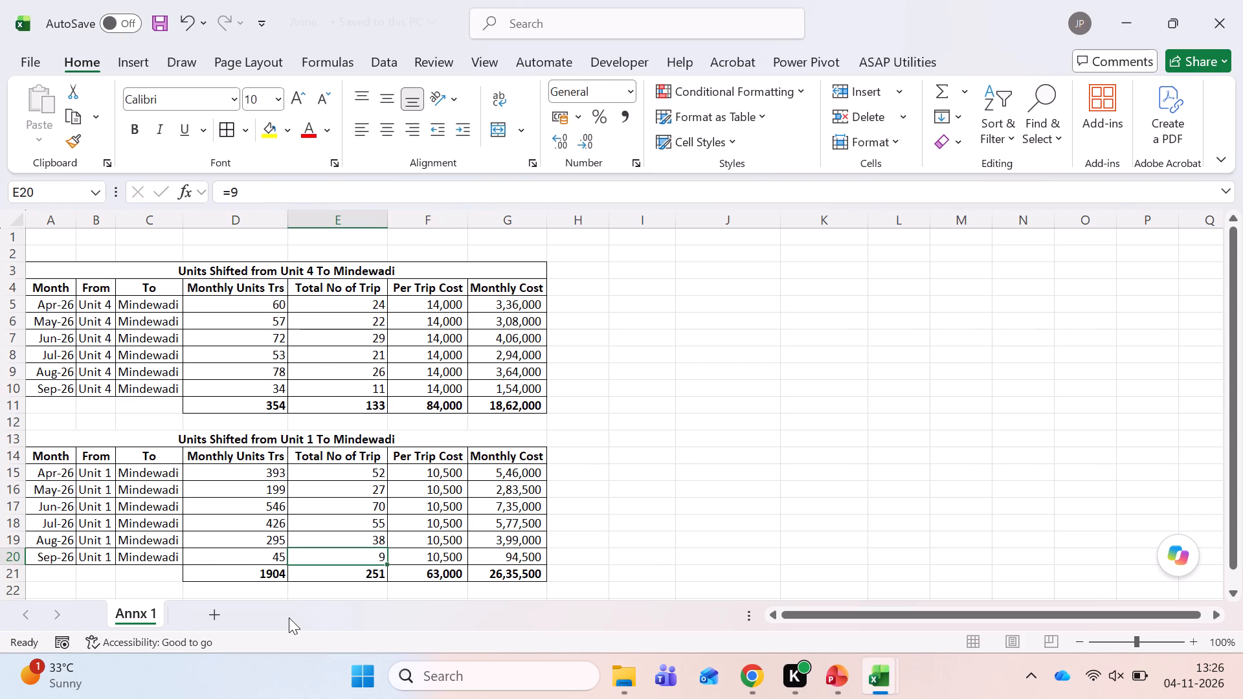
In the Kala Genset workbook, filter sheet 15.09.2026 to a TPT ERW BASIC of 14000 instead and go to the first DG QTY value.
key(alt+Tab)
key(Up)
key(Right)
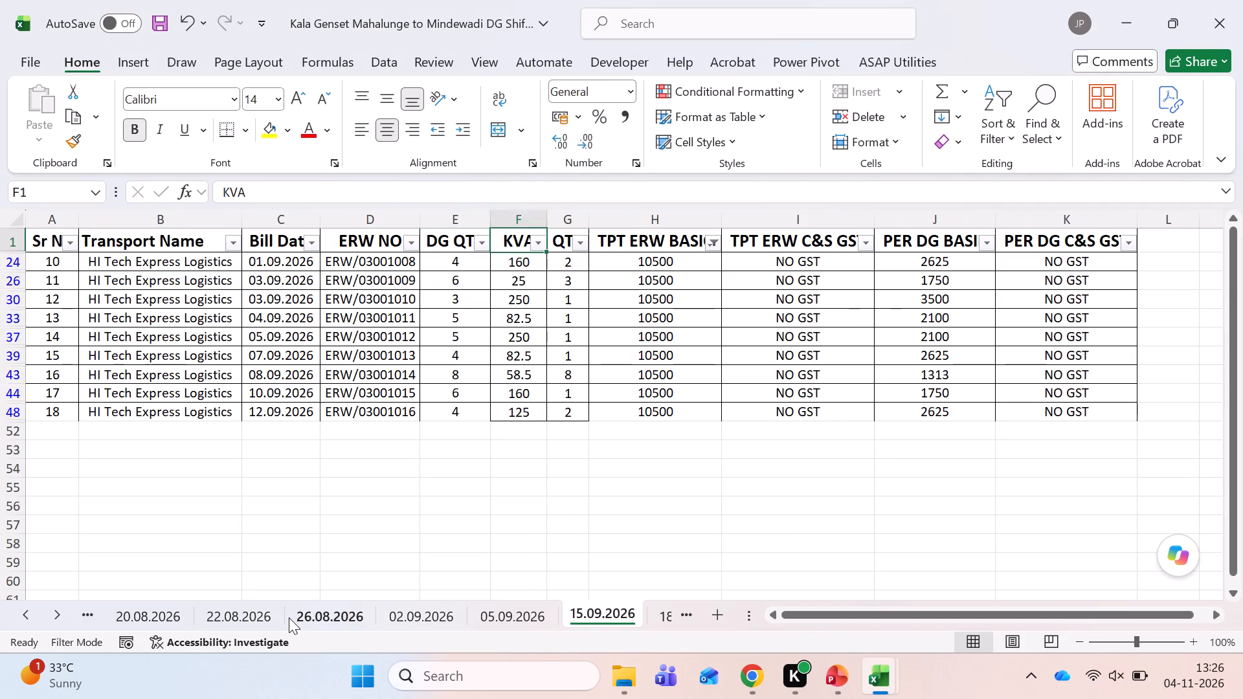
key(Right)
key(Right)
key(Right)
key(Left)
key(alt+Down)
key(Down)
key(Down)
key(Down)
key(Down)
key(Down)
key(Down)
key(Down)
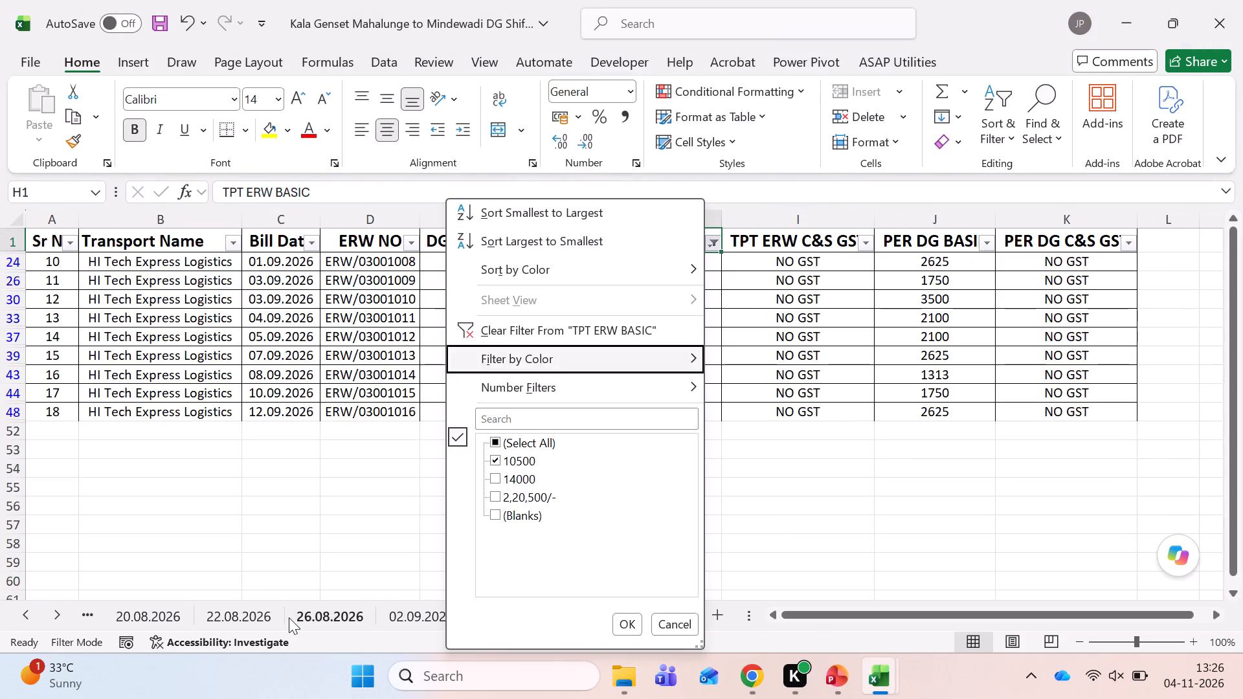
key(Down)
key(Down)
key(Down)
key(space)
key(Down)
key(space)
key(Return)
key(Down)
key(Left)
key(Left)
key(Left)
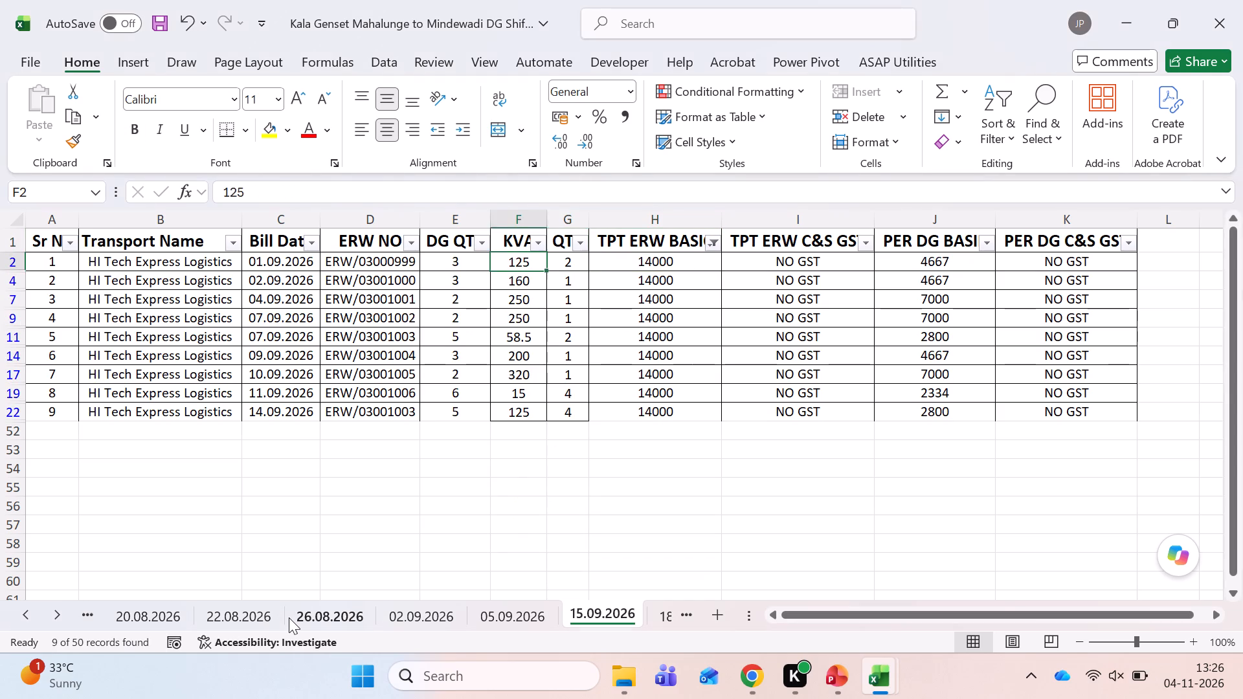
Select all visible DG QTY values of the filtered 14000 rows on sheet 15.09.2026 to read their sum and count.
key(shift+Down)
key(shift+Down)
key(shift+Down)
key(shift+Down)
key(shift+Down)
key(shift+Down)
key(shift+Down)
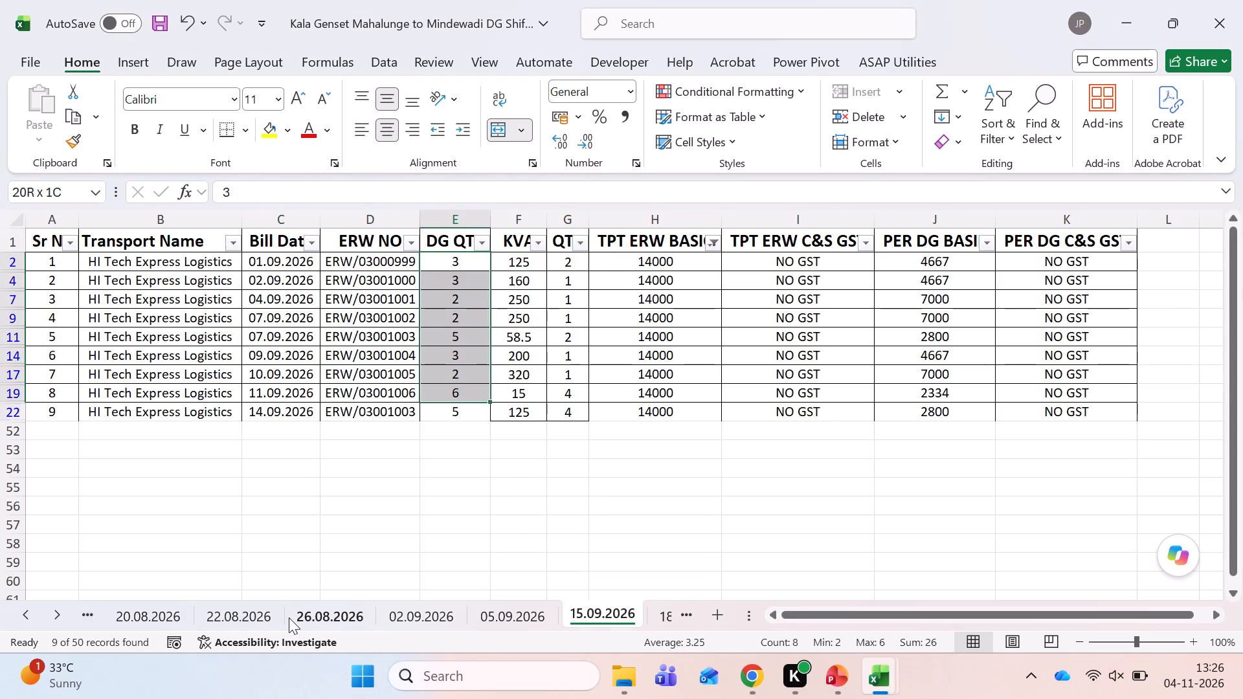
key(shift+Down)
In the Annexure workbook, set the Sep-26 Unit 4 Monthly Units Trs to =31 and Total No of Trip to =9, and save.
key(alt+Tab)
key(Up)
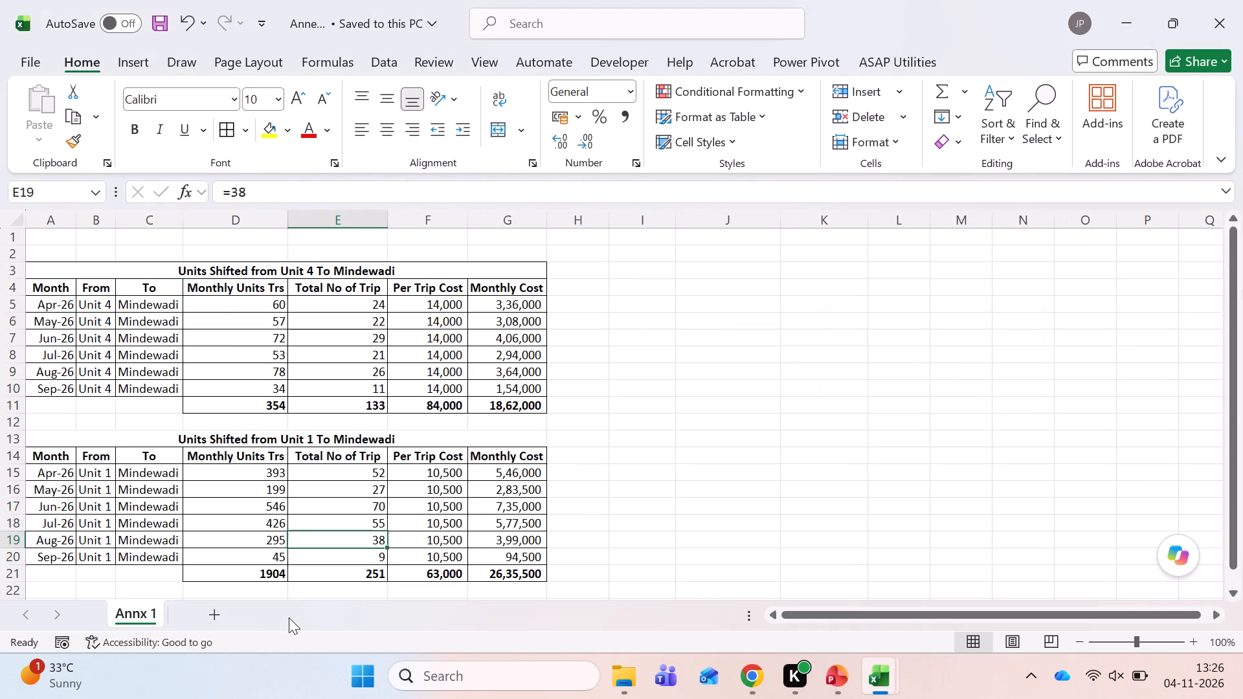
key(Up)
key(Up)
key(Up)
key(Up)
key(Up)
key(Up)
key(Up)
key(Up)
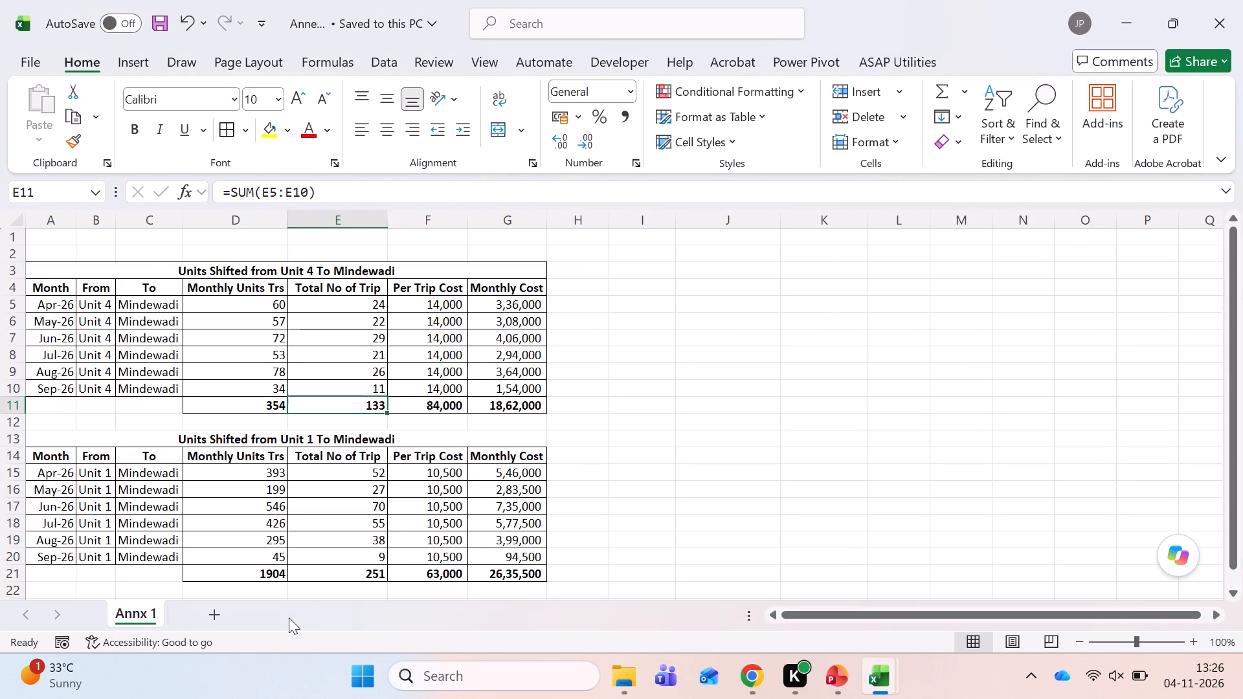
key(Up)
key(Left)
text(=31)
key(Tab)
text(=9)
key(Tab)
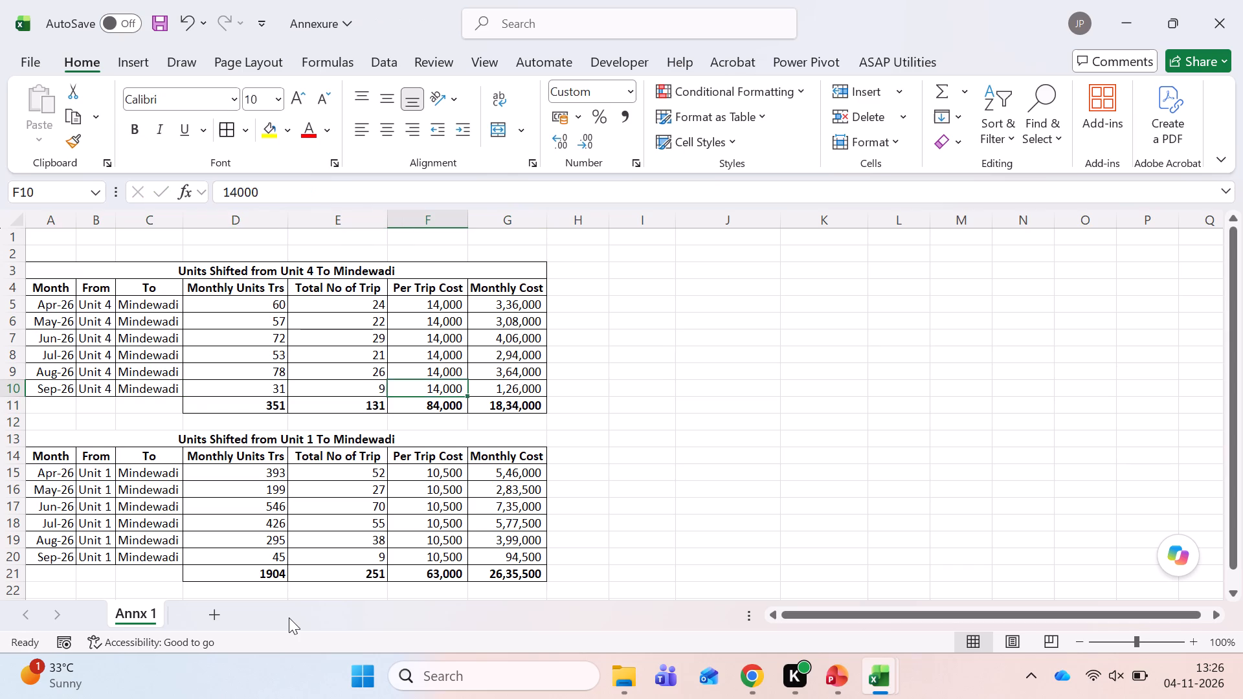
key(ctrl+s)
In the Kala Genset workbook, add filters to the header row of sheet 18.09.2026 and check its list of bill dates.
key(alt+Tab)
key(ctrl+Page_Down)
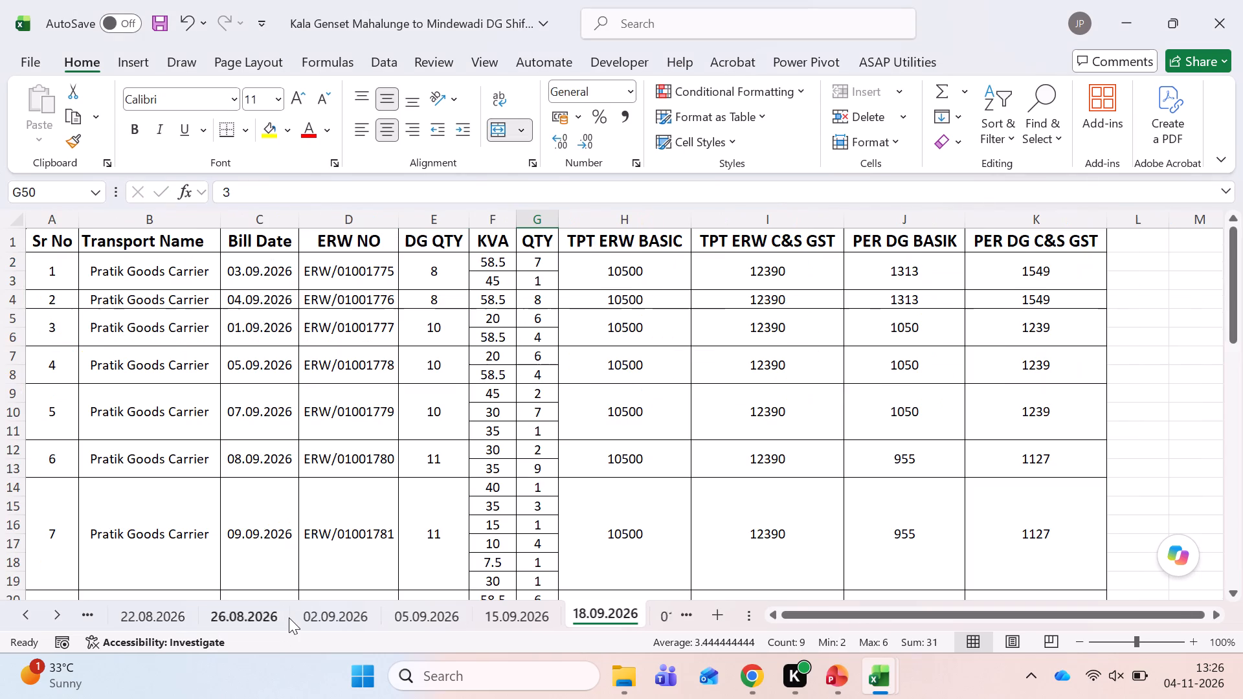
key(ctrl+Up)
key(Left)
key(Left)
key(Left)
key(Left)
key(shift+space)
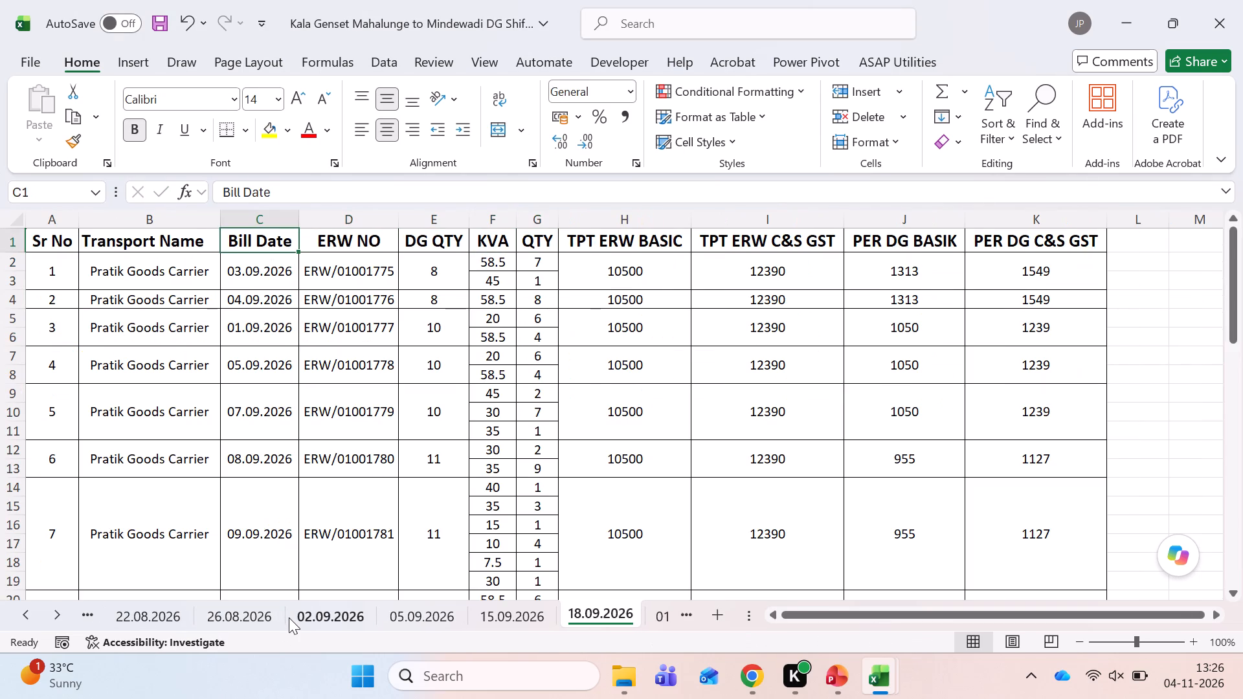
key(ctrl+shift+l)
key(Right)
key(Left)
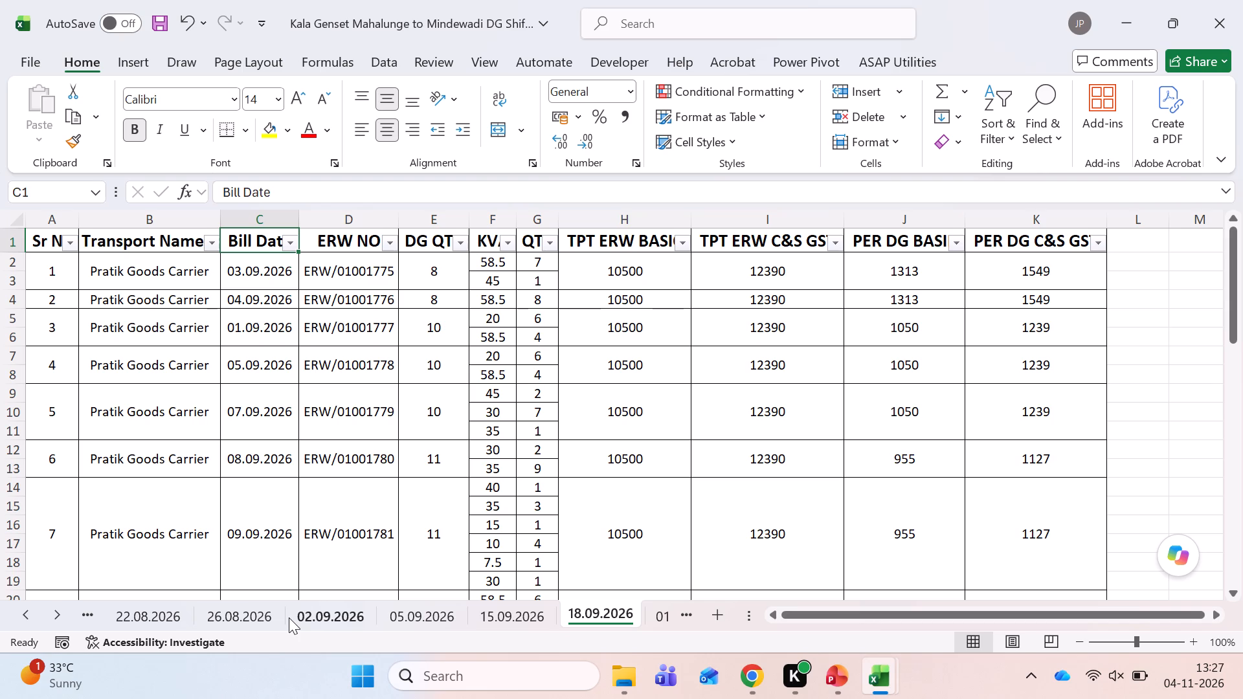
key(alt+Down)
scroll(196, 551, down, 2)
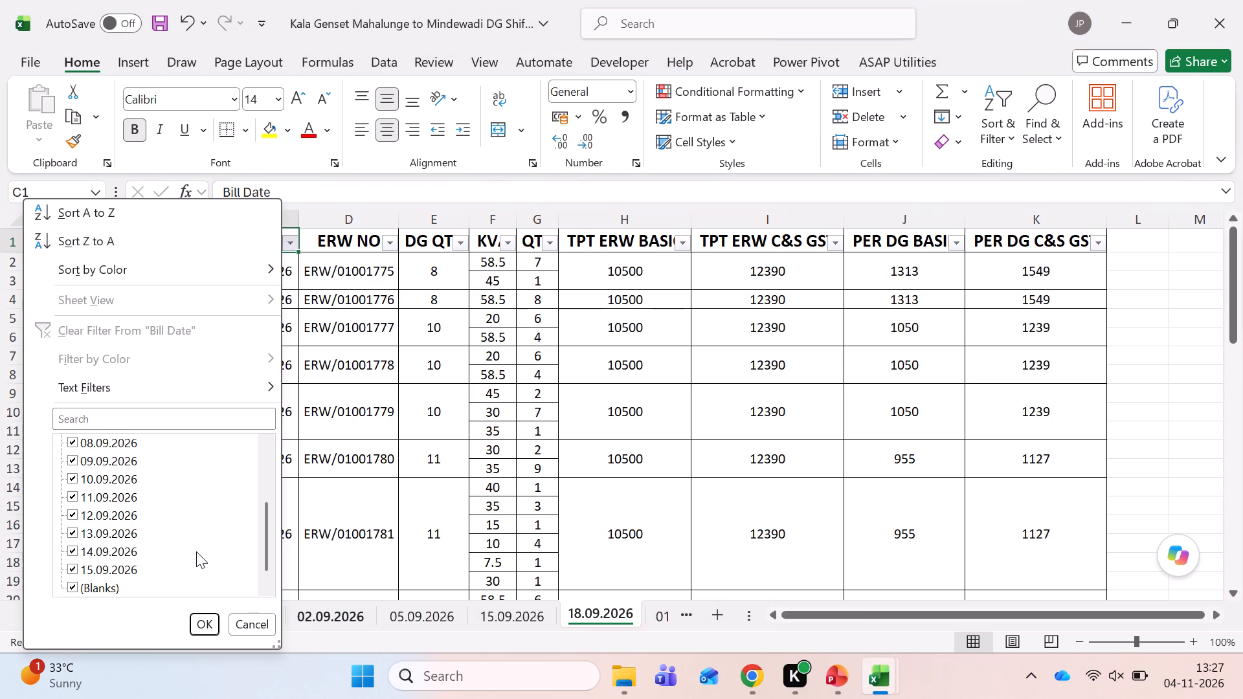
click(262, 628)
Filter sheet 18.09.2026 to show only rows with a TPT ERW BASIC of 10500.
key(Right)
key(Right)
key(Right)
key(Right)
key(Right)
key(alt+Down)
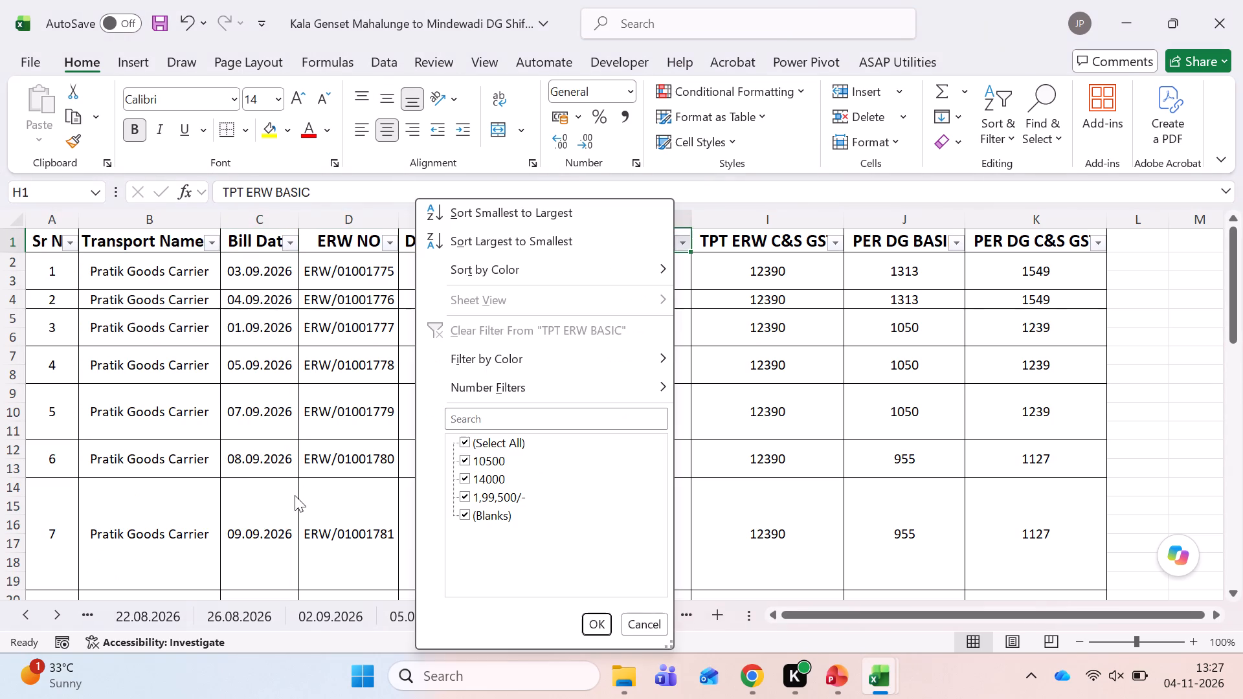
click(489, 438)
click(487, 458)
key(Return)
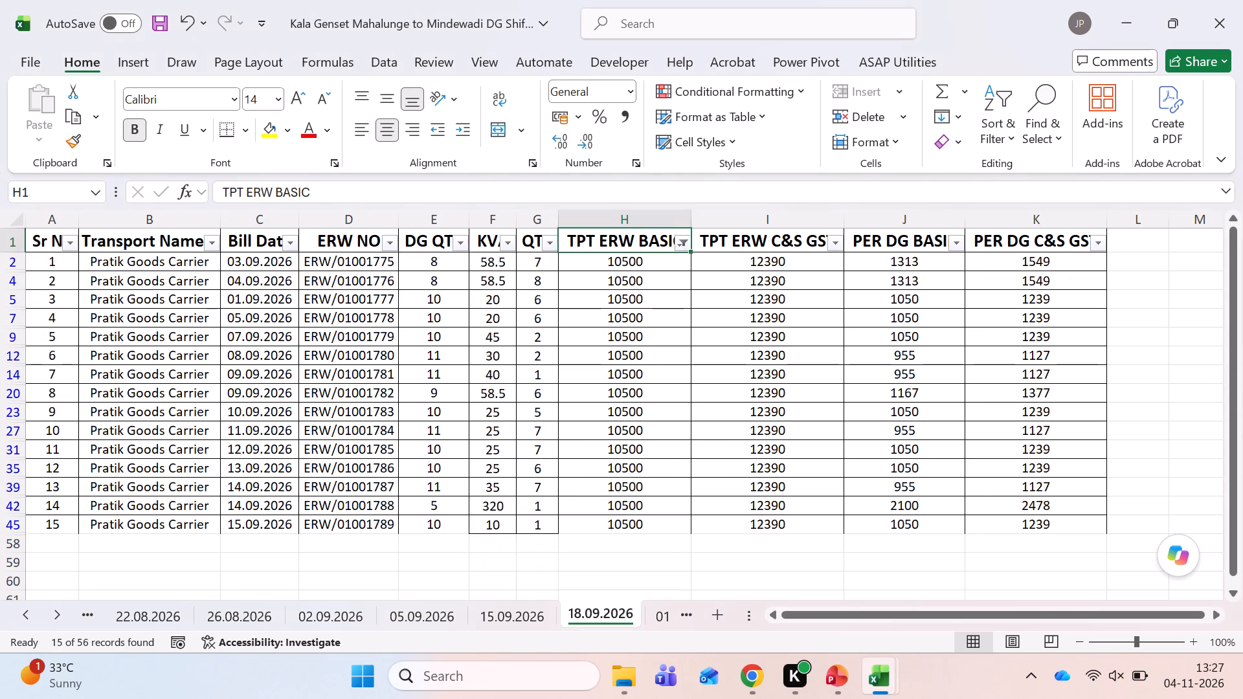
Select all visible DG QTY values of the filtered 10500 rows on sheet 18.09.2026 to read their sum and count.
key(Down)
key(Left)
key(Left)
key(Left)
key(shift+Down)
key(shift+Down)
key(shift+Down)
key(shift+Down)
key(shift+Down)
key(shift+Down)
key(shift+Down)
key(shift+Down)
key(shift+Down)
key(shift+Down)
key(shift+Down)
key(shift+Down)
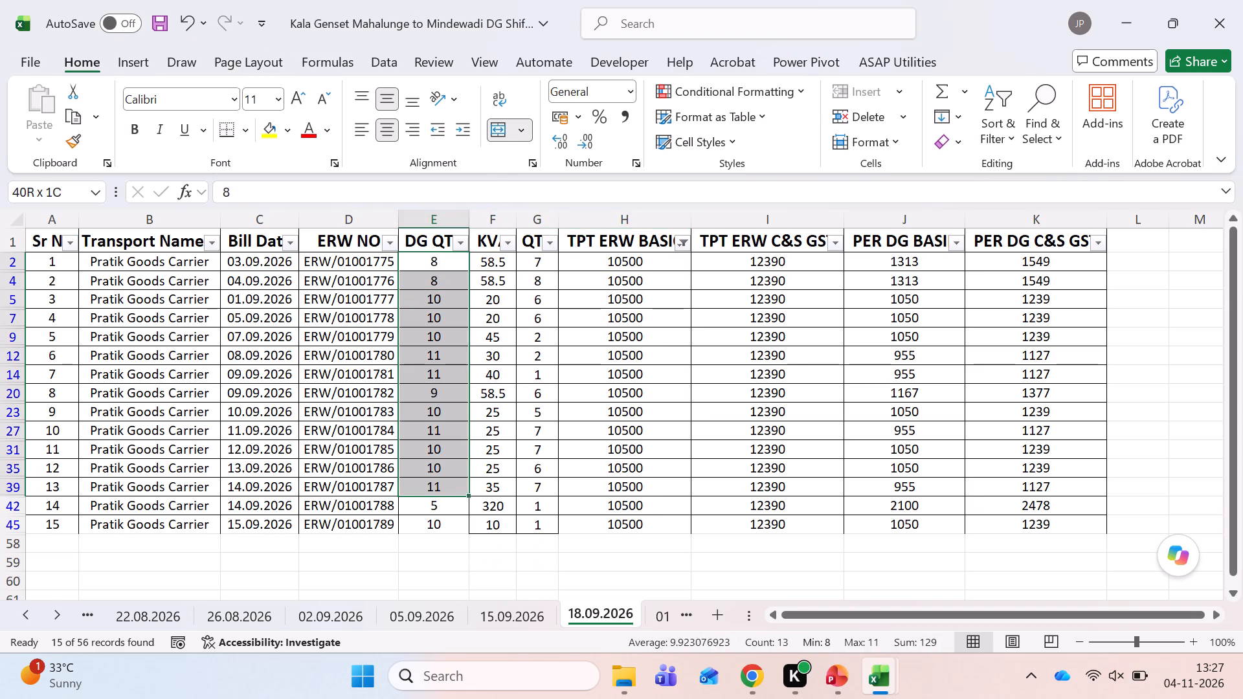
key(shift+Down)
key(shift+Down)
In the Annexure workbook, extend the Sep-26 Unit 1 Monthly Units Trs to =45+144 and Total No of Trip to =9+15.
key(alt+Tab)
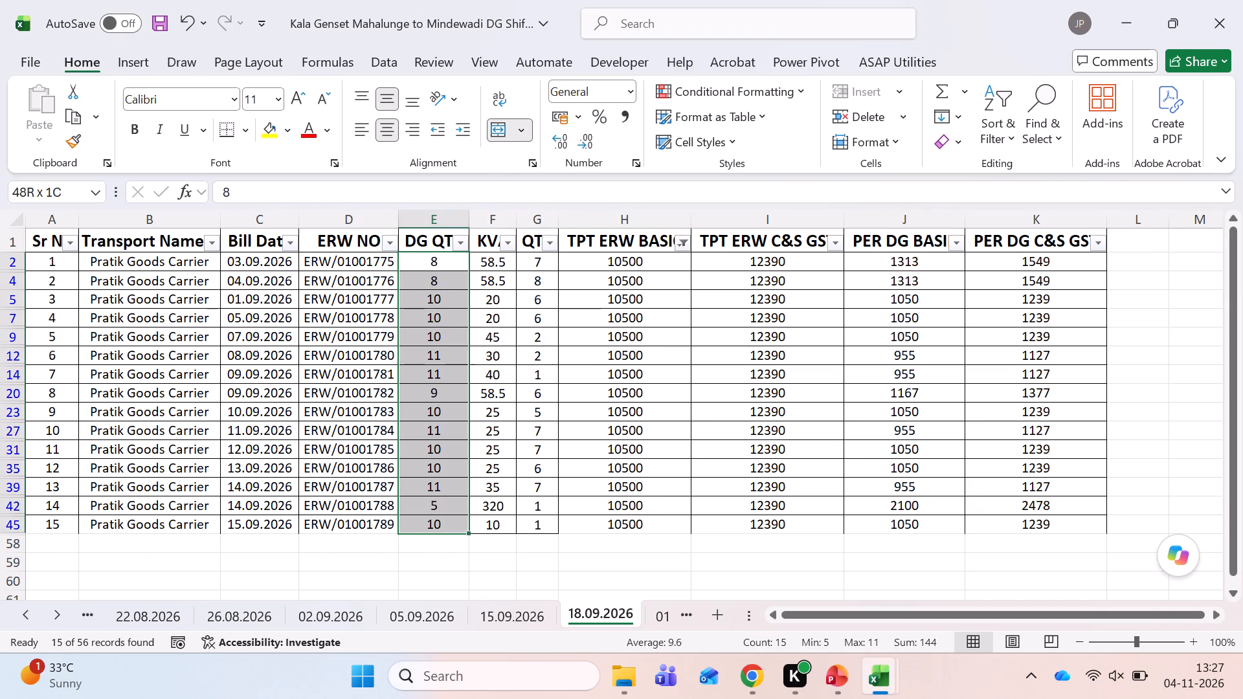
key(Left)
key(Left)
key(ctrl+Down)
key(ctrl+Down)
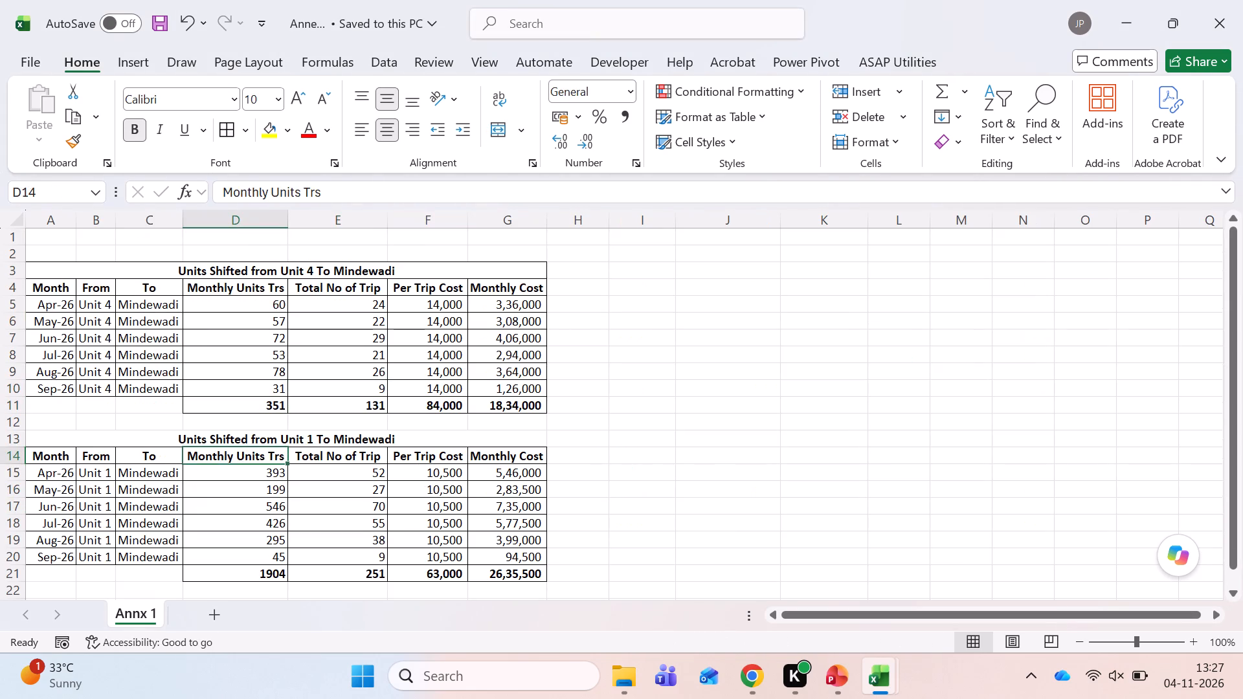
key(ctrl+Down)
key(Up)
key(F2)
key(equal)
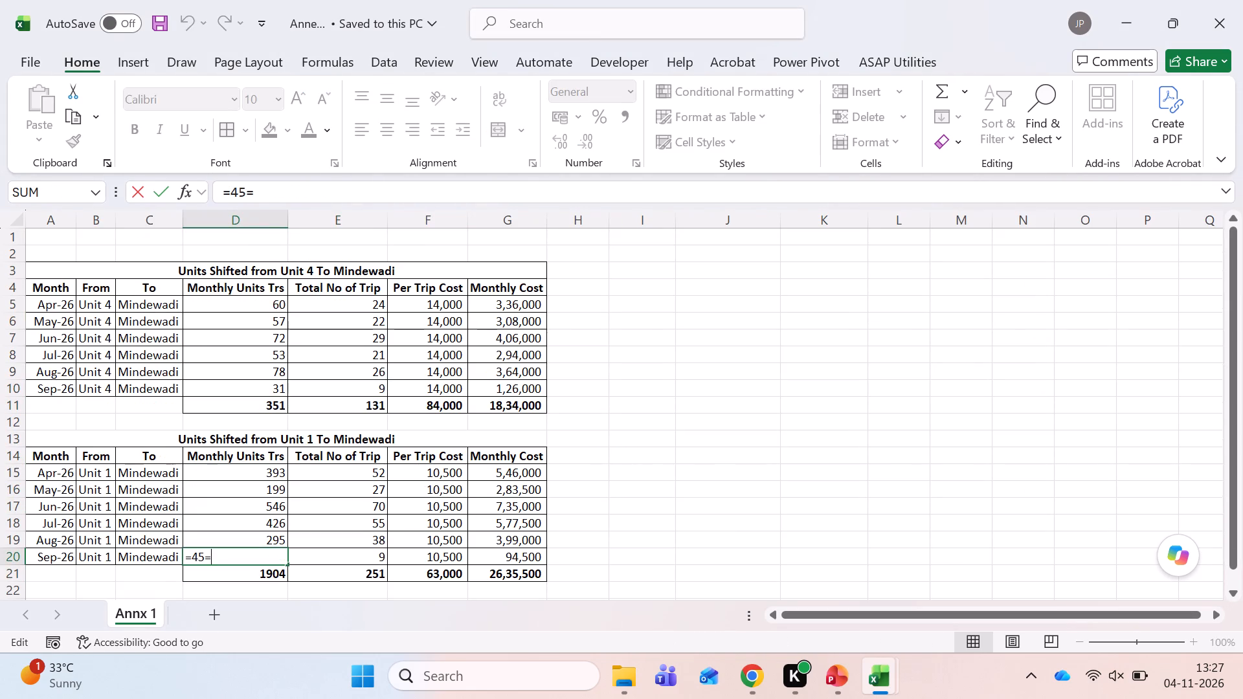
key(BackSpace)
text(+144)
key(Tab)
key(F2)
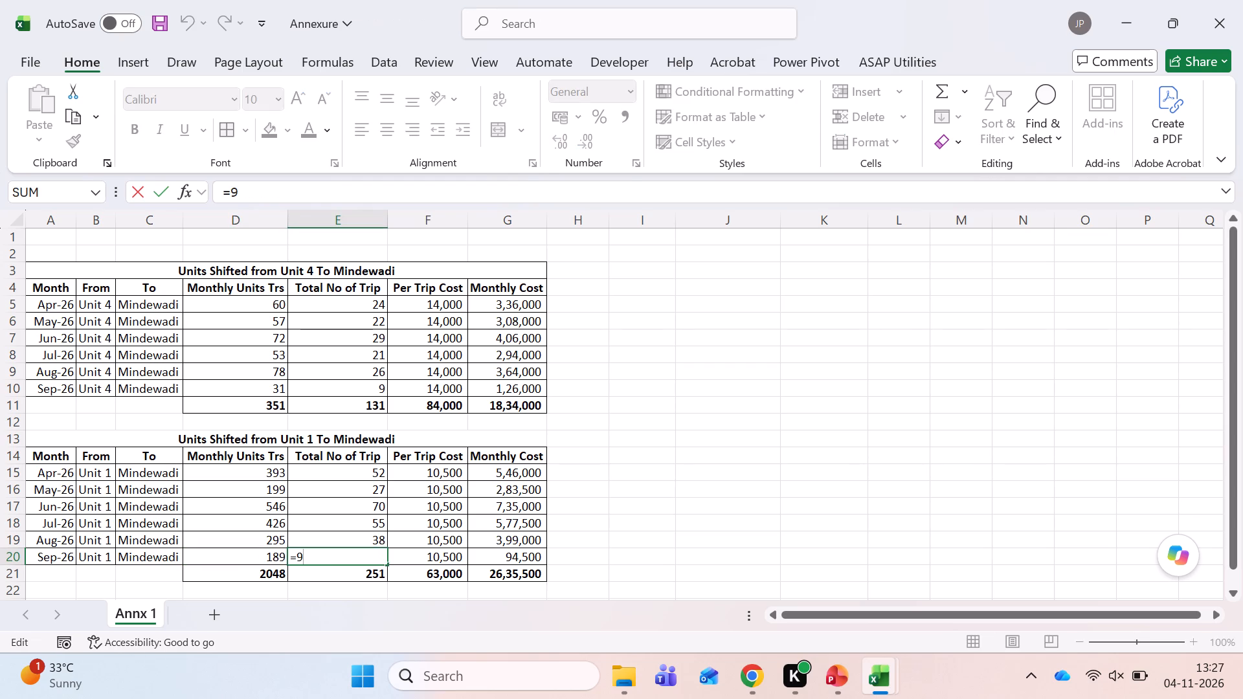
text(+15)
key(Tab)
key(Left)
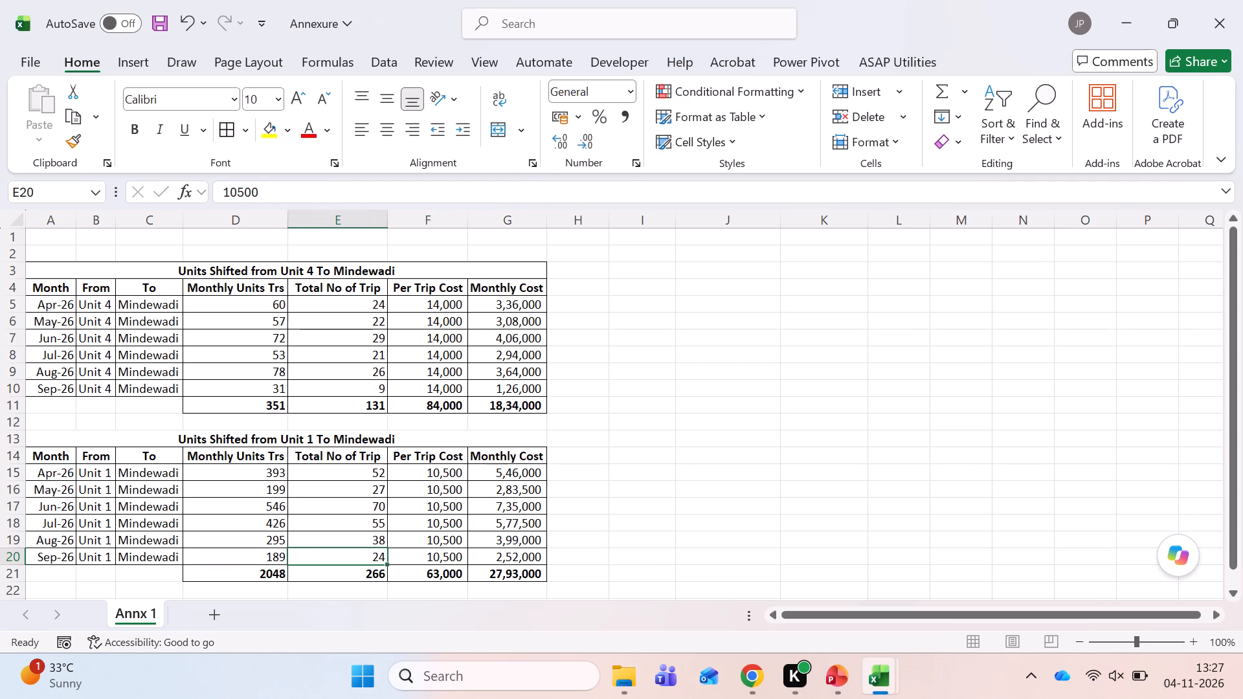
In the Kala Genset workbook, filter sheet 18.09.2026 to a TPT ERW BASIC of 14000 instead of 10500.
key(alt+Tab)
key(Up)
key(Right)
key(Right)
key(Right)
key(alt+Down)
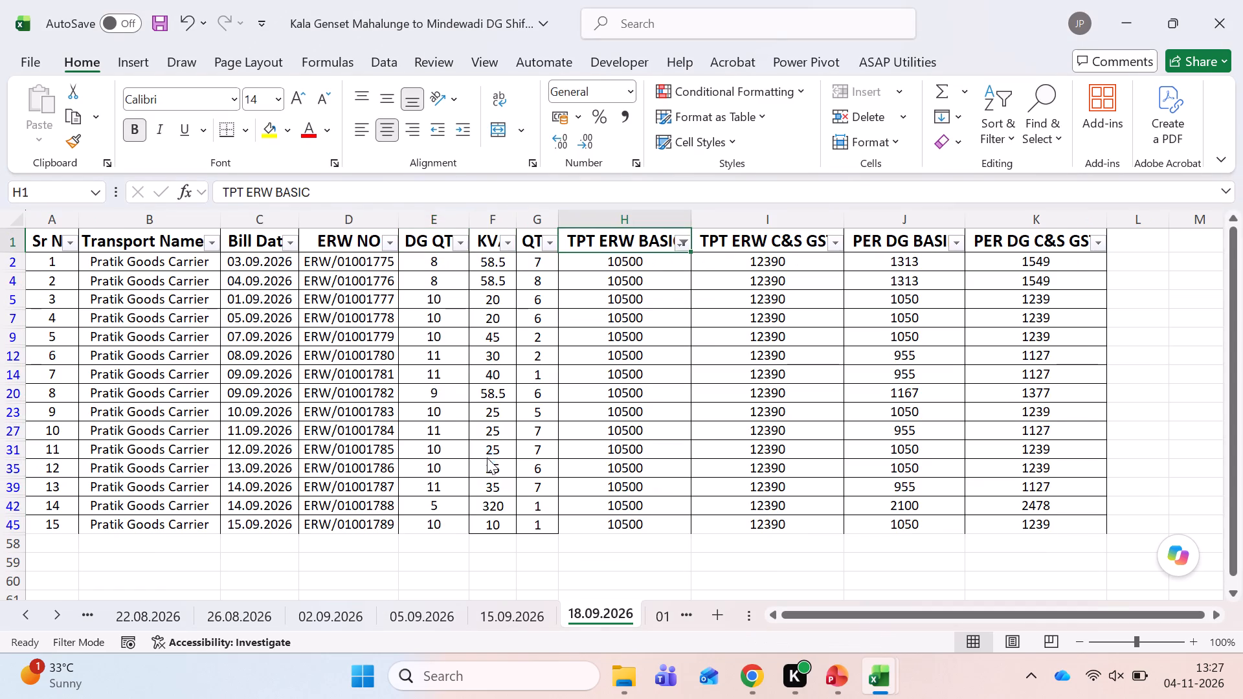
click(487, 458)
click(493, 475)
key(Return)
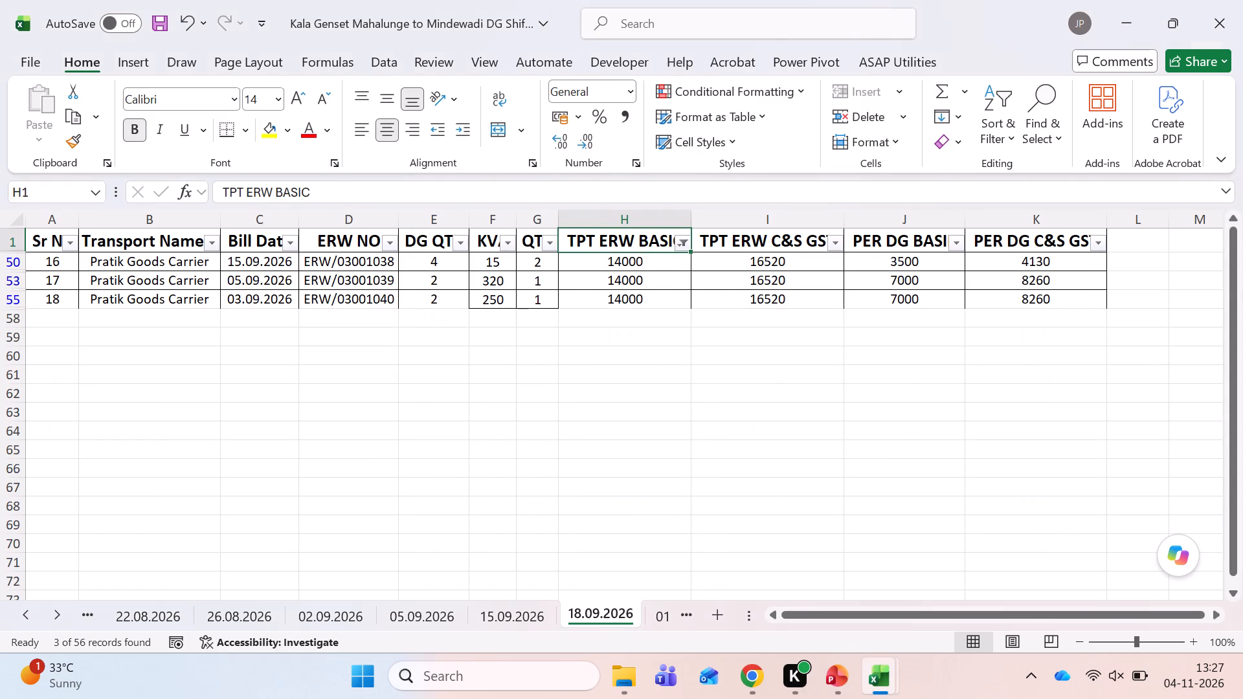
Select all visible DG QTY values of the filtered 14000 rows on sheet 18.09.2026 to read their sum and count.
key(Down)
key(Left)
key(Left)
key(Left)
key(shift+Down)
key(shift+Down)
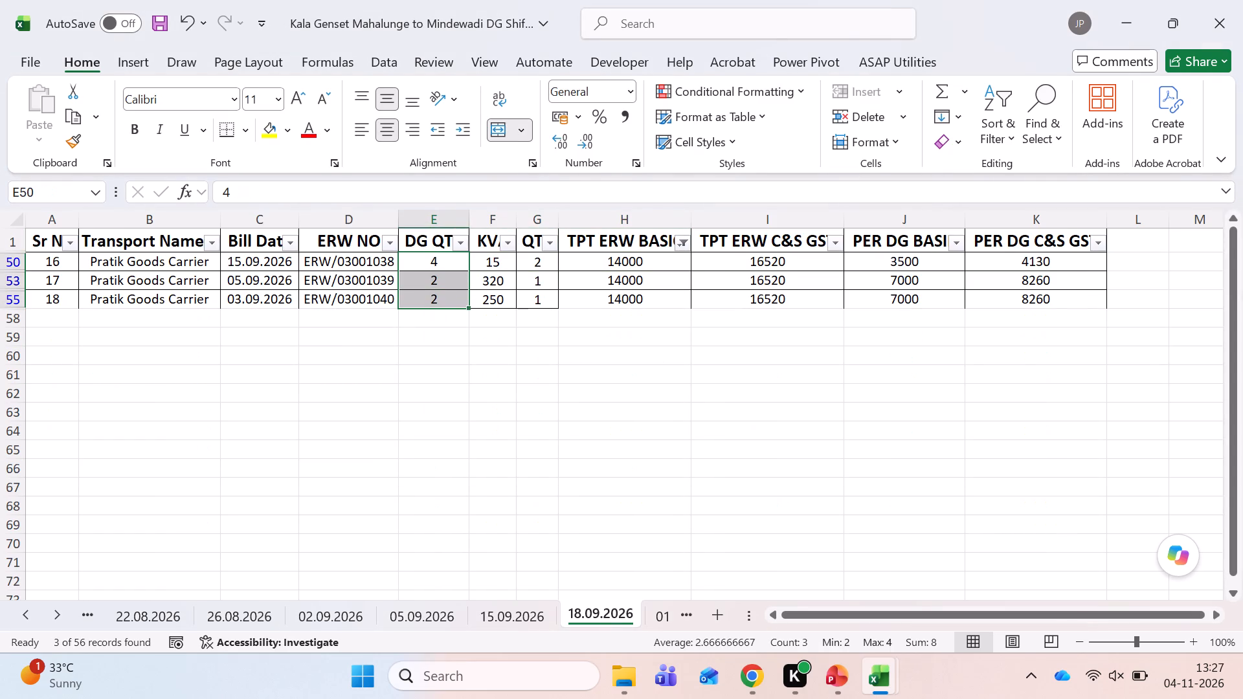
In the Annexure workbook, extend the Sep-26 Unit 4 Monthly Units Trs to =31+8 and Total No of Trip to =9+3.
key(alt+Tab)
key(Up)
key(Up)
key(Up)
key(Up)
key(Up)
key(Up)
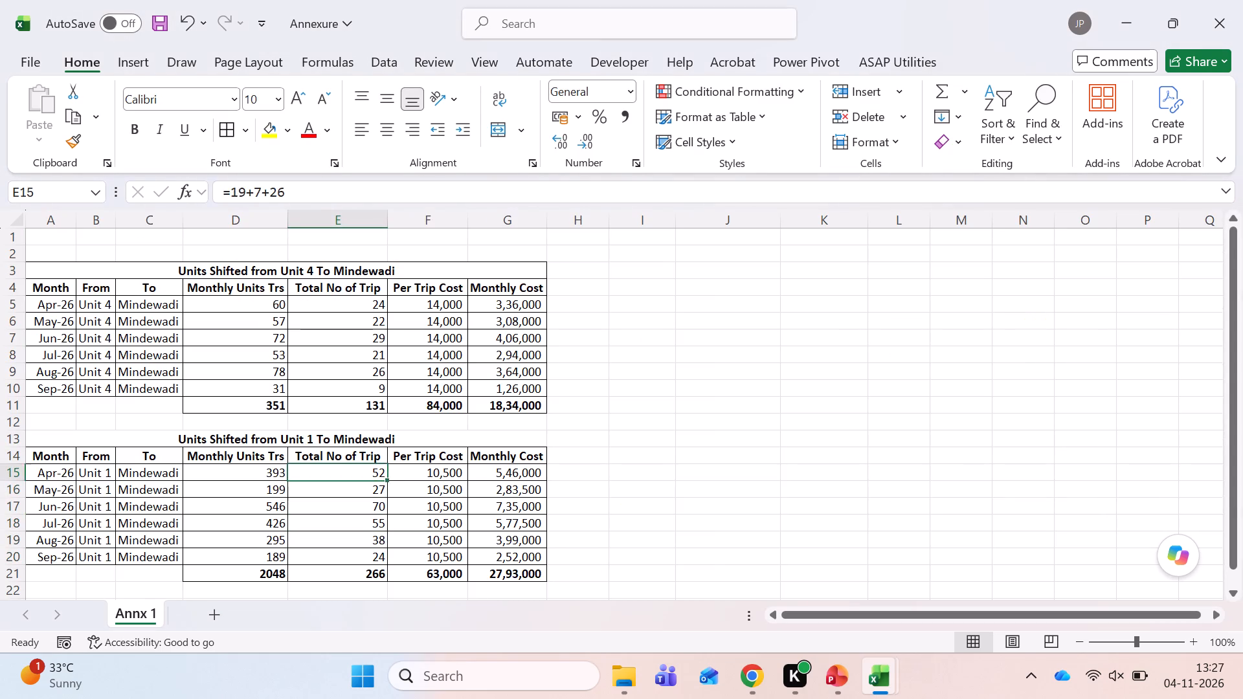
key(Up)
key(Up)
key(Up)
key(Up)
key(Up)
key(Left)
key(F2)
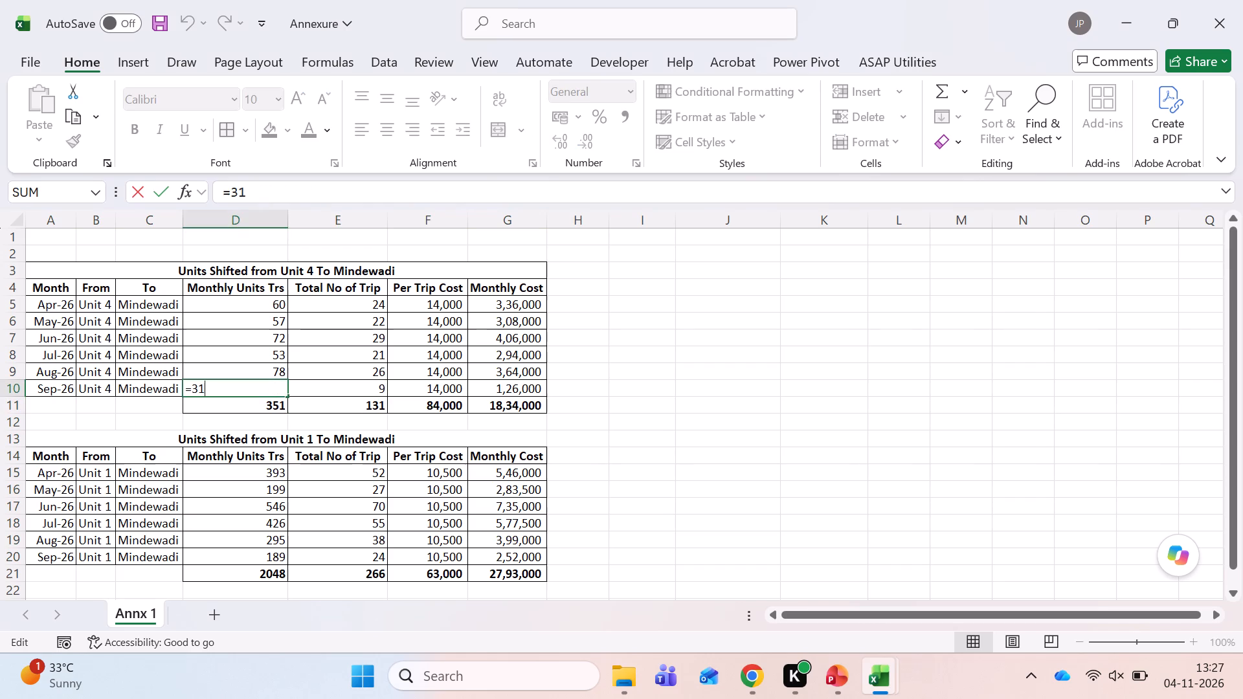
text(+8)
key(Tab)
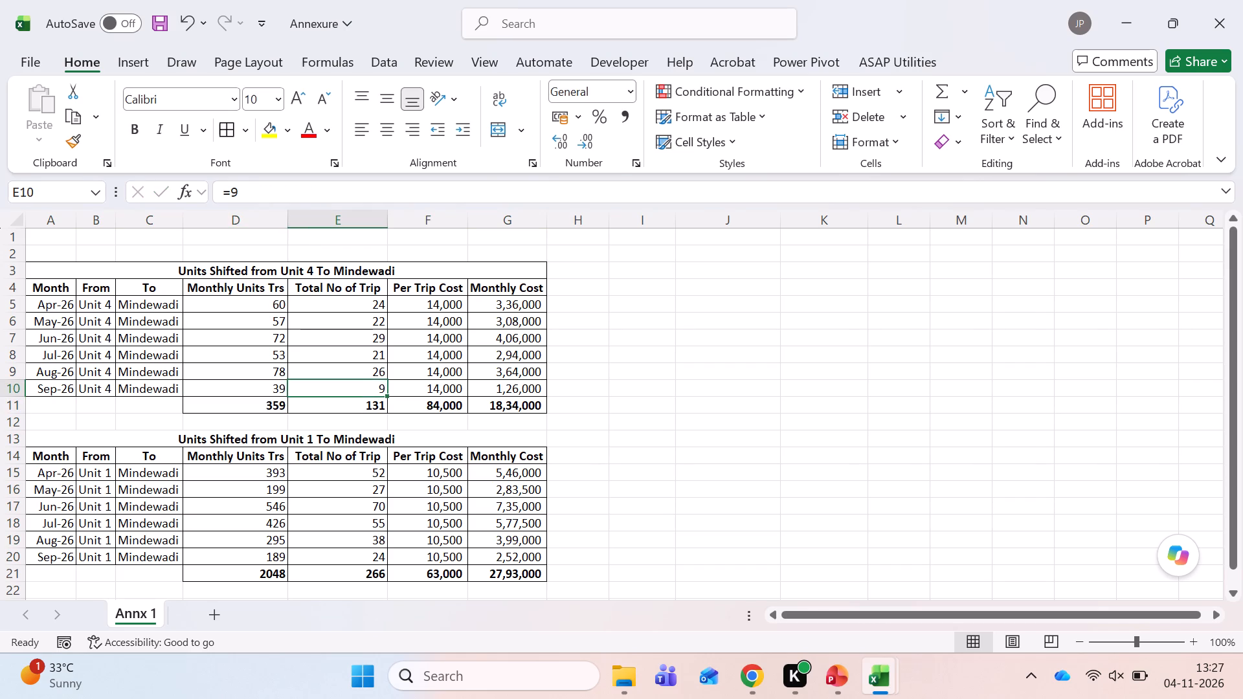
key(F2)
text(+3)
key(Tab)
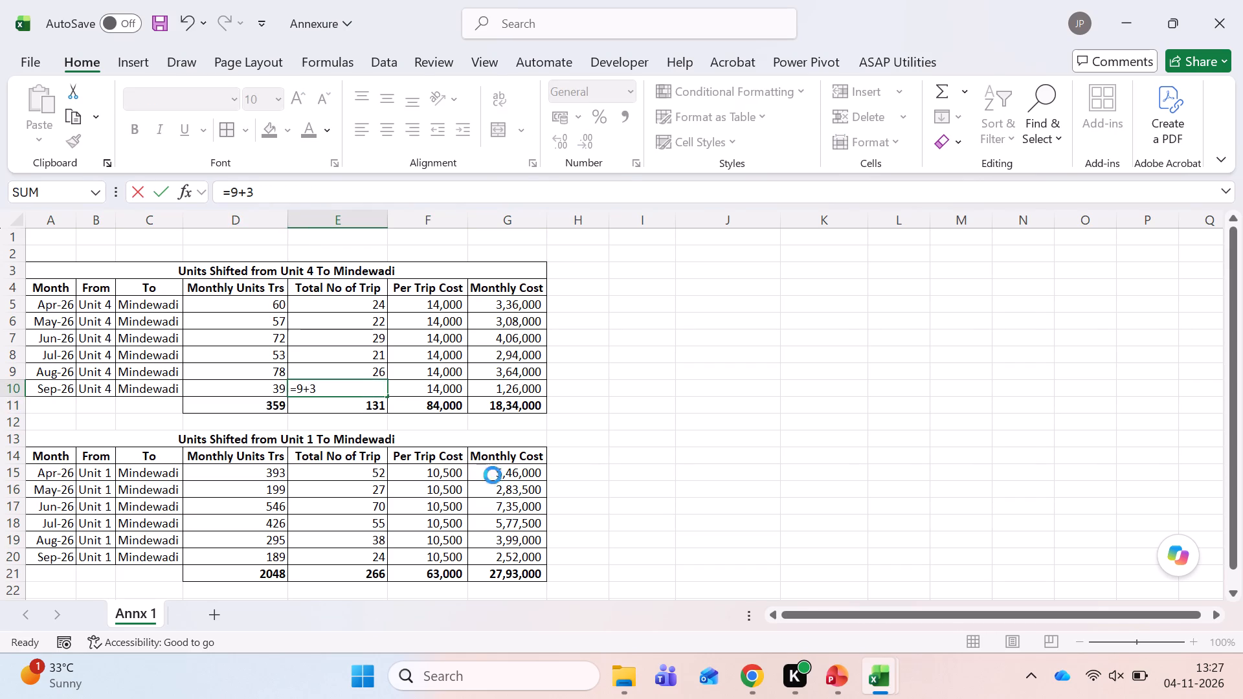
key(Left)
key(Left)
click(274, 557)
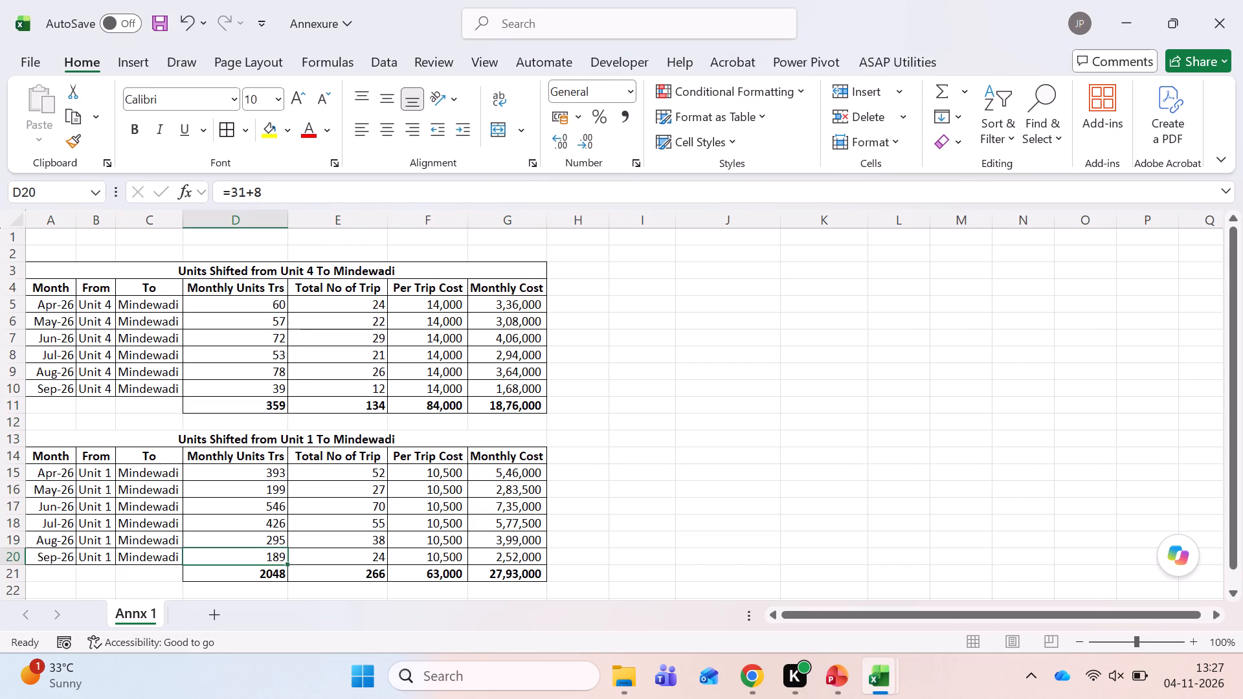
click(253, 384)
In the Kala Genset workbook, go to sheet 01.10.2026 and check which bill dates it contains.
key(alt+Tab)
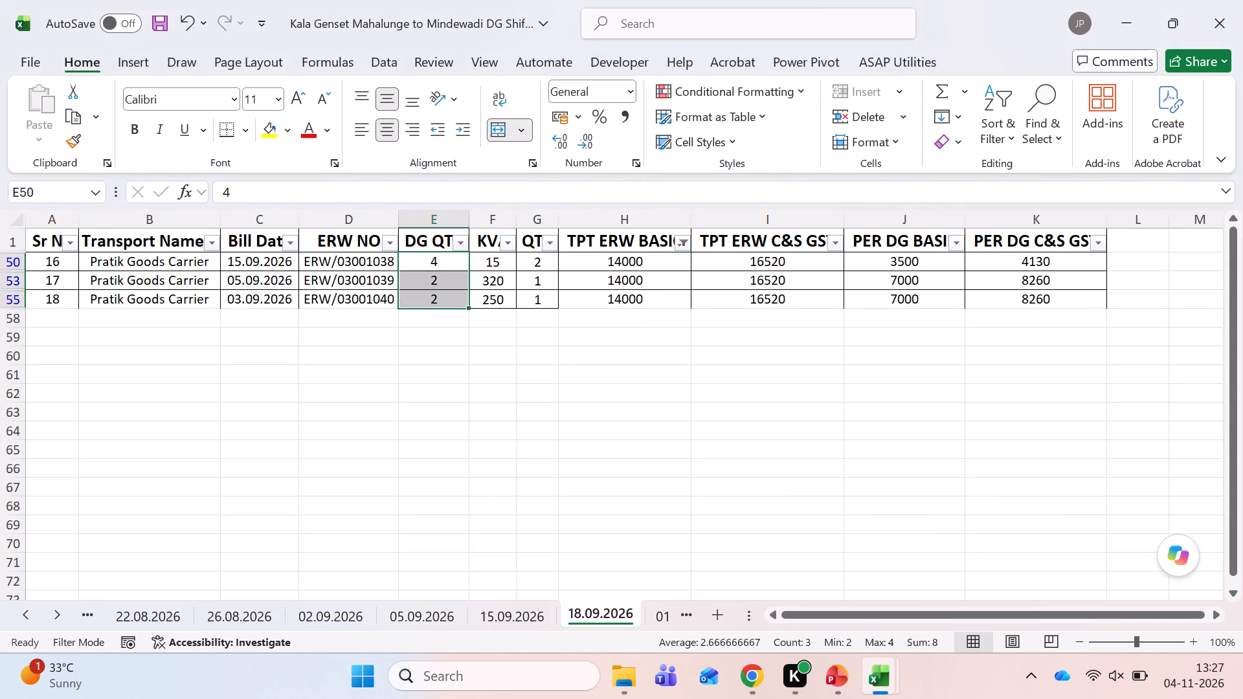
key(ctrl+Page_Down)
key(Up)
key(Up)
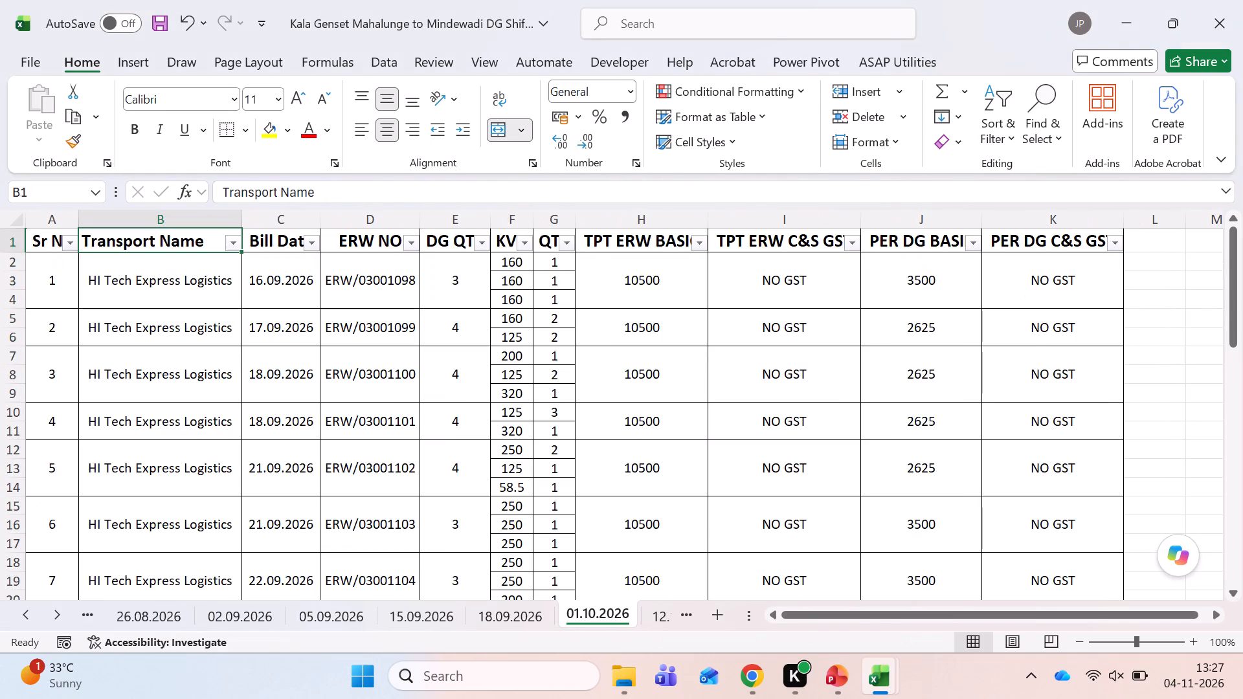
key(Up)
key(Right)
key(alt+Down)
key(alt+Down)
key(Down)
key(Down)
key(Down)
key(Down)
key(Down)
key(Down)
key(Down)
key(Down)
key(Down)
key(Down)
key(Down)
key(Down)
key(Down)
key(Down)
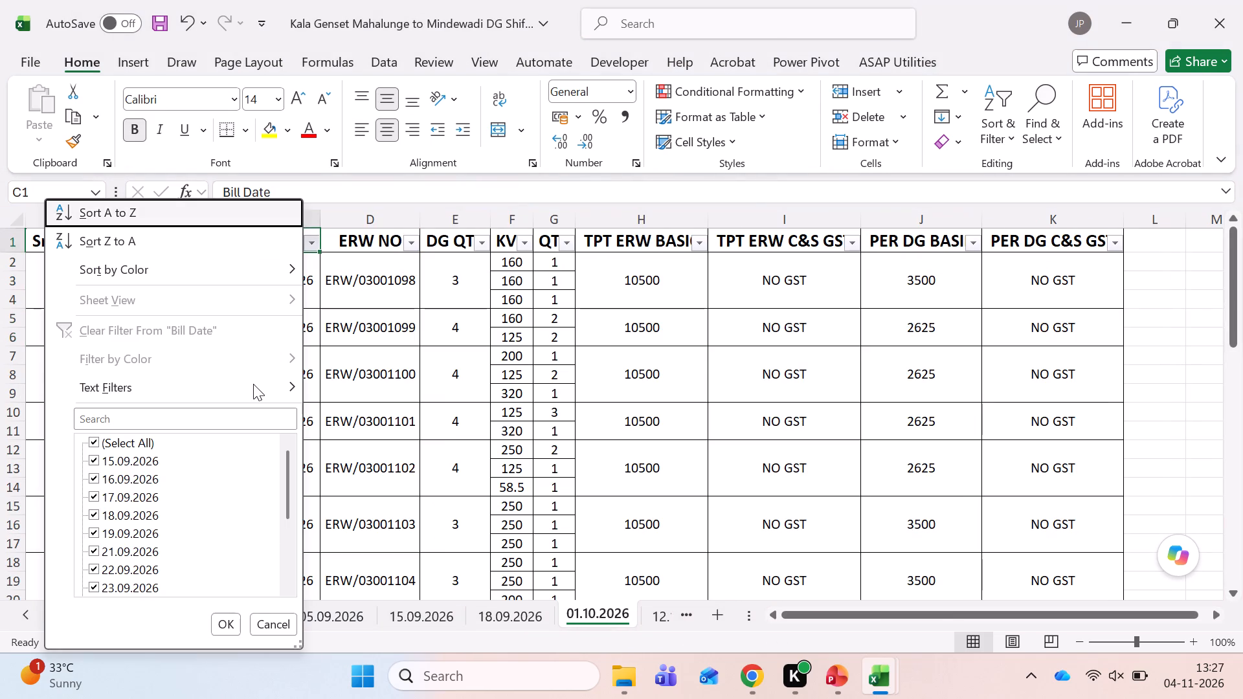
key(Page_Down)
key(Page_Down)
key(Page_Down)
key(Escape)
Filter sheet 01.10.2026 to show only rows with a TPT ERW BASIC of 10500.
key(Right)
key(Right)
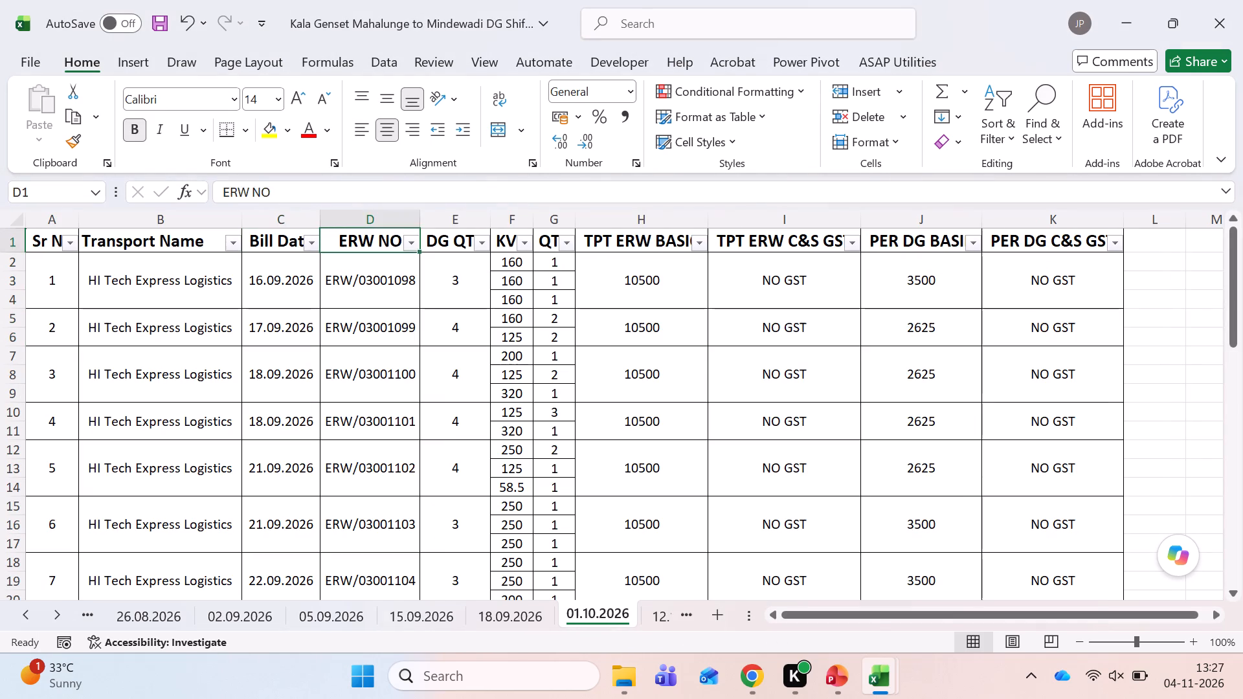
key(Right)
key(Right)
key(Right)
key(alt+Down)
click(493, 447)
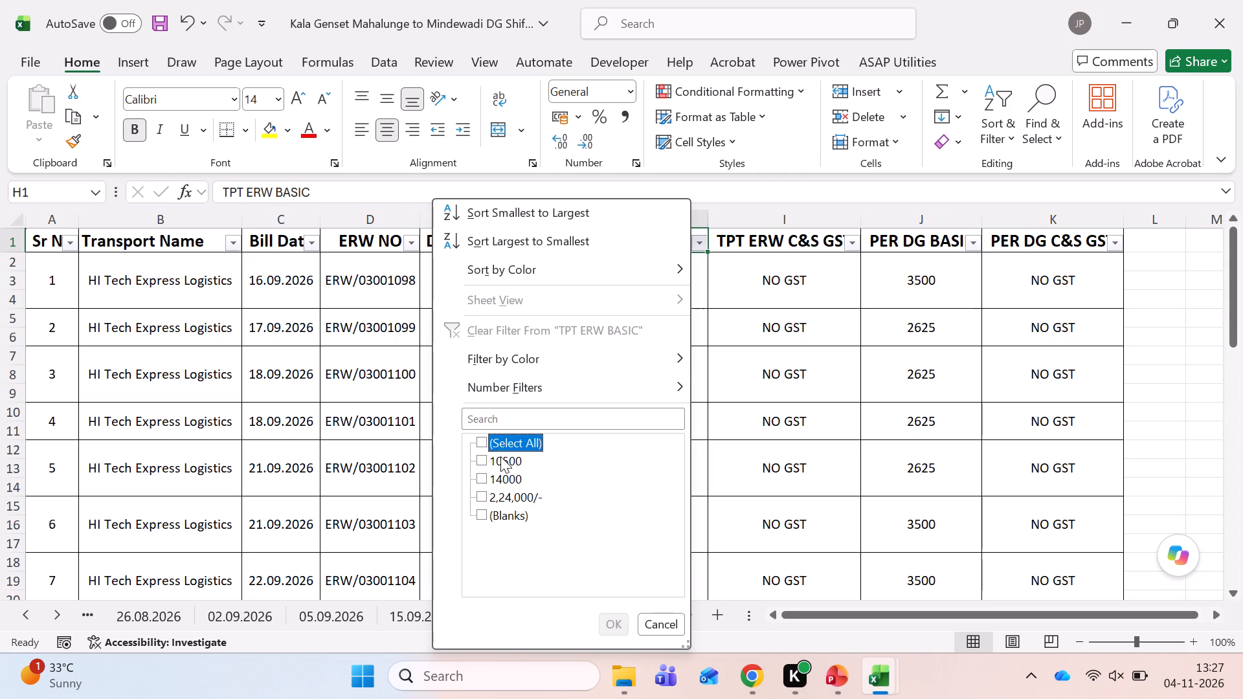
click(500, 460)
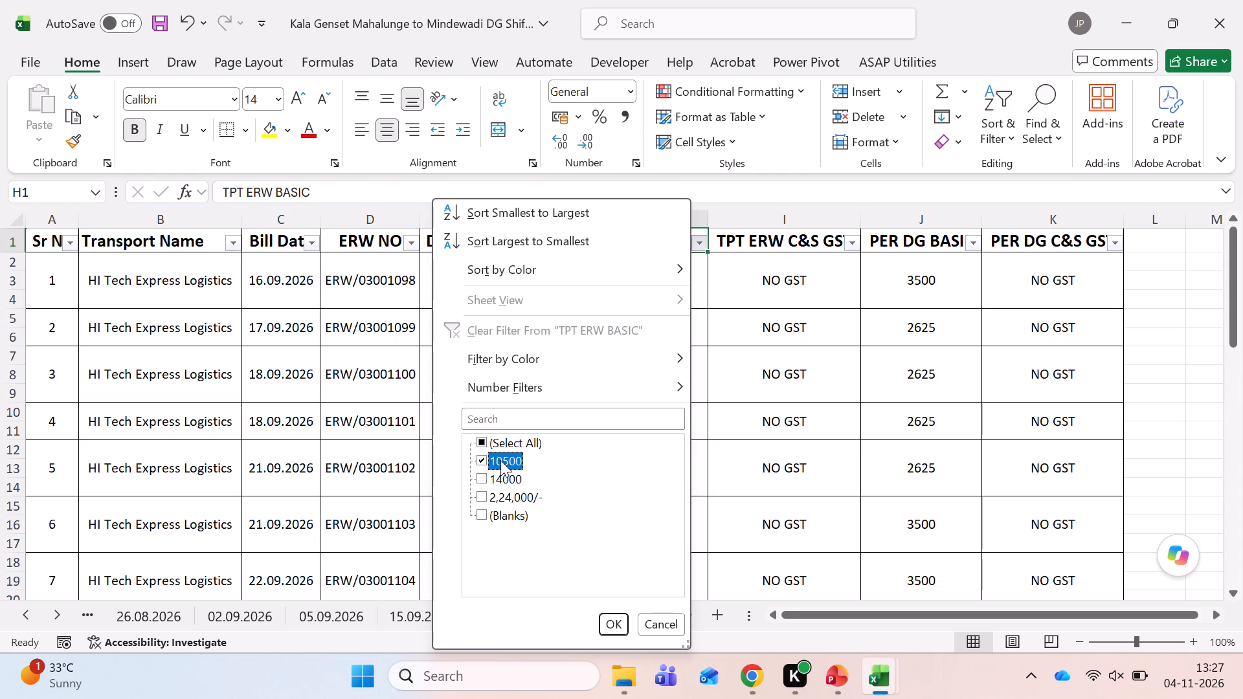
key(Return)
Select all visible DG QTY values of the filtered 10500 rows on sheet 01.10.2026 to read their sum and count.
key(Down)
key(Left)
key(Left)
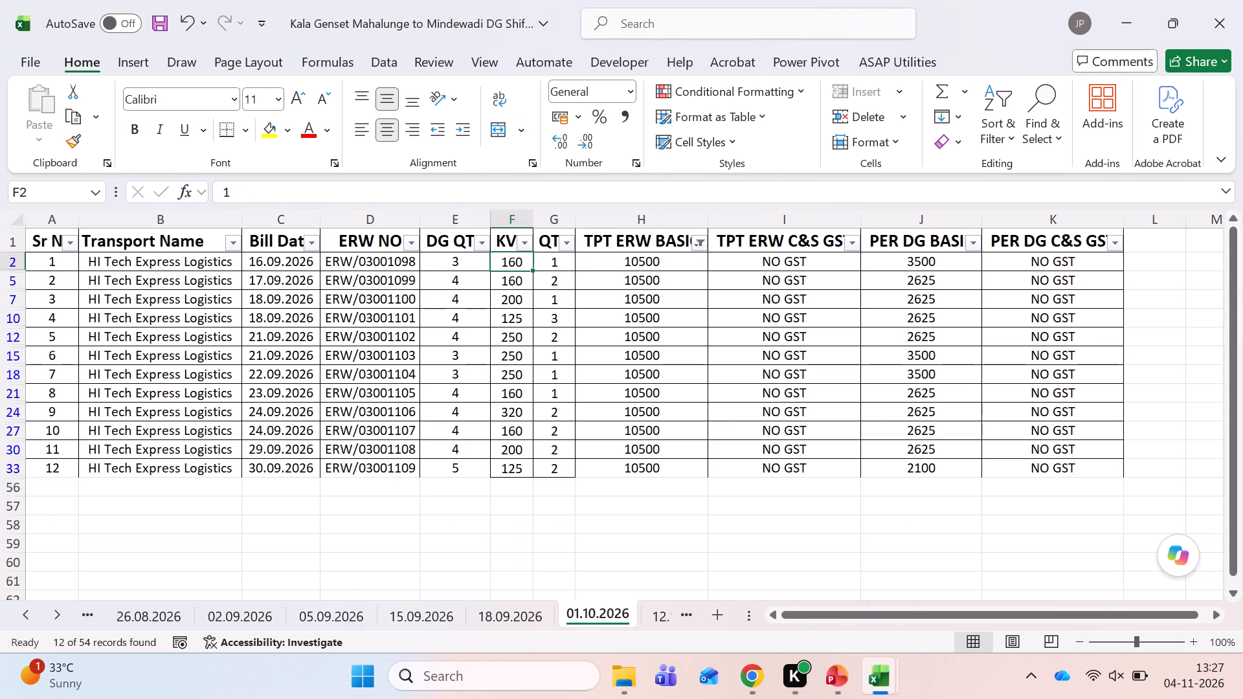
key(Left)
key(shift+Down)
key(shift+Down)
key(shift+Down)
key(shift+Down)
key(shift+Down)
key(shift+Down)
key(shift+Down)
key(shift+Down)
key(shift+Down)
key(shift+Down)
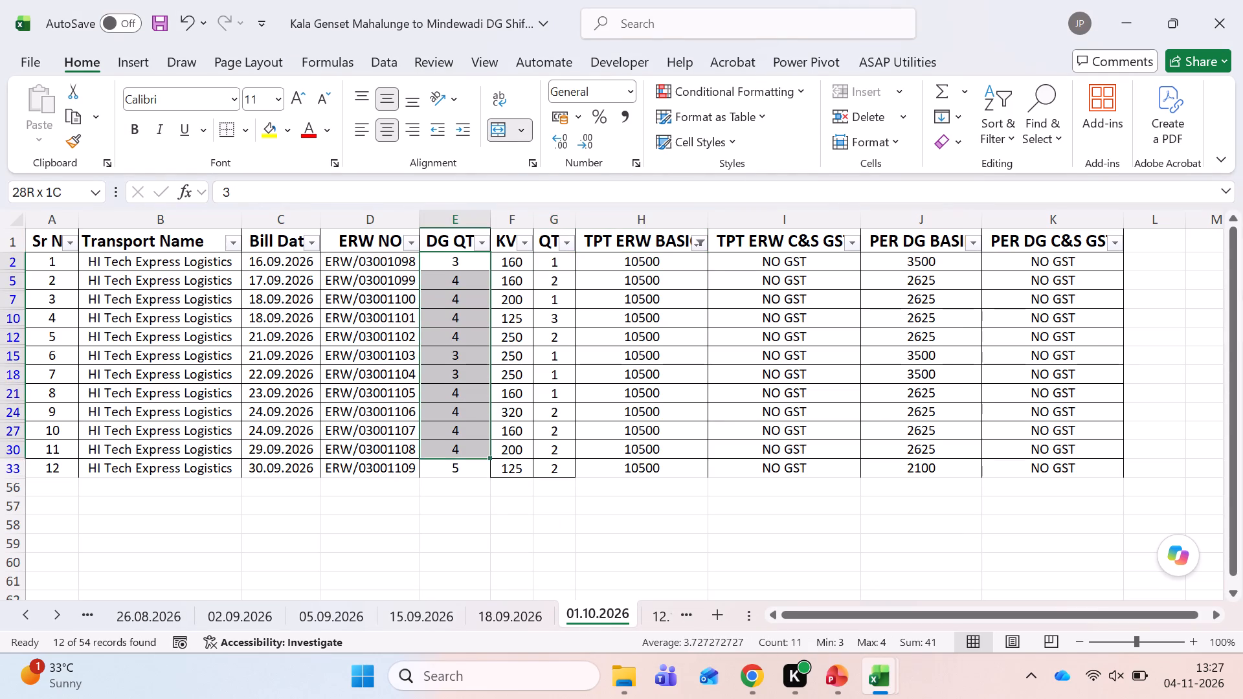
key(shift+Down)
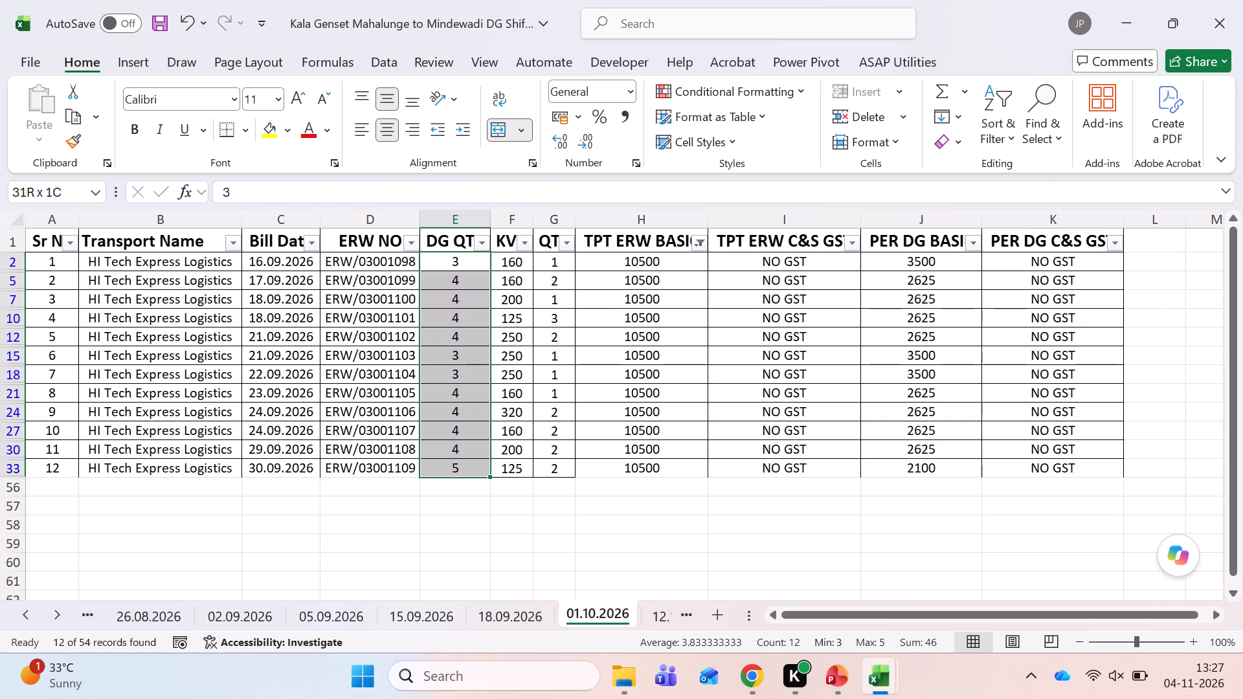
In the Annexure workbook, extend the Sep-26 Unit 1 Monthly Units Trs to =45+144+46 and Total No of Trip to =9+15+12, and save.
key(alt+Tab)
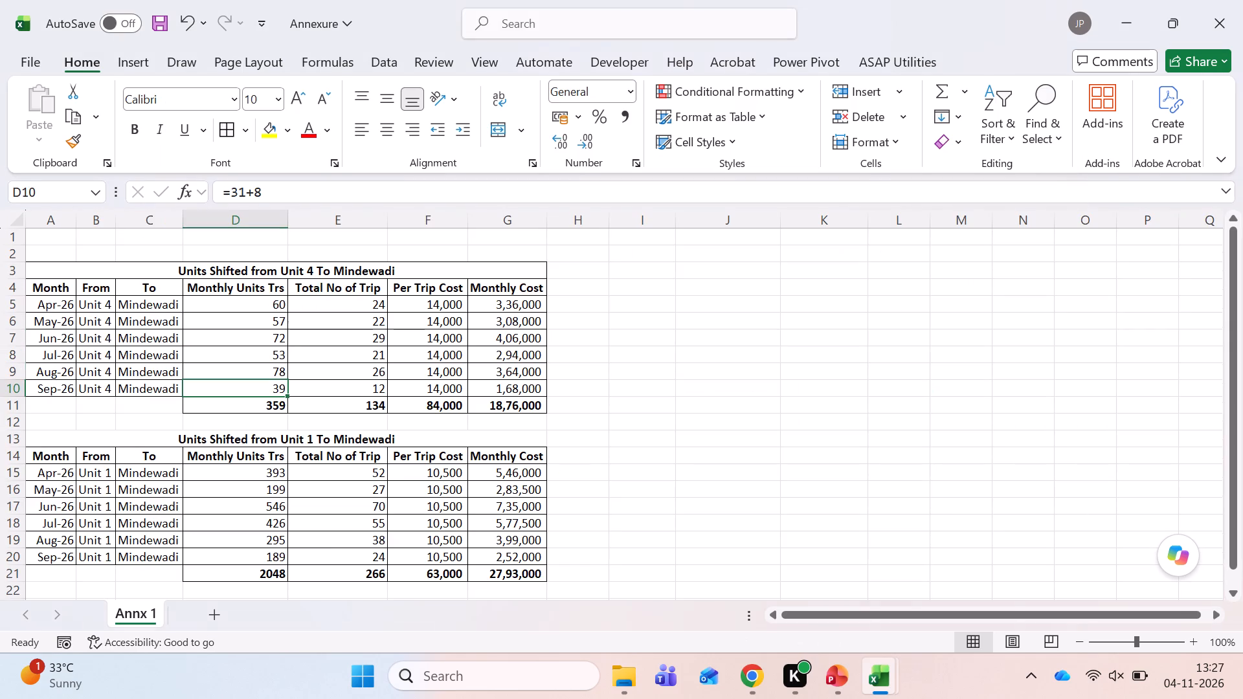
click(267, 548)
click(287, 190)
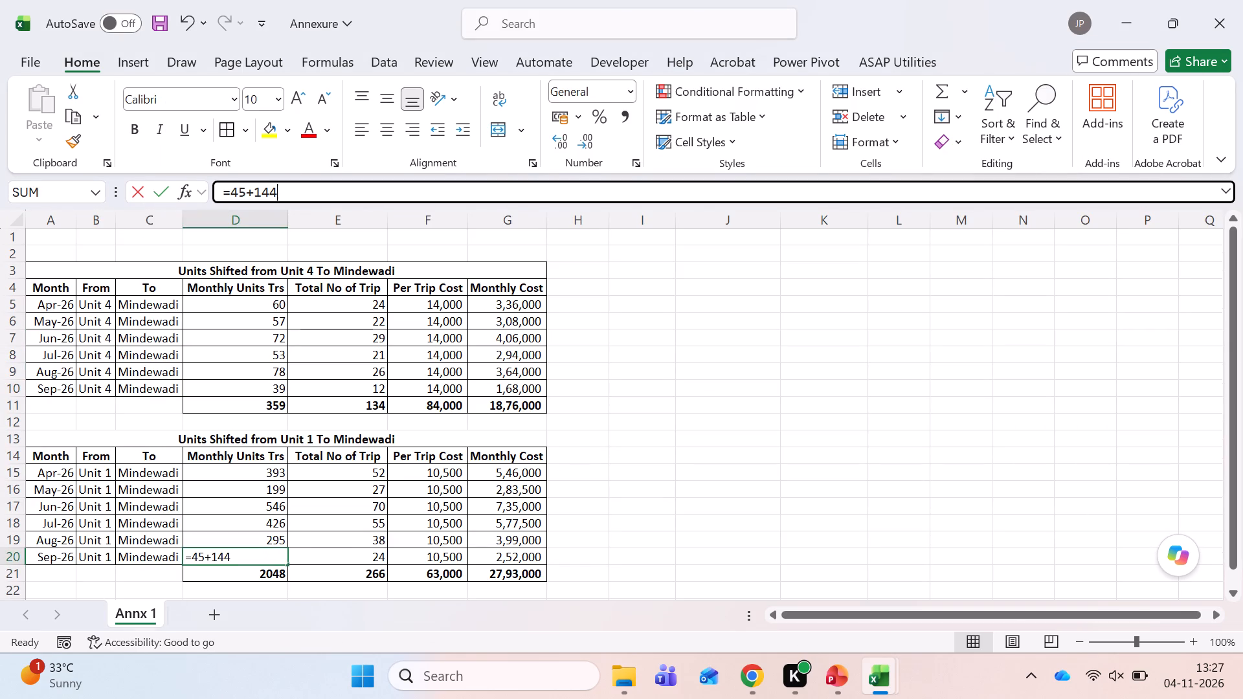
text(+46)
key(Tab)
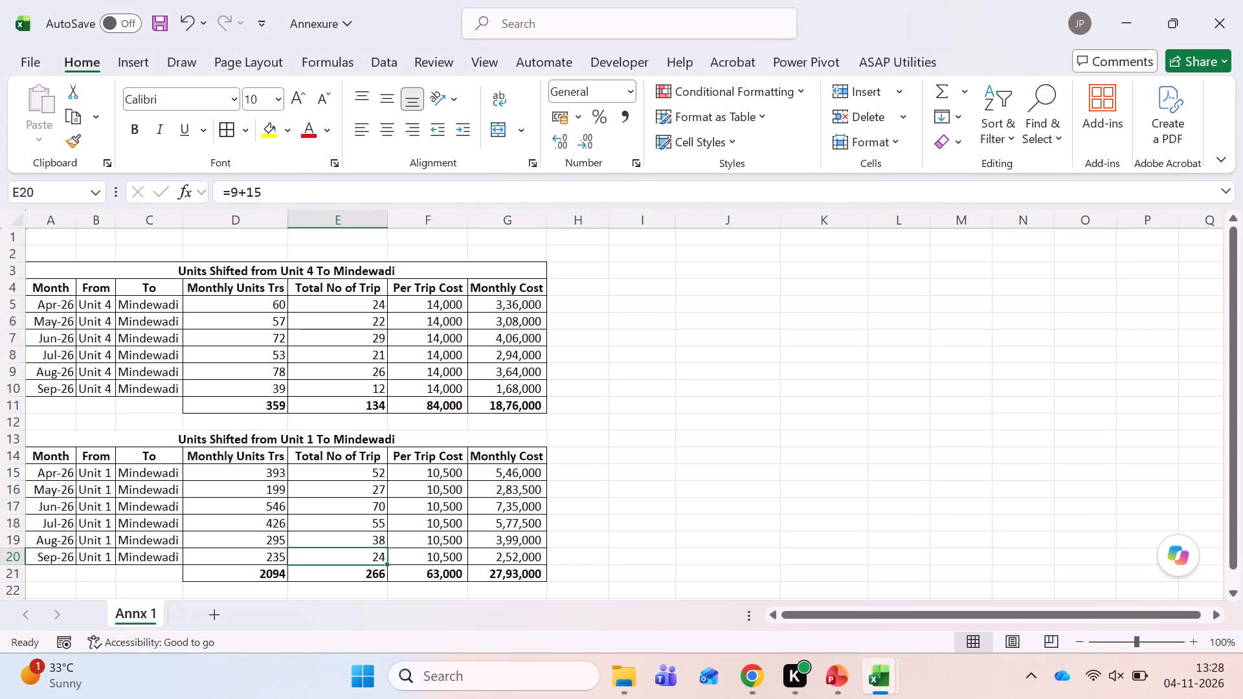
click(287, 190)
text(+12)
key(Tab)
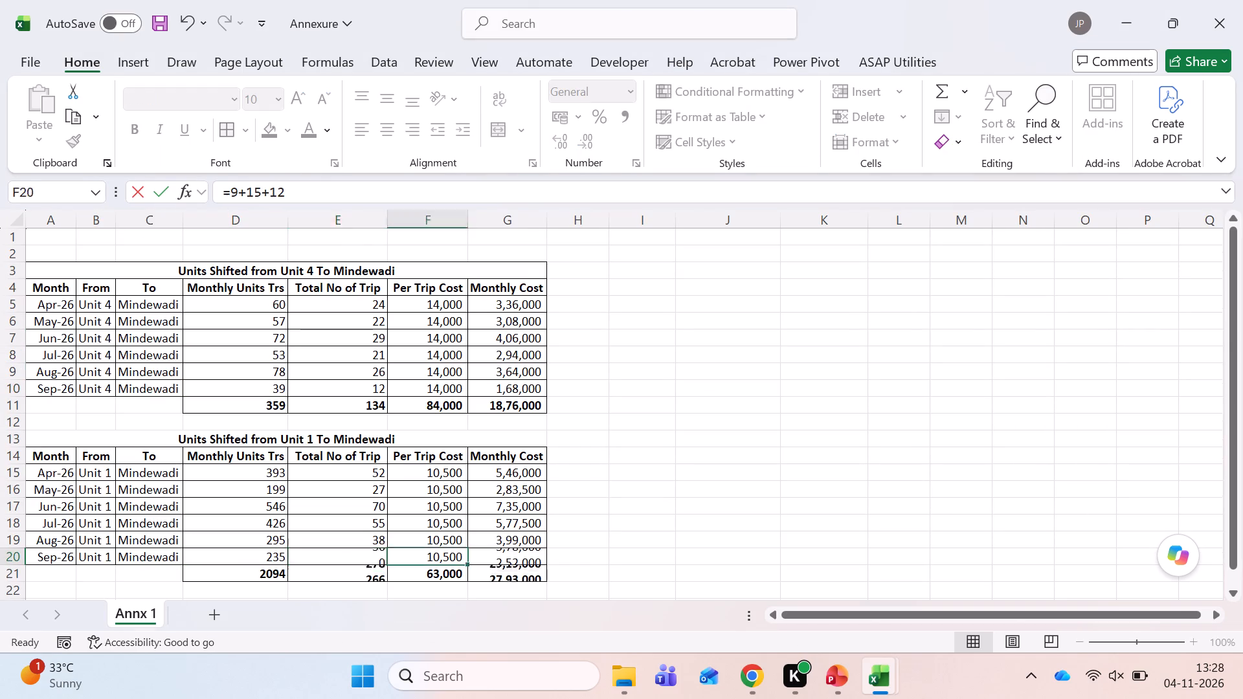
key(Left)
key(ctrl+s)
In the Kala Genset workbook, filter sheet 01.10.2026 to a TPT ERW BASIC of 14000 instead of 10500.
key(alt+Tab)
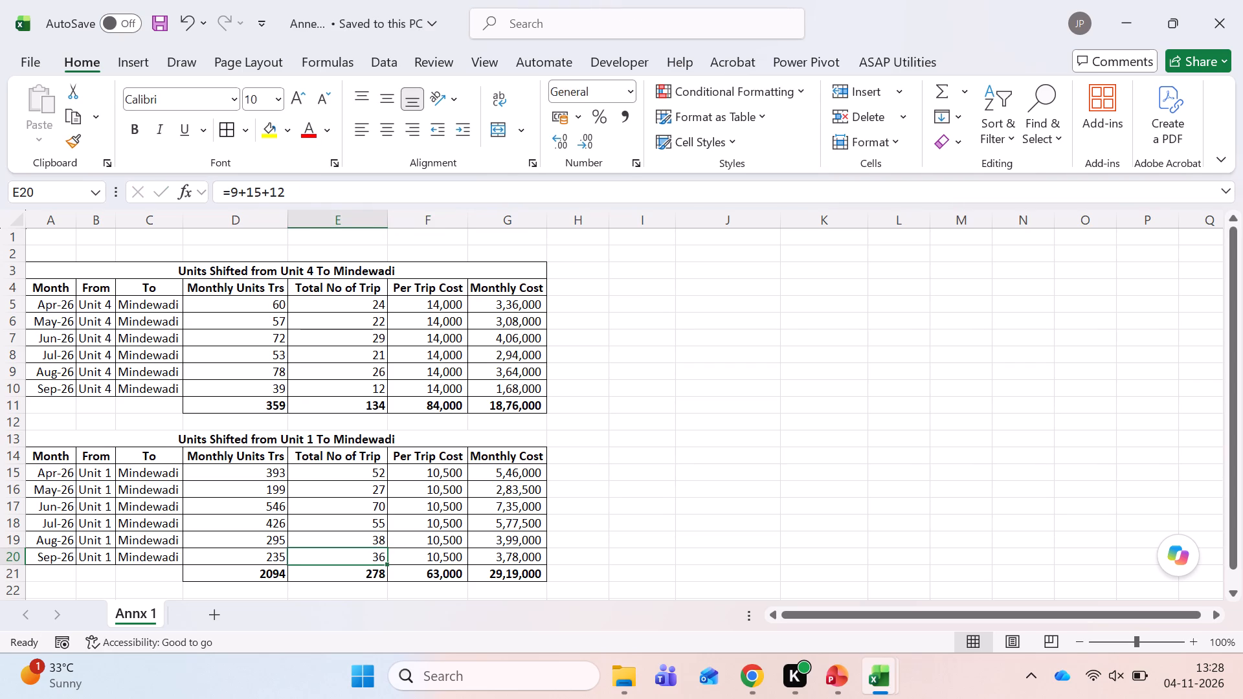
key(Up)
key(Right)
key(Right)
key(Right)
key(alt+Down)
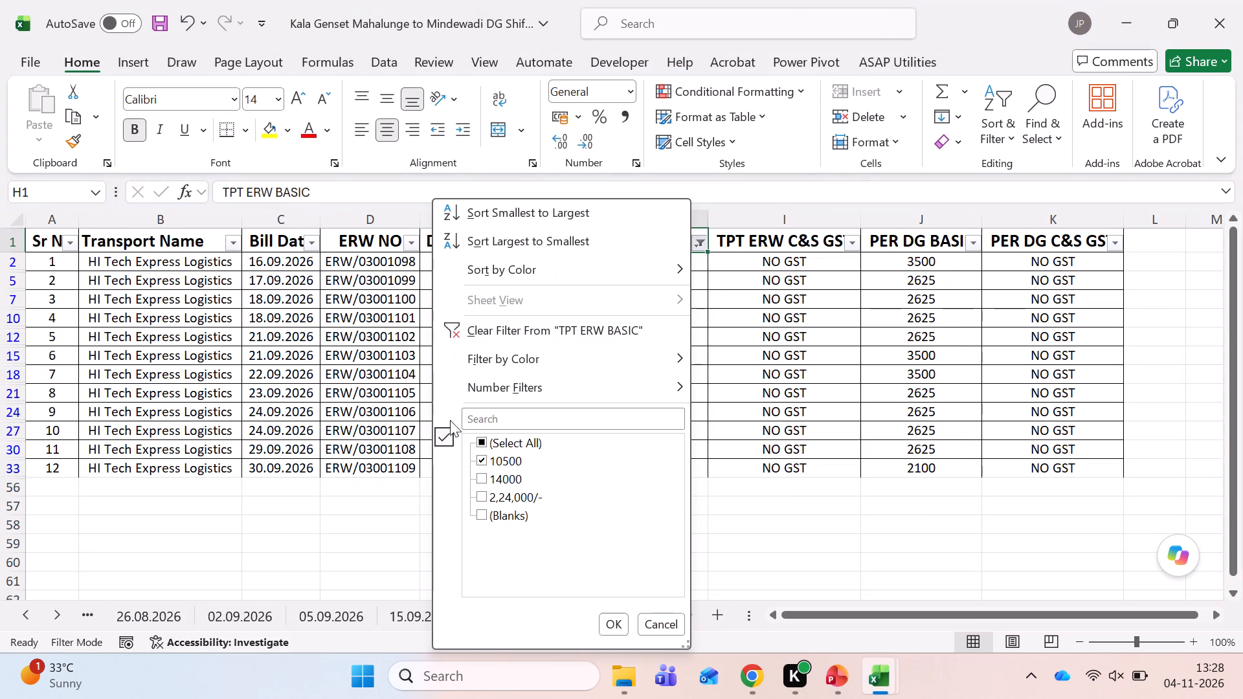
click(491, 466)
click(491, 461)
click(495, 477)
key(Return)
Select all visible DG QTY values of the filtered 14000 rows on sheet 01.10.2026 to read their sum and count.
key(Down)
key(Left)
key(Left)
key(Left)
key(shift+Down)
key(shift+Down)
key(shift+Down)
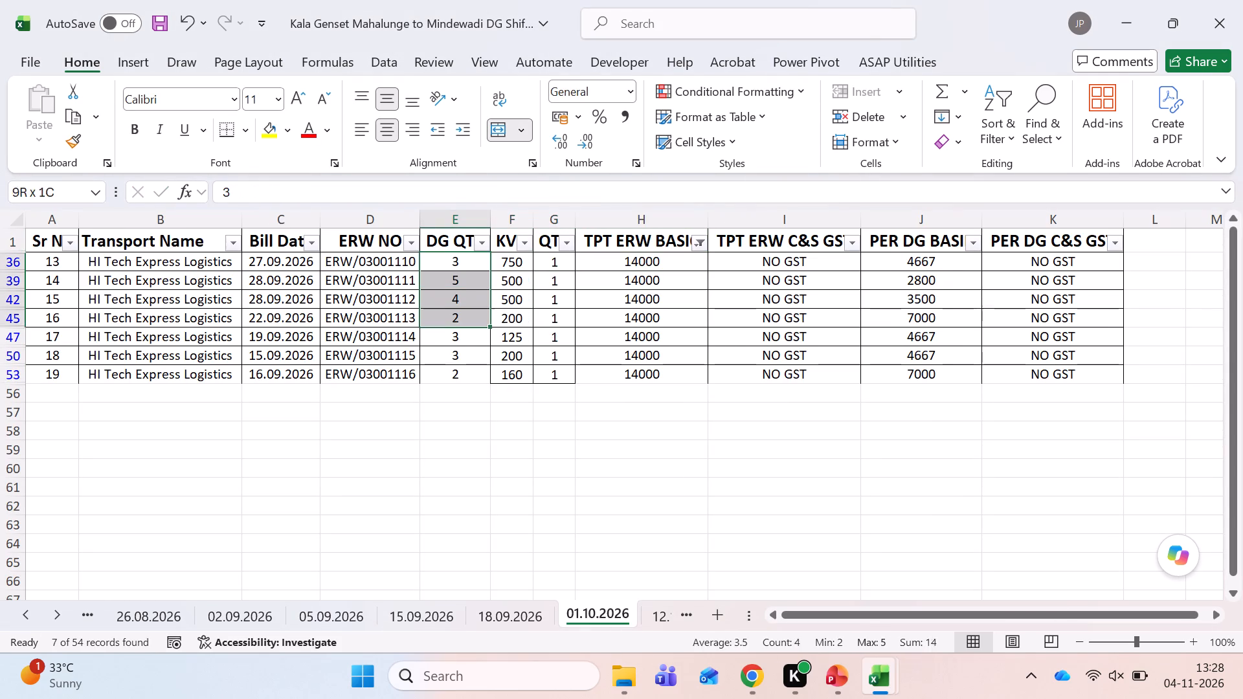
key(shift+Down)
key(shift+Down)
key(shift+Down)
In the Annexure workbook, extend the Sep-26 Unit 4 Monthly Units Trs to =31+8+22 and Total No of Trip to =9+3+7, and save.
key(alt+Tab)
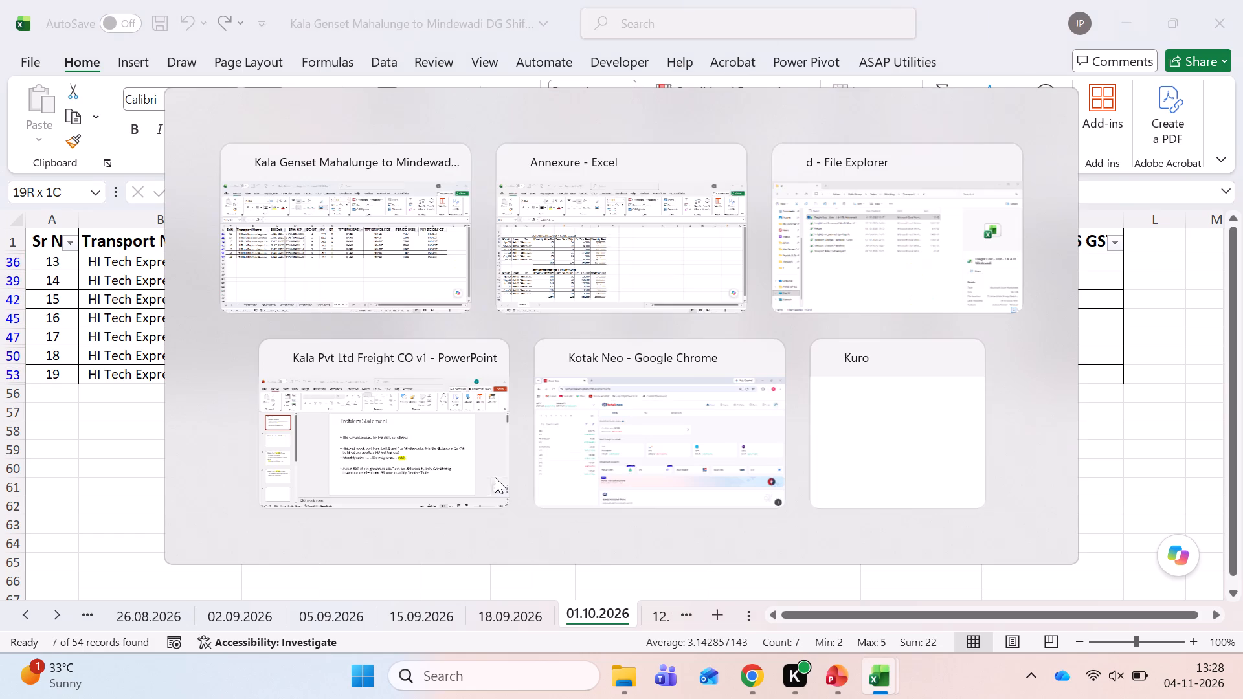
key(Return)
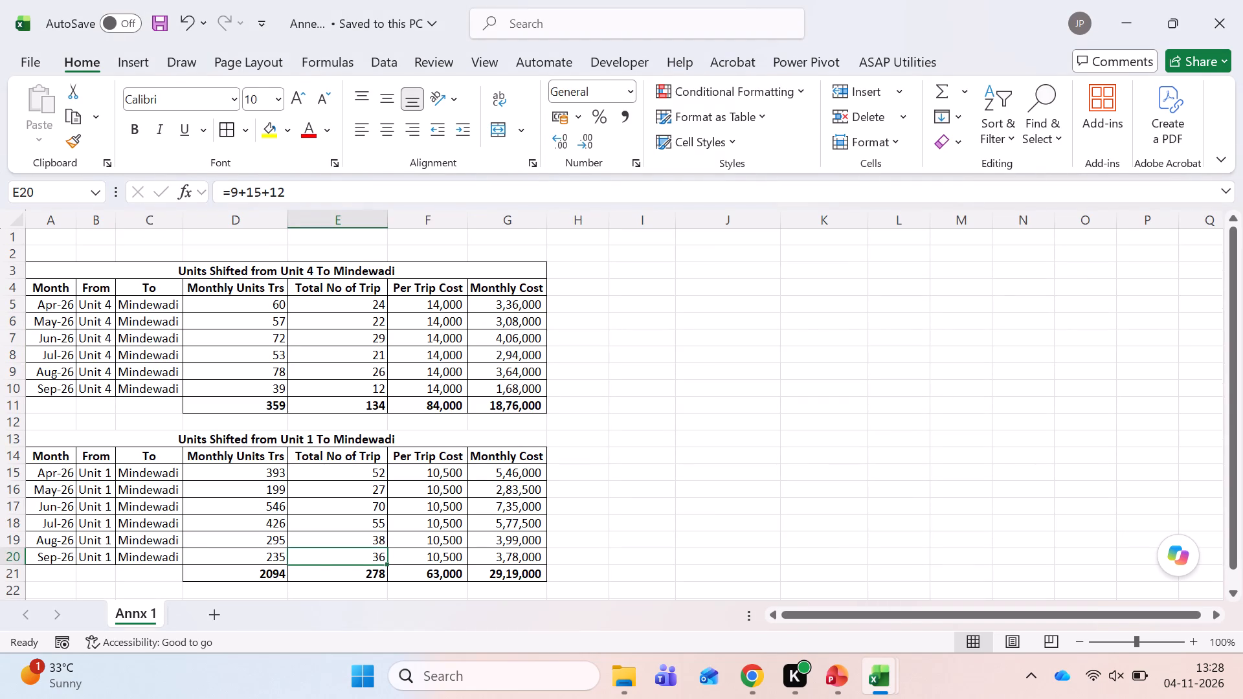
click(263, 390)
click(284, 194)
text(+22)
key(Tab)
key(F2)
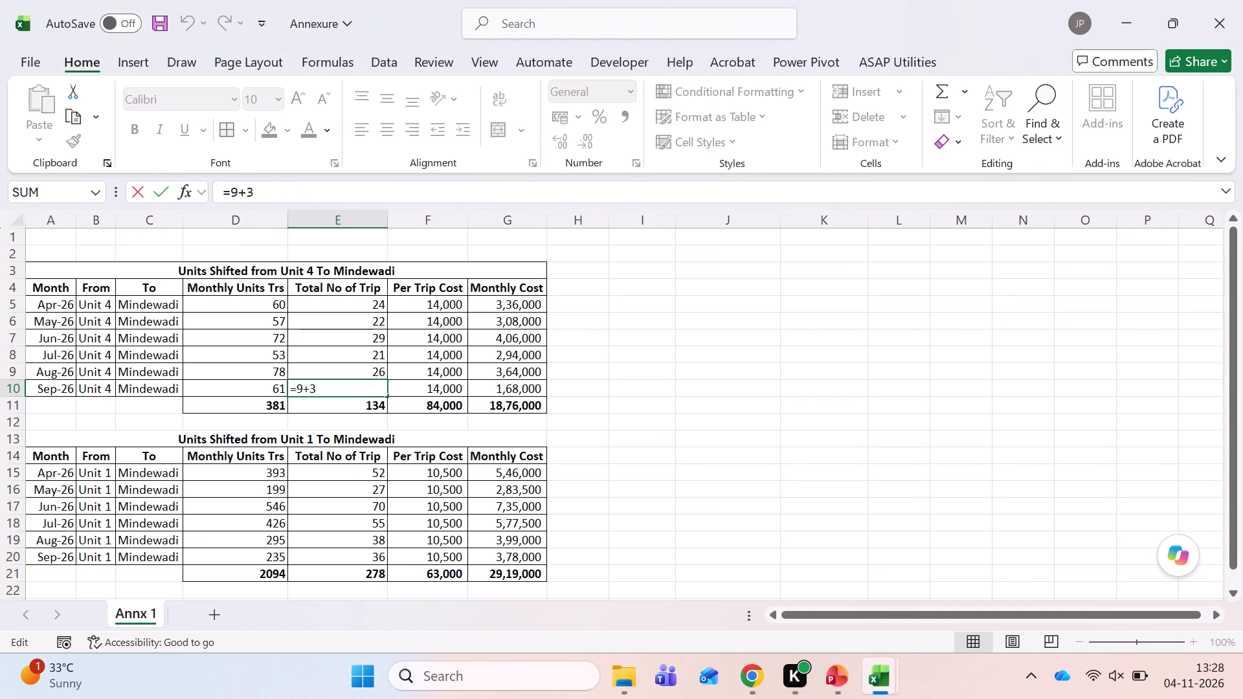
text(+7)
key(Tab)
key(Left)
key(ctrl+s)
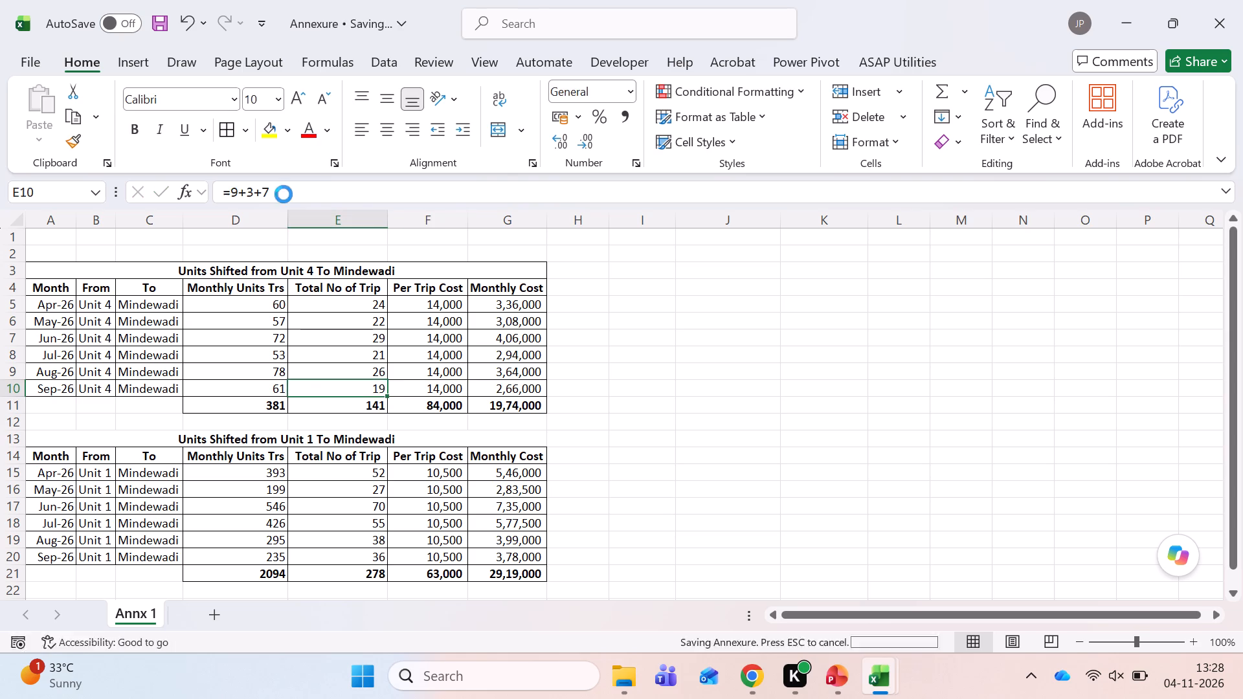
In the Kala Genset workbook, go to sheet 12.10.2026 and add filters to its header row.
key(alt+Tab)
key(ctrl+Page_Down)
key(ctrl+Up)
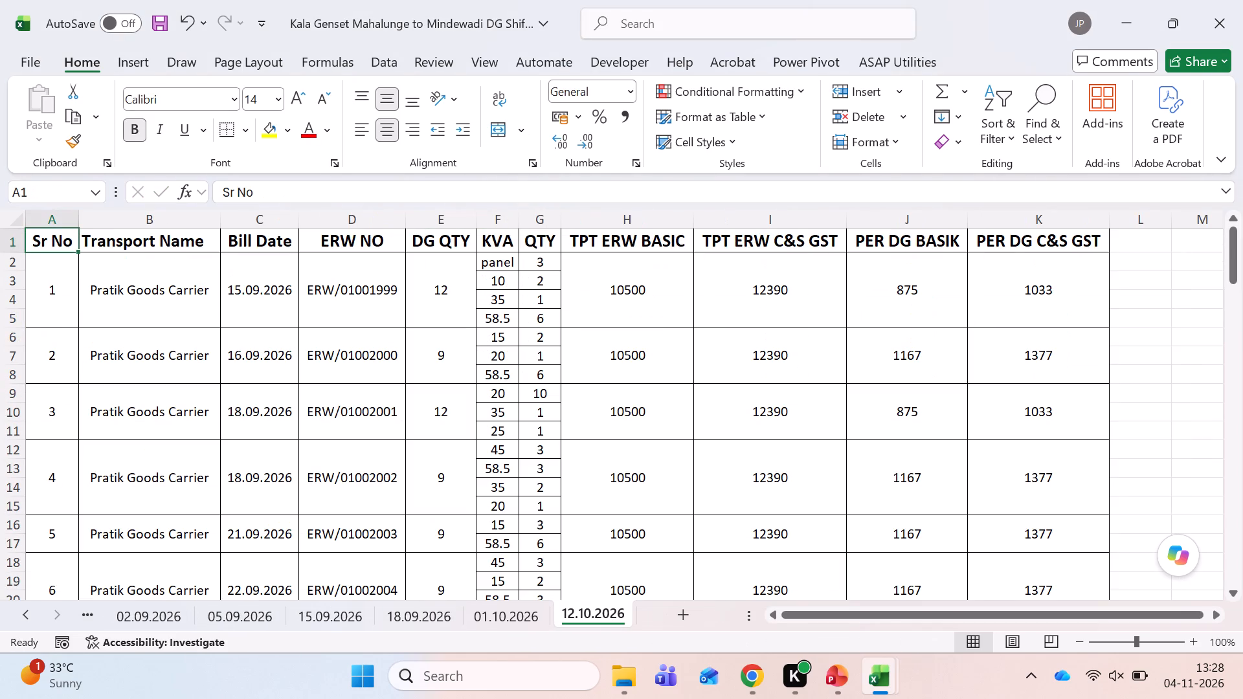
key(ctrl+Left)
key(shift+space)
key(ctrl+shift+l)
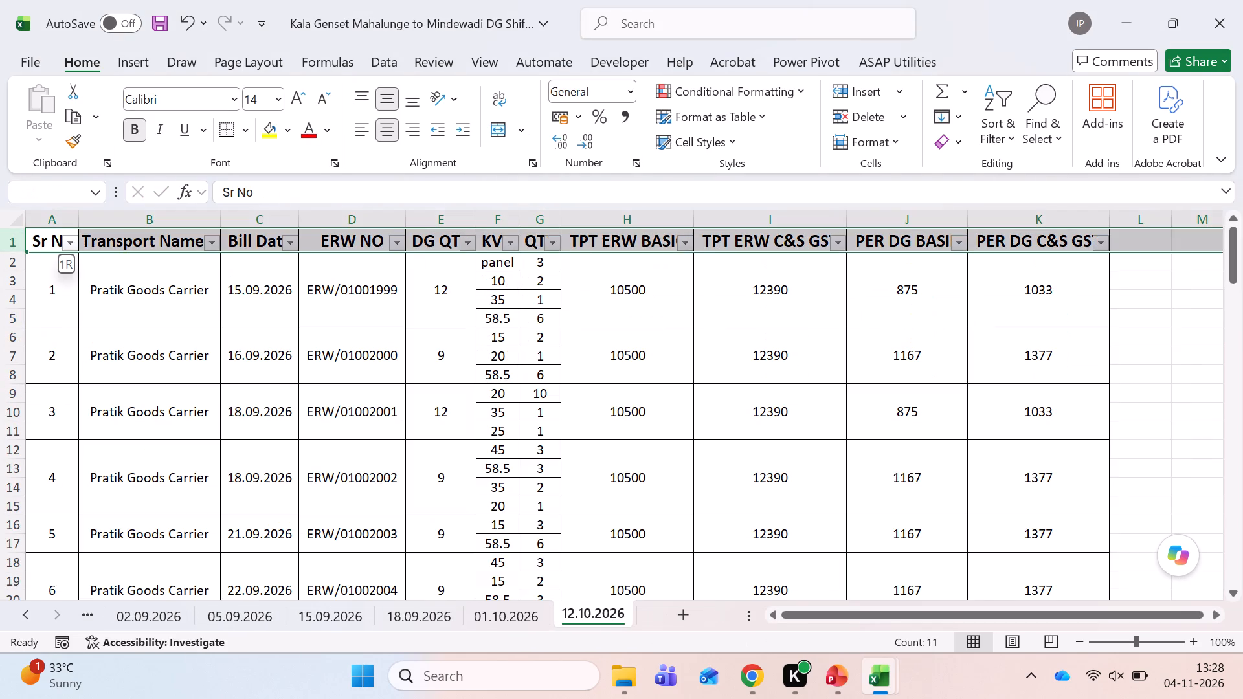
Filter Bill Date on sheet 12.10.2026 to exclude 02.10.2026 through 06.10.2026 and blanks, keeping 01.10.2026 and the September dates.
key(Right)
key(Right)
key(alt+Down)
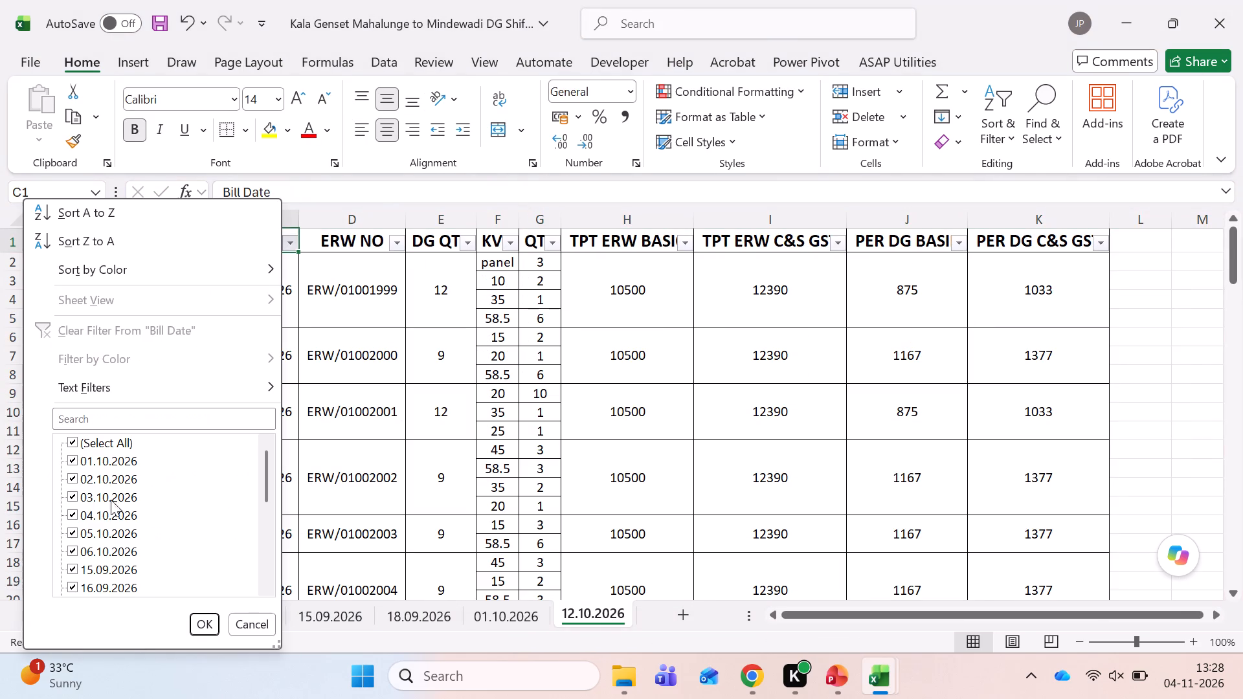
click(84, 460)
click(90, 473)
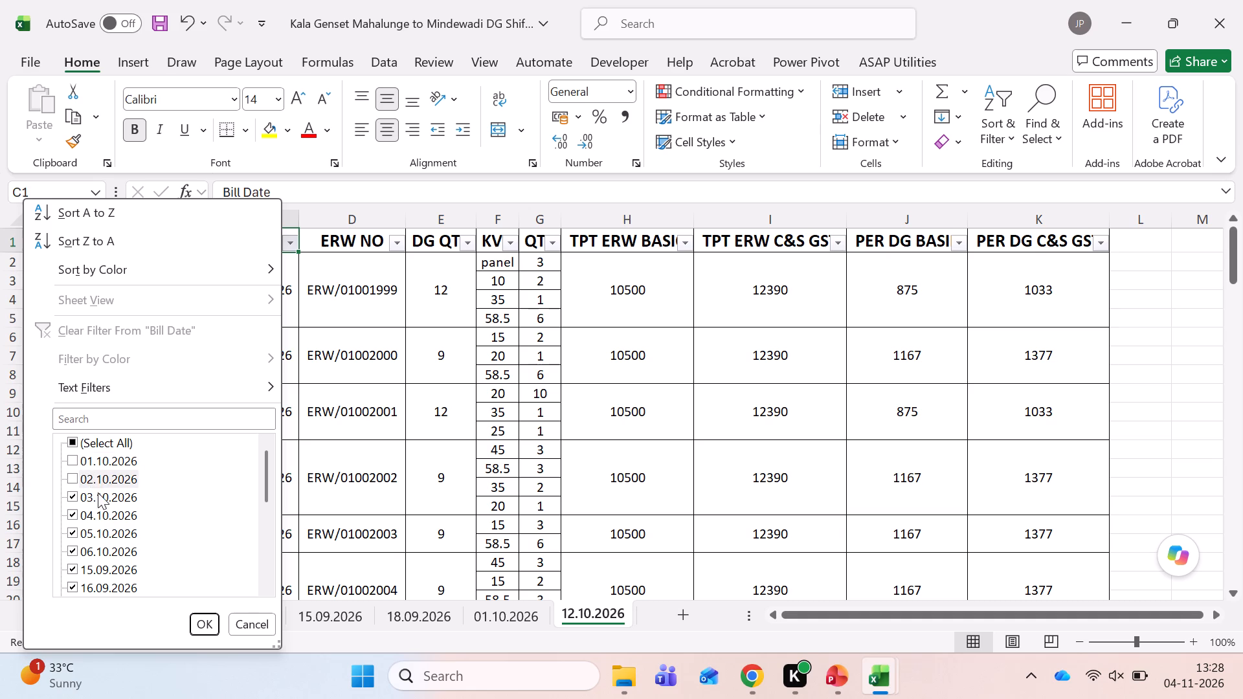
click(98, 493)
click(102, 510)
click(106, 534)
click(109, 553)
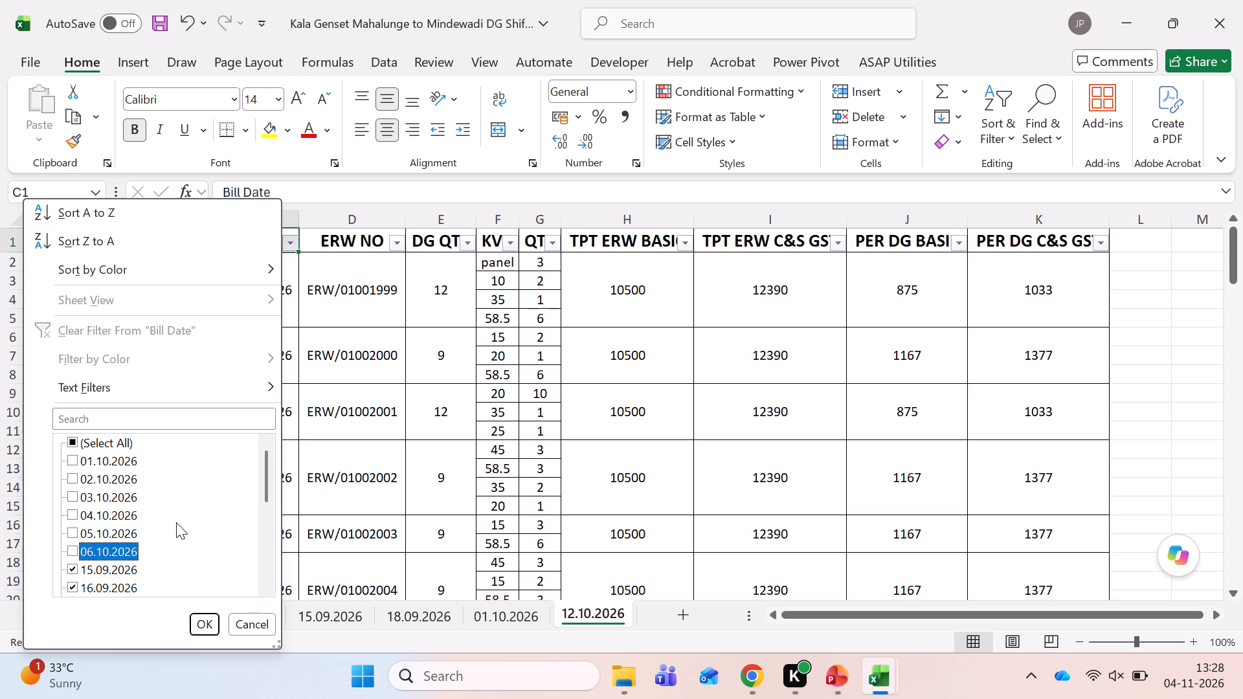
click(271, 473)
click(266, 473)
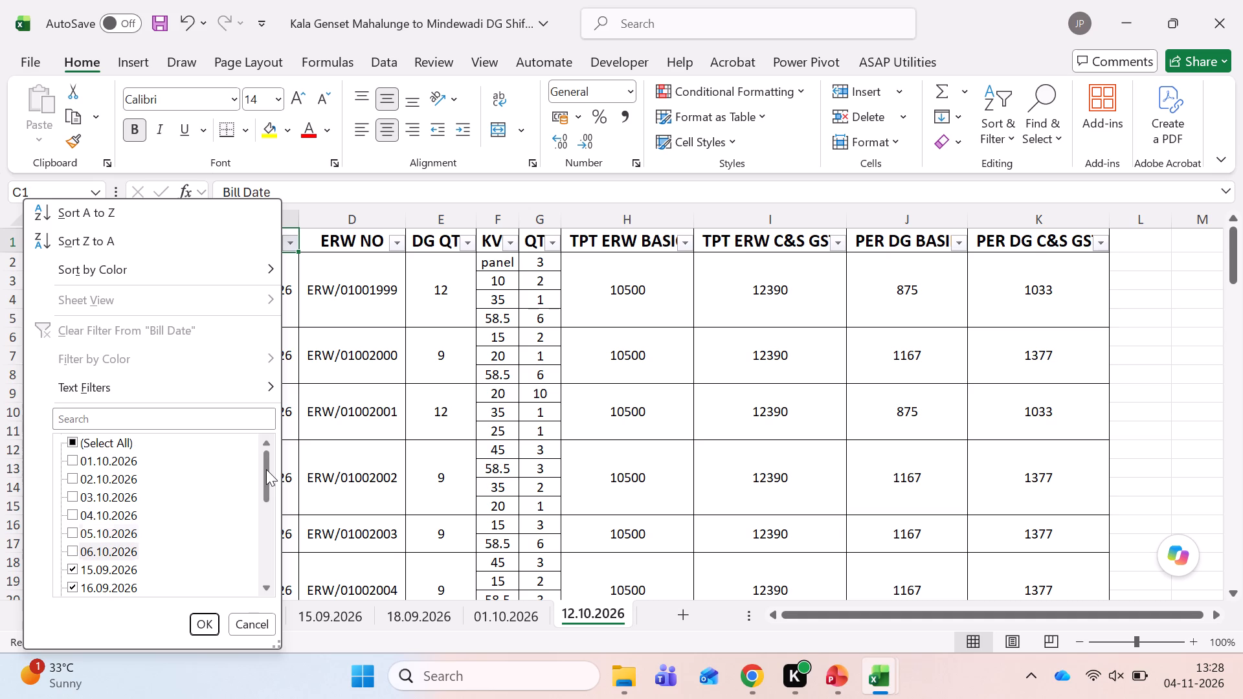
click(111, 459)
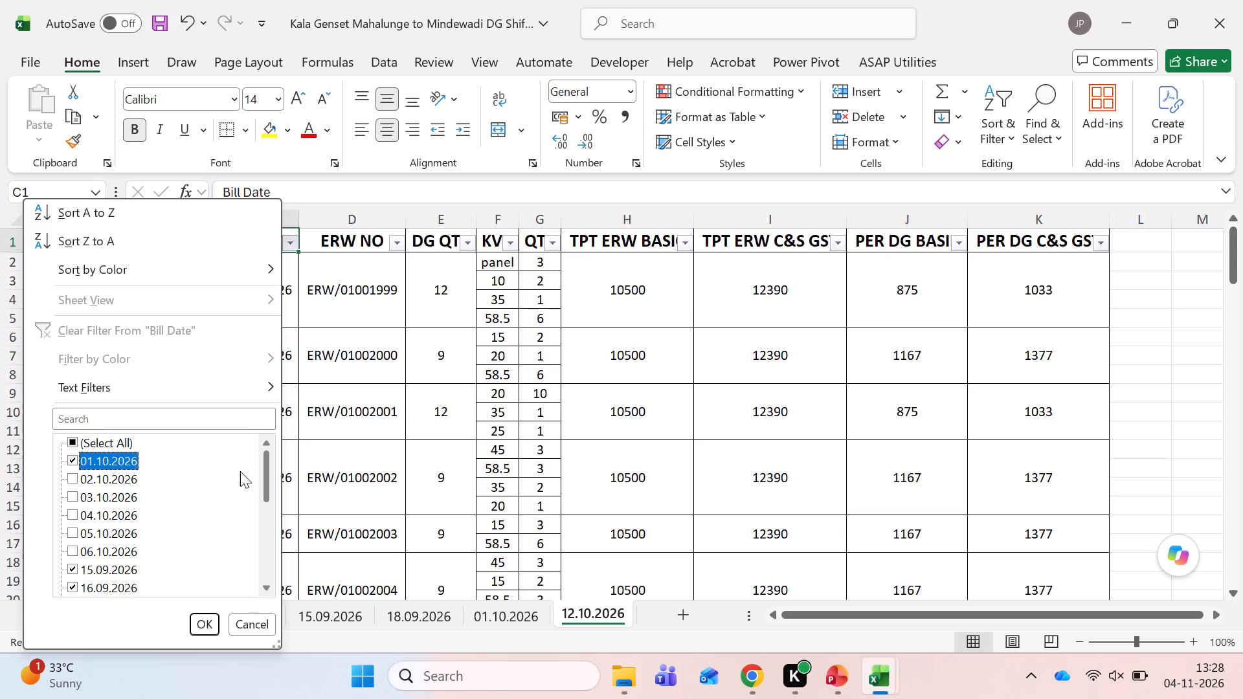
drag(269, 469, 253, 607)
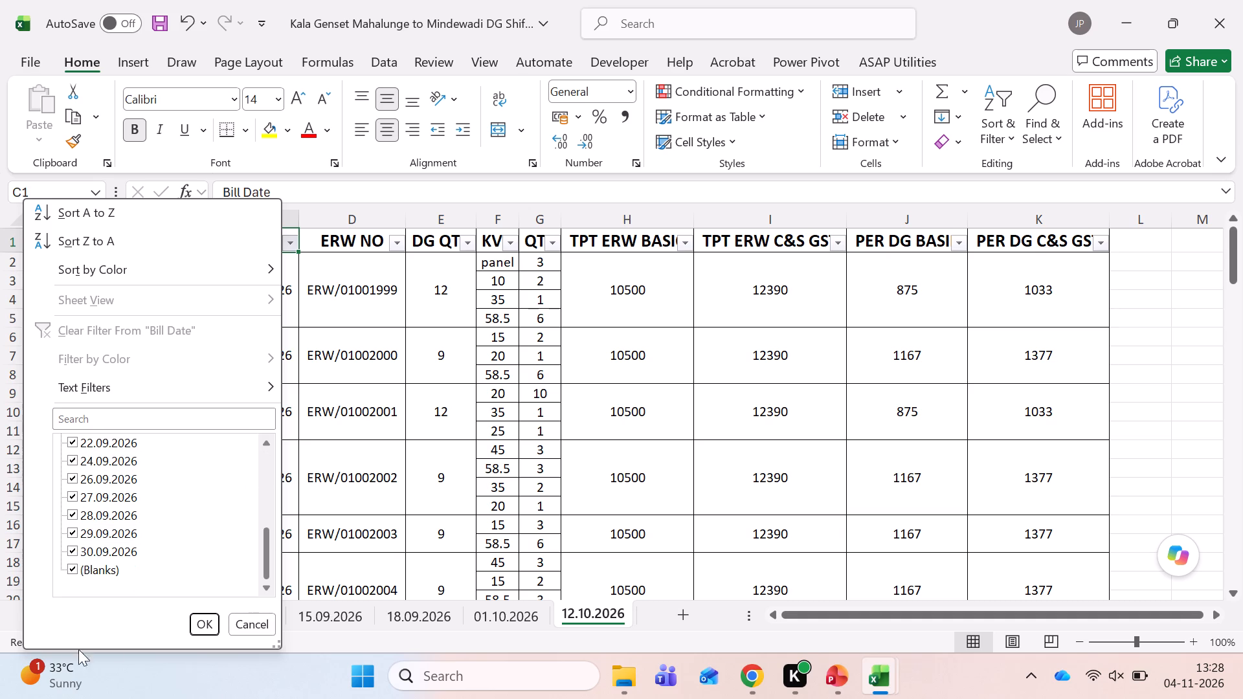
click(103, 568)
click(197, 622)
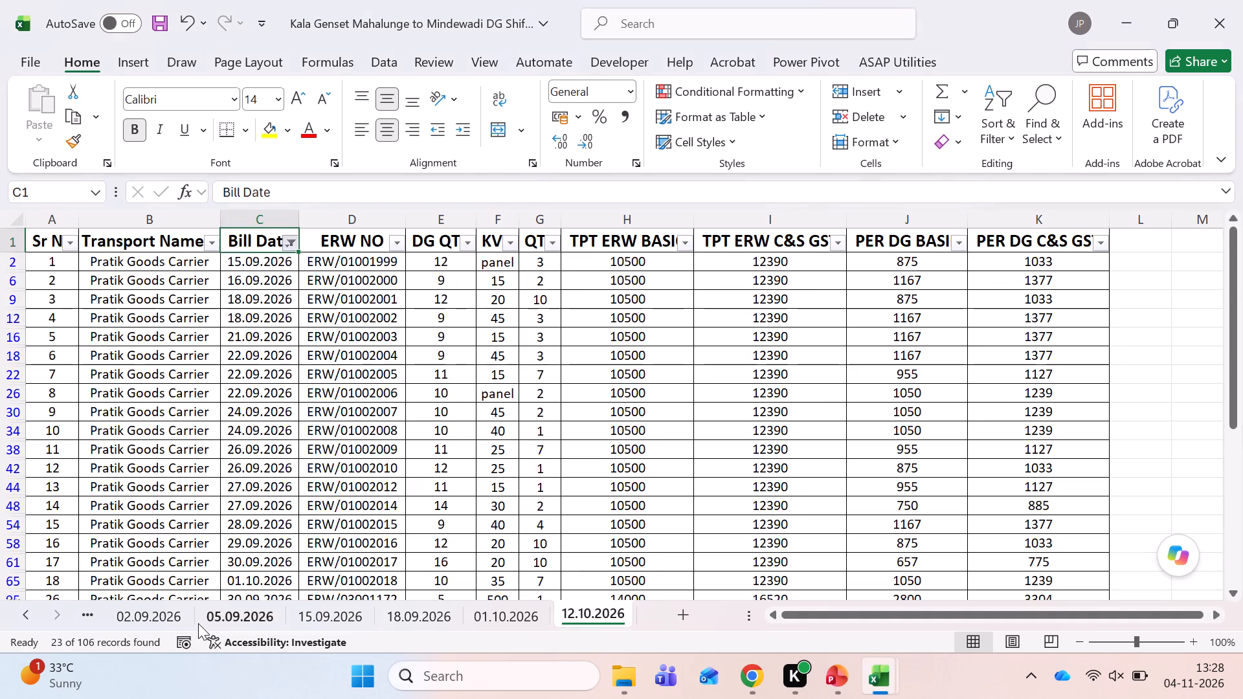
Filter sheet 12.10.2026 further to rows with a TPT ERW BASIC of 10500.
key(Up)
key(Right)
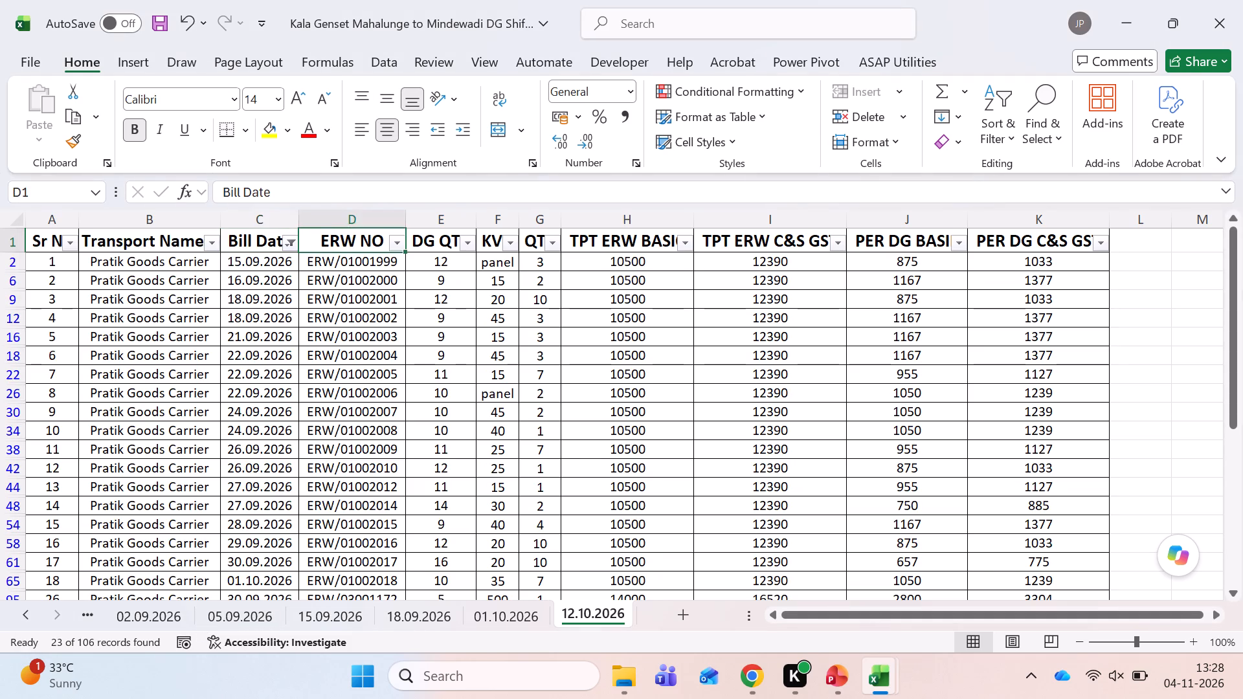
key(Right)
key(Right)
key(Right)
key(Right)
key(Right)
key(Left)
key(alt+Down)
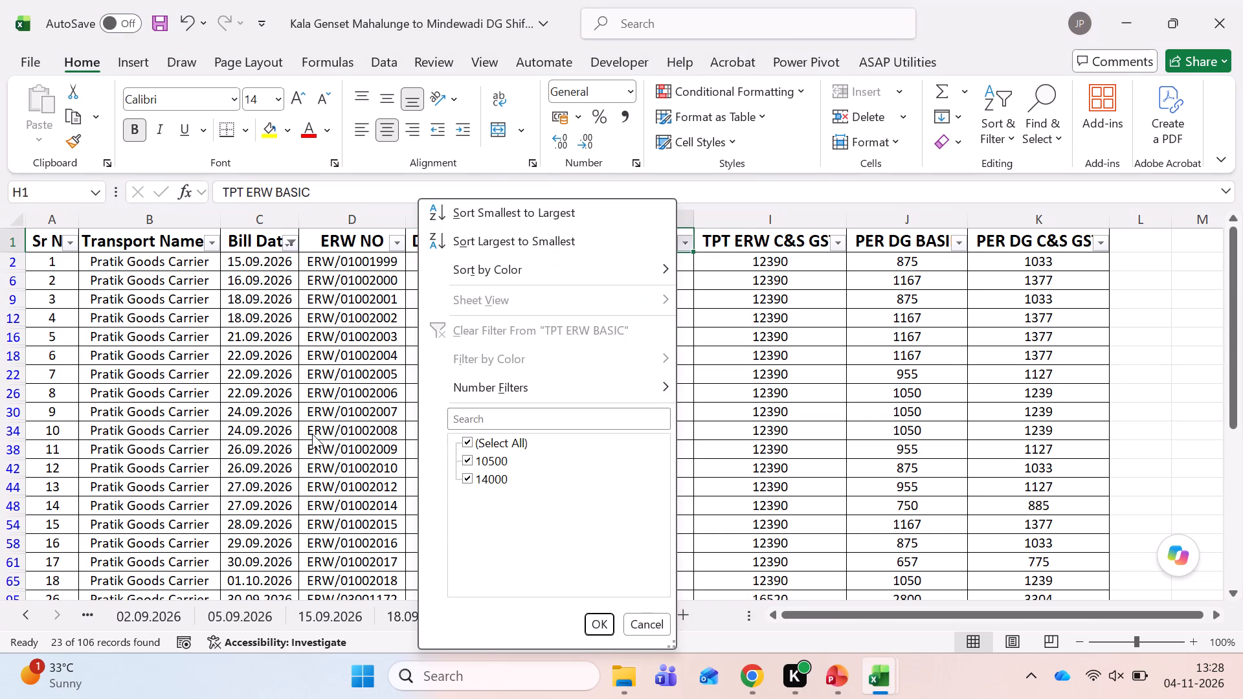
click(477, 439)
click(480, 462)
key(Return)
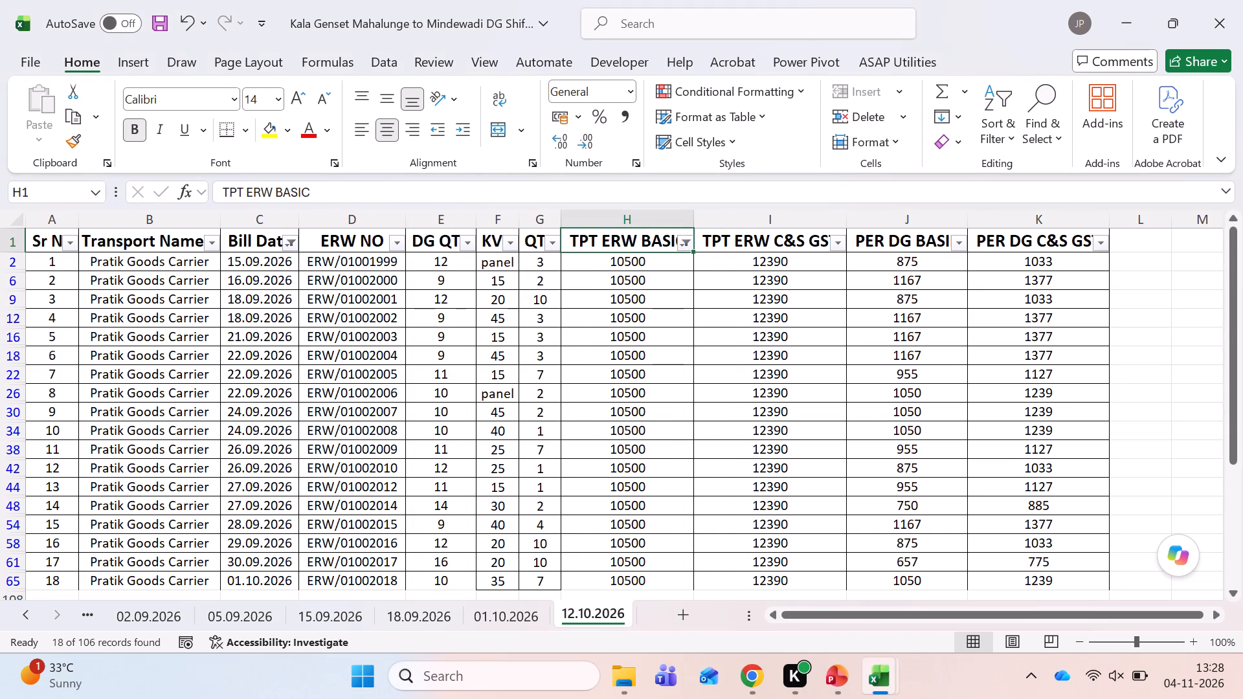
Select all visible DG QTY values of the filtered 10500 rows on sheet 12.10.2026 to read their sum and count.
key(Down)
key(Left)
key(Left)
key(Left)
key(shift+Down)
key(shift+Down)
key(shift+Down)
key(shift+Down)
key(shift+Down)
key(shift+Down)
key(shift+Down)
key(shift+Down)
key(shift+Down)
key(shift+Down)
key(shift+Down)
key(shift+Down)
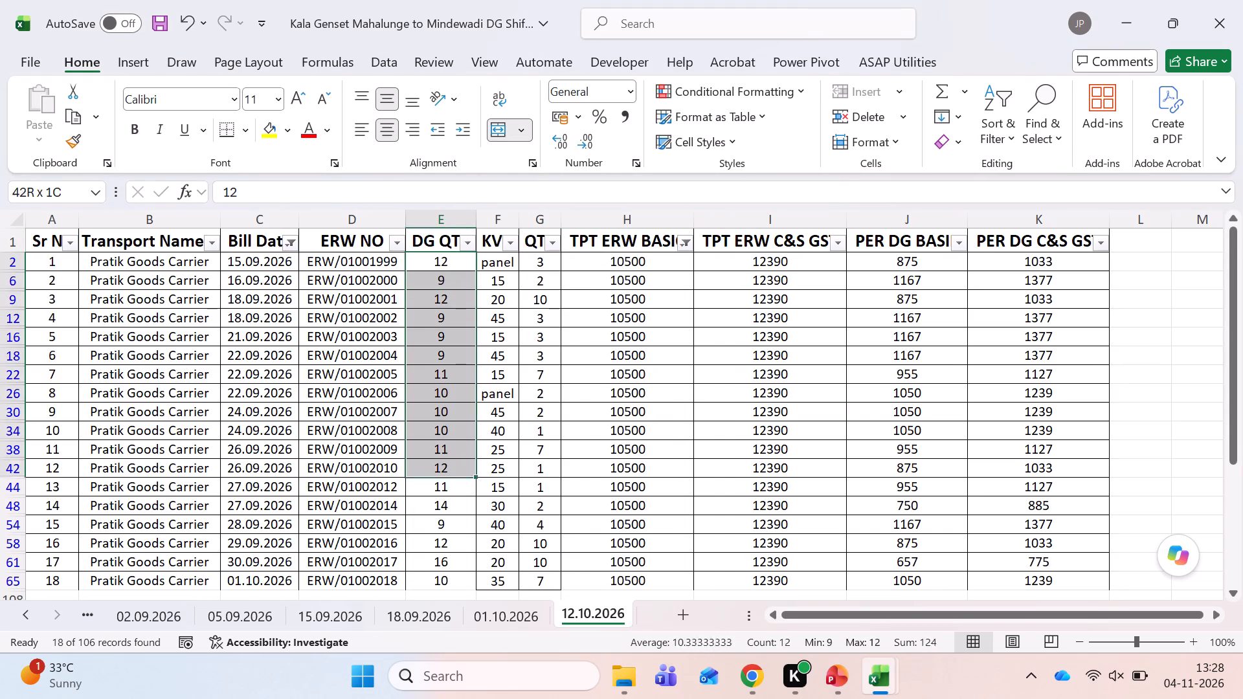
key(shift+Down)
key(shift+Down)
key(shift+Down)
key(shift+Down)
key(shift+Down)
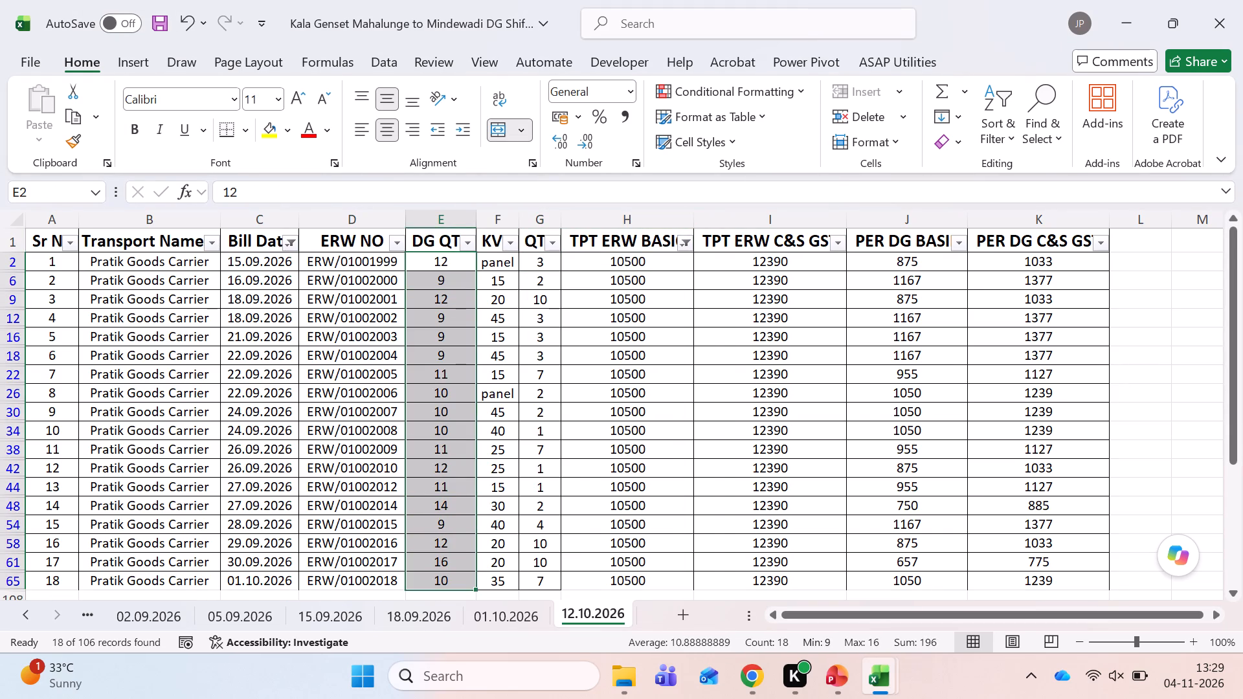
scroll(551, 438, down, 1)
In the Annexure workbook, add 196 to the Sep-26 Unit 1 monthly units formula and 18 to its trips formula.
key(alt+Tab)
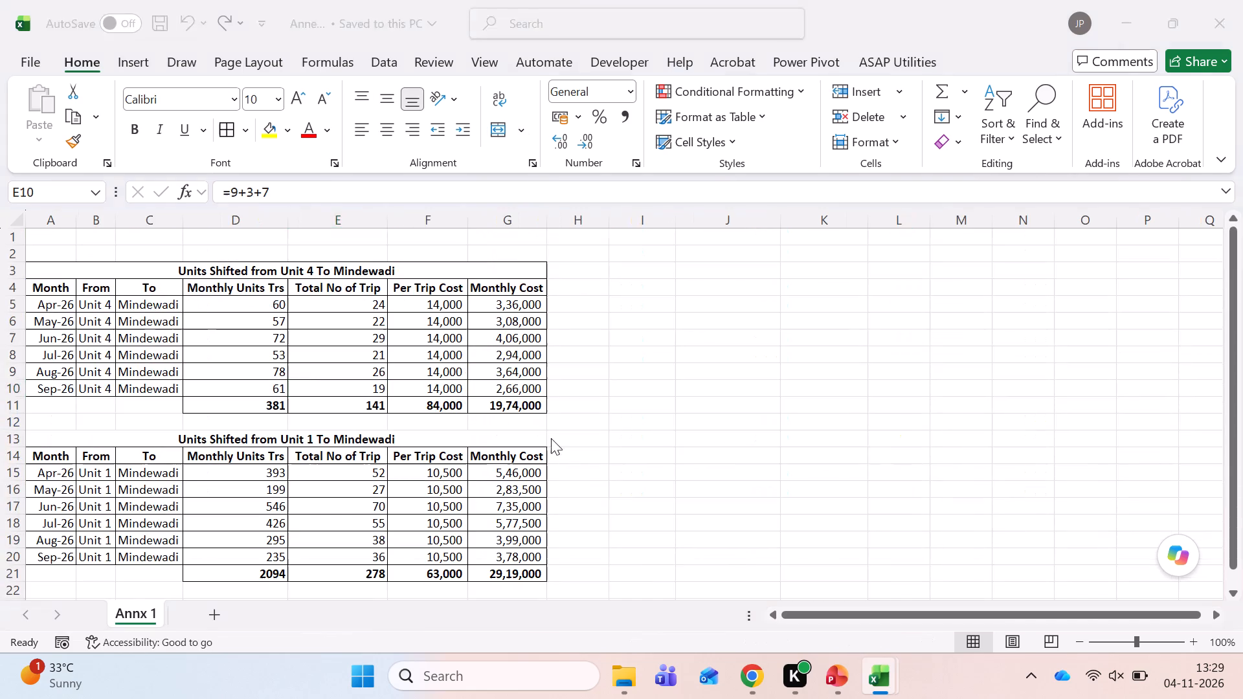
key(Left)
key(Down)
key(Down)
key(Down)
key(Down)
key(Down)
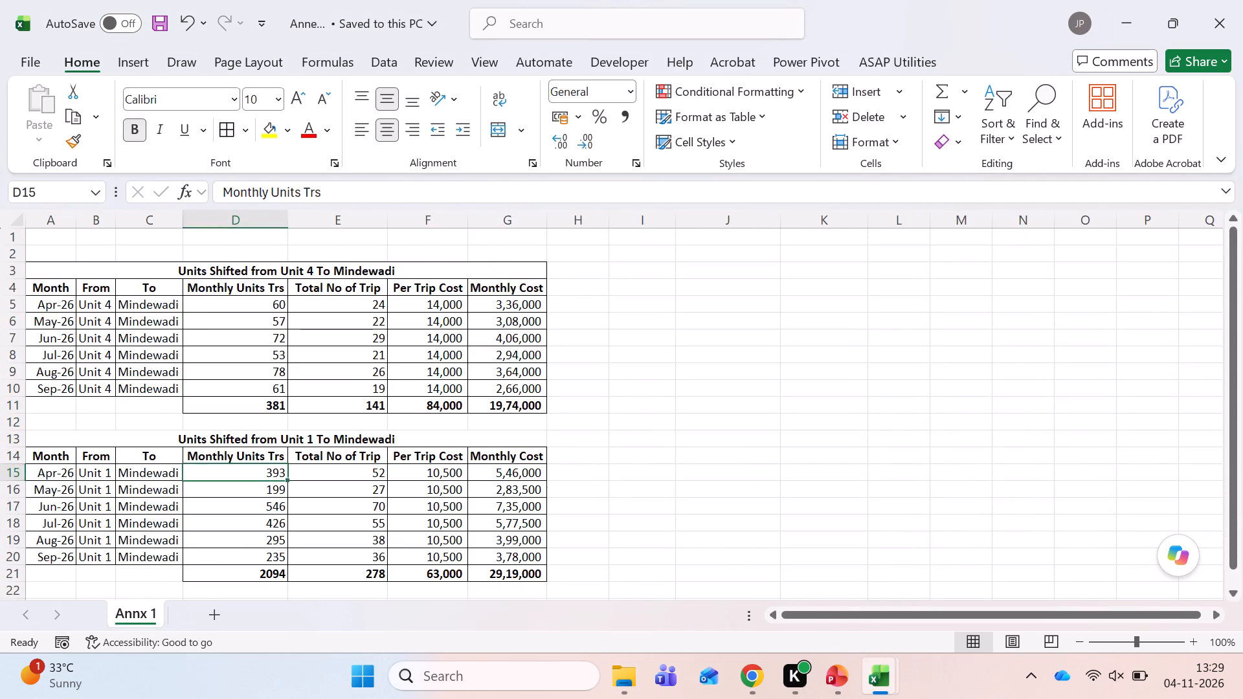
key(Down)
key(Down)
key(Down)
key(Down)
key(Down)
key(F2)
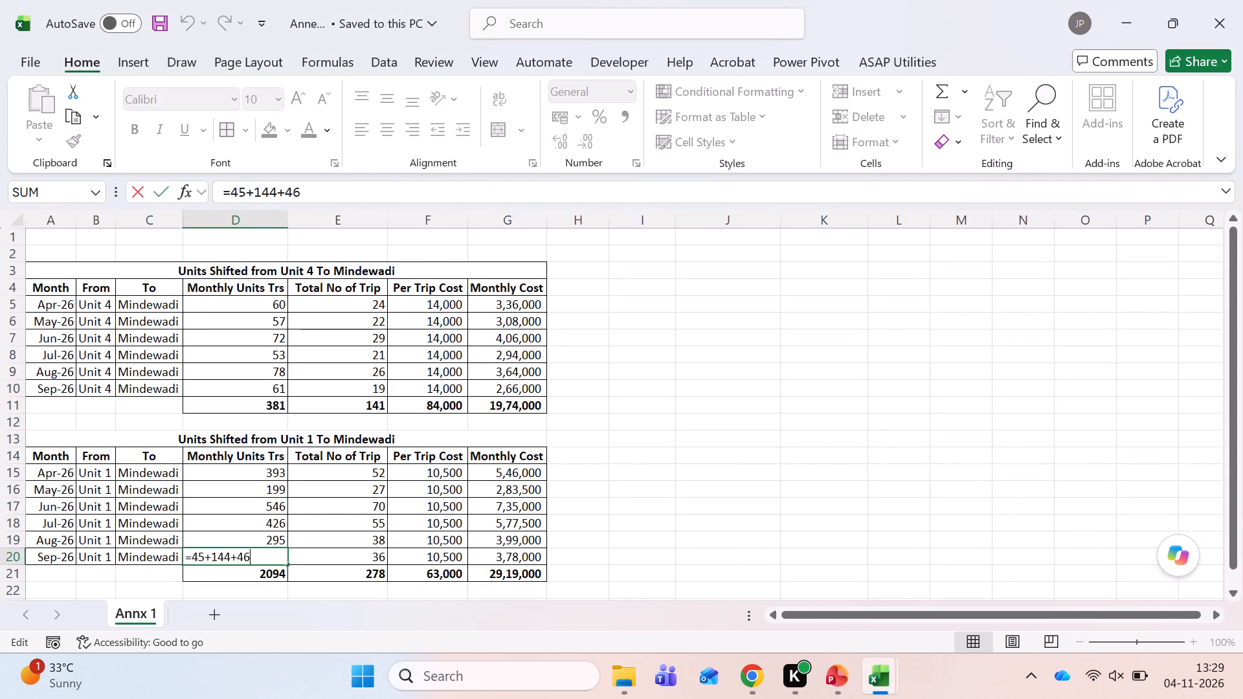
text(+196)
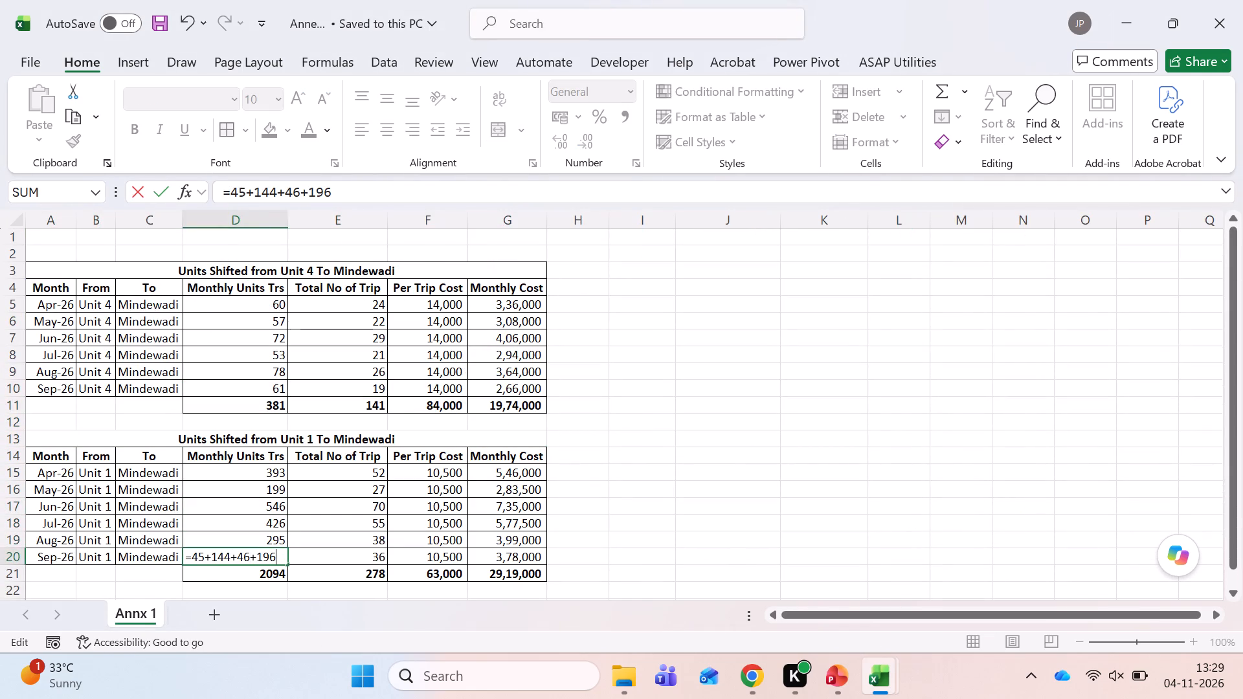
key(Tab)
key(F2)
text(+18)
key(Tab)
key(Left)
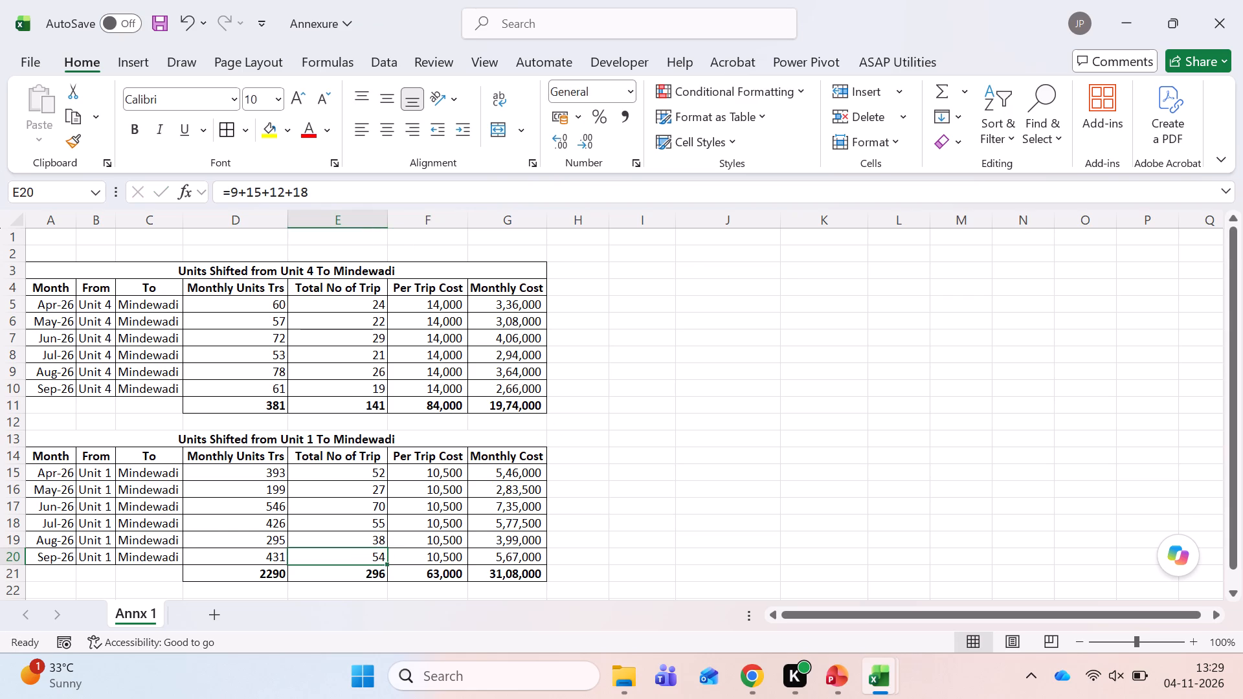
Back on sheet 12.10.2026, change the TPT ERW BASIC filter from 10500 to 14000.
key(alt+Tab)
key(Up)
key(Right)
key(Right)
key(Right)
key(alt+Down)
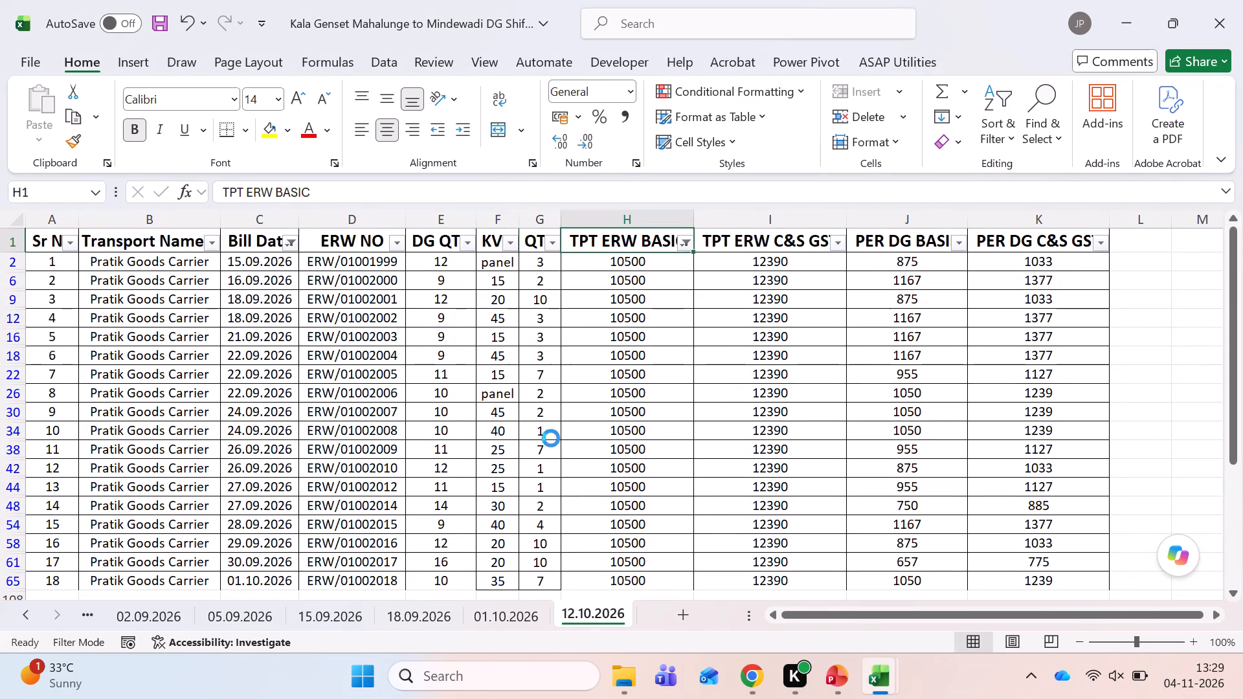
click(483, 460)
click(487, 473)
key(Return)
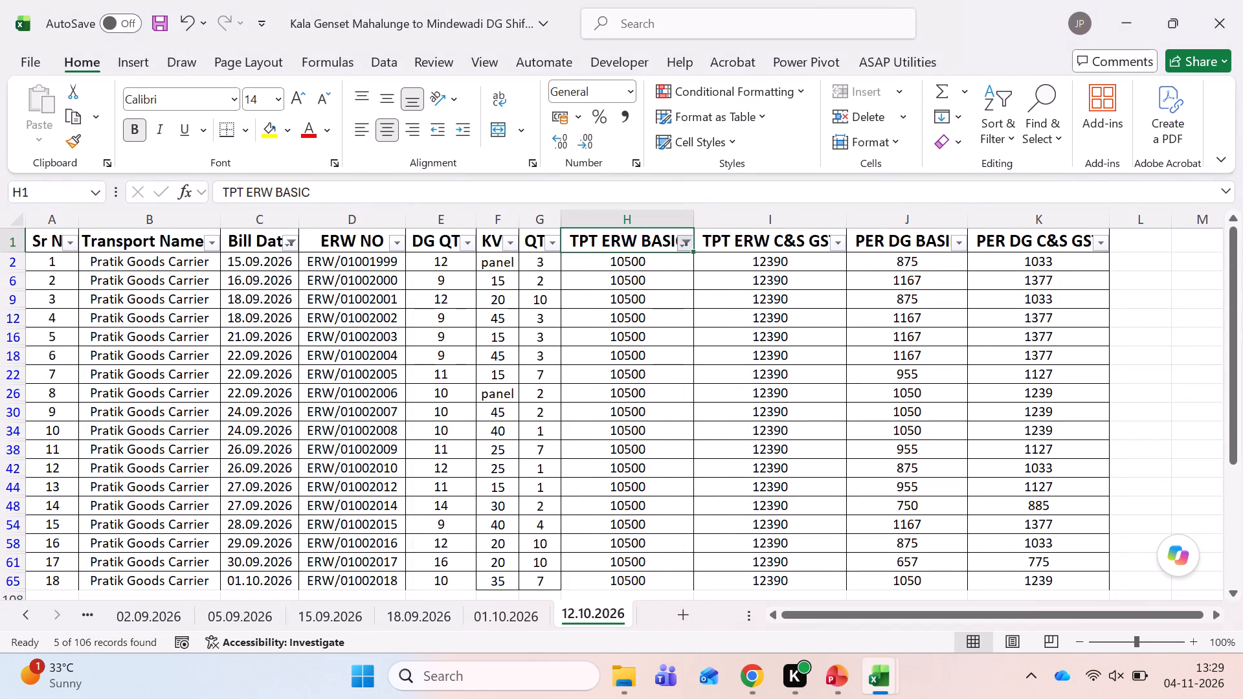
Select all visible DG QTY values of the filtered 14000 rows on sheet 12.10.2026 to read their sum and count.
key(Left)
key(Left)
key(Left)
key(Down)
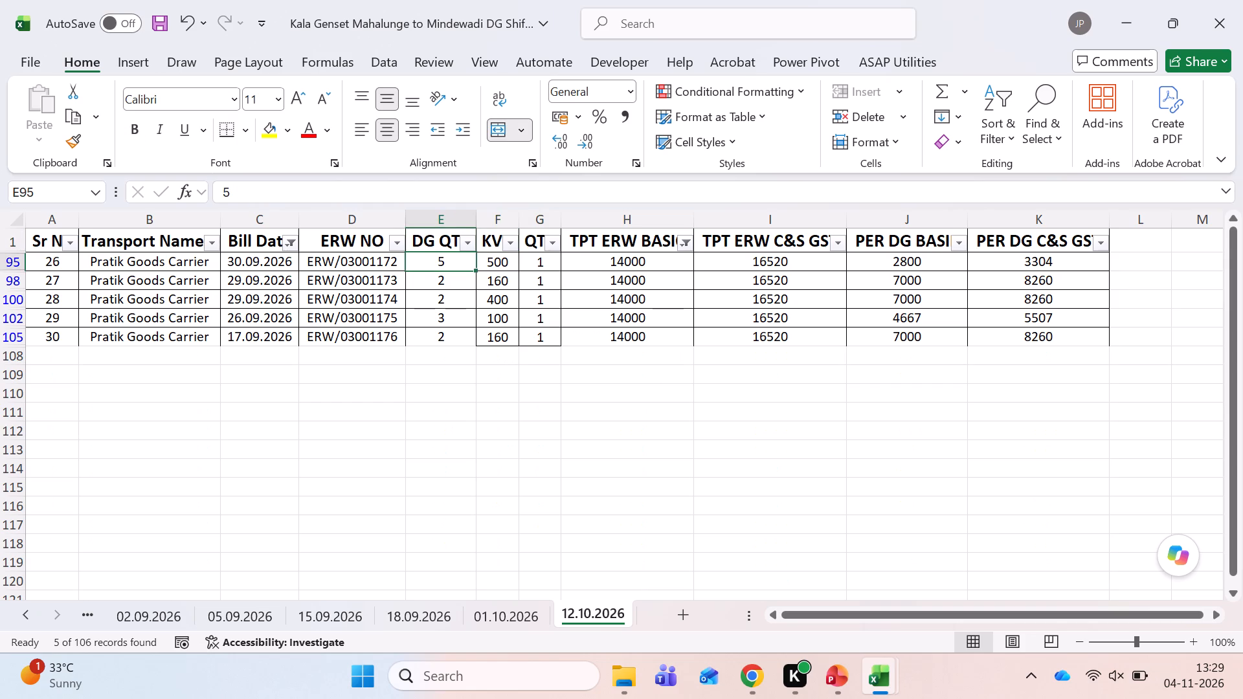
key(shift+Down)
key(shift+Down)
key(shift+Down)
key(shift+Down)
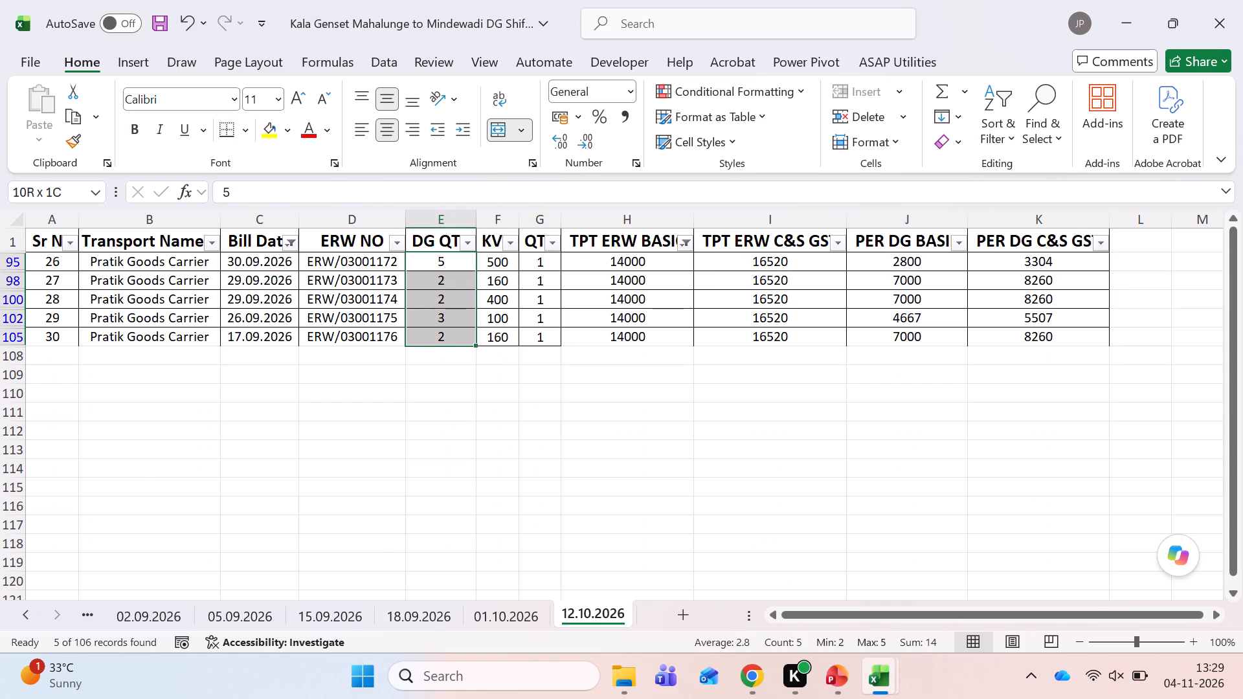
In Annexure, add 14 to the Sep-26 Unit 4 monthly units formula and 5 to its trips formula, and save the workbook.
key(alt+Tab)
click(262, 386)
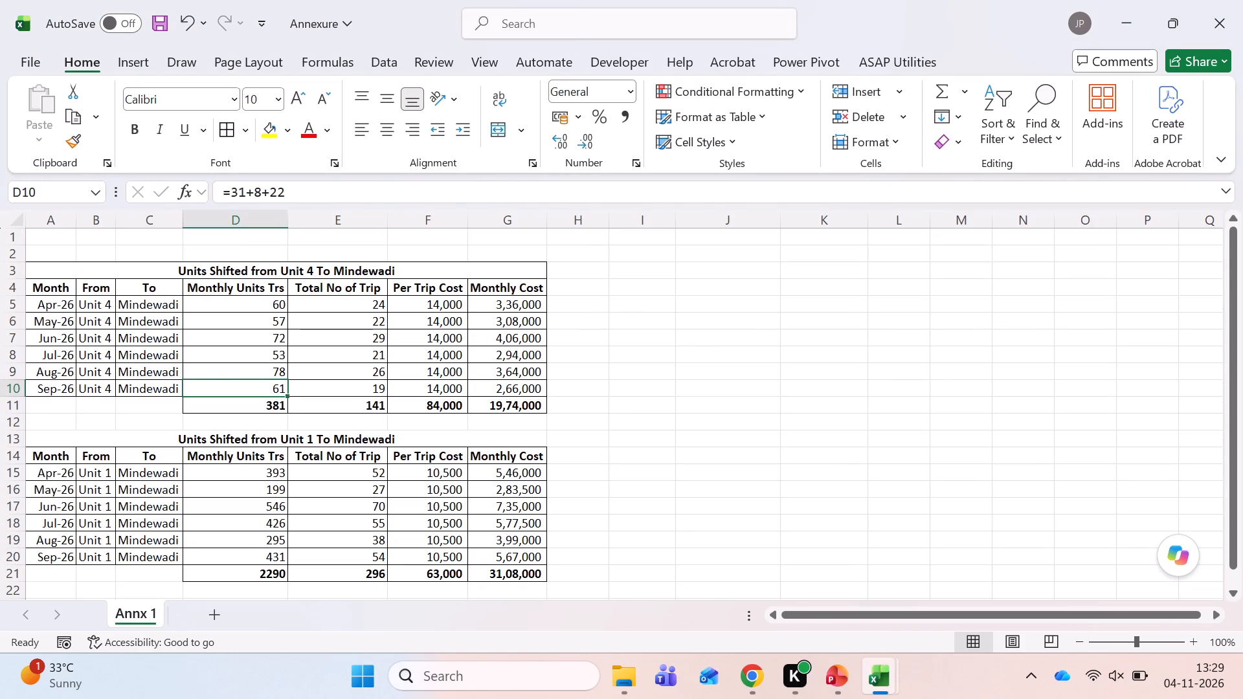
click(310, 186)
text(+14)
key(Tab)
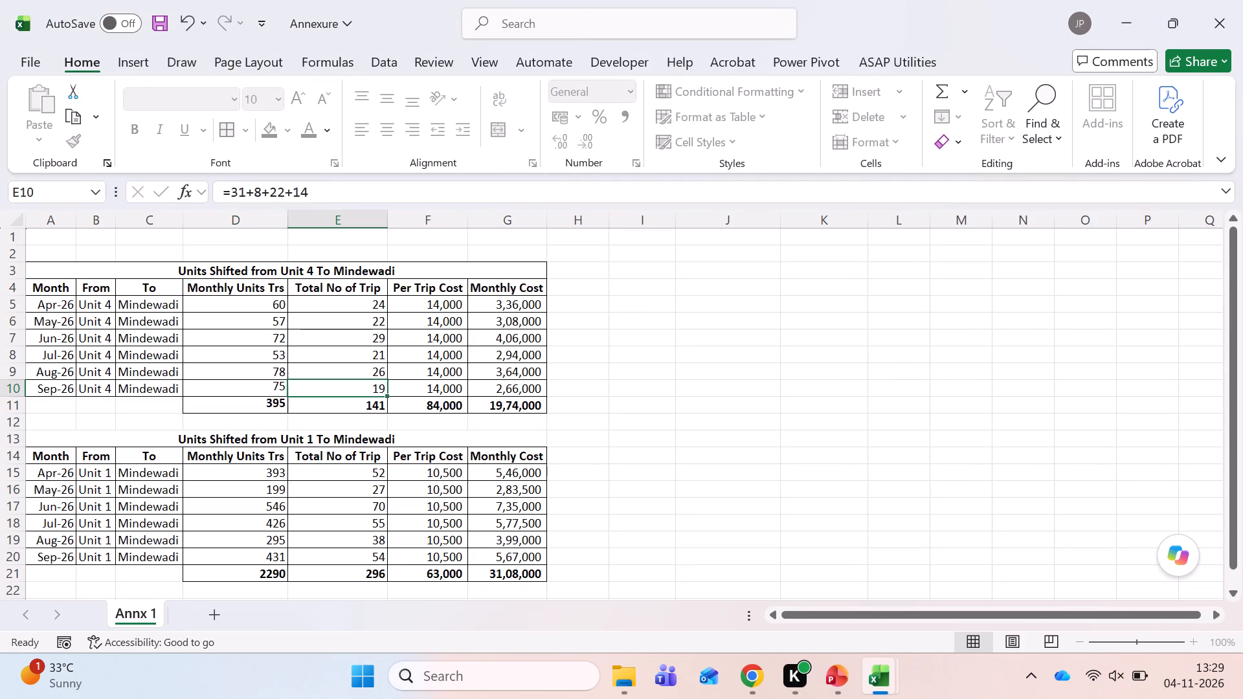
key(F2)
text(+5)
key(Tab)
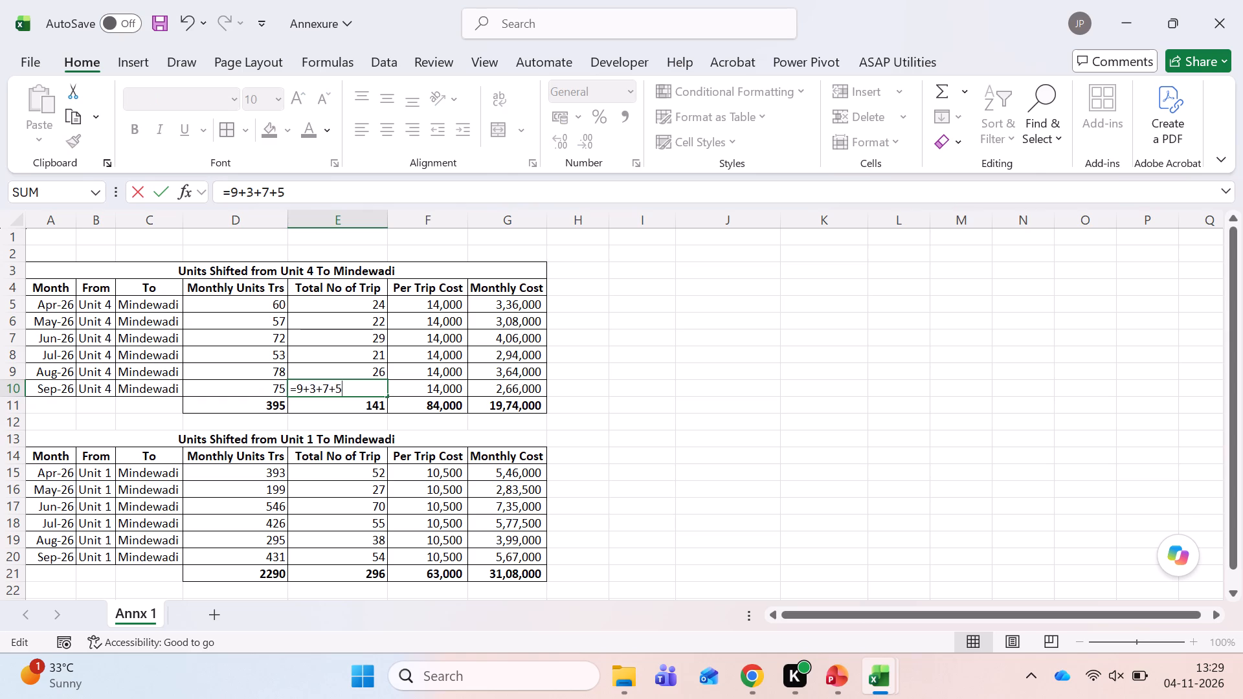
key(Left)
key(Left)
key(Left)
key(Left)
key(ctrl+s)
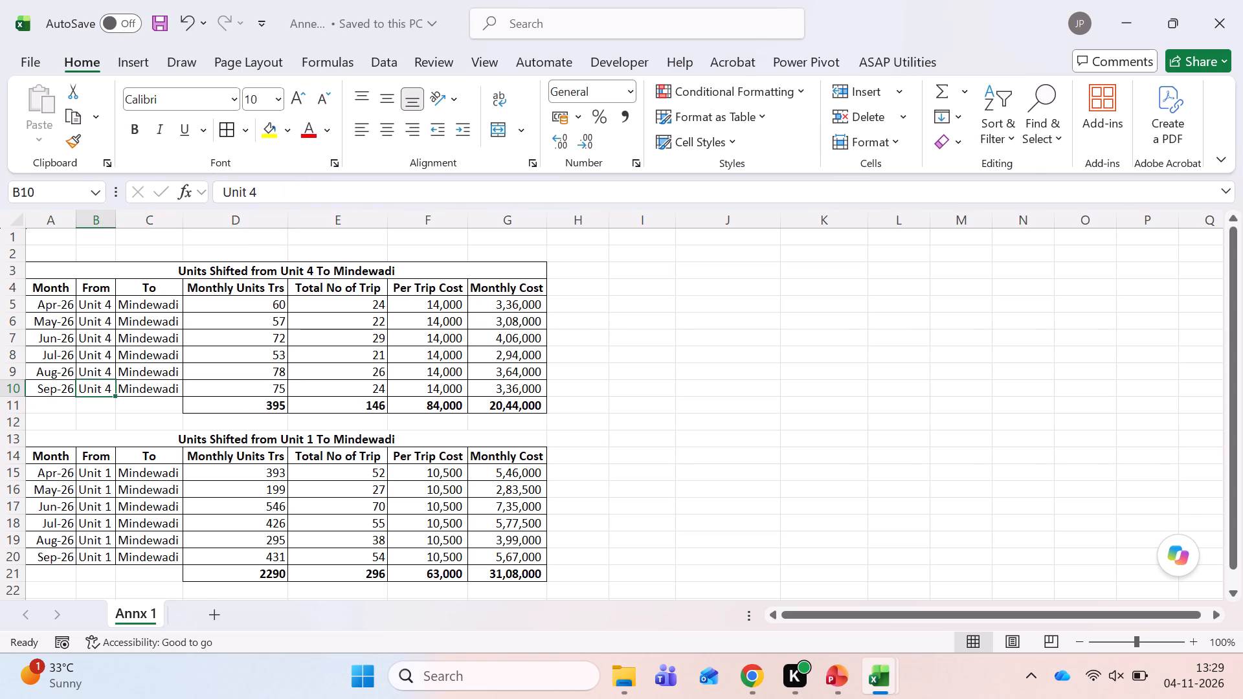
key(Right)
key(Right)
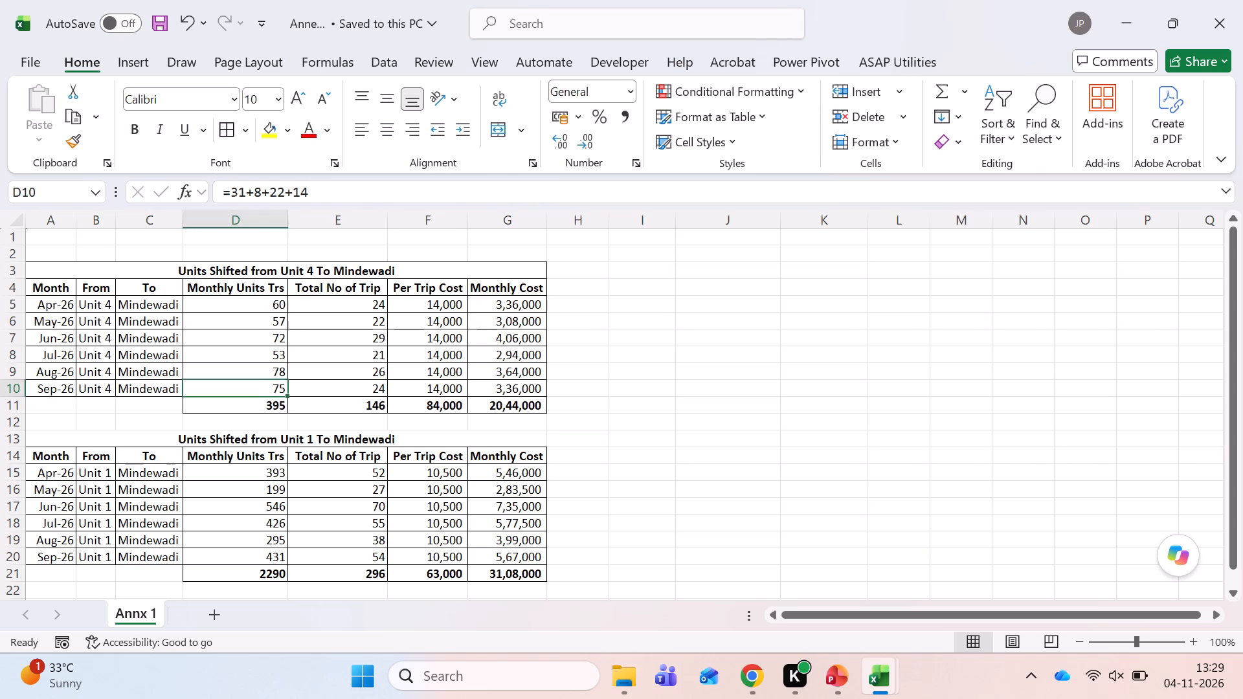
key(Right)
key(Down)
key(Left)
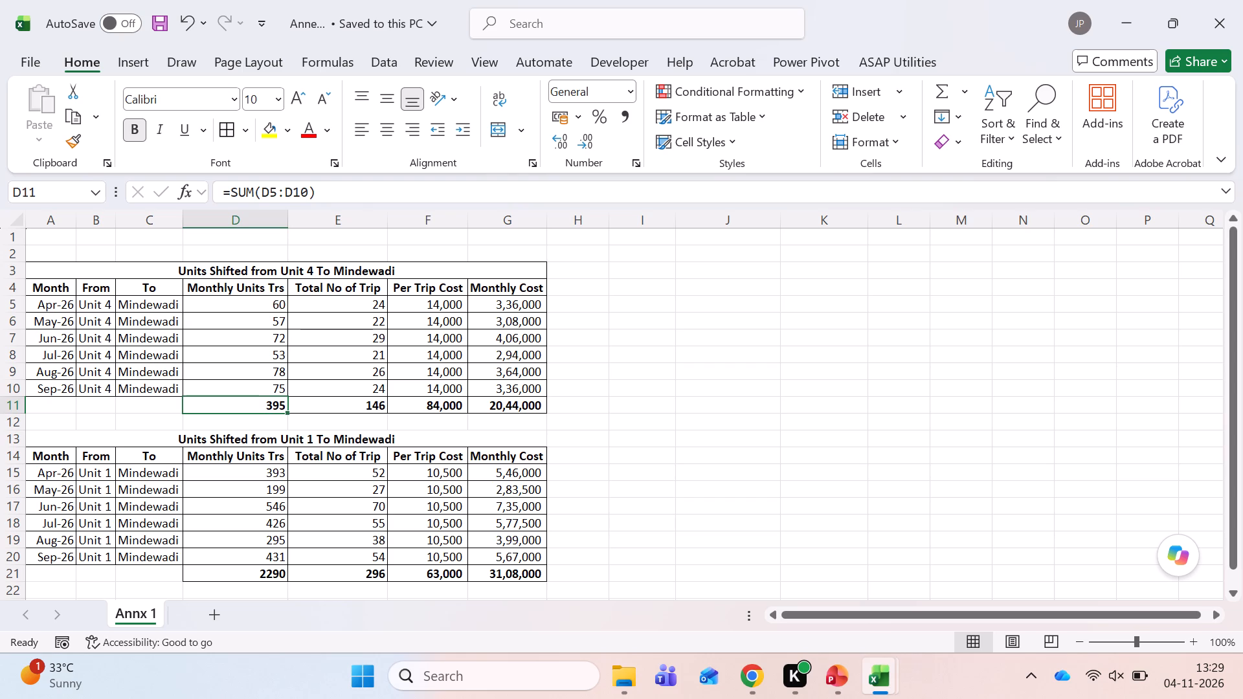
key(ctrl+s)
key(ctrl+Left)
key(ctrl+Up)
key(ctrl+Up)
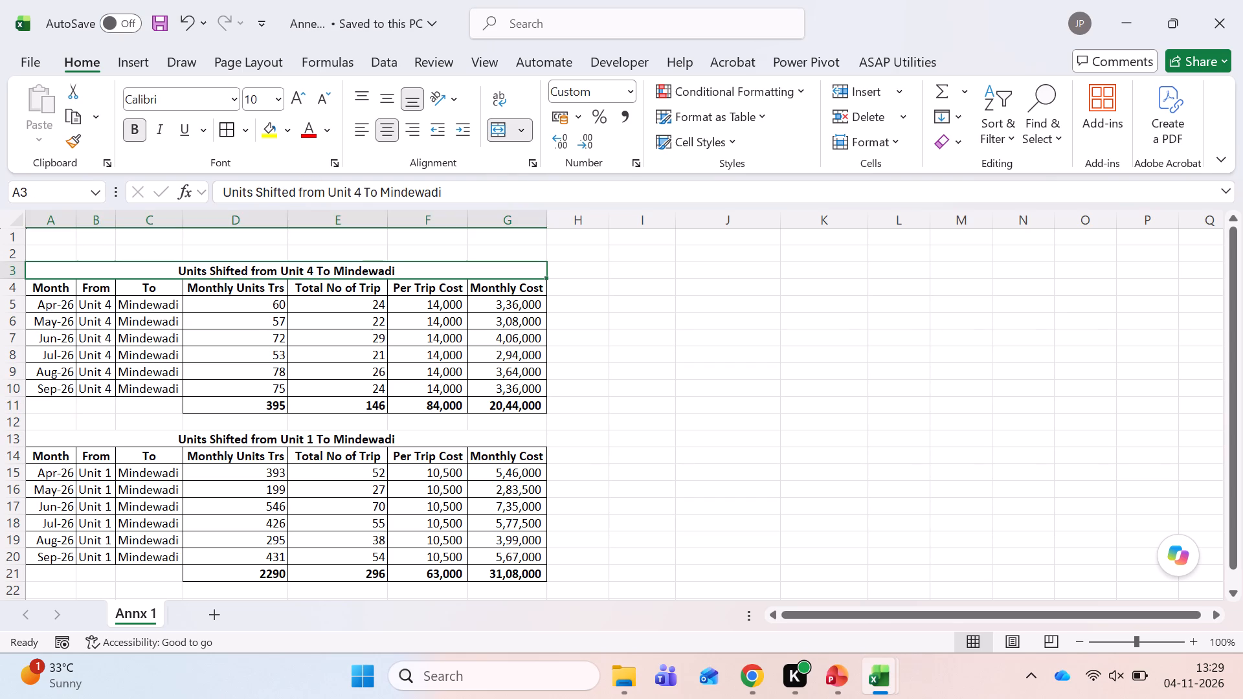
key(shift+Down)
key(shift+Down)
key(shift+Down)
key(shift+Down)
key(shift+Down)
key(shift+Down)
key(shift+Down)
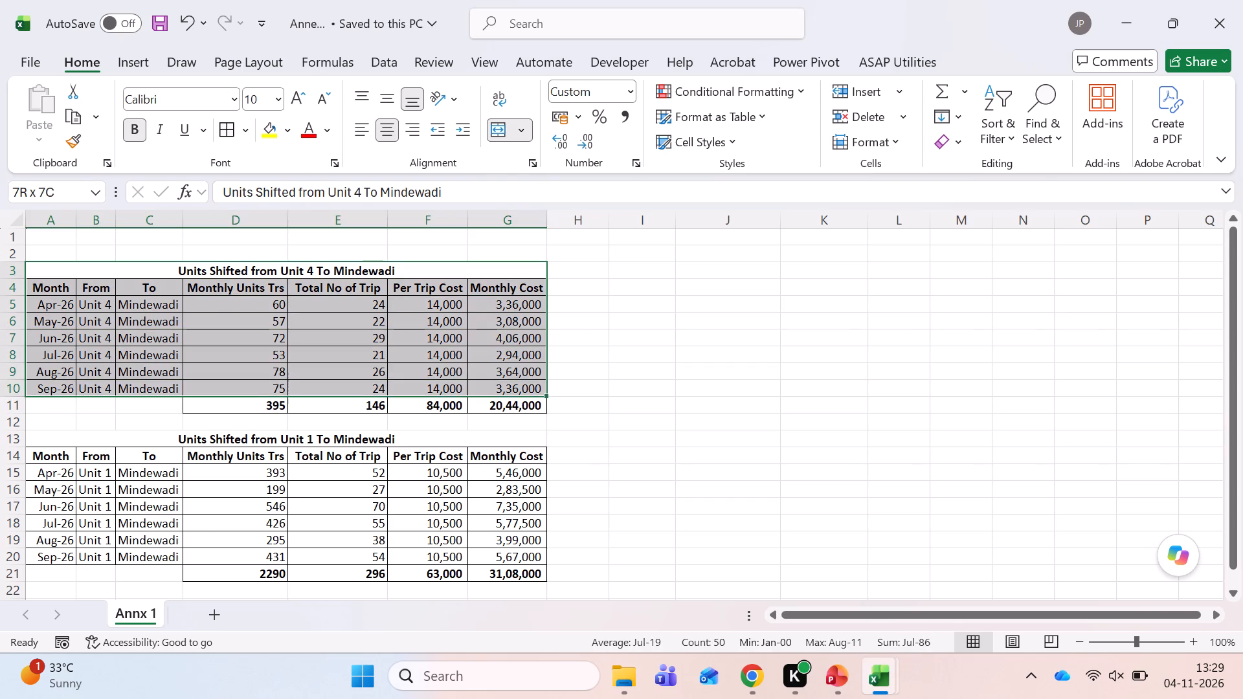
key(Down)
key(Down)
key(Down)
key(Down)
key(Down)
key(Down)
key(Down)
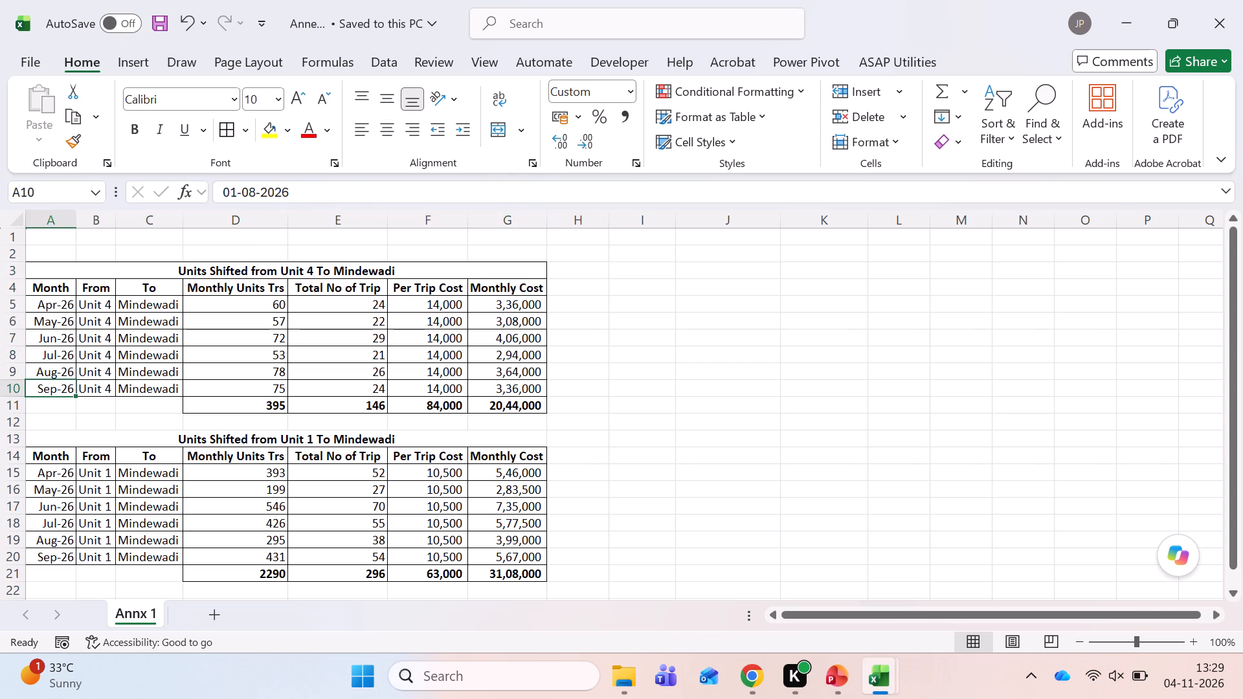
Merge and center the blank cells A11:C11 in the totals row of the Unit 4 table.
key(Right)
key(Down)
key(Left)
key(Left)
key(shift+Right)
key(shift+Right)
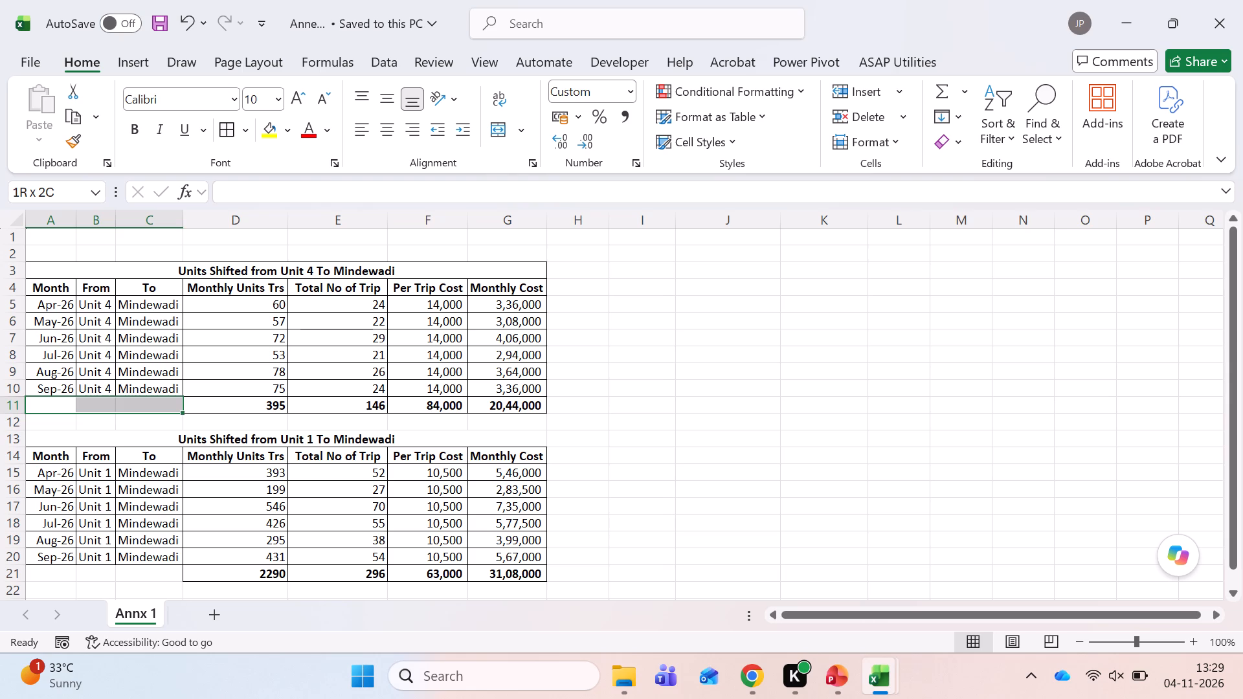
key(alt+h)
key(m)
key(Return)
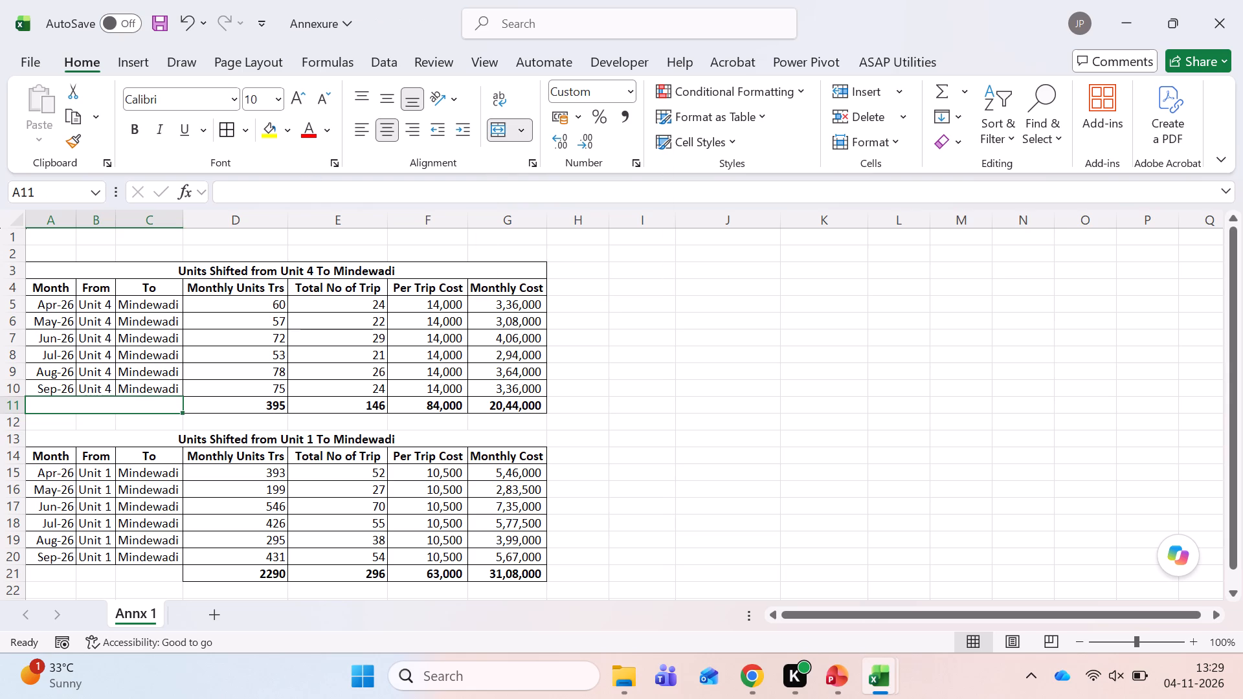
Label the merged cell A11 TOTAL and format it bold with all borders.
text(TOTAL)
key(Return)
key(Up)
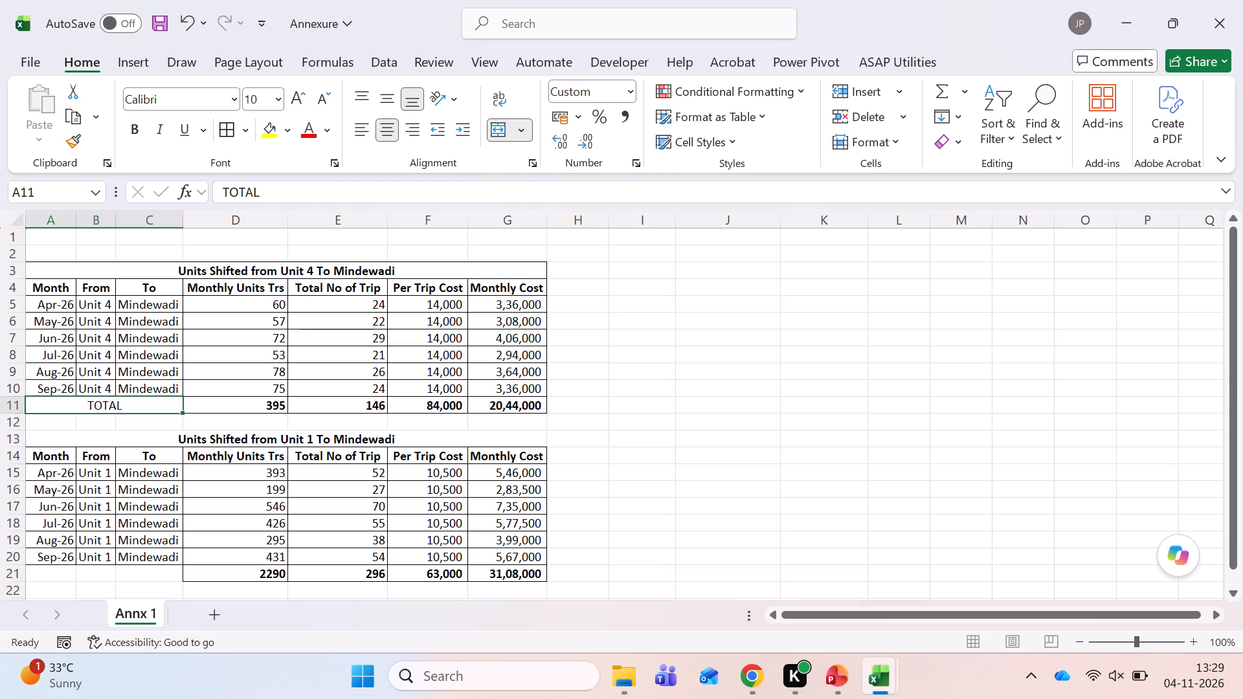
key(ctrl+b)
key(alt+h)
text(ba)
key(Down)
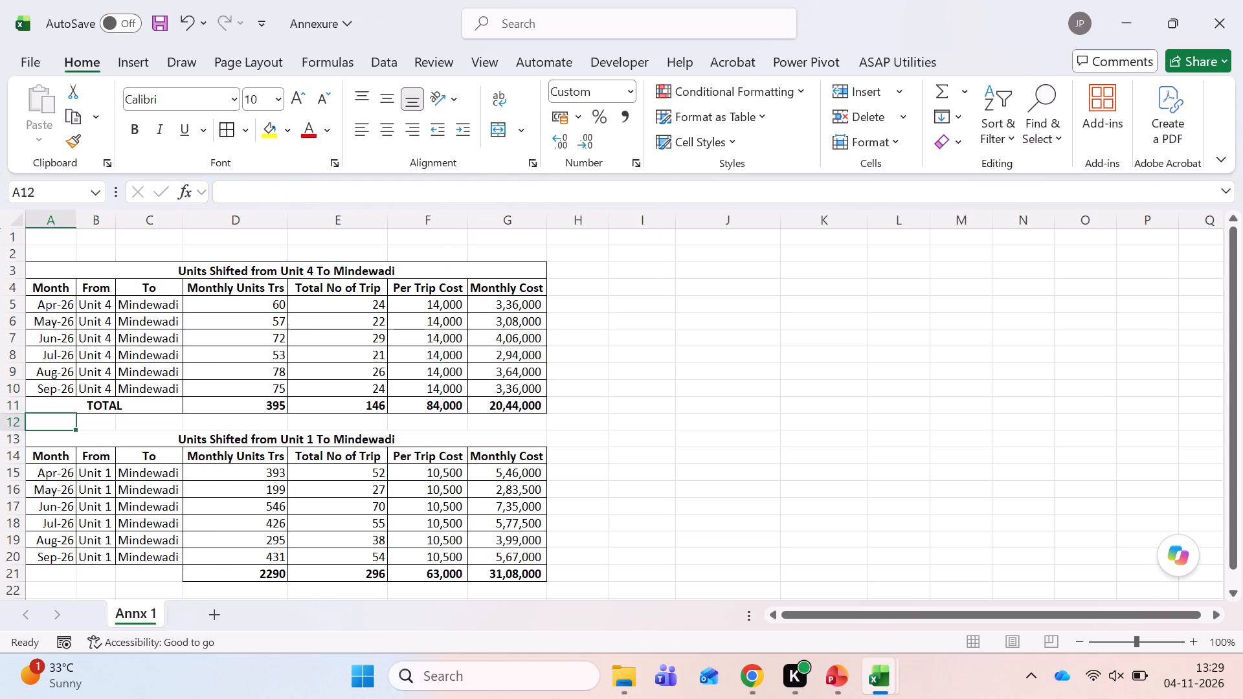
Copy the merged TOTAL label from A11 to A21 in the Unit 1 table's totals row.
key(Up)
key(ctrl+c)
key(Down)
key(Down)
key(Down)
key(Down)
key(Down)
key(Down)
key(Down)
key(Down)
key(Down)
key(Down)
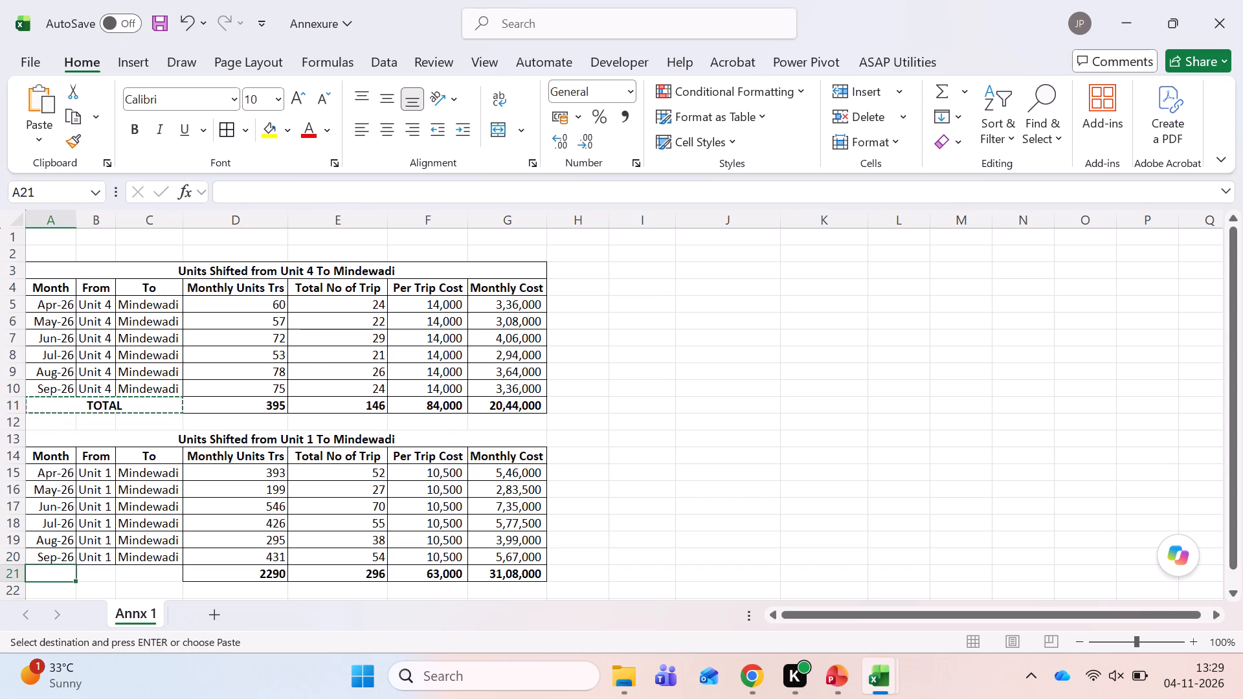
key(ctrl+v)
key(Escape)
Apply all borders to the Unit 1 to Mindewadi table's title row, A13.
key(Up)
key(ctrl+Up)
key(ctrl+Up)
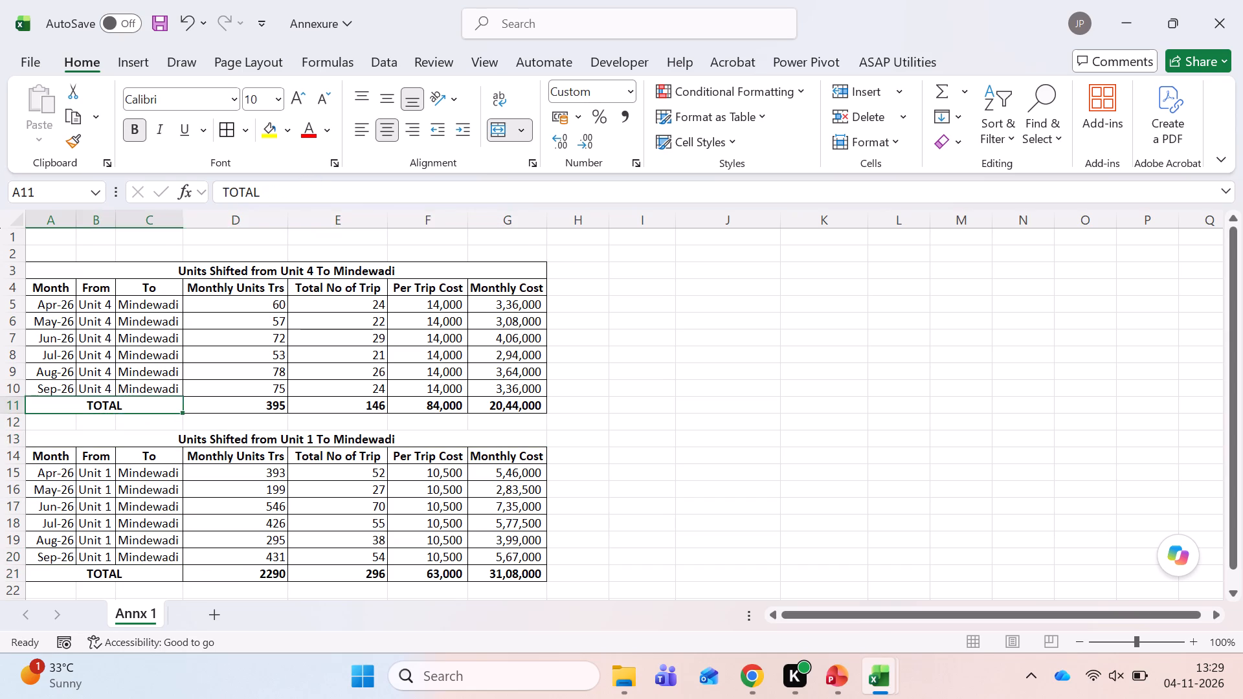
key(Down)
key(Down)
key(alt+h)
text(ba)
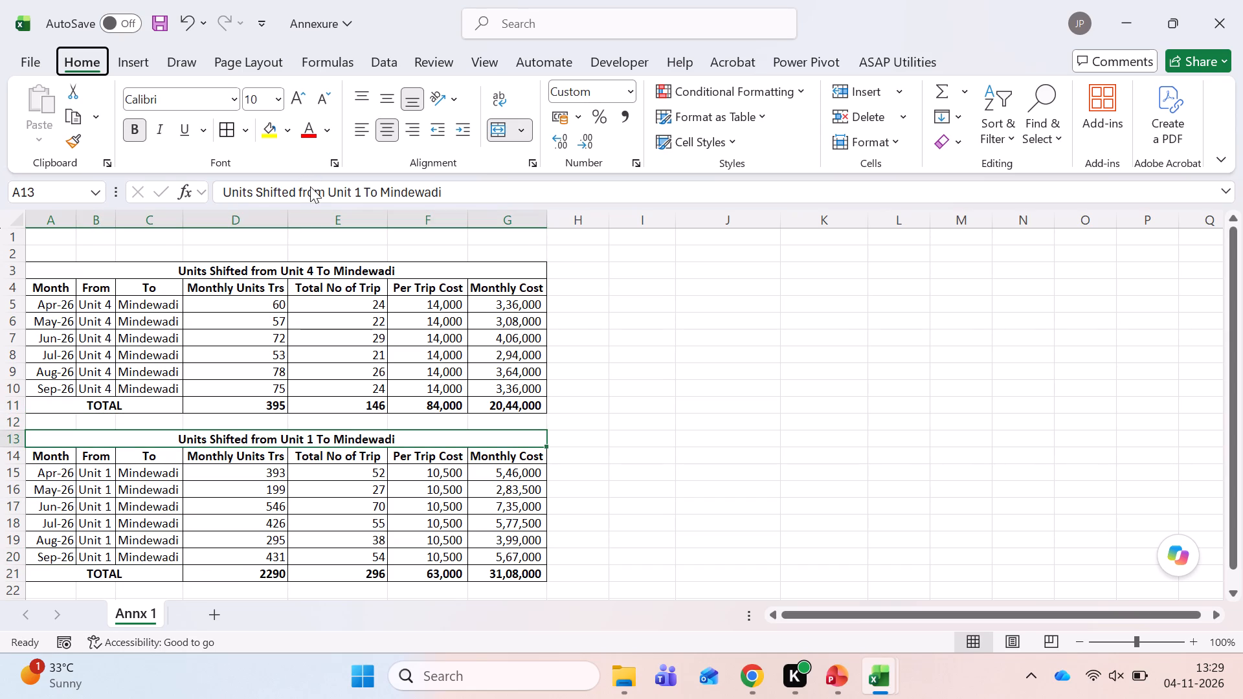
Copy the whole Unit 1 to Mindewadi table, from its title row through the TOTAL row, A13:G21.
key(Down)
key(Down)
key(Up)
key(Up)
key(shift+Down)
key(shift+Down)
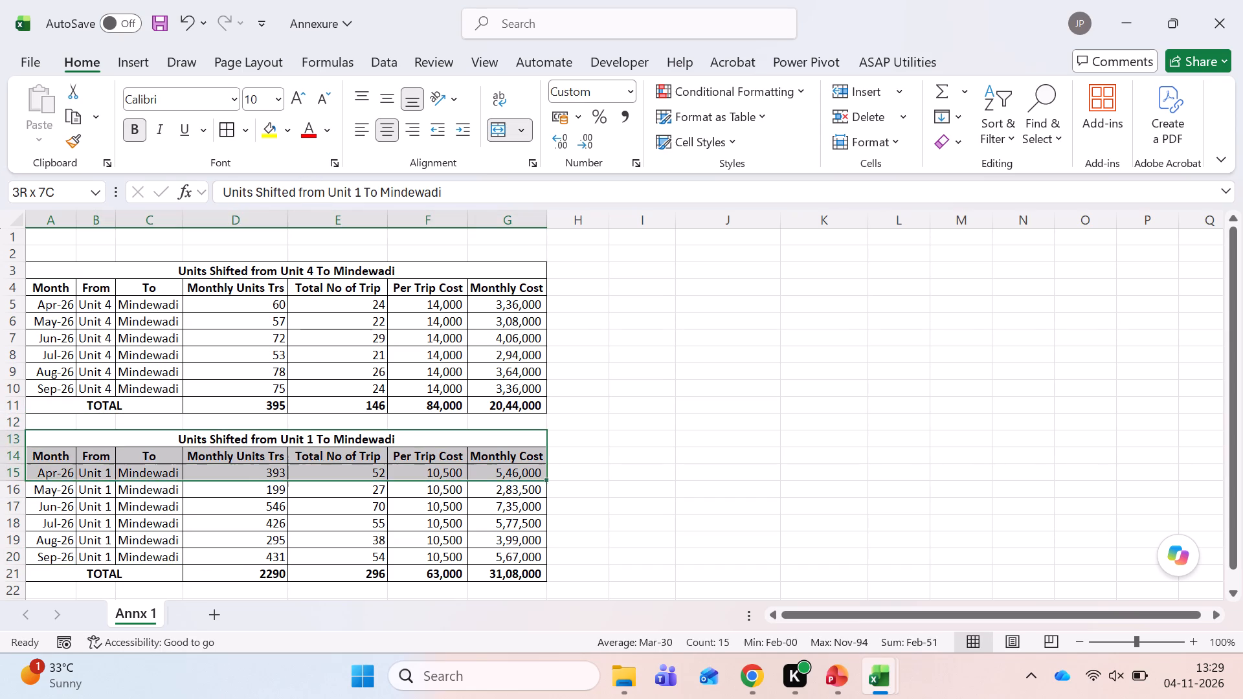
key(shift+Down)
key(shift+Down)
key(shift+Down)
key(shift+Down)
key(shift+Down)
key(shift+Down)
key(ctrl+c)
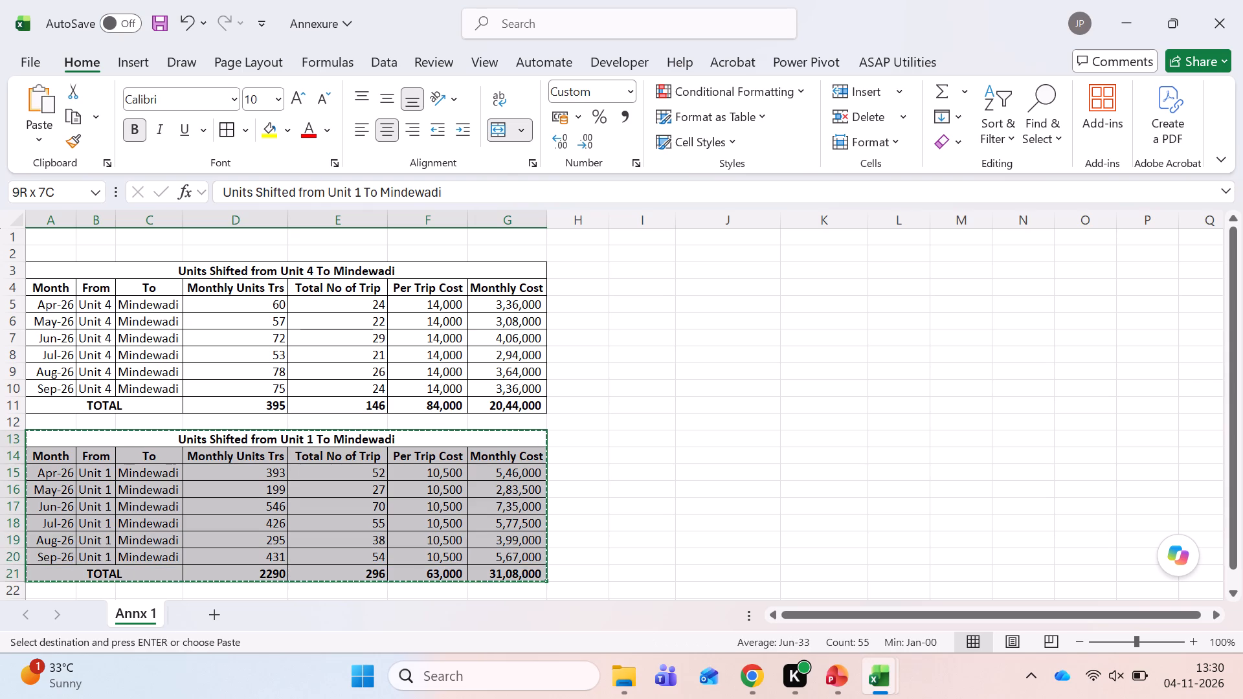
Switch to the Kala Pvt Ltd Freight presentation in PowerPoint, with the Problem Statement slide showing.
key(alt+Tab)
click(306, 387)
key(alt+Tab)
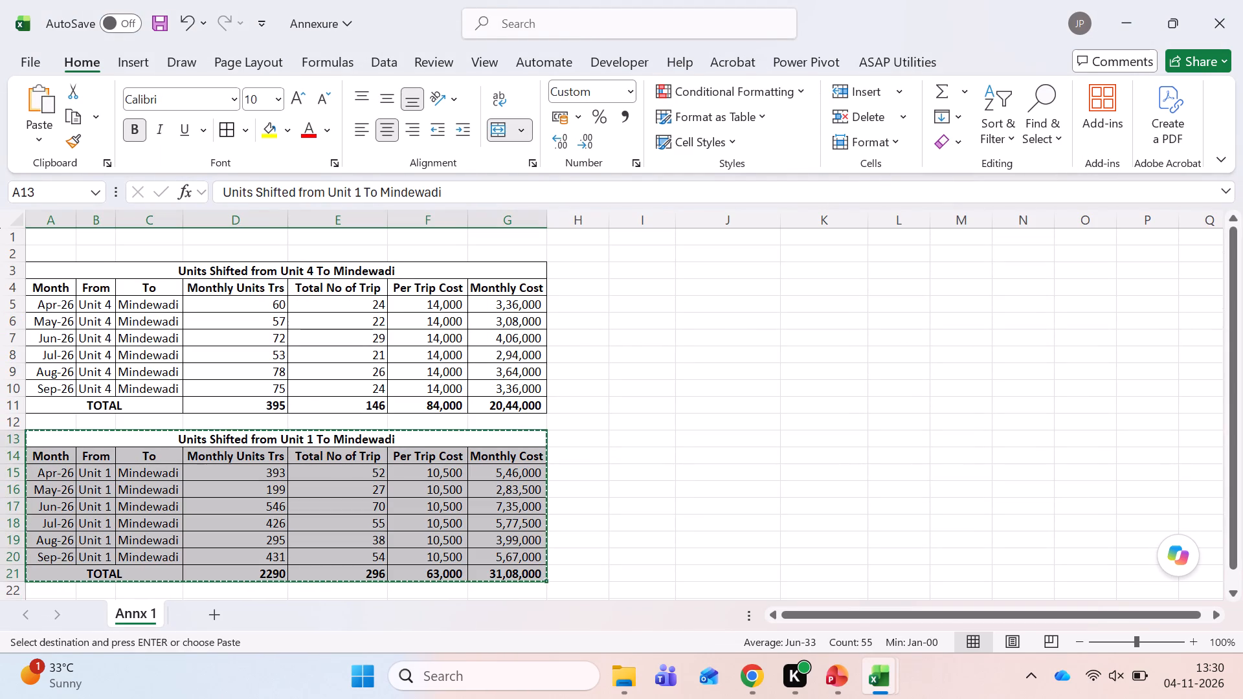
scroll(604, 488, down, 1)
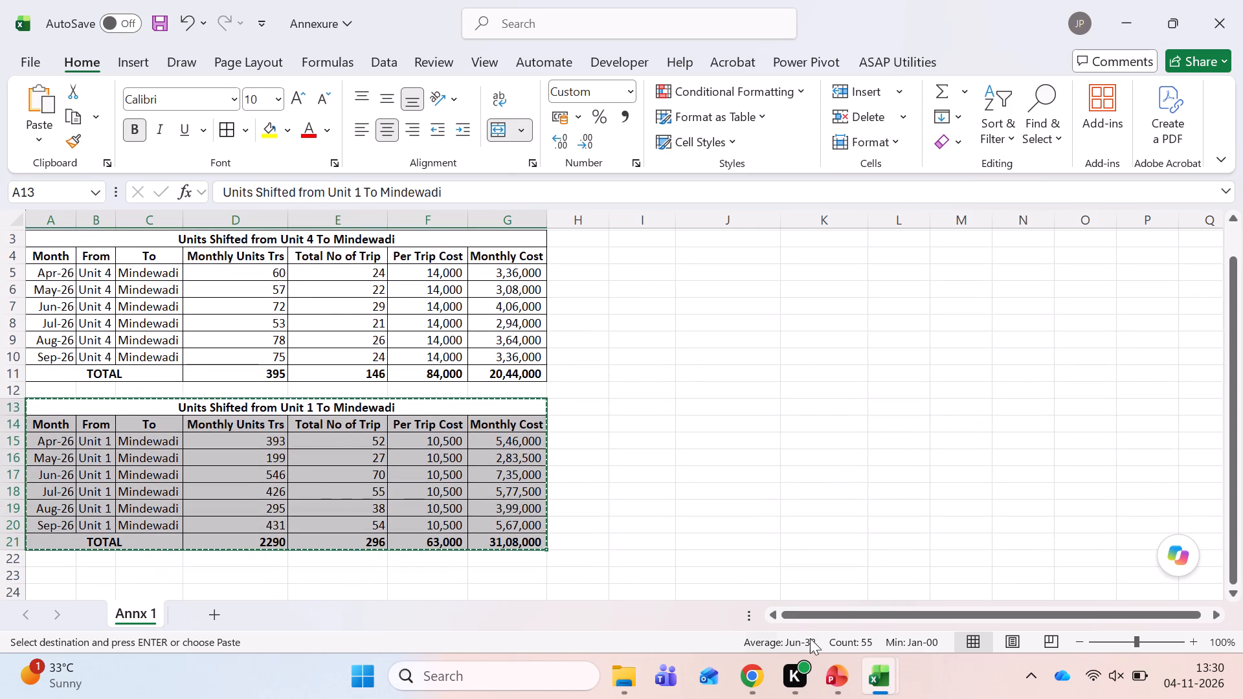
click(838, 678)
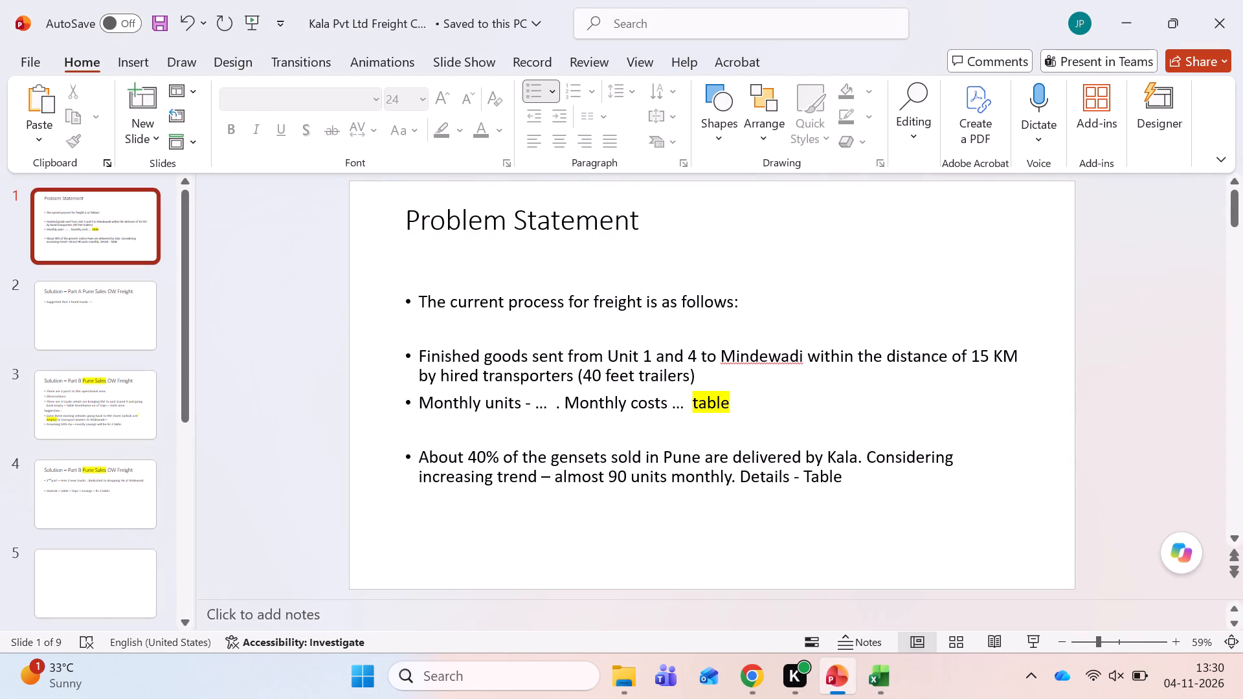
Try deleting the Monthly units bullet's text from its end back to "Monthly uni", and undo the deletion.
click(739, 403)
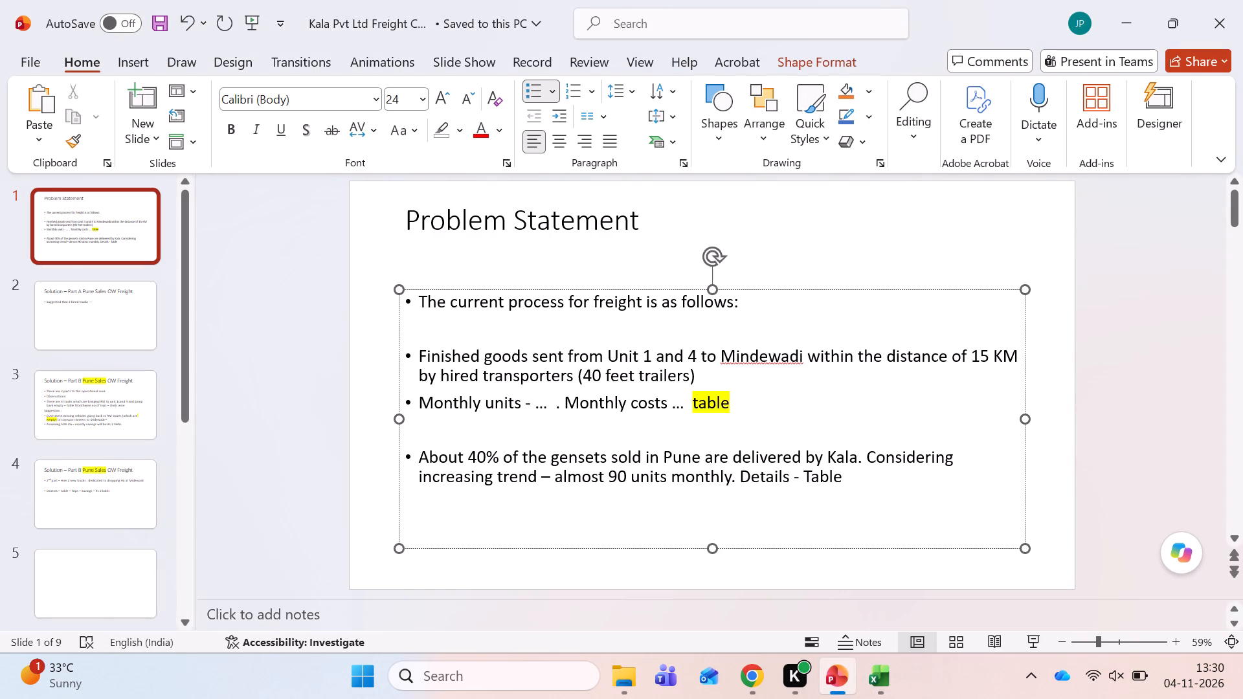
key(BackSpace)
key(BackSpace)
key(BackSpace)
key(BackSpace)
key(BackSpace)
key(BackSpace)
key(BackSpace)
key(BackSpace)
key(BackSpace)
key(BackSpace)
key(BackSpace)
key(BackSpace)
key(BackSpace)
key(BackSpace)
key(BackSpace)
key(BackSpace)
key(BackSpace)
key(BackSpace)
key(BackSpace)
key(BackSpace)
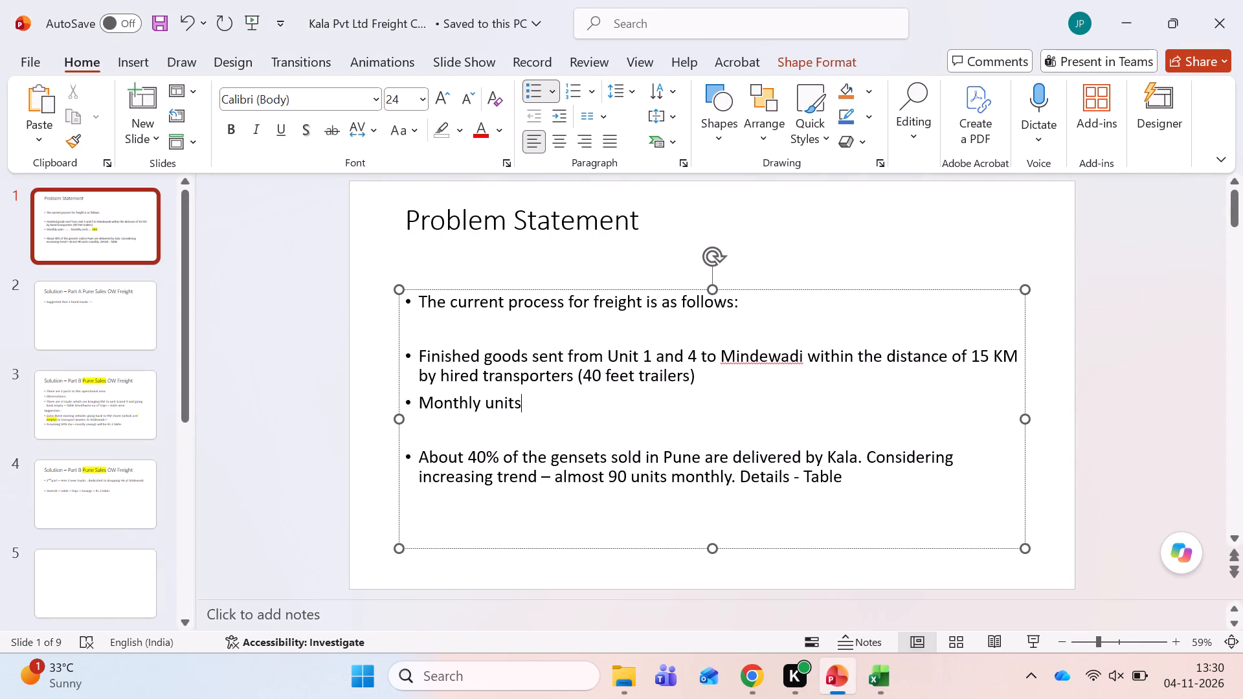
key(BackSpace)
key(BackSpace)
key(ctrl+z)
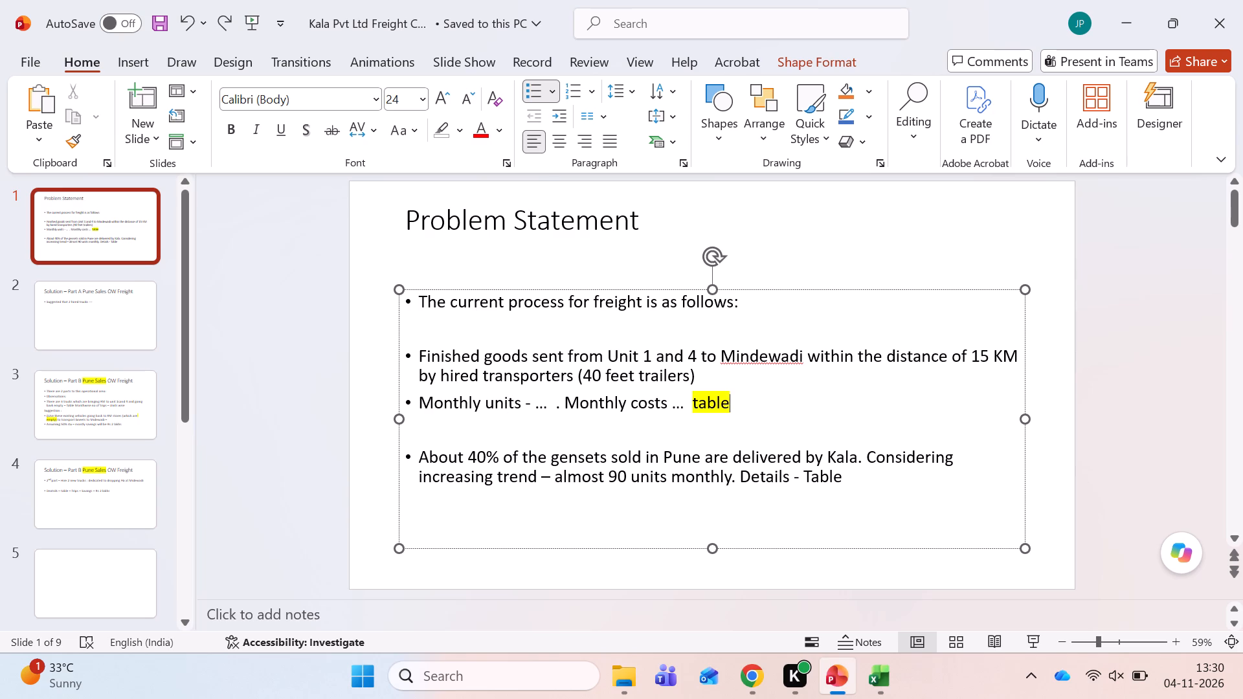
Delete the highlighted word "table" from the end of the Monthly units bullet on the Problem Statement slide.
key(BackSpace)
key(BackSpace)
key(BackSpace)
key(BackSpace)
key(BackSpace)
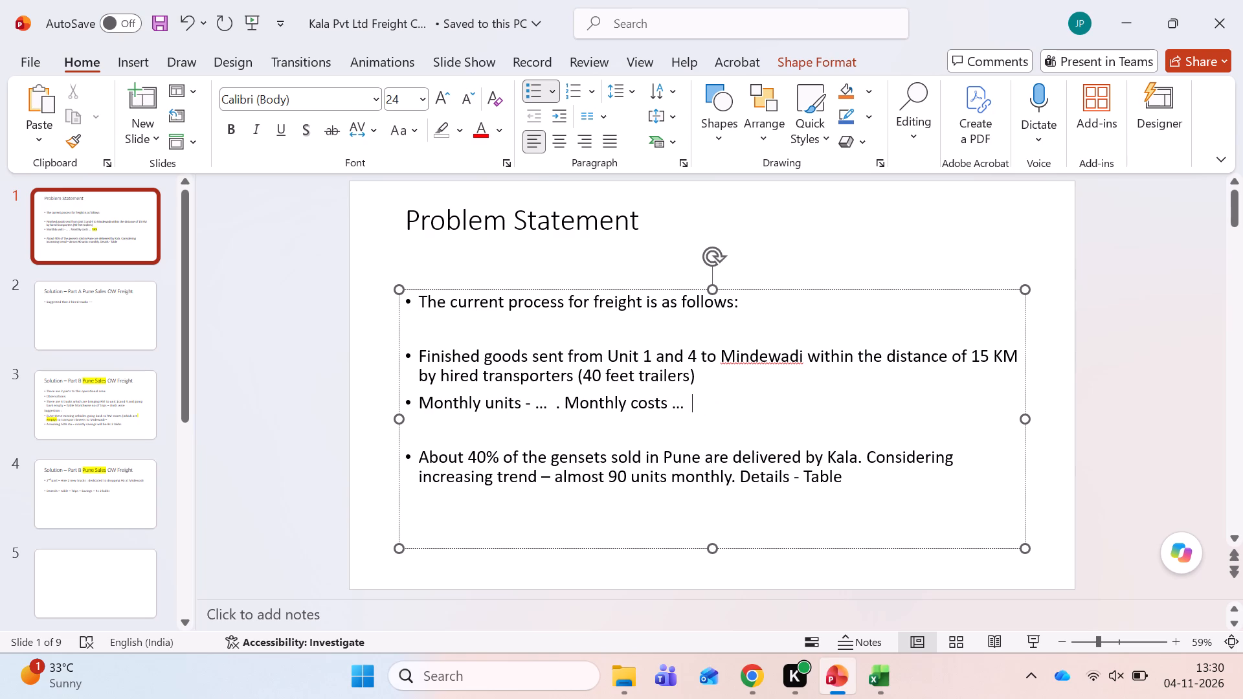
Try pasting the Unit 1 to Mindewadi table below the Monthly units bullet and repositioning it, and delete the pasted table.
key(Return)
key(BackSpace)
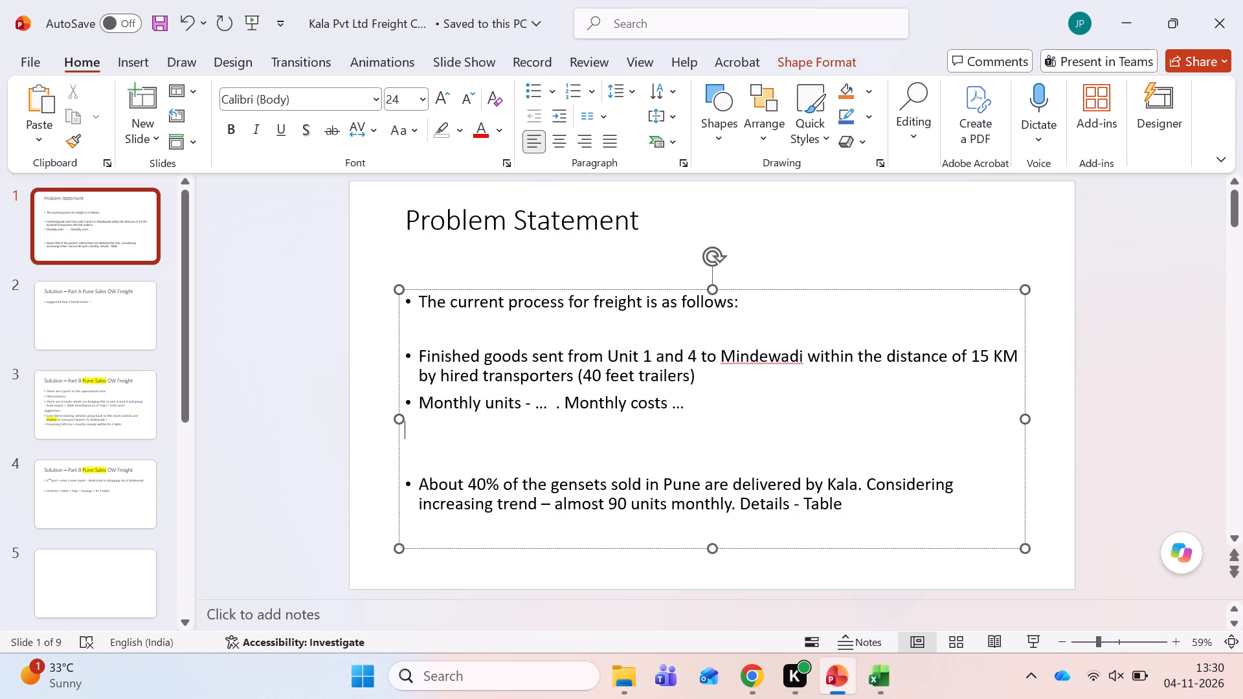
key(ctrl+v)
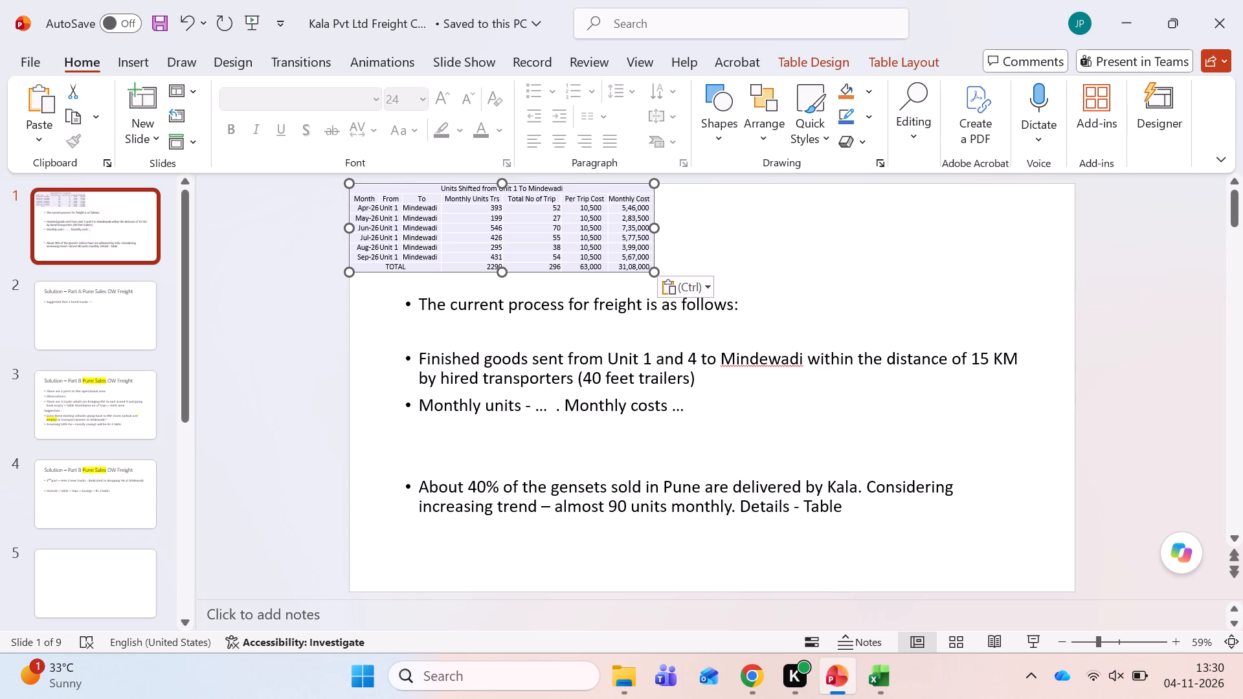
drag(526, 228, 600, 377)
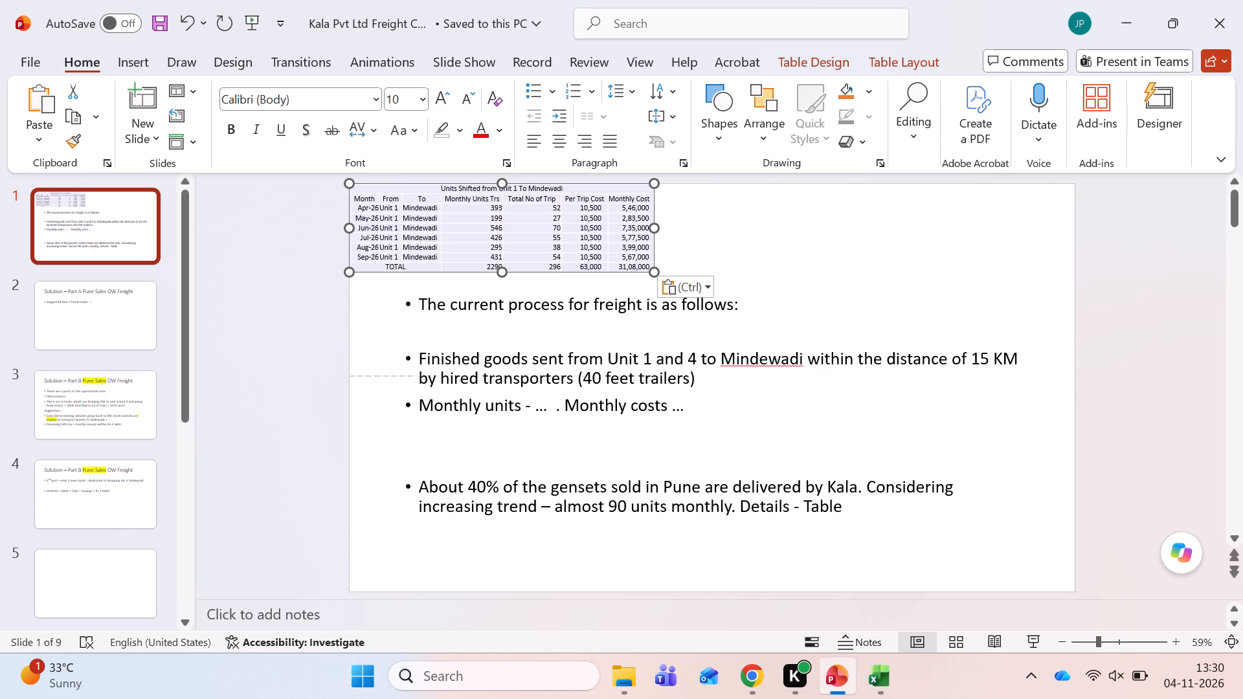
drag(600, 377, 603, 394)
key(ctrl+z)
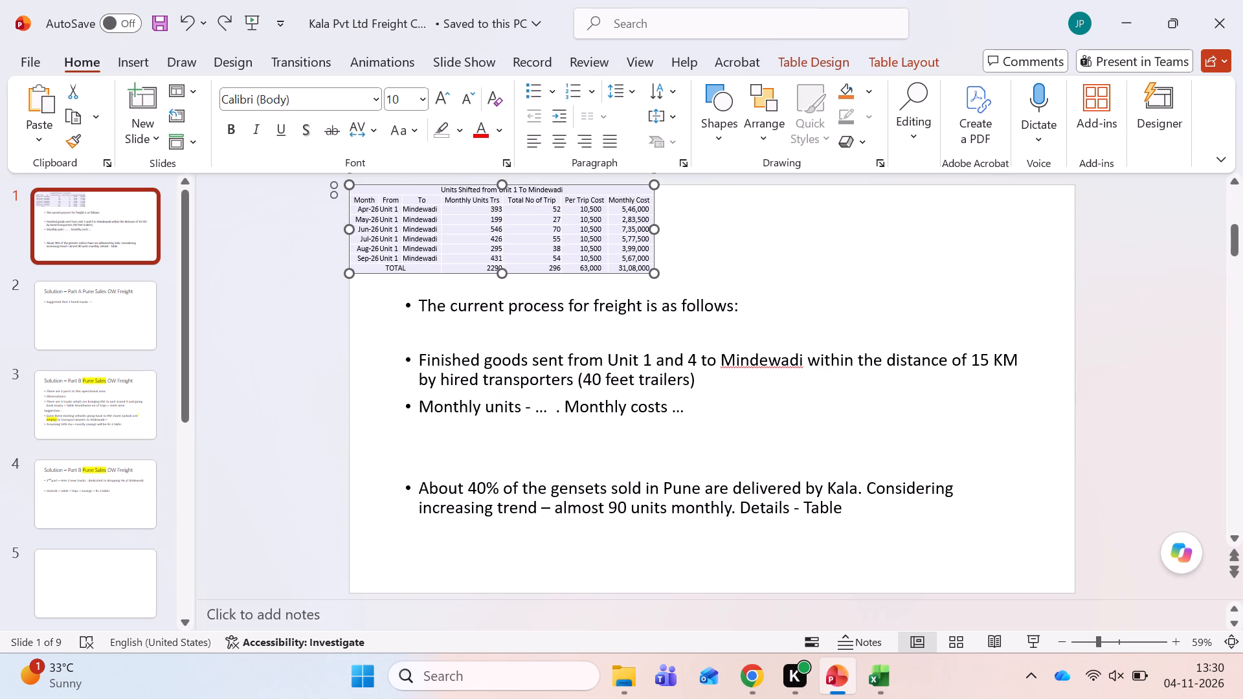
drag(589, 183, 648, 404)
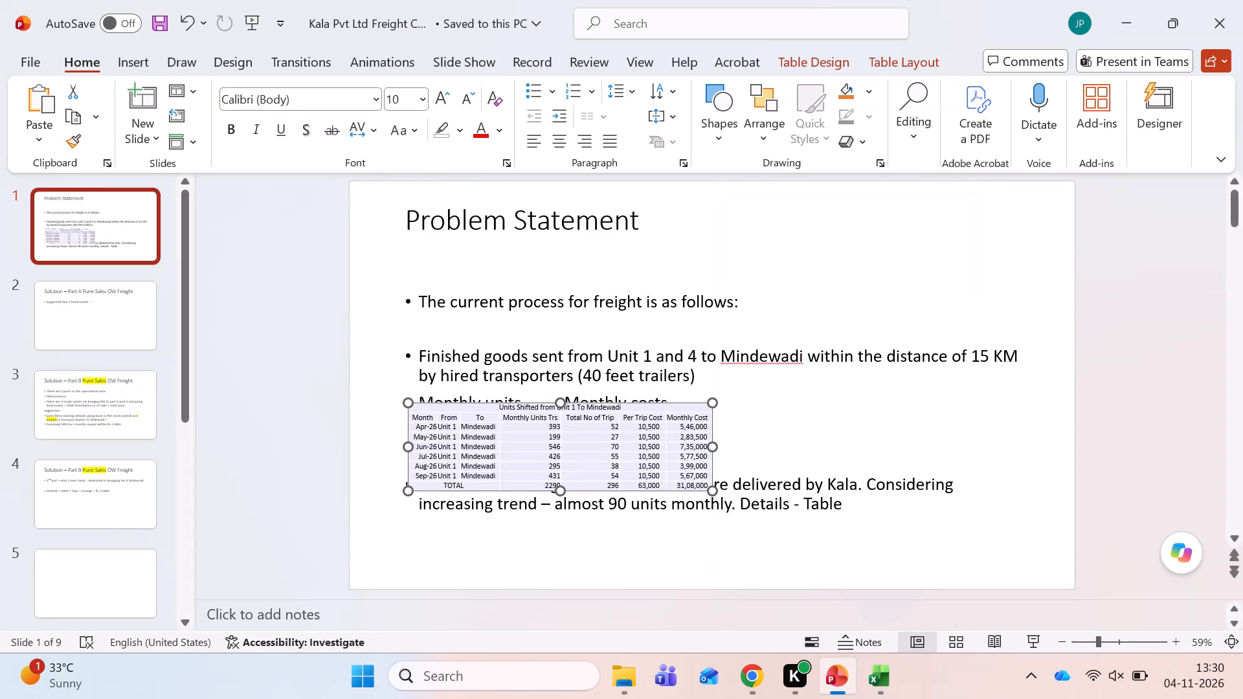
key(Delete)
Copy the Unit 1 to Mindewadi table again from the Annexure workbook and paste it into a new blank Word document.
key(alt+Tab)
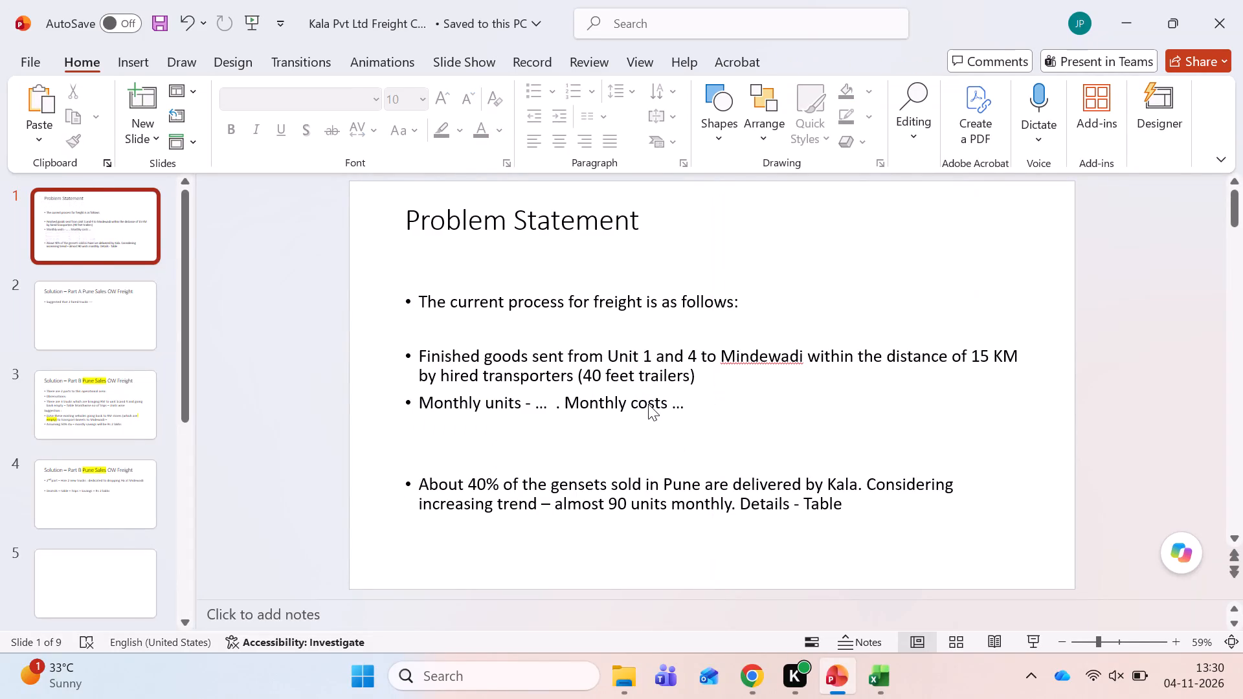
key(ctrl+c)
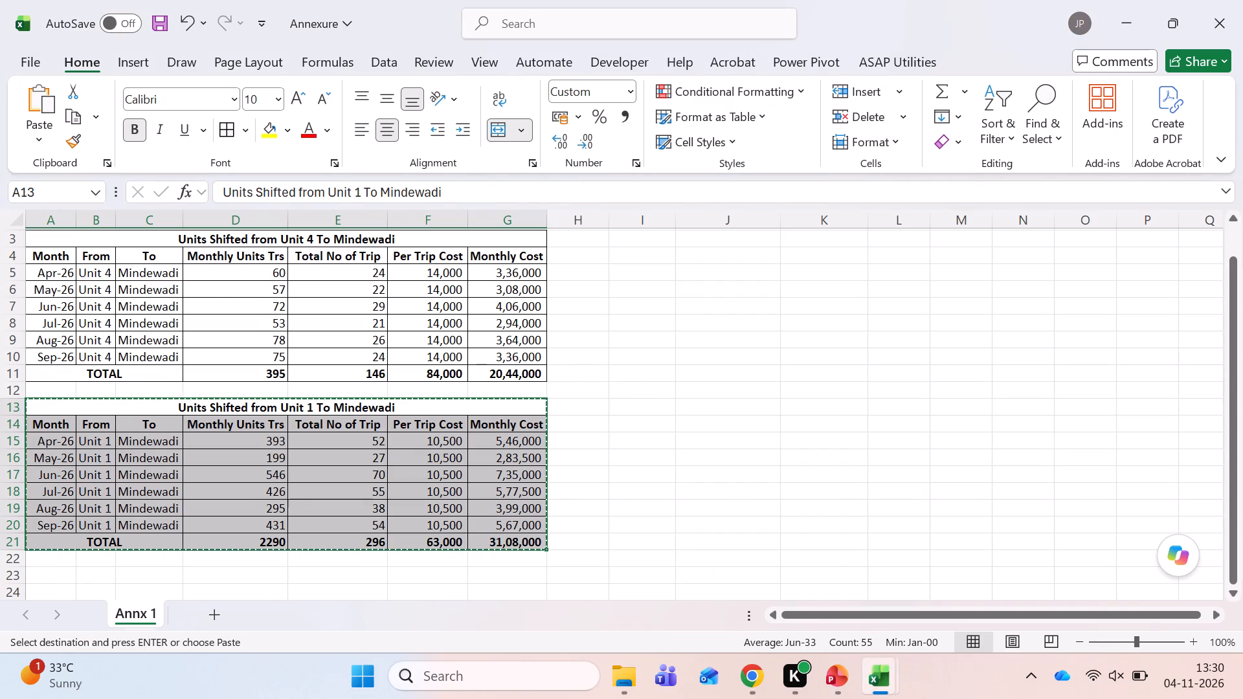
click(499, 680)
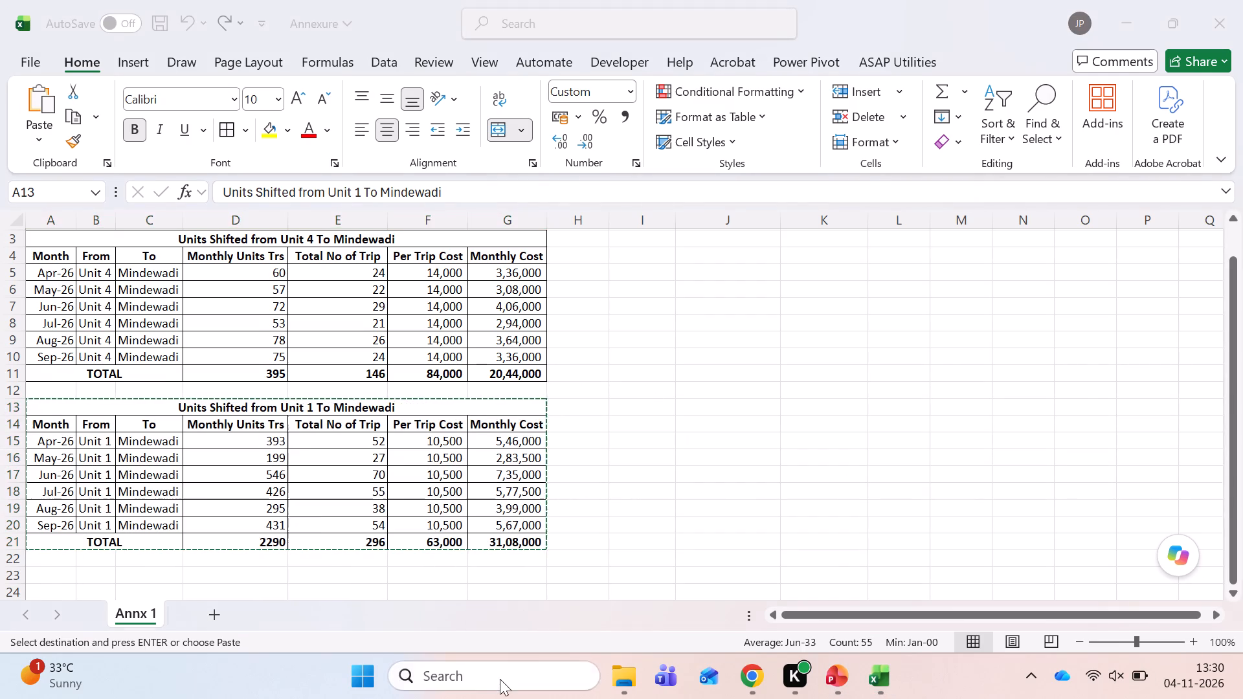
text(word)
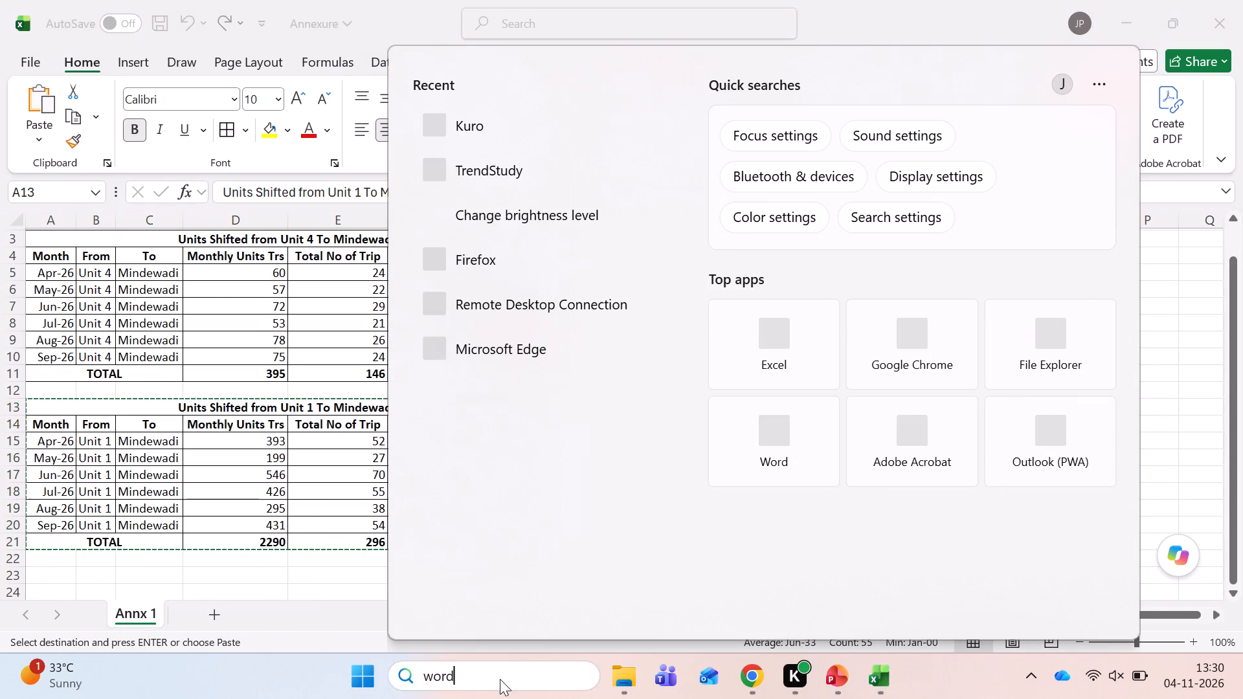
click(489, 183)
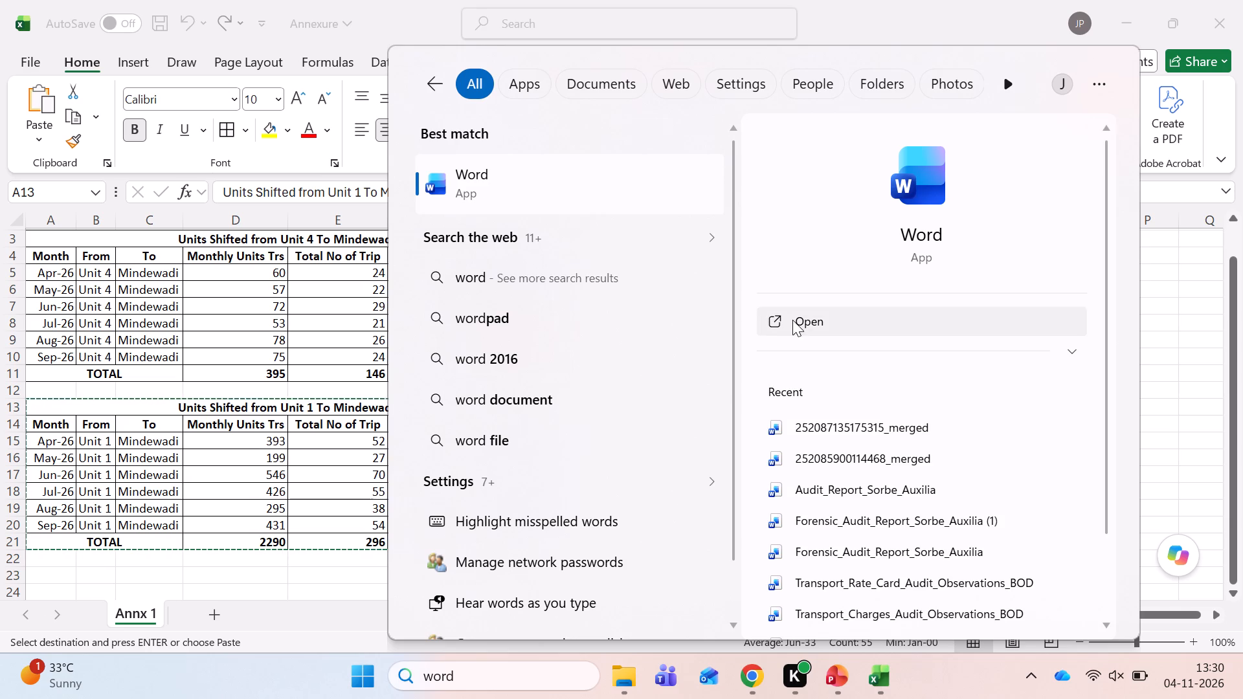
click(792, 320)
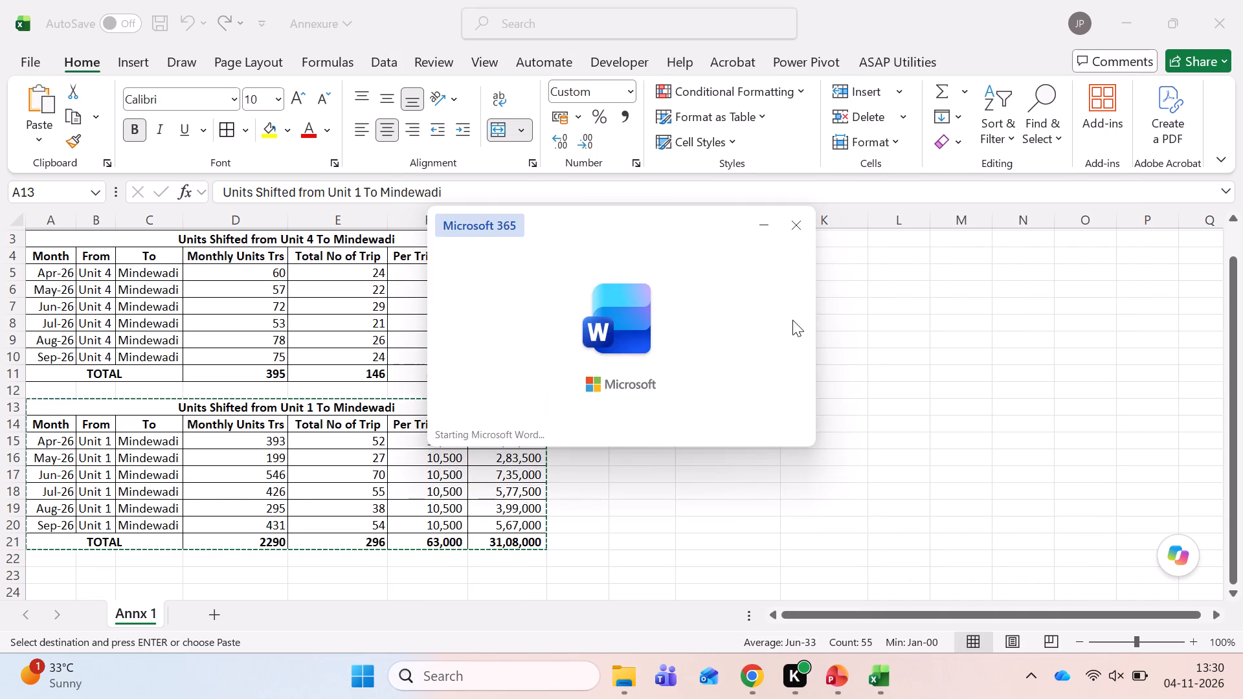
click(185, 229)
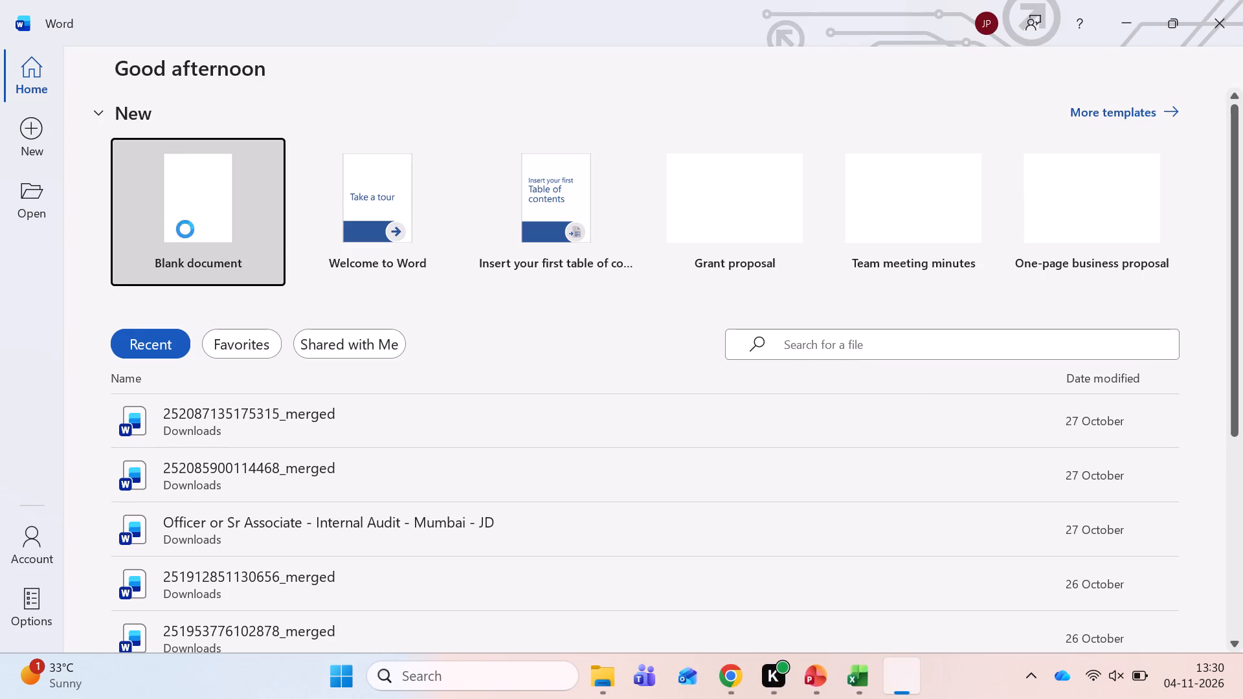
key(ctrl+v)
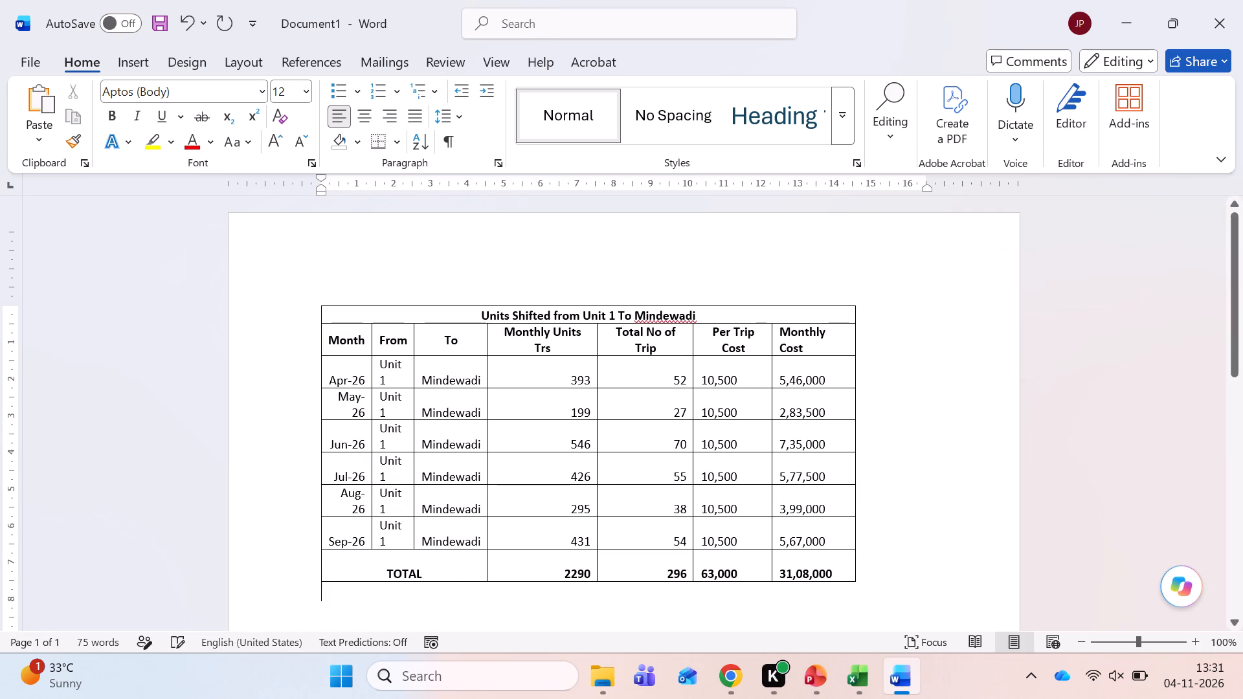
Widen the From and Month columns of the Word table so every entry fits on one line.
drag(412, 339, 427, 339)
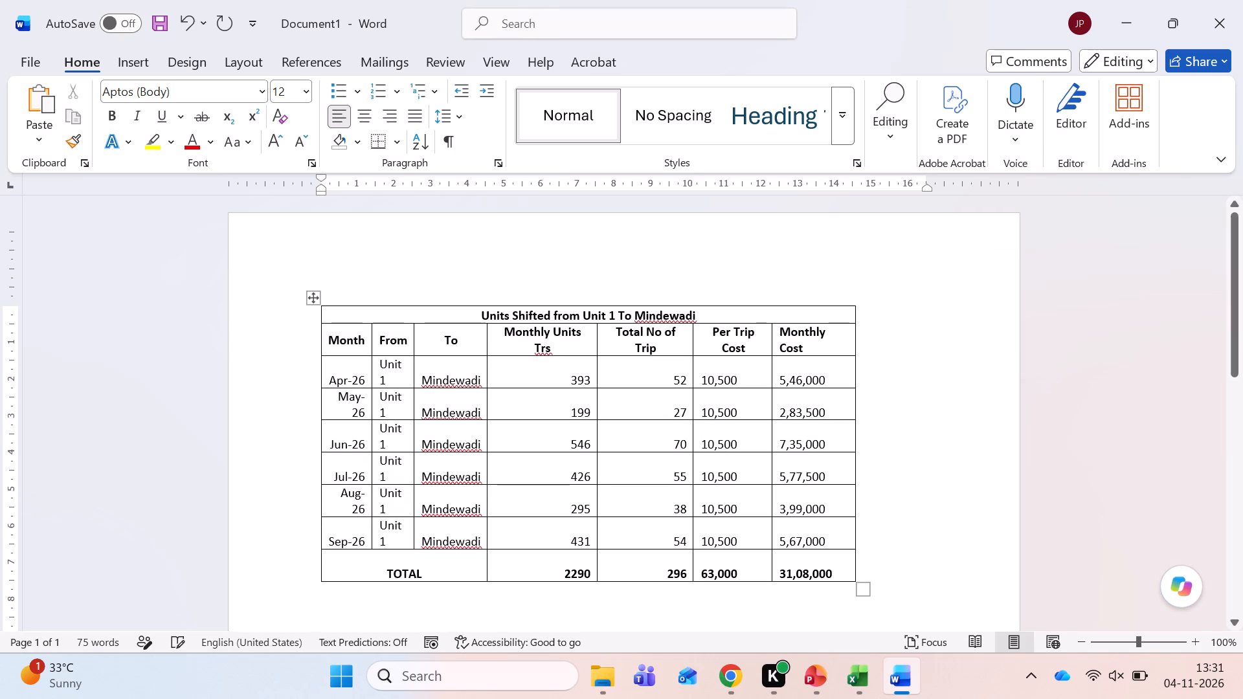
drag(413, 339, 428, 339)
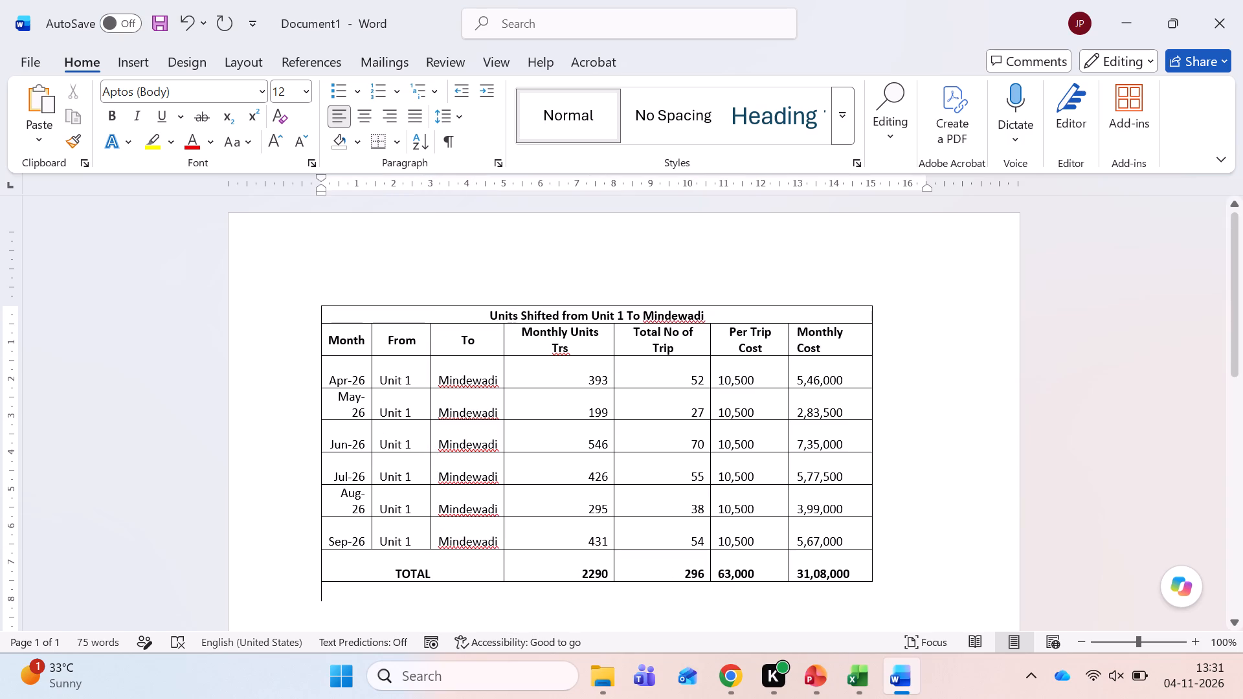
drag(370, 341, 381, 341)
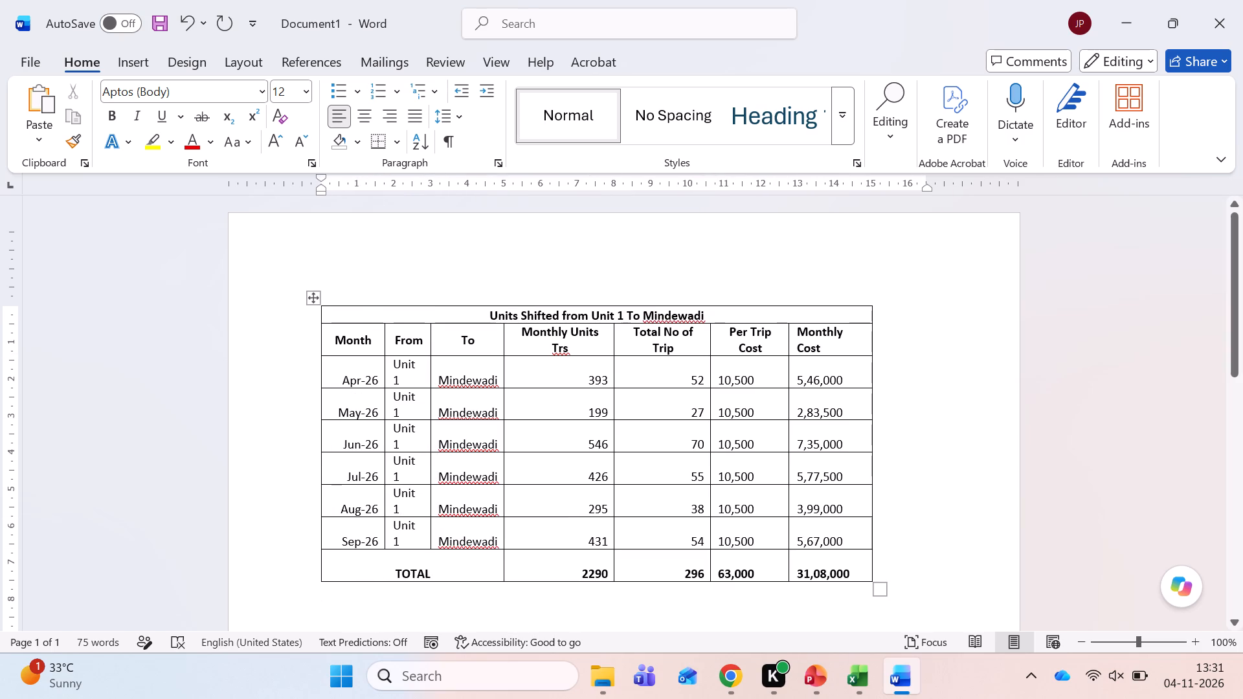
click(383, 336)
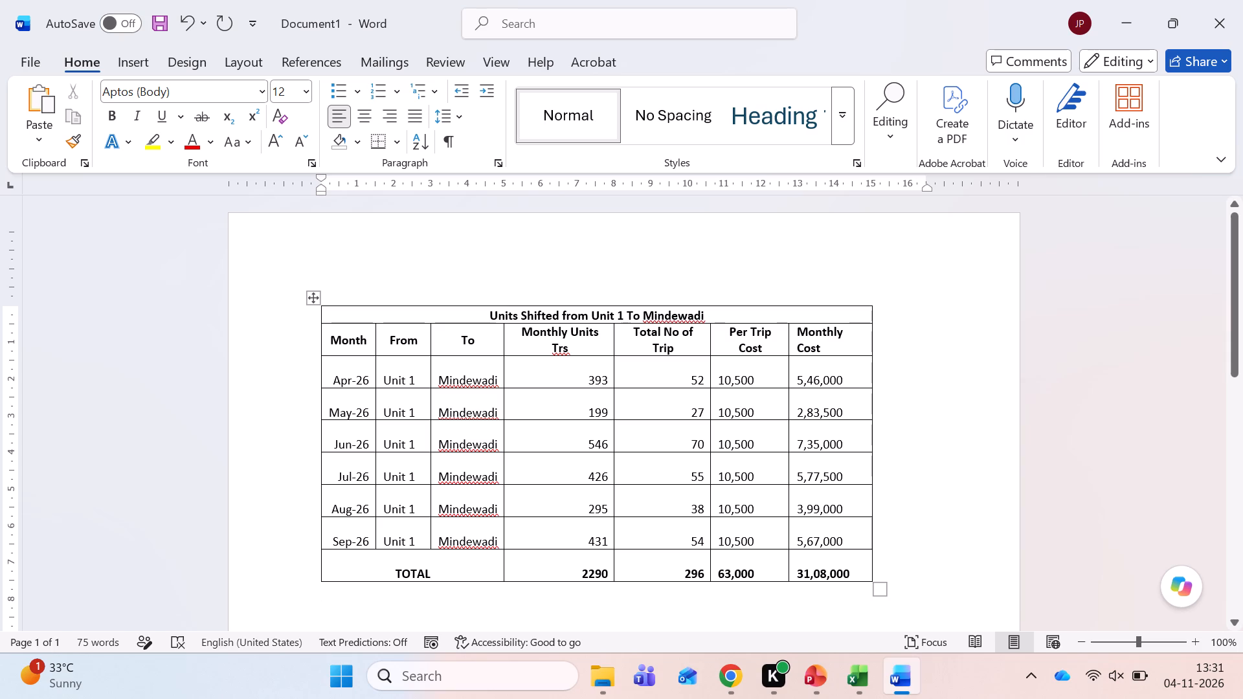
Narrow the Monthly Units Trs, Total No of Trip, Per Trip Cost and Monthly Cost columns to fit their contents.
drag(612, 336, 574, 340)
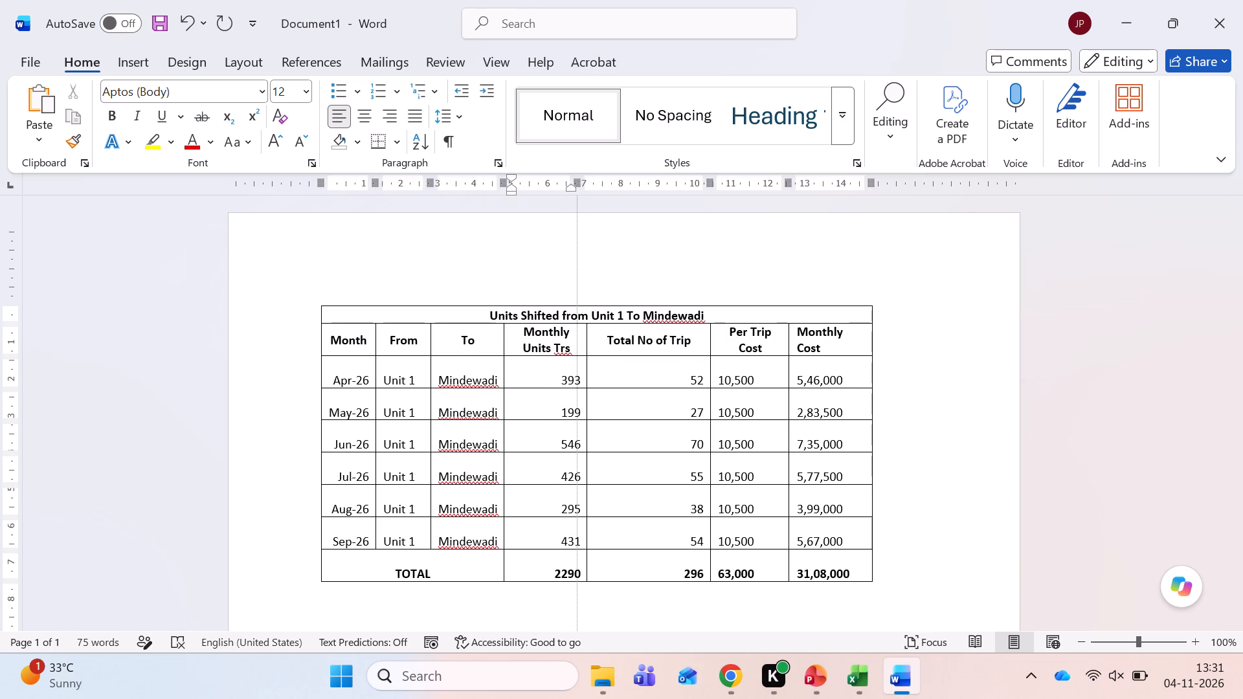
drag(574, 340, 567, 342)
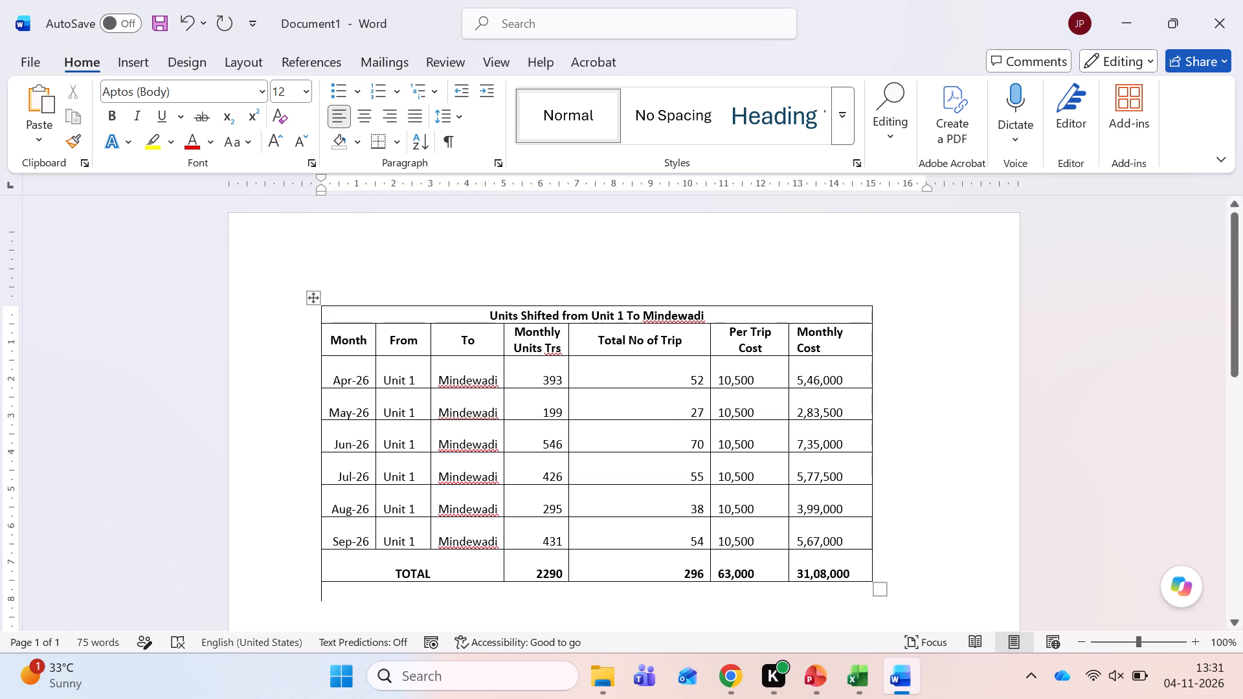
drag(710, 345, 625, 350)
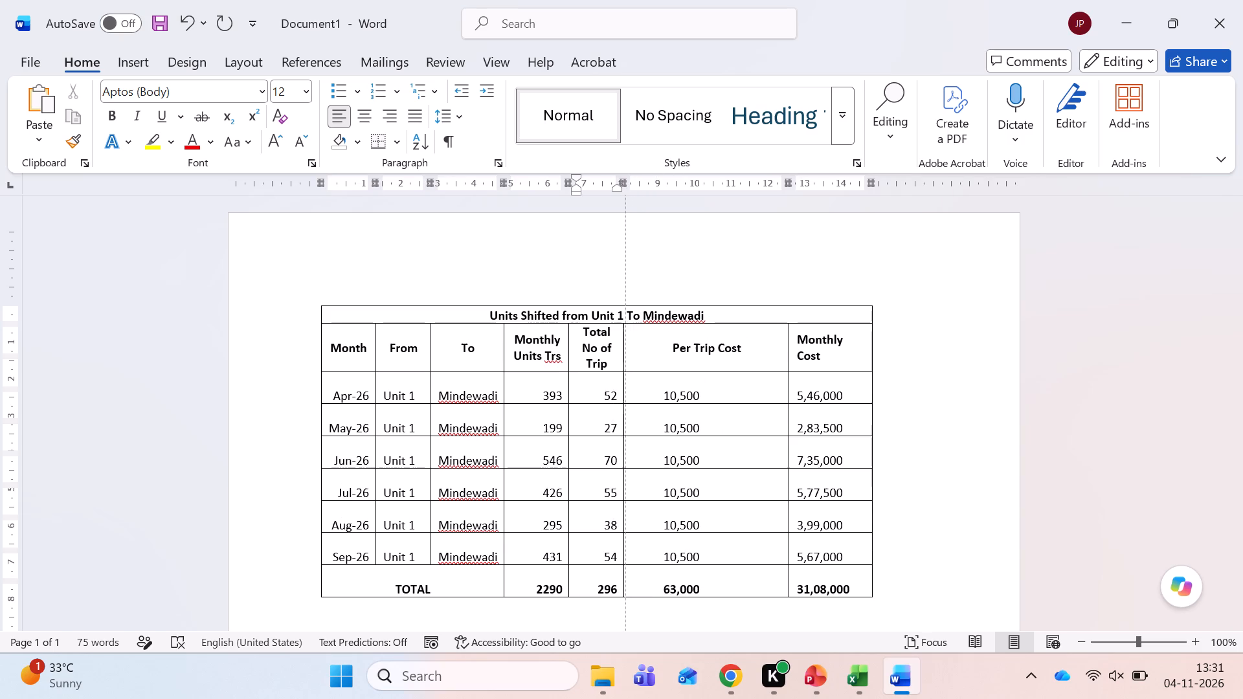
drag(625, 350, 627, 350)
drag(627, 350, 630, 351)
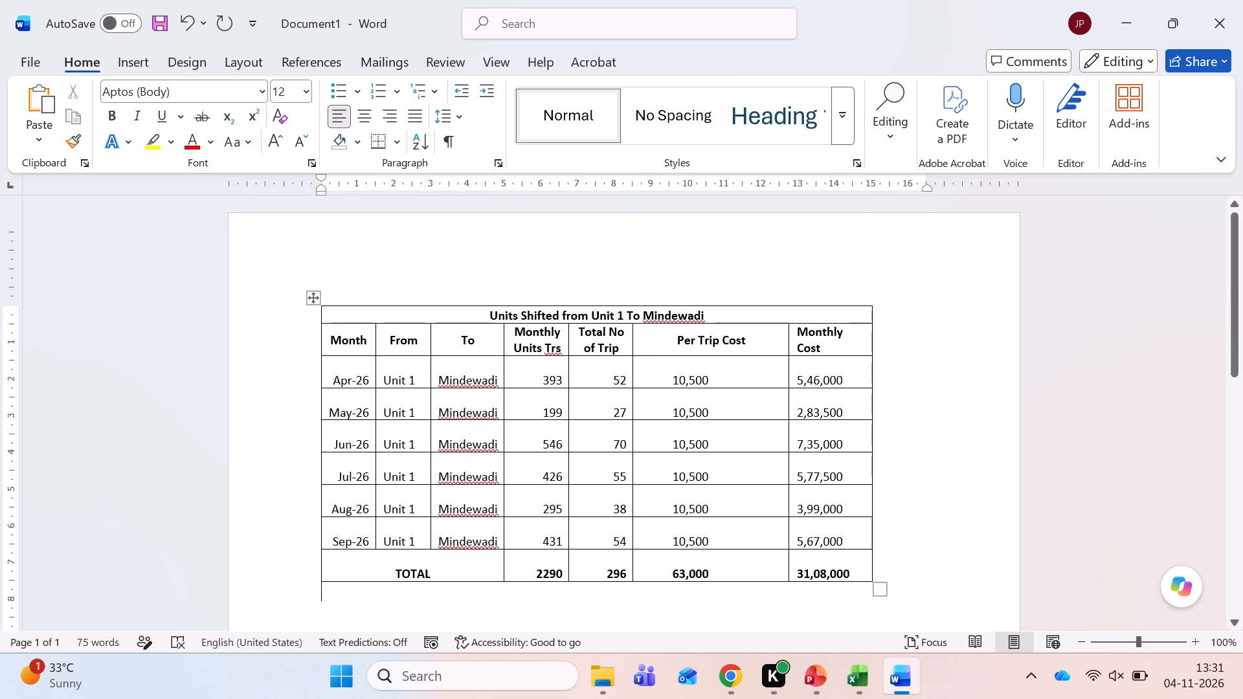
drag(787, 344, 721, 344)
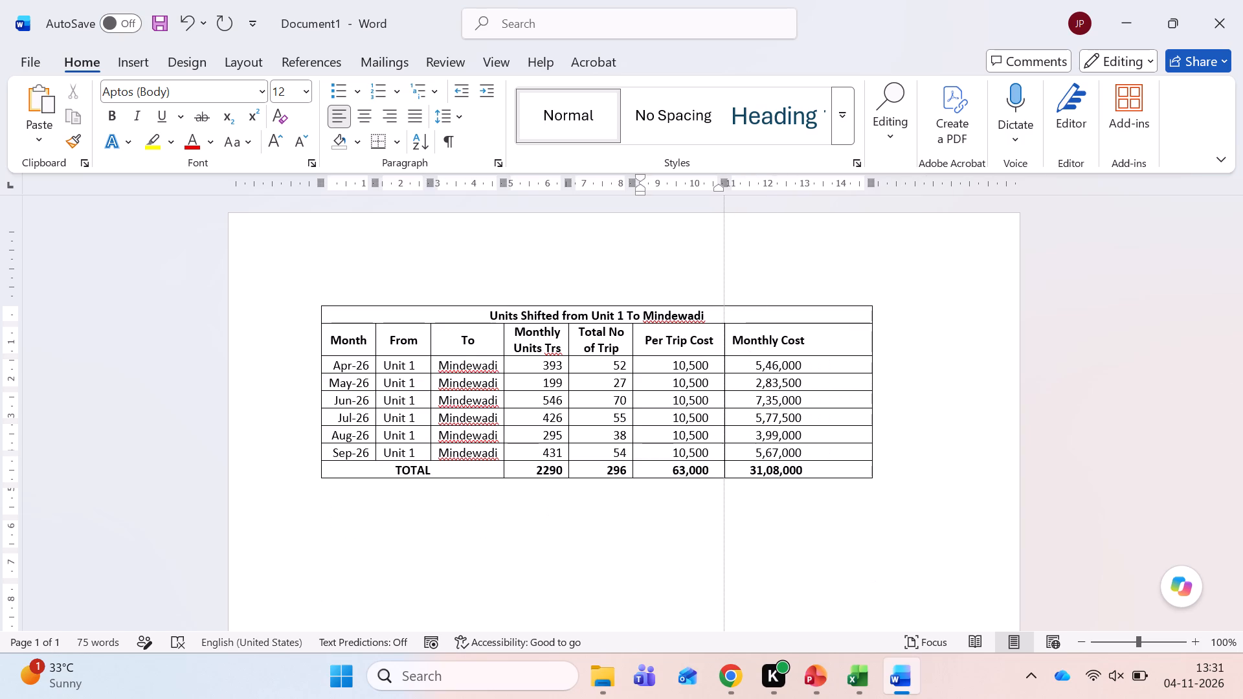
drag(721, 344, 712, 344)
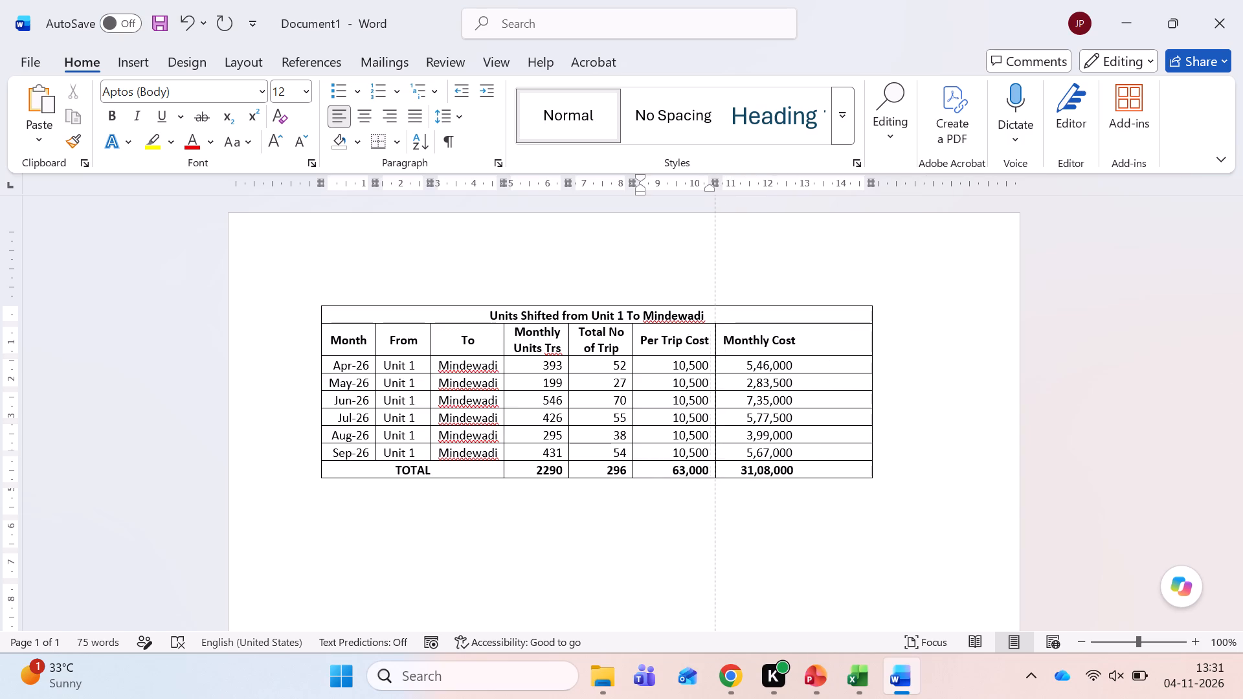
drag(712, 344, 713, 342)
drag(870, 341, 803, 353)
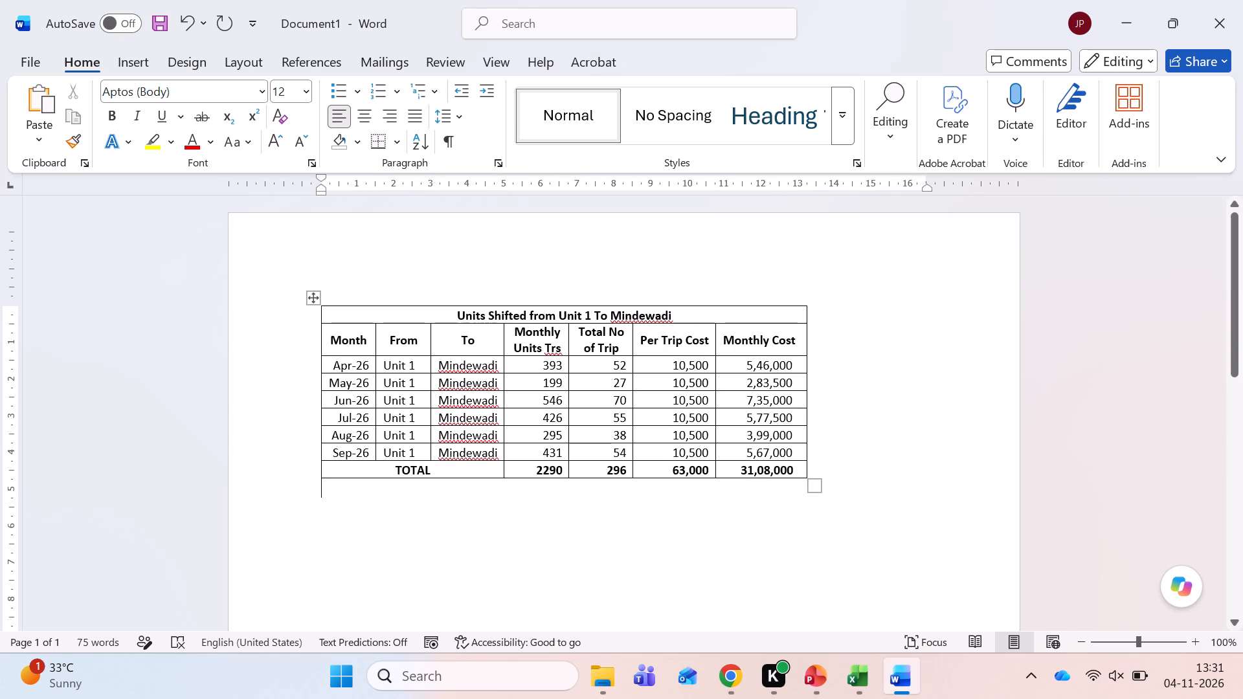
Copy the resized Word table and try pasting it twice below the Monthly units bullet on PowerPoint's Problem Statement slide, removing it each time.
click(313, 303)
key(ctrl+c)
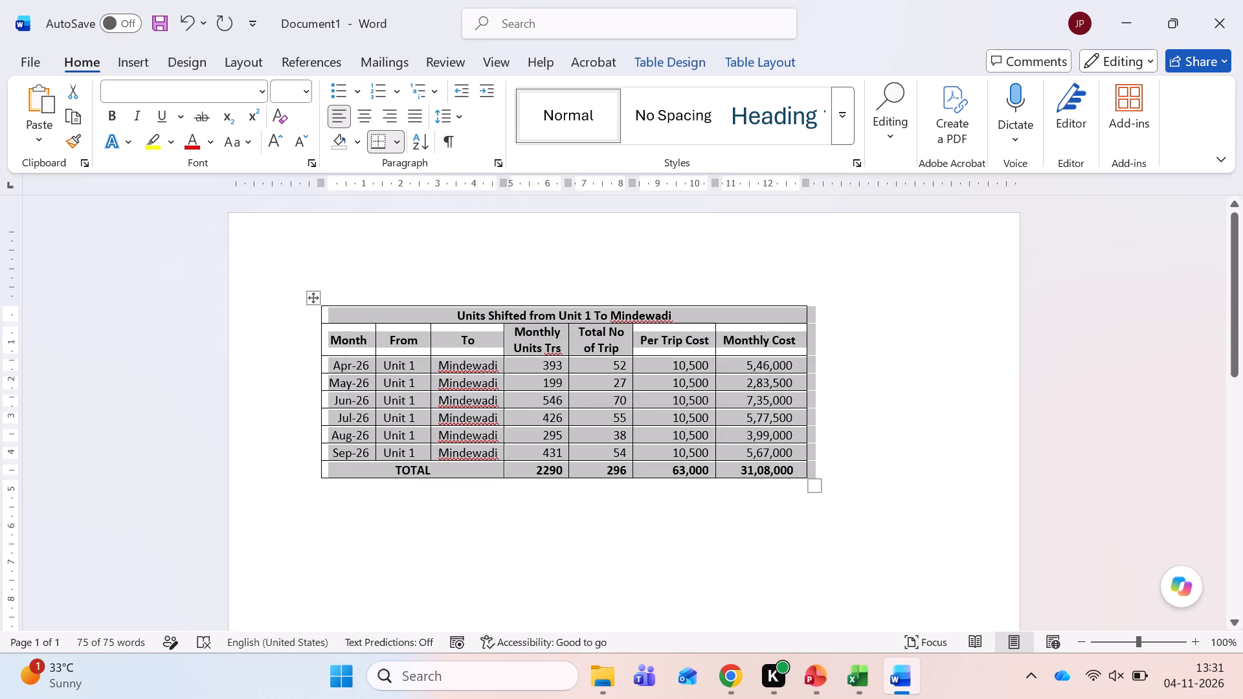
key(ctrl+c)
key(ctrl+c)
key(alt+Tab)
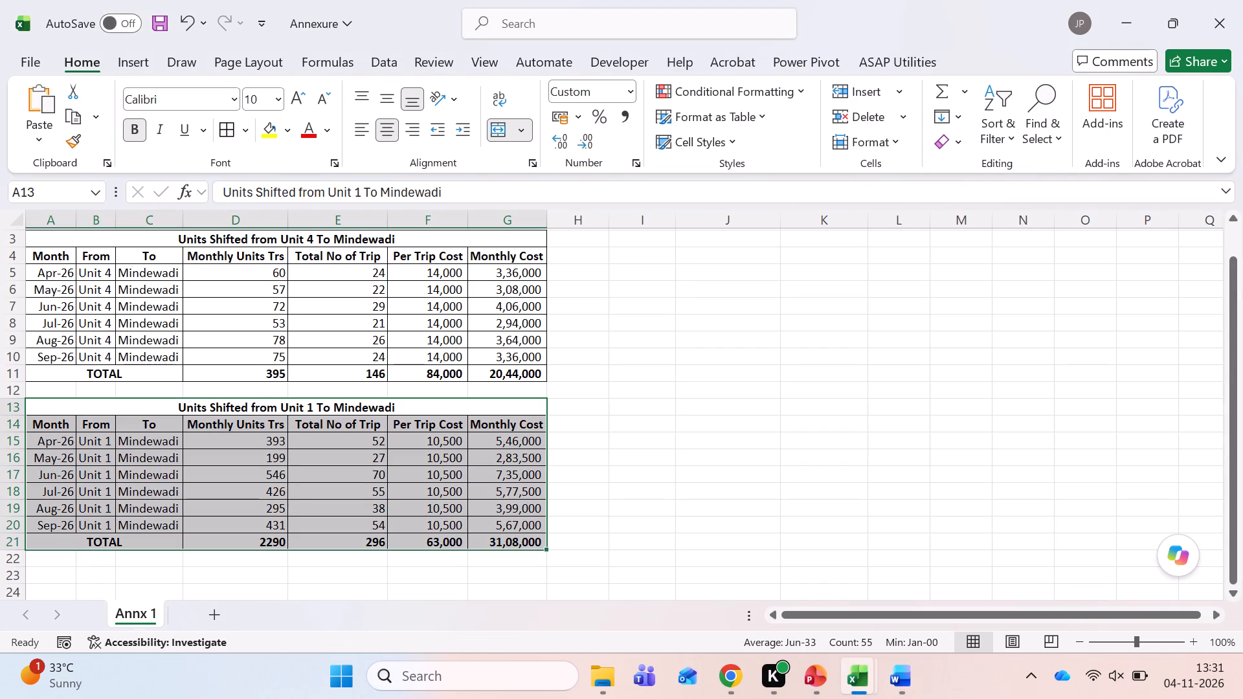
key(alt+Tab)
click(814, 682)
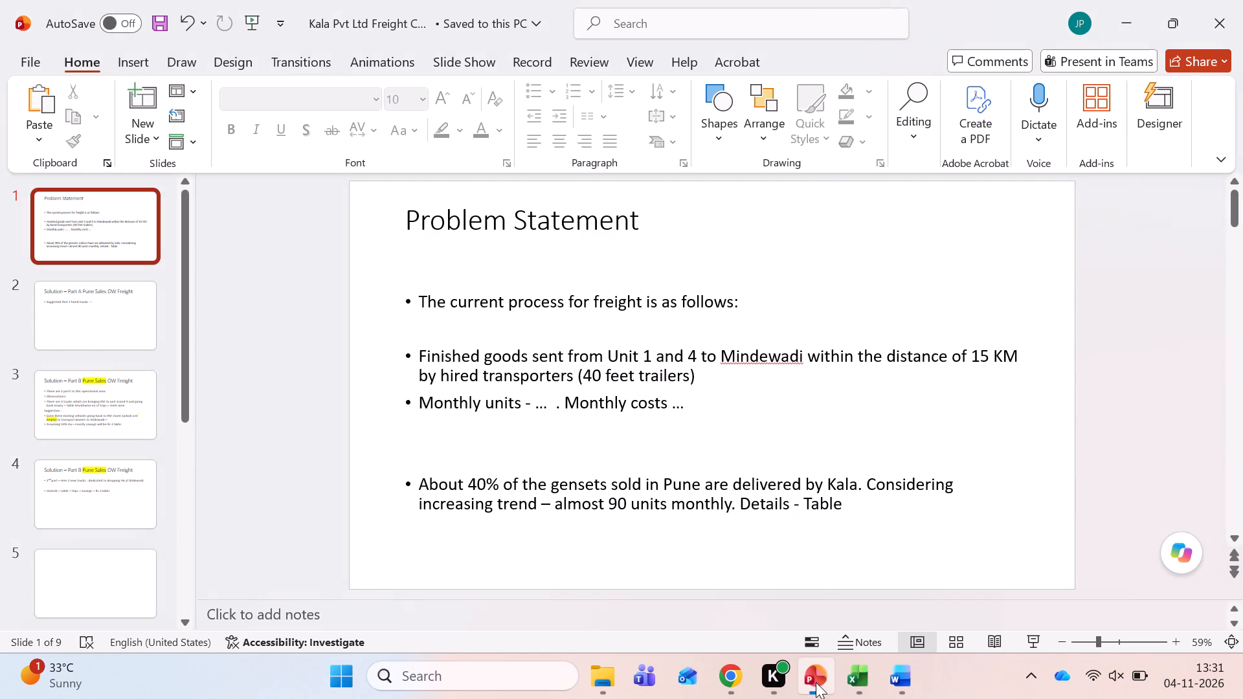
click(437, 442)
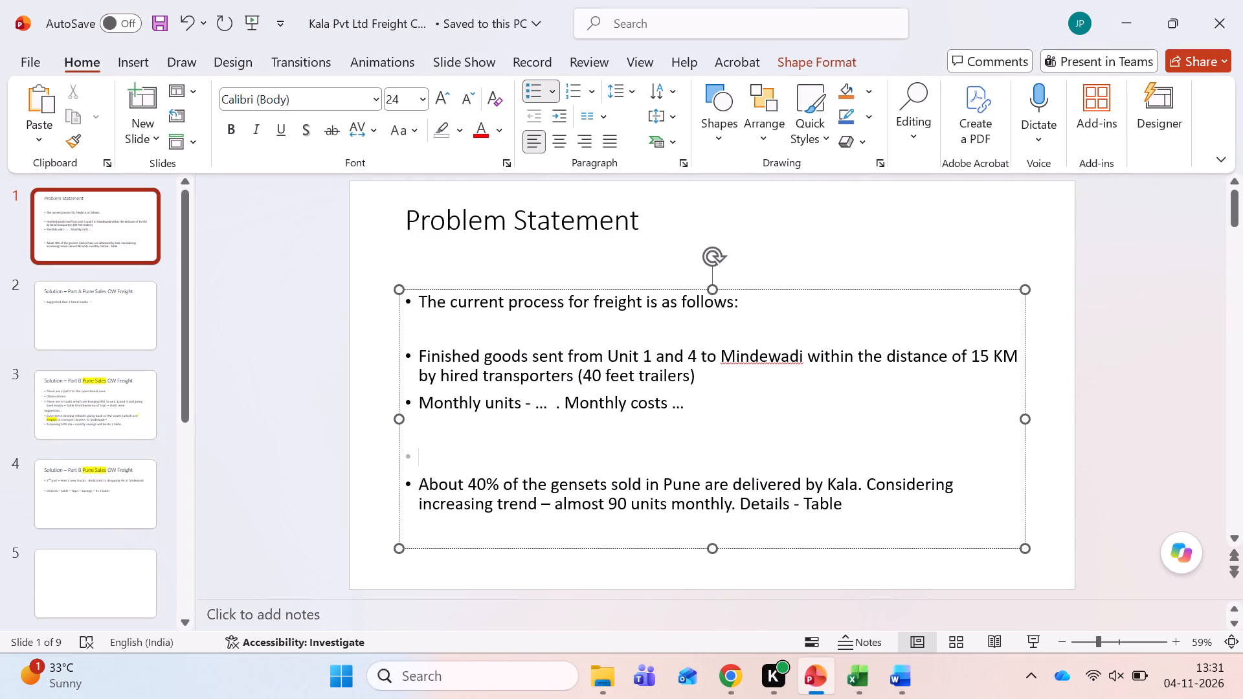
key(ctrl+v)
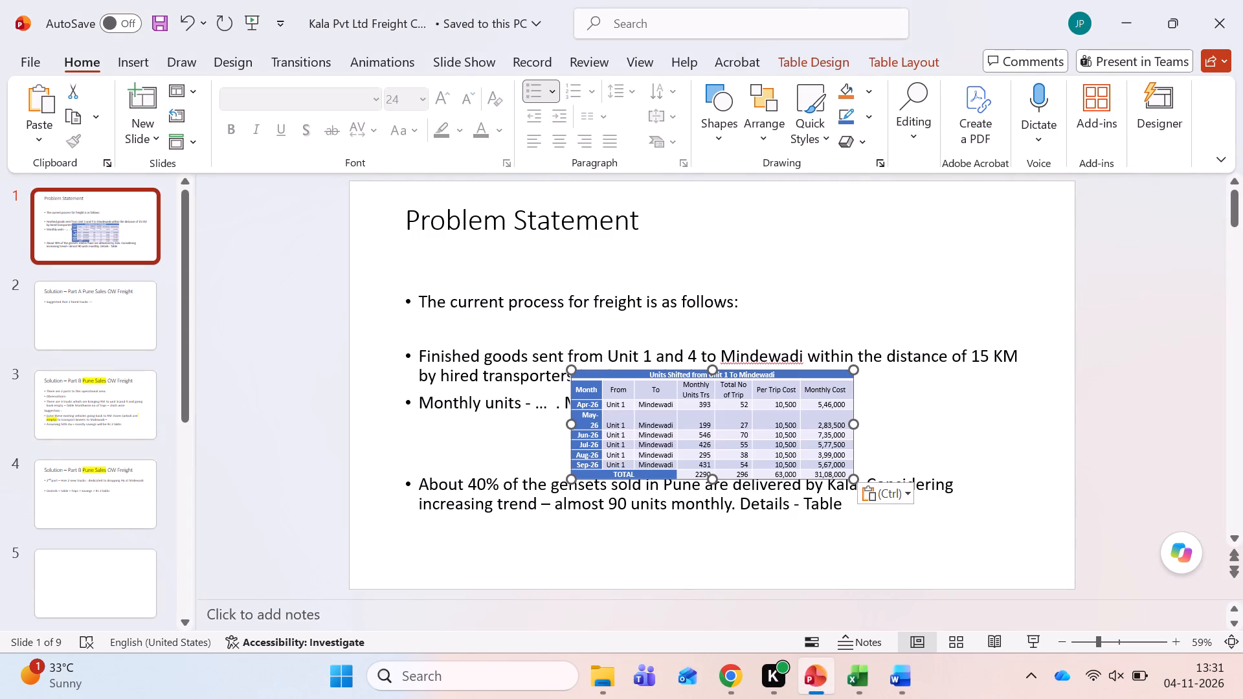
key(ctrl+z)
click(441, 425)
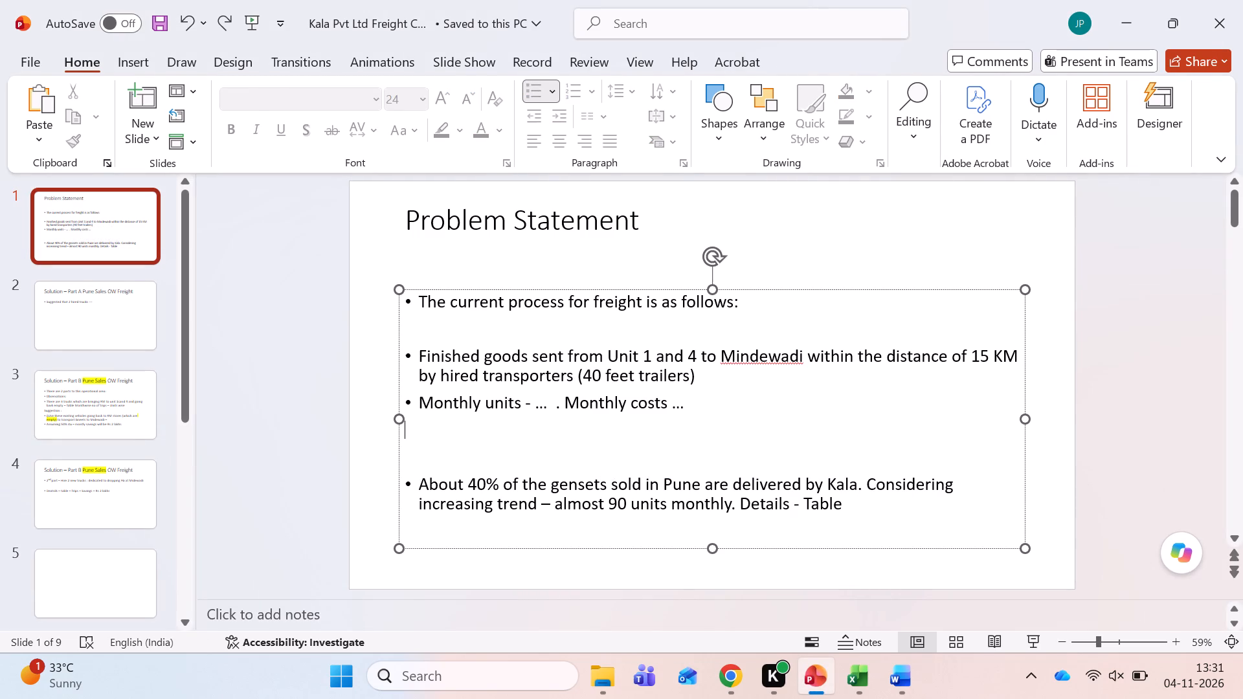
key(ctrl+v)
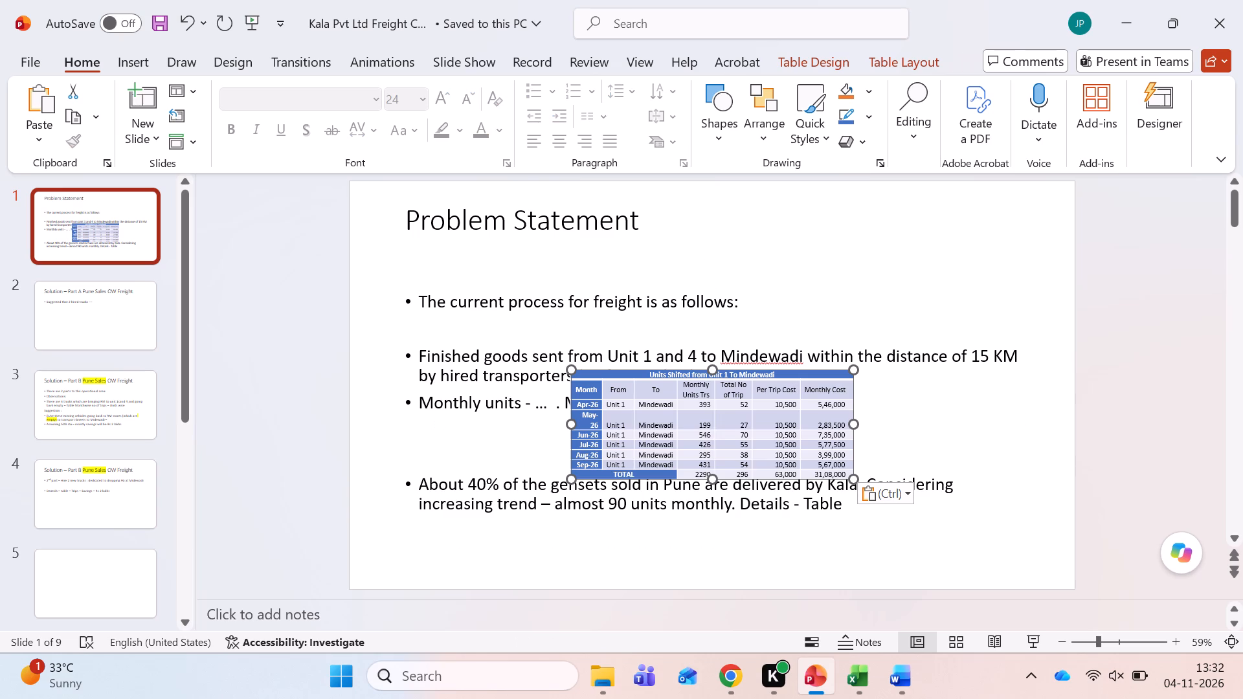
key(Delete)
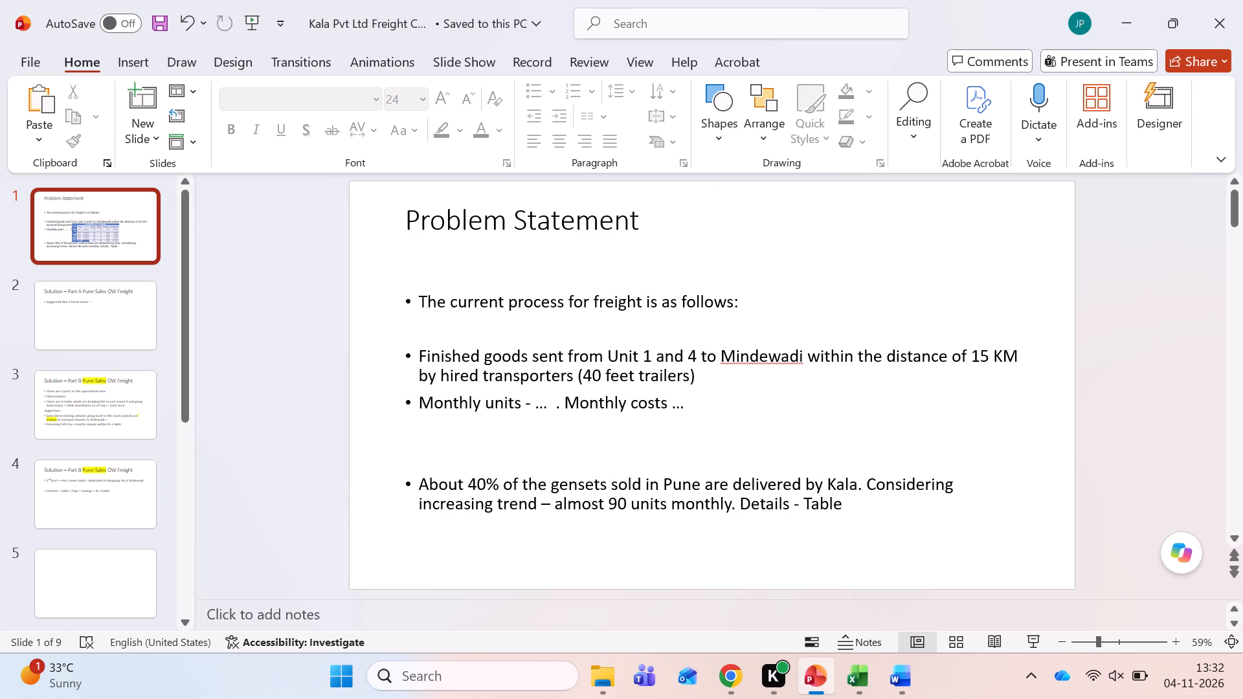
Remove the extra blank bulleted line above the "About 40% of the gensets" bullet.
click(480, 444)
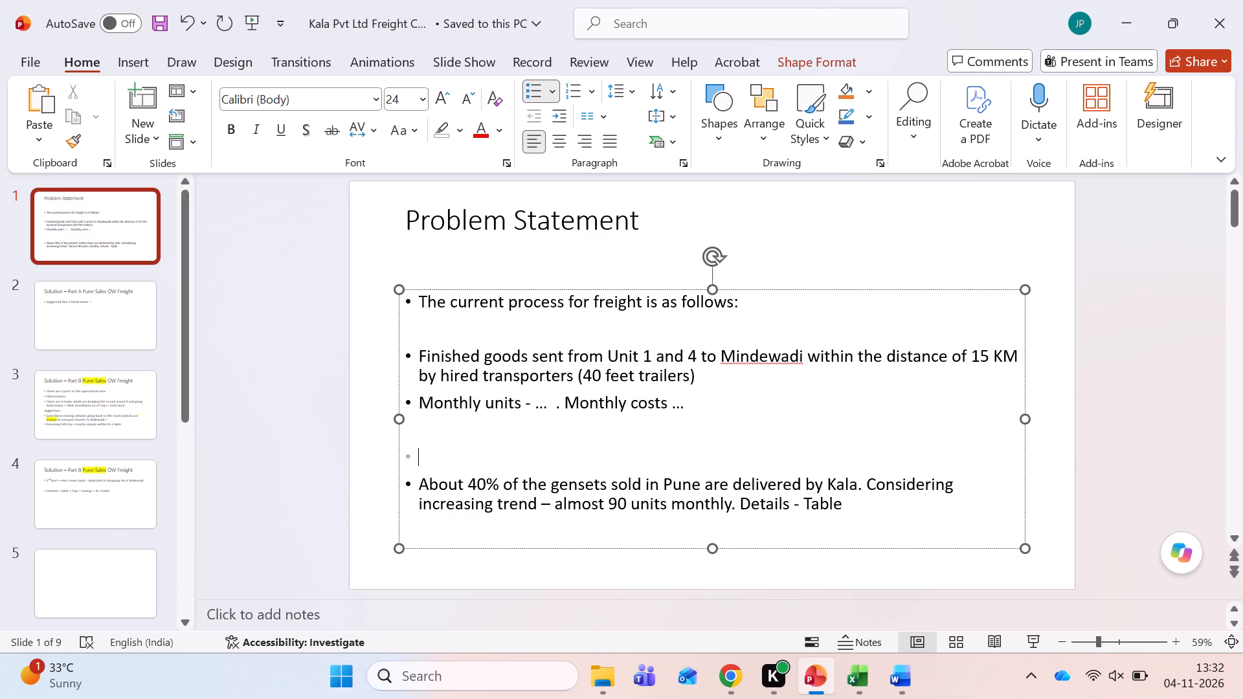
key(BackSpace)
key(BackSpace)
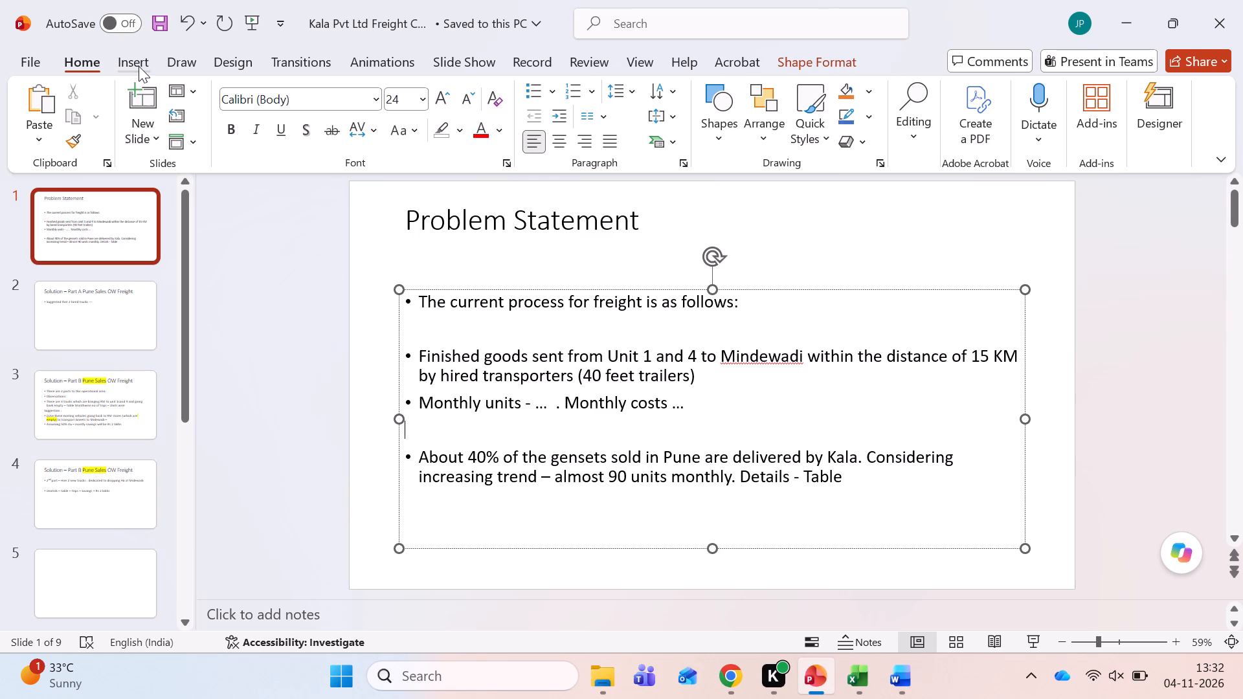
Start inserting a seven-column table on the Problem Statement slide, checking the layout of Annexure's Unit 1 to Mindewadi table in Excel.
click(139, 65)
click(180, 60)
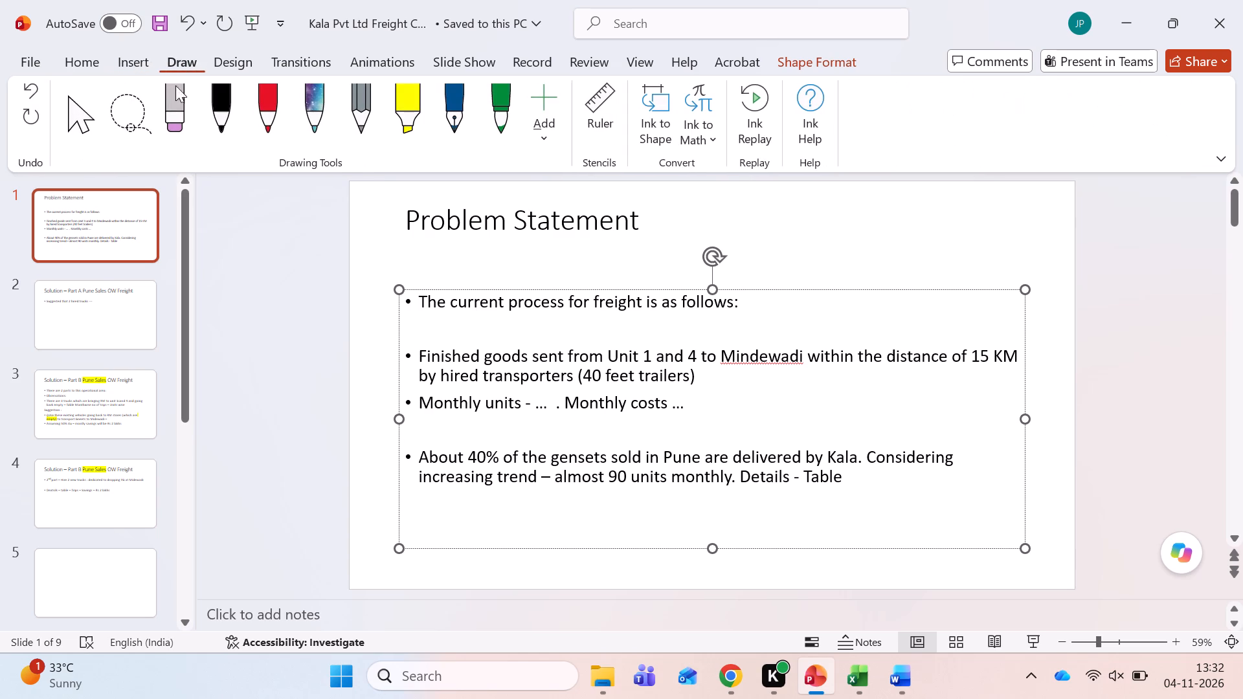
click(129, 68)
click(88, 139)
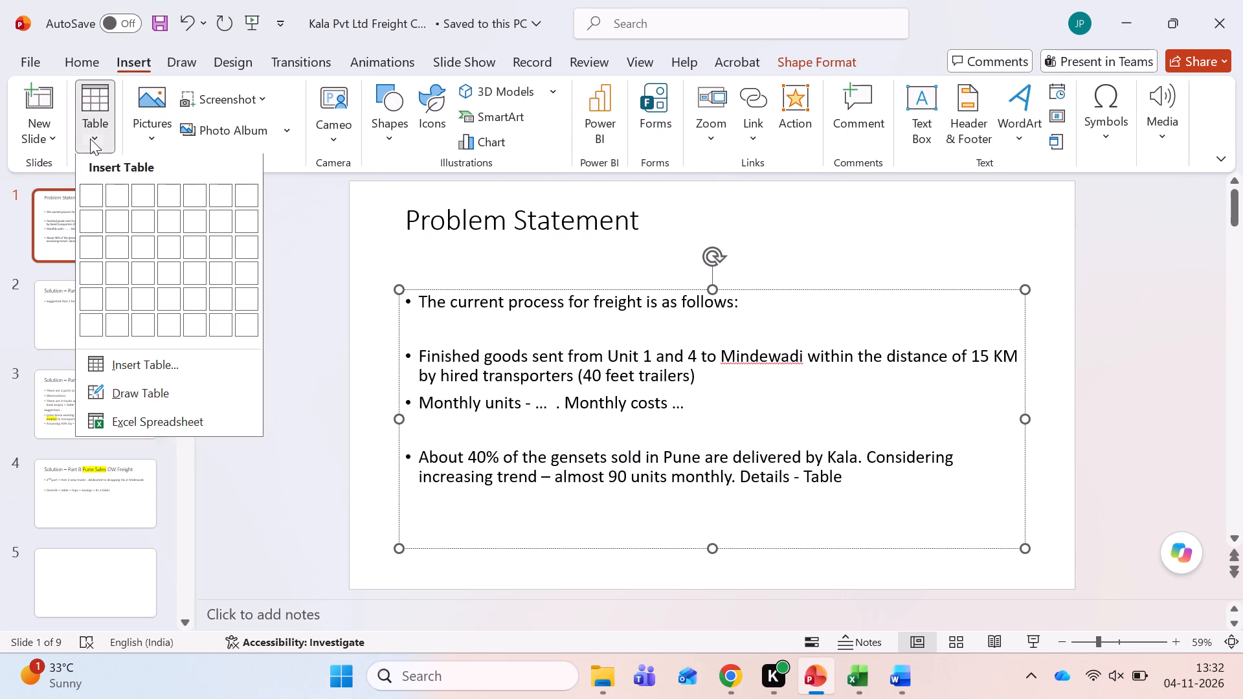
key(alt+Tab)
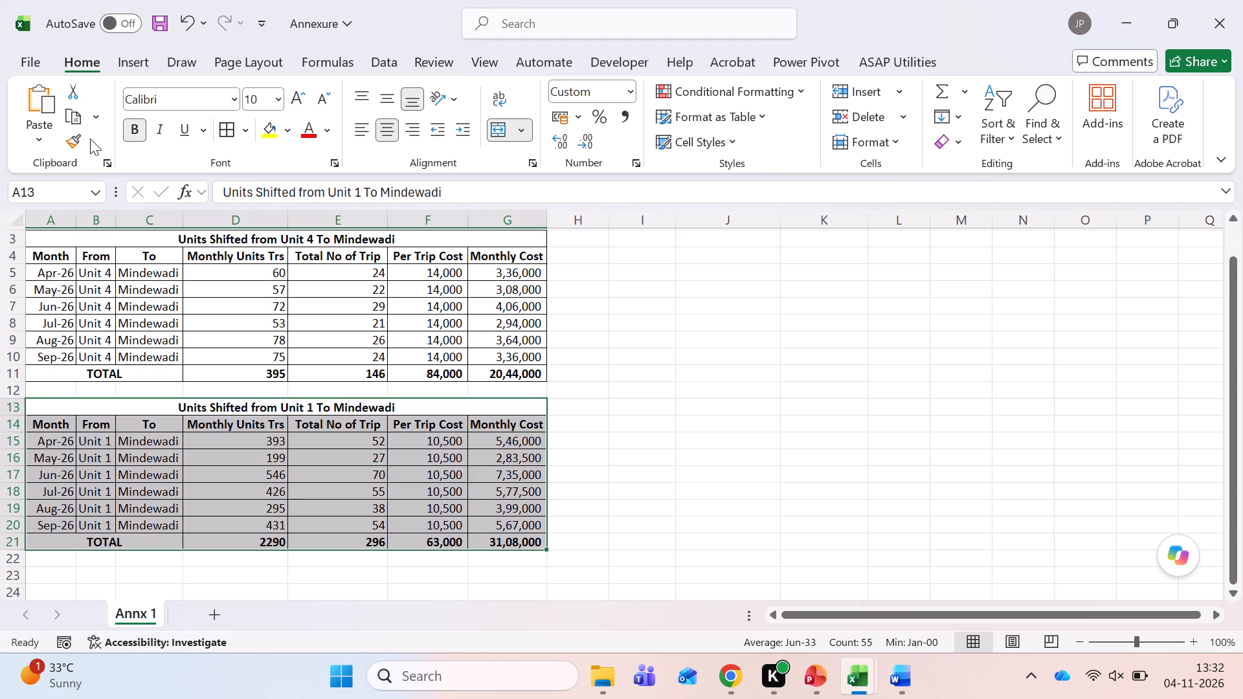
key(alt+Tab)
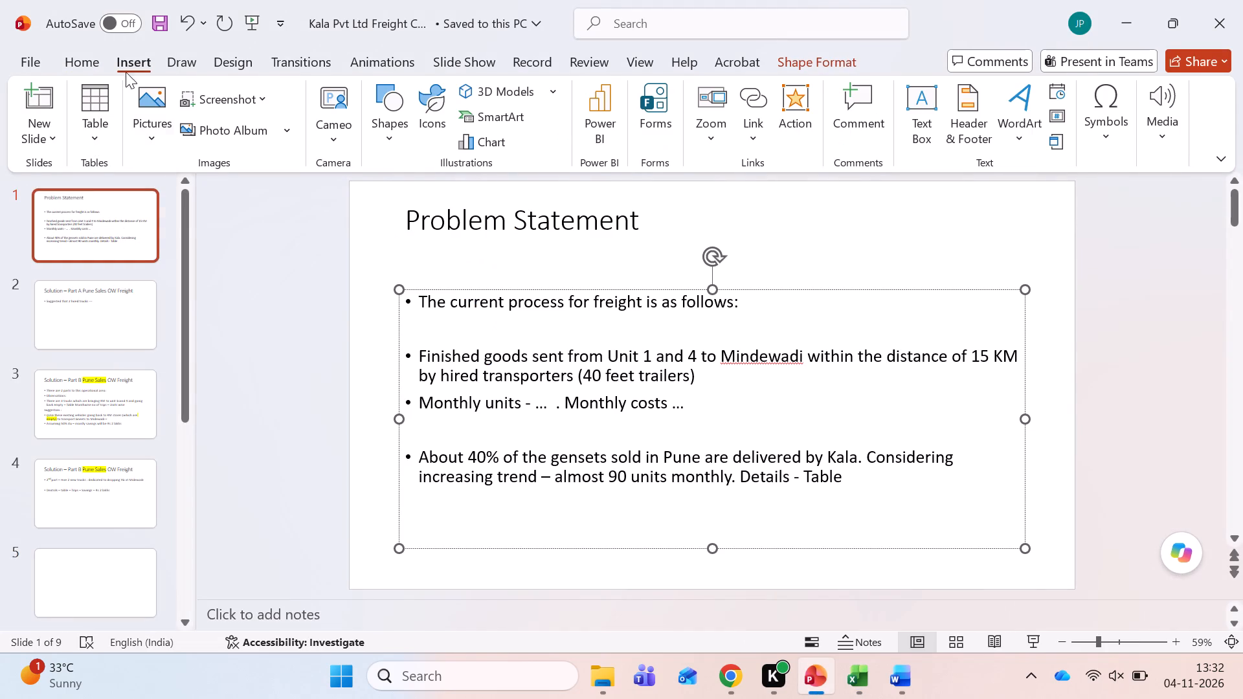
click(99, 140)
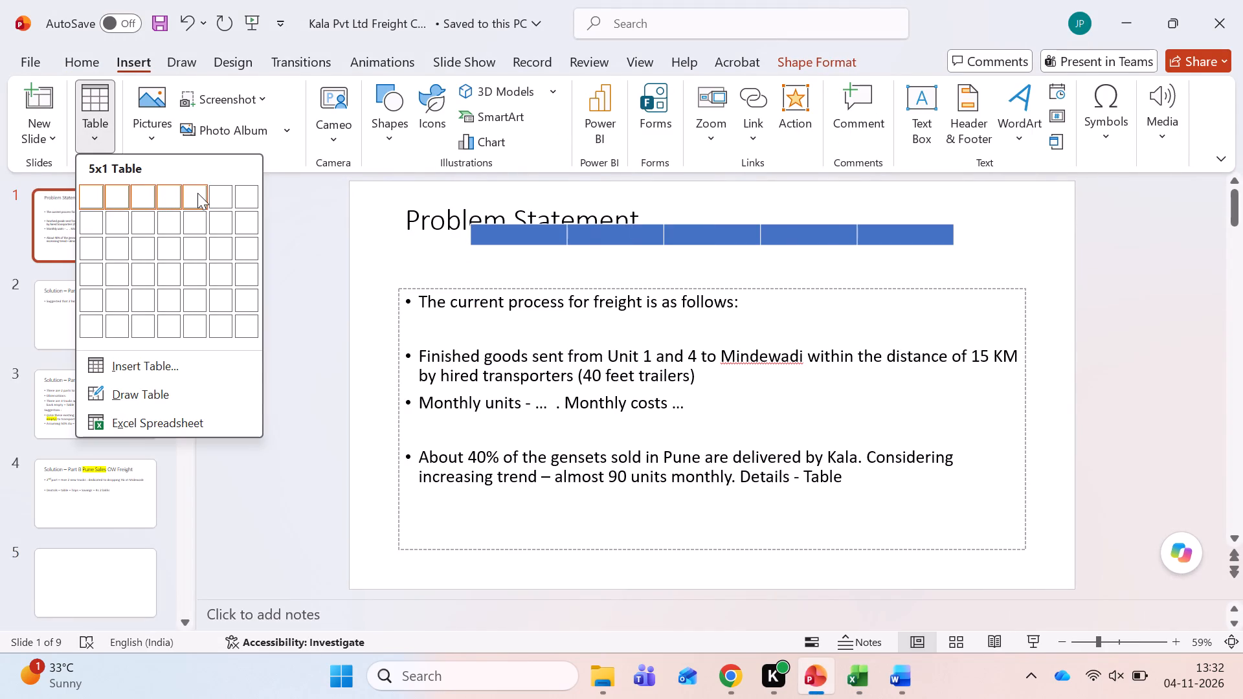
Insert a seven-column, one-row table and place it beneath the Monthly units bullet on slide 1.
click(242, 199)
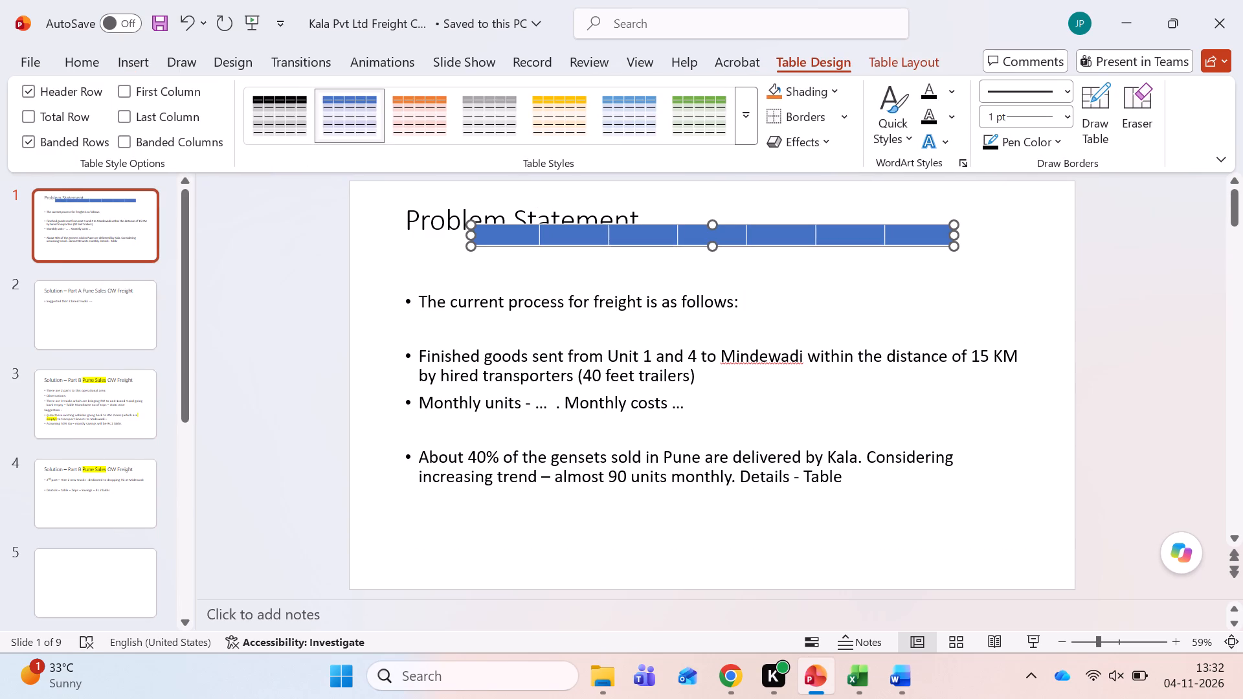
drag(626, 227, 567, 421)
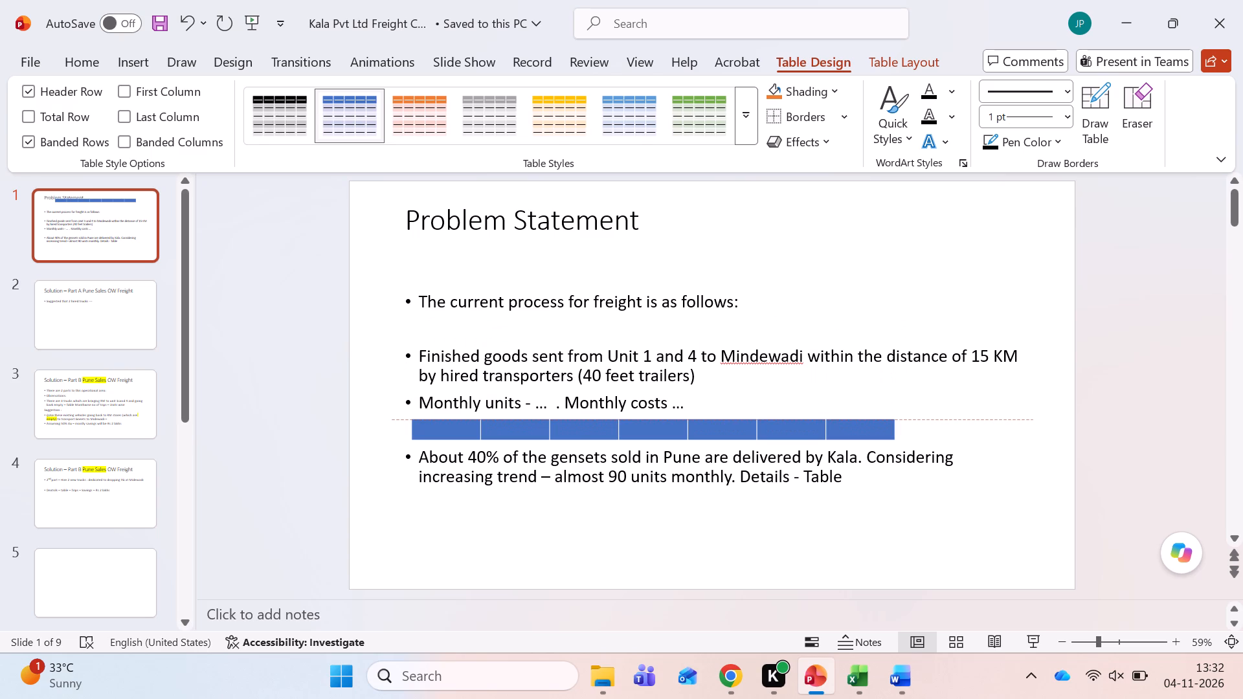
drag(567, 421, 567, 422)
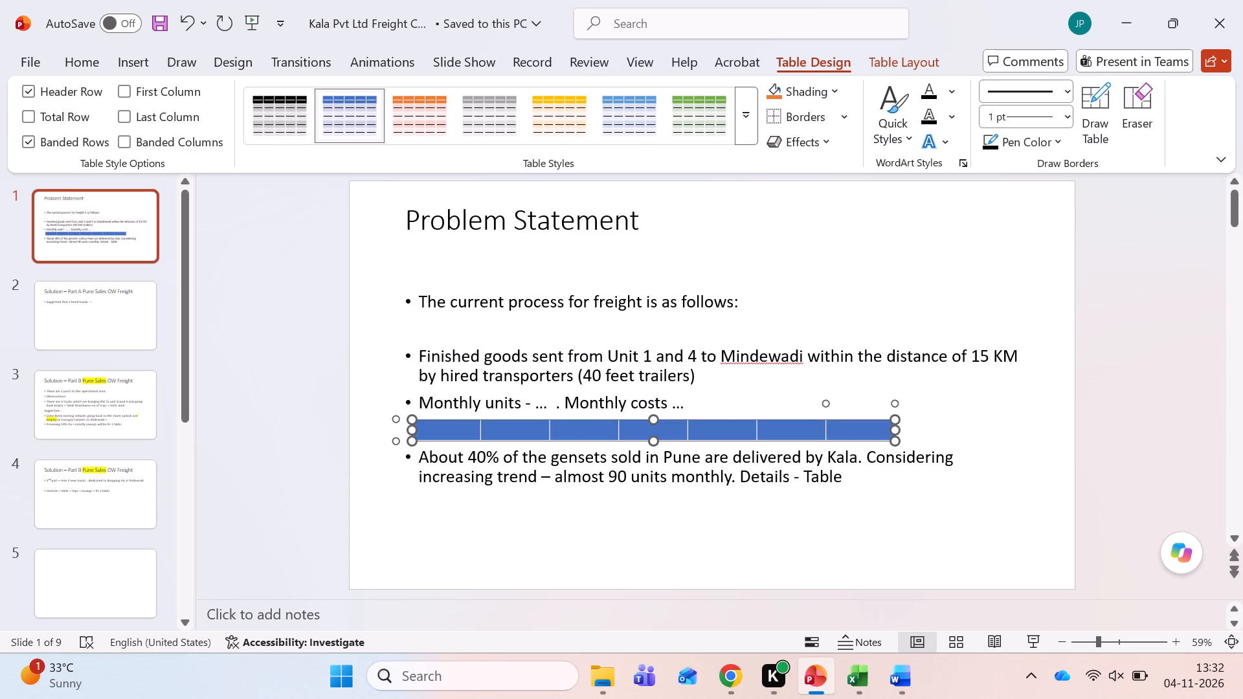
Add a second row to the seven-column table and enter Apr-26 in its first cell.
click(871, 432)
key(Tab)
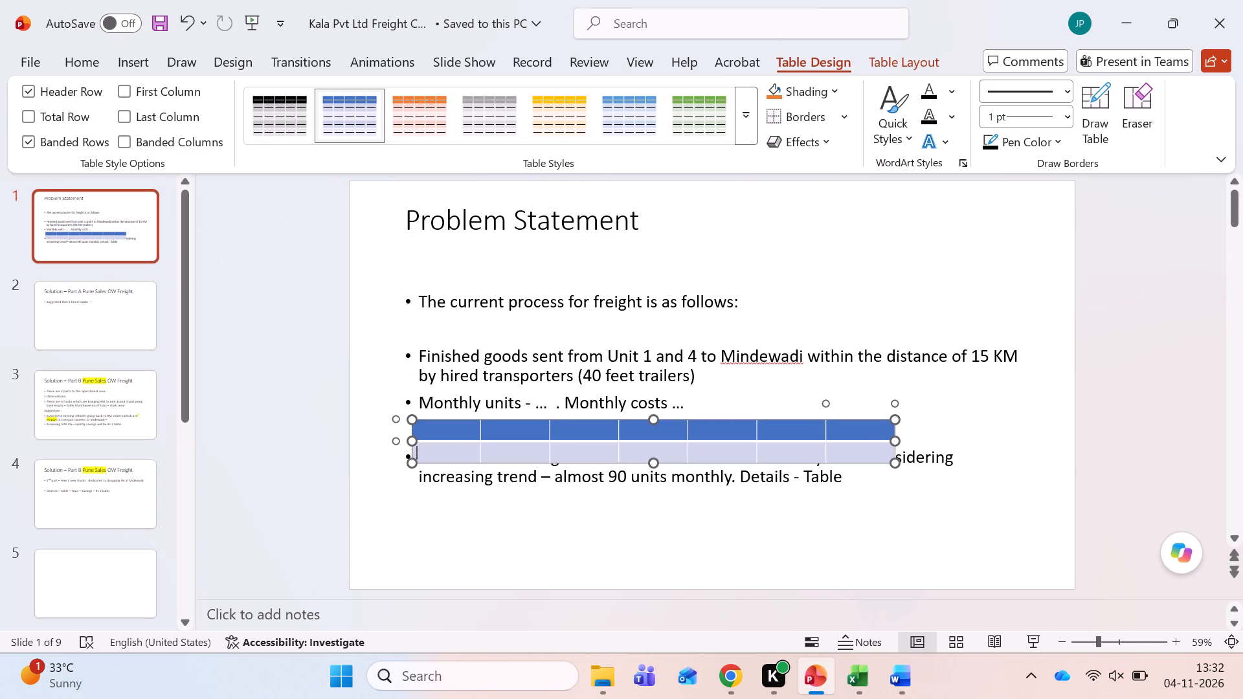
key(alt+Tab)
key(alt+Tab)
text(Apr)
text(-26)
Examine the column layout of the Unit 1 to Mindewadi table in the Excel workbook, and return to PowerPoint.
key(alt+Tab)
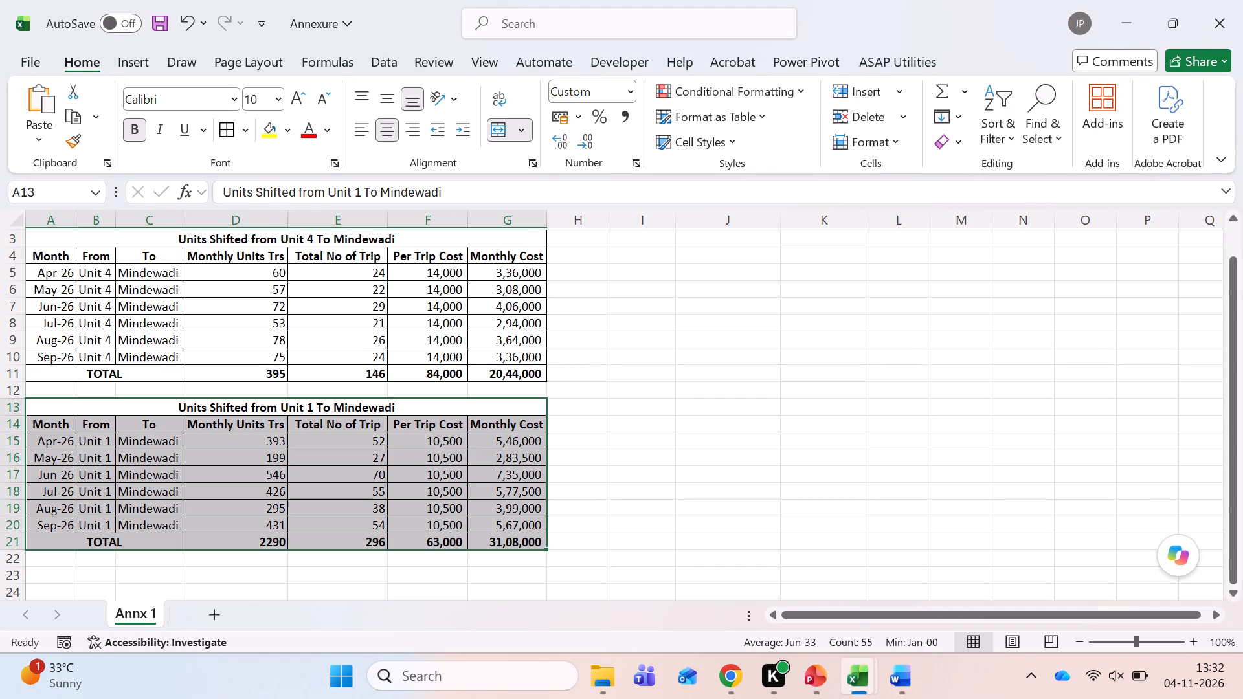
key(Right)
key(Left)
key(Left)
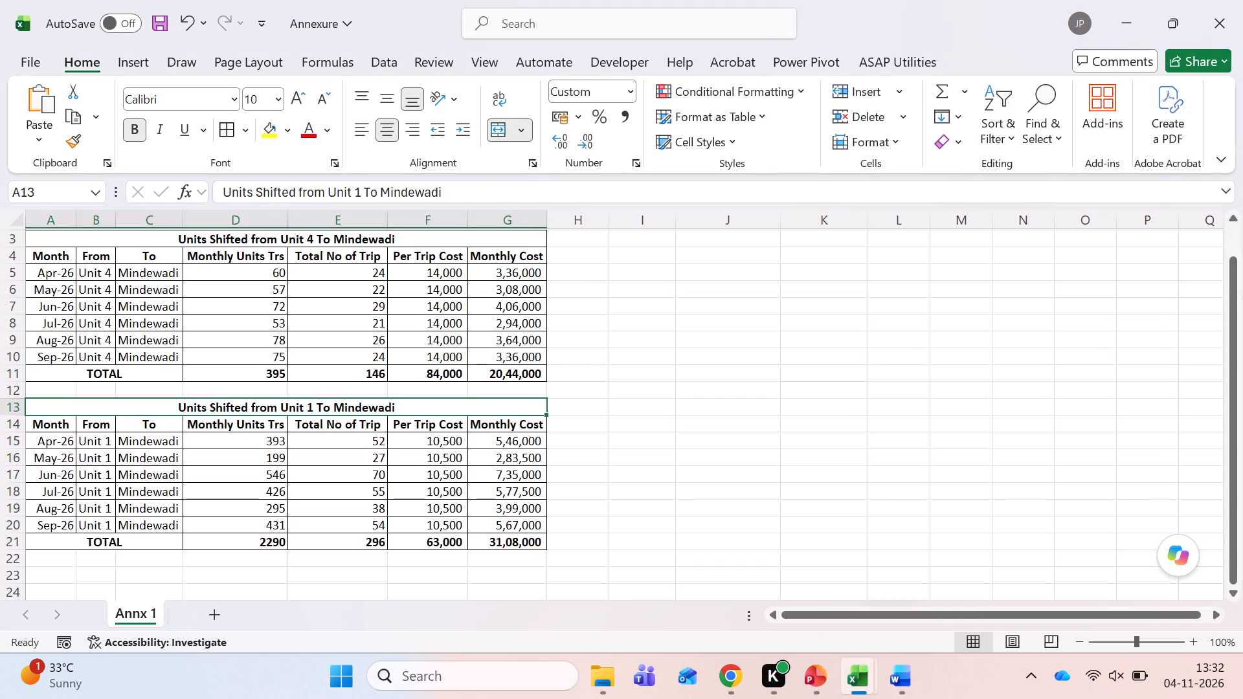
key(Down)
key(Left)
key(Left)
key(Left)
key(alt+Tab)
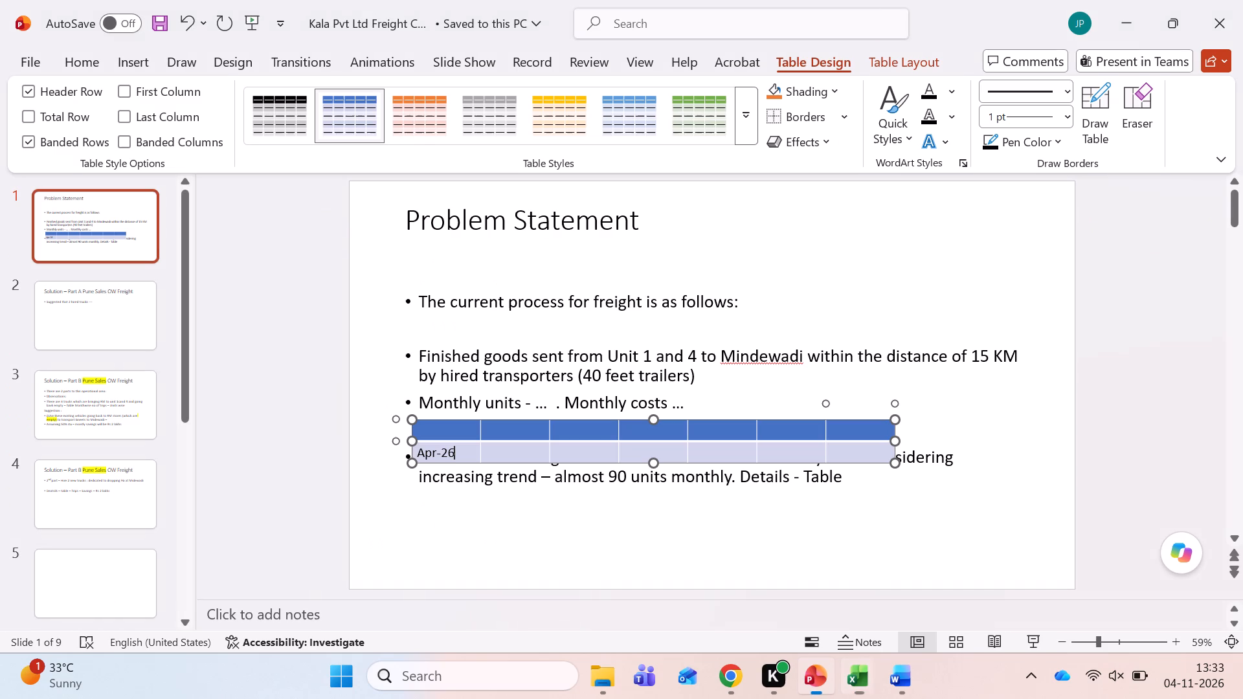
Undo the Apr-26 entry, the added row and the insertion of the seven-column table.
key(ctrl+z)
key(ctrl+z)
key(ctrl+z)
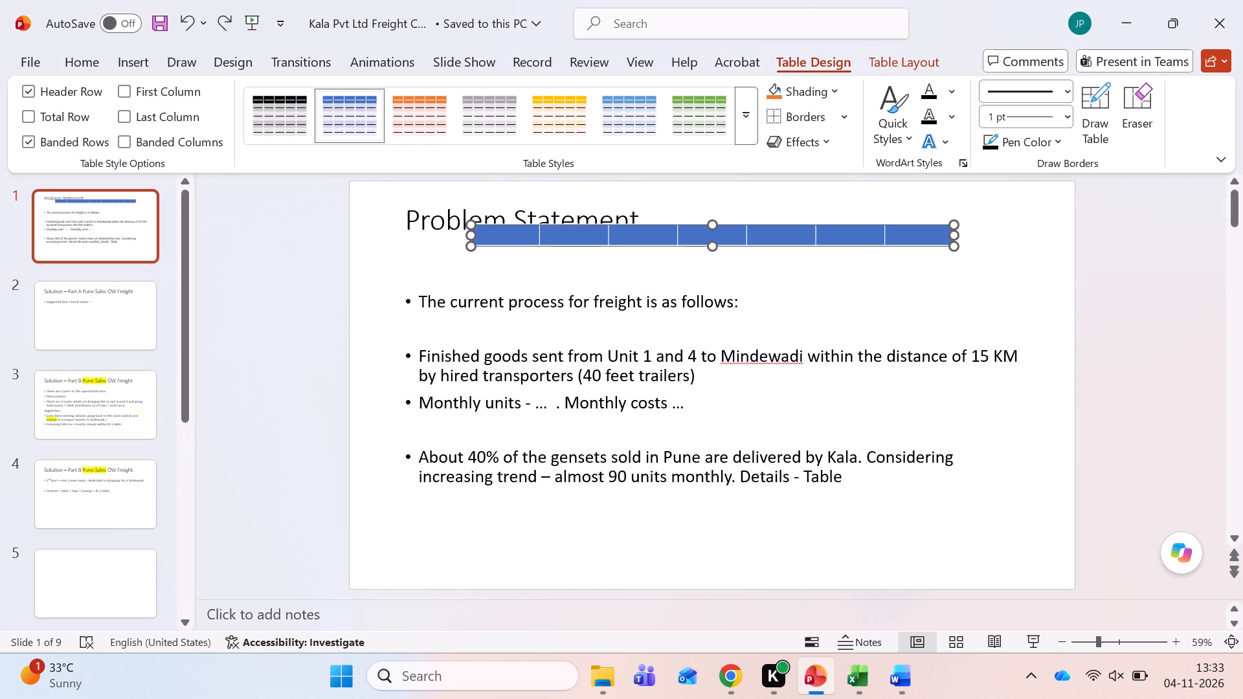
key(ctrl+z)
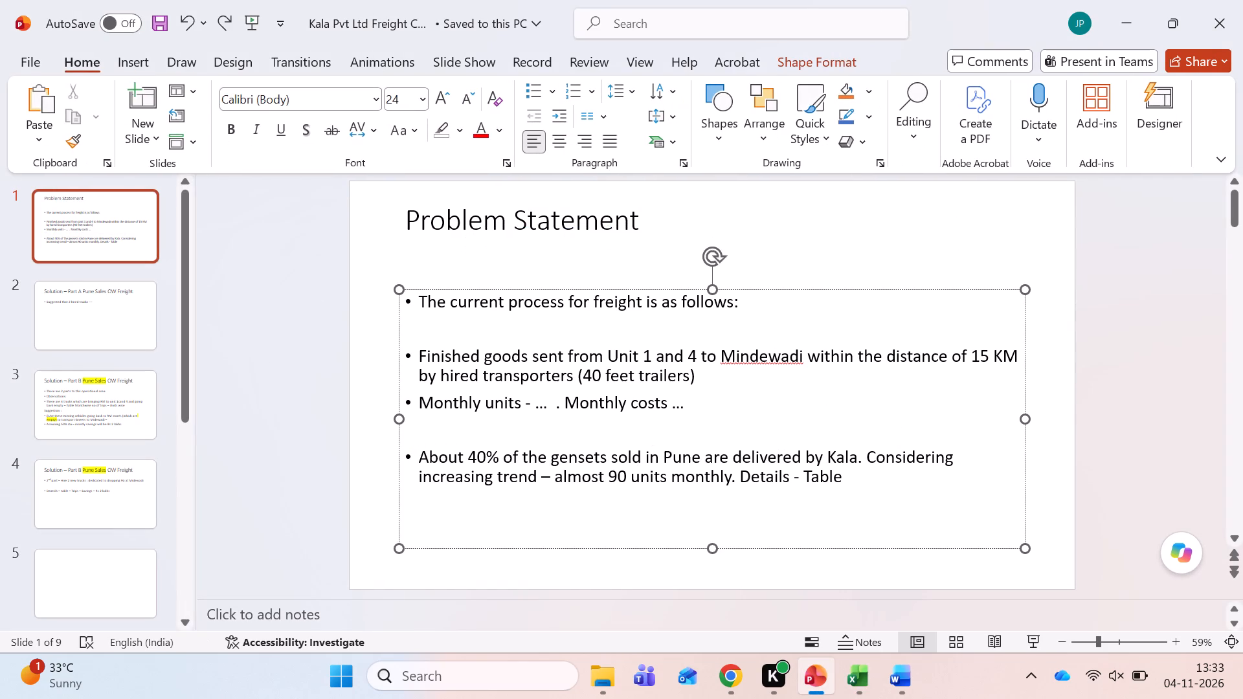
Insert a five-column, one-row table and place it beneath the Monthly units bullet on slide 1.
key(alt+Tab)
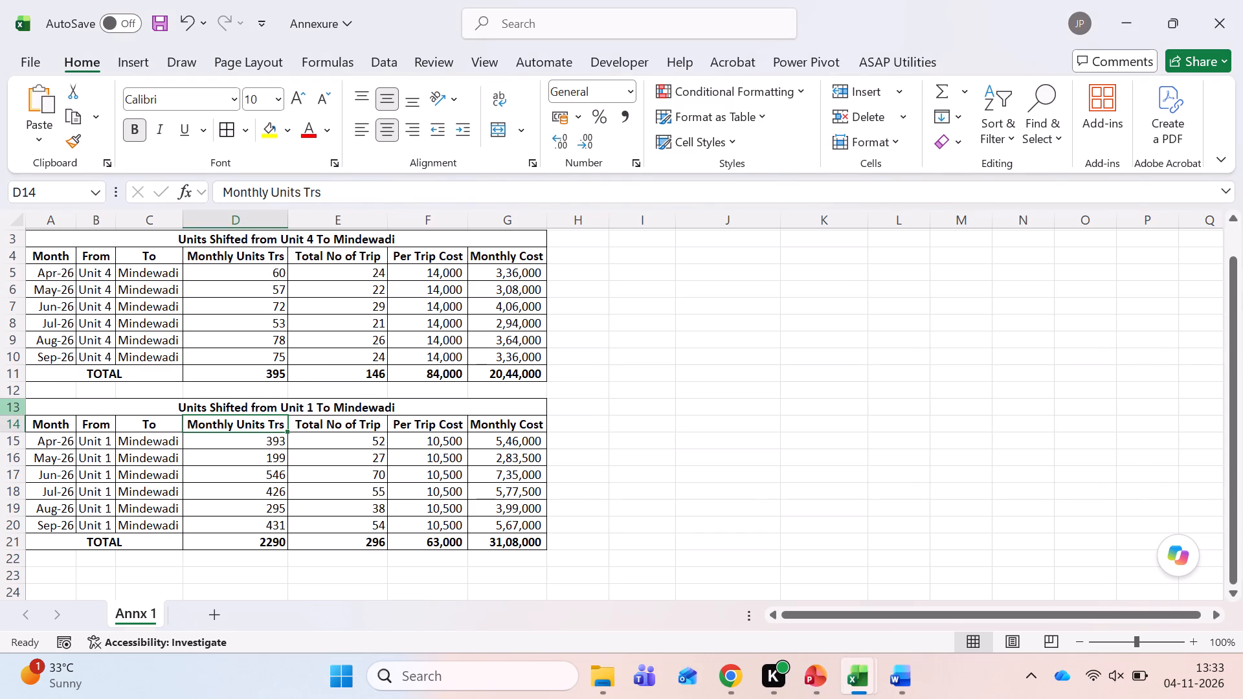
key(alt+Tab)
click(572, 250)
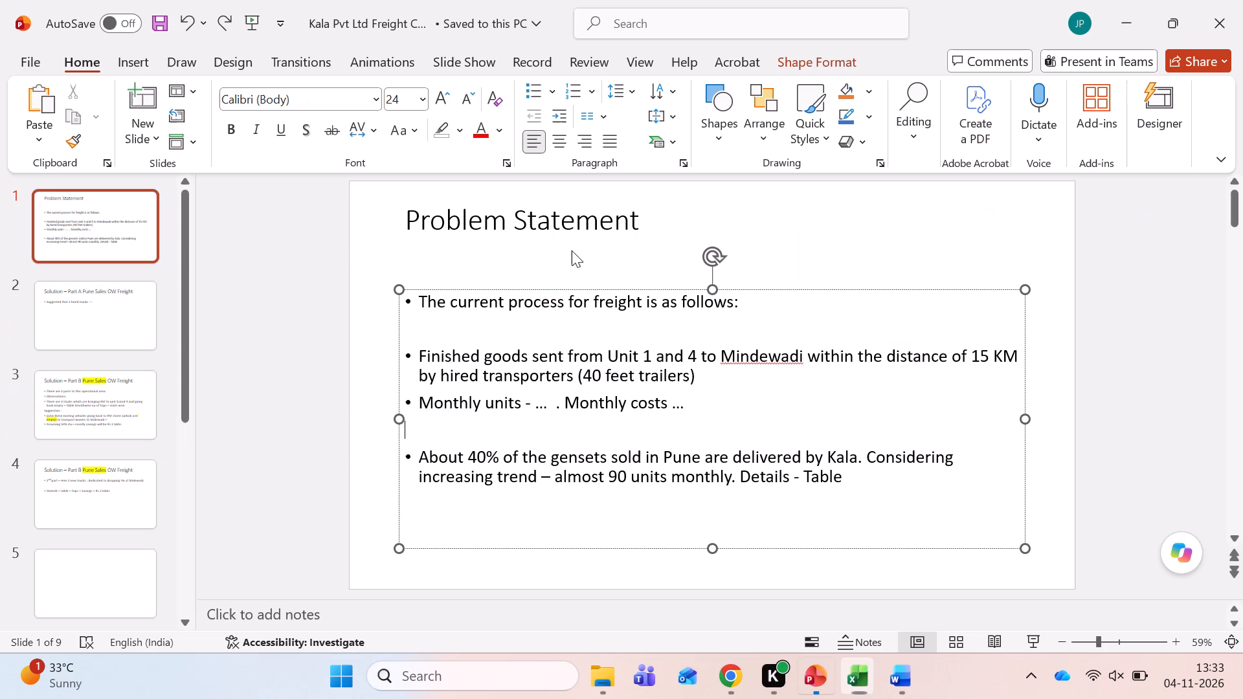
click(128, 67)
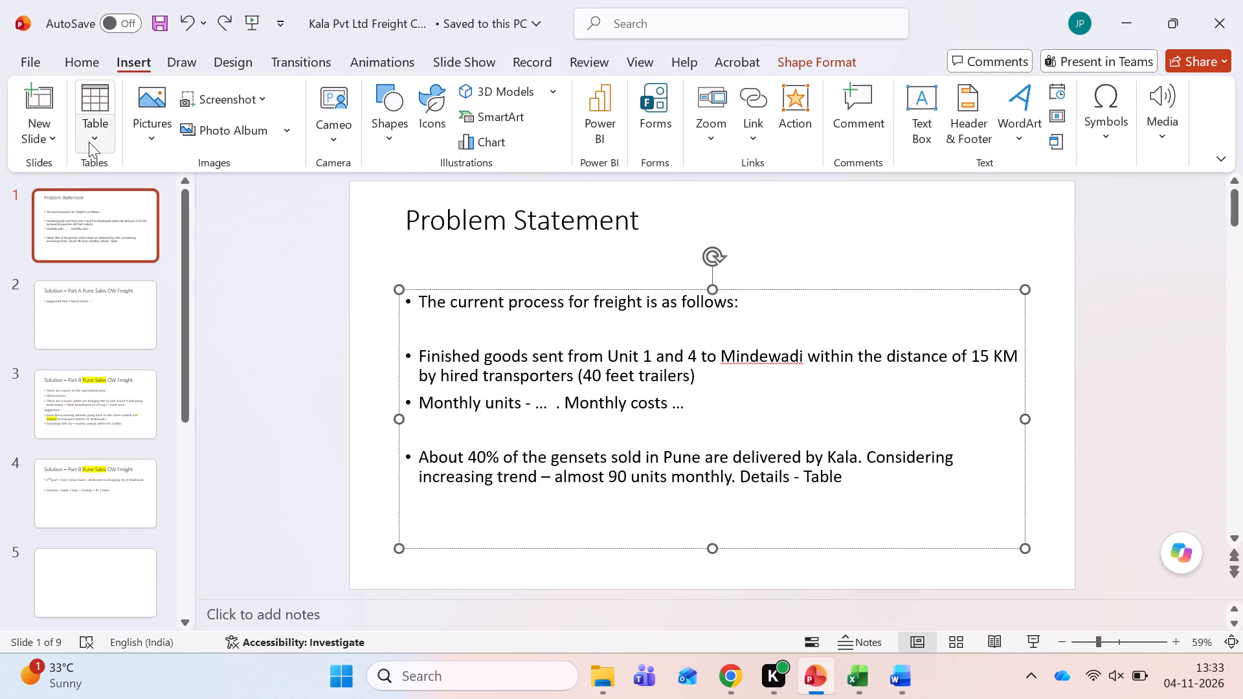
click(90, 141)
click(190, 199)
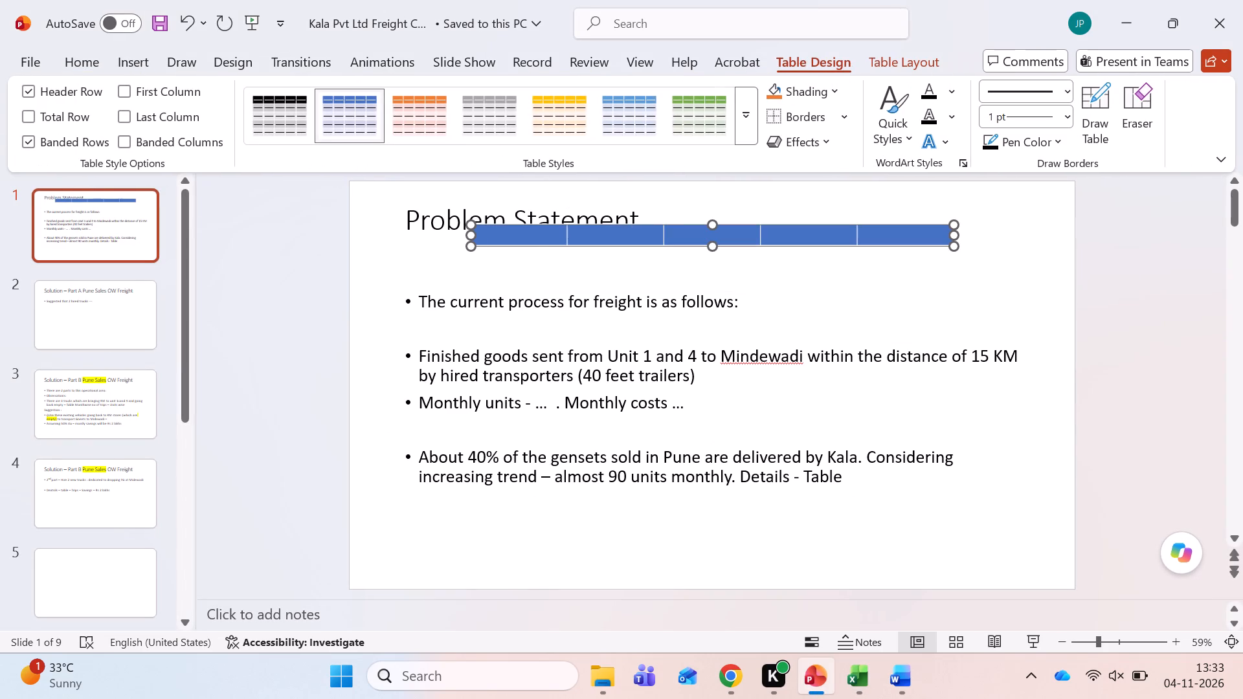
drag(609, 223, 558, 410)
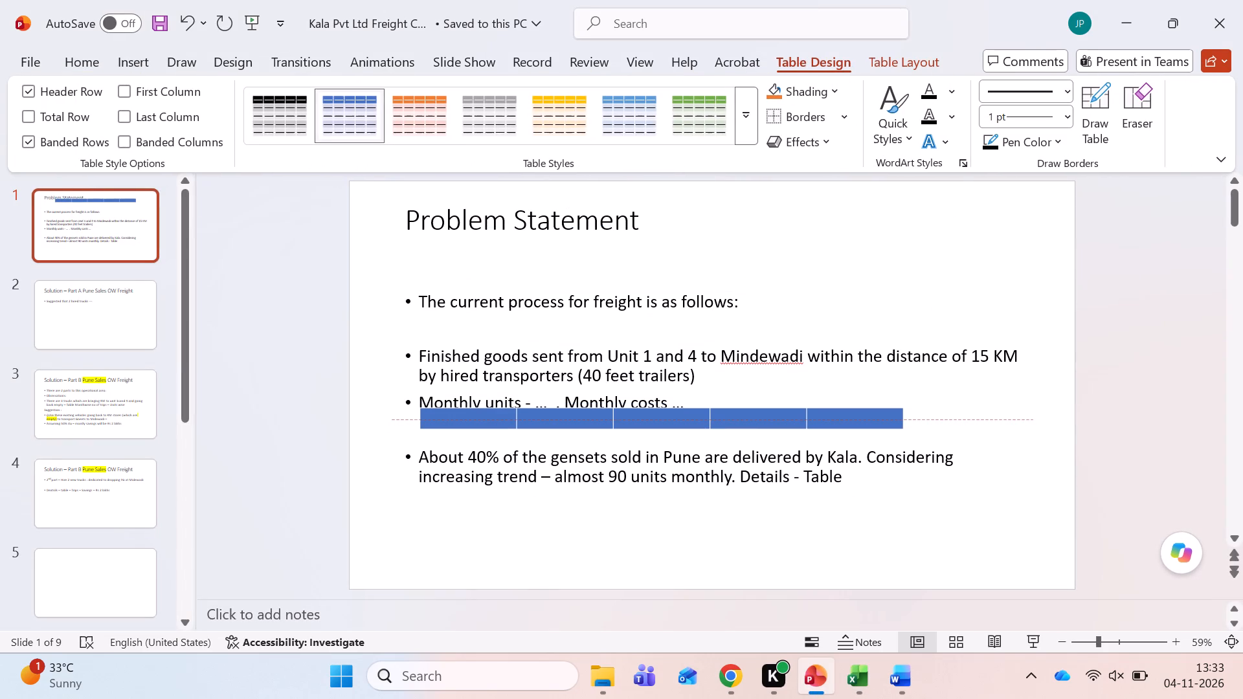
drag(558, 410, 557, 416)
Add a second row to the five-column table and enter Apr-26 in its first cell.
click(485, 429)
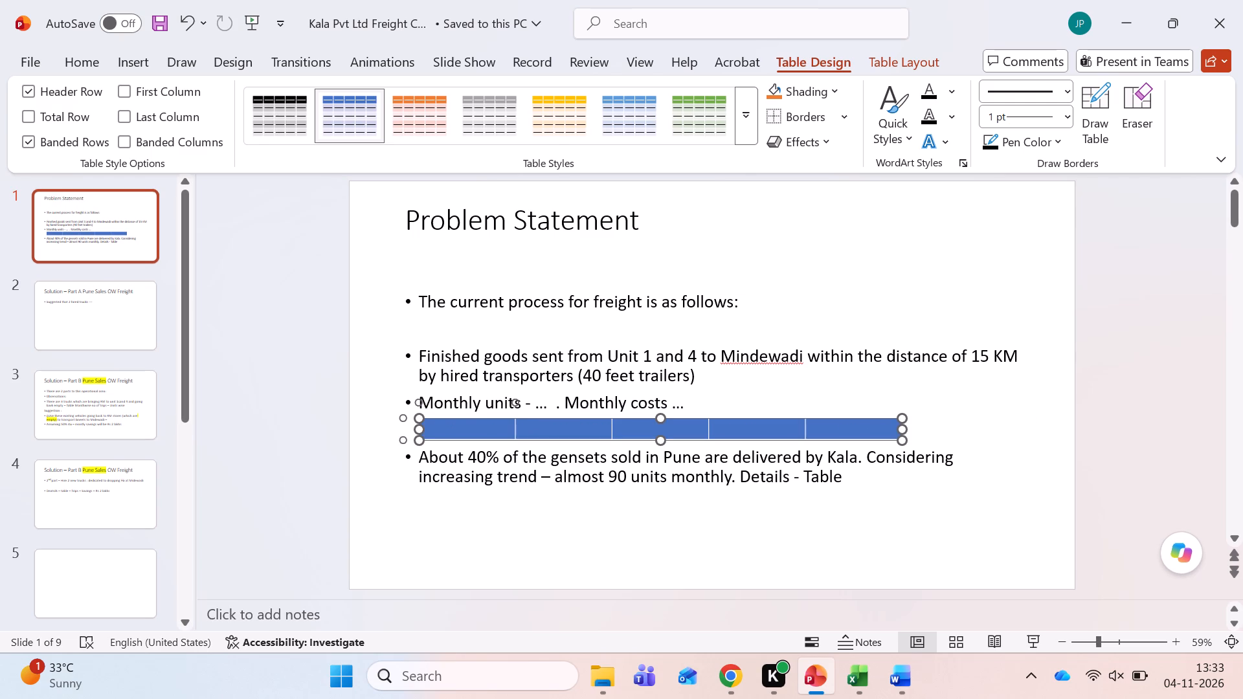
key(Tab)
key(Tab)
key(Tab)
key(Tab)
key(Tab)
key(alt+Tab)
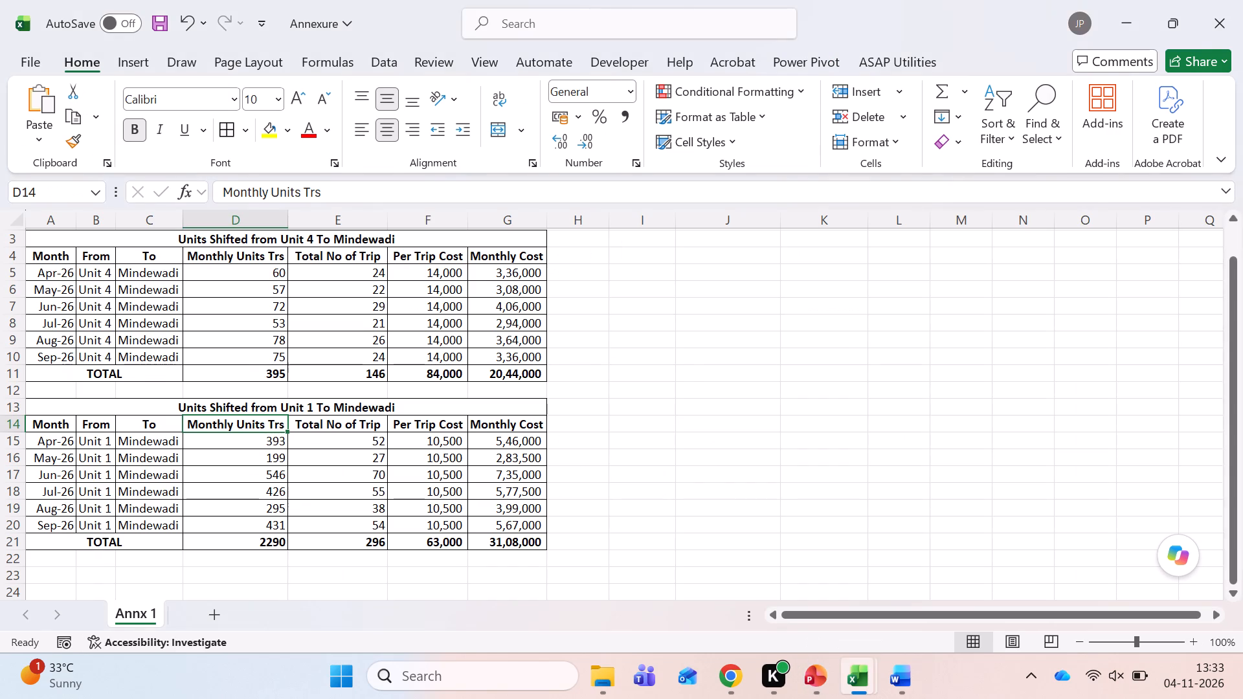
key(alt+Tab)
text(Apr-26)
key(Tab)
Fill the Apr-26 row from the Excel Unit 1 to Mindewadi table: 393 units, 52 trips, 10,500 per trip and 5,46,000 monthly cost.
key(alt+Tab)
key(alt+Tab)
text(393)
key(Tab)
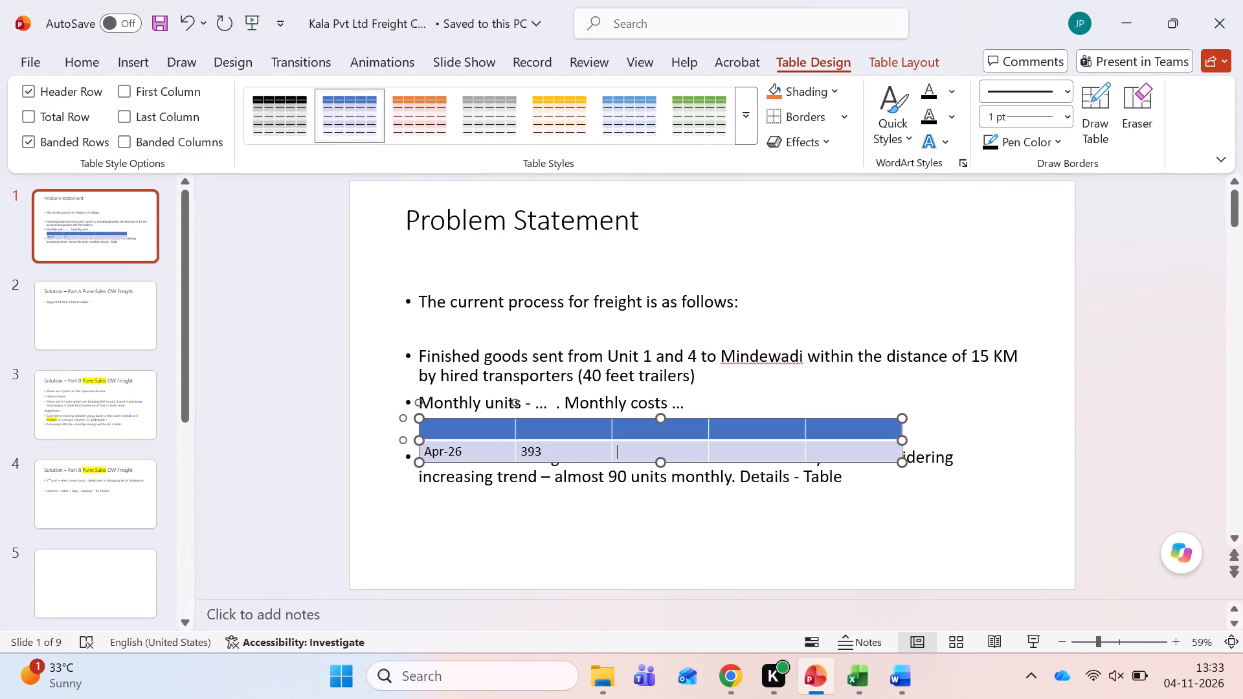
key(alt+Tab)
key(alt+Tab)
text(52)
key(Tab)
key(alt+Tab)
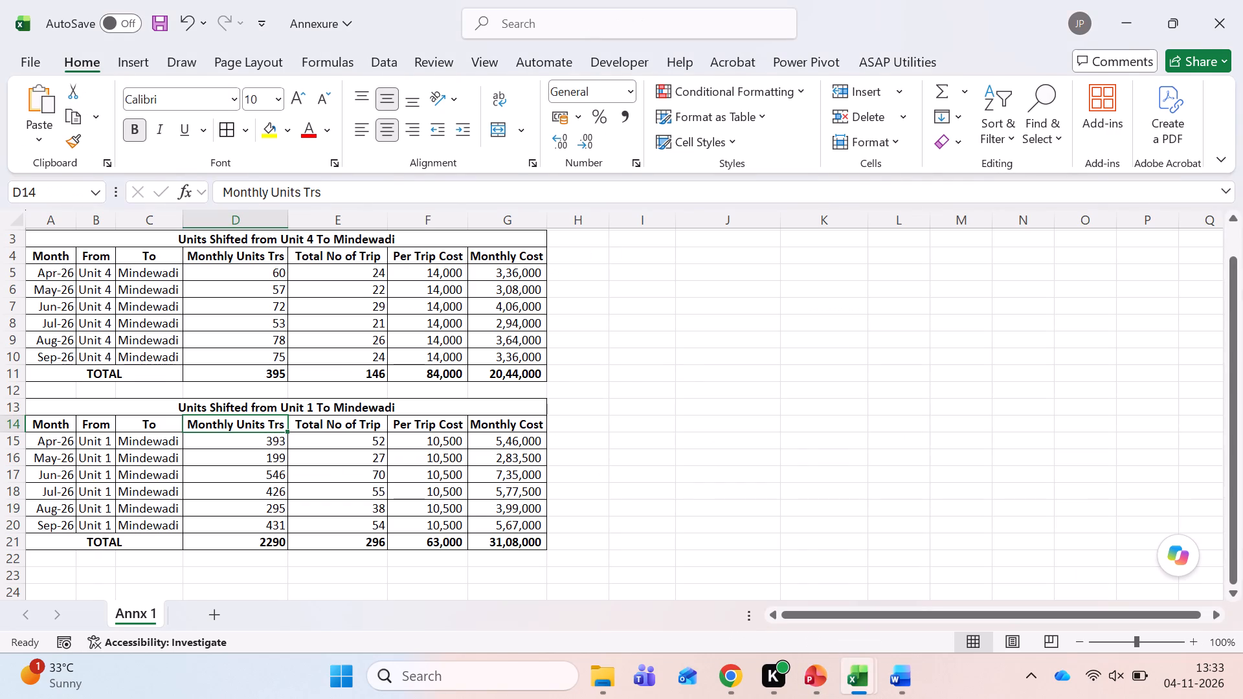
key(alt+Tab)
text(10,500)
key(Tab)
key(alt+Tab)
key(alt+Tab)
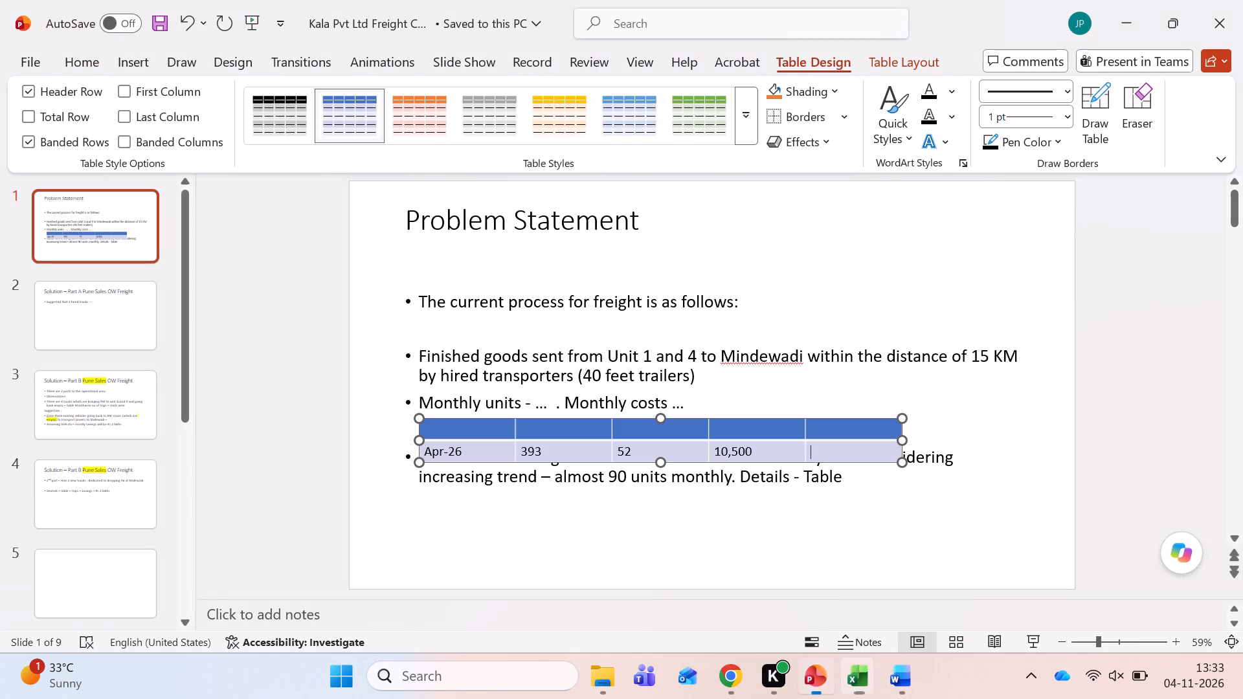
text(5,46,000)
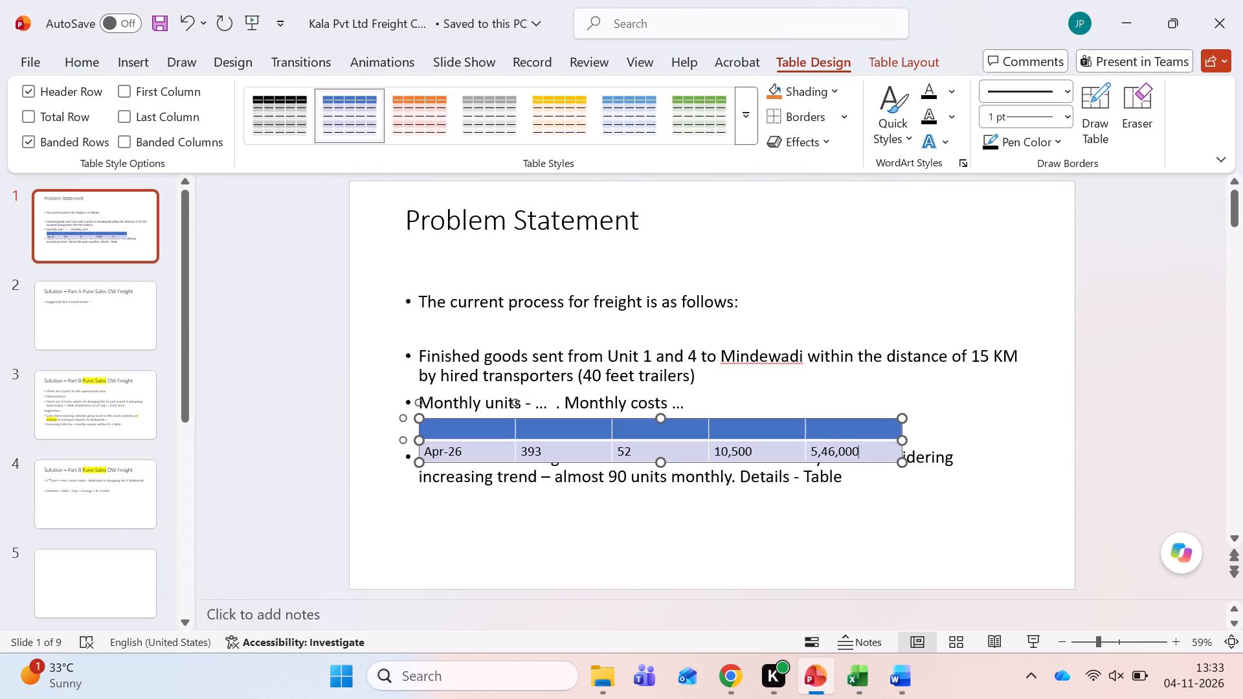
Add a May-26 row with the Excel Unit 1 figures: 199 units, 27 trips, 10,500 per trip and 2,83,500 monthly cost.
key(Tab)
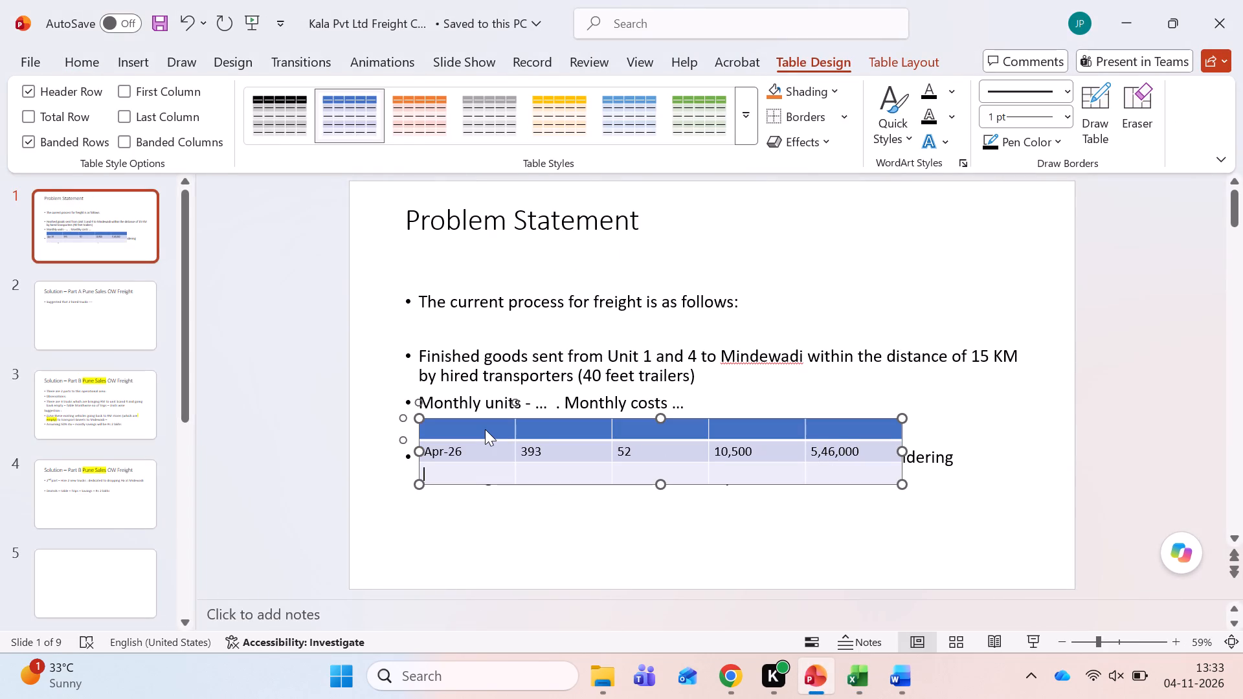
text(Ma)
text(y-26)
key(Tab)
key(alt+Tab)
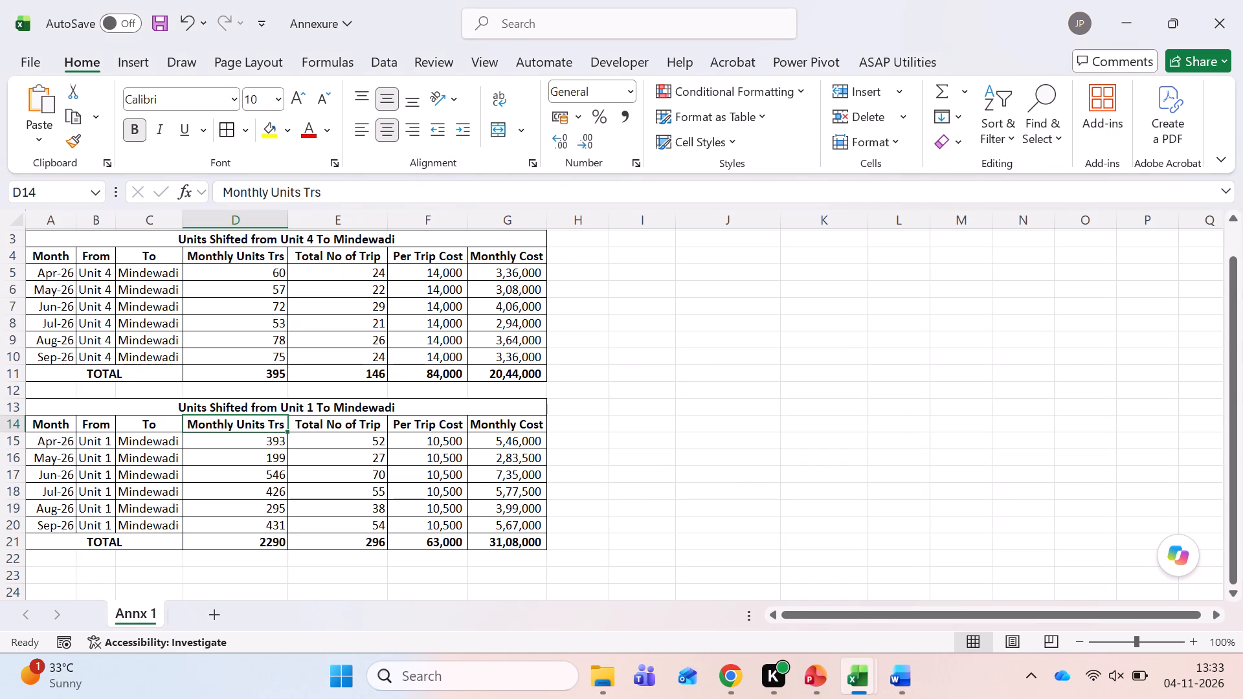
key(alt+Tab)
text(199)
key(Tab)
text(27)
key(Tab)
key(alt+Tab)
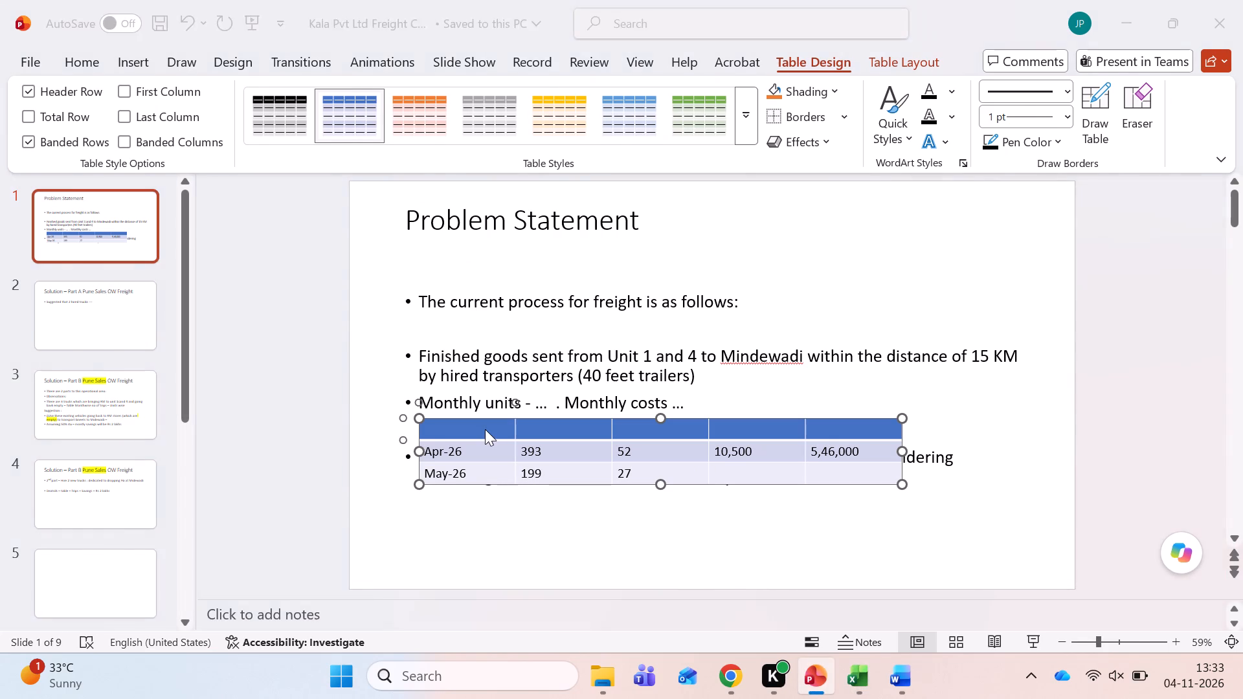
key(alt+Tab)
text(10,500)
key(Tab)
key(alt+Tab)
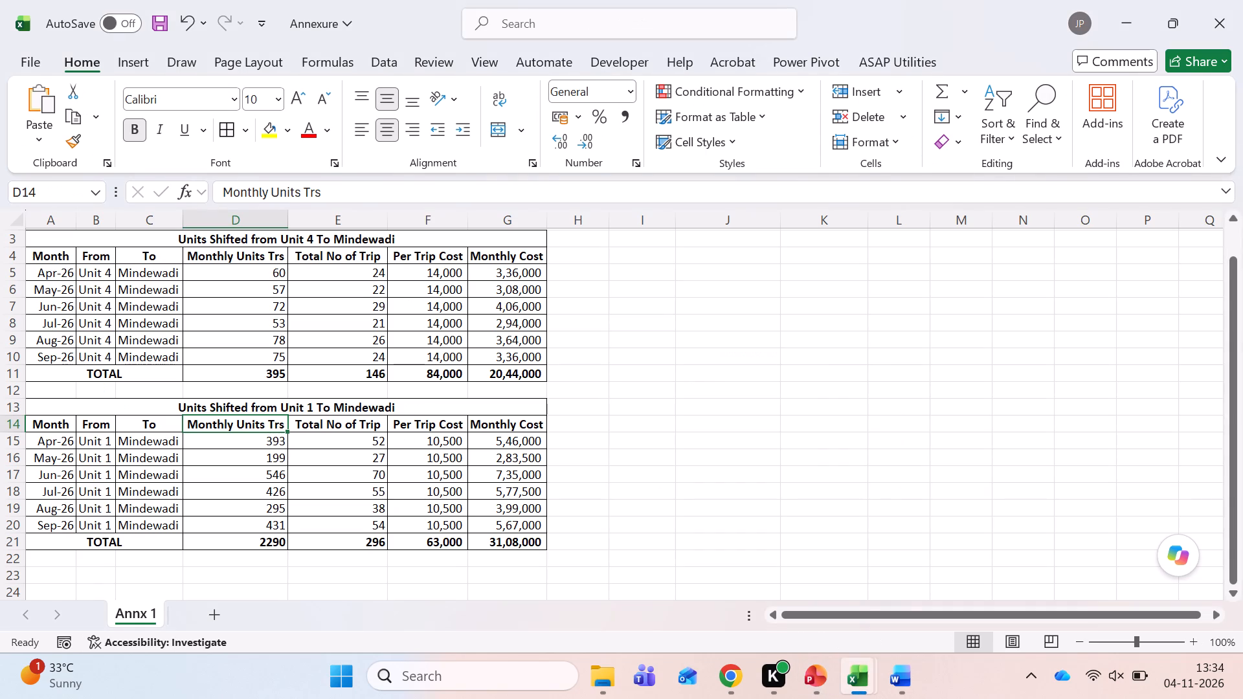
key(alt+Tab)
key(2)
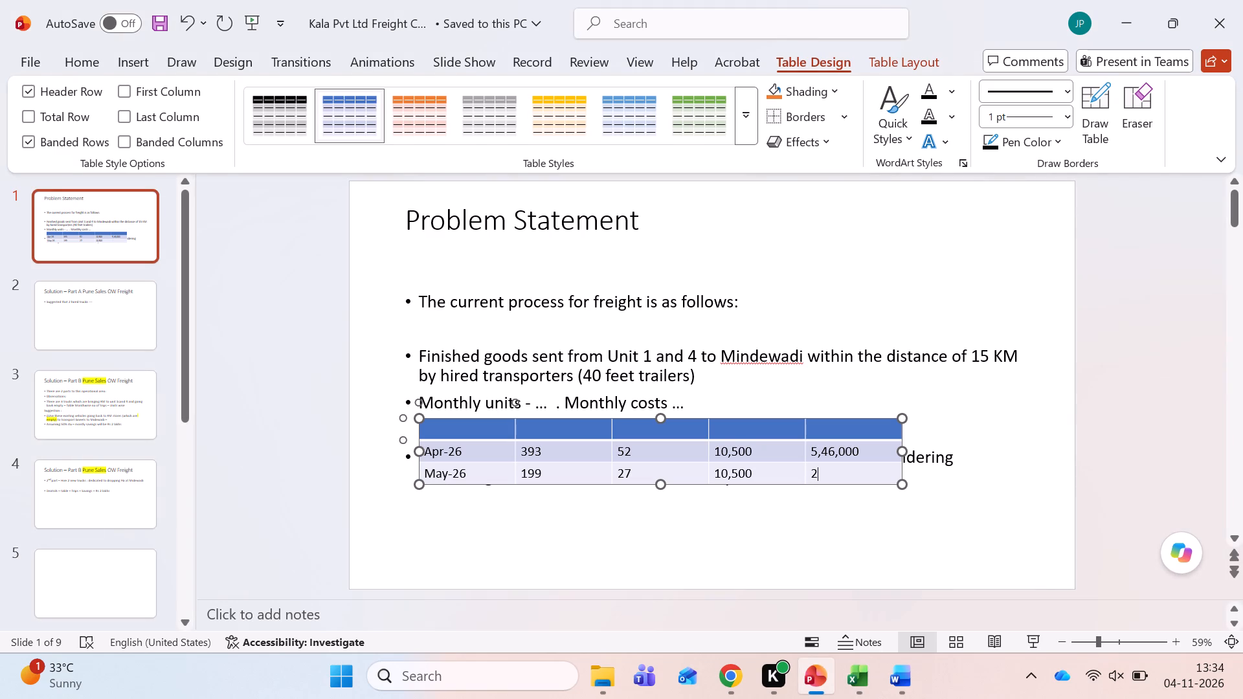
text(,83,500)
Add a Jun-26 row with the Excel Unit 1 figures: 546 units, 70 trips, 10,500 per trip and 7,35,000 monthly cost.
key(Tab)
text(Jun-26)
key(Tab)
key(alt+Tab)
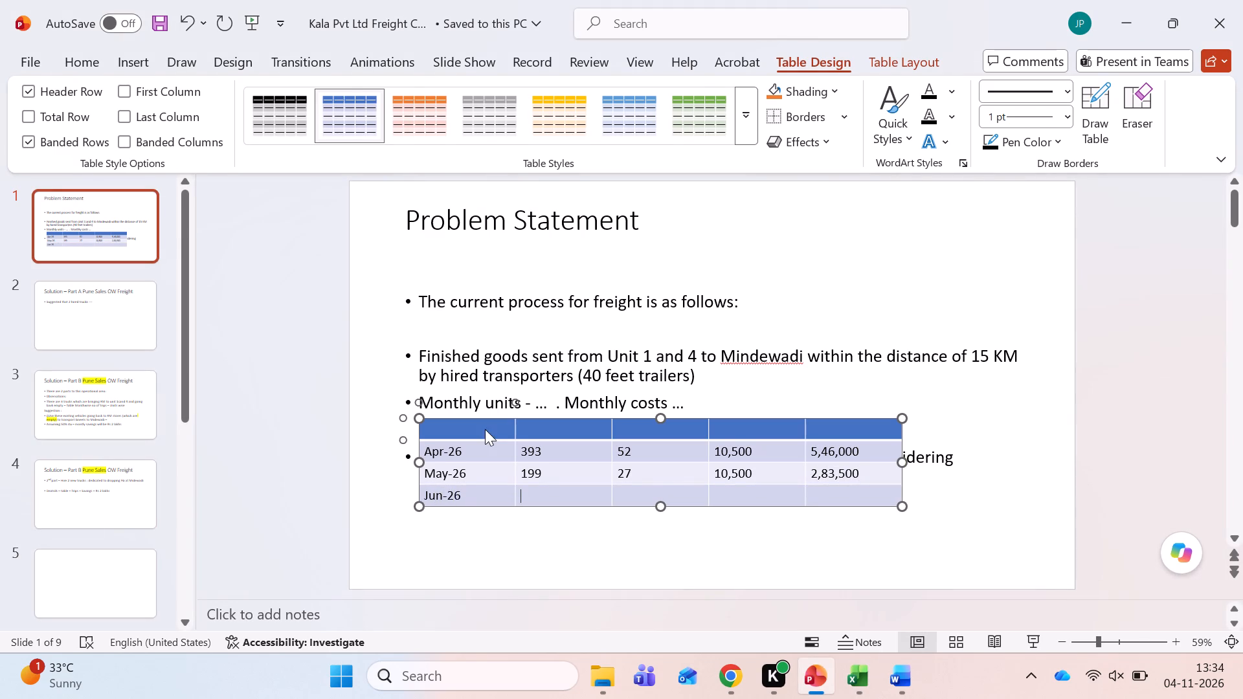
key(alt+Tab)
text(546)
key(Tab)
key(alt+Tab)
key(alt+Tab)
text(70)
key(Tab)
key(alt+Tab)
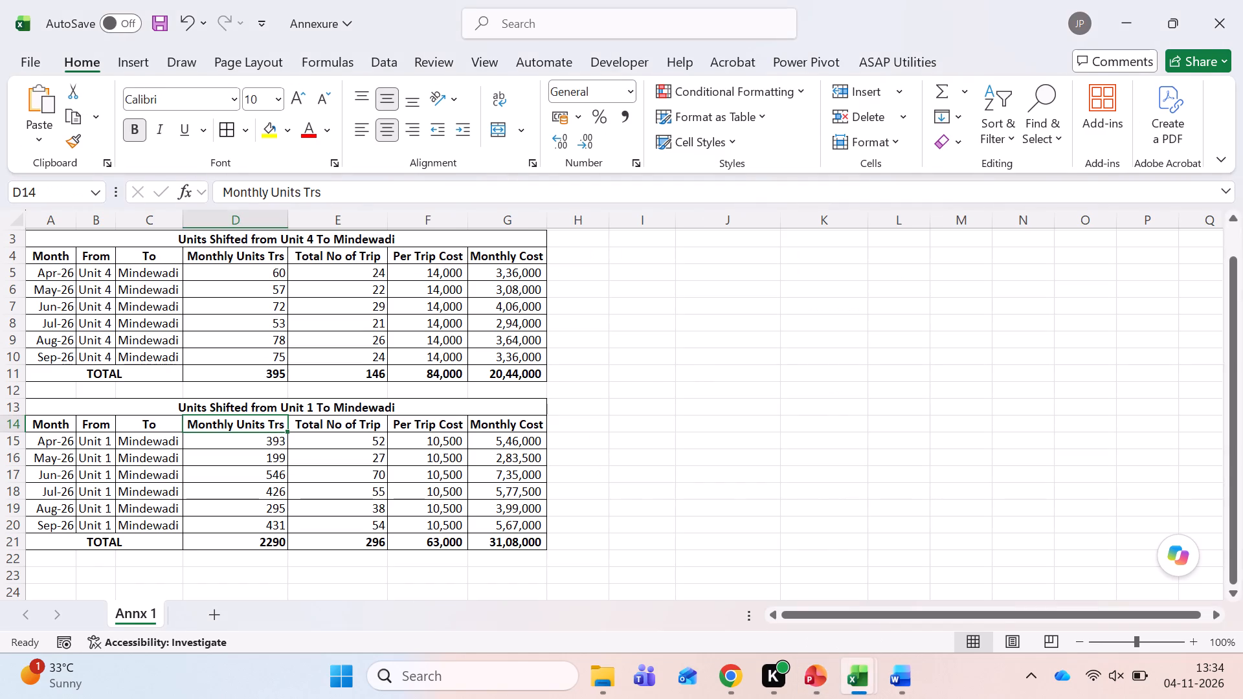
key(alt+Tab)
text(10,500)
key(Tab)
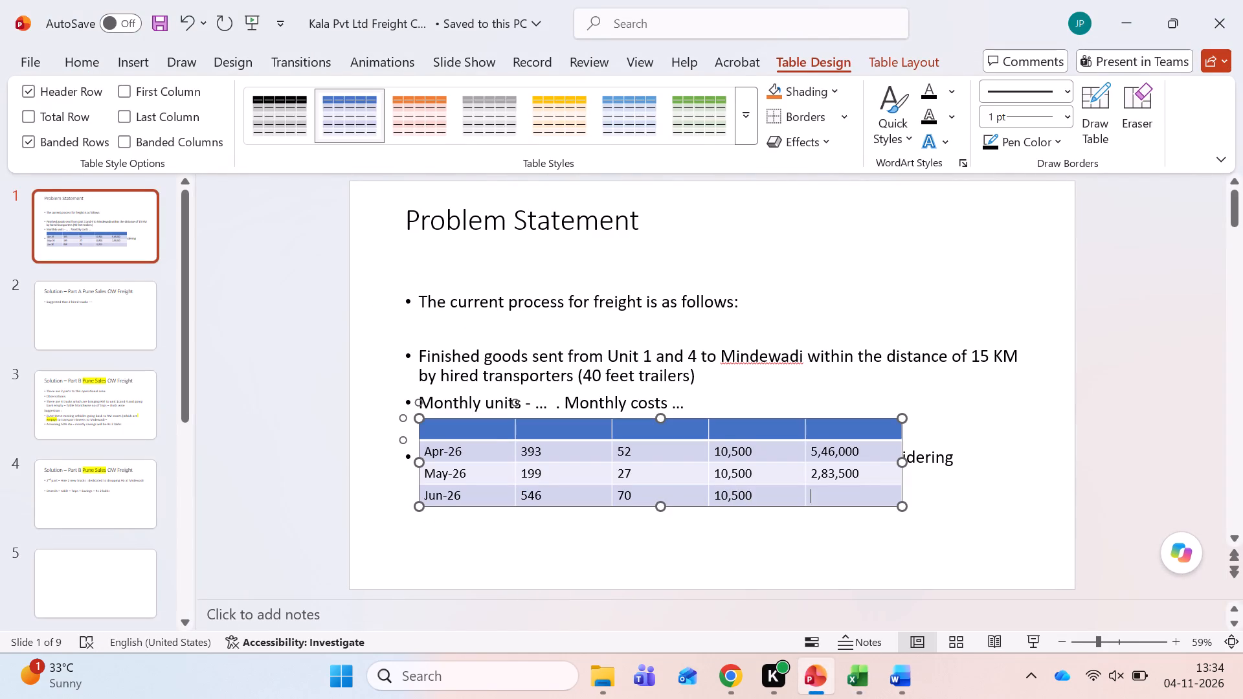
key(alt+Tab)
key(alt+Tab)
text(7,35,)
text(000)
Add a Jul-26 row with the Excel Unit 1 figures: 426 units, 55 trips, 10,500 per trip and 5,77,500 monthly cost.
key(Tab)
text(Jul-26)
key(Tab)
key(alt+Tab)
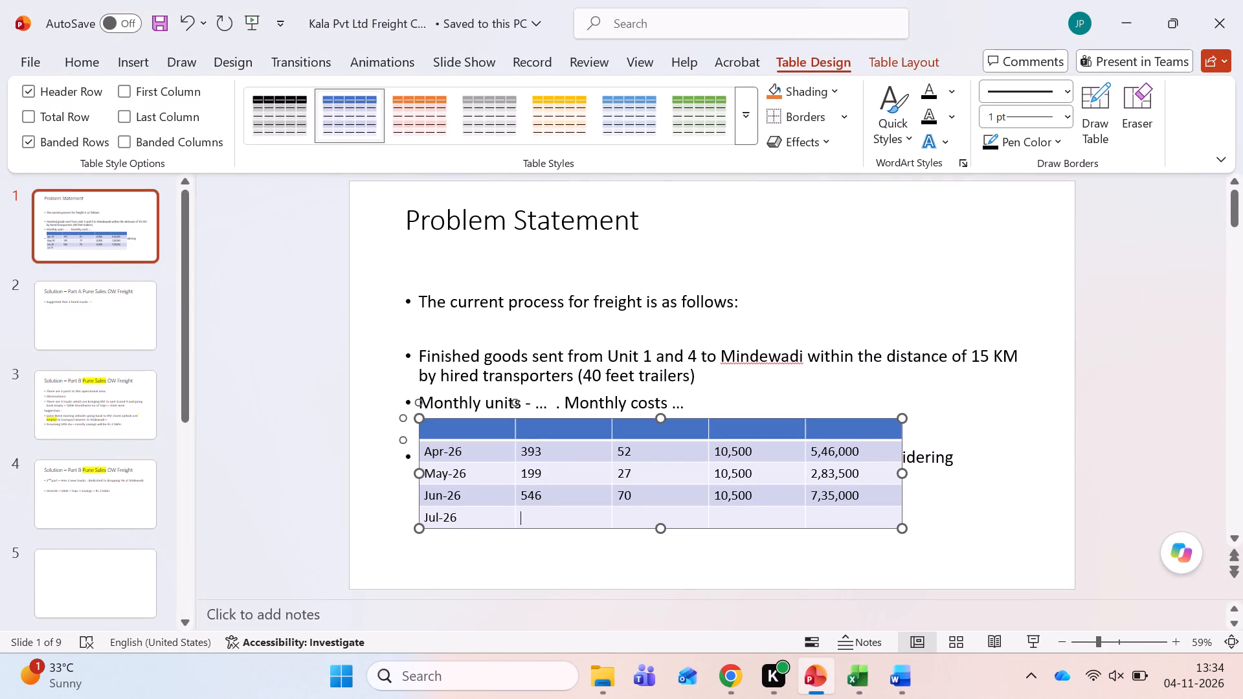
key(alt+Tab)
text(426)
key(Tab)
key(alt+Tab)
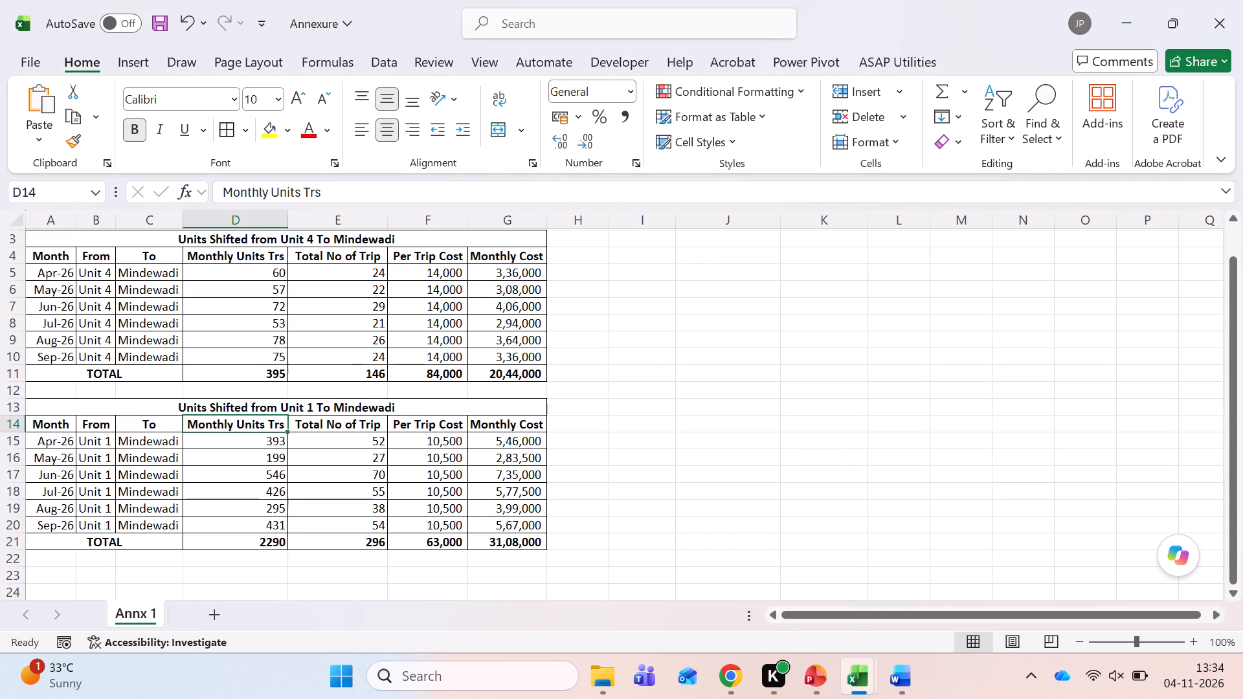
key(alt+Tab)
text(55)
key(Tab)
key(alt+Tab)
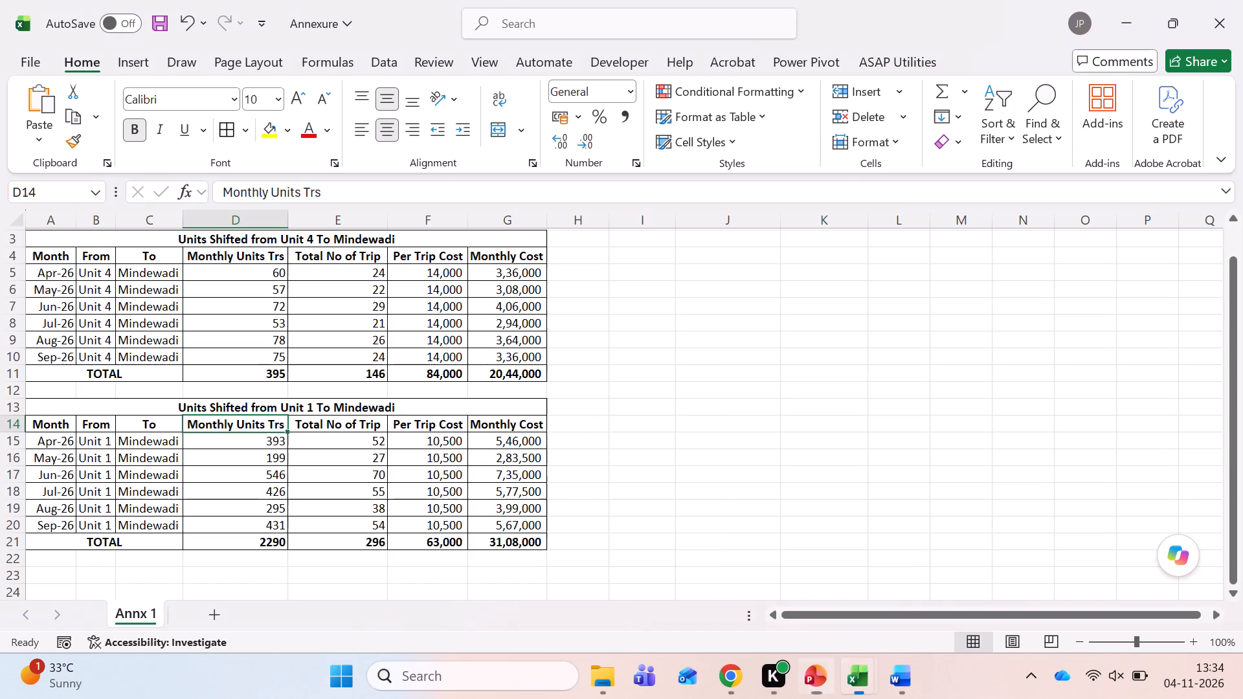
key(alt+Tab)
text(10,500)
key(Tab)
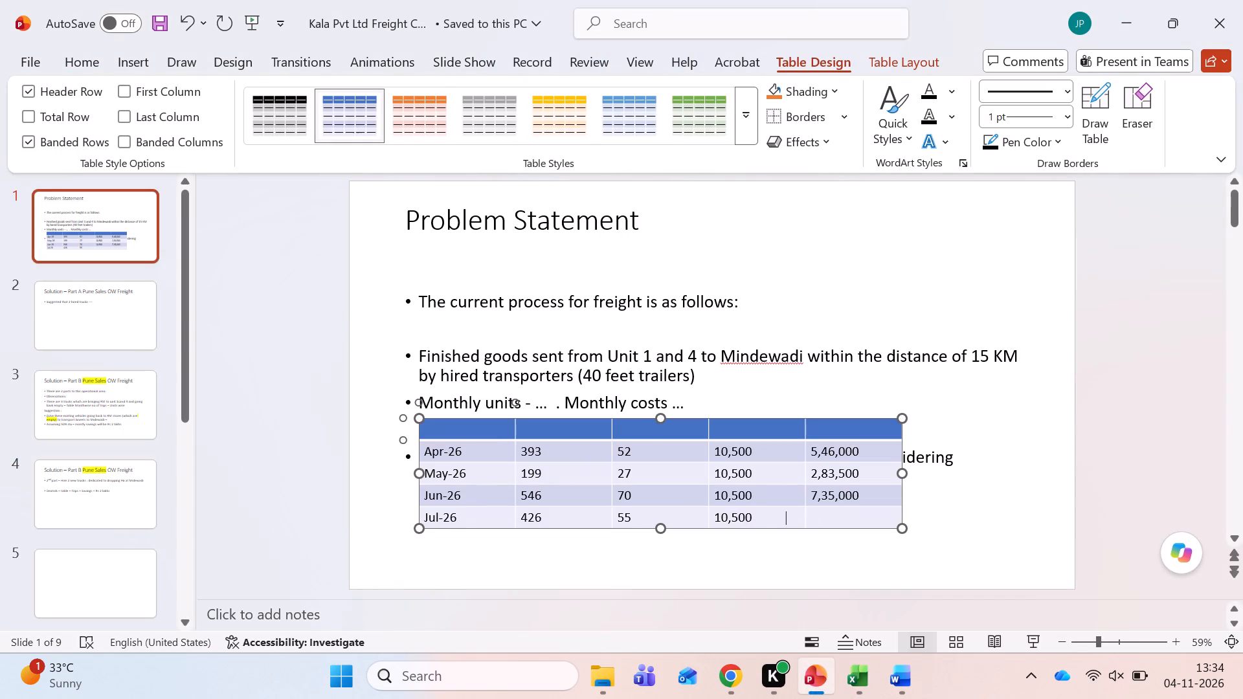
key(alt+Tab)
key(alt+Tab)
text(5,77,500)
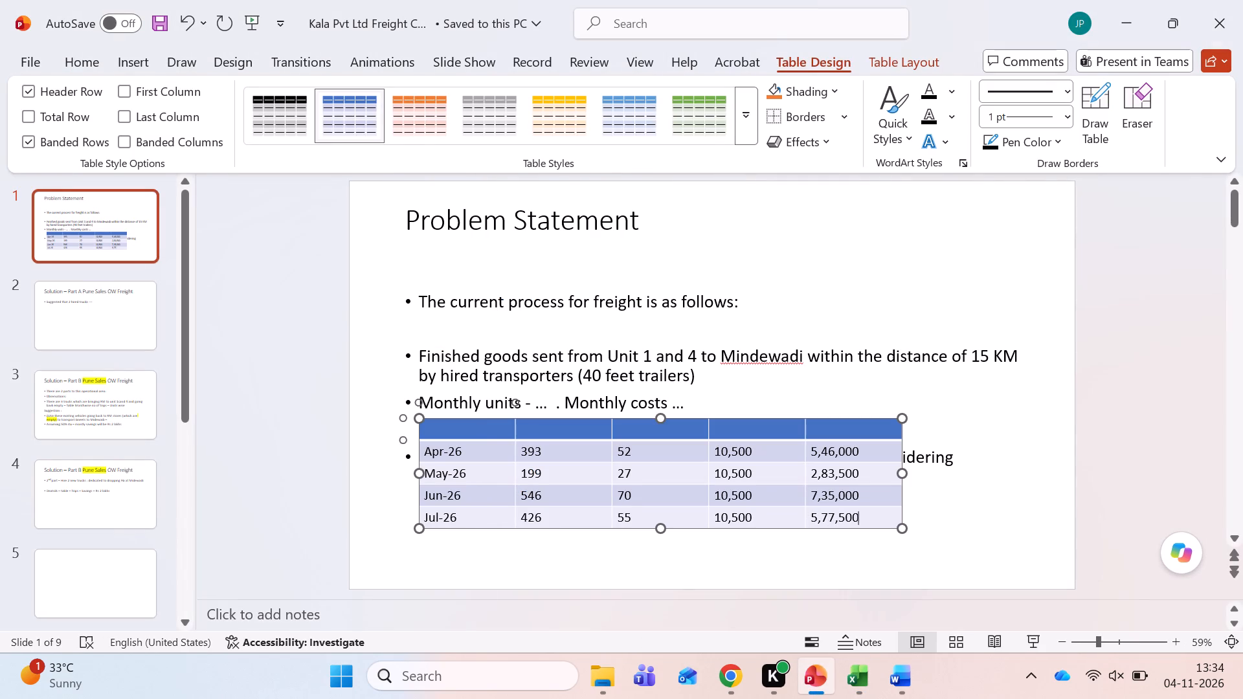
Add an Aug-26 row with the Excel Unit 1 figures: 295 units, 38 trips, 10,500 per trip and 3,99,000 monthly cost.
key(Tab)
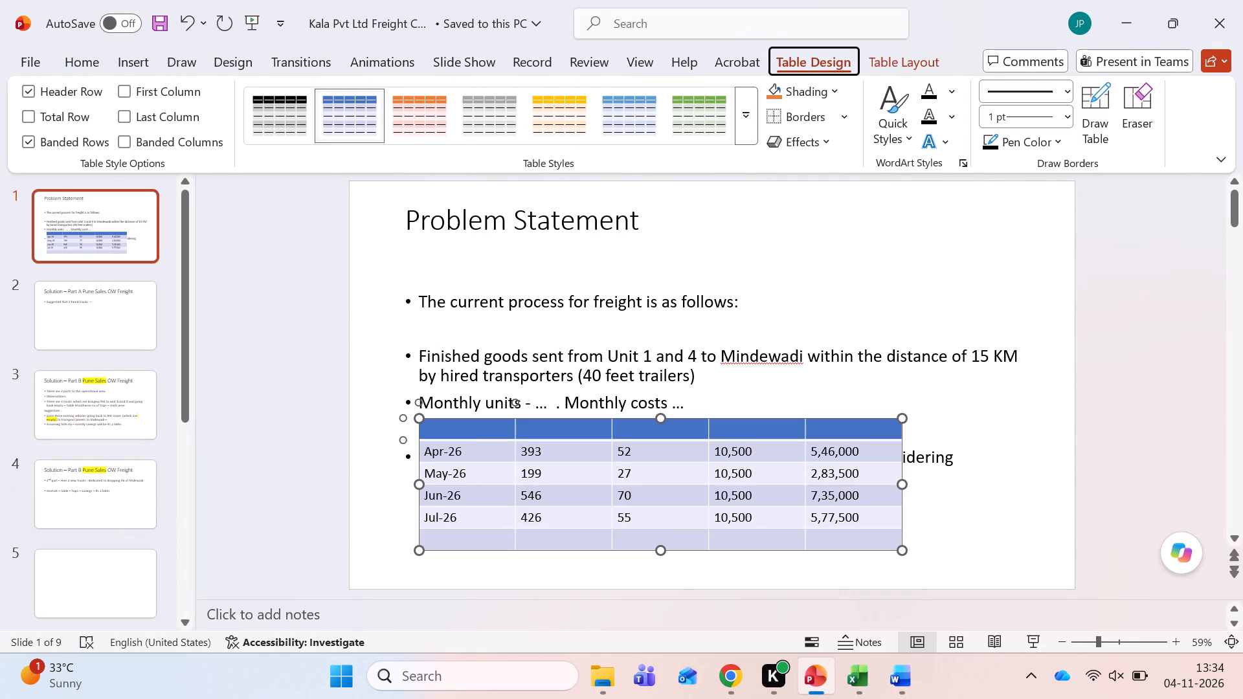
text(Aug-26)
key(Tab)
key(alt+Tab)
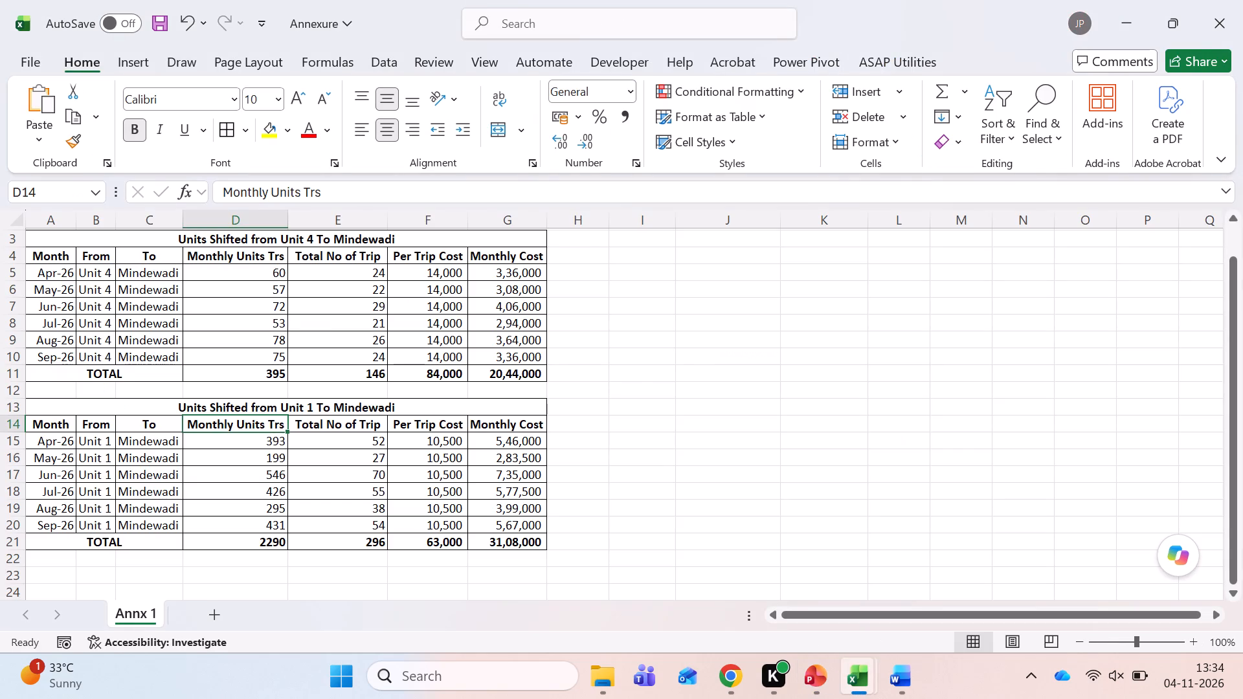
key(alt+Tab)
text(295)
key(Tab)
key(alt+Tab)
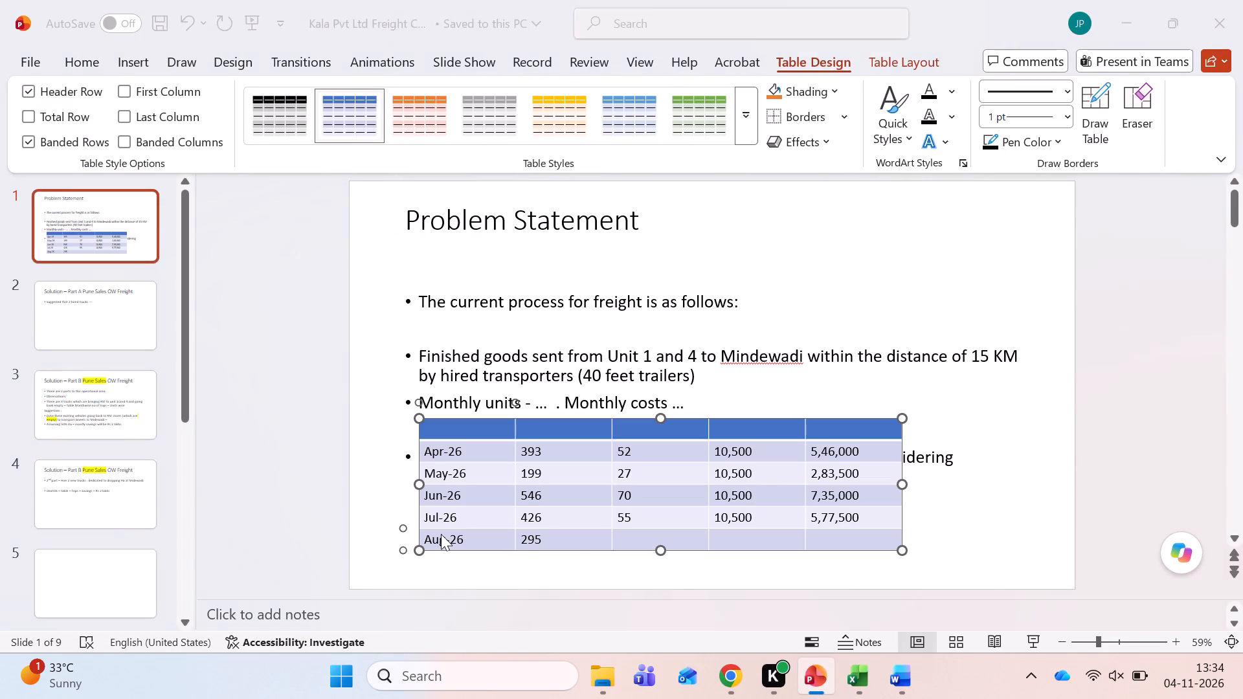
key(alt+Tab)
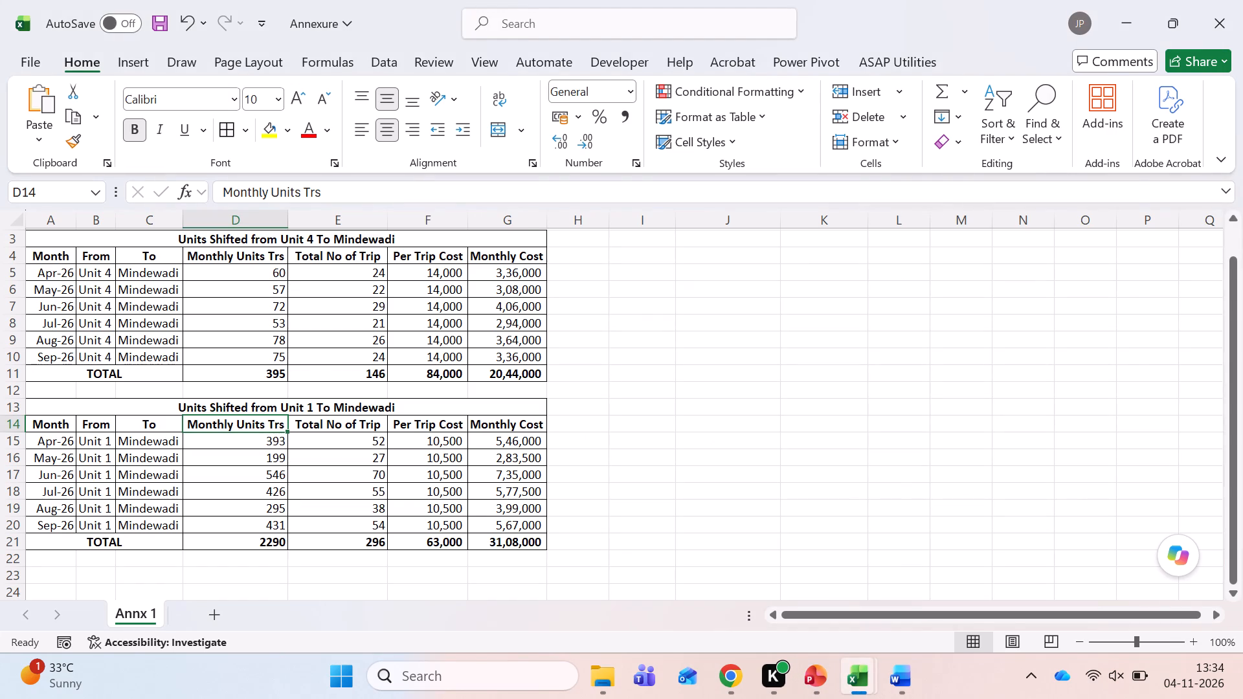
text(38)
key(Tab)
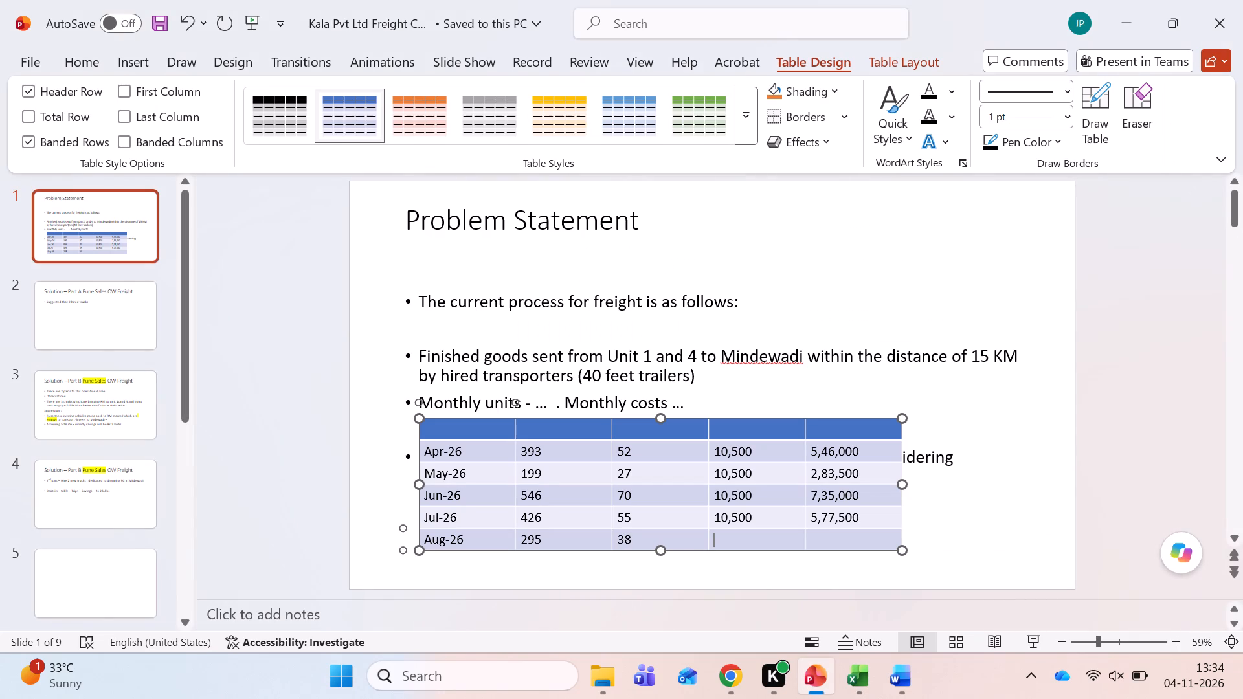
key(alt+Tab)
key(alt+Tab)
text(10,500)
key(Tab)
key(alt+Tab)
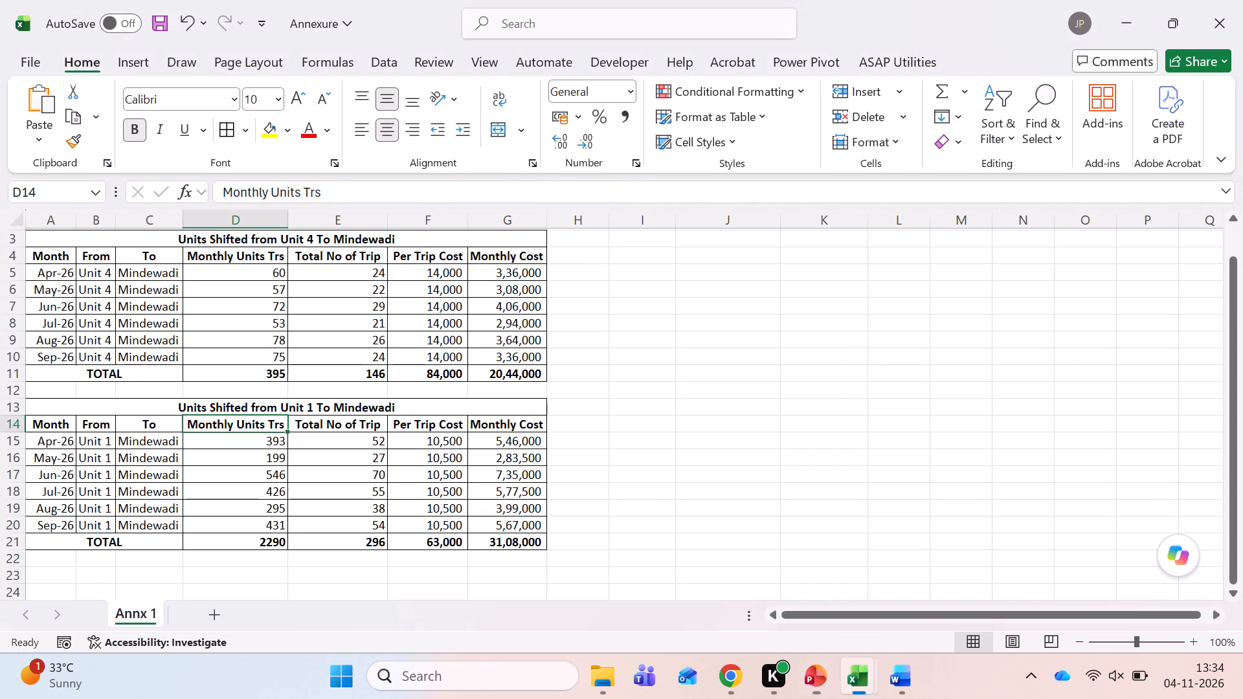
key(alt+Tab)
text(3,99,000)
Add a Sep-26 row to the slide table and enter 431 units from the Excel Unit 1 table.
key(Tab)
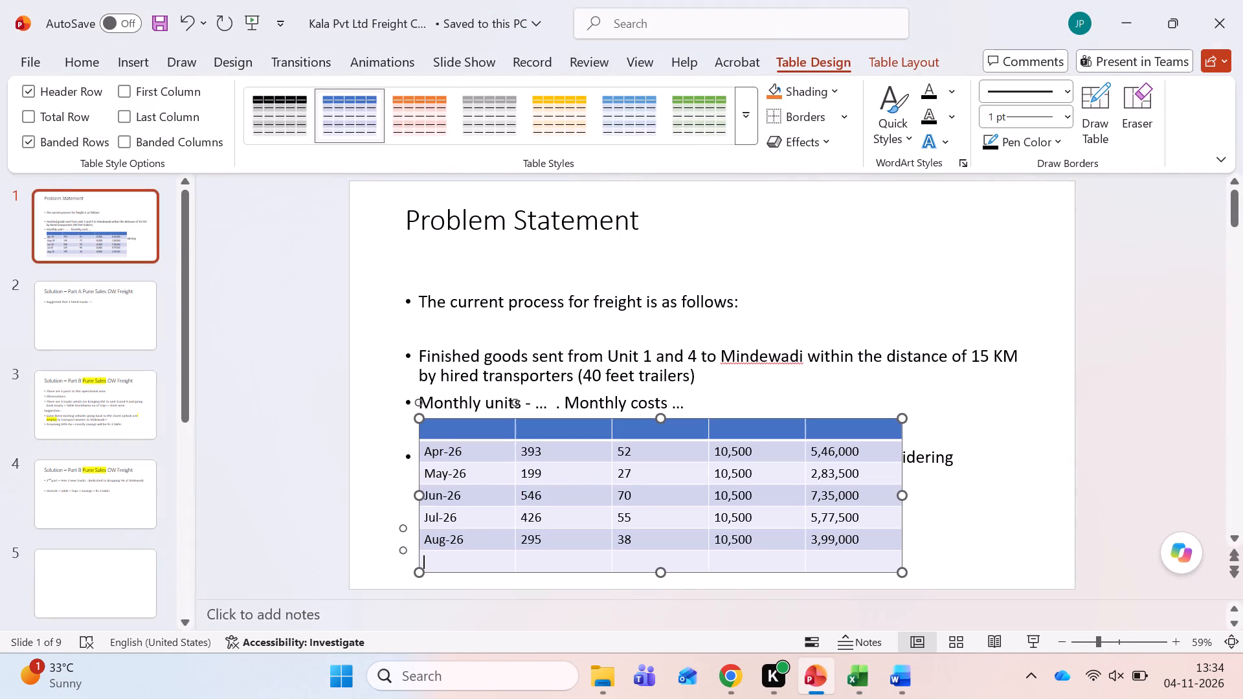
text(Sep-26)
key(Tab)
key(alt+Tab)
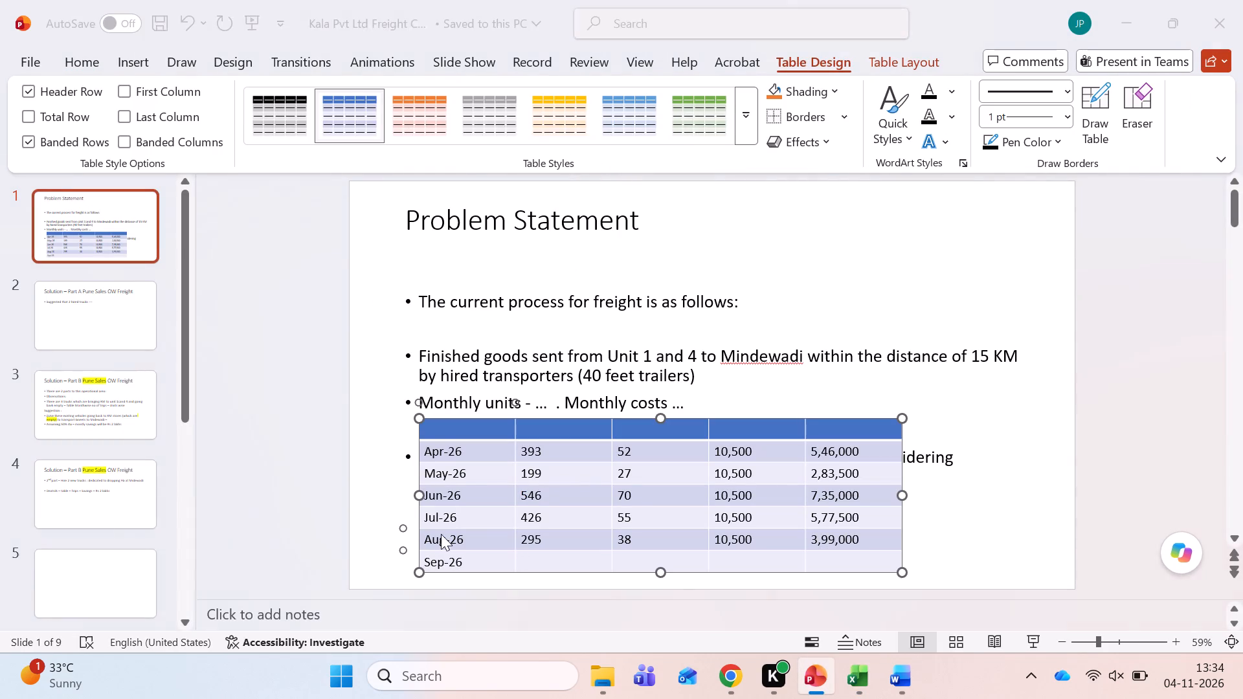
key(alt+Tab)
text(431)
key(Tab)
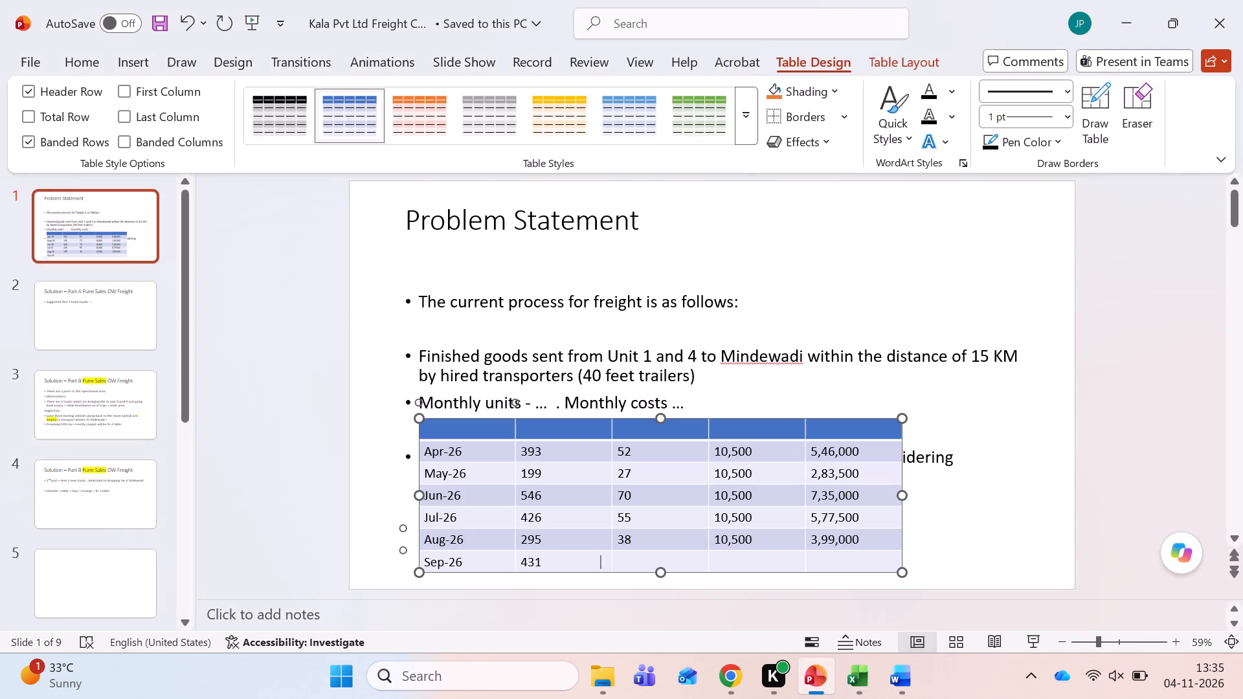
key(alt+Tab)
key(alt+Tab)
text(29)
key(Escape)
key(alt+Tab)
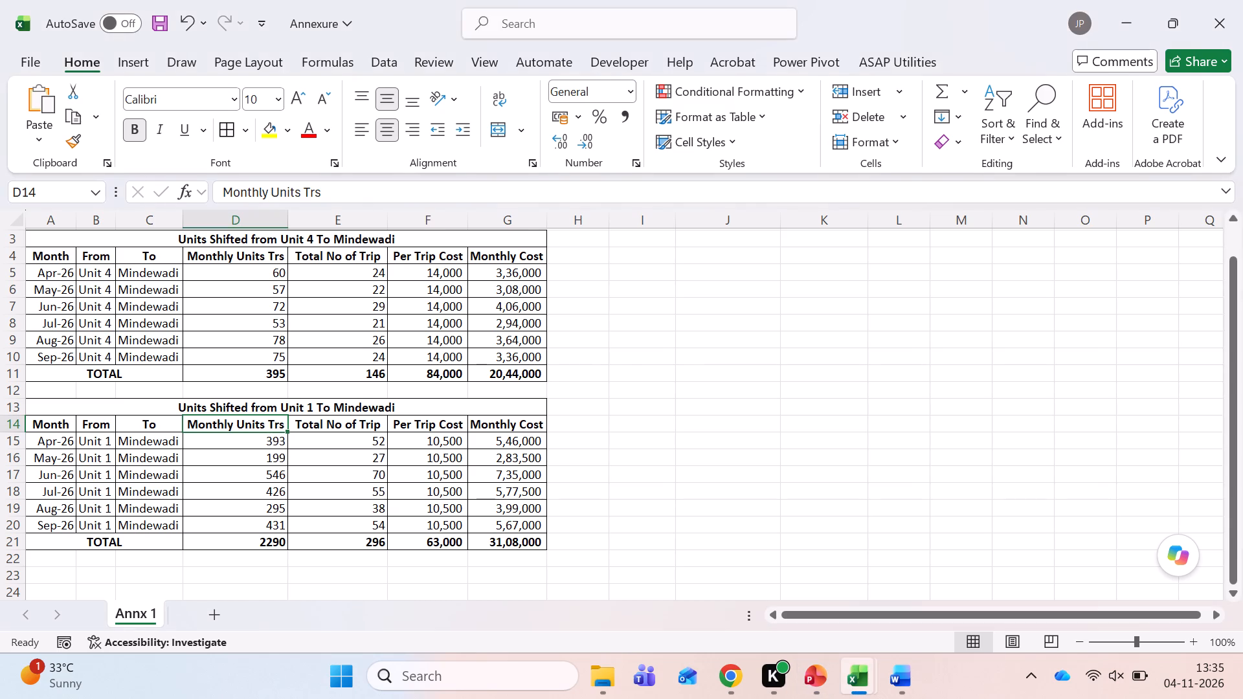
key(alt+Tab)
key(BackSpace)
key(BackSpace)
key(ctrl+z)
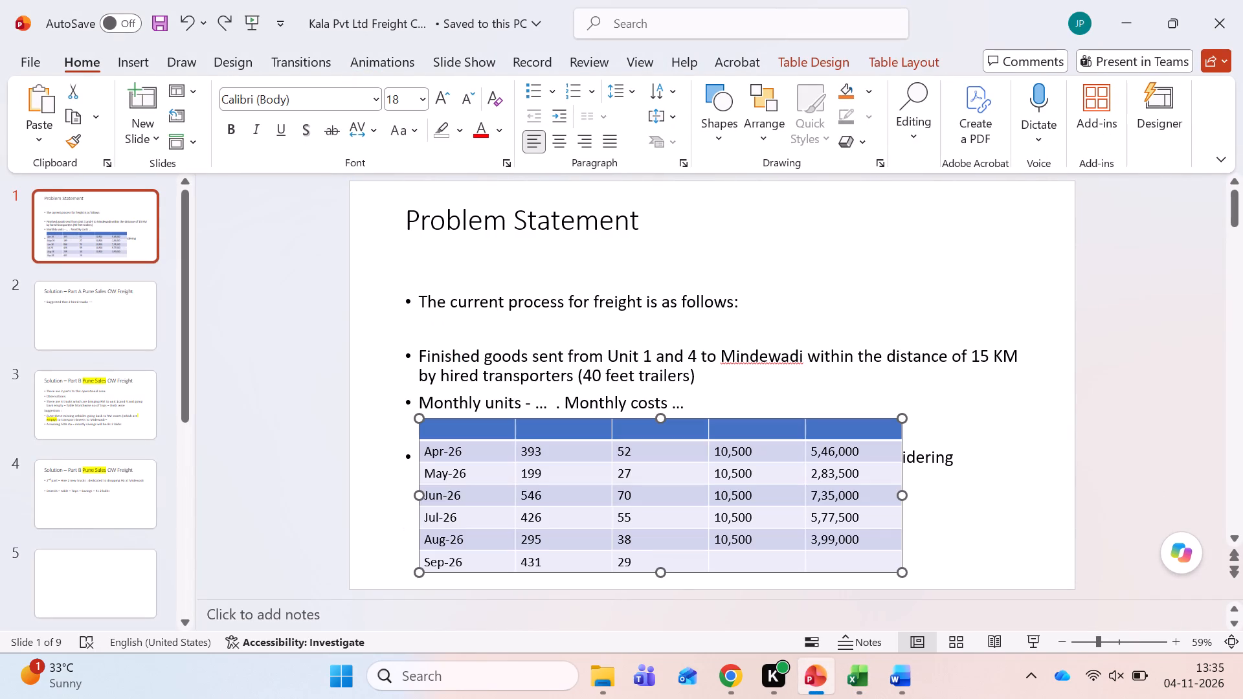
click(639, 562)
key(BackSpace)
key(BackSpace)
Complete the Sep-26 row with the Excel Unit 1 figures: 54 trips, 10,500 per trip and 5,67,000 monthly cost.
key(alt+Tab)
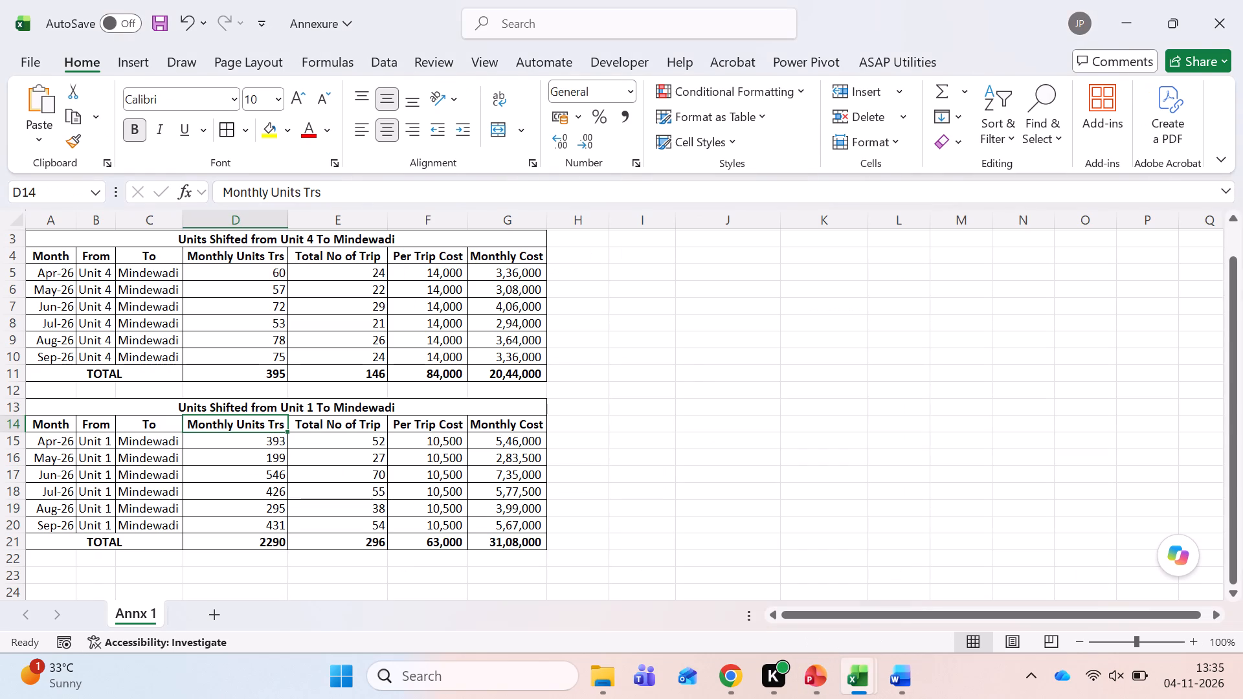
key(alt+Tab)
text(54)
key(Tab)
key(alt+Tab)
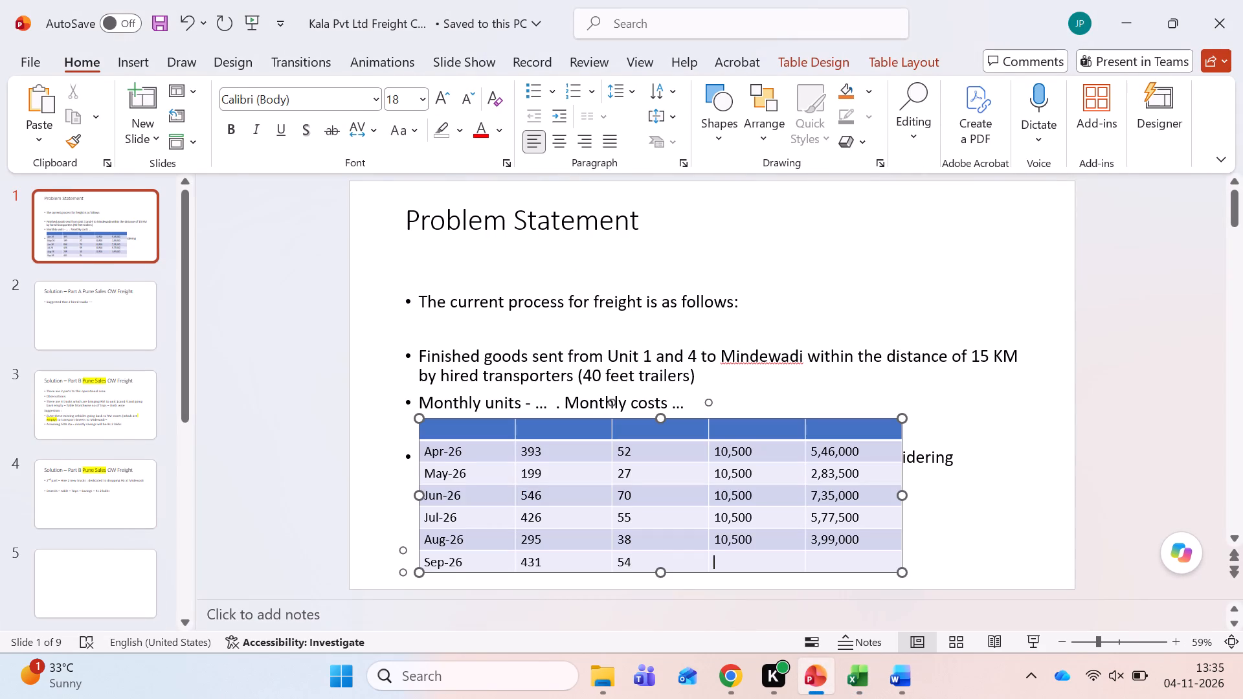
key(alt+Tab)
text(10,500)
key(Tab)
key(alt+Tab)
key(alt+Tab)
text(5,67,000)
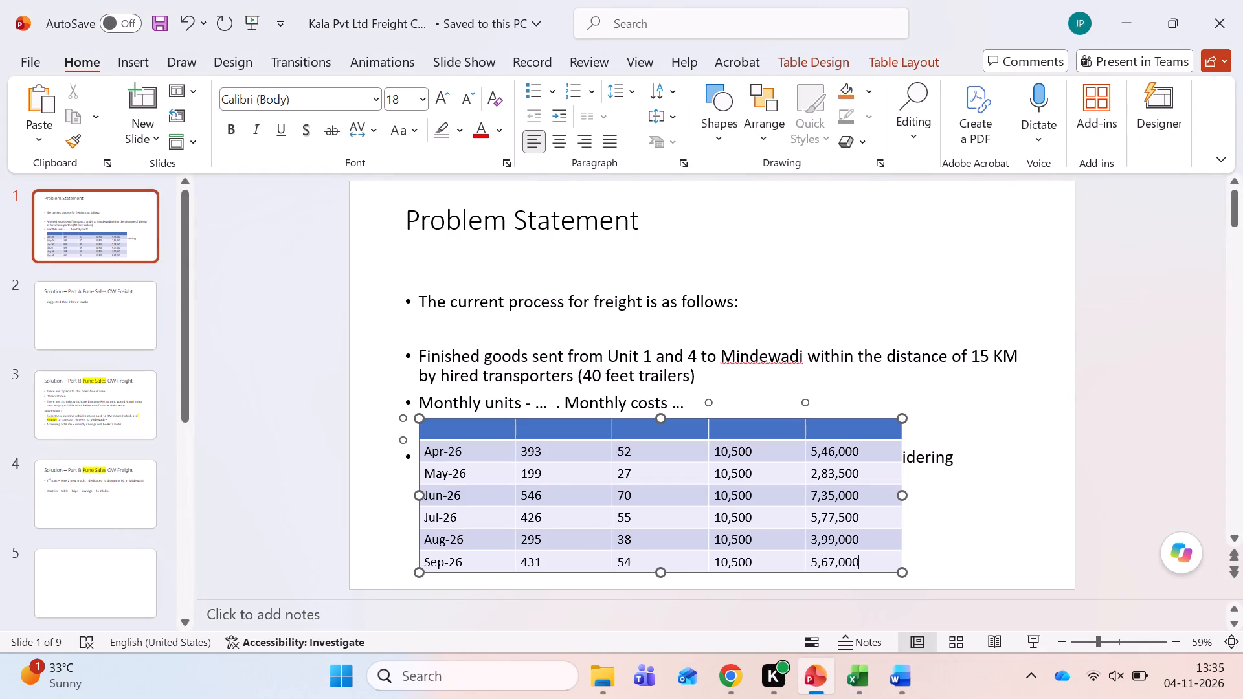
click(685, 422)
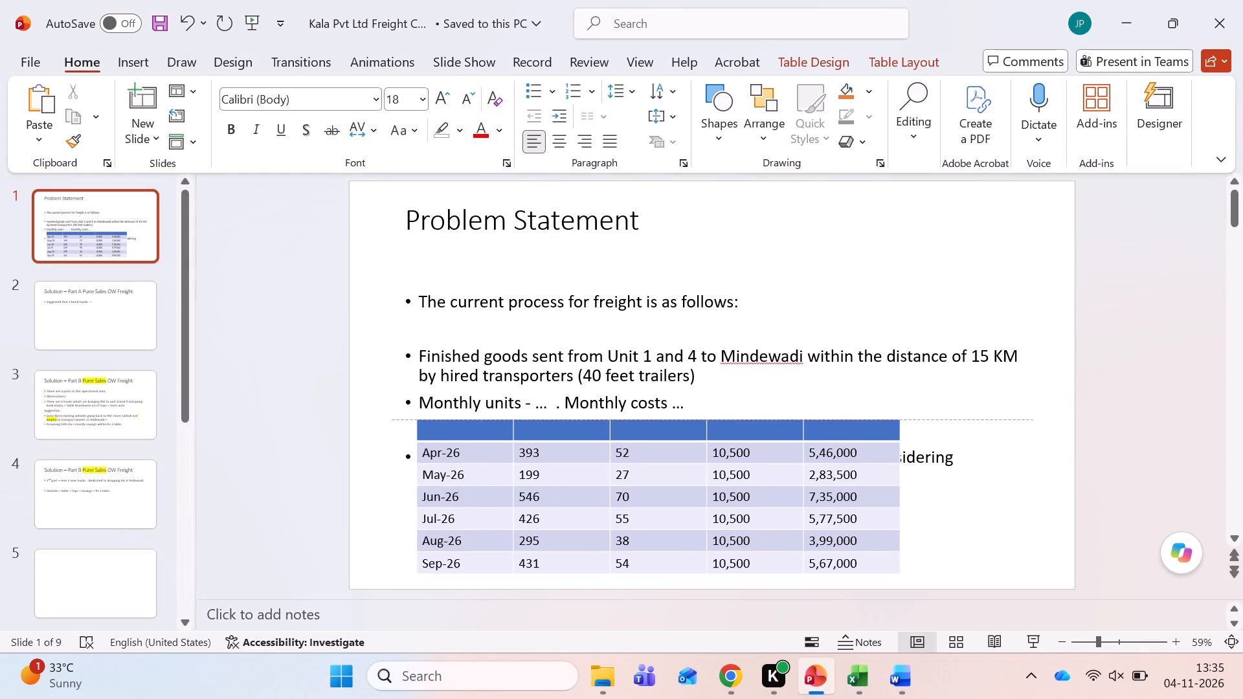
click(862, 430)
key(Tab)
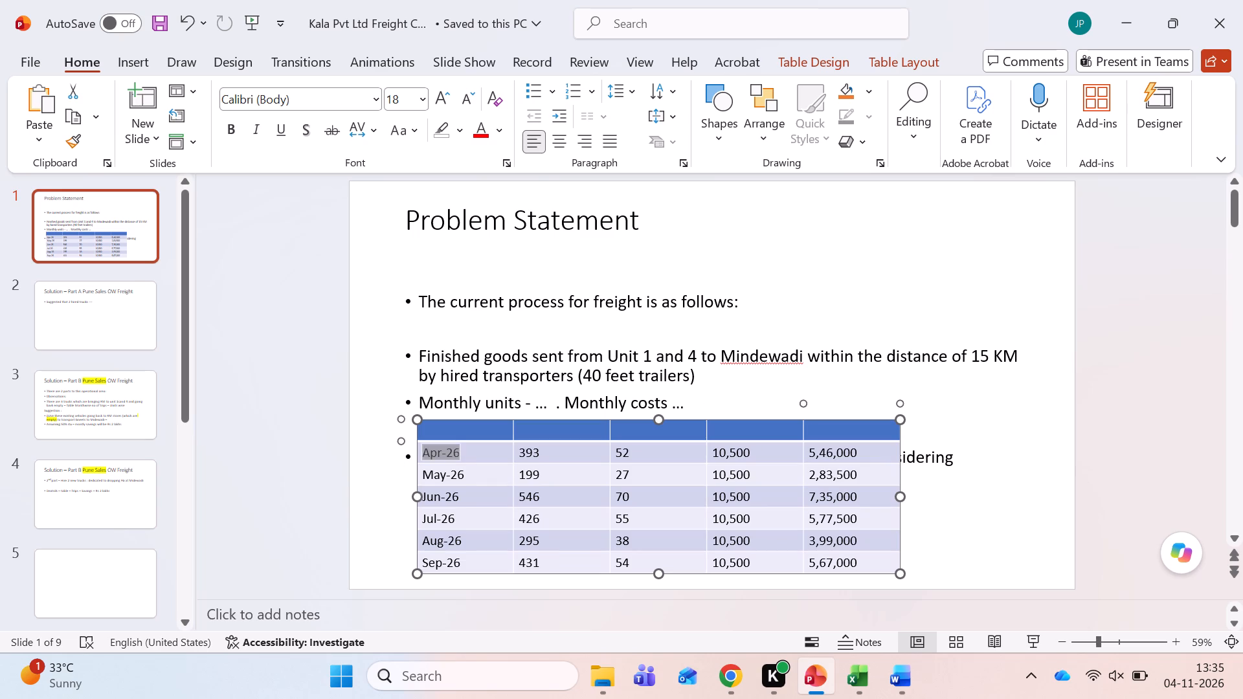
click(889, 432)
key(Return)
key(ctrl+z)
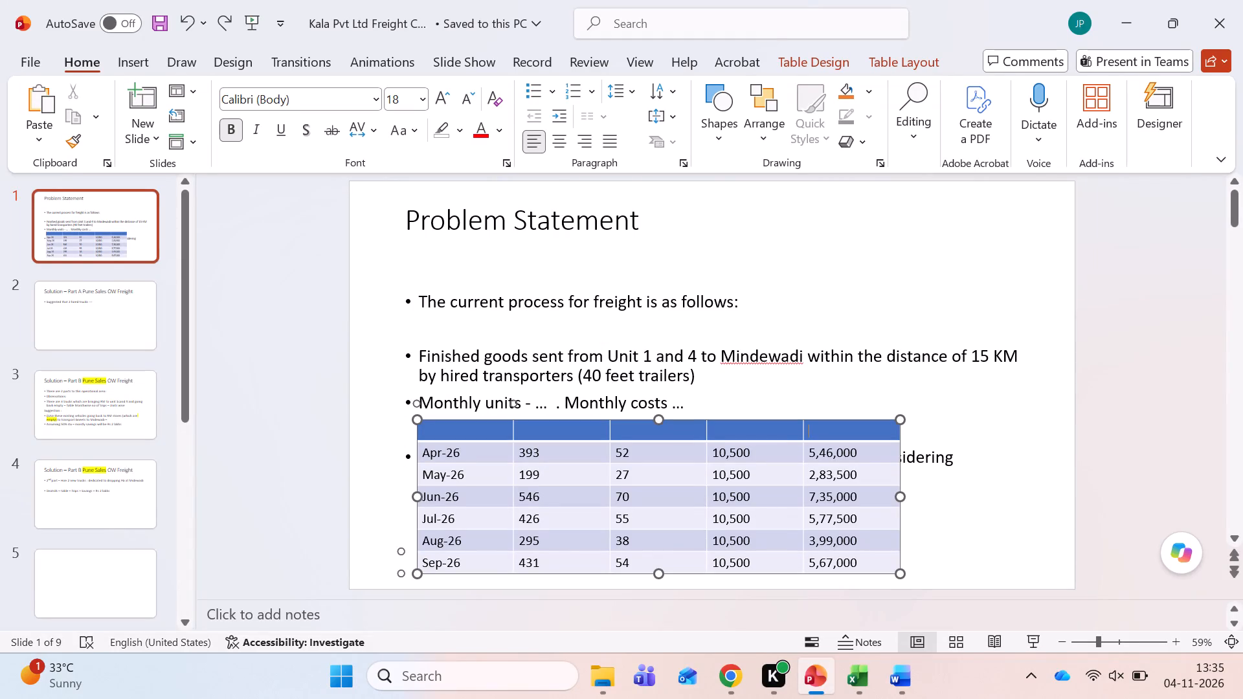
Add an empty row beneath the Sep-26 row of the slide table.
click(545, 565)
key(Tab)
key(Tab)
key(Tab)
key(Tab)
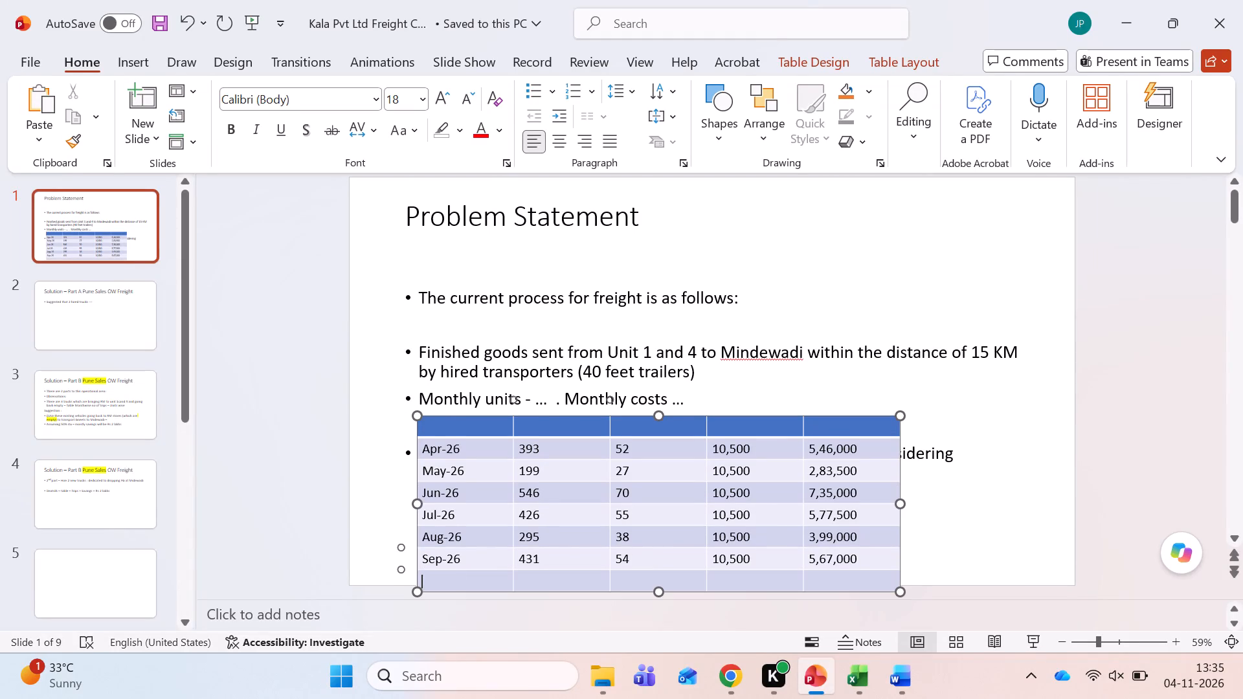
Cut the Apr-26 to Sep-26 data rows across all five columns out of the slide table.
click(427, 445)
click(426, 451)
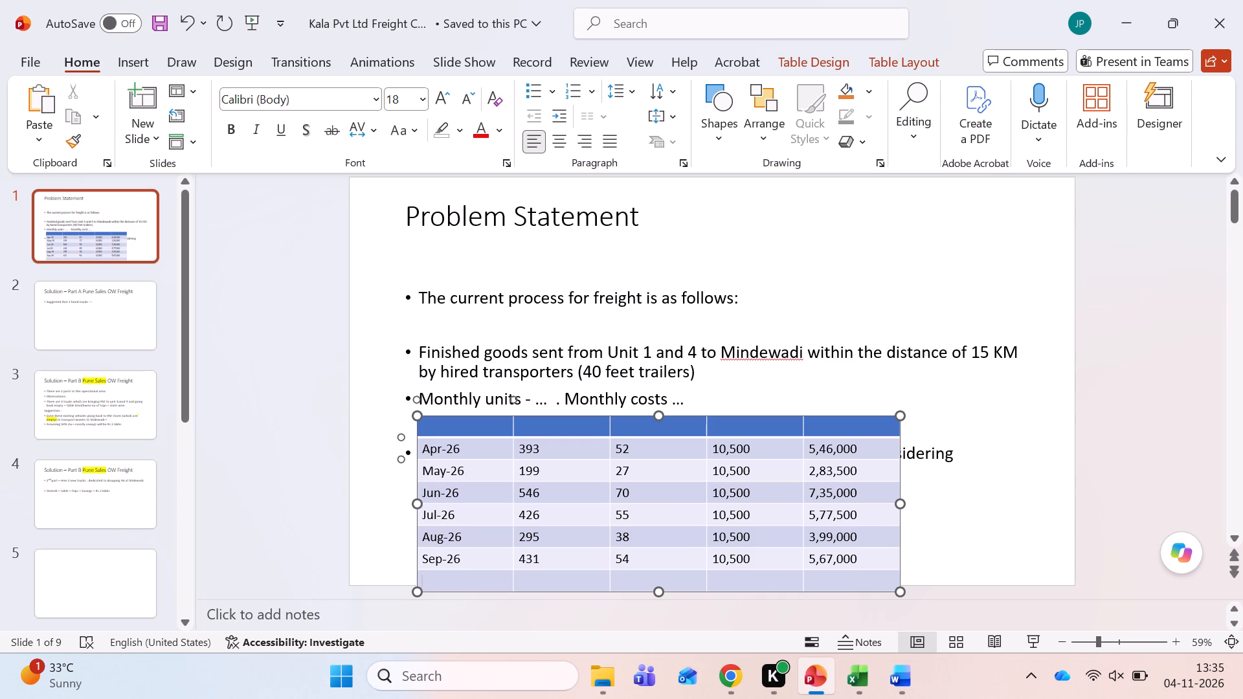
click(429, 450)
click(441, 450)
key(Left)
key(Left)
key(Left)
key(shift+Down)
key(shift+Down)
key(shift+Down)
key(shift+Down)
key(shift+Down)
key(shift+Right)
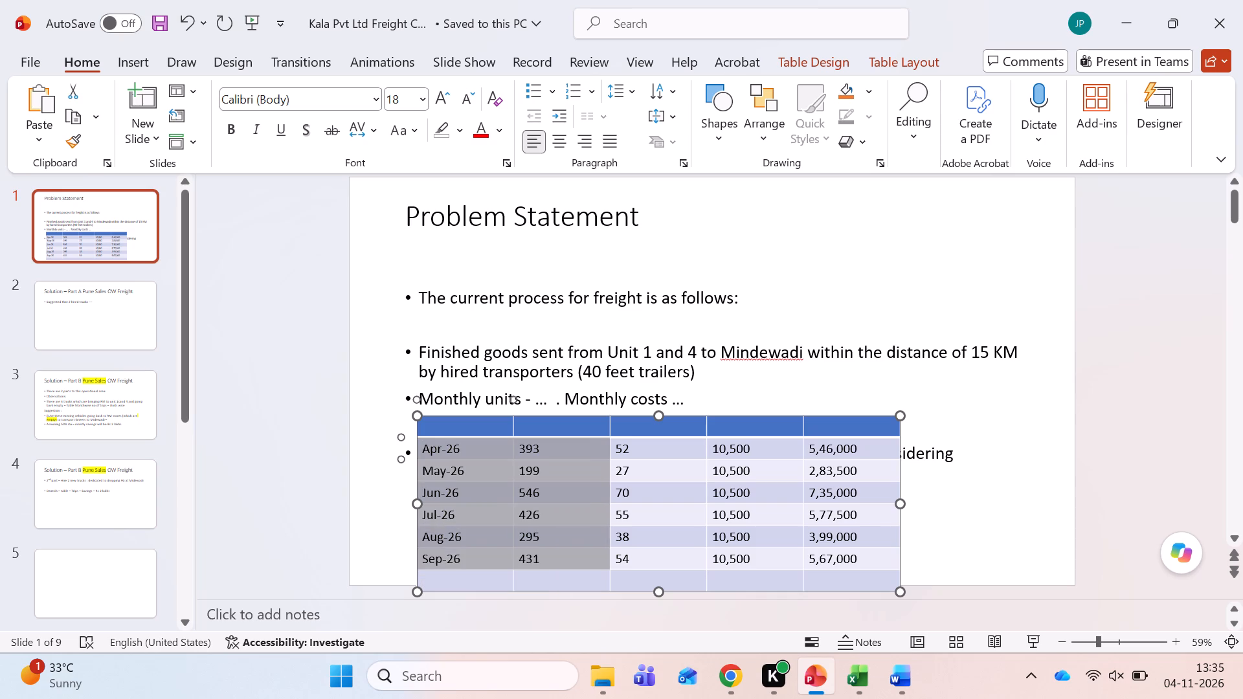
key(shift+Right)
key(shift+Right)
key(shift+Right)
key(ctrl+x)
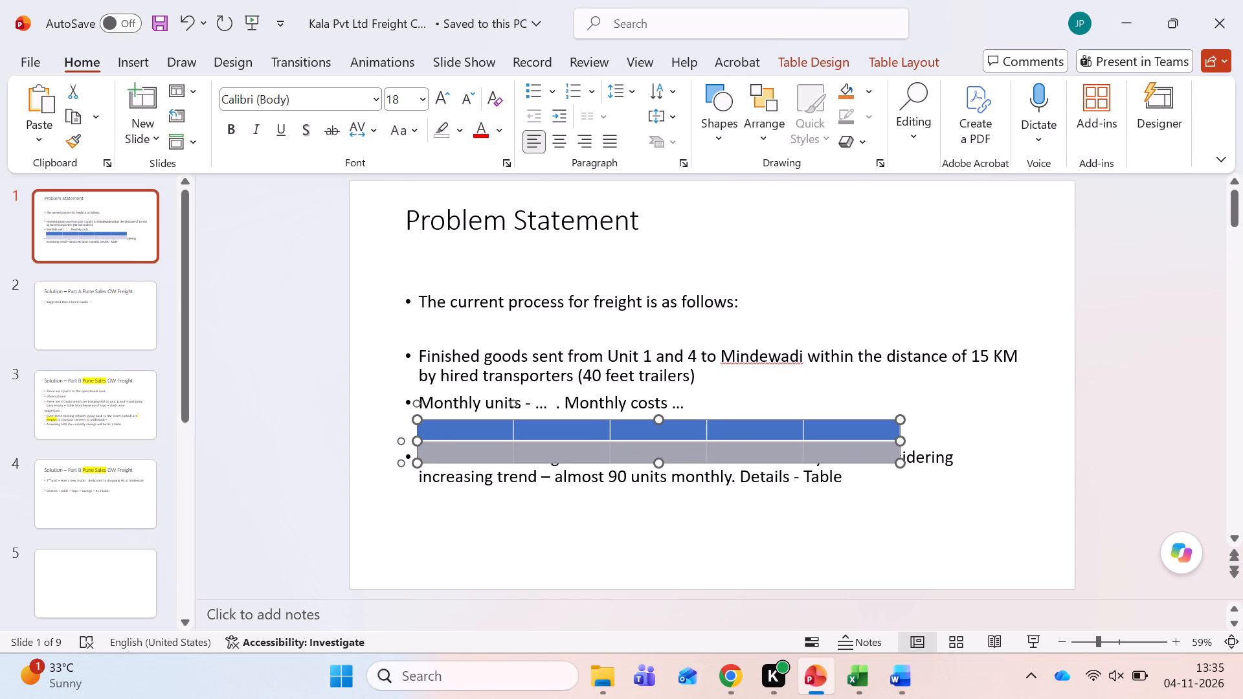
Add six empty rows to the slide table, giving it eight rows in total.
key(Down)
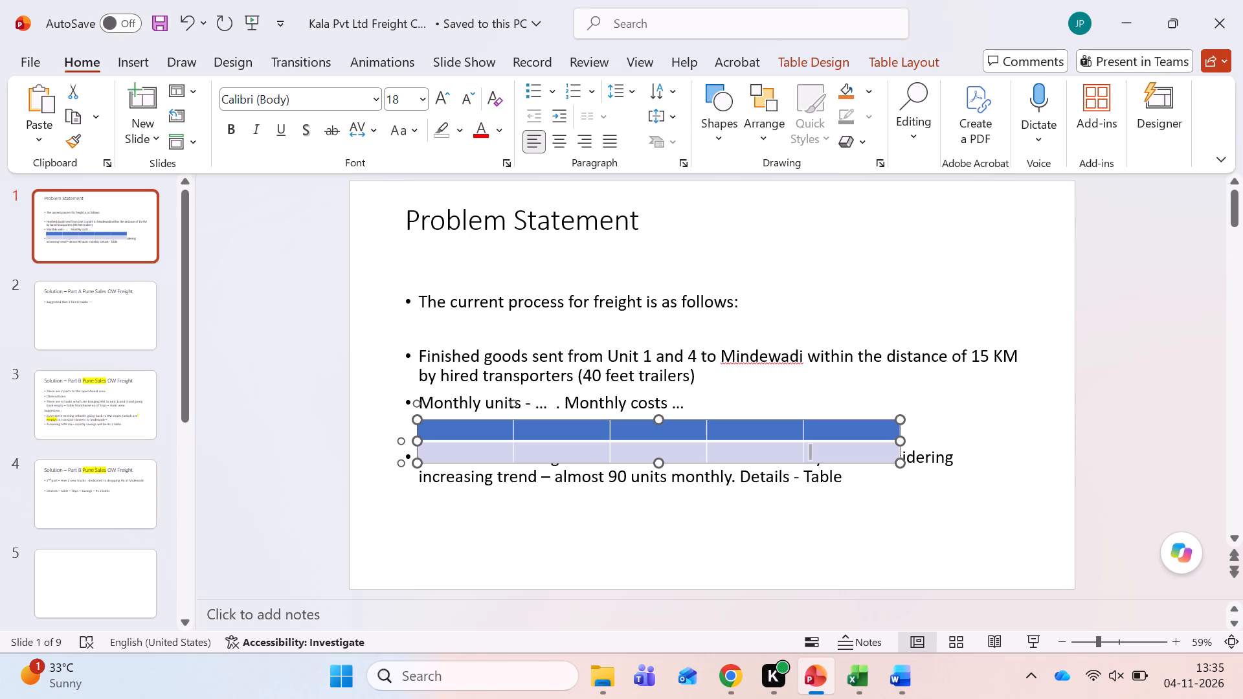
key(Return)
key(Tab)
key(Tab)
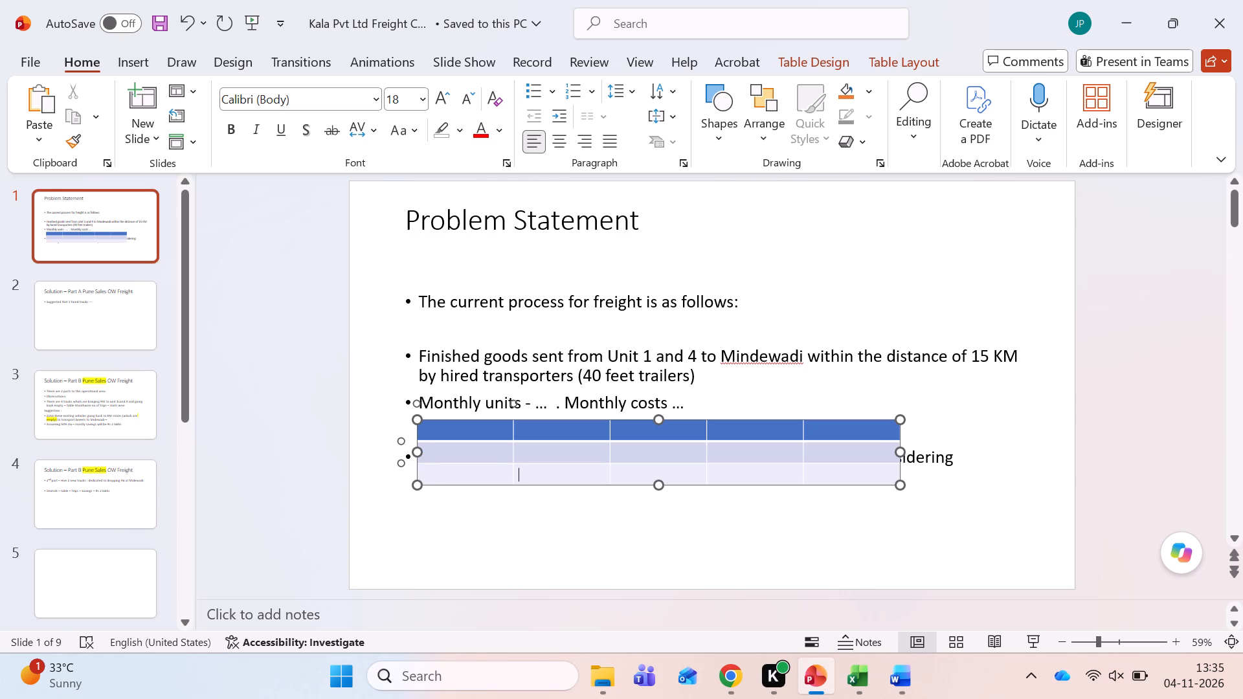
key(Tab)
key(Tab)
key(Tab)
key(Tab)
key(Tab)
key(Tab)
key(Tab)
key(Tab)
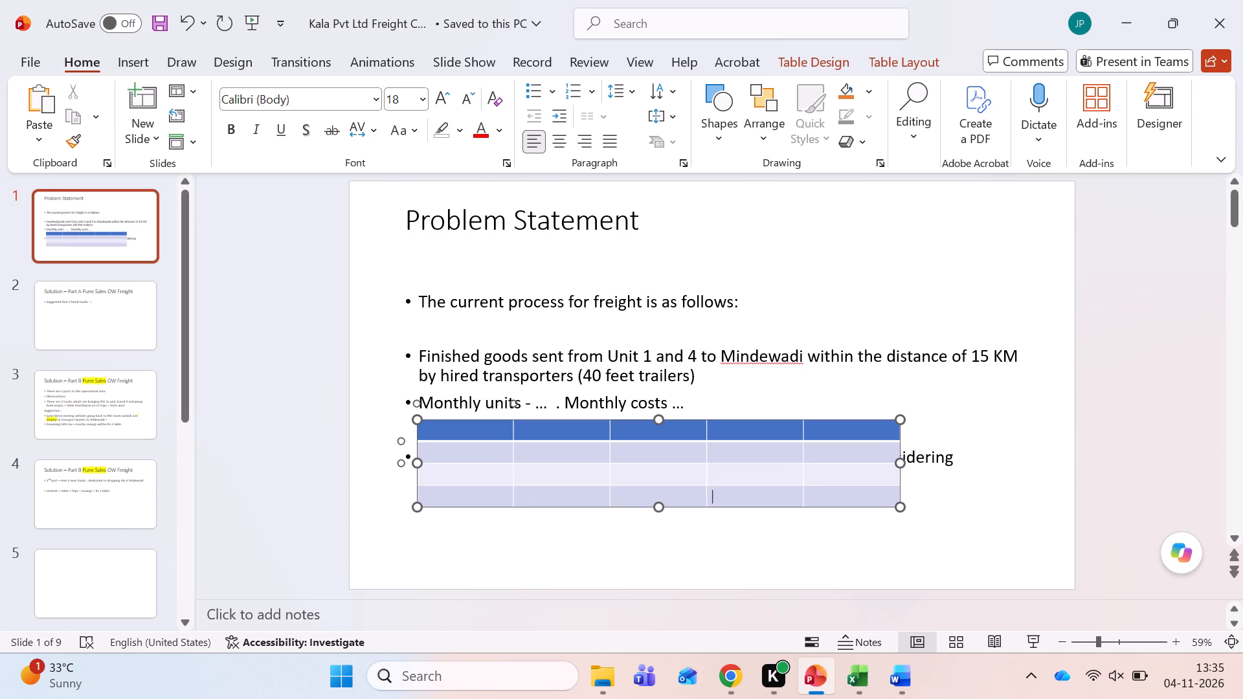
key(Tab)
key(Tab)
key(Tab)
key(Tab)
key(Tab)
key(Tab)
key(Tab)
key(Tab)
key(Tab)
key(Tab)
key(Tab)
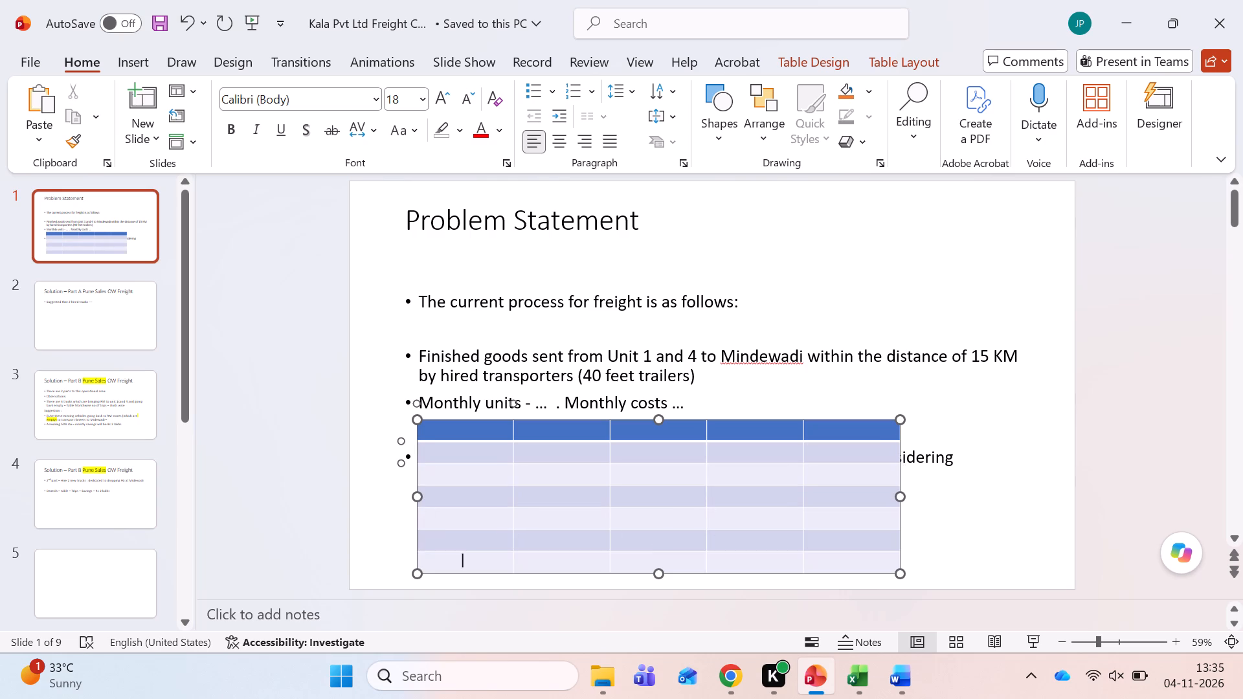
key(Tab)
key(Tab)
key(Tab)
key(Tab)
key(Tab)
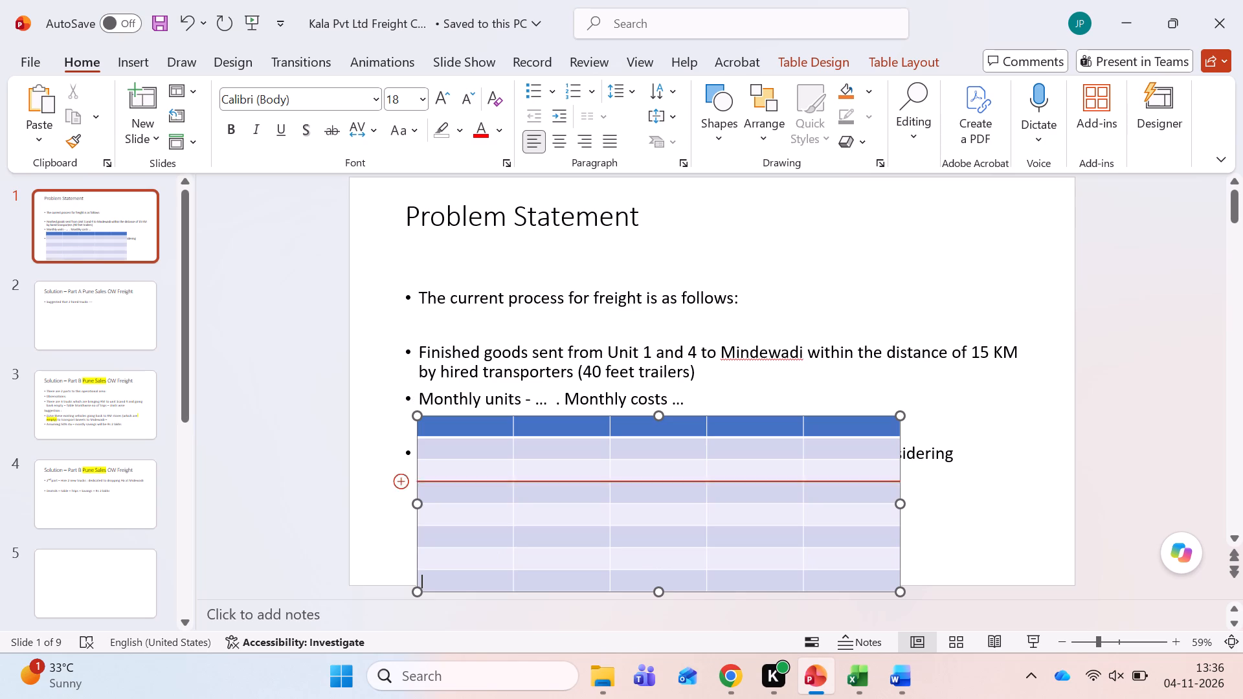
Paste the cut Apr-26 to Sep-26 data rows into the slide table starting at its third row.
click(438, 469)
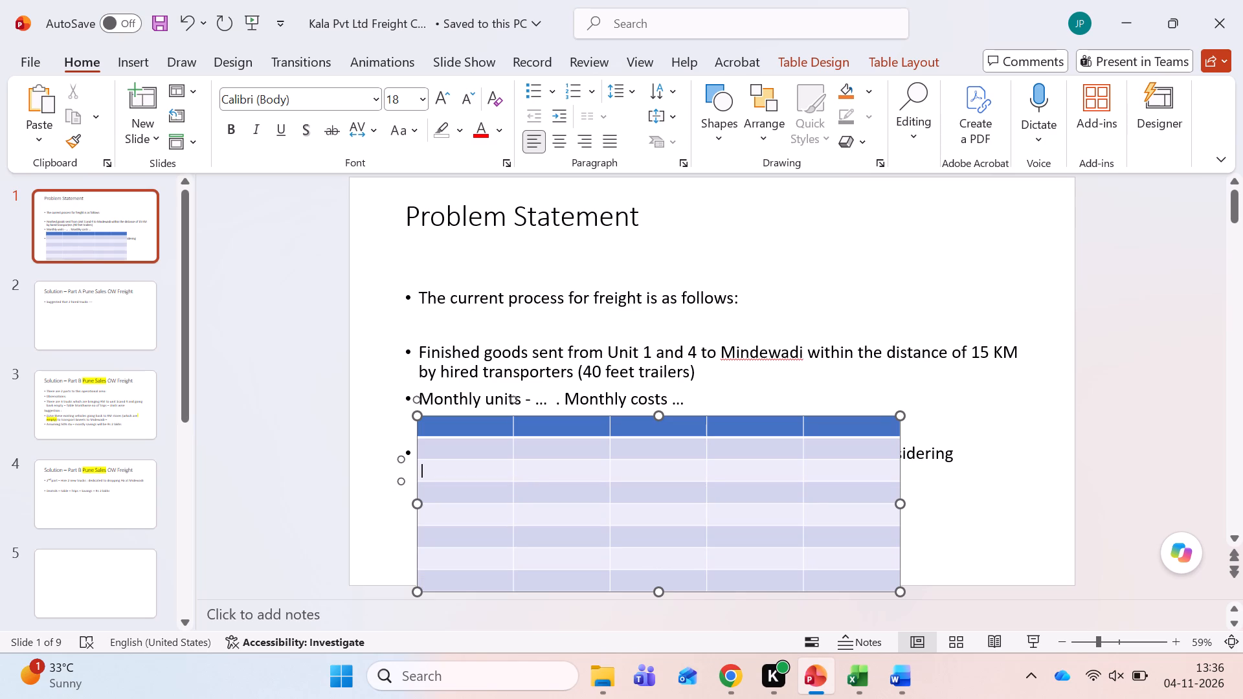
key(ctrl+v)
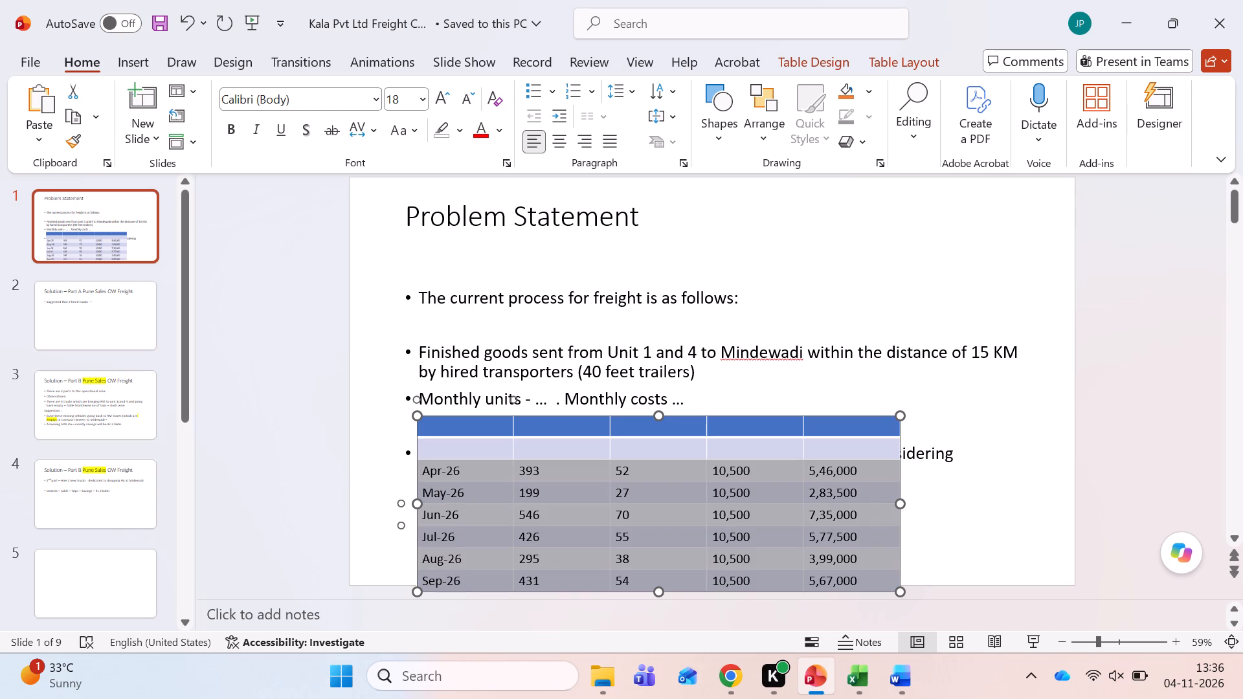
Enter the column headings Month, Unit Trs and No of Trip in the empty row above Apr-26.
click(464, 447)
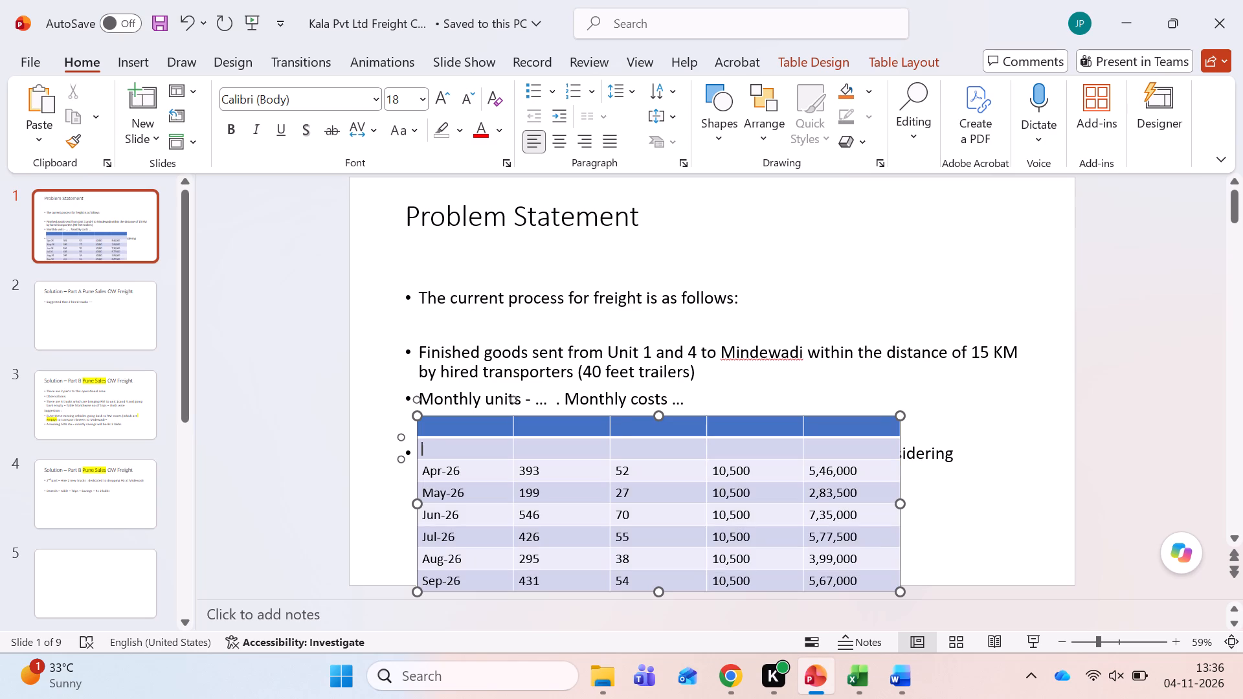
text(Month)
key(Tab)
key(alt+Tab)
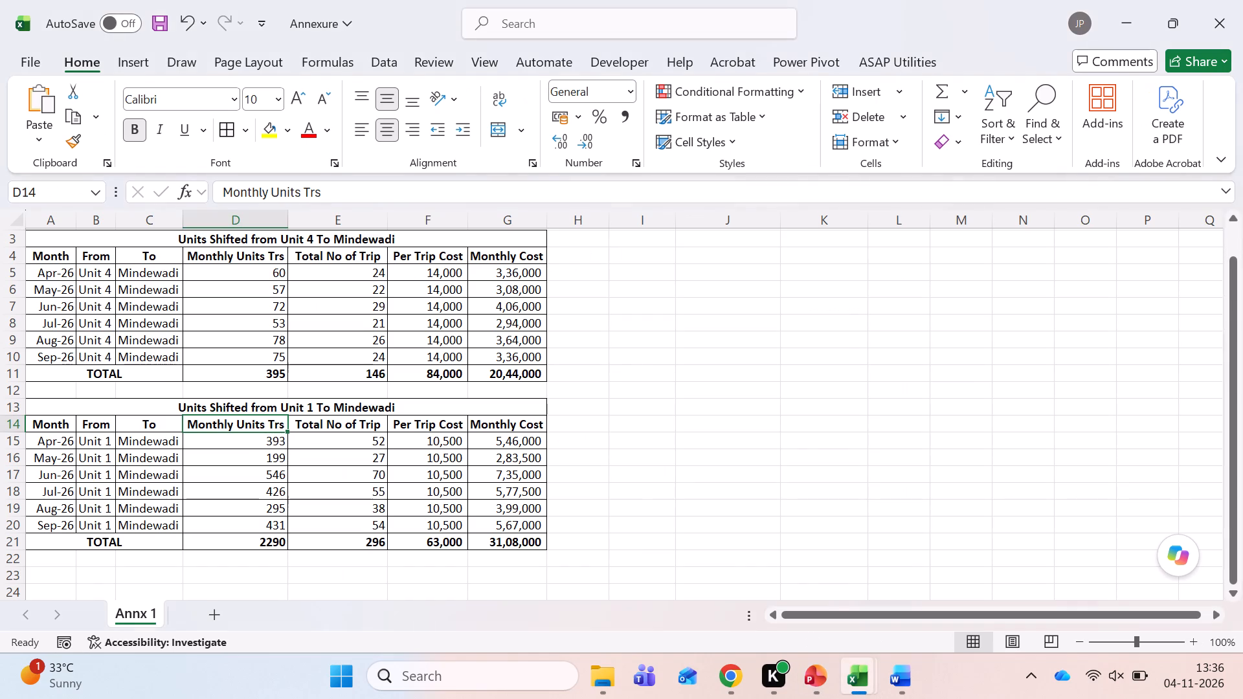
key(alt+Tab)
text(Unit)
key(space)
text(Trs)
key(Tab)
key(alt+Tab)
key(alt+Tab)
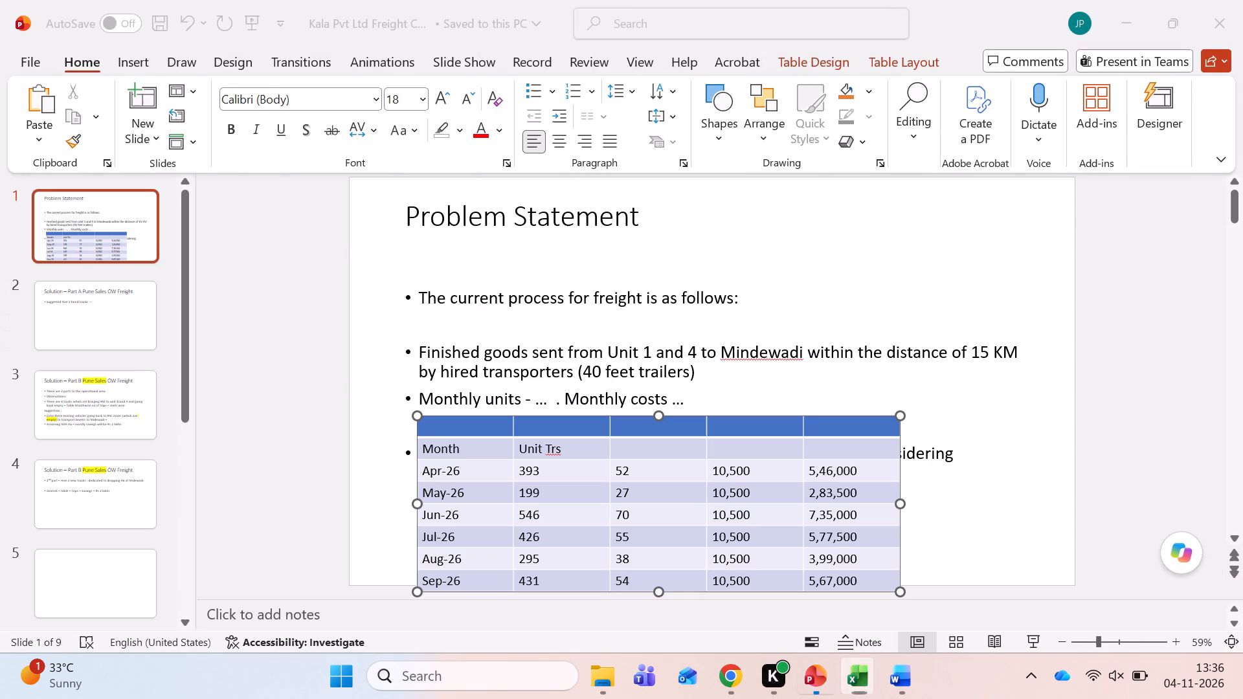
text(No of Trip)
key(Tab)
Change the second column's heading to Unit Transfer.
key(alt+Tab)
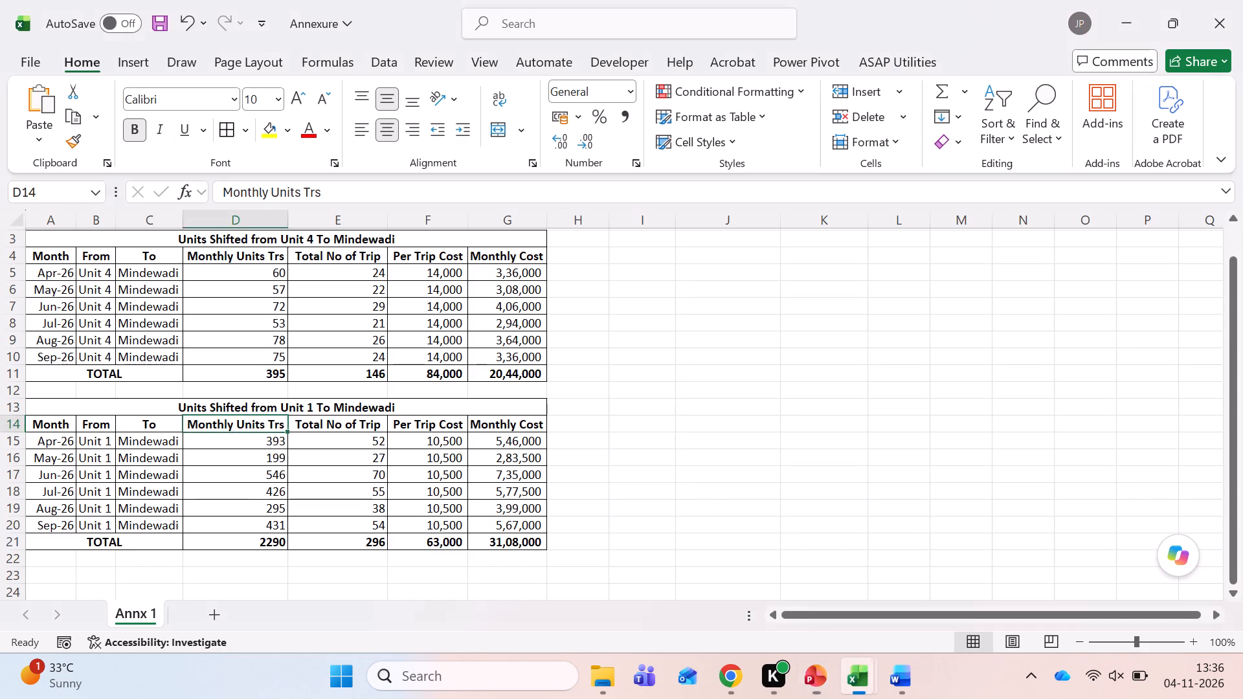
key(alt+Tab)
key(Left)
key(shift+Tab)
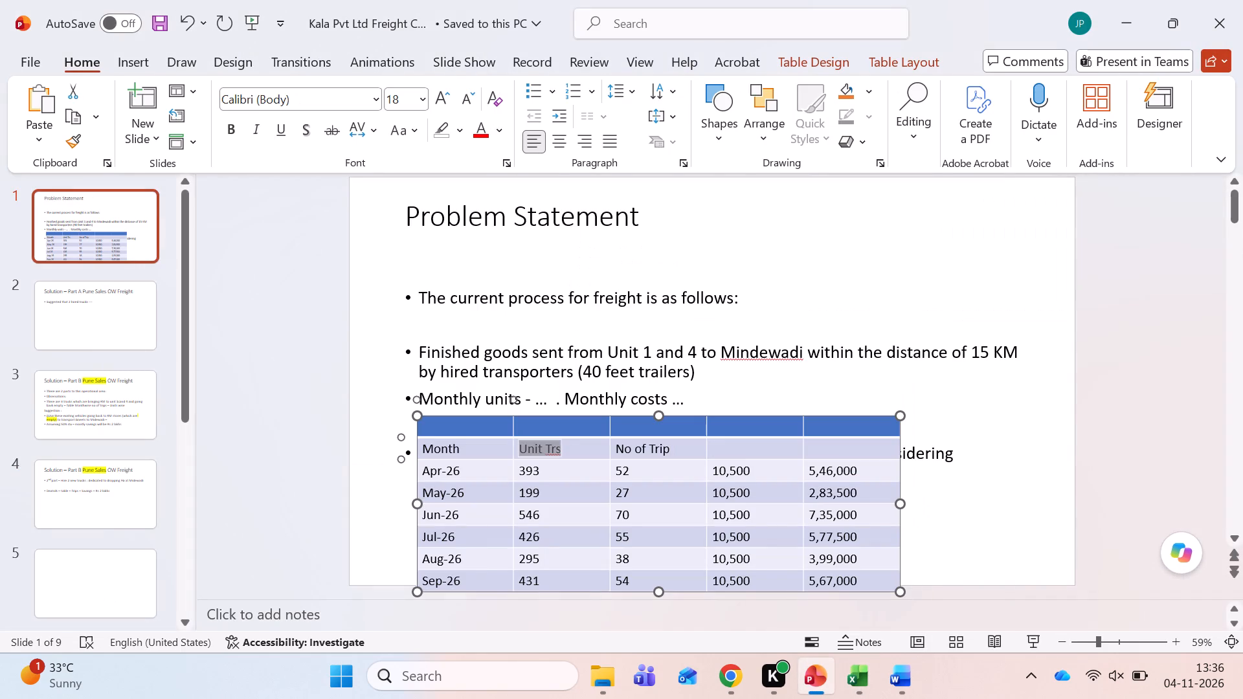
key(Right)
key(BackSpace)
text(ansfer)
key(Tab)
key(Tab)
Enter the headings Per Trip Cost and Monthly Cost for the last two columns, following the Excel annexure.
key(alt+Tab)
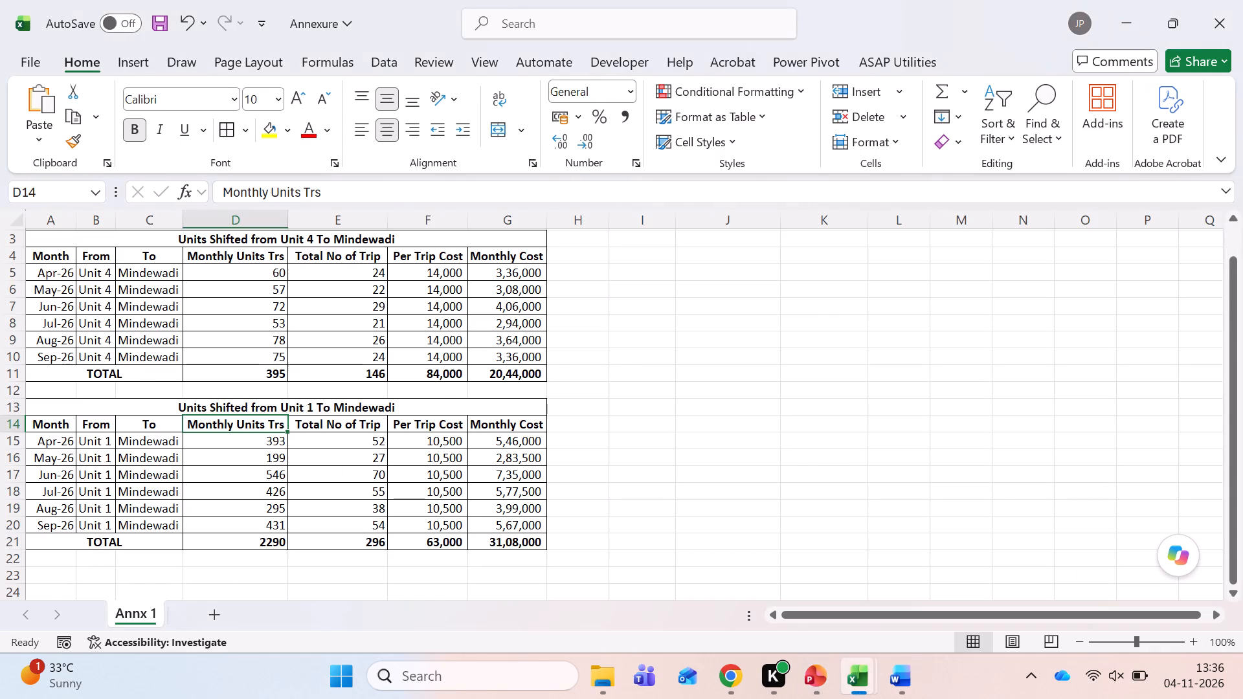
key(alt+Tab)
text(Per Trip COst)
key(Tab)
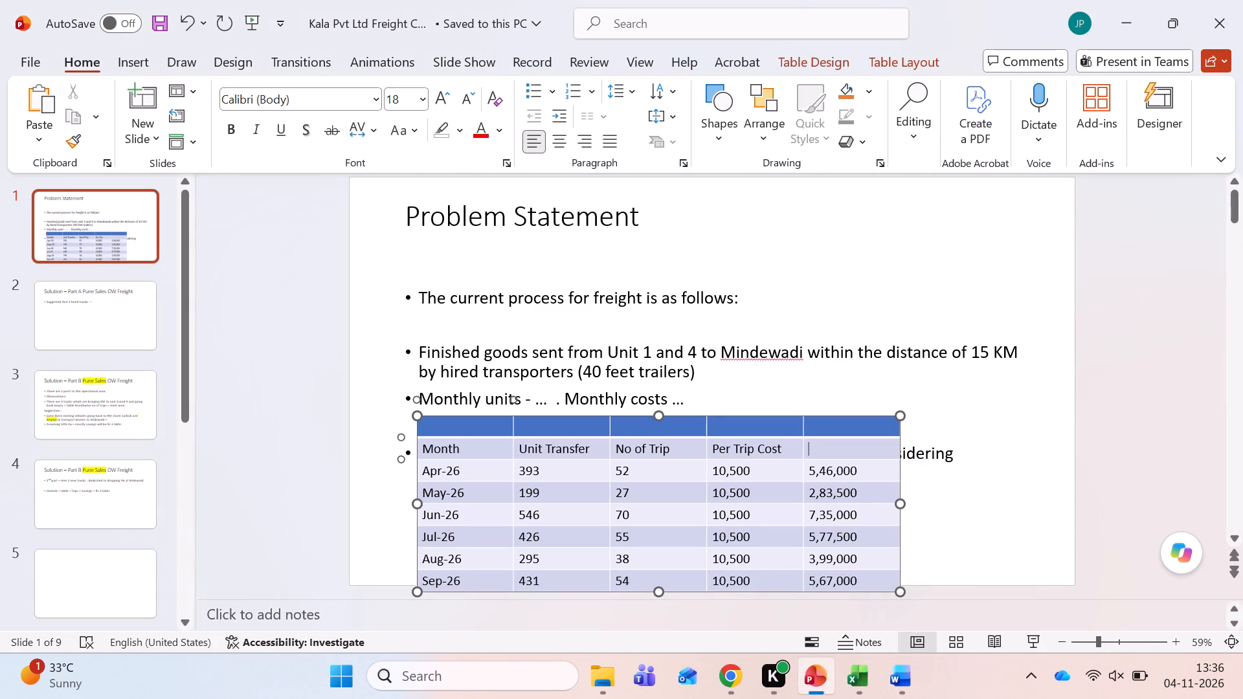
key(alt+Tab)
key(alt+Tab)
text(Monthly COst)
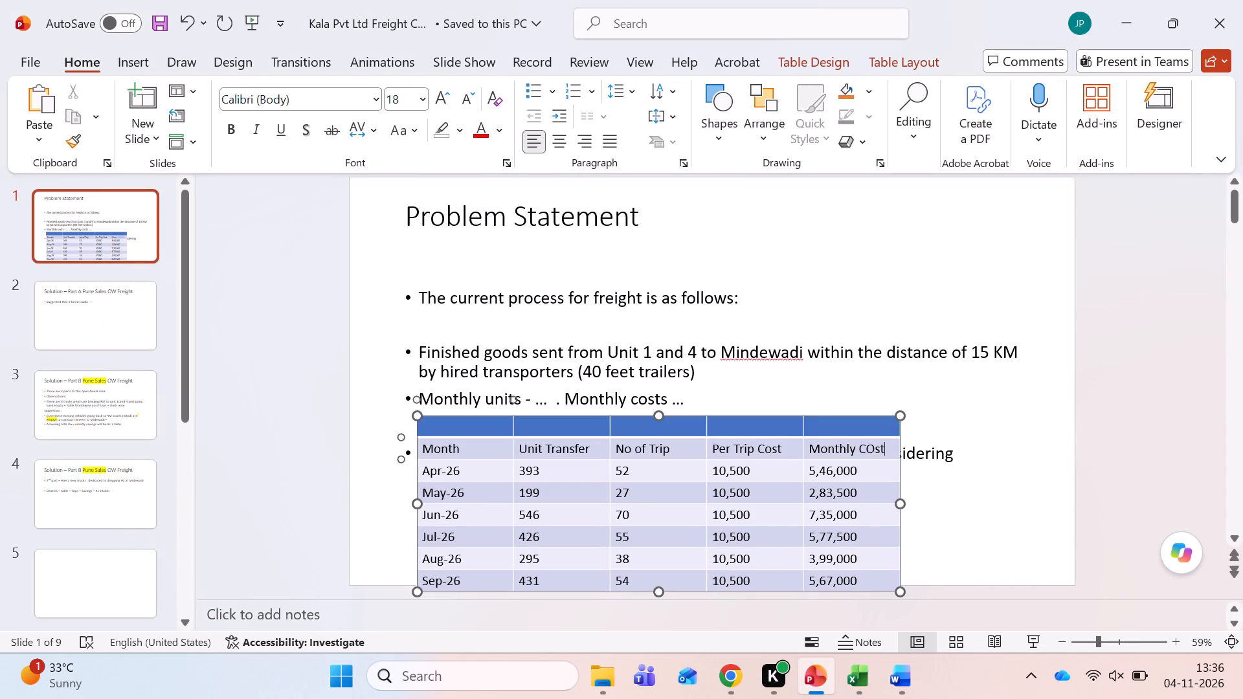
key(Left)
key(Left)
key(BackSpace)
key(o)
key(alt+Tab)
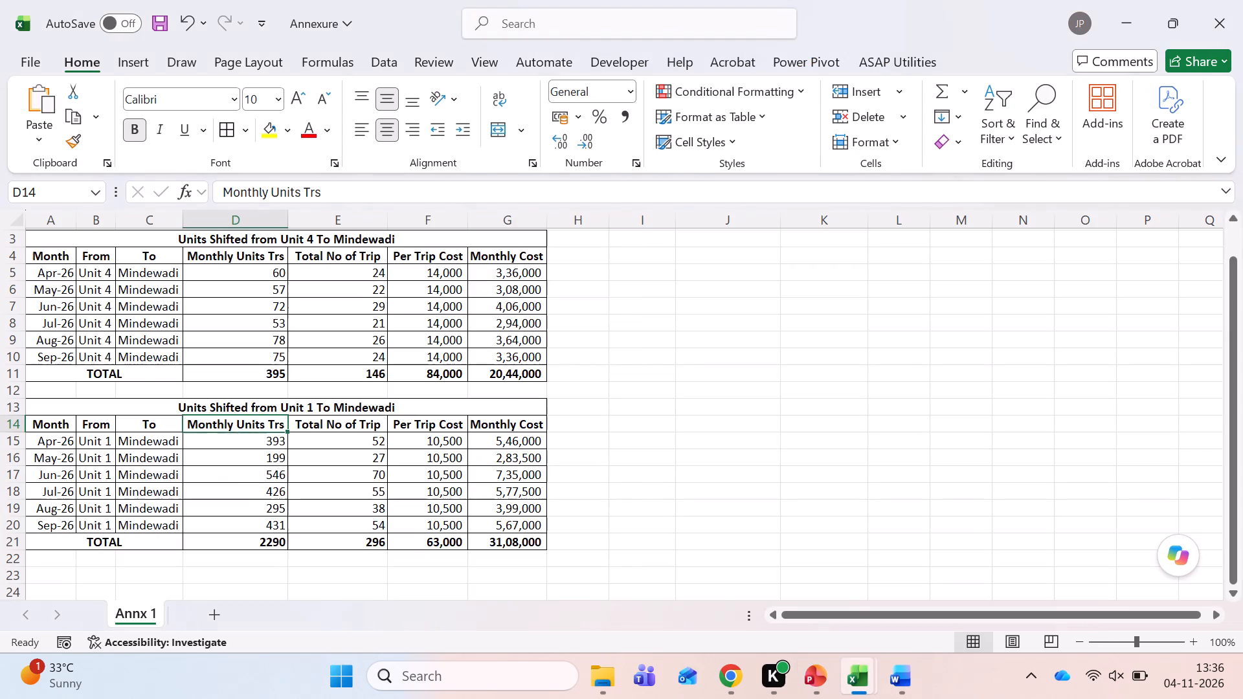
key(alt+Tab)
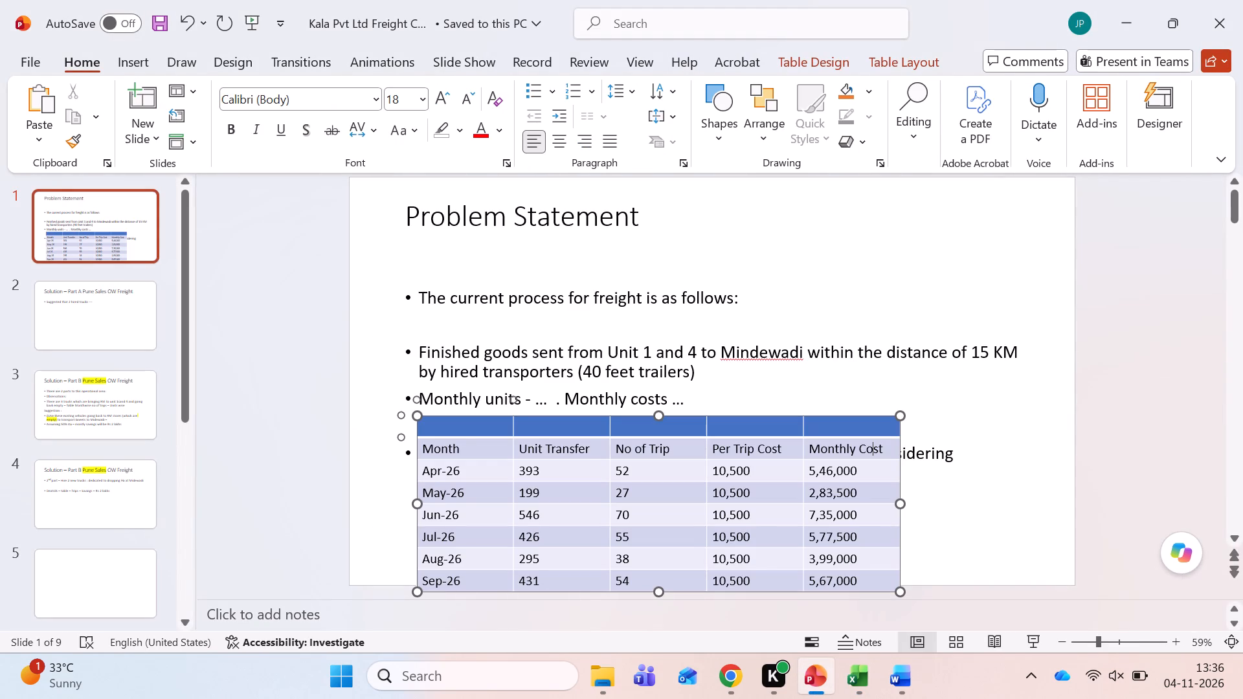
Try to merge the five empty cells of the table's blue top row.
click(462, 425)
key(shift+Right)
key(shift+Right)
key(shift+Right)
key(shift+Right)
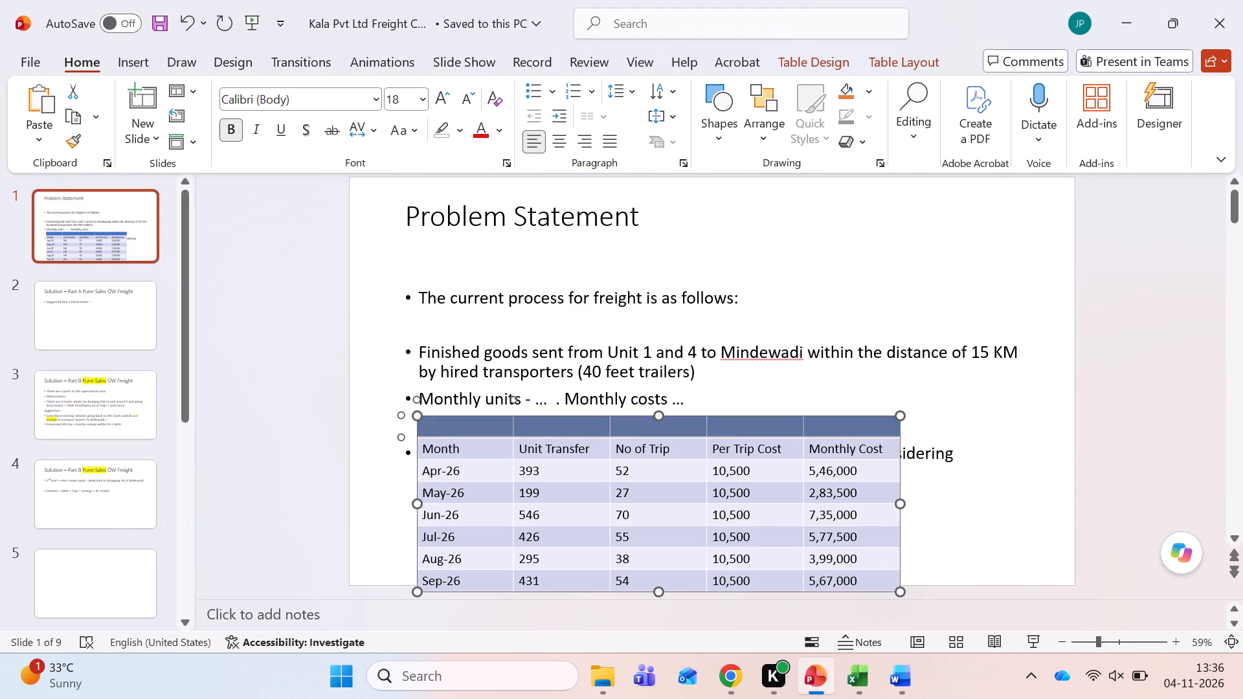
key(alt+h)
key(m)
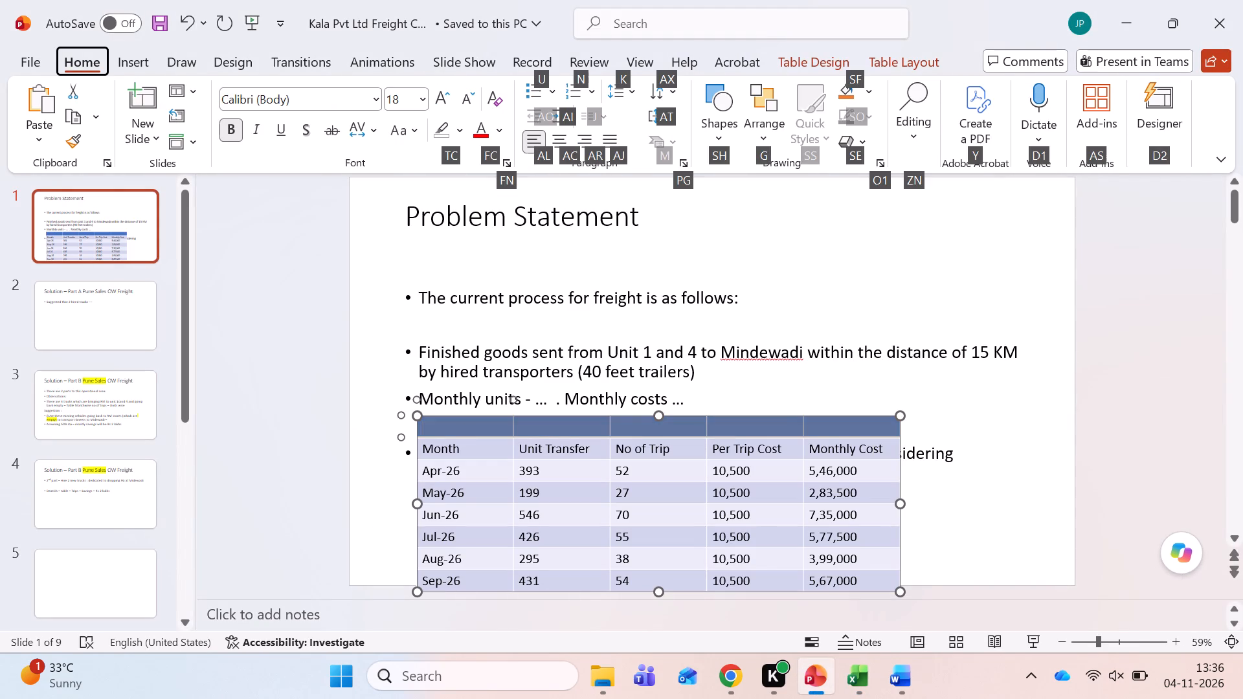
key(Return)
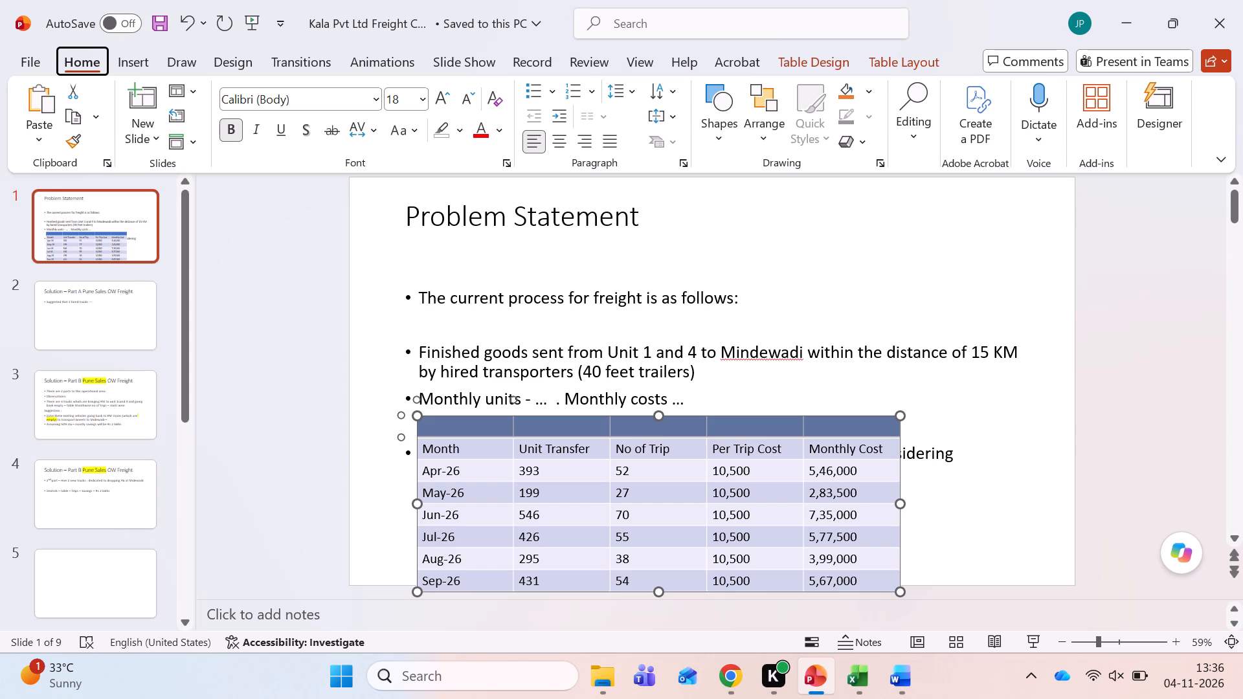
Merge the five empty cells of the table's blue top row into one cell.
key(shift+Right)
key(Up)
key(shift+Right)
key(shift+Right)
key(shift+Right)
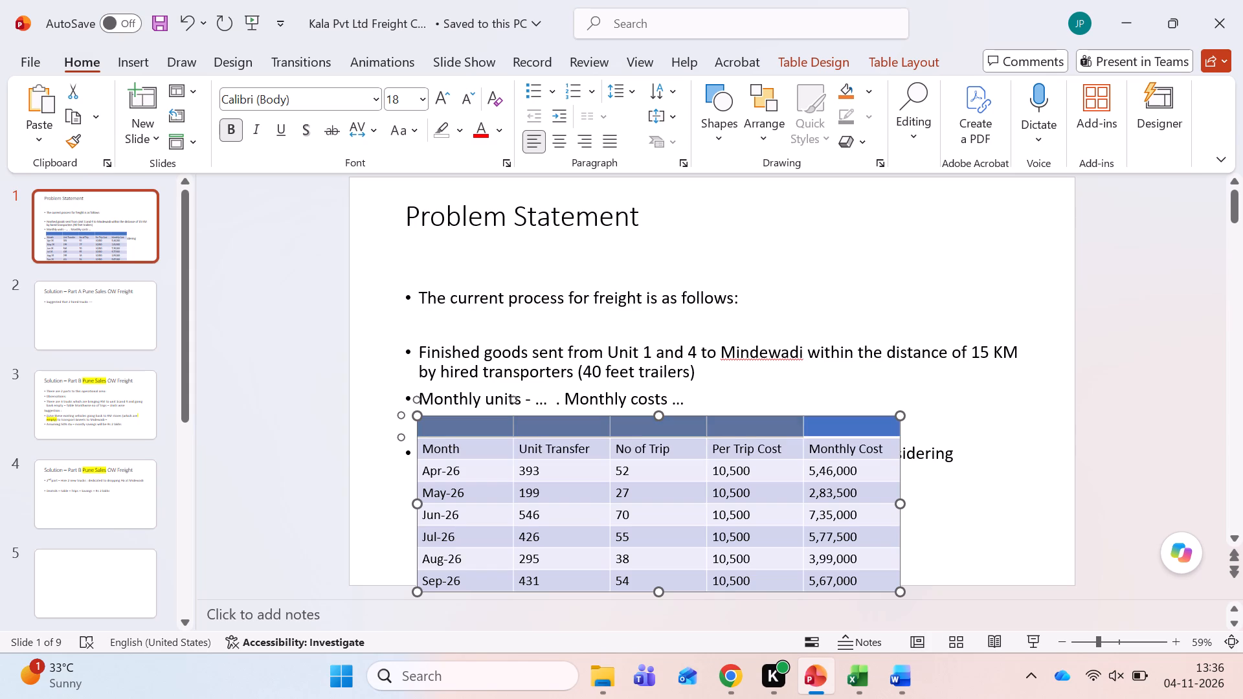
key(shift+Right)
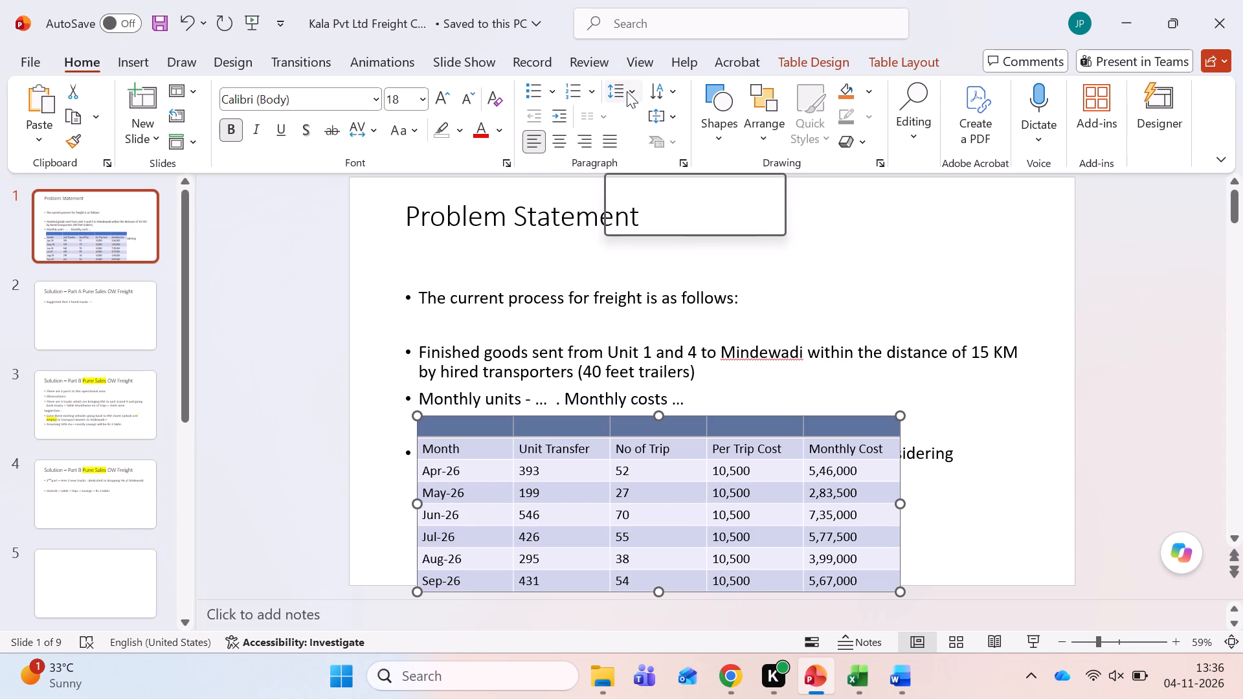
right_click(680, 426)
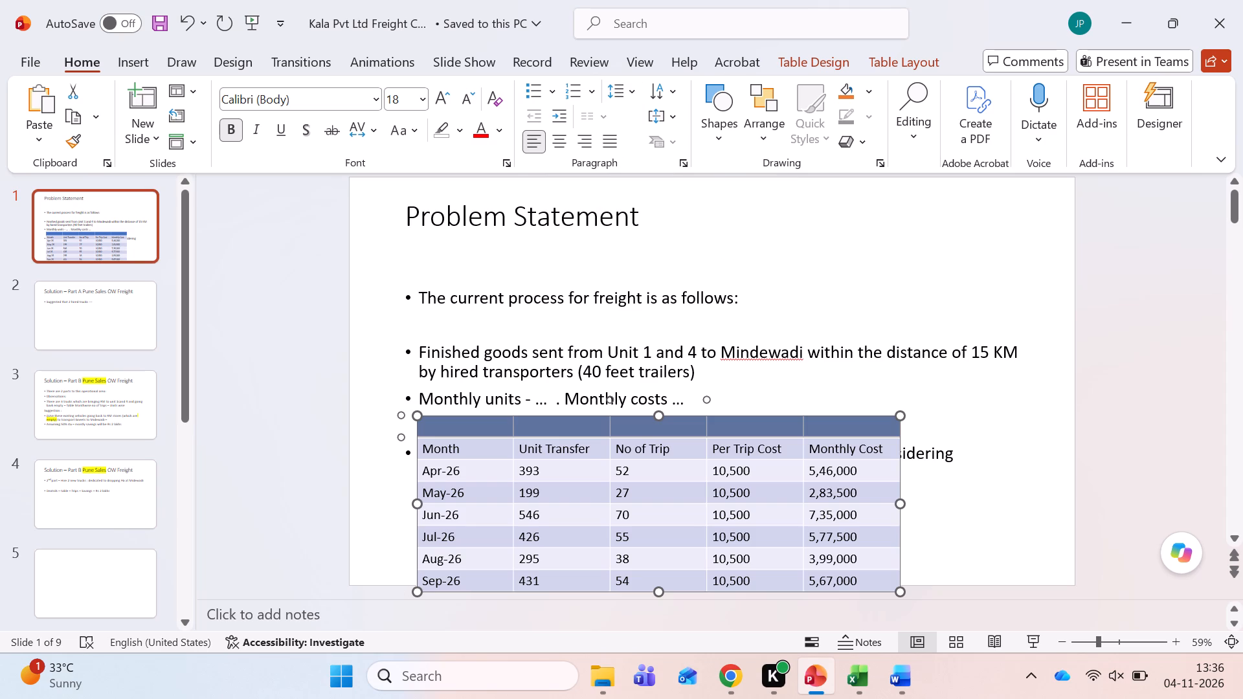
click(754, 509)
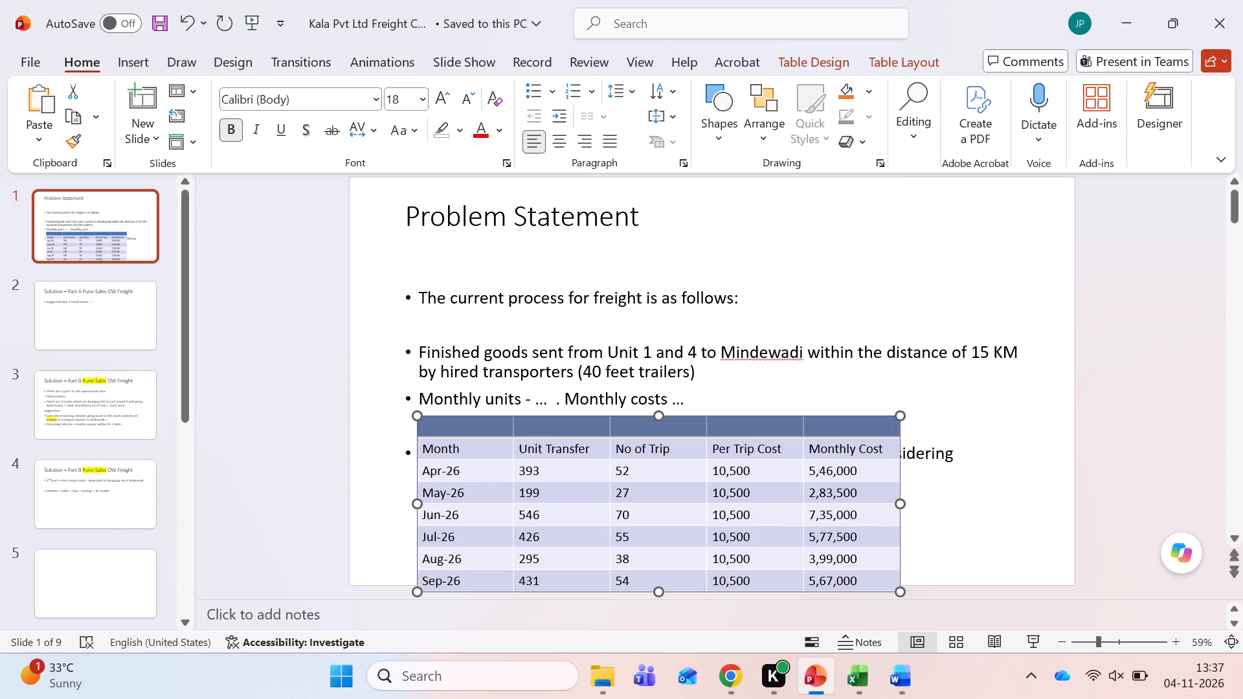
Enter the table title "Units Transferred from Unit -1 To Mindewadi Month Wise" in the merged top row.
key(alt+Tab)
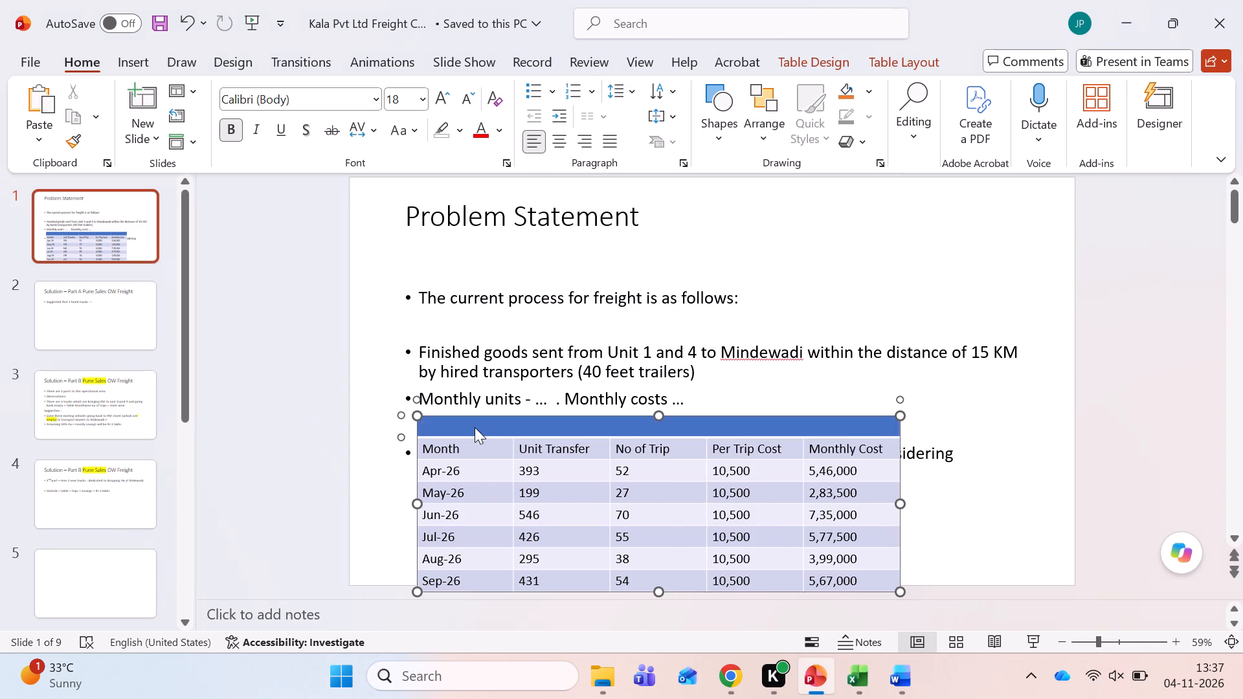
key(alt+Tab)
text(Uno)
key(BackSpace)
text(its Transferred from Unit -1 To)
key(space)
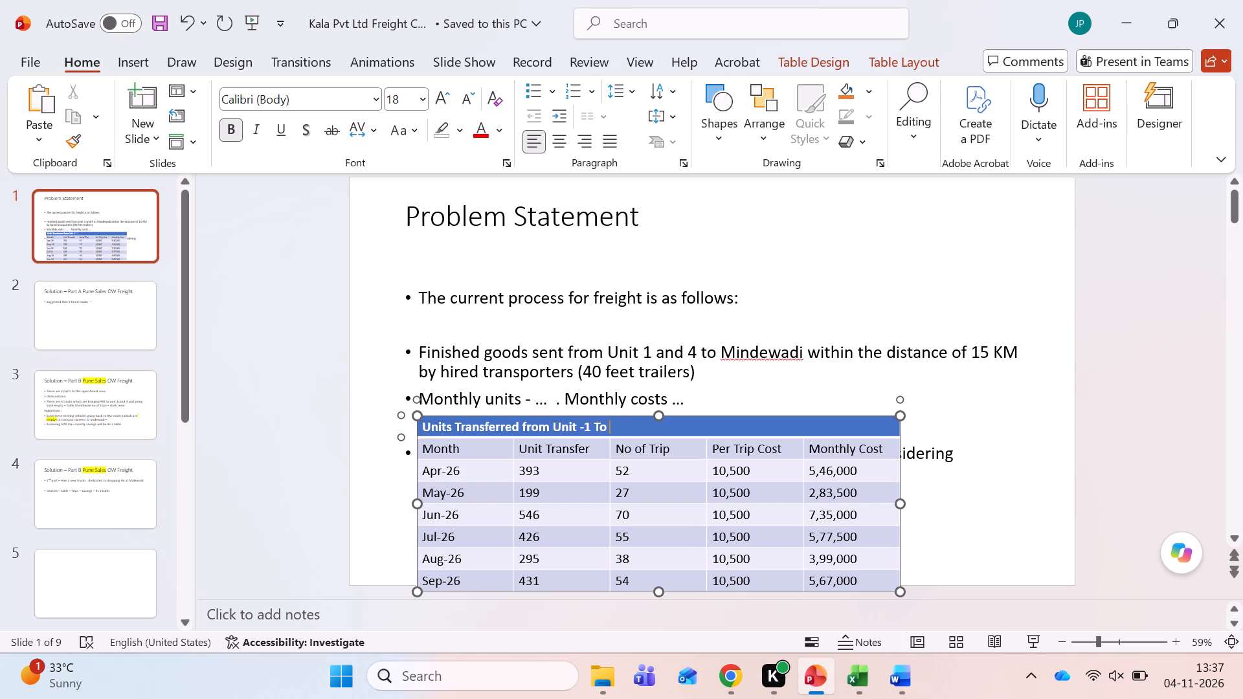
text(Mindewadi Month Wise)
Centre the table title within the merged top row.
click(427, 430)
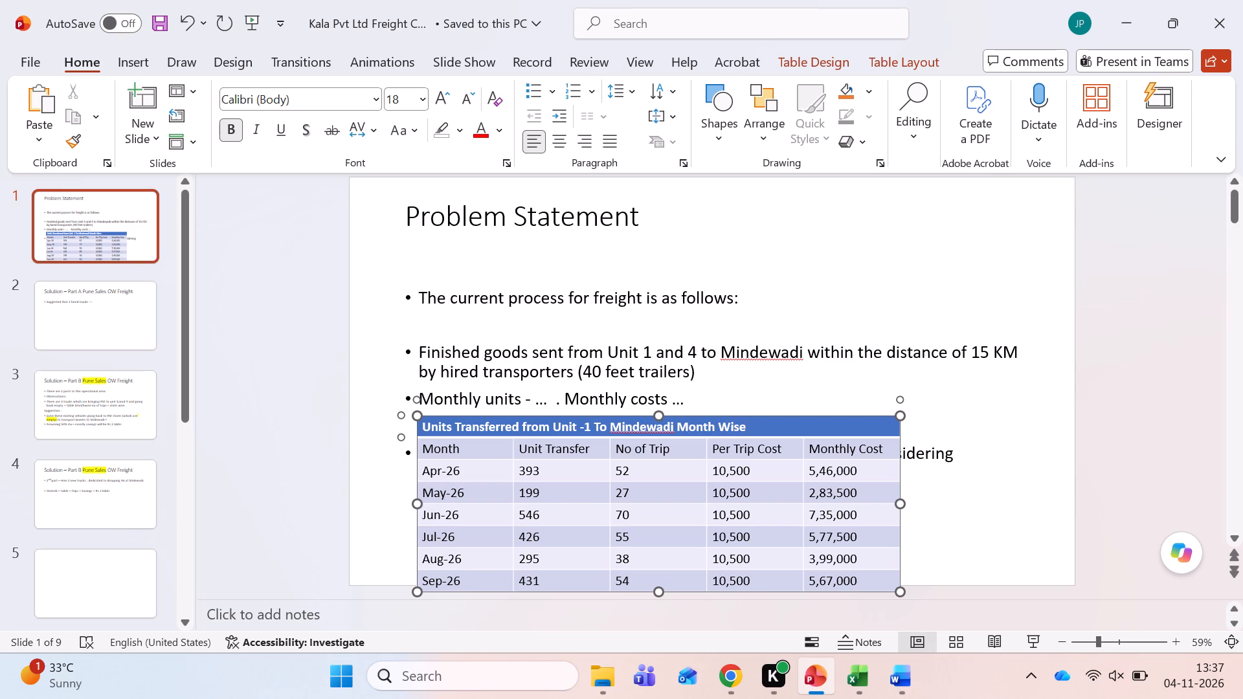
click(425, 423)
click(449, 432)
key(ctrl+Left)
click(560, 138)
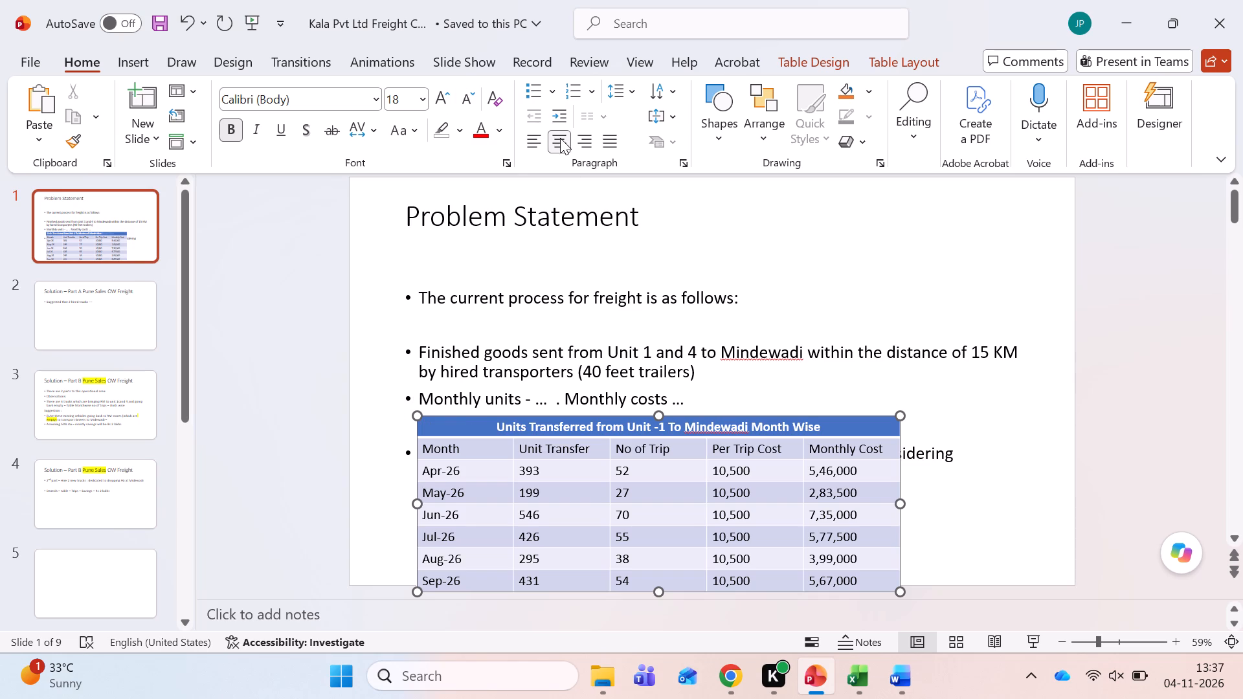
Move the whole table up the slide to just beneath the Problem Statement title, uncovering the bullet about gensets sold in Pune.
scroll(657, 507, down, 1)
scroll(695, 496, up, 1)
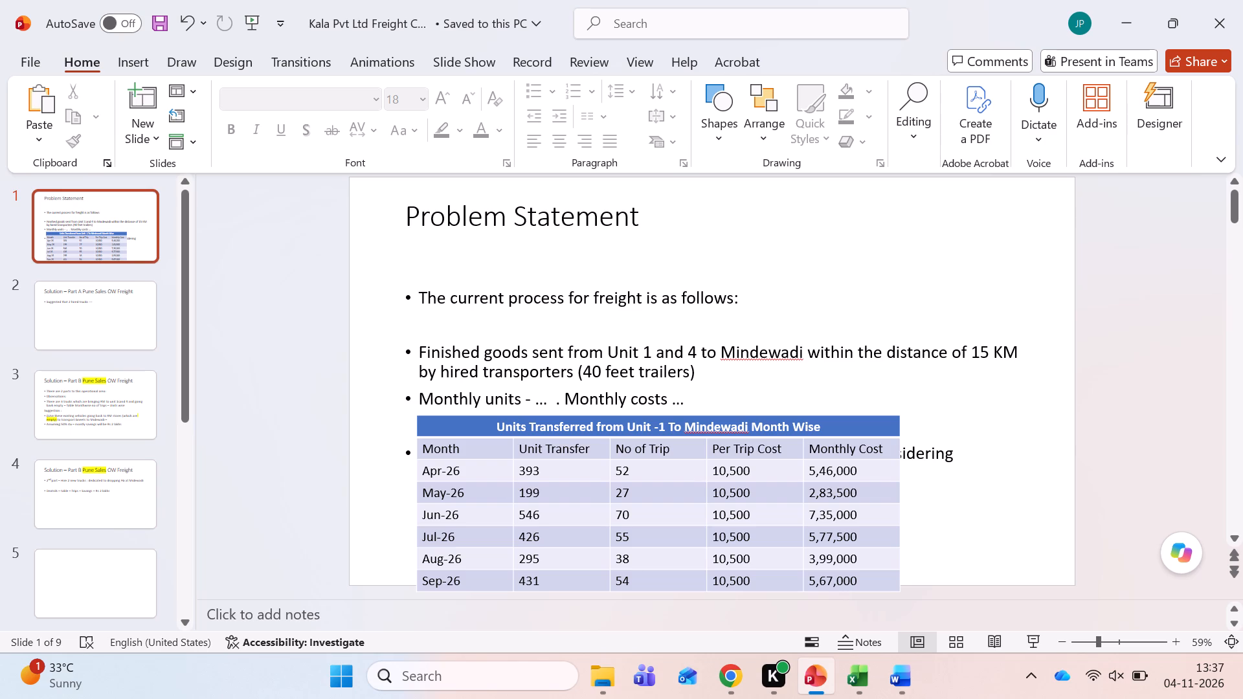
click(885, 472)
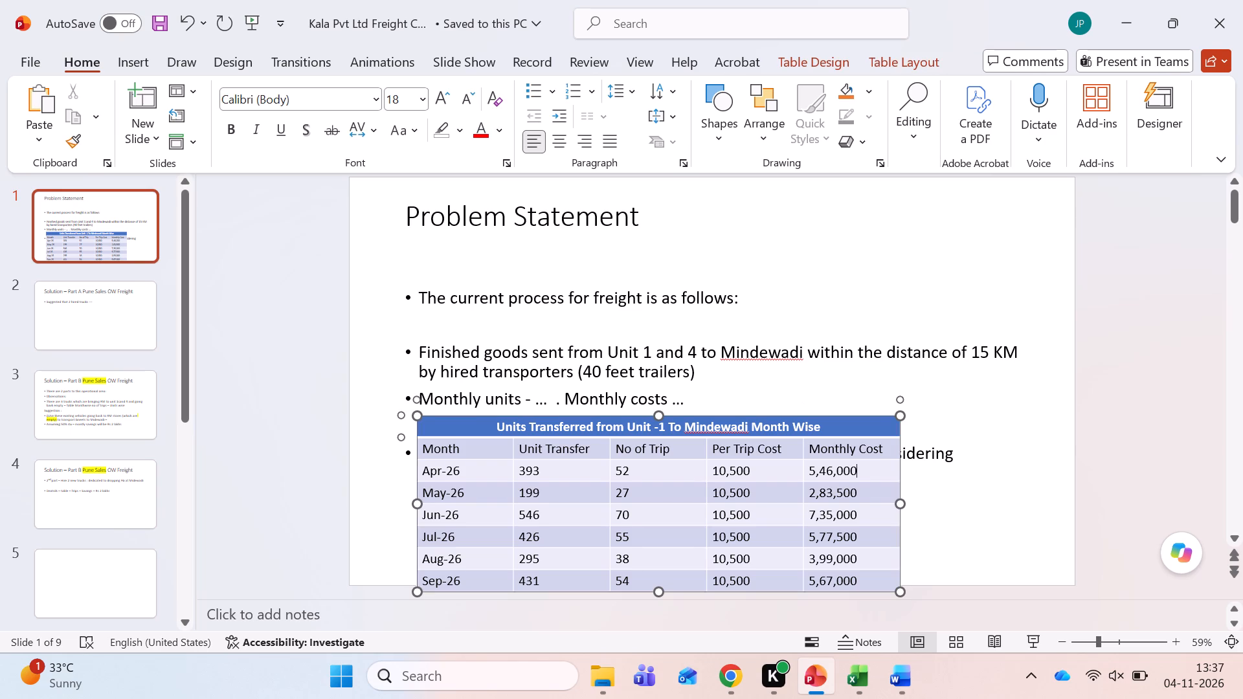
drag(864, 417, 874, 245)
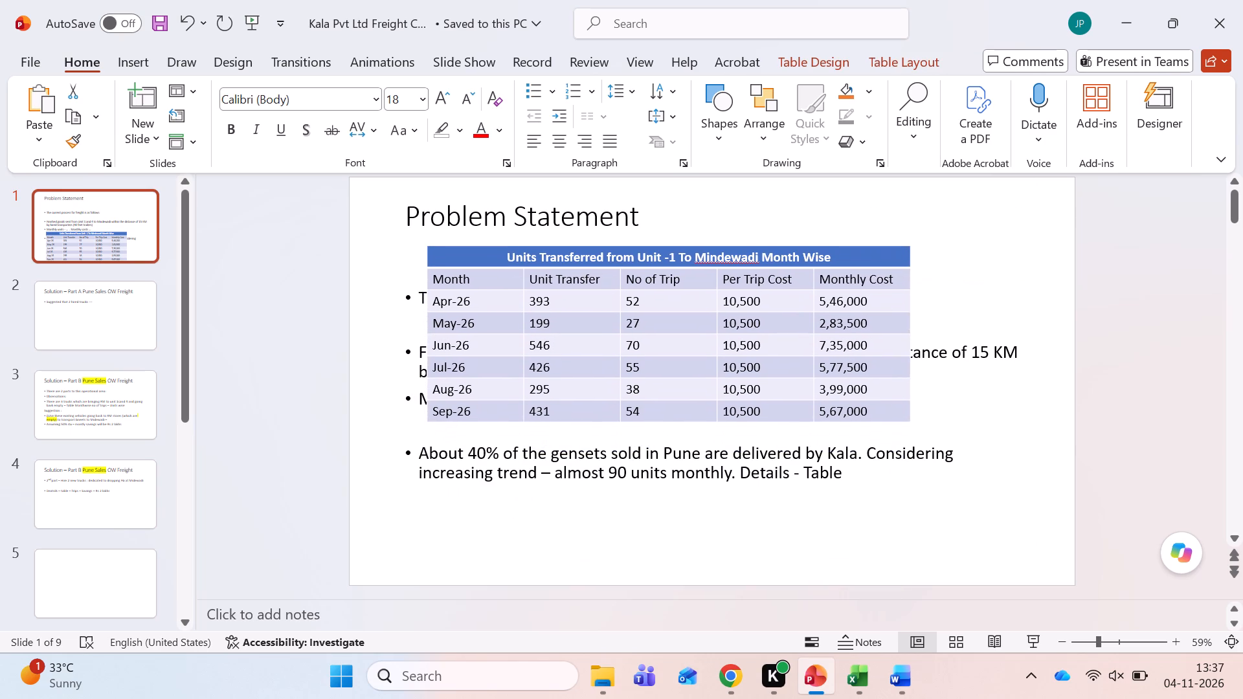
click(584, 441)
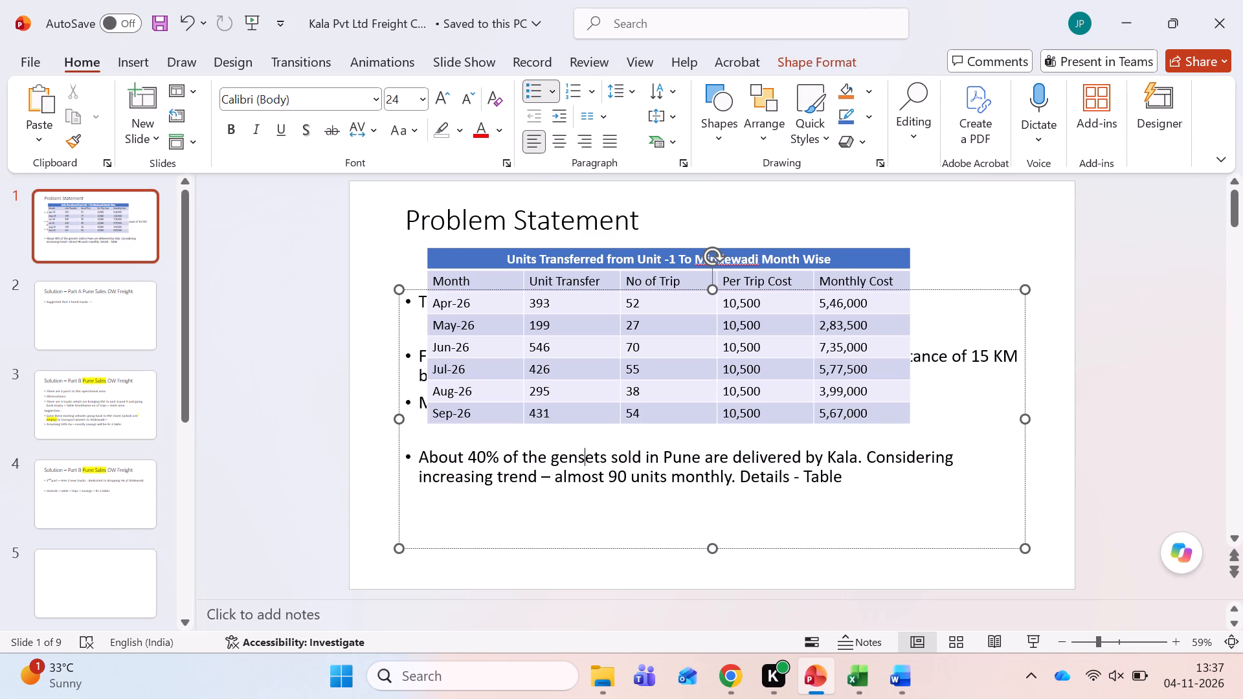
Insert six blank lines above the "About 40% of the gensets" bullet to make room for the table.
click(424, 448)
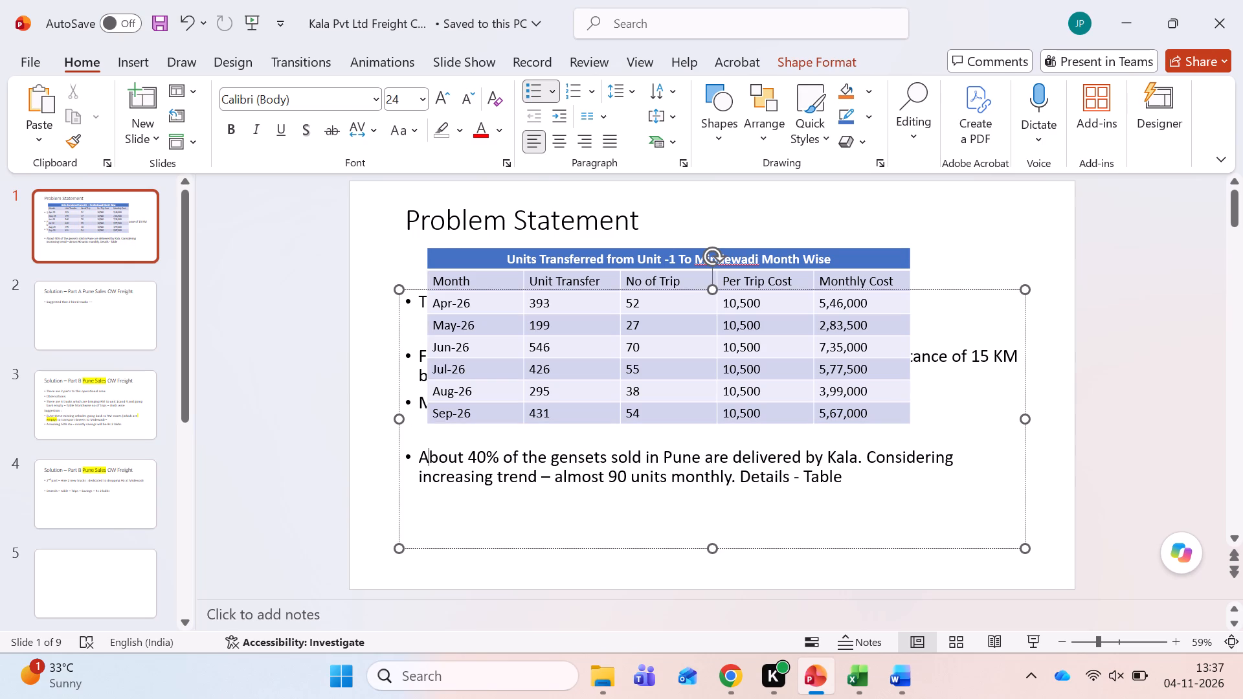
click(418, 461)
key(Return)
key(Return)
key(Return)
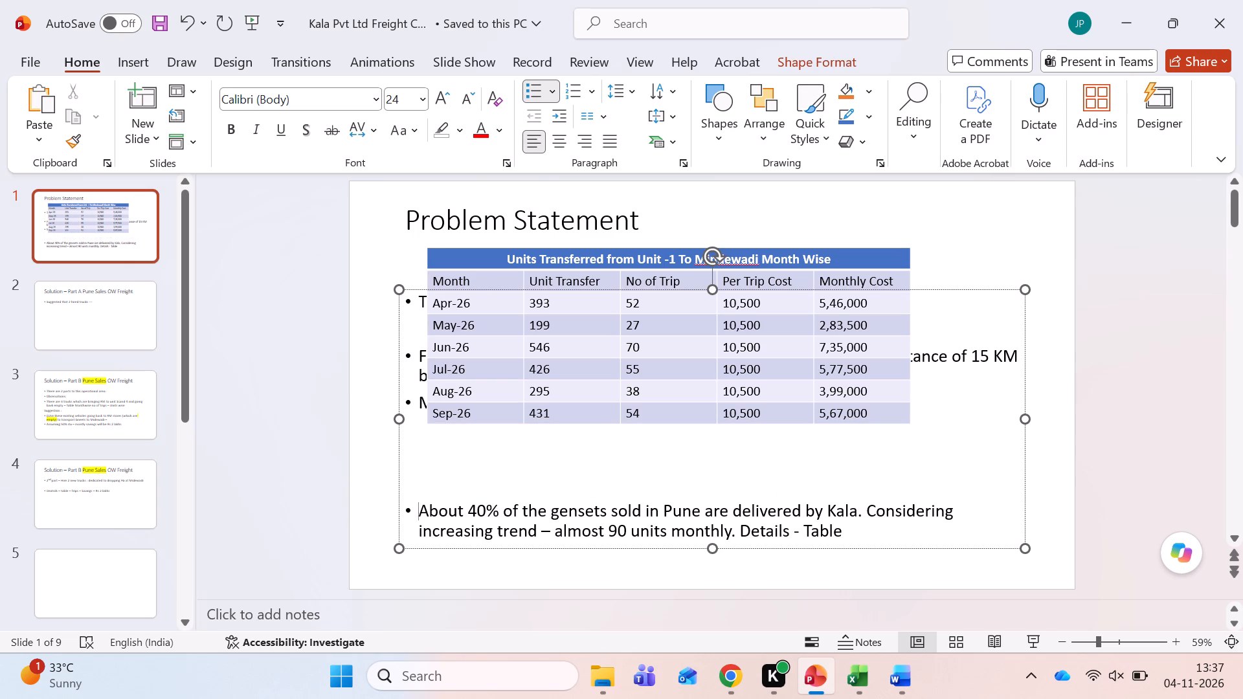
key(Return)
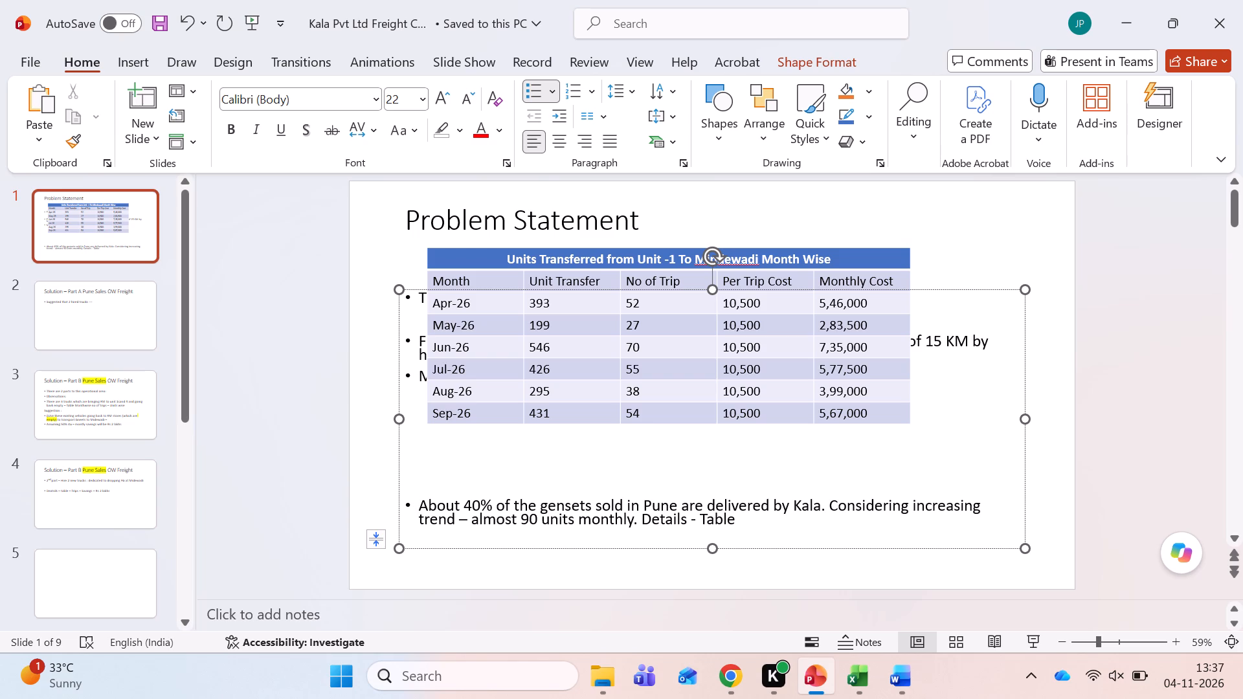
key(Return)
key(Return)
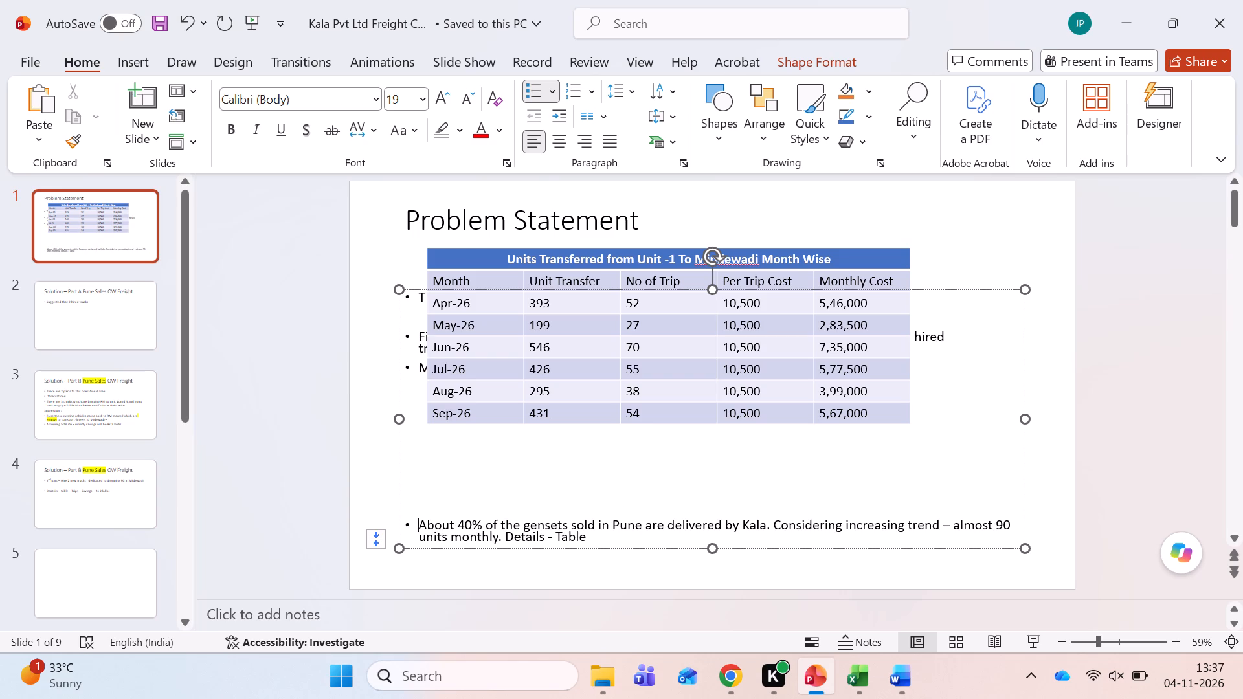
Move the whole table down the slide to just beneath the "Monthly units" bullet.
click(883, 256)
click(882, 250)
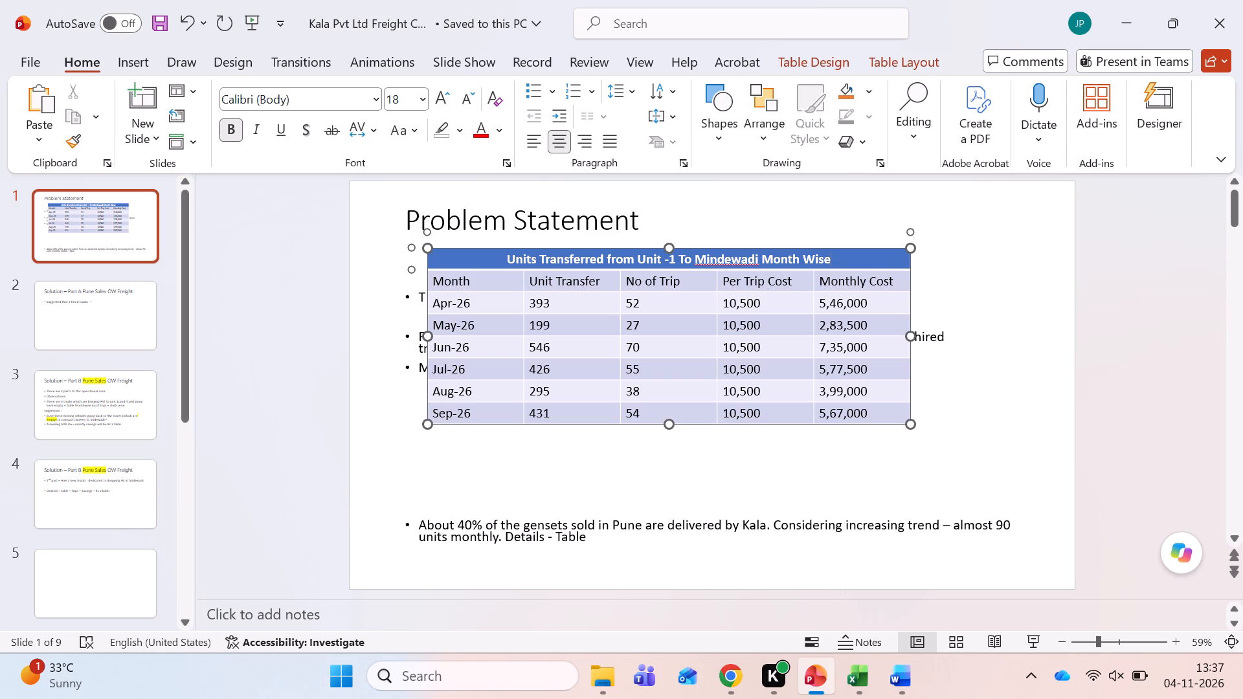
drag(881, 246, 866, 309)
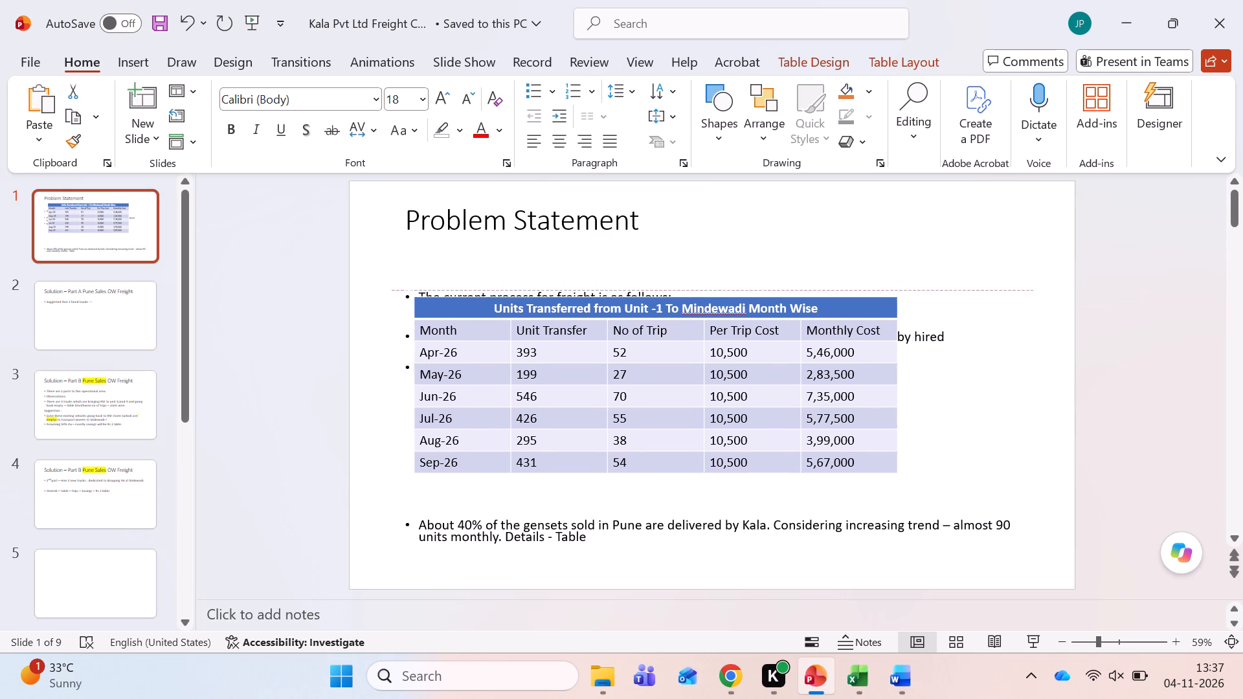
drag(866, 309, 861, 385)
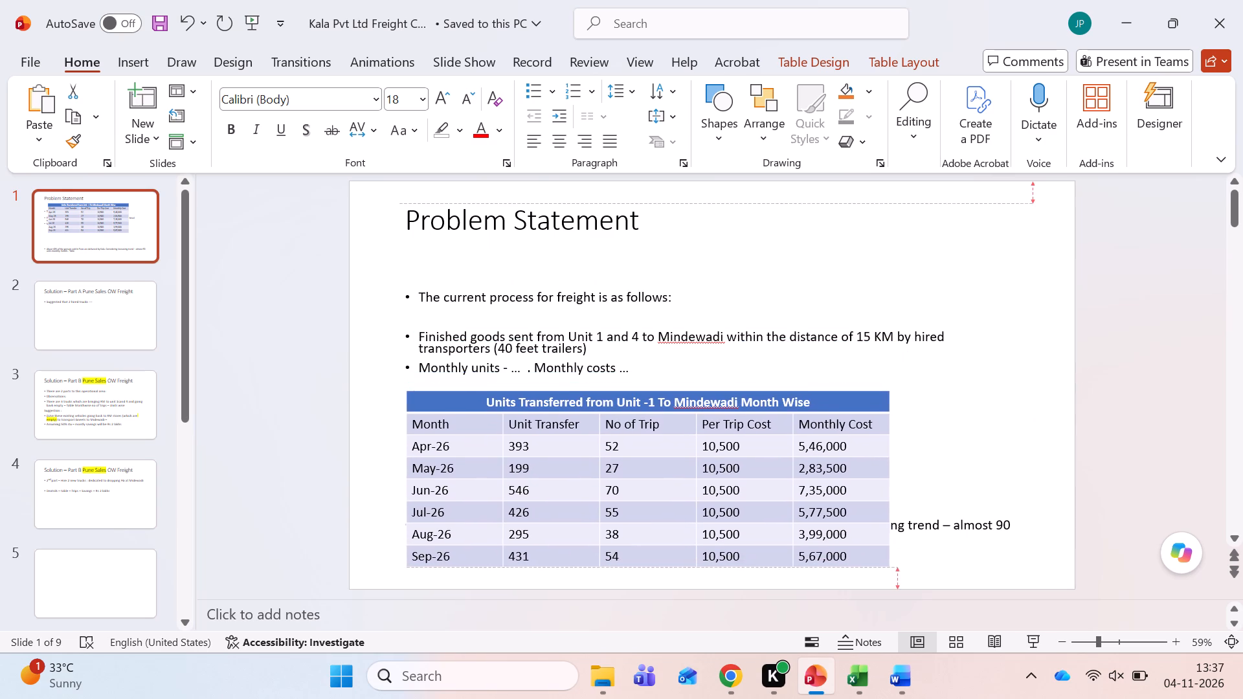
drag(861, 385, 878, 371)
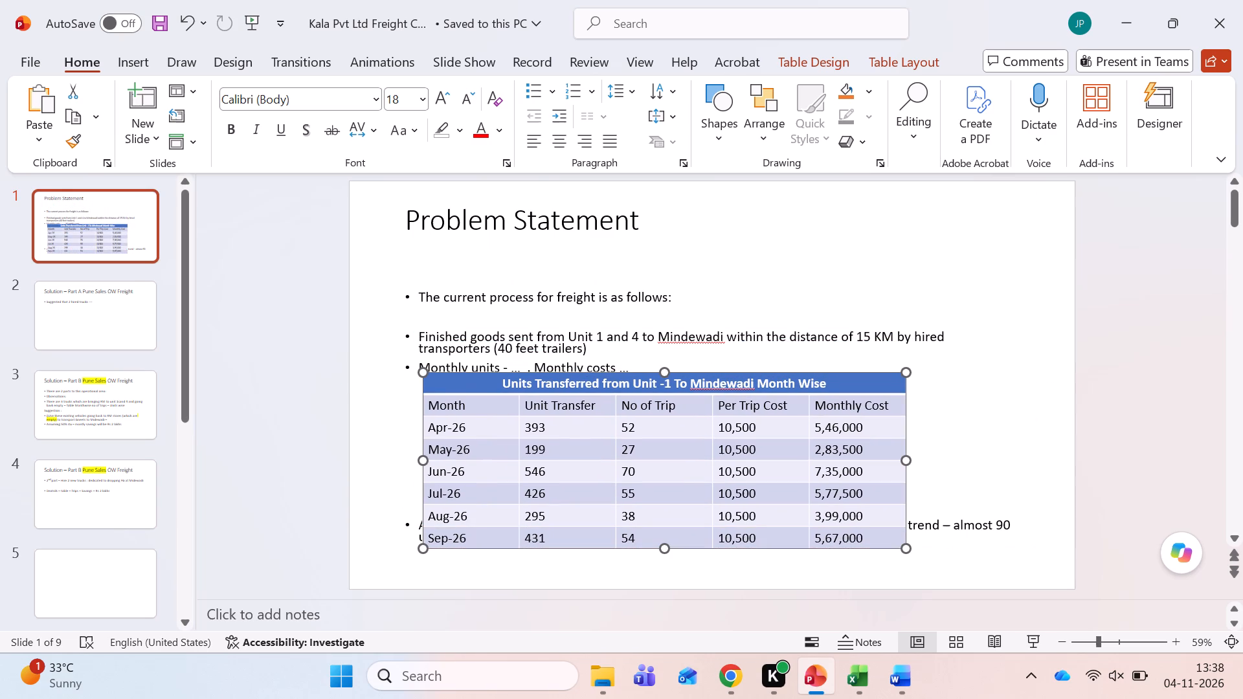
Narrow the table from both its right and left sides, keeping its top edge beneath the "Monthly units" bullet.
drag(666, 547, 666, 546)
drag(666, 546, 666, 515)
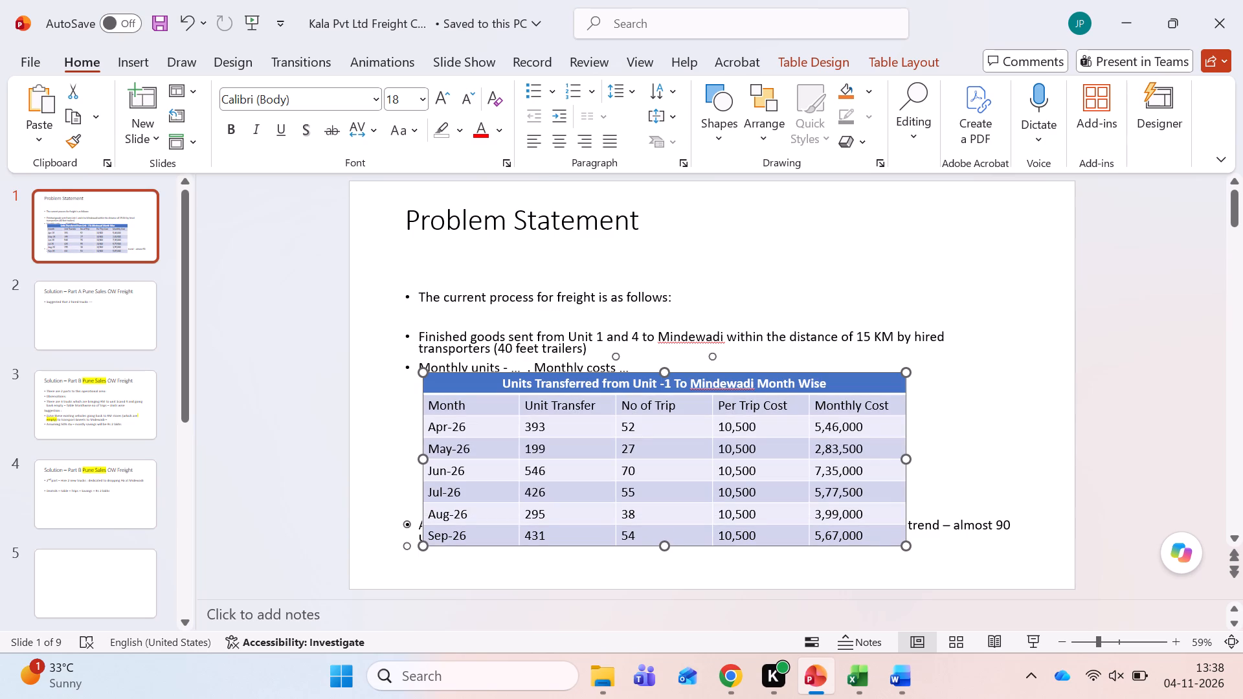
drag(666, 547, 682, 473)
drag(905, 542, 882, 502)
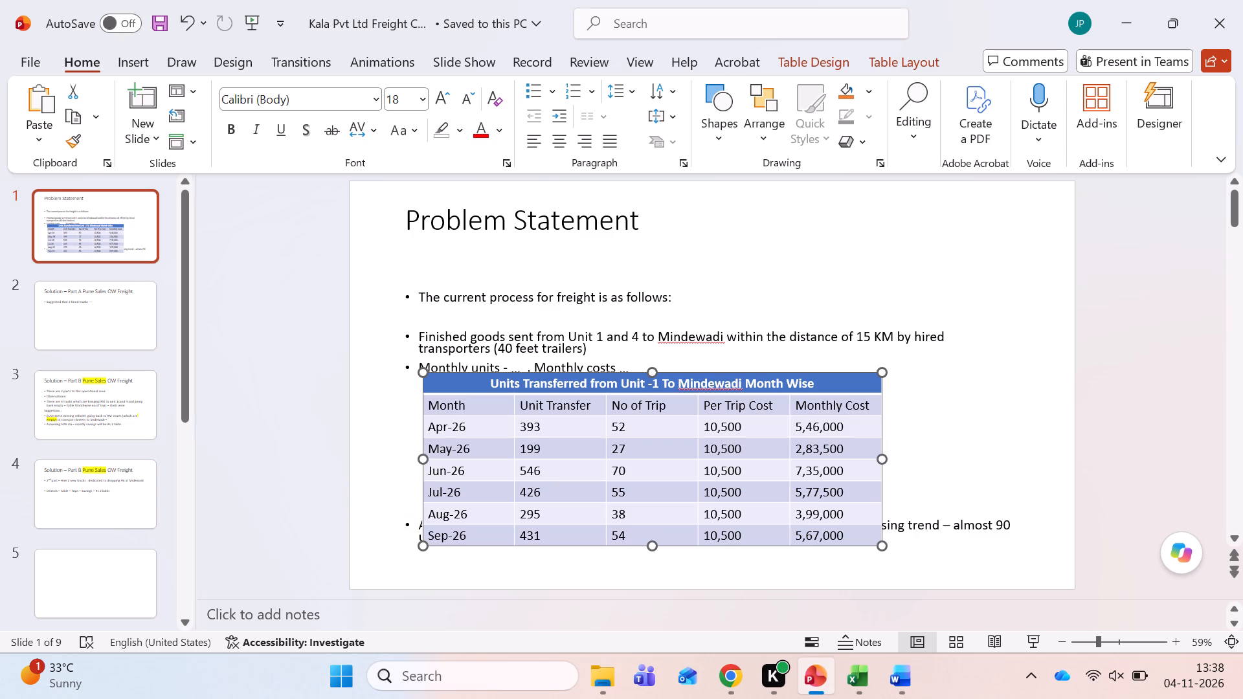
drag(426, 547, 484, 494)
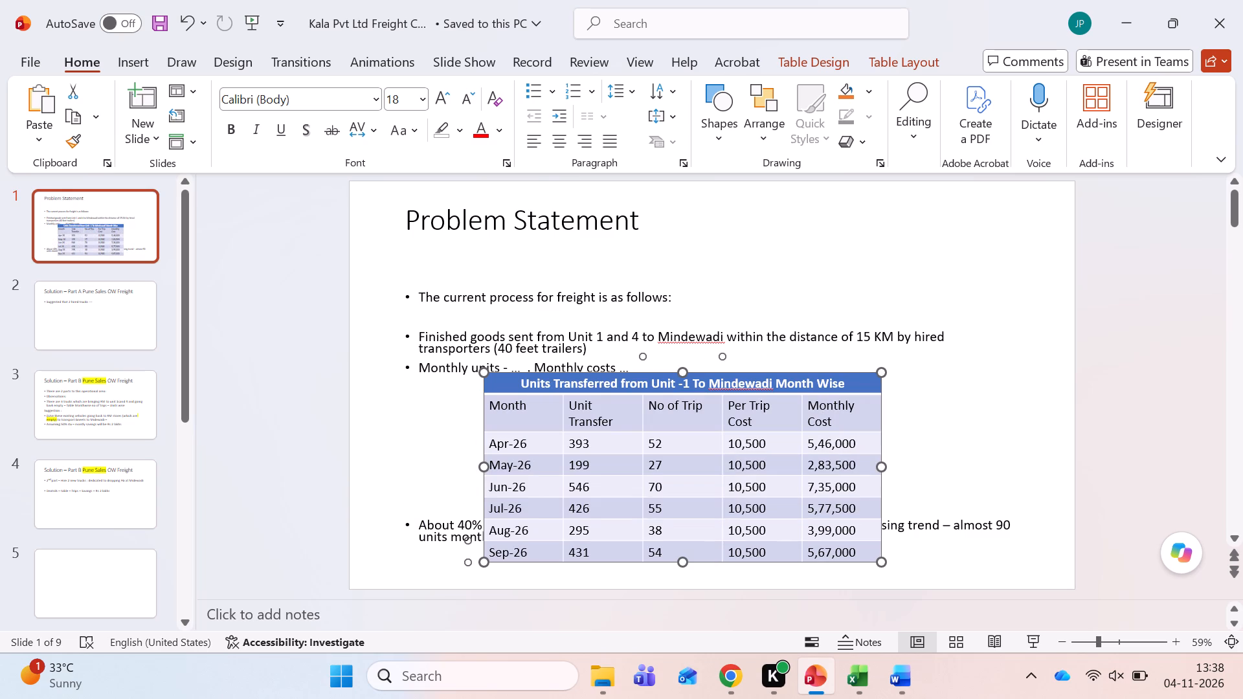
Insert three more blank lines above the "About 40% of the gensets" bullet.
click(420, 530)
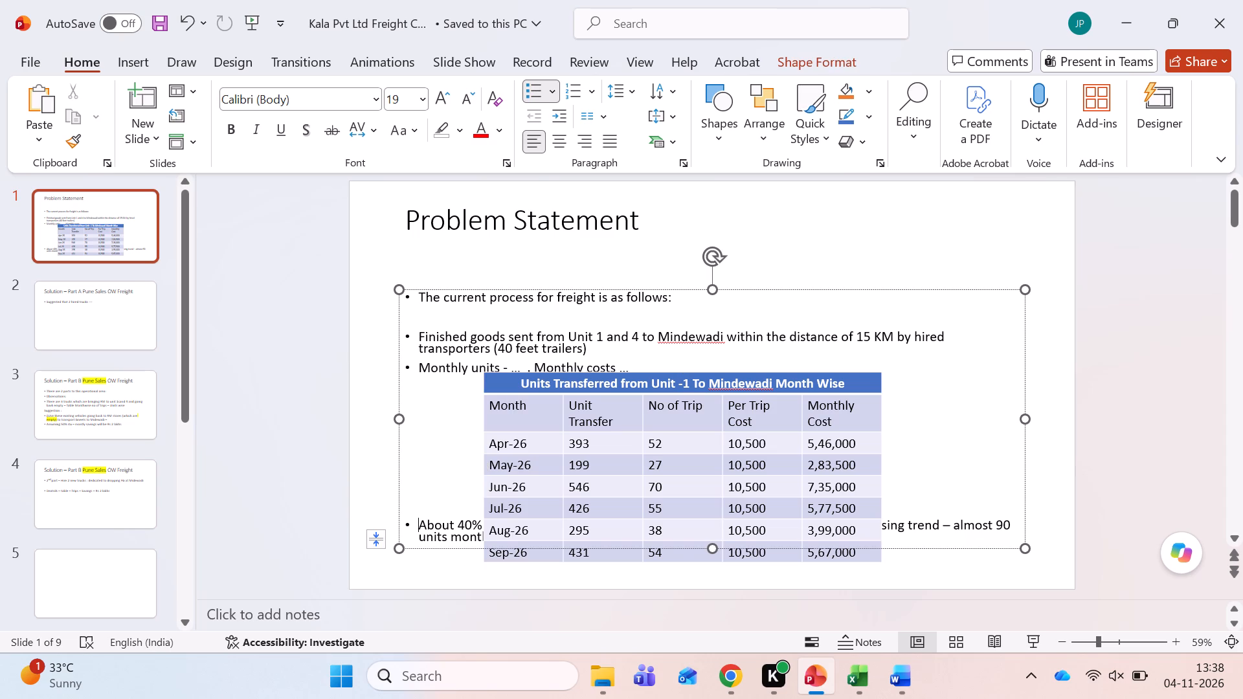
key(Return)
key(Return)
key(Return)
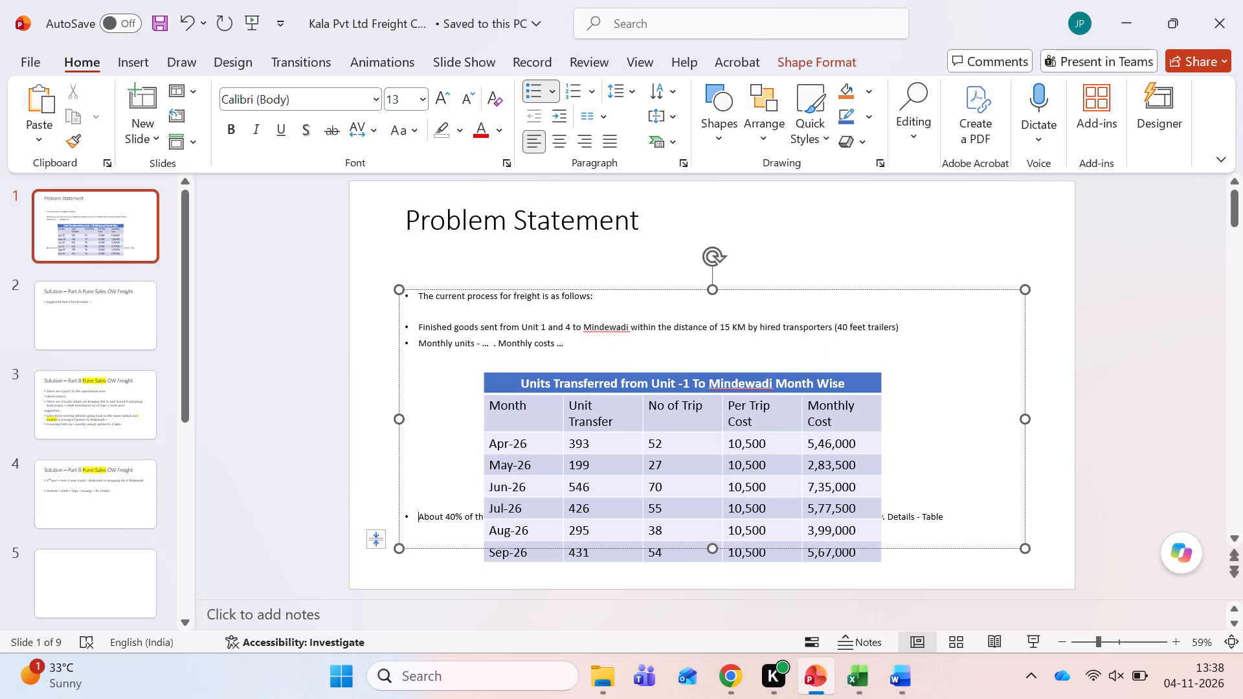
click(468, 324)
Set all the text in the table, including its title row, to Calibri at size 12.
drag(507, 382, 825, 560)
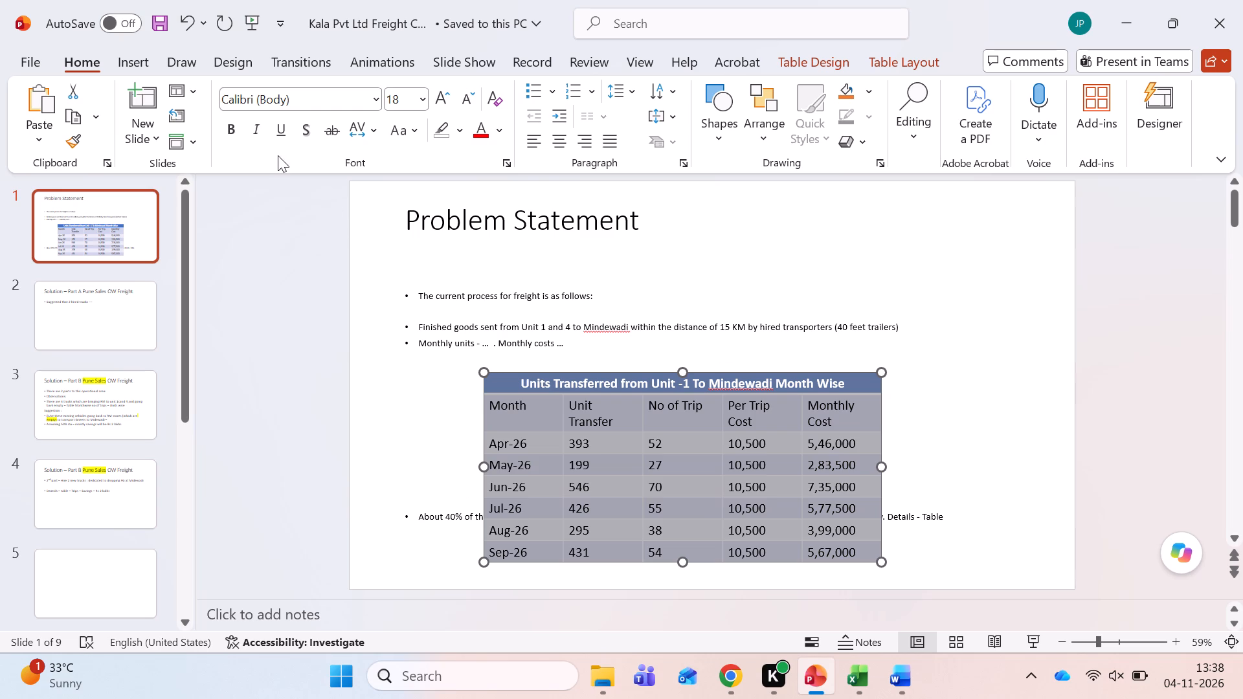
click(294, 102)
text(cali)
key(Right)
key(BackSpace)
key(BackSpace)
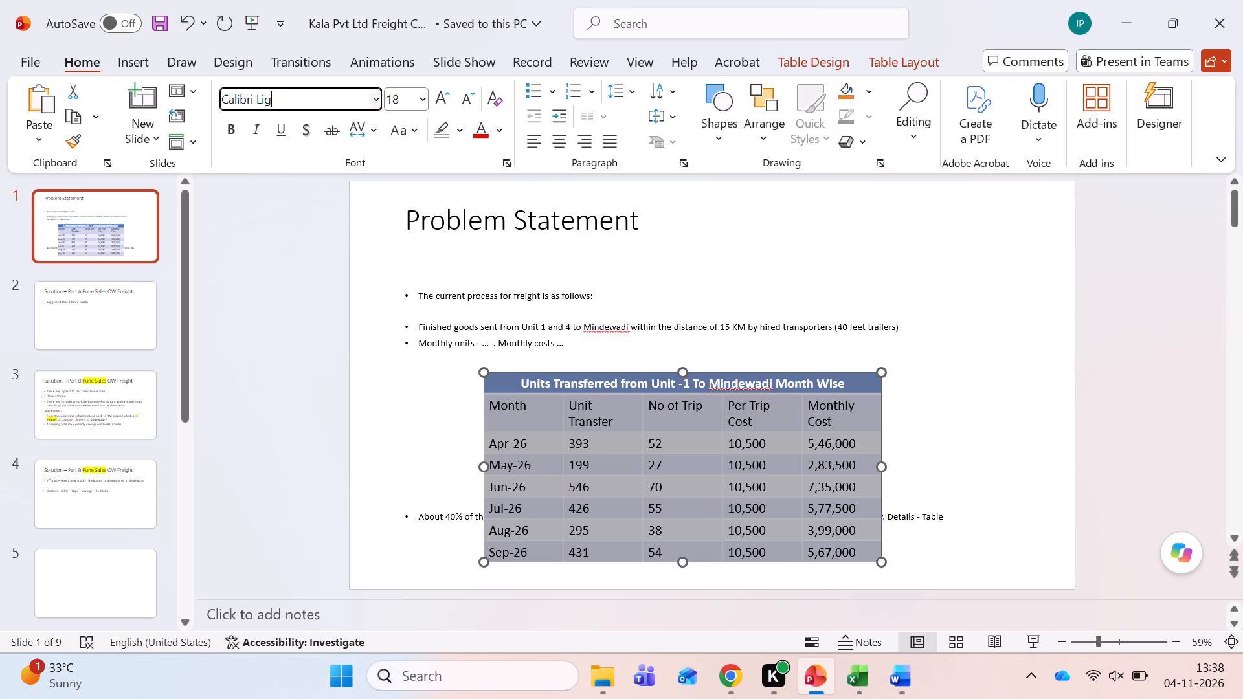
key(BackSpace)
key(BackSpace)
key(BackSpace)
key(BackSpace)
key(Return)
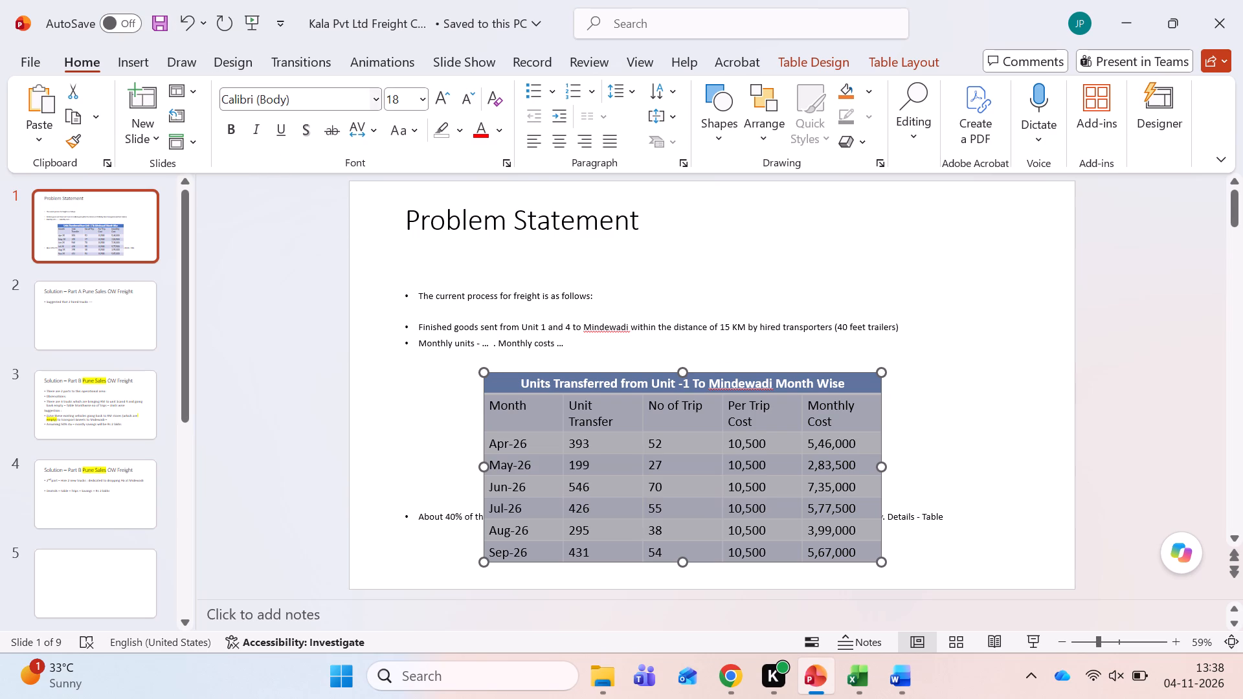
click(399, 96)
text(12)
key(Return)
click(581, 403)
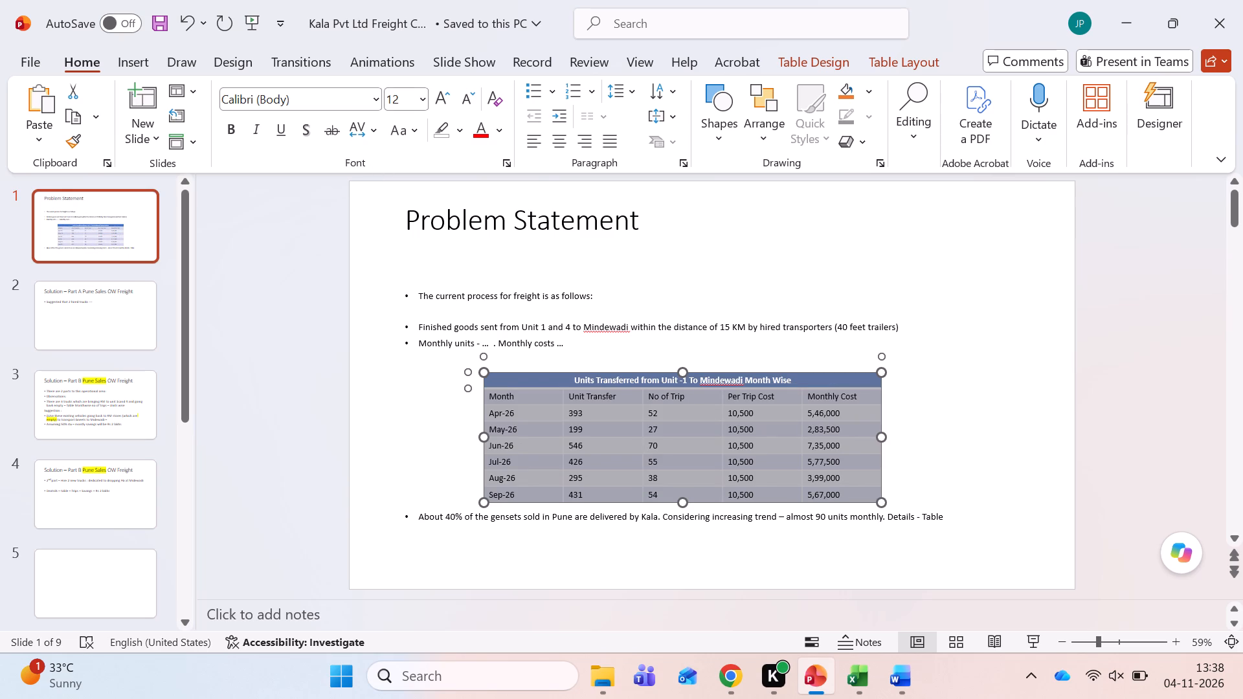
Set the Problem Statement bullets above the table to font size 28, matching the body text of slide 3.
click(521, 512)
scroll(528, 527, down, 1)
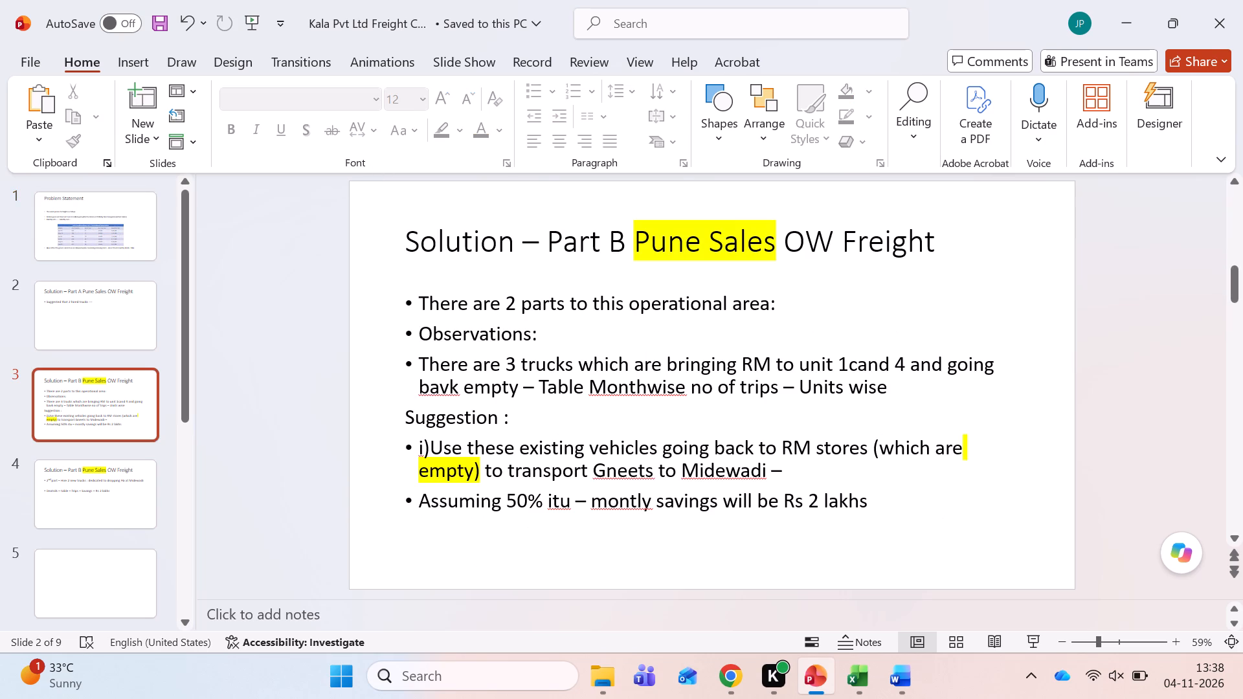
right_click(528, 527)
click(491, 362)
click(491, 362)
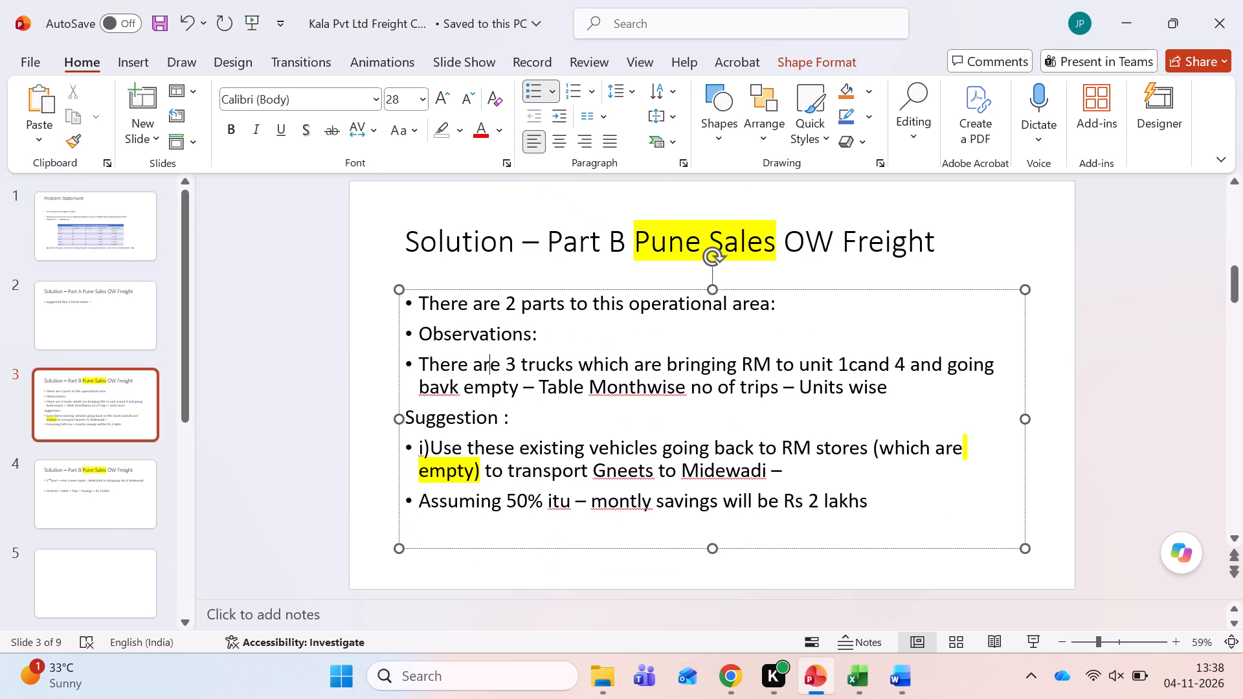
scroll(473, 362, up, 1)
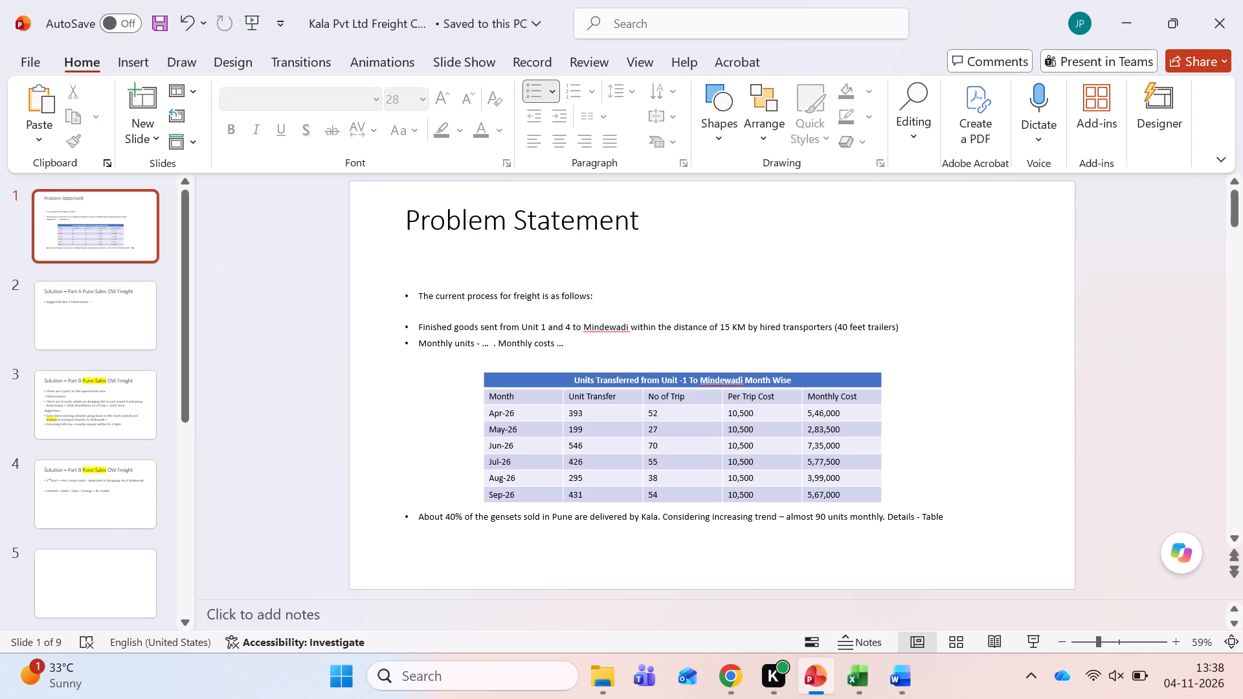
drag(564, 349, 410, 294)
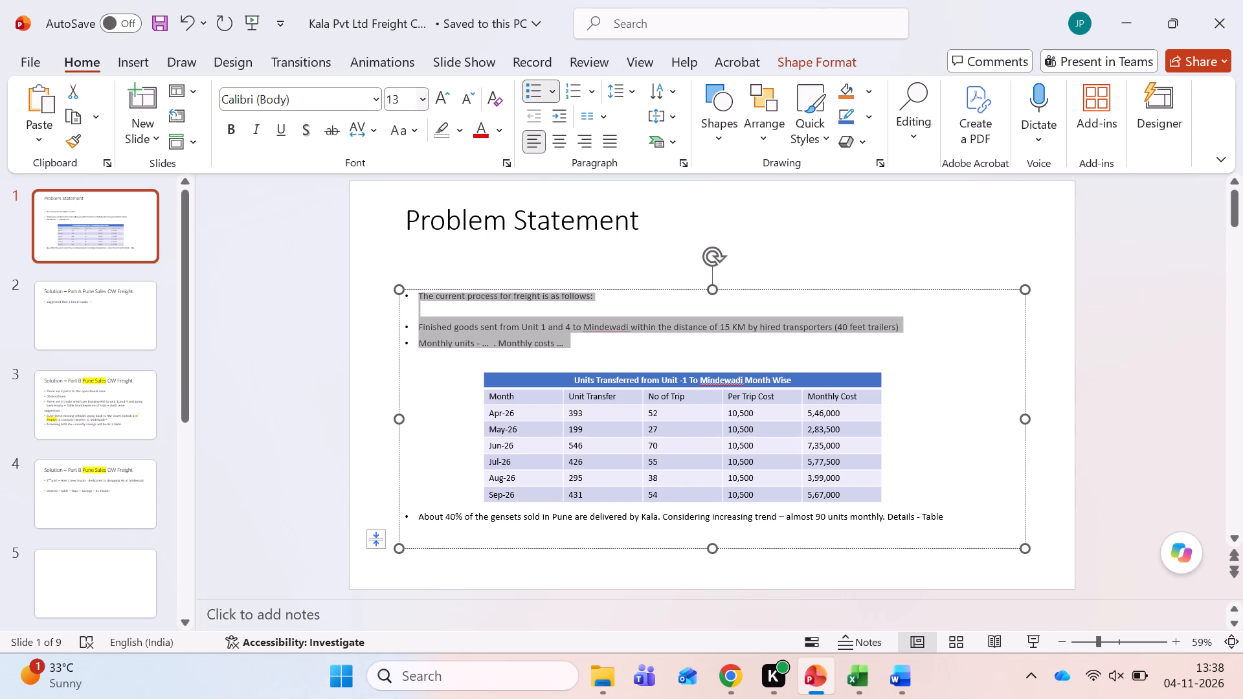
click(398, 101)
text(18)
key(Return)
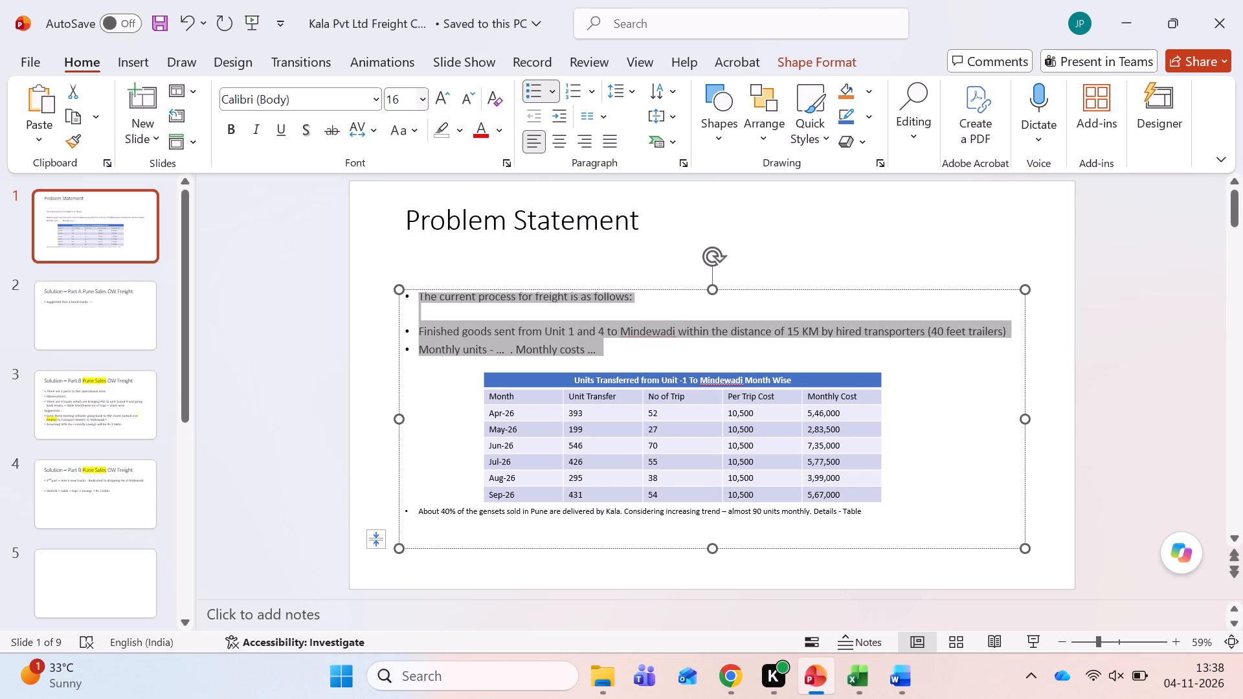
click(407, 100)
text(28)
key(Return)
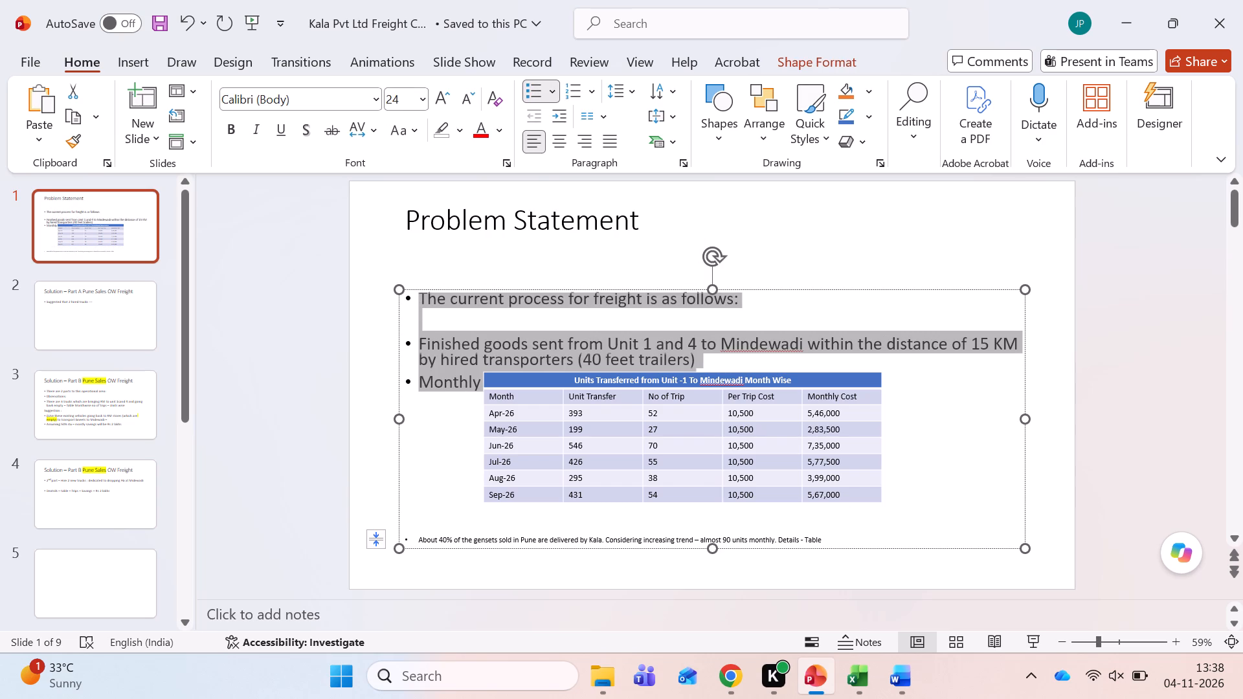
Set the "About 40% of the gensets" bullet below the table to font size 28.
drag(829, 538, 420, 541)
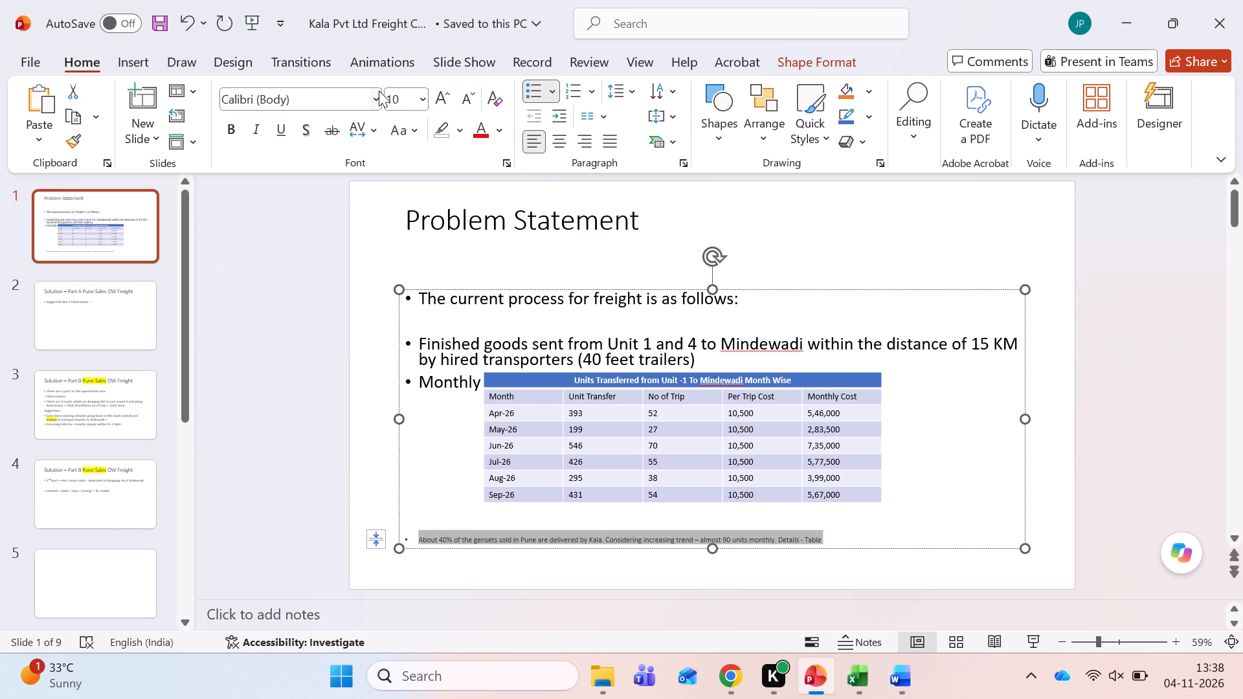
click(397, 105)
text(28)
key(Return)
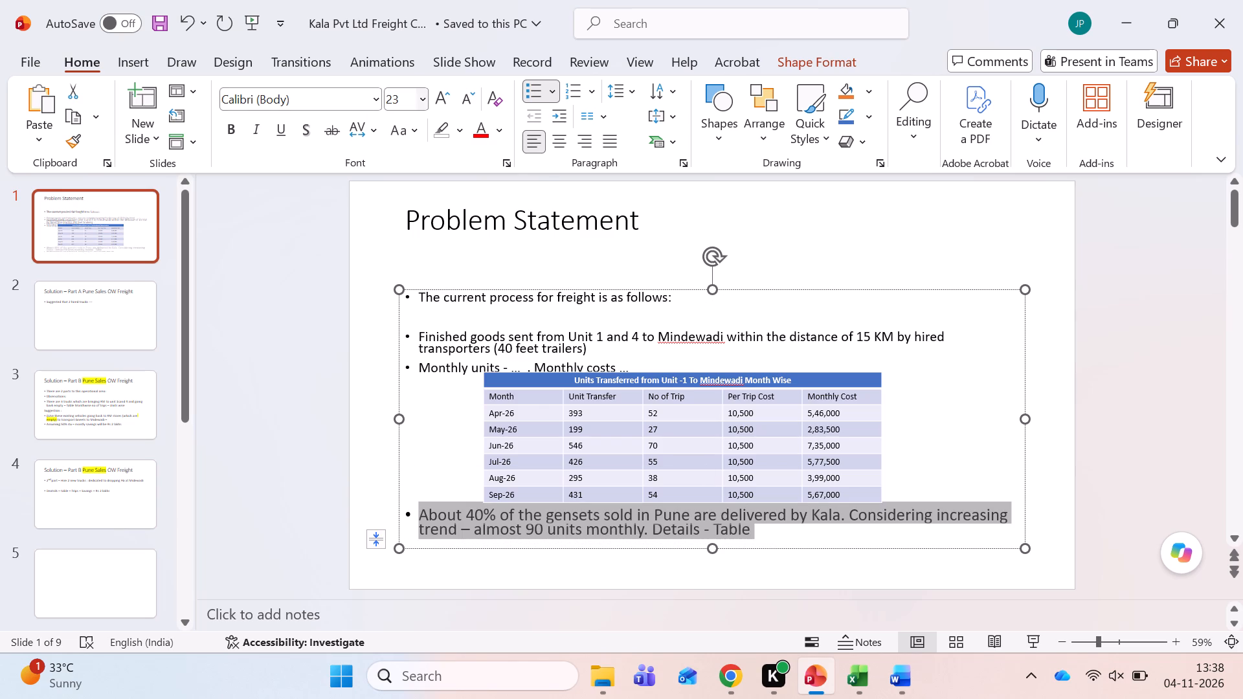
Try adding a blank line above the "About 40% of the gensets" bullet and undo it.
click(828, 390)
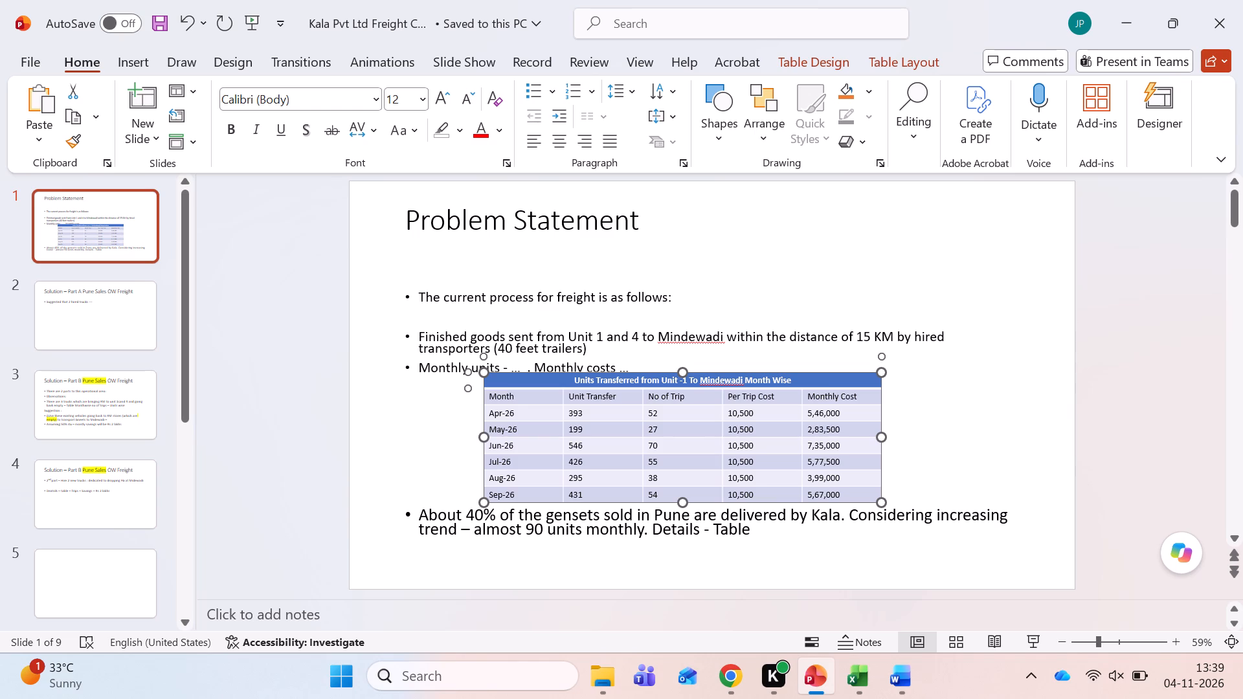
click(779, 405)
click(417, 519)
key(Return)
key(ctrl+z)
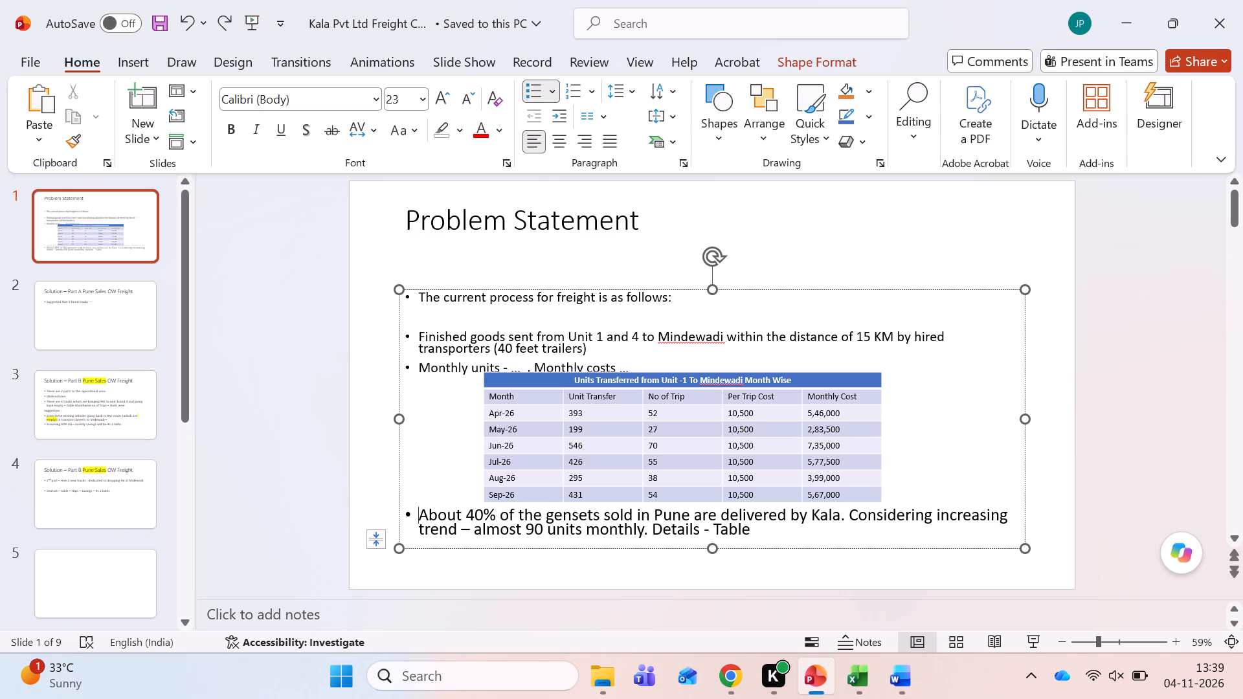
Narrow the table slightly by pulling its right edge inward.
click(625, 405)
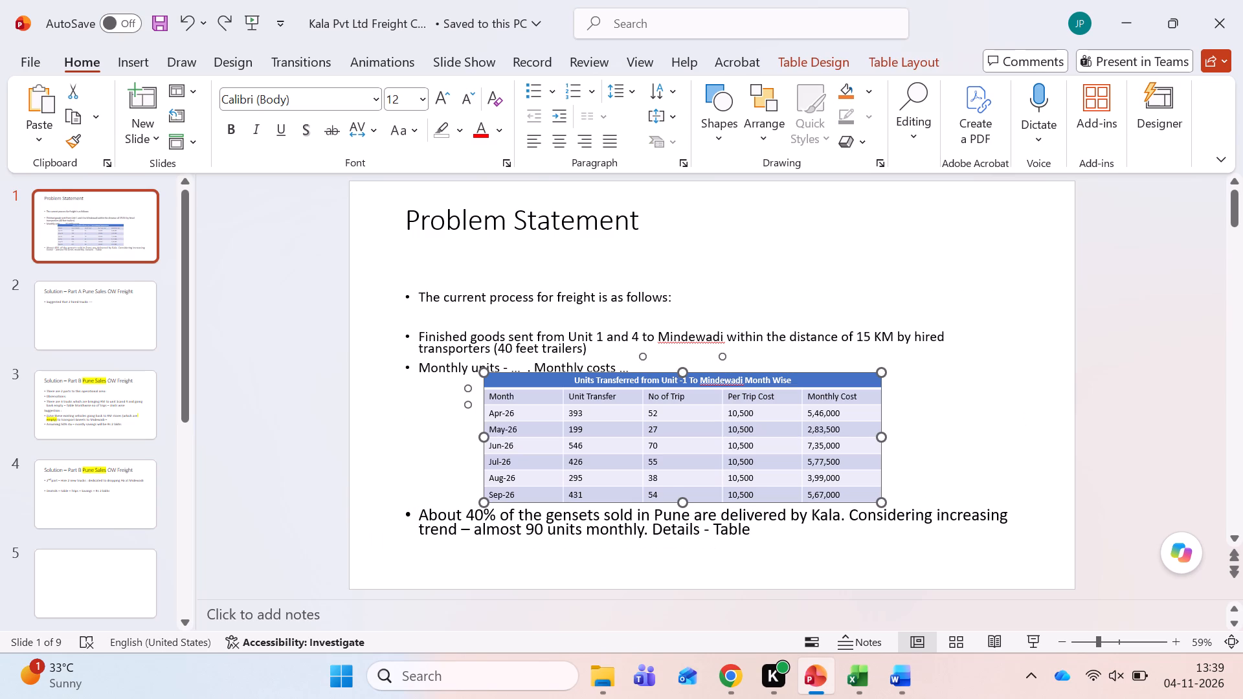
drag(883, 372, 876, 374)
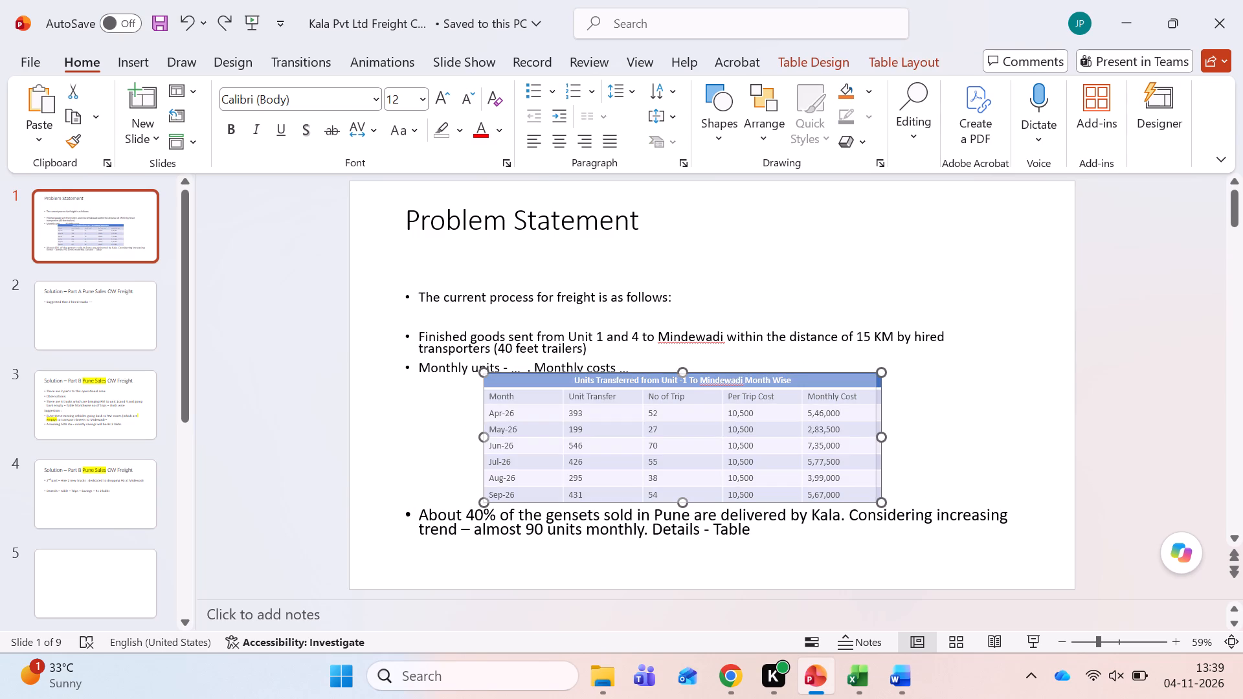
drag(876, 374, 867, 383)
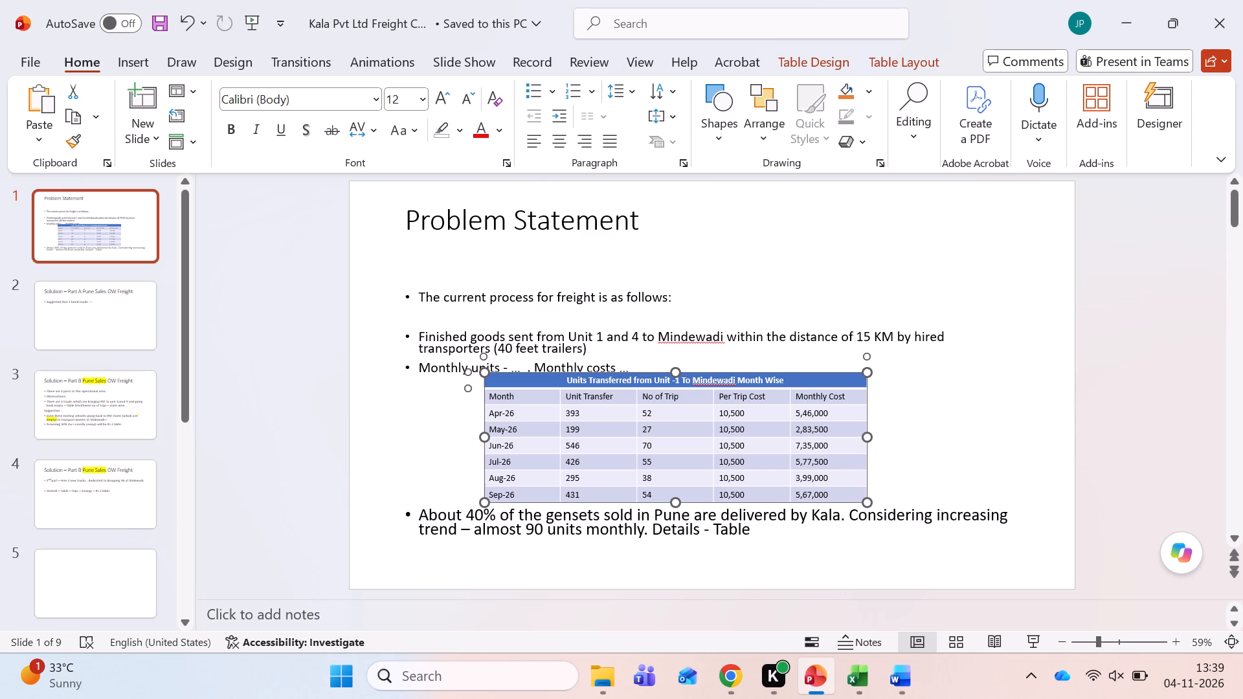
Shift the freight table left so that it sits just below the "Monthly units" bullet.
drag(532, 373, 523, 386)
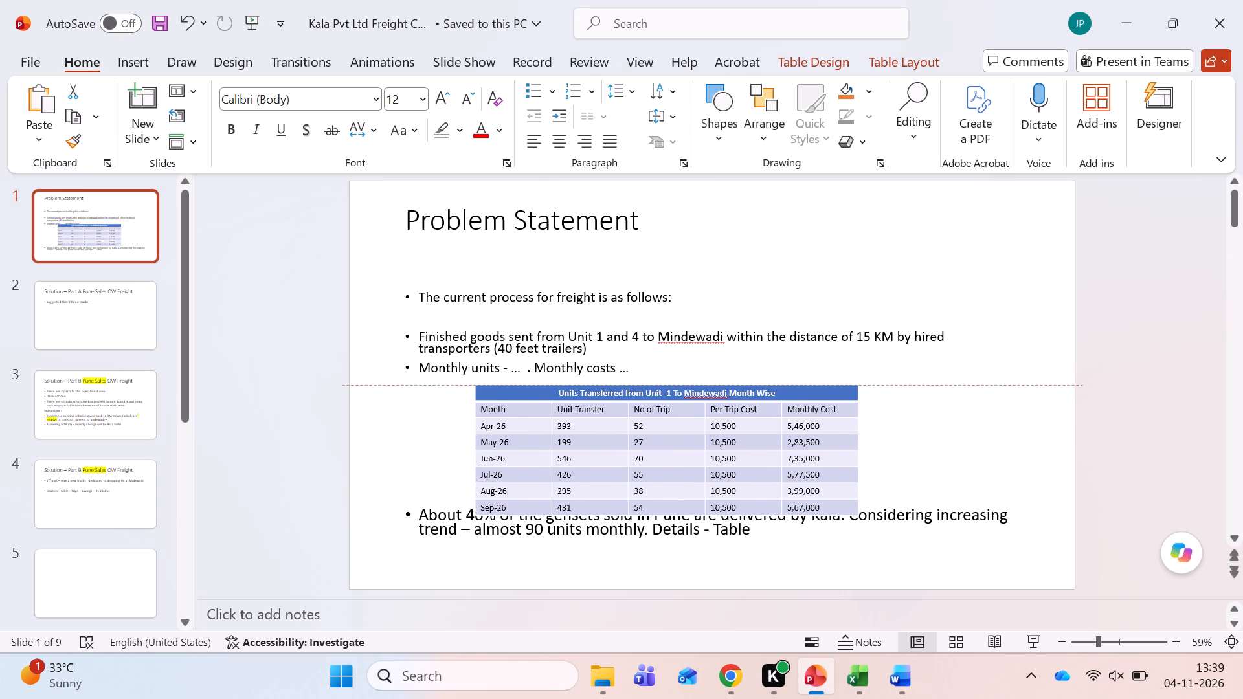
drag(523, 386, 491, 377)
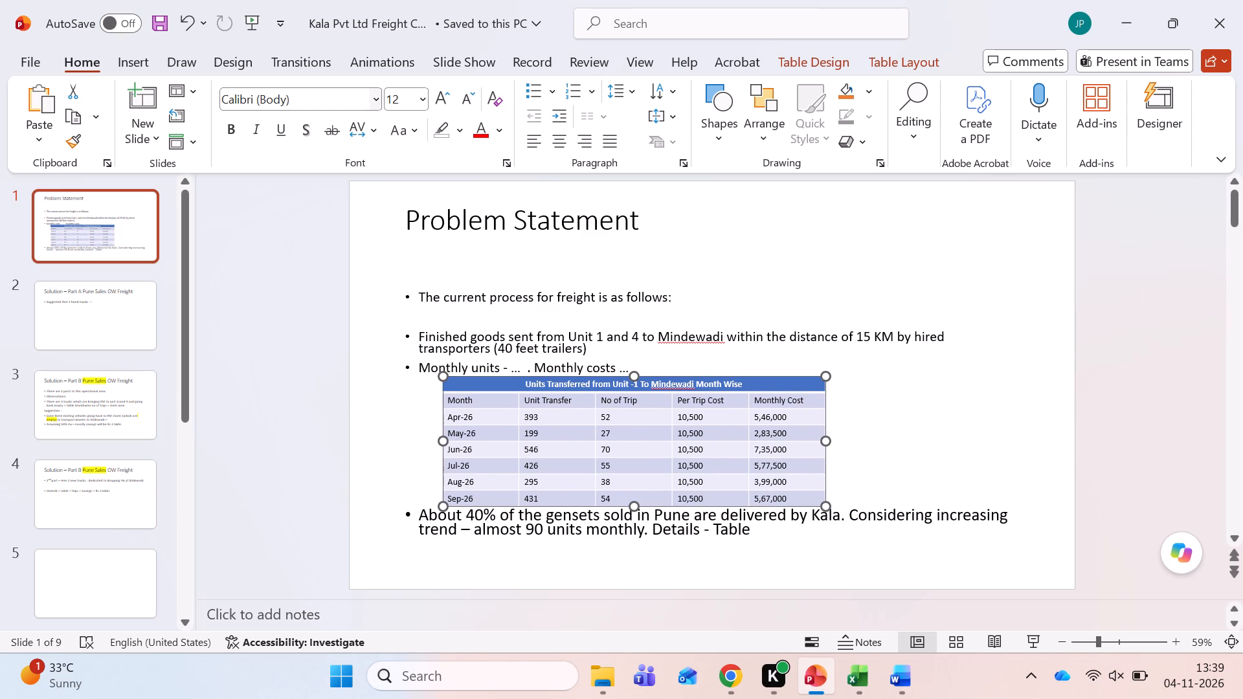
Set all text in the freight table to font size 14.
click(412, 106)
text(14)
key(Return)
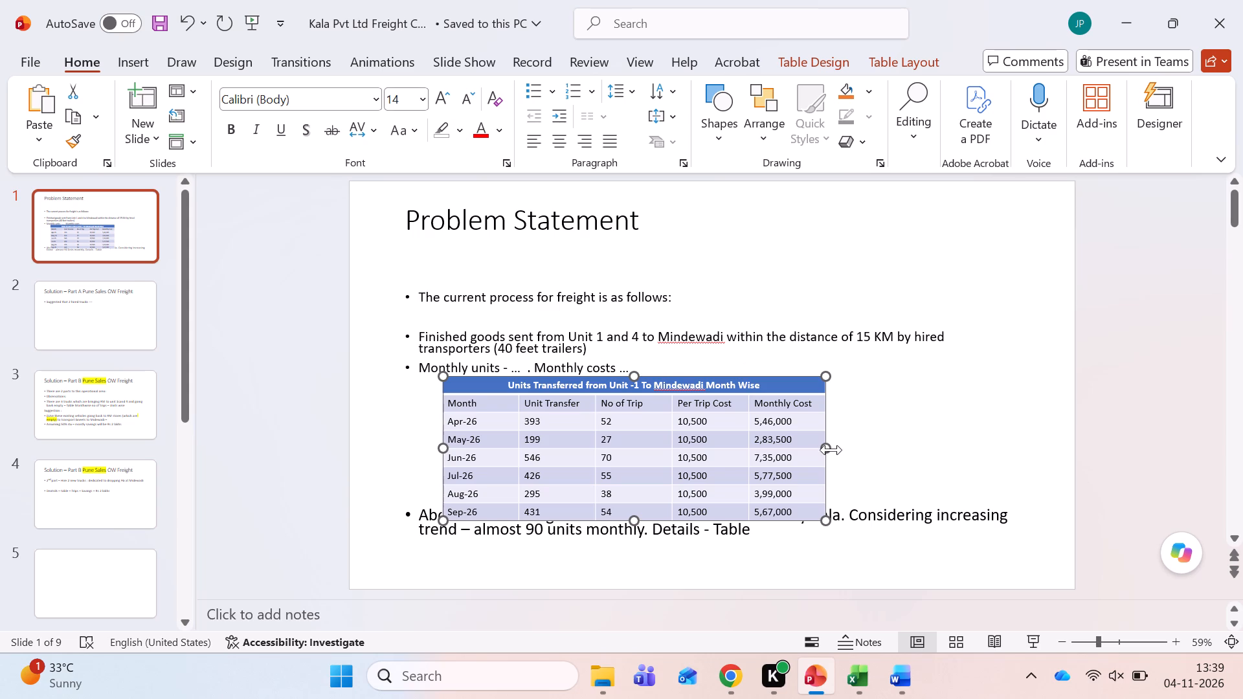
Narrow the table by pulling its right edge inward and shift it left to line up with the bullet text.
drag(831, 450, 785, 457)
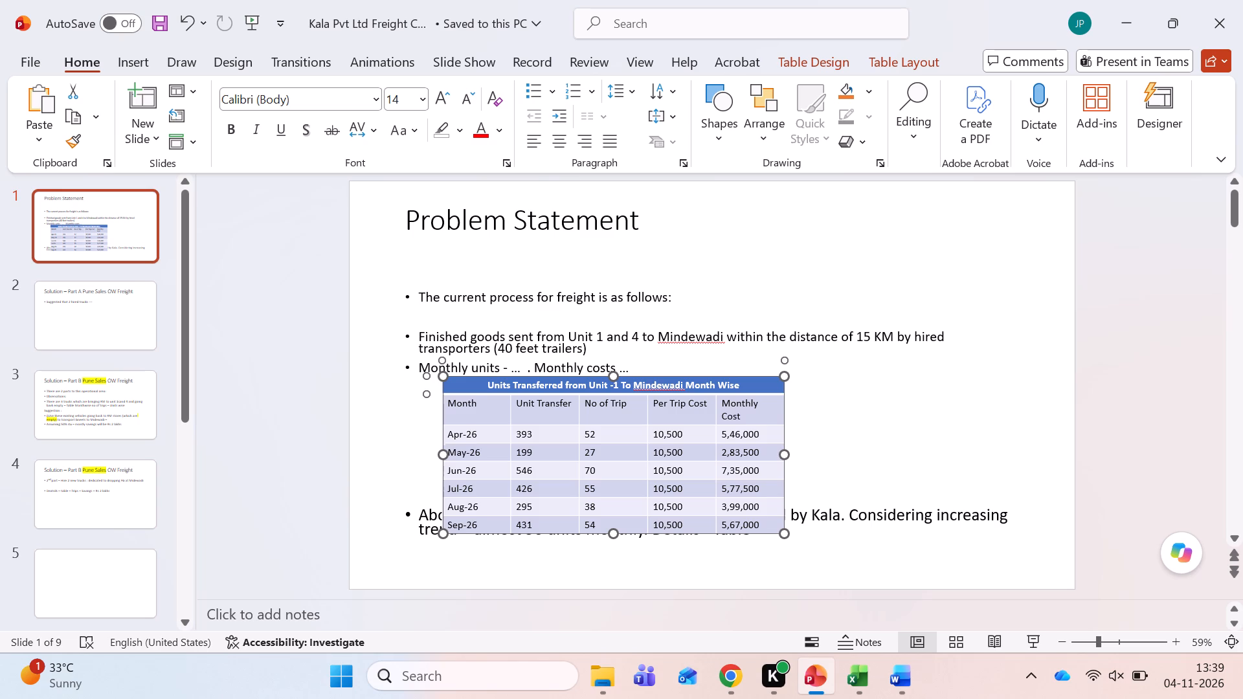
drag(757, 375, 733, 374)
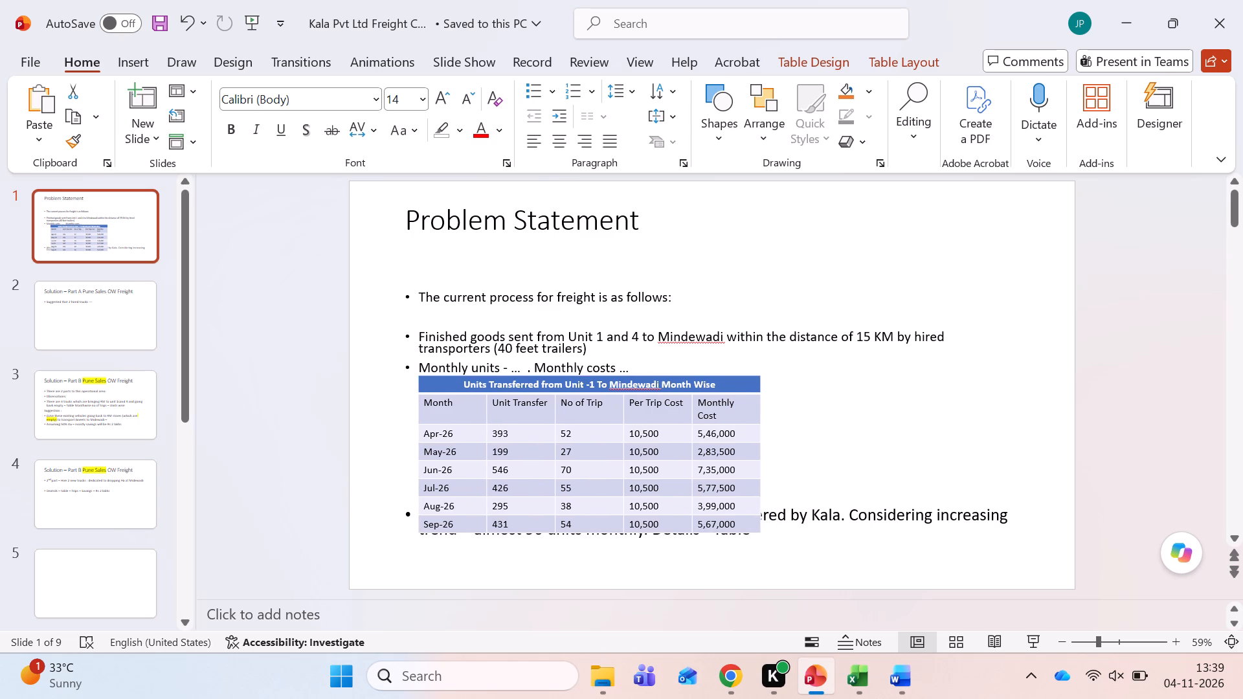
drag(733, 374, 729, 374)
click(893, 422)
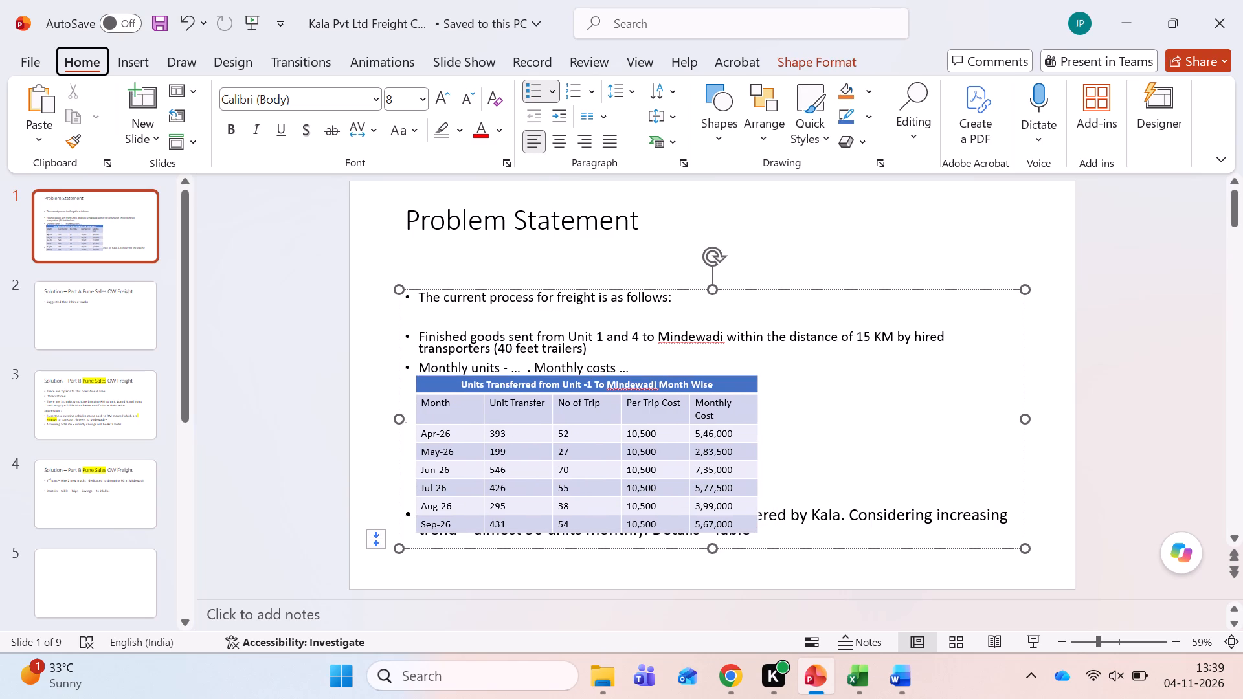
Make the table's column heading row, from Month to Monthly Cost, bold.
click(449, 388)
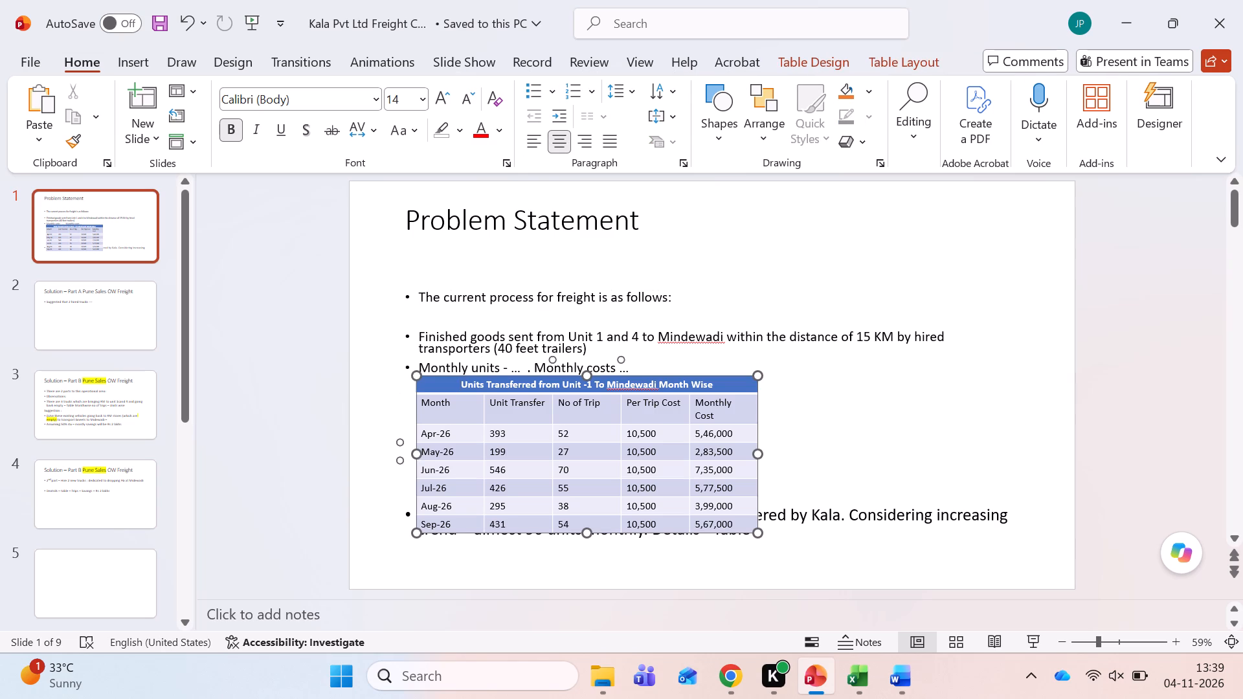
drag(421, 400, 451, 400)
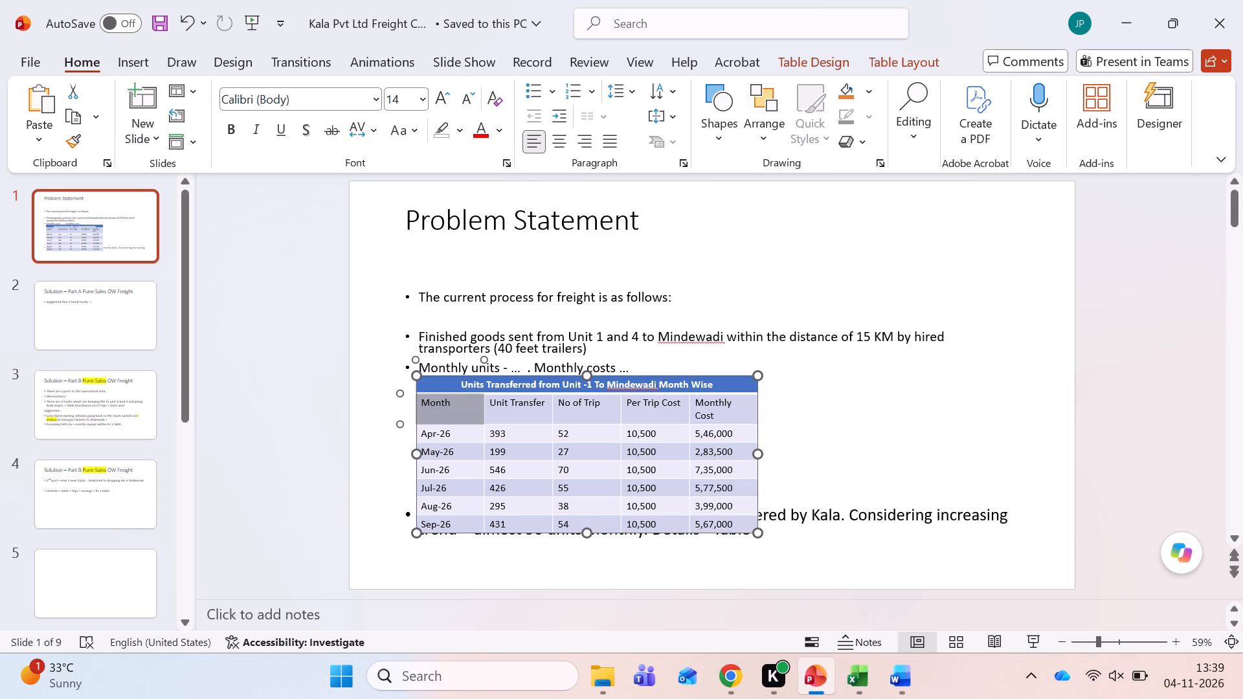
drag(451, 400, 712, 402)
key(ctrl+b)
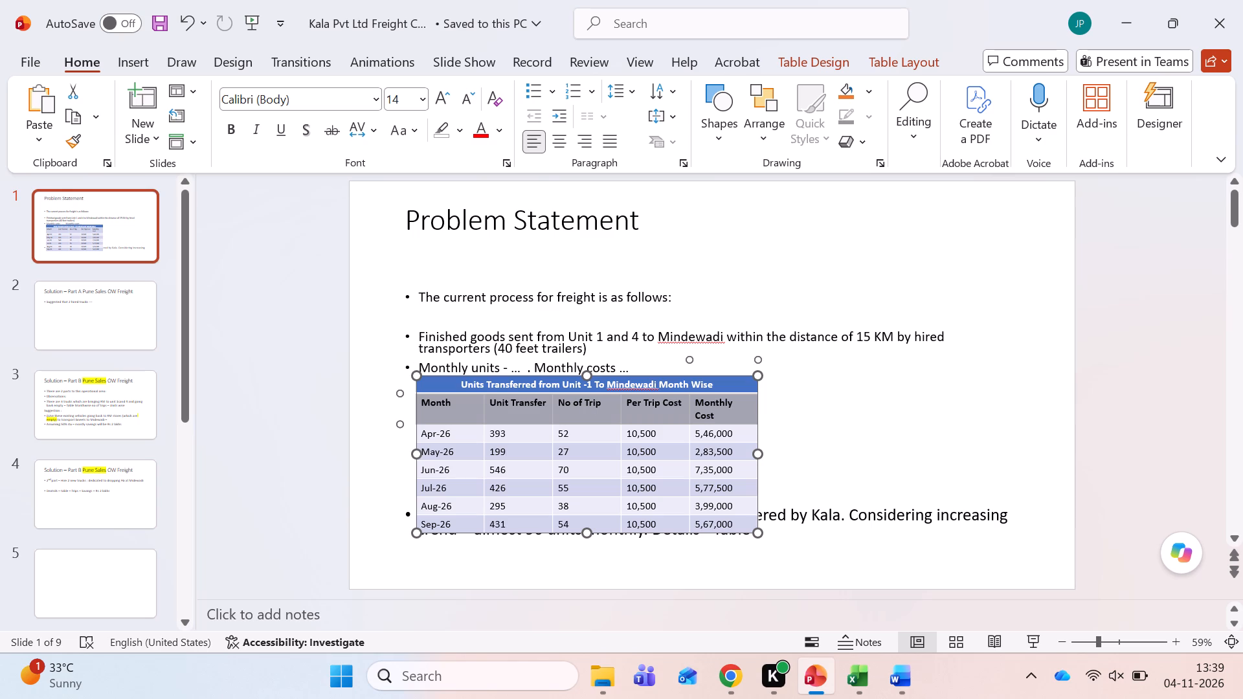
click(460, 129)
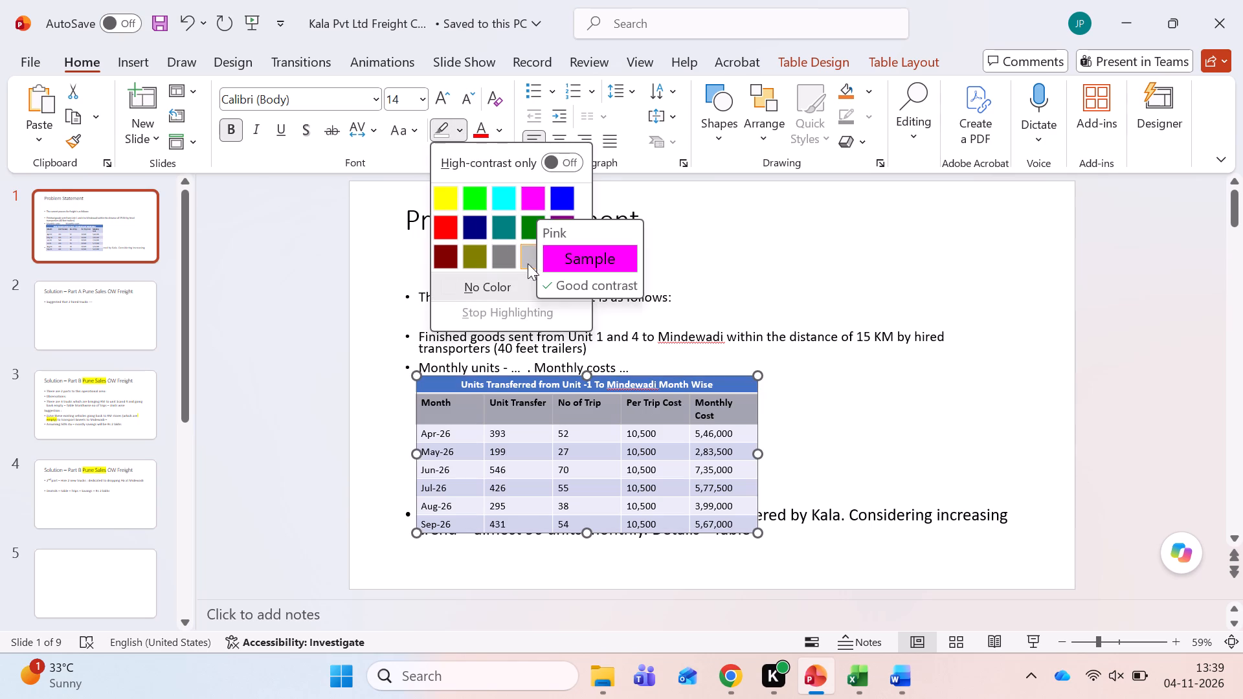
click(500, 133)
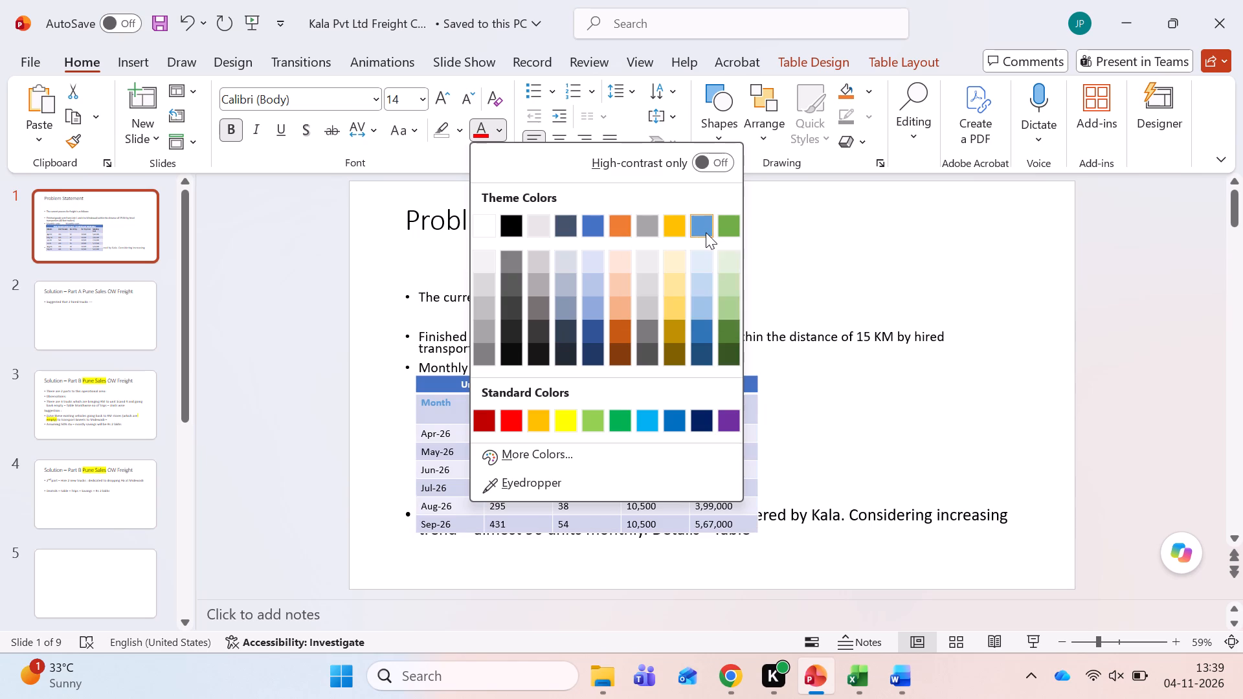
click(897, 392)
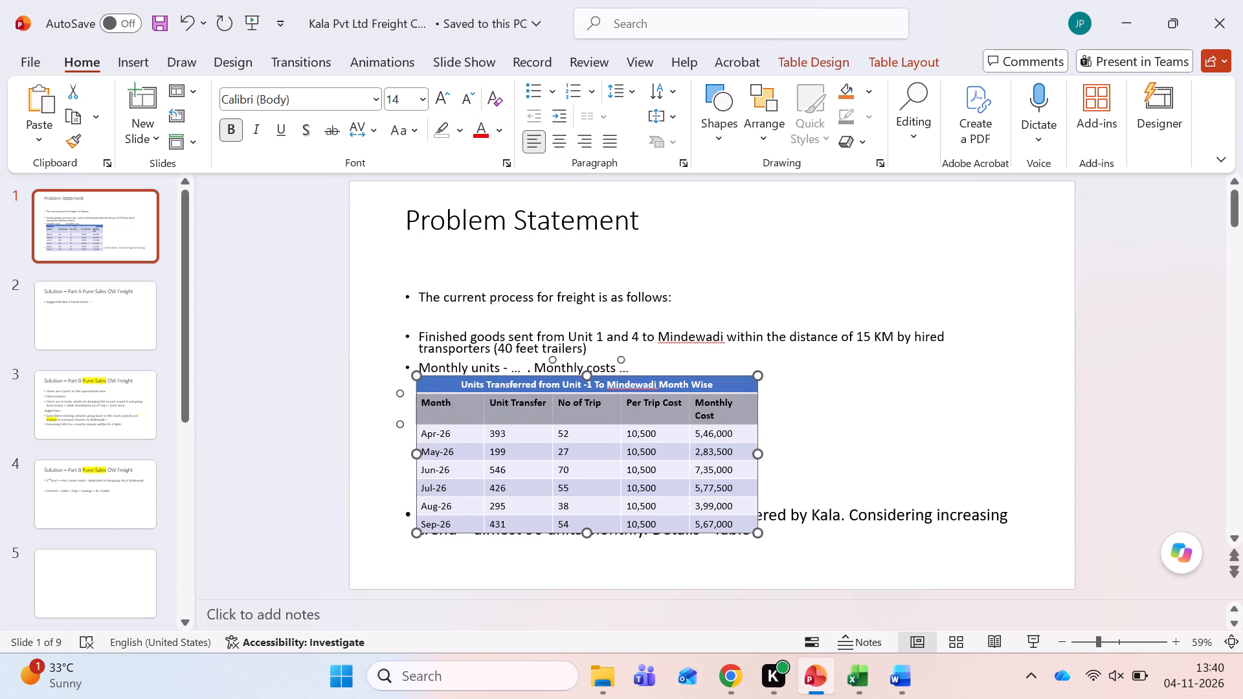
Move the table up clear of the "About 40% of the gensets" bullet and add four blank lines above that bullet.
drag(689, 375, 709, 334)
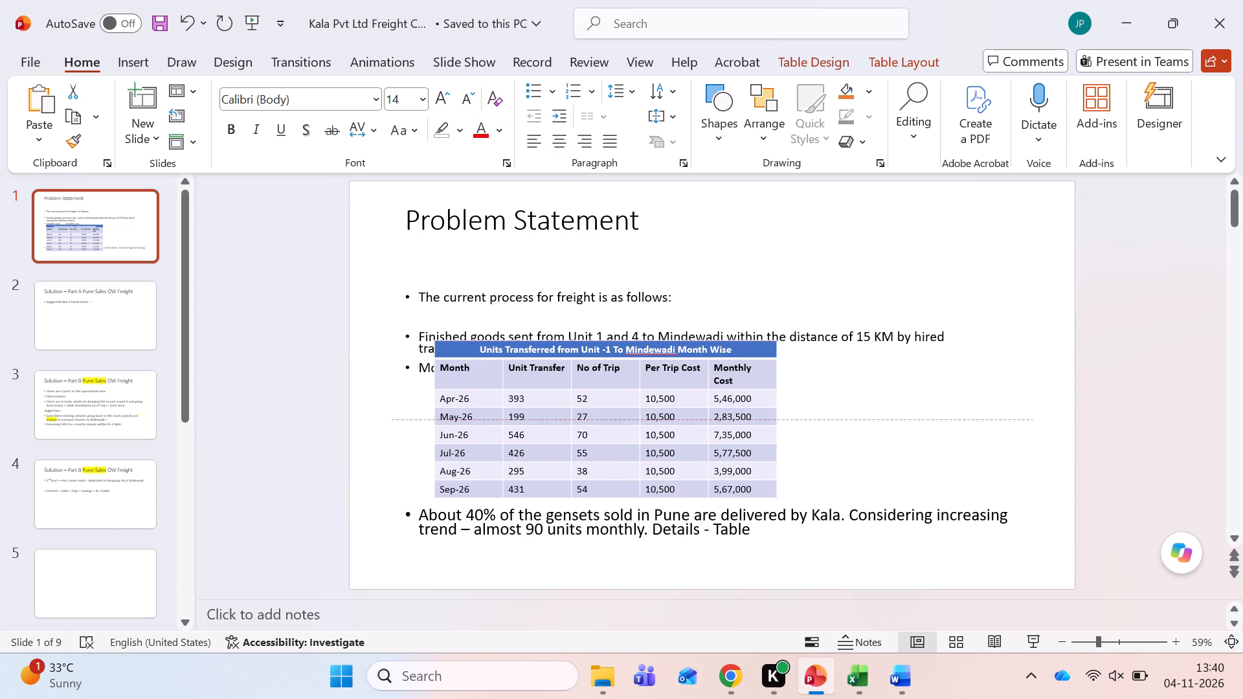
drag(709, 334, 709, 329)
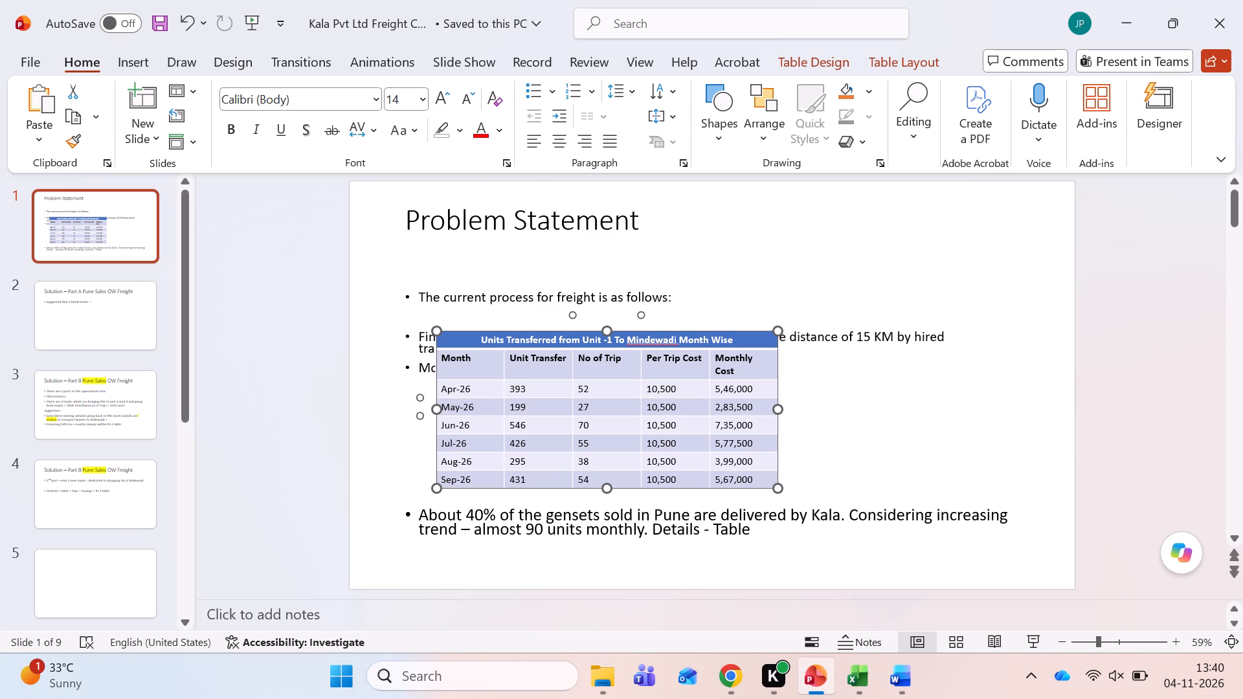
click(420, 516)
key(Return)
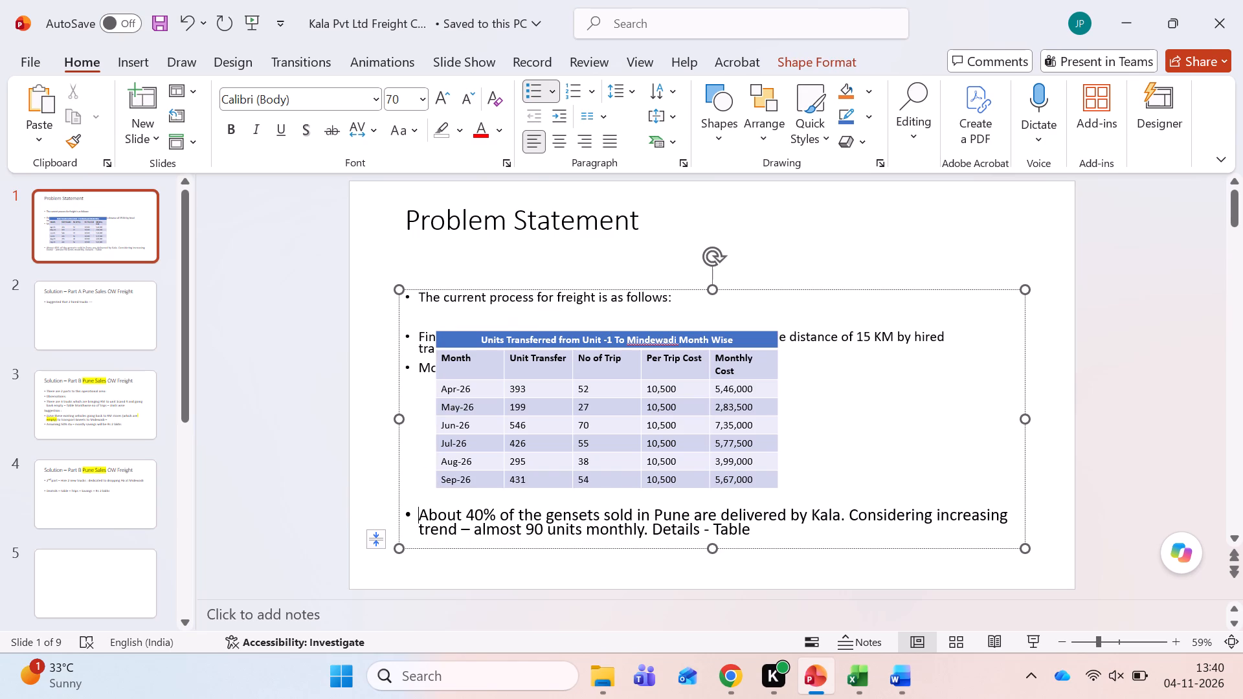
key(Return)
key(Return)
key(Return)
Move the table into the gap between the "Monthly units" and "About 40%" bullets, flush with the text box's left edge.
click(504, 420)
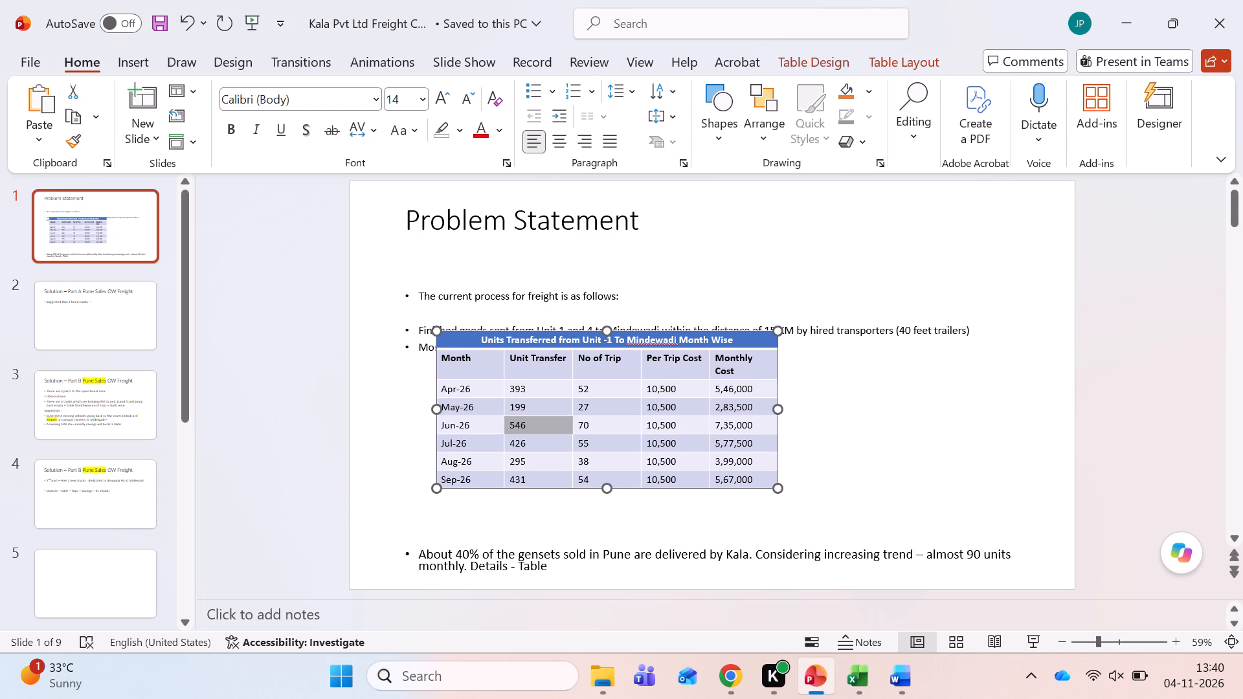
click(465, 371)
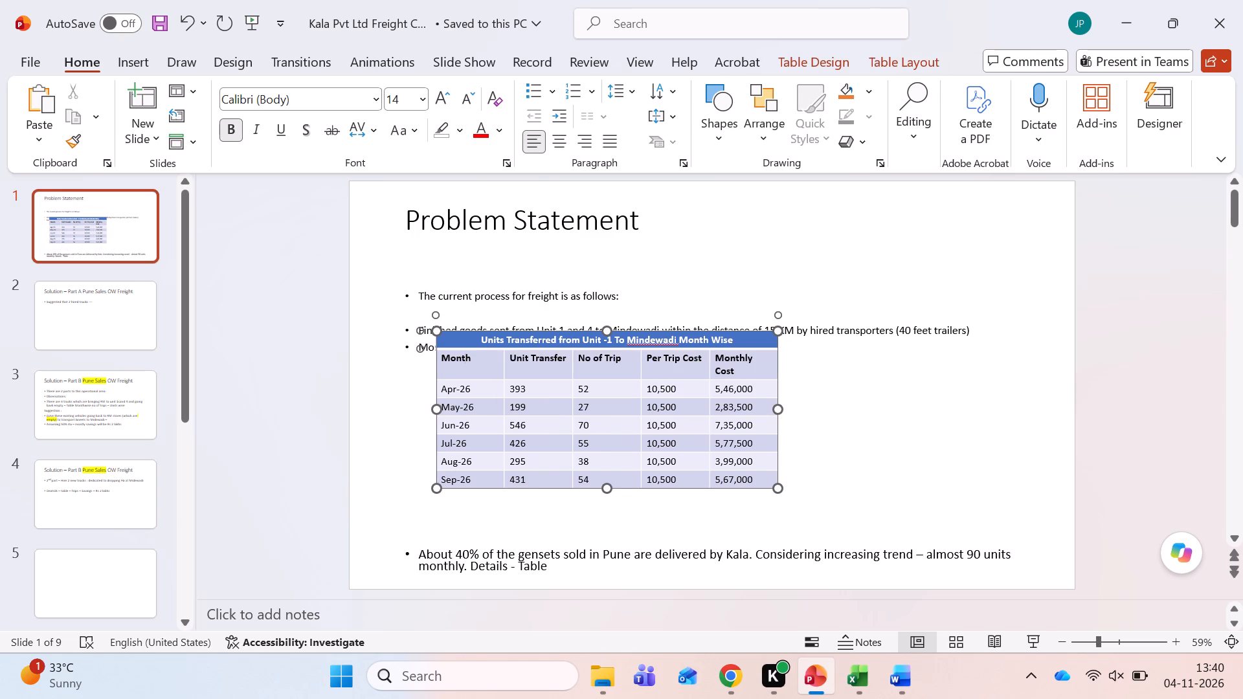
drag(444, 331, 433, 355)
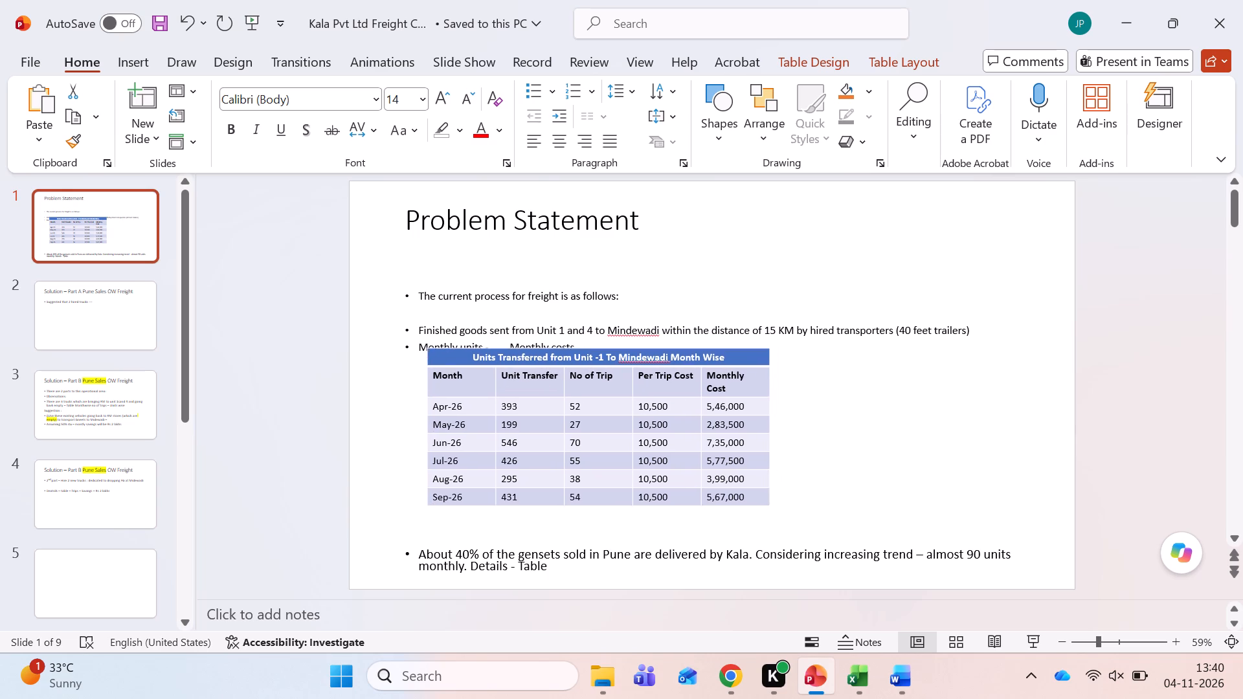
drag(433, 355, 419, 370)
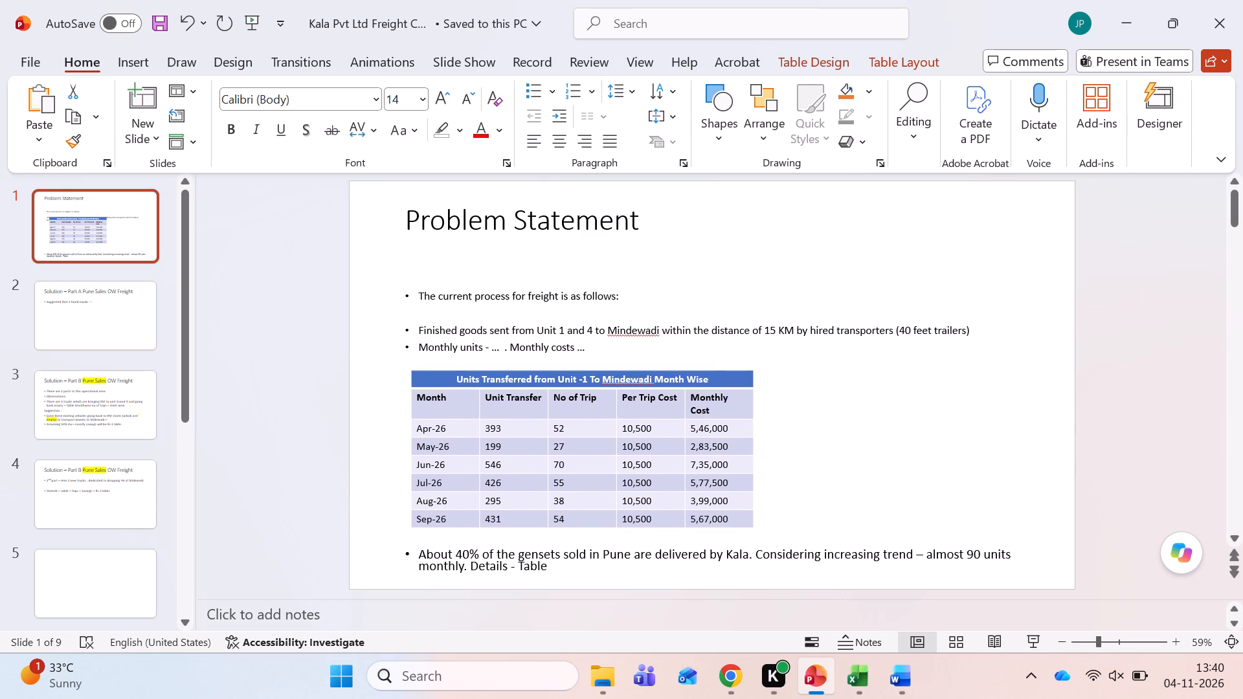
drag(419, 370, 416, 370)
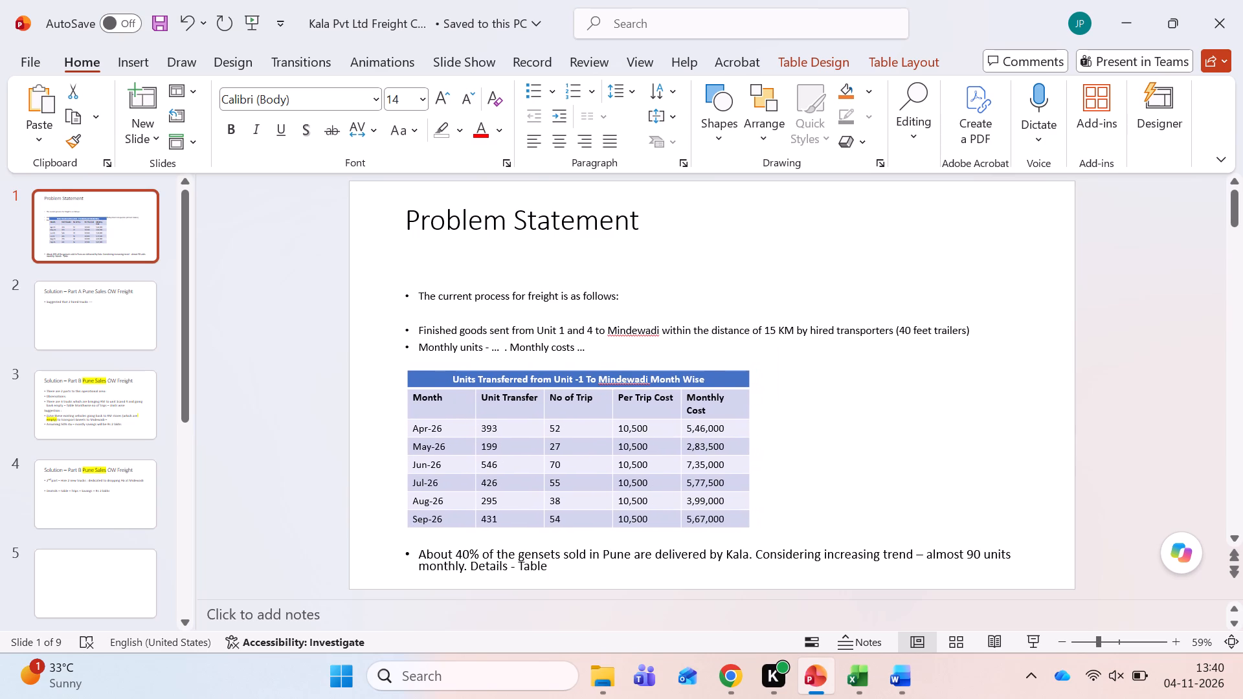
drag(416, 370, 409, 371)
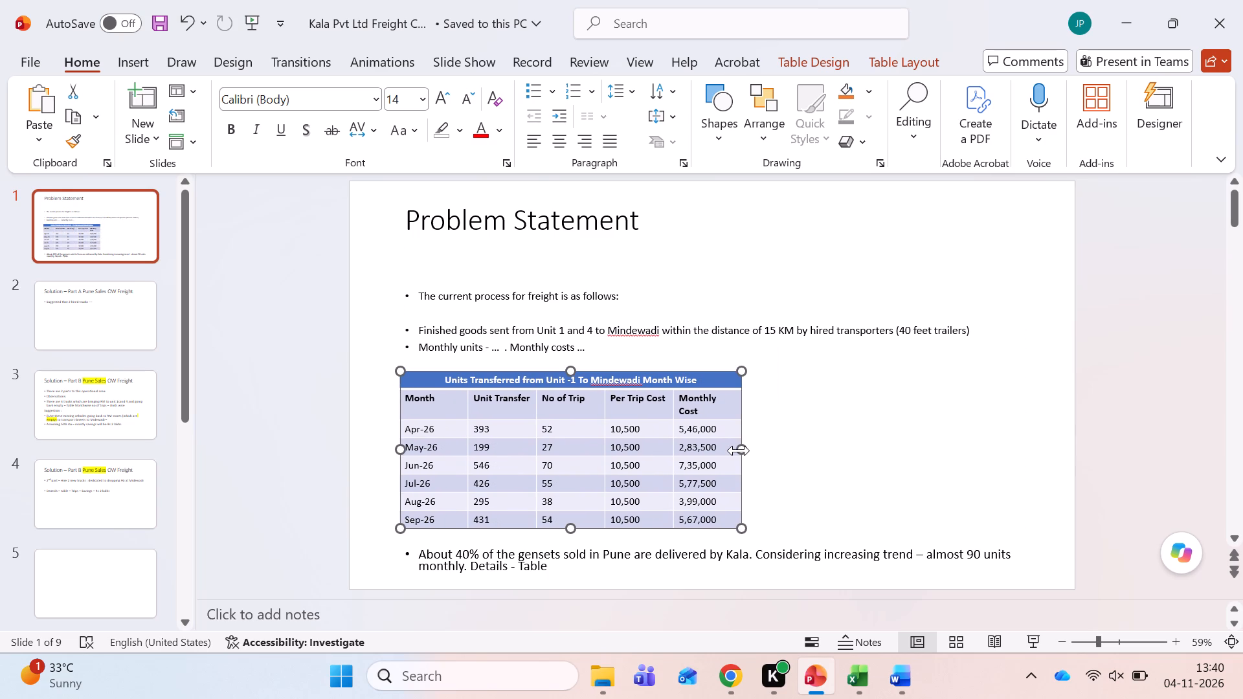
Narrow the table further by pulling its right edge in close to the Monthly Cost figures, leaving free space beside it.
drag(739, 450, 719, 450)
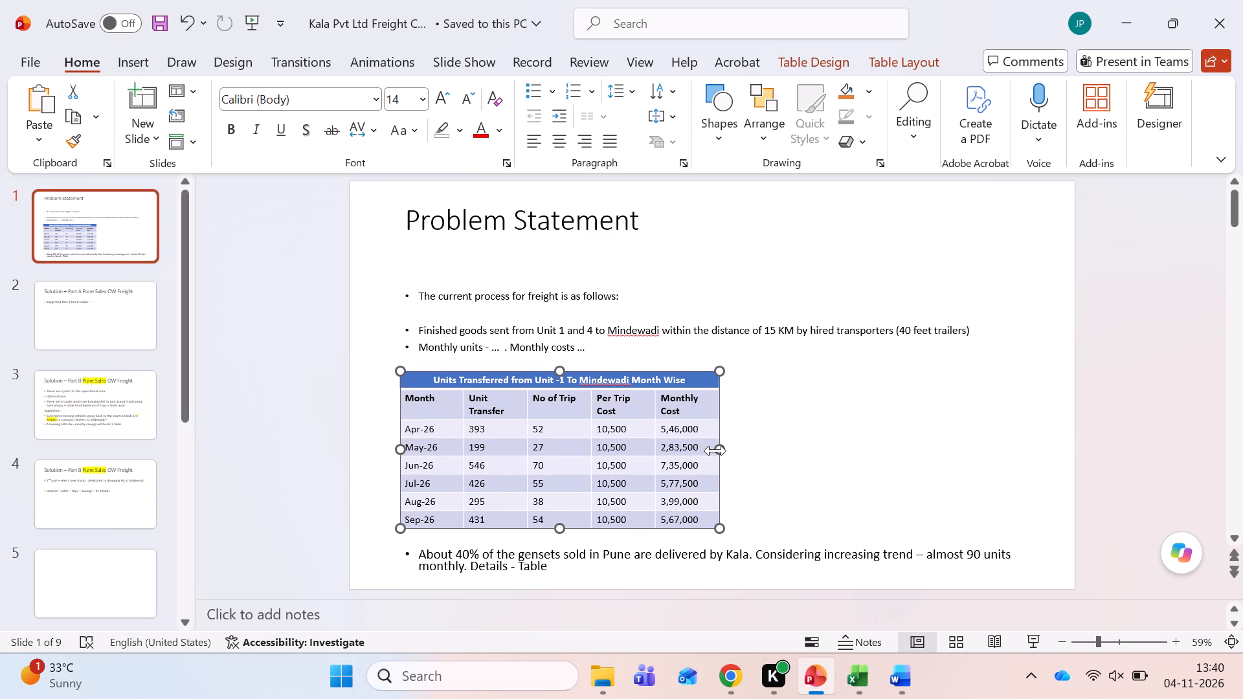
drag(713, 450, 700, 450)
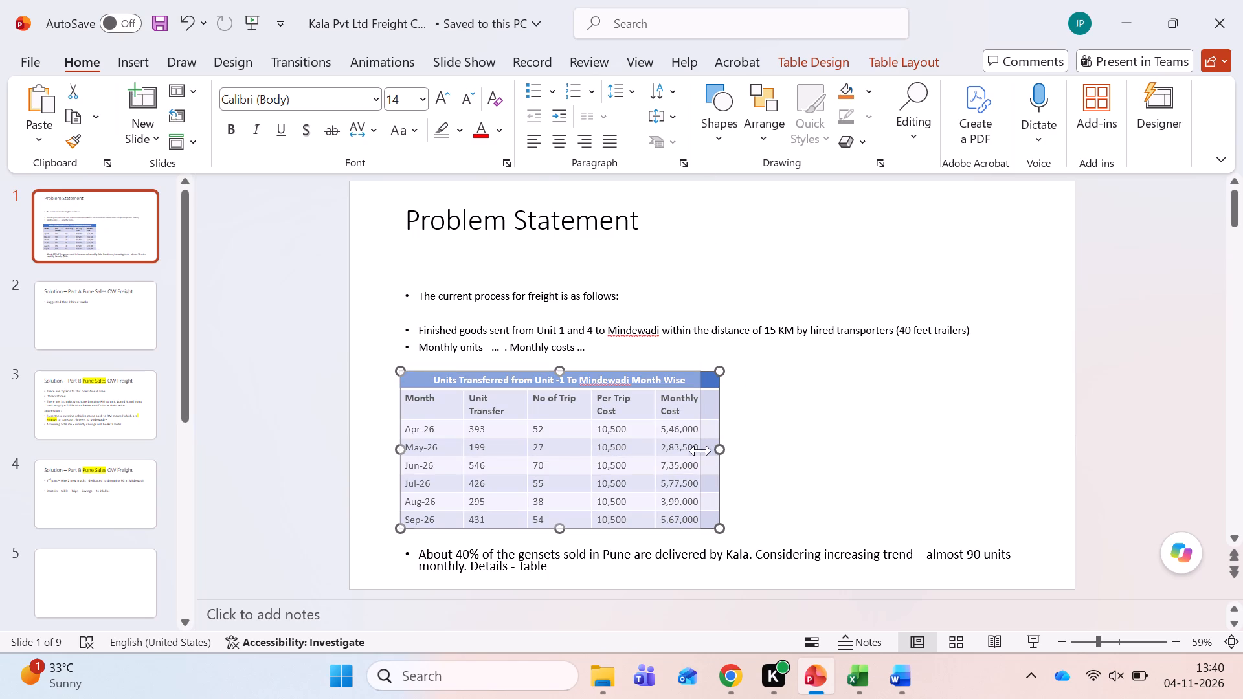
drag(700, 450, 691, 450)
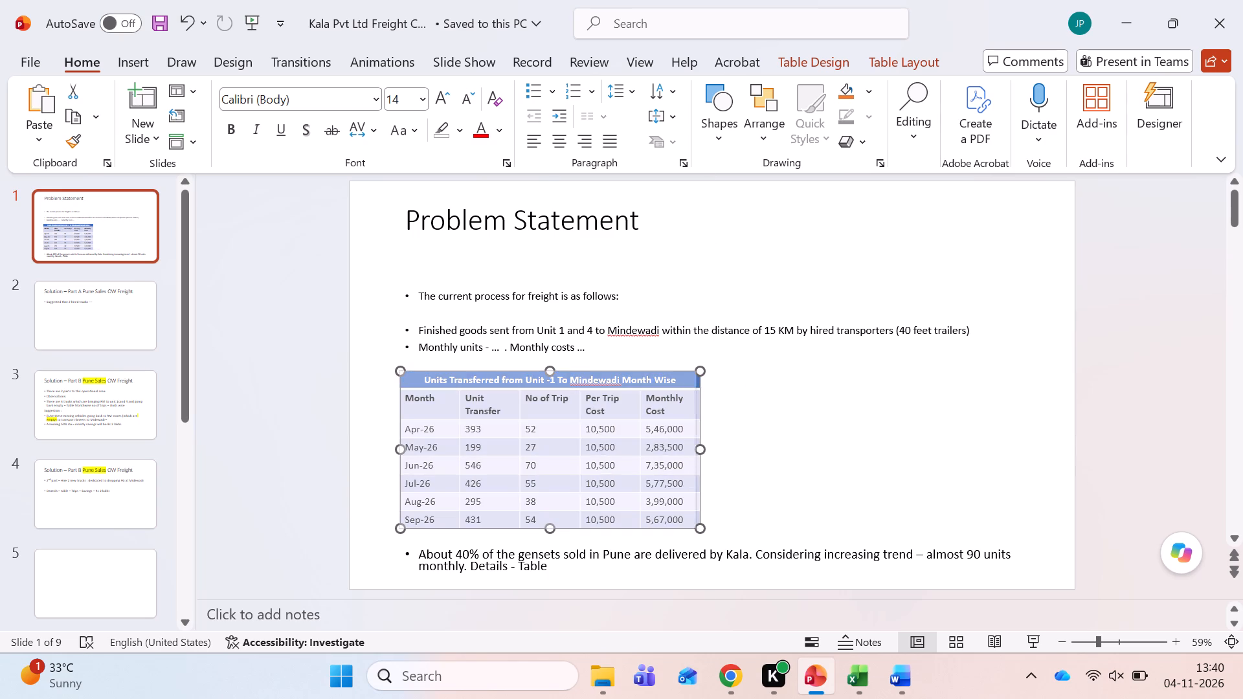
drag(691, 450, 688, 450)
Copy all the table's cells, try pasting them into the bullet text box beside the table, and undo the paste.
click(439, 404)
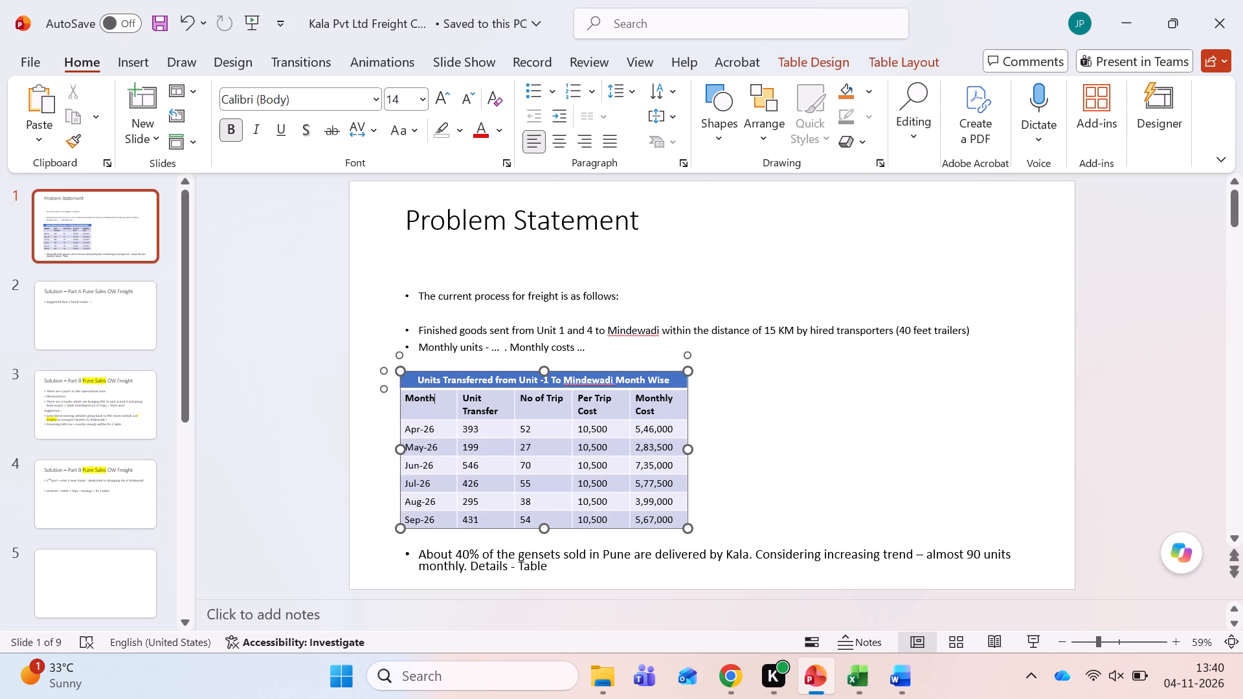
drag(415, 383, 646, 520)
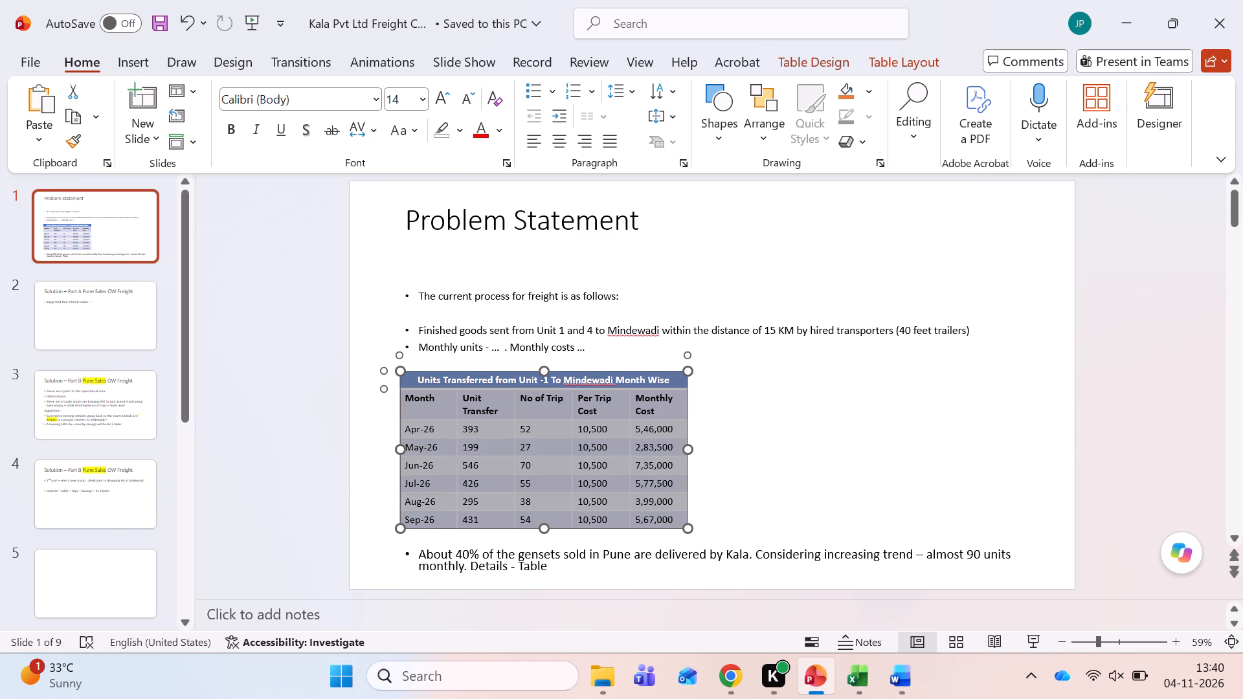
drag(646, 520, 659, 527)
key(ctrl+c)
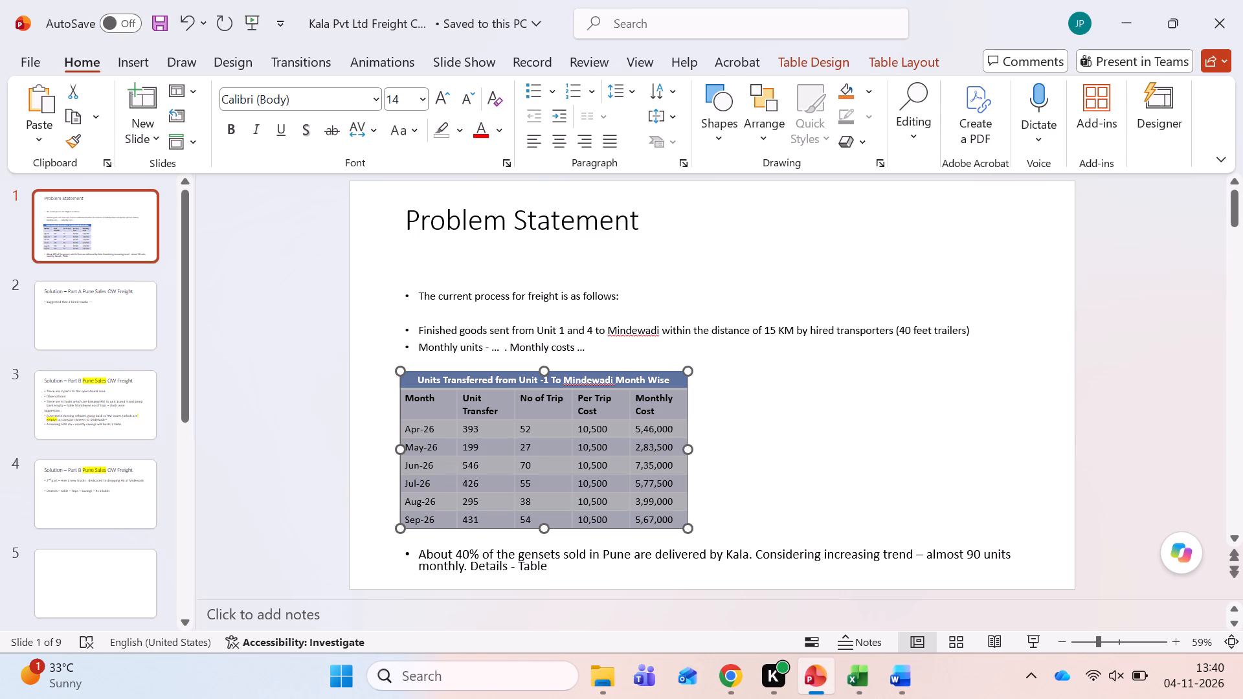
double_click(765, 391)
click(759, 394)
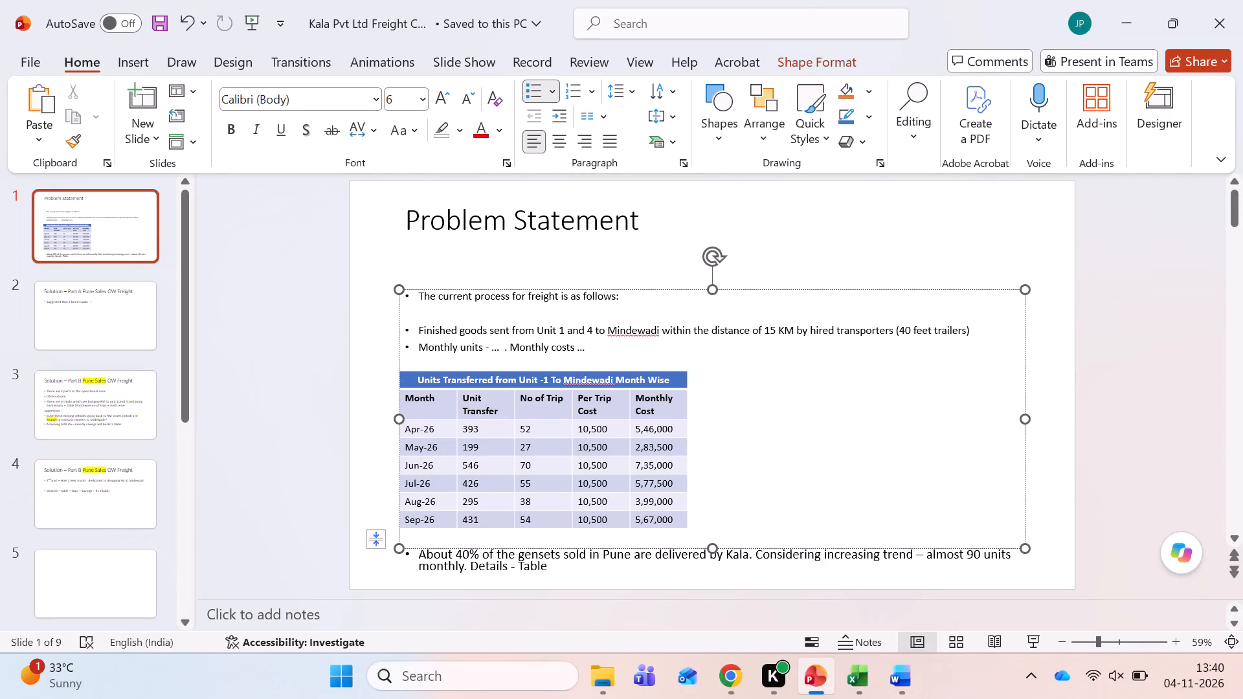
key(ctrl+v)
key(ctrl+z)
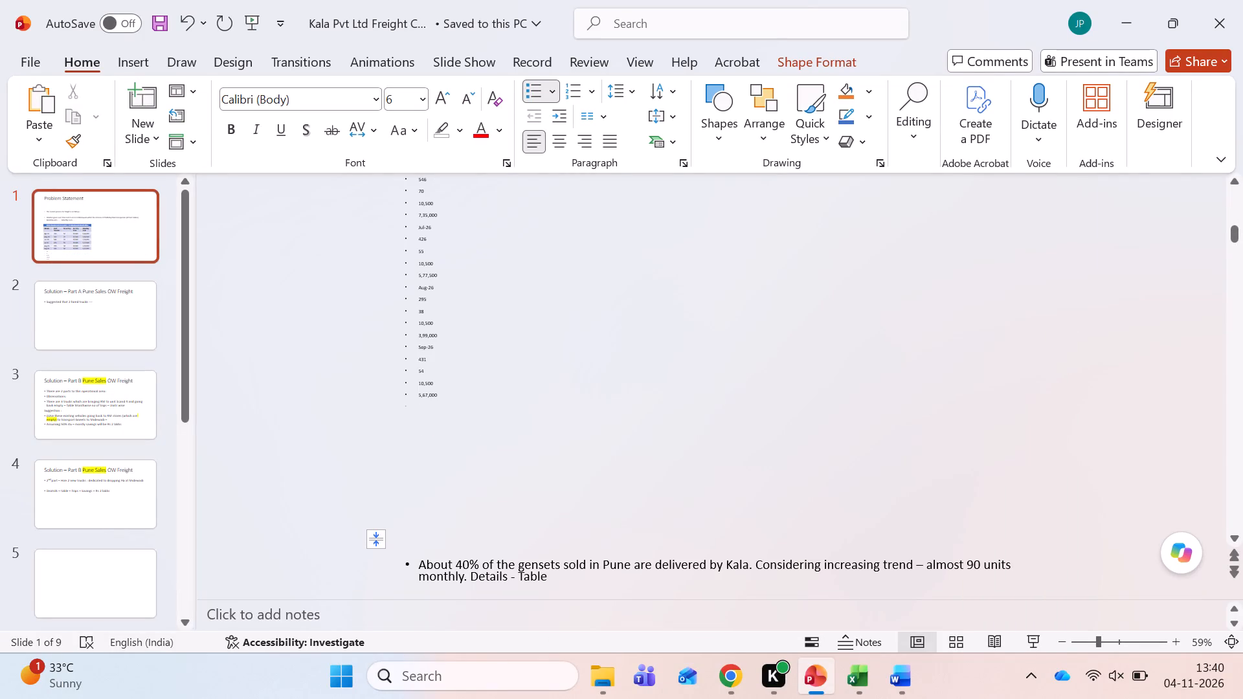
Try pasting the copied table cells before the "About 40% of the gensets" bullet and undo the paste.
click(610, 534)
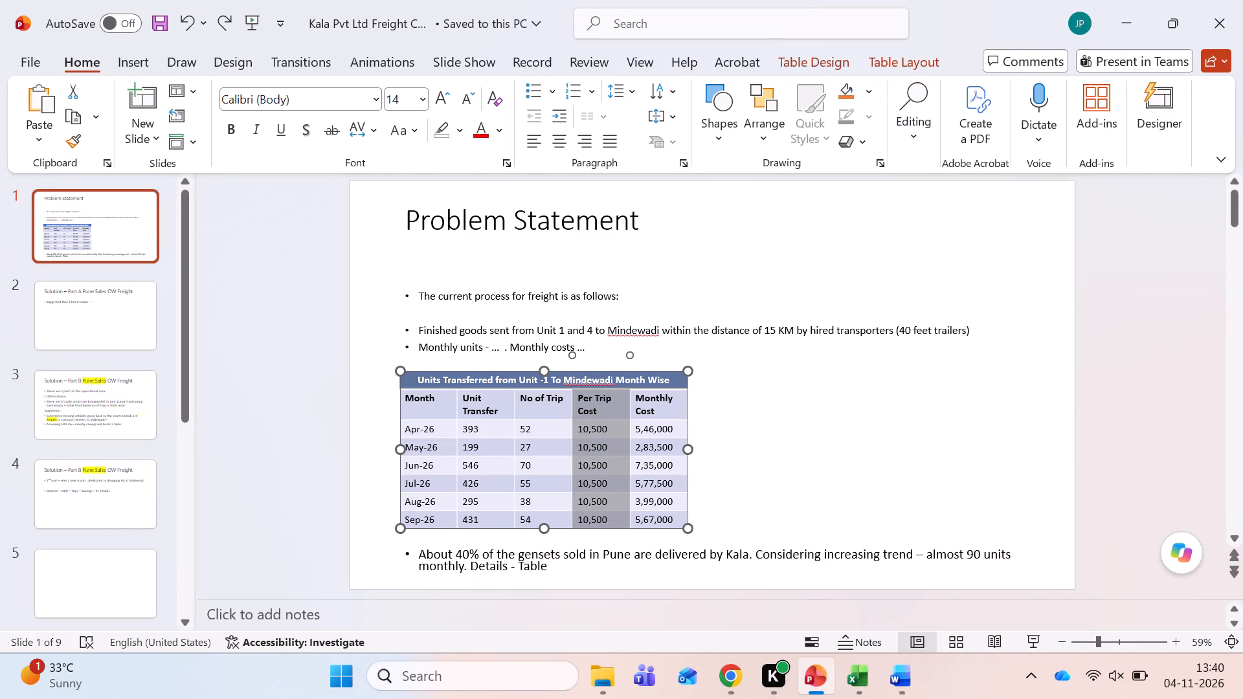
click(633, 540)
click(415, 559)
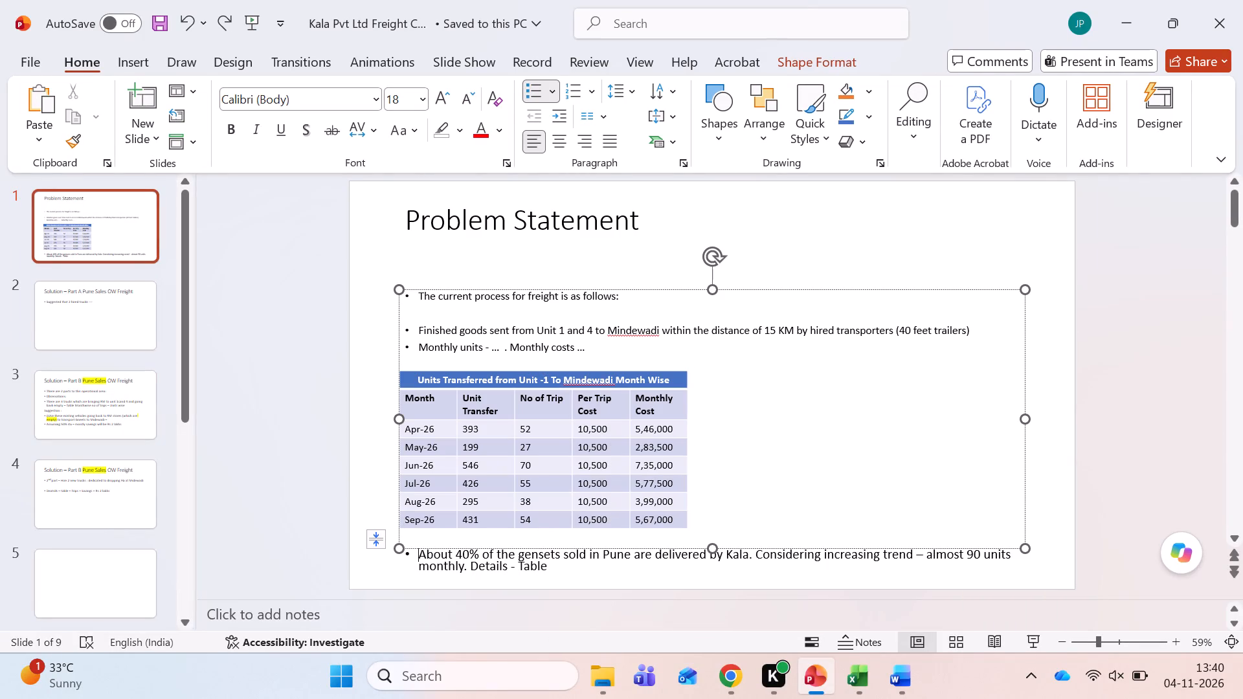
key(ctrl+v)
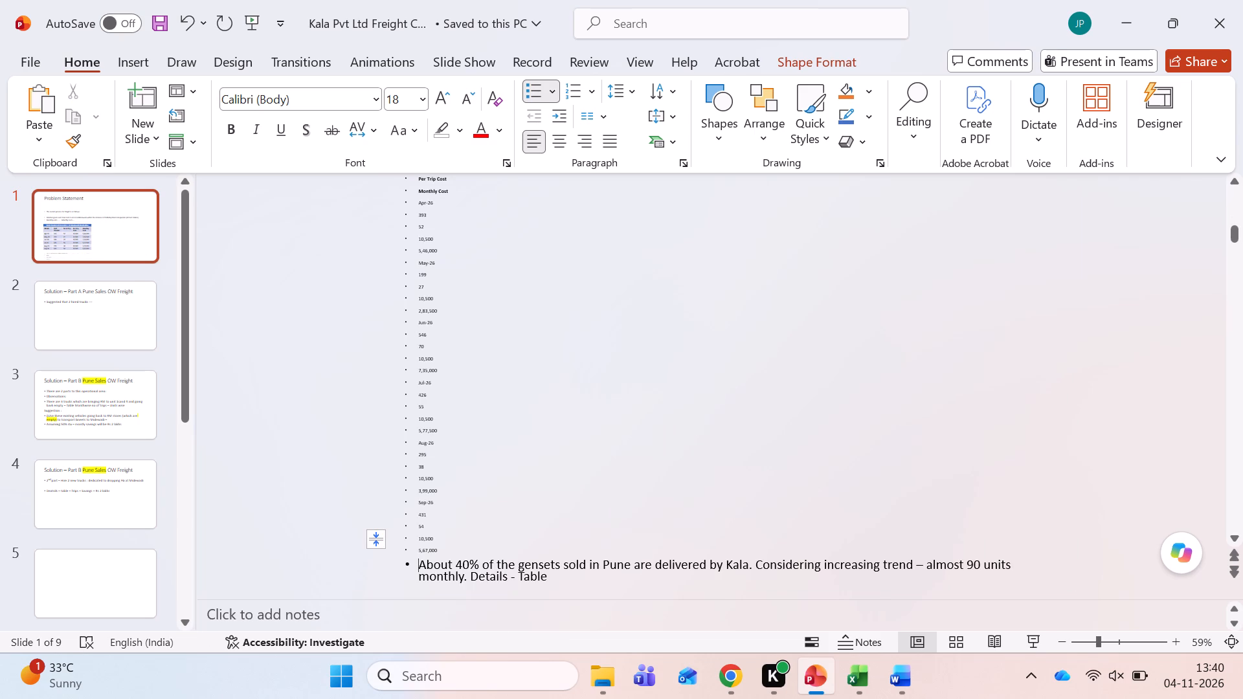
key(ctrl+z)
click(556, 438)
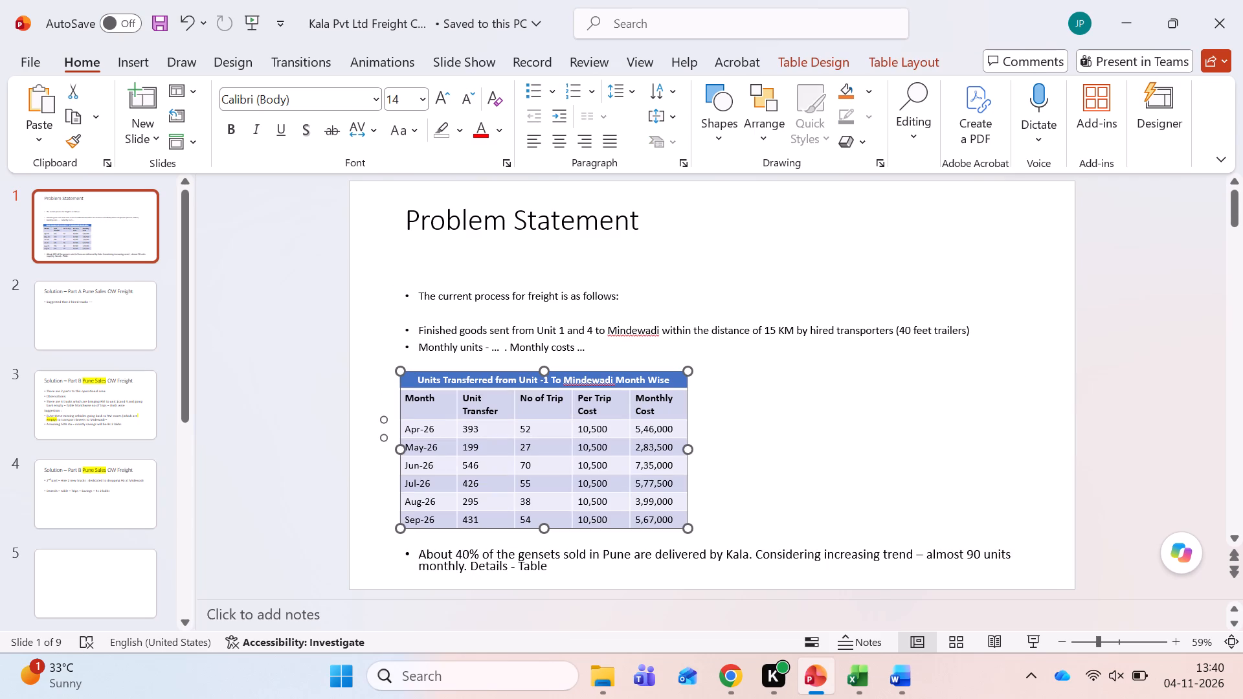
Insert a new table with 5 columns and 6 rows on the Problem Statement slide.
click(796, 430)
click(750, 393)
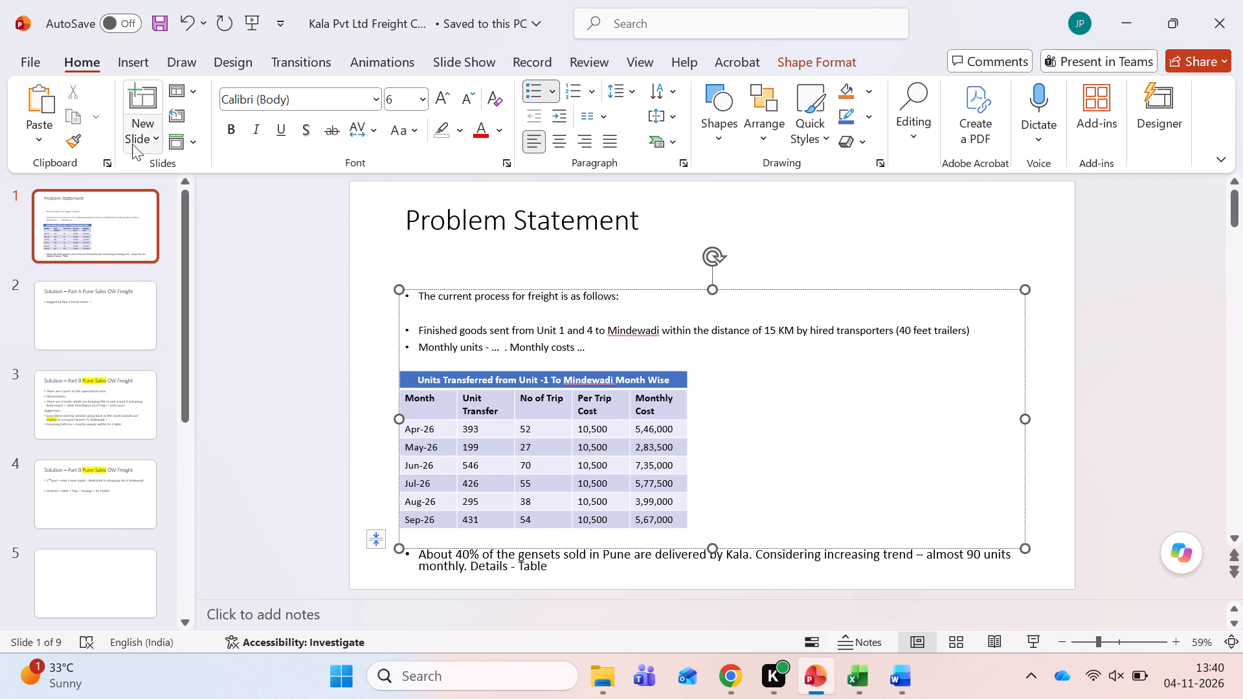
click(135, 63)
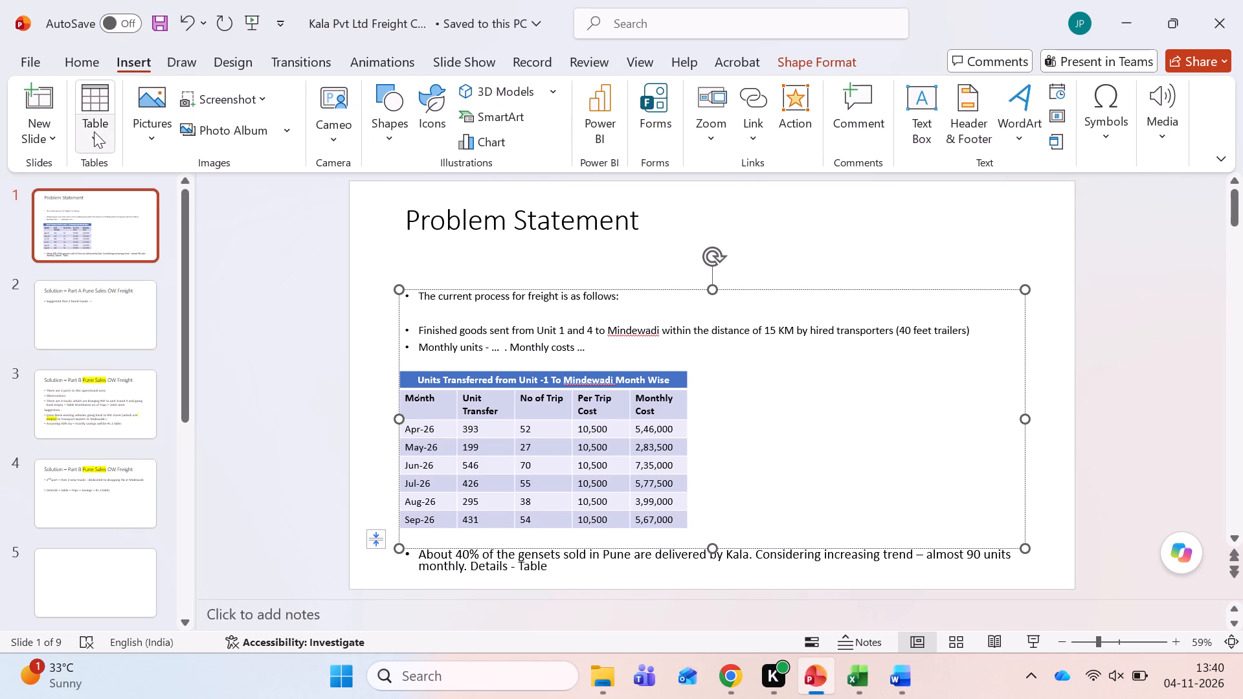
click(90, 135)
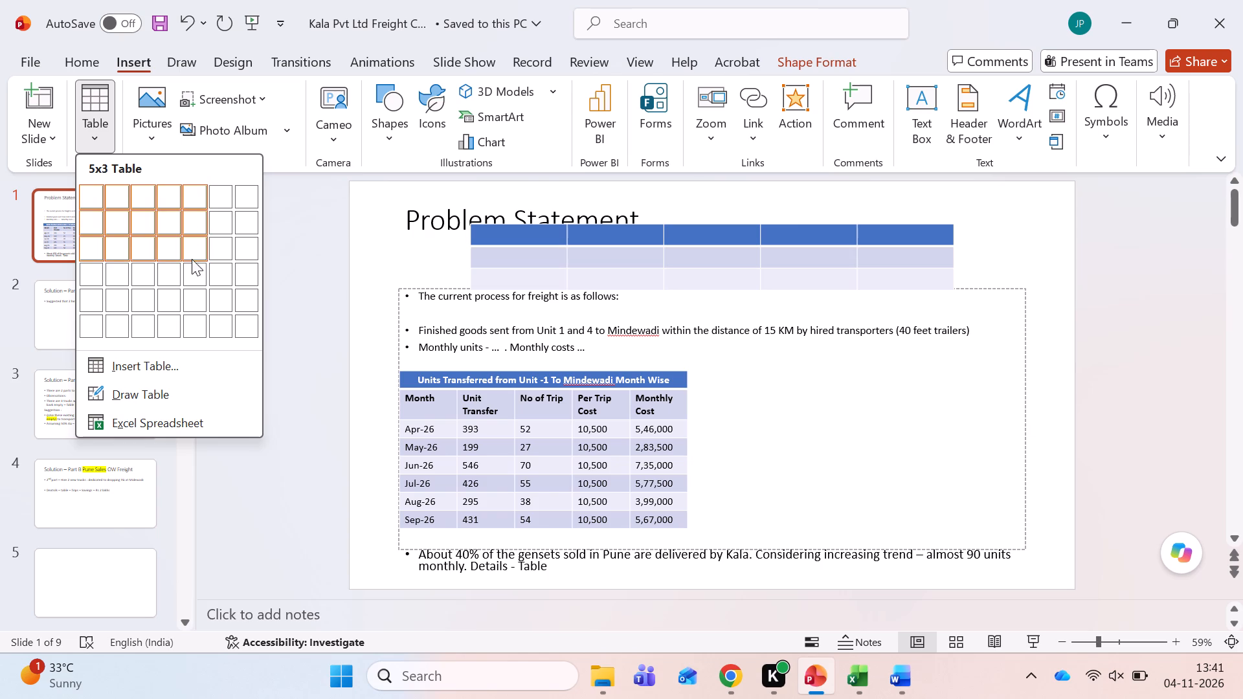
click(196, 324)
Add a seventh row at the bottom of the new empty table.
click(515, 258)
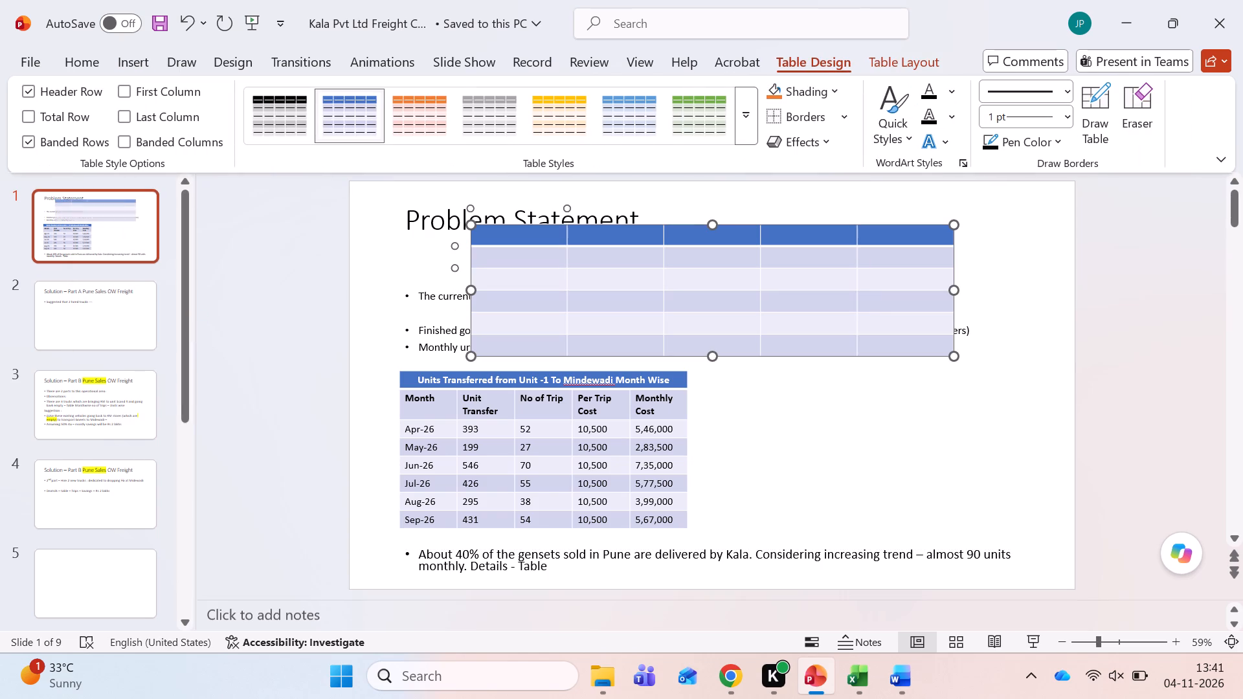
key(Tab)
key(Tab)
key(Tab)
key(Tab)
key(Tab)
key(Tab)
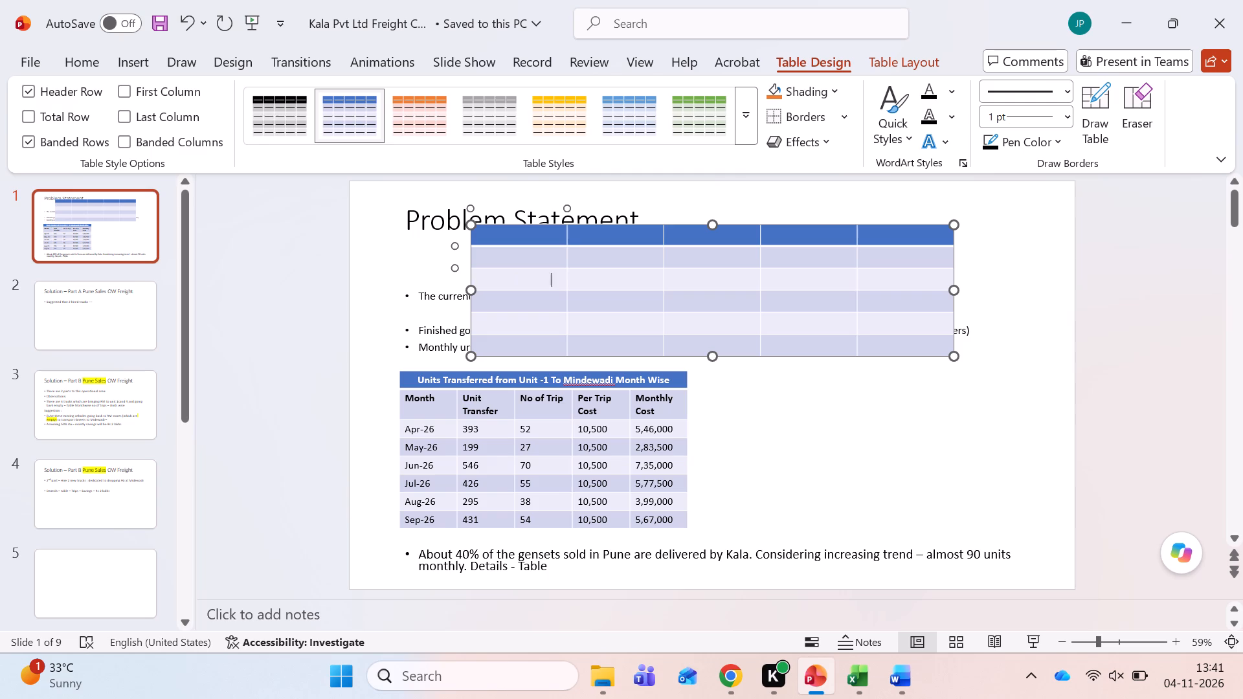
key(Tab)
key(Tab)
key(Tab)
key(Tab)
key(Tab)
key(Tab)
key(Tab)
key(Tab)
key(Tab)
key(Tab)
key(Tab)
key(Tab)
key(Tab)
key(Tab)
key(Tab)
key(Tab)
key(Tab)
key(Tab)
key(Tab)
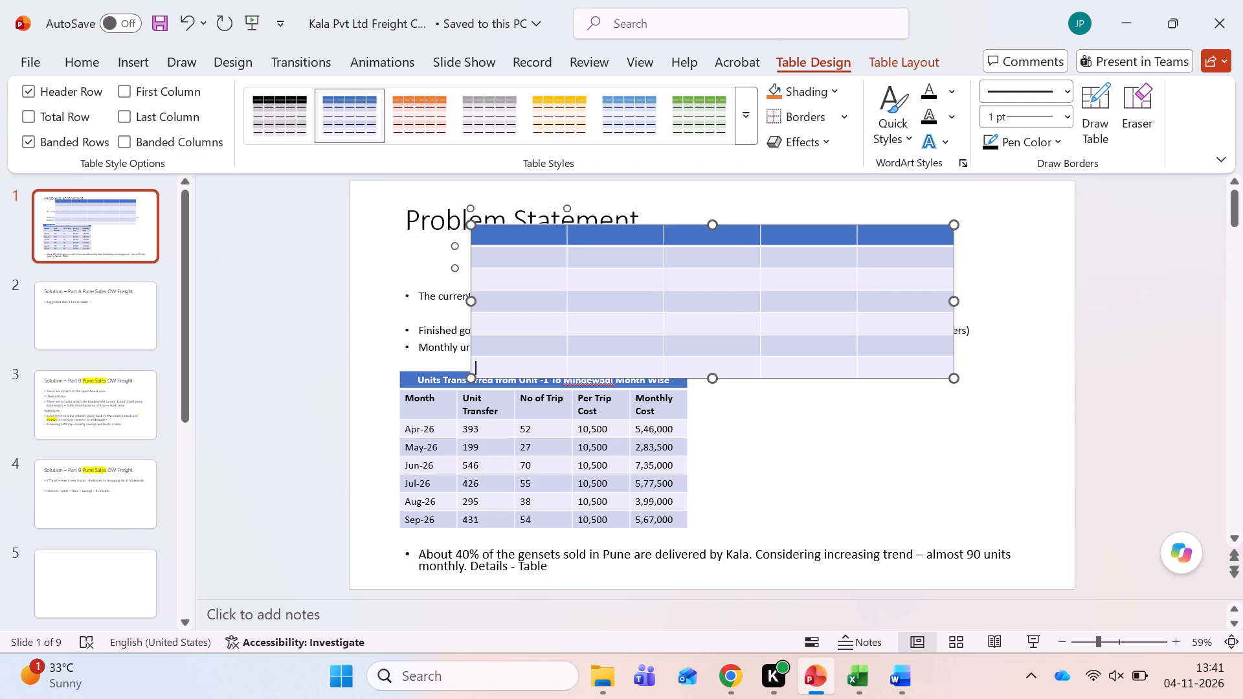
Merge all five header-row cells of the new table into one title cell.
click(518, 238)
right_click(518, 238)
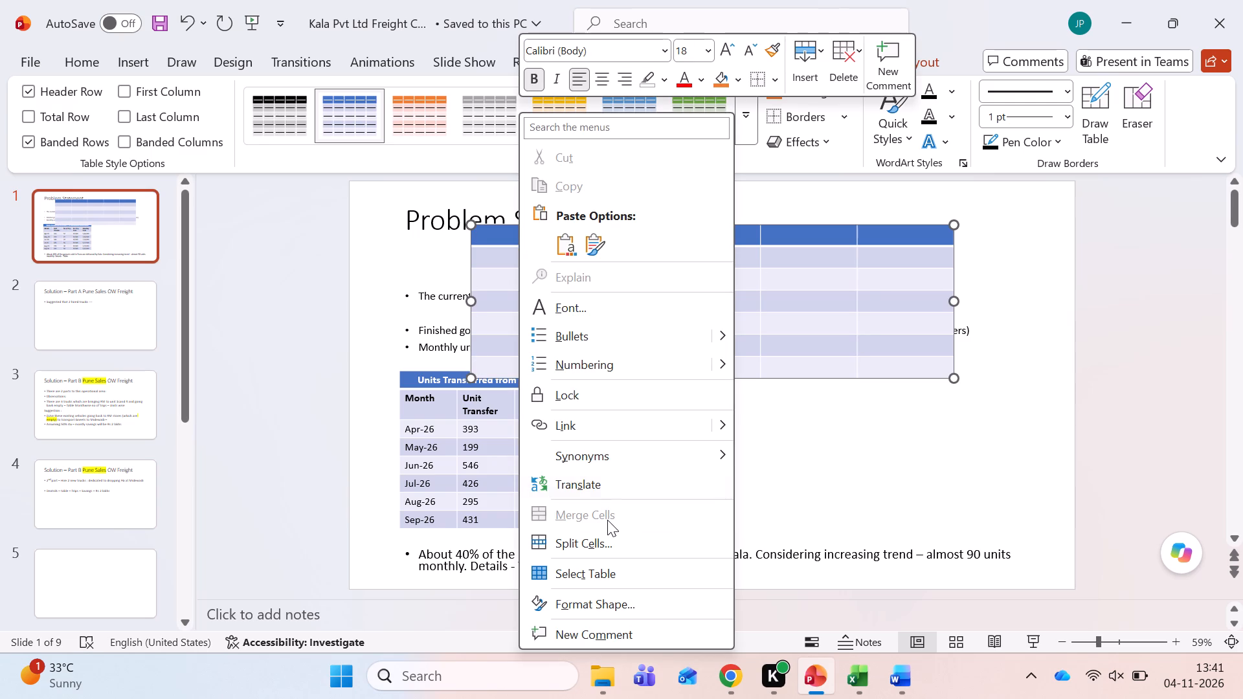
click(851, 431)
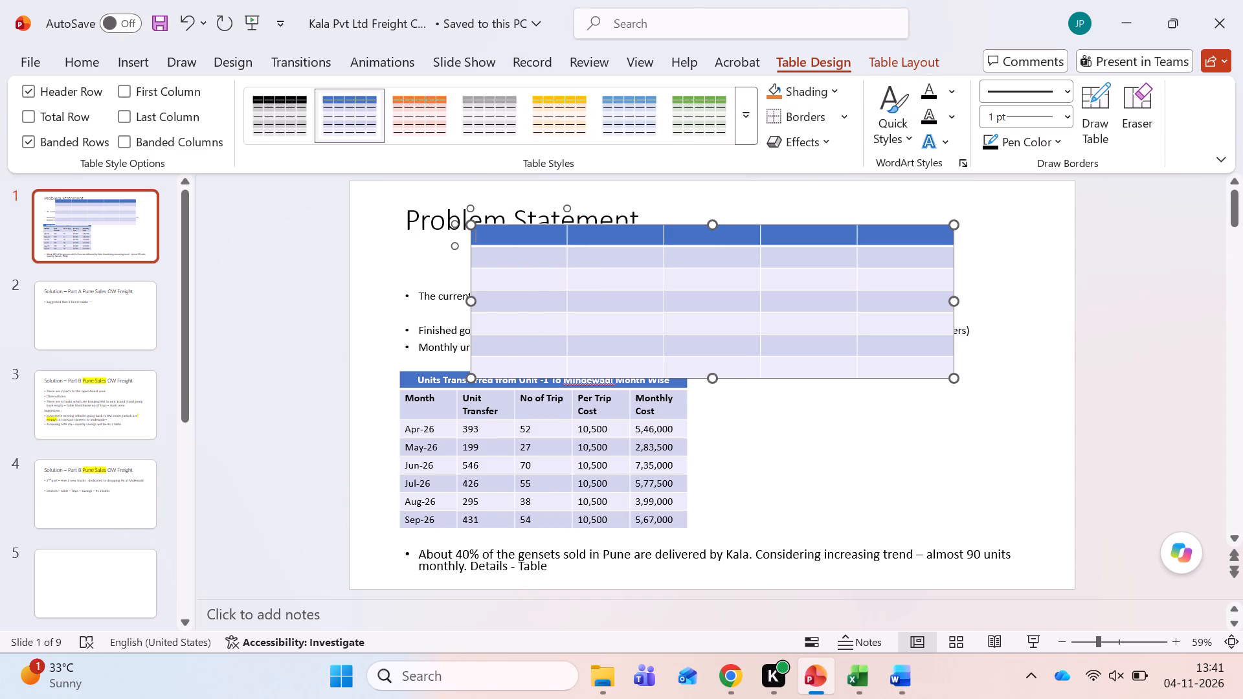
drag(499, 238, 892, 238)
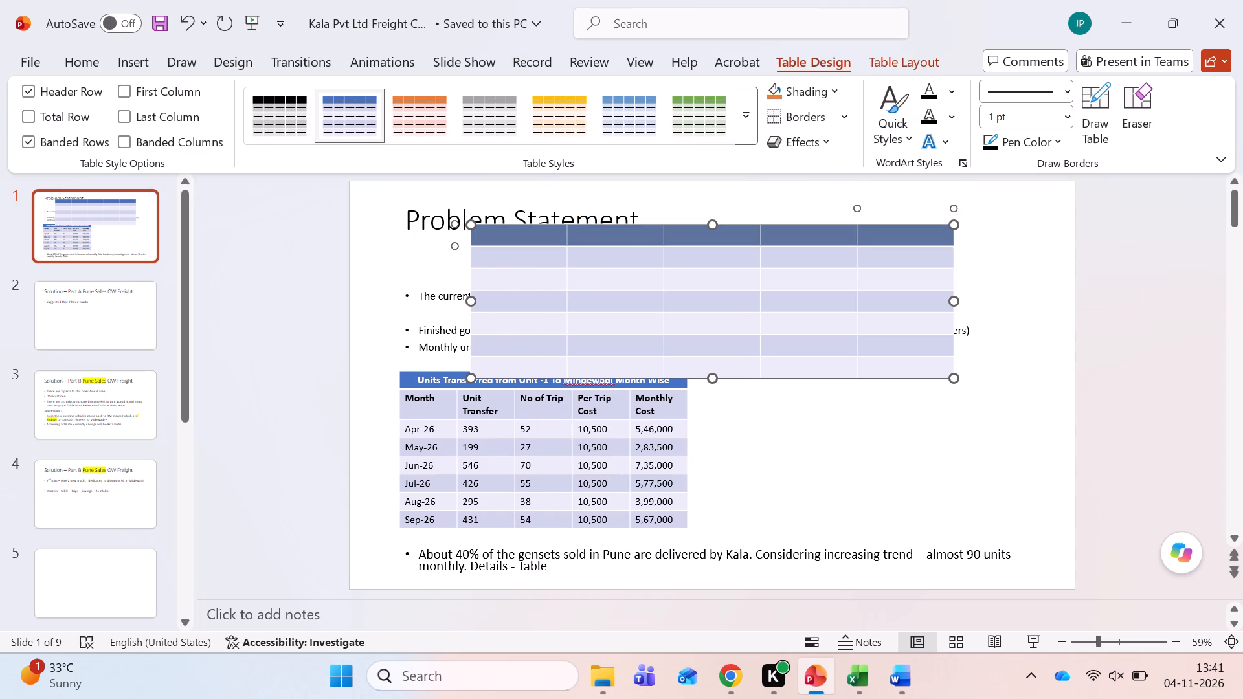
right_click(787, 233)
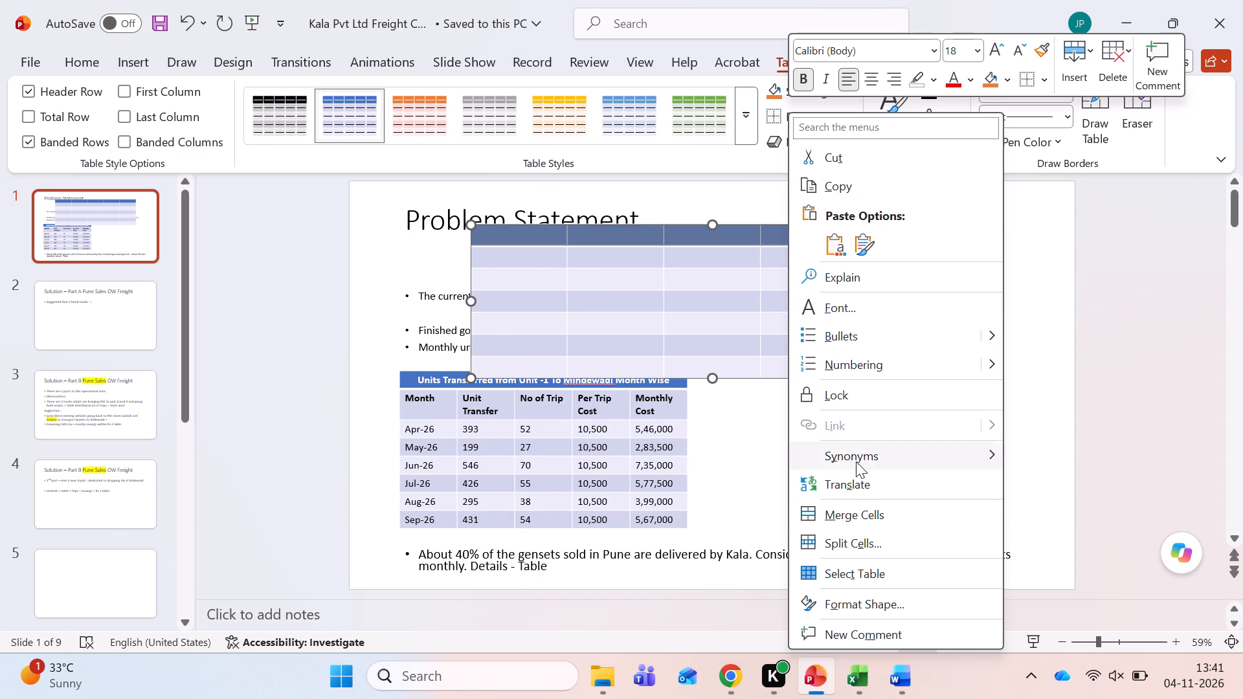
click(858, 510)
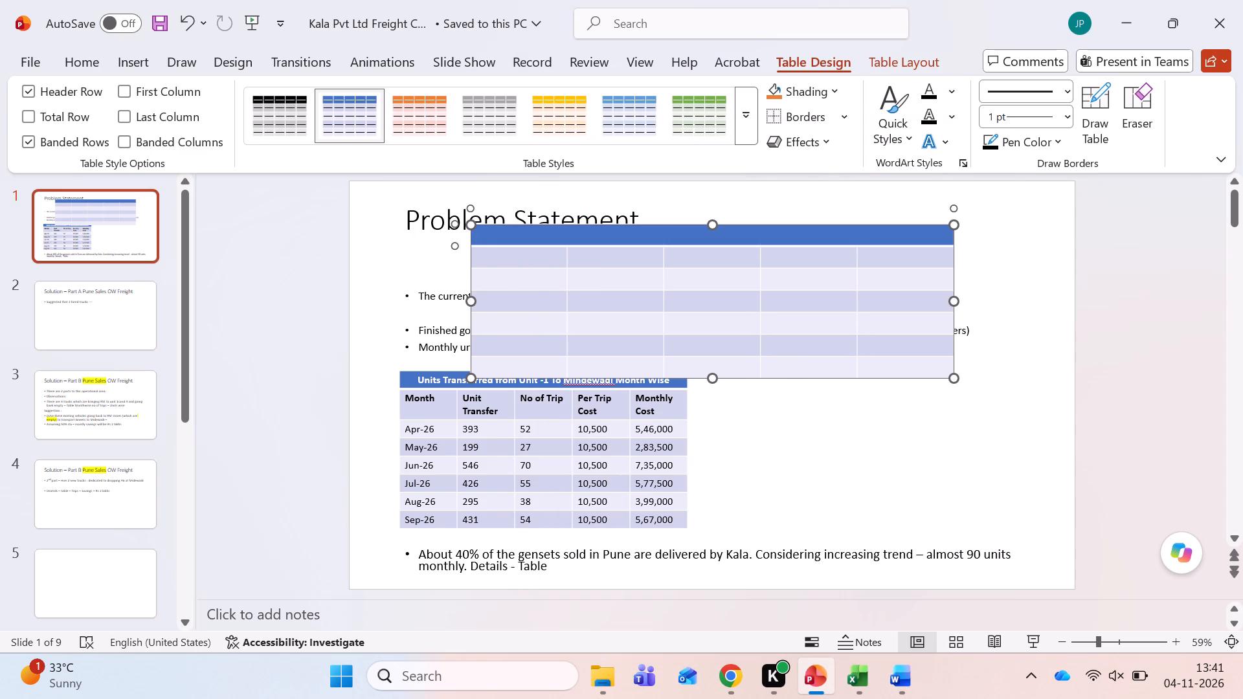
Enter the title "Units Transferred from Unit – 4 To Mindewadi Month Wise" in the merged header cell.
text(Unit)
text(s Transfw)
key(BackSpace)
text(erred from Unit - 4)
key(space)
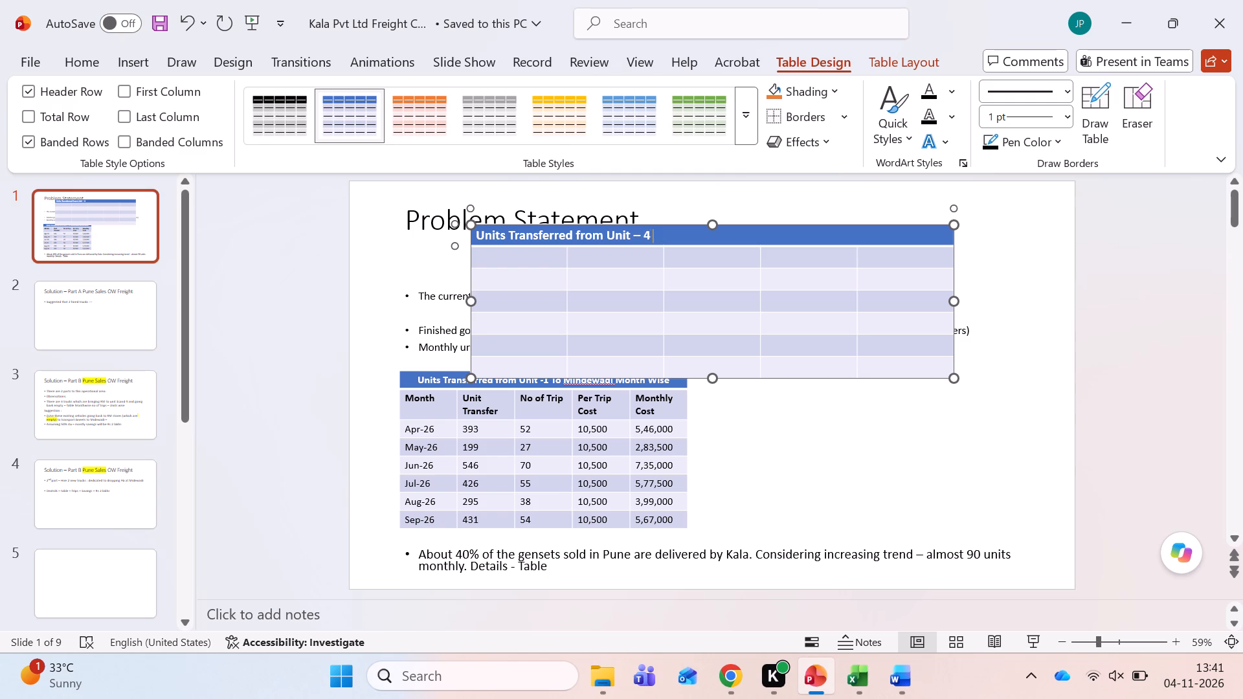
text(To Min)
text(dewadi Month Wise)
Fill the second row with the column headings Month, Unit Transfer, No of Trip, Per Trip Cost and Monthly Cost.
click(510, 257)
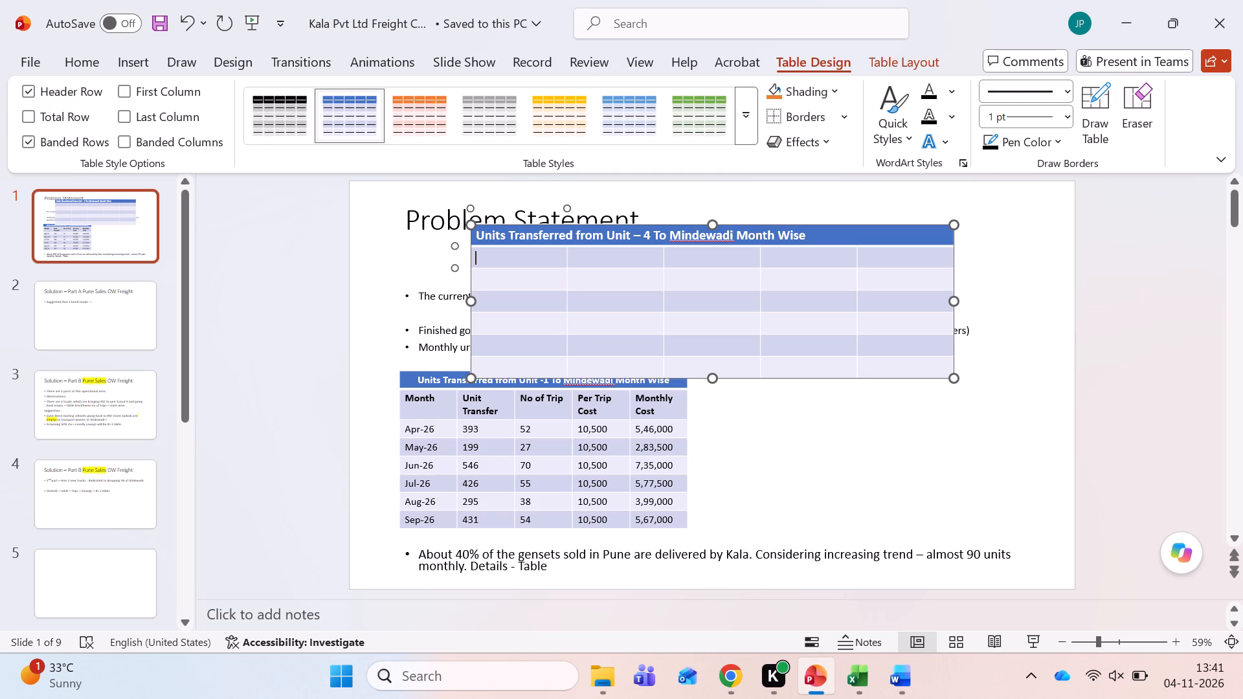
text(Month)
key(Tab)
text(Unit Transfer)
key(Tab)
text(No of Trip)
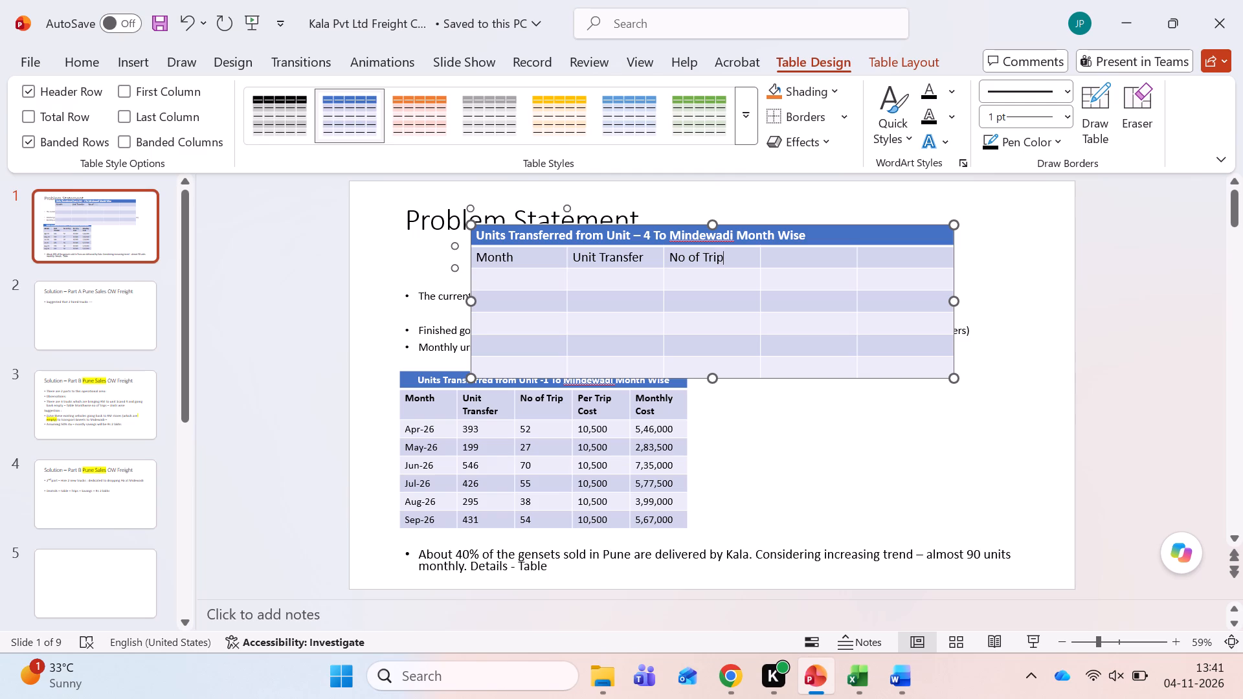
key(Tab)
text(Per Trip Cost)
key(Tab)
text(Monthly Cost)
Fill the Month column with Apr-26, May-26, Jun-26, Jul-26 and Aug-26.
click(494, 282)
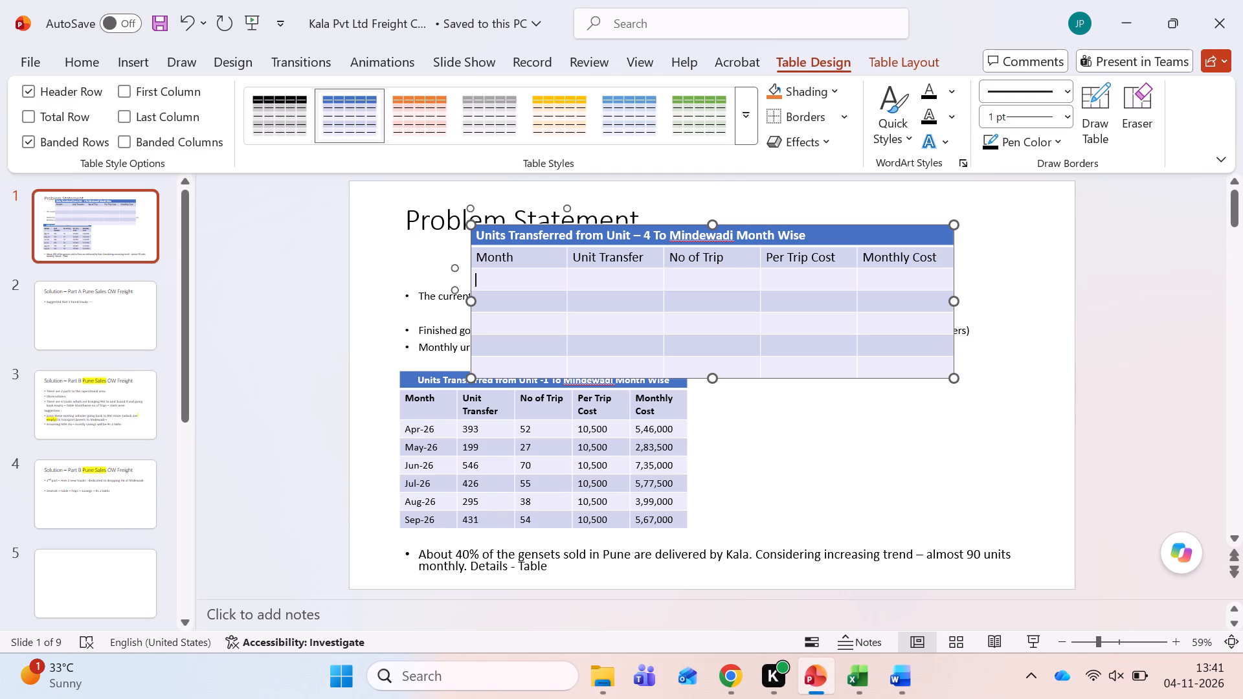
text(Apr-2)
key(6)
key(Down)
text(May-26)
key(Down)
text(Jun-26)
key(Down)
text(July-26)
key(Down)
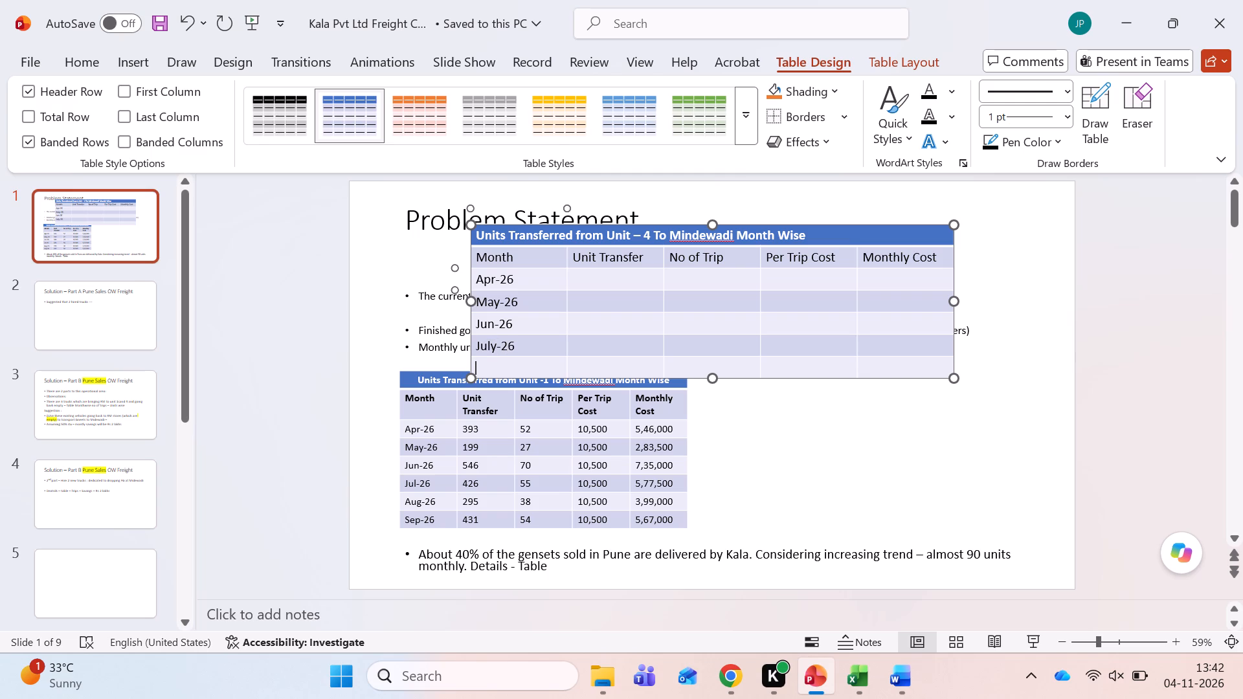
key(Up)
key(Right)
key(Right)
key(Right)
key(Right)
key(BackSpace)
key(Down)
text(Aug-26)
Look up the Unit 4 figures in the Annexure workbook in Excel and enter 60 as the Apr-26 Unit Transfer in the PowerPoint table.
key(Up)
key(Up)
key(Up)
key(Up)
key(Up)
key(Down)
key(Tab)
key(alt+Tab)
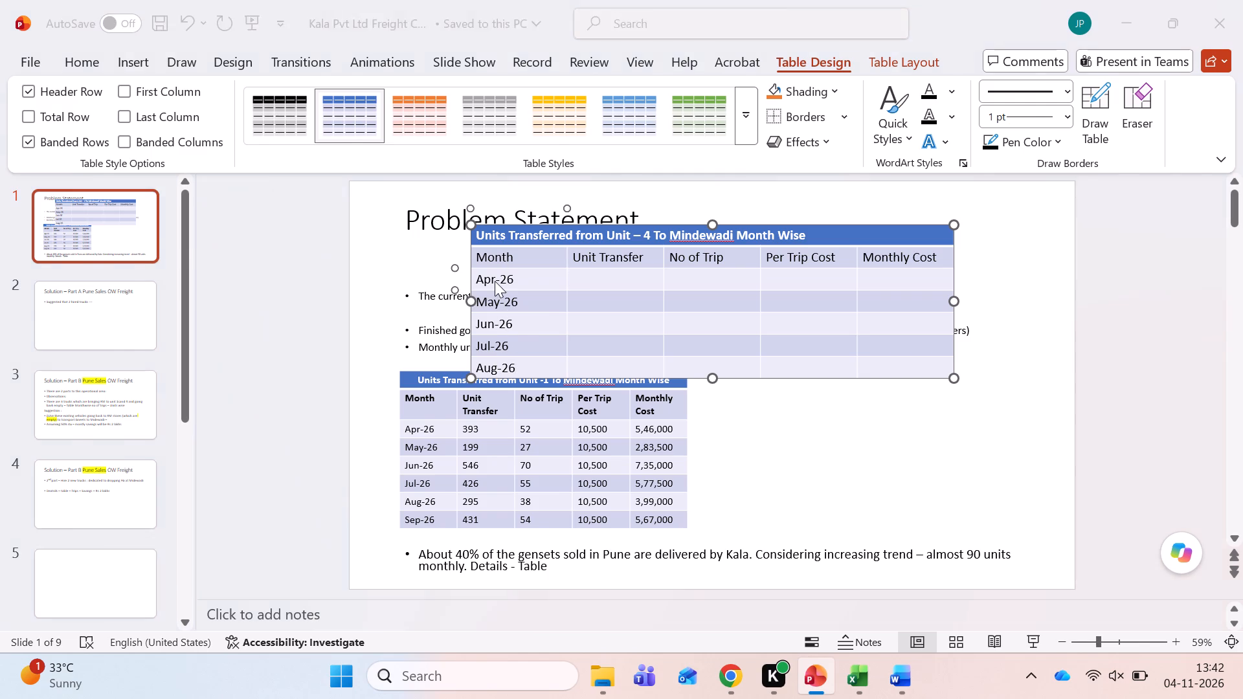
key(ctrl+Up)
key(ctrl+Up)
key(ctrl+Up)
key(Down)
key(Down)
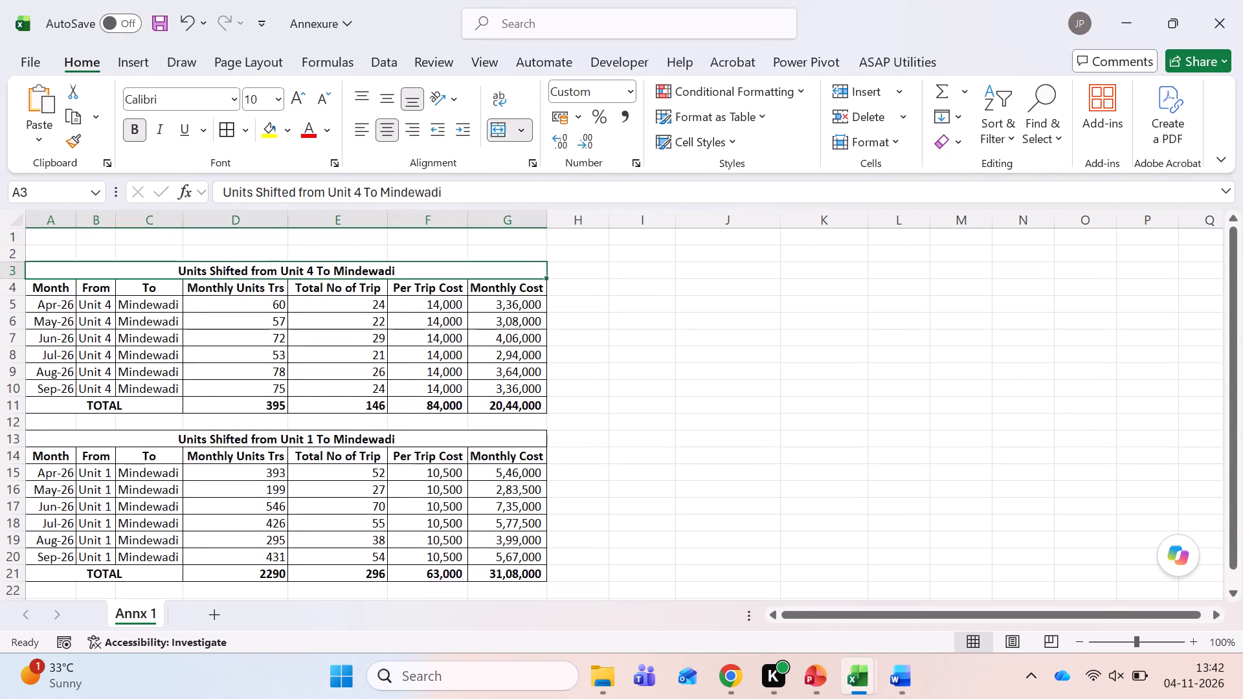
key(Down)
key(Down)
key(alt+Tab)
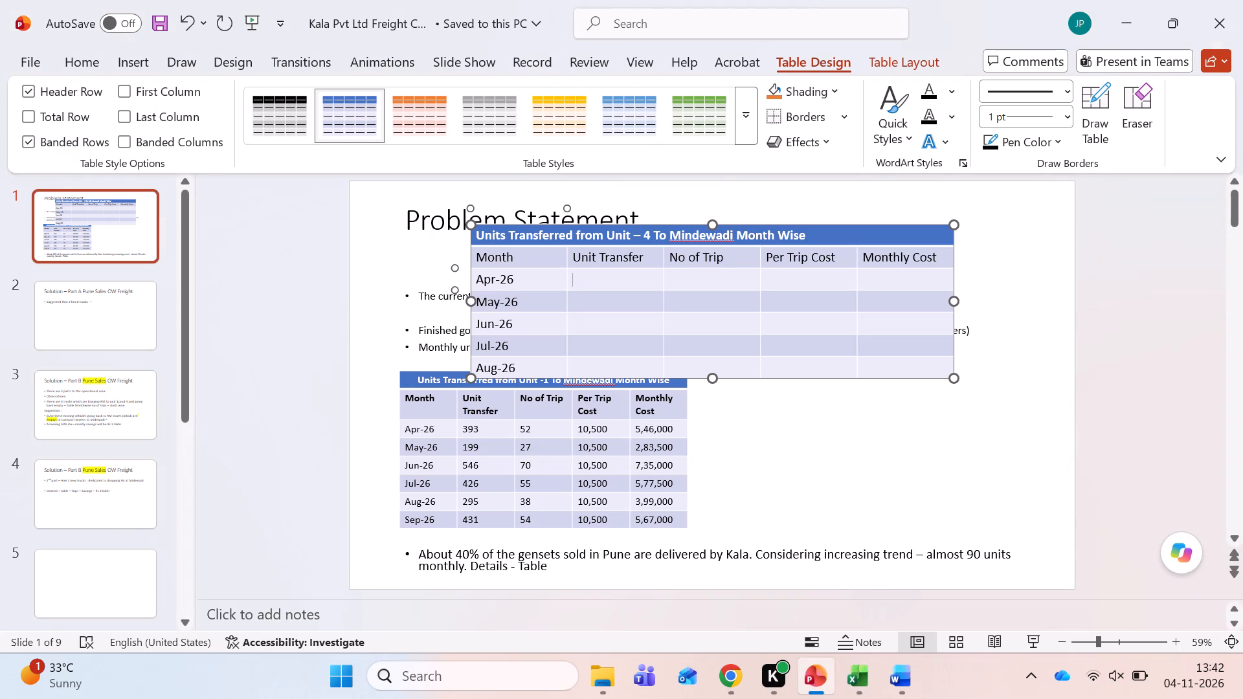
text(60)
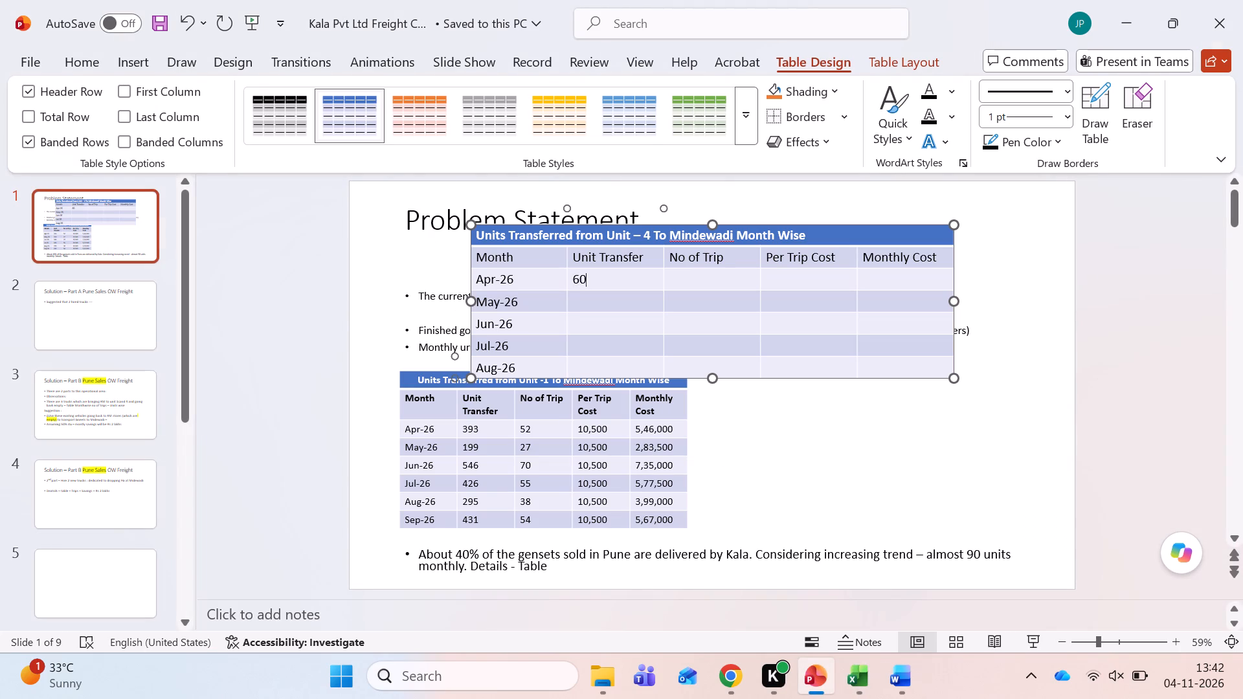
Add another row at the bottom of the Unit 4 table and enter Sep-26 as its month.
click(636, 370)
key(Tab)
key(Tab)
key(Tab)
key(Tab)
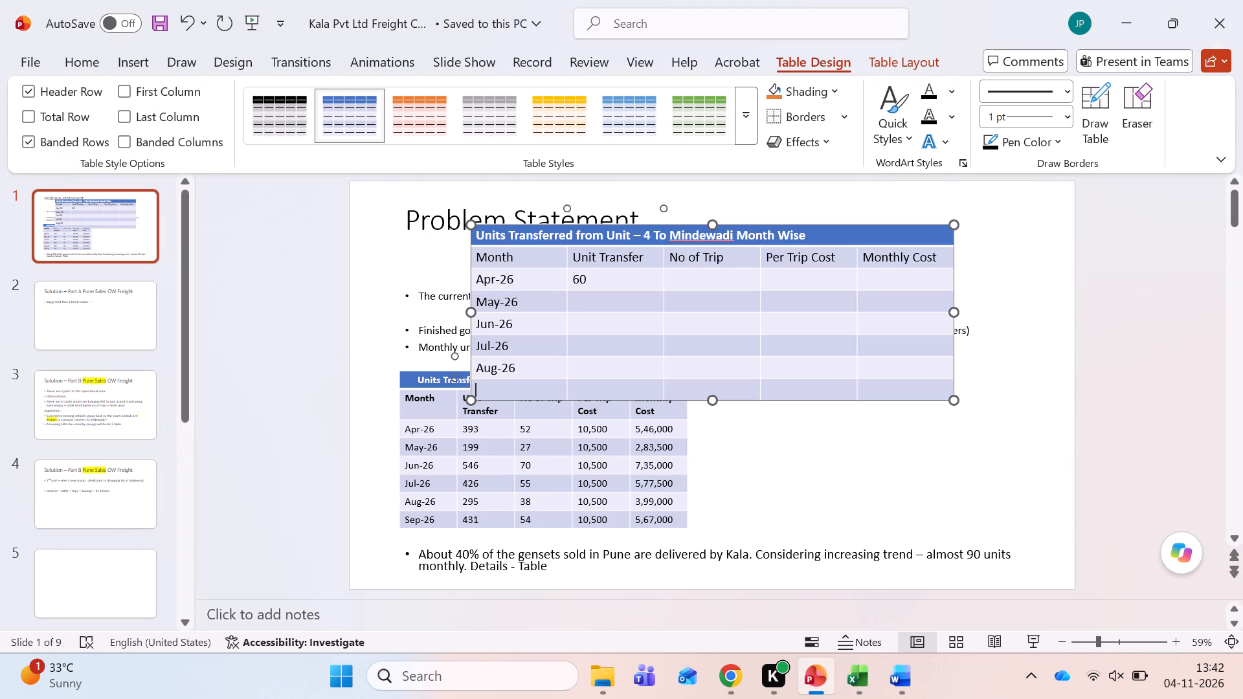
text(Sep-26)
Enter the May-26 to Sep-26 Unit Transfer values 57, 72, 53, 78 and 75, checking them against the Unit 4 data in the Annexure workbook.
click(598, 301)
key(alt+Tab)
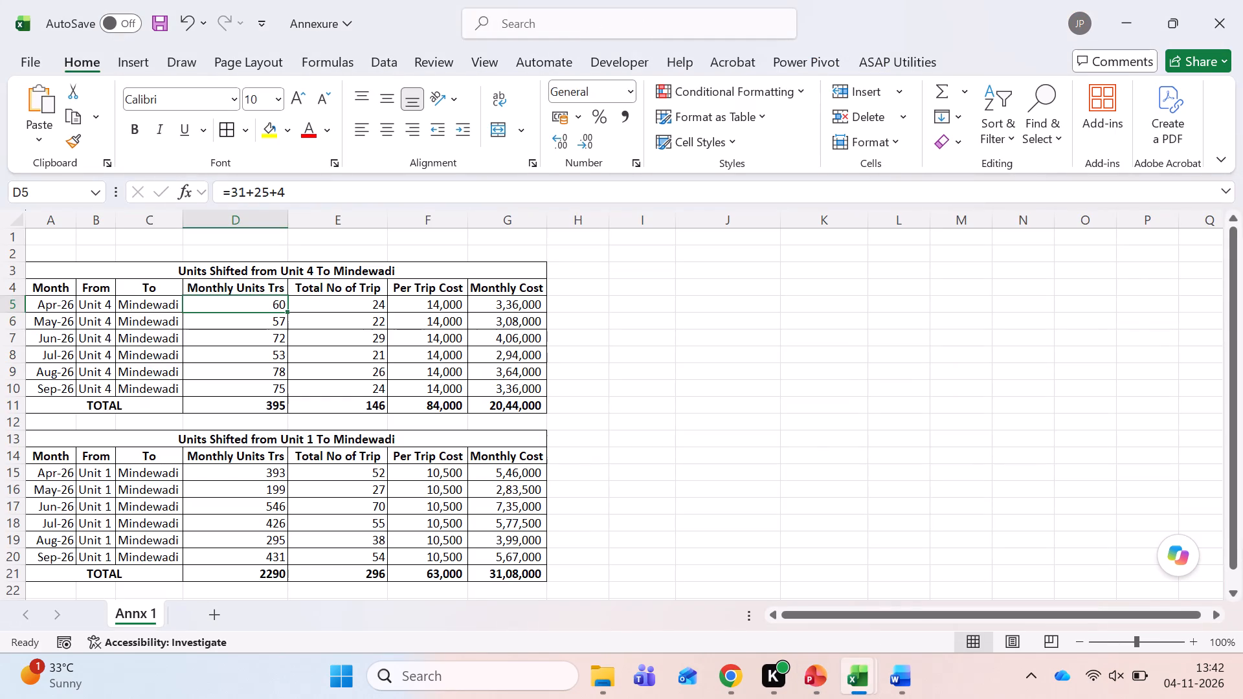
key(alt+Tab)
text(57)
key(Down)
key(alt+Tab)
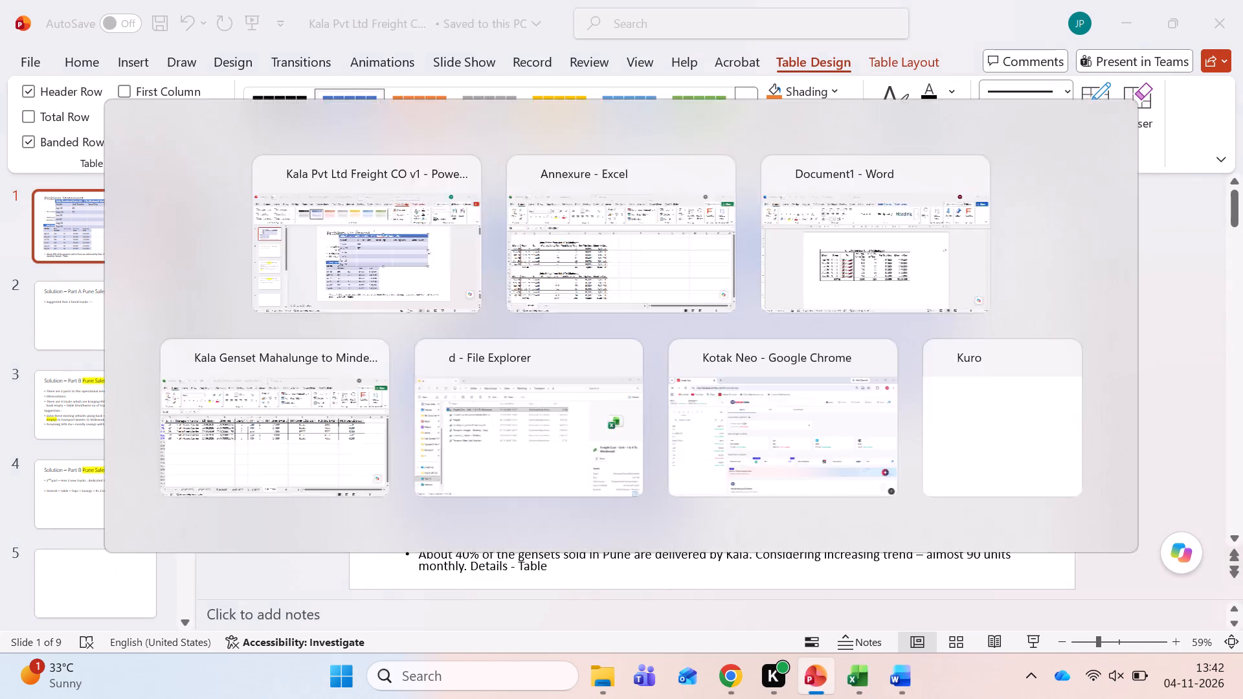
key(alt+Tab)
text(72)
key(Down)
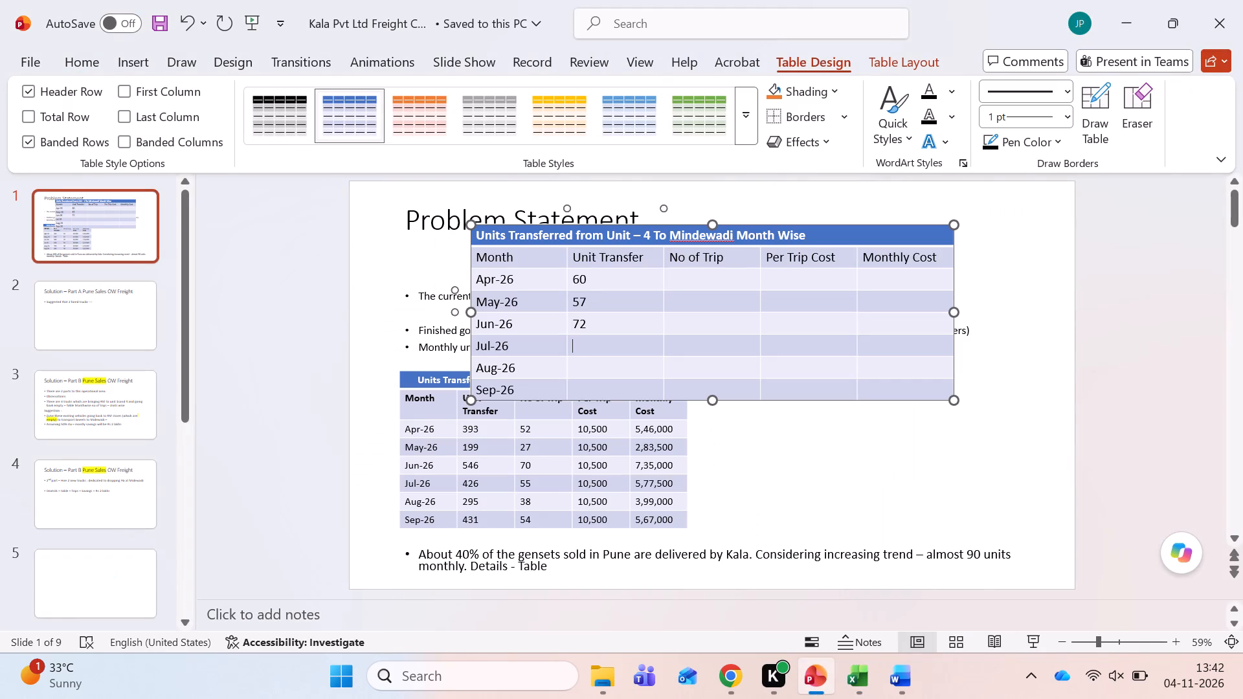
text(53)
key(Down)
key(alt+Tab)
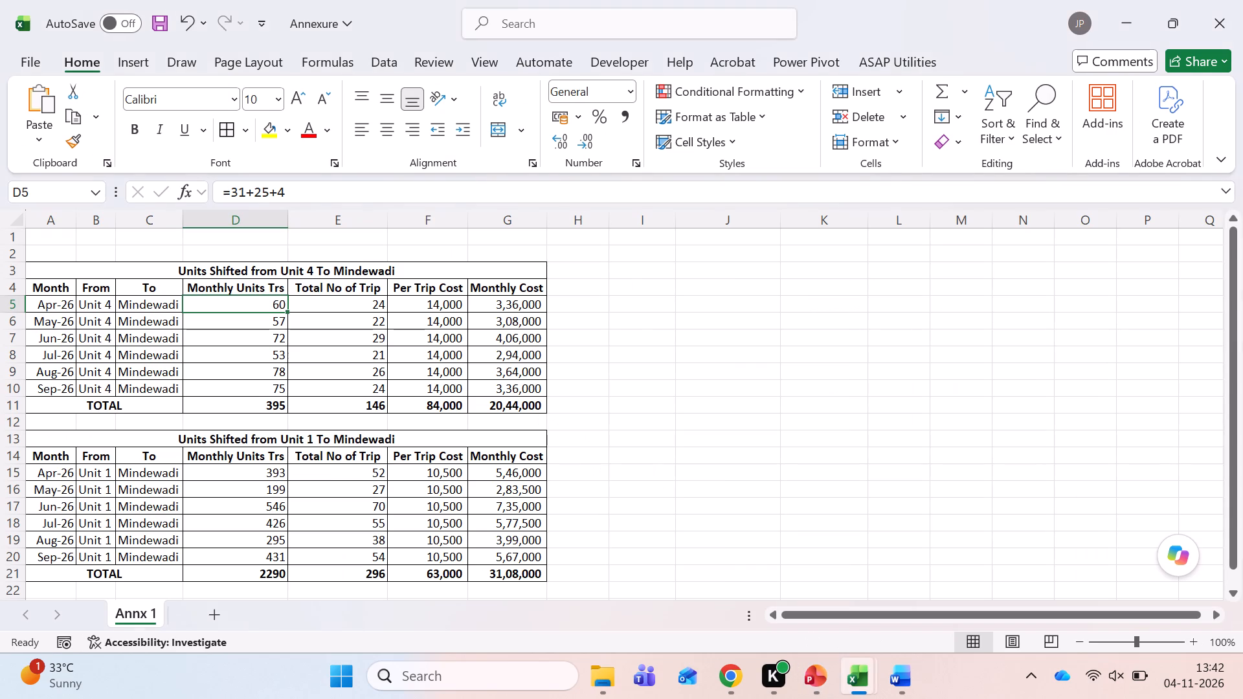
key(alt+Tab)
text(78)
key(Down)
text(75)
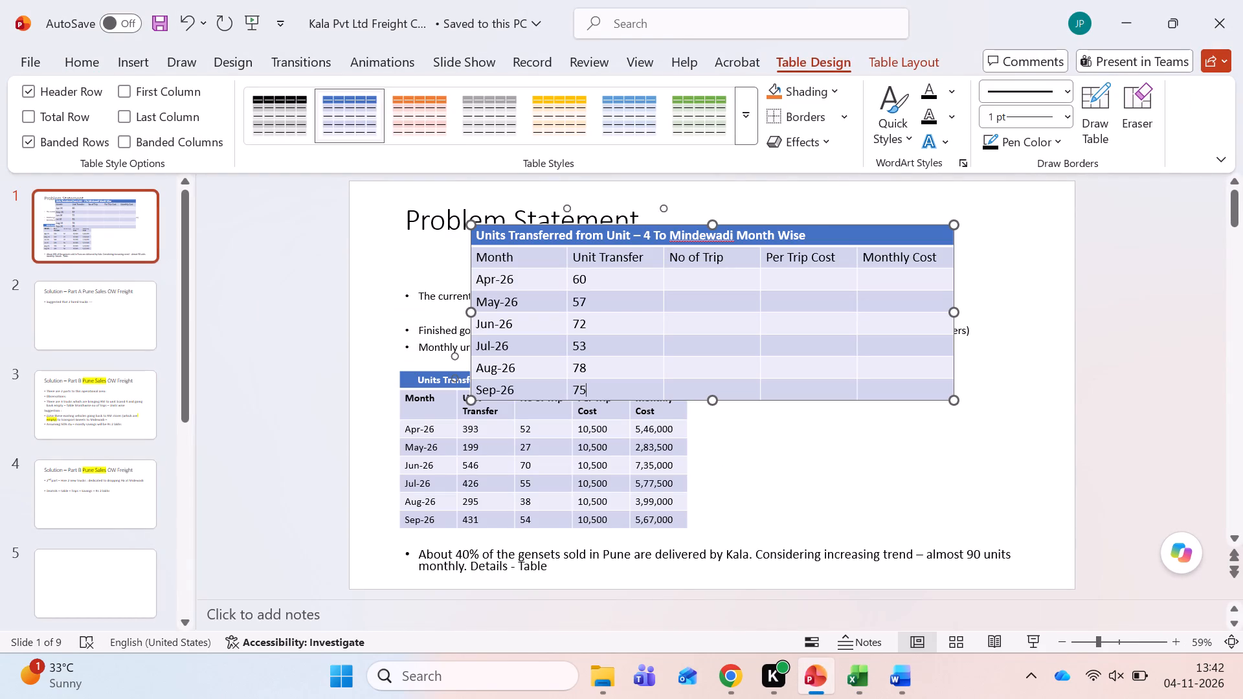
Enter the Apr-26 to Sep-26 No of Trip values 24, 22, 29, 21, 26 and 24 in the Unit 4 table, consulting the Annexure workbook in Excel.
click(682, 278)
key(alt+Tab)
key(Right)
key(alt+Tab)
text(24)
key(Down)
text(22)
key(Down)
key(alt+Tab)
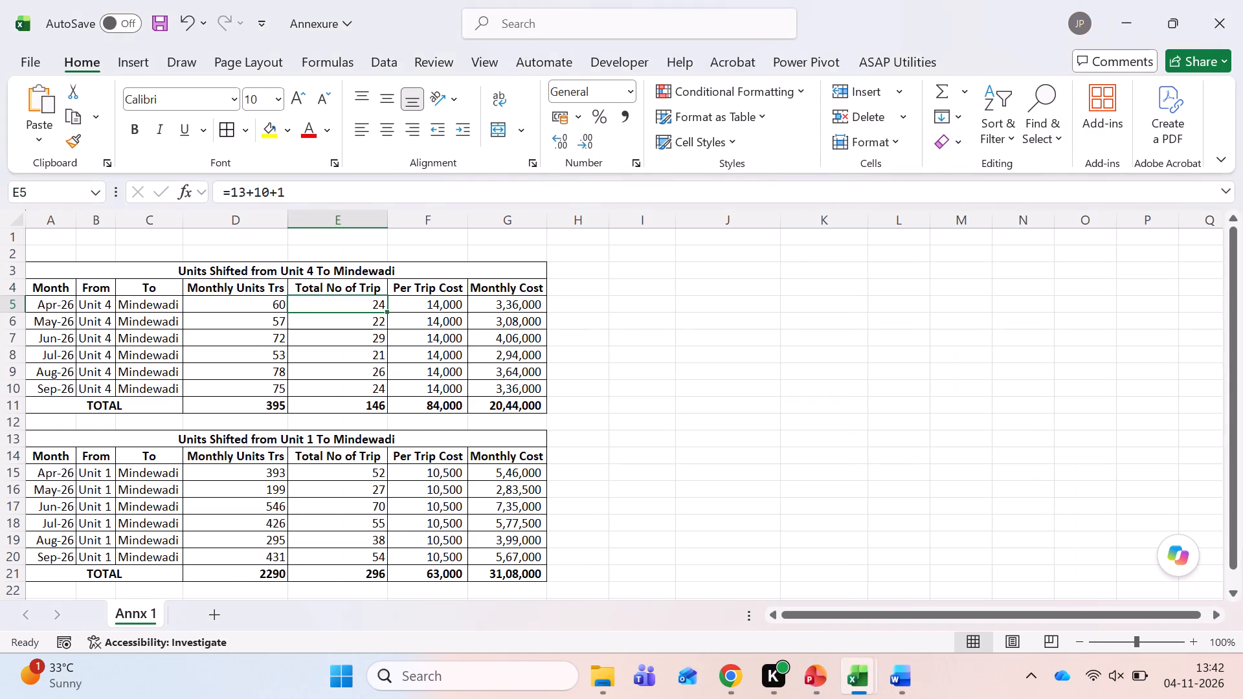
key(alt+Tab)
text(29)
key(Down)
text(21)
key(Down)
key(alt+Tab)
key(alt+Tab)
text(26)
key(Down)
text(24)
Enter 14,000 as the Apr-26 Per Trip Cost in the Unit 4 table, checking it against the Annexure workbook.
key(Up)
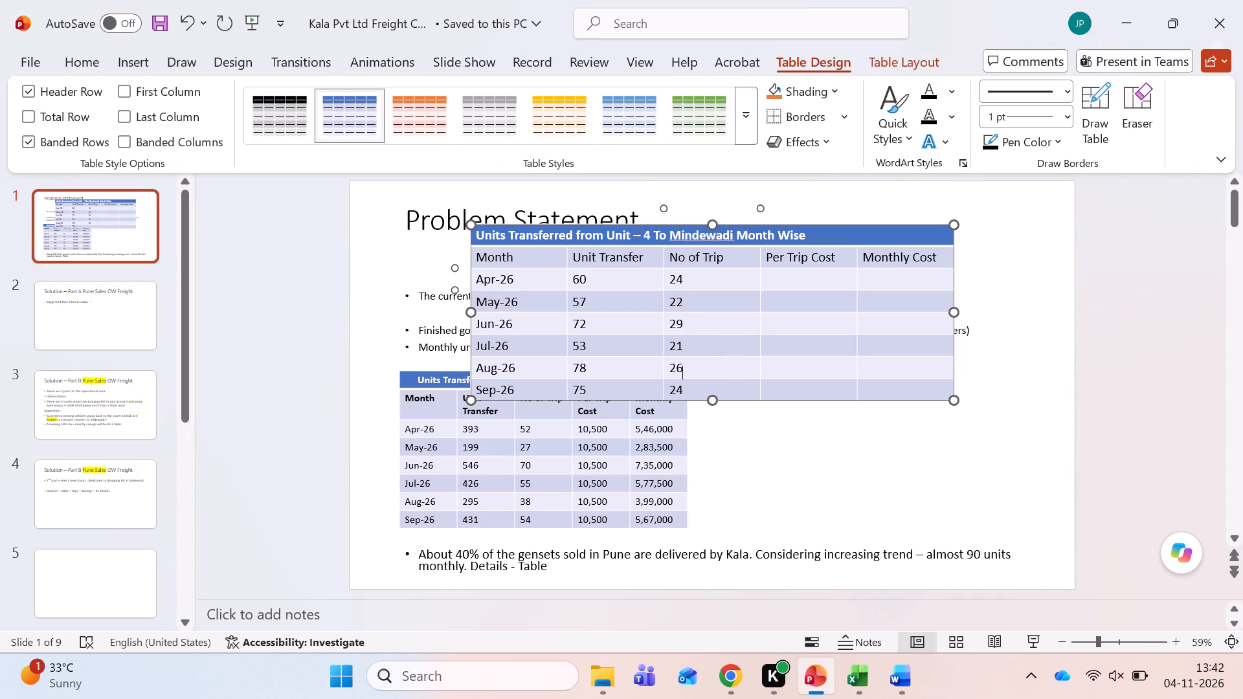
key(Up)
key(Up)
key(Up)
key(Up)
key(Right)
key(Right)
key(Left)
key(alt+Tab)
key(alt+Tab)
text(14,000)
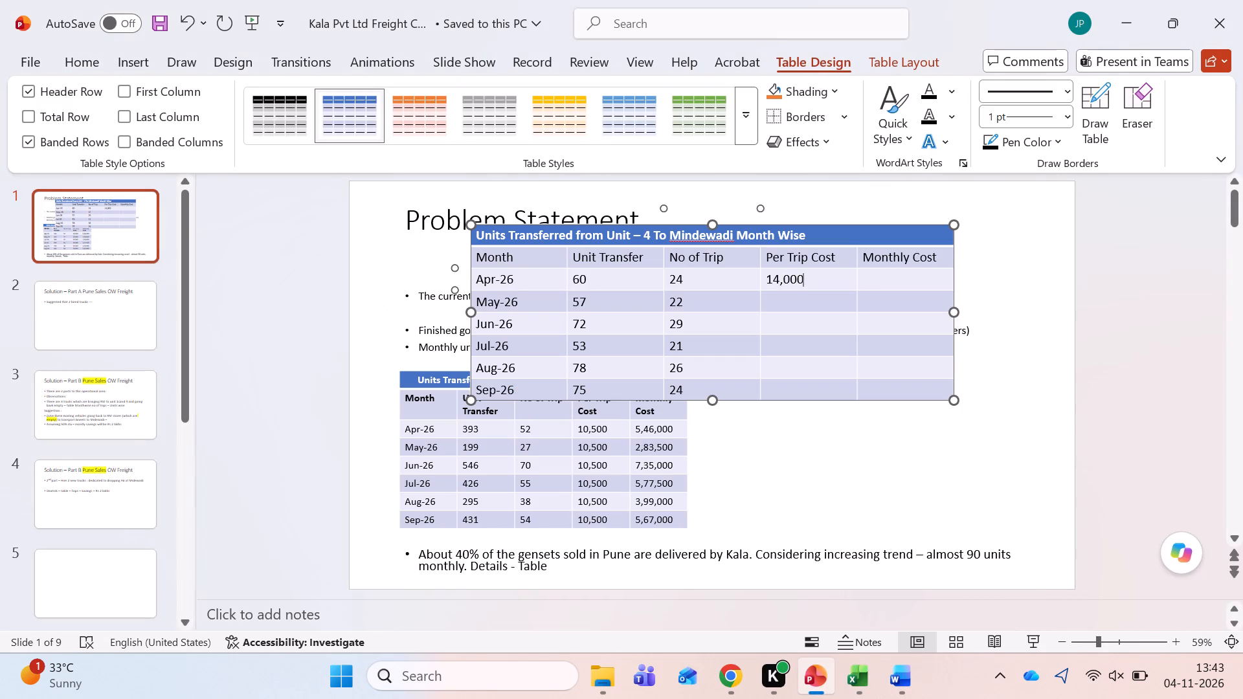
Copy the 14,000 Per Trip Cost into the May-26 to Sep-26 rows, without extra line breaks in the cells.
key(ctrl+shift+Left)
key(ctrl+shift+Left)
key(ctrl+shift+Right)
key(ctrl+c)
key(Down)
key(ctrl+v)
key(Down)
key(ctrl+z)
key(ctrl+v)
key(BackSpace)
key(Down)
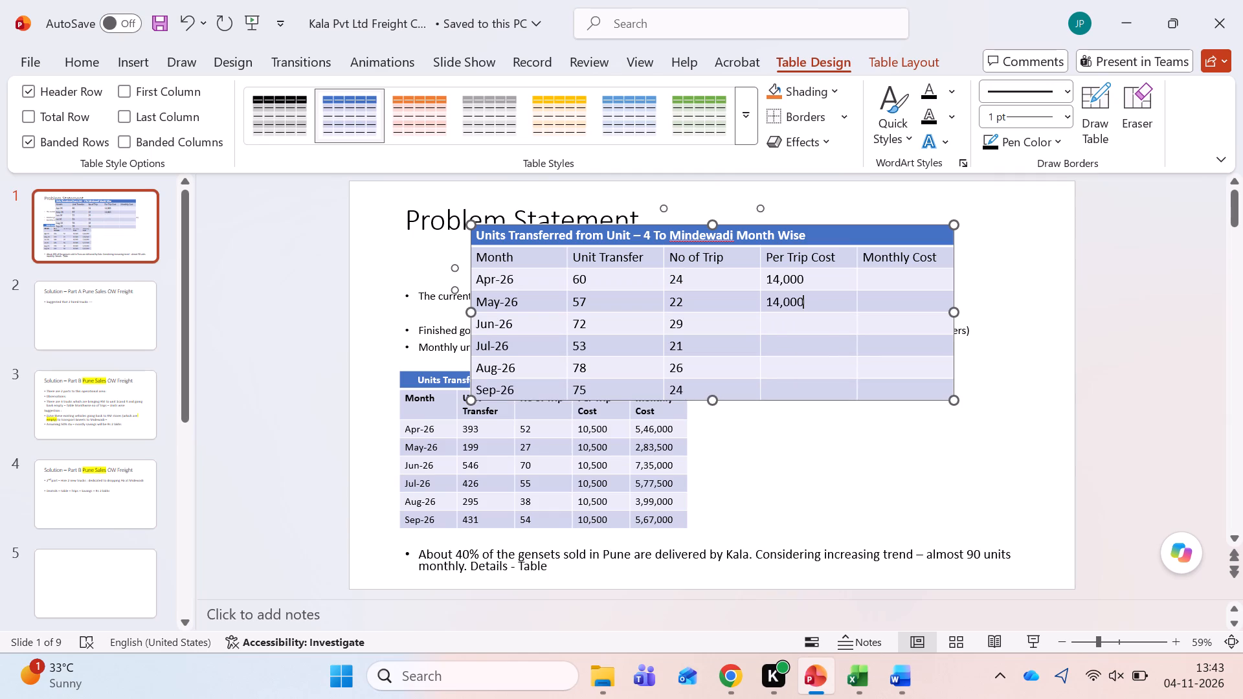
key(ctrl+v)
key(BackSpace)
key(Down)
key(ctrl+v)
key(BackSpace)
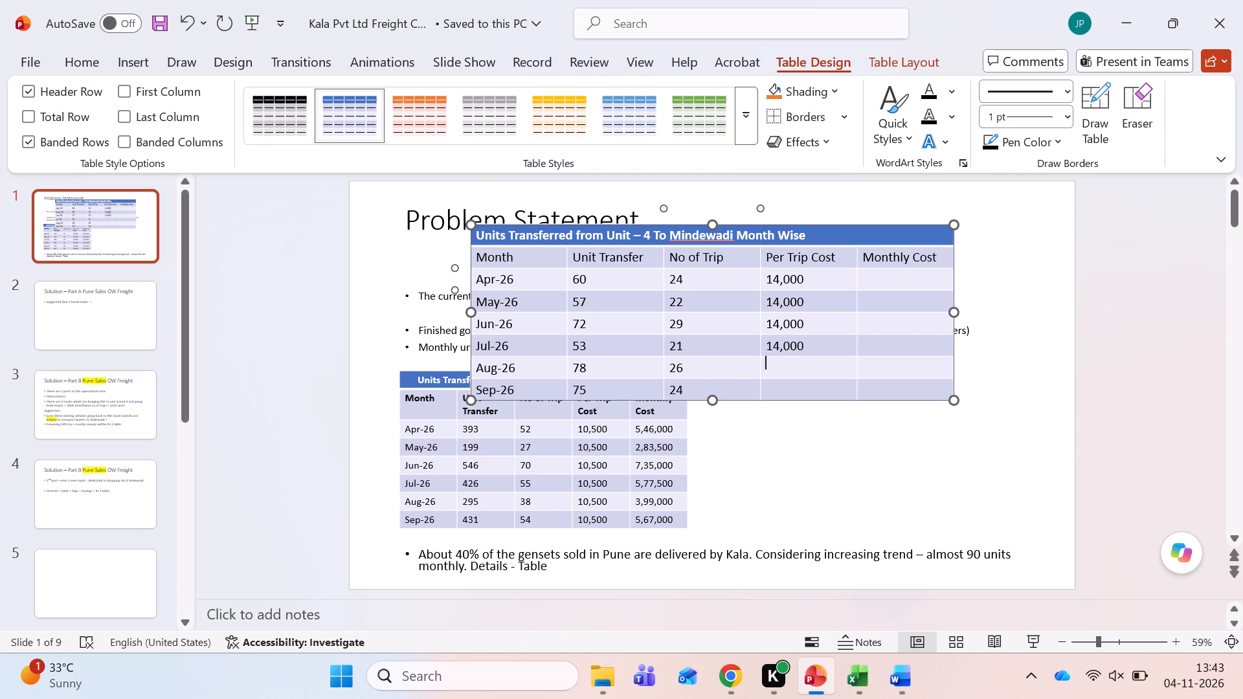
key(Down)
key(ctrl+v)
key(BackSpace)
key(Down)
key(ctrl+v)
key(BackSpace)
Enter the Apr-26, May-26 and Jun-26 Monthly Cost values 3,36,000, 3,08,000 and 4,06,000 from the Annexure workbook's Unit 4 data.
key(Up)
key(Up)
key(Up)
key(Up)
key(Up)
key(Right)
key(alt+Tab)
key(alt+Tab)
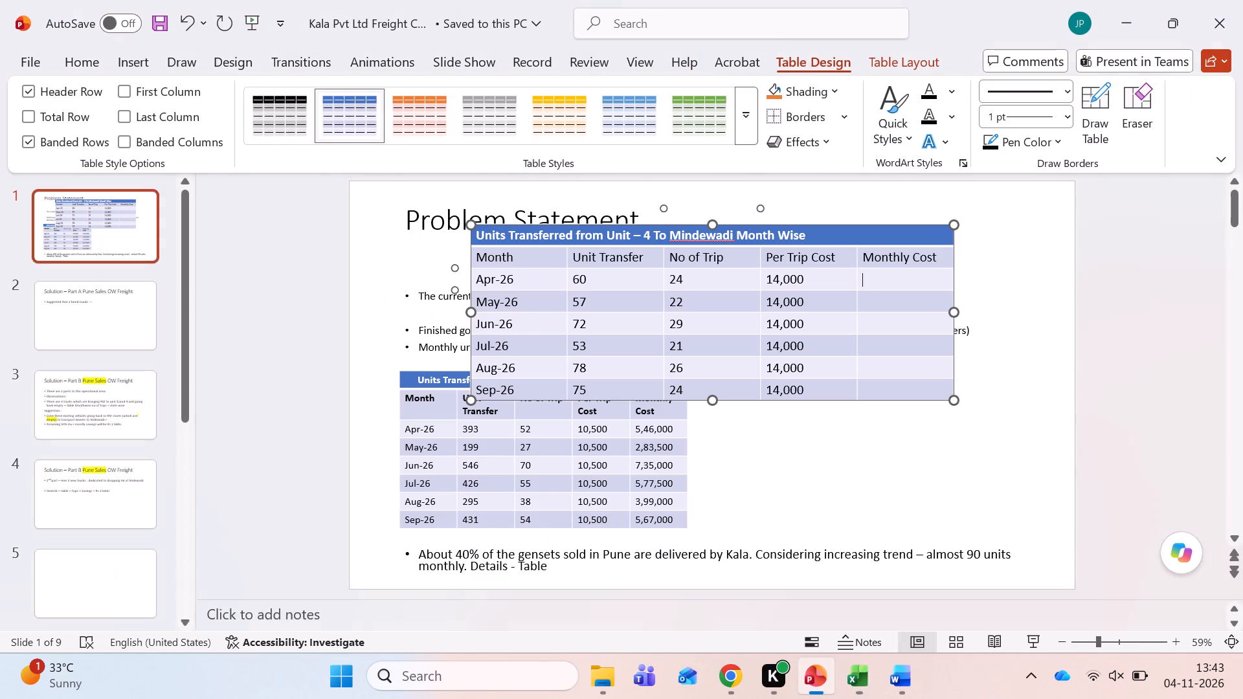
text(3,36,000)
key(Down)
key(alt+Tab)
key(alt+Tab)
text(3,08,000)
key(Down)
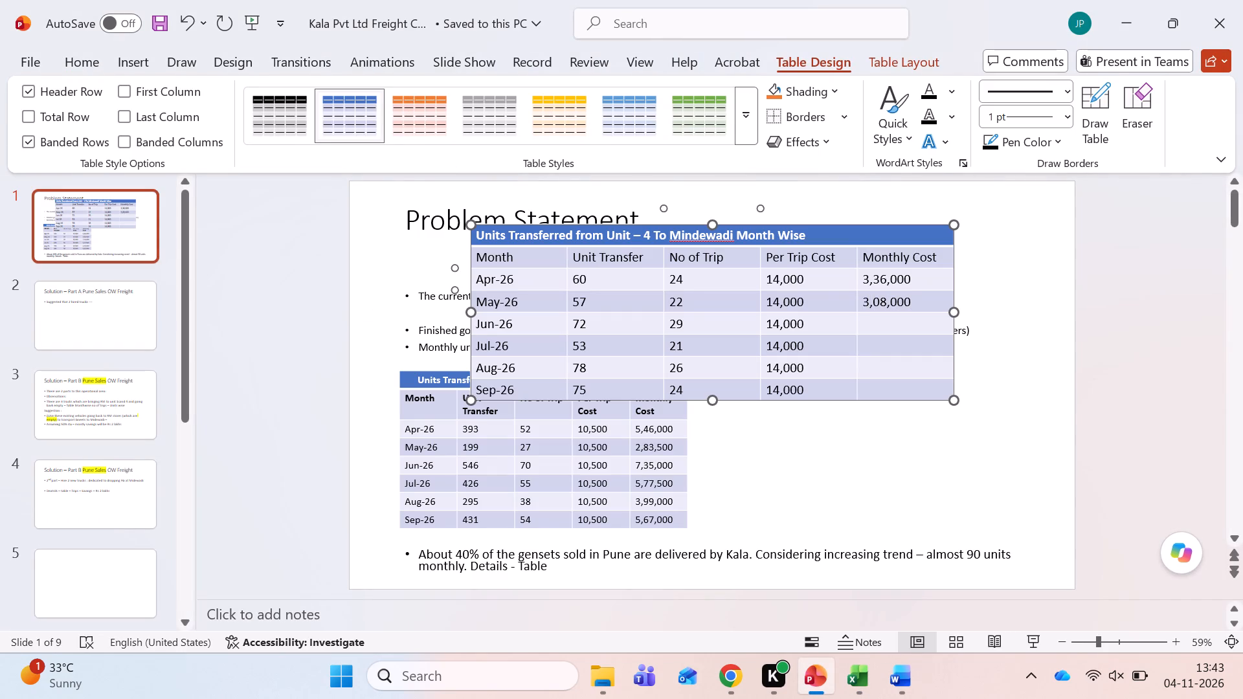
key(alt+Tab)
key(alt+Tab)
text(4,06,---)
key(BackSpace)
key(BackSpace)
key(BackSpace)
text(000)
key(Down)
Enter the Jul-26, Aug-26 and Sep-26 Monthly Cost values 2,94,000, 3,64,000 and 3,36,000 from the Annexure workbook's Unit 4 data.
key(alt+Tab)
key(alt+Tab)
text(2,94,000)
key(Down)
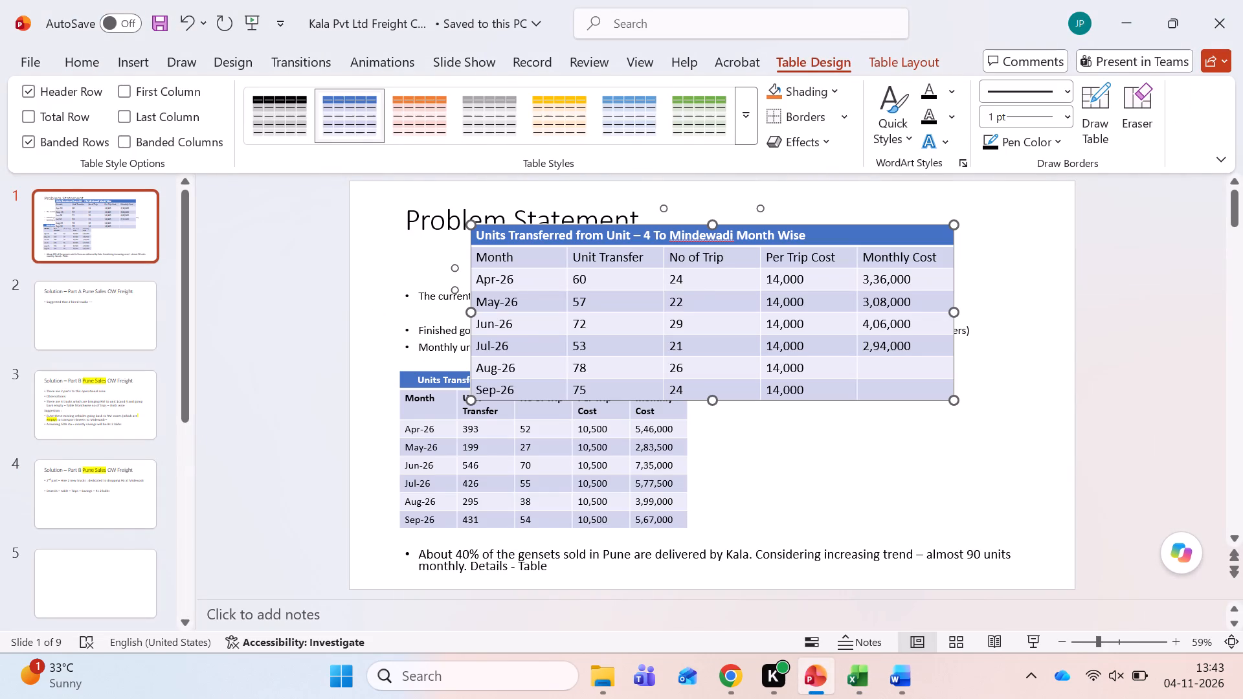
key(alt+Tab)
key(alt+Tab)
text(3,64,000)
key(Down)
key(alt+Tab)
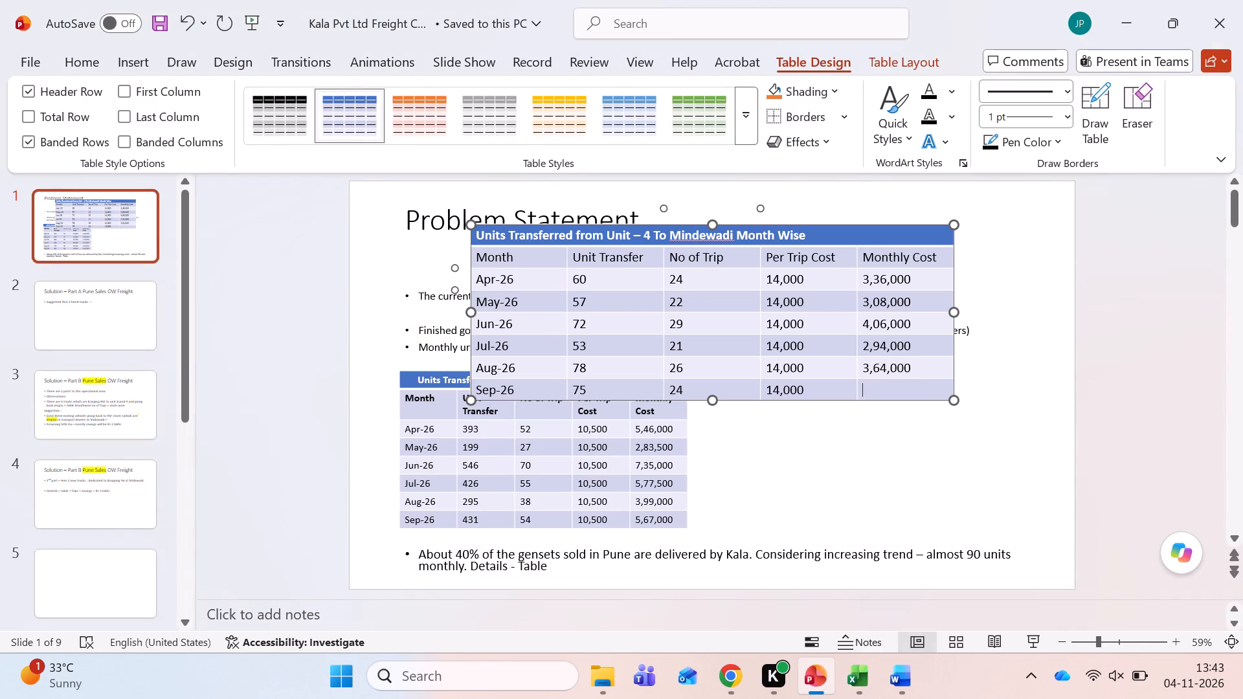
key(alt+Tab)
text(3,36,000)
Centre the title text in the merged header row of the Unit 4 table.
click(490, 235)
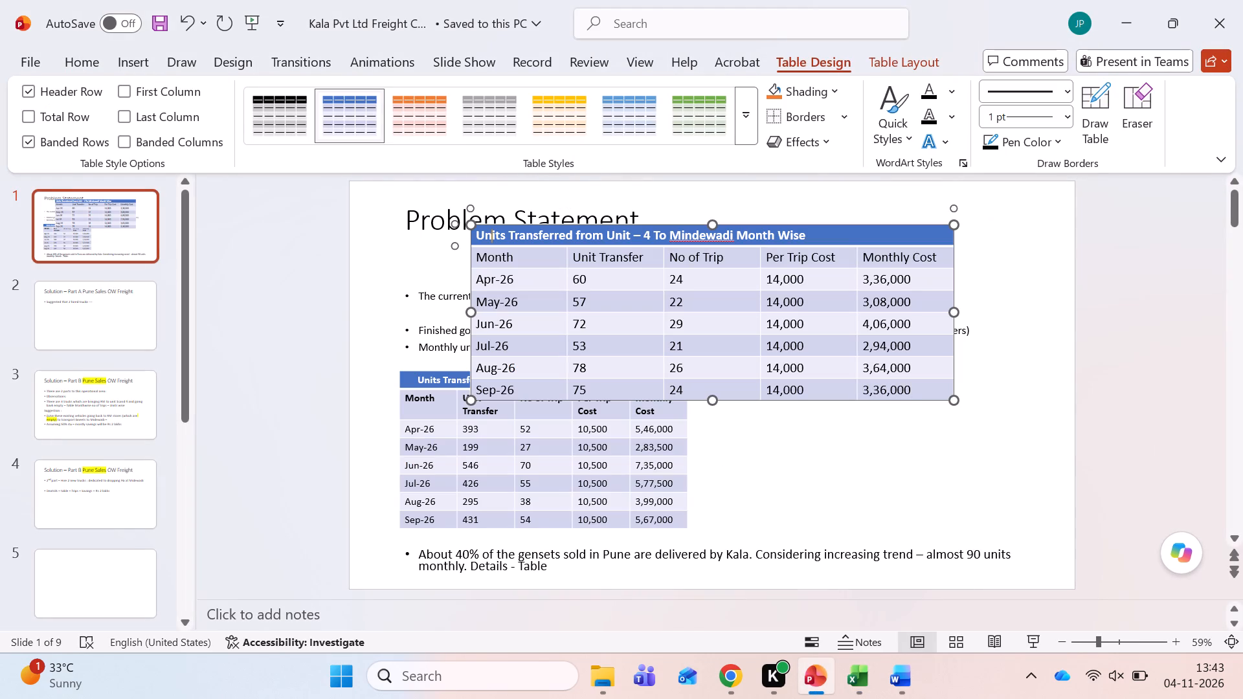
key(Left)
key(Left)
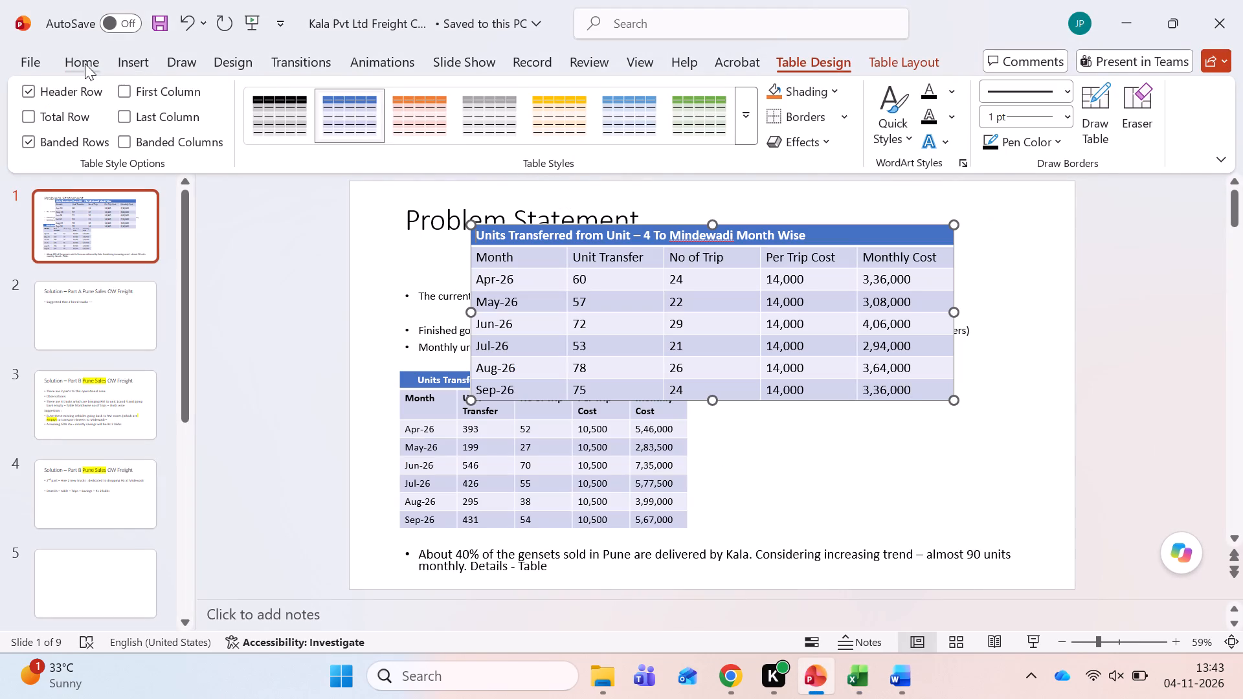
click(84, 63)
click(554, 139)
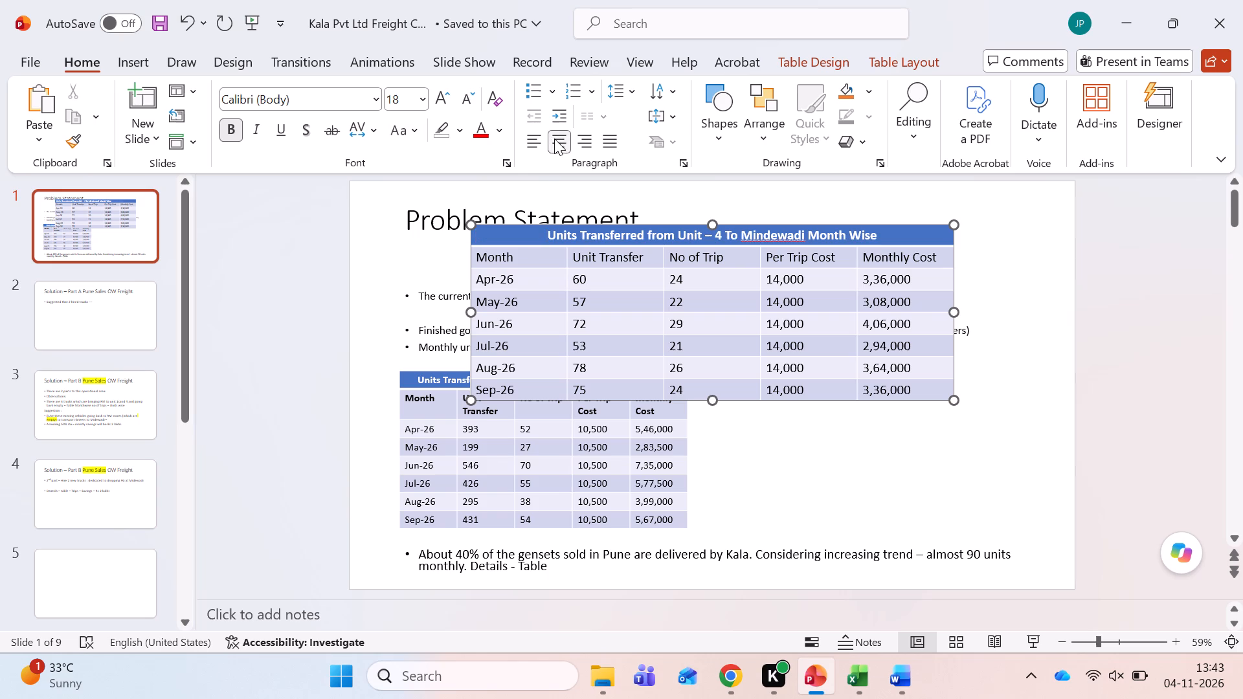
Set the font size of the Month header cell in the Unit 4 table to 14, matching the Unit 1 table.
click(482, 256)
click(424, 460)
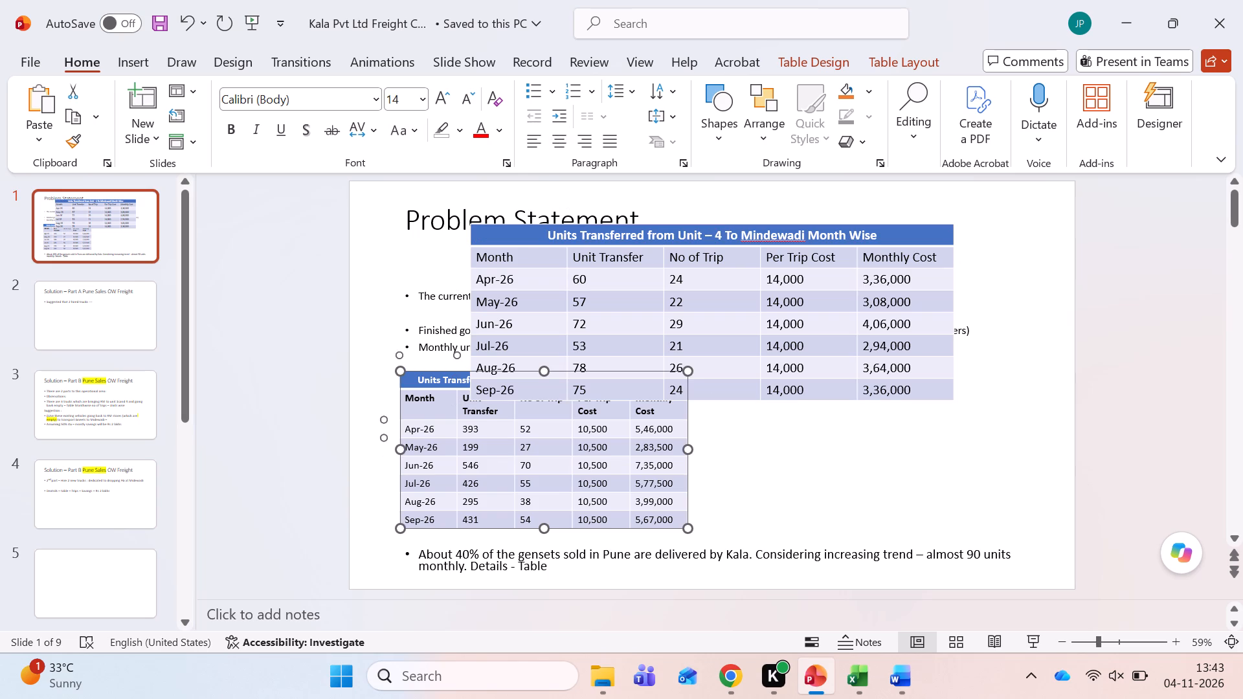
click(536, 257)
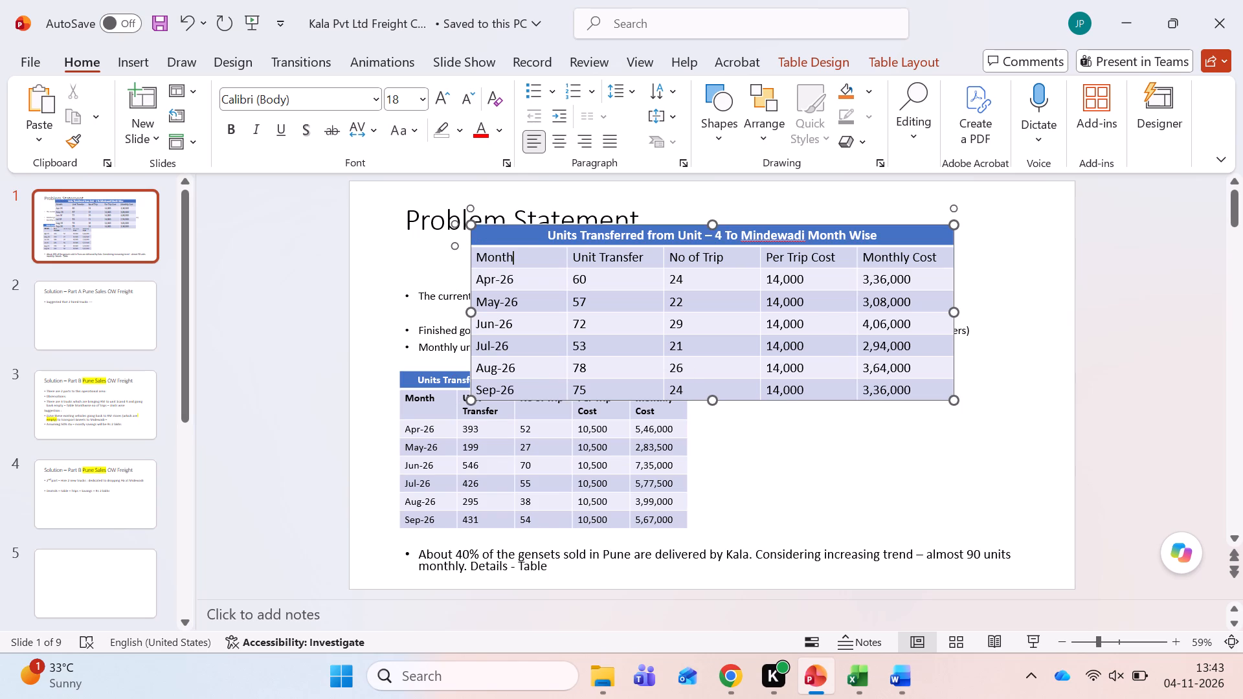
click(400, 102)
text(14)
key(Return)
Set the font size of all cells in the Unit 4 table, from the title to the Sep-26 row, to 14.
click(487, 239)
click(588, 322)
click(697, 261)
click(528, 230)
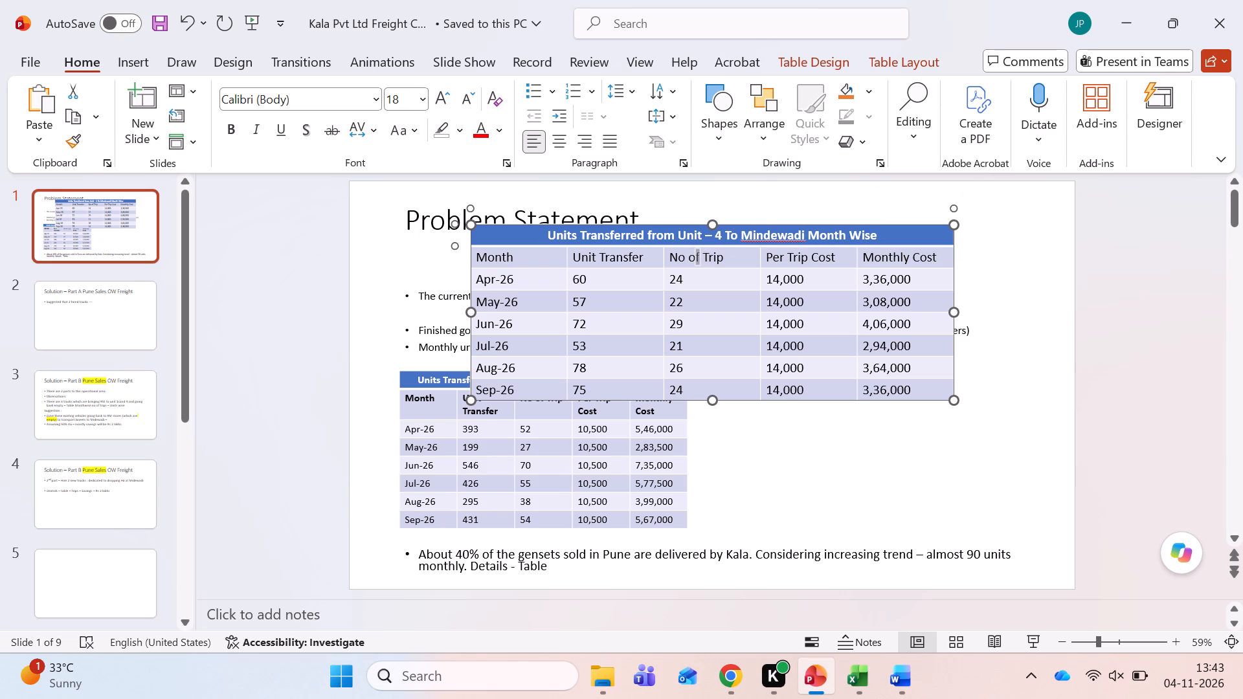
drag(533, 234, 908, 378)
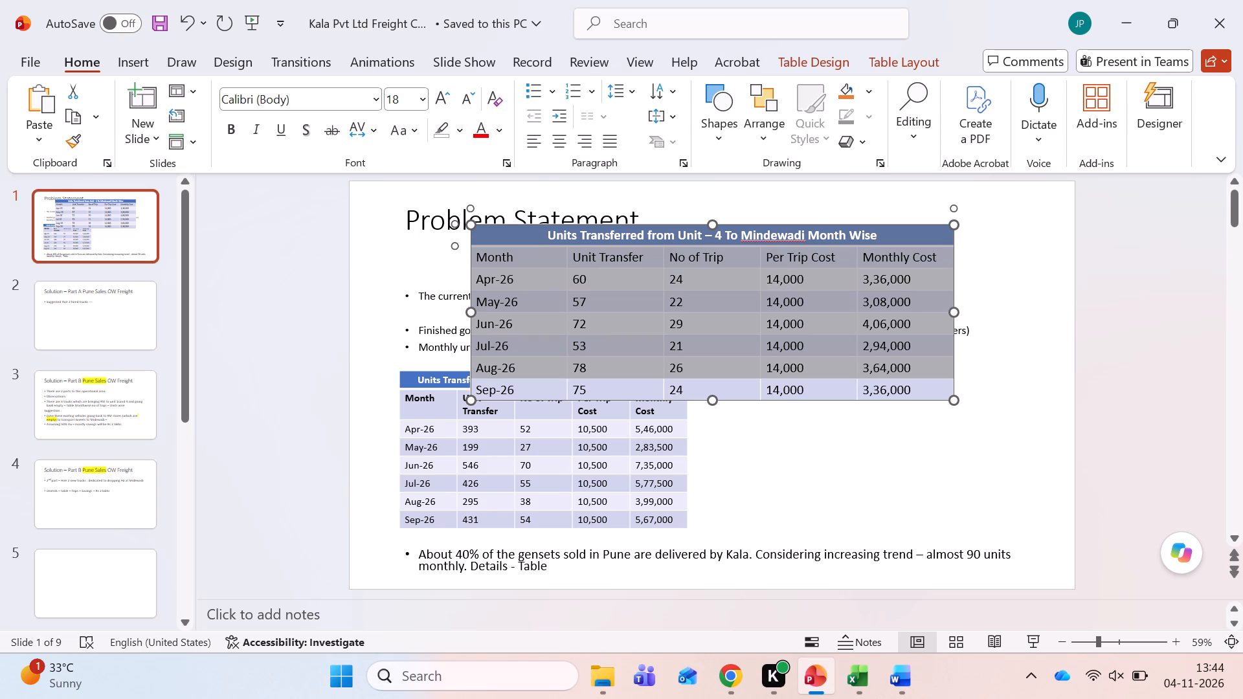
drag(908, 378, 907, 384)
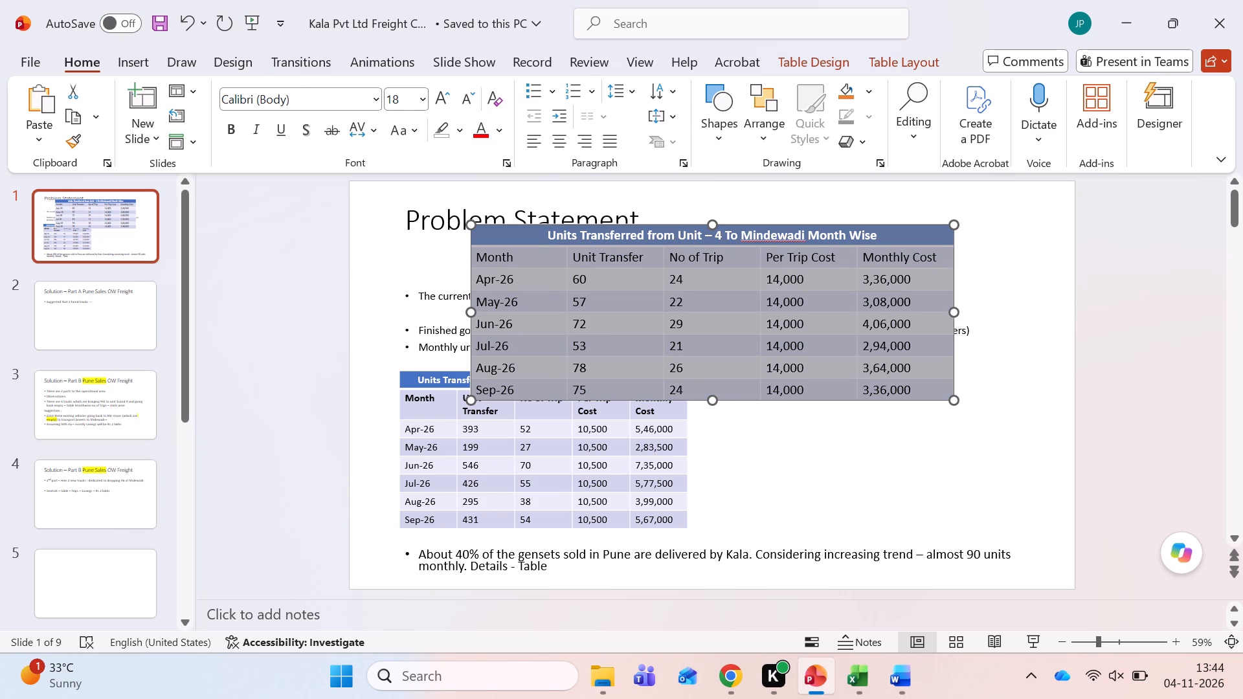
click(412, 108)
click(398, 101)
text(14)
key(Return)
Shrink the Unit 4 table and place it beside the Unit 1 table, clear of the closing bullet text.
drag(951, 311, 849, 313)
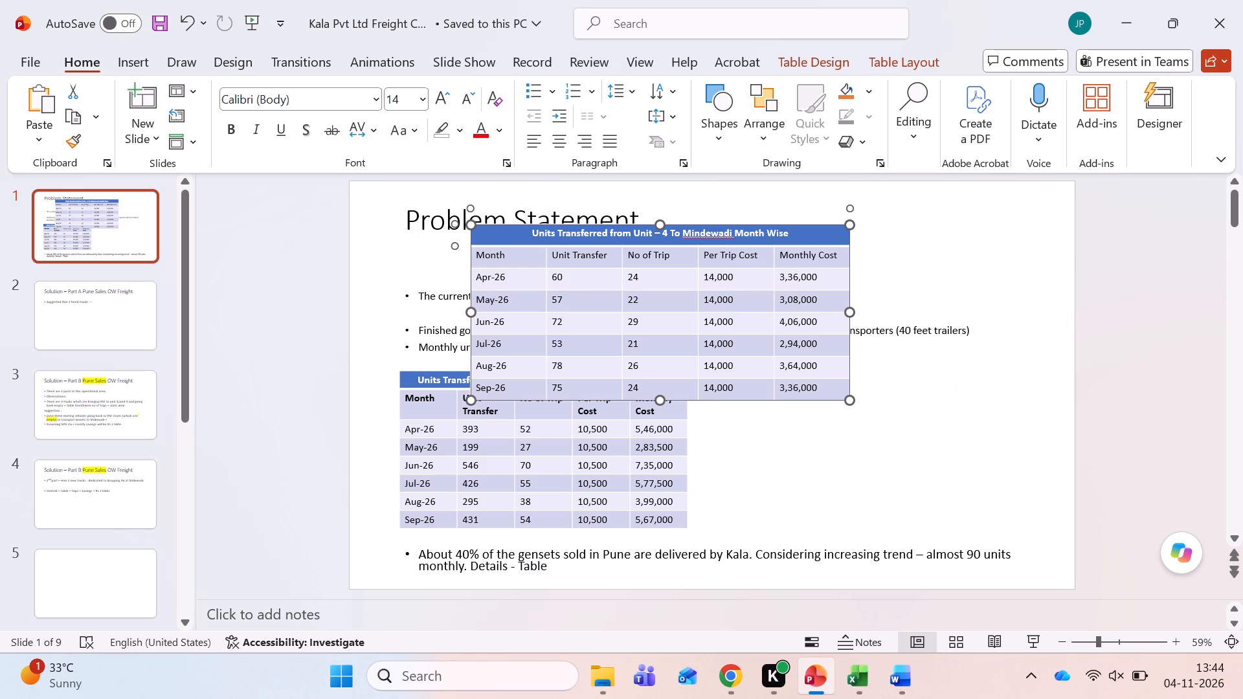
drag(504, 226, 673, 329)
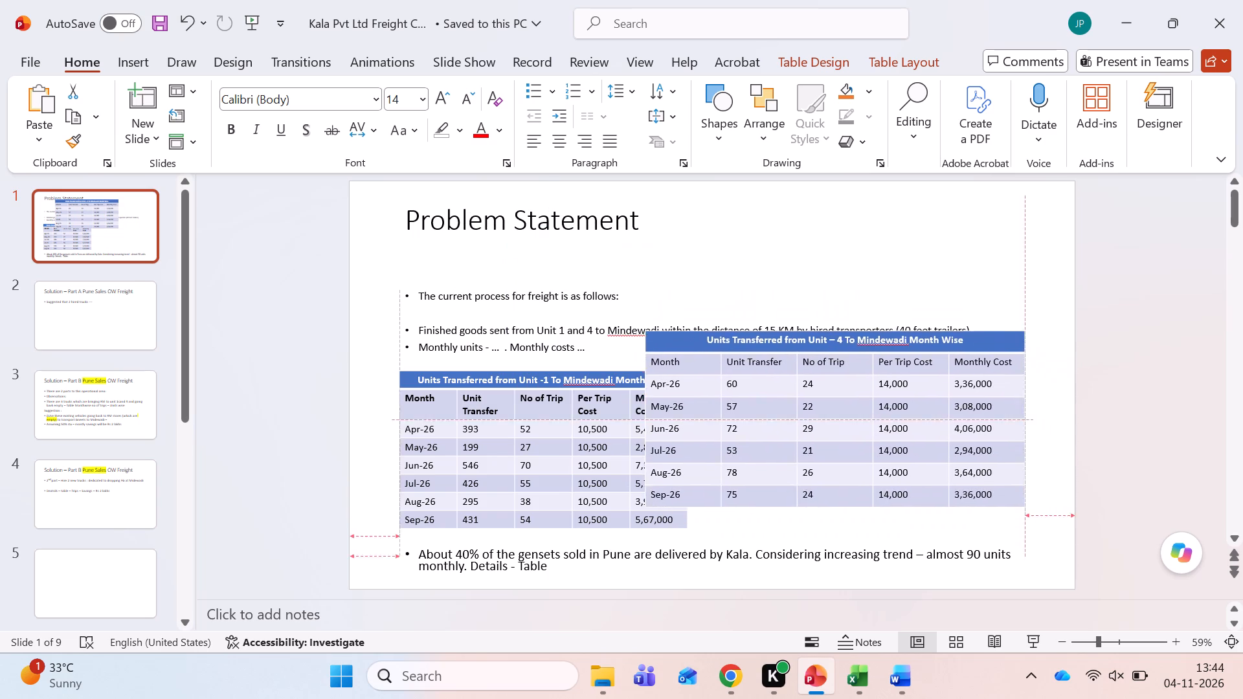
drag(673, 329, 631, 307)
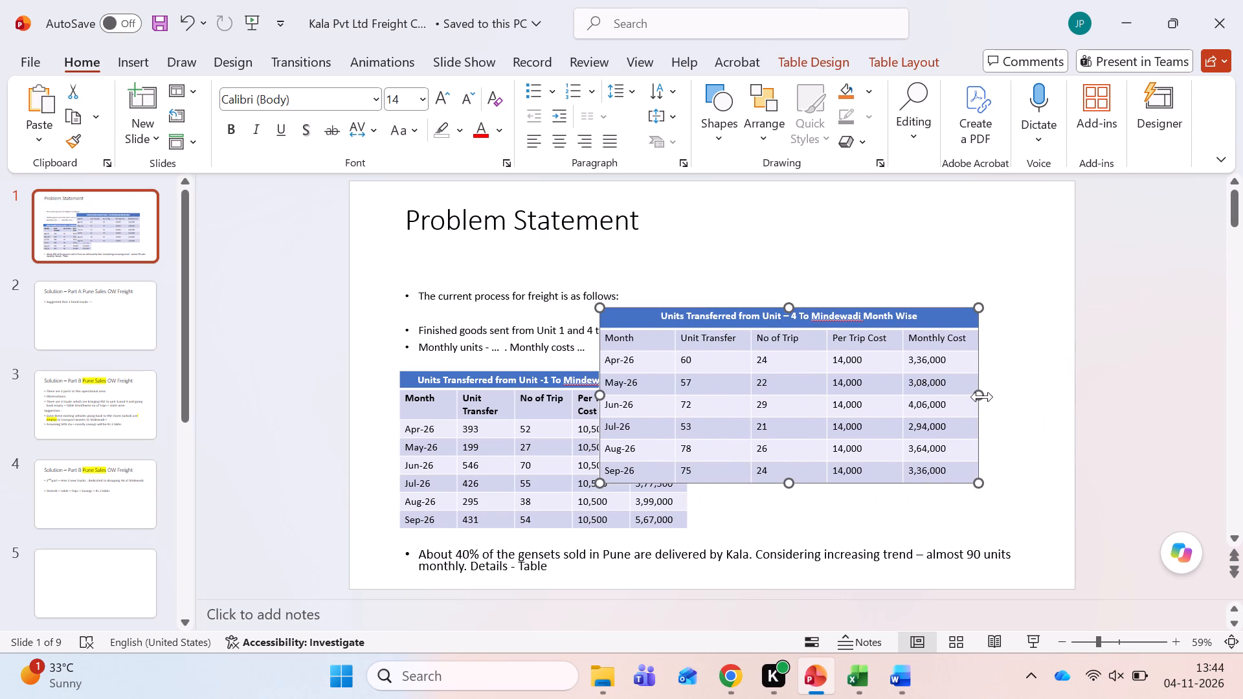
drag(980, 396, 937, 391)
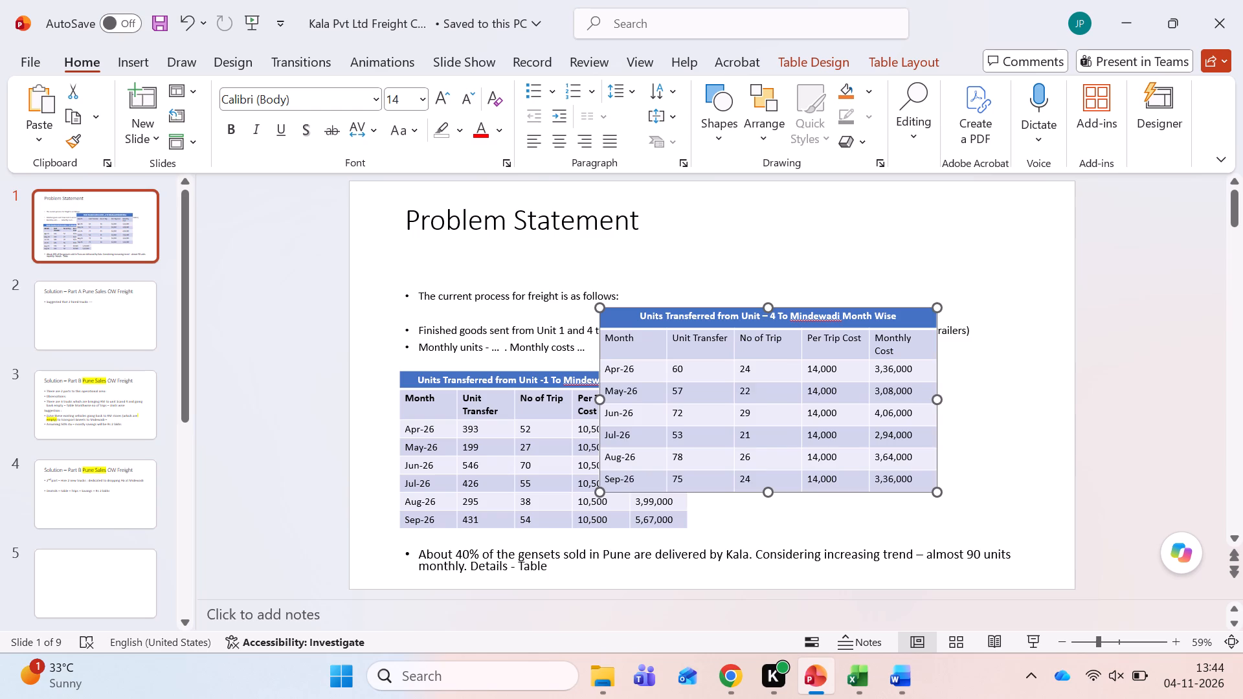
drag(606, 308, 701, 368)
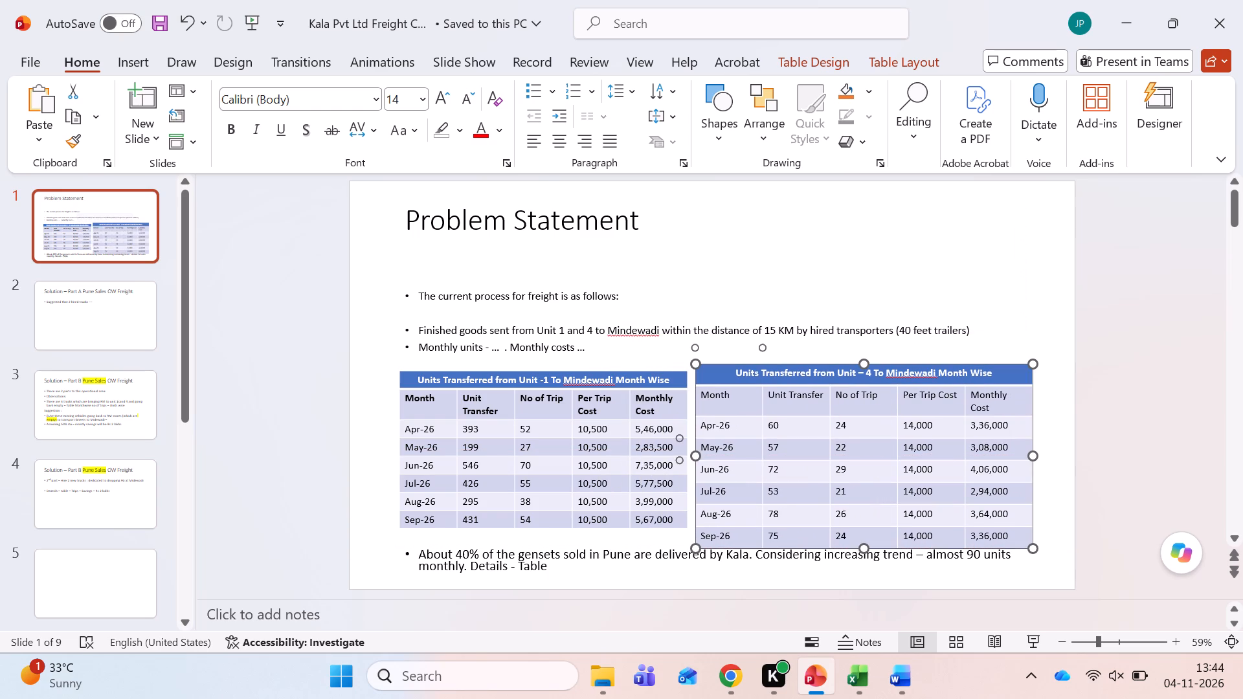
drag(1038, 550, 1031, 535)
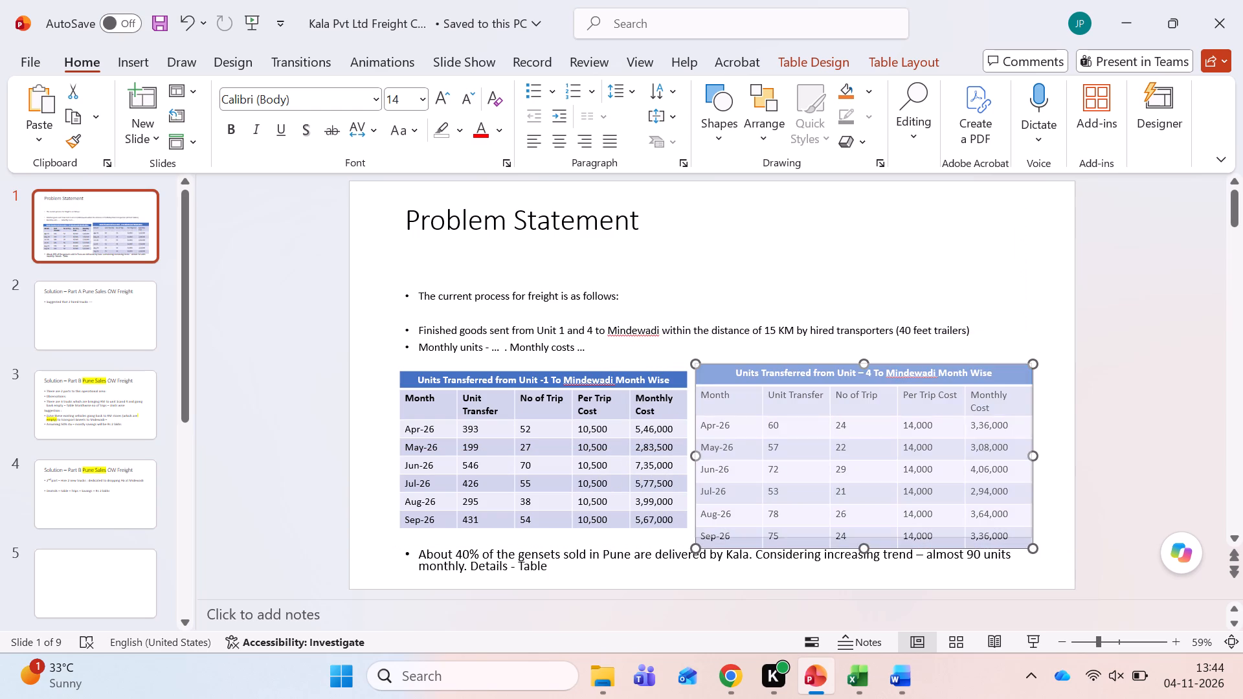
drag(1031, 535, 1030, 524)
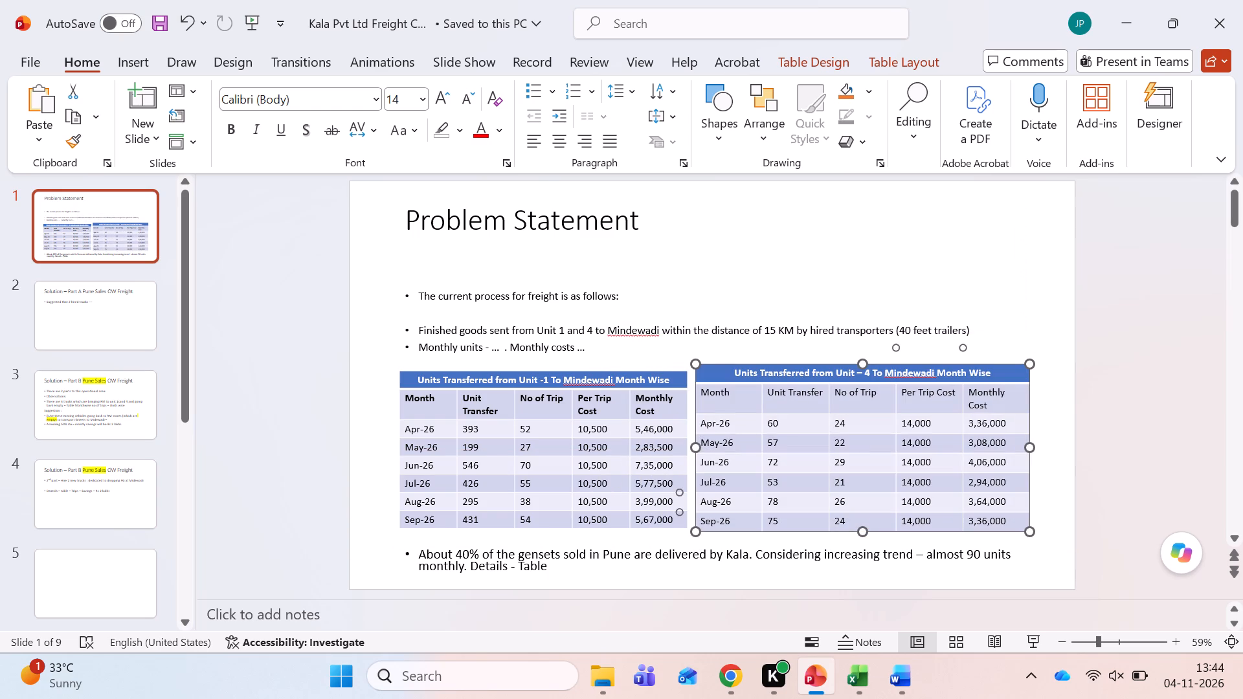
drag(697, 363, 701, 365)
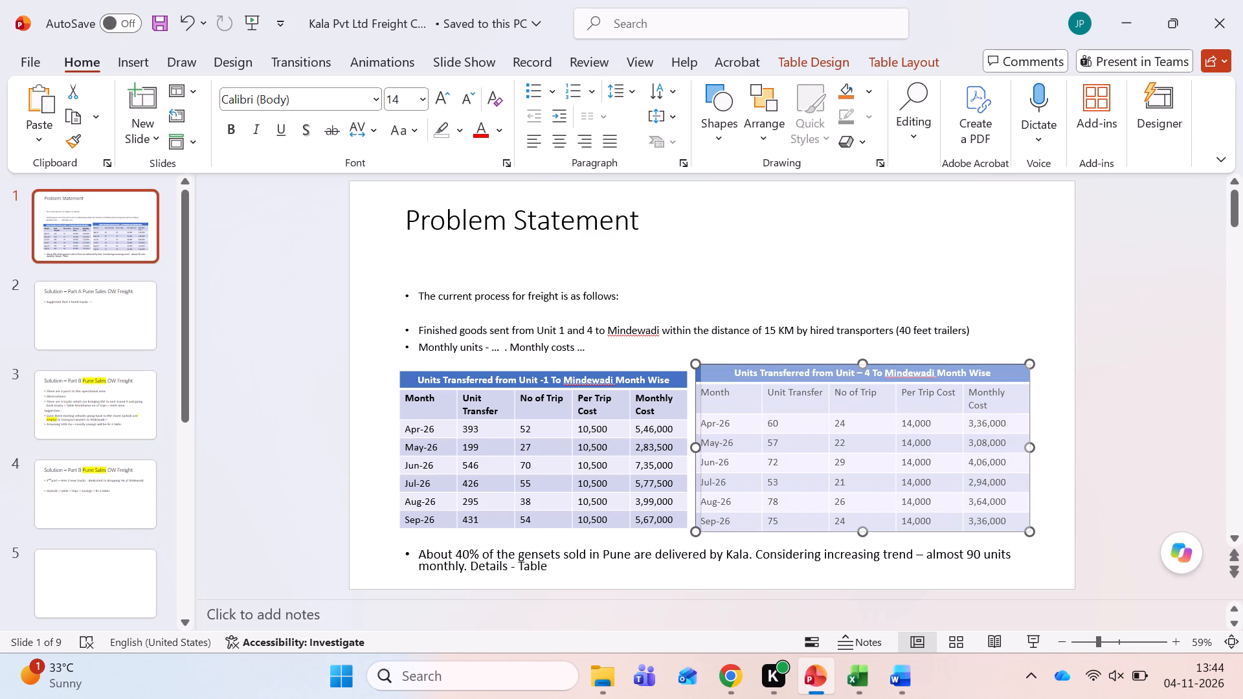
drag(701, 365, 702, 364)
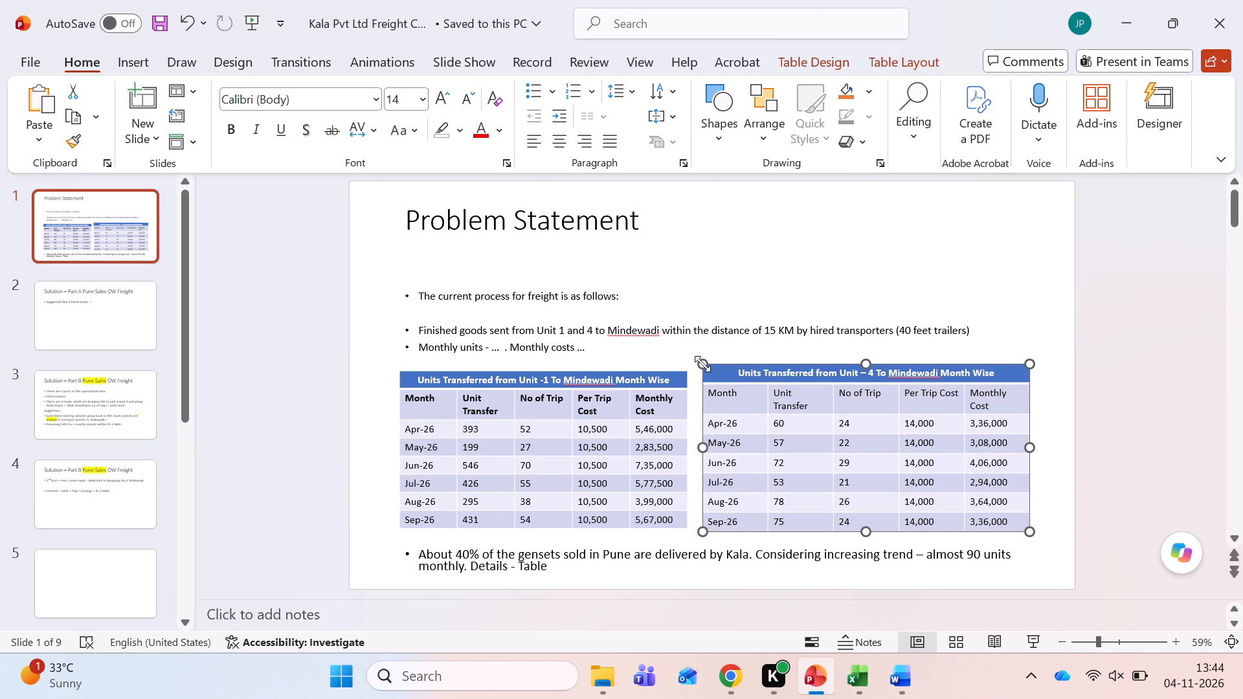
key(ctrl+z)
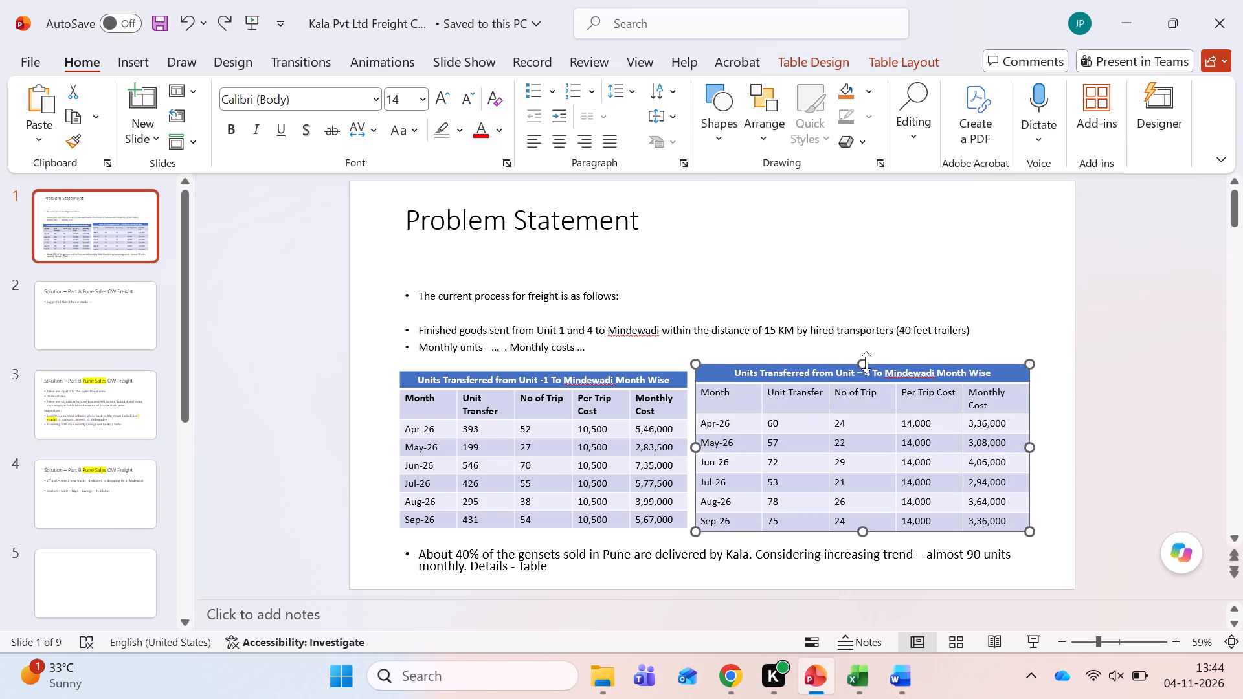
Align the Unit 4 table's top and bottom edges with the Unit 1 table and narrow it slightly to similar column widths.
drag(866, 362, 864, 373)
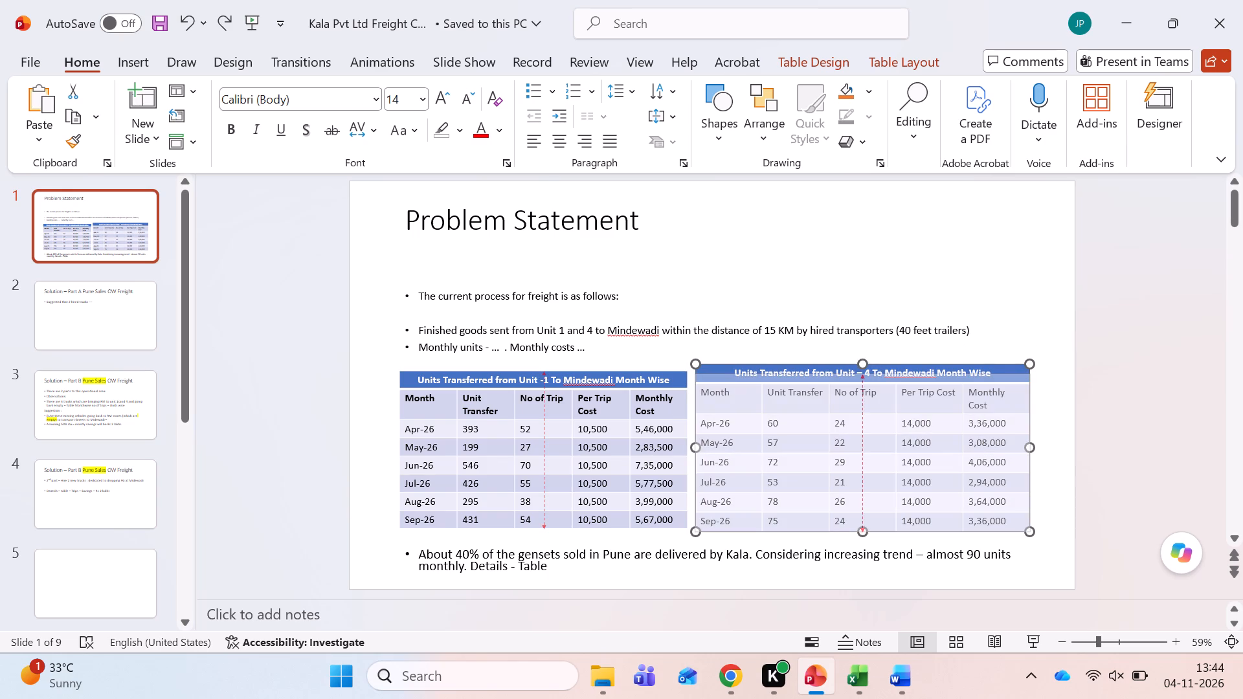
drag(864, 373, 864, 370)
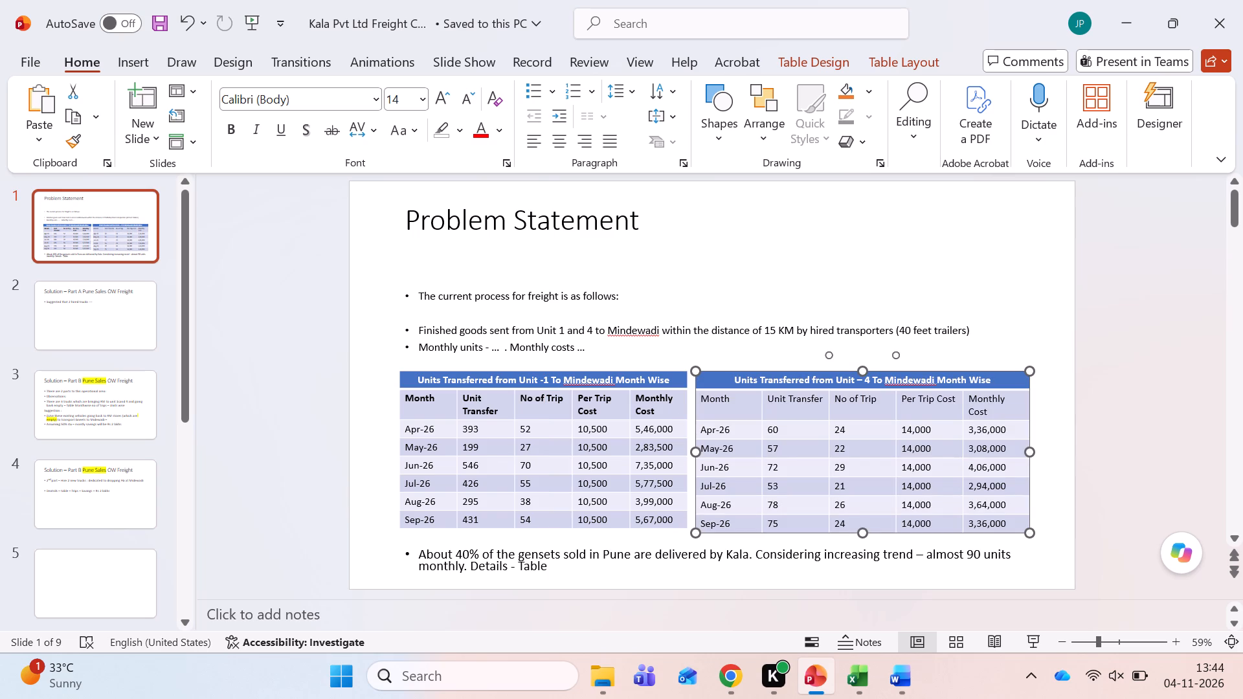
drag(862, 531, 862, 525)
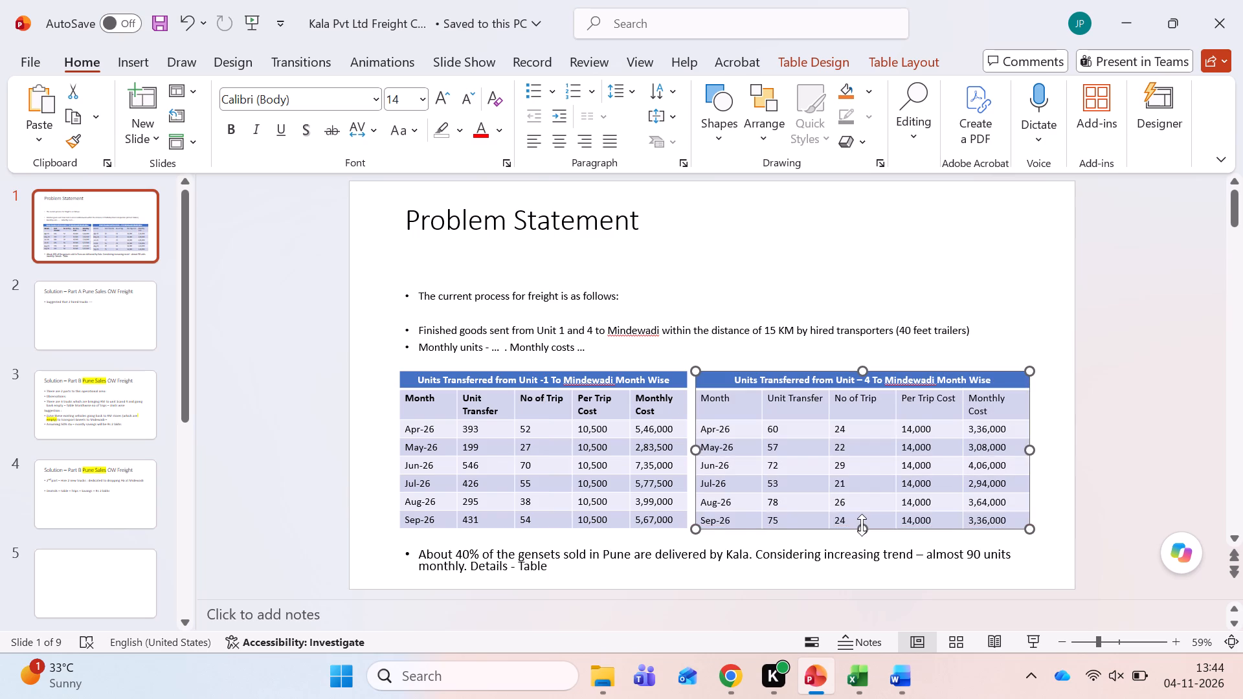
drag(1031, 447, 1030, 445)
drag(1030, 445, 1014, 443)
Make the column header row of the Unit 4 table bold, from Month to Monthly Cost.
click(848, 436)
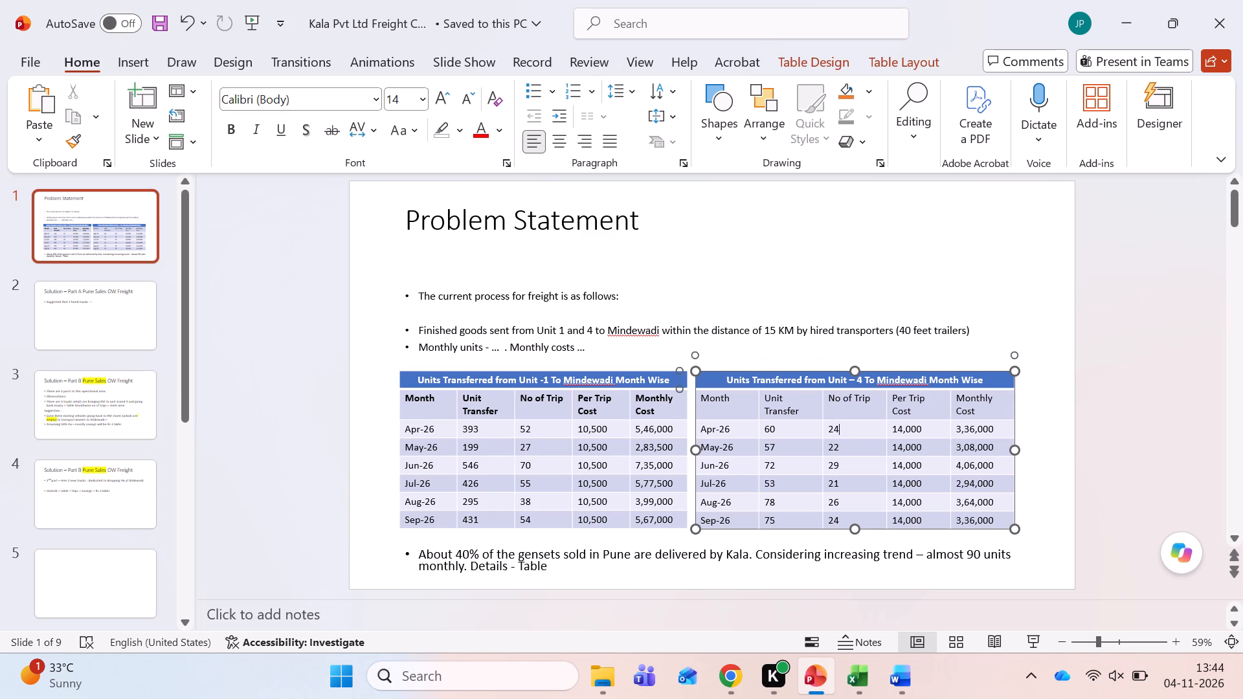
click(704, 397)
click(715, 403)
key(Left)
key(Left)
key(Left)
key(Right)
key(ctrl+shift+Right)
key(ctrl+shift+Right)
key(ctrl+shift+Right)
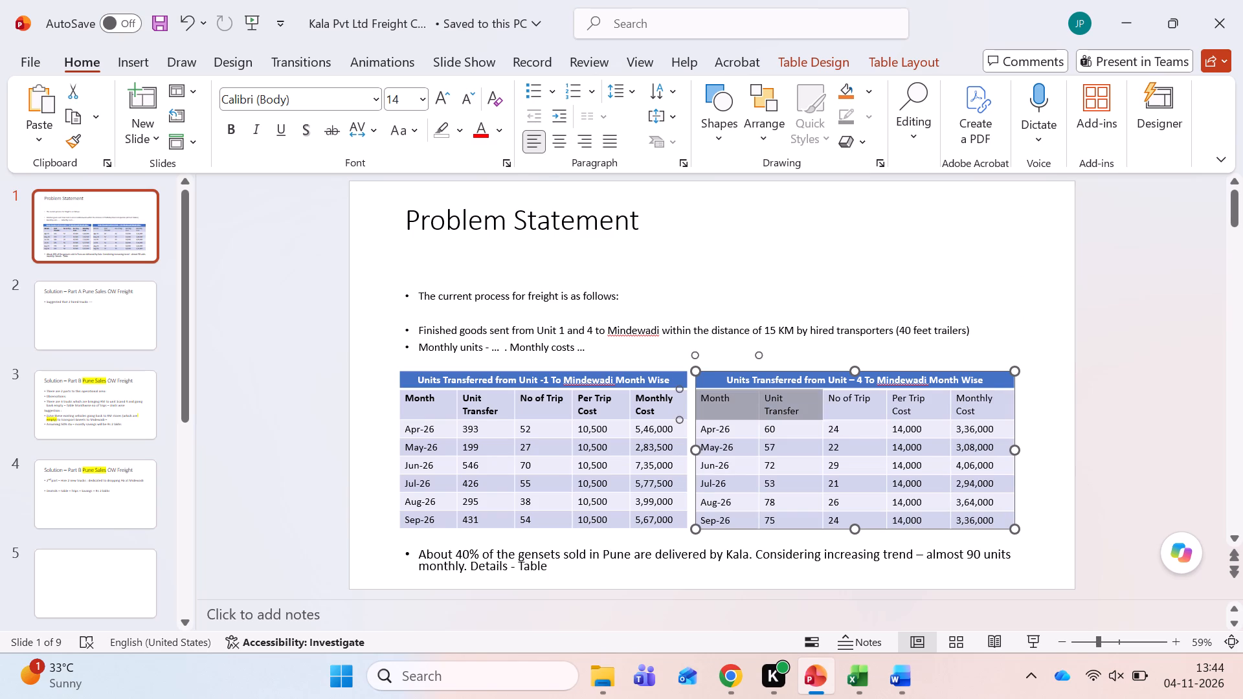
key(ctrl+shift+Right)
key(ctrl+shift+Right)
key(ctrl+b)
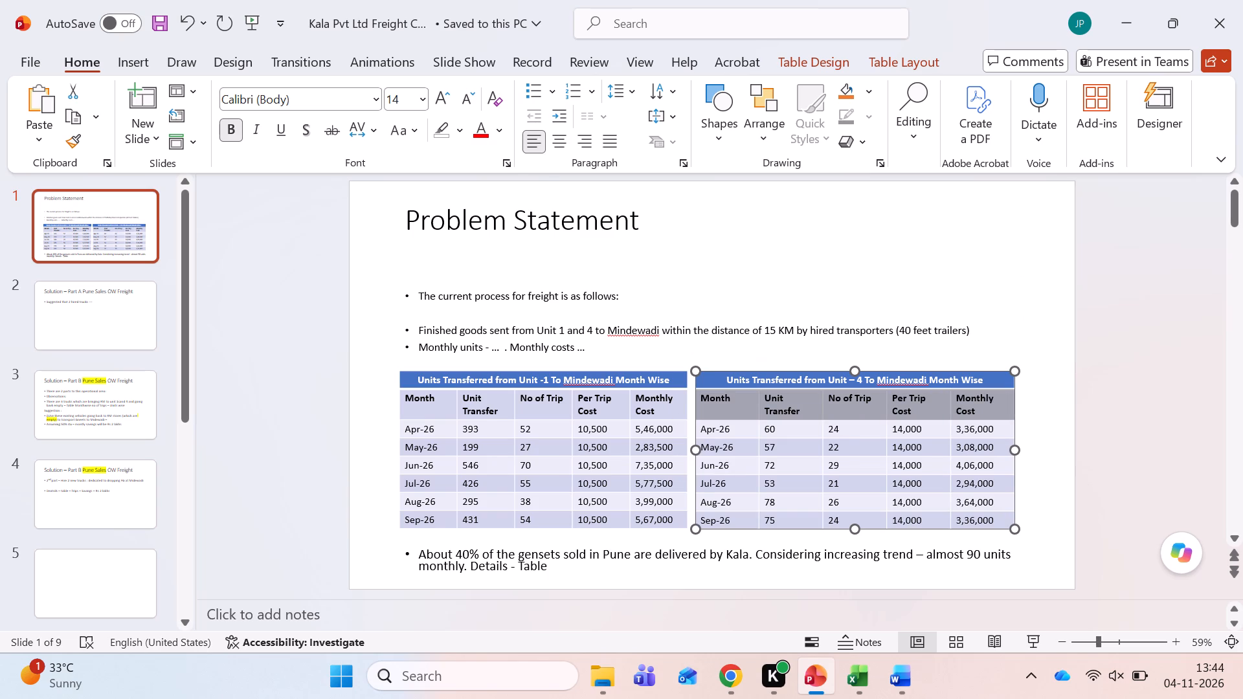
Add an empty row below the Sep-26 row in the Unit 1 table.
scroll(530, 509, down, 1)
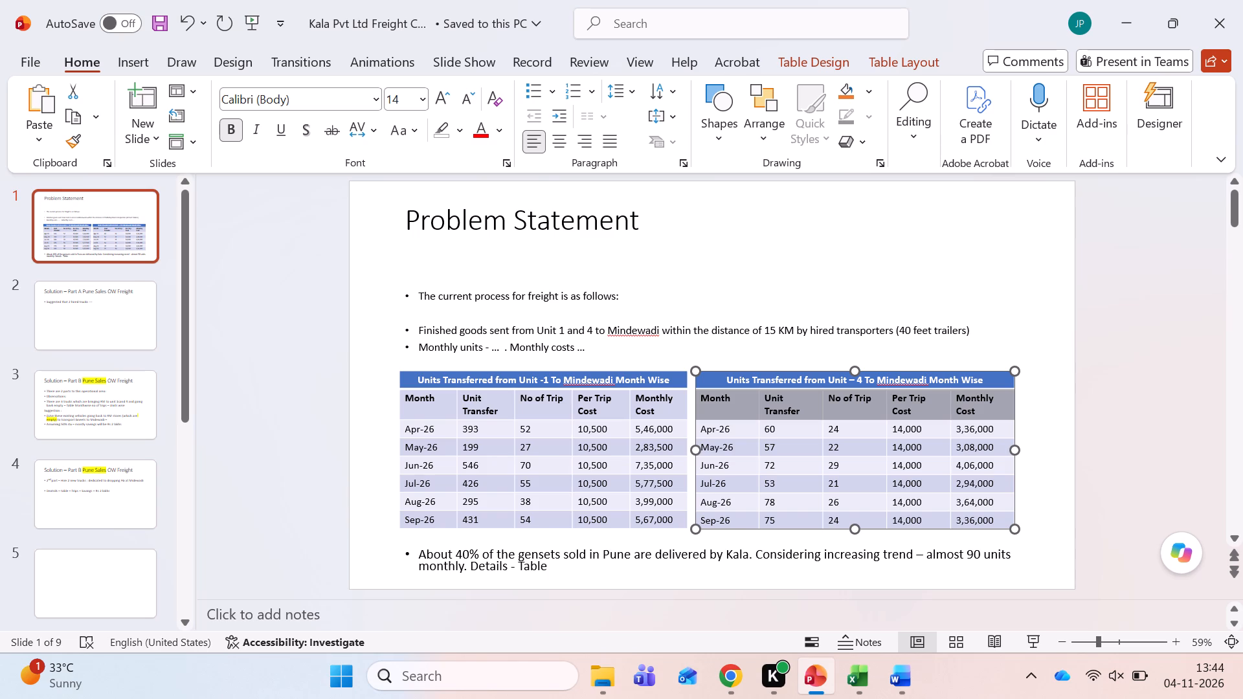
click(675, 517)
click(664, 519)
key(Tab)
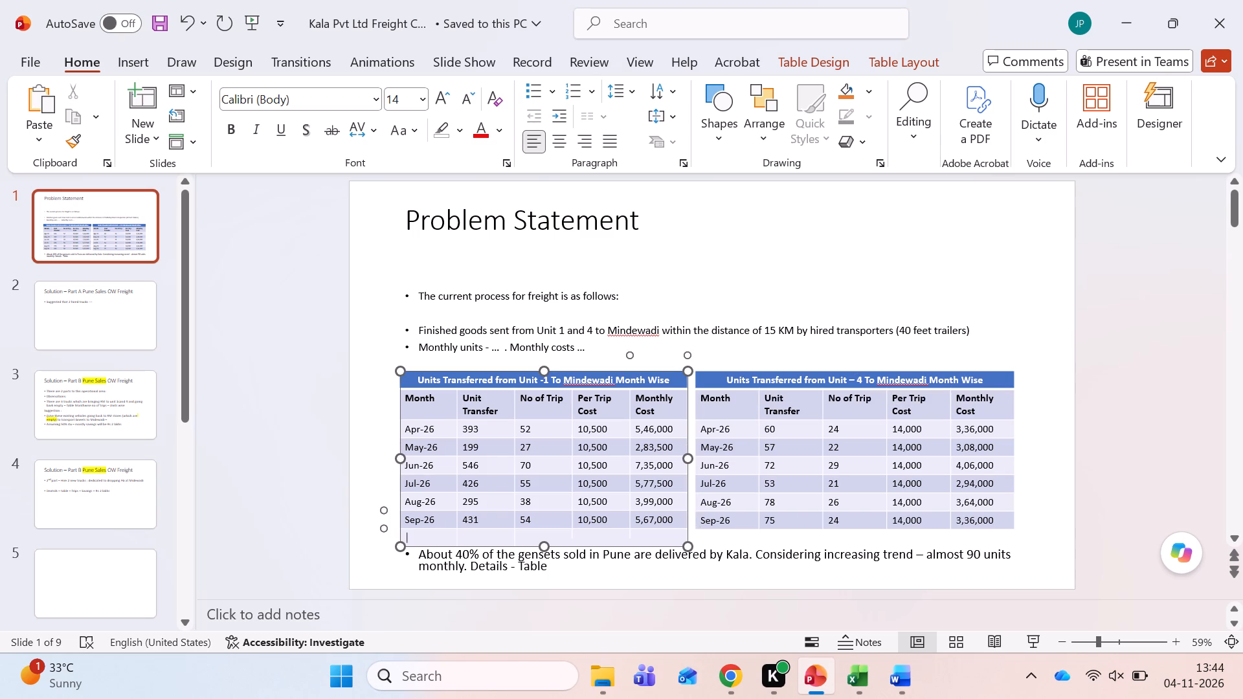
Enter 2290 as the Unit Transfer total in the Unit 1 table's new row, taken from the Annexure workbook.
key(Tab)
click(627, 65)
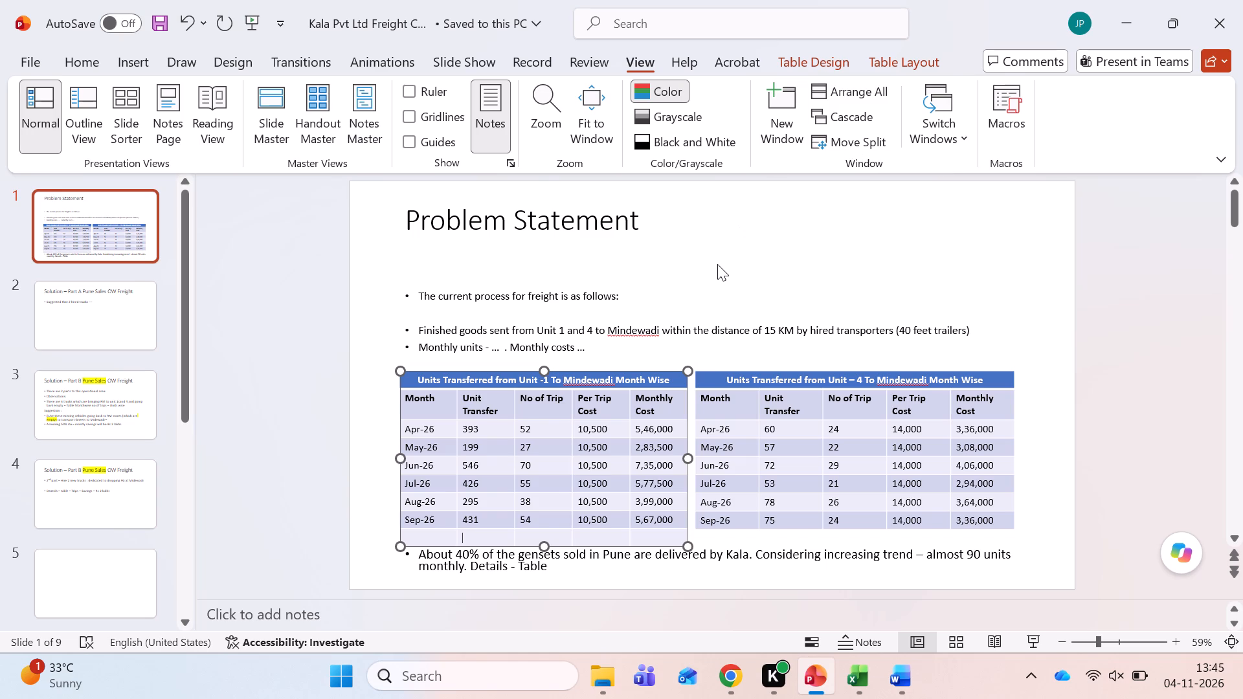
key(alt+Tab)
key(Down)
key(Right)
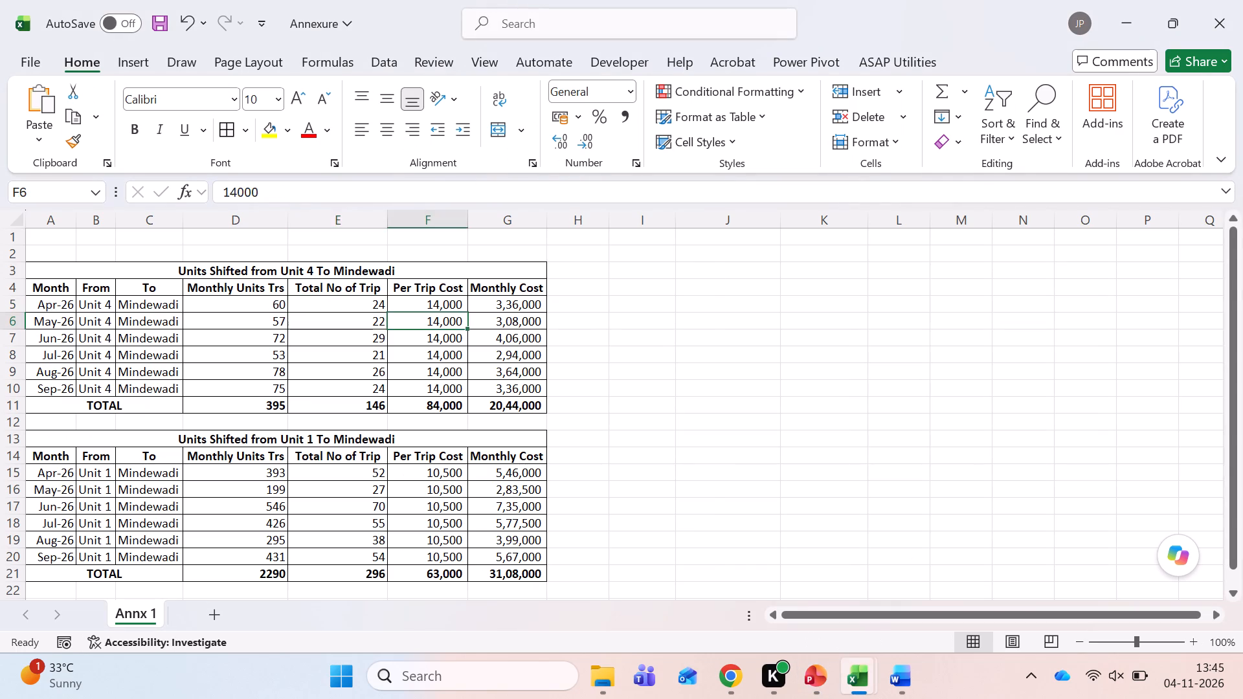
key(Left)
key(Left)
key(ctrl+Down)
key(ctrl+Down)
key(alt+Tab)
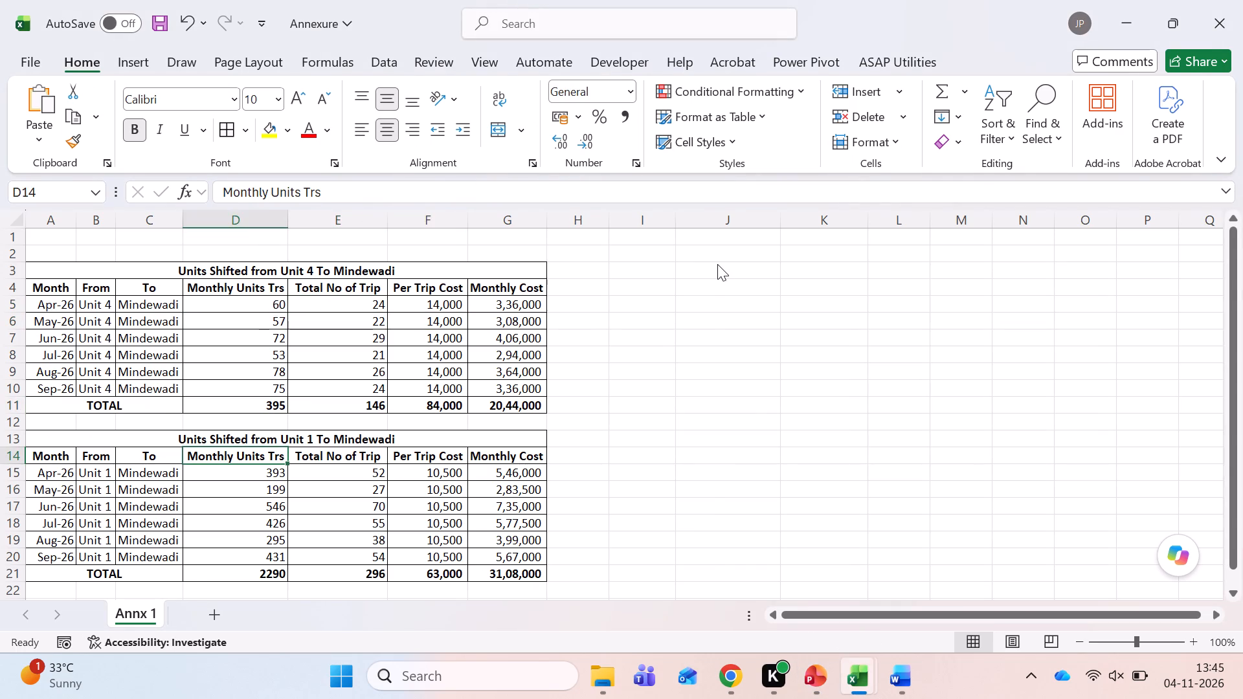
text(2290)
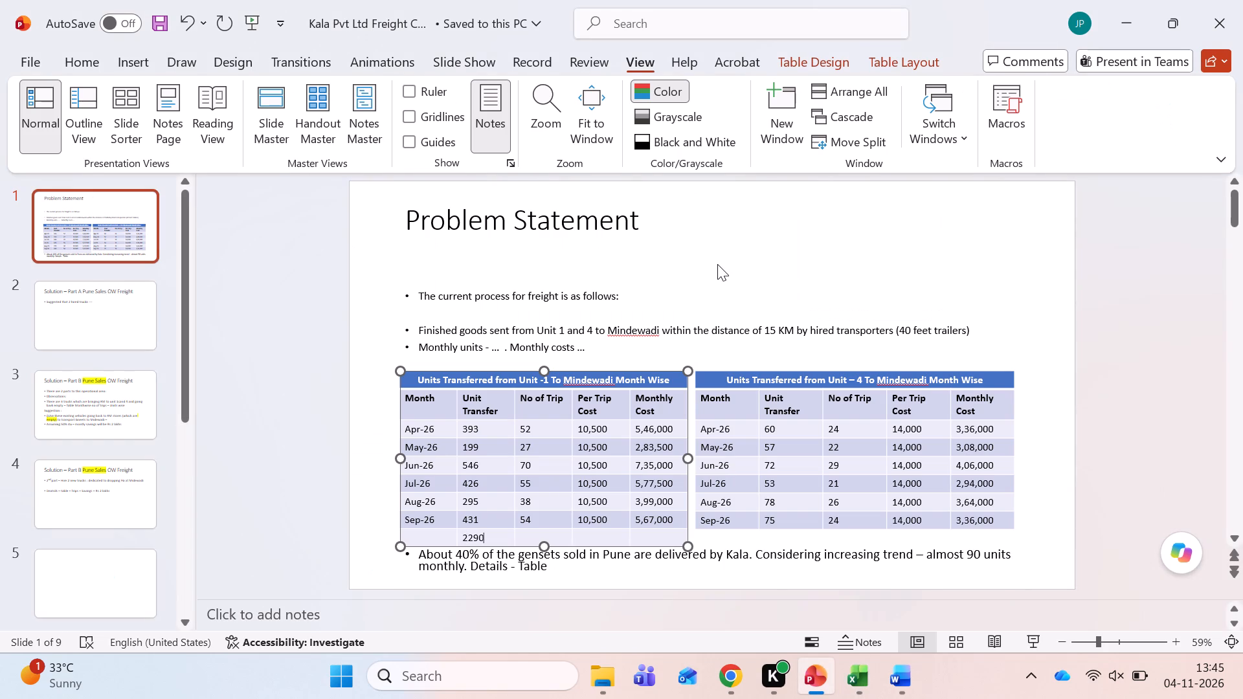
key(Tab)
Enter the Unit 1 totals 296 for No of Trip and 31,08,000 for Monthly Cost, leaving Per Trip Cost blank.
key(alt+Tab)
key(alt+Tab)
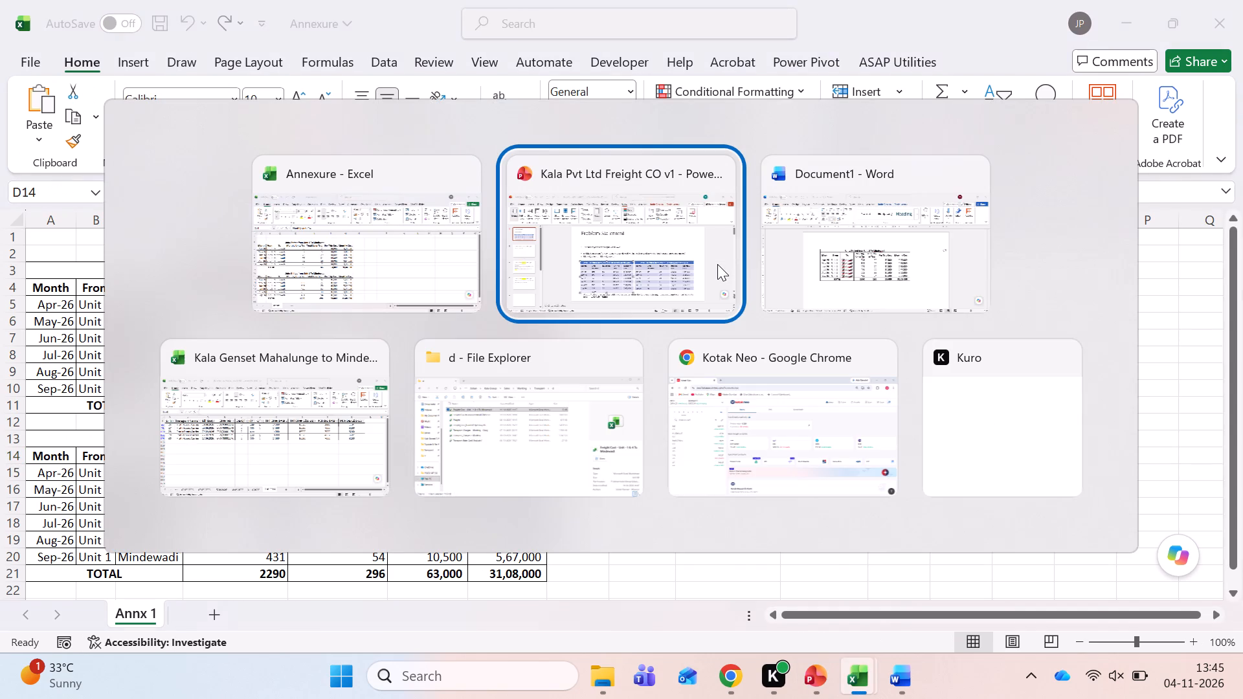
text(296)
key(Return)
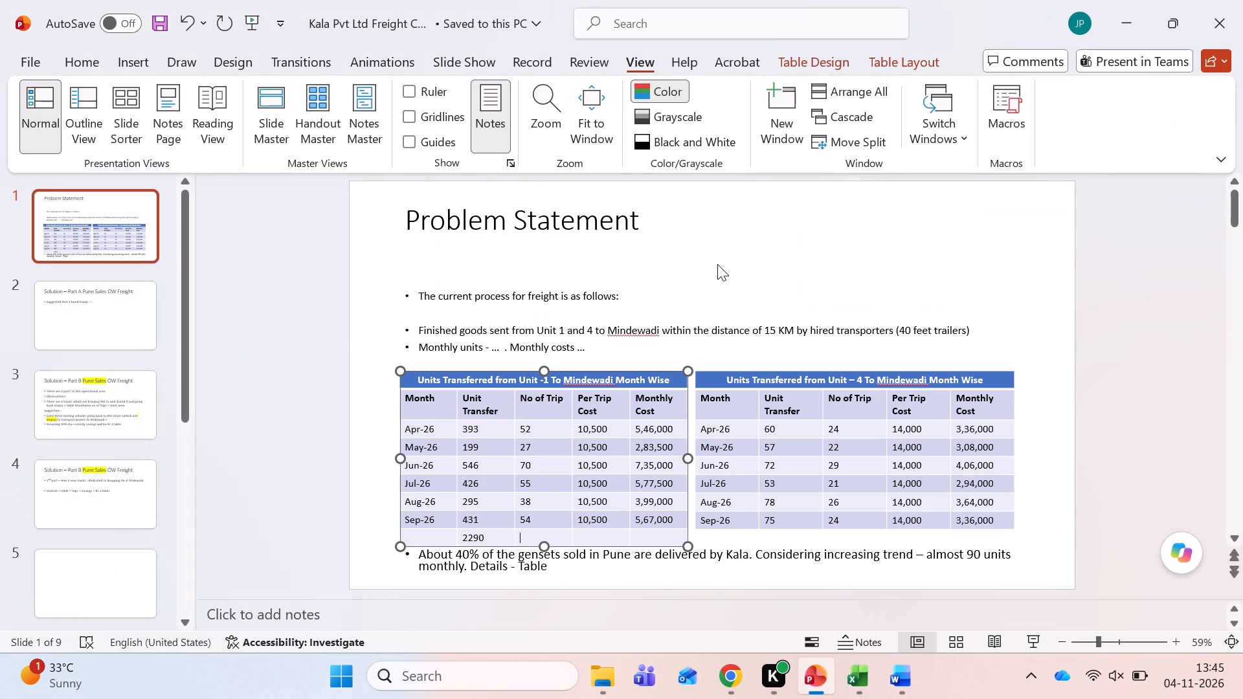
text(296)
key(Tab)
key(Tab)
key(alt+Tab)
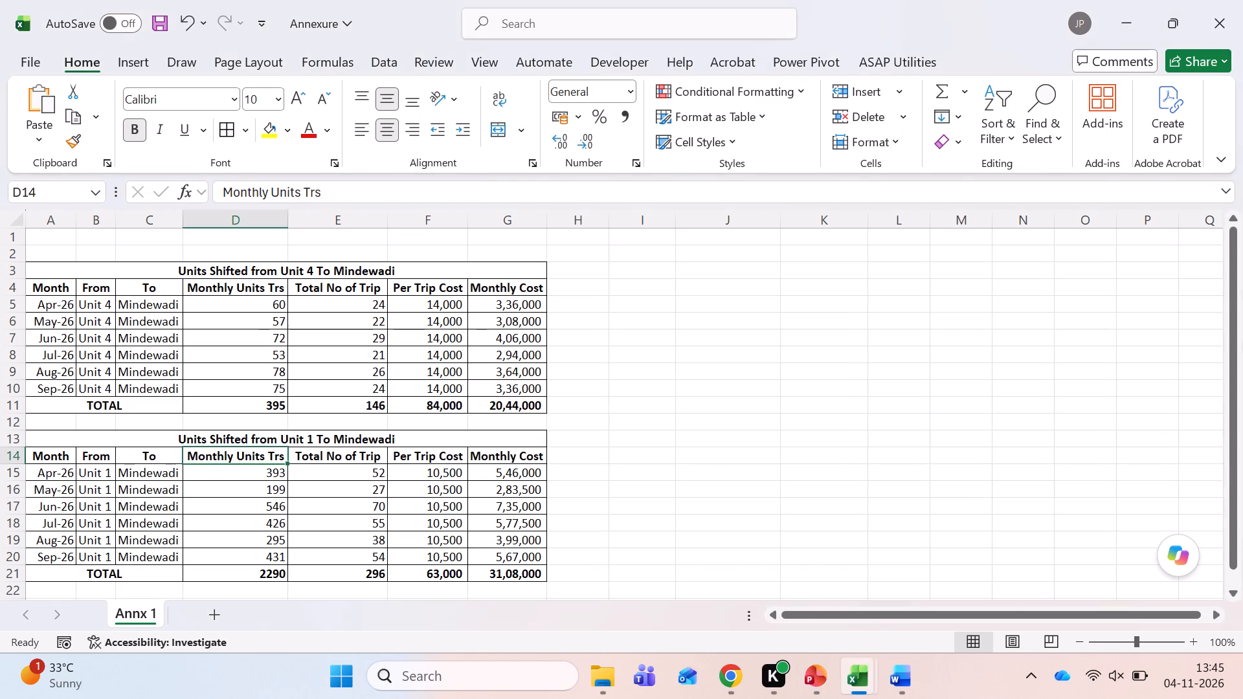
key(alt+Tab)
text(31,08,000)
Make the total values in the last row of the Unit 1 table bold.
key(ctrl+shift+Left)
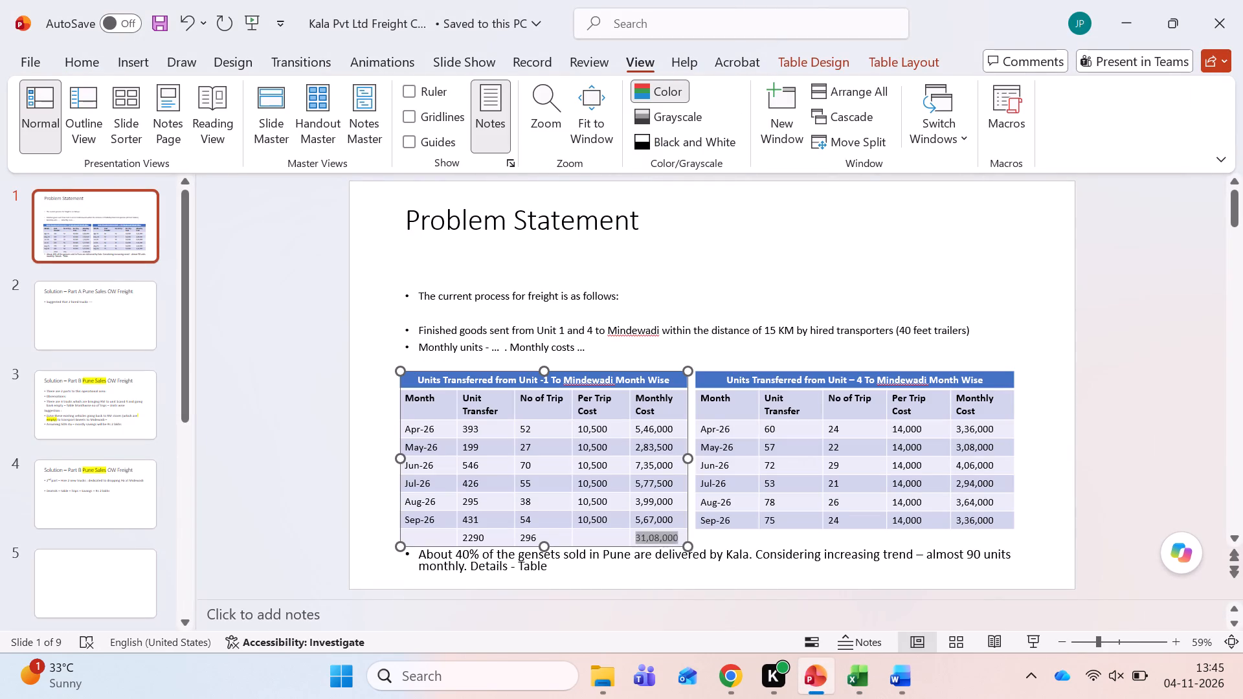
key(ctrl+shift+Left)
key(ctrl+shift+Left)
key(ctrl+shift+Left)
key(ctrl+b)
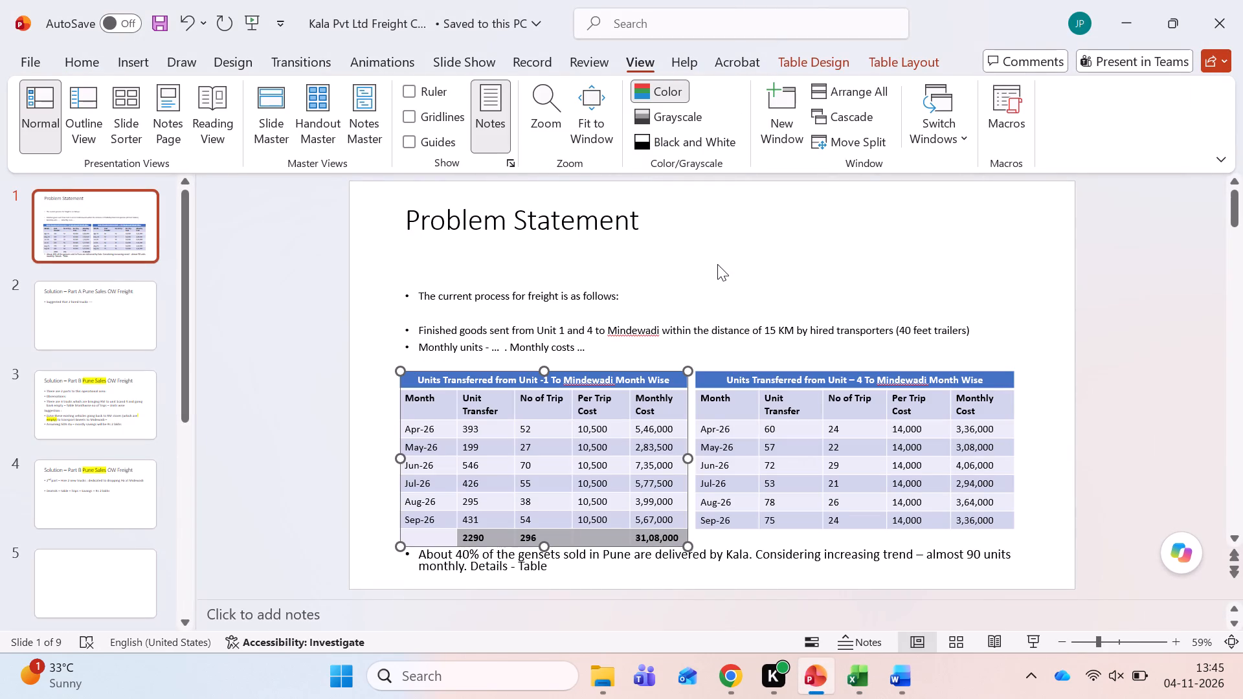
Add an empty row below the Sep-26 row in the Unit 4 table.
click(853, 522)
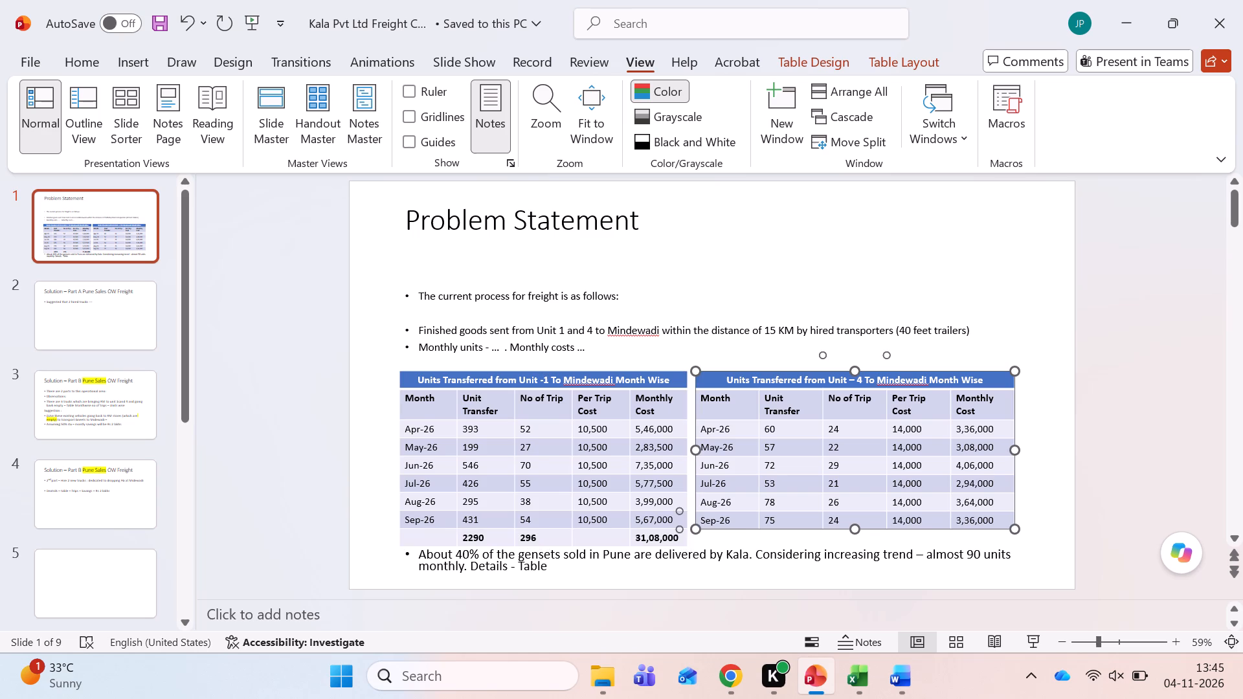
click(837, 515)
click(854, 492)
key(Down)
key(Down)
key(Tab)
key(Tab)
key(Tab)
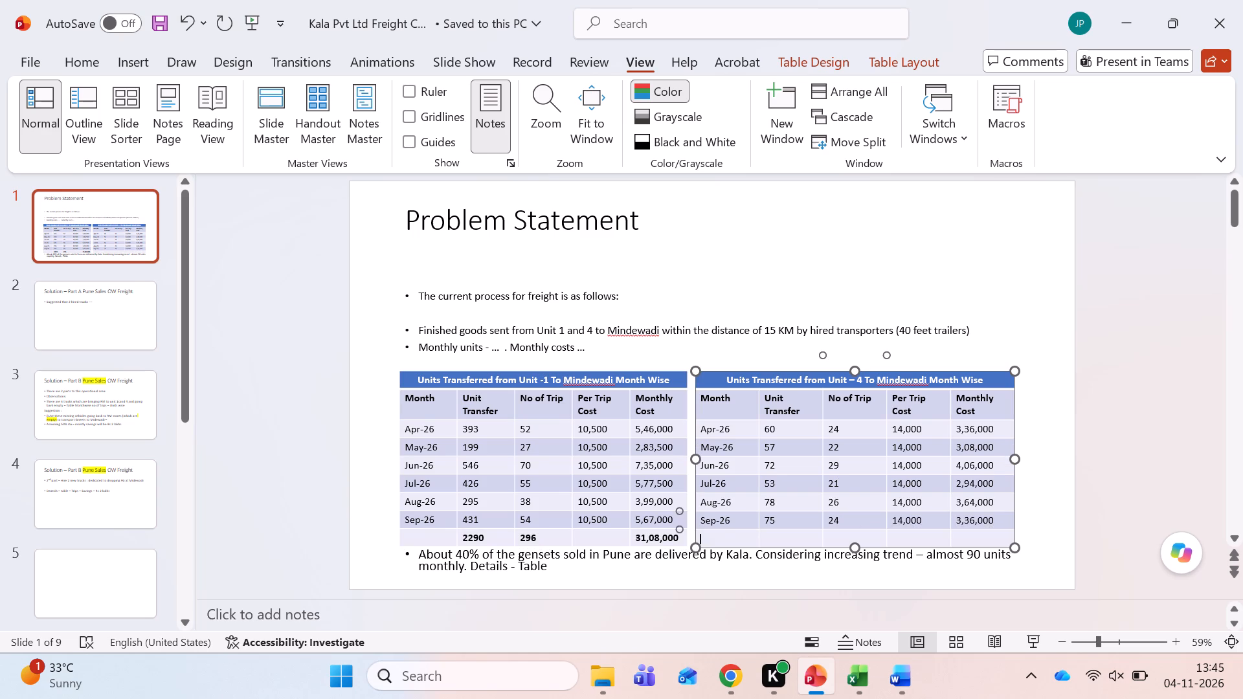
Enter the Unit 4 totals from the Annexure workbook: Unit Transfer 395, No of Trip 146 and Monthly Cost 20,44,000, leaving Per Trip Cost blank.
key(Tab)
key(alt+Tab)
key(alt+Tab)
text(395)
key(Tab)
key(alt+Tab)
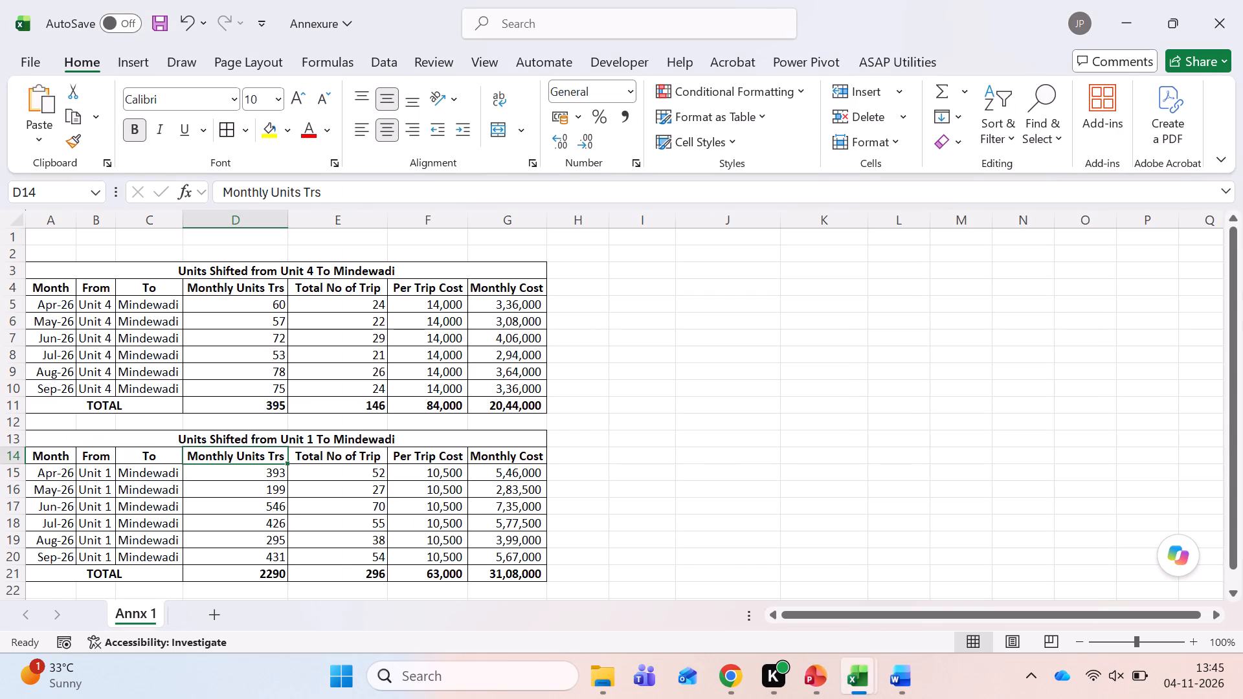
key(alt+Tab)
text(146)
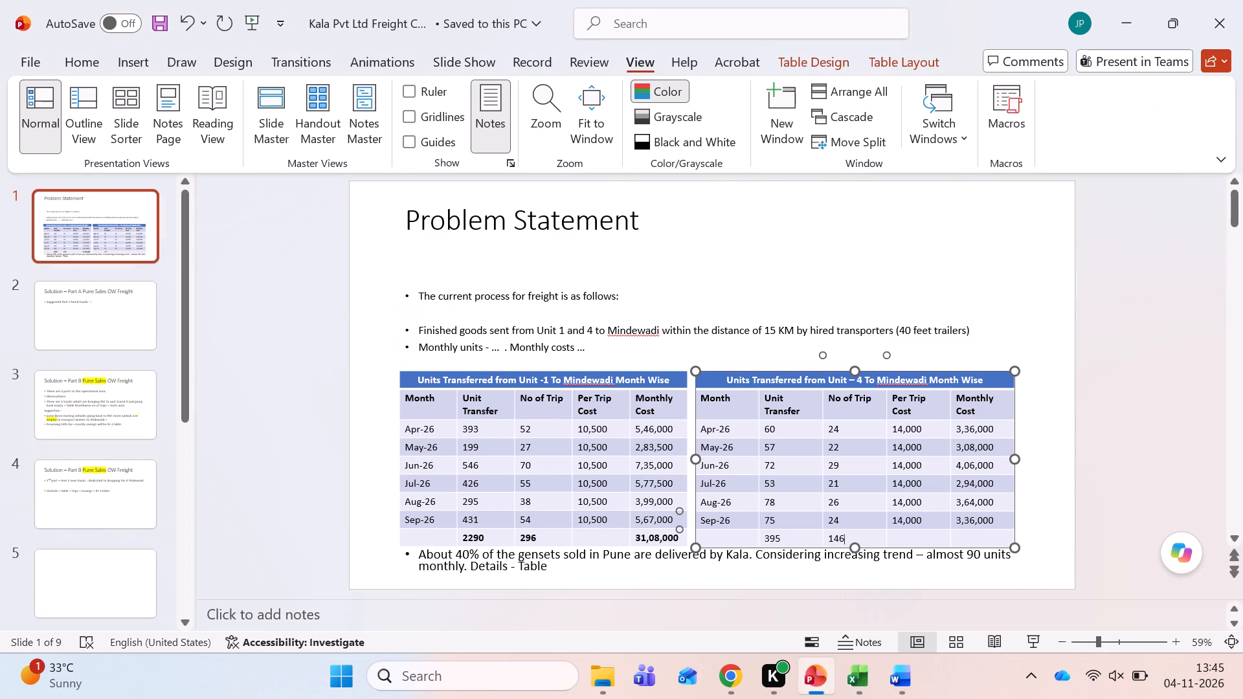
key(Tab)
key(Tab)
key(alt+Tab)
key(alt+Tab)
text(20,44,000)
Make the total values in the last row of the Unit 4 table bold.
key(ctrl+shift+Left)
key(ctrl+shift+Left)
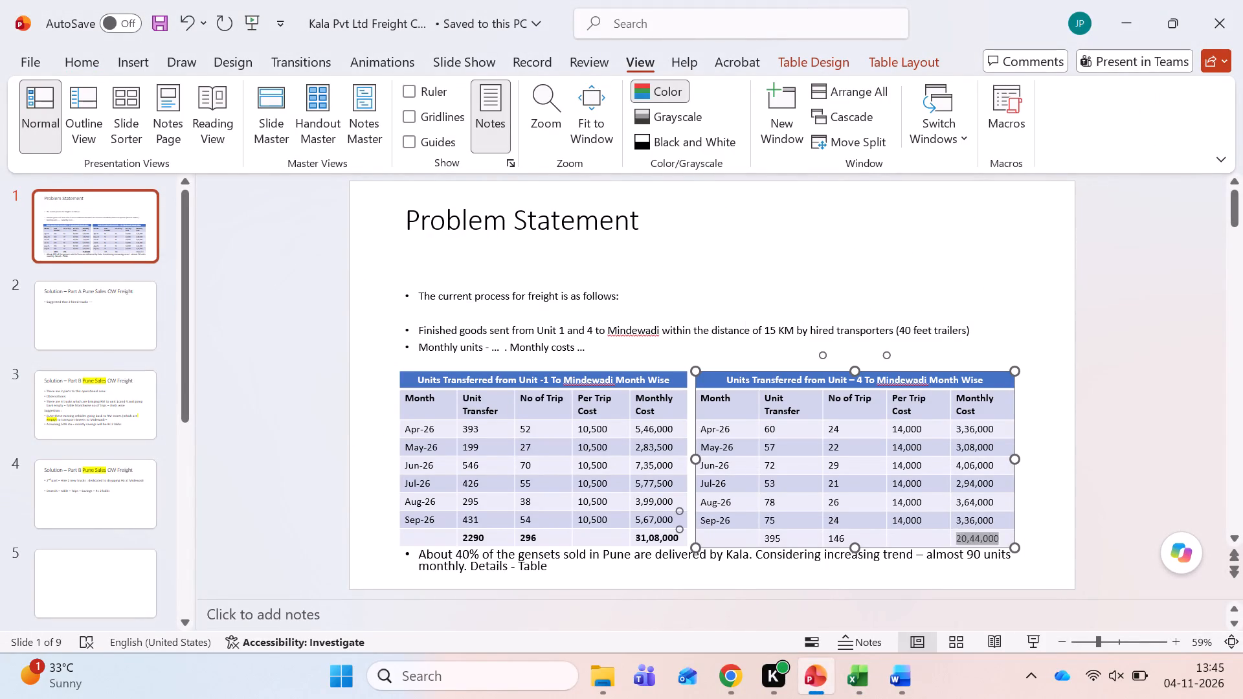
key(ctrl+shift+Left)
key(ctrl+shift+Left)
key(ctrl+b)
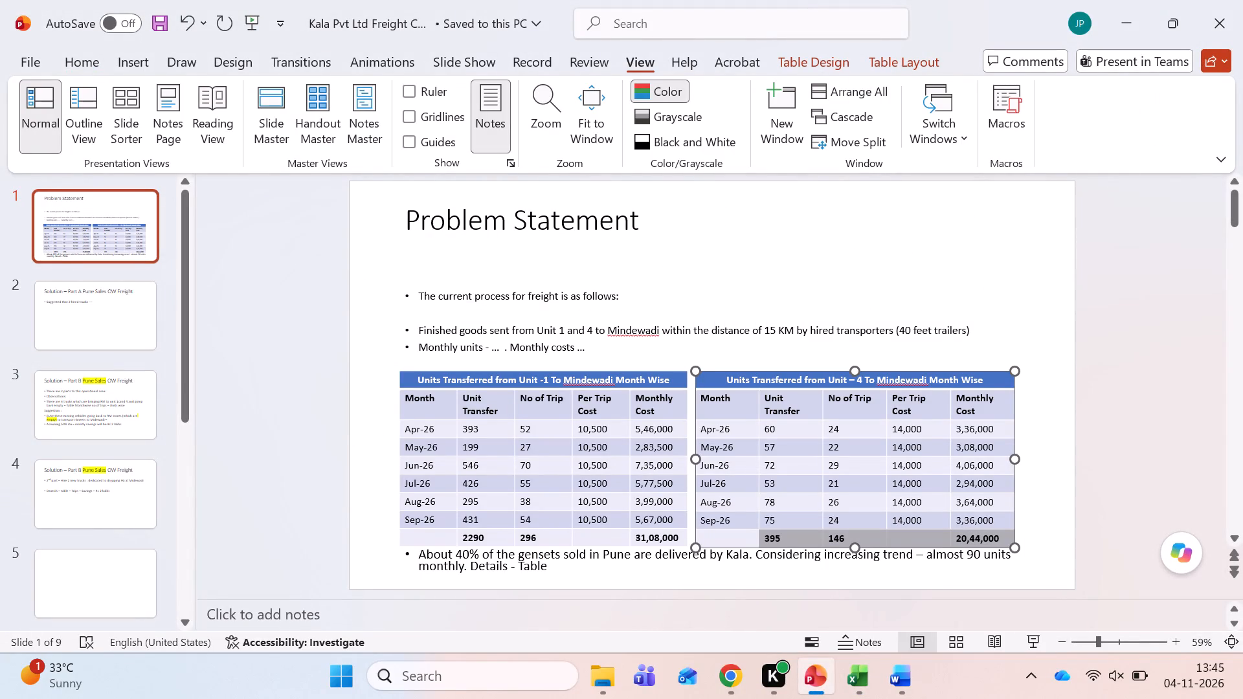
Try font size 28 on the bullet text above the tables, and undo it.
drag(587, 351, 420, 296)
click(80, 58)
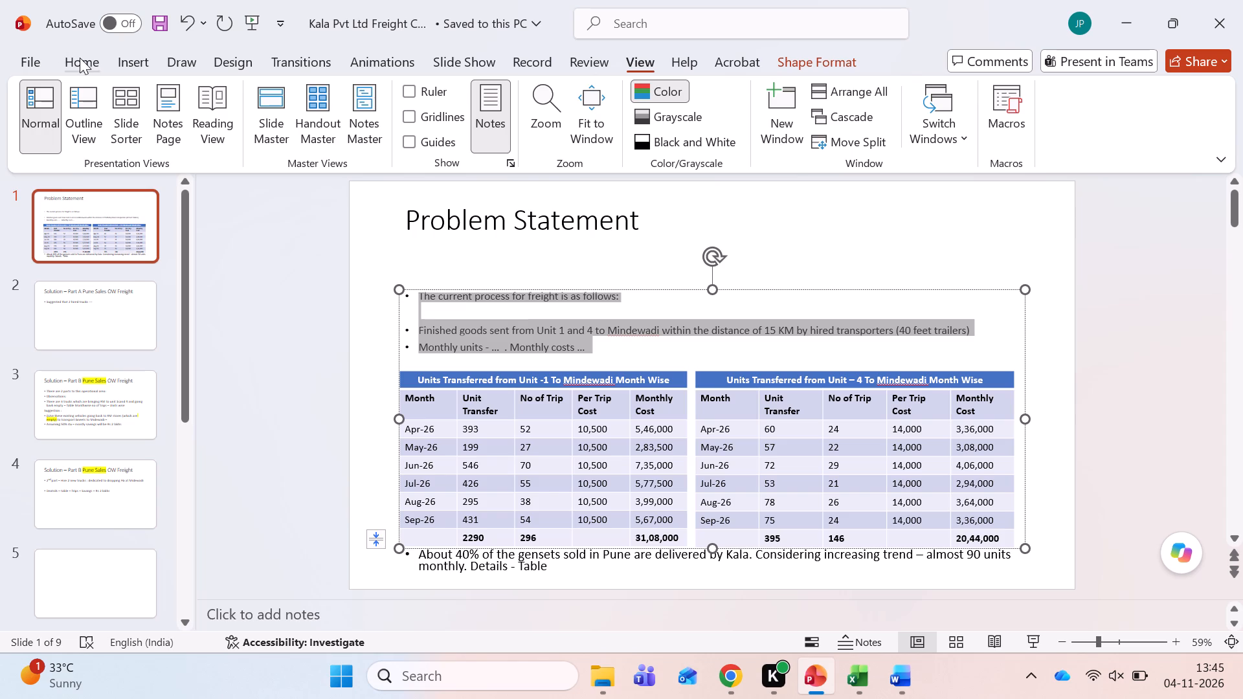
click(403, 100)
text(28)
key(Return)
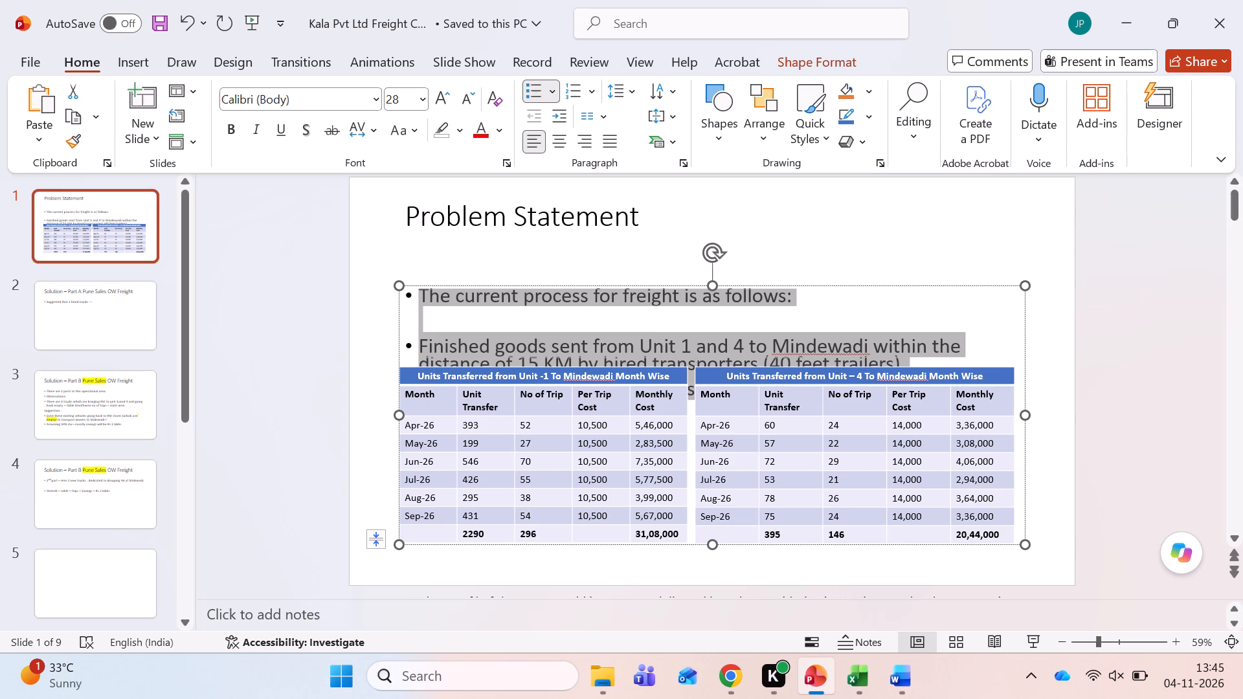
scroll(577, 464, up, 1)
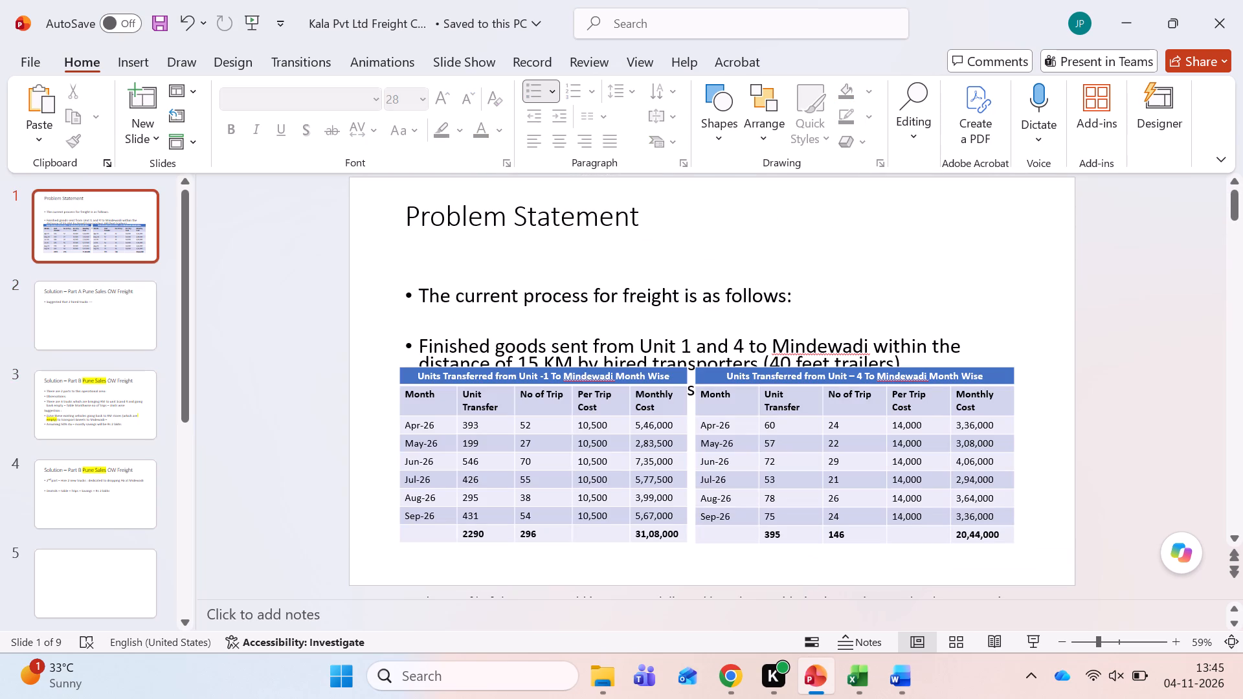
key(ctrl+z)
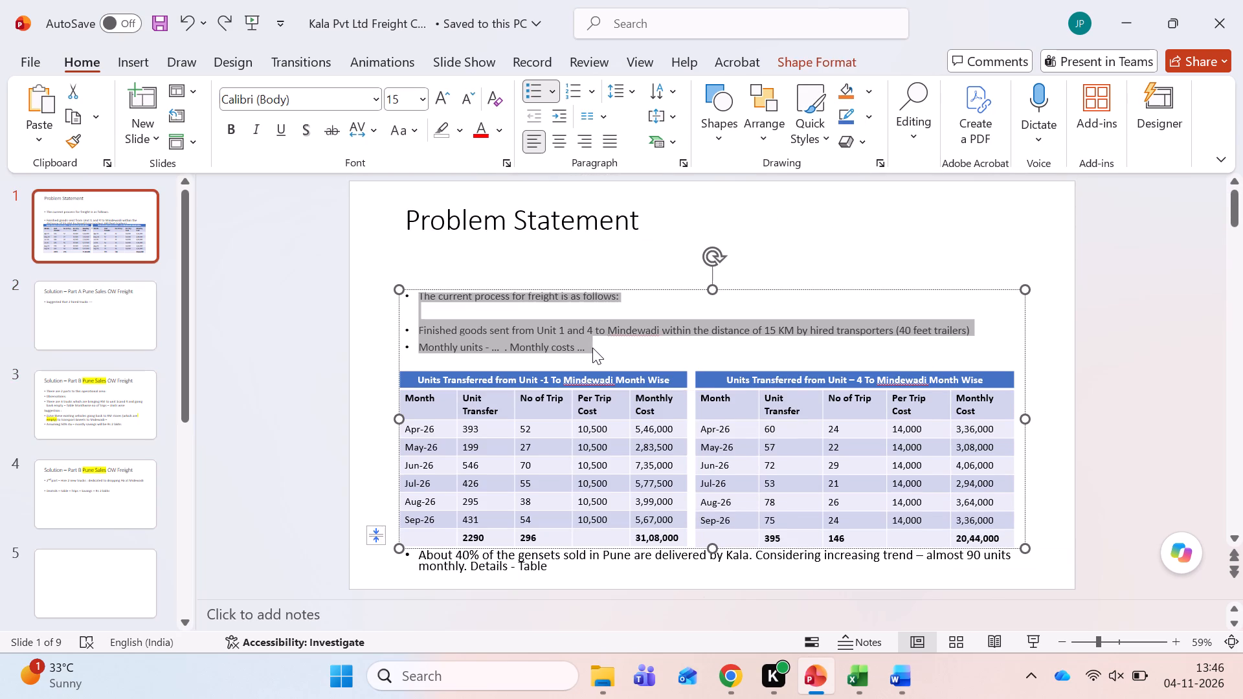
Set the font size of the bullet text above the tables to 20.
click(399, 98)
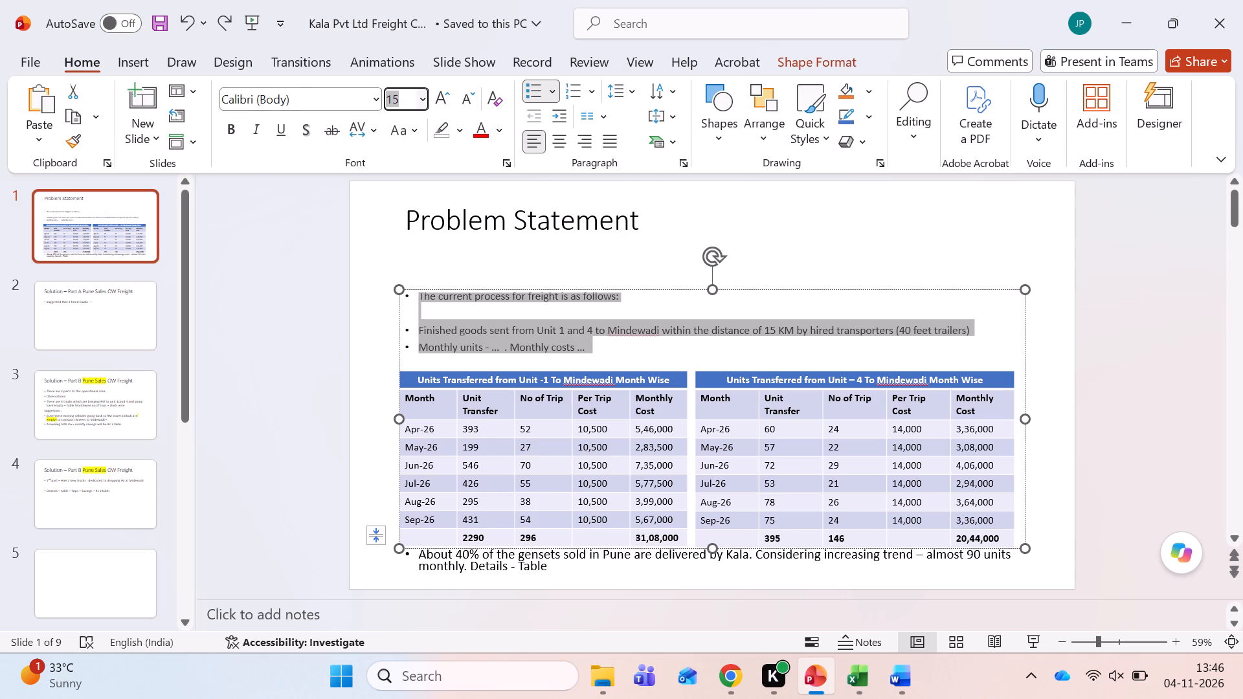
text(20)
key(Return)
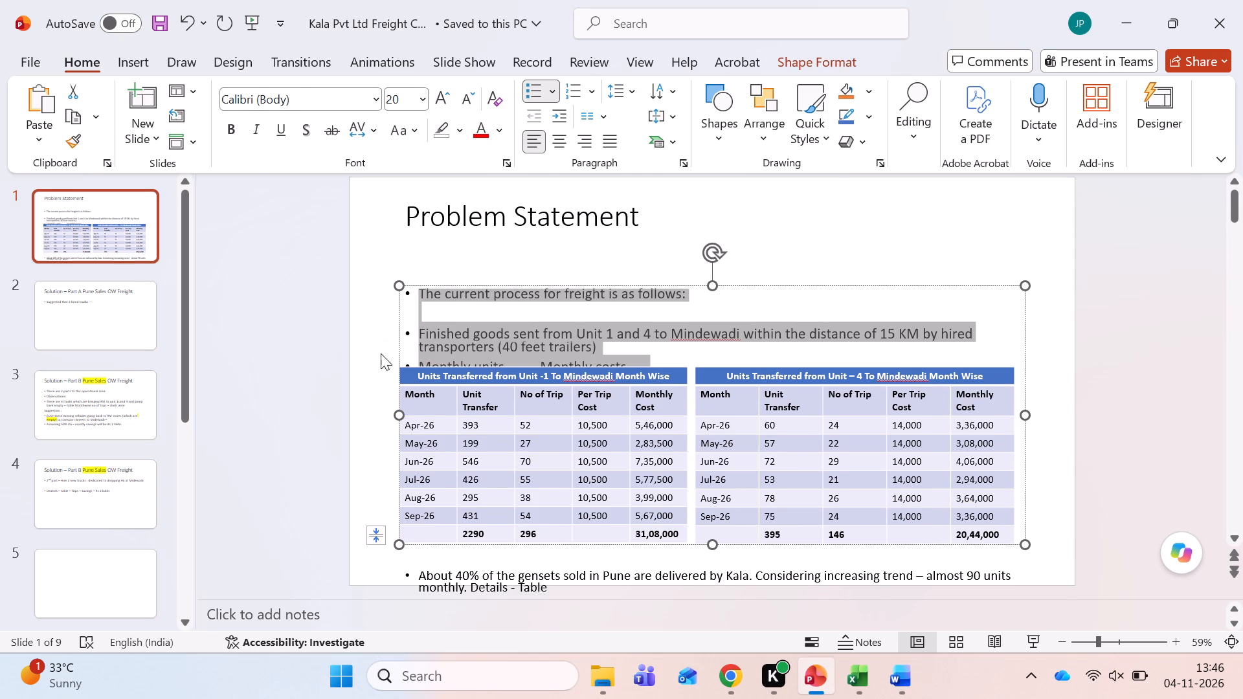
Remove the empty line above the "About 40% of the gensets" paragraph and format that paragraph as a bullet again.
click(442, 567)
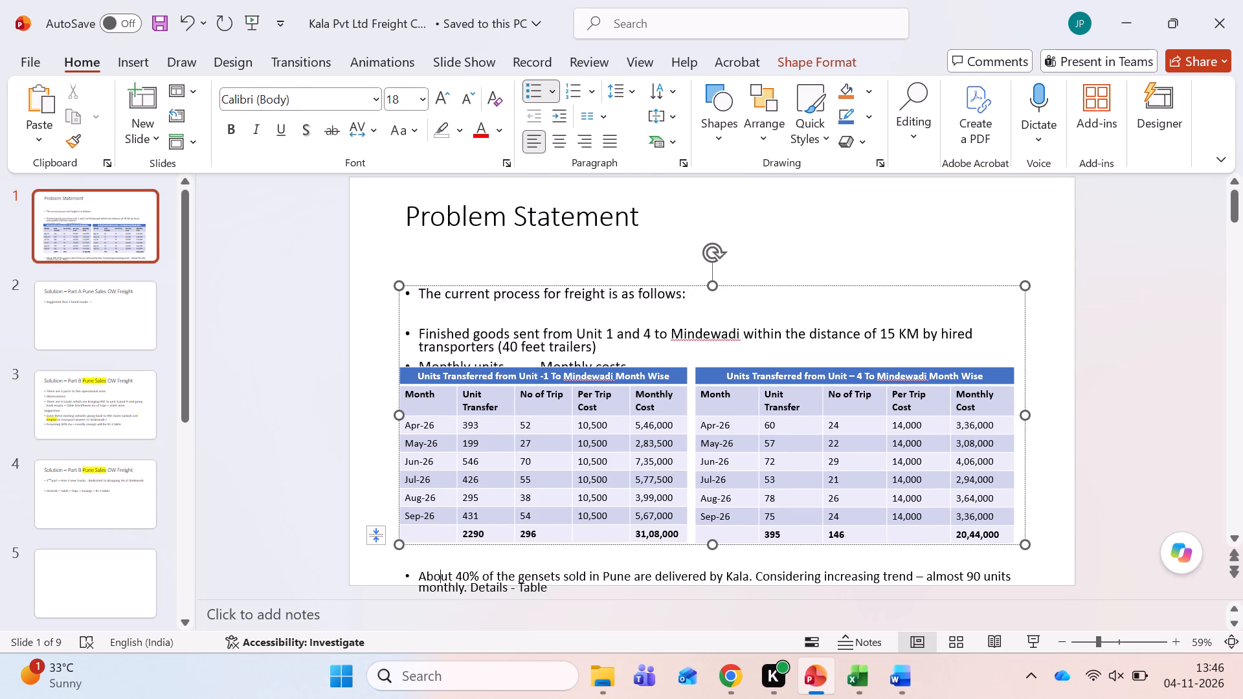
click(419, 581)
key(BackSpace)
key(BackSpace)
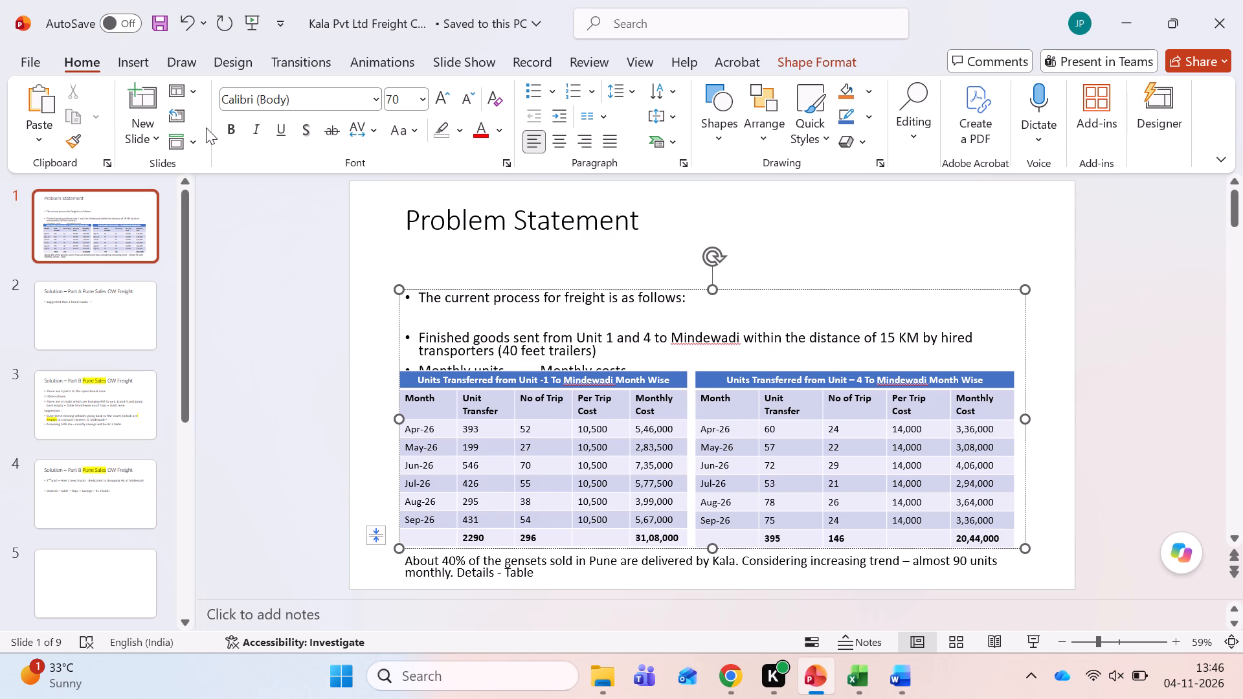
click(526, 96)
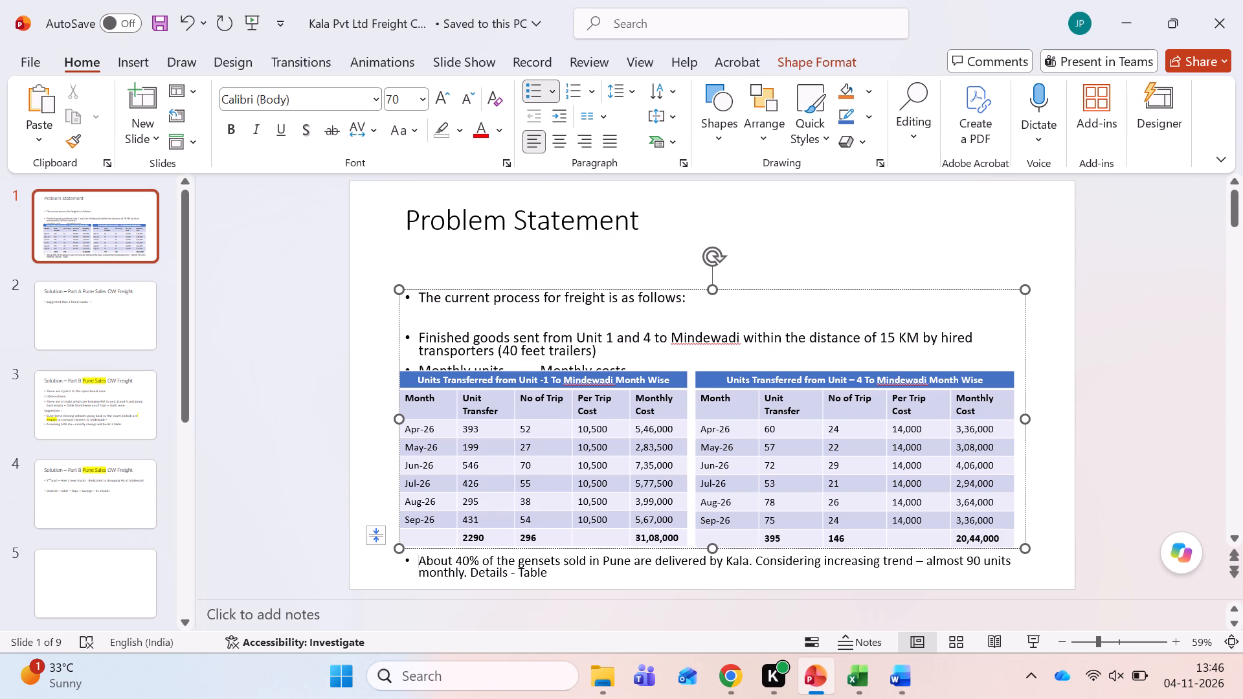
Try to lower the top edge of the Unit 1 table, and narrow the table slightly from its Month column side.
click(548, 414)
drag(544, 367, 543, 368)
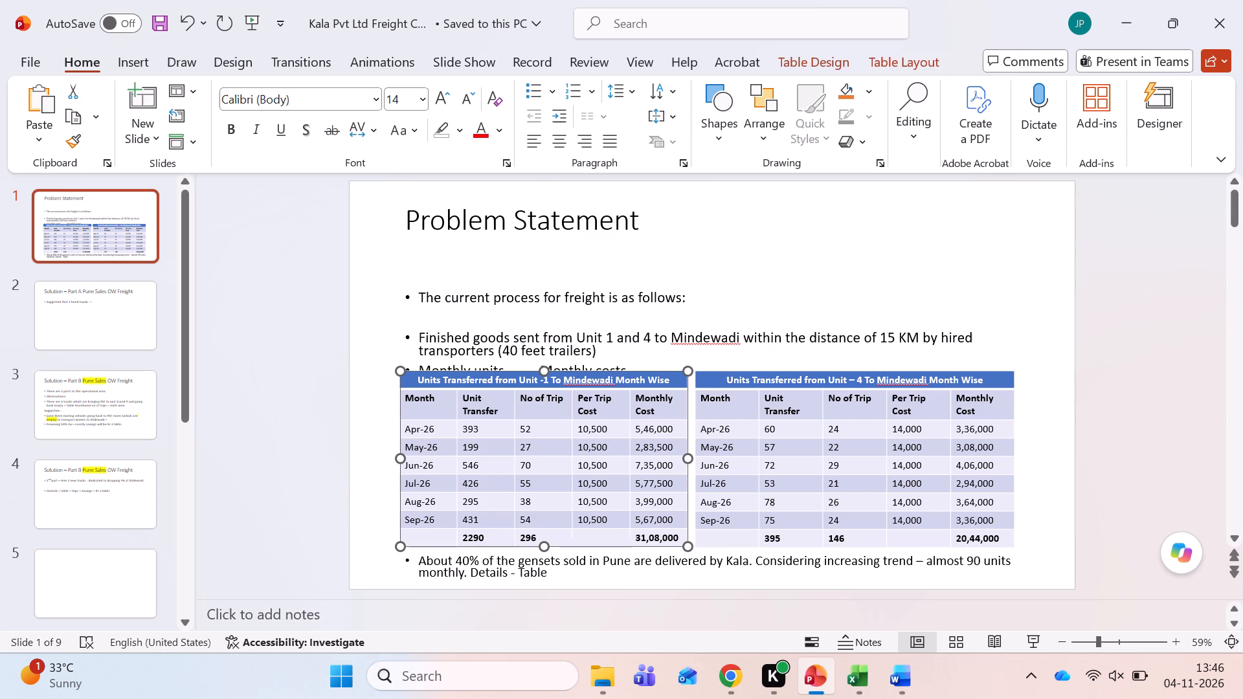
drag(543, 368, 539, 382)
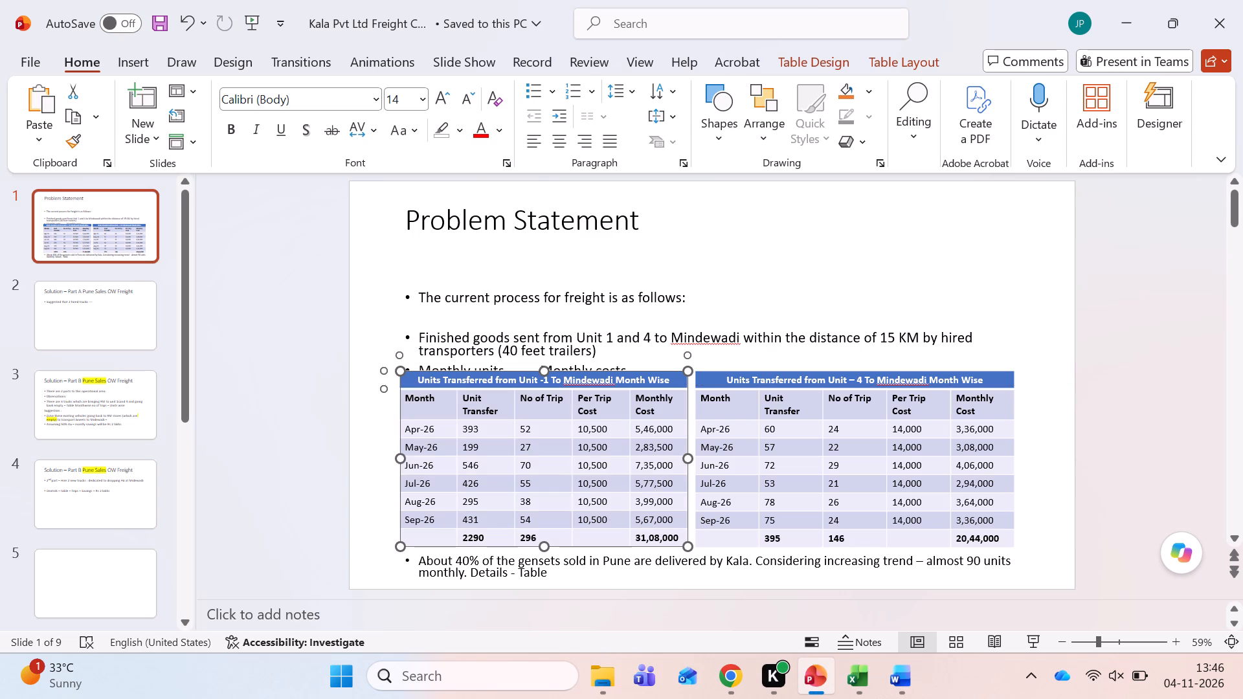
drag(546, 370, 544, 386)
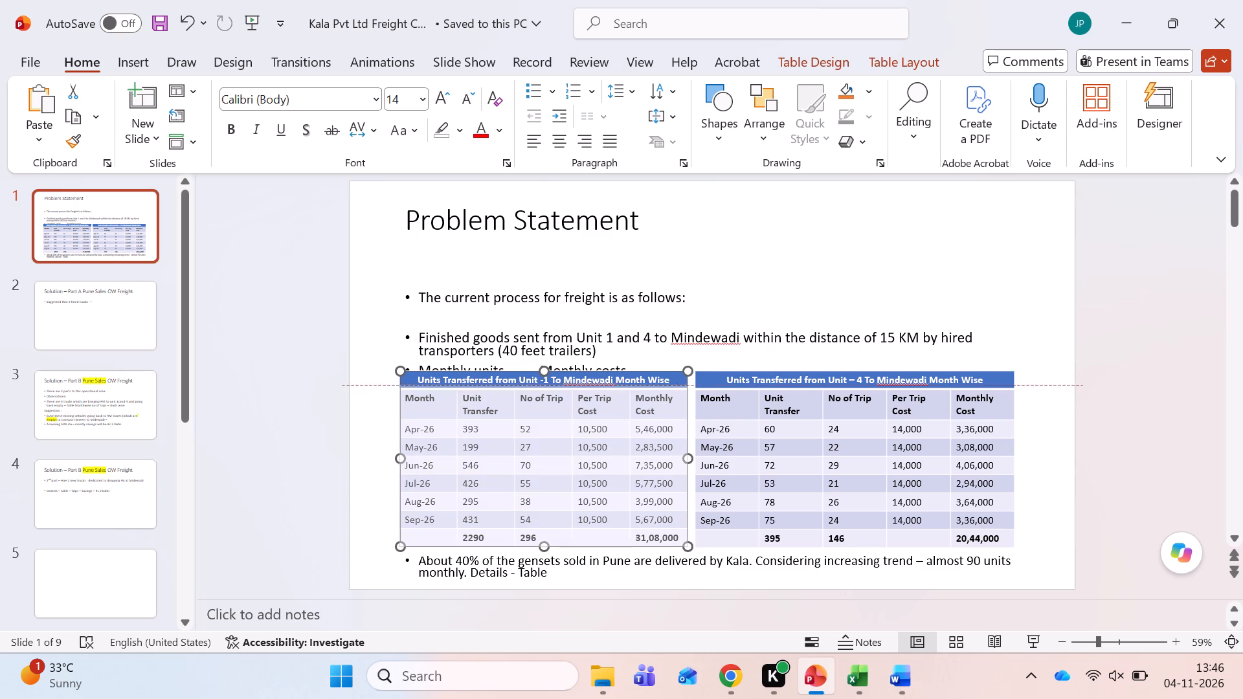
drag(544, 386, 544, 393)
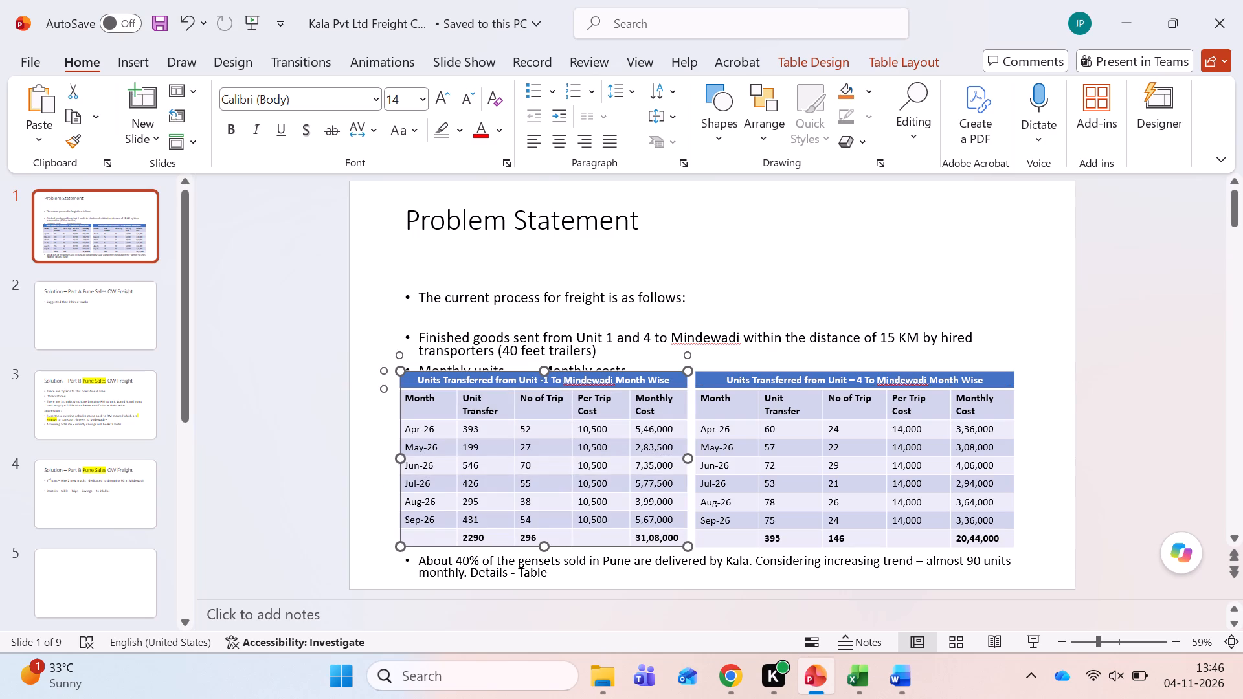
drag(401, 372, 404, 388)
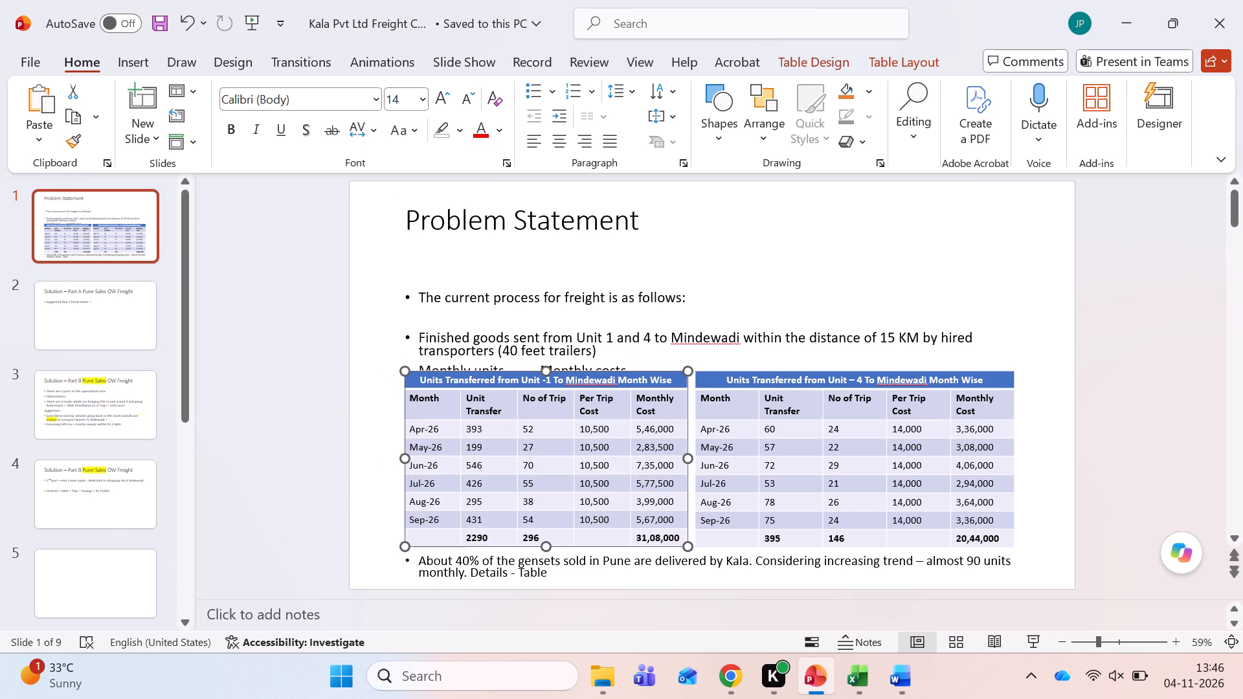
Delete the blank line between "The current process for freight is as follows:" and the "Finished goods sent" bullet.
click(420, 299)
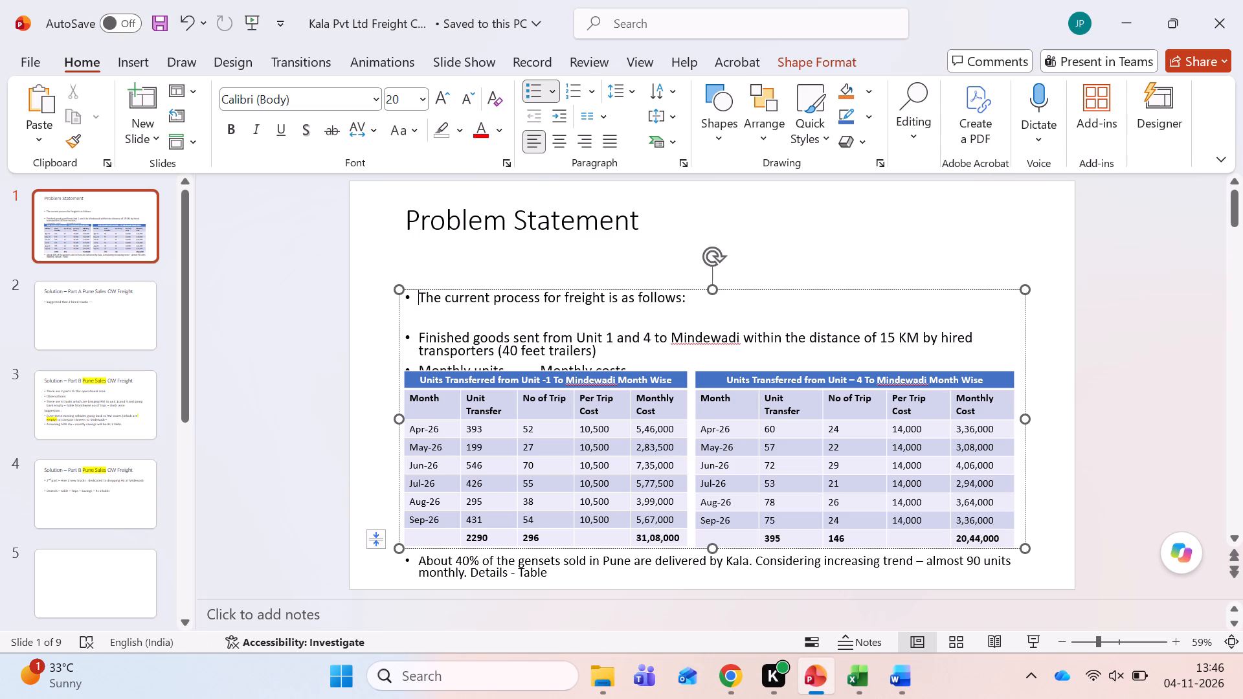
click(432, 324)
key(BackSpace)
key(BackSpace)
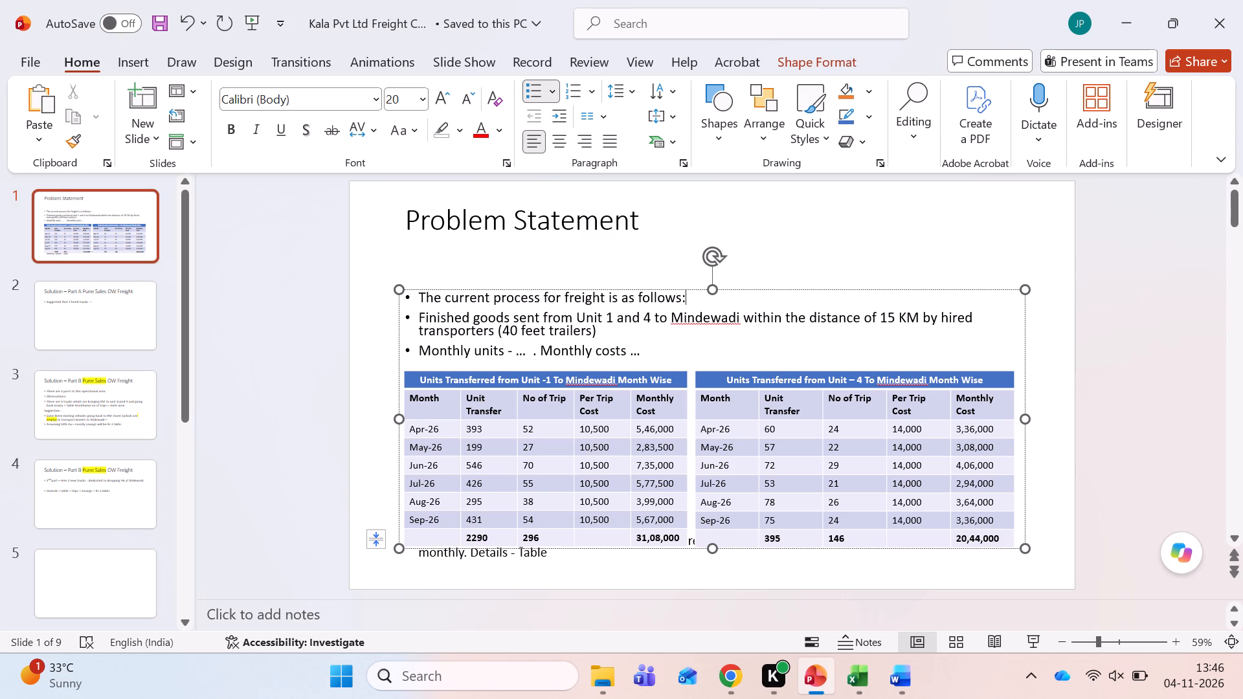
click(565, 403)
click(497, 375)
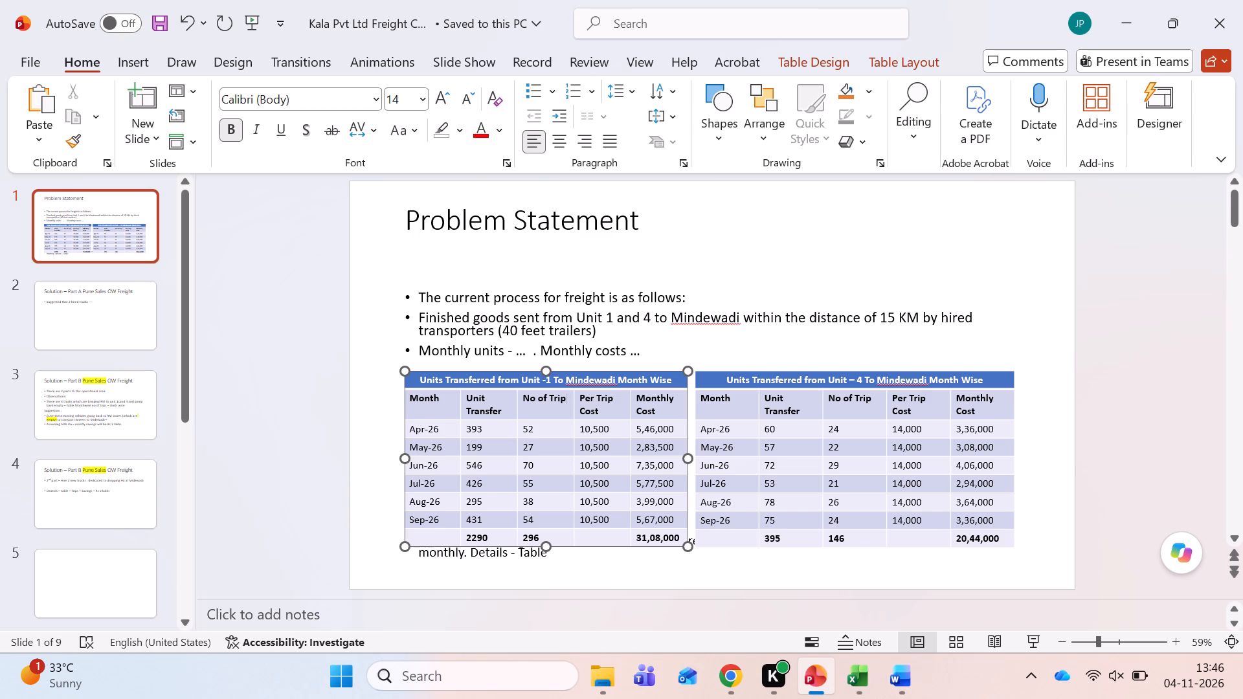
Switch to Chrome and open Google Maps in a new tab.
click(736, 682)
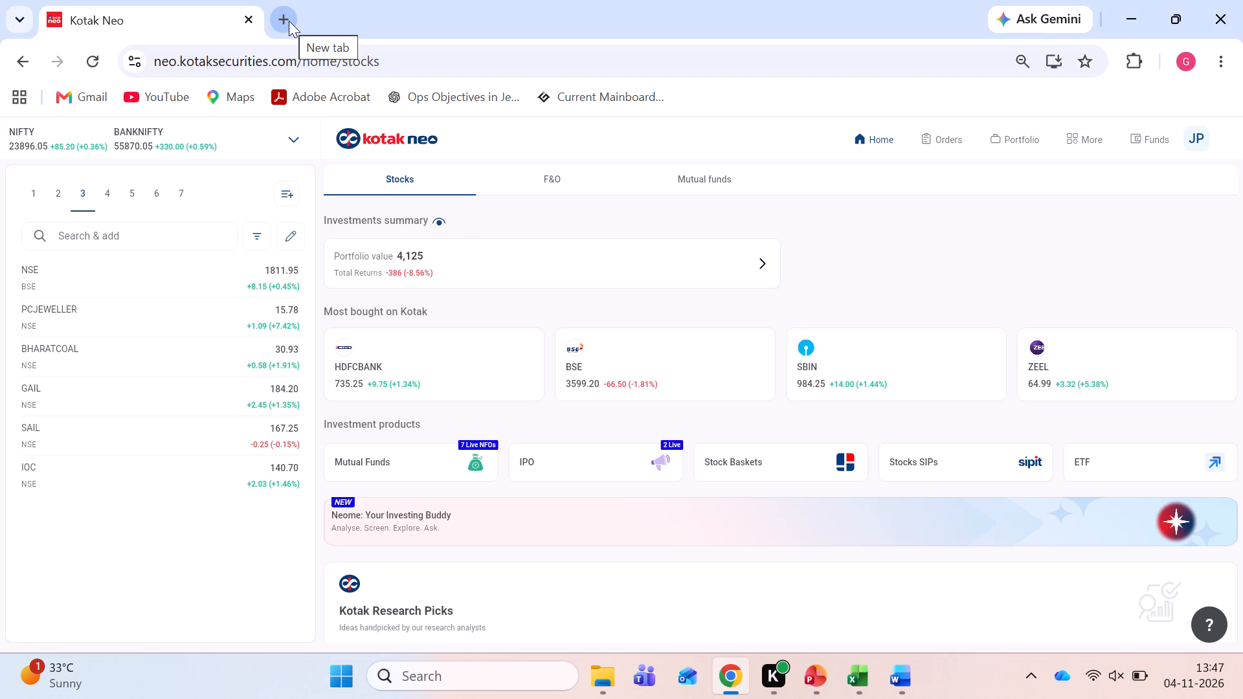
click(289, 21)
text(maps)
key(Return)
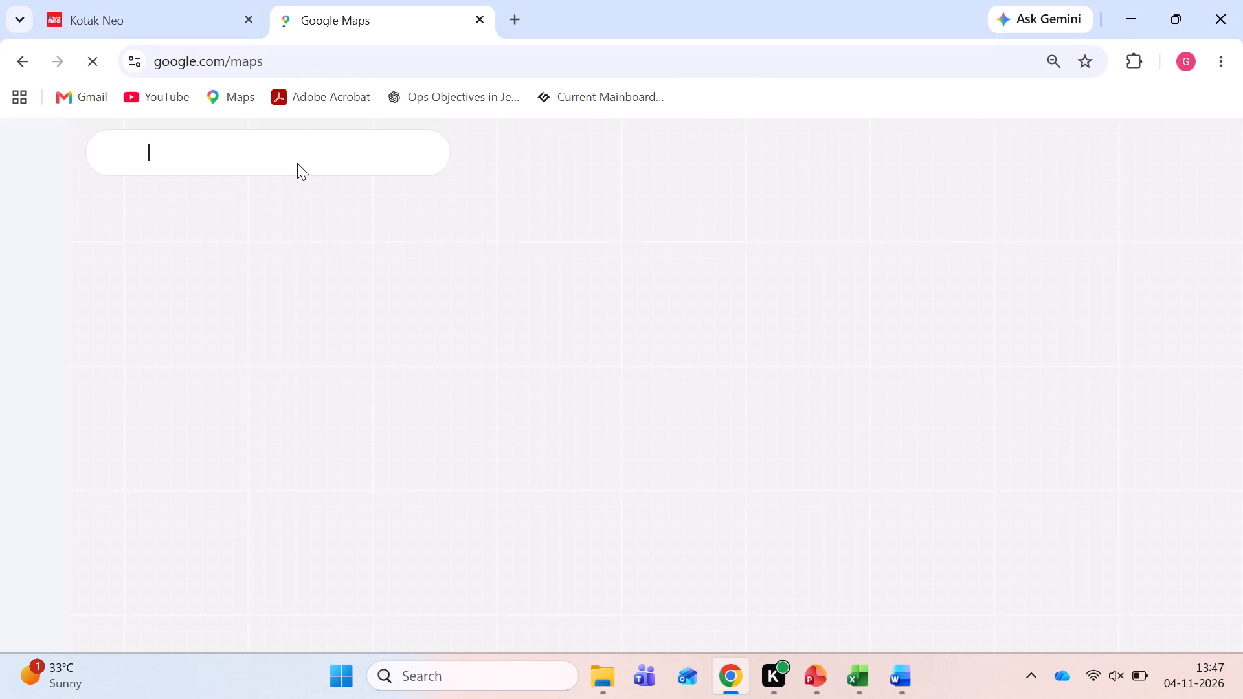
Search the web for "kala genset mindewadi address" and open the Kala Genset Mindewadi Godown link.
click(271, 58)
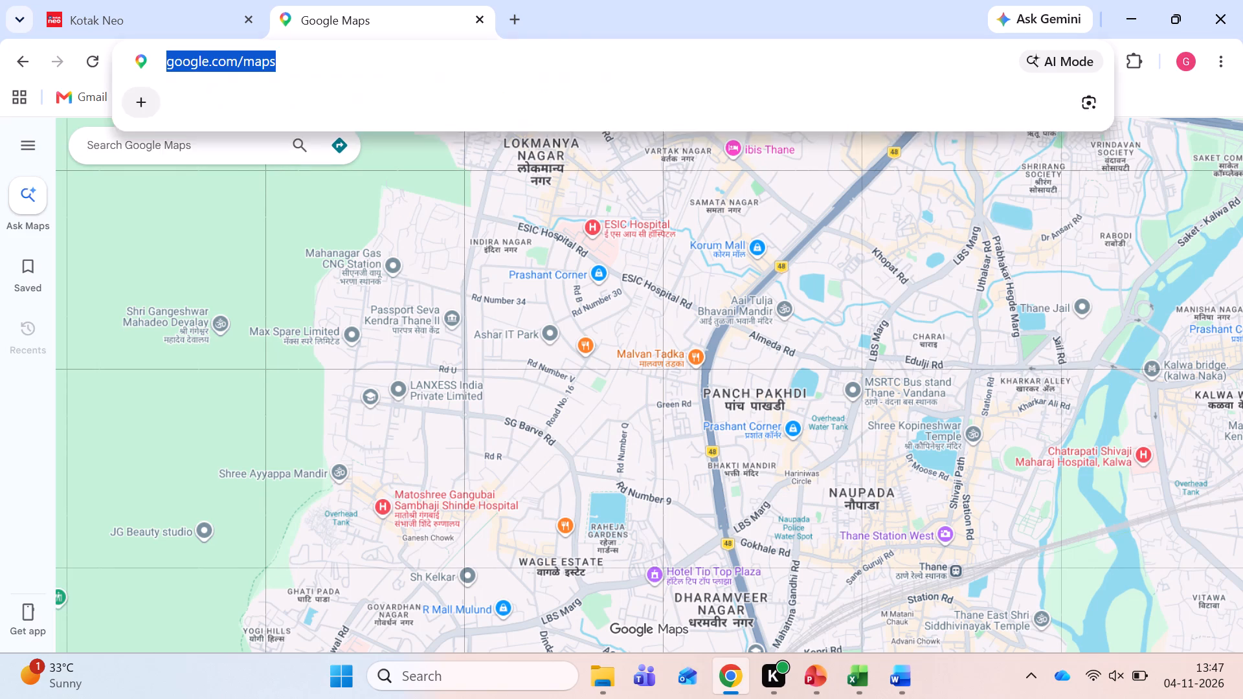
text(kala genset minde)
key(Return)
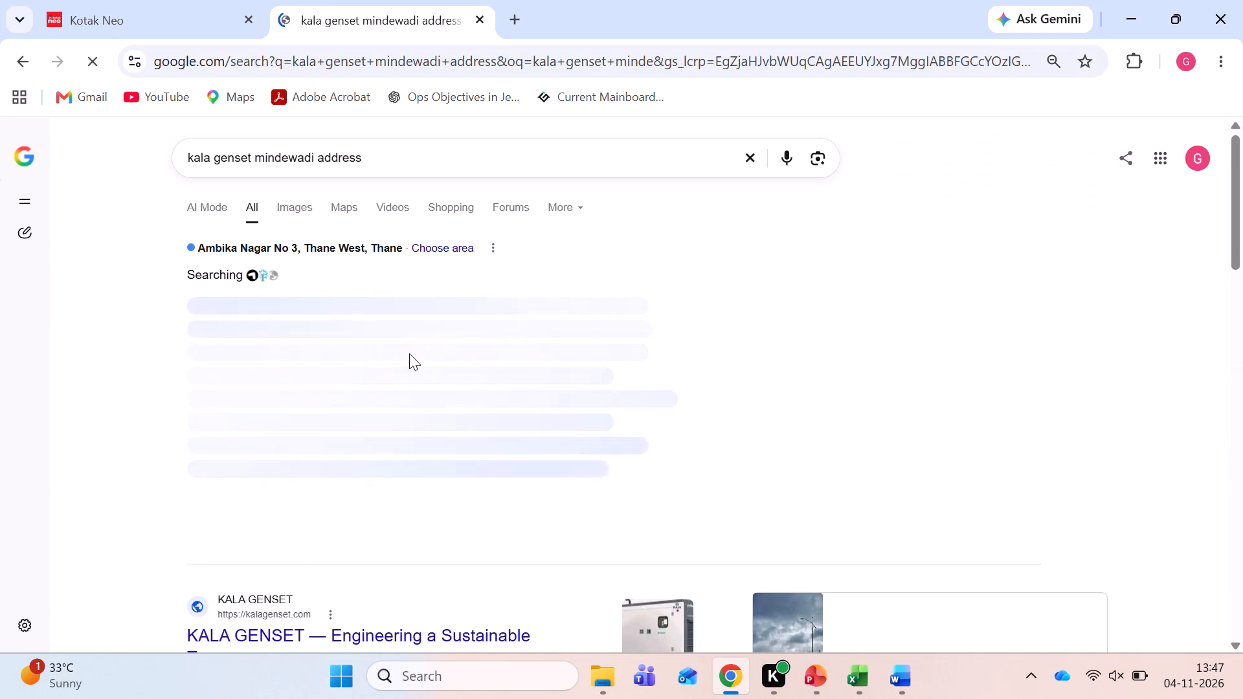
click(411, 307)
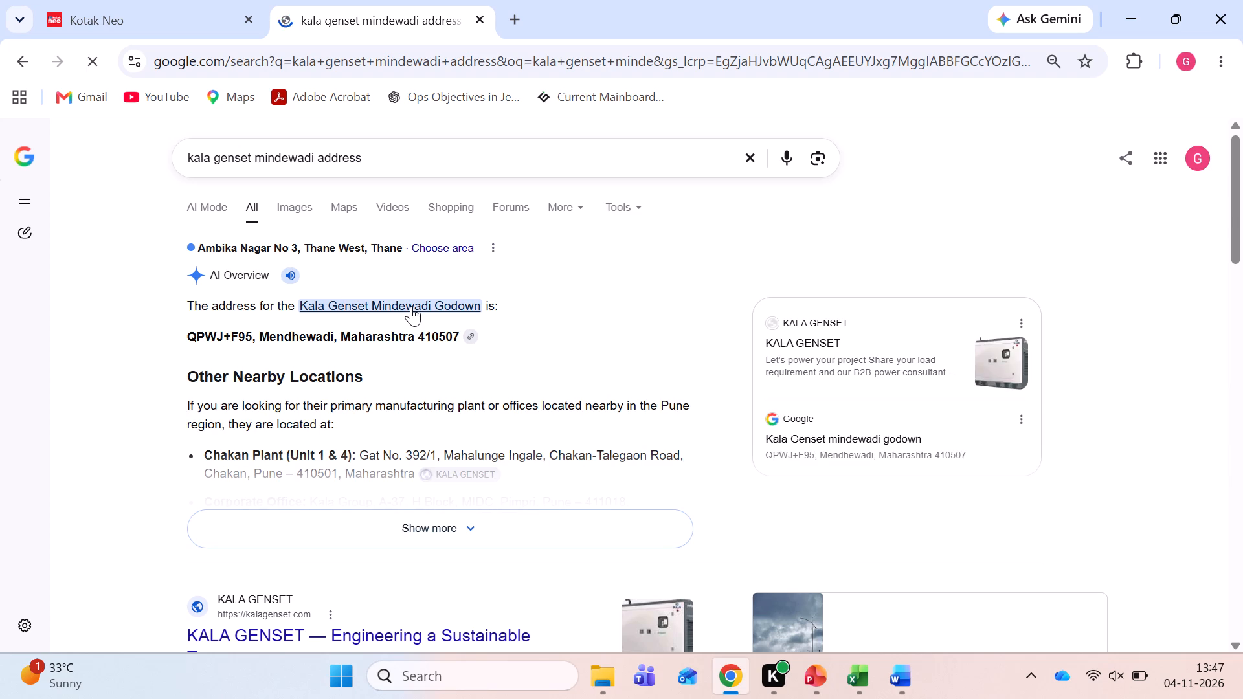
click(411, 306)
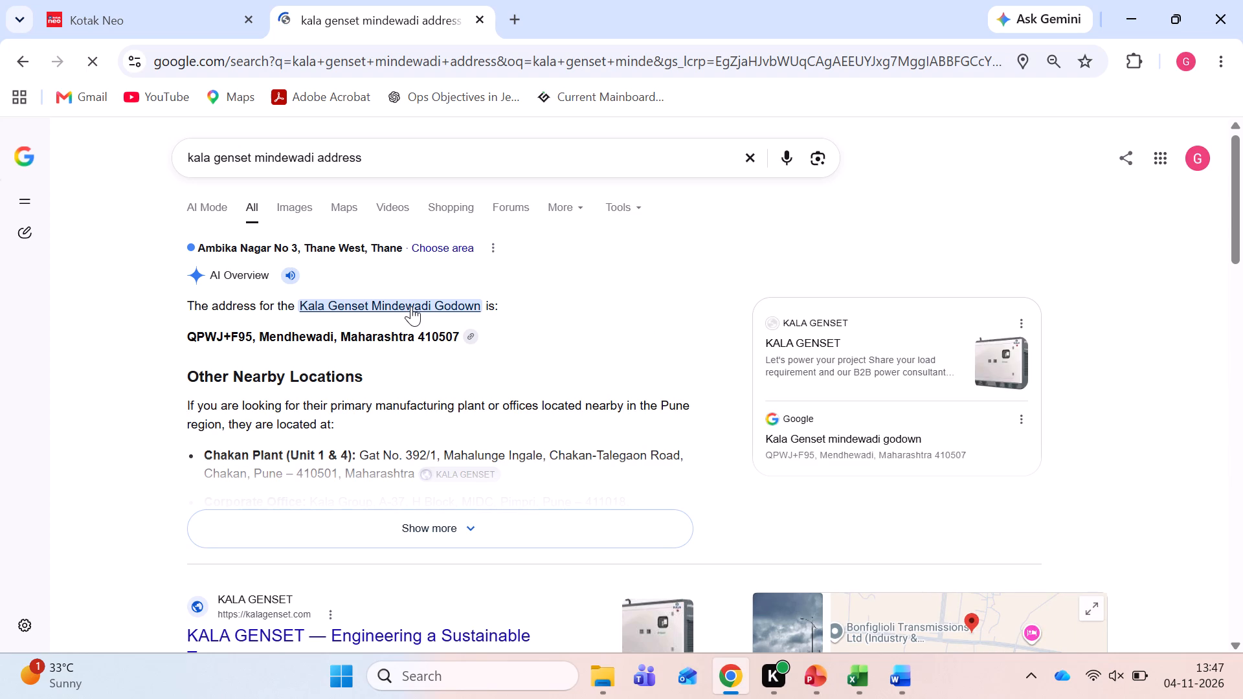
Return to the PowerPoint slide and move the Unit 1 and Unit 4 tables up to just below the Monthly units bullet, with tops aligned.
key(alt+Tab)
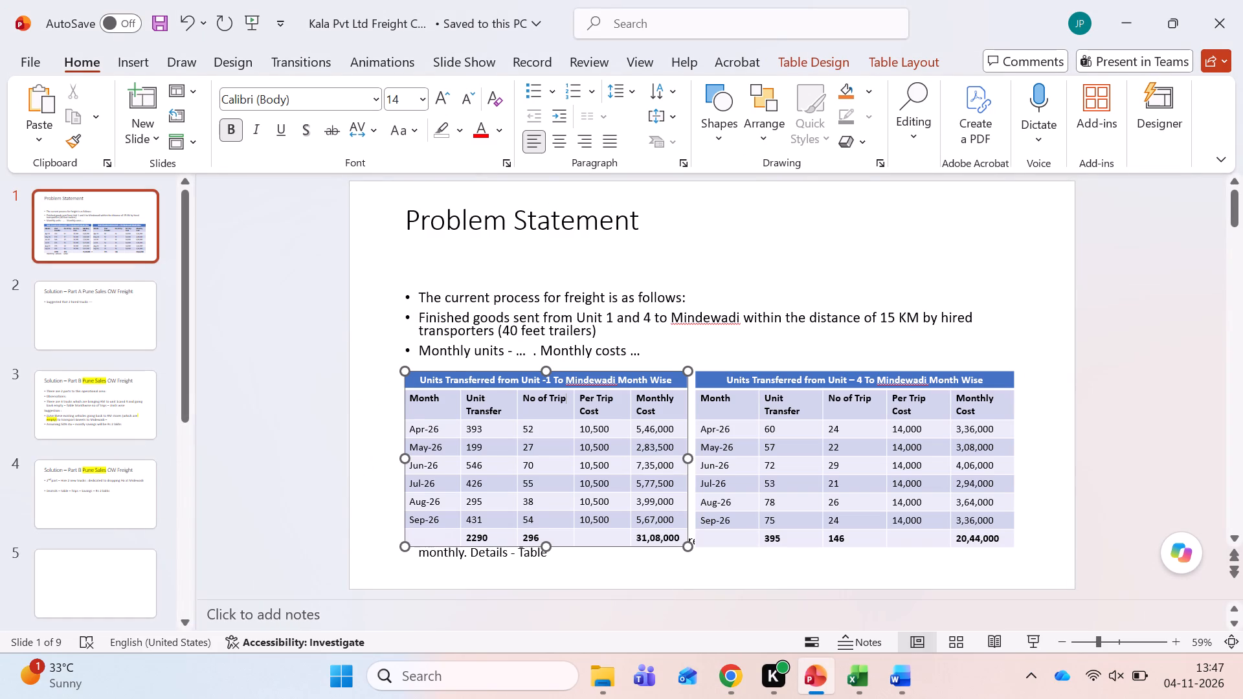
drag(475, 370, 473, 359)
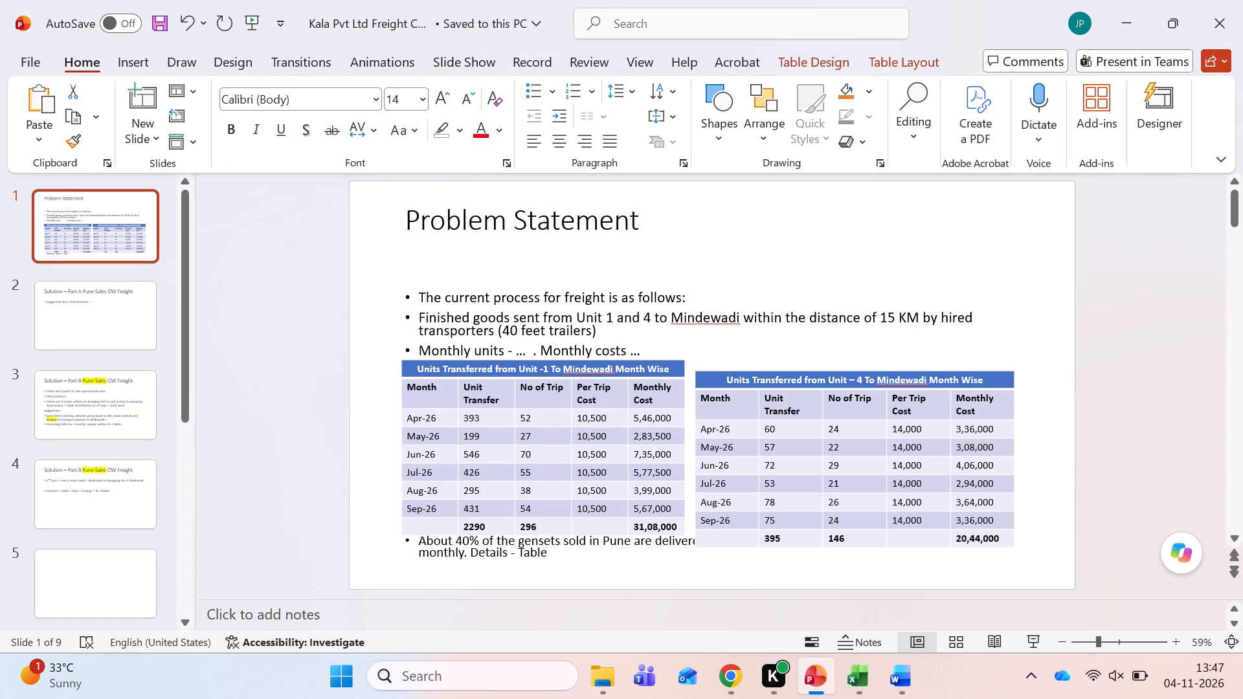
drag(473, 359, 473, 359)
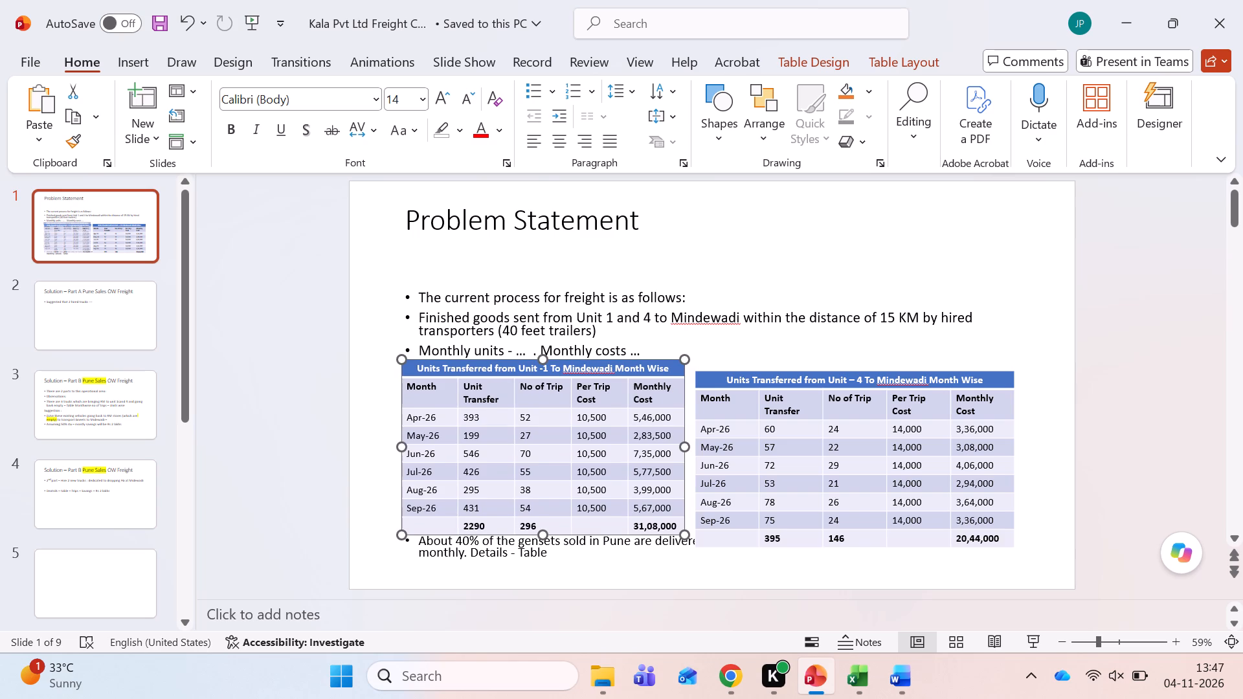
click(711, 375)
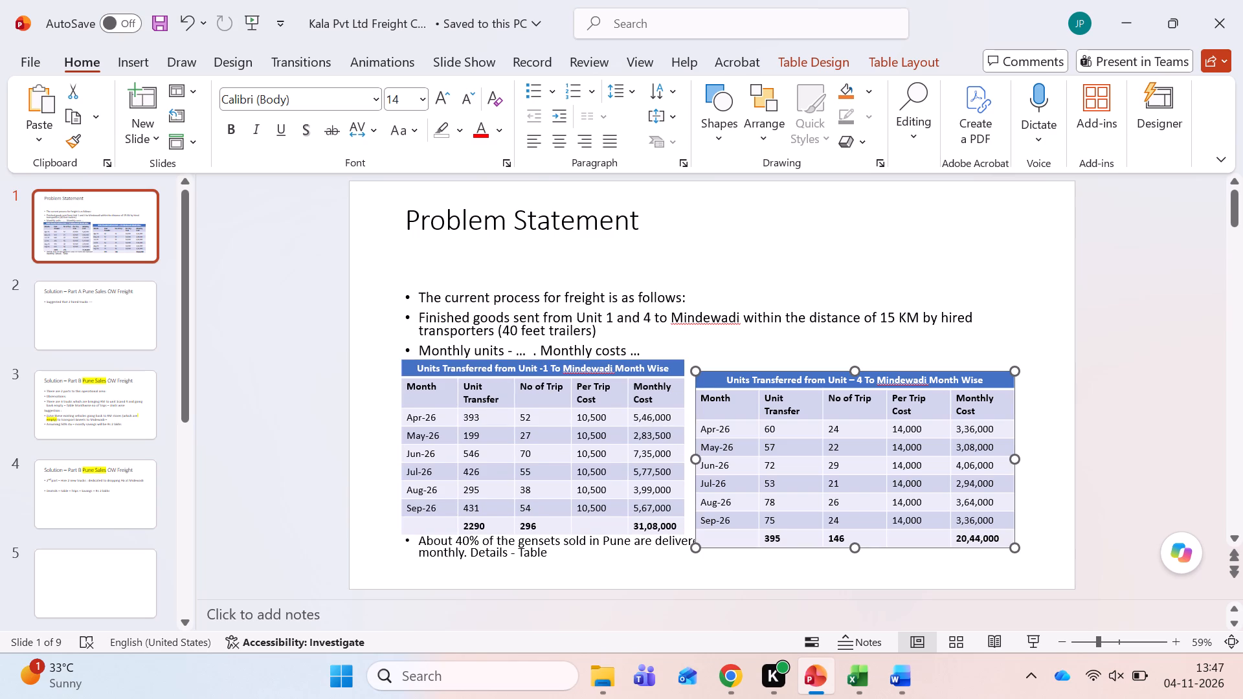
drag(724, 370, 724, 361)
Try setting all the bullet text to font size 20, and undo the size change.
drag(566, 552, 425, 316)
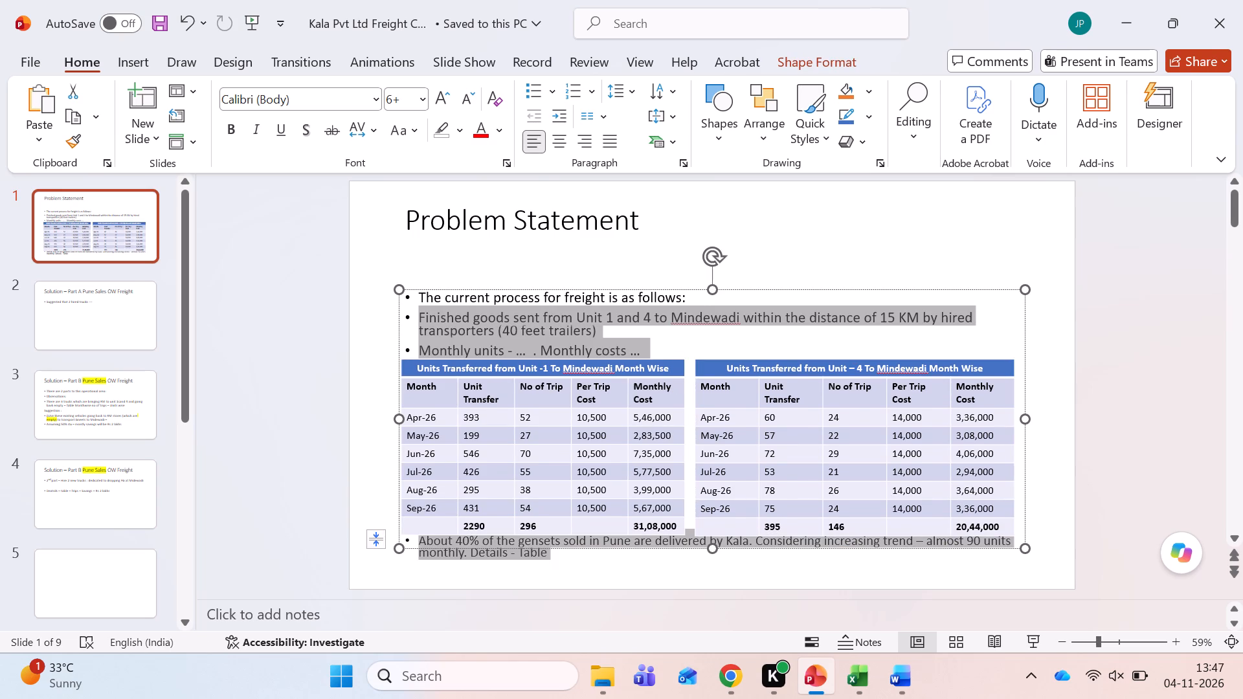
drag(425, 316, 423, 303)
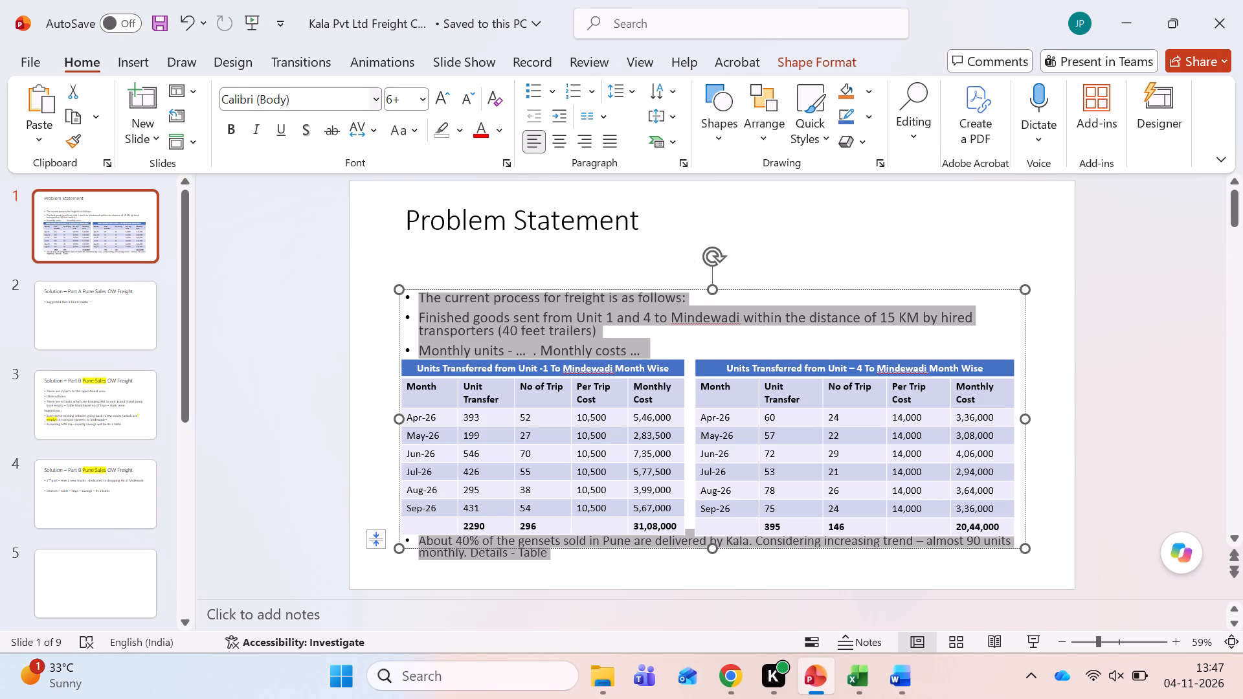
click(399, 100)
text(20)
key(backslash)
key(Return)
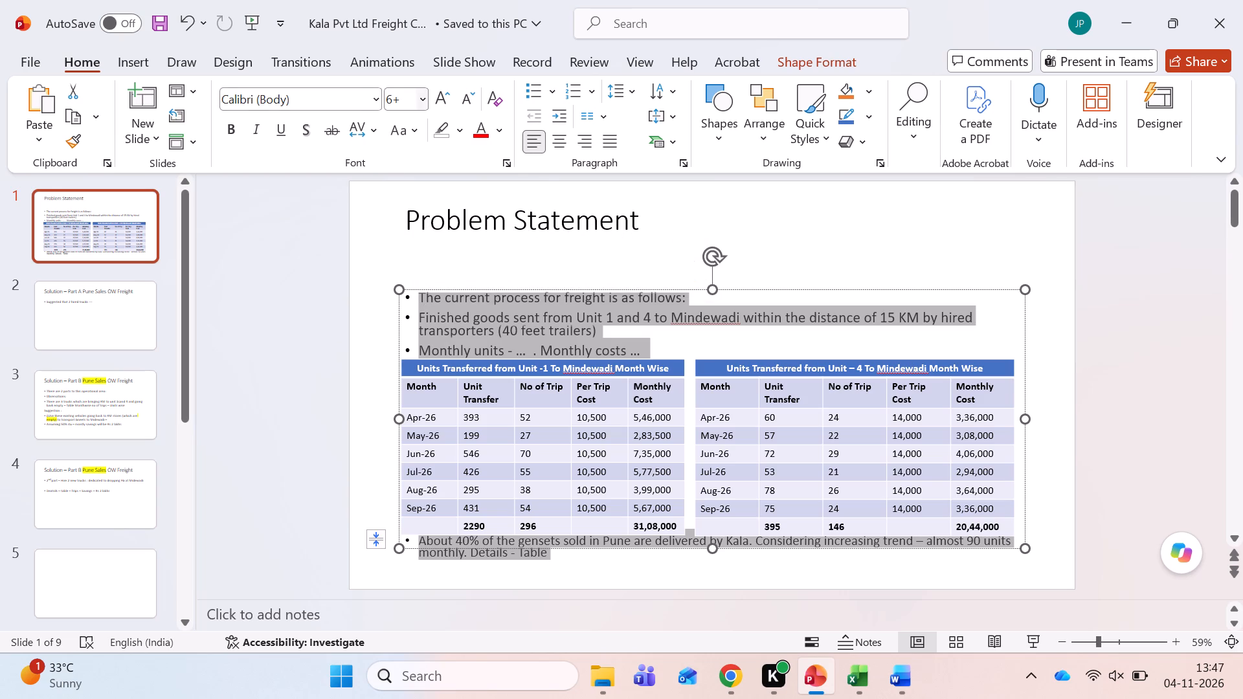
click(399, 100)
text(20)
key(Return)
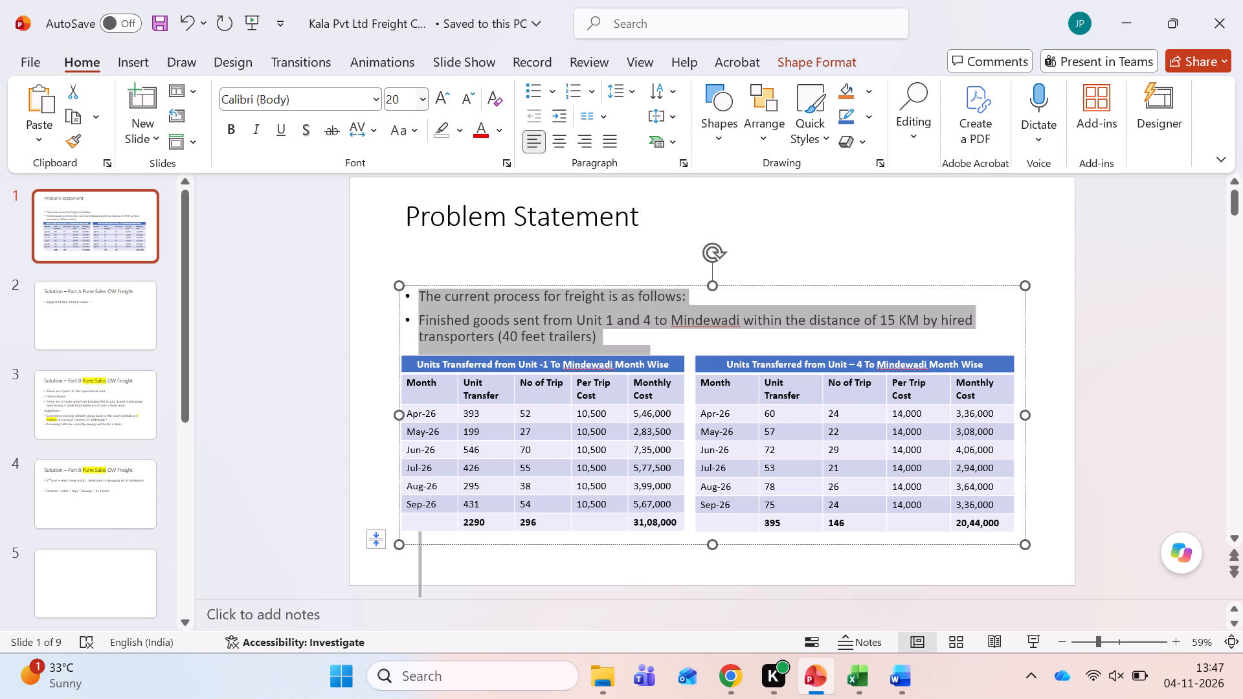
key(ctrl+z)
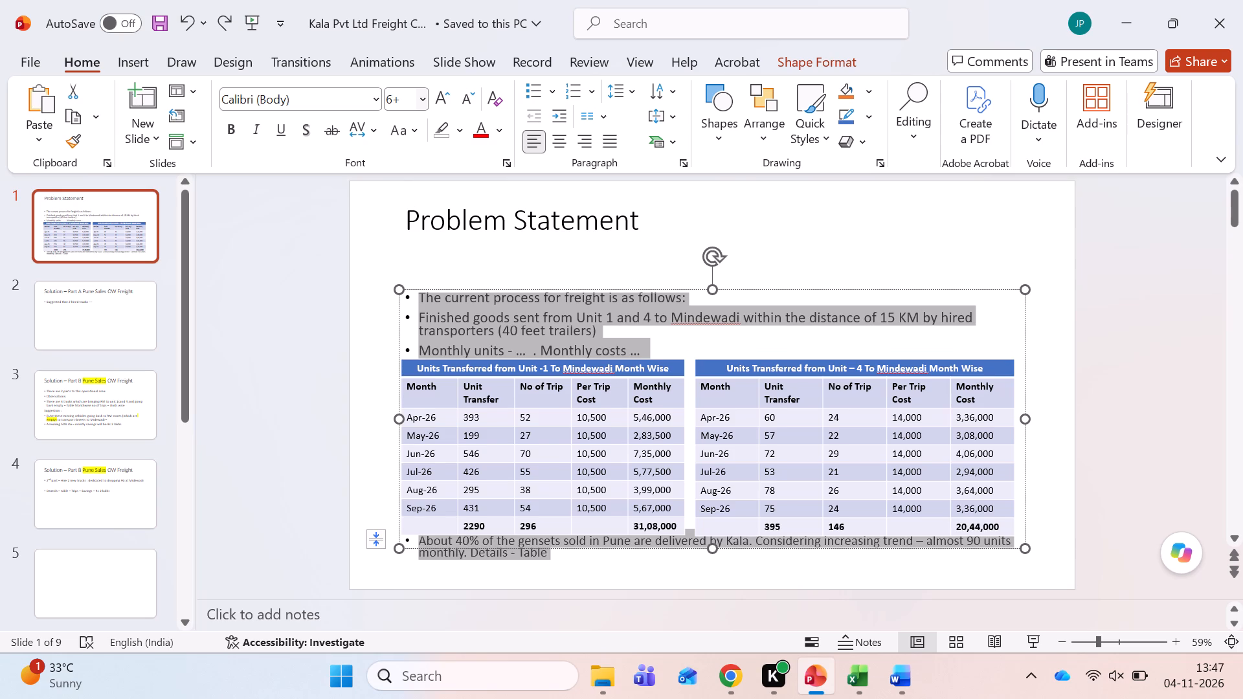
Insert a blank line without a bullet between "The current process for freight is as follows:" and the "Finished goods sent" bullet.
click(861, 483)
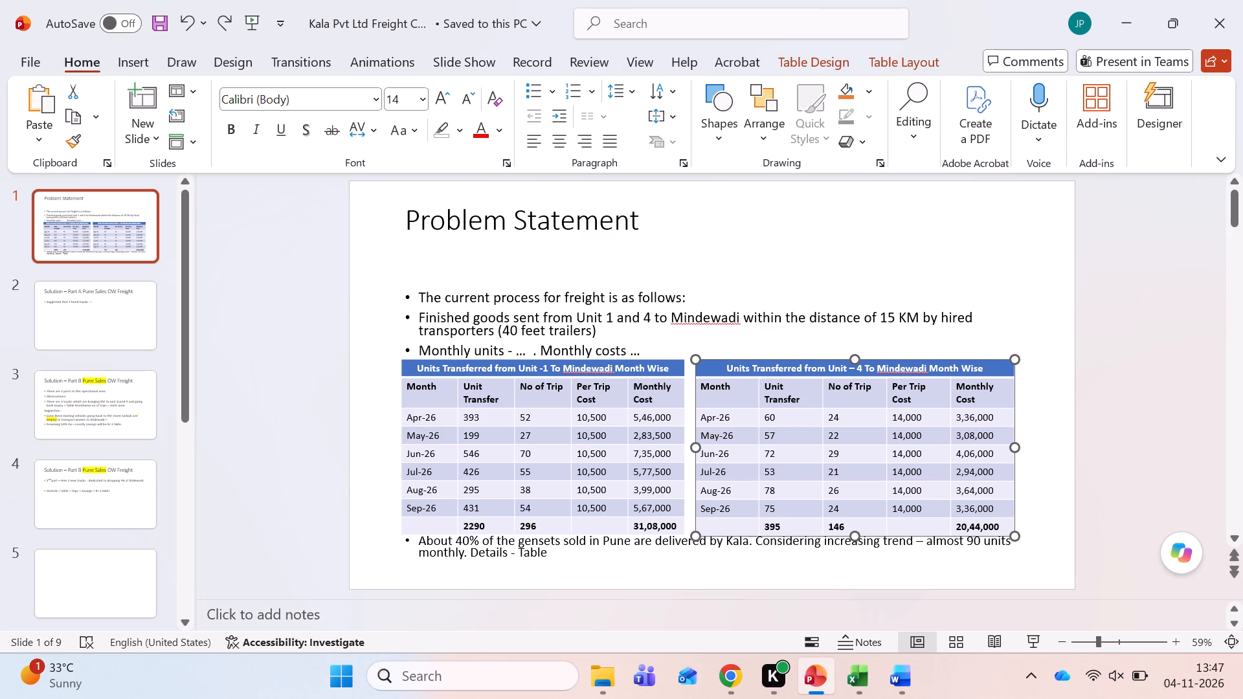
click(691, 295)
key(Return)
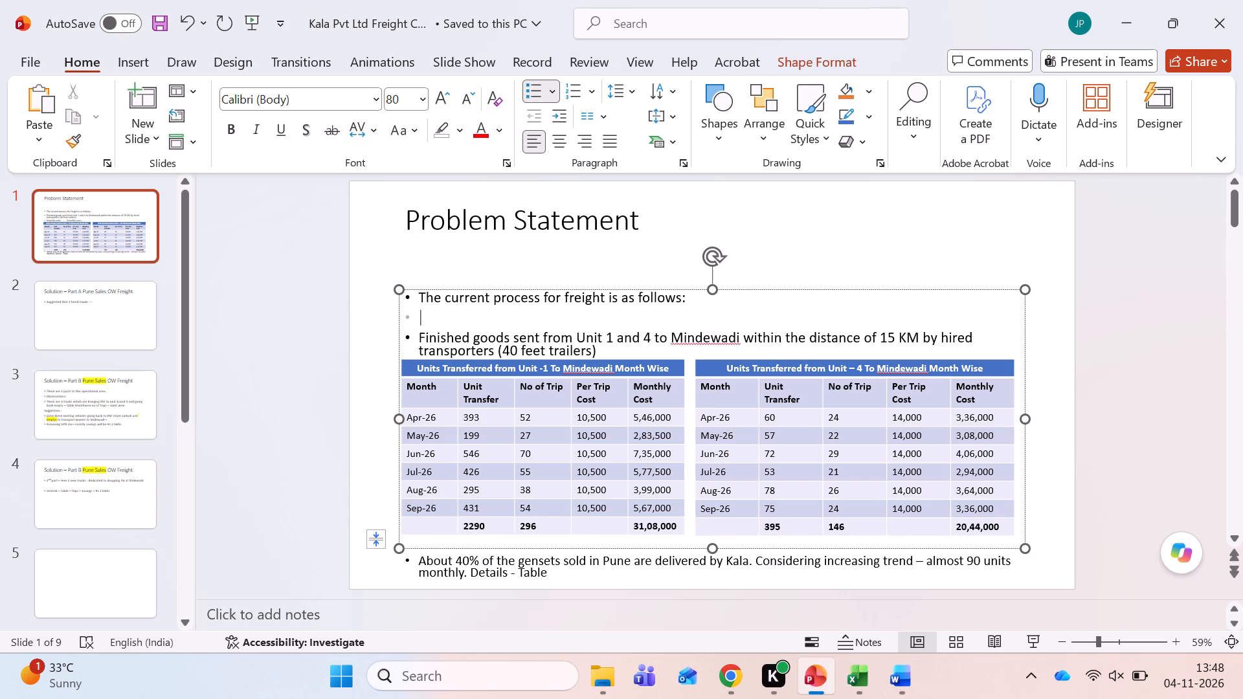
key(BackSpace)
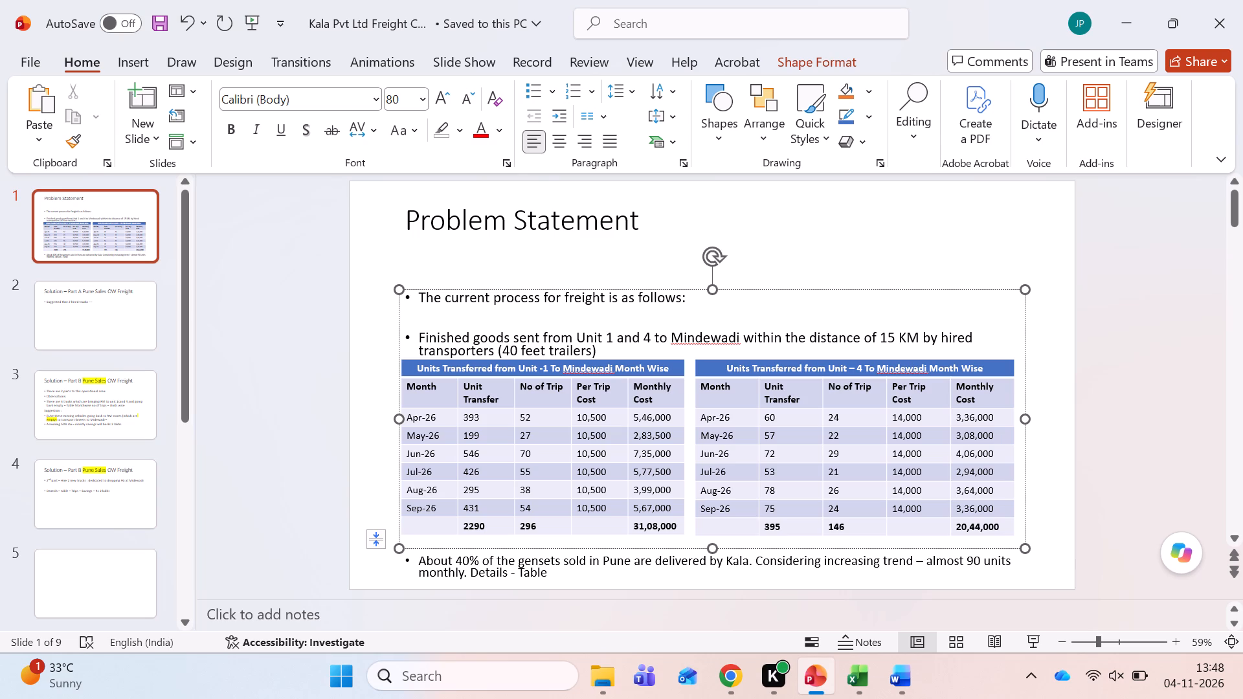
click(609, 350)
click(603, 350)
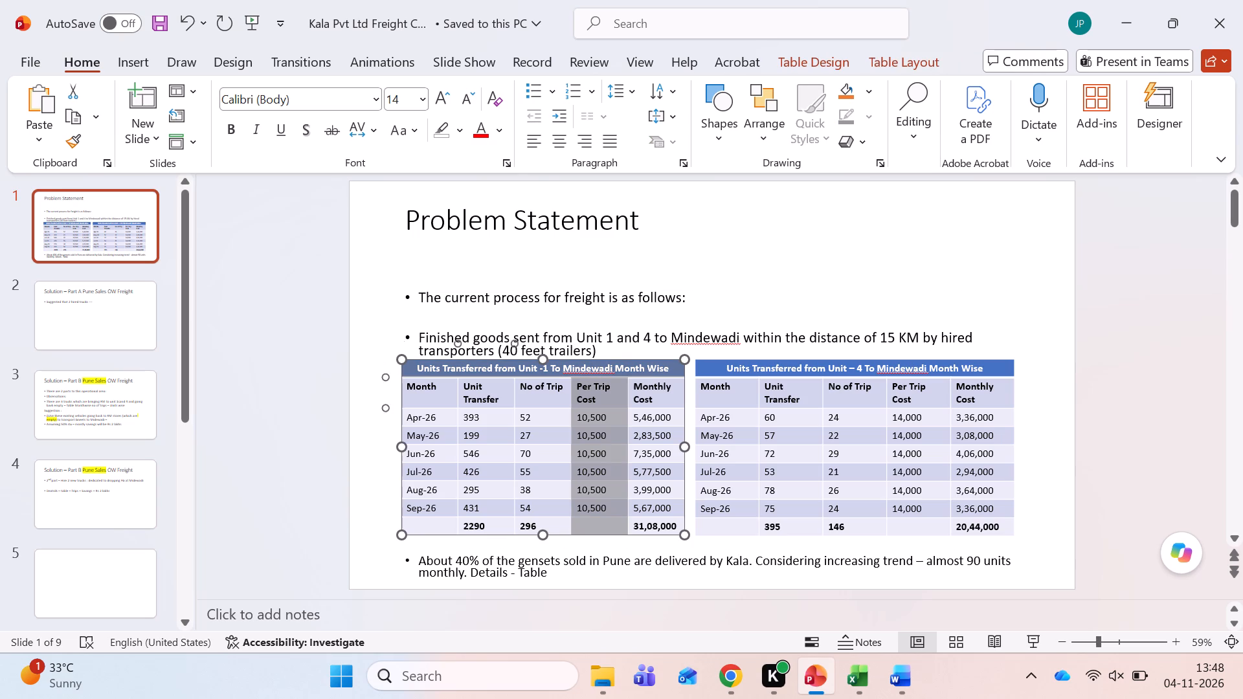
Insert five blank lines before the "About 40% of the gensets sold in Pune" bullet to push it below the tables.
click(421, 557)
scroll(420, 555, down, 1)
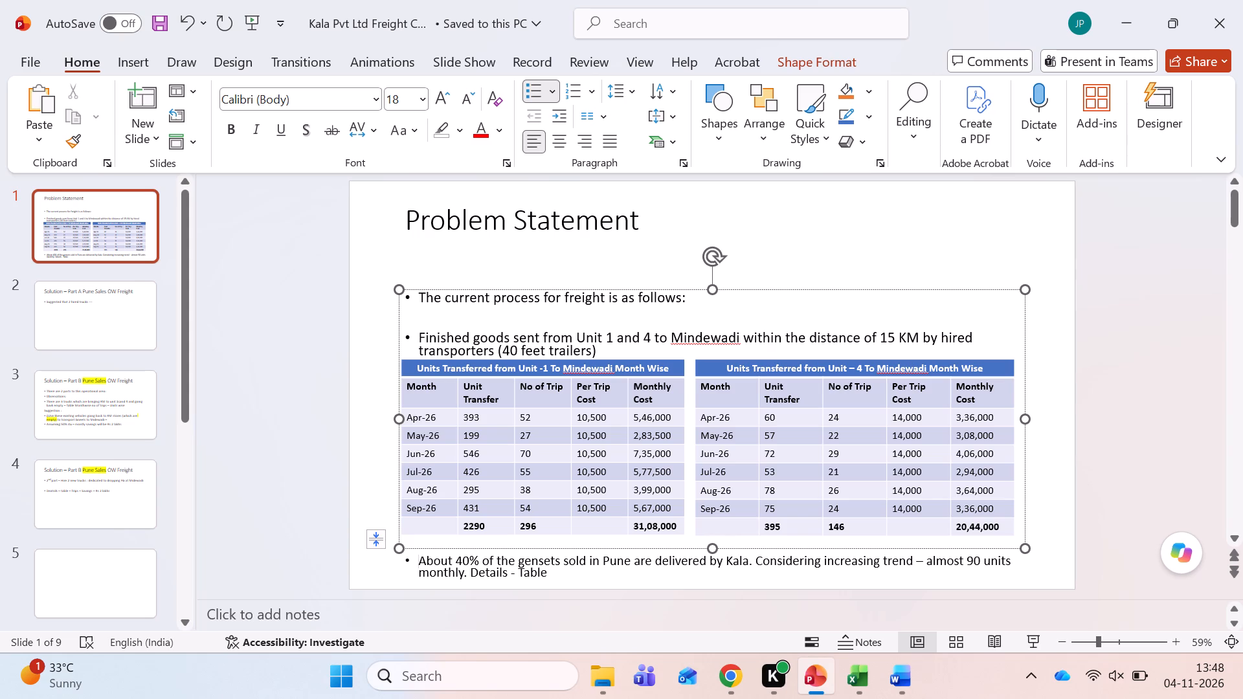
scroll(420, 555, down, 1)
click(127, 53)
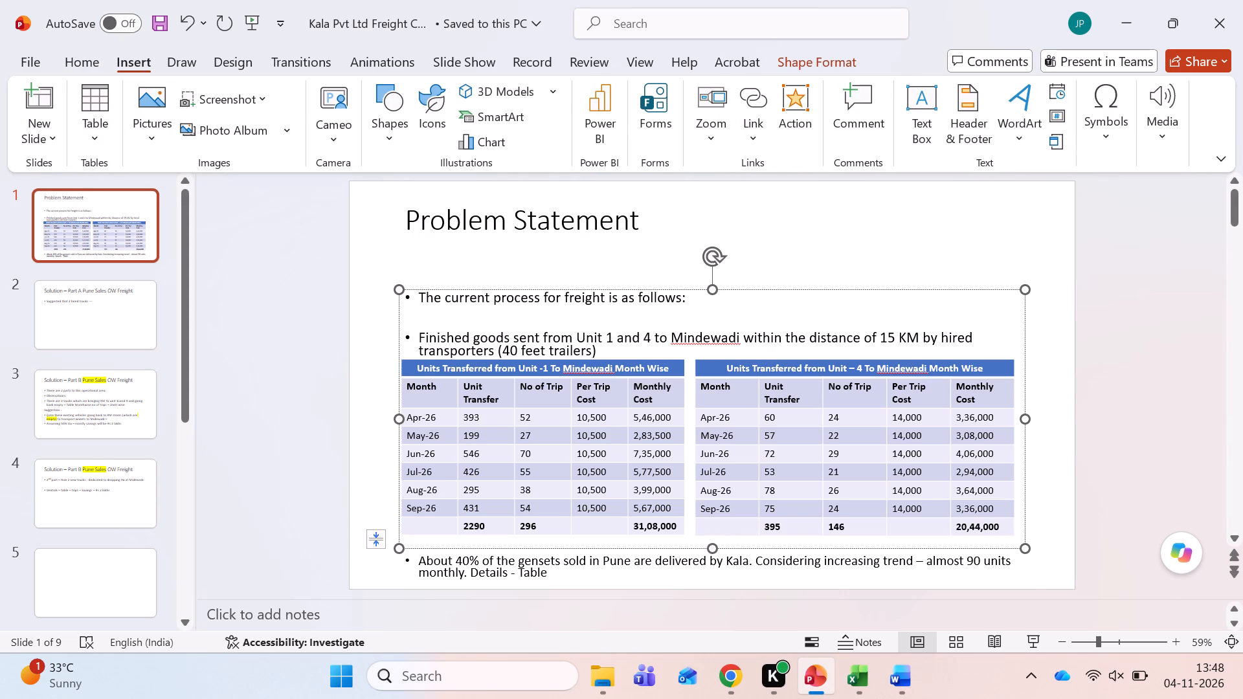
key(Return)
key(Return)
key(Return)
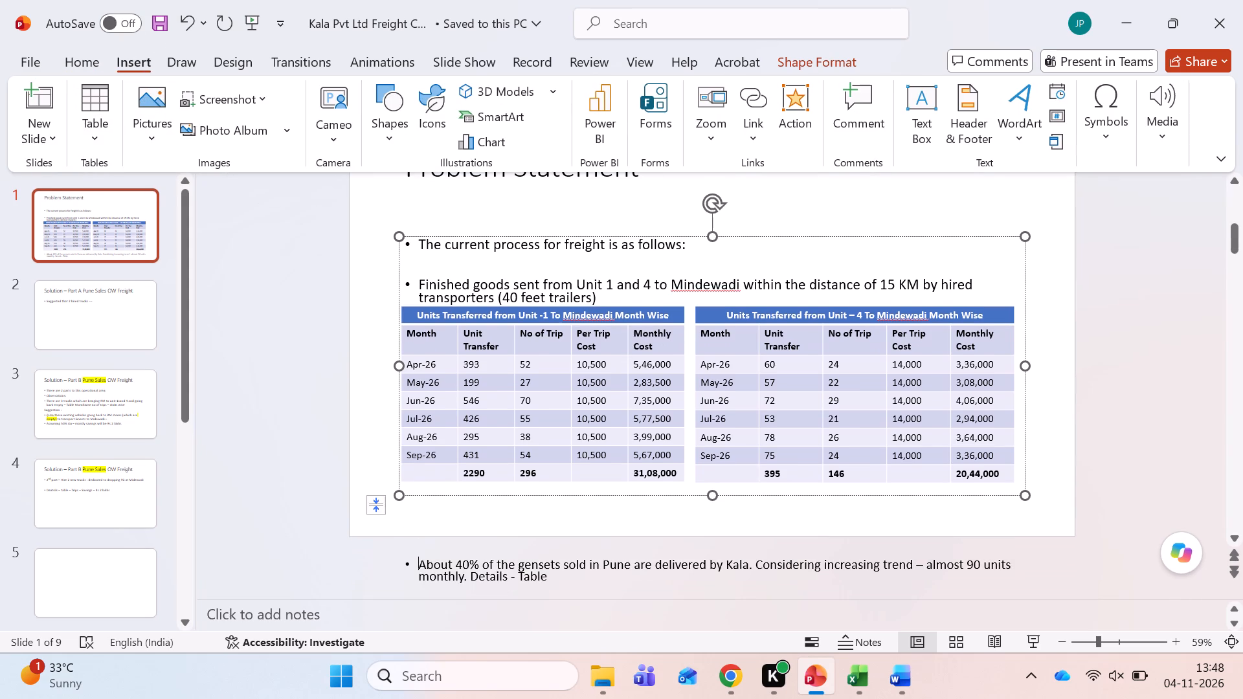
key(Return)
key(Return)
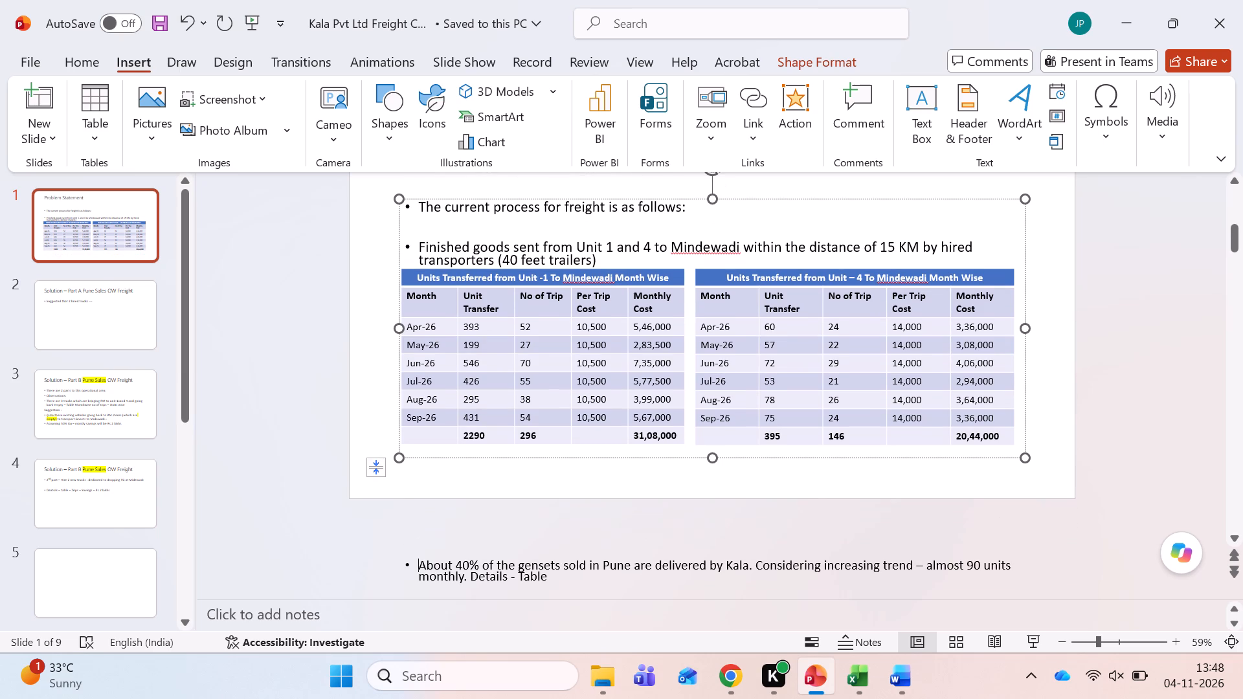
Move the Unit 1 and Unit 4 tables down below the Monthly units bullet, side by side with tops aligned.
scroll(572, 410, up, 1)
click(625, 277)
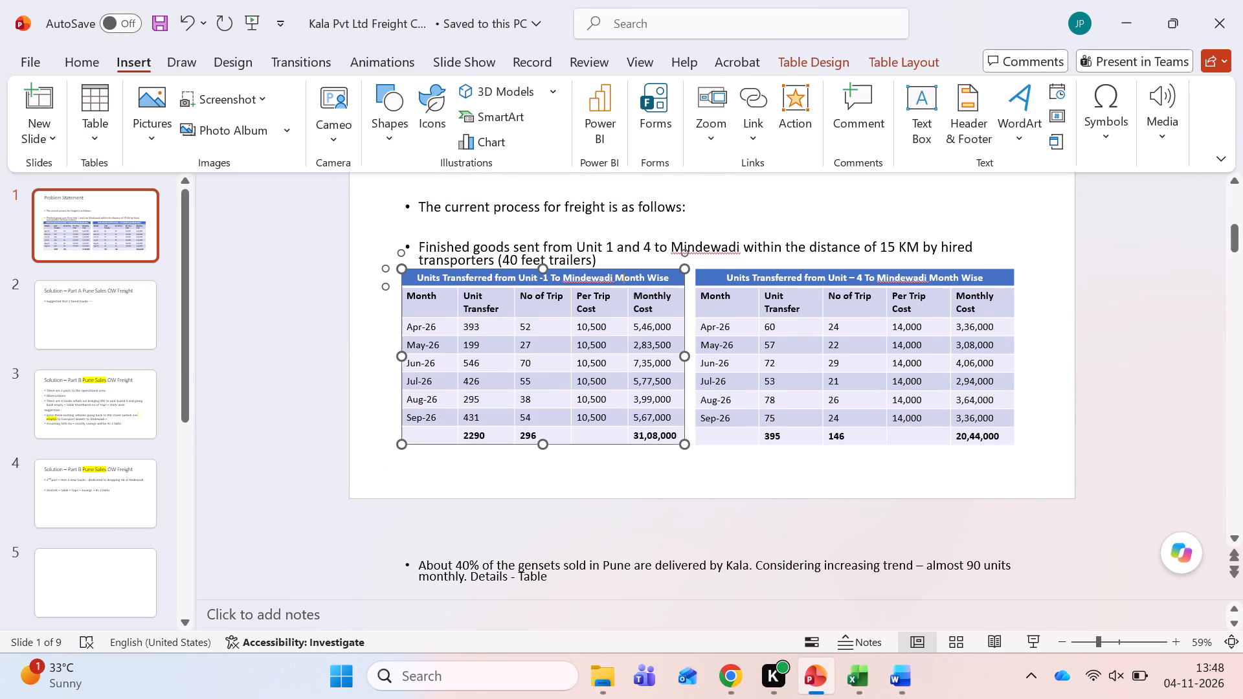
drag(643, 271, 763, 253)
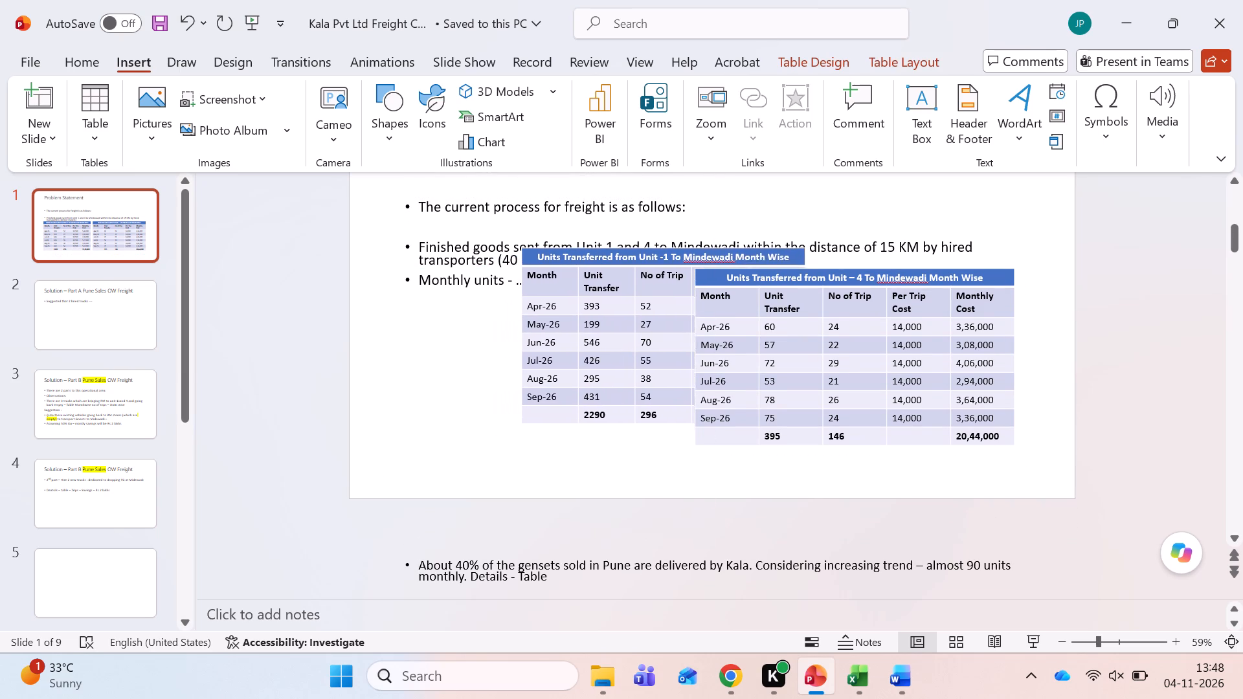
drag(763, 253, 650, 302)
click(713, 279)
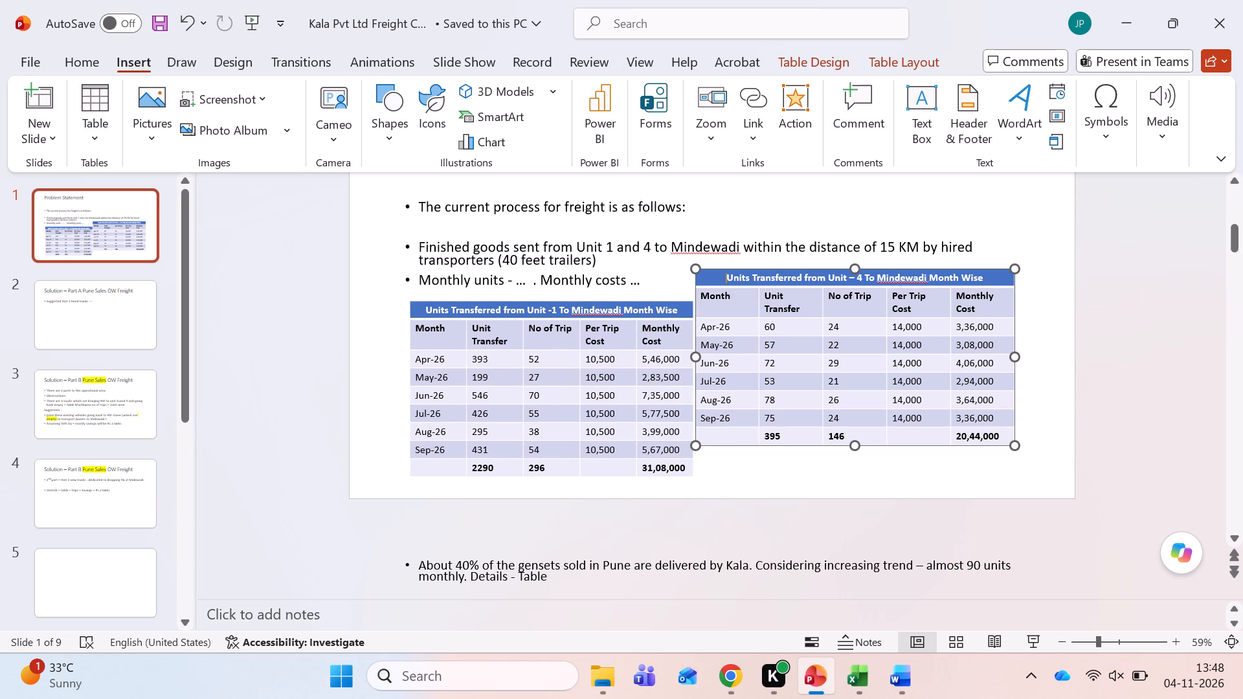
drag(750, 270, 759, 300)
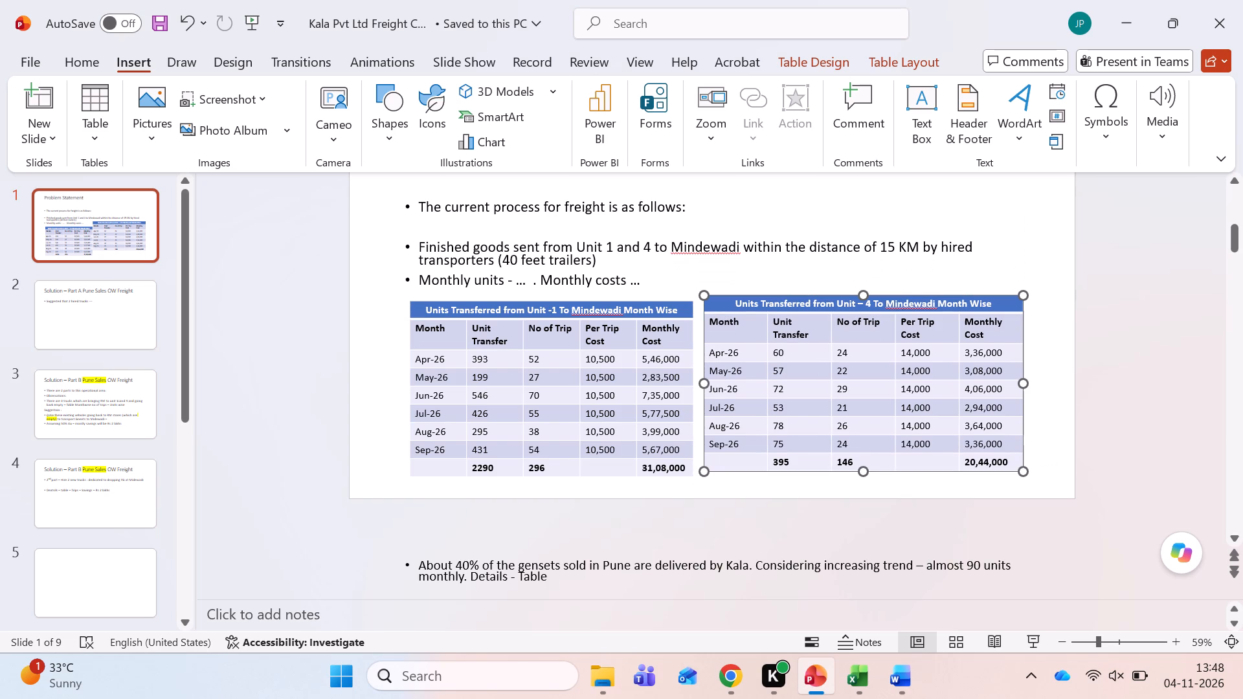
click(730, 318)
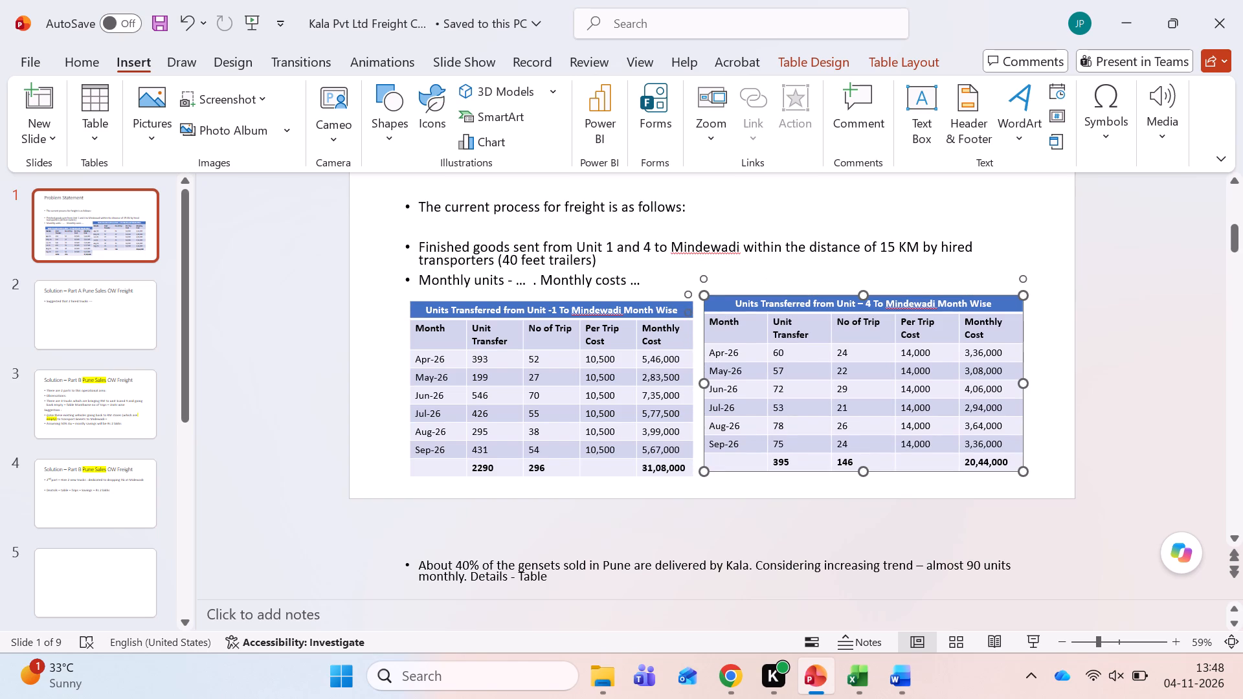
click(730, 295)
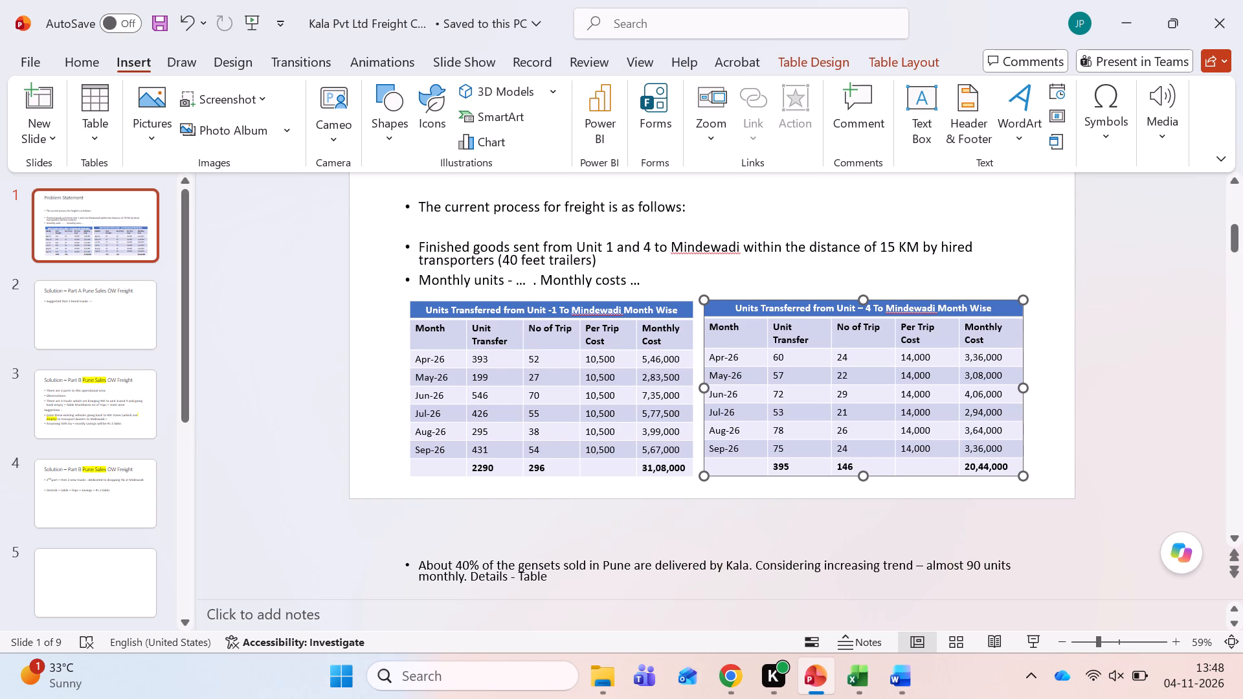
Narrow the Unit 4 table slightly from its outer edge so its width is closer to the Unit 1 table's.
click(807, 272)
click(980, 403)
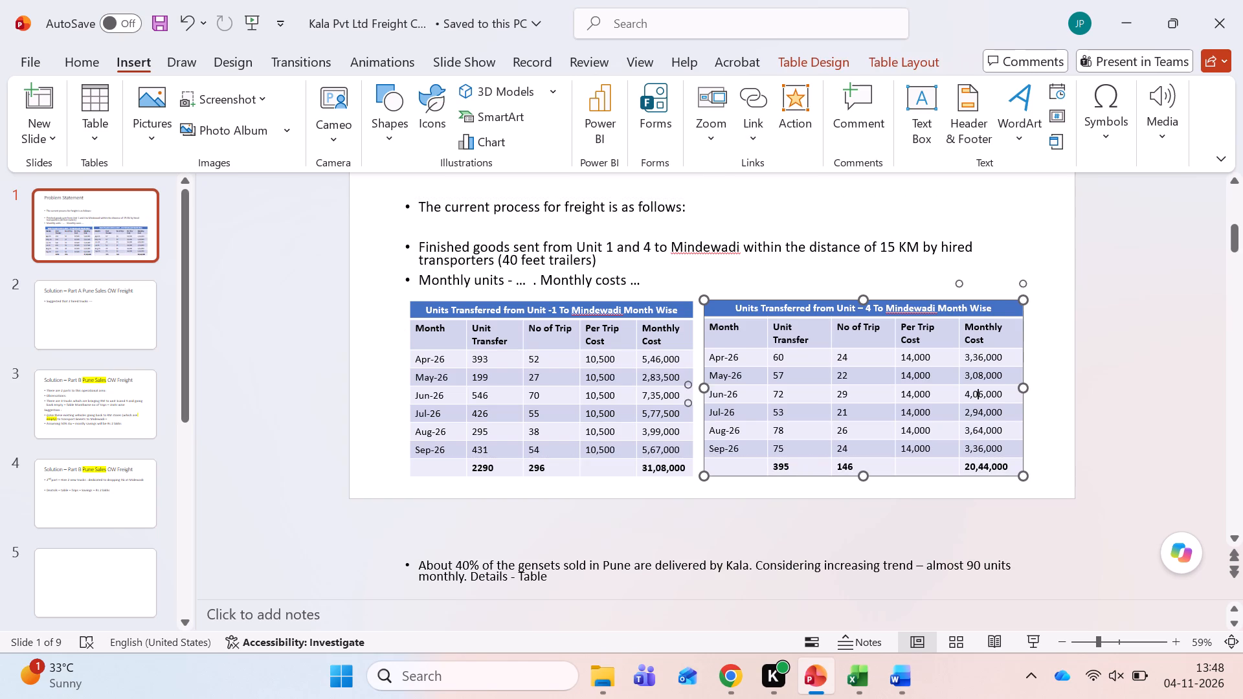
drag(1025, 388, 1003, 388)
click(1043, 387)
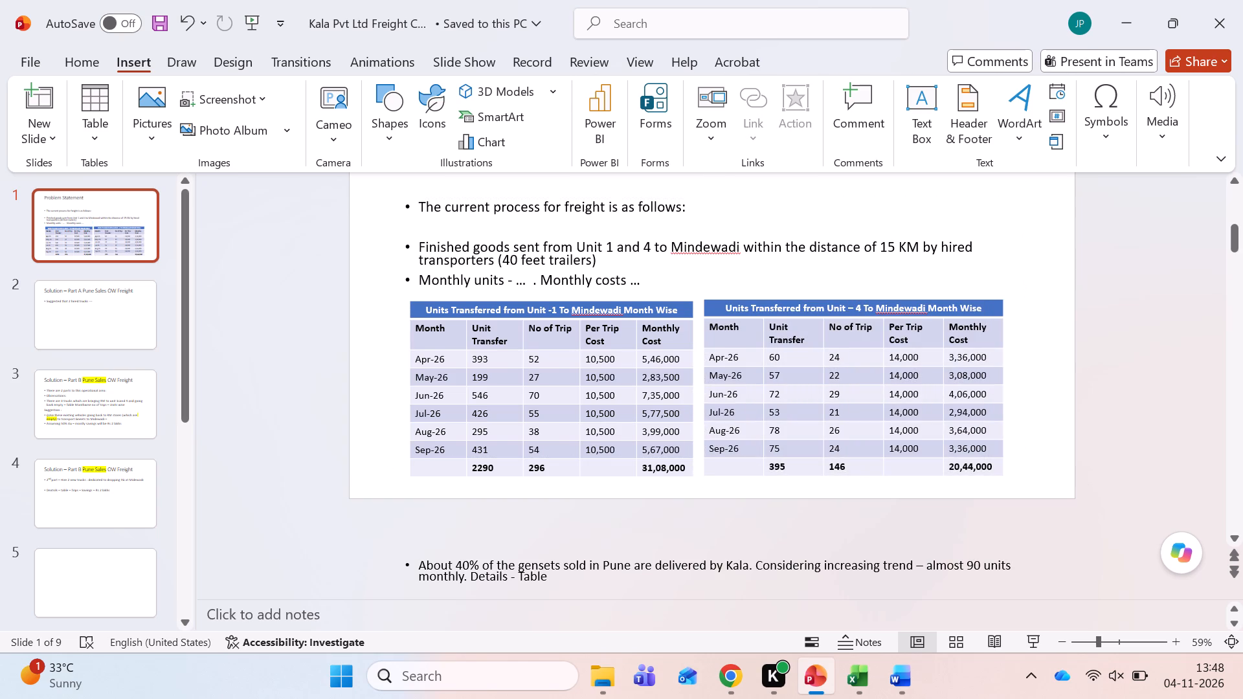
Move the bullet text box up to just below the Problem Statement title.
scroll(566, 542, up, 1)
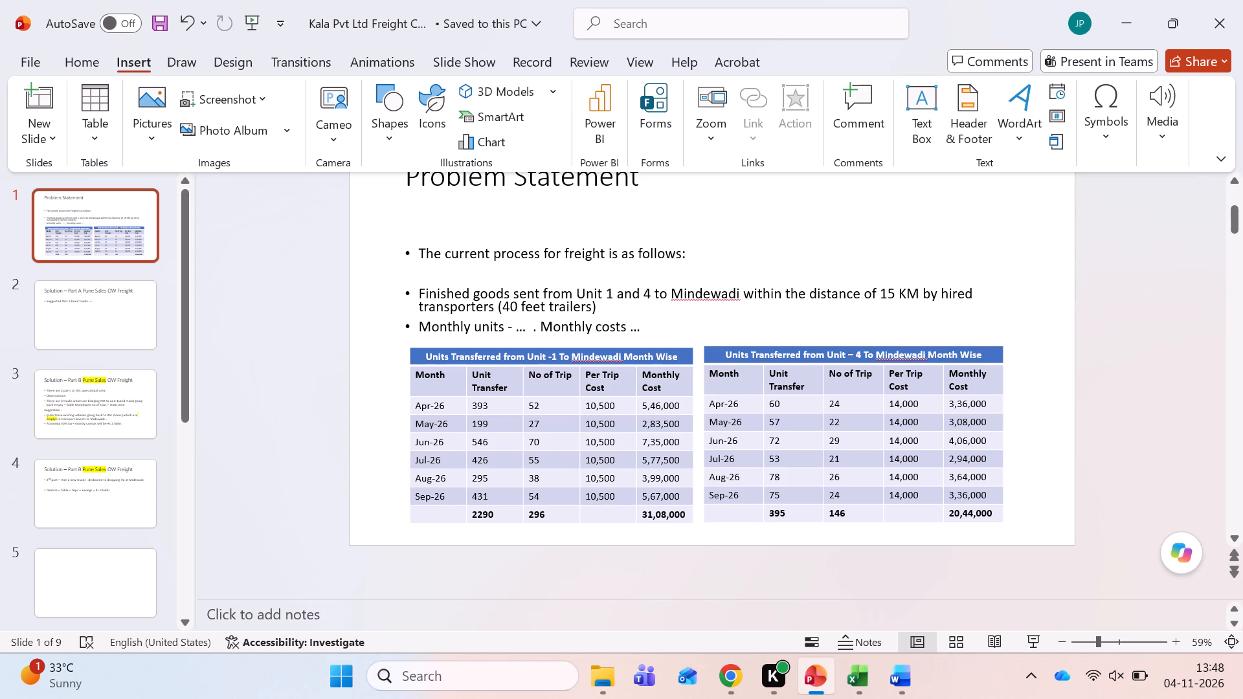
click(429, 229)
click(420, 253)
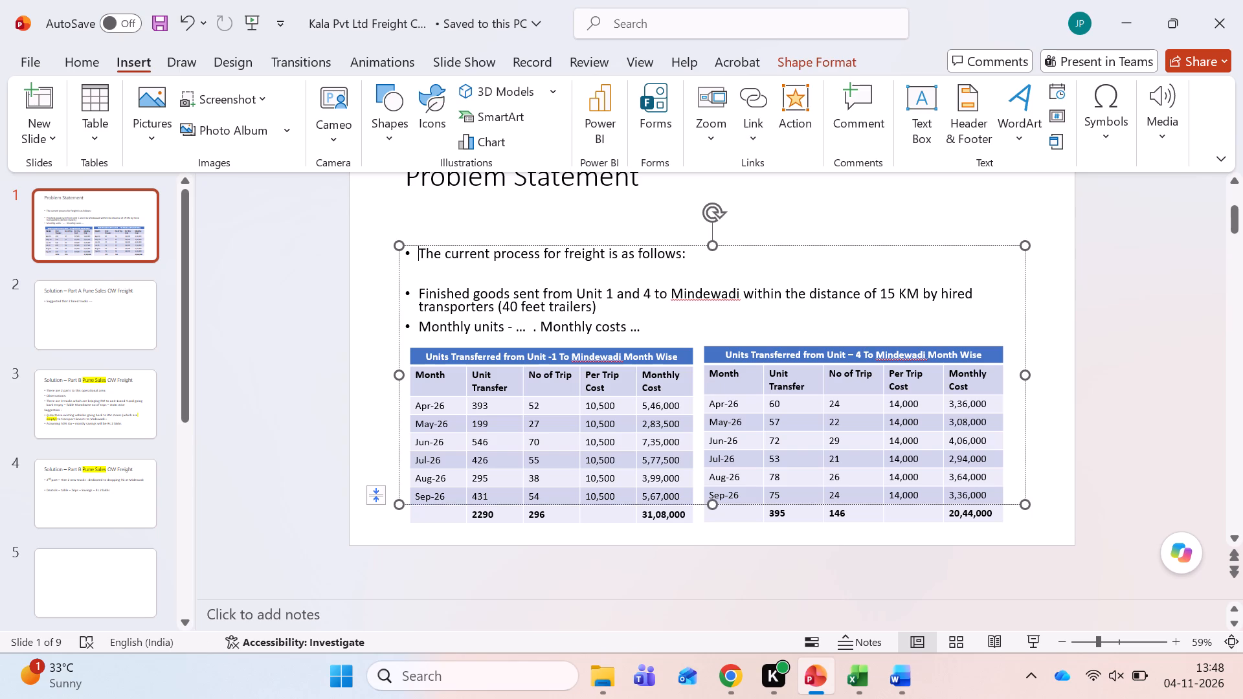
drag(501, 245, 501, 223)
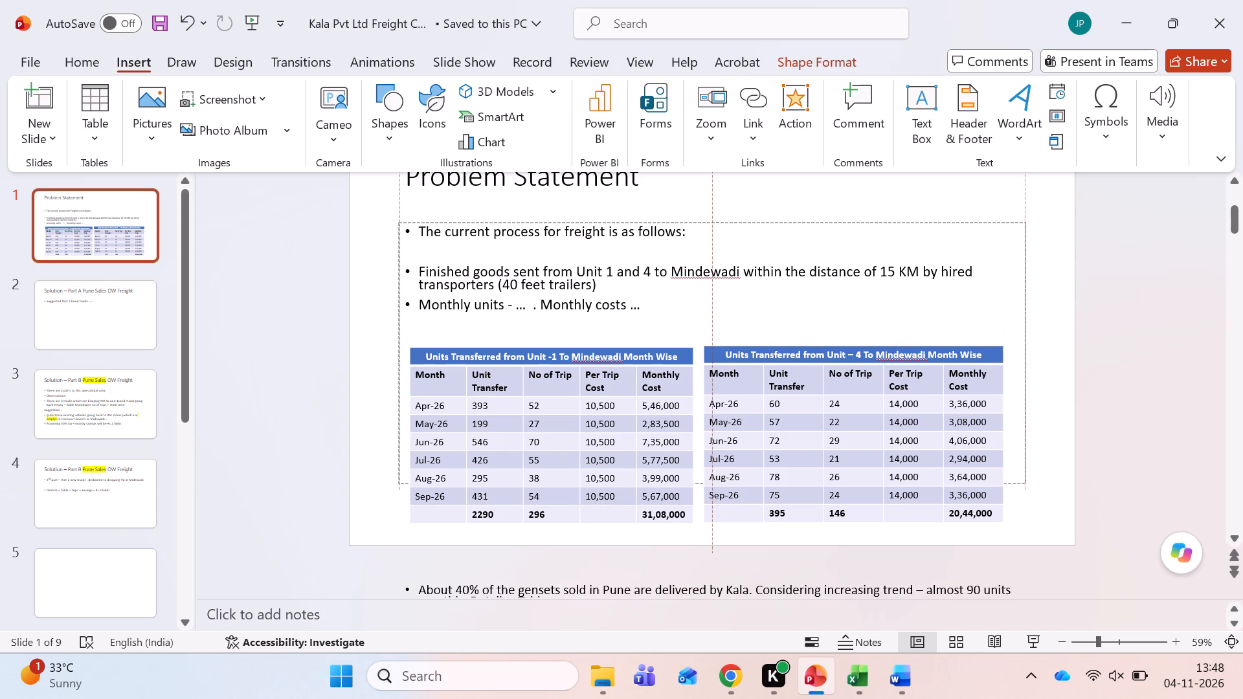
drag(501, 223, 501, 205)
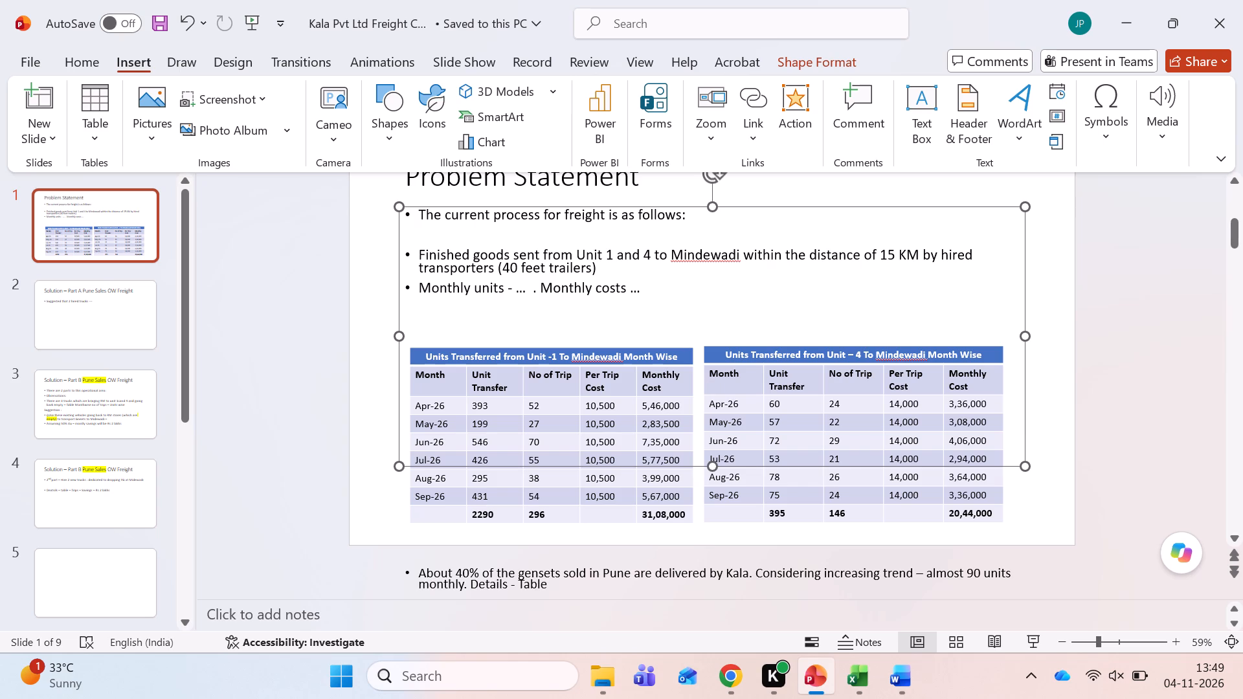
Insert a blank line without a bullet between the "Finished goods sent" bullet and the Monthly units bullet.
click(619, 271)
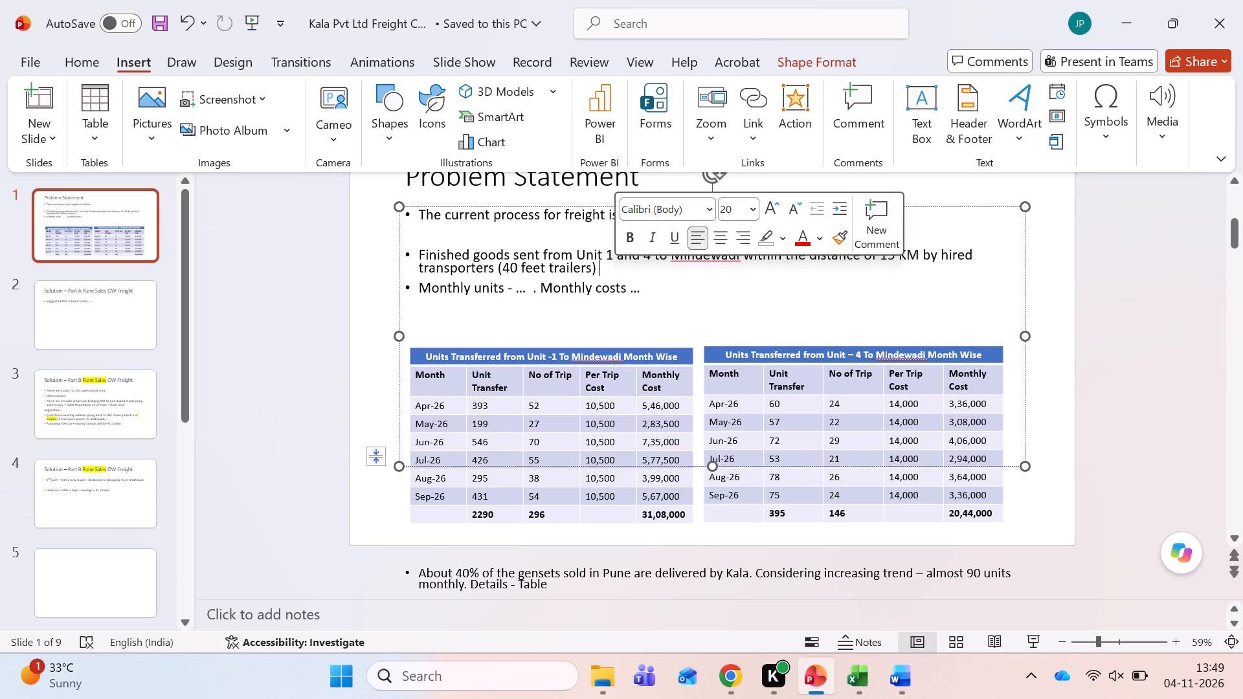
key(Return)
key(BackSpace)
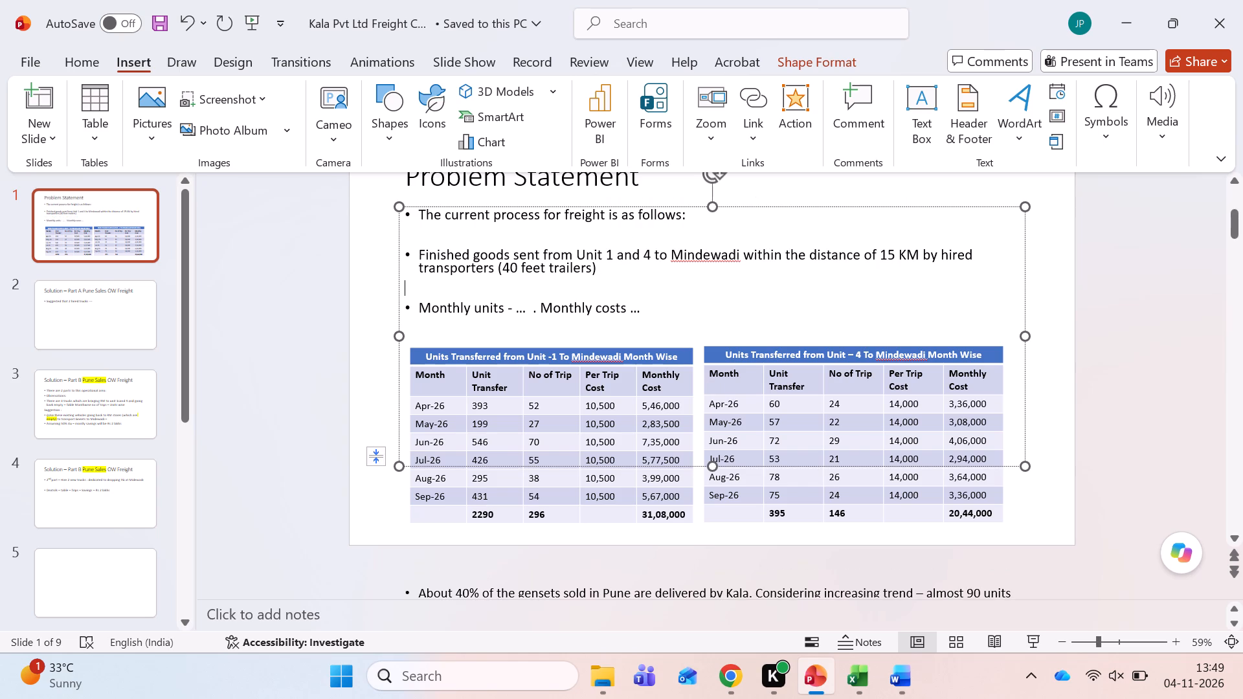
Move the Unit 1 and Unit 4 tables up to directly below the Monthly units bullet, with their tops aligned.
click(501, 364)
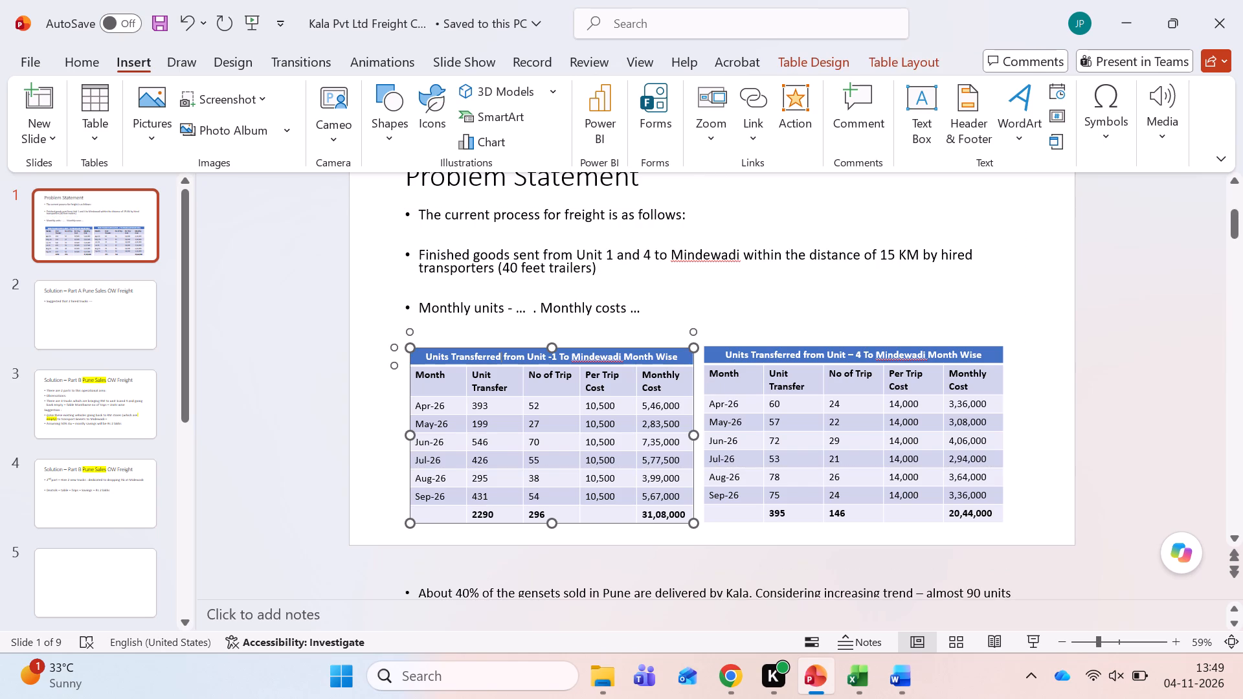
drag(423, 349, 421, 337)
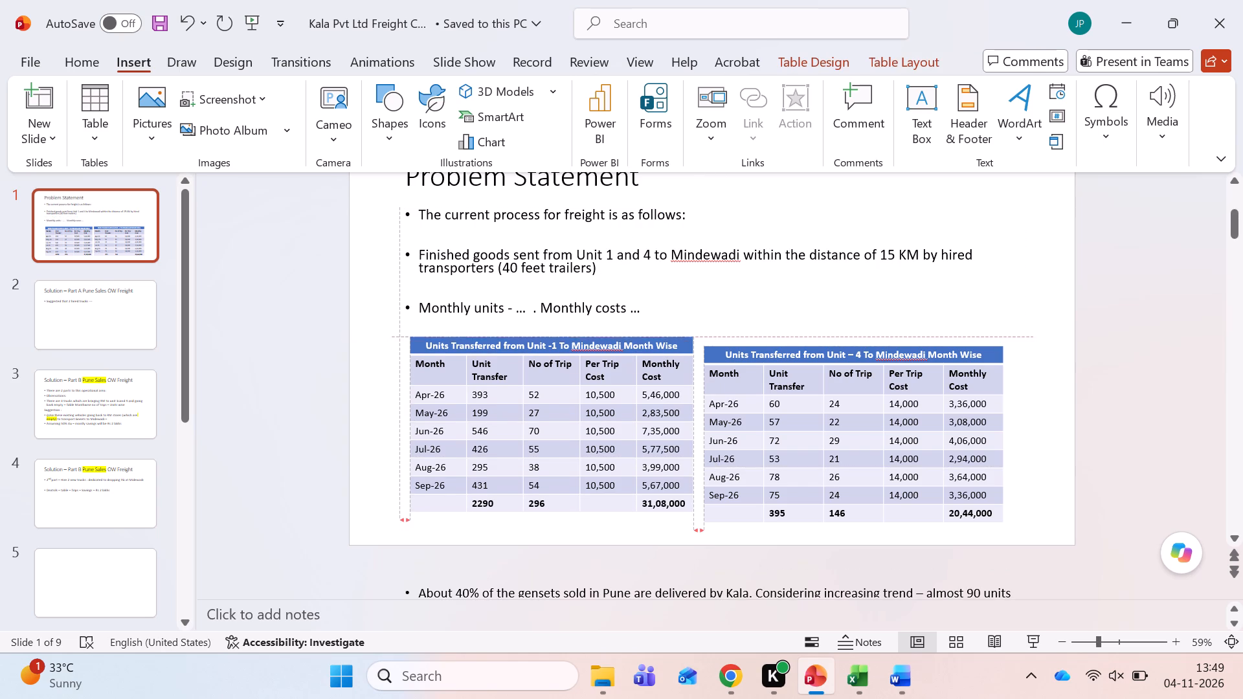
drag(421, 337, 420, 322)
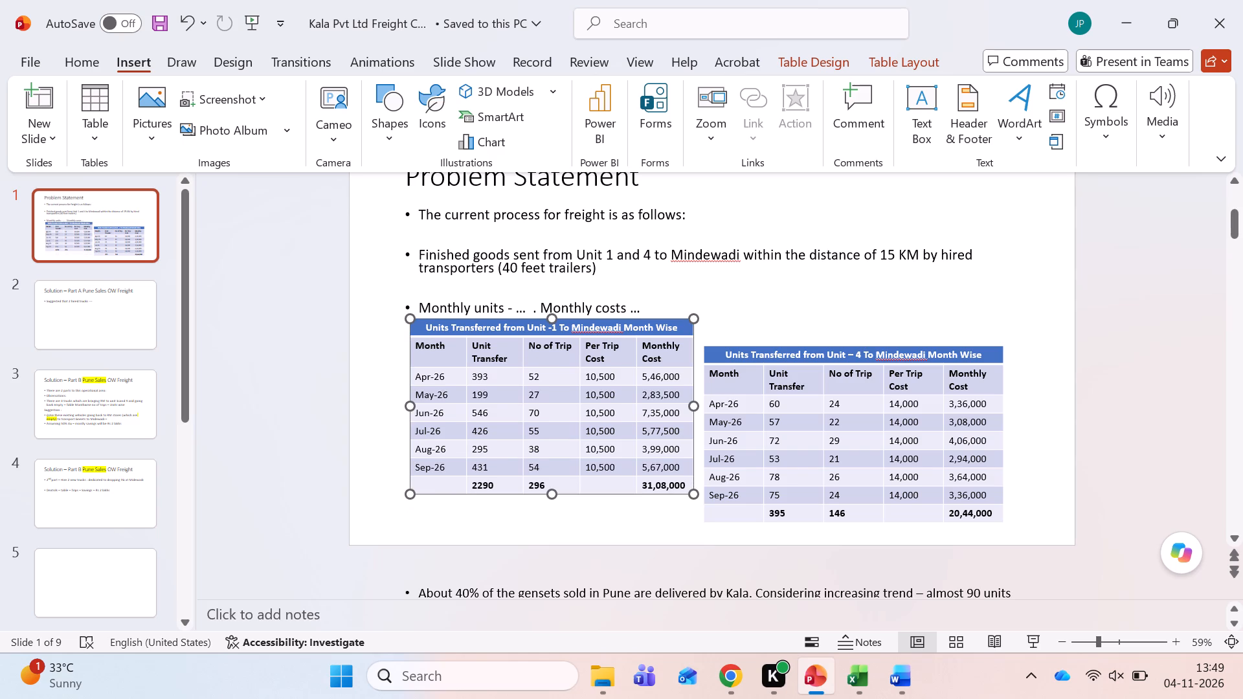
click(738, 357)
drag(723, 347, 722, 334)
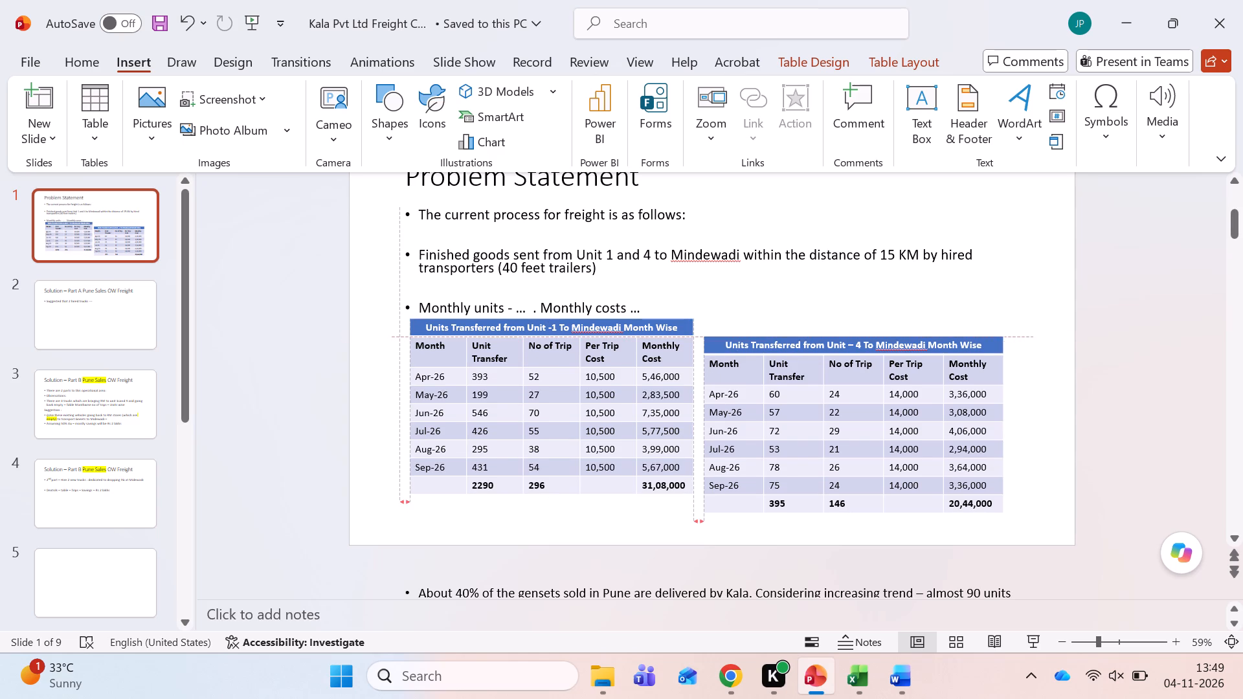
drag(722, 334, 722, 318)
Delete surplus blank lines beneath the two freight tables to bring the "About 40% of the gensets" bullet up closer to them.
click(610, 533)
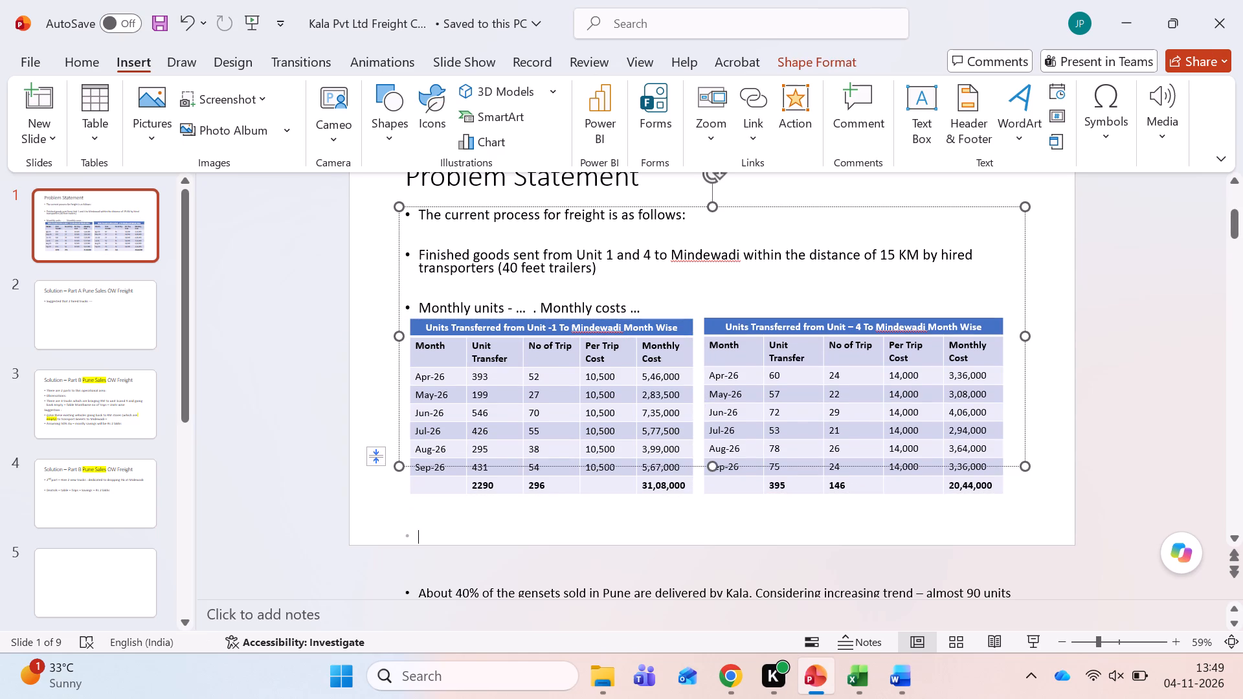
key(BackSpace)
key(BackSpace)
key(BackSpace)
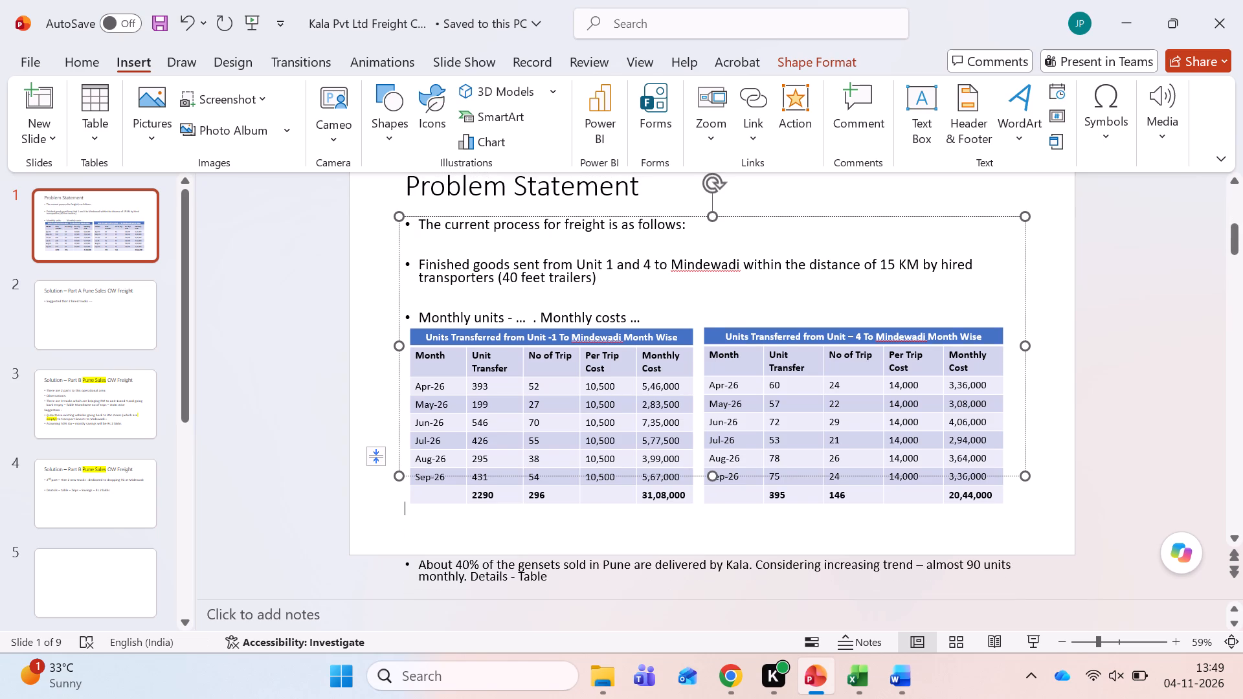
key(BackSpace)
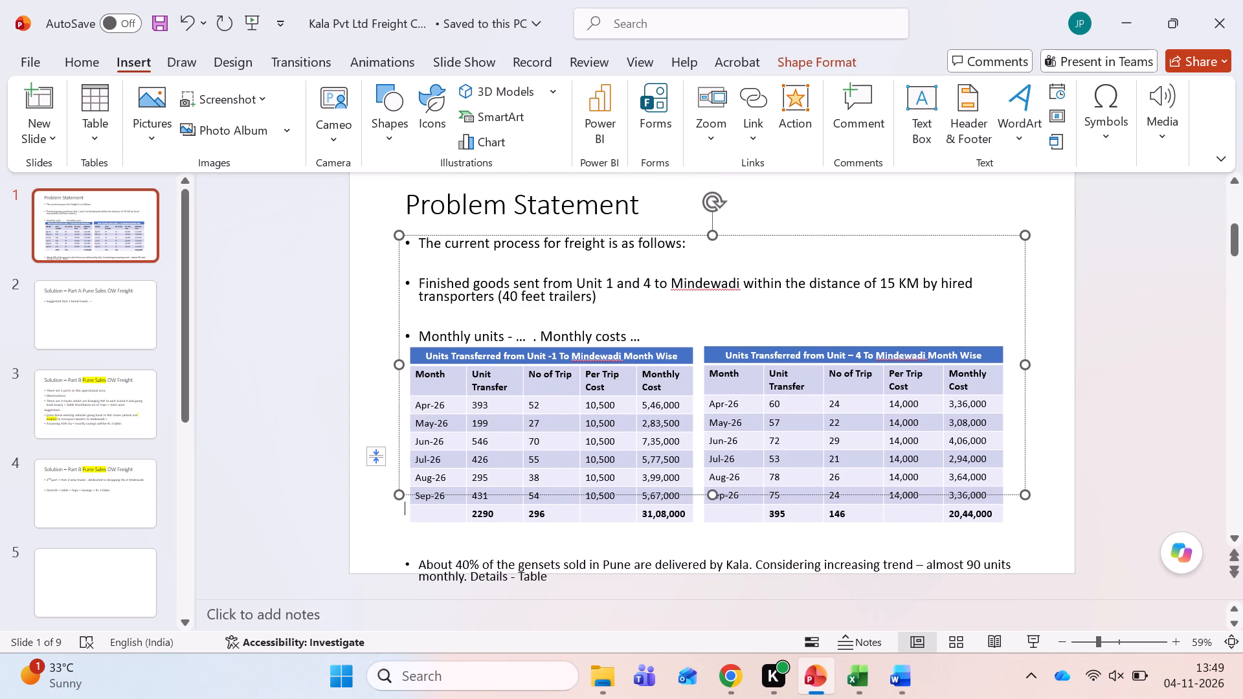
key(ctrl+z)
scroll(588, 546, down, 1)
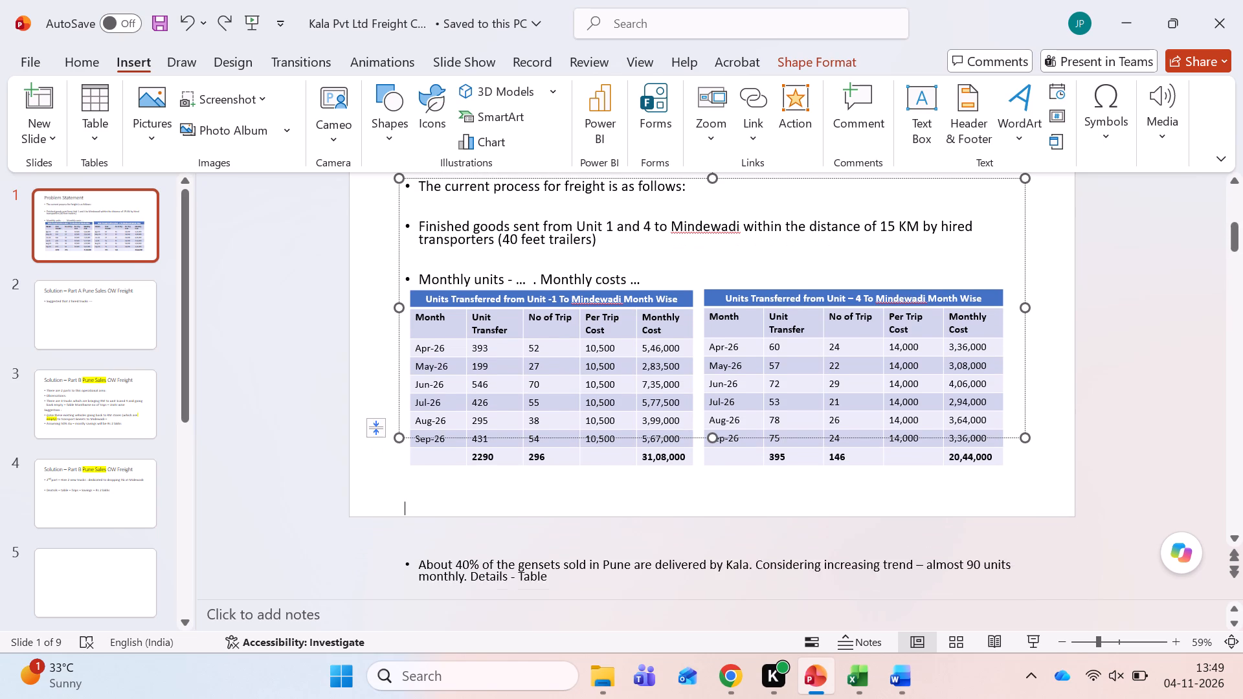
key(BackSpace)
key(BackSpace)
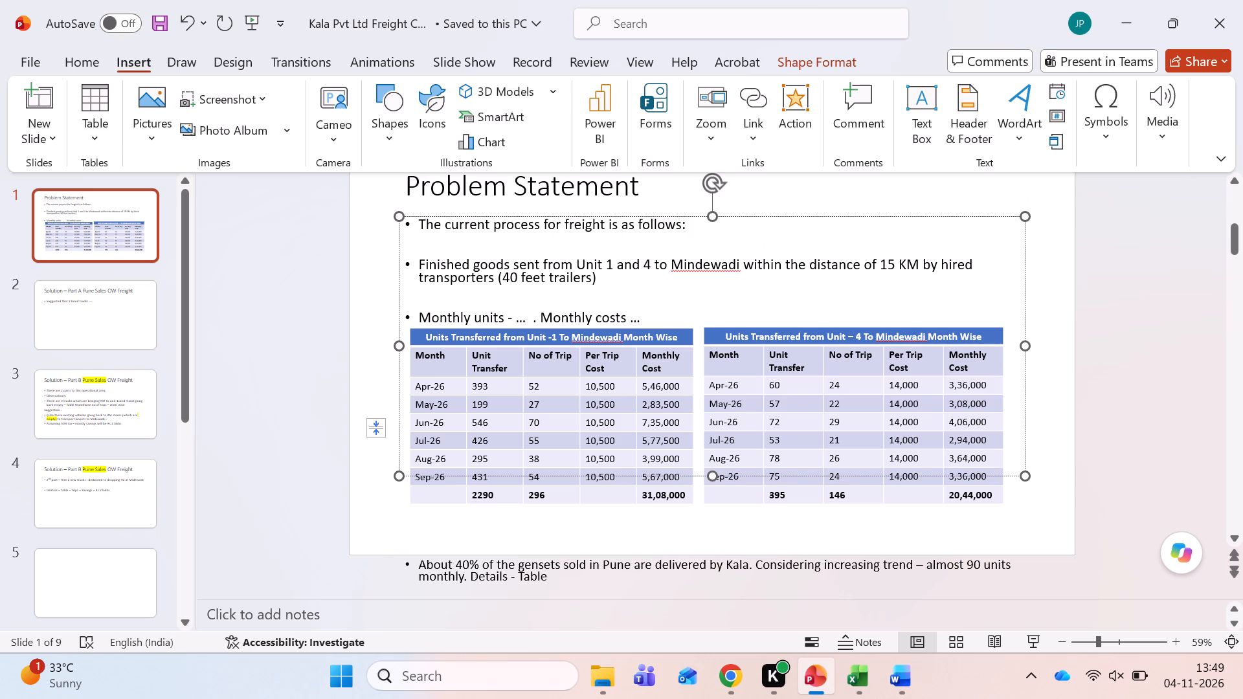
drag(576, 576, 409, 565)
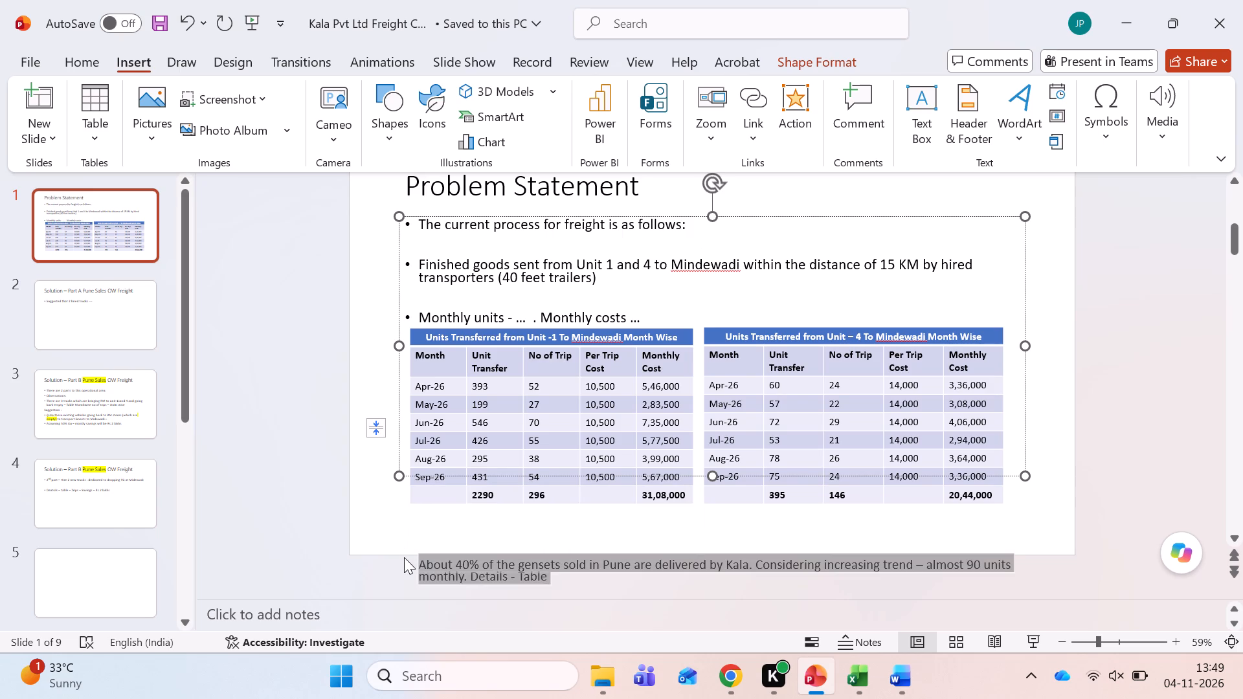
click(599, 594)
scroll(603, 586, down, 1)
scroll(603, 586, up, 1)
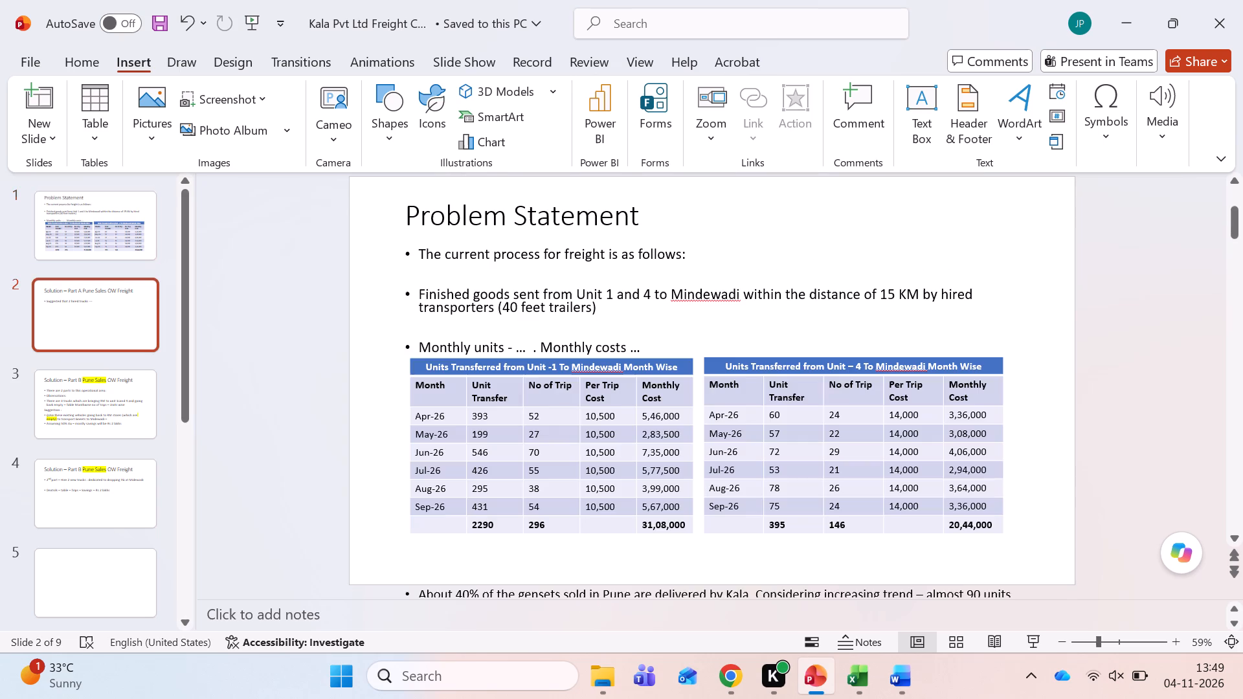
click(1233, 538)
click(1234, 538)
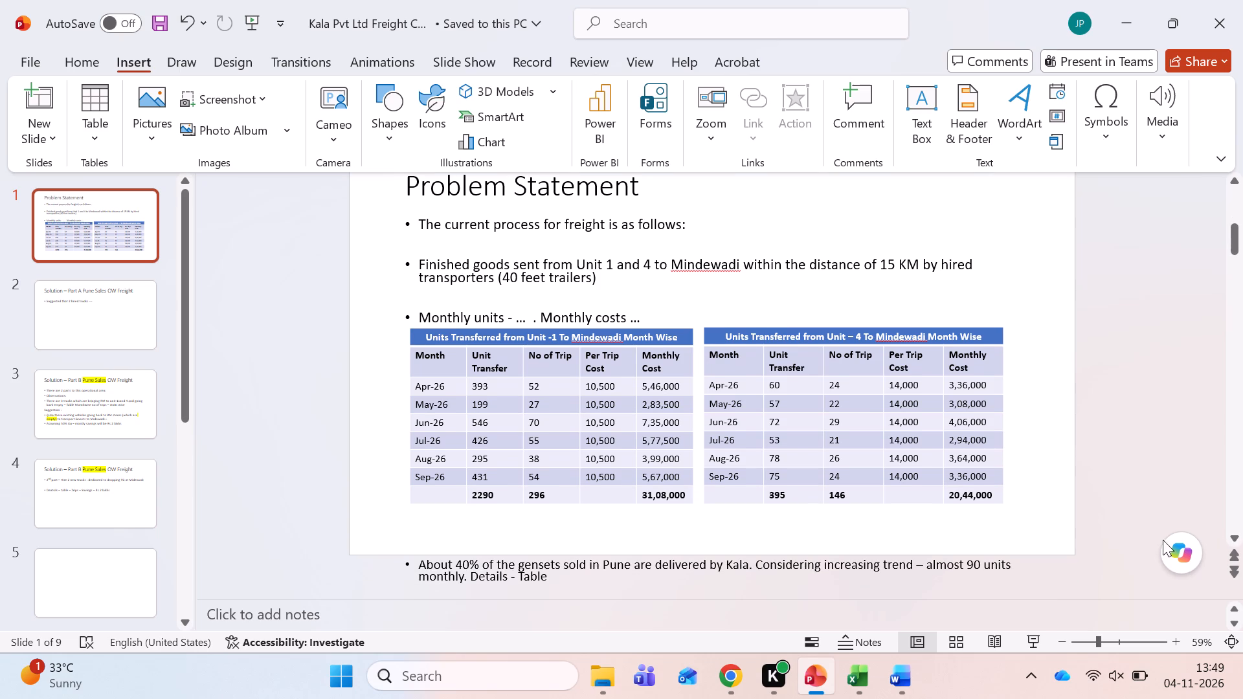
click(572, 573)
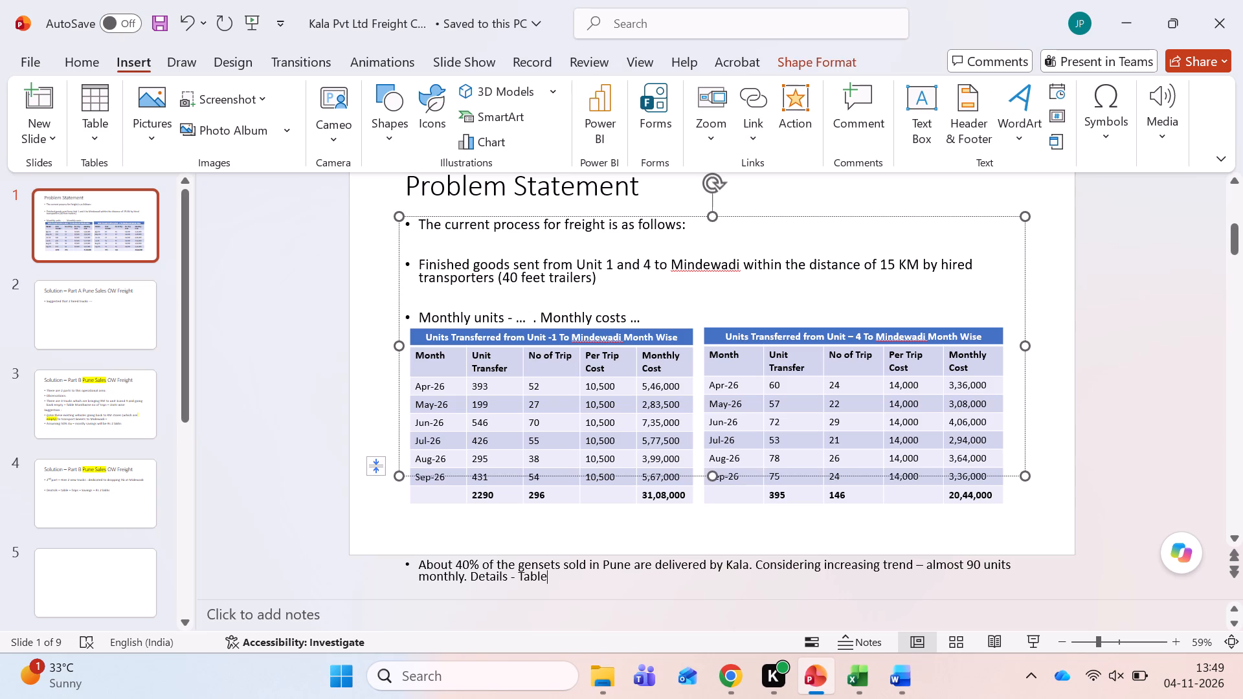
Add a new blank title-and-content slide and place it directly after the Problem Statement slide.
click(63, 293)
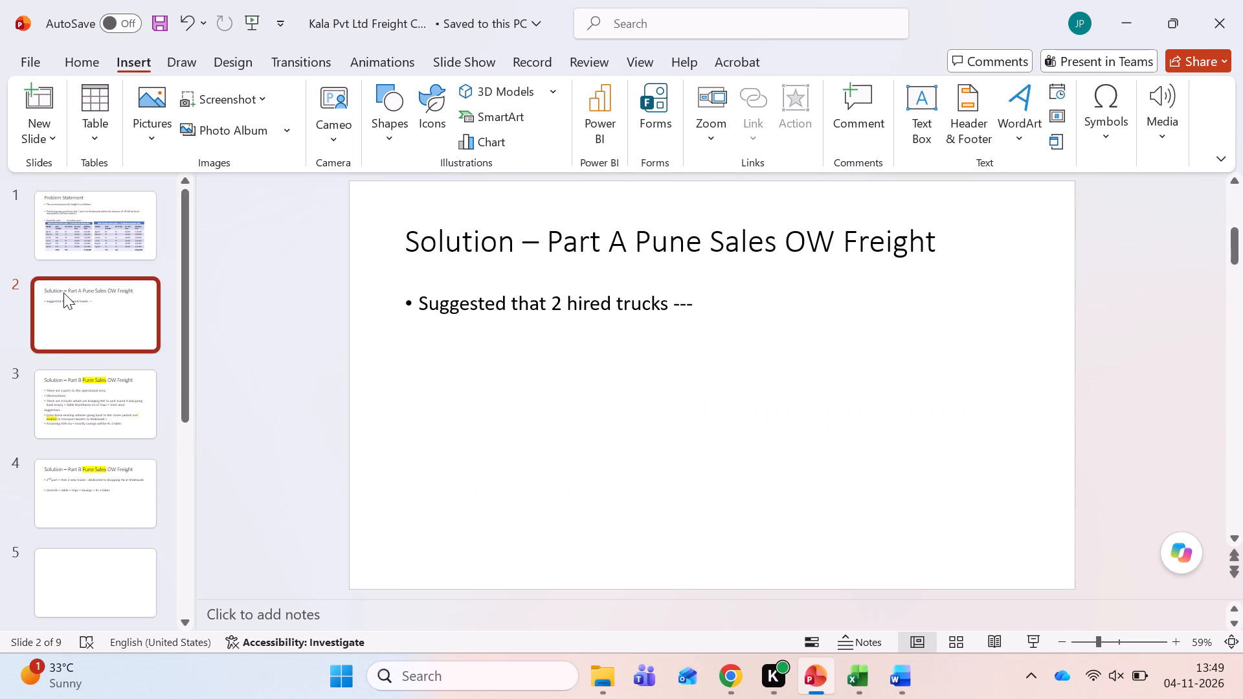
right_click(85, 309)
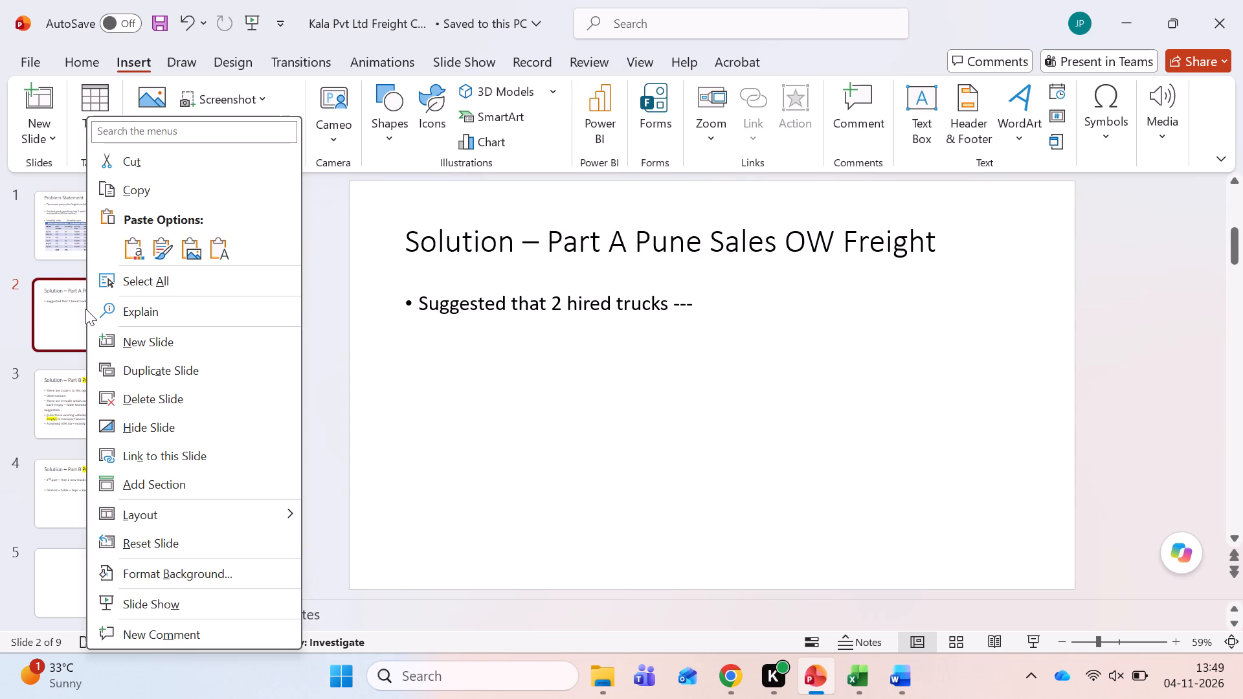
click(142, 340)
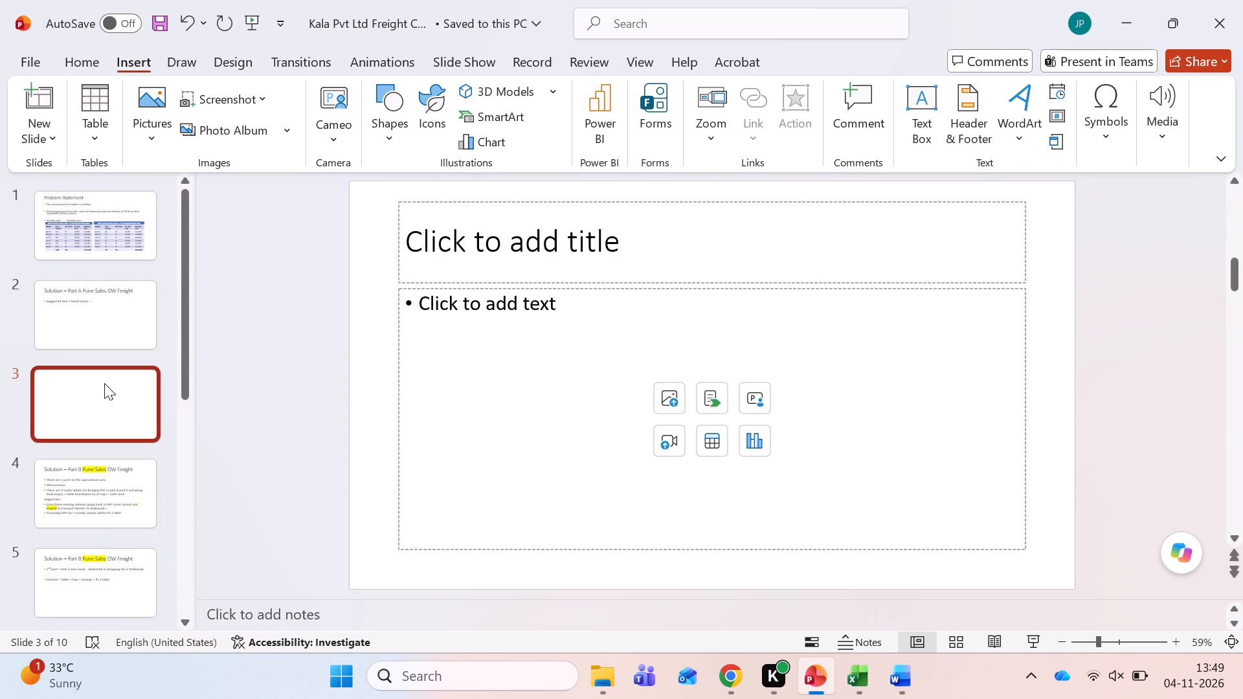
drag(99, 389, 98, 283)
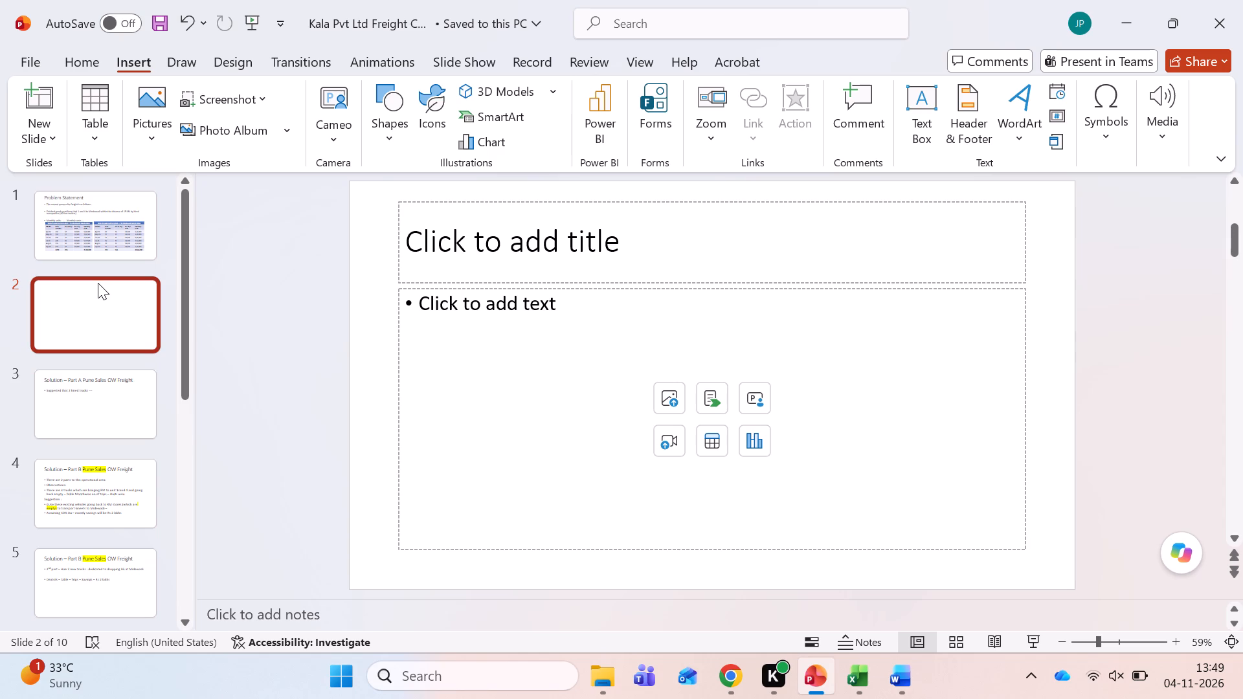
Delete the "Monthly units - … . Monthly costs …" bullet from the Problem Statement slide.
click(100, 239)
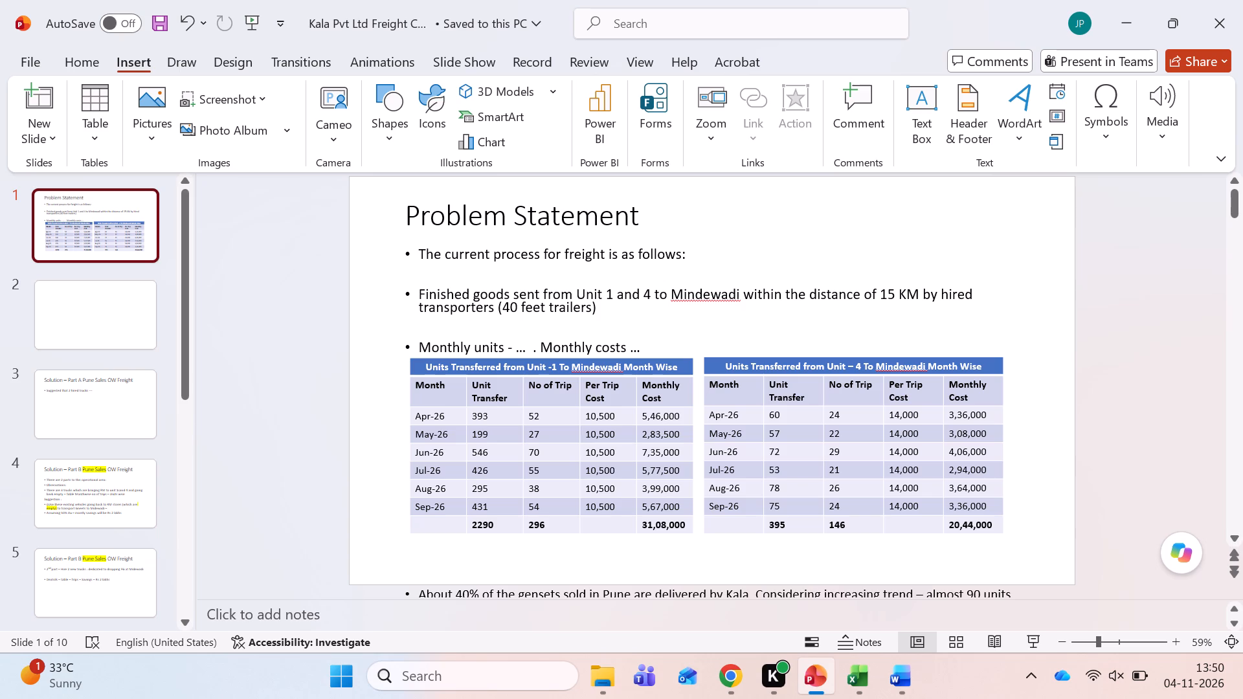
drag(656, 343, 449, 336)
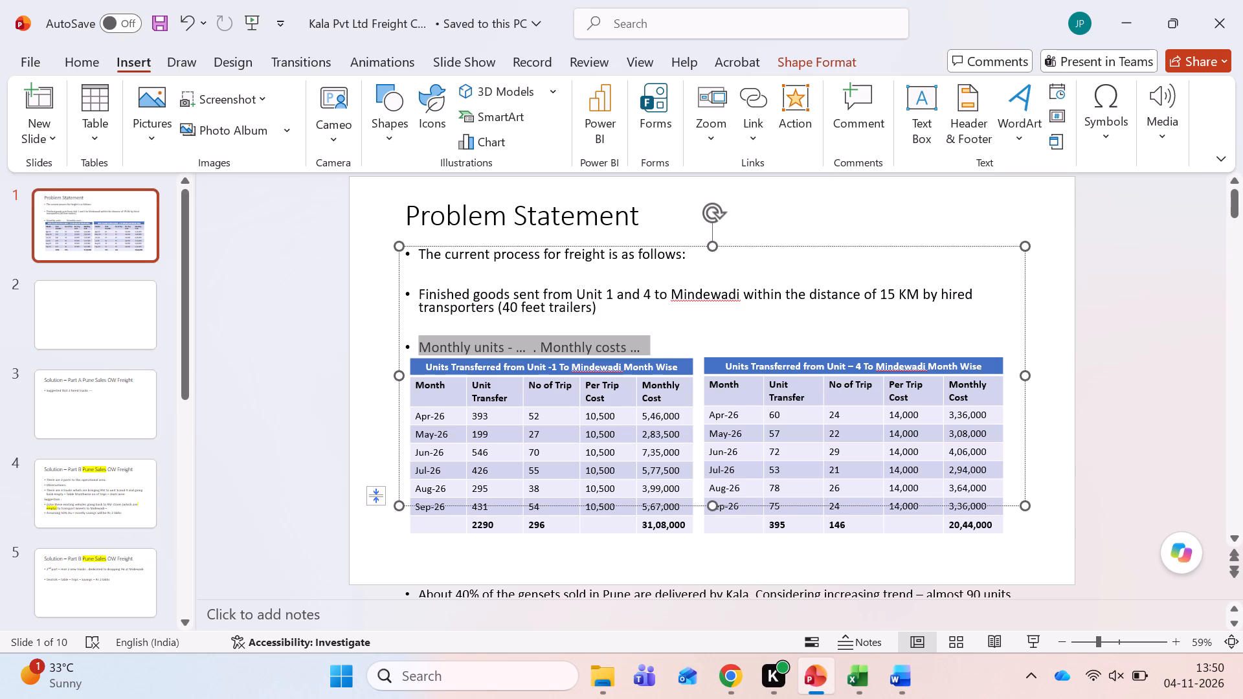
drag(449, 336, 448, 338)
key(BackSpace)
key(BackSpace)
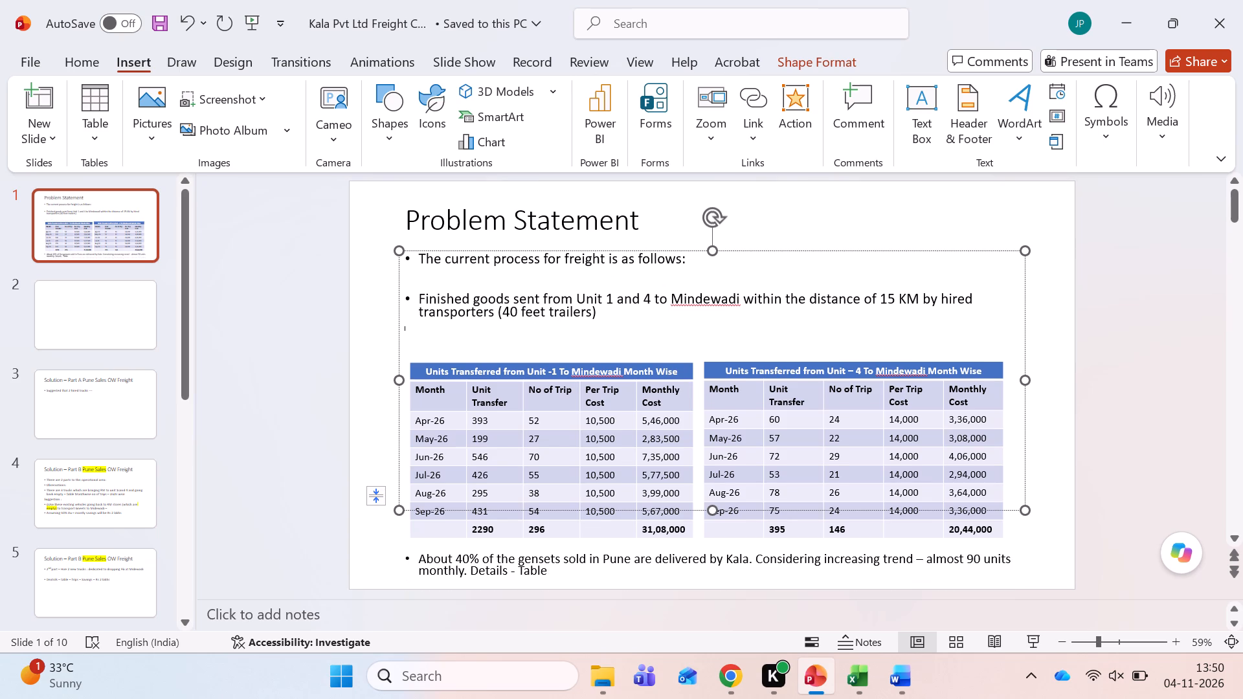
Move the "About 40% of the gensets sold in Pune" bullet from the Problem Statement slide into the new slide 2's content placeholder.
click(496, 390)
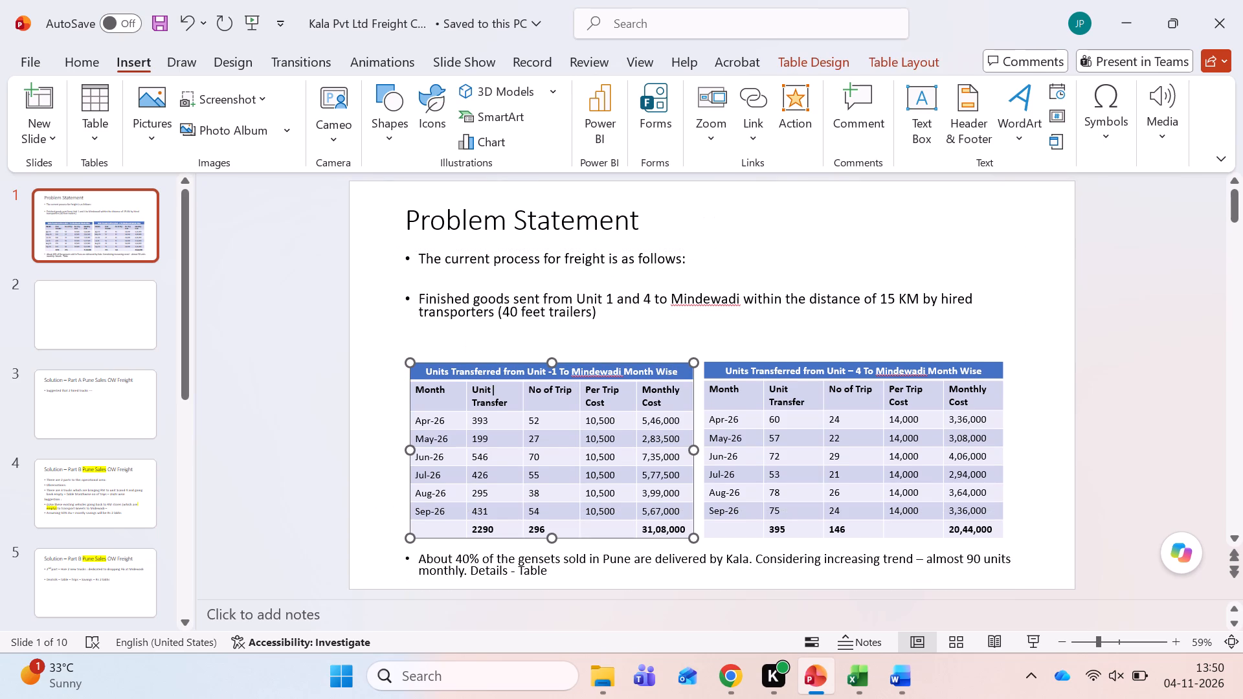
drag(557, 569, 556, 569)
drag(556, 569, 399, 557)
key(ctrl+x)
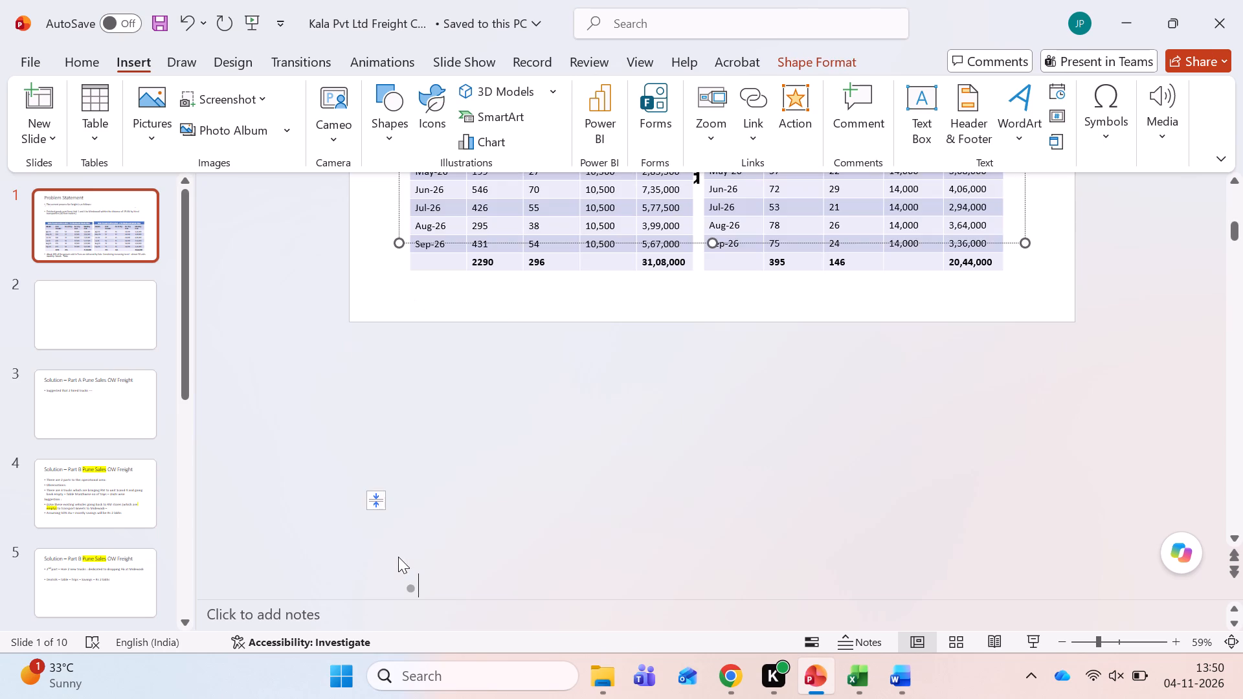
click(67, 314)
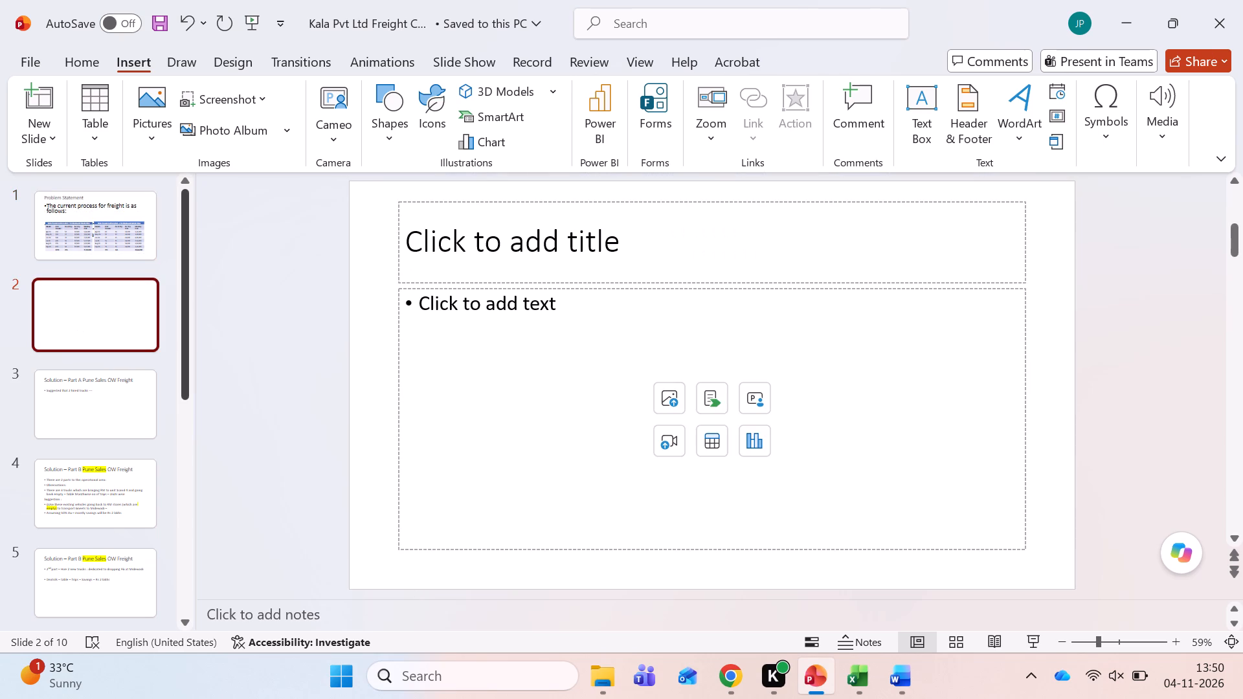
click(469, 322)
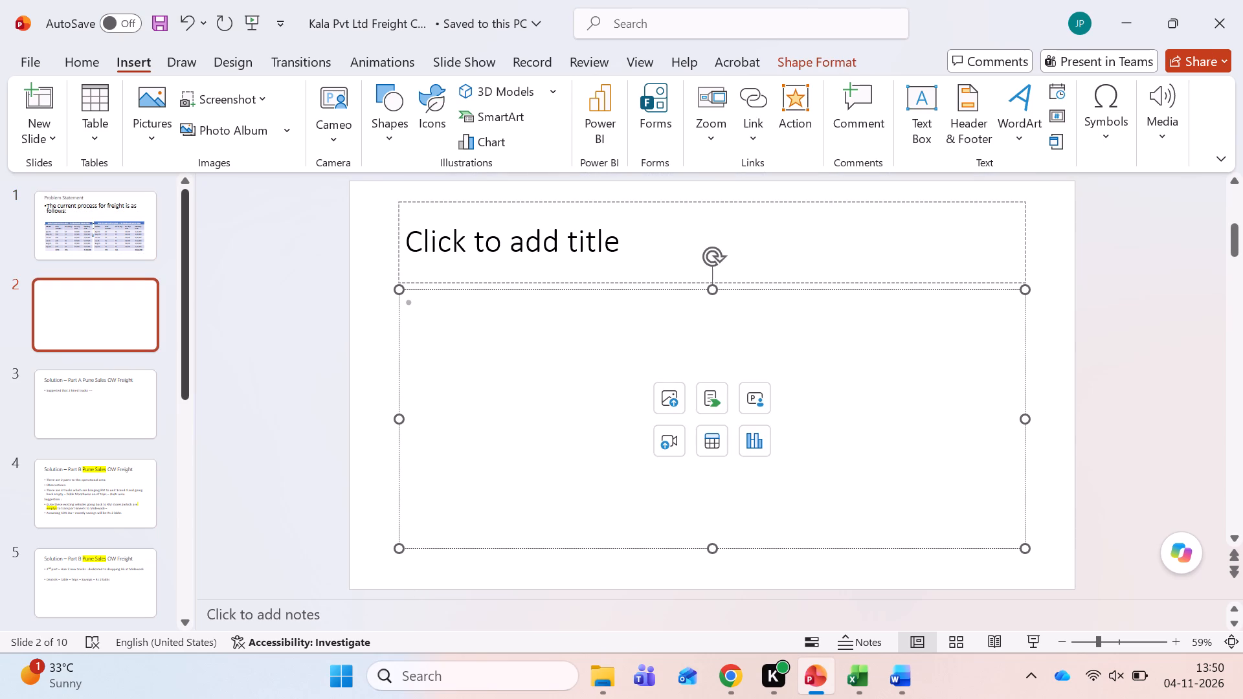
key(ctrl+v)
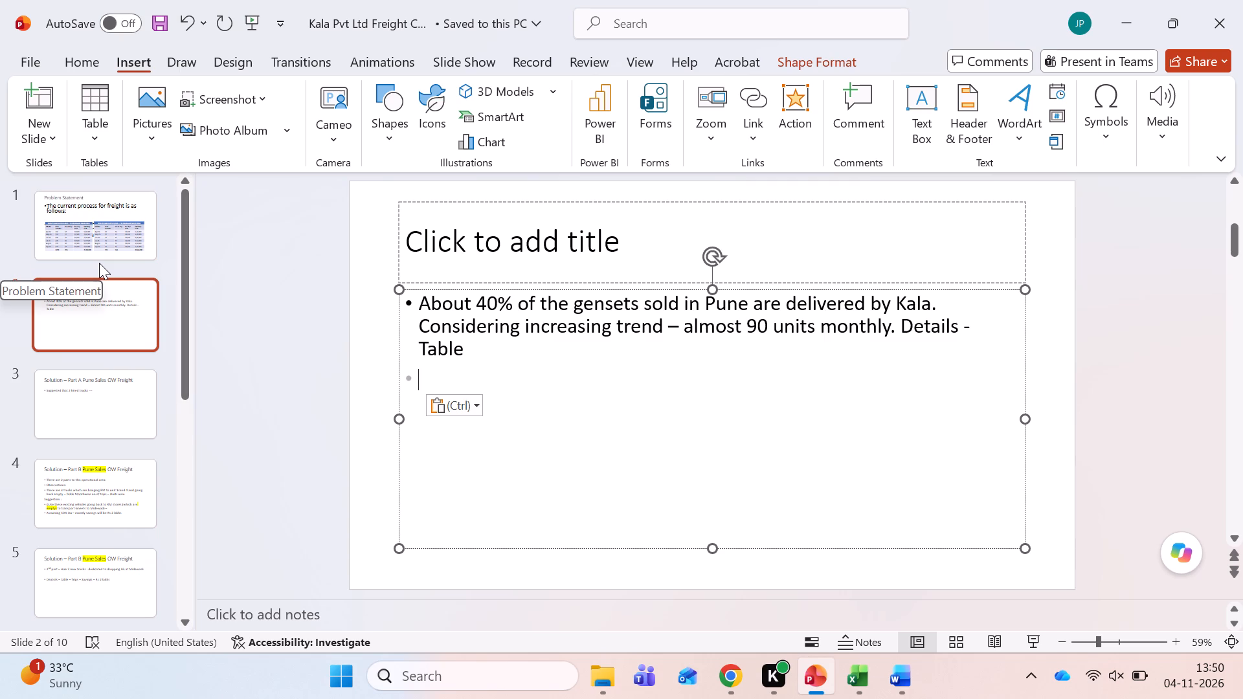
Extend the first slide's title to read "Problem Statement – PART A".
click(96, 243)
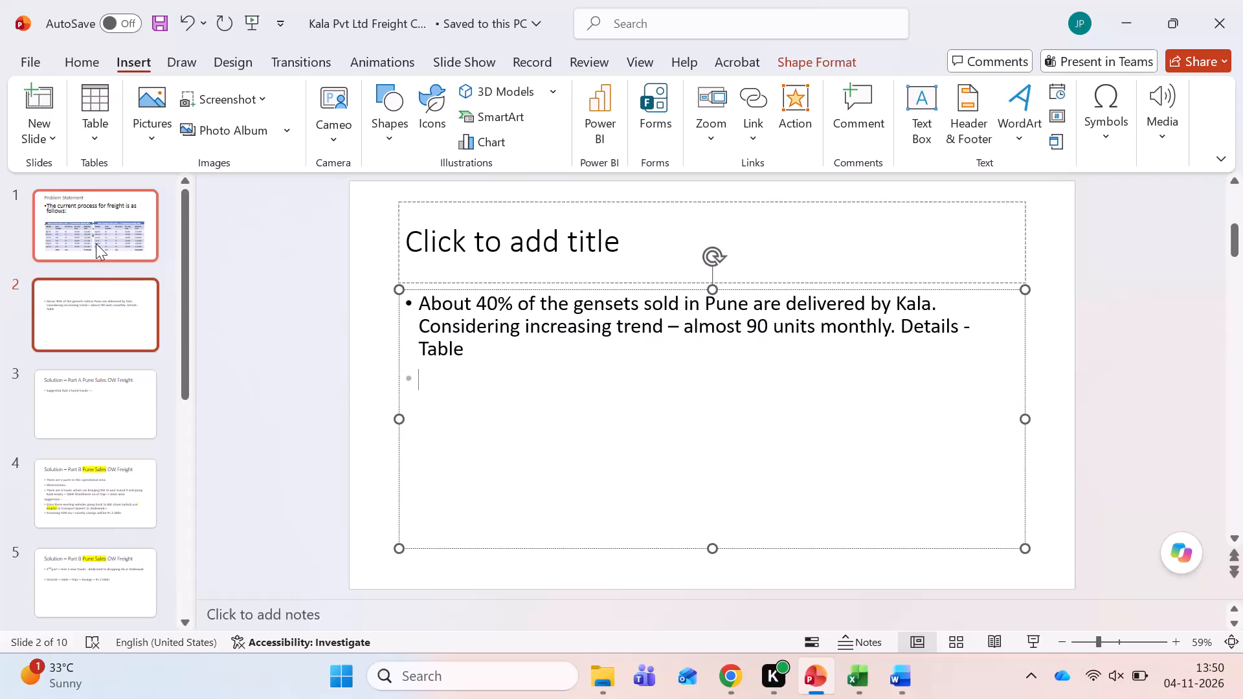
click(655, 228)
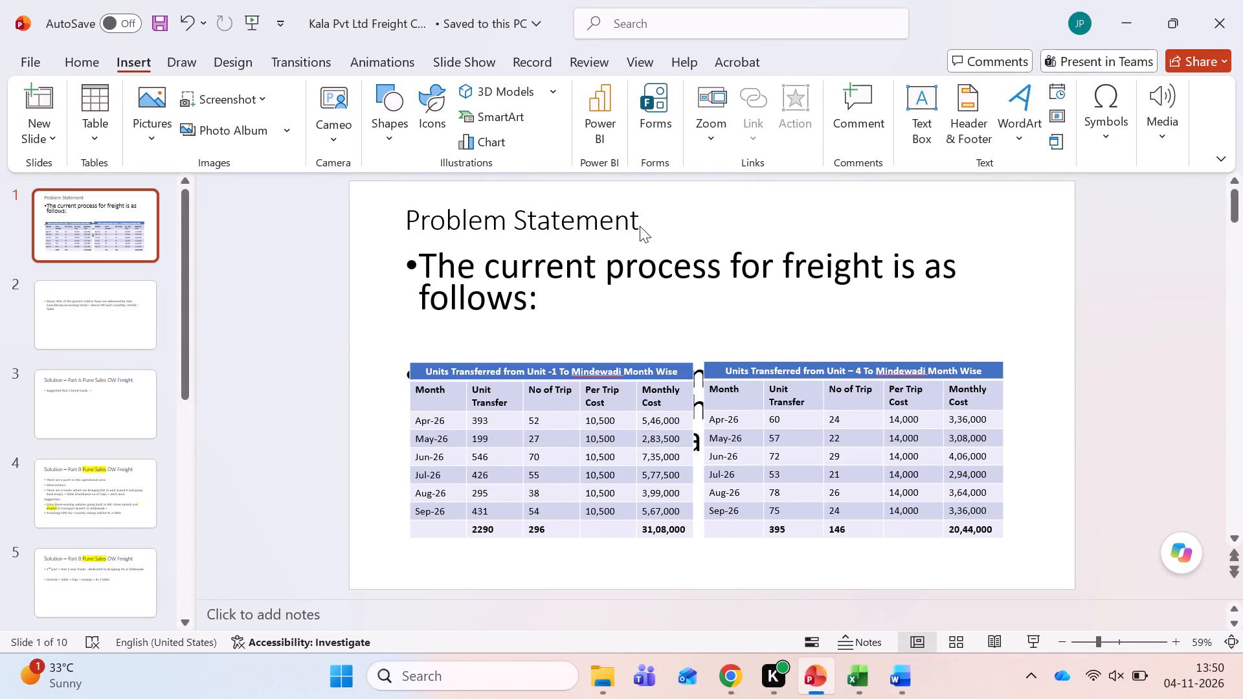
click(638, 226)
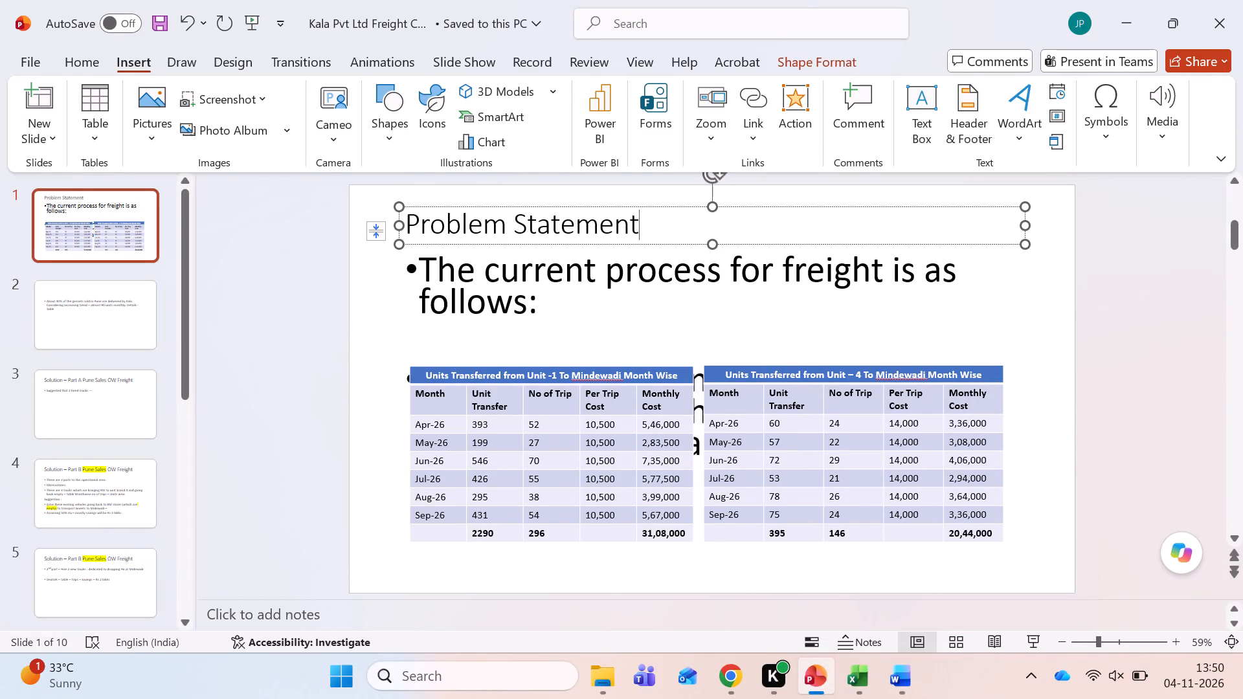
key(space)
text(-)
key(space)
text(PART A)
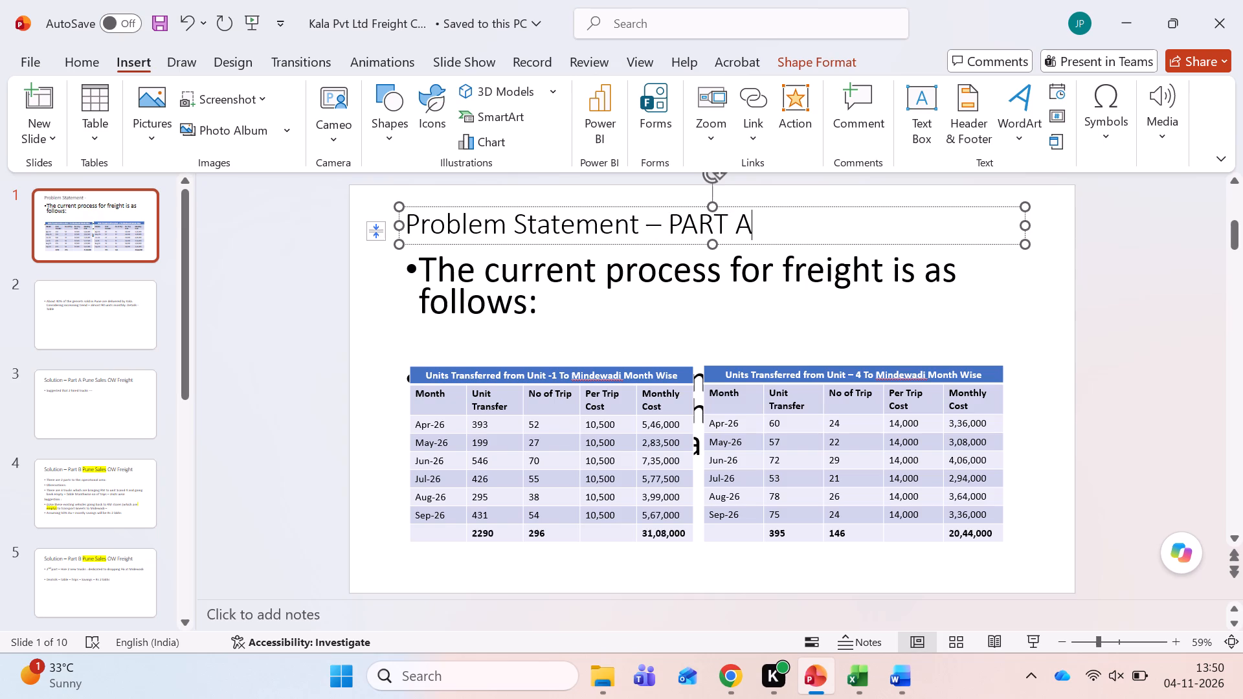
click(747, 577)
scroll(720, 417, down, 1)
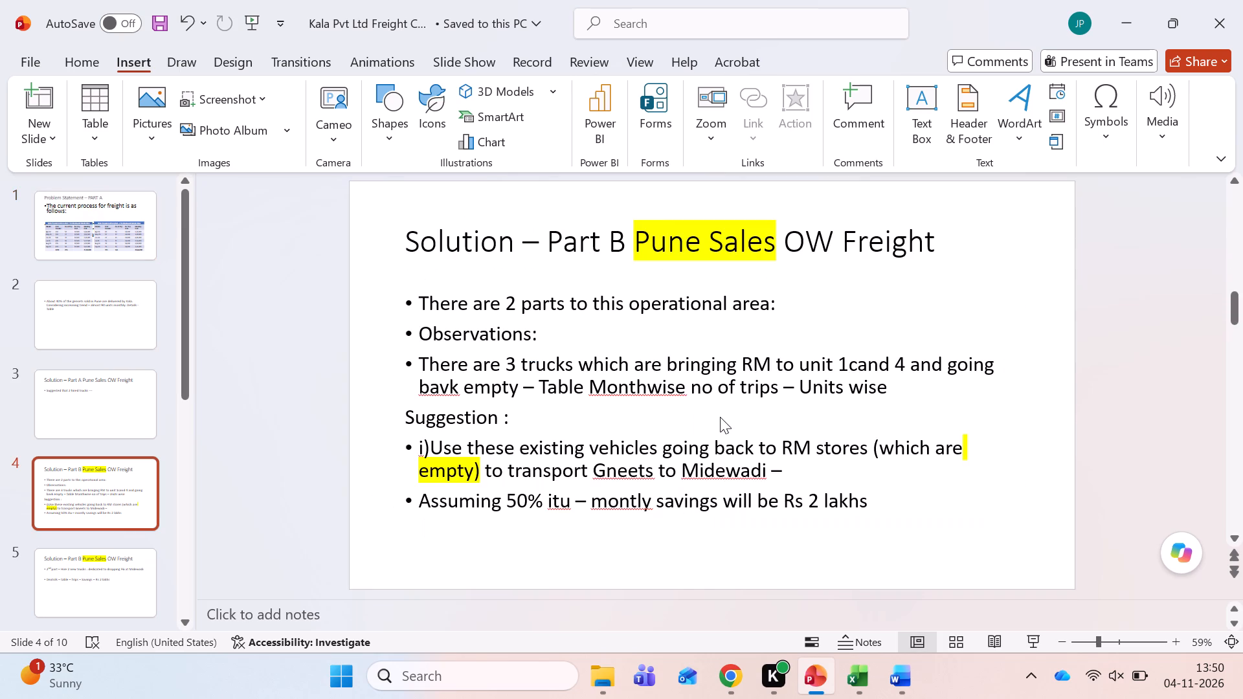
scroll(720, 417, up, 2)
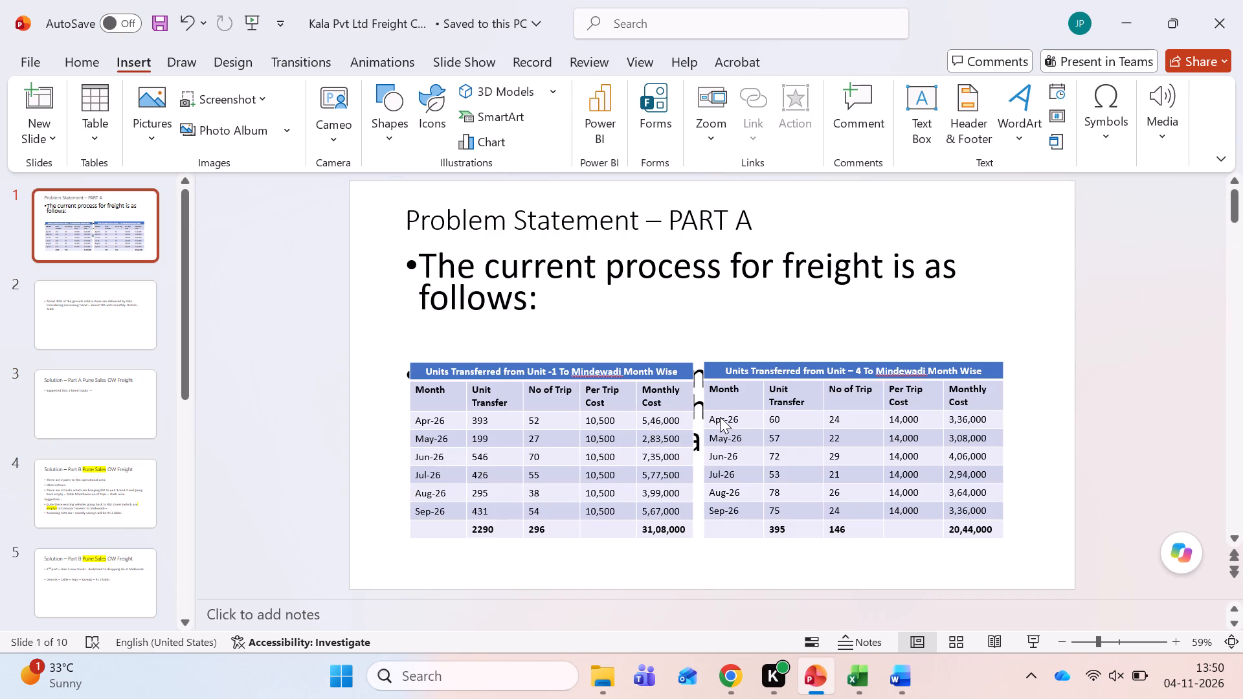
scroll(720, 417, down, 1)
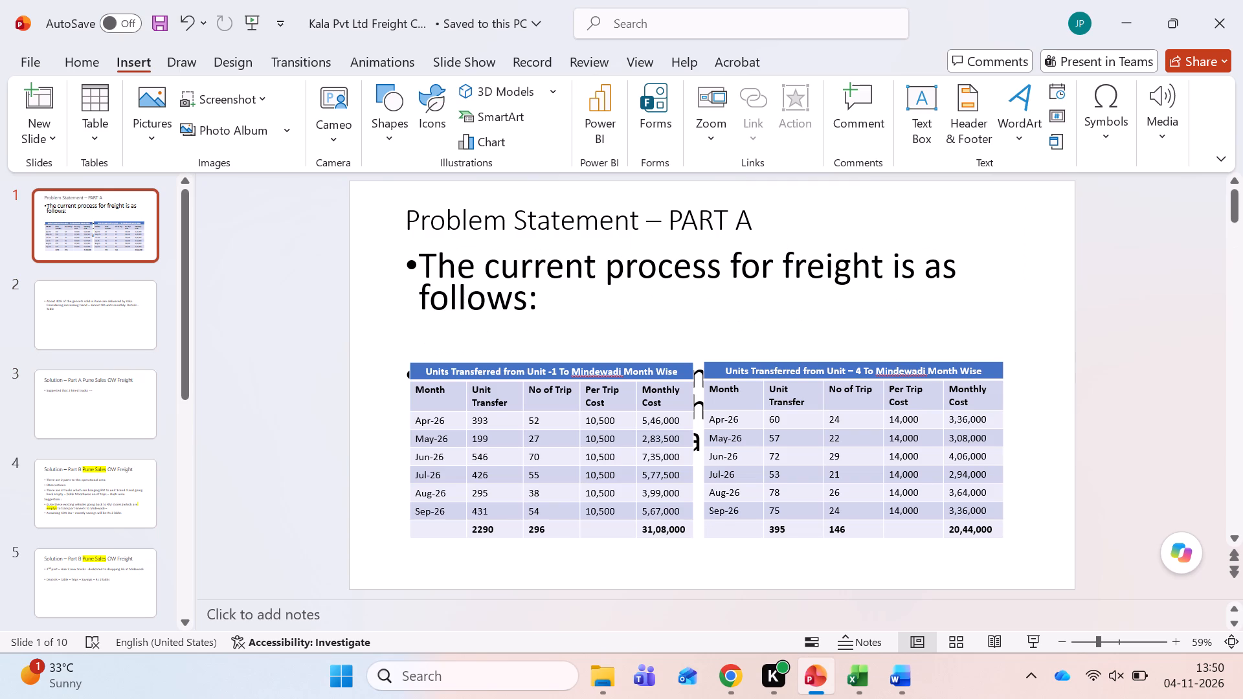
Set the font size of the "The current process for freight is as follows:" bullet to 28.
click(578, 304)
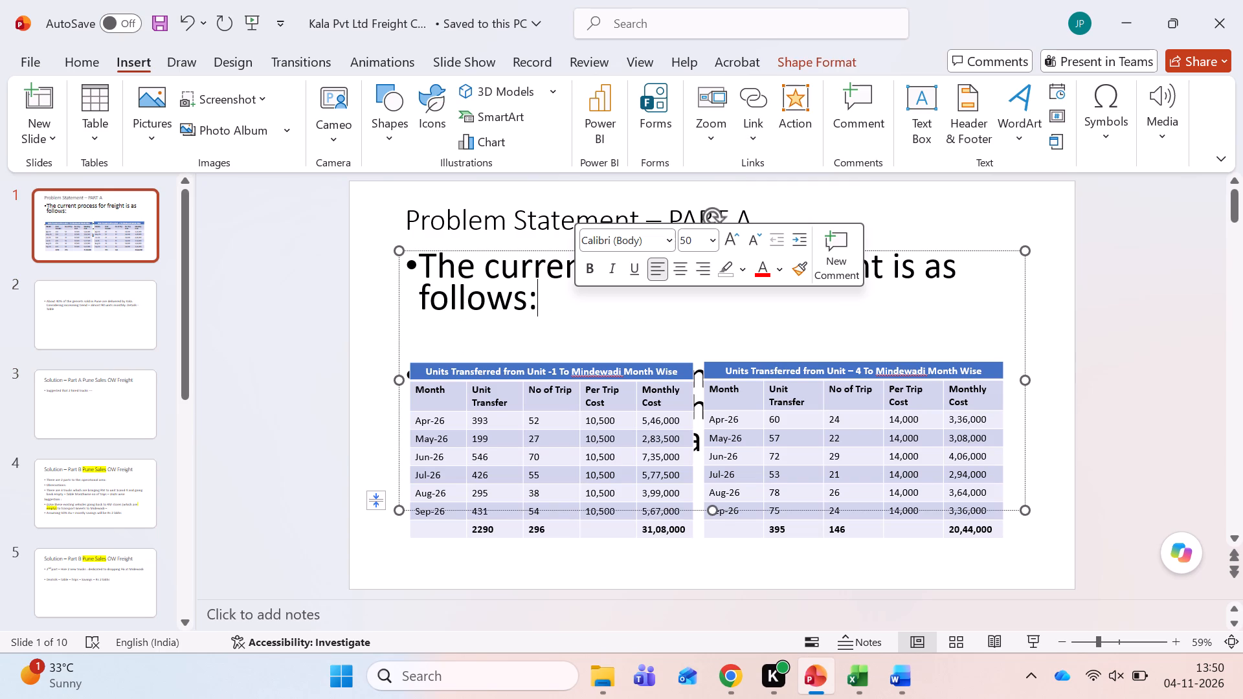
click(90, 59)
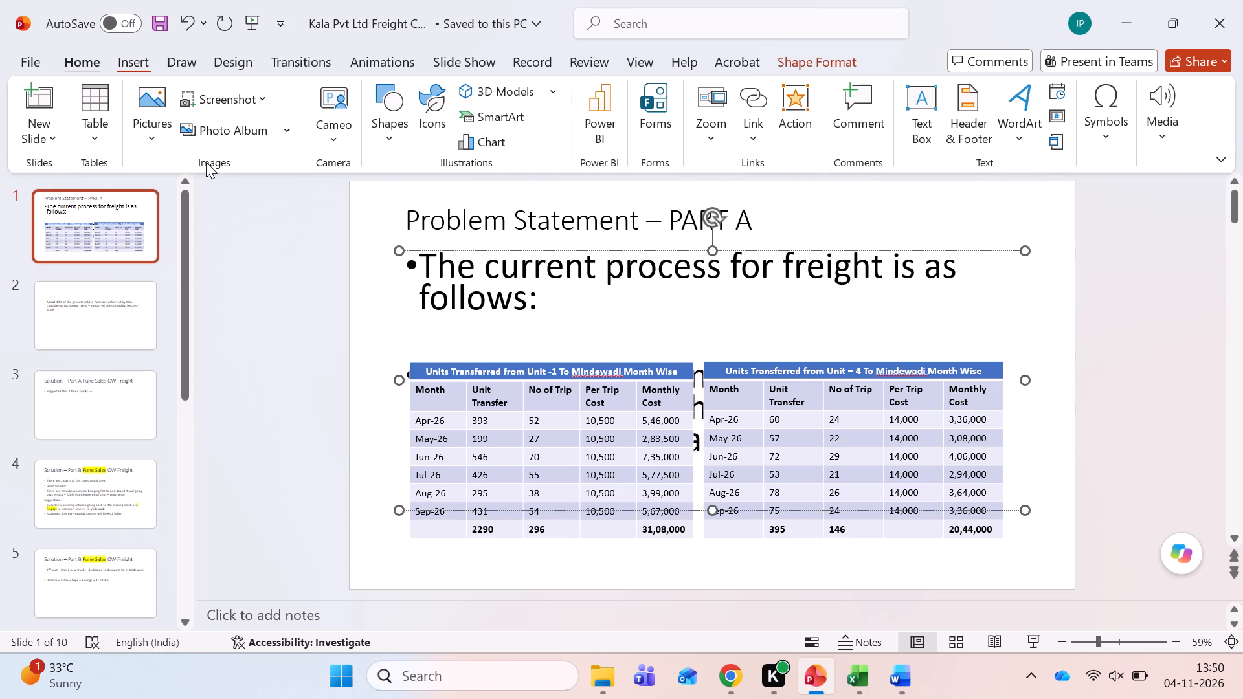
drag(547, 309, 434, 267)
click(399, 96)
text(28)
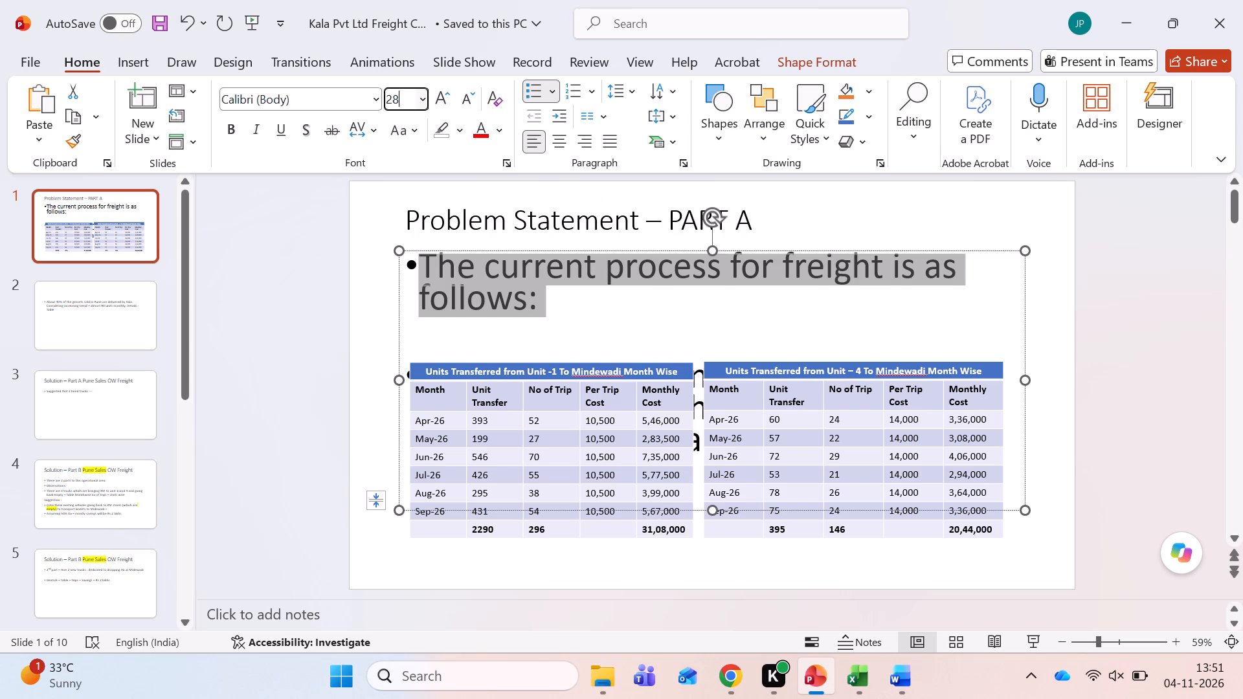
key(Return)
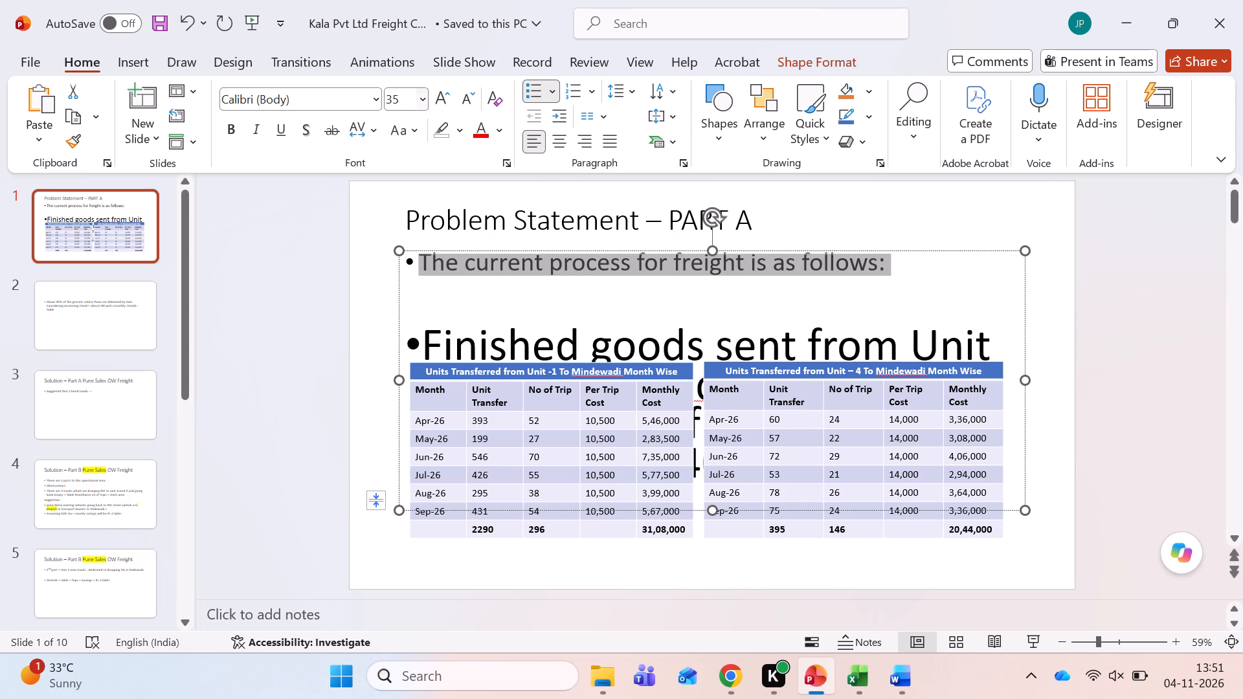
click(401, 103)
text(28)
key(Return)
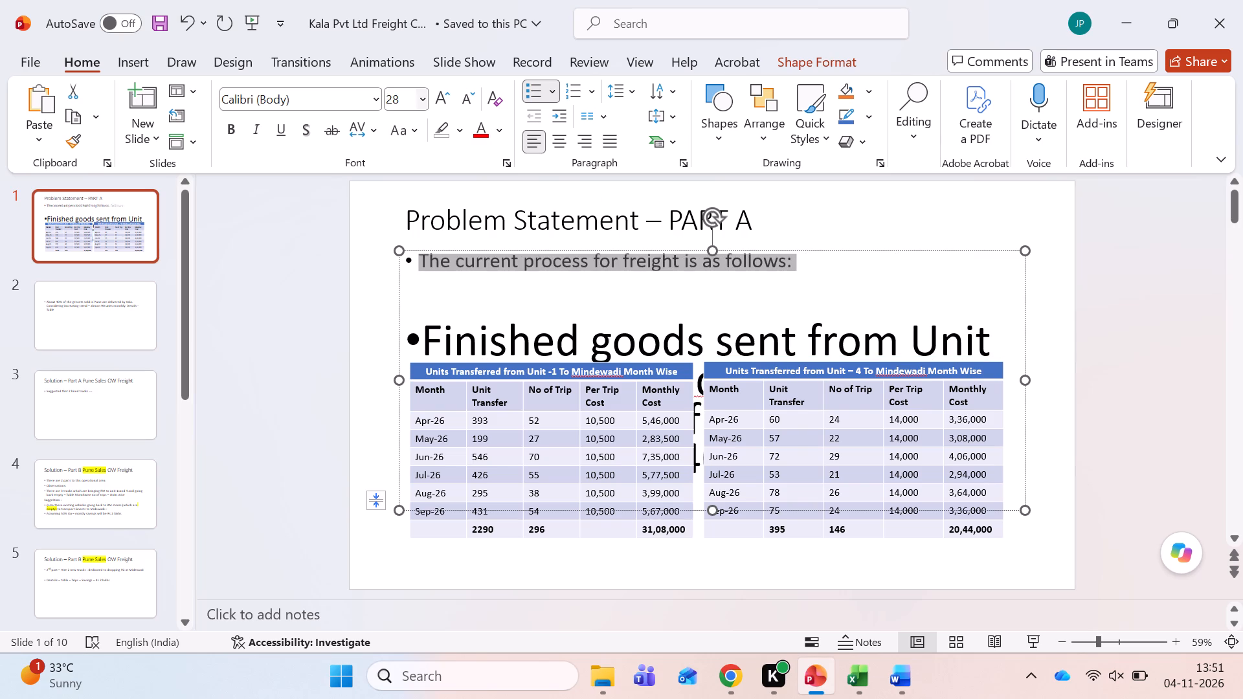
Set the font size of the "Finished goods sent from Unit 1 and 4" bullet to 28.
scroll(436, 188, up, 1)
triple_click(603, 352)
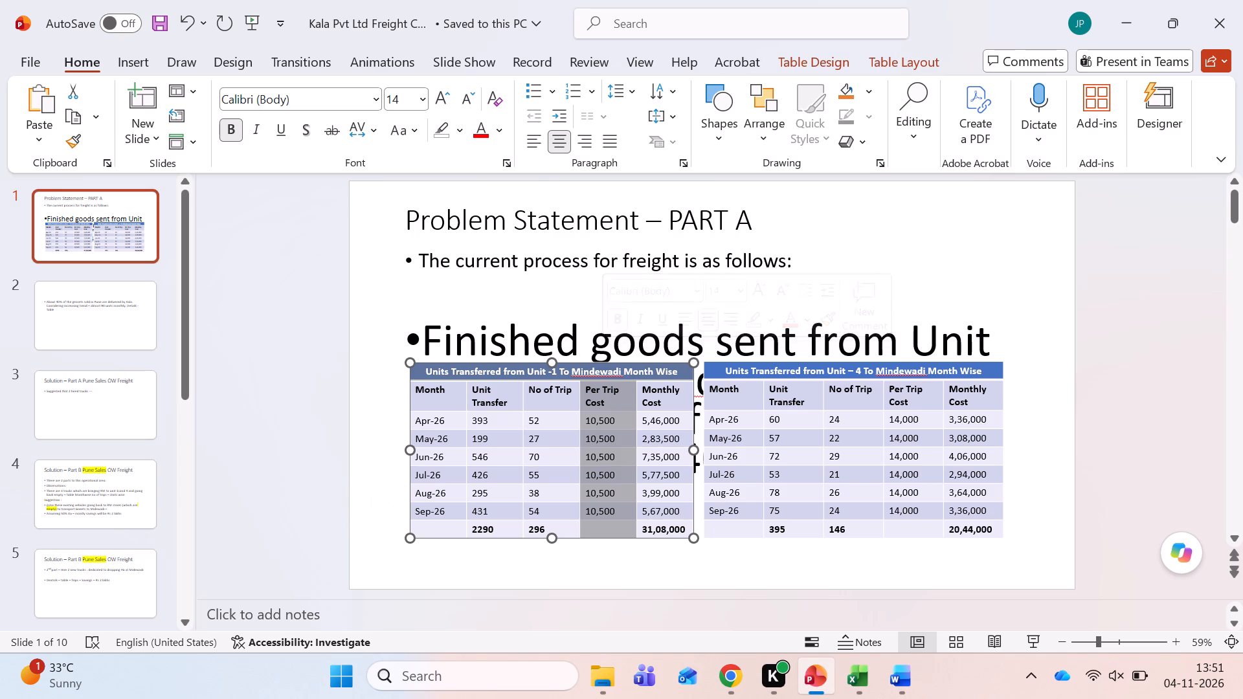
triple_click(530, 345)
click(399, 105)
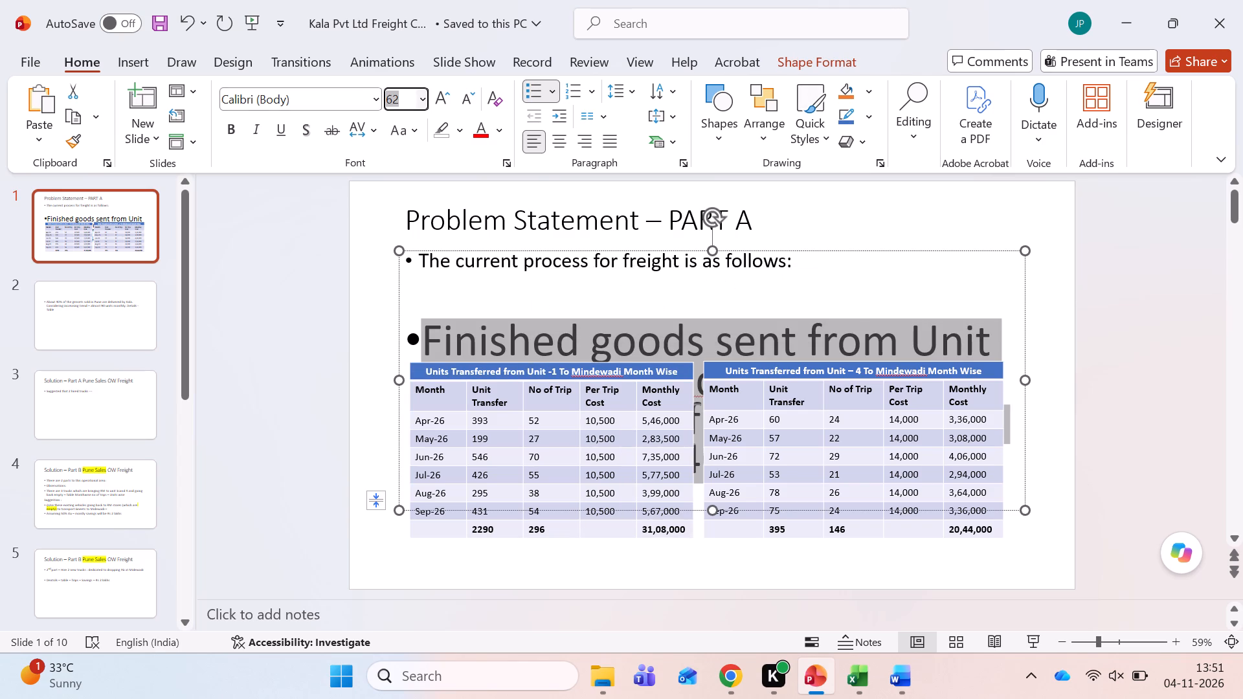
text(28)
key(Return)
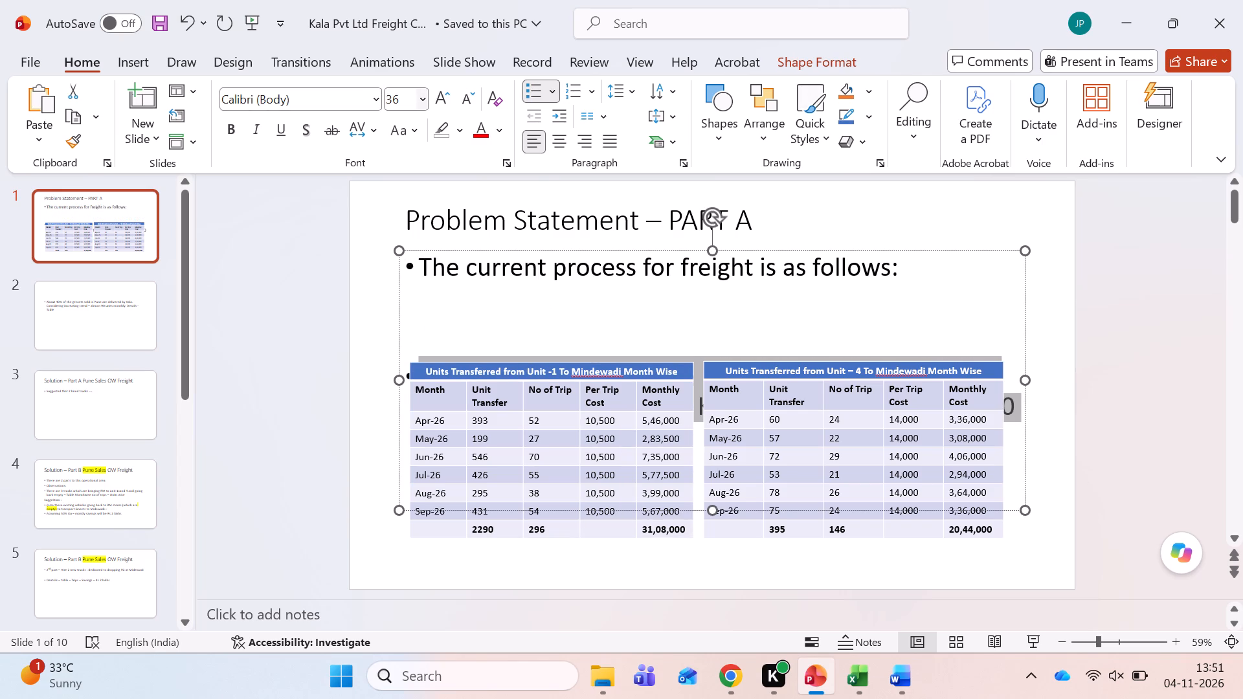
Delete the oversized empty line between the two bullets on the PART A slide.
click(465, 335)
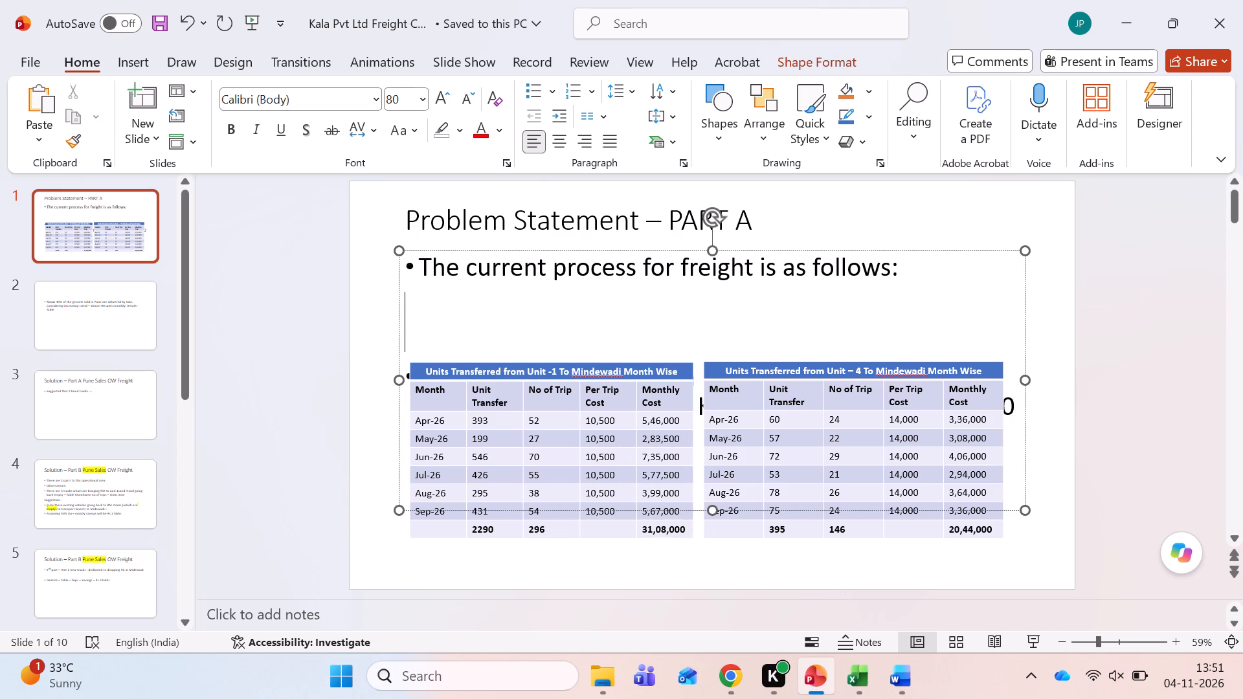
key(BackSpace)
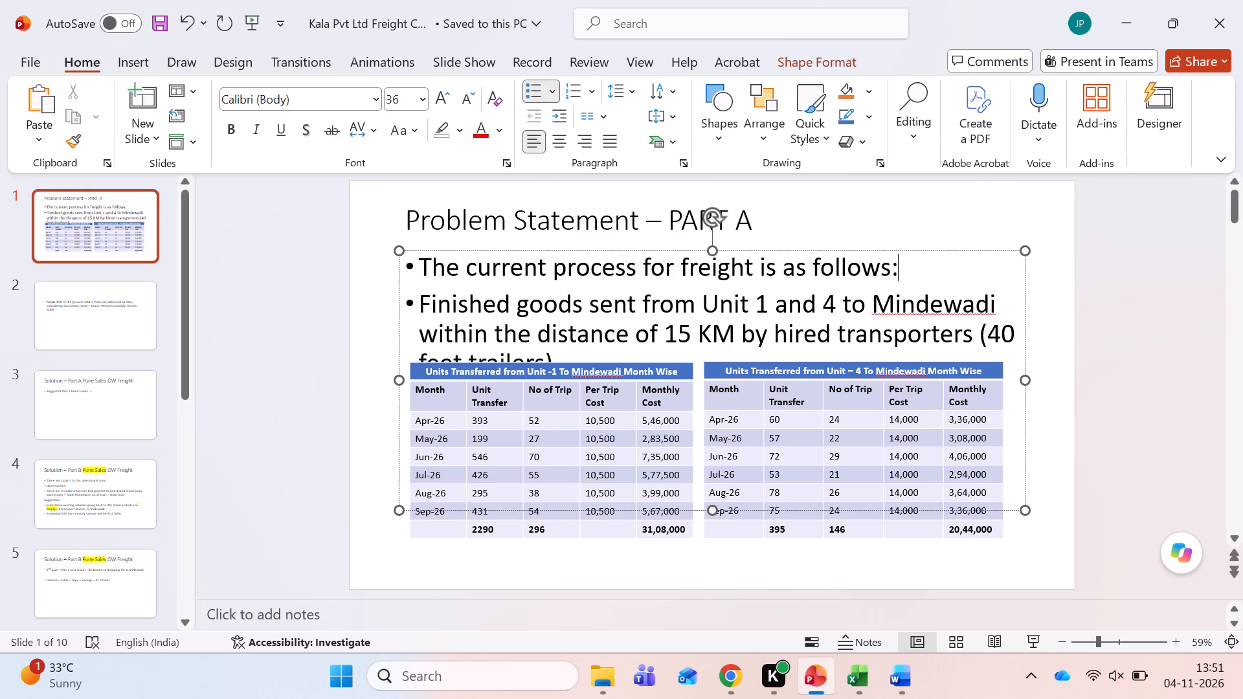
Move the Unit 1 and Unit 4 tables down below the bullet text, side by side with their header rows level.
click(612, 382)
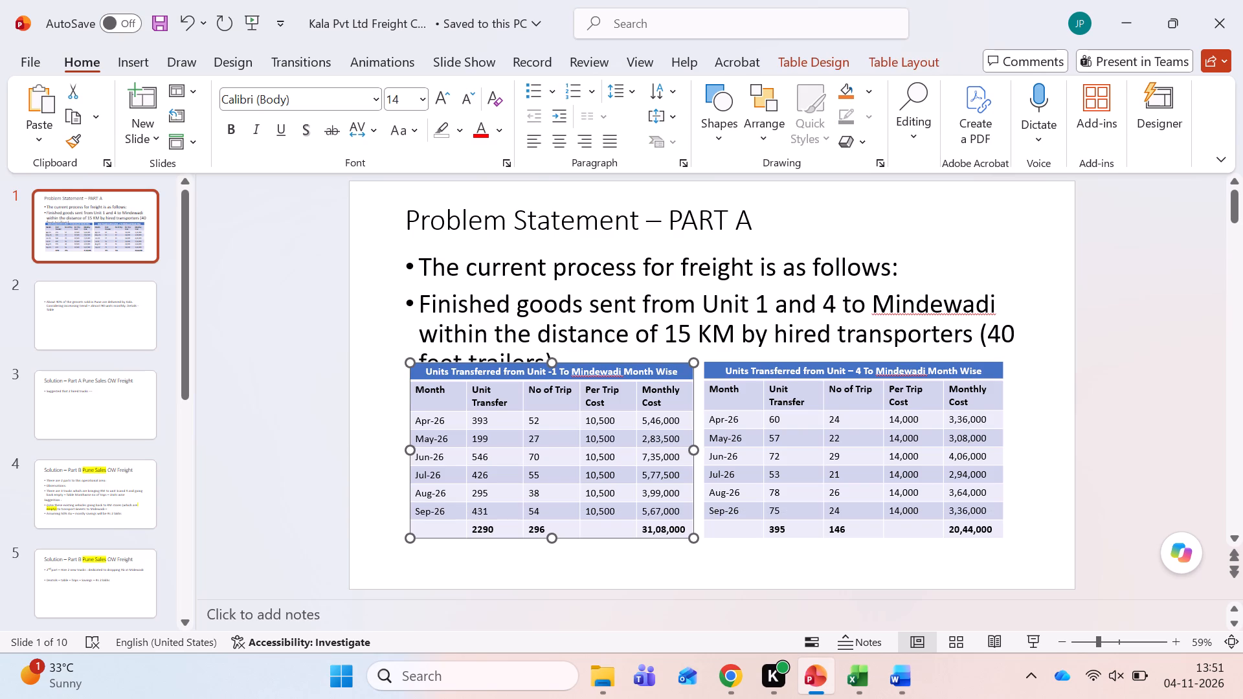
drag(677, 362, 686, 399)
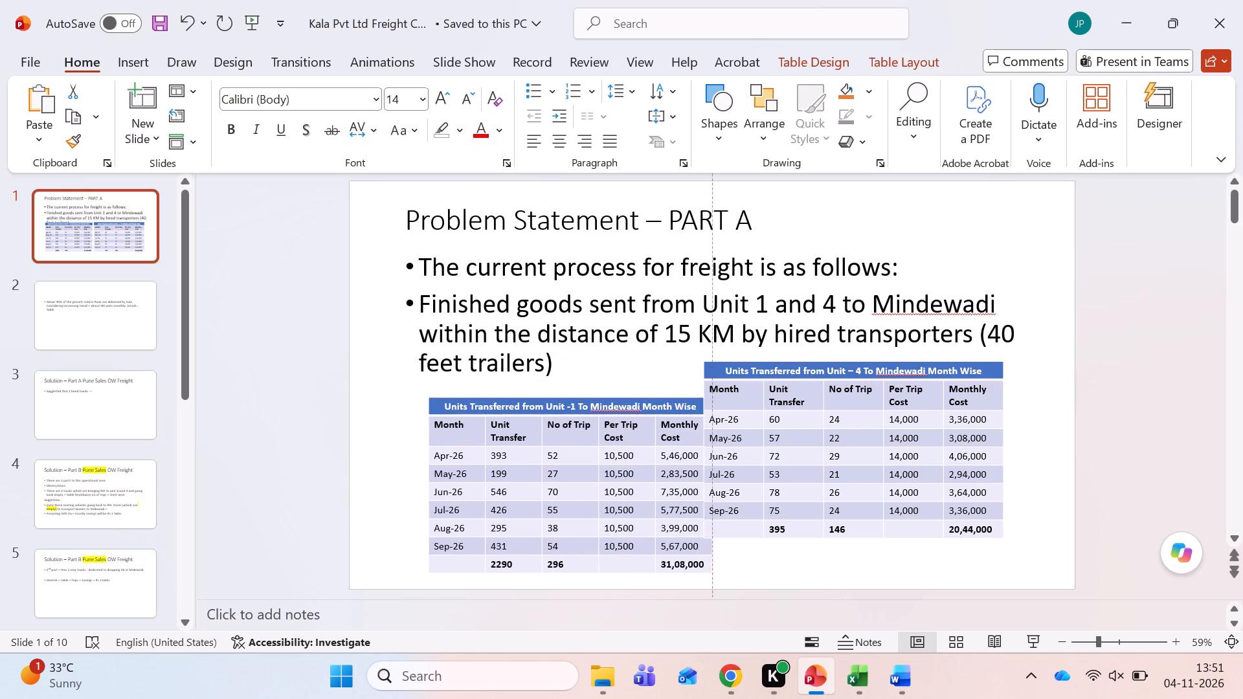
drag(686, 399, 659, 394)
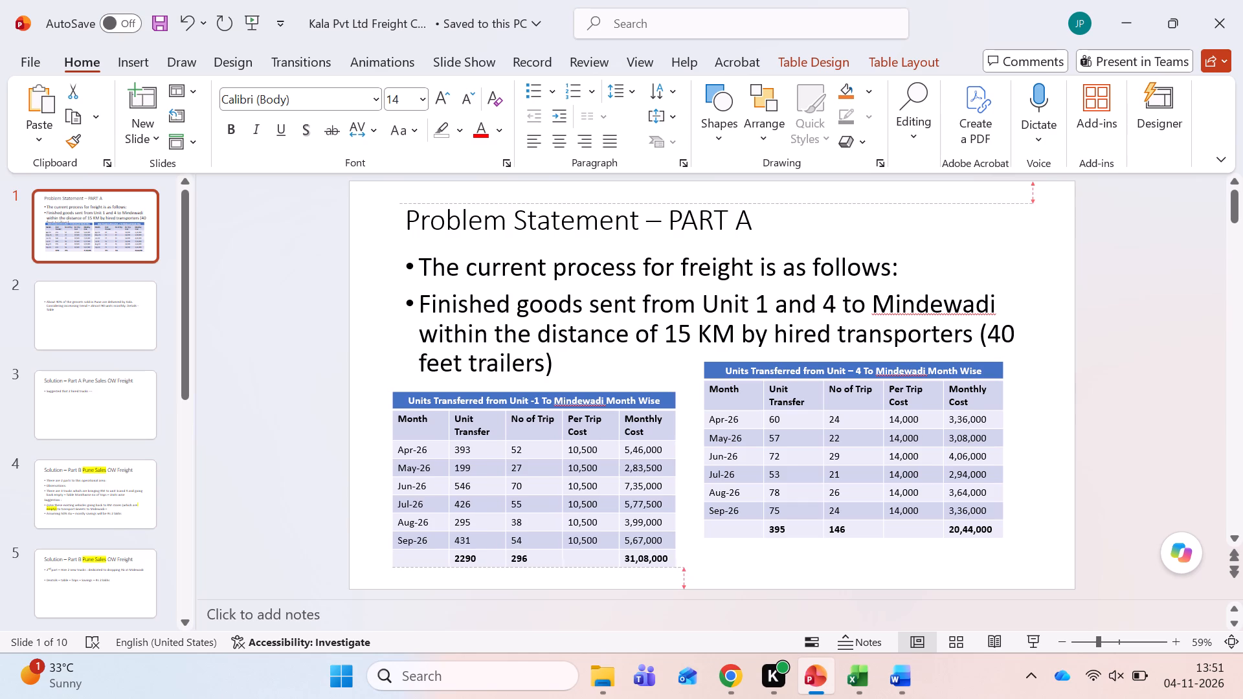
drag(659, 394, 662, 389)
click(776, 395)
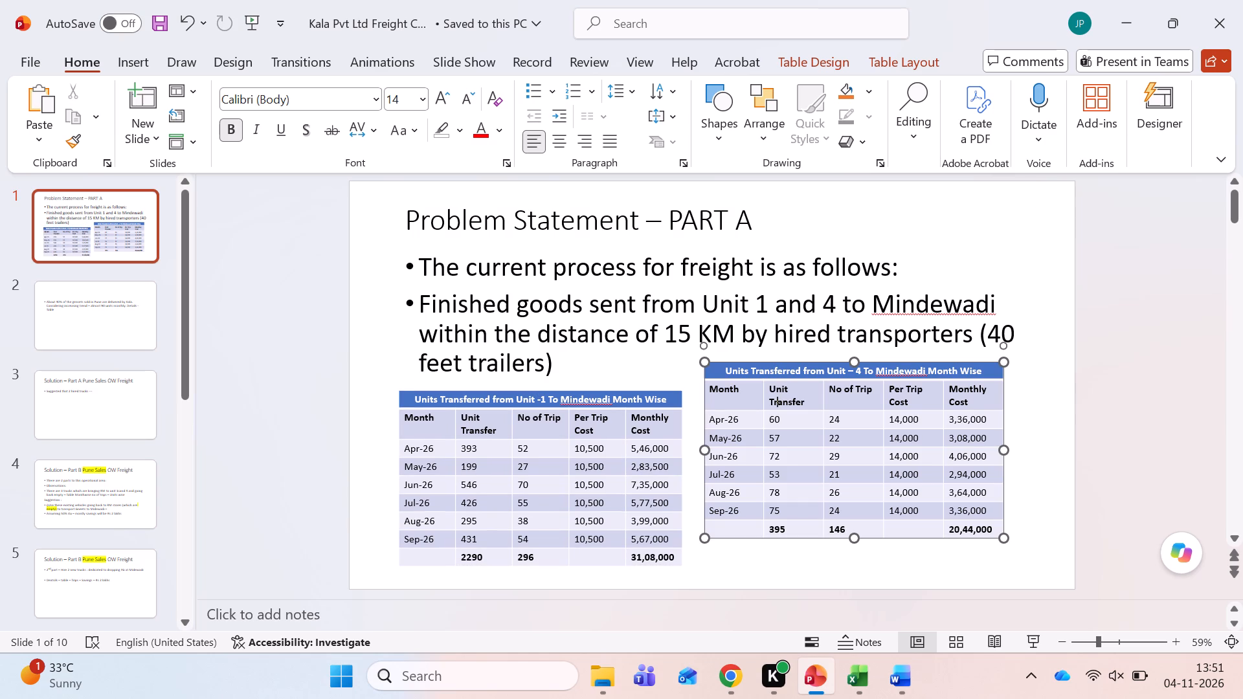
drag(761, 364, 761, 388)
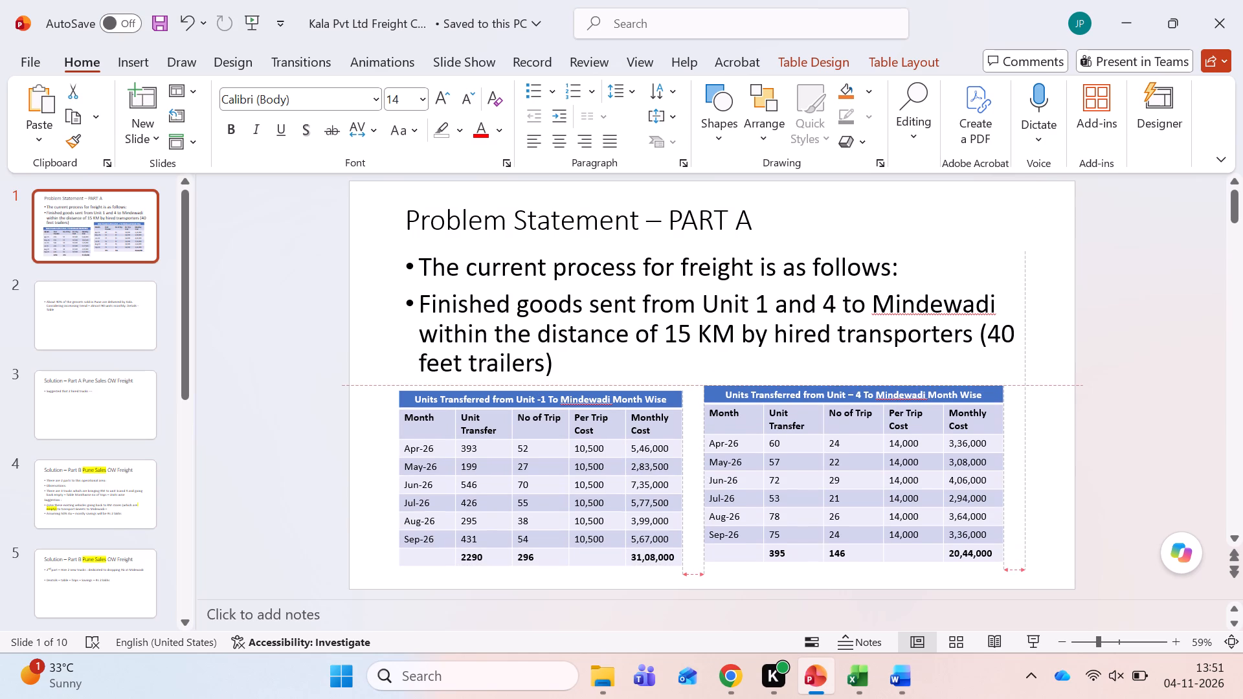
drag(761, 388, 761, 391)
Set both bullets on the PART A slide to font size 28 together.
scroll(612, 413, down, 1)
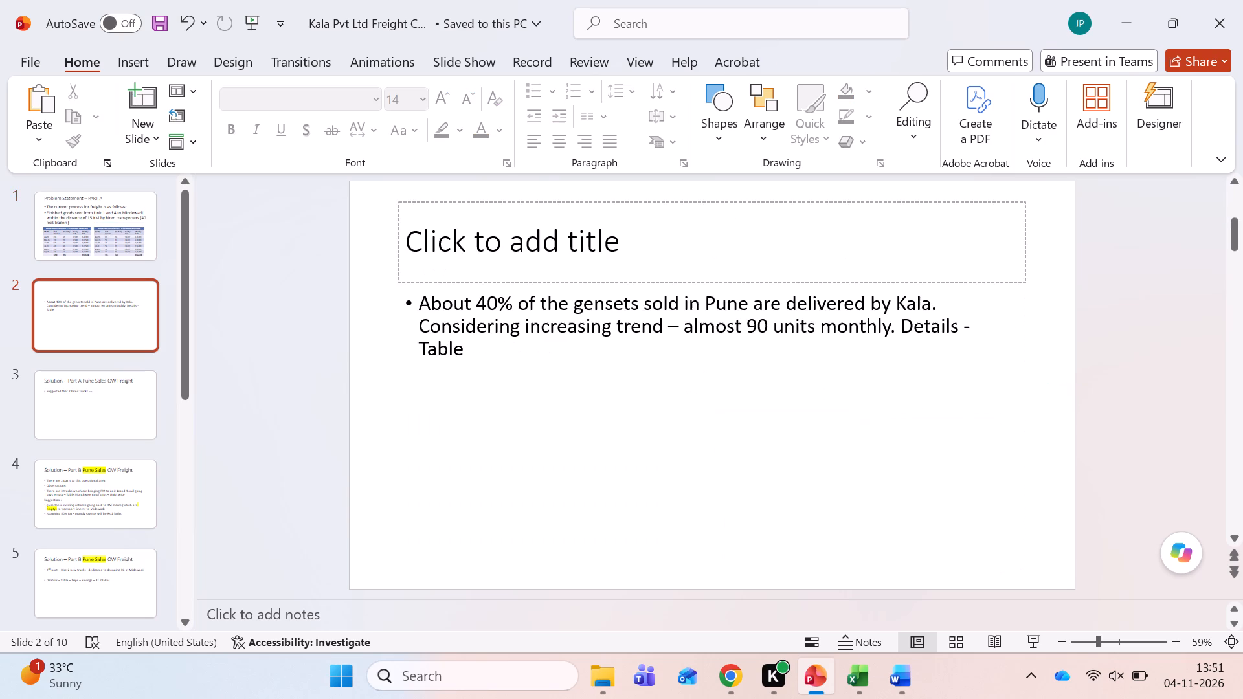
scroll(612, 413, up, 2)
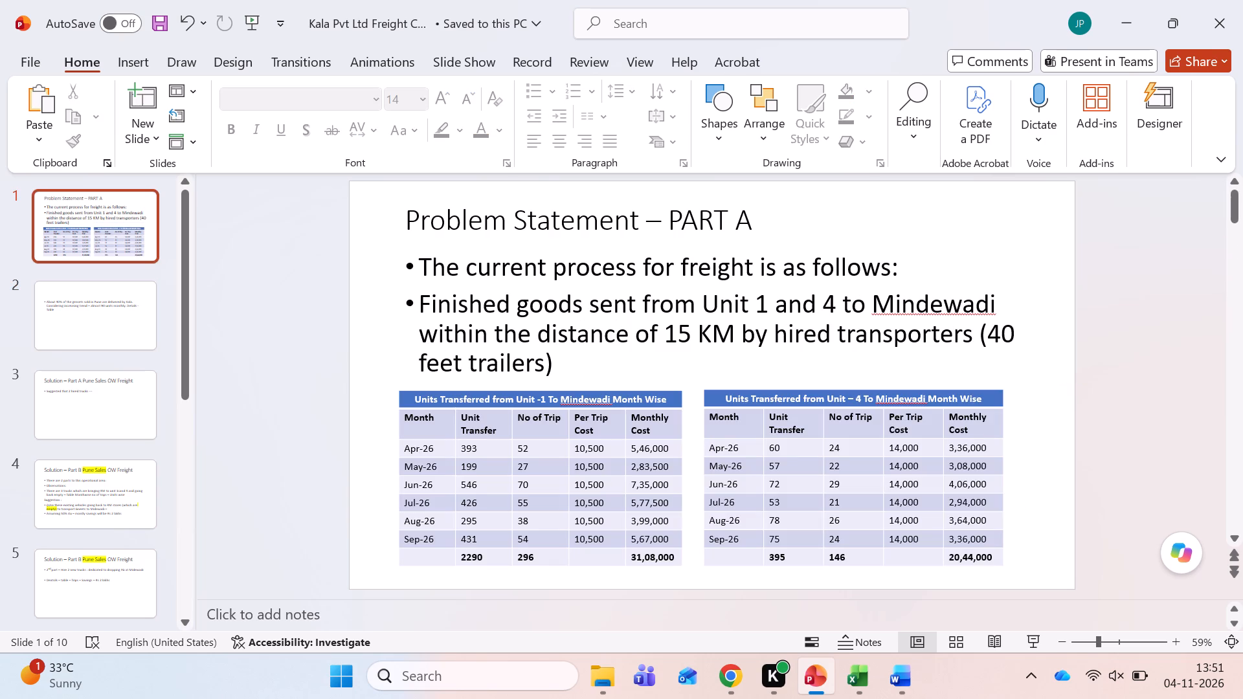
click(527, 322)
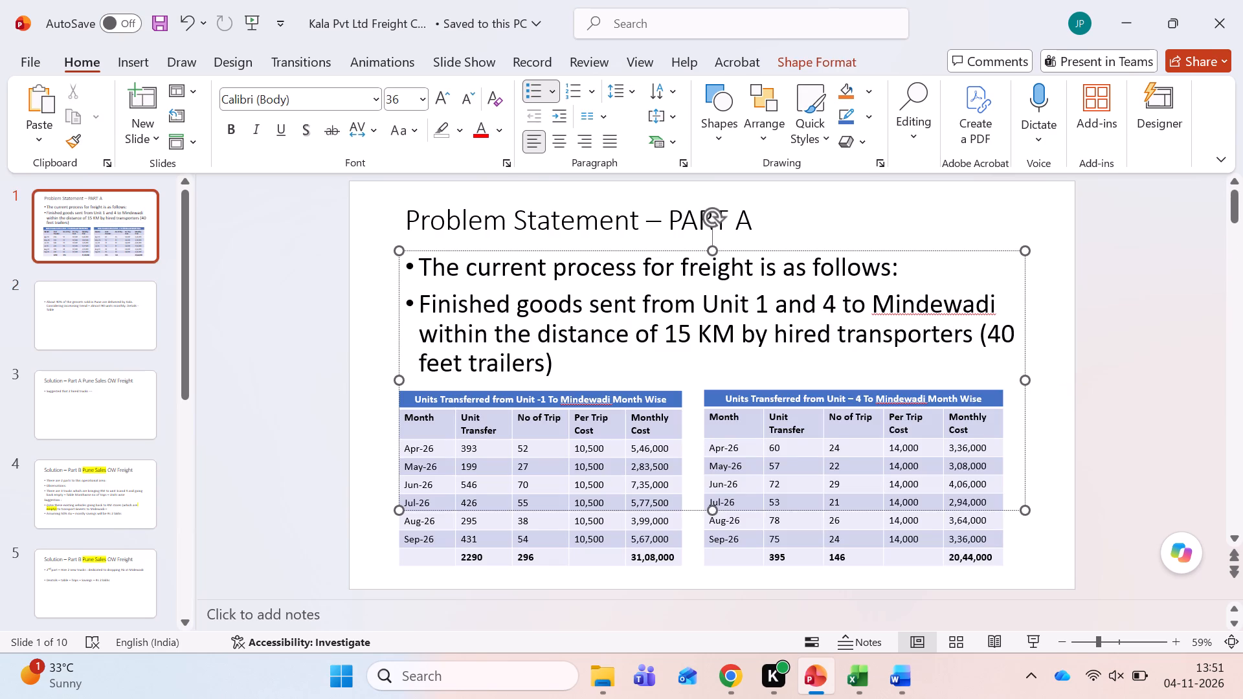
drag(567, 370, 435, 271)
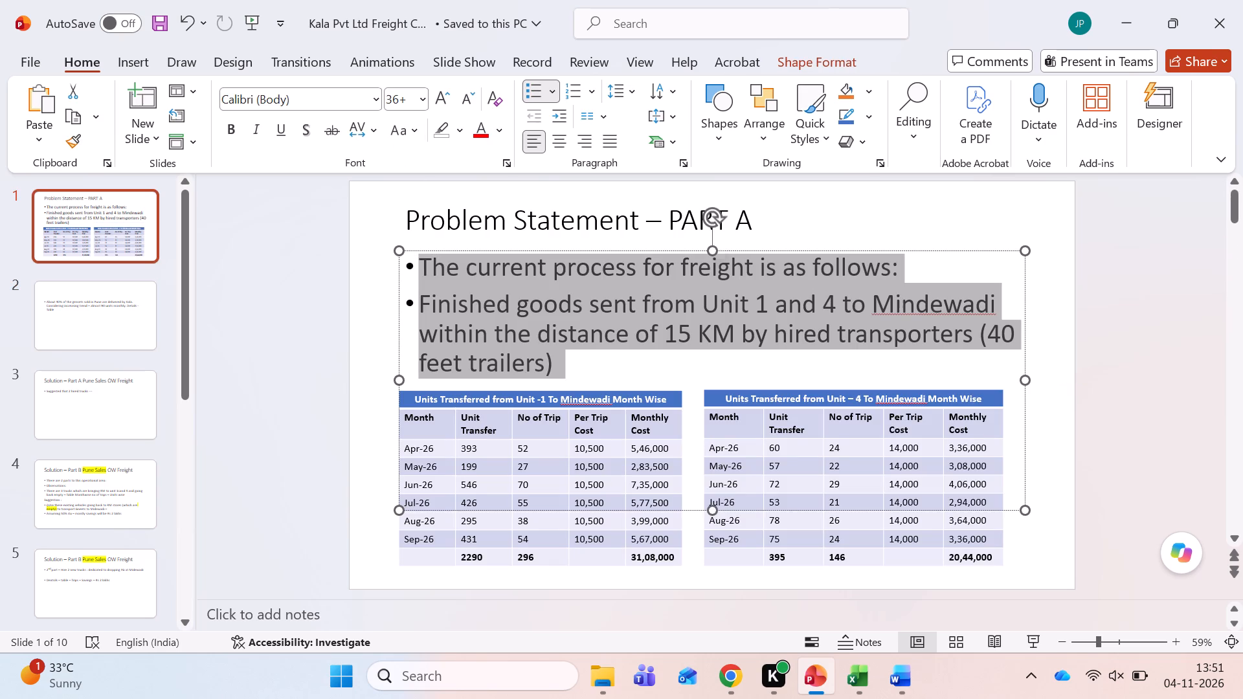
click(403, 101)
text(28)
key(Return)
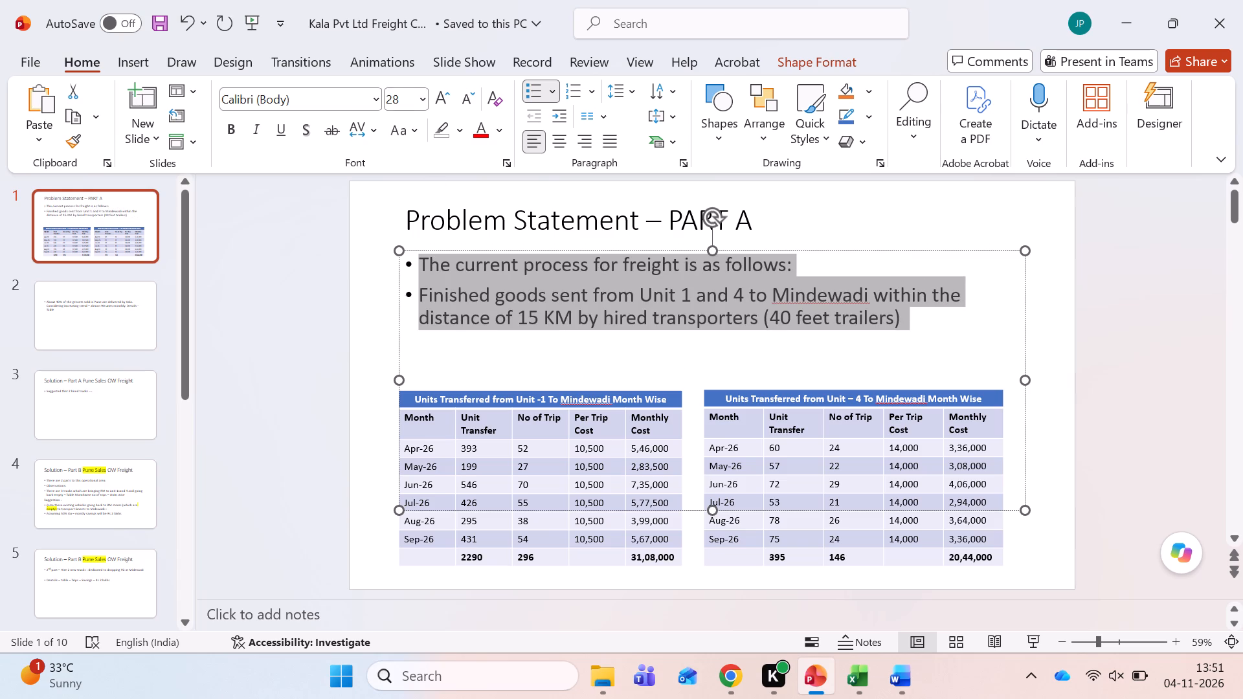
Insert a blank line without a bullet between the two bullets on the PART A slide.
click(456, 354)
click(807, 265)
key(Return)
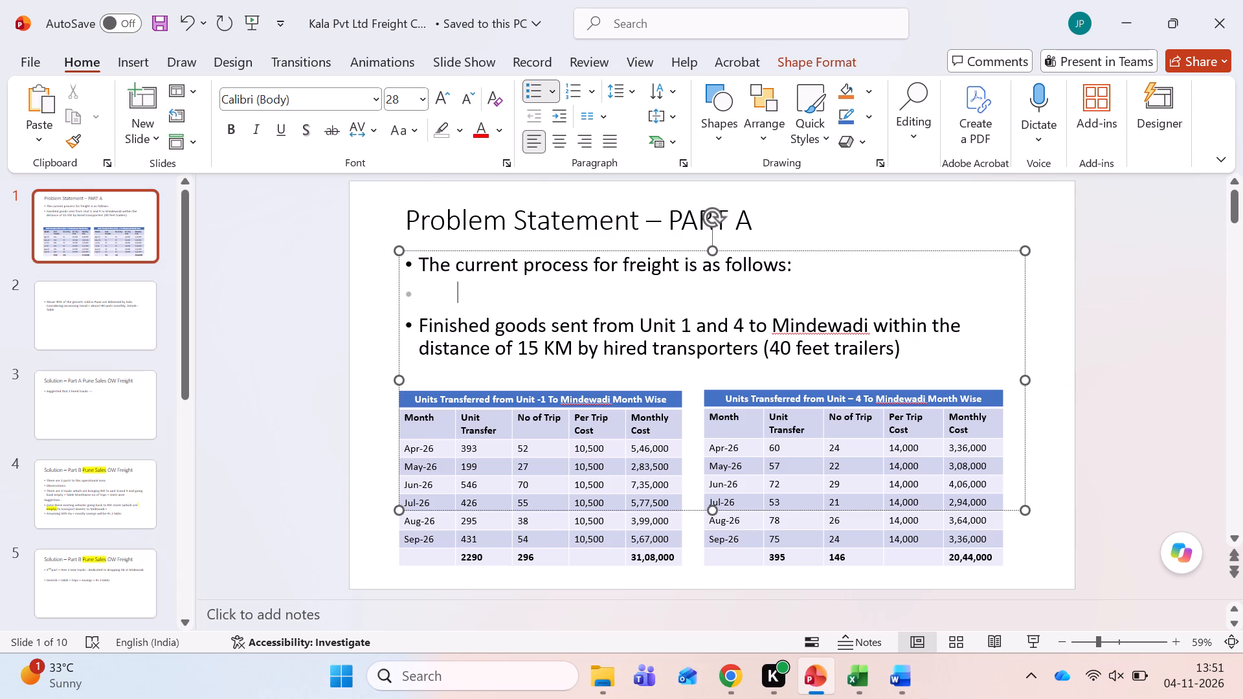
key(BackSpace)
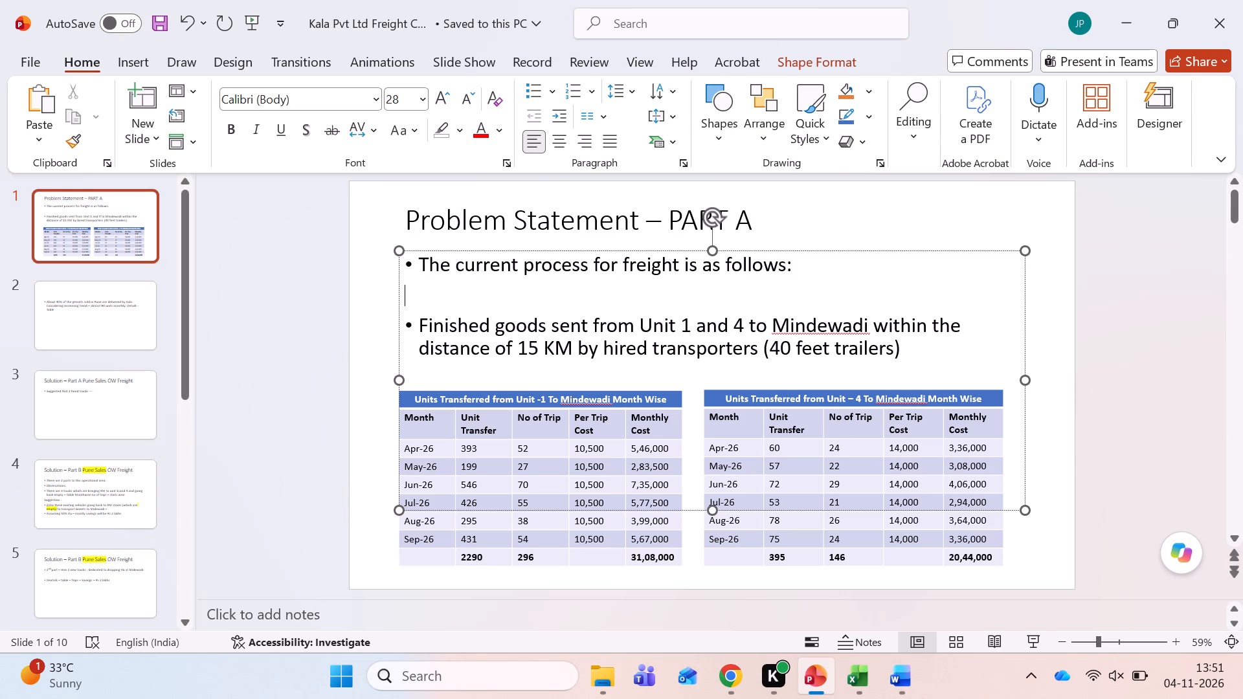
Extend the content placeholder's bottom edge down to just below the two tables.
drag(713, 513, 713, 566)
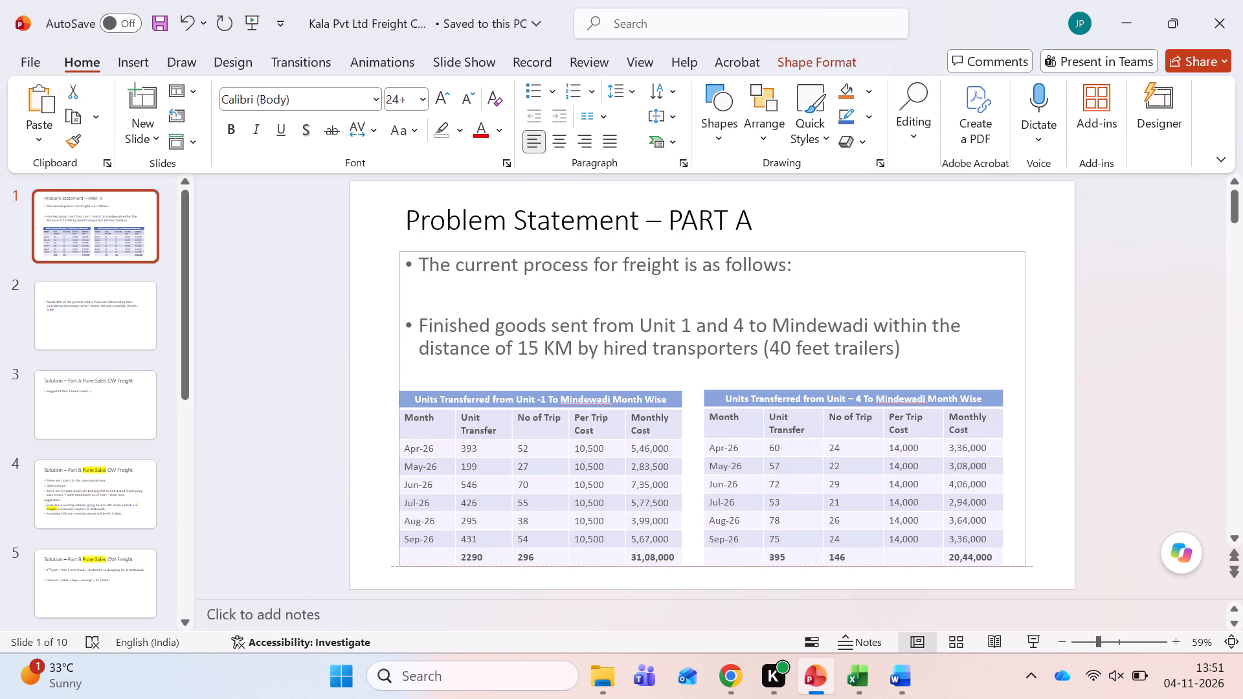
drag(713, 566, 713, 571)
Copy the PART A slide's title into slide 2's title placeholder and change it to "Problem Statement – PART B".
click(577, 230)
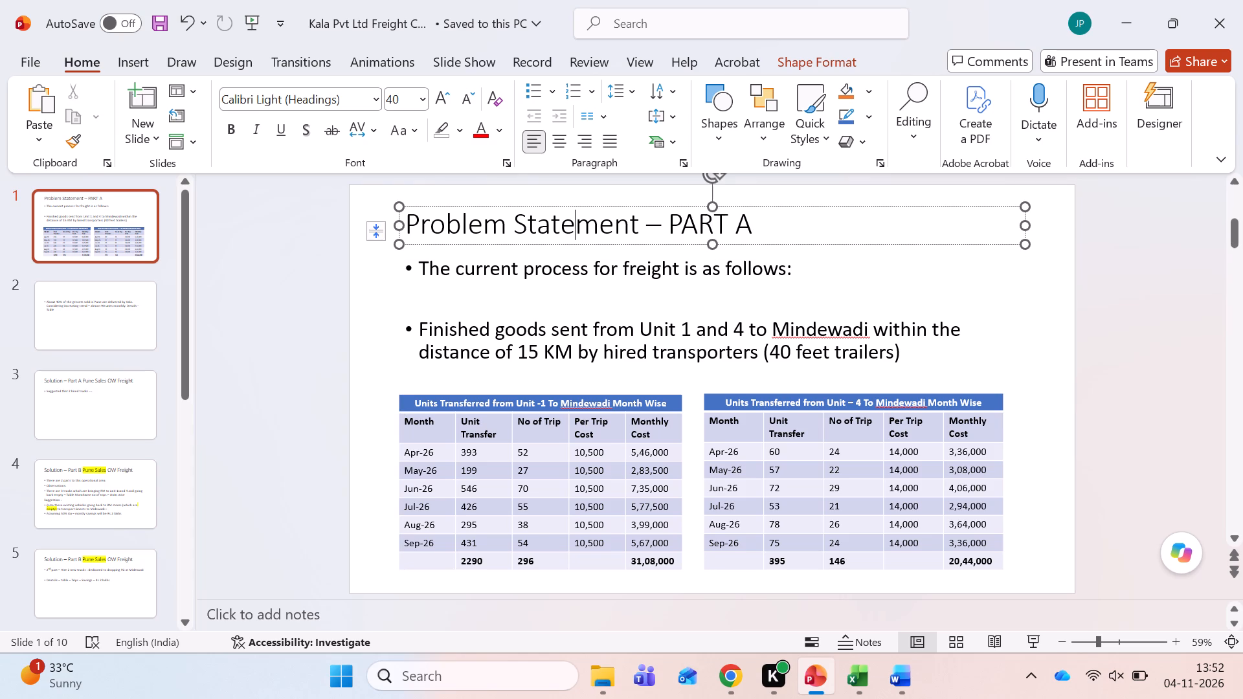
drag(761, 227, 427, 220)
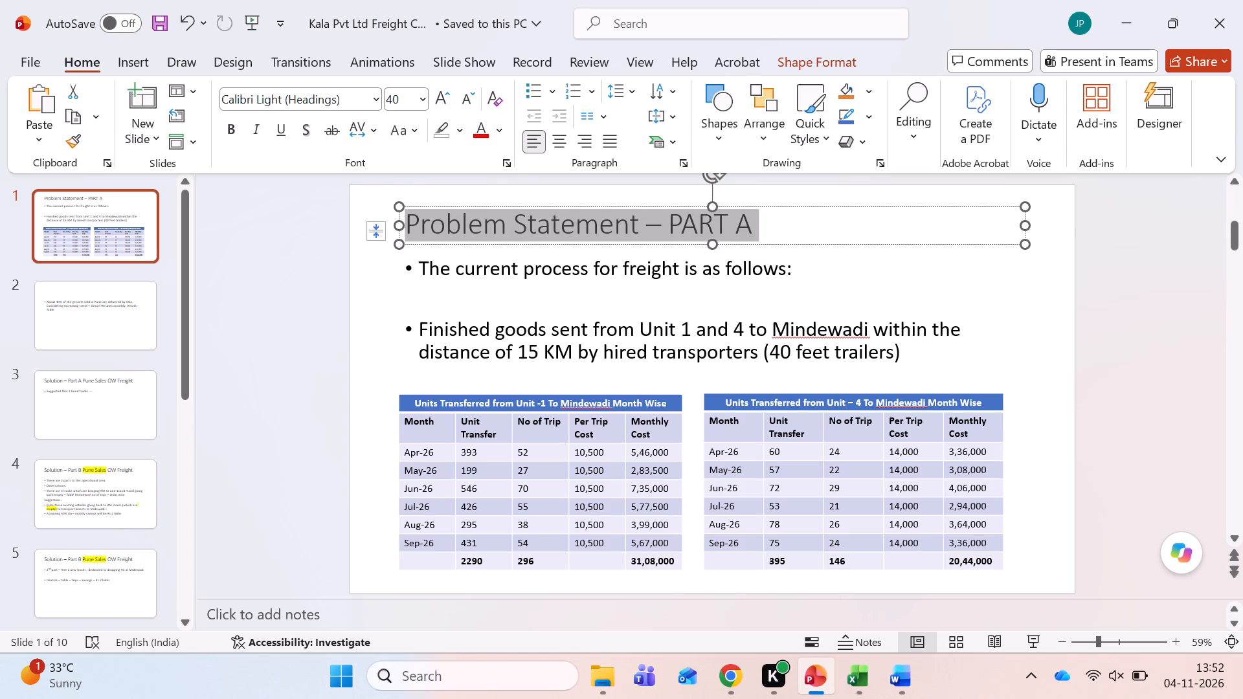
key(ctrl+c)
key(ctrl+c)
click(1237, 538)
click(557, 243)
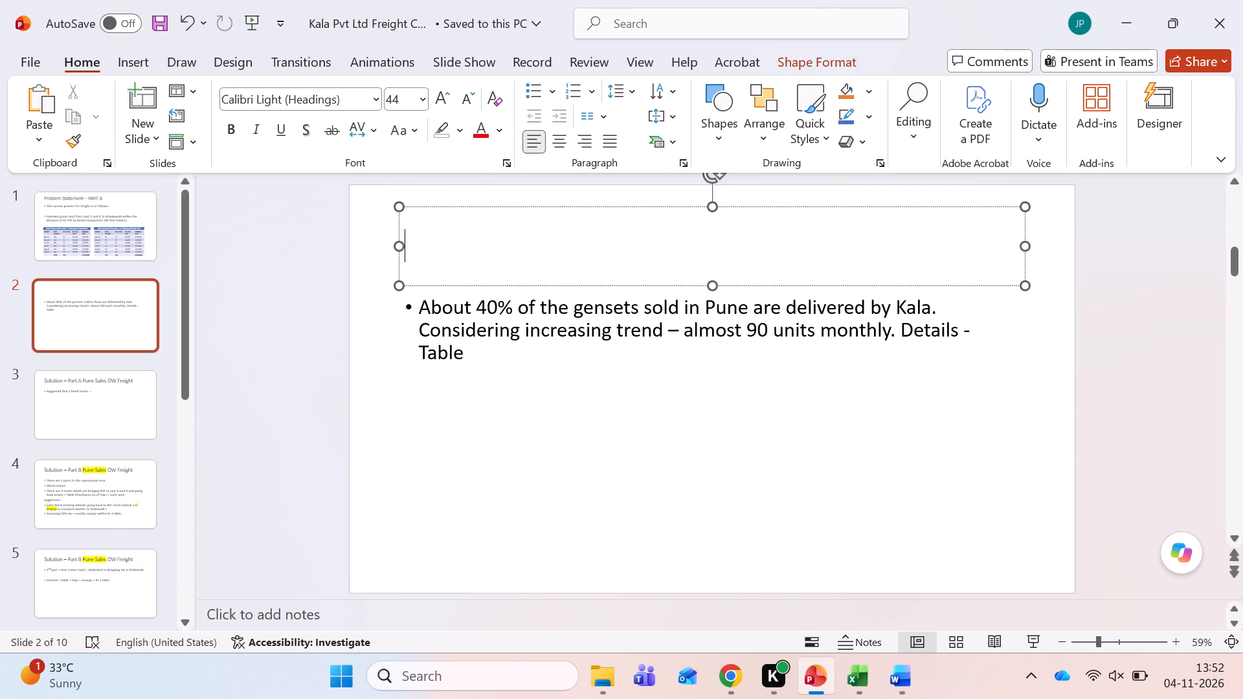
key(ctrl+v)
key(BackSpace)
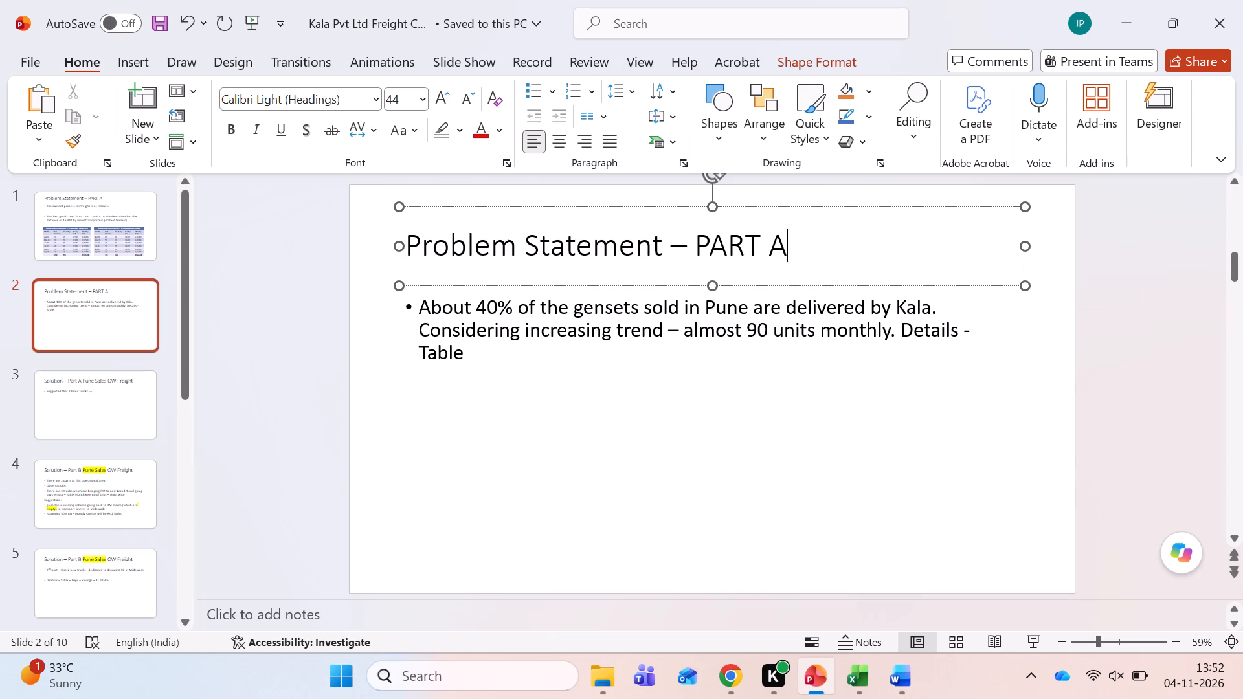
key(shift+b)
Save the presentation.
scroll(530, 346, down, 1)
key(ctrl+s)
key(ctrl+shift+Left)
key(ctrl+shift+Left)
key(ctrl+shift+Left)
key(ctrl+shift+Left)
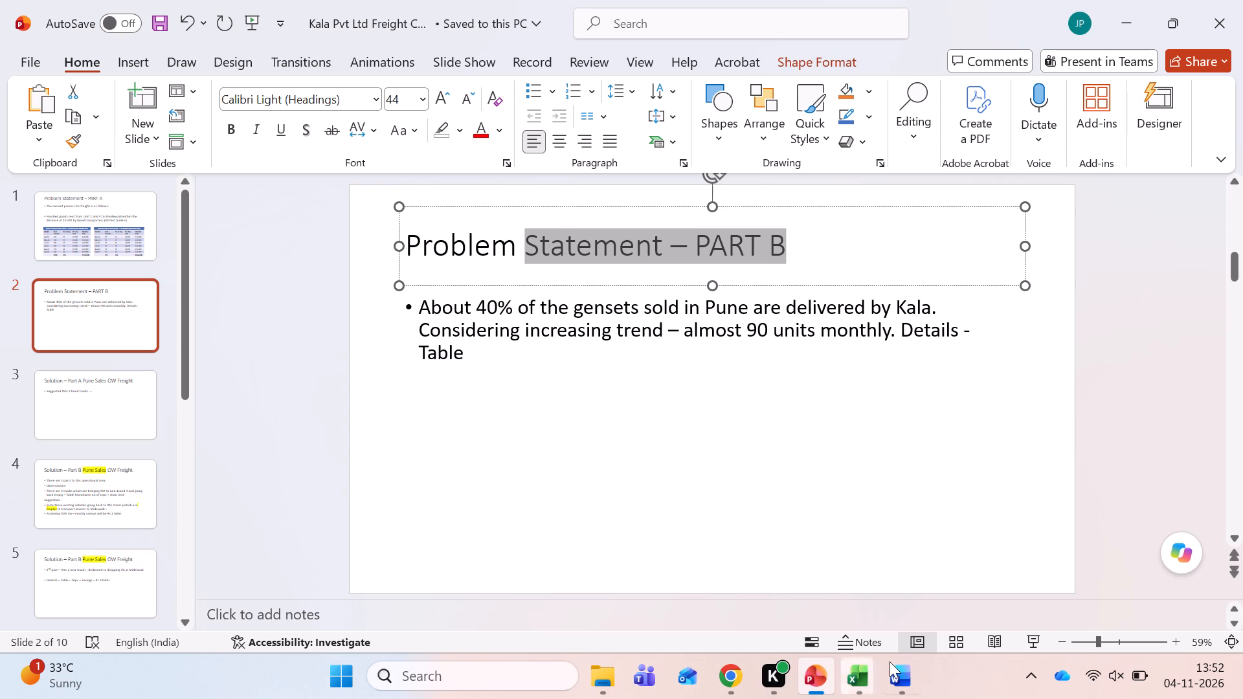
key(ctrl+s)
Switch to File Explorer and open the Freight_Analysis Apr-Aug 2026 workbook from the Transport folder's New subfolder.
click(599, 698)
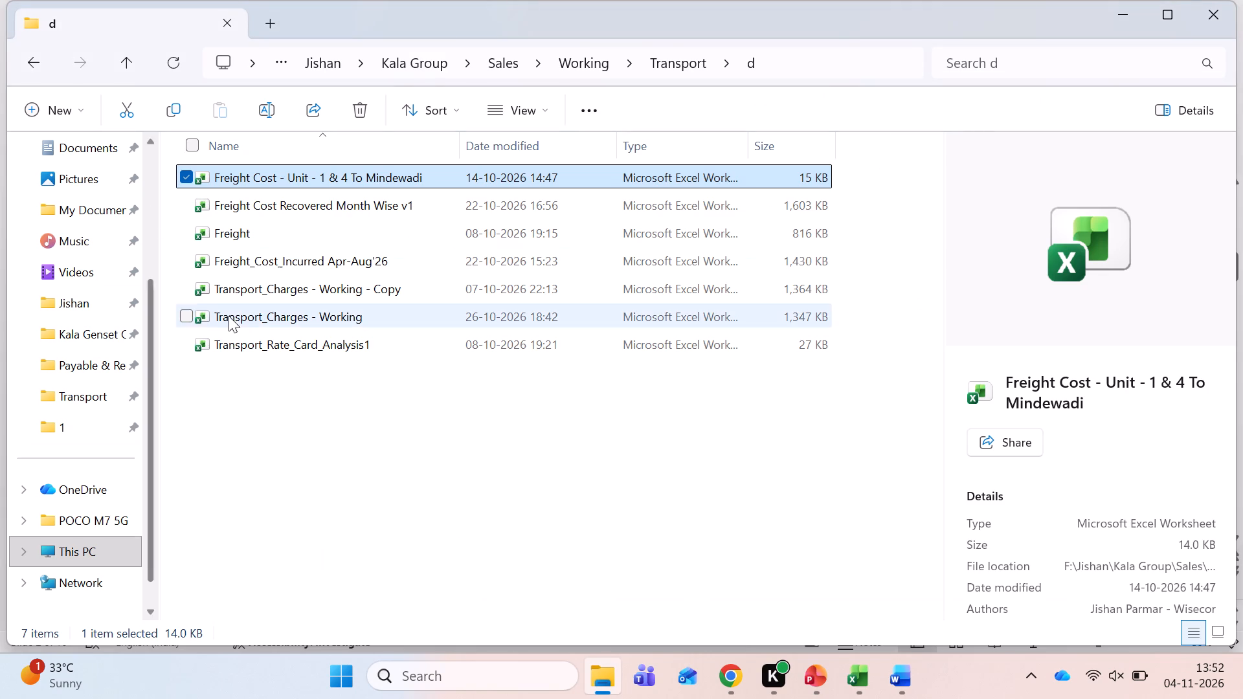
click(126, 68)
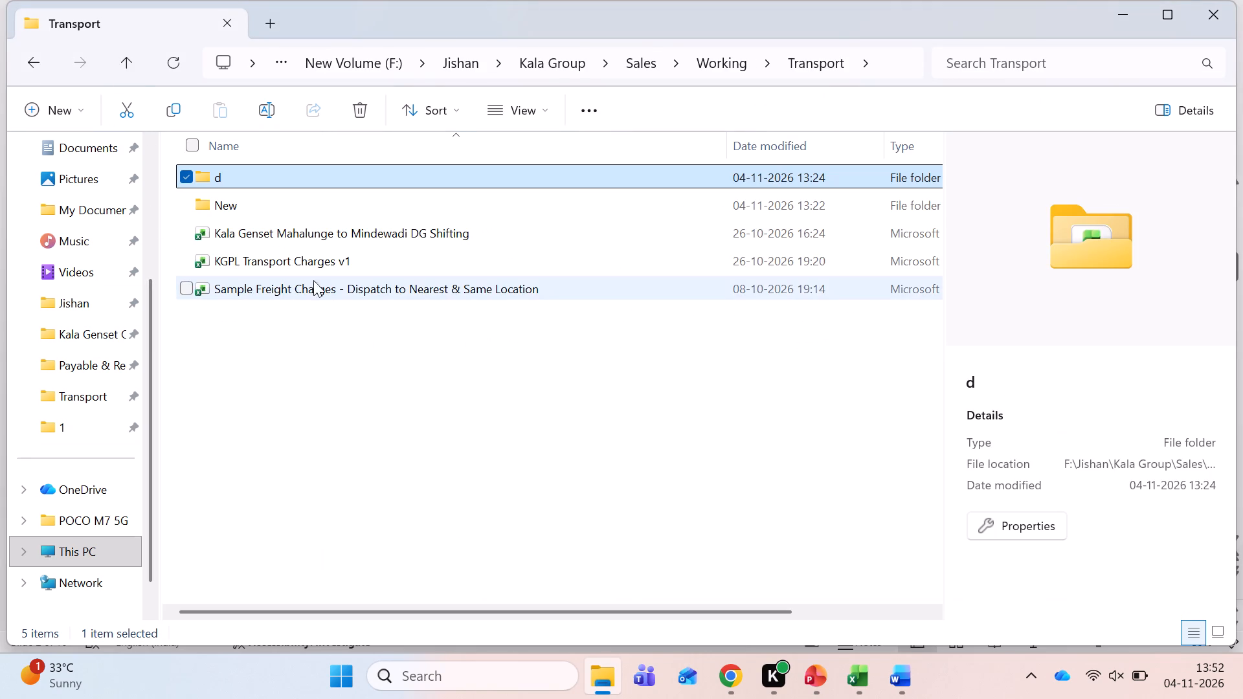
double_click(227, 196)
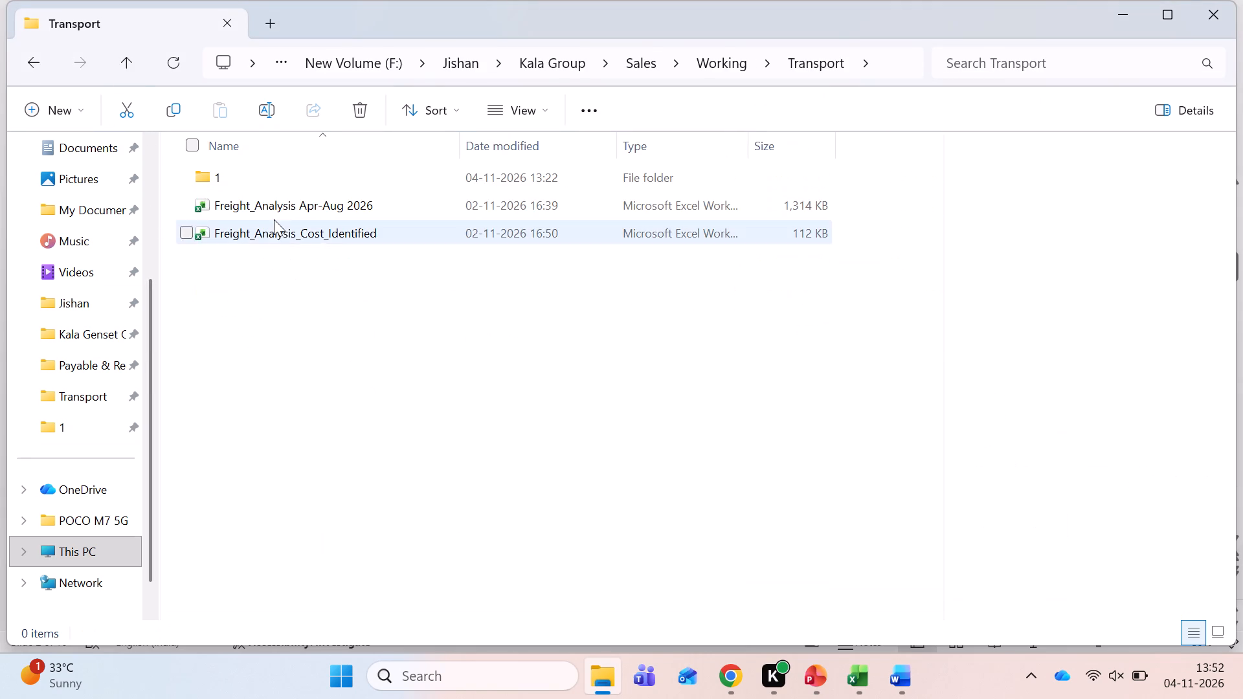
double_click(278, 208)
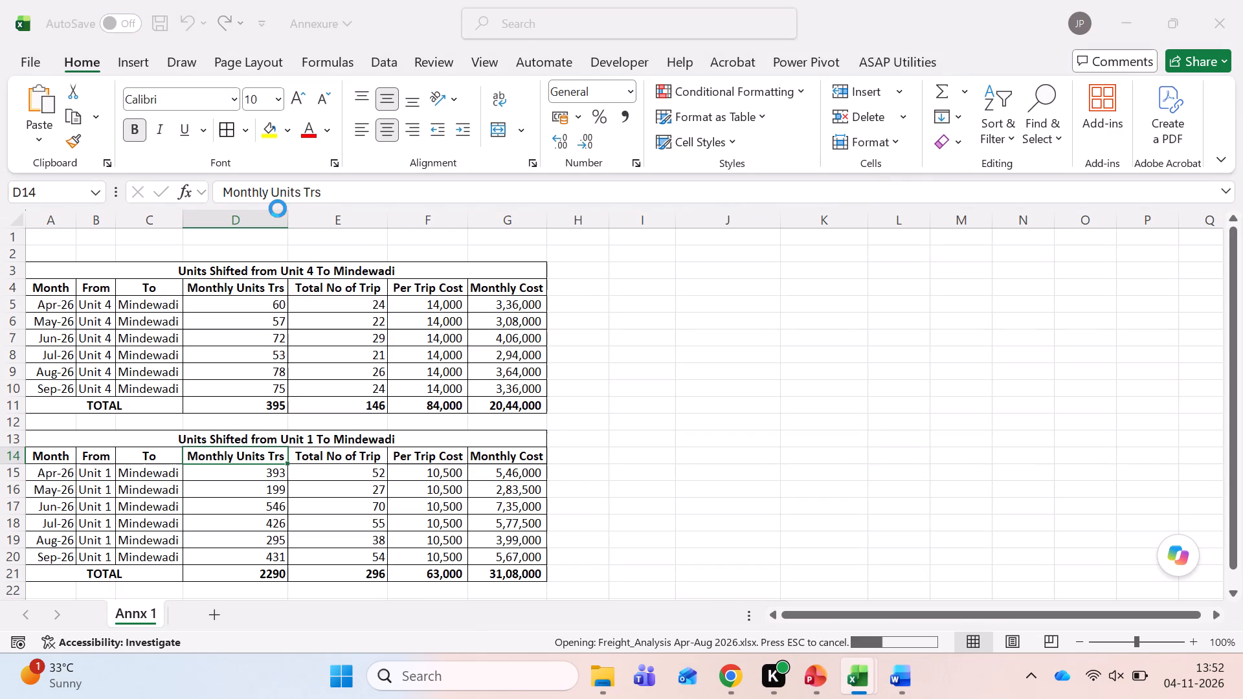
Examine the unit counts in the Pune pick-up and delivery breakup table.
scroll(333, 496, down, 1)
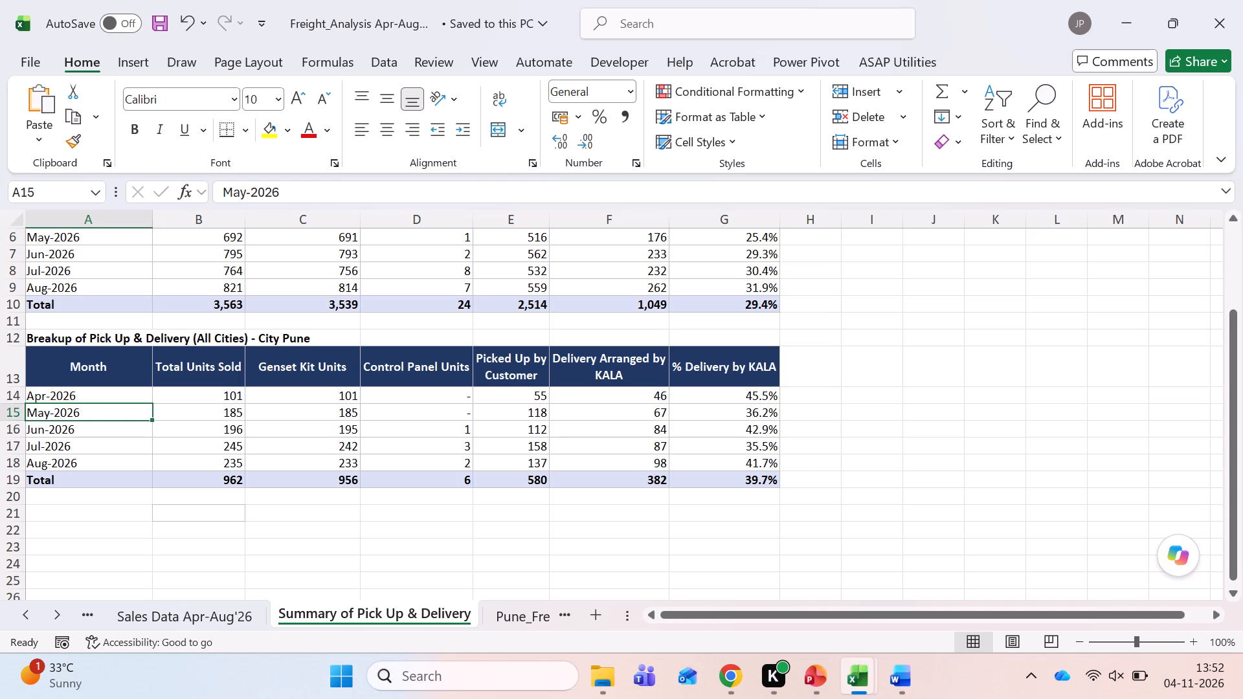
key(Right)
key(Right)
key(Right)
key(Left)
key(Left)
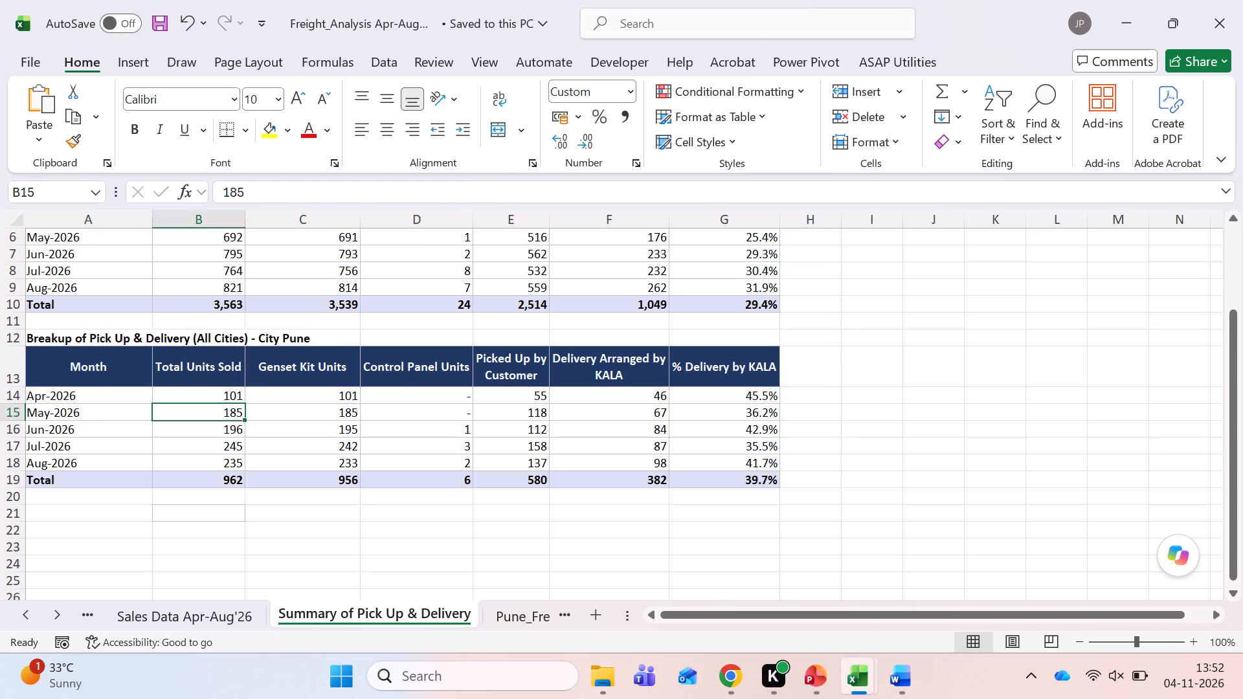
key(Right)
key(Down)
key(Left)
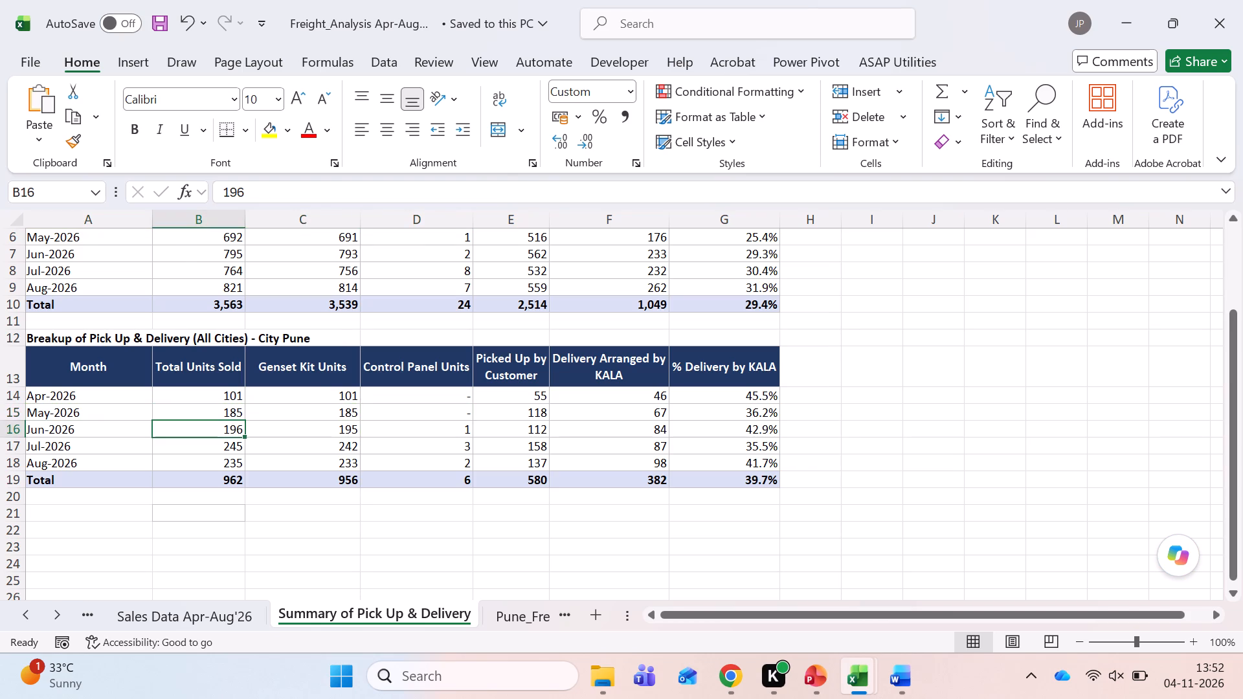
key(Up)
key(Up)
key(Up)
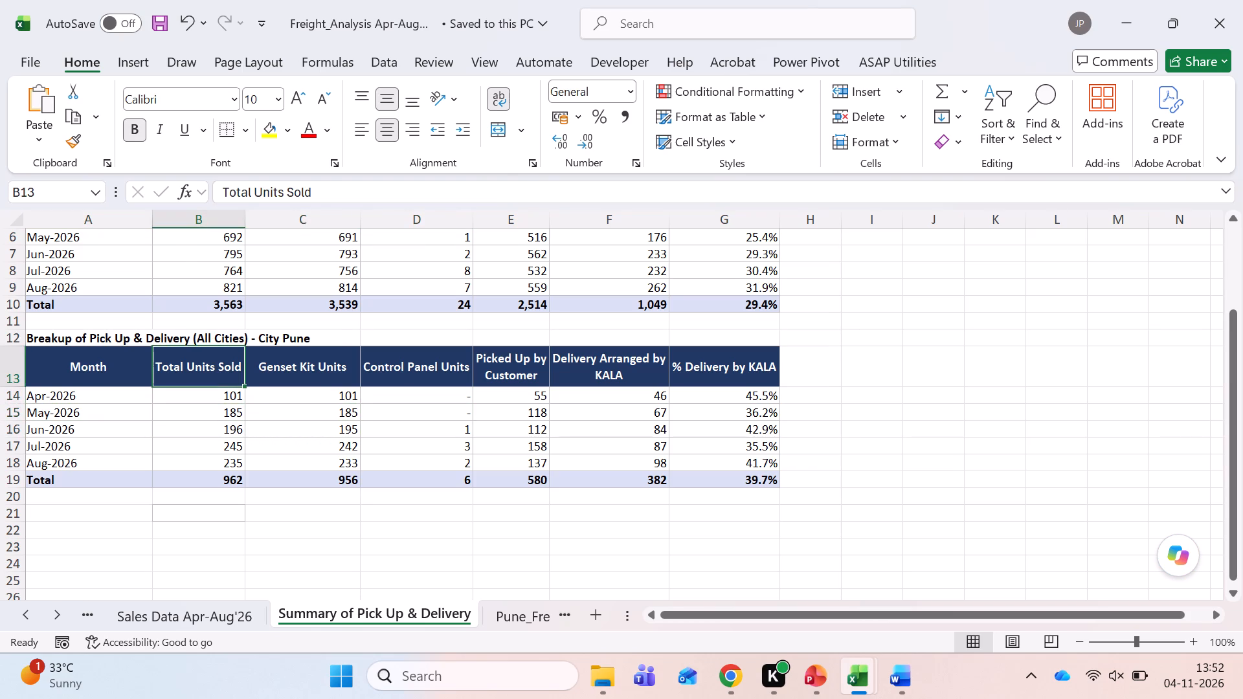
key(Down)
key(Down)
key(Down)
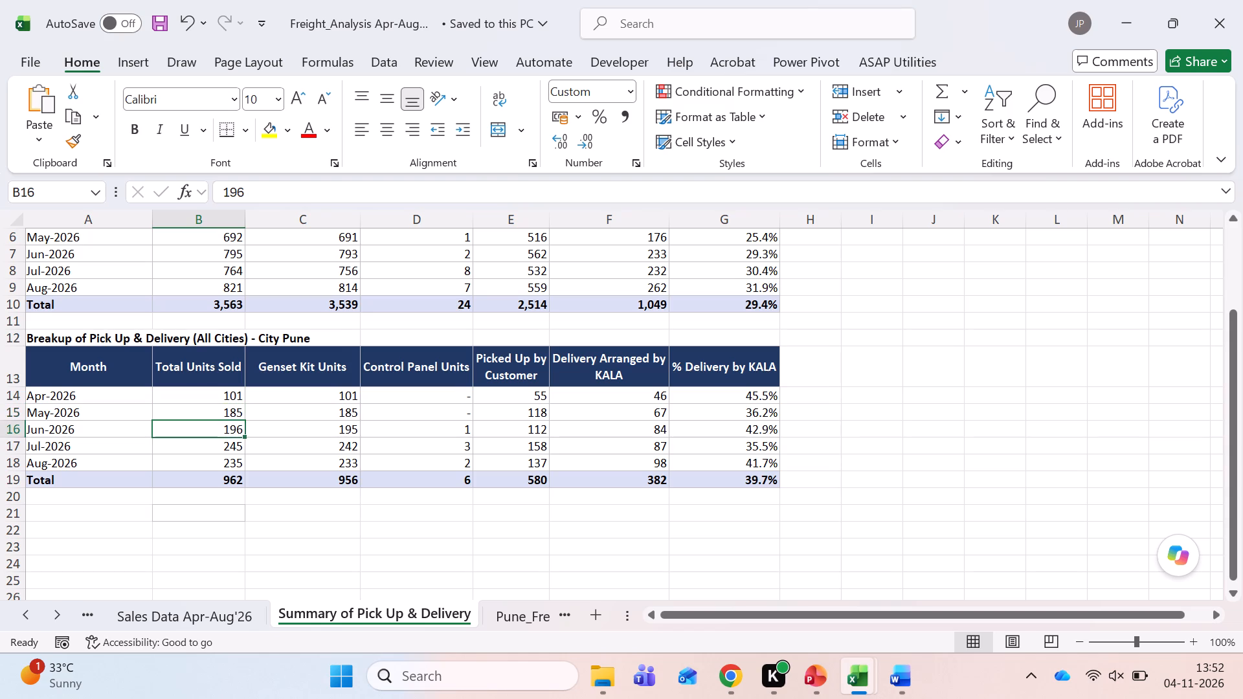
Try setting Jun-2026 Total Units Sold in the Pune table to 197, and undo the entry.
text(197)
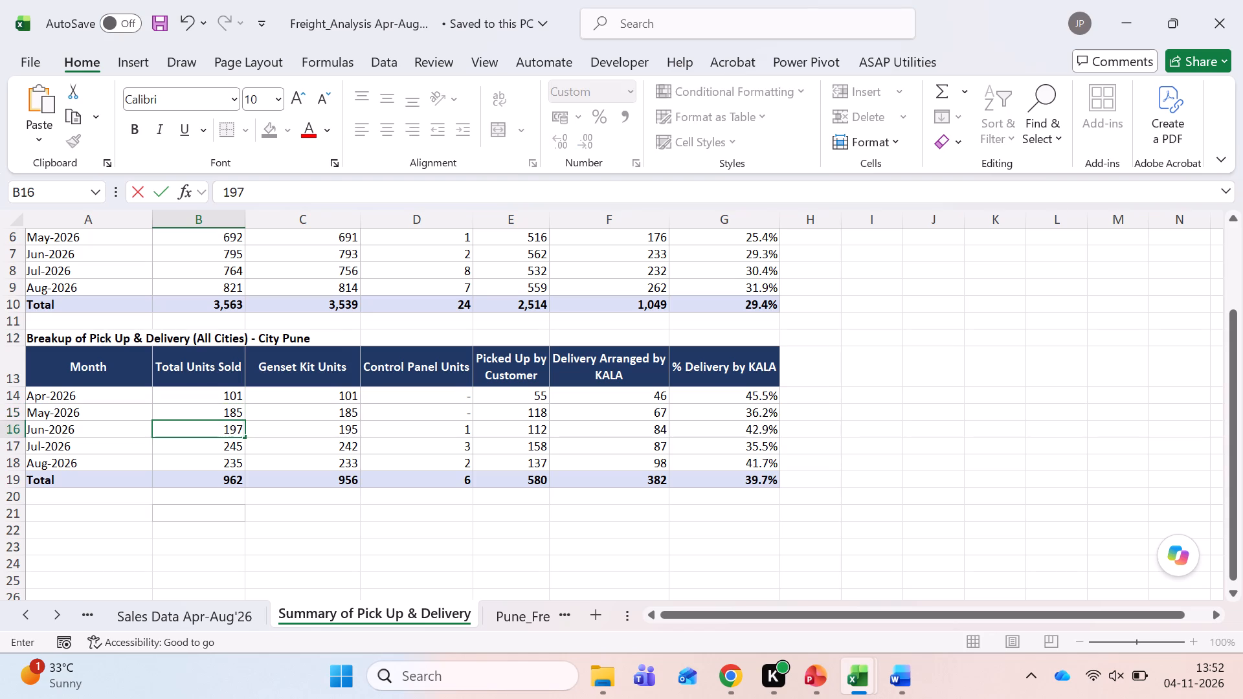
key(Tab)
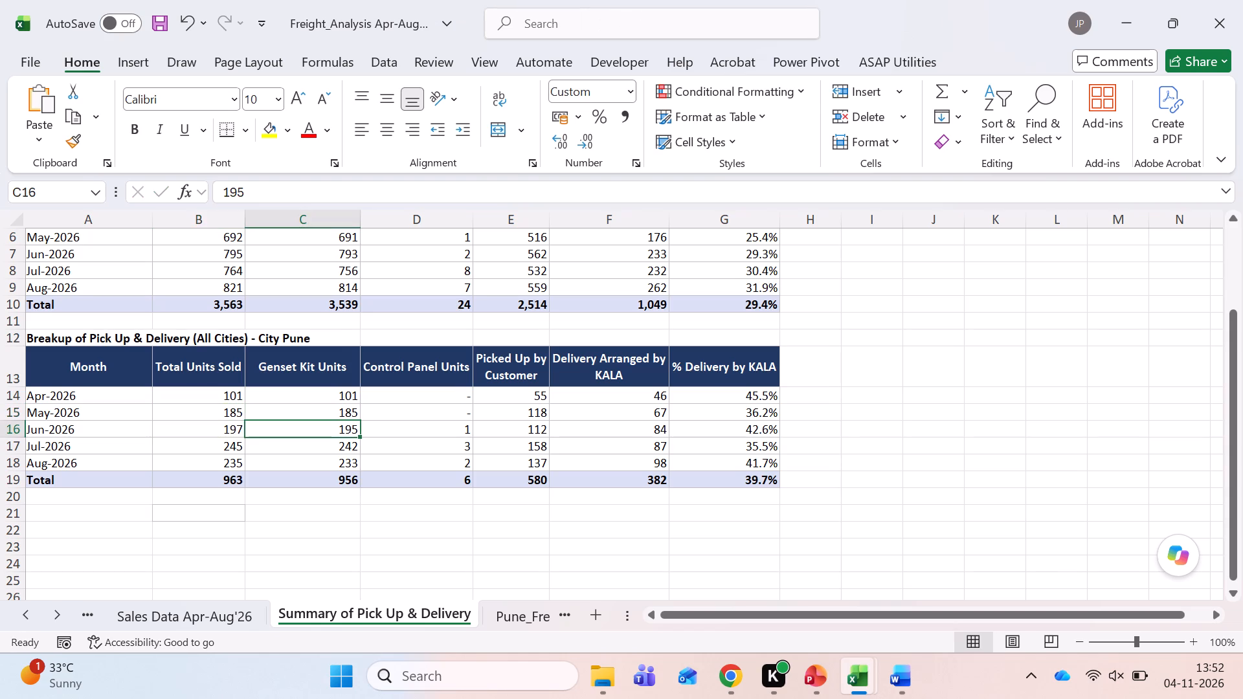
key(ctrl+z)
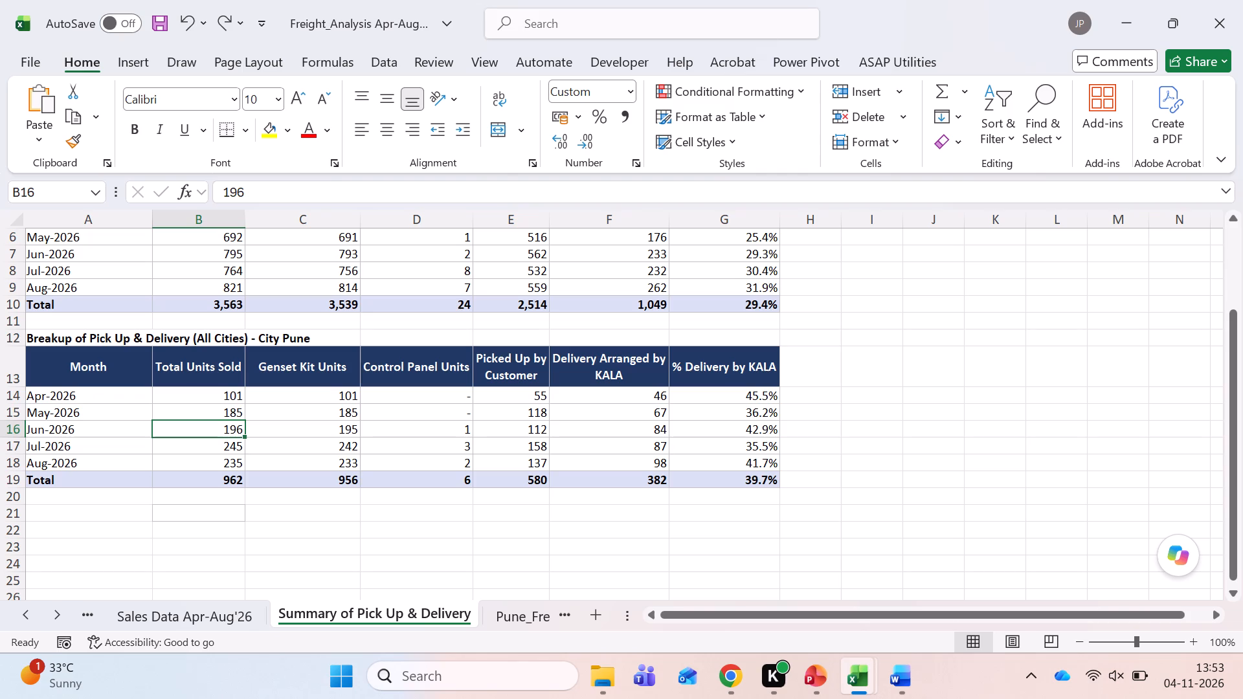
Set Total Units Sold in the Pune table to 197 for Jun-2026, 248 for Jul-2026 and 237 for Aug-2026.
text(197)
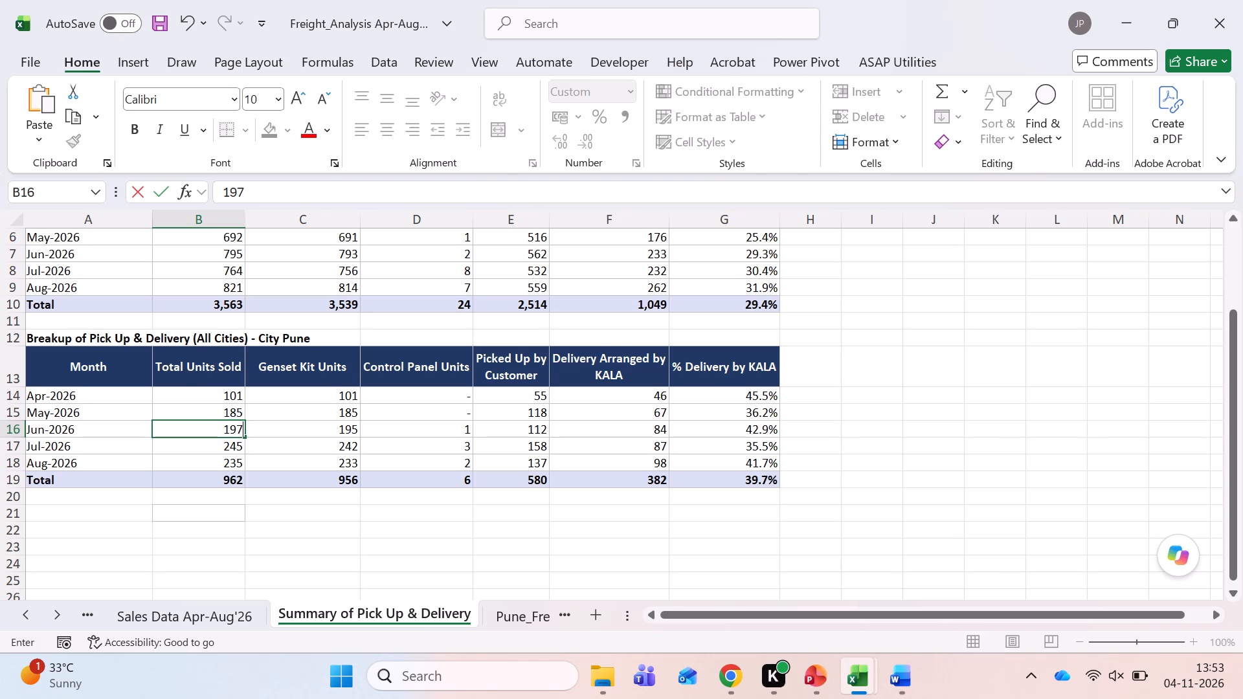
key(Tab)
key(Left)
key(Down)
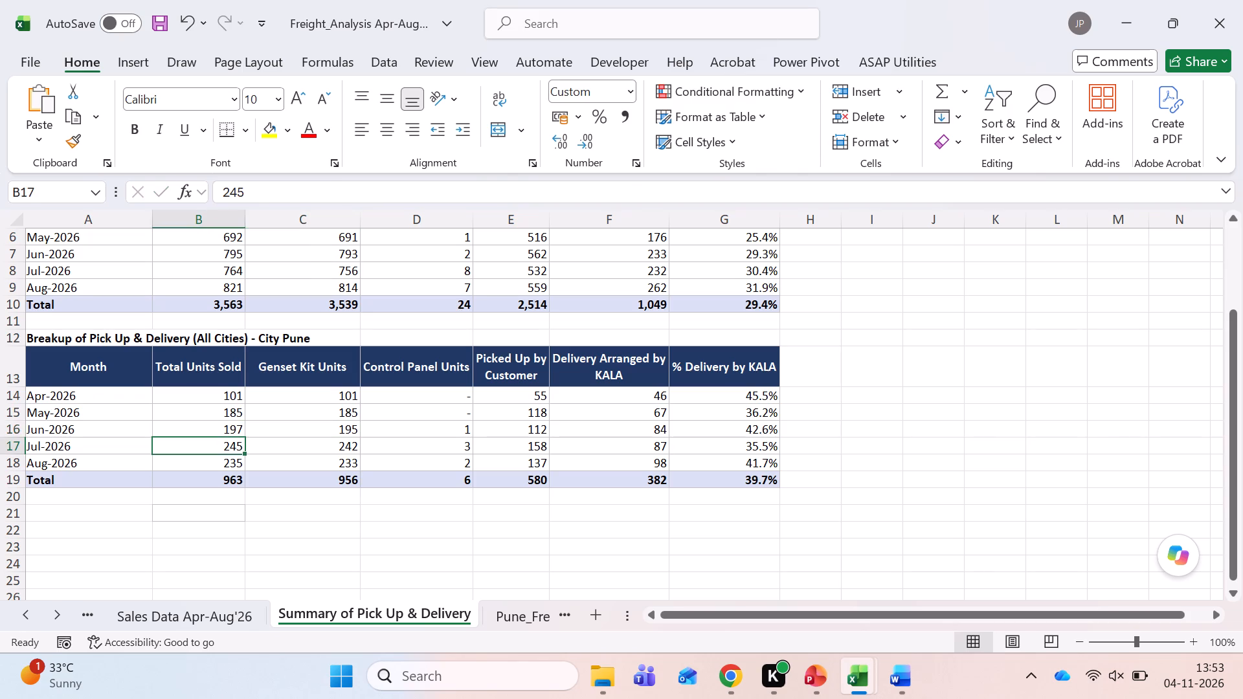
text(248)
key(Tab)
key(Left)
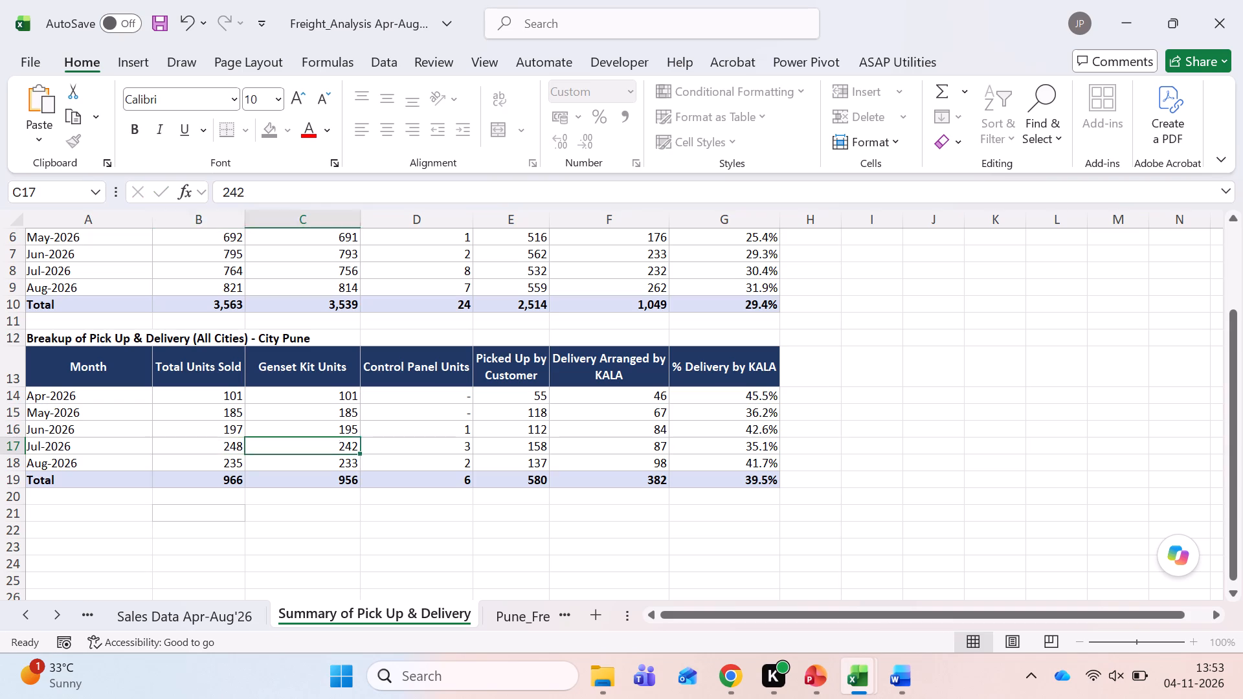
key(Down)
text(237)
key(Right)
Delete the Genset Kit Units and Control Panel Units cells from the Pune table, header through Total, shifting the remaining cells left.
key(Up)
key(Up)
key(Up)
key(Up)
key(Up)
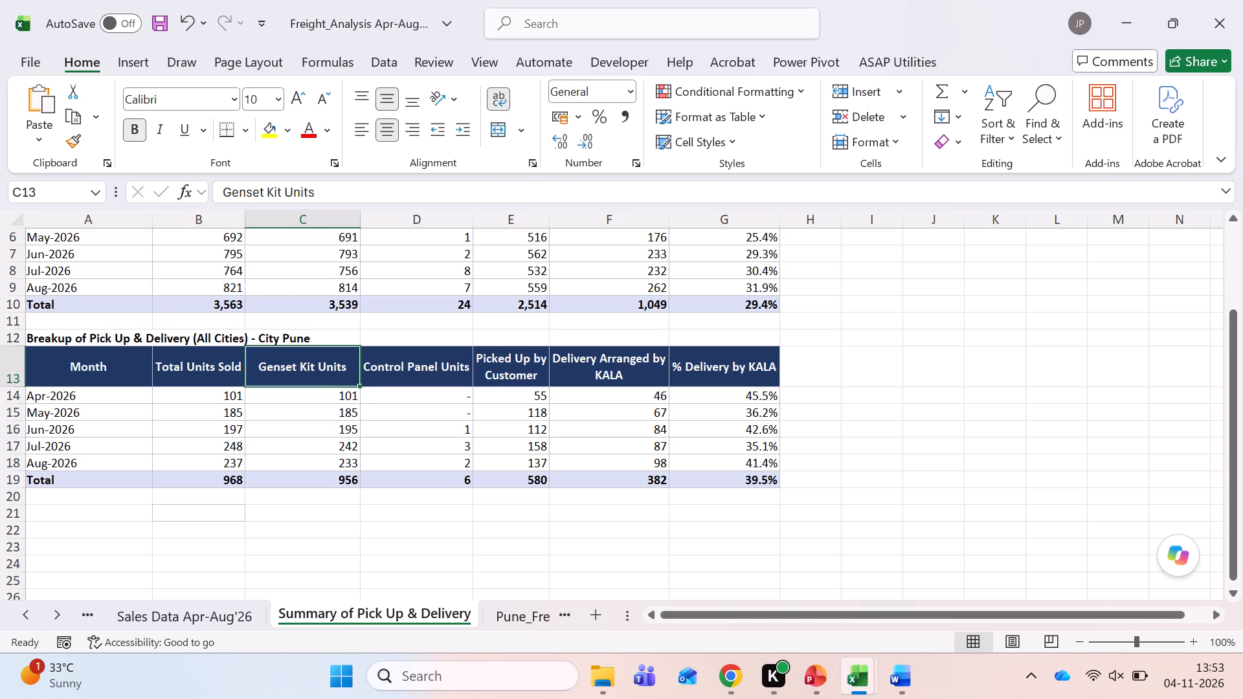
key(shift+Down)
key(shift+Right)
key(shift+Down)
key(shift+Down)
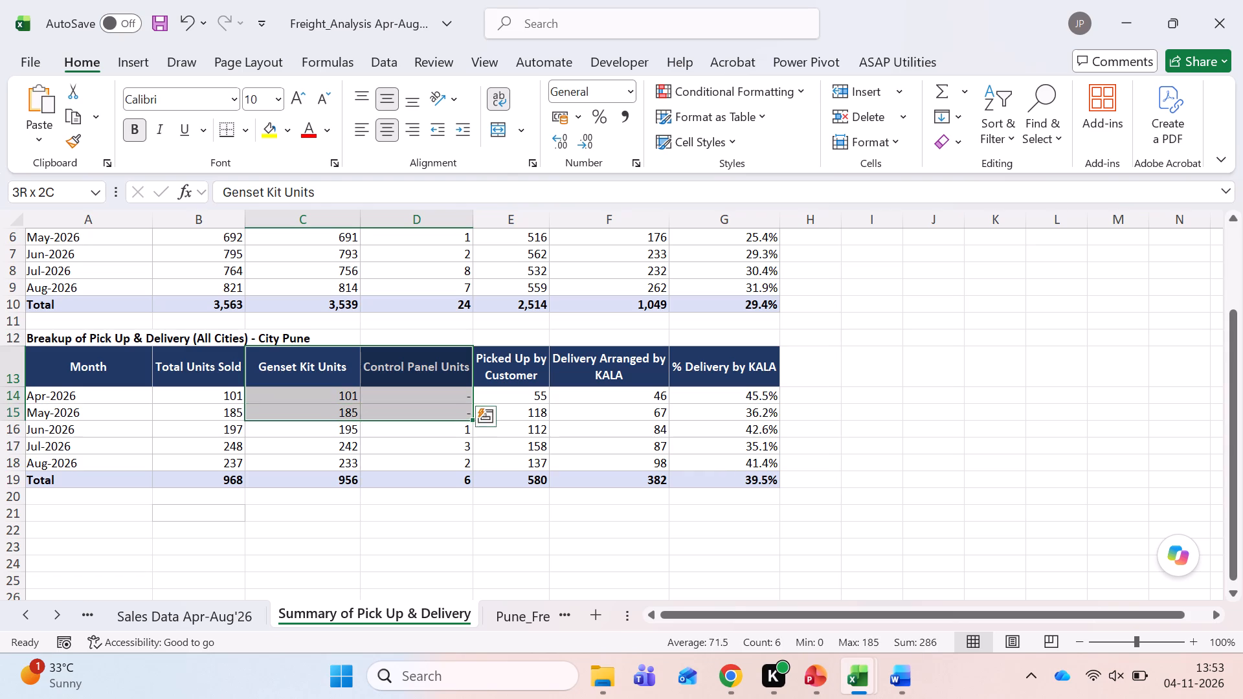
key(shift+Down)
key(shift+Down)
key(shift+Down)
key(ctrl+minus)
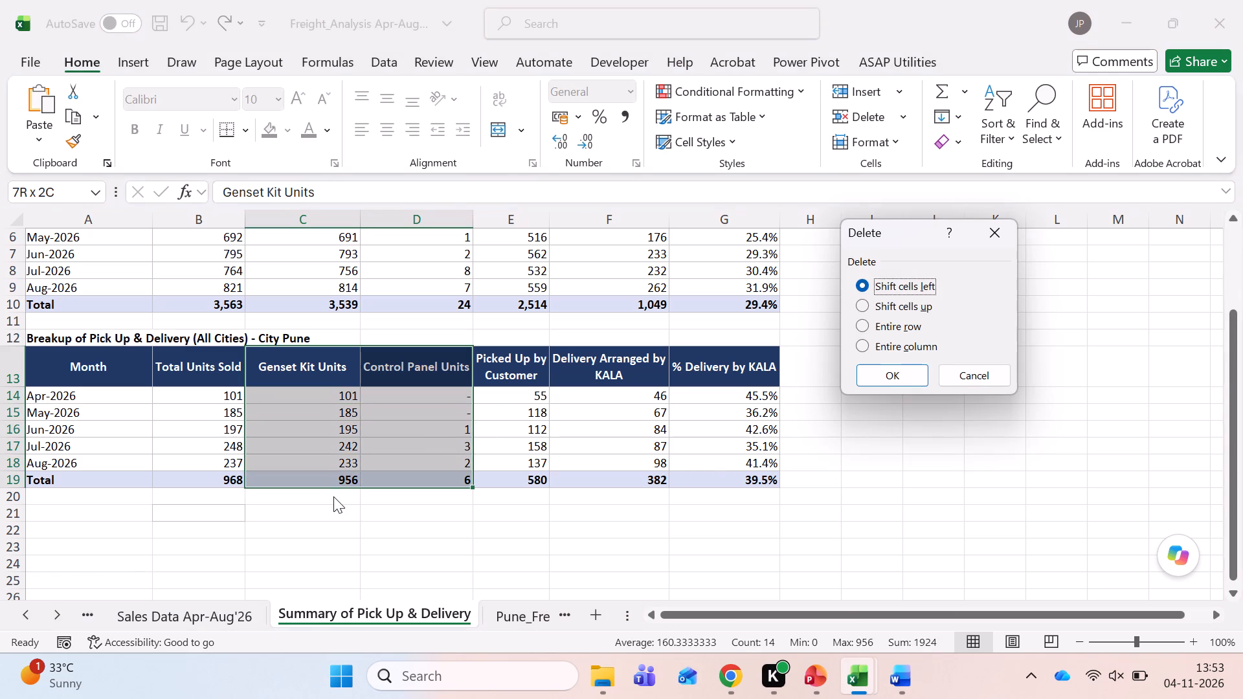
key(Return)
Check the % Delivery by KALA formulas in the Pune table from Apr-2026 down to the Total row.
key(Right)
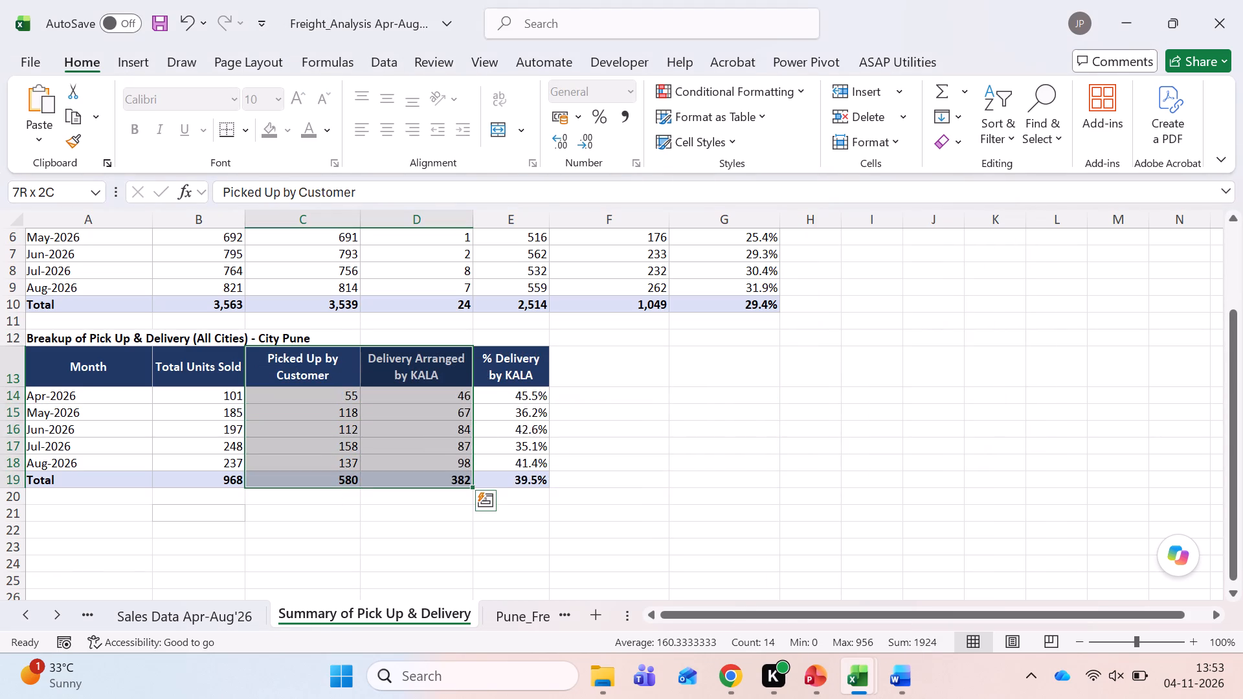
key(Right)
key(Right)
key(Down)
key(Left)
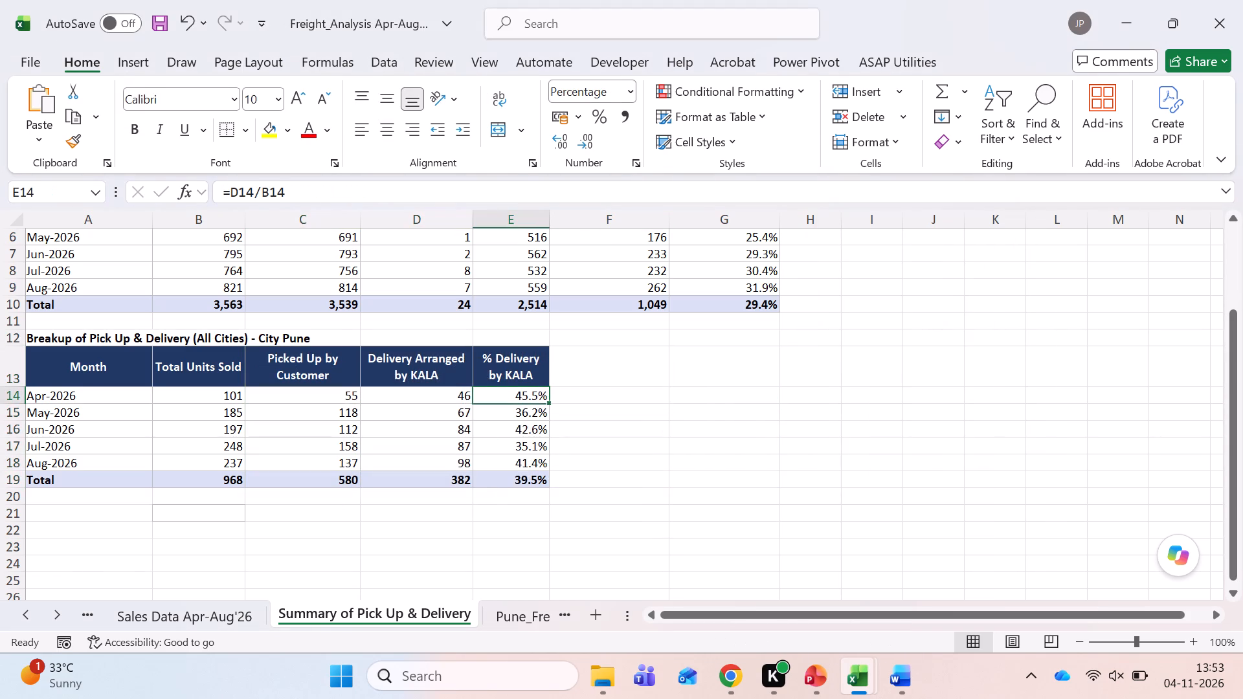
key(F2)
key(Return)
key(F2)
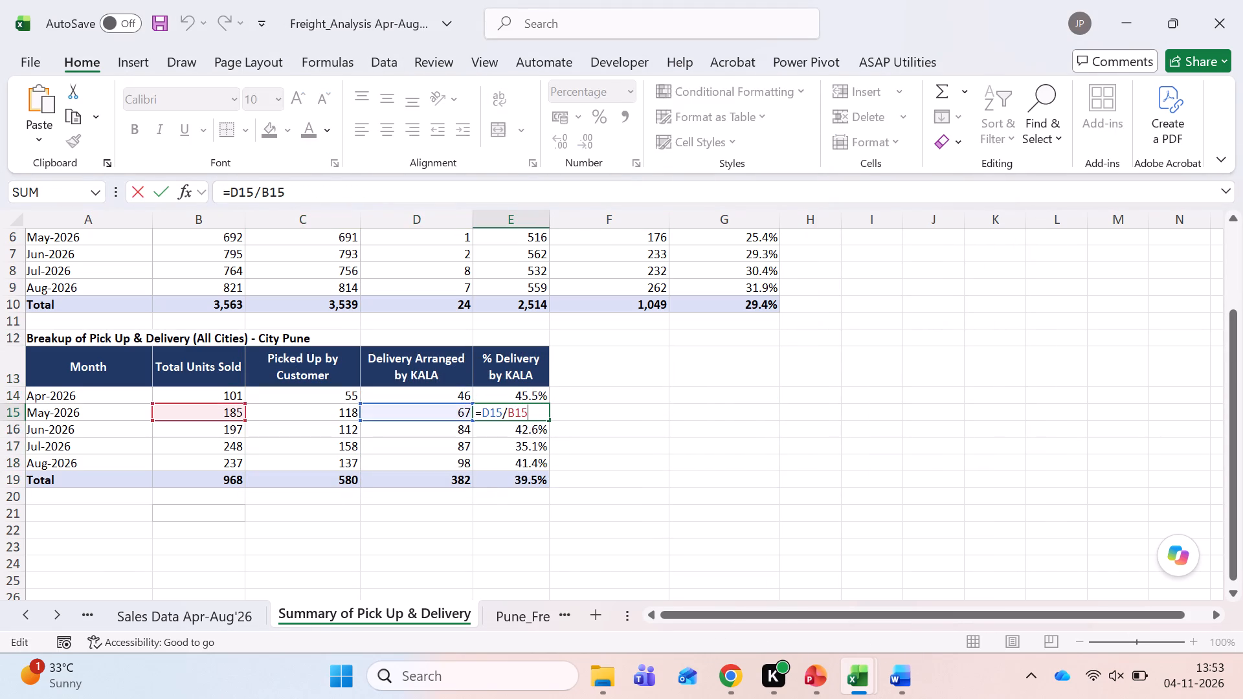
key(Return)
key(F2)
key(Return)
key(F2)
key(Return)
key(F2)
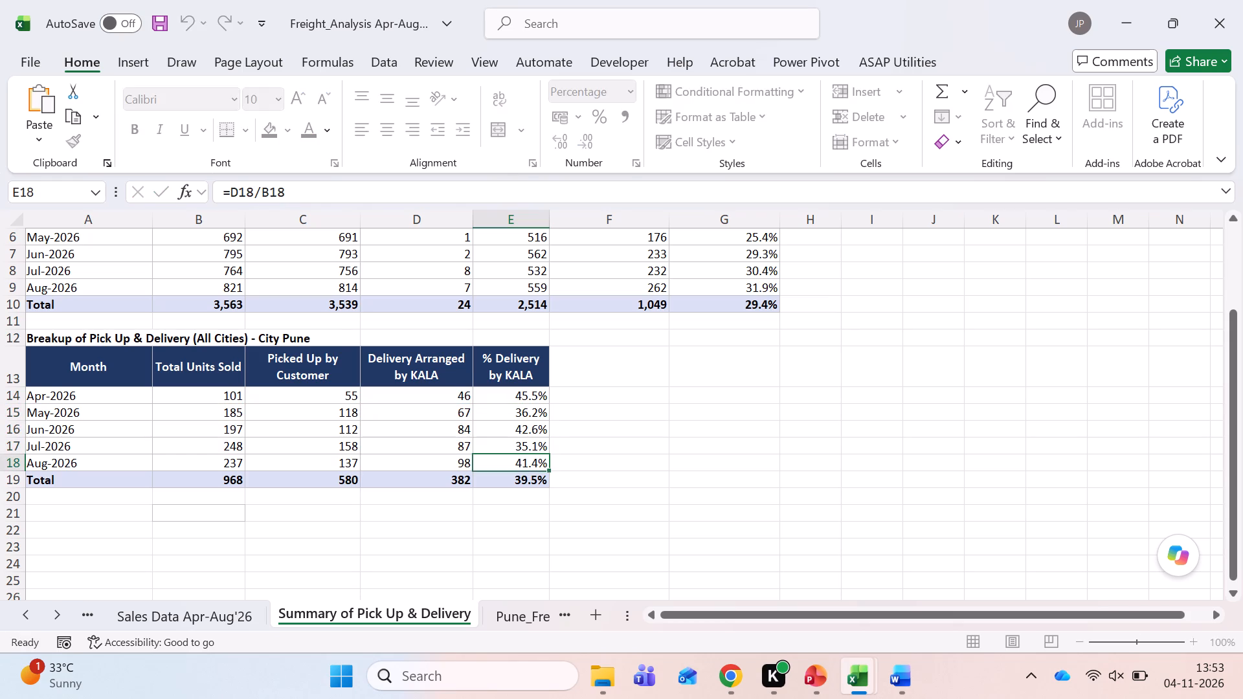
key(Return)
key(F2)
key(Return)
key(Up)
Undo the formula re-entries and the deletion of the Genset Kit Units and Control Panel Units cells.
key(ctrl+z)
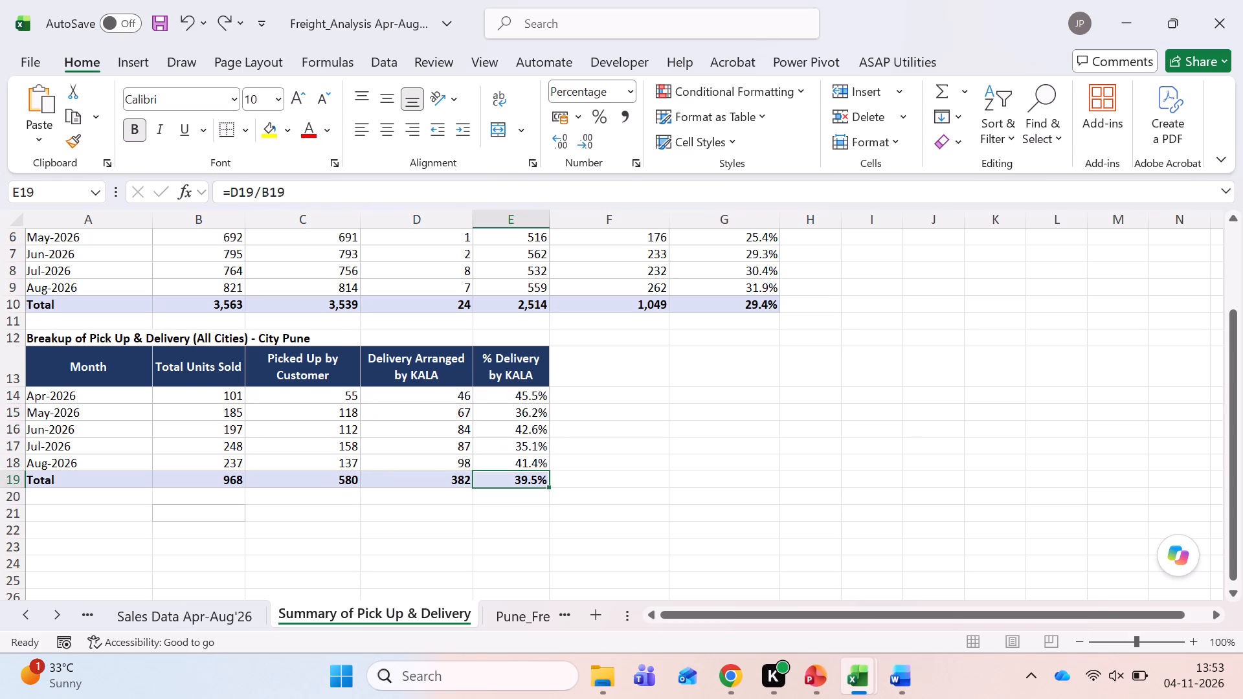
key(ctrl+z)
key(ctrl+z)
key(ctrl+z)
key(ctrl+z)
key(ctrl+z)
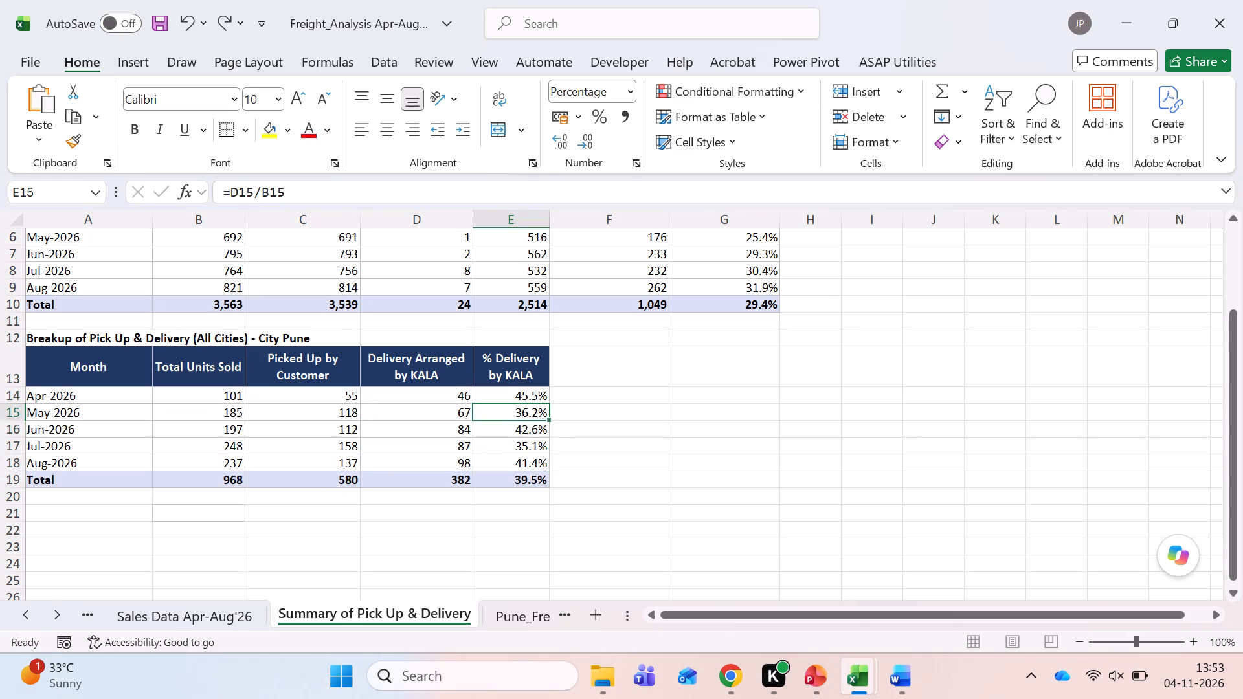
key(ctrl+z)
Check the % Delivery by KALA formulas for Apr-2026 to Jun-2026 in the restored Pune table.
key(Right)
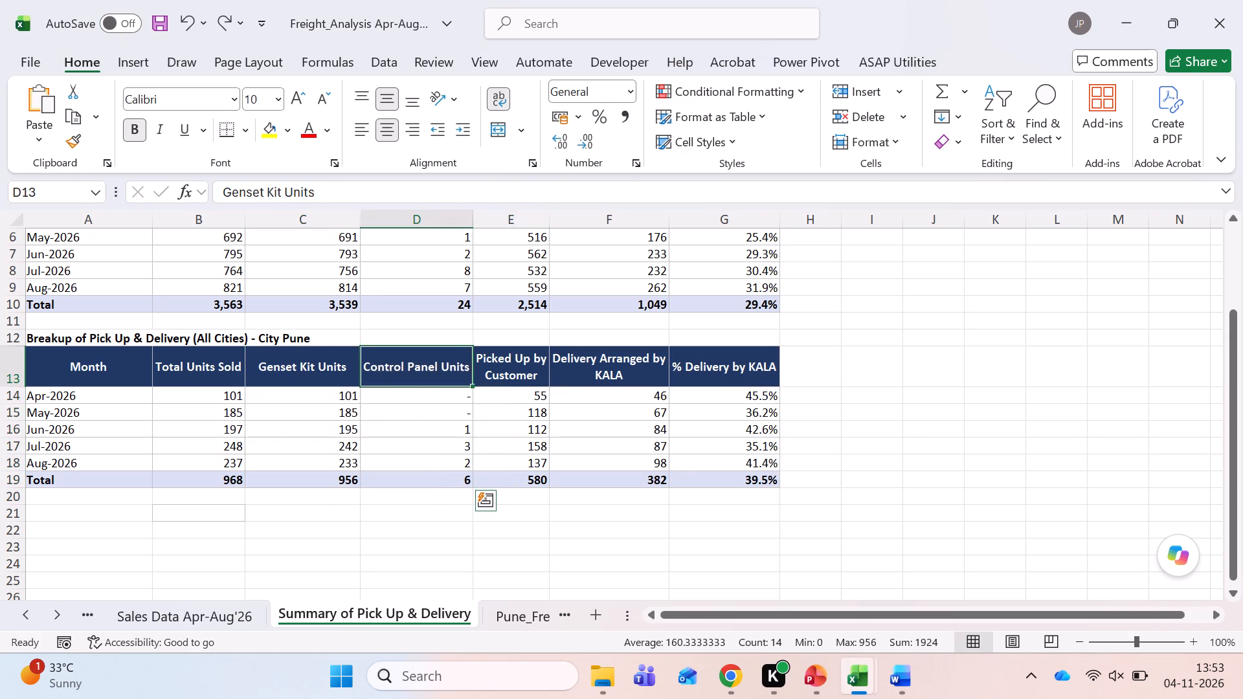
key(Right)
key(Right)
key(Right)
key(Down)
key(F2)
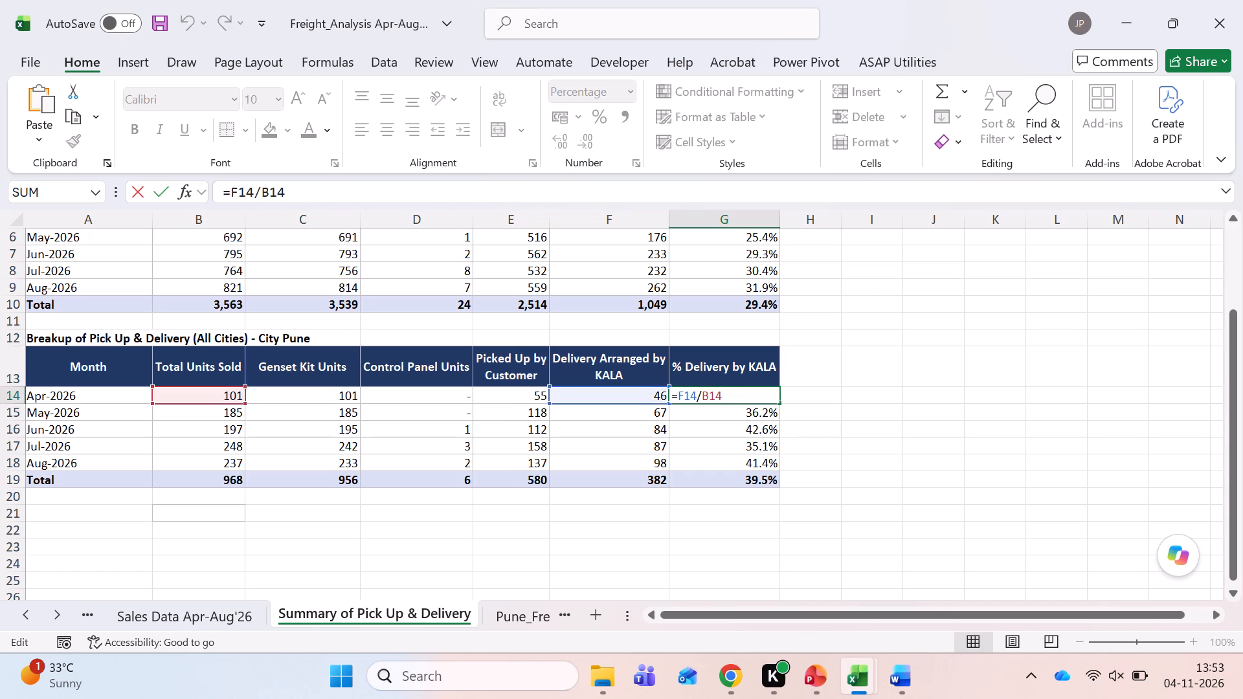
key(Return)
key(F2)
key(Return)
key(F2)
key(Return)
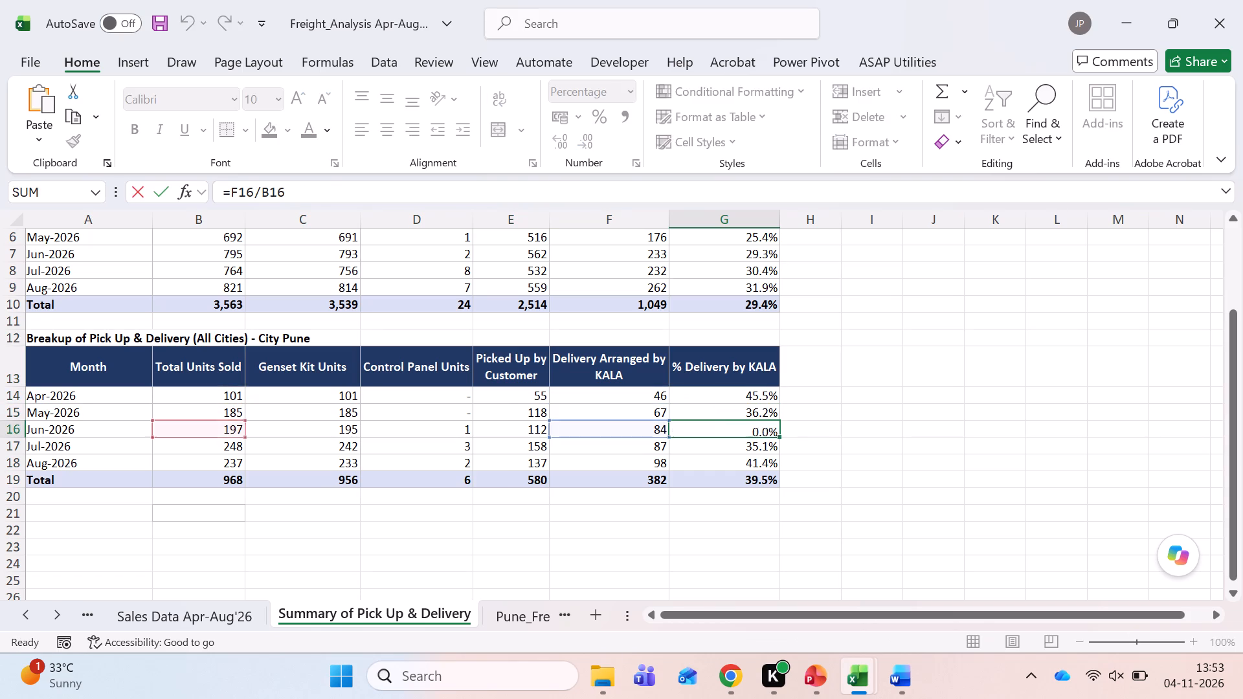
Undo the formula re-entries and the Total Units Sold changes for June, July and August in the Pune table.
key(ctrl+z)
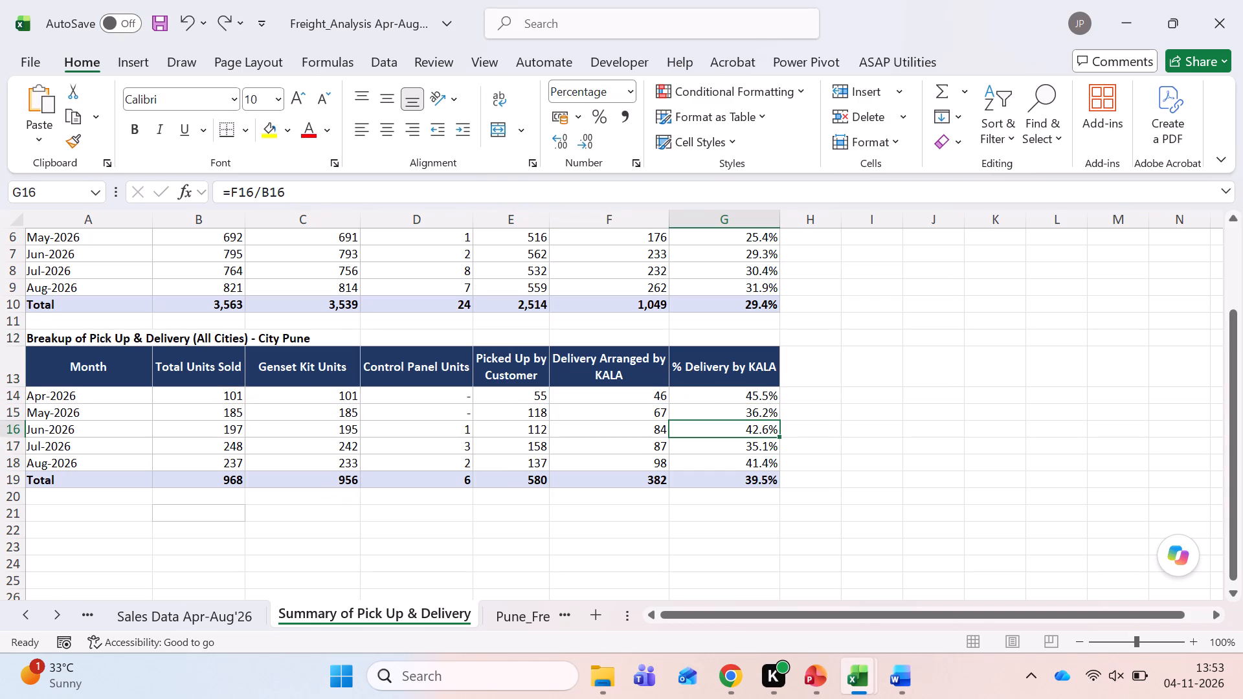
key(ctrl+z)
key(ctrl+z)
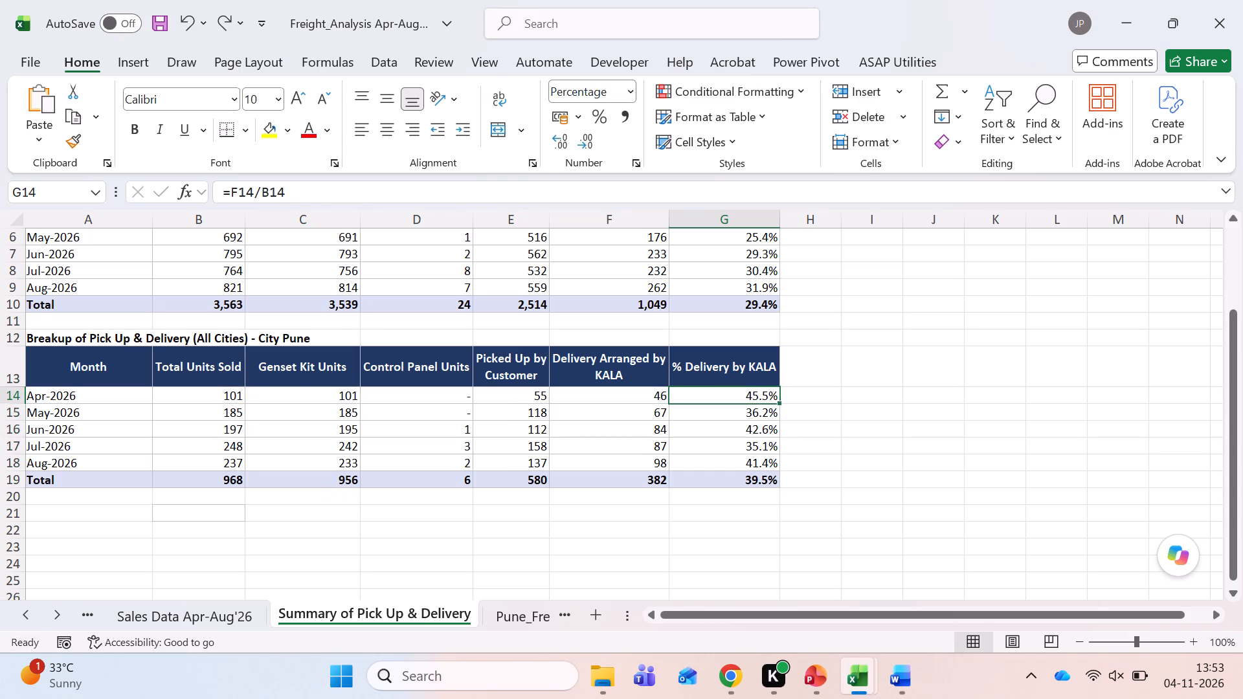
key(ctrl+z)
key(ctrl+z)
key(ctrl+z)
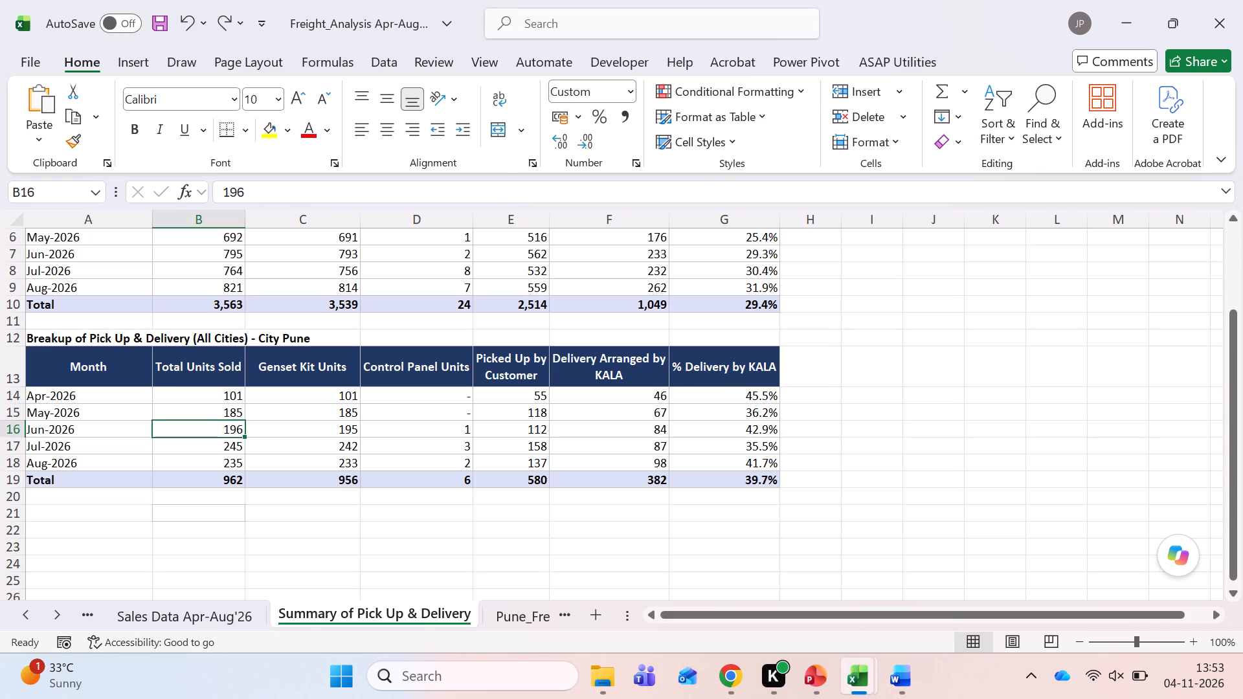
Check the % Delivery by KALA formulas in the Pune table for each month from Apr-2026 to Aug-2026.
key(Right)
key(Right)
key(Right)
key(Right)
key(Right)
key(Up)
key(Up)
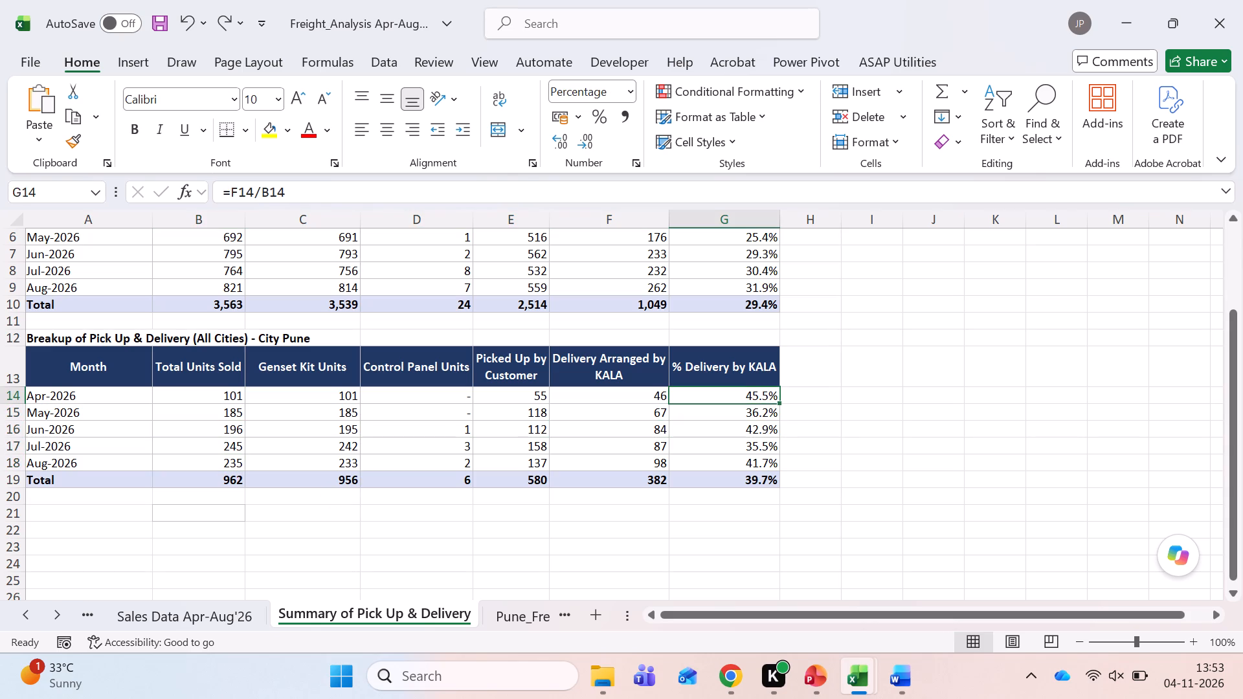
key(F2)
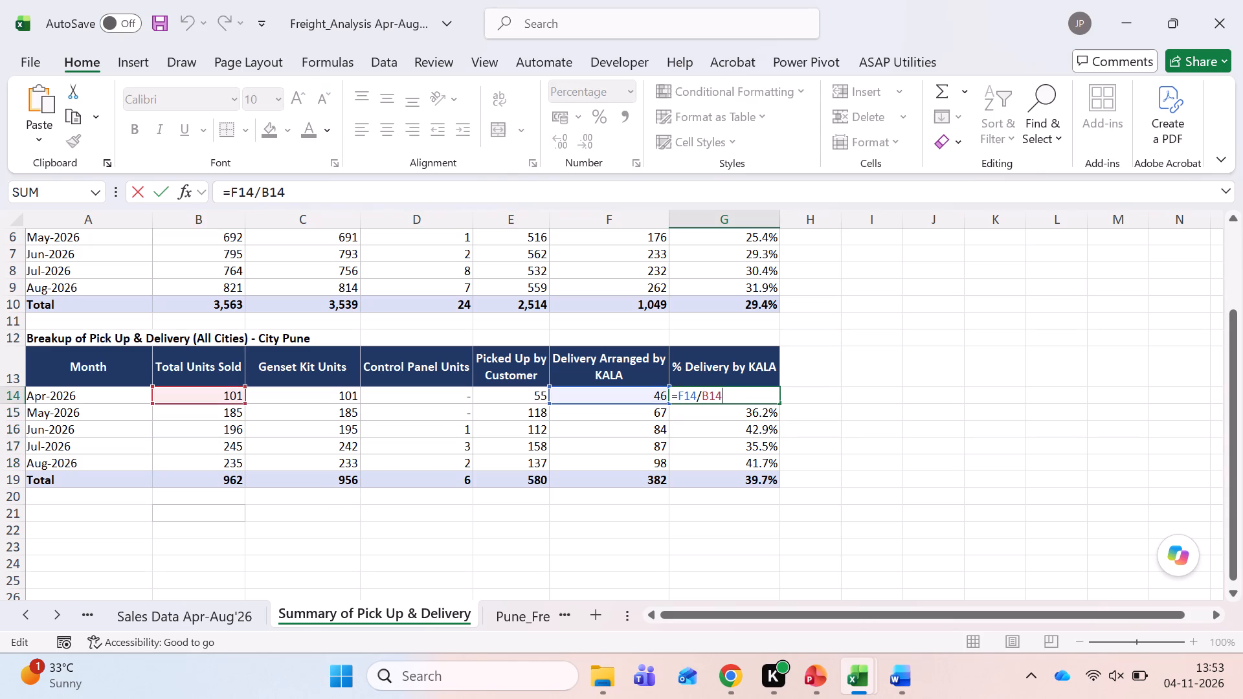
key(Return)
key(F2)
key(Return)
key(F2)
key(Return)
key(F2)
key(Return)
key(F2)
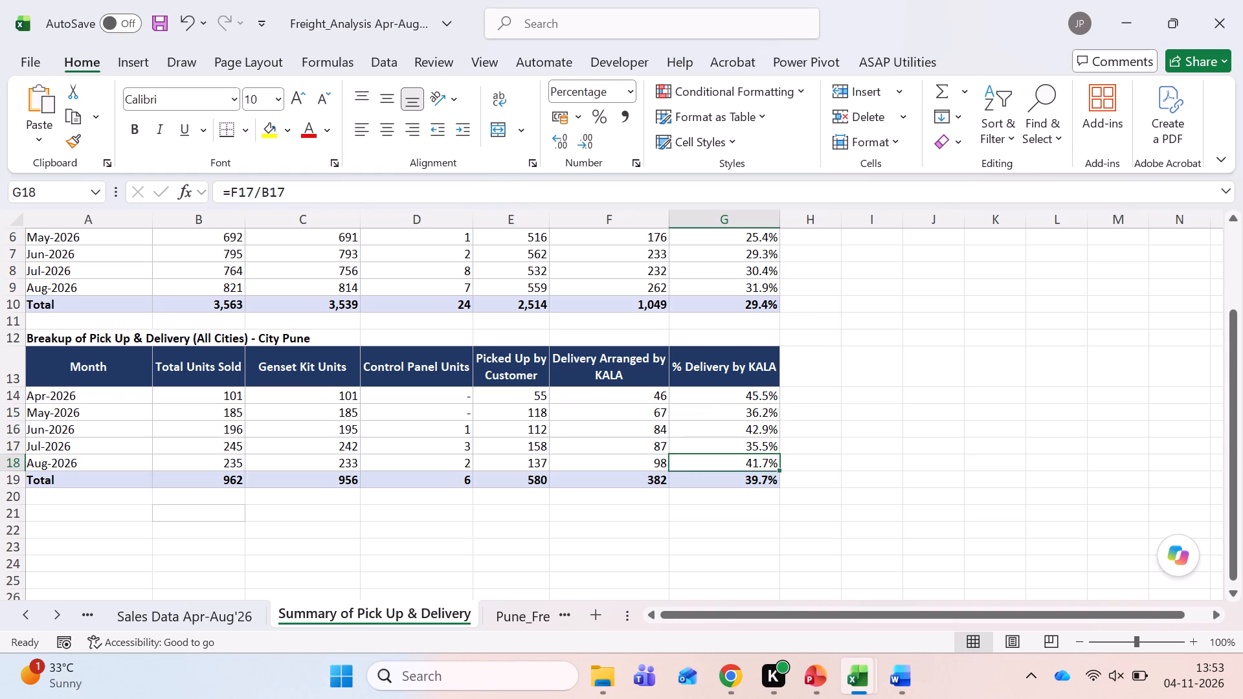
key(Return)
key(Up)
key(F2)
key(Return)
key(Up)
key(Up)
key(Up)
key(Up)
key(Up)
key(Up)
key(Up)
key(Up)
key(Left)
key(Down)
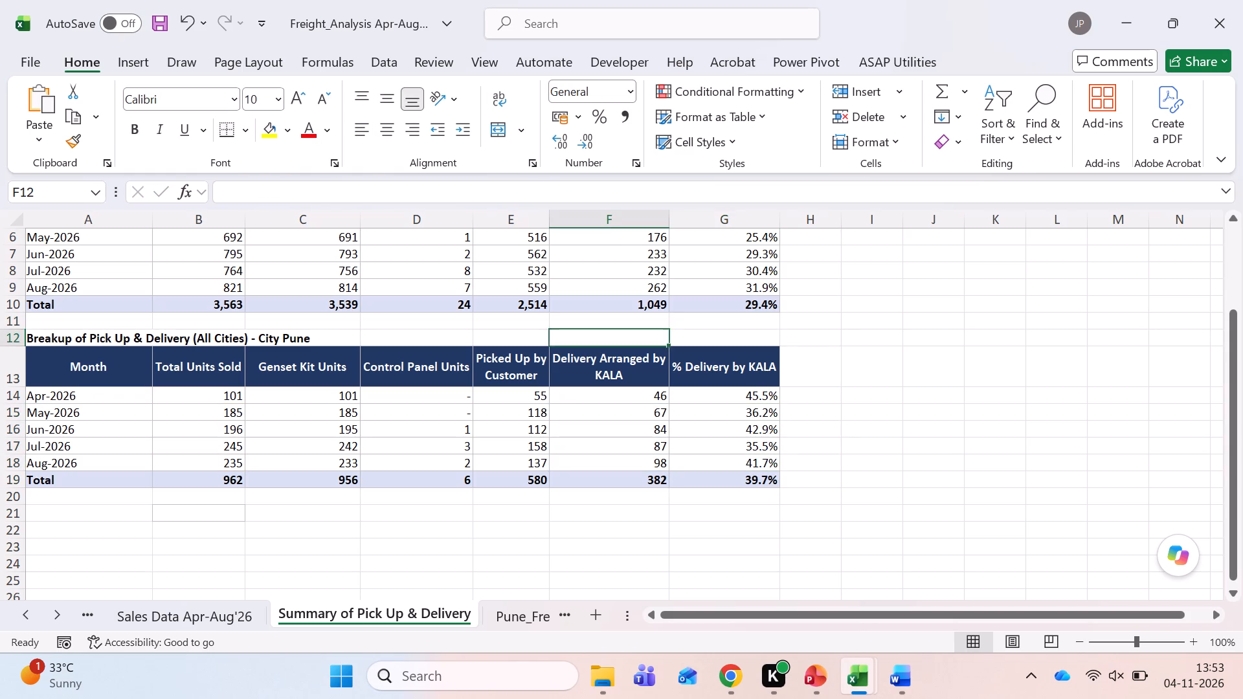
Delete the Genset Kit Units and Control Panel Units cells from the Pune table, shifting cells left, and save the workbook.
key(Down)
key(Left)
key(Left)
key(Left)
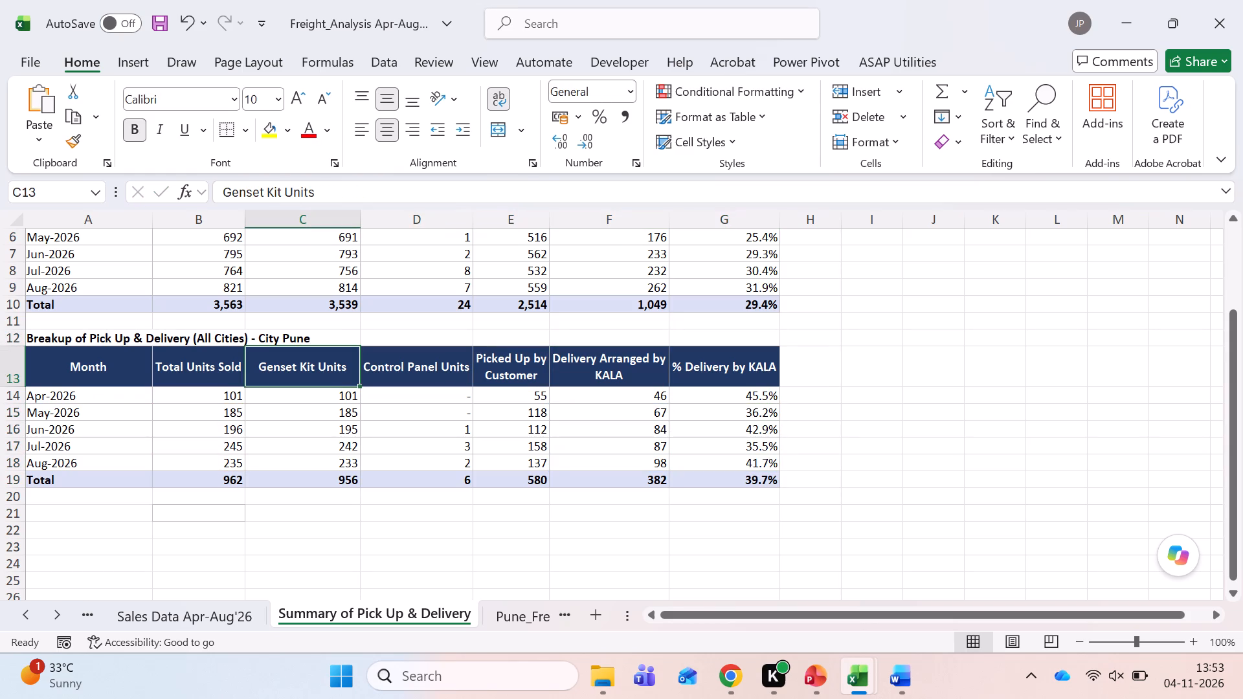
key(Right)
key(Right)
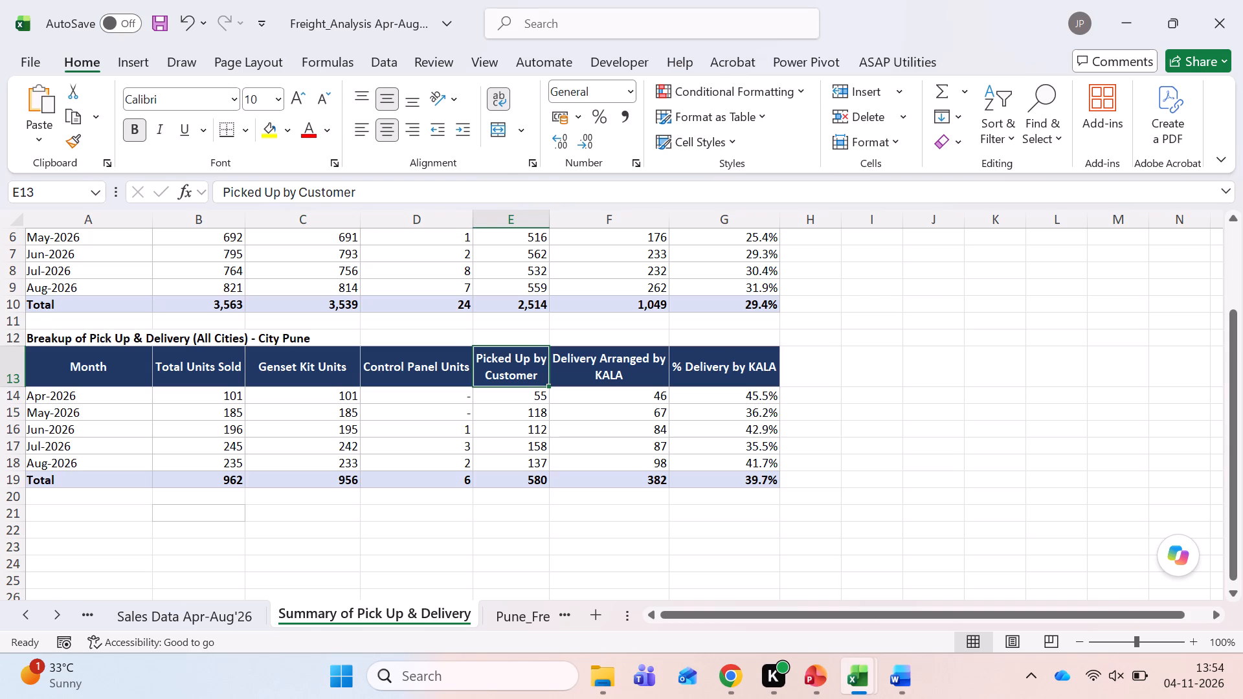
key(Left)
key(Left)
key(shift+Right)
key(shift+Down)
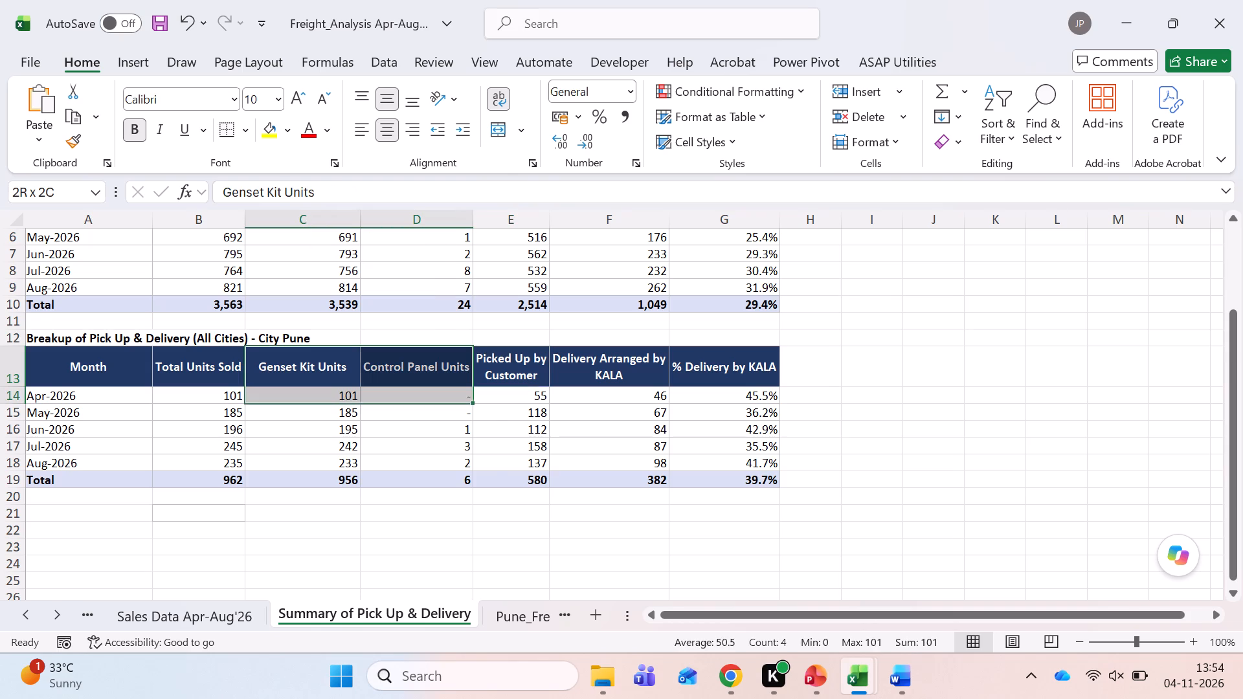
key(shift+Down)
key(shift+Down)
key(shift+Down)
key(shift+Down)
key(shift+Down)
key(ctrl+minus)
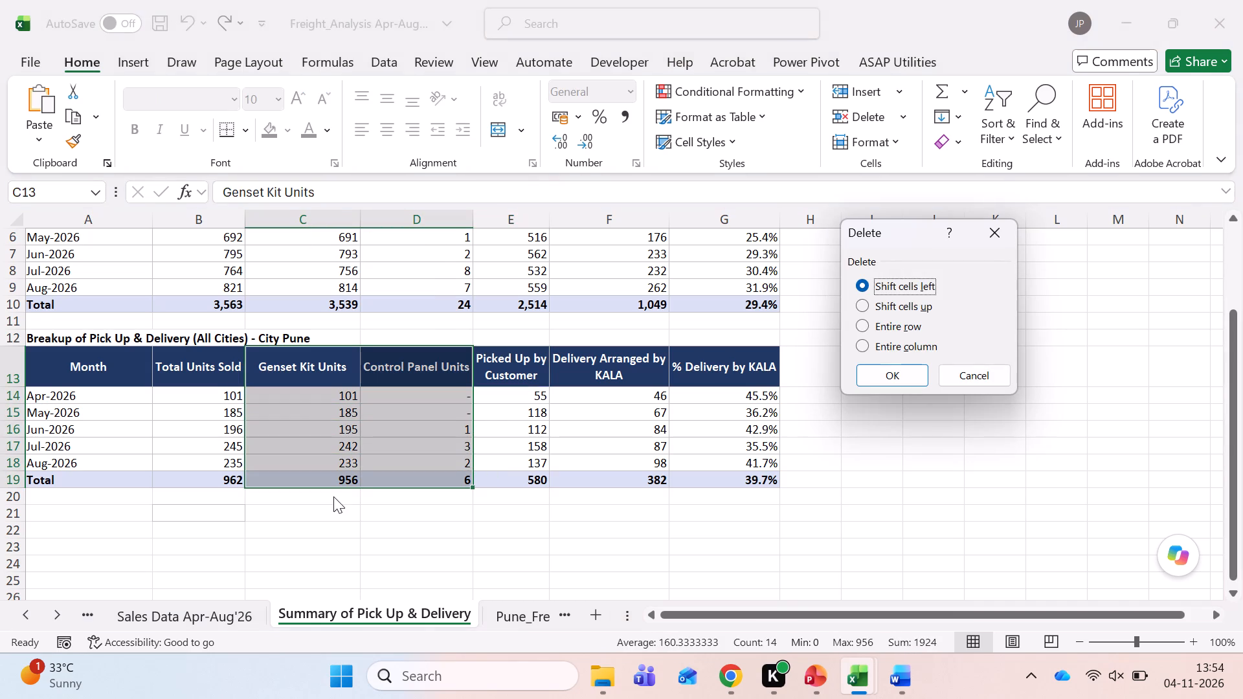
key(Return)
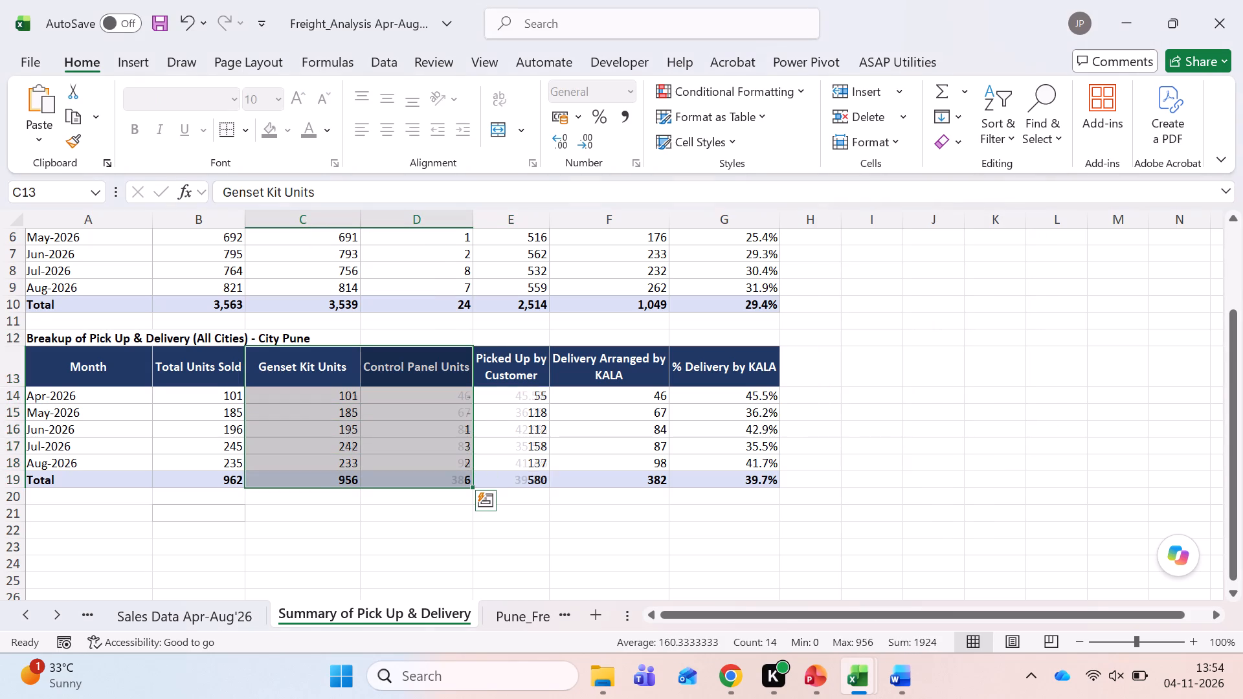
key(Right)
key(Left)
key(ctrl+s)
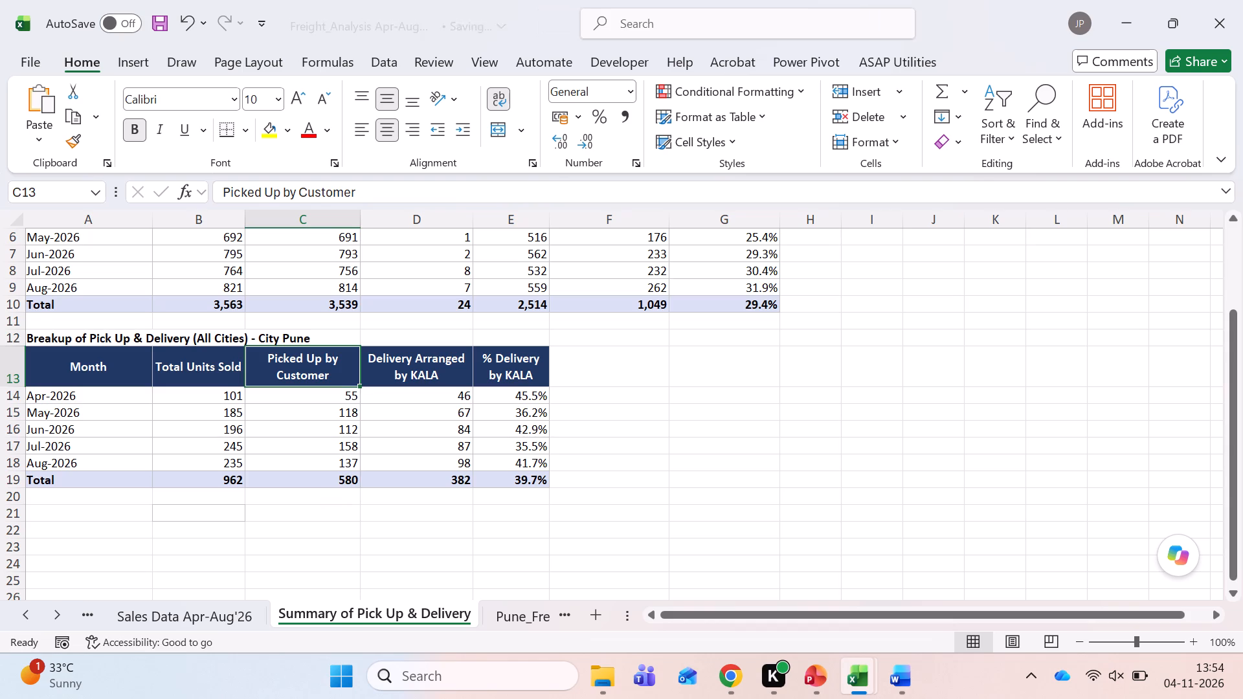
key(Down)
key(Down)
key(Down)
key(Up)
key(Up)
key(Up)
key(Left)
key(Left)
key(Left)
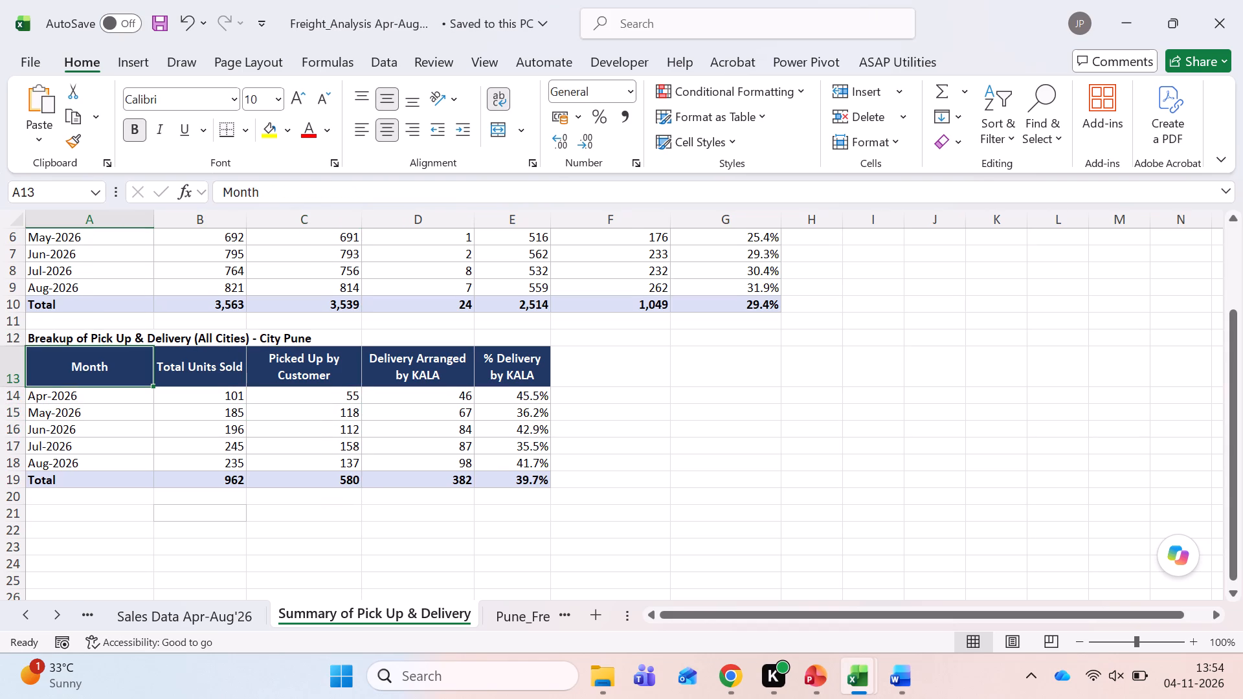
Switch to the PowerPoint freight presentation and place the cursor below the gensets bullet on the PART B slide.
key(alt+Tab)
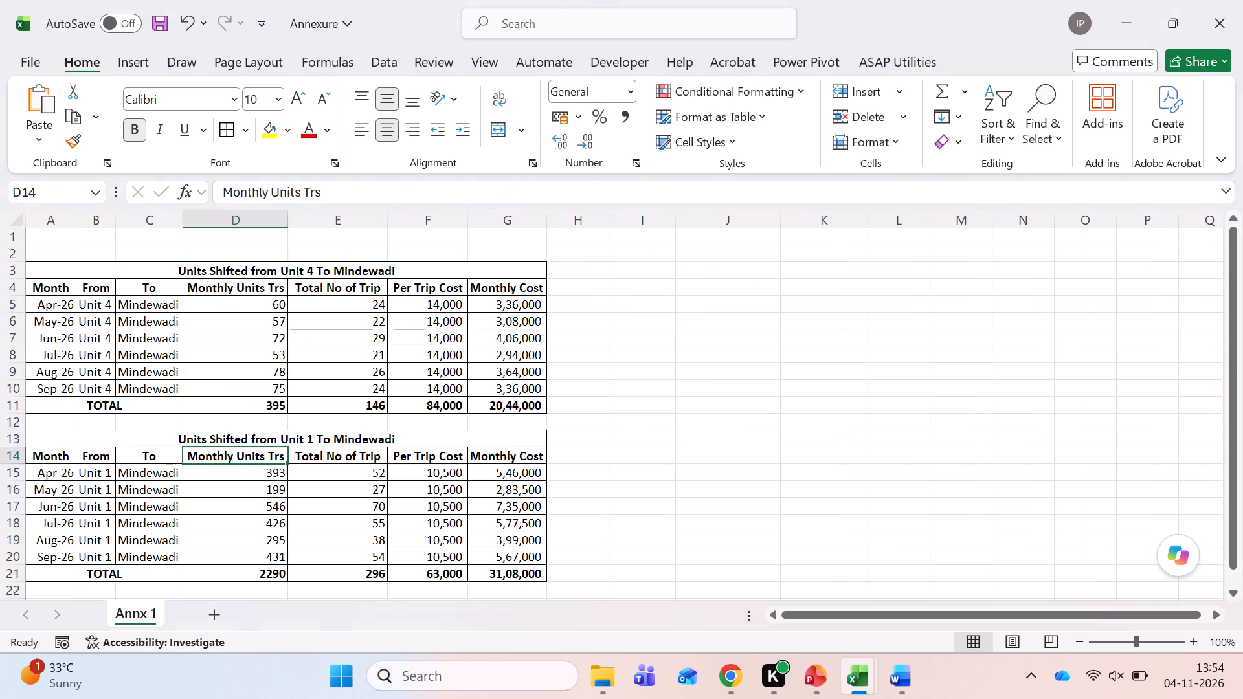
key(alt+Tab)
key(alt+Tab)
key(alt+Tab)
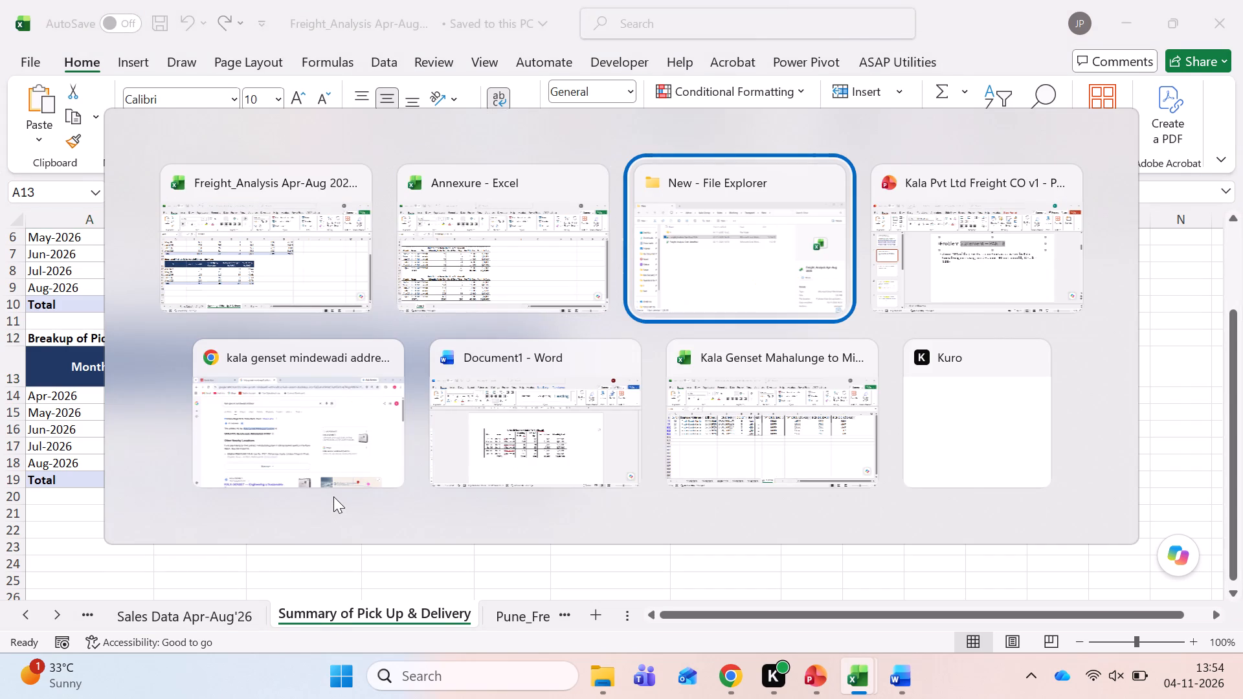
key(alt+Tab)
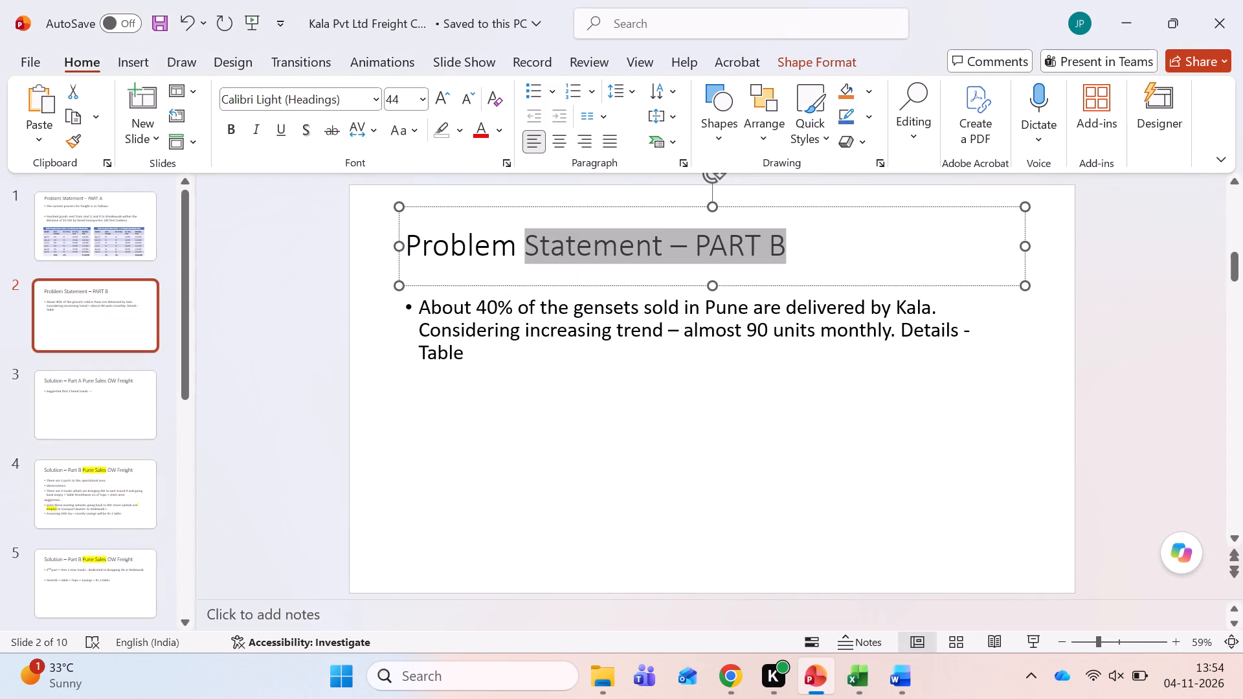
click(440, 410)
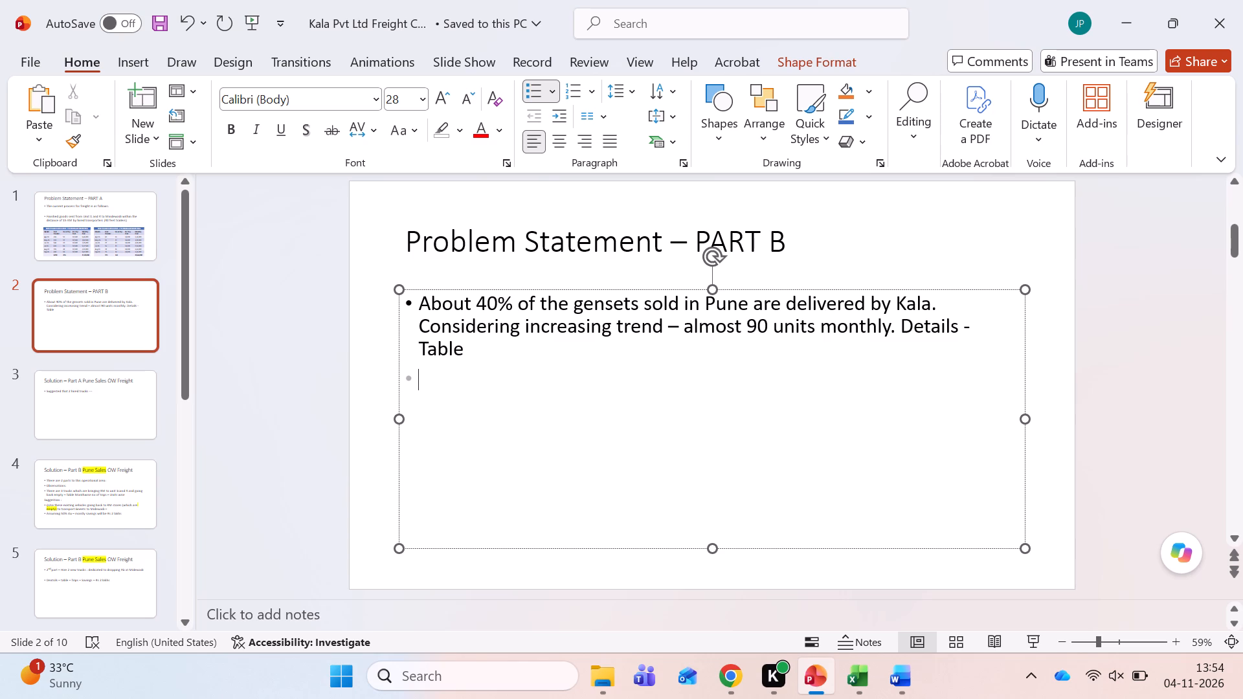
Check the average of Delivery Arranged by KALA in the Excel Pune table for Jun-2026 to Aug-2026 and for all five months.
key(alt+Tab)
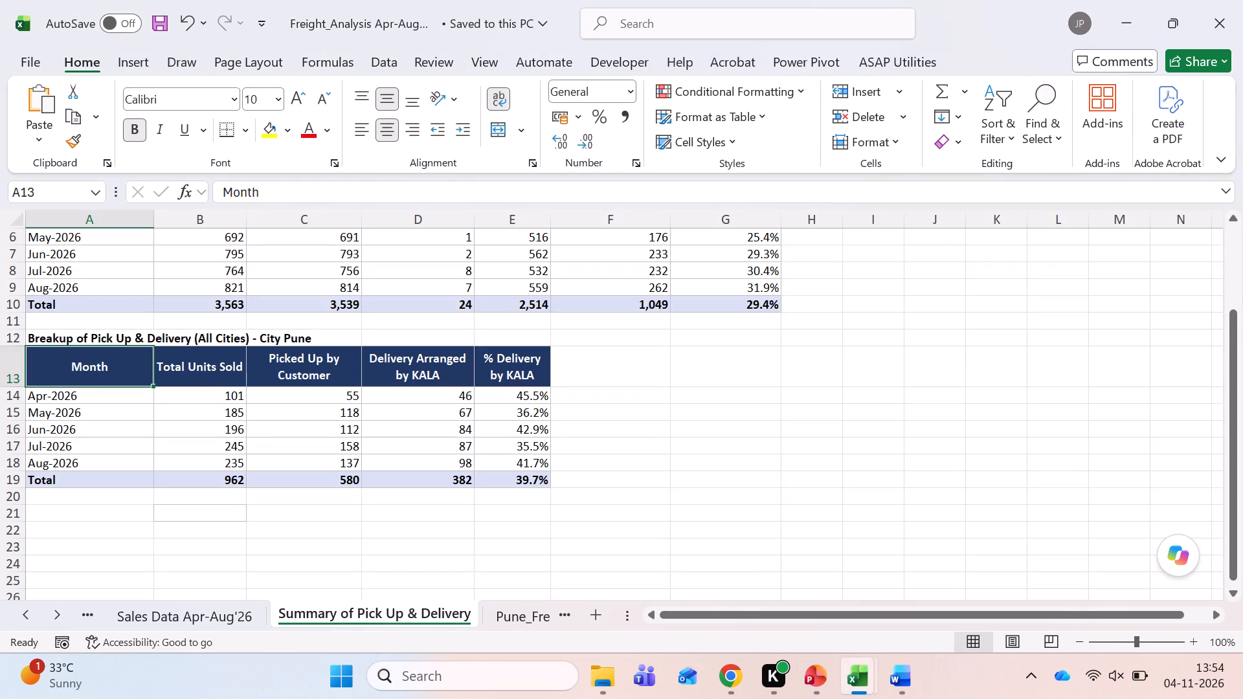
key(Down)
key(Down)
key(Down)
key(Right)
key(Right)
key(Right)
key(shift+Down)
key(shift+Down)
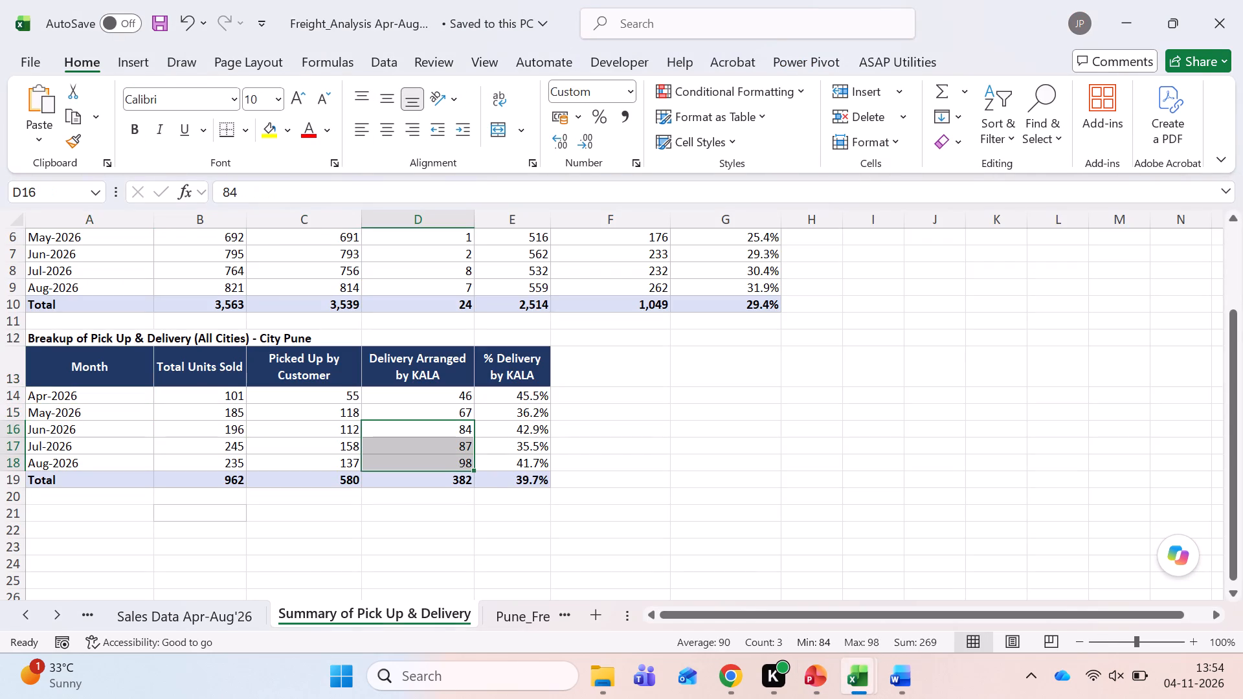
key(alt+Tab)
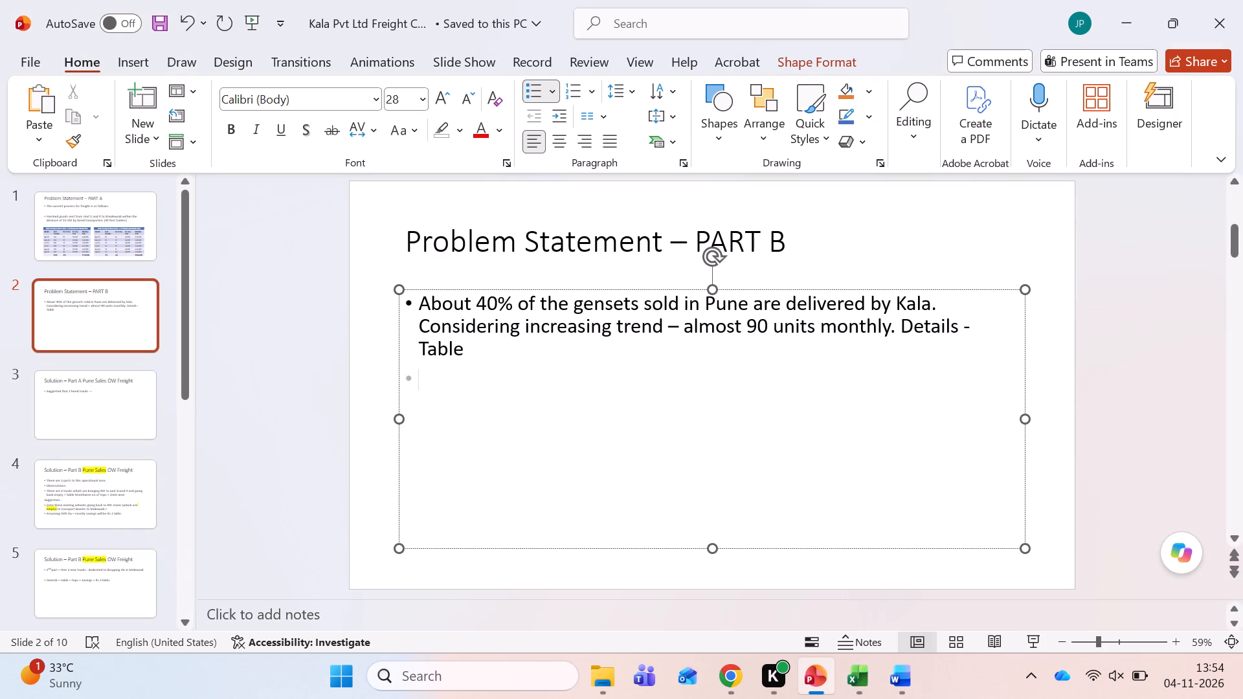
key(alt+Tab)
key(Up)
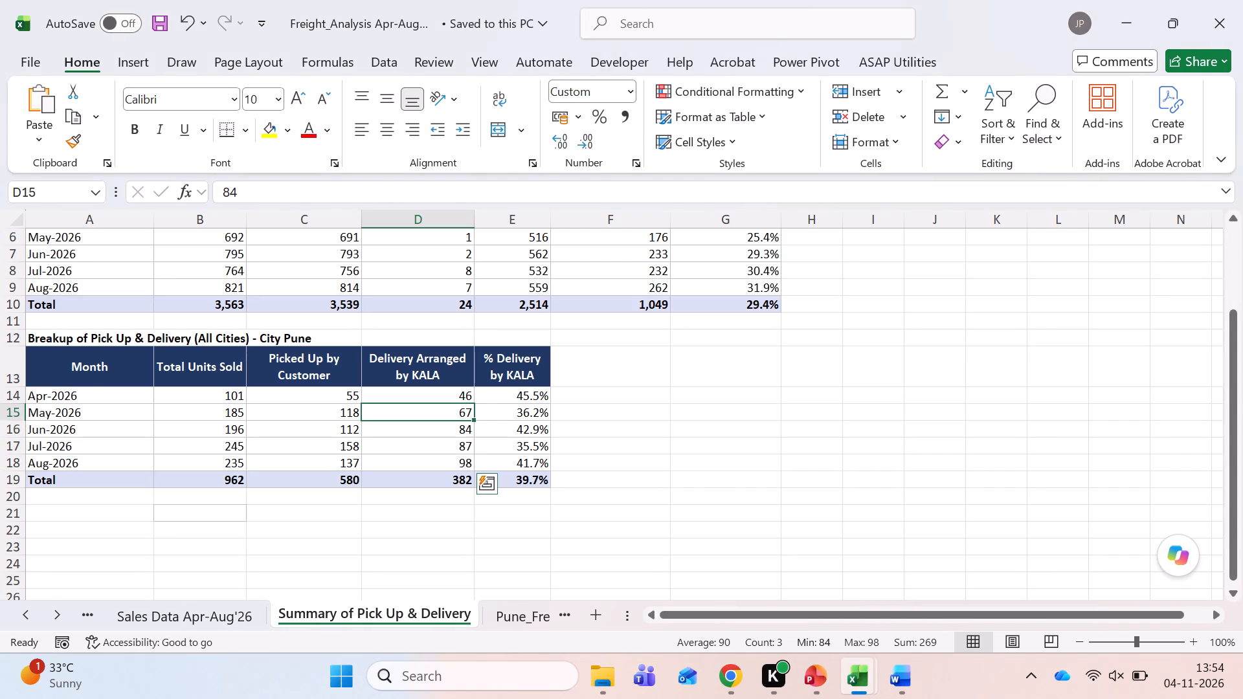
key(Up)
key(shift+Down)
key(shift+Down)
key(shift+Down)
key(shift+Down)
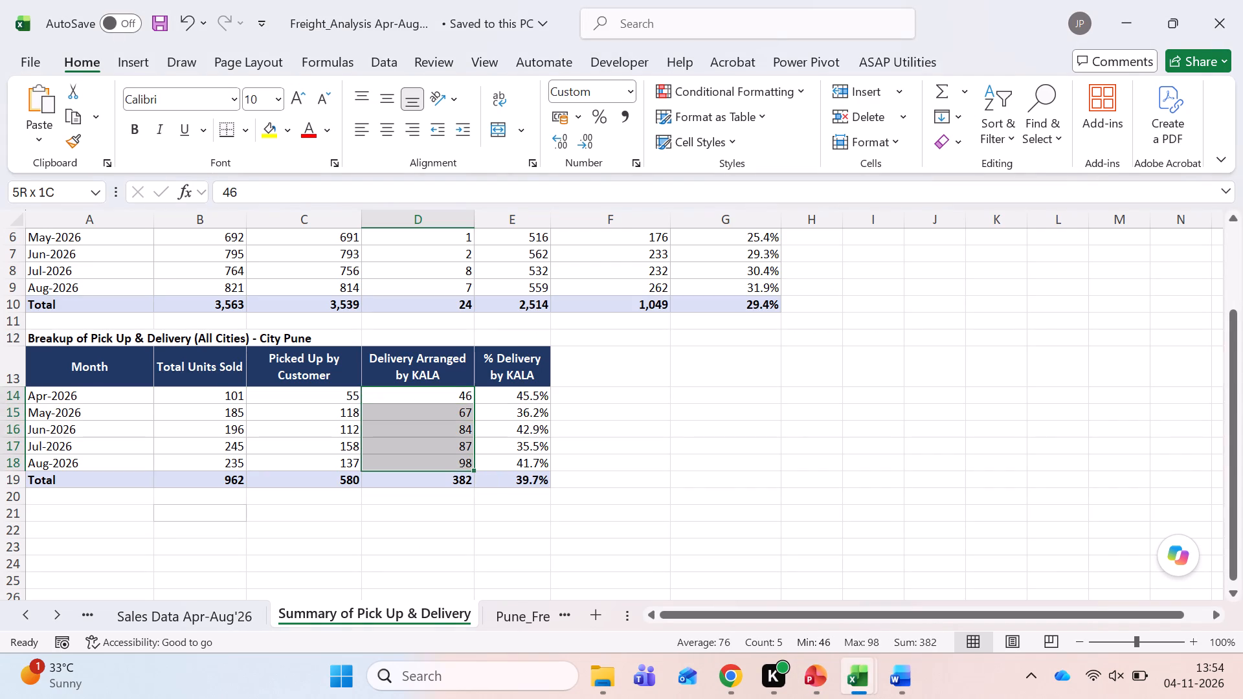
key(Down)
key(Down)
key(shift+Down)
key(shift+Down)
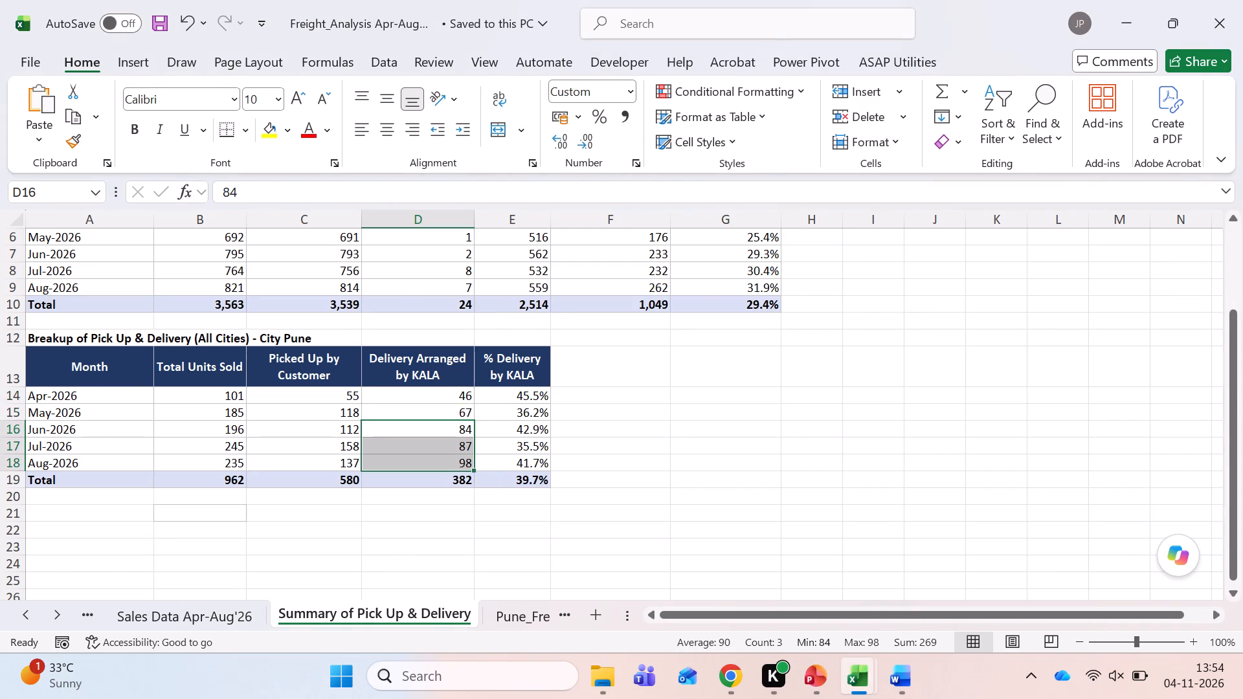
Return to the PowerPoint PART B slide and add "for last 3 months" after "almost 90 units monthly" in the bullet.
key(alt+Tab)
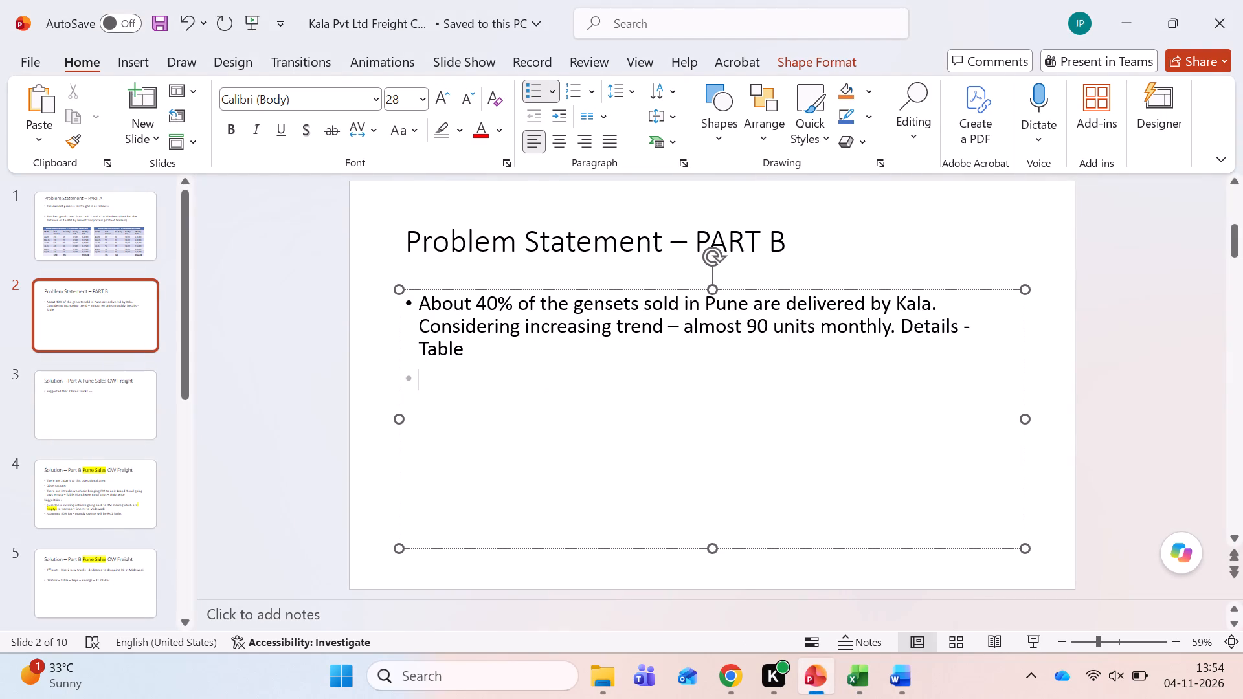
click(891, 329)
key(space)
text(for lasd)
key(BackSpace)
text(t 3 month)
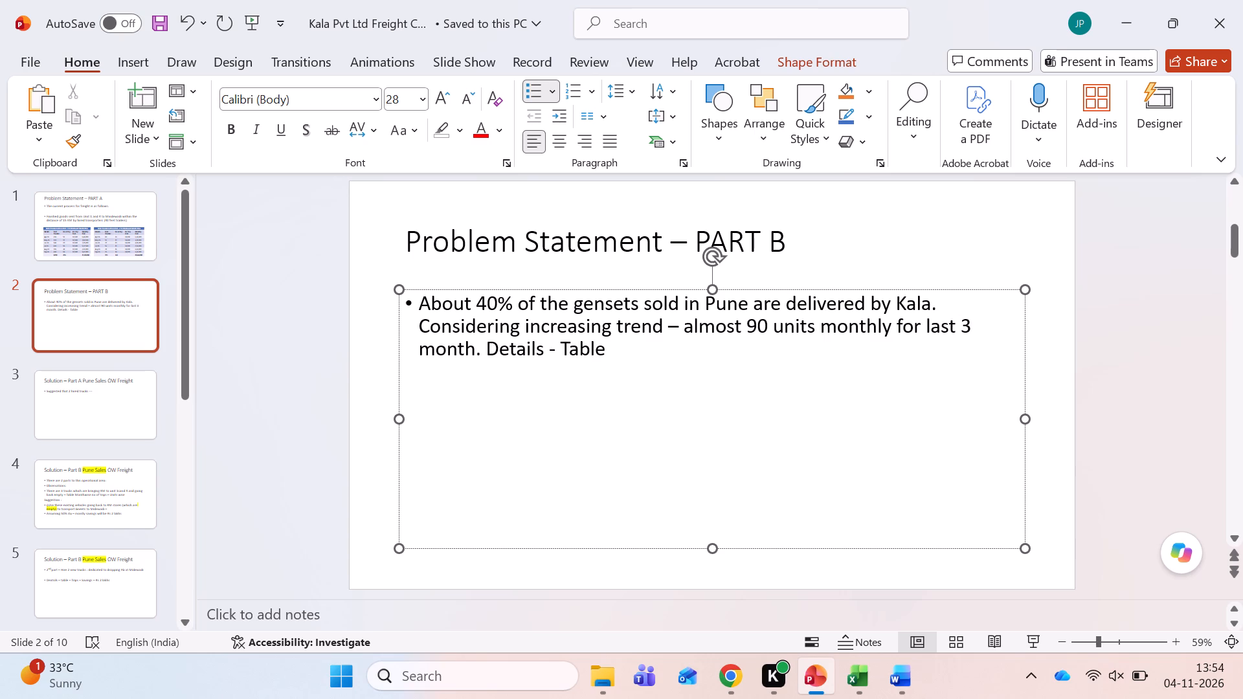
key(s)
Remove "Details - Table" from the end of the gensets bullet and start an unbulleted line below it.
click(636, 353)
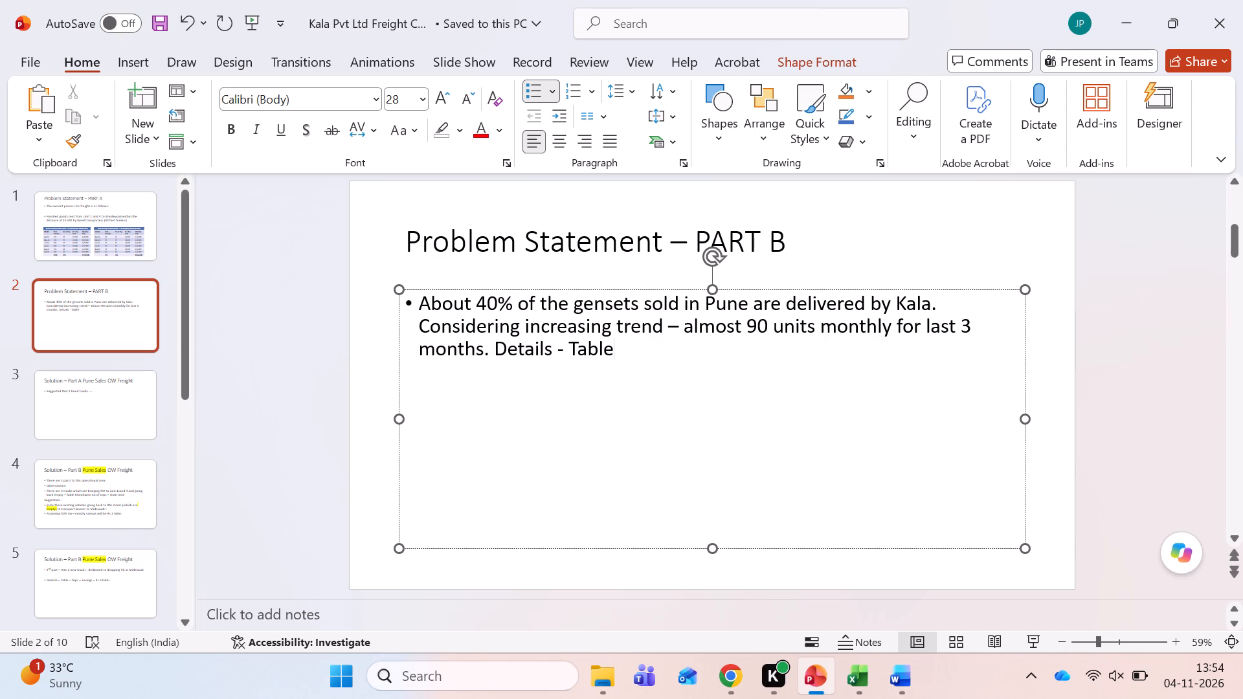
key(BackSpace)
key(BackSpace)
key(BackSpace)
key(BackSpace)
key(BackSpace)
key(BackSpace)
key(BackSpace)
key(BackSpace)
key(BackSpace)
key(BackSpace)
key(BackSpace)
key(BackSpace)
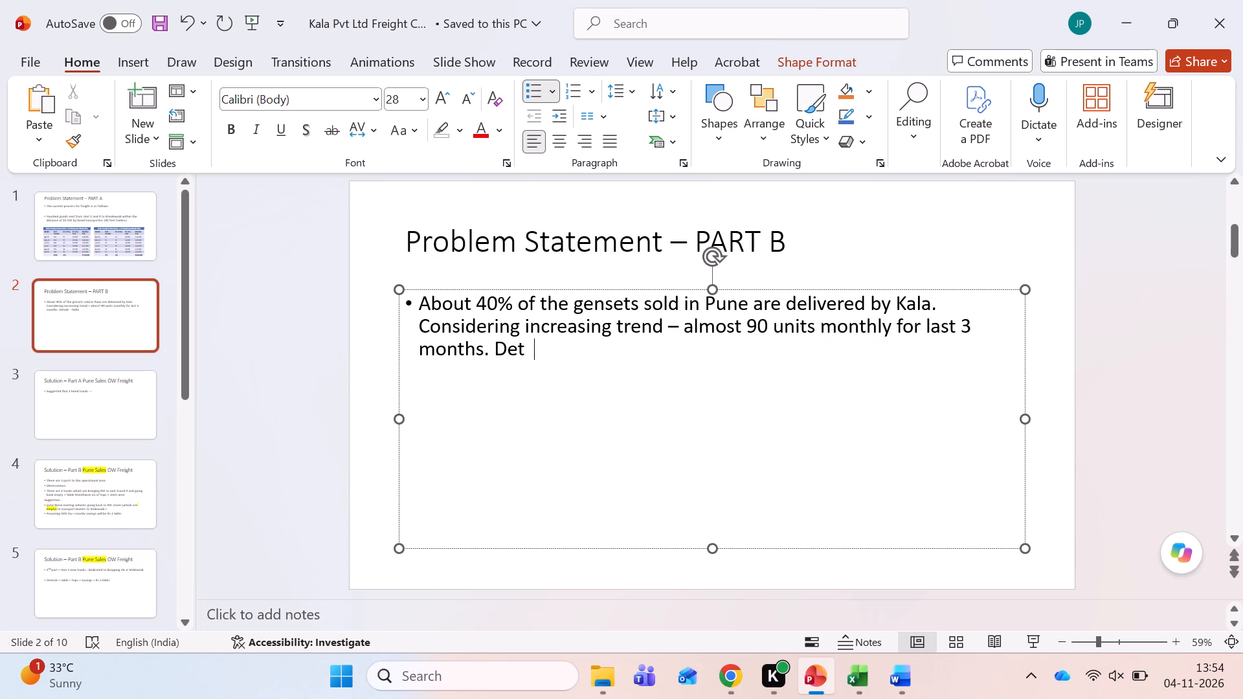
key(BackSpace)
key(BackSpace)
key(BackSpace)
key(BackSpace)
key(Return)
key(BackSpace)
key(Return)
Switch back to the Excel freight analysis workbook and save it.
key(alt+Tab)
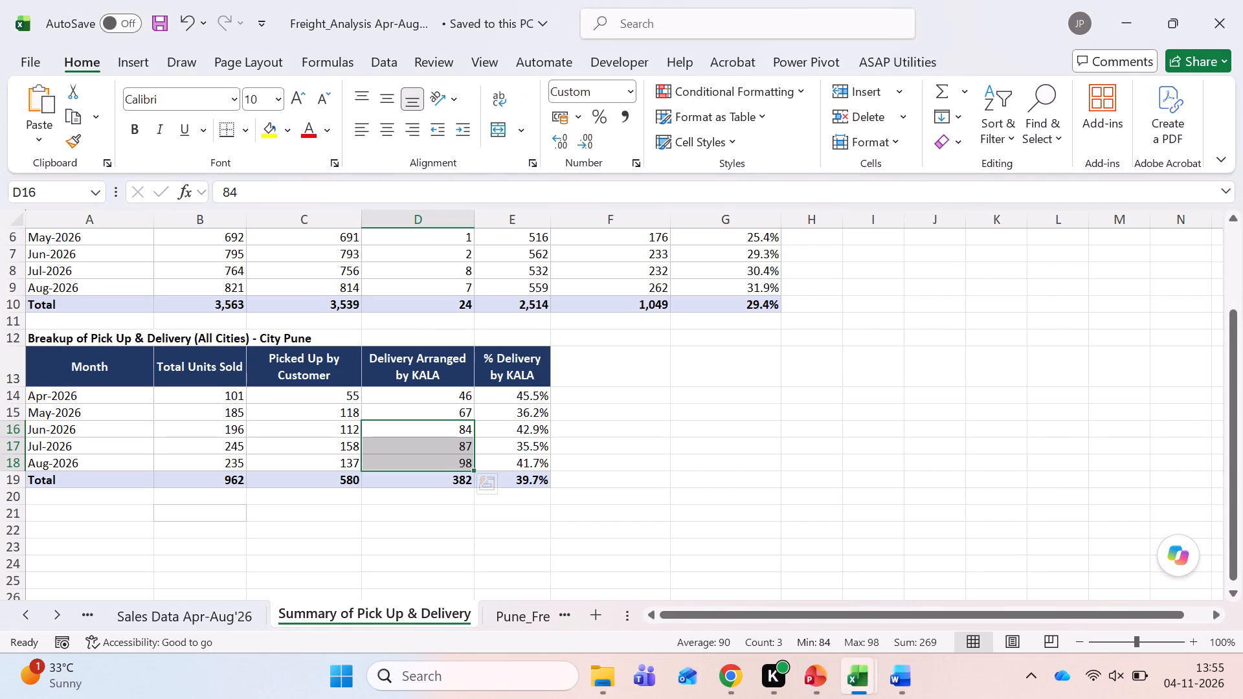
key(Left)
key(Left)
key(Left)
key(Left)
key(ctrl+s)
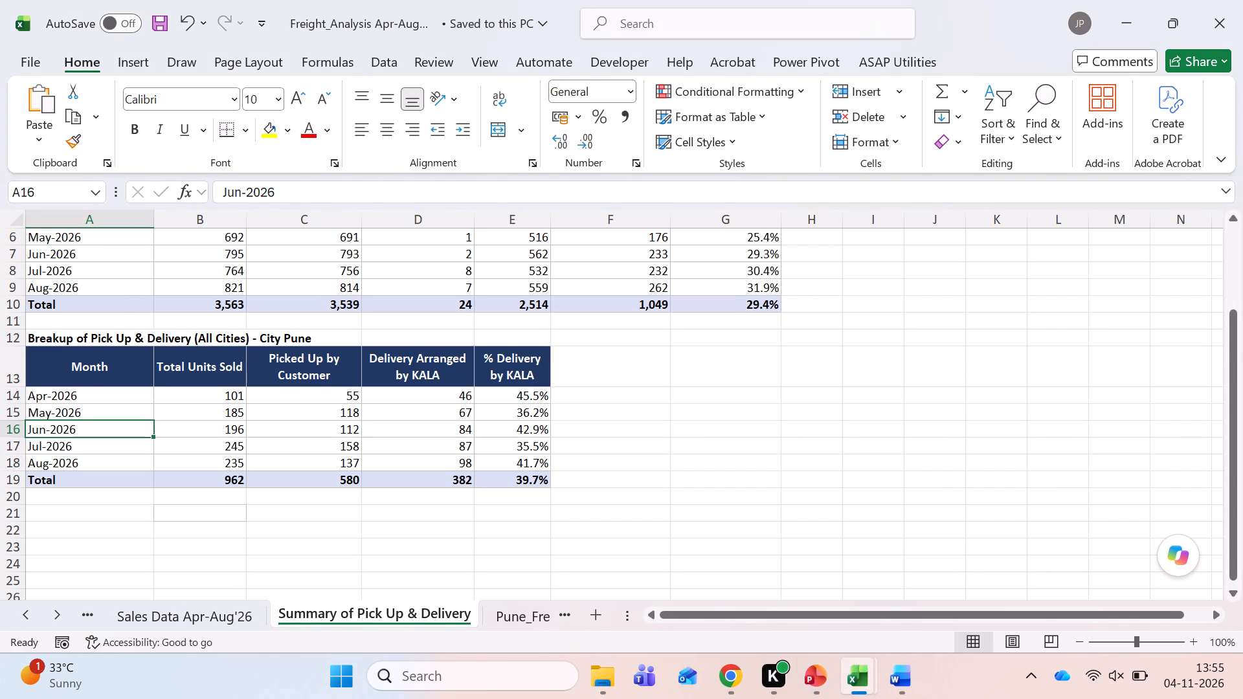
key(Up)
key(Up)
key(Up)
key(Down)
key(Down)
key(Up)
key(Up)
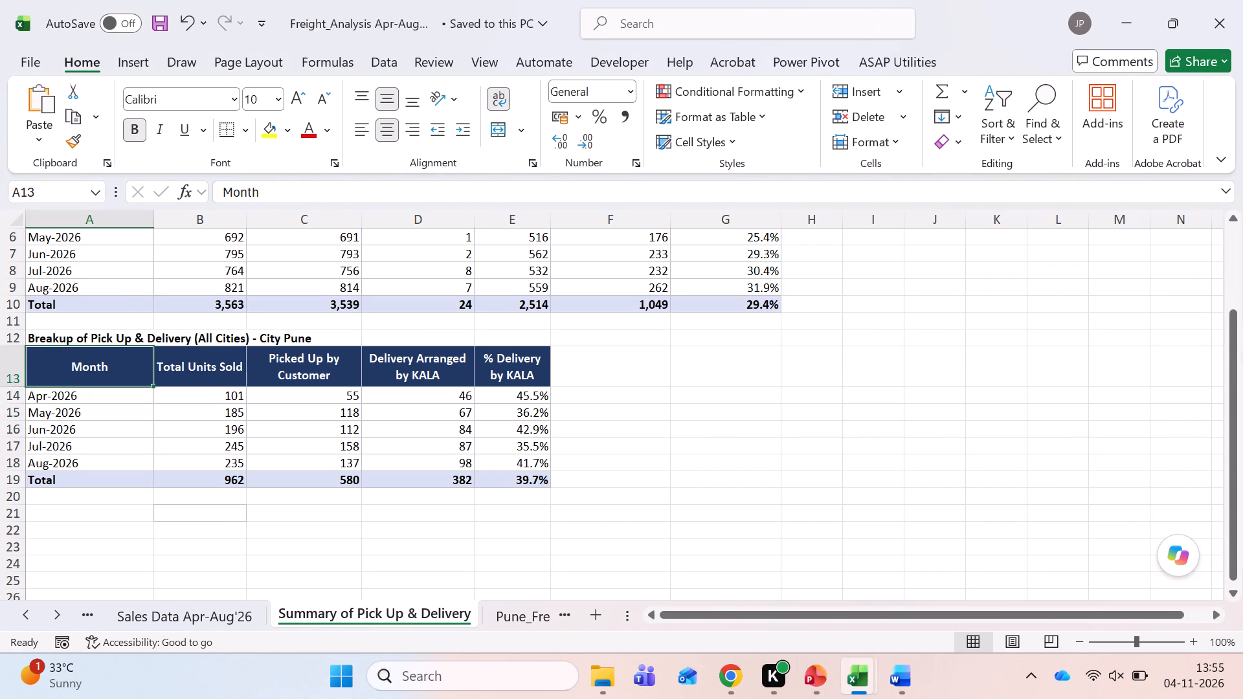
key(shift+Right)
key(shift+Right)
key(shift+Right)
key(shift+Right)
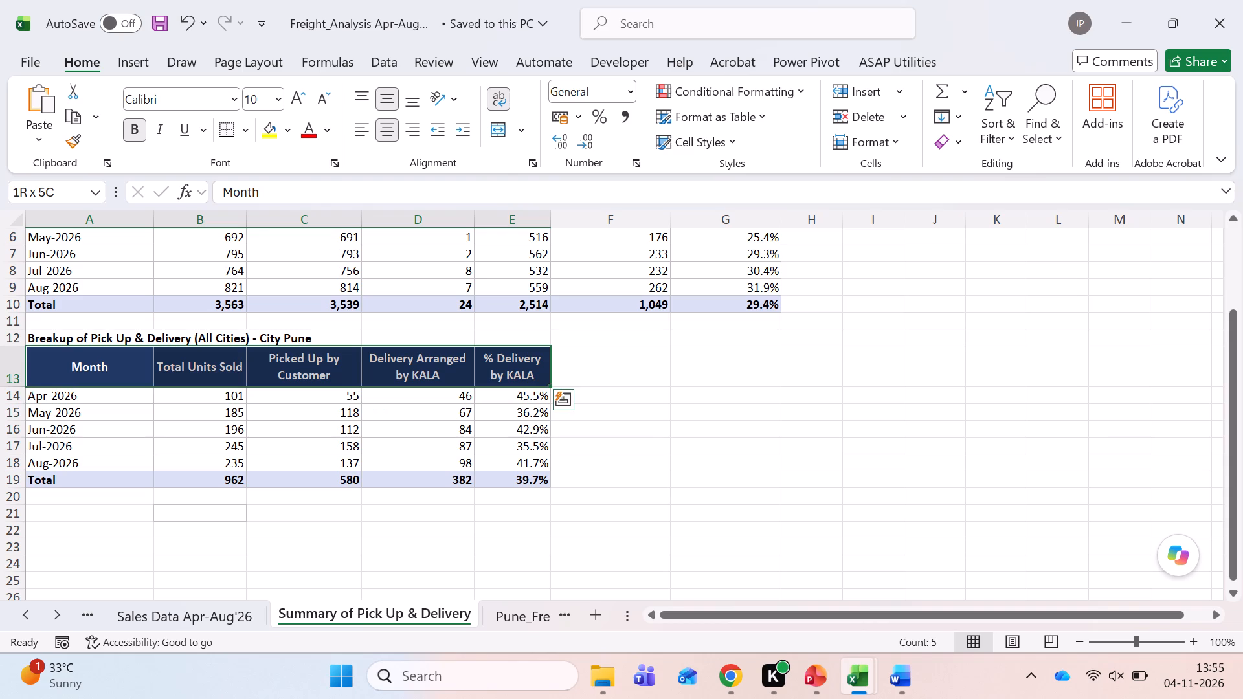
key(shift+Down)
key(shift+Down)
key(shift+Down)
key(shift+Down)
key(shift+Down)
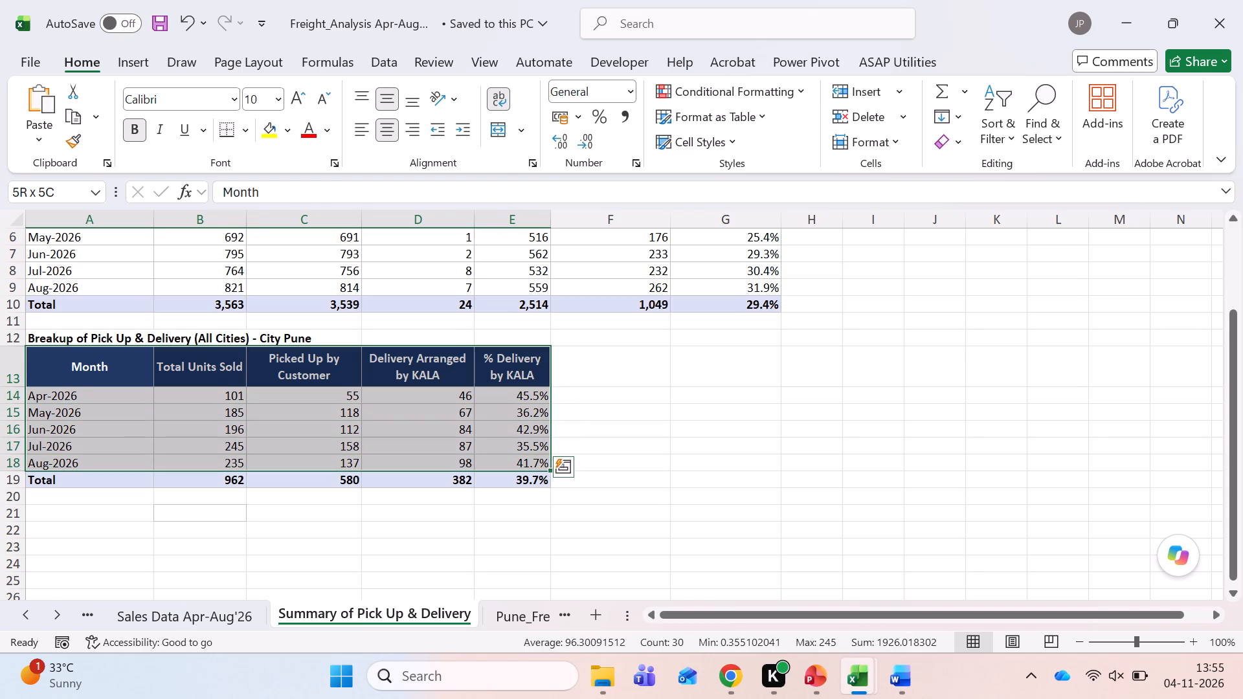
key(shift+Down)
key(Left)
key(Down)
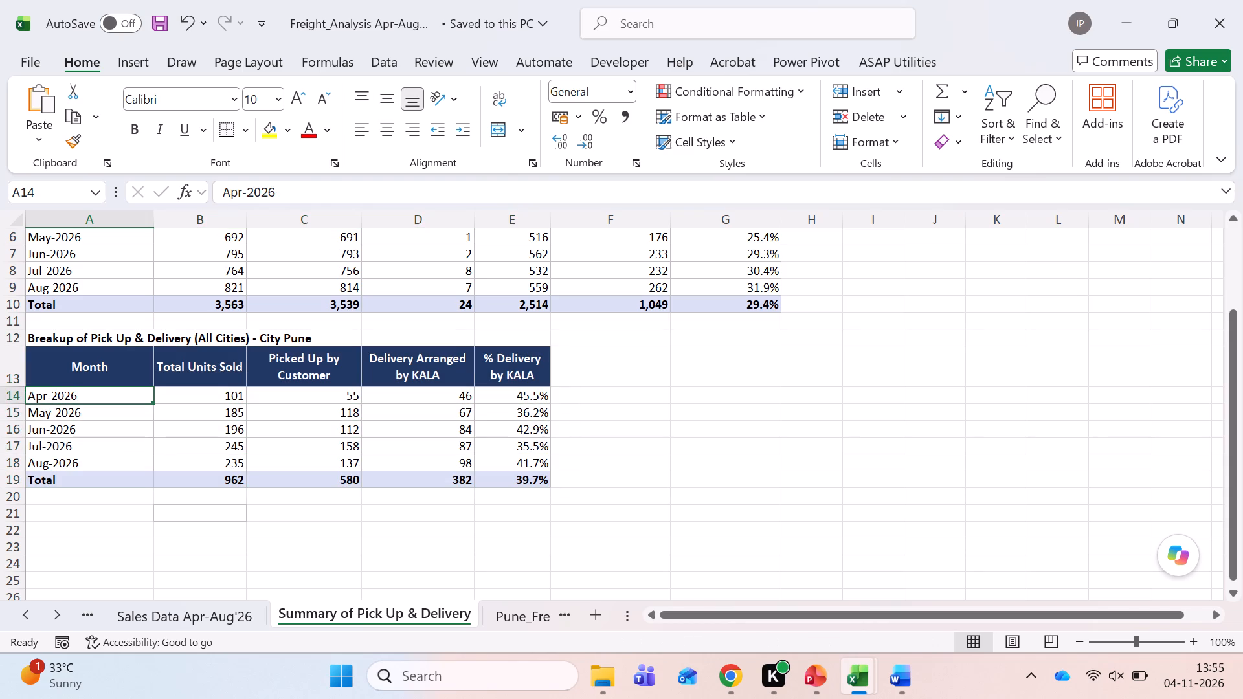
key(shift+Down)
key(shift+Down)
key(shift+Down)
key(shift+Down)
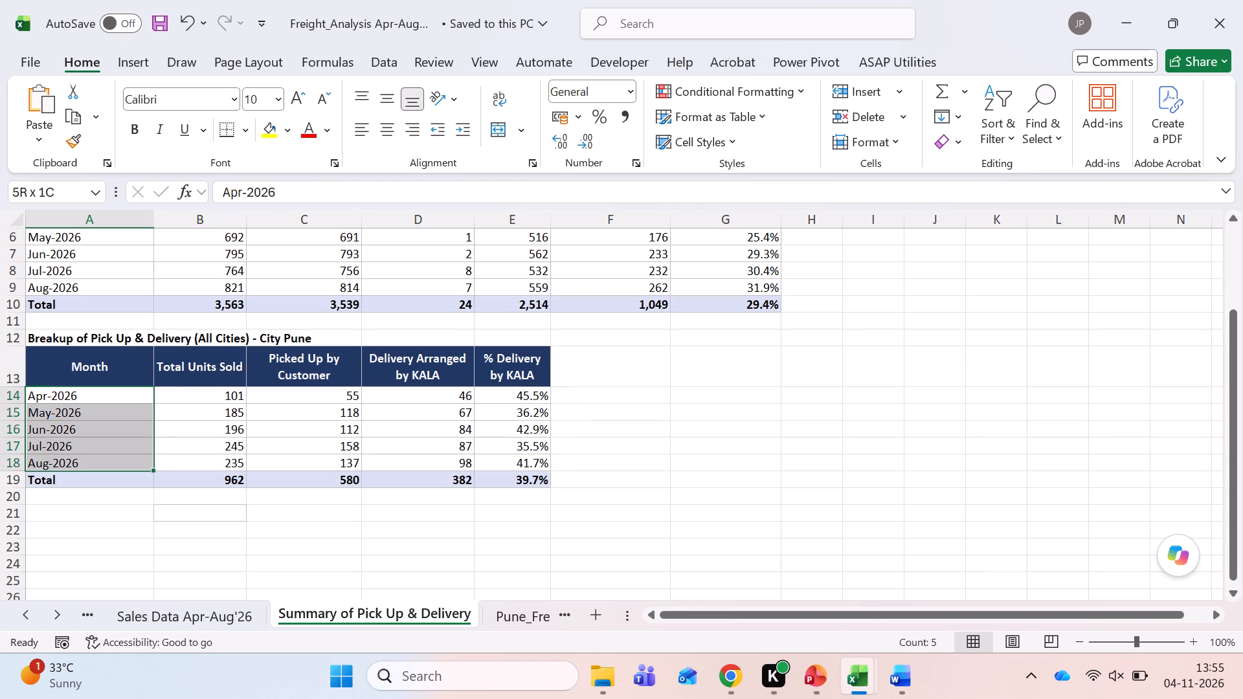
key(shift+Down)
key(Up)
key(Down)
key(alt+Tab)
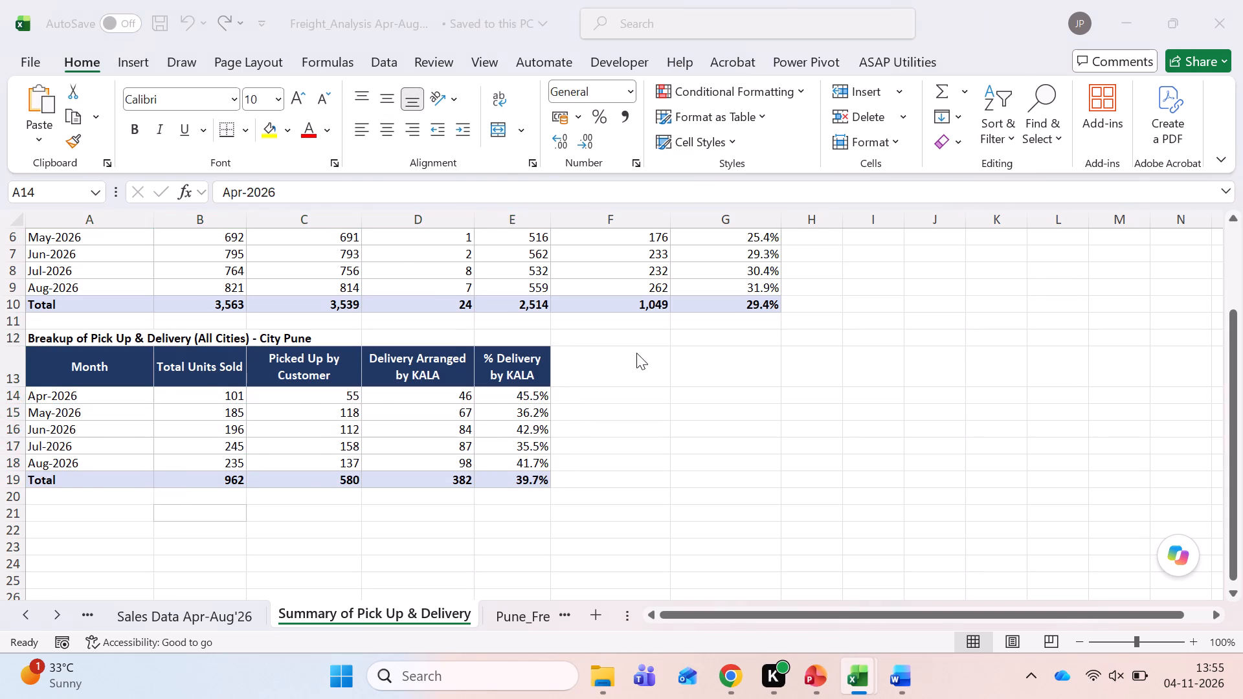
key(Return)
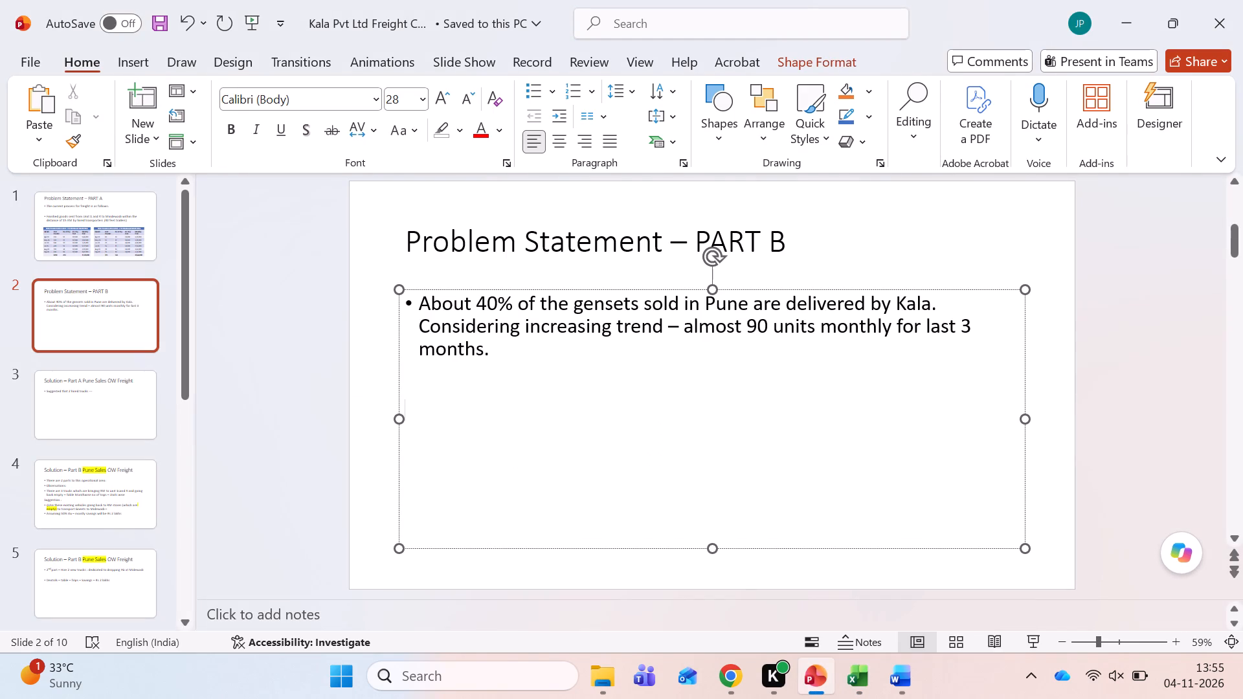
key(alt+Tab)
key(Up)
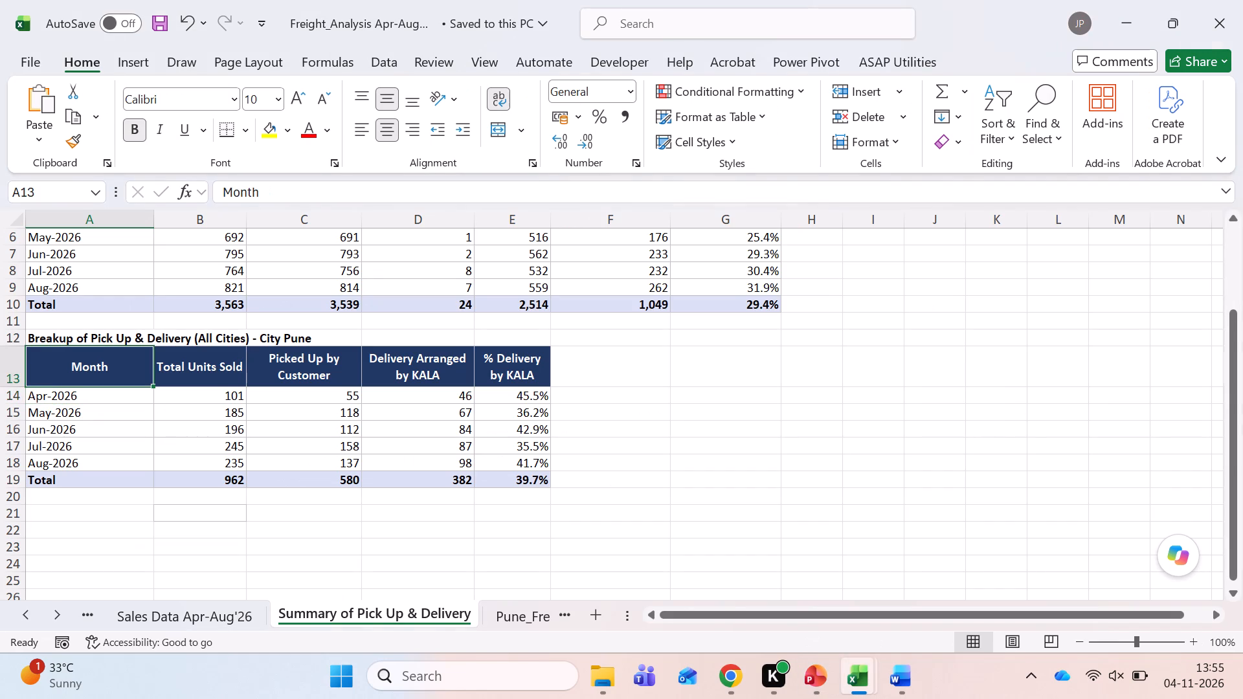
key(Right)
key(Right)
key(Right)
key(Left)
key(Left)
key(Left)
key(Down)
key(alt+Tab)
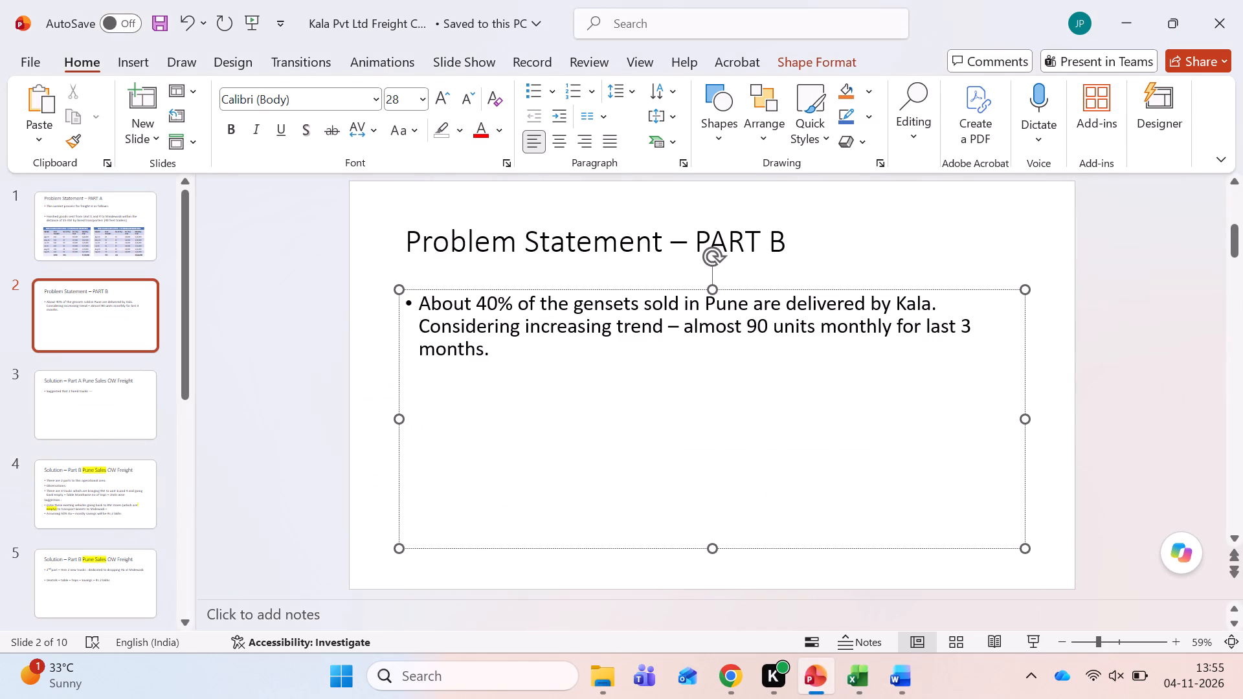
Insert a table of five columns and six rows and place it below the gensets bullet on the PART B slide.
click(139, 65)
click(98, 151)
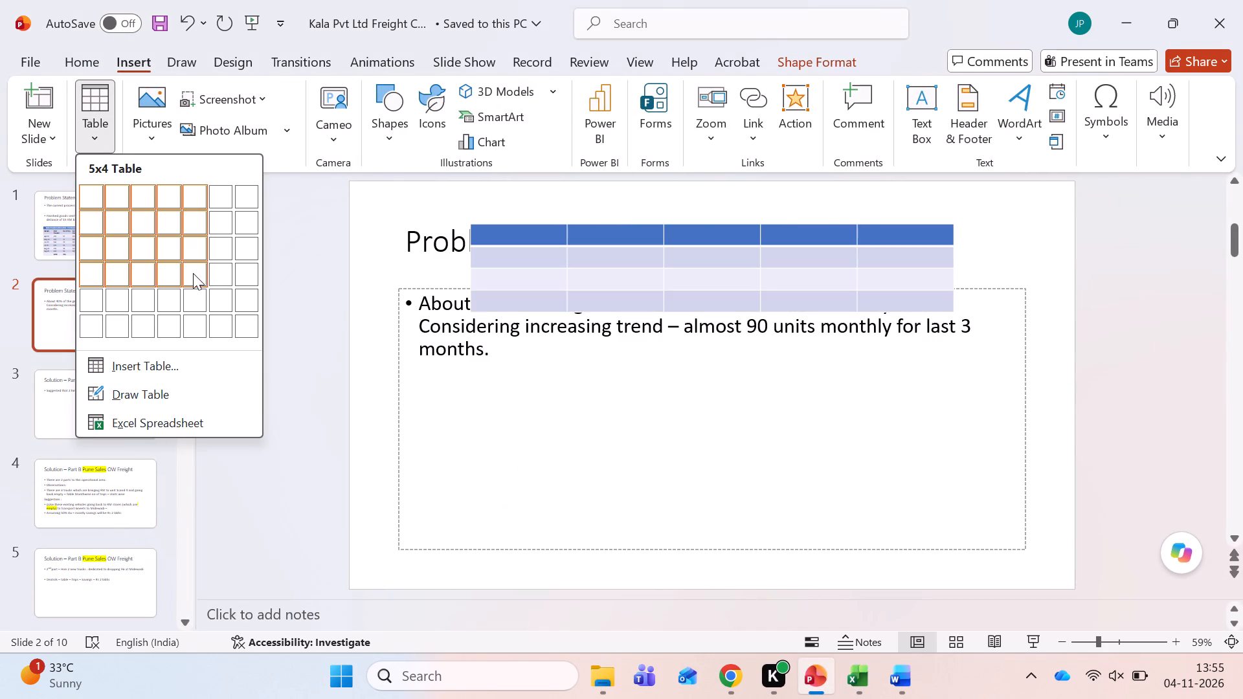
click(196, 325)
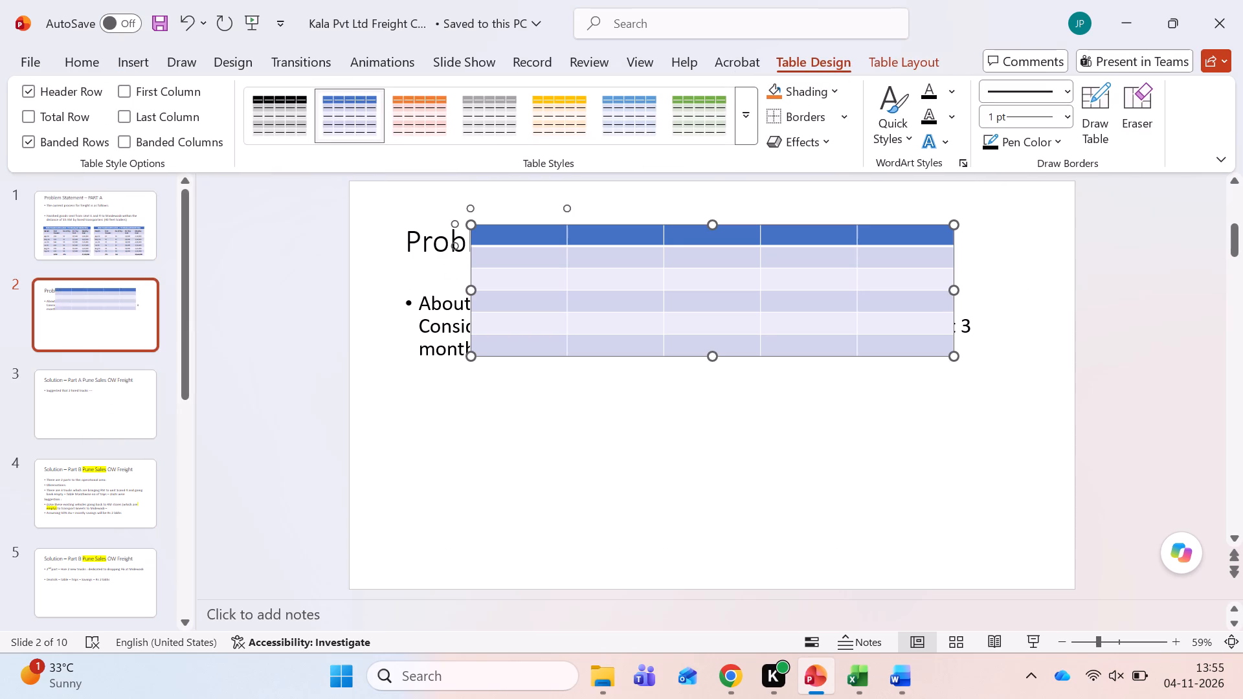
click(499, 234)
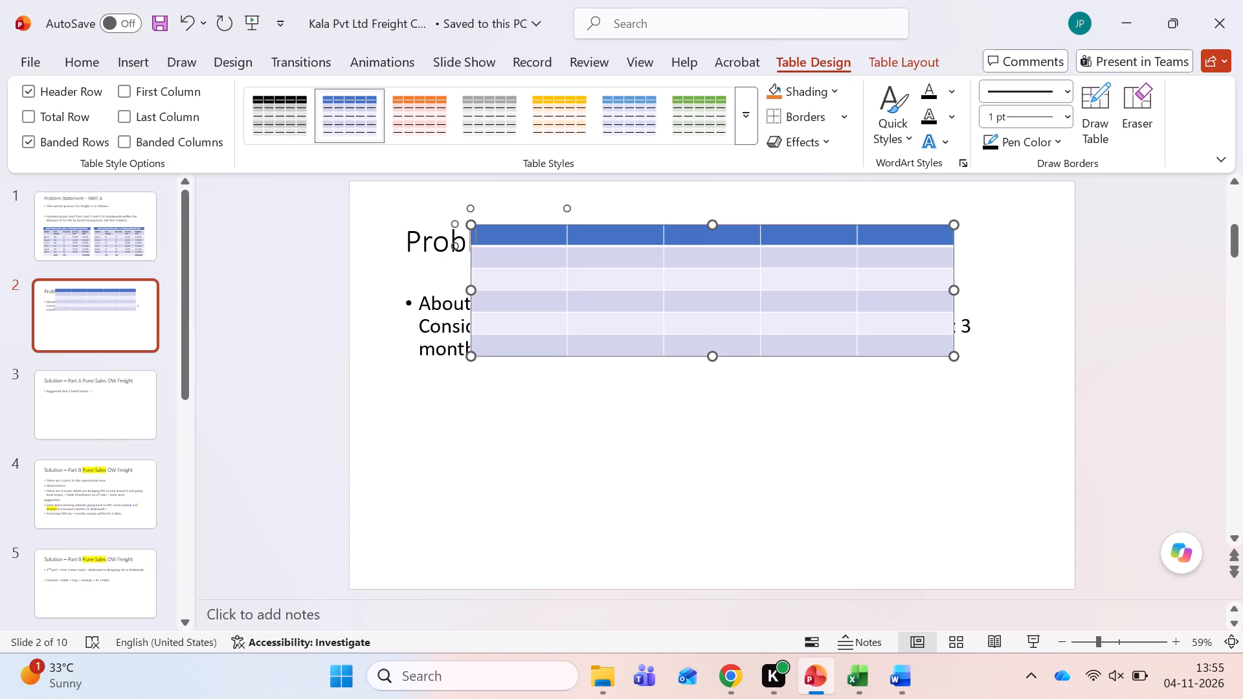
drag(524, 226, 475, 387)
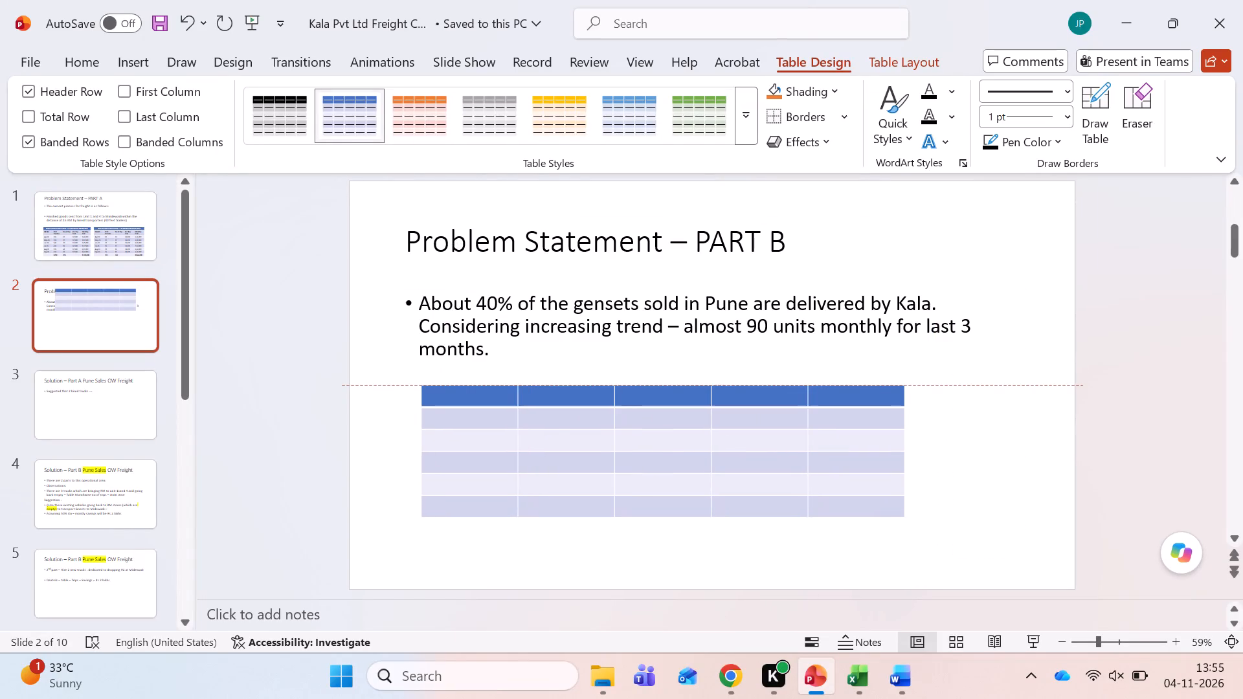
drag(475, 387, 473, 387)
Enter the first three column headings "Month", "Units Sold" and "Picked Up By Customer", following the Excel Pune table.
click(472, 398)
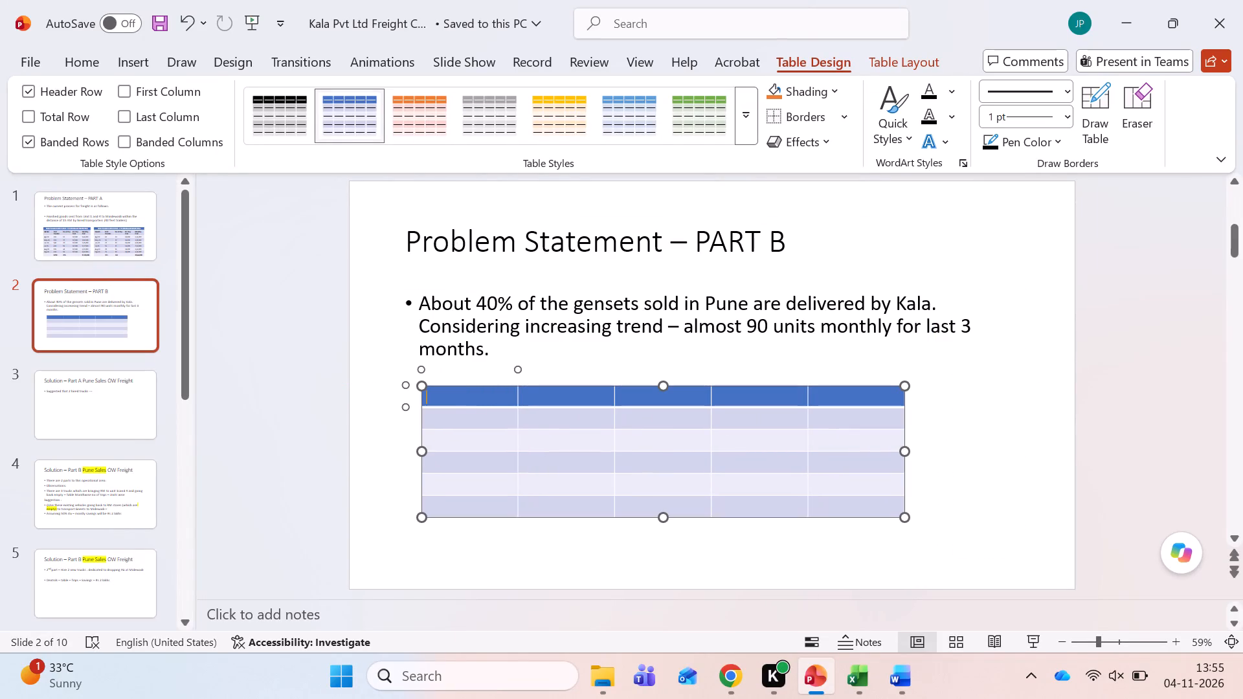
key(alt+Tab)
key(Return)
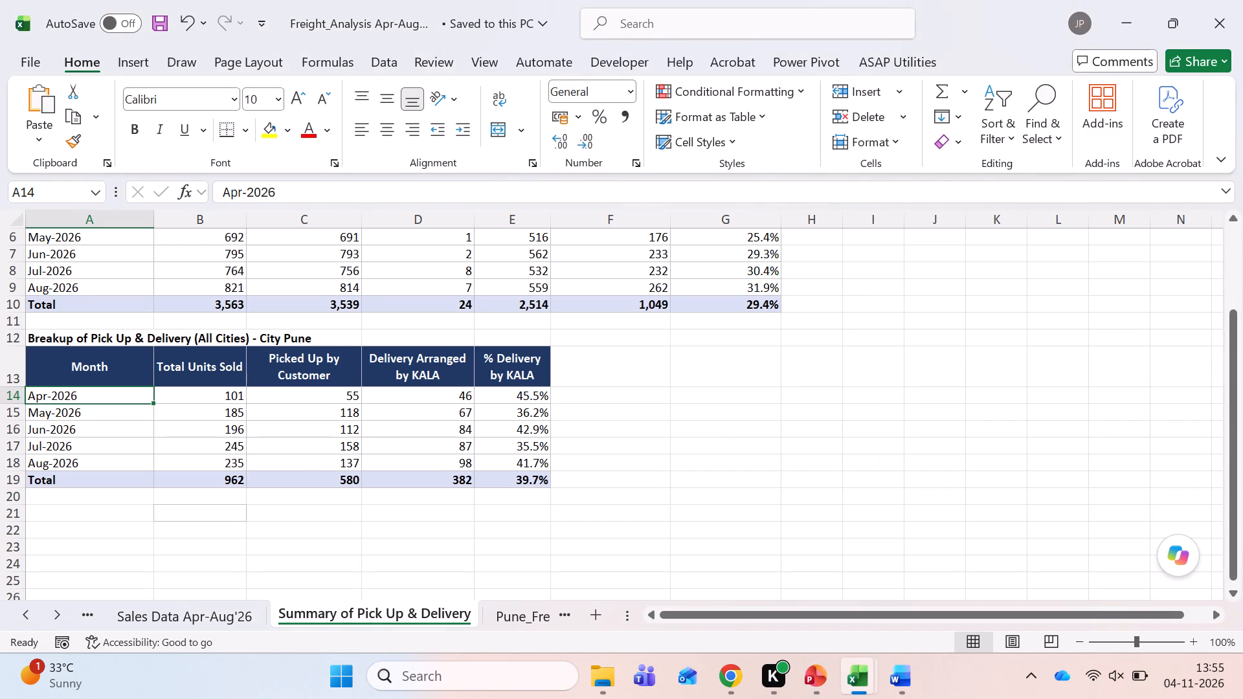
key(alt+Tab)
text(MOnth)
key(Tab)
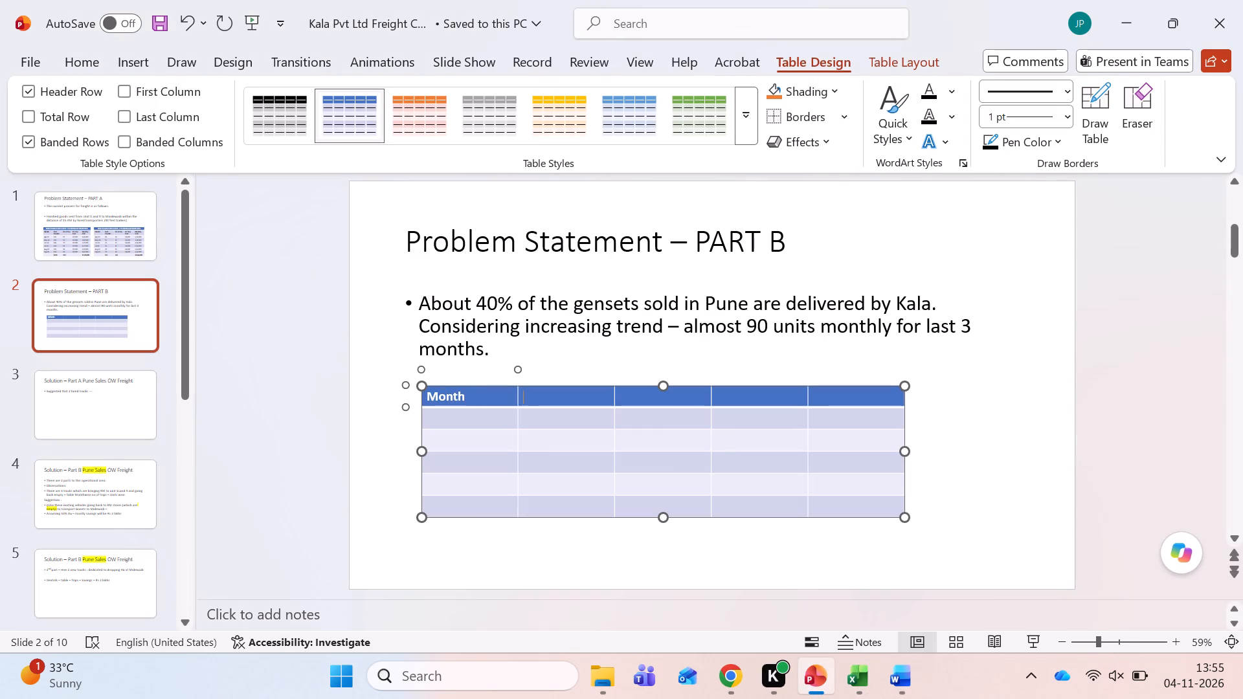
text(Units SOld)
key(Tab)
key(alt+Tab)
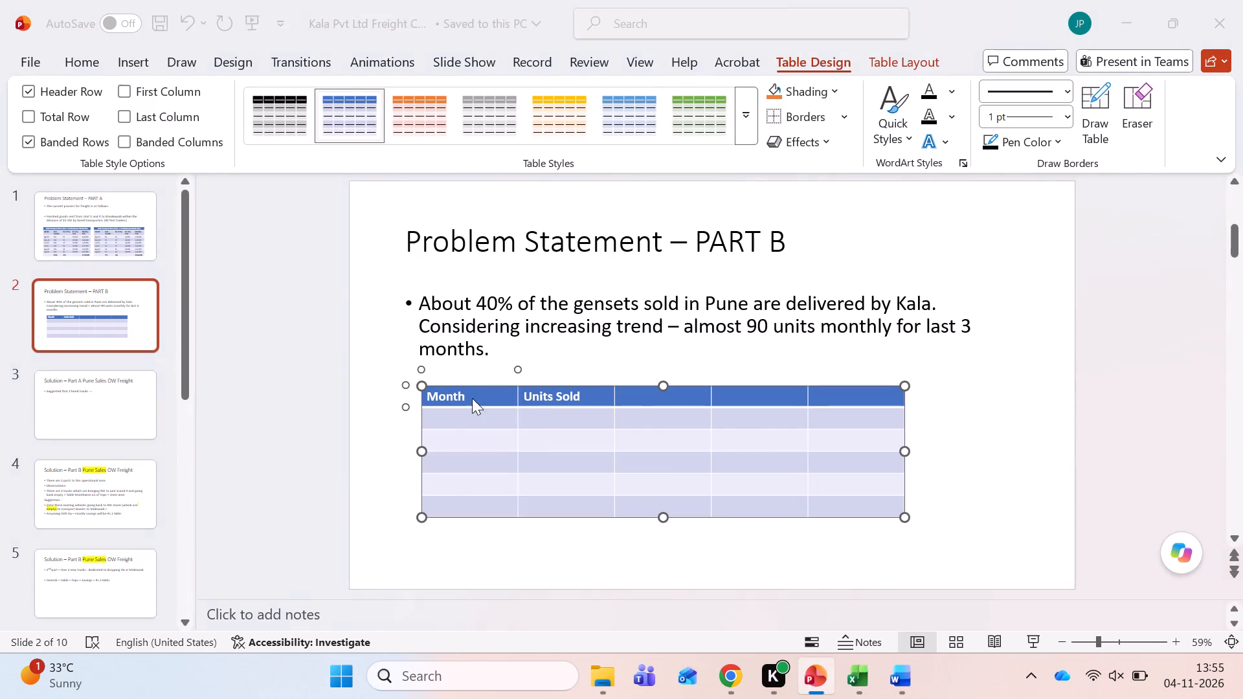
key(alt+Tab)
text(Picked Up By Customer)
key(Tab)
Enter the last two column headings "Delivery by KALA" and "% of Delivery by KALA", checking against the Excel Pune table.
key(alt+Tab)
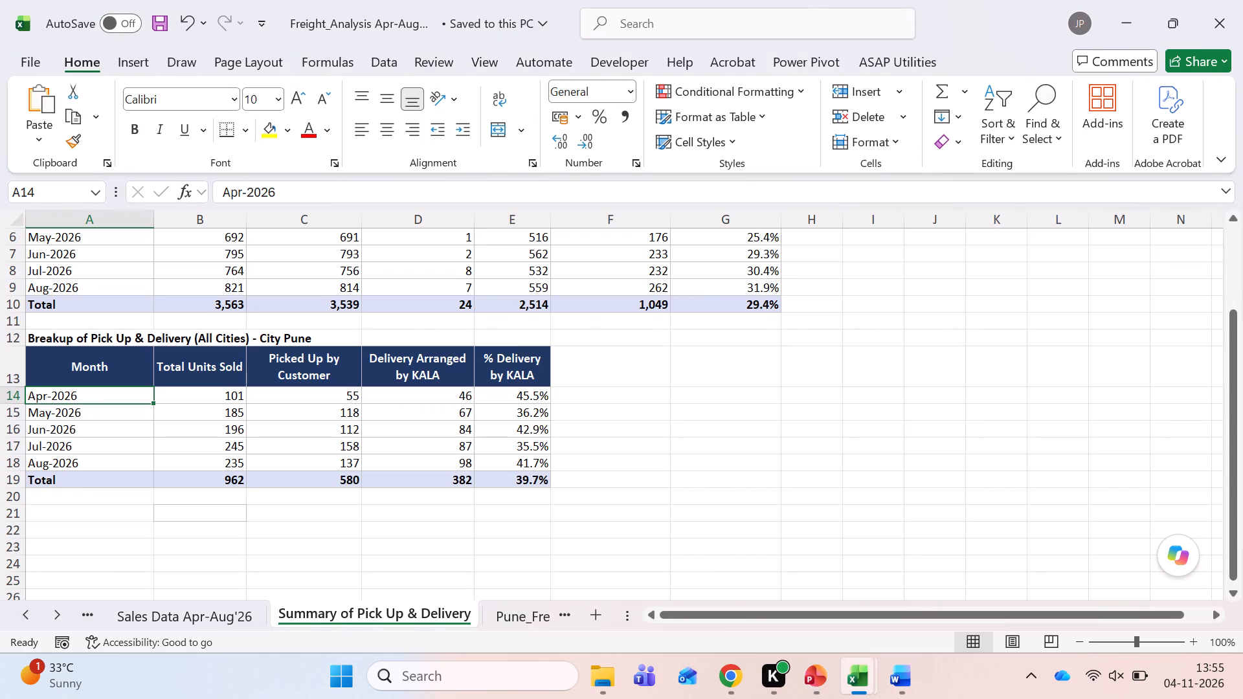
key(alt+Tab)
text(Delivery b)
text(y JA)
key(BackSpace)
key(BackSpace)
text(KAL)
key(Tab)
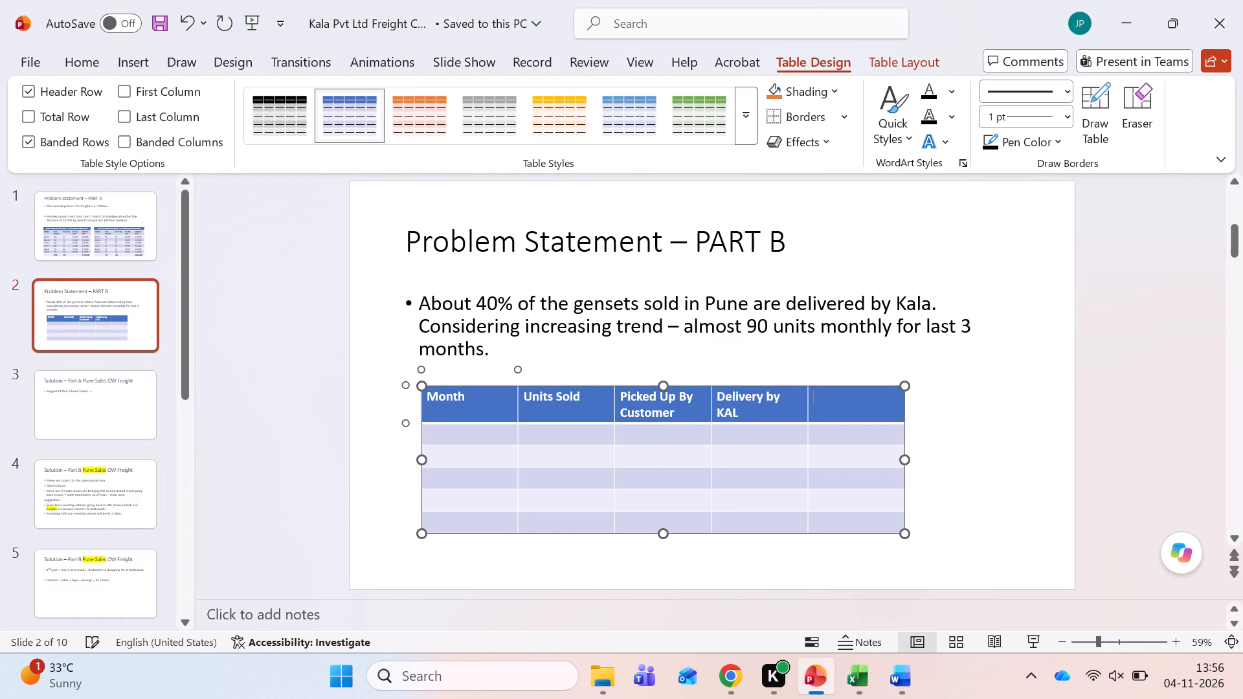
key(shift+Tab)
key(Right)
key(shift+a)
key(Tab)
key(alt+Tab)
key(alt+Tab)
text(%)
key(space)
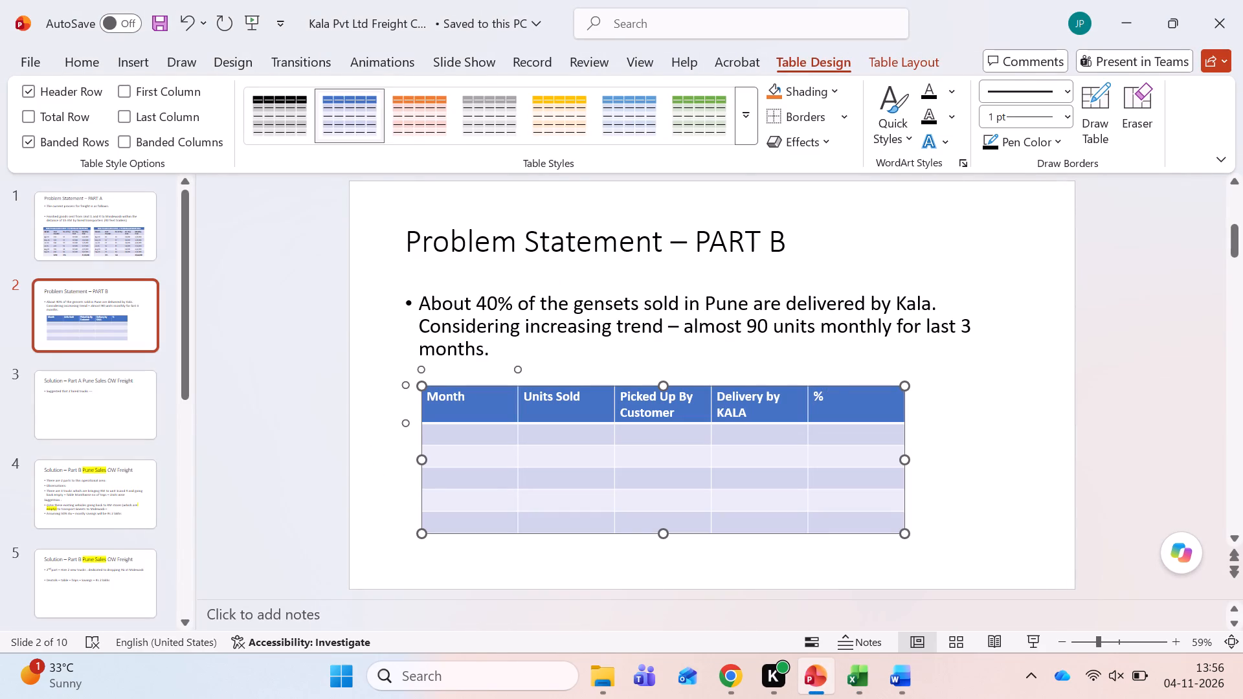
text(of Deli)
text(very by KALA)
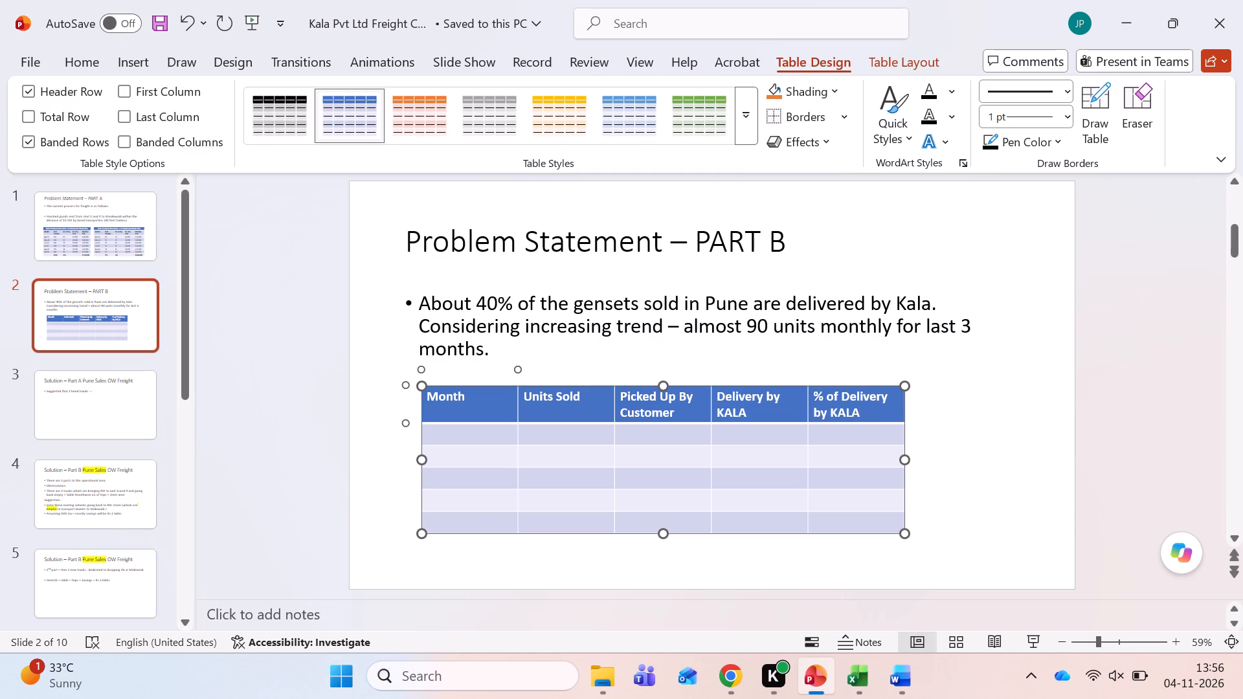
Fill the Month column with Apr-26, May-26, Jun-26, Jul-26 and Aug-26, as in the Excel Pune table.
key(alt+Tab)
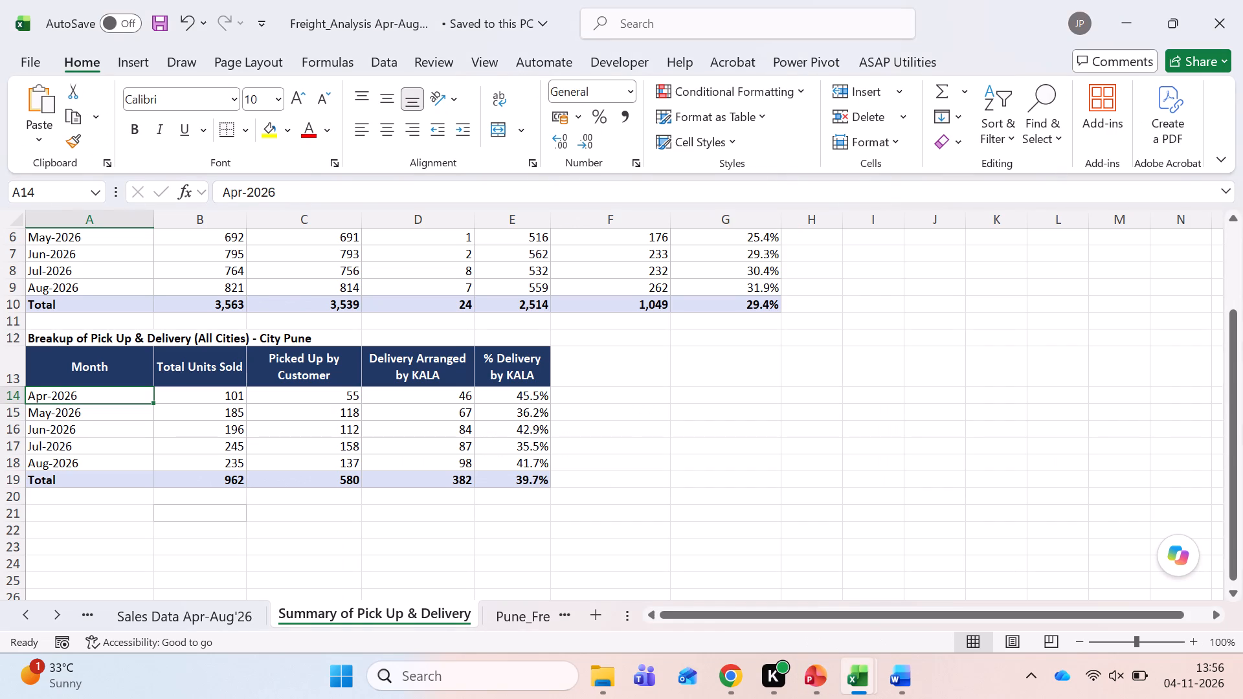
key(alt+Tab)
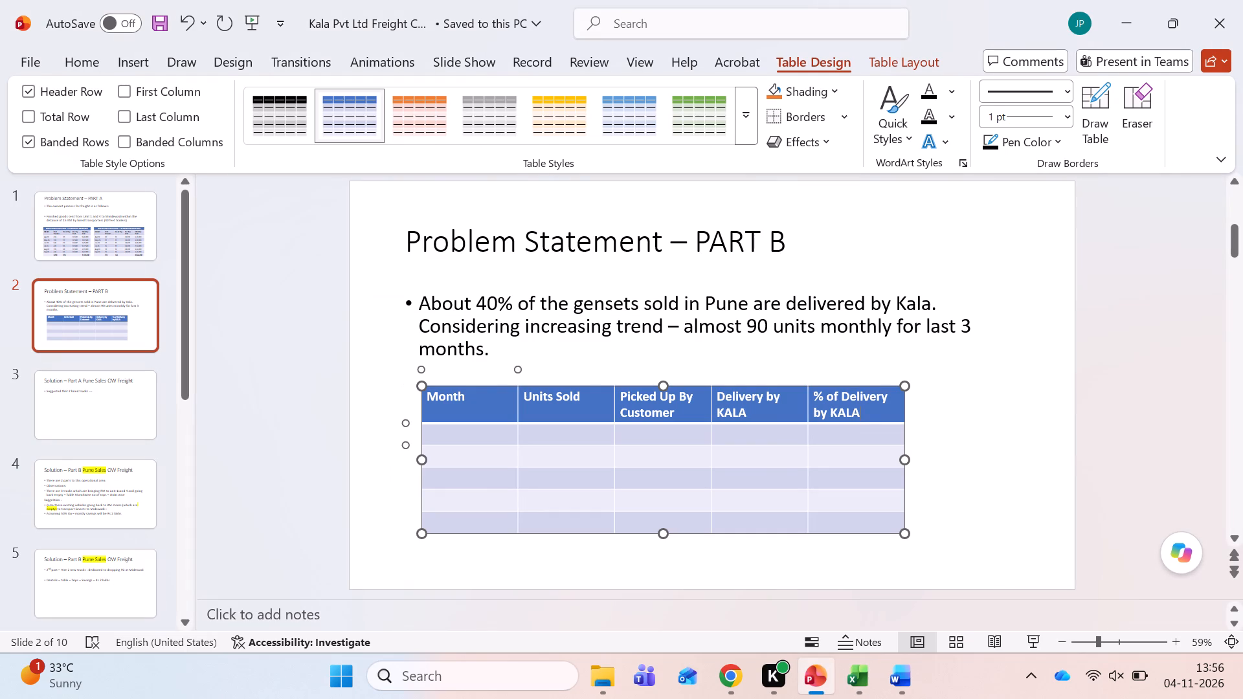
click(462, 436)
key(alt+Tab)
key(alt+Tab)
text(Apr-26)
key(Down)
text(May-26)
key(Down)
text(Jun)
text(-26)
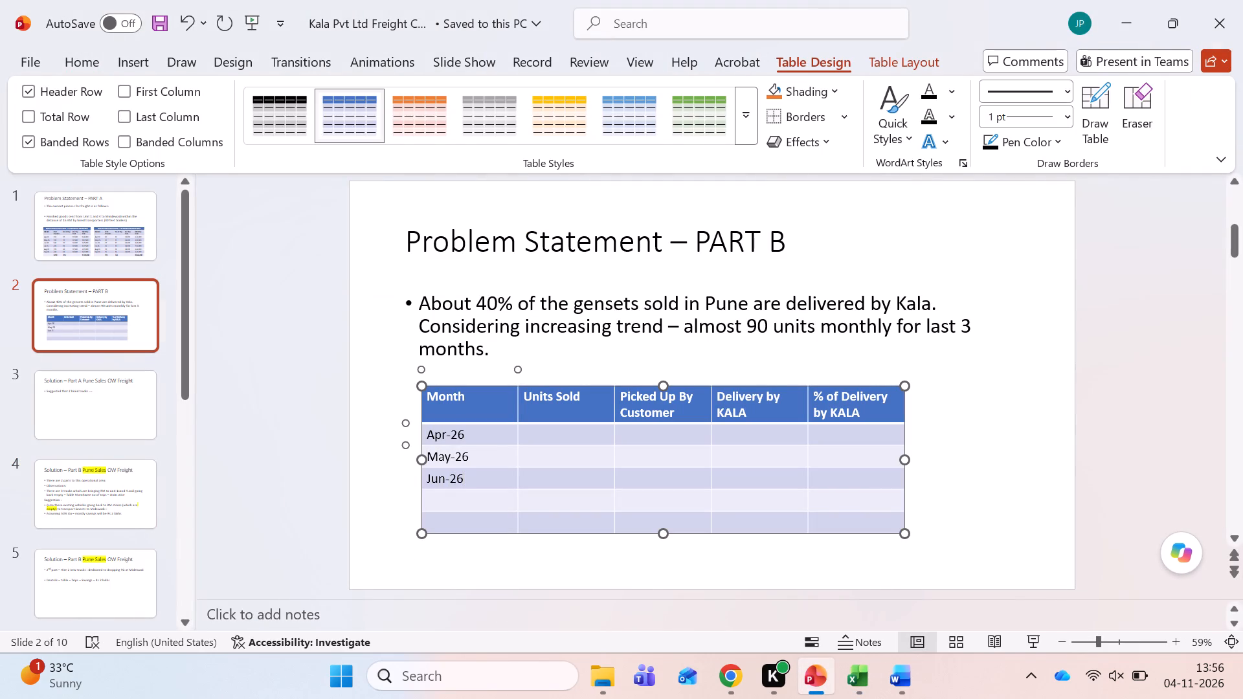
key(Down)
text(Jul-26)
key(Down)
text(Aug-26)
Add a new row below Aug-26 and label it "Total" in bold.
key(Up)
key(Up)
key(Down)
key(Down)
key(Tab)
key(Tab)
key(Tab)
key(Tab)
key(Tab)
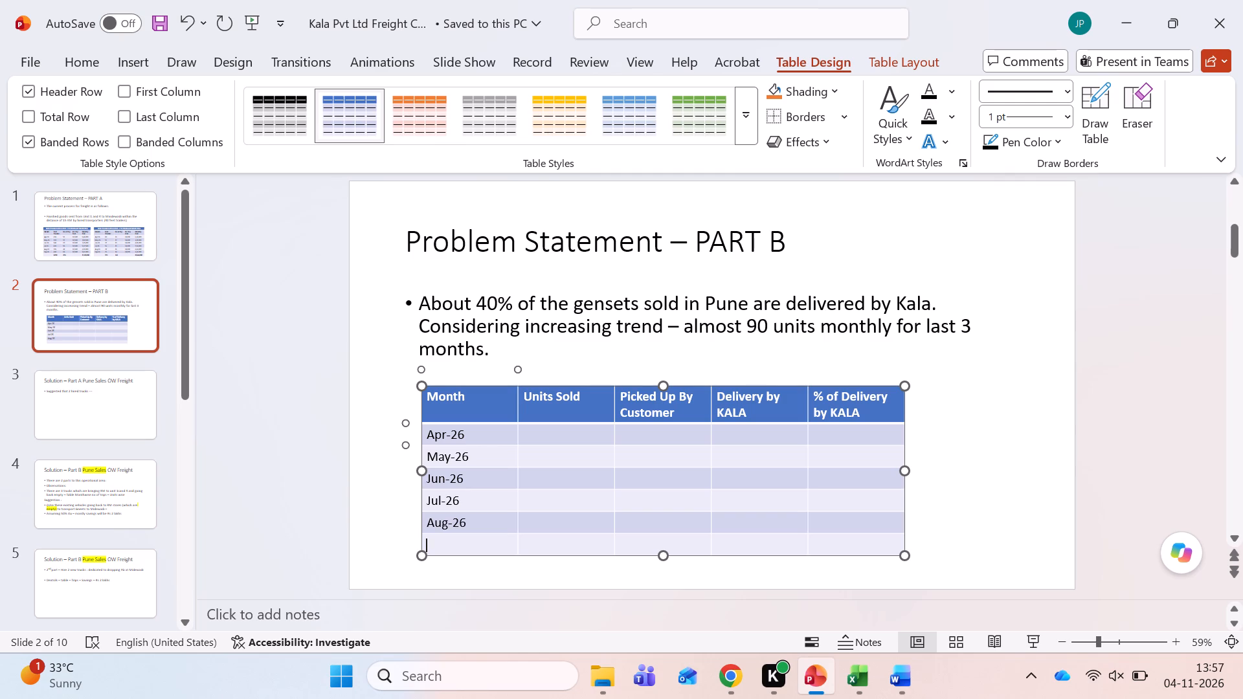
text(TOtal)
key(Tab)
key(Left)
key(ctrl+shift+Left)
key(ctrl+b)
Apply bold to the remaining empty cells of the Total row.
key(Right)
key(Right)
key(shift+Right)
key(shift+Right)
key(shift+Right)
key(ctrl+b)
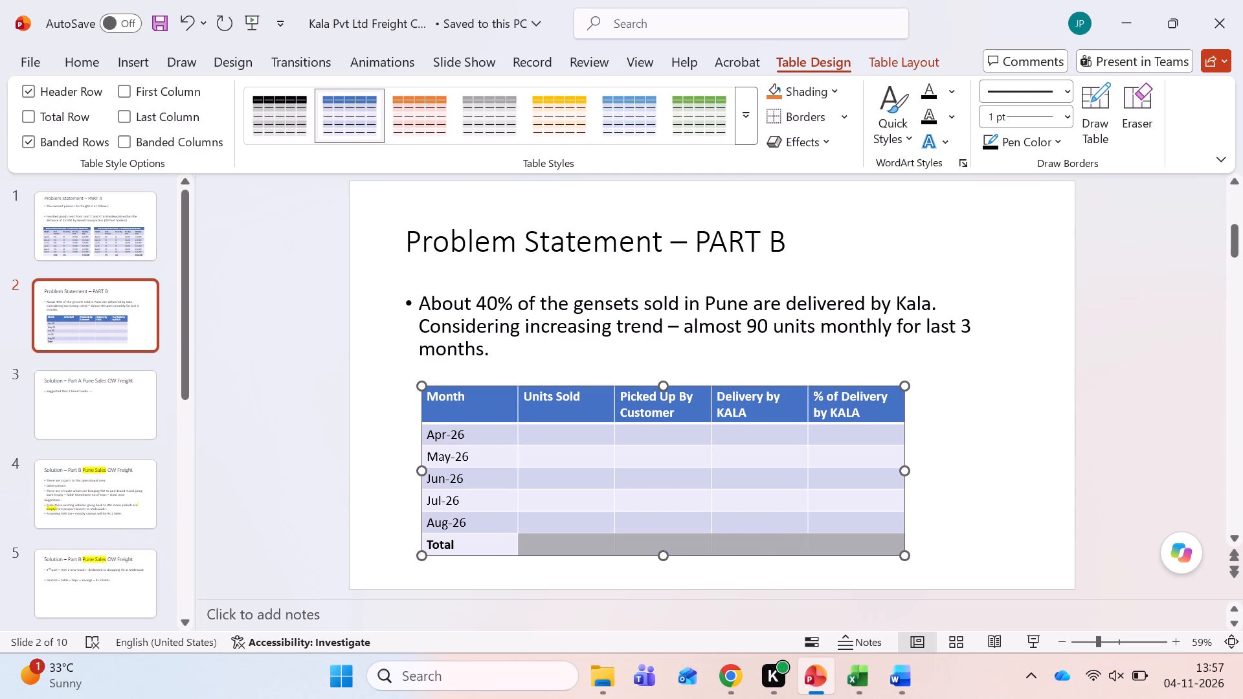
Enter Units Sold from the Excel Pune table for Apr-26 to Jun-26: 101, 185 and 196.
click(558, 427)
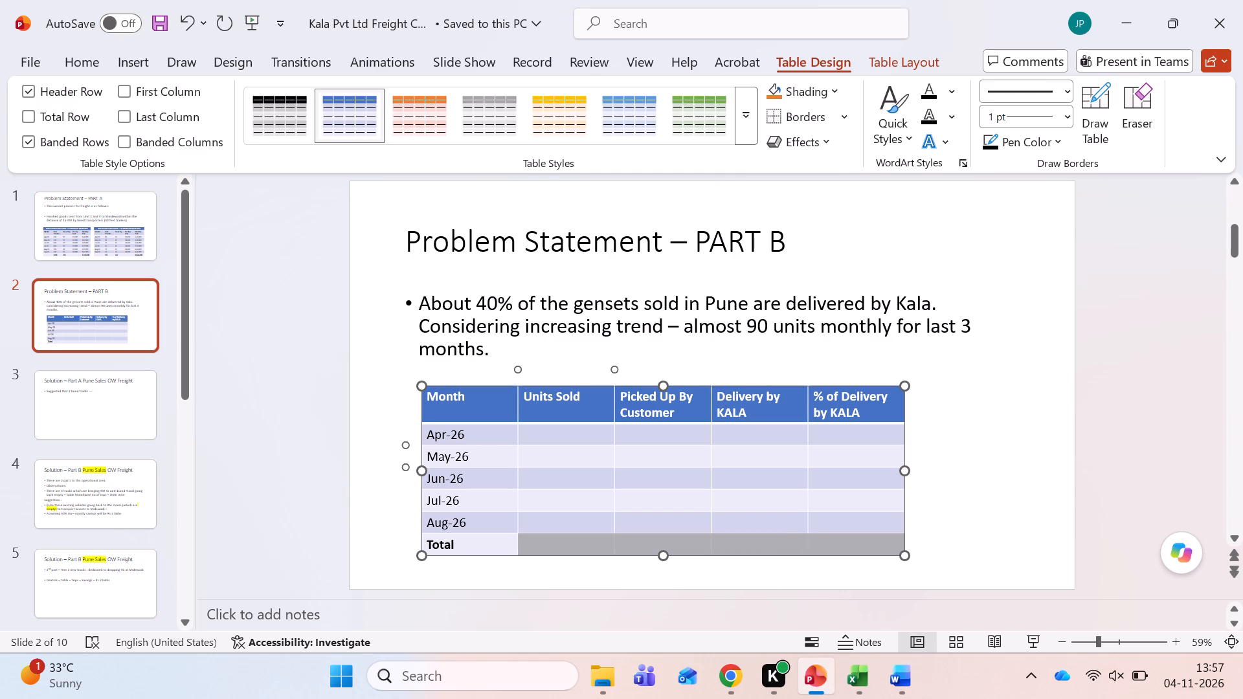
click(560, 433)
key(alt+Tab)
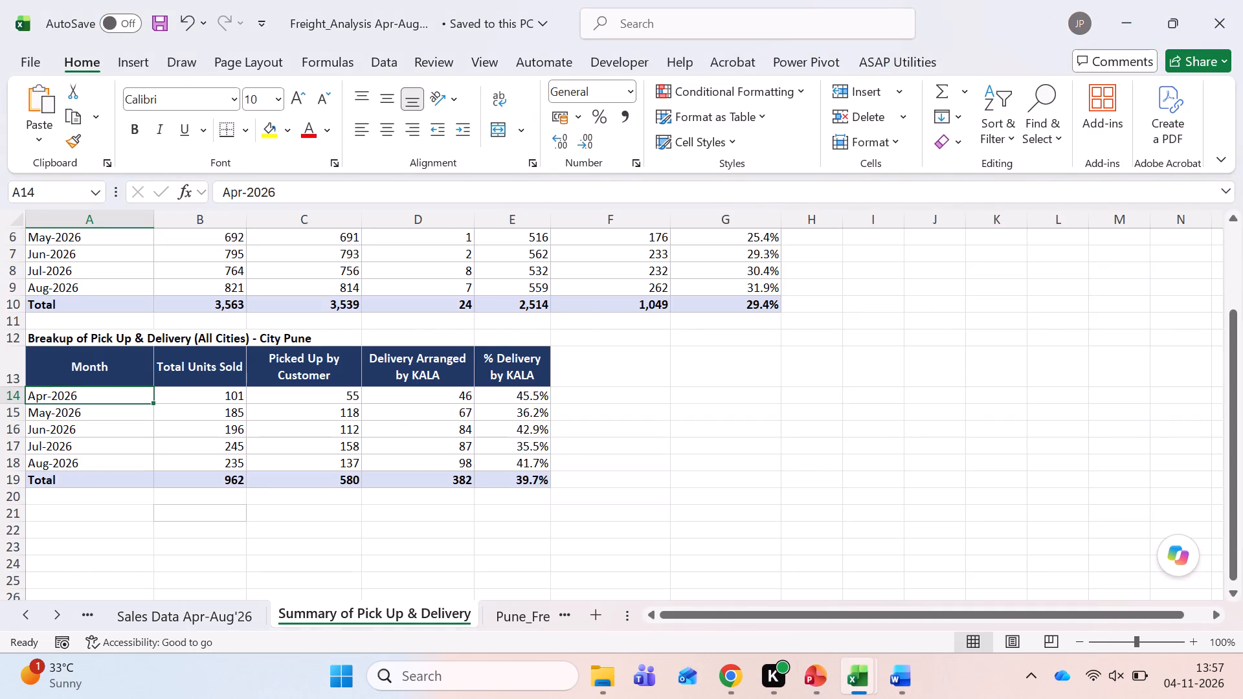
key(alt+Tab)
text(101)
key(Down)
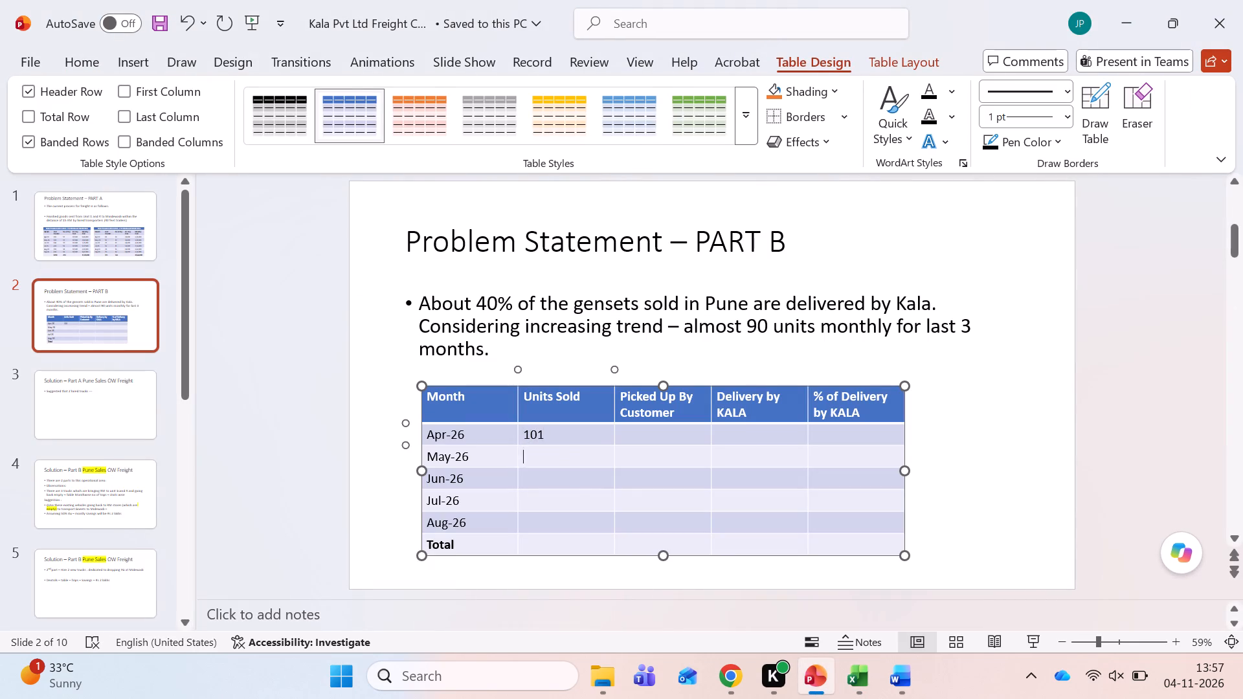
key(alt+Tab)
key(alt+Tab)
text(185)
key(Down)
key(alt+Tab)
key(alt+Tab)
text(196)
key(Down)
Complete the Units Sold column from the Excel table with 245 for Jul-26, 235 for Aug-26 and 962 for Total.
key(alt+Tab)
key(alt+Tab)
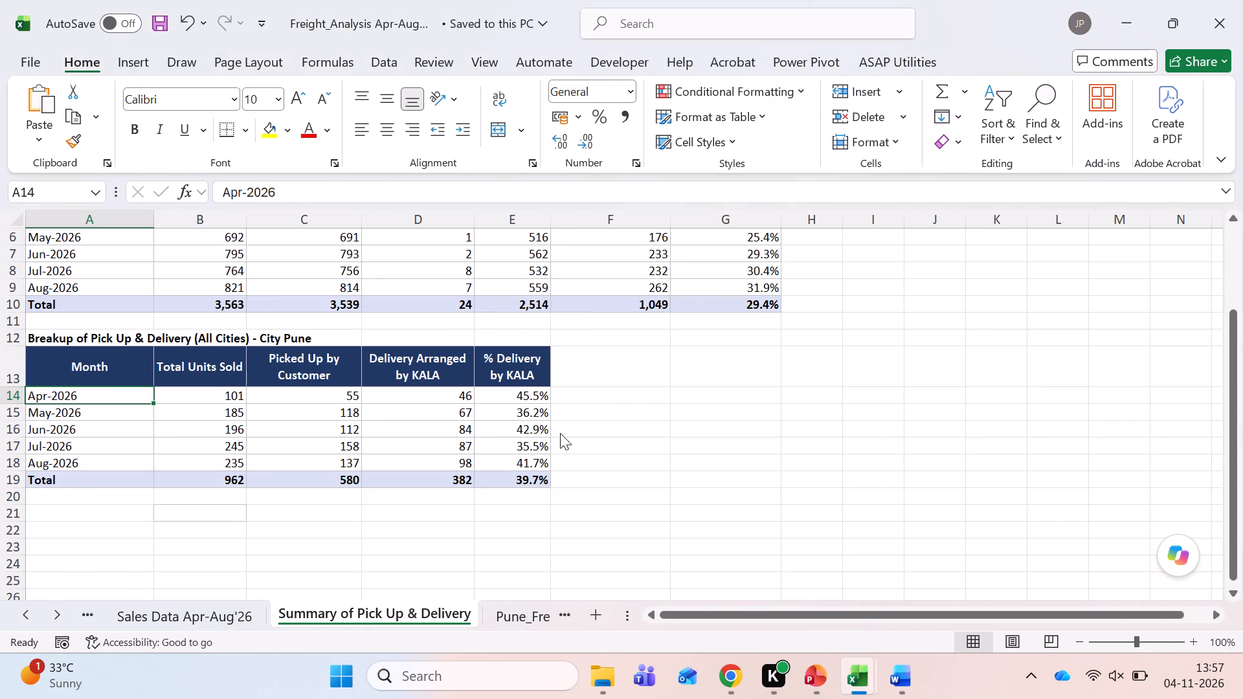
text(245)
key(Down)
key(alt+Tab)
key(alt+Tab)
text(235)
key(Down)
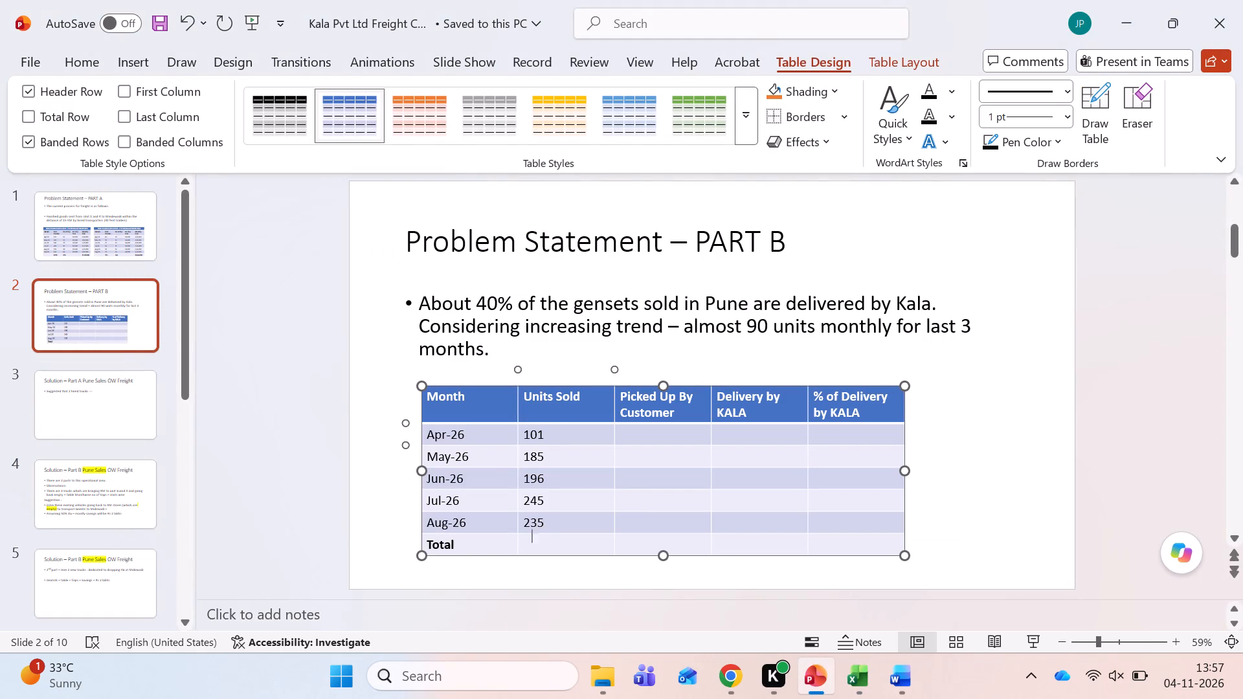
key(alt+Tab)
key(alt+Tab)
text(962)
Enter Picked Up By Customer values from the Excel Pune table: 55 for Apr-26 and 118 for May-26.
key(Right)
key(Up)
key(Up)
key(Up)
key(Up)
key(Up)
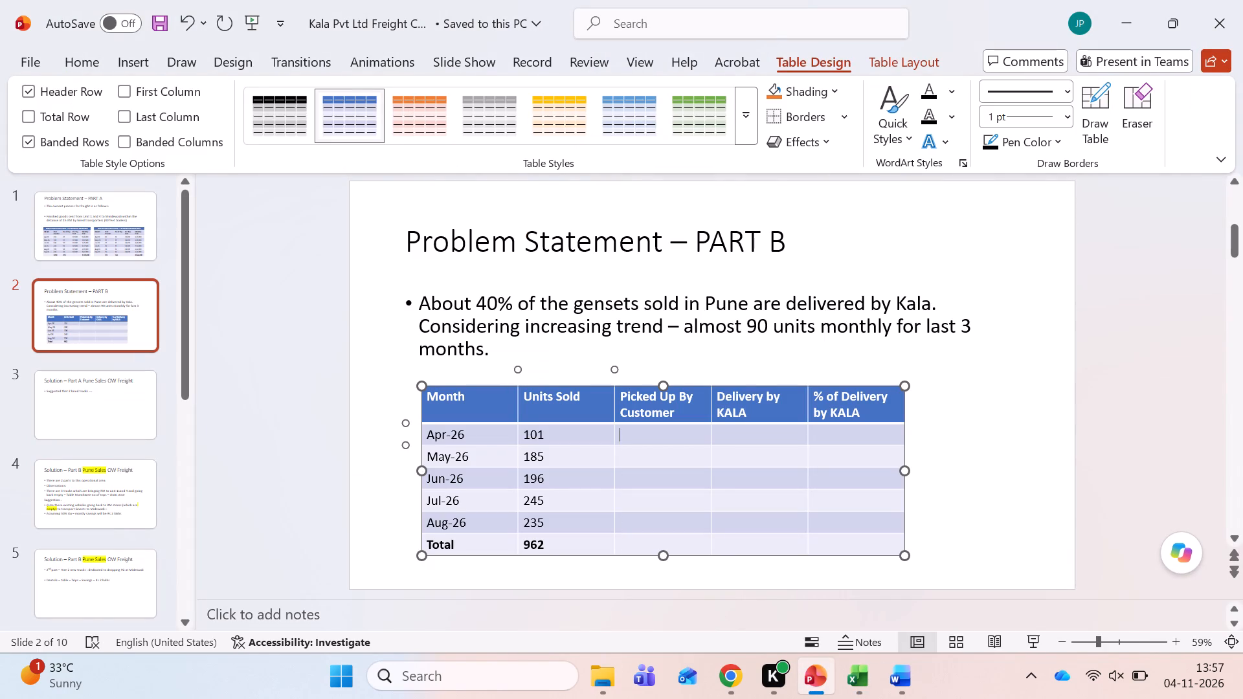
key(alt+Tab)
key(alt+Tab)
text(55)
key(Down)
text(118)
key(Down)
Complete the Picked Up By Customer column from the Excel table: 112 for Jun-26, 158 for Jul-26, 137 for Aug-26 and 580 for Total.
key(alt+Tab)
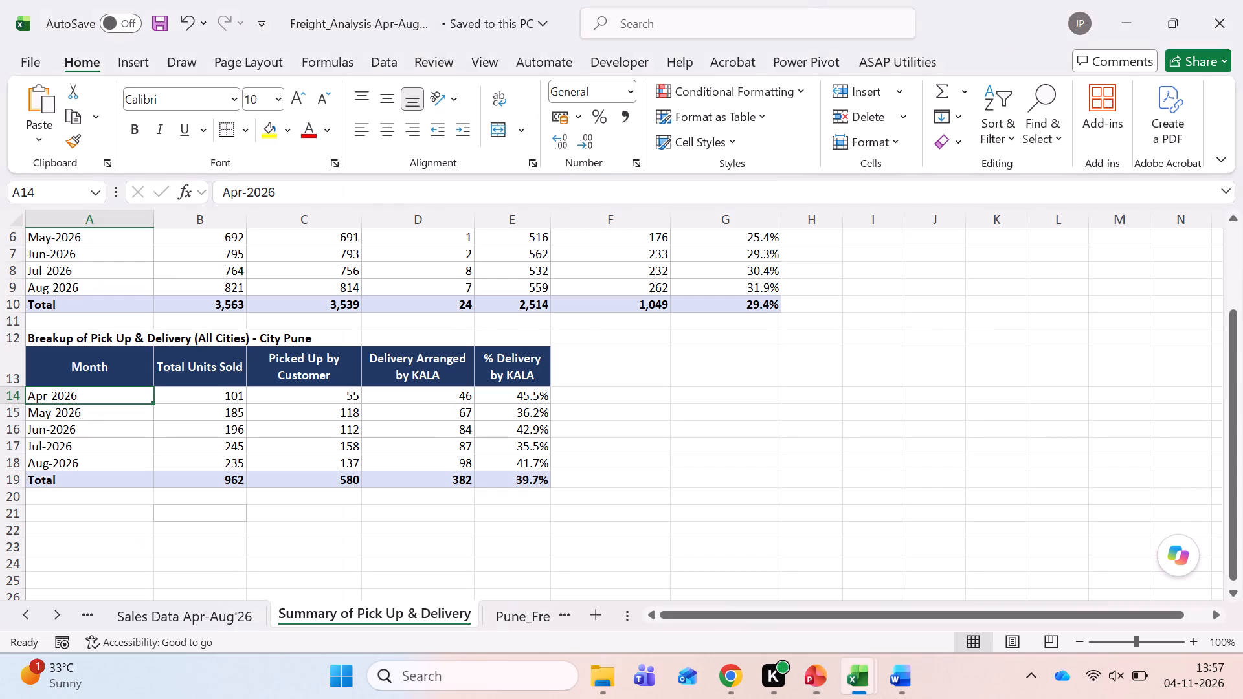
key(alt+Tab)
text(112)
key(Down)
text(158)
key(Down)
key(alt+Tab)
key(alt+Tab)
text(137)
key(Down)
key(alt+Tab)
key(alt+Tab)
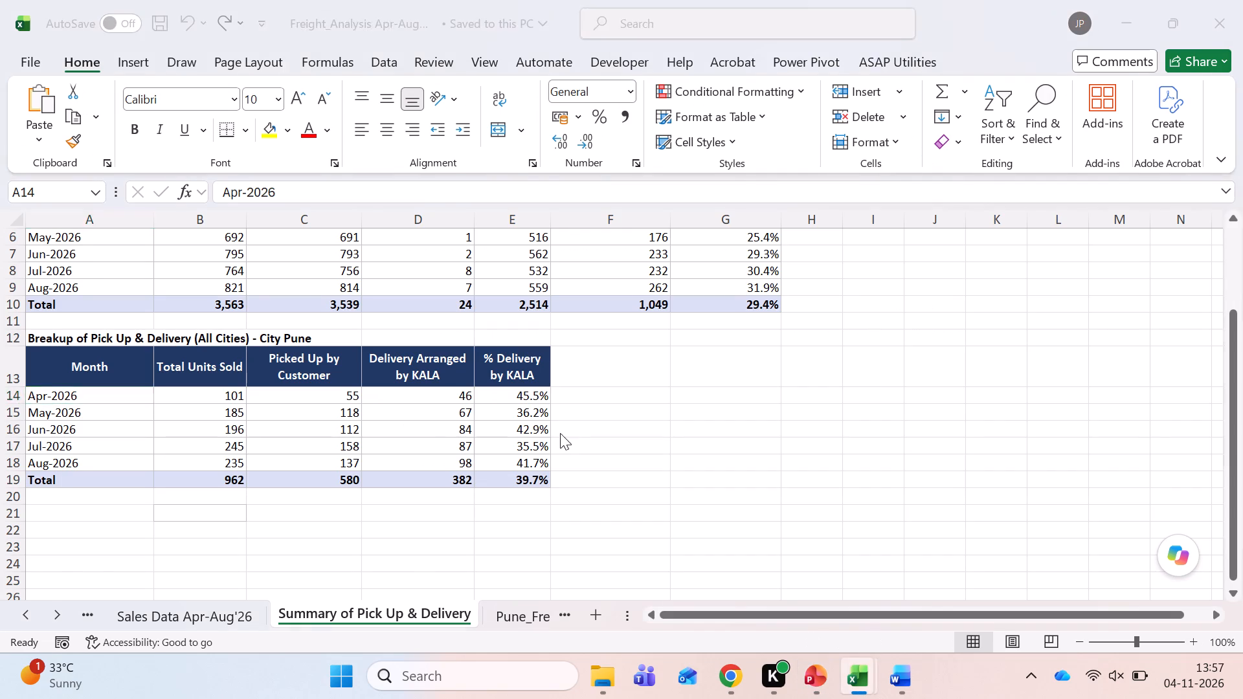
text(580)
key(Up)
key(Up)
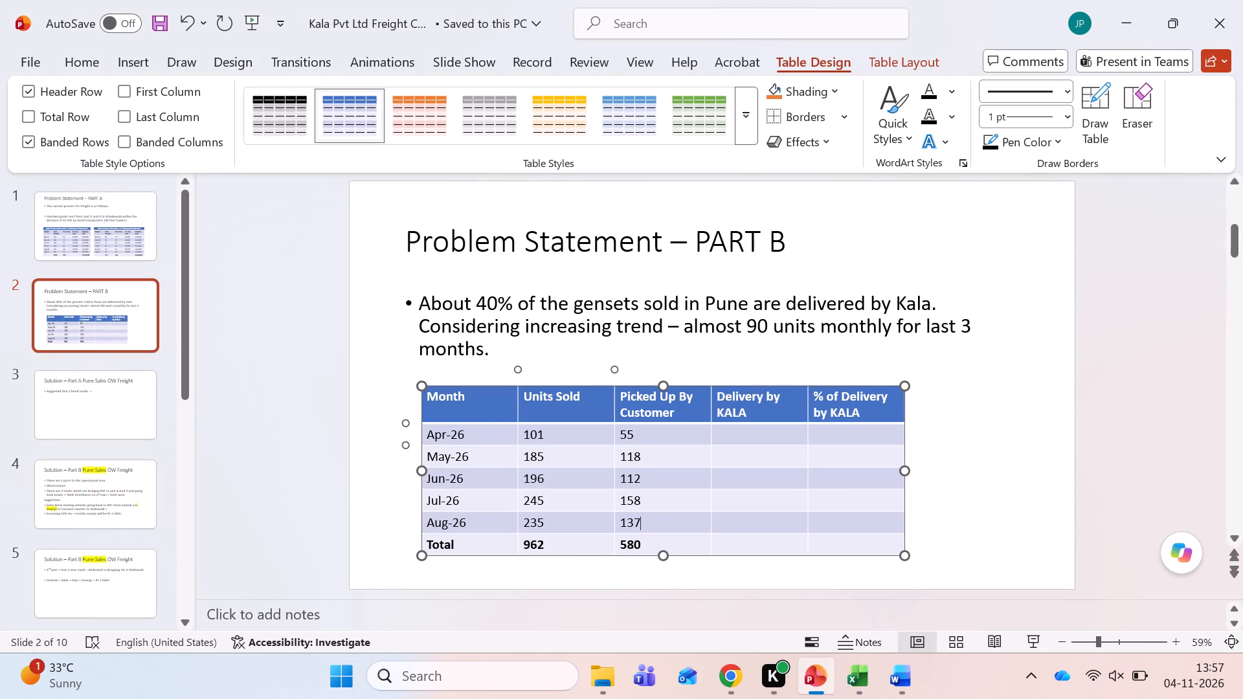
Enter Delivery by KALA values from the Excel Pune table: 46 for Apr-26, 67 for May-26 and 84 for Jun-26.
key(Up)
key(Up)
key(Up)
key(Right)
key(alt+Tab)
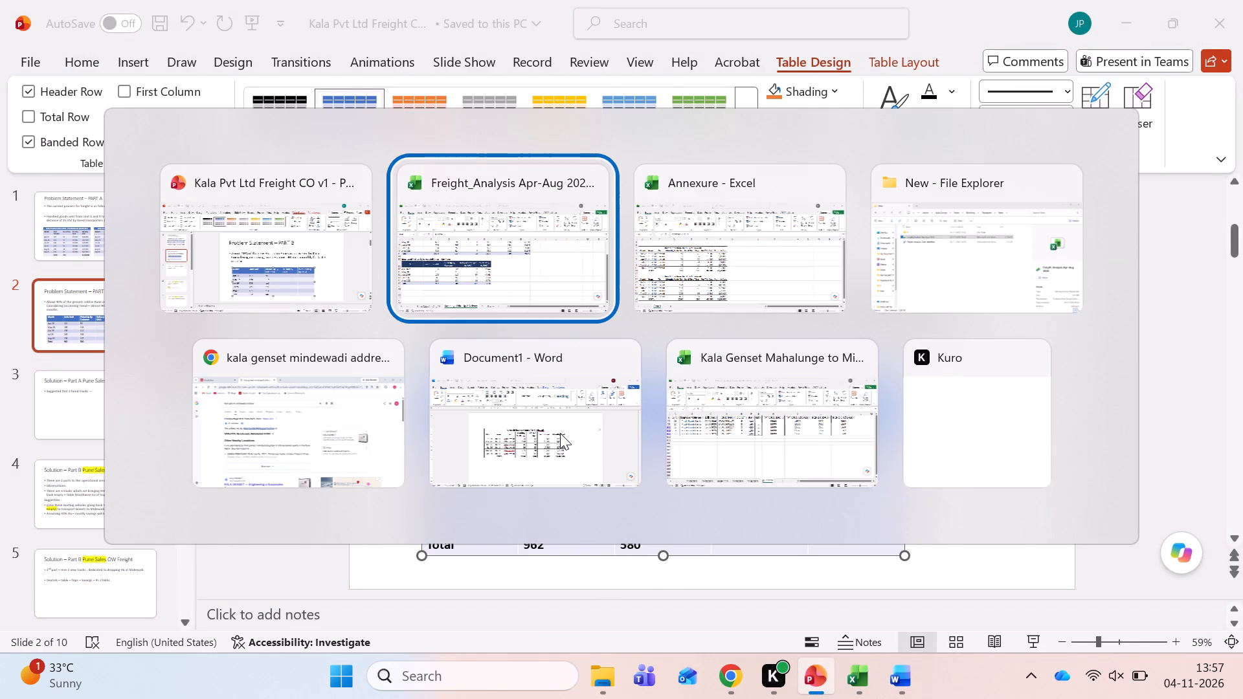
key(Return)
key(alt+Tab)
text(46)
key(Down)
text(67)
key(Down)
key(alt+Tab)
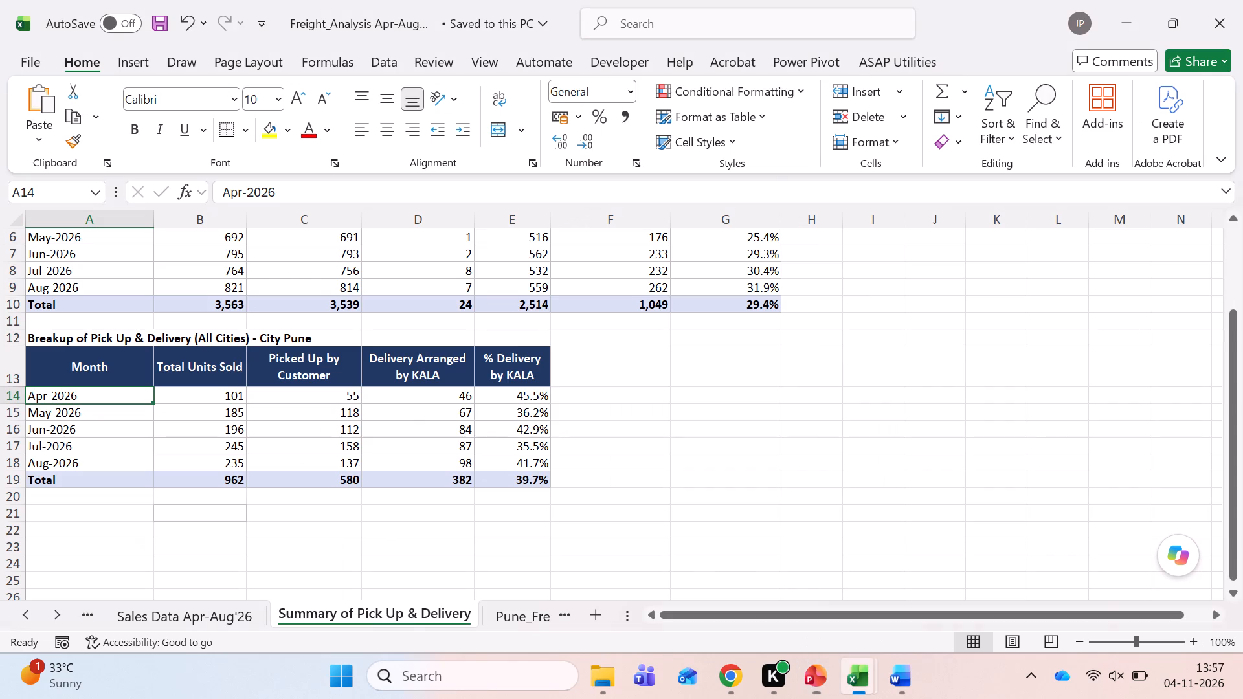
key(alt+Tab)
text(84)
key(Down)
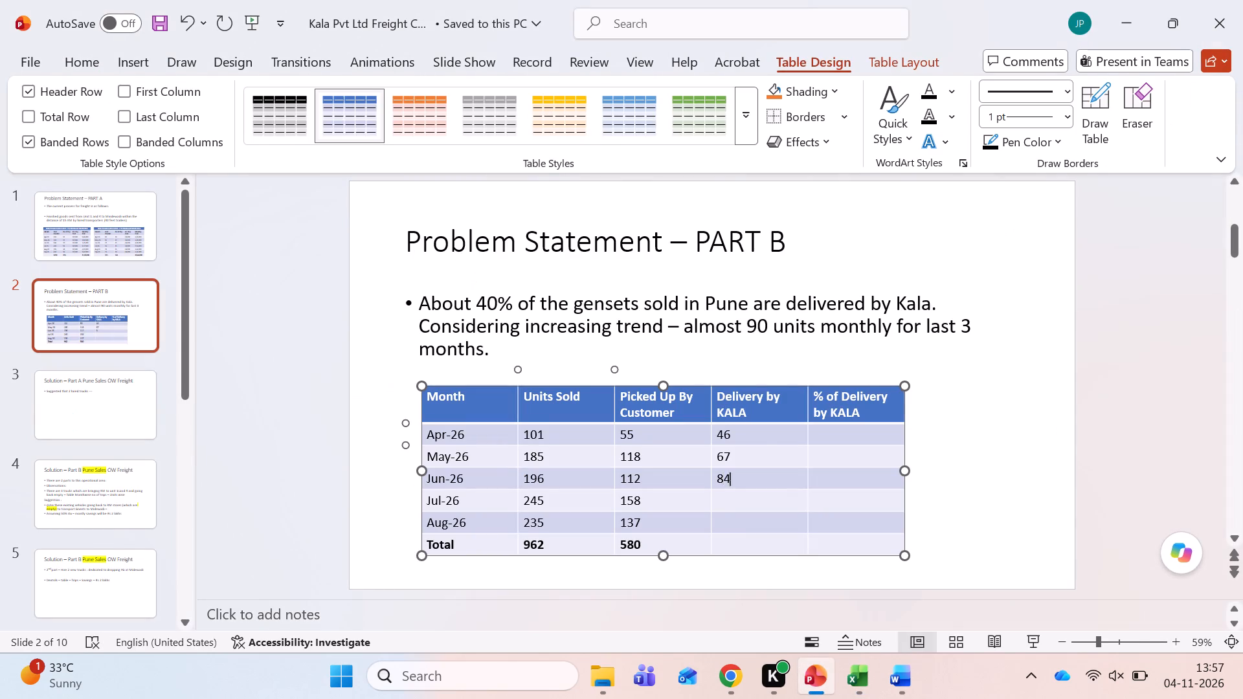
Complete the Delivery by KALA column from the Excel table: 87 for Jul-26, 98 for Aug-26 and 382 for Total.
text(87)
key(Down)
key(alt+Tab)
key(alt+Tab)
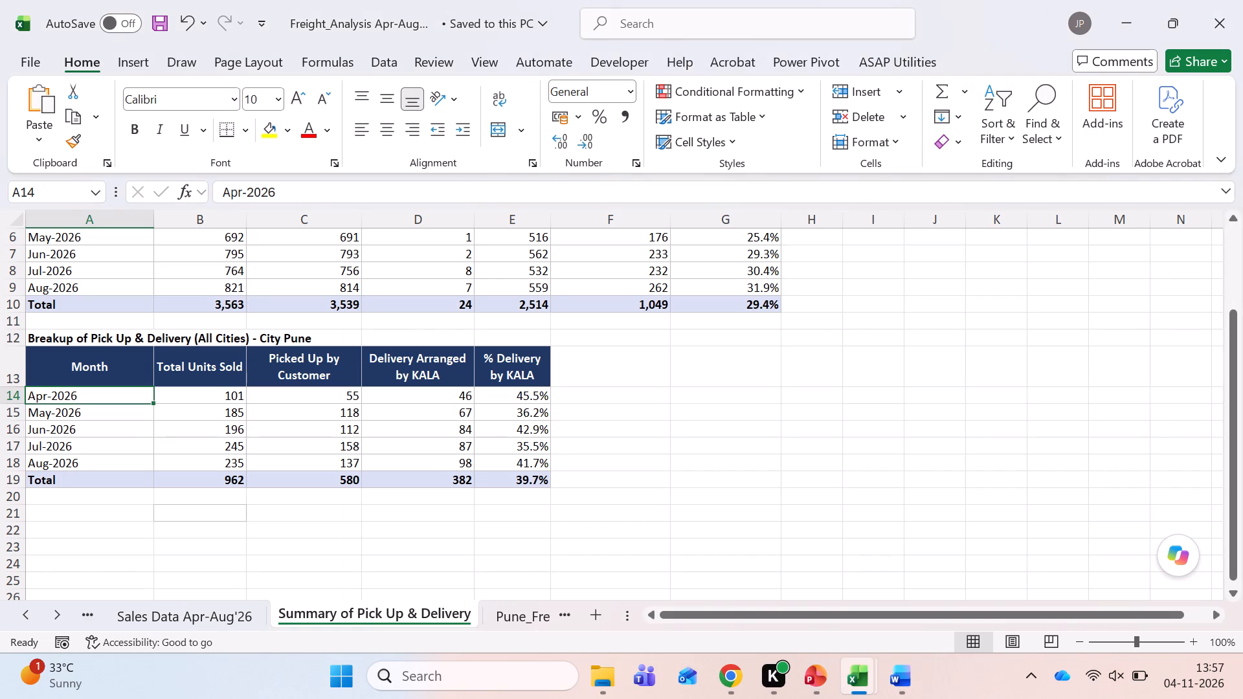
text(98)
key(Down)
text(382)
Enter 45.5% for Apr-26 in the % of Delivery by KALA column, taken from the Excel Pune table.
key(Up)
key(Up)
key(Up)
key(Up)
key(Up)
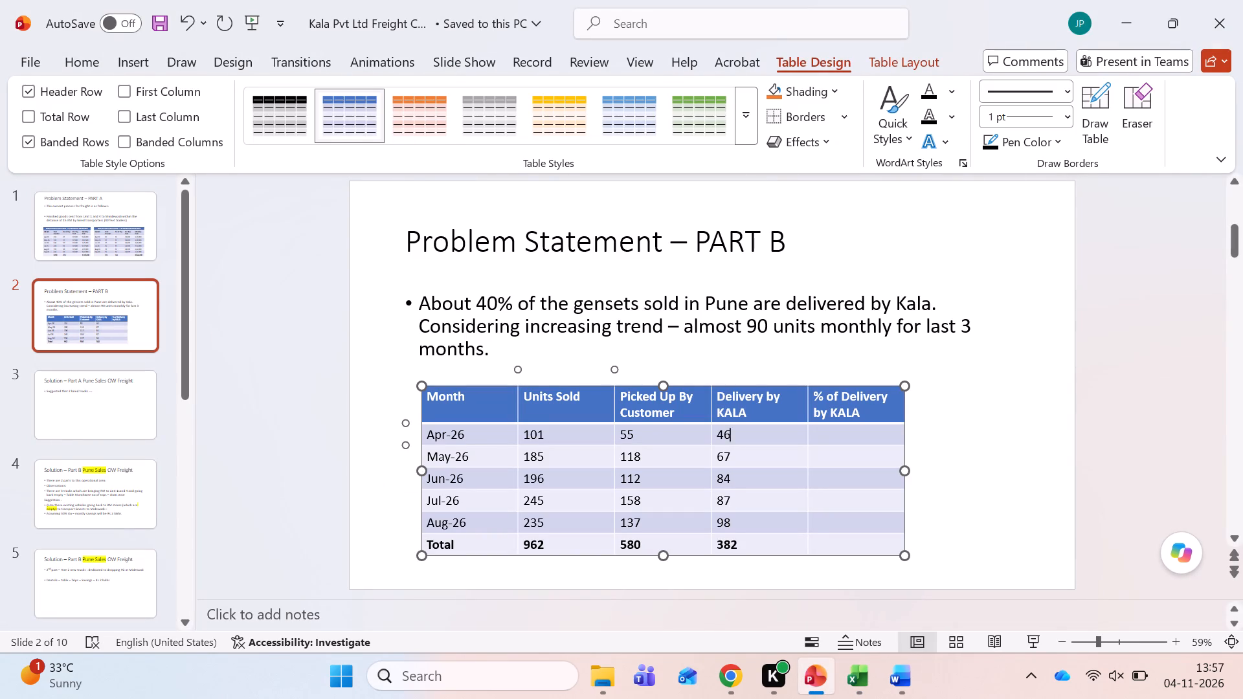
key(Right)
key(alt+Tab)
key(Return)
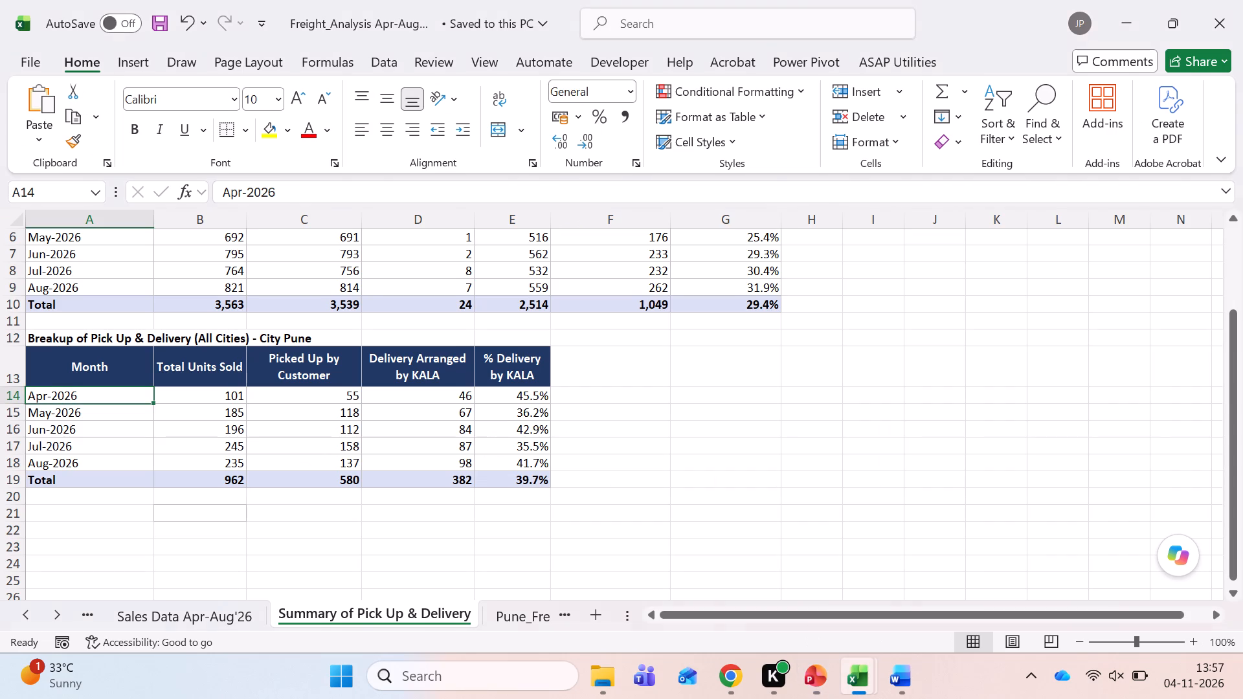
key(alt+Tab)
text(45.5)
key(shift+percent)
key(Down)
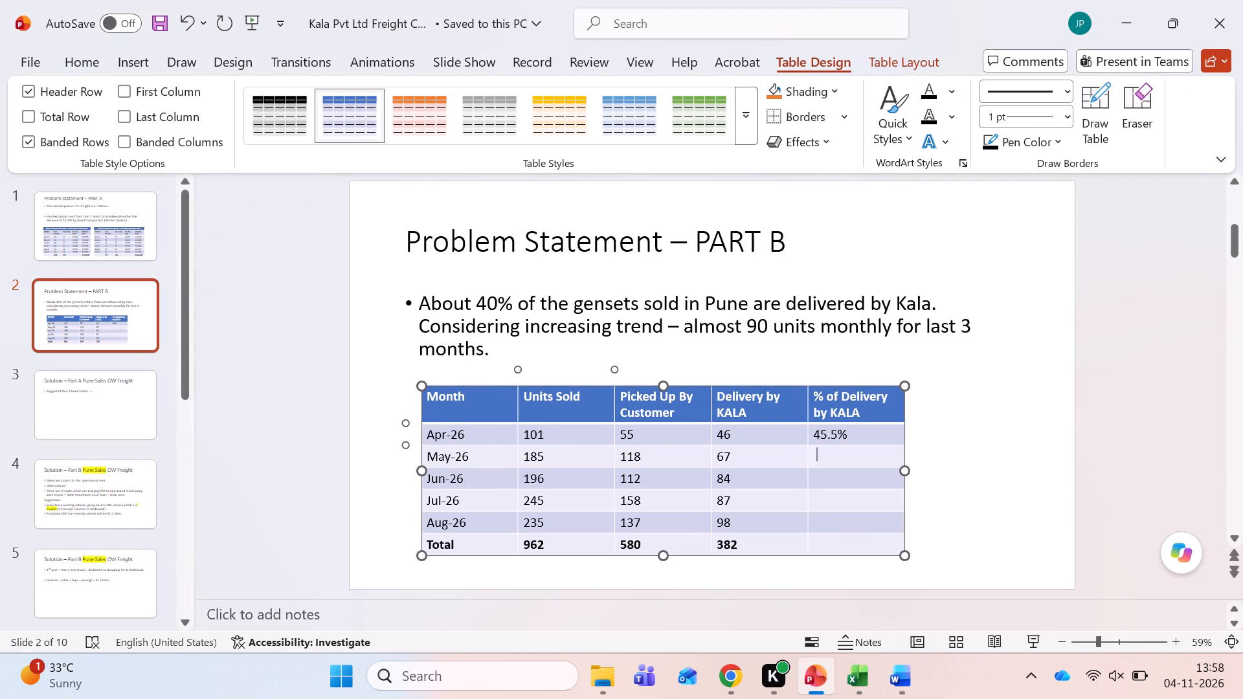
Enter 36.2% for May-26 in the % of Delivery by KALA column, matching the Excel Pune table.
key(alt+Tab)
key(alt+Tab)
text(36.3%)
key(Down)
key(Up)
key(Right)
key(Right)
key(Right)
key(Right)
key(BackSpace)
key(2)
key(Down)
Enter % of Delivery by KALA from the Excel table: 42.9% for Jun-26 and 35.5% for Jul-26.
key(alt+Tab)
key(alt+Tab)
text(42.9)
key(shift+percent)
key(Down)
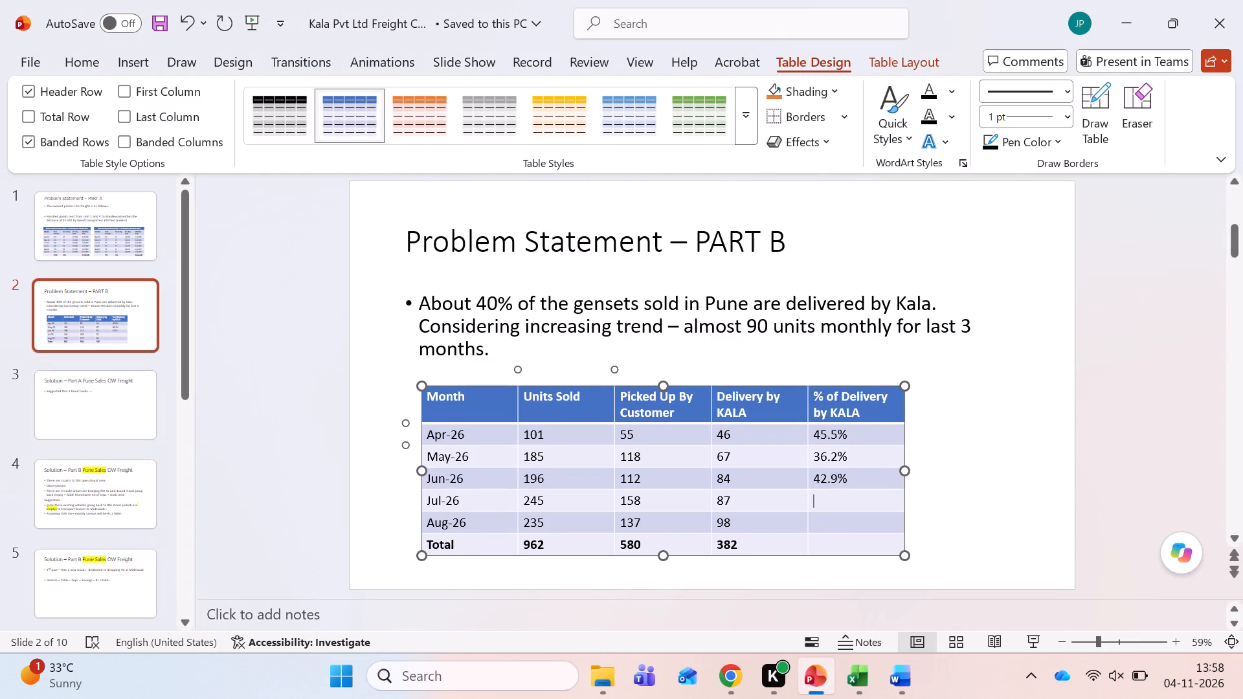
key(alt+Tab)
key(alt+Tab)
text(35.5%)
key(Down)
Complete the % of Delivery by KALA column from the Excel table: 41.7% for Aug-26 and 39.7% for Total.
key(alt+Tab)
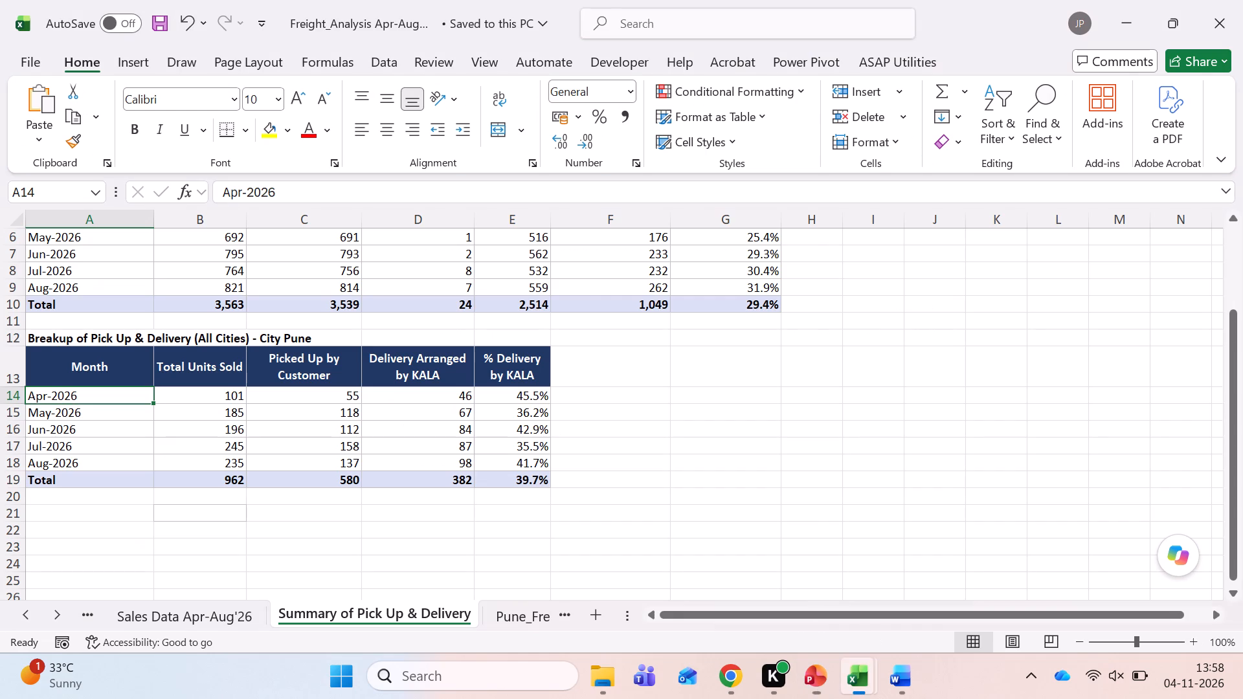
key(alt+Tab)
text(41.7)
key(shift+percent)
key(Down)
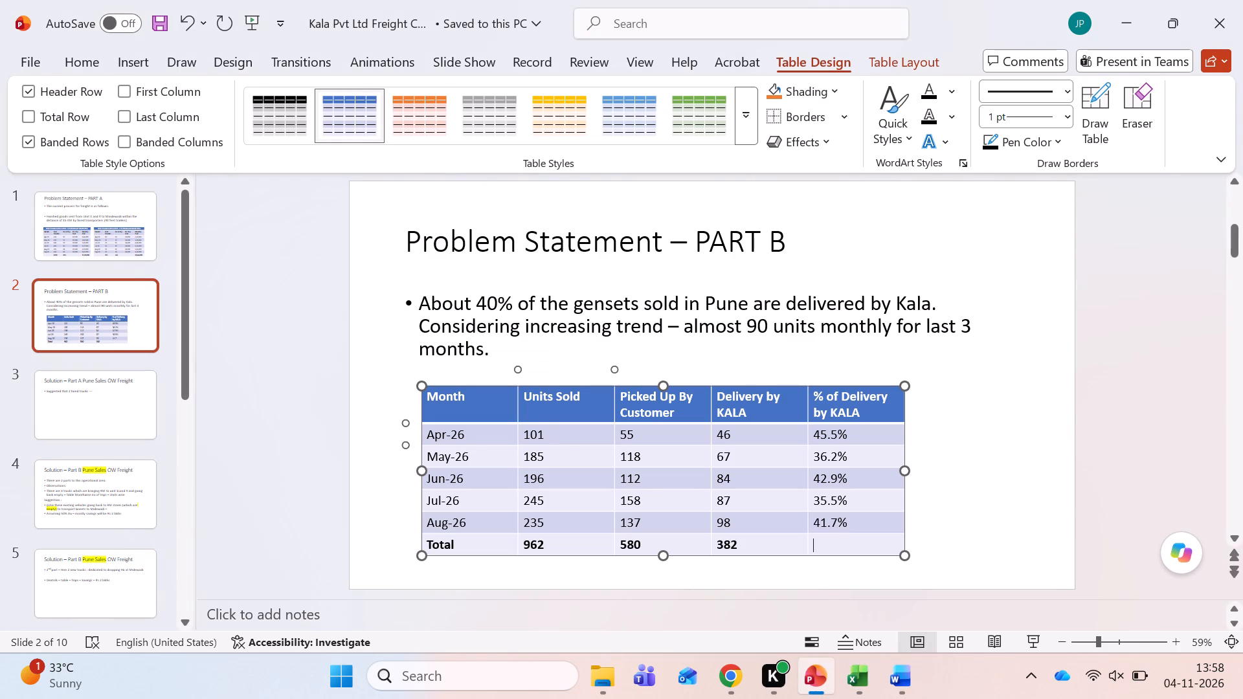
key(alt+Tab)
key(alt+Tab)
text(39.)
key(7)
key(shift+percent)
Centre-align the text in the PART B table's monthly rows, Total row and header row.
drag(426, 434, 816, 544)
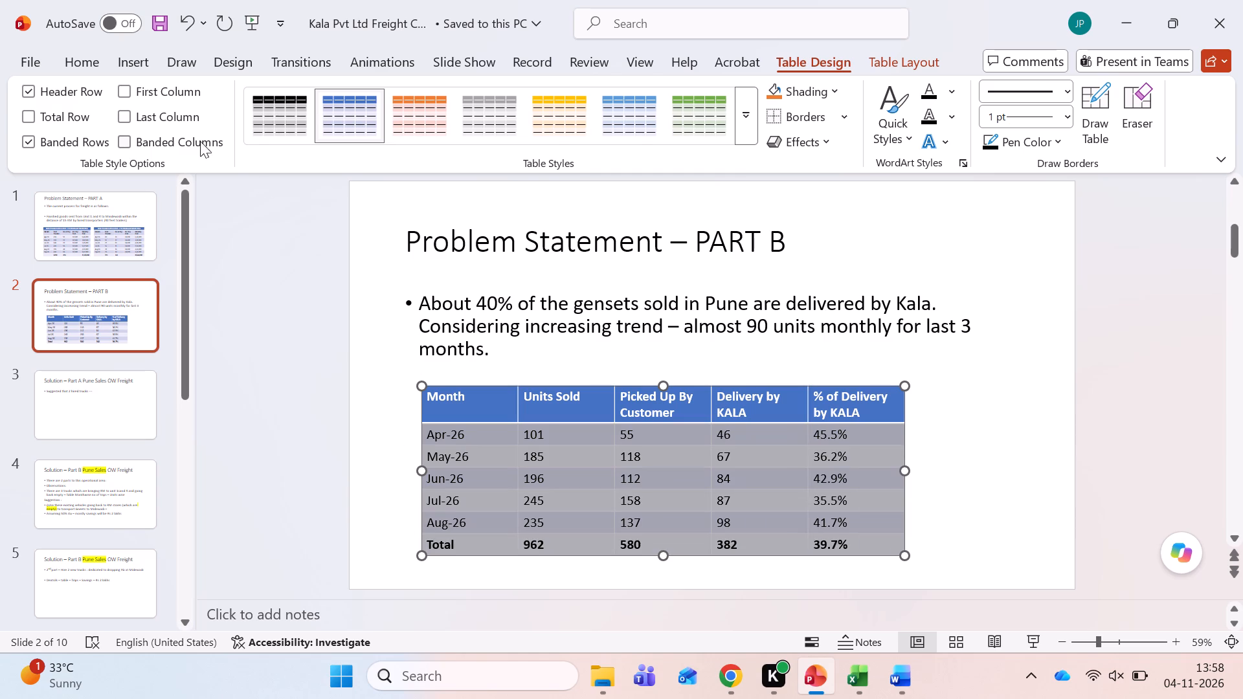
click(89, 65)
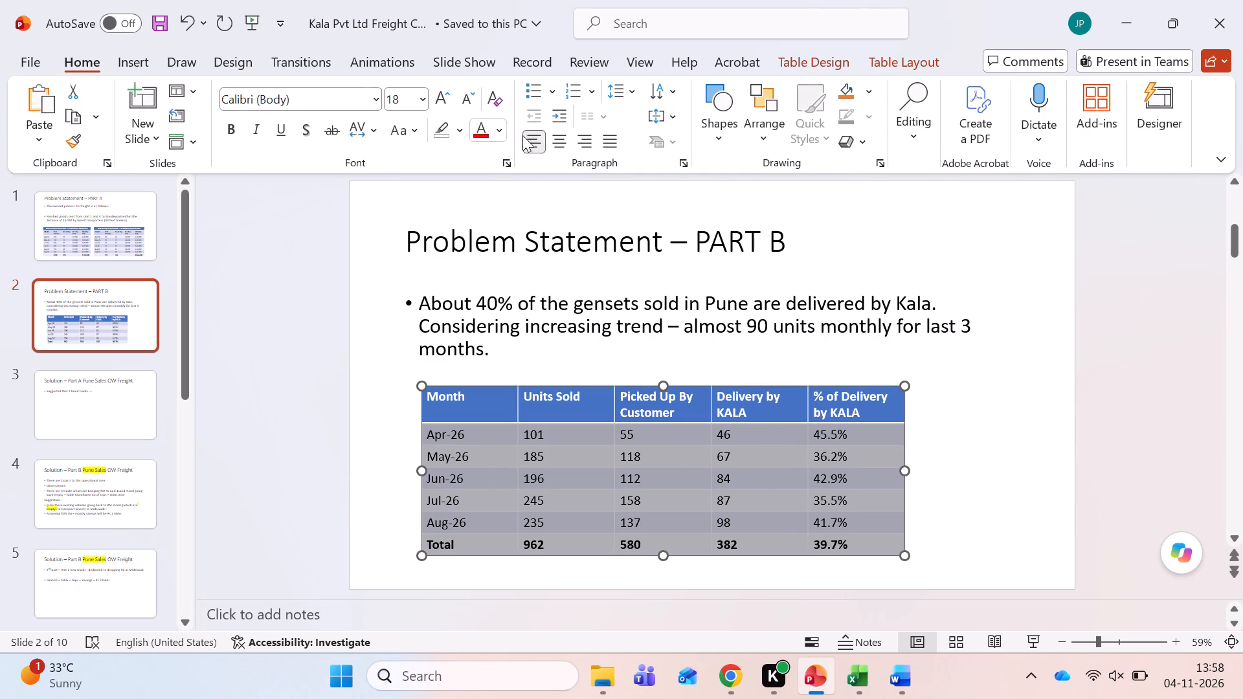
click(559, 148)
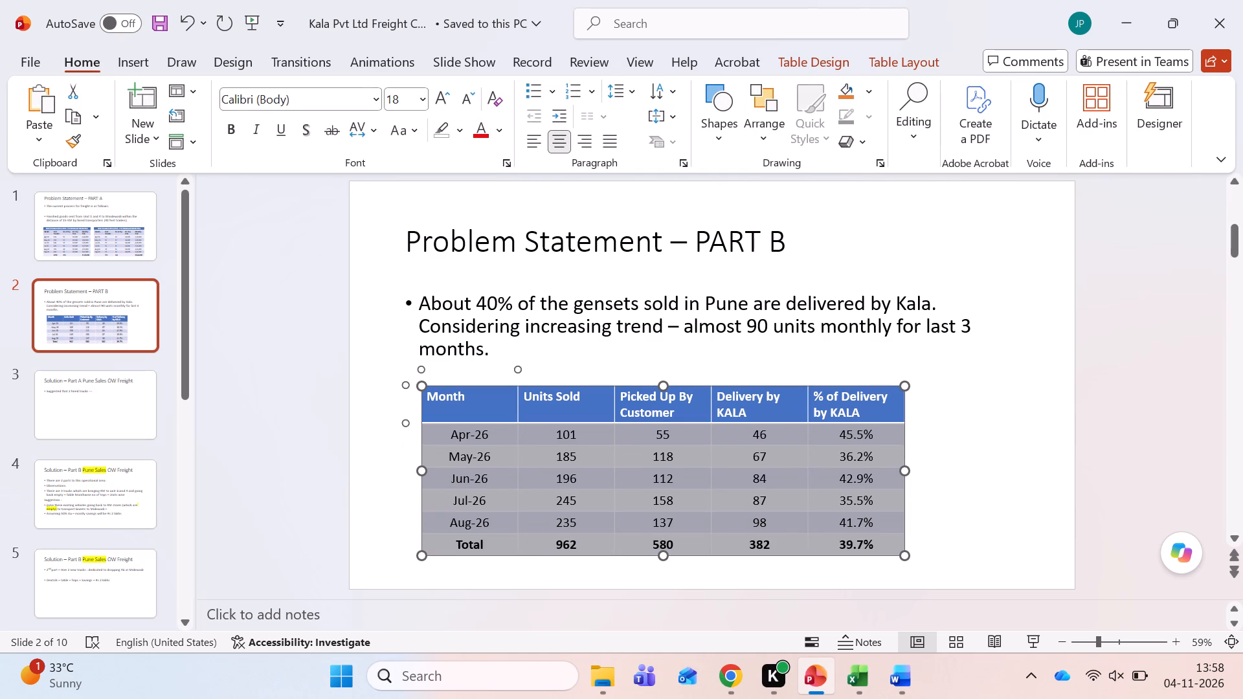
click(430, 398)
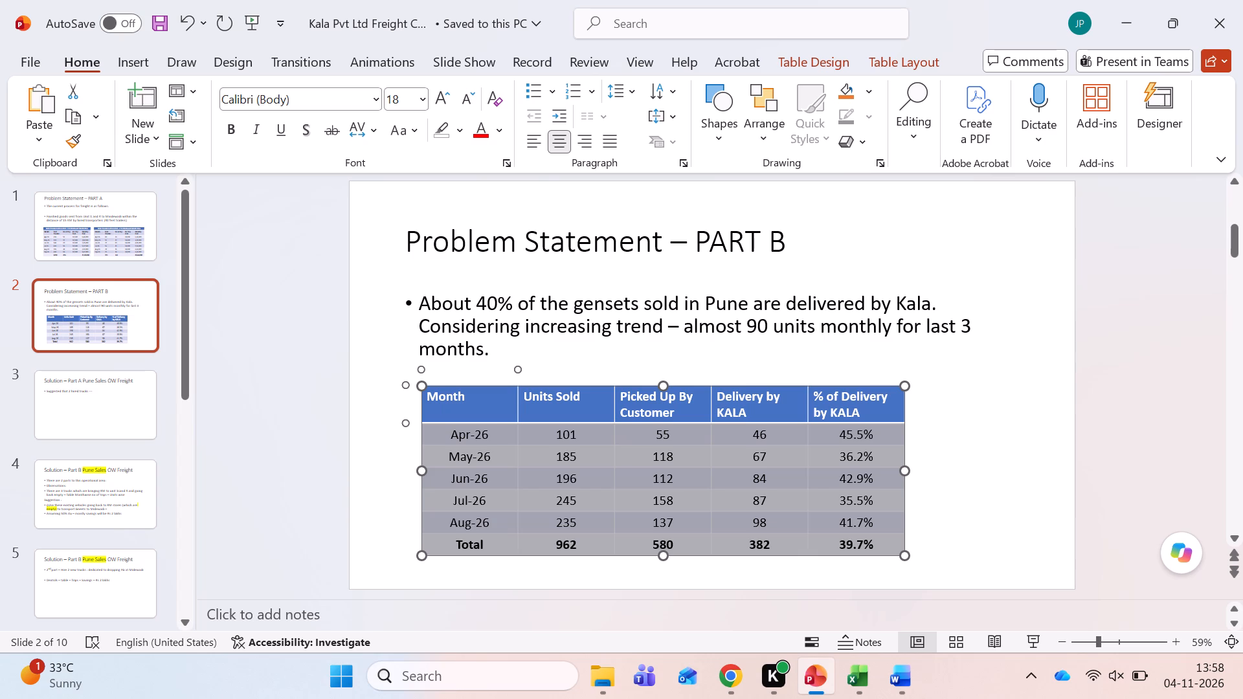
click(424, 402)
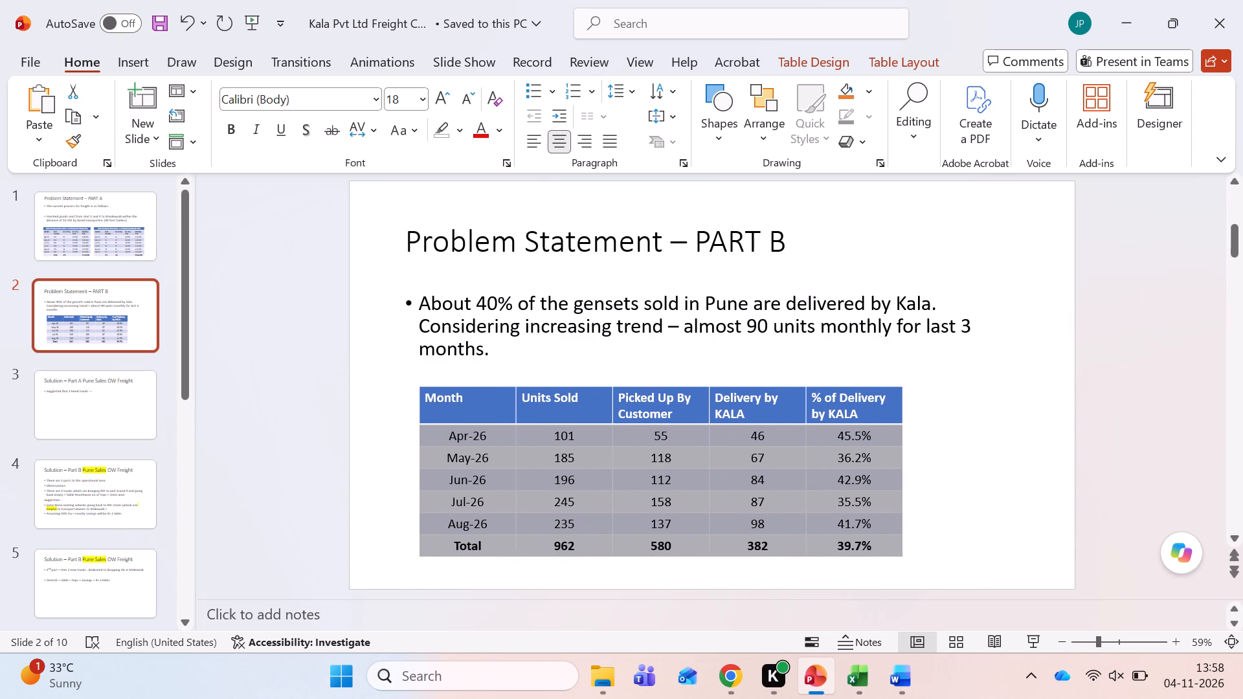
click(625, 459)
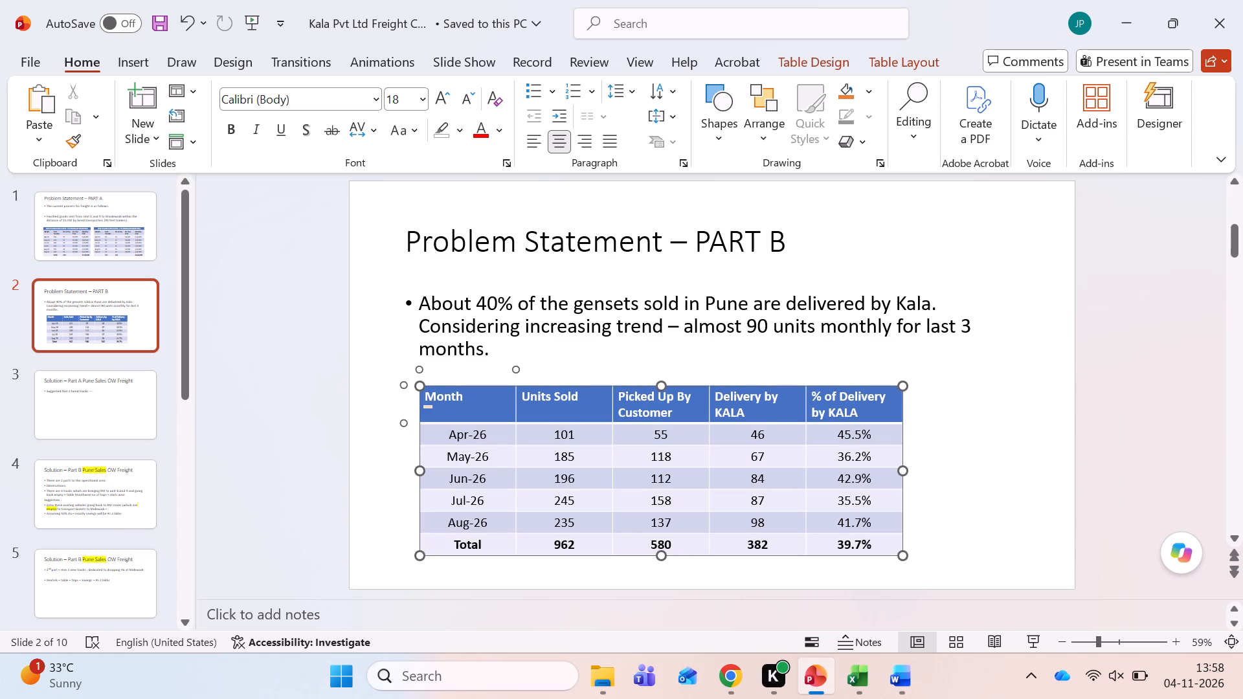
drag(425, 396, 847, 407)
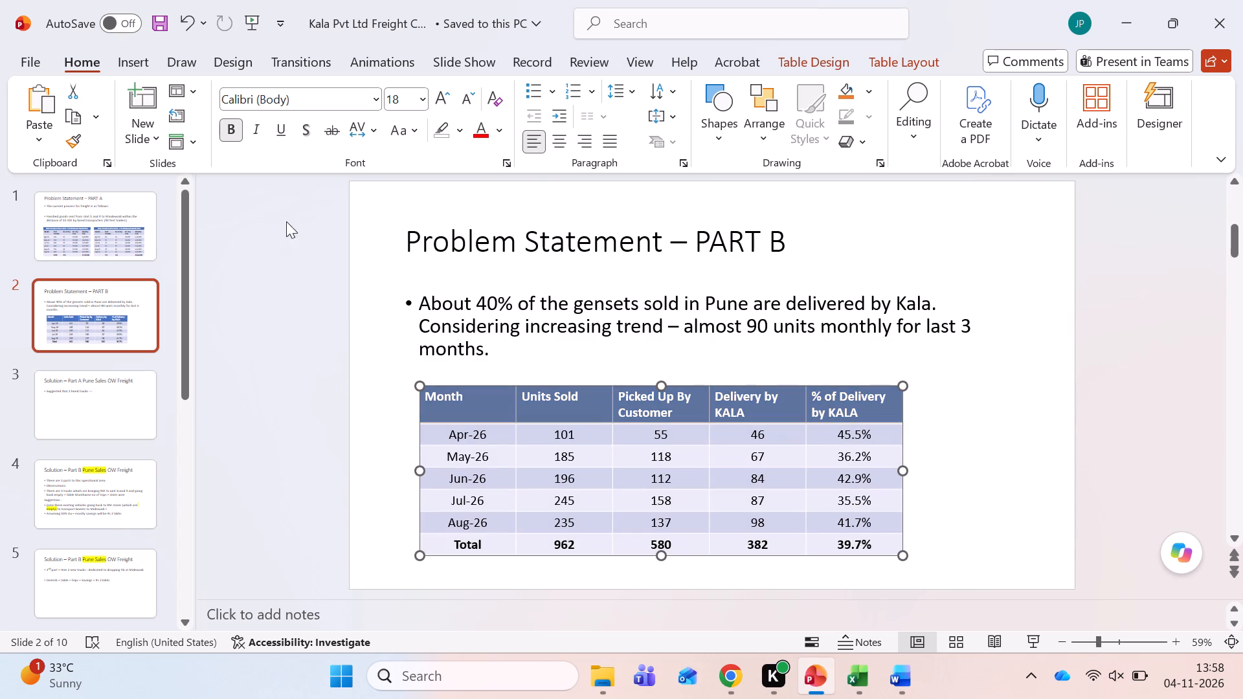
click(555, 141)
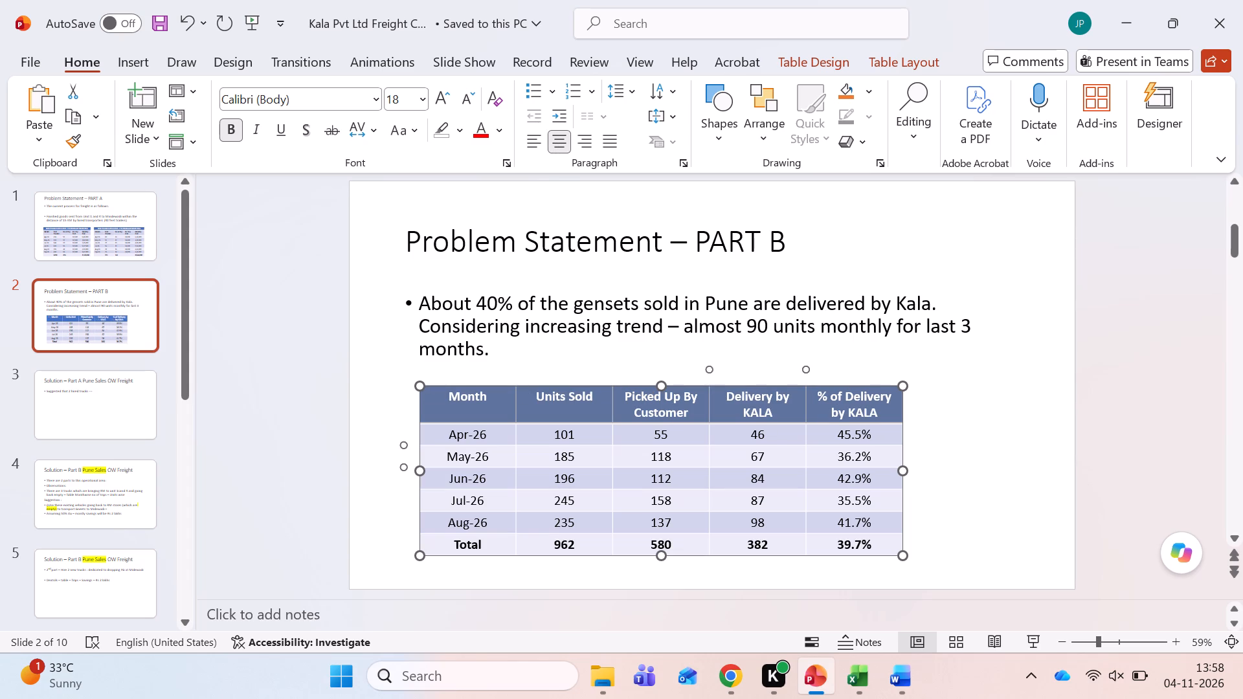
Make the % of Delivery by KALA values for Apr-26 to Aug-26 bold.
click(833, 437)
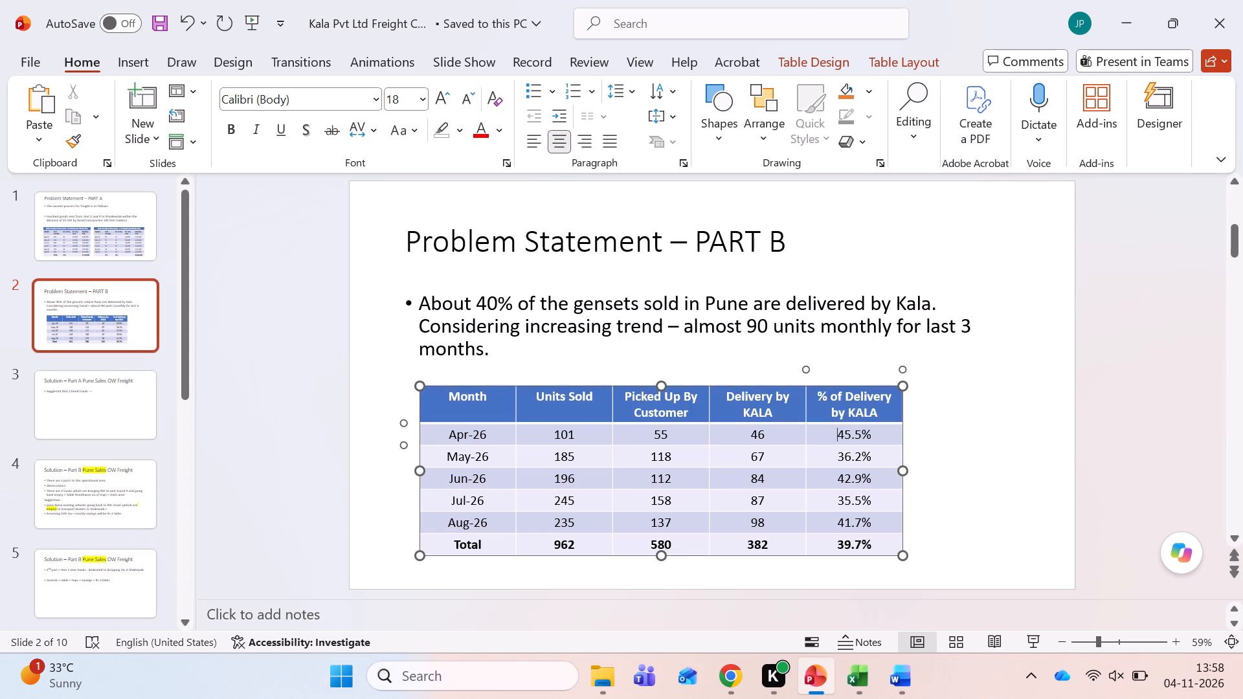
key(shift+Down)
key(shift+Down)
key(shift+Down)
key(shift+Down)
key(ctrl+b)
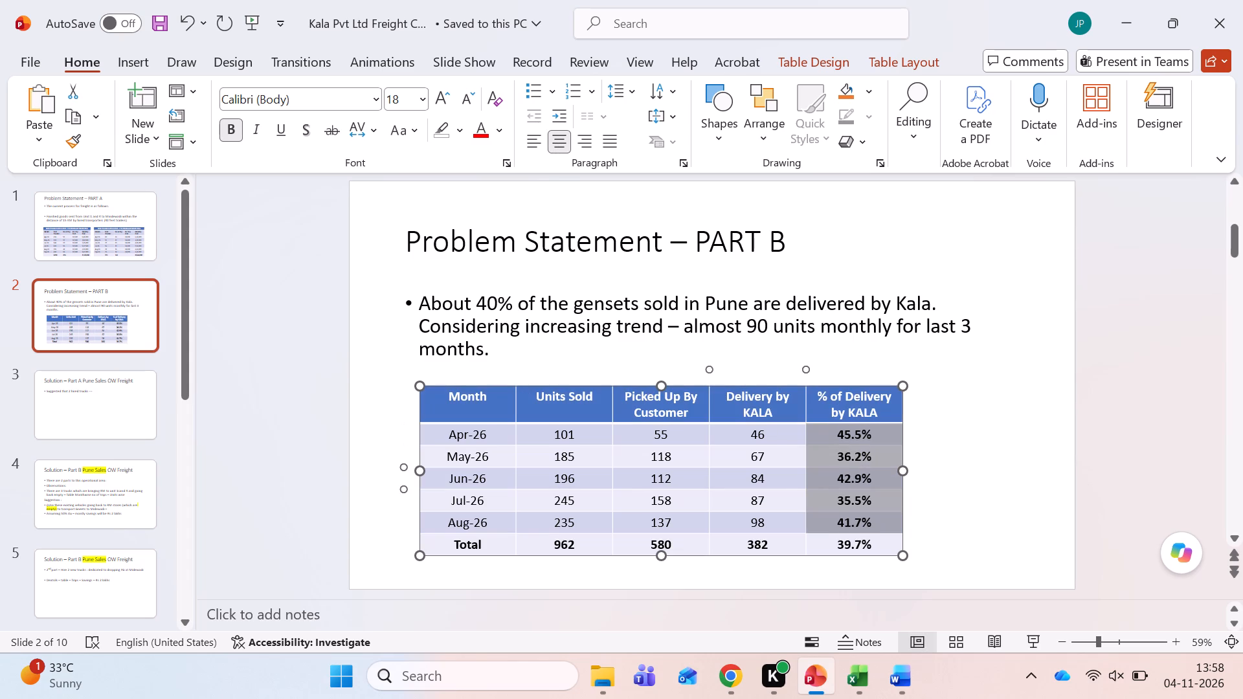
click(757, 479)
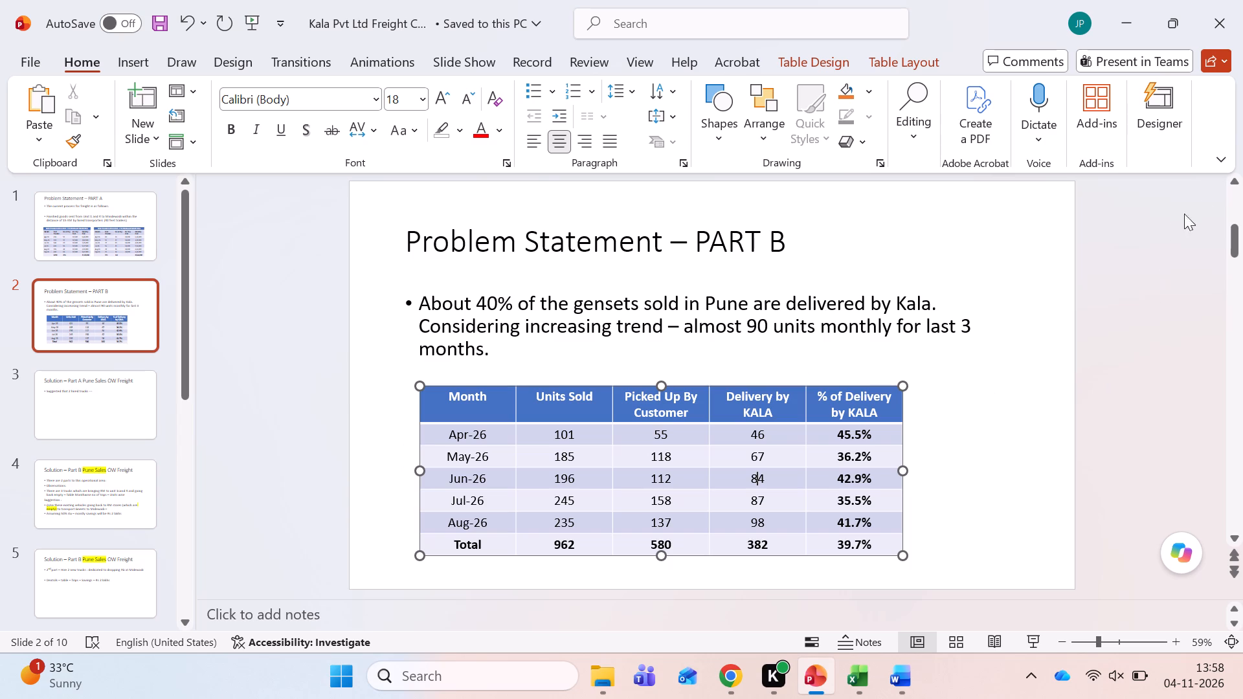
On the PART A slide, centre-align the column headings and data in the Unit-1 and Unit-4 transfer tables.
click(1242, 177)
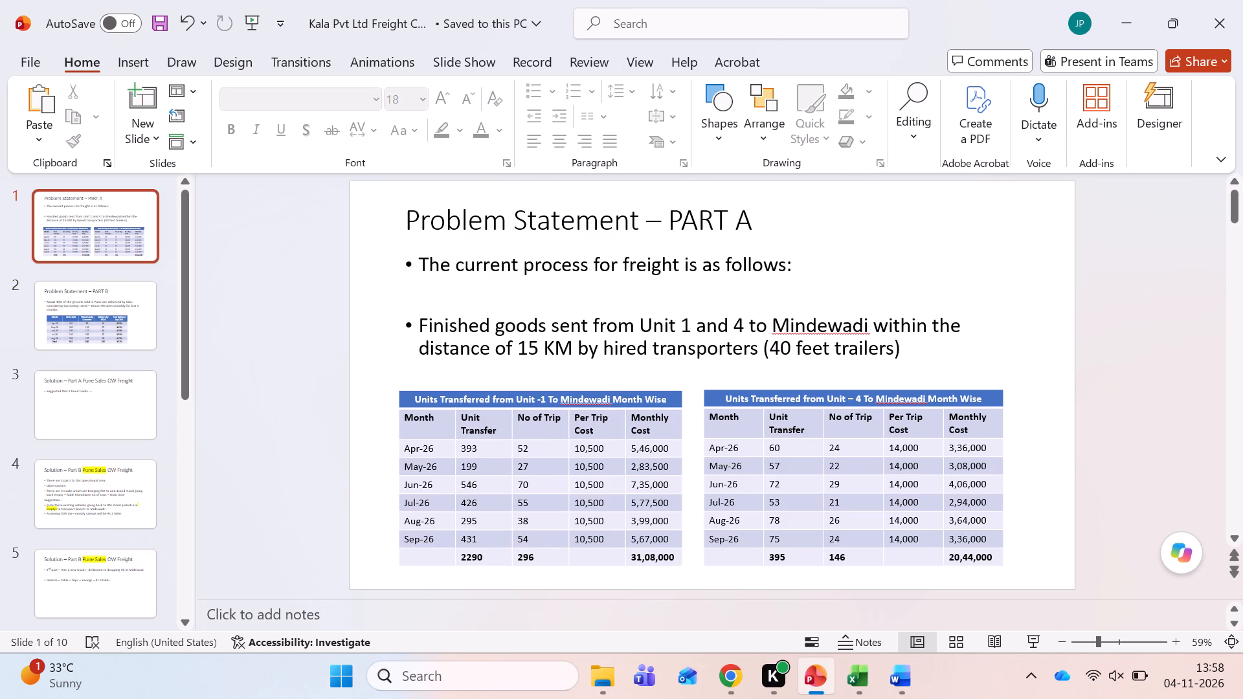
drag(402, 419, 639, 558)
click(556, 144)
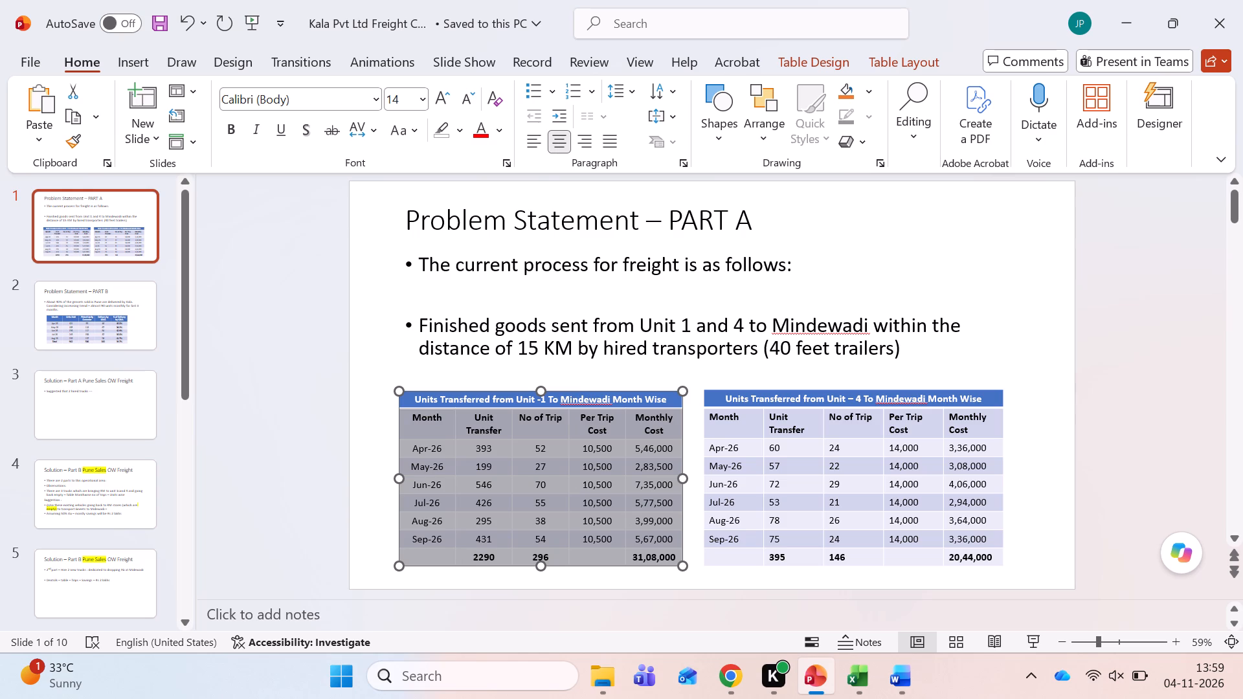
drag(709, 422, 981, 555)
click(560, 135)
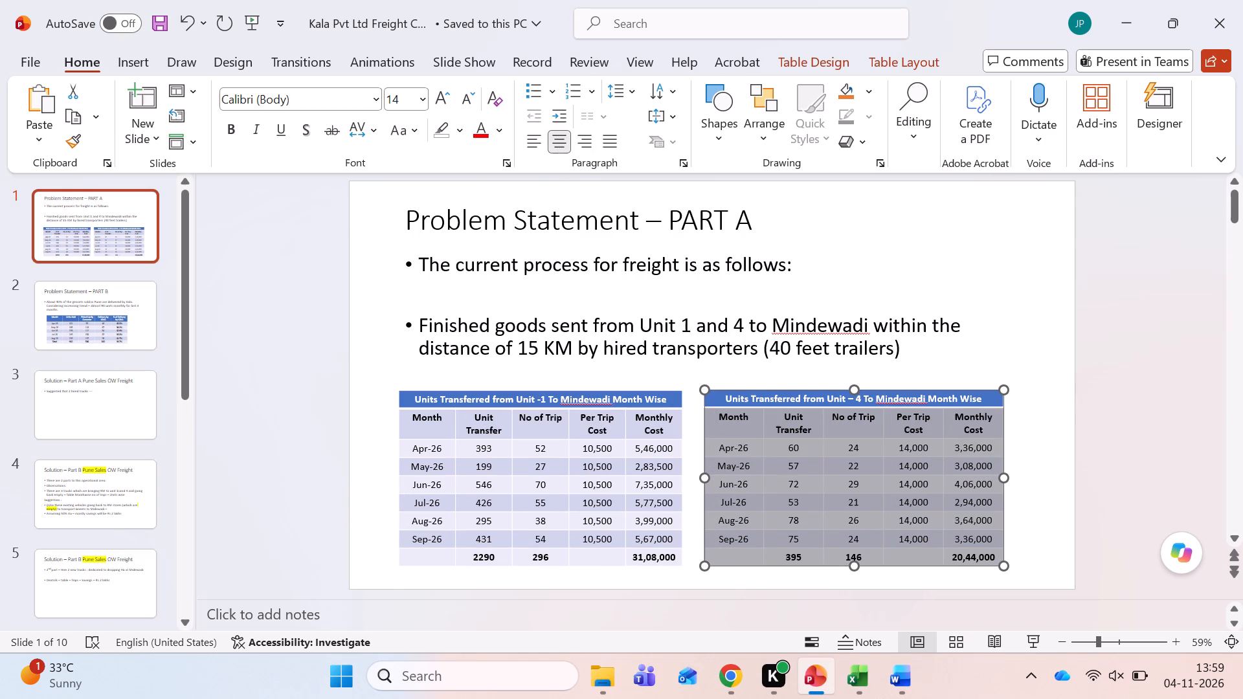
Set the font size of the whole Unit-1 transfer table on the PART A slide to 16.
drag(401, 399, 827, 490)
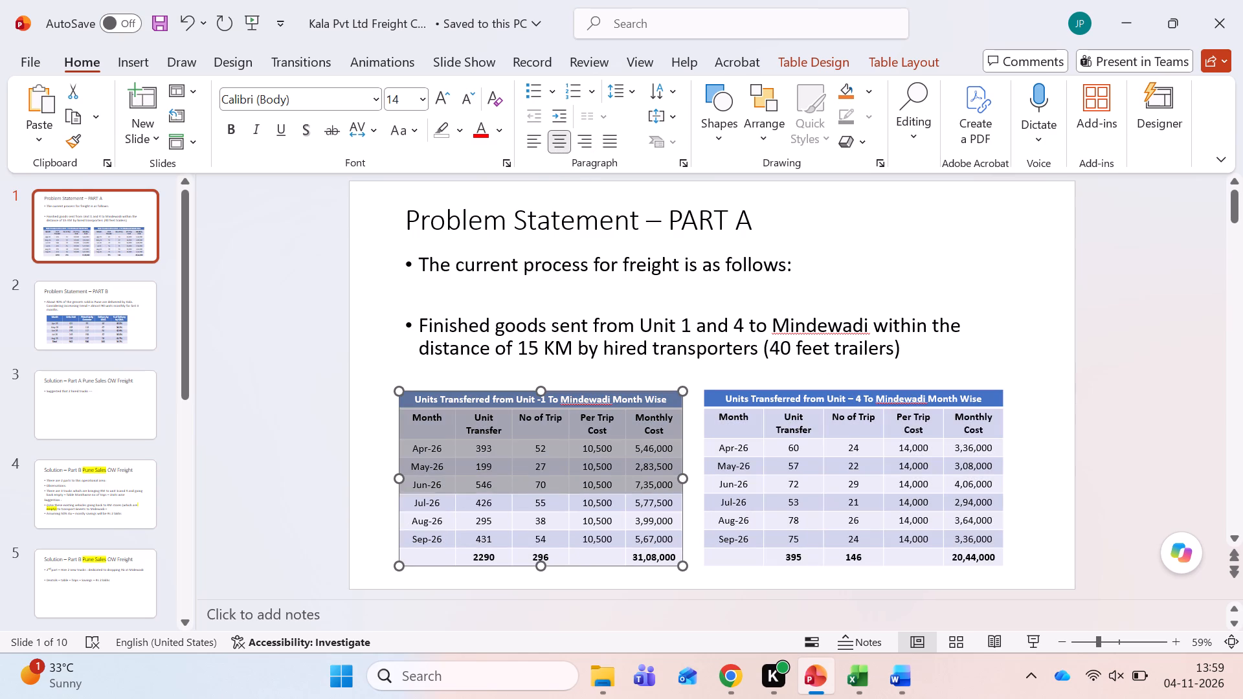
drag(827, 490, 862, 564)
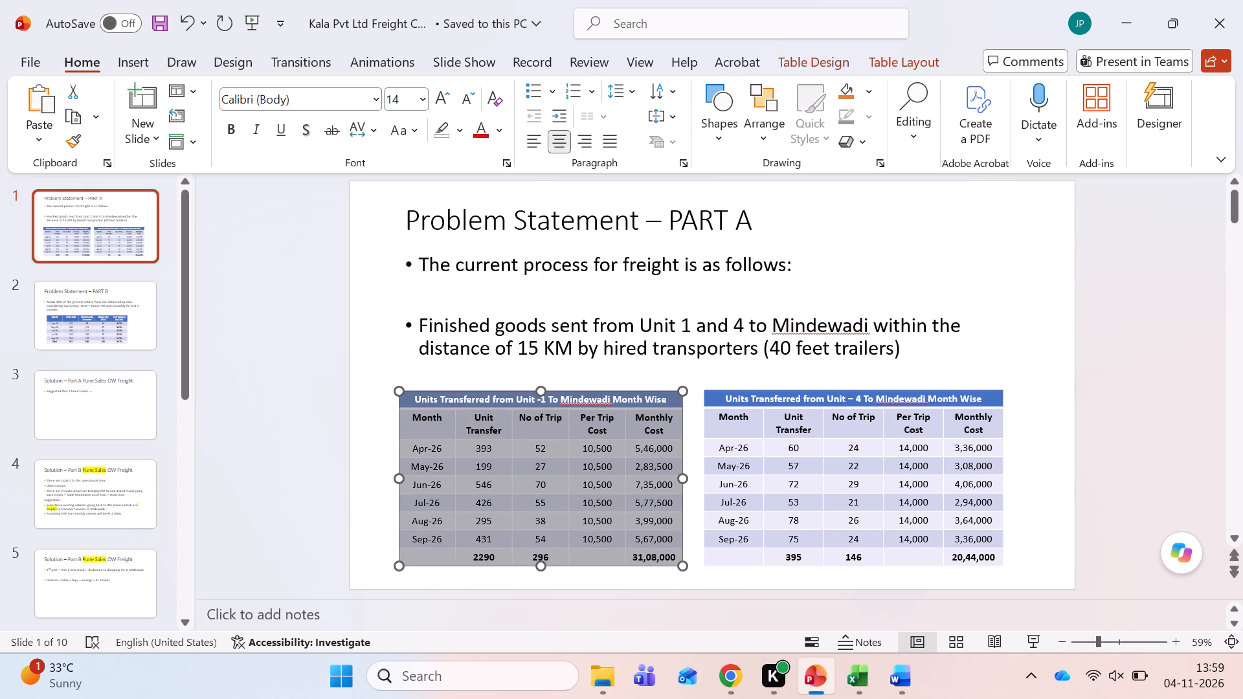
click(405, 102)
text(16)
key(Return)
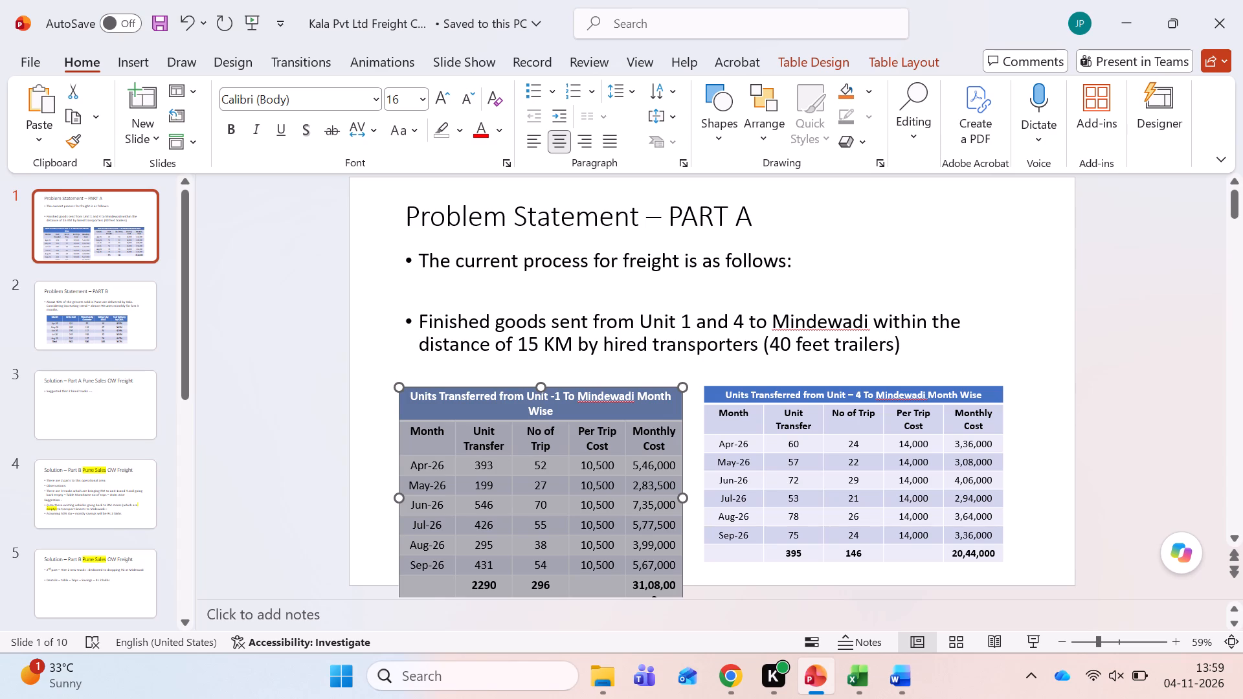
Move the Unit-1 transfer table up to just beneath the finished-goods bullet and widen it slightly.
drag(467, 387, 467, 364)
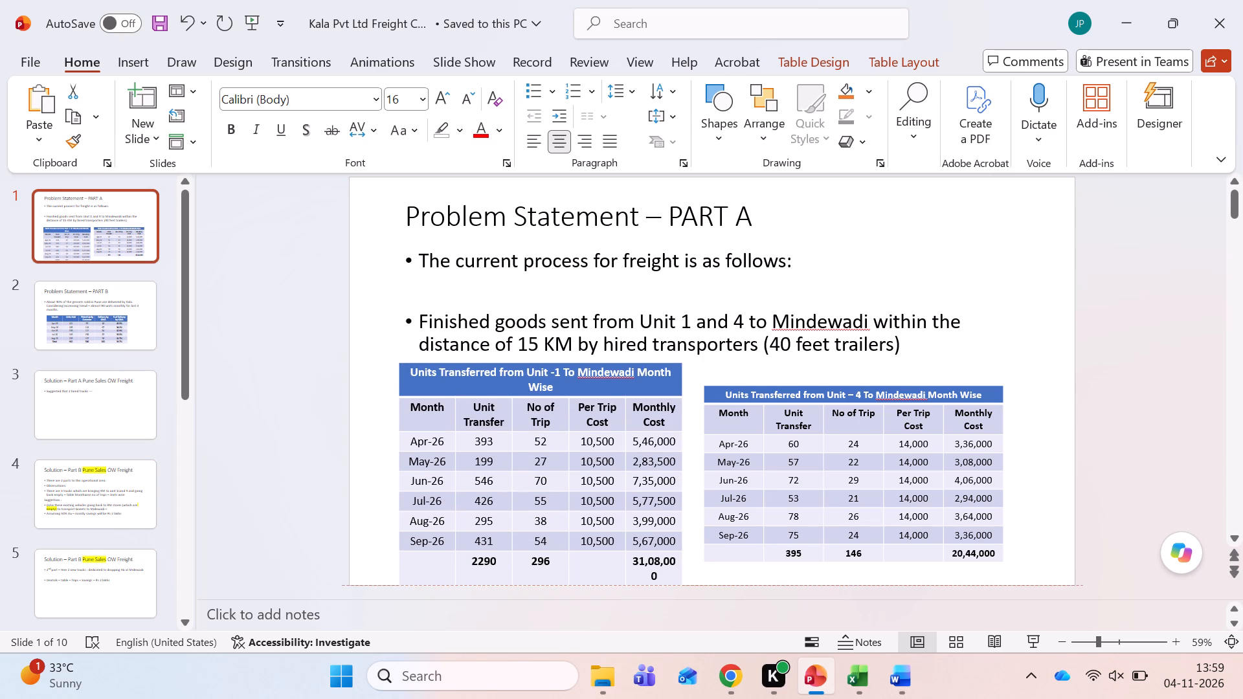
drag(467, 364, 467, 361)
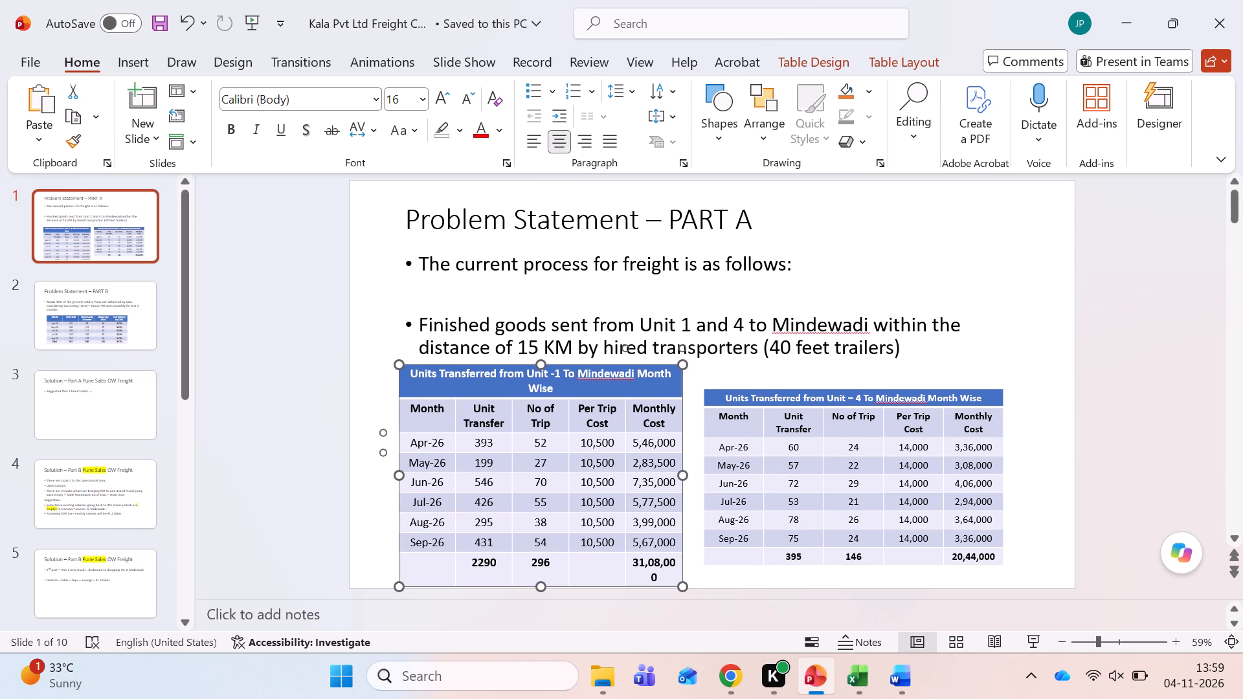
drag(684, 476, 691, 476)
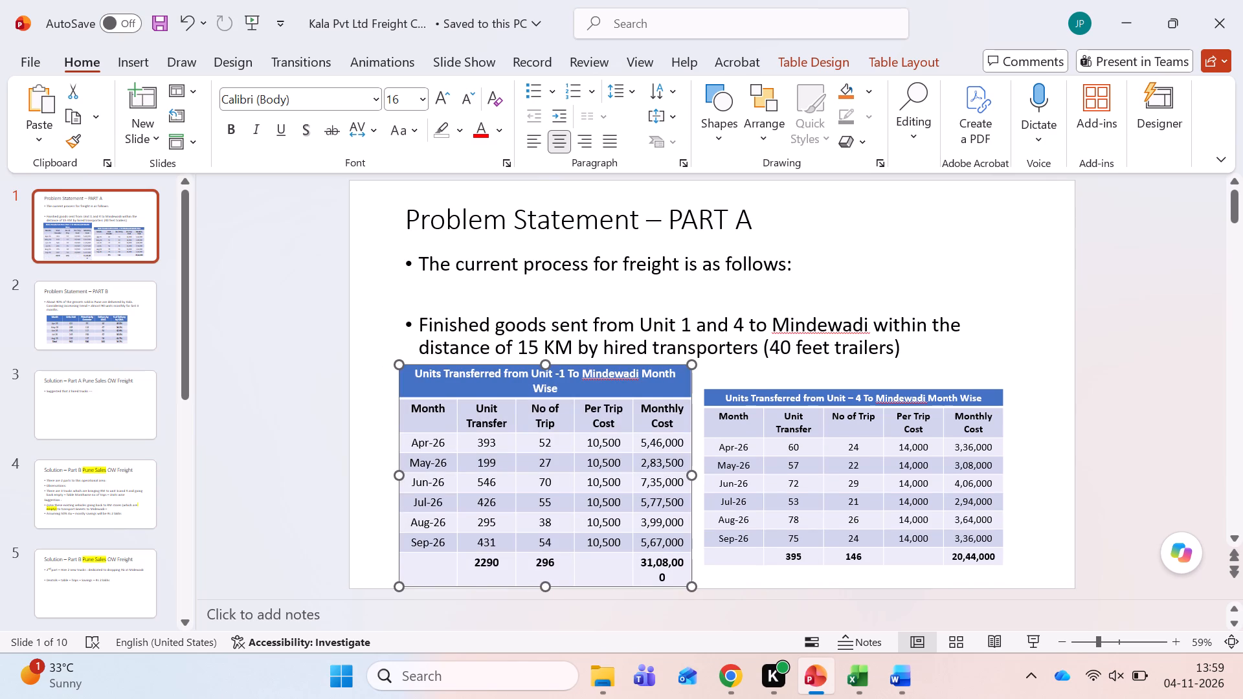
Set the font size of the whole Unit-4 transfer table on the PART A slide to 16.
drag(718, 399, 981, 559)
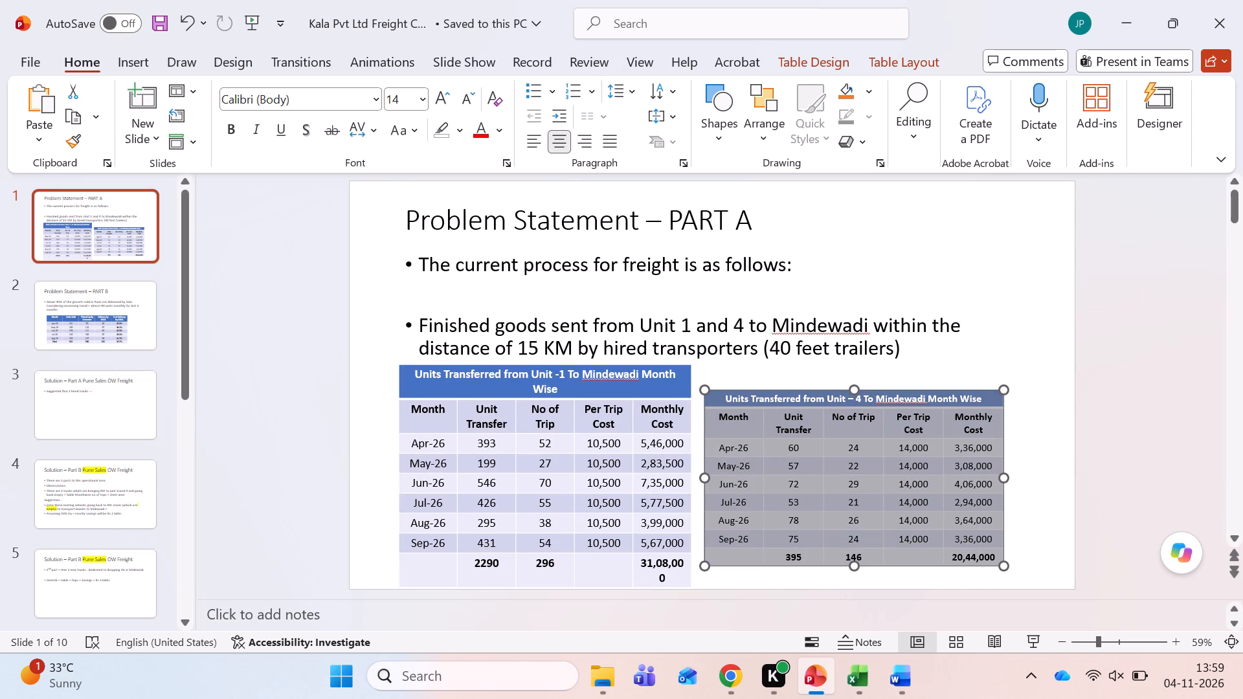
click(407, 100)
text(16)
key(Return)
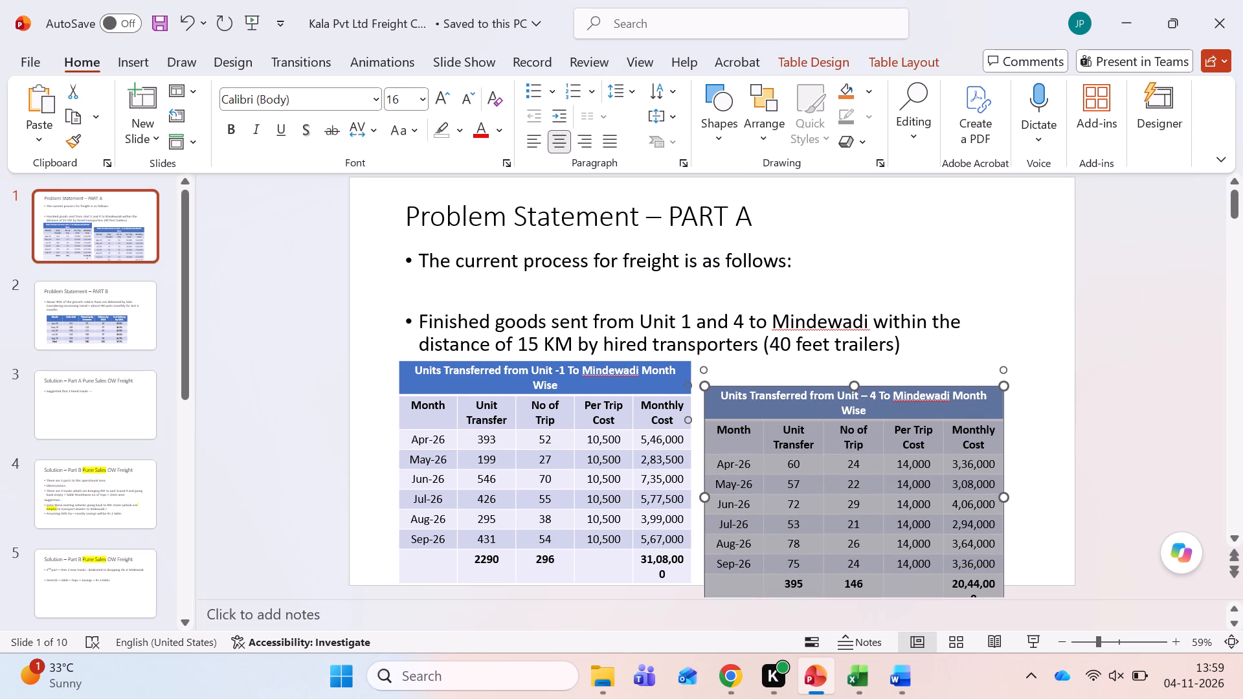
Move the Unit-4 transfer table up so its top edge is level with the Unit-1 table.
drag(783, 386, 794, 362)
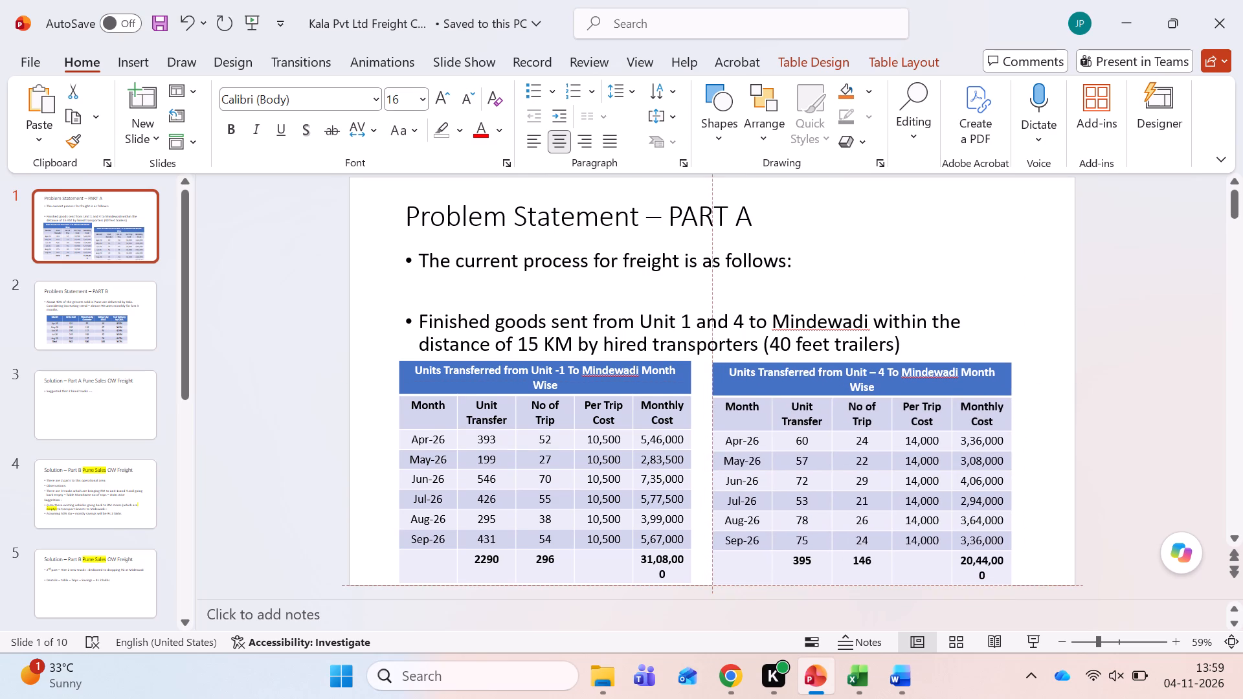
drag(794, 362, 794, 357)
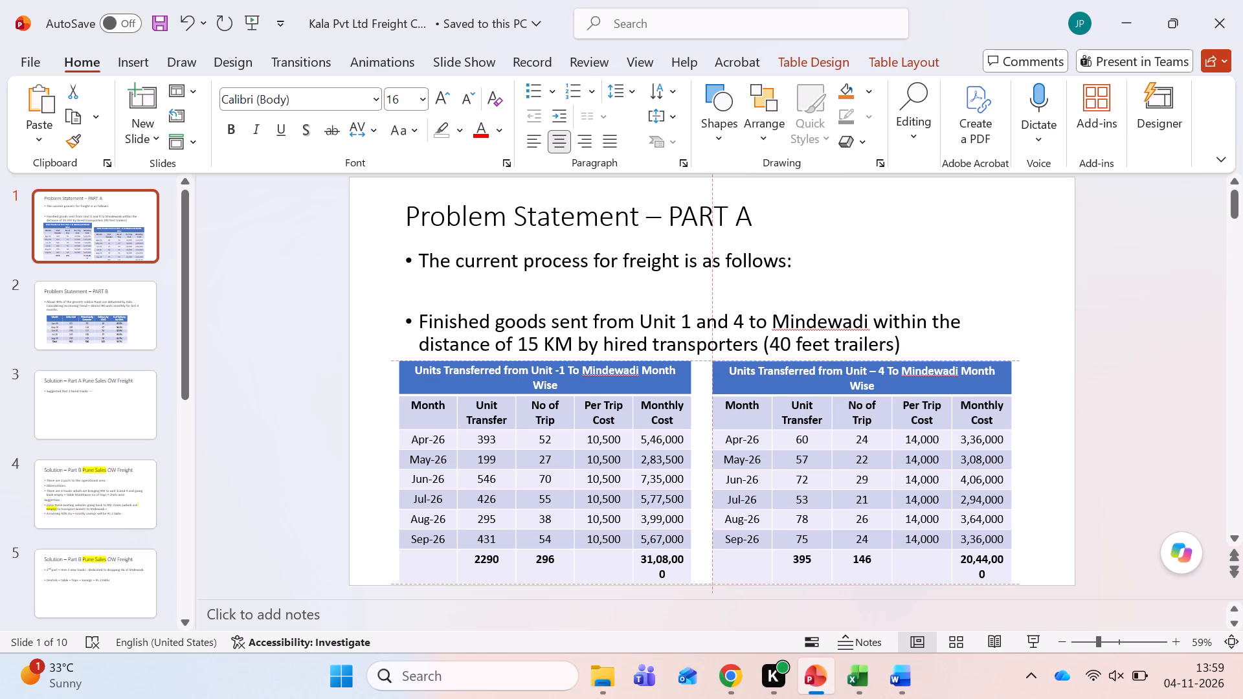
drag(794, 357, 794, 359)
Widen both transfer tables until their titles and Monthly Cost totals fit on one line, shifting the Unit-4 table to keep a gap between them.
drag(1016, 474, 1016, 474)
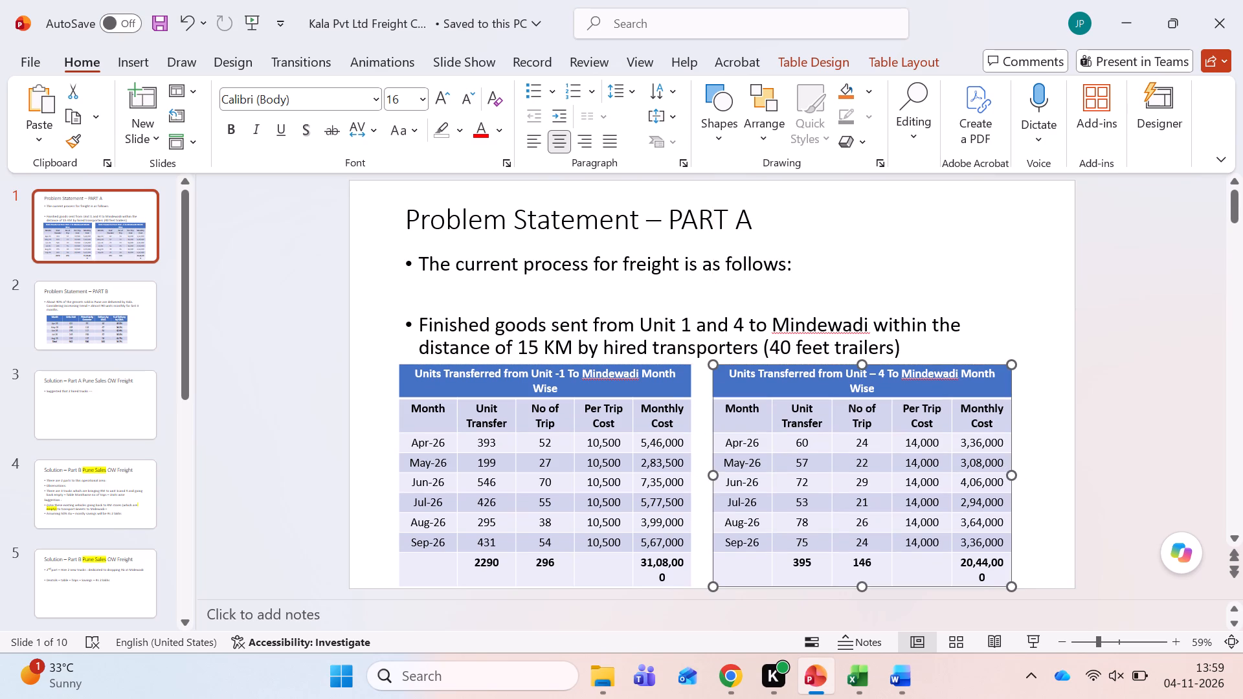
drag(1016, 474, 1031, 474)
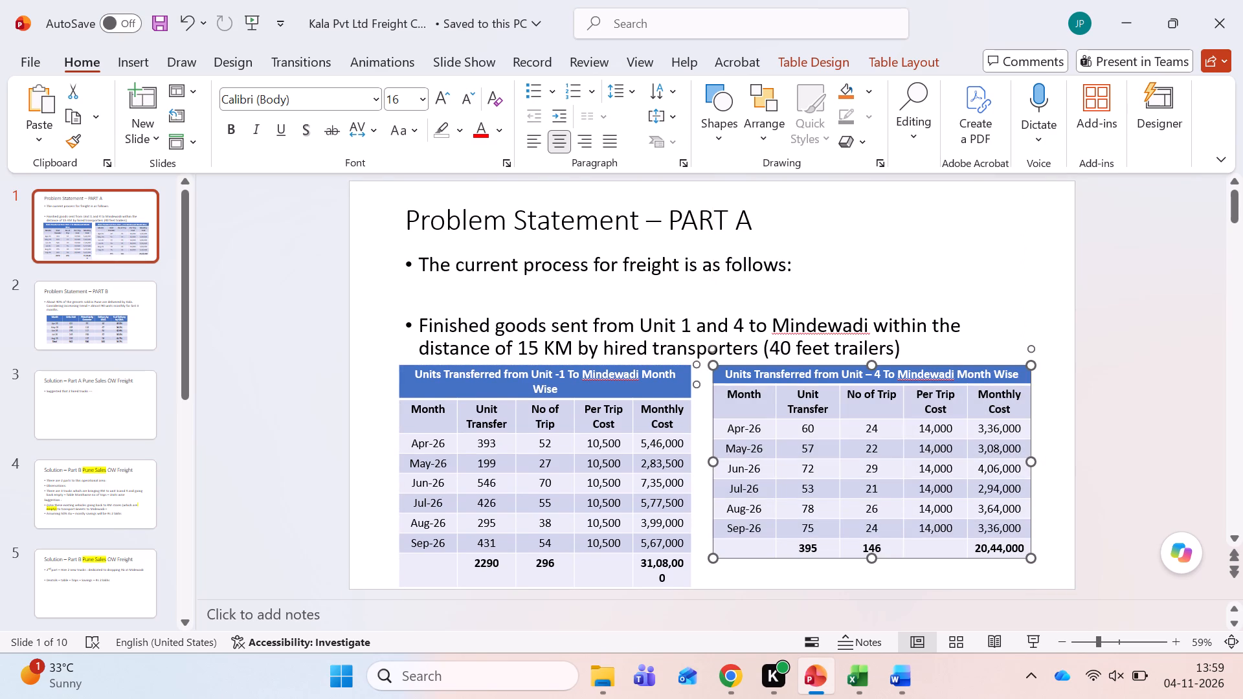
drag(797, 364, 814, 364)
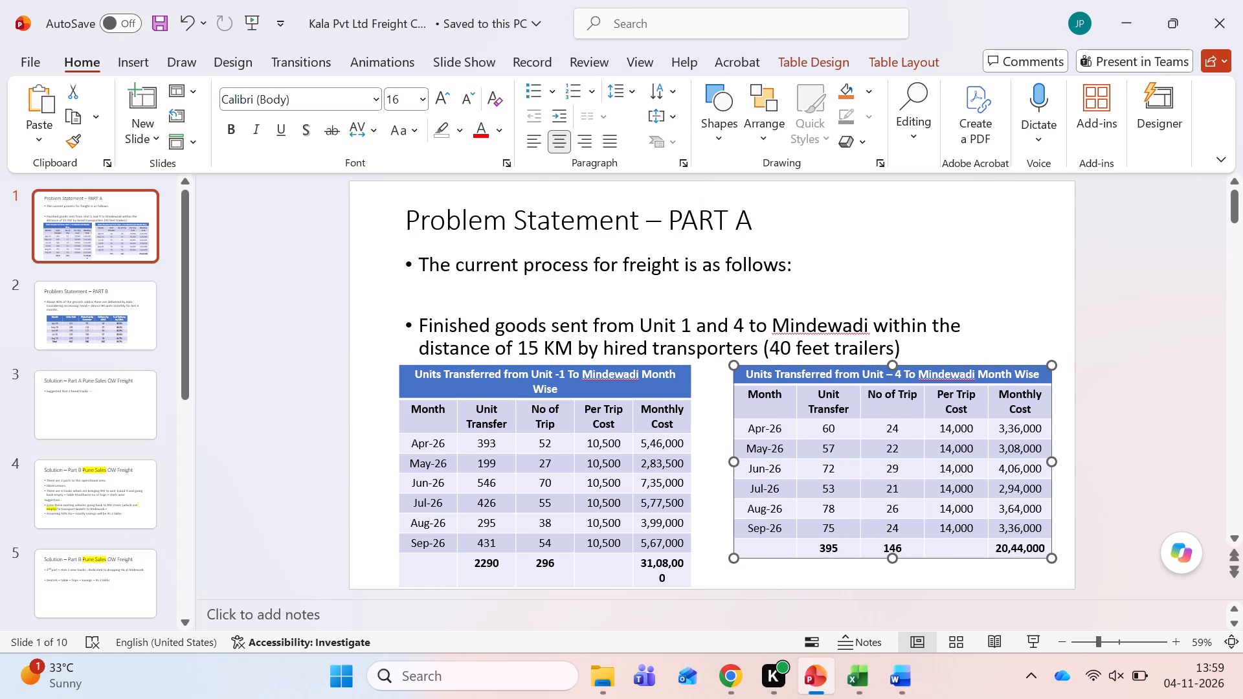
click(676, 500)
drag(694, 470, 709, 470)
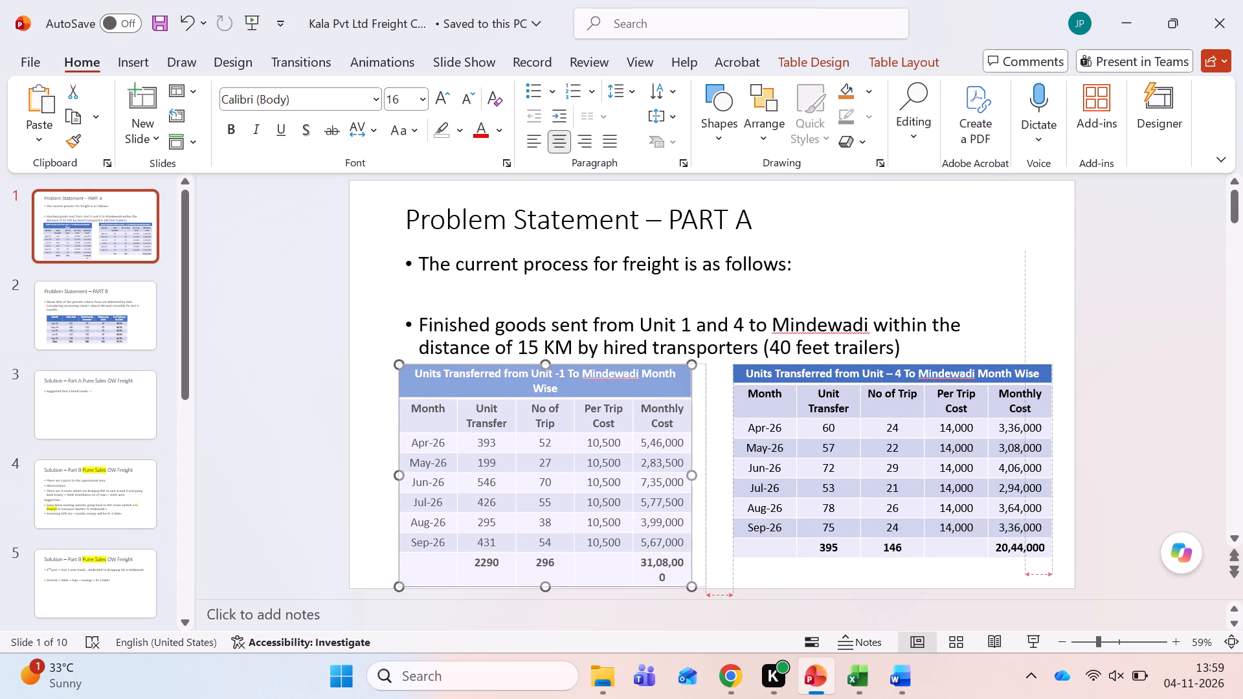
drag(709, 470, 710, 470)
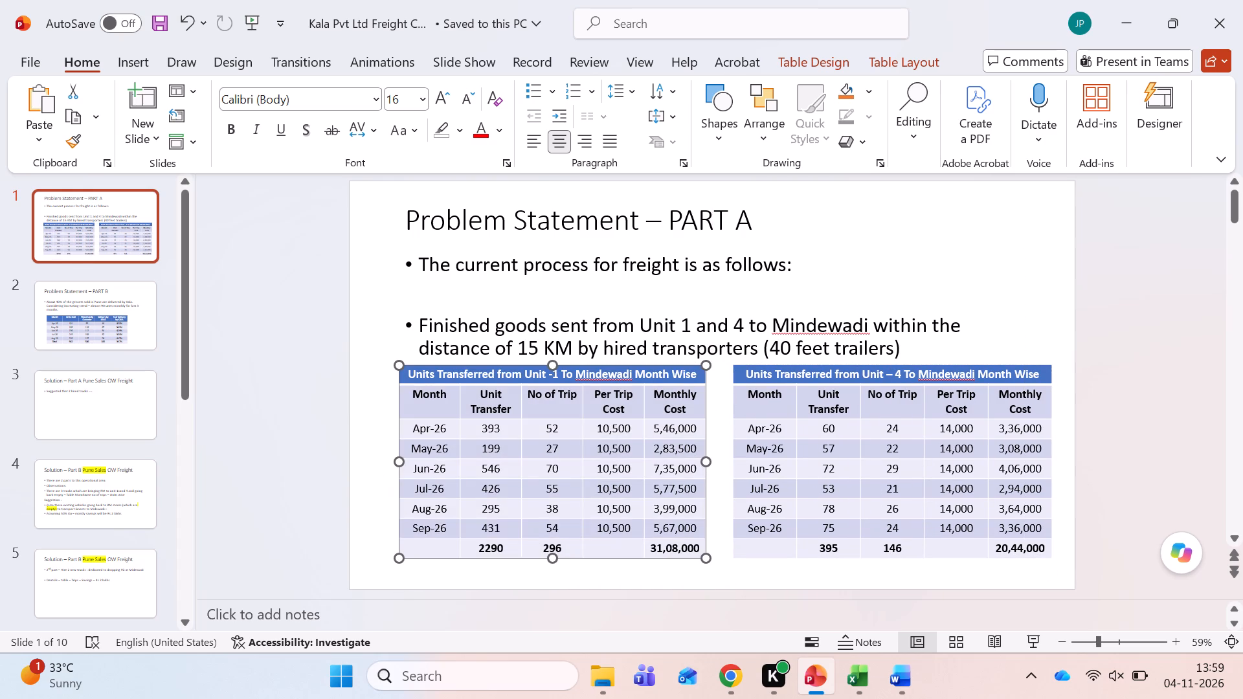
Save the presentation.
click(781, 432)
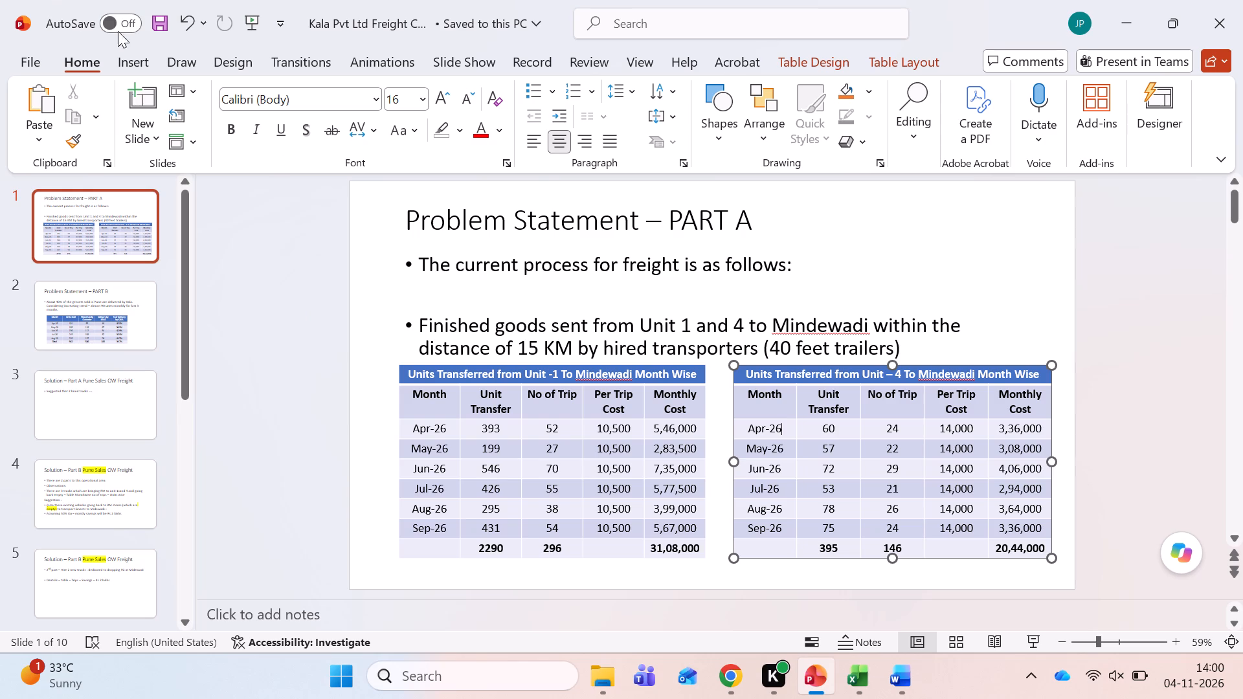
click(160, 28)
In Chrome, request Google Maps directions to the Kala Genset mindewadi godown from the Kala Genset location on Highway 548D, Mahalunge.
click(721, 684)
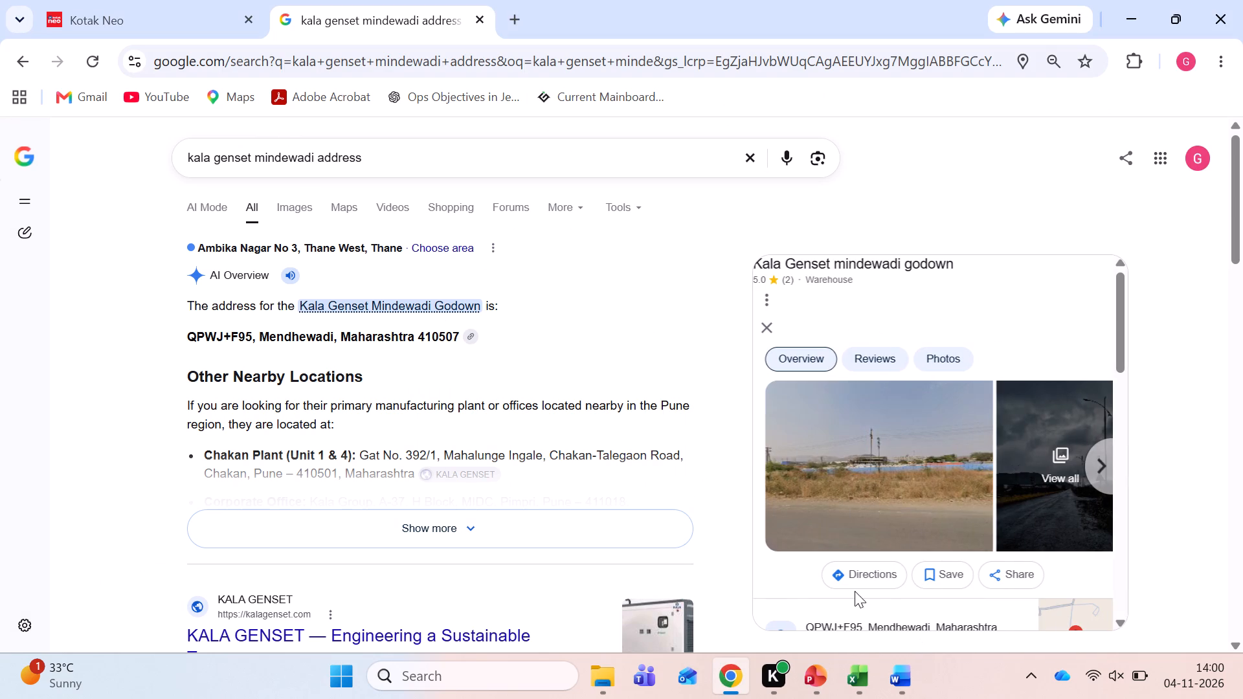
click(846, 577)
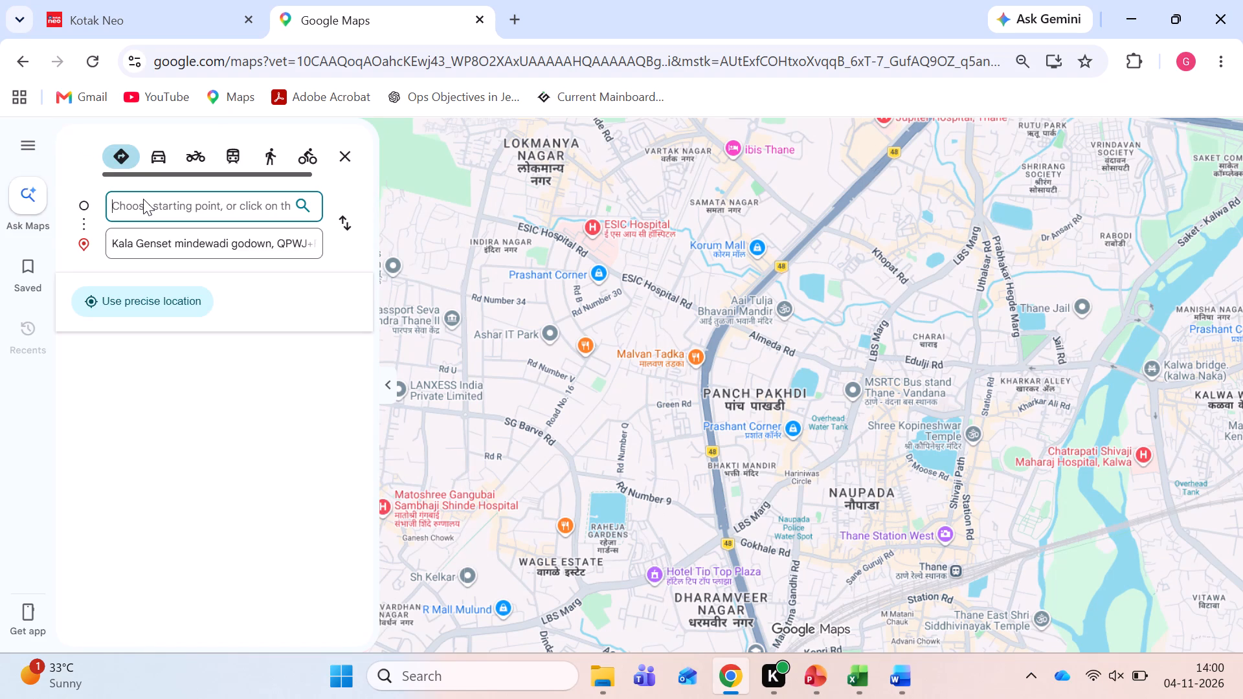
text(kala genset)
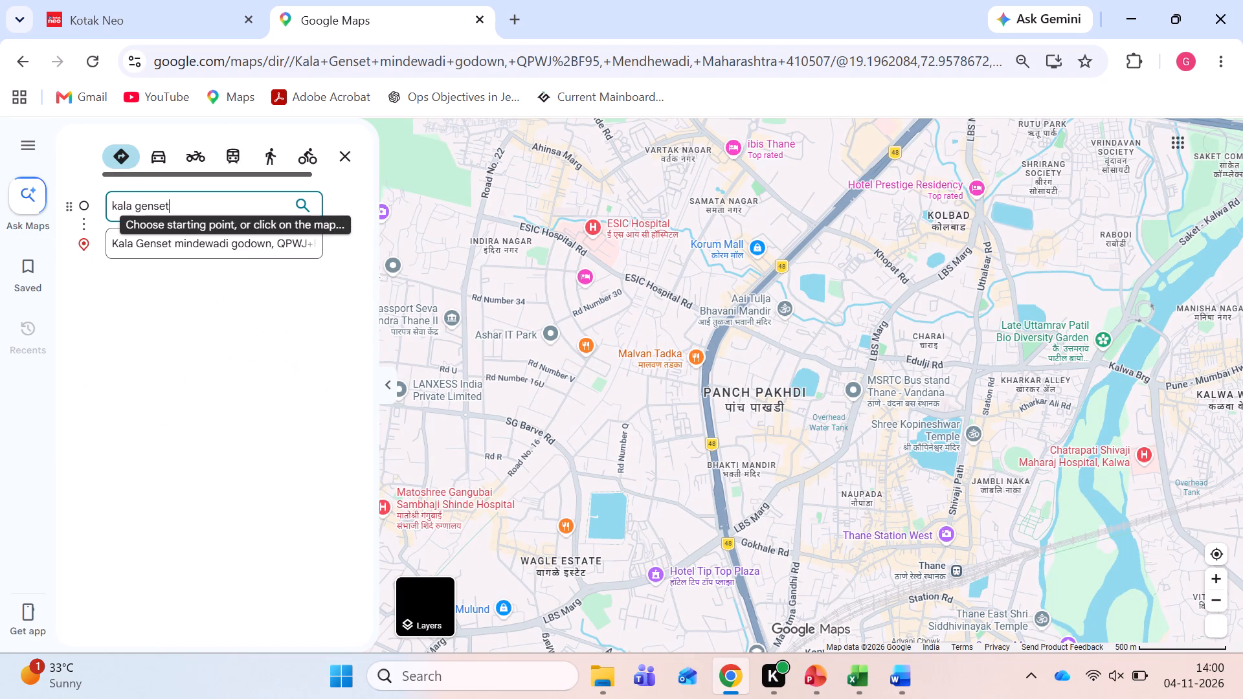
click(217, 320)
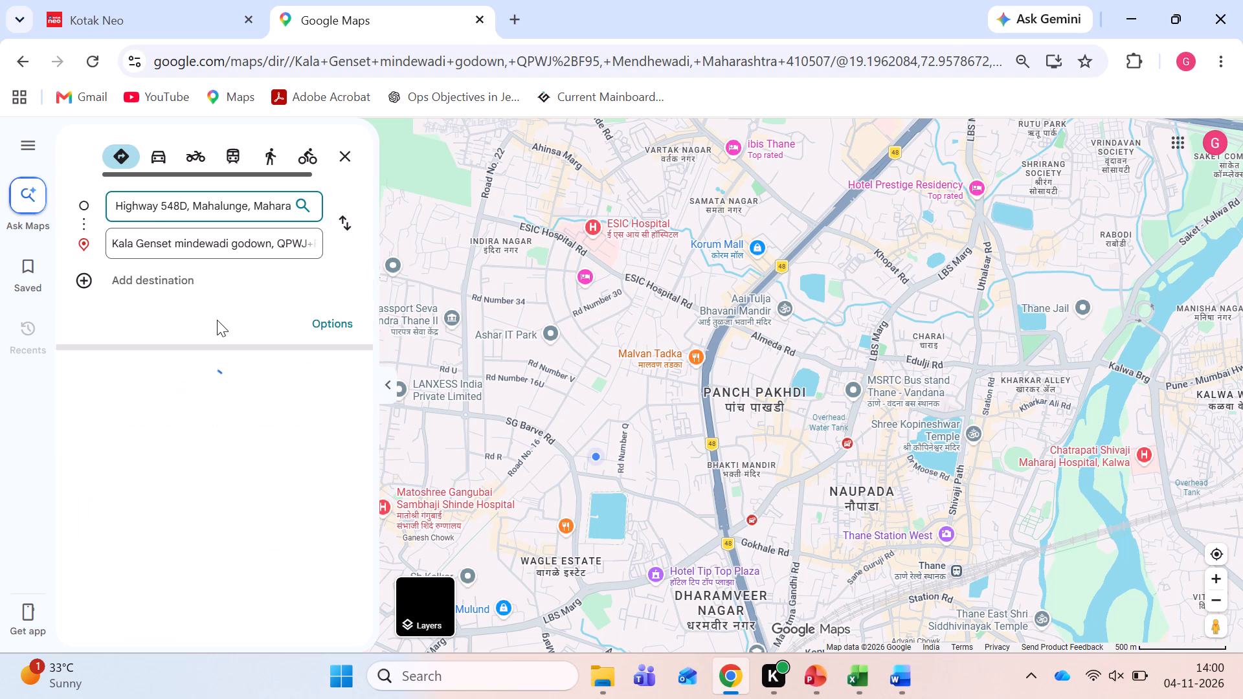
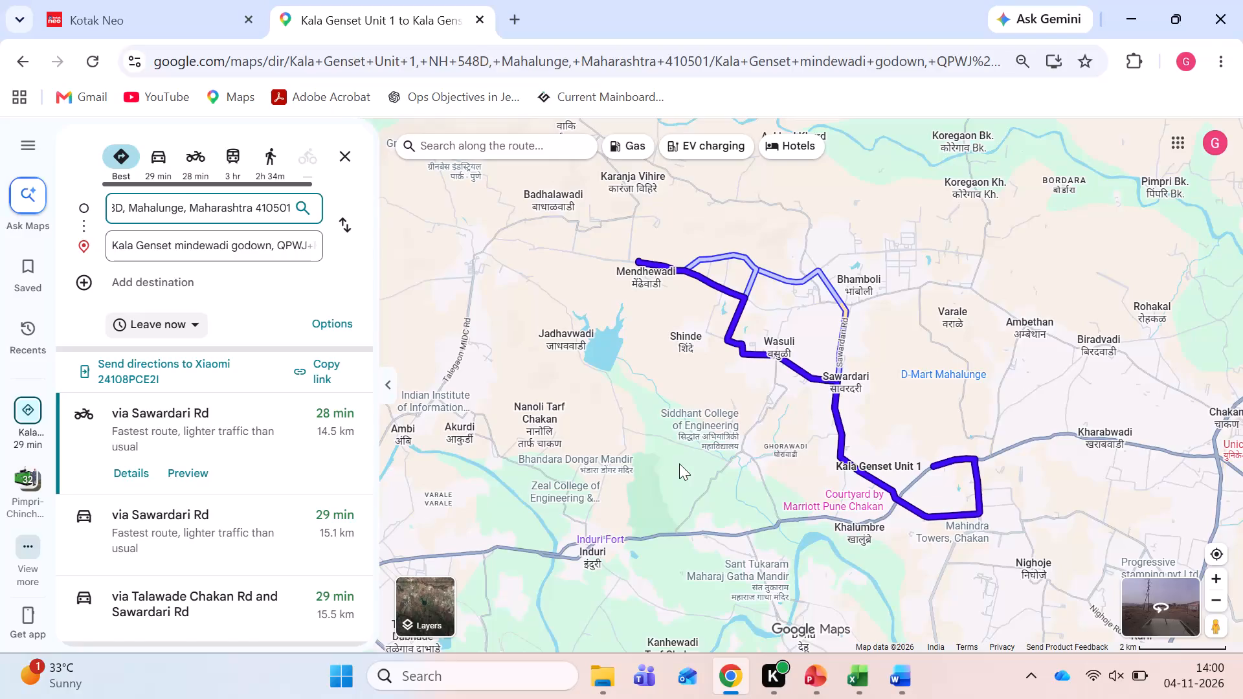
Back in PowerPoint, change the distance in PART A's finished goods bullet to "35 KM round trip".
key(alt+Tab)
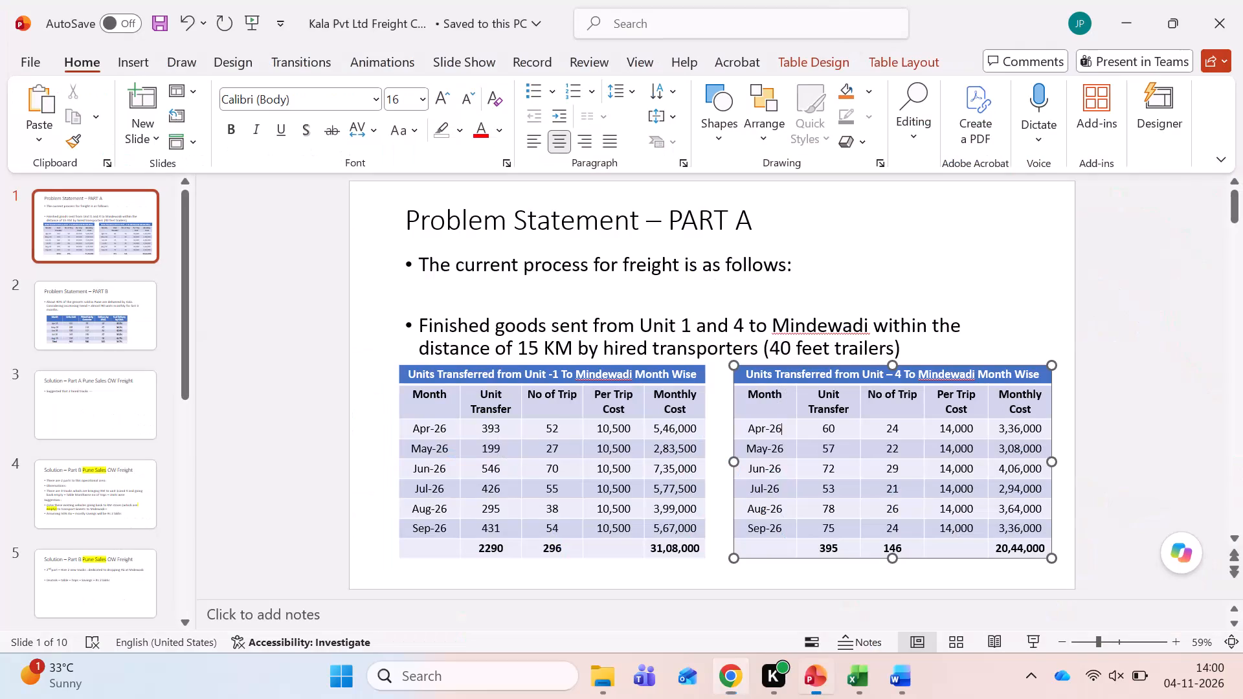
key(alt+Tab)
key(alt+Tab)
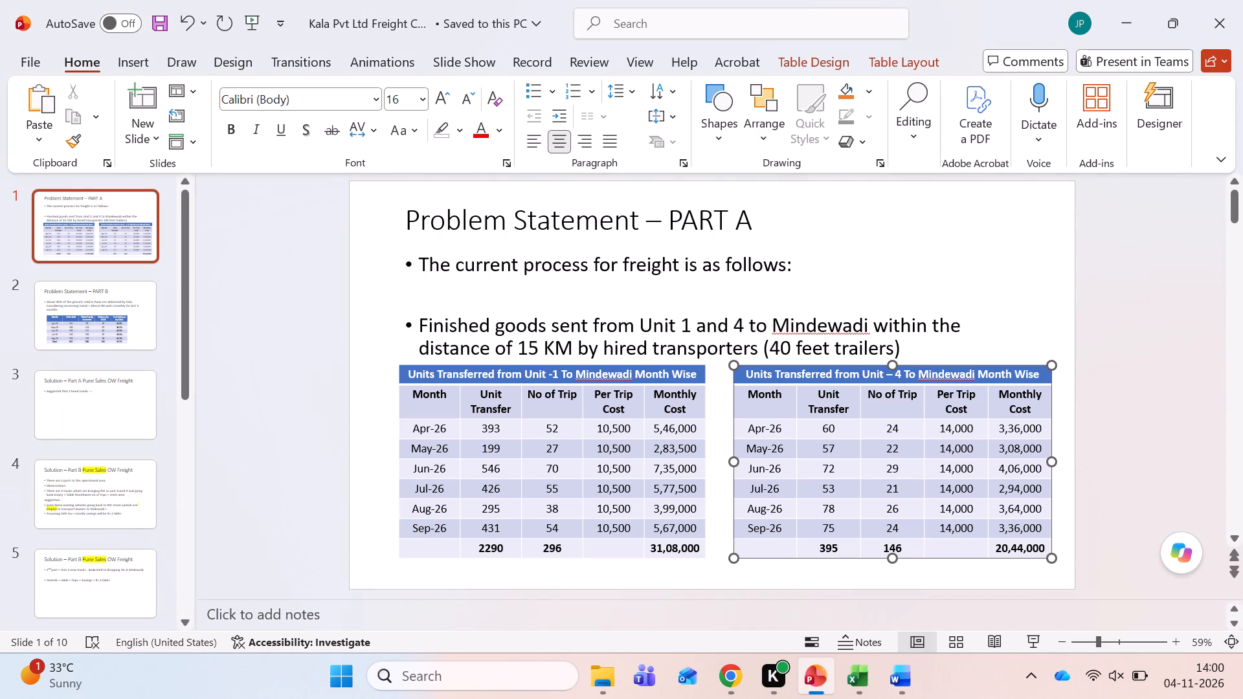
click(536, 348)
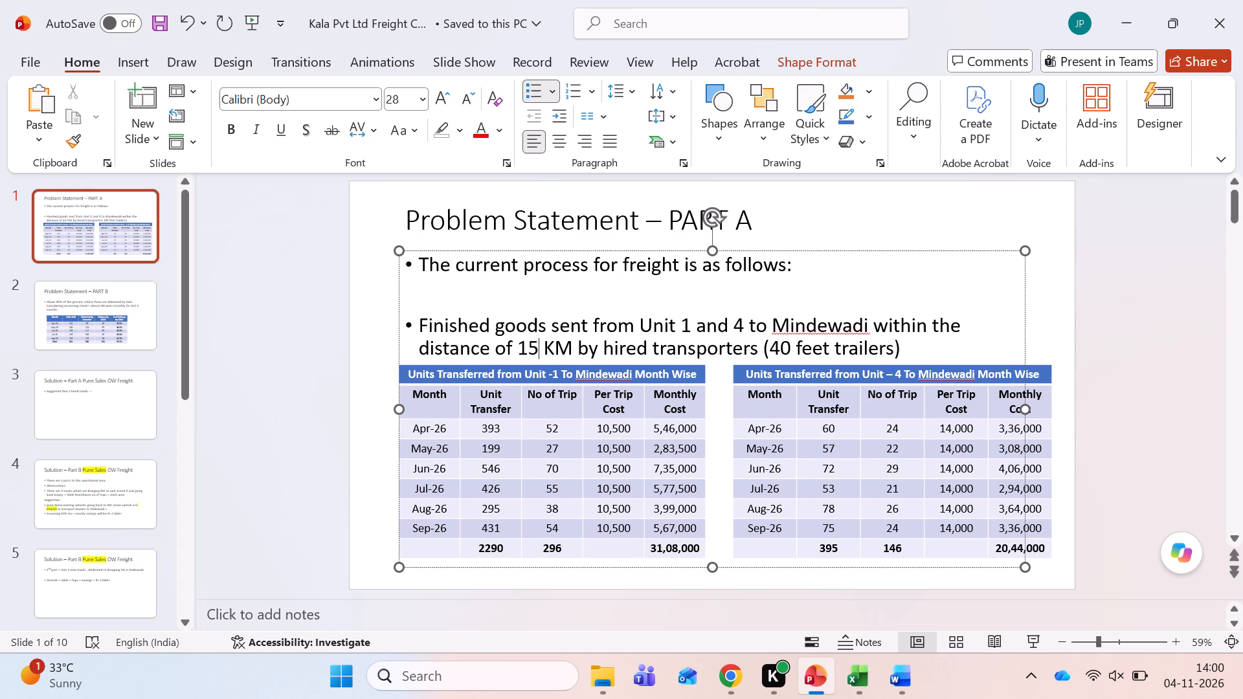
key(BackSpace)
key(BackSpace)
text(35)
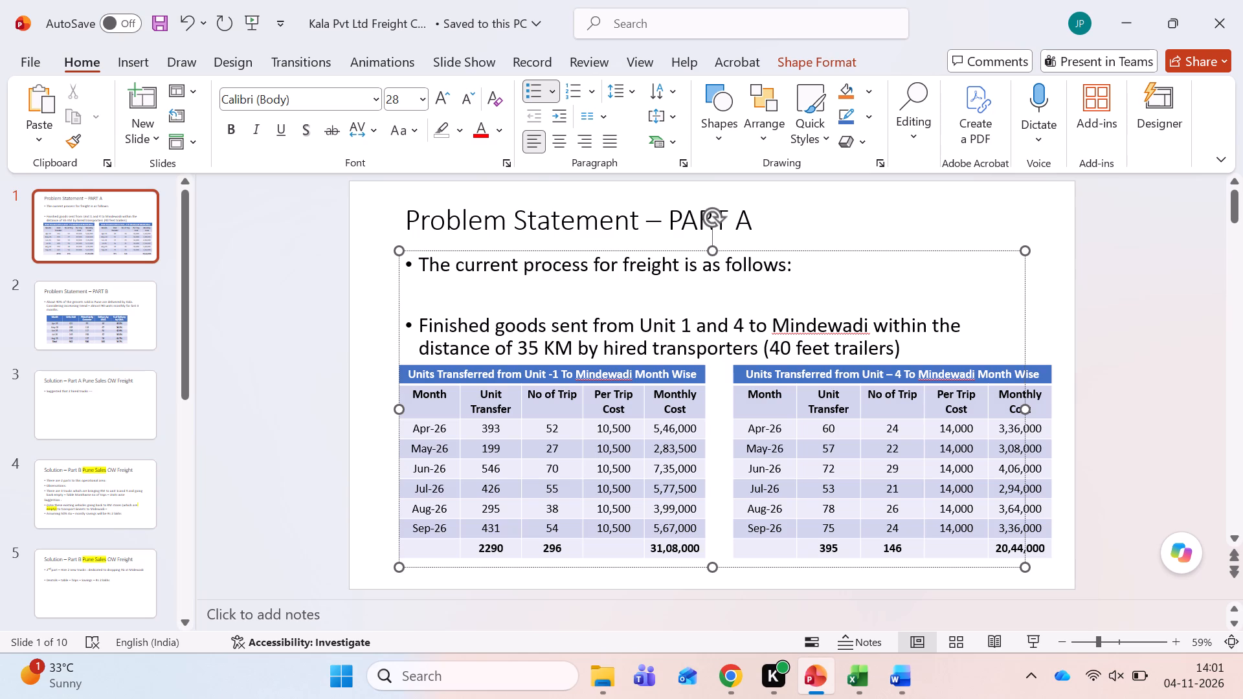
key(Right)
key(Right)
key(Right)
key(Right)
text(round)
key(space)
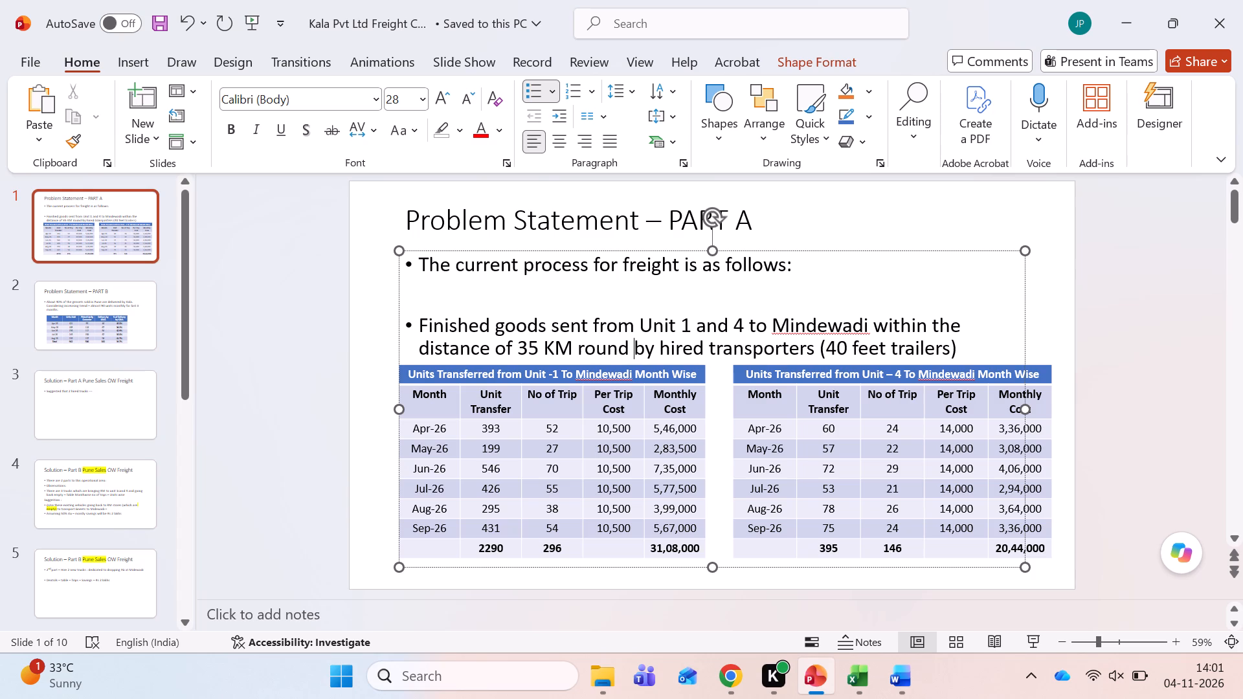
text(trip)
key(space)
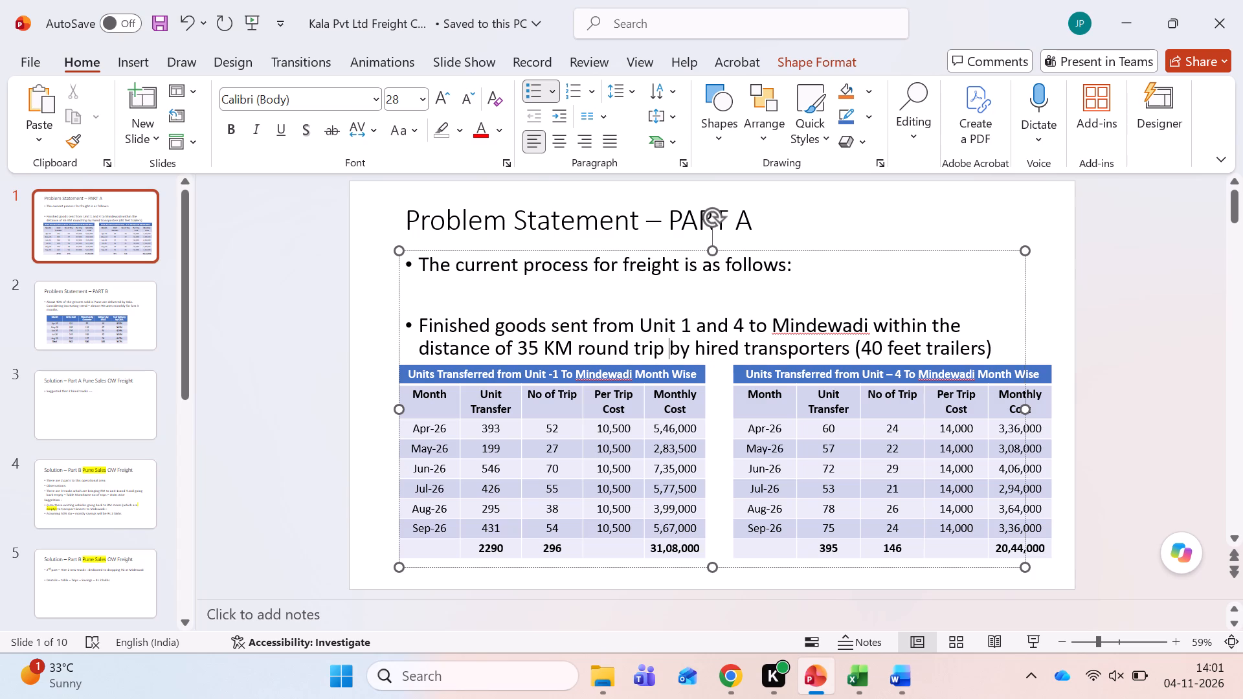
Widen PART A's bullet text box to just past the outer edge of the Unit-4 transfer table.
drag(1023, 409, 1054, 418)
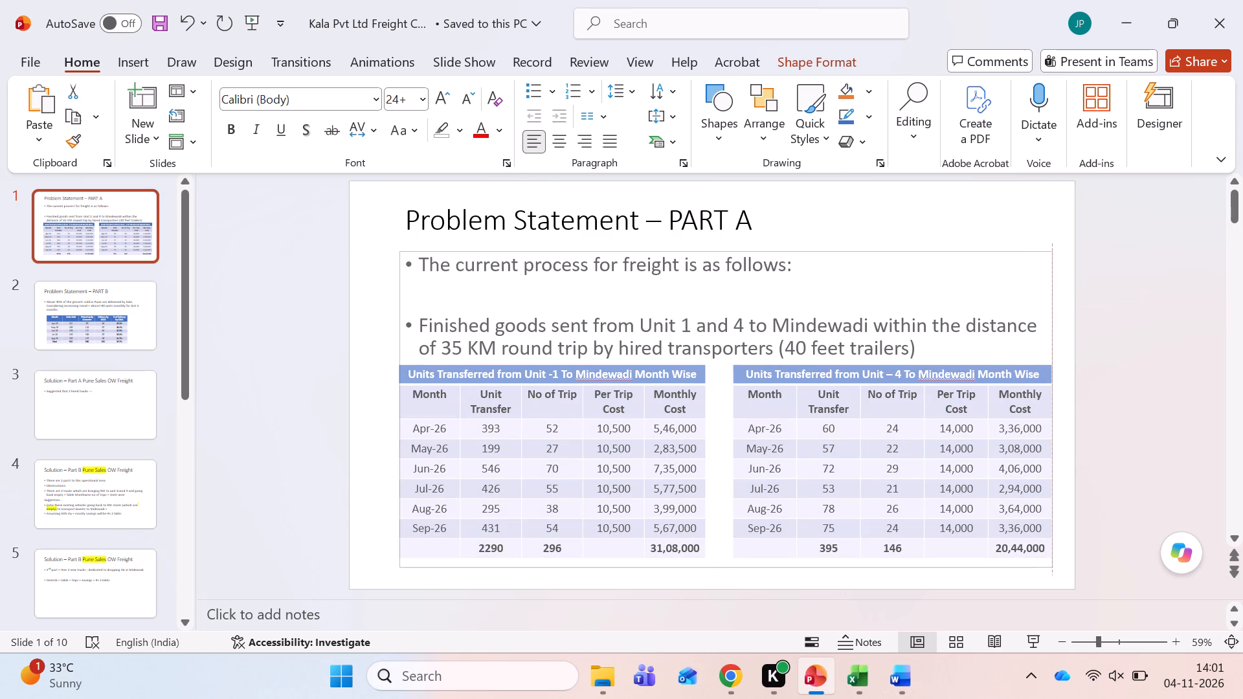
drag(1054, 418, 1058, 419)
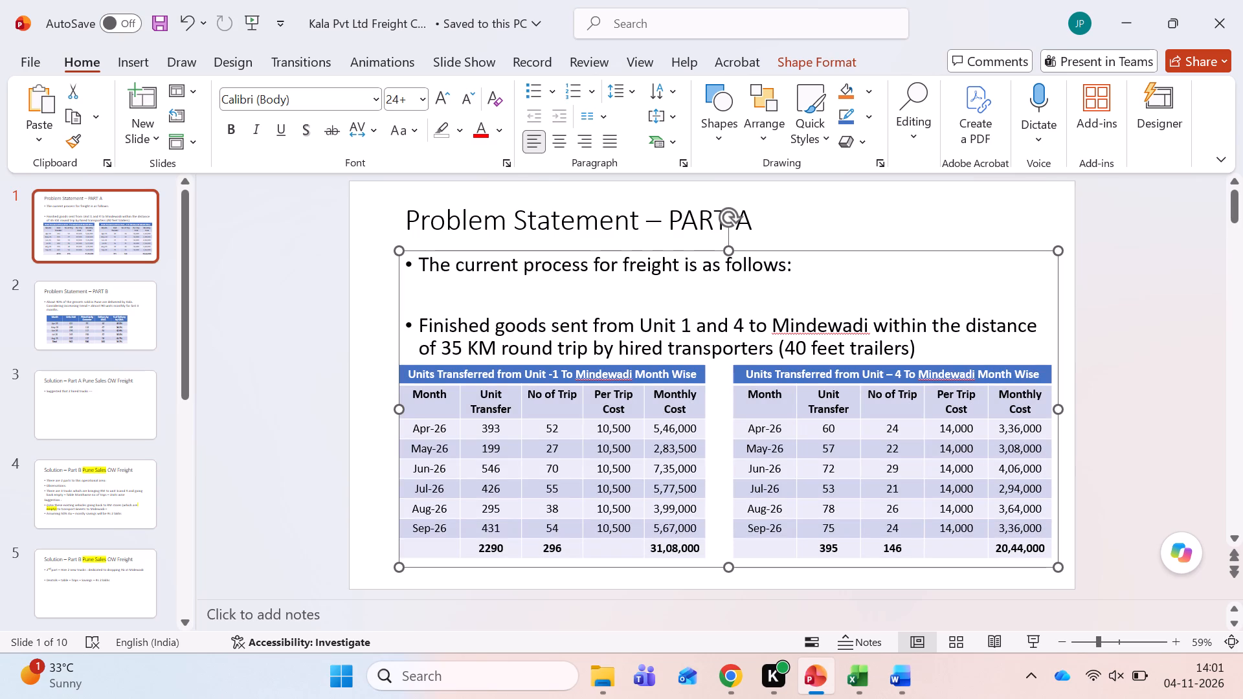
Save the presentation.
click(158, 18)
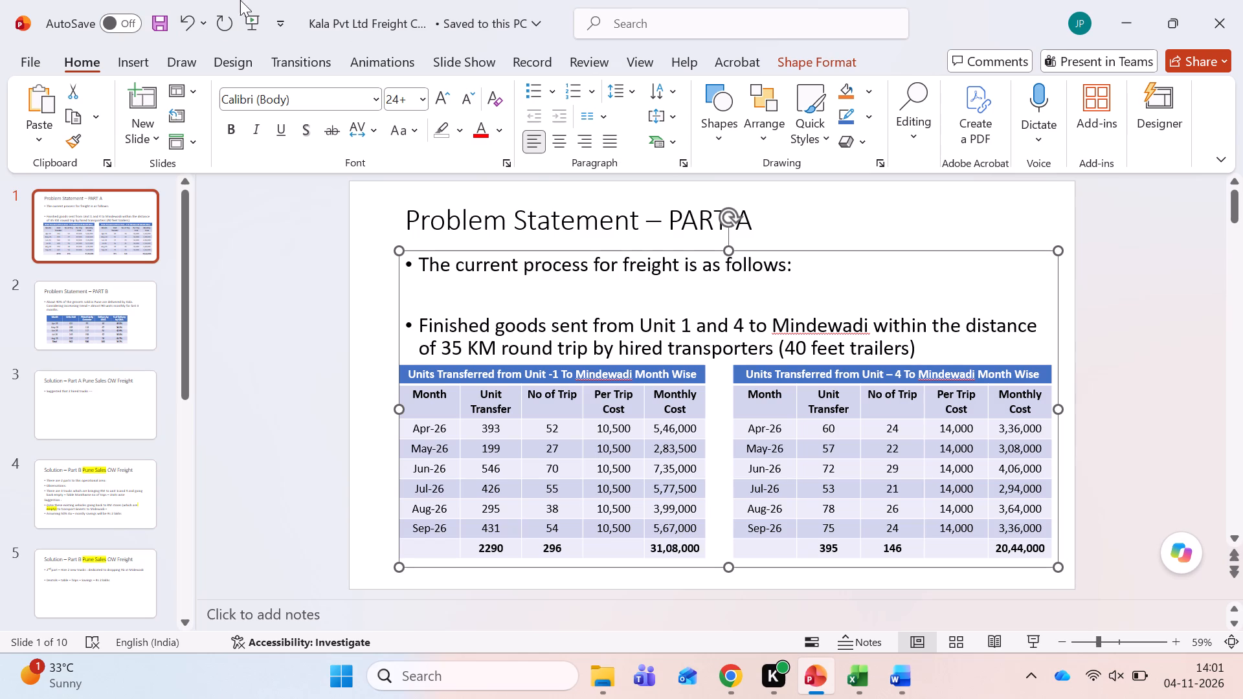
click(150, 19)
Review the text of the Problem Statement PART B slide and the Solution slides that follow it.
click(1235, 536)
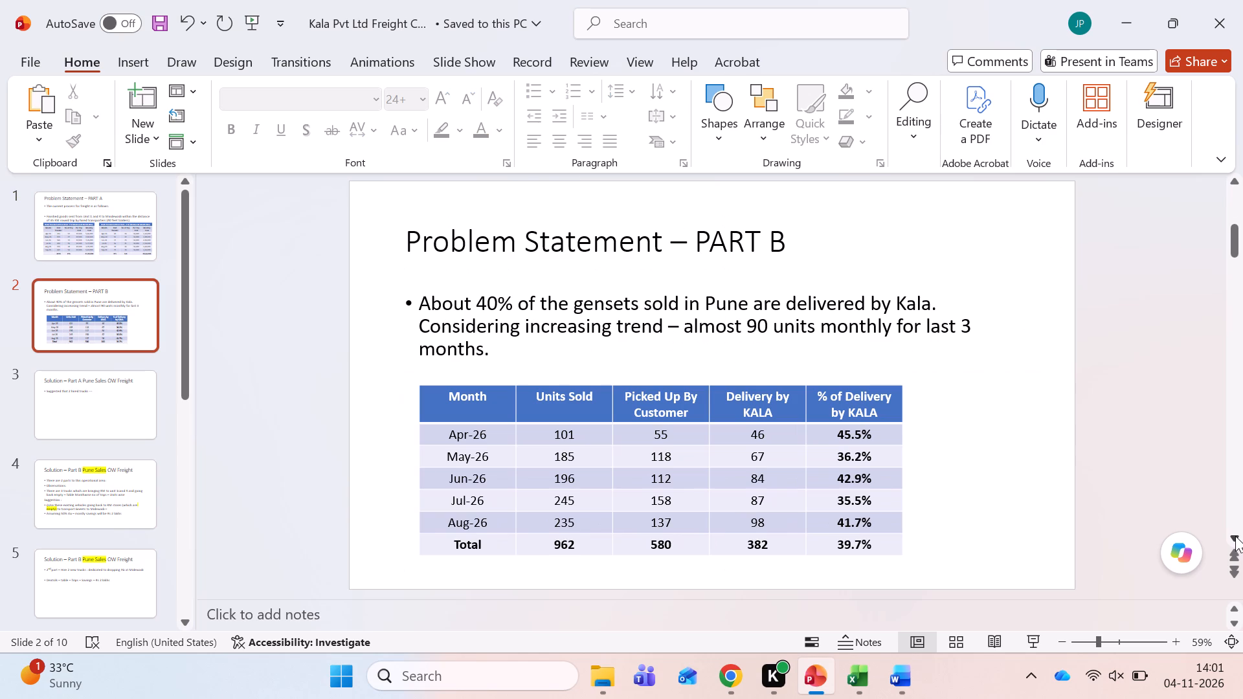
click(1235, 536)
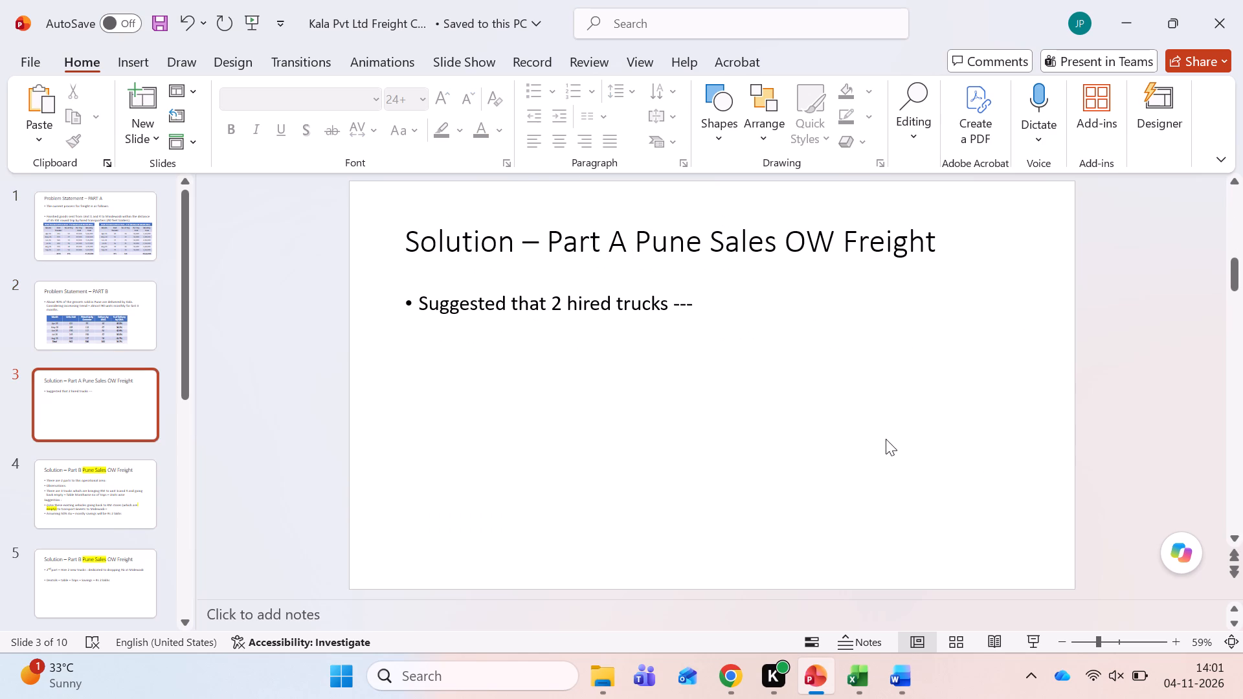
click(699, 301)
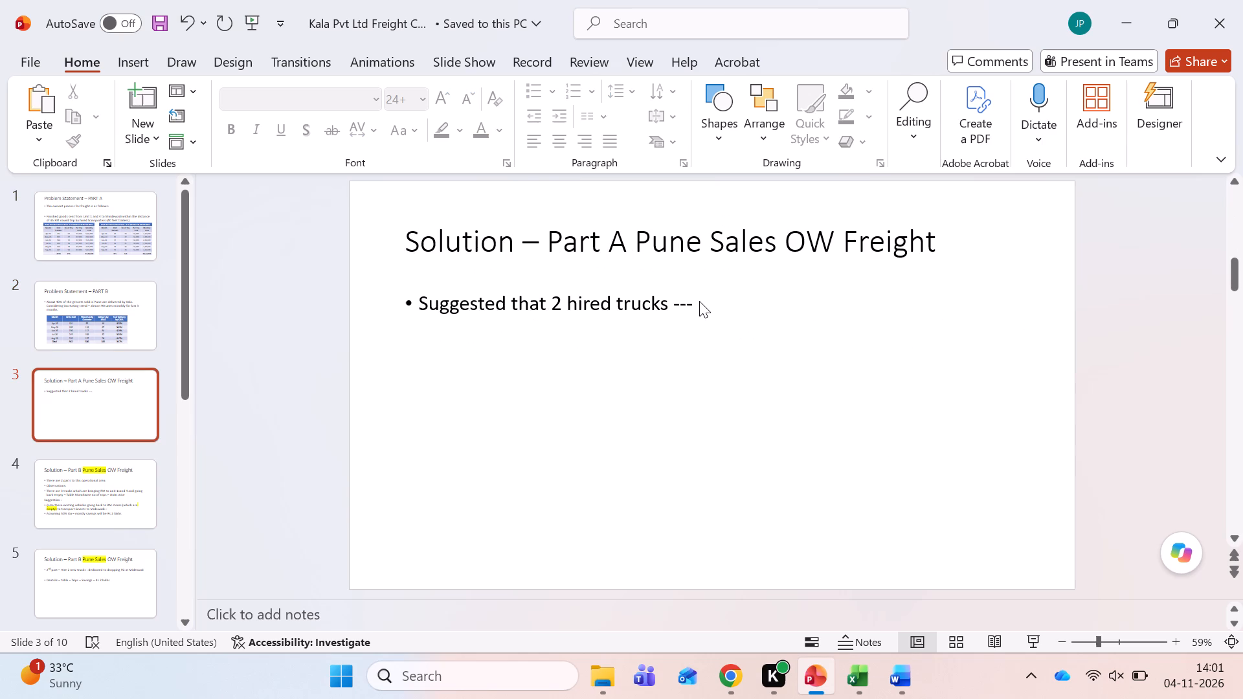
click(699, 307)
click(1231, 538)
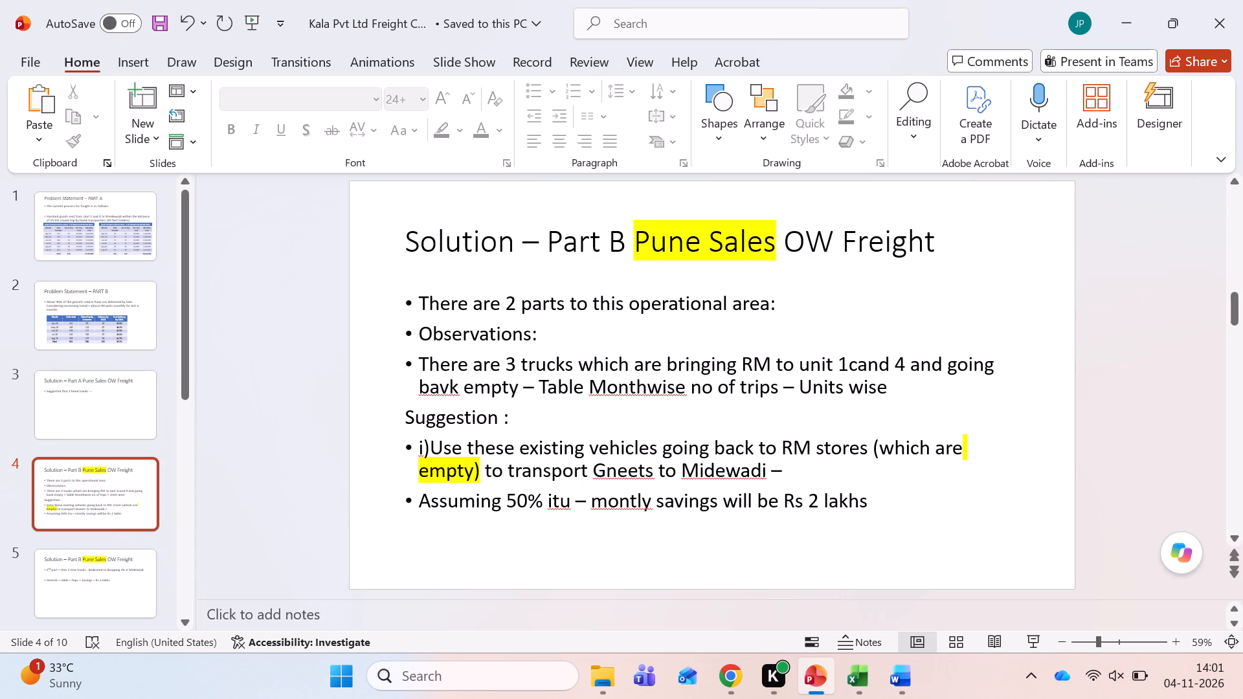
click(555, 447)
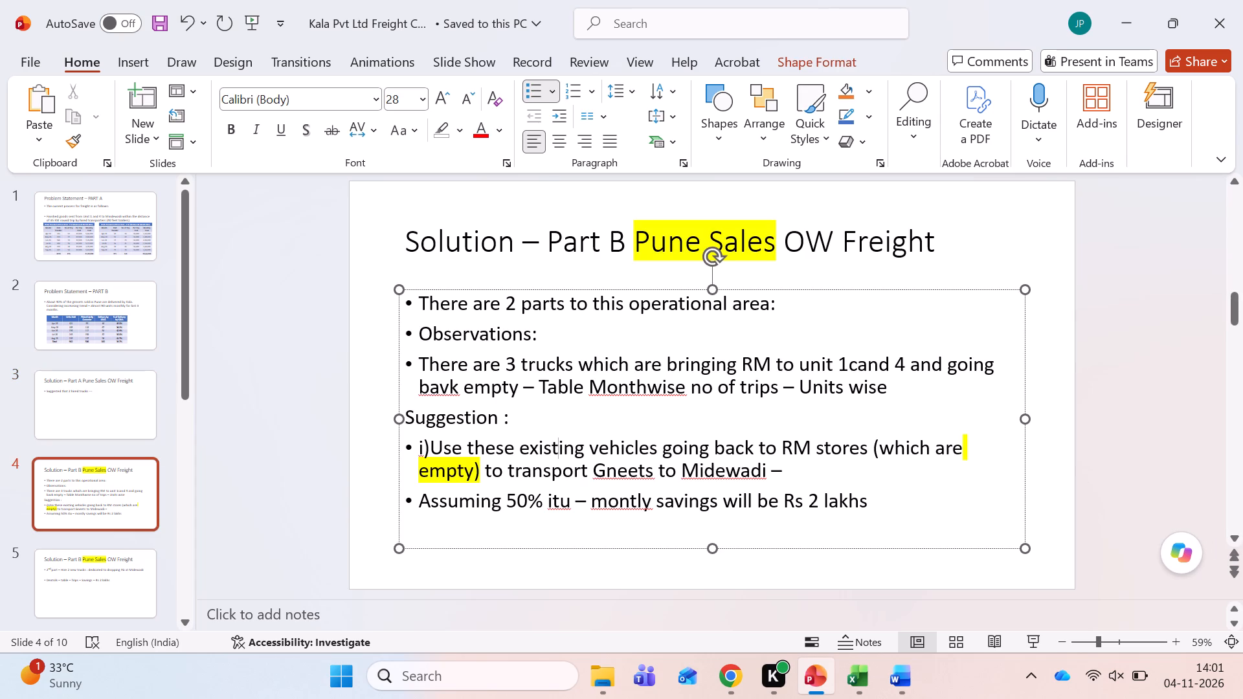
click(823, 453)
On slide 5, Solution – Part B, correct the misspelled words to "Mindewadi" and "Details" in the two bullets.
click(1233, 538)
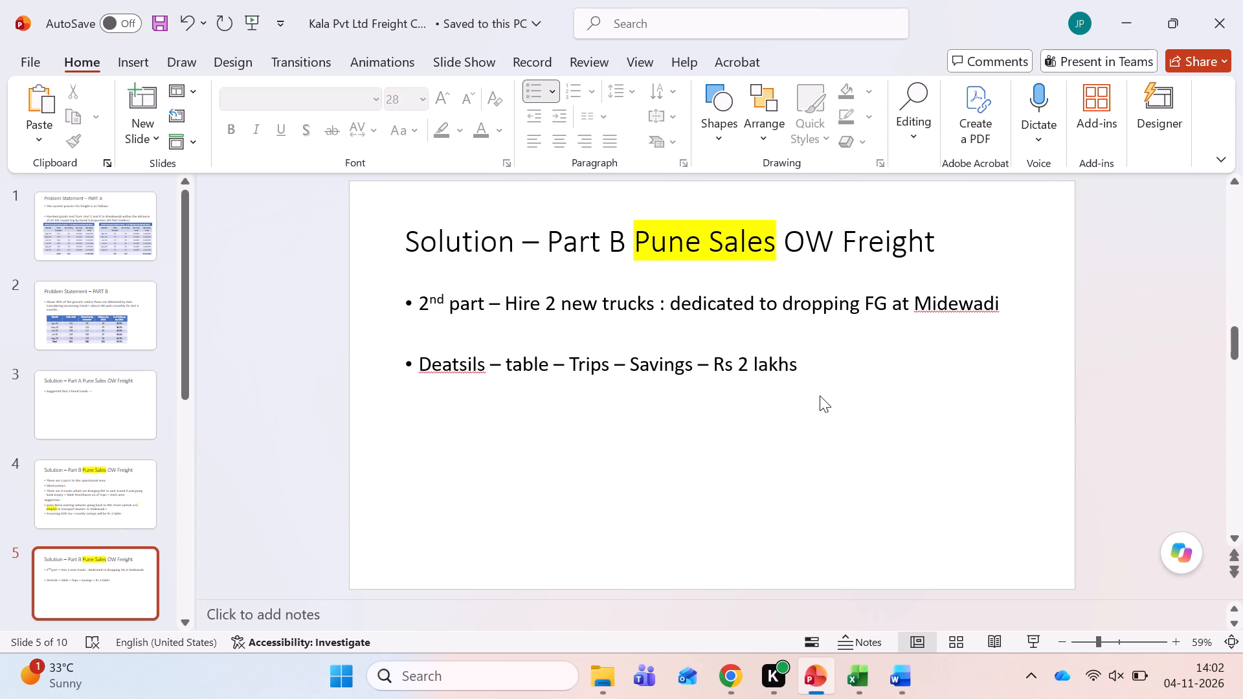
click(937, 305)
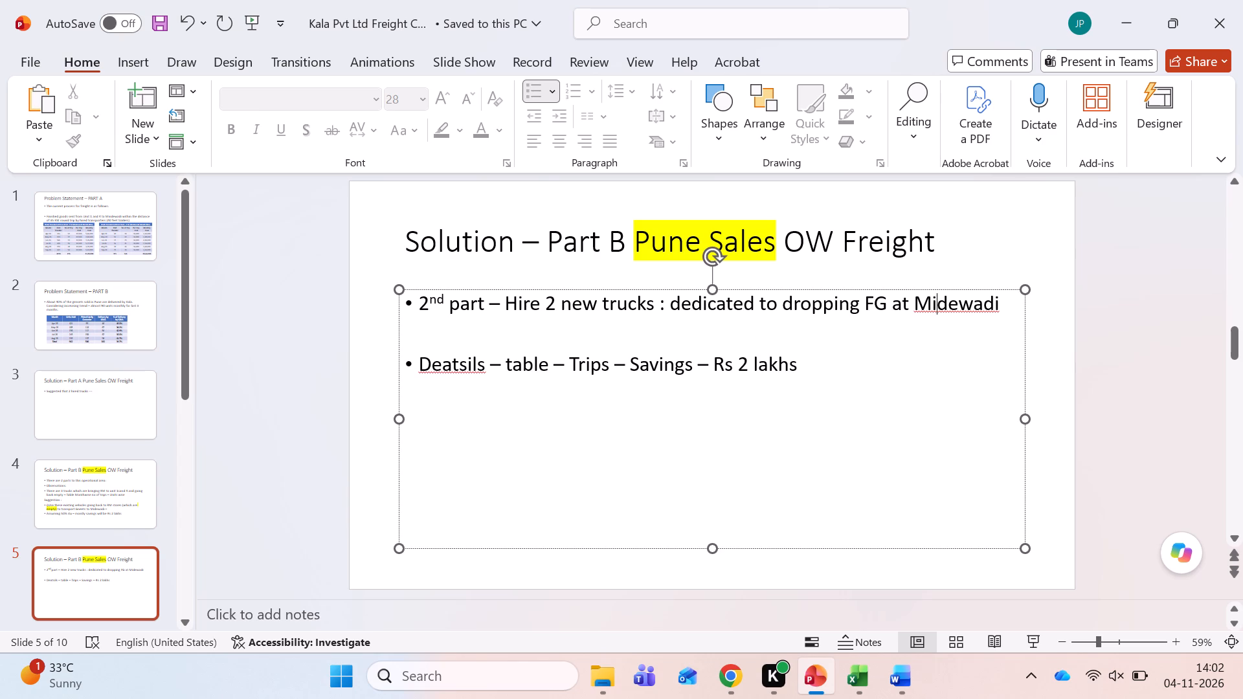
key(n)
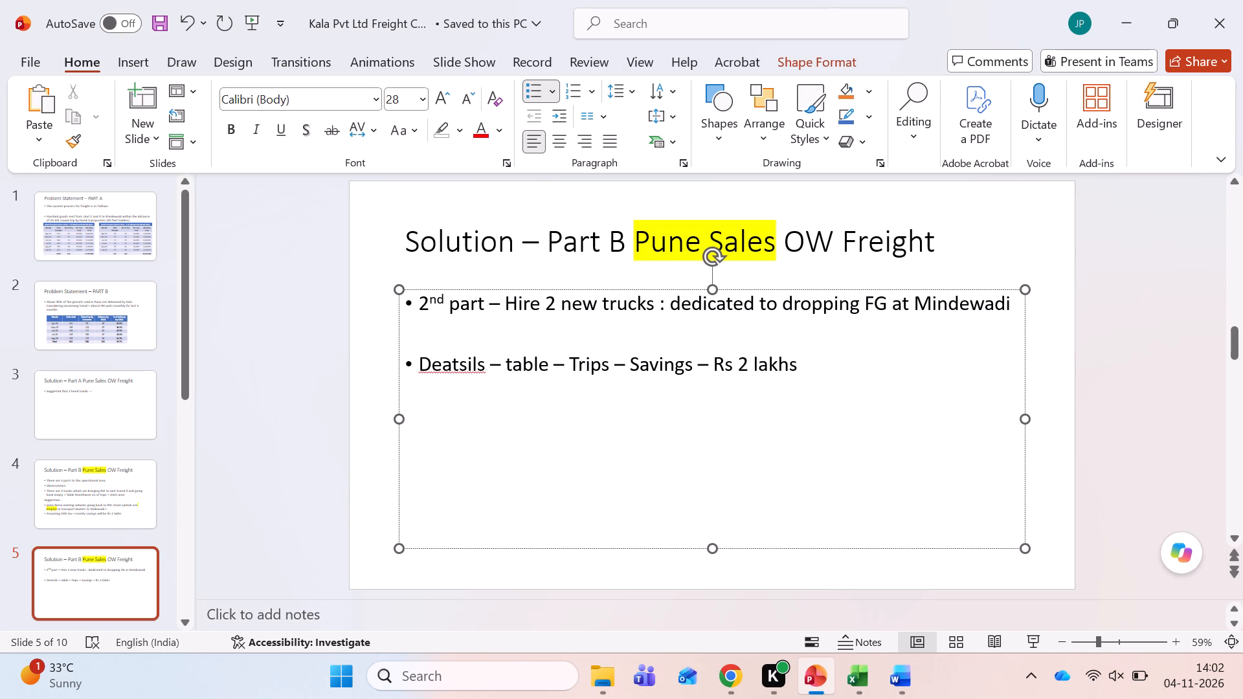
click(465, 365)
key(BackSpace)
key(BackSpace)
key(BackSpace)
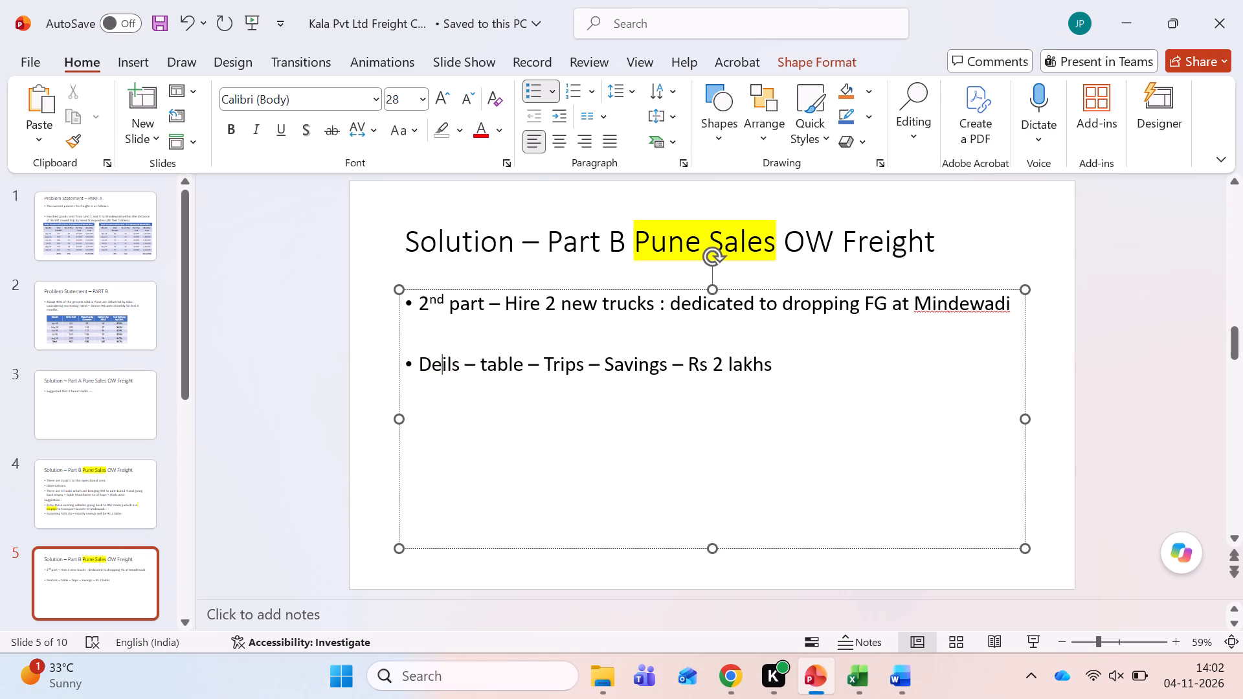
text(ta)
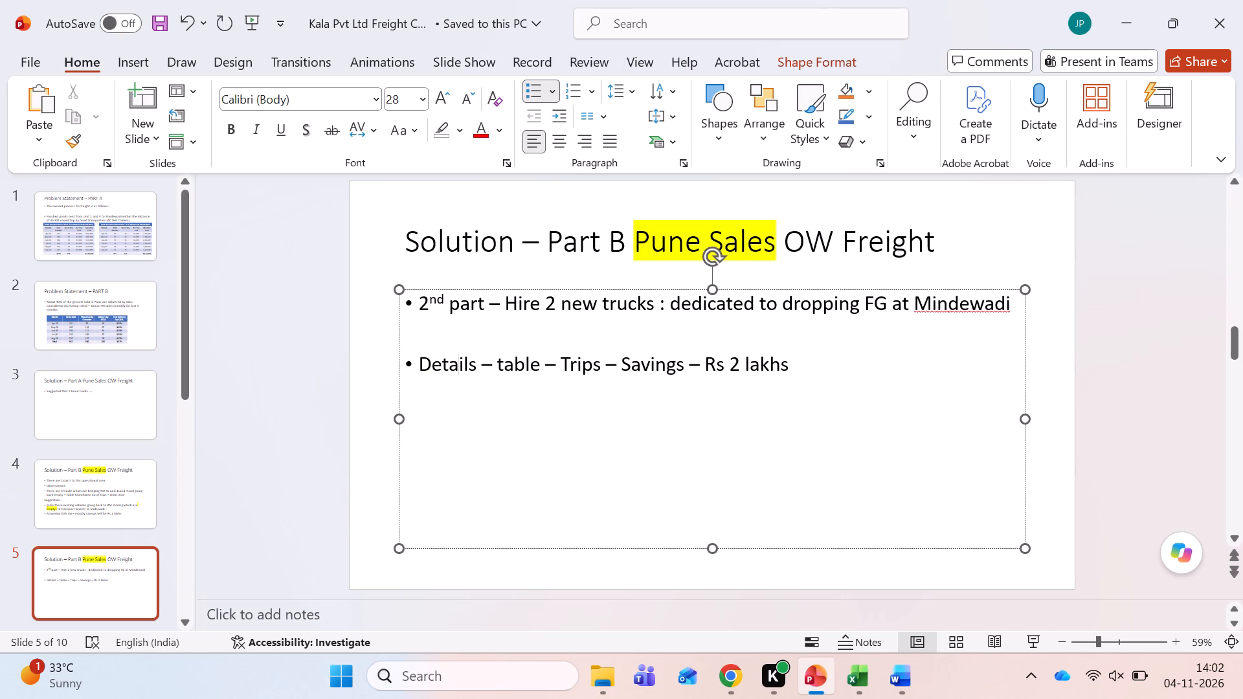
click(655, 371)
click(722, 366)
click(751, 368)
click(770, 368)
Delete the two blank slides between the last Solution – Part B slide and the Summary slide.
click(1234, 532)
click(1234, 532)
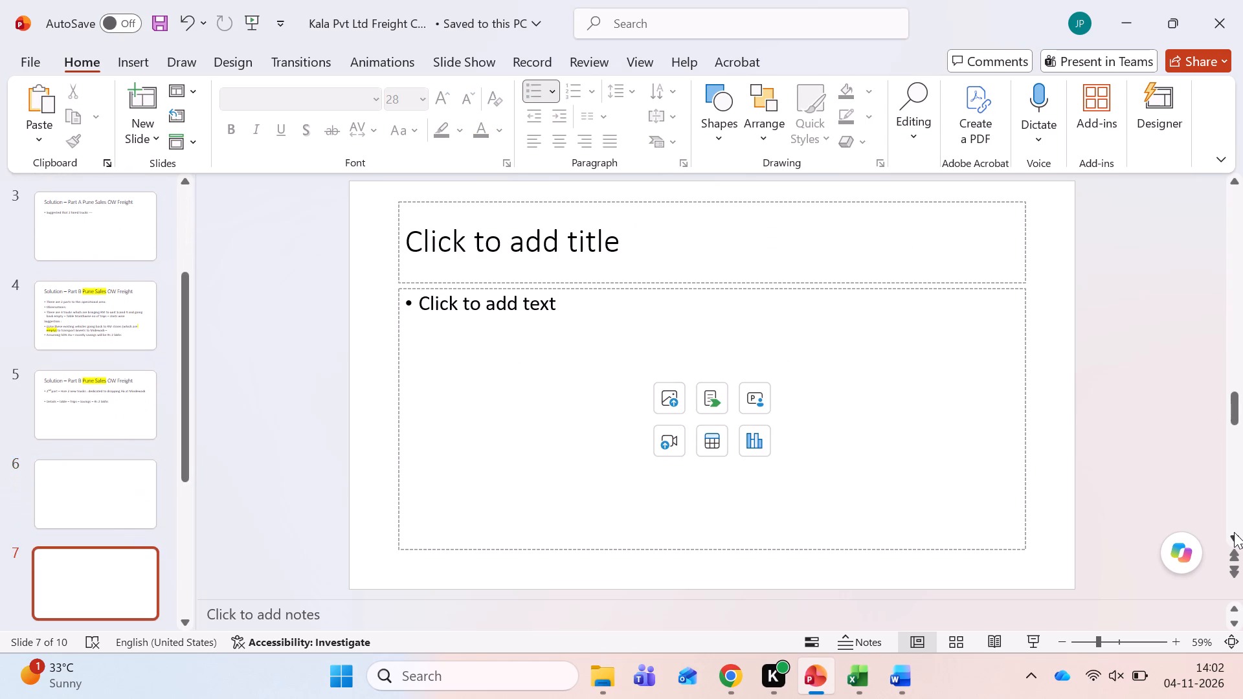
click(1234, 532)
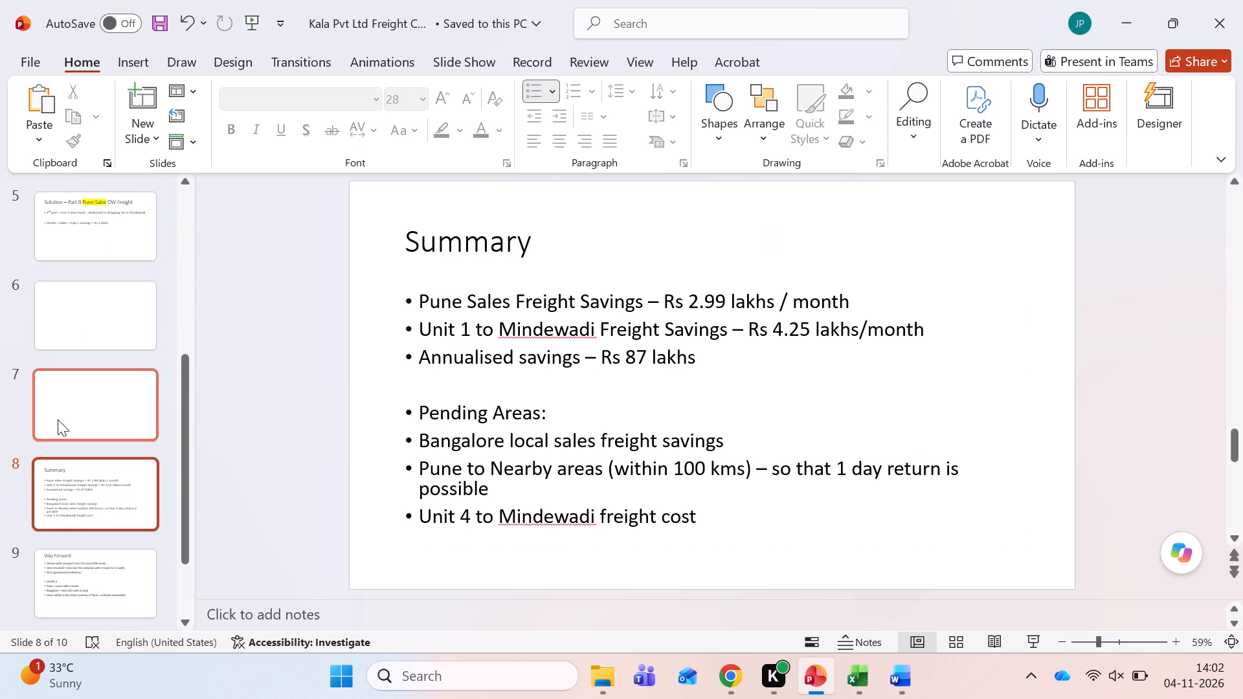
click(74, 416)
right_click(74, 414)
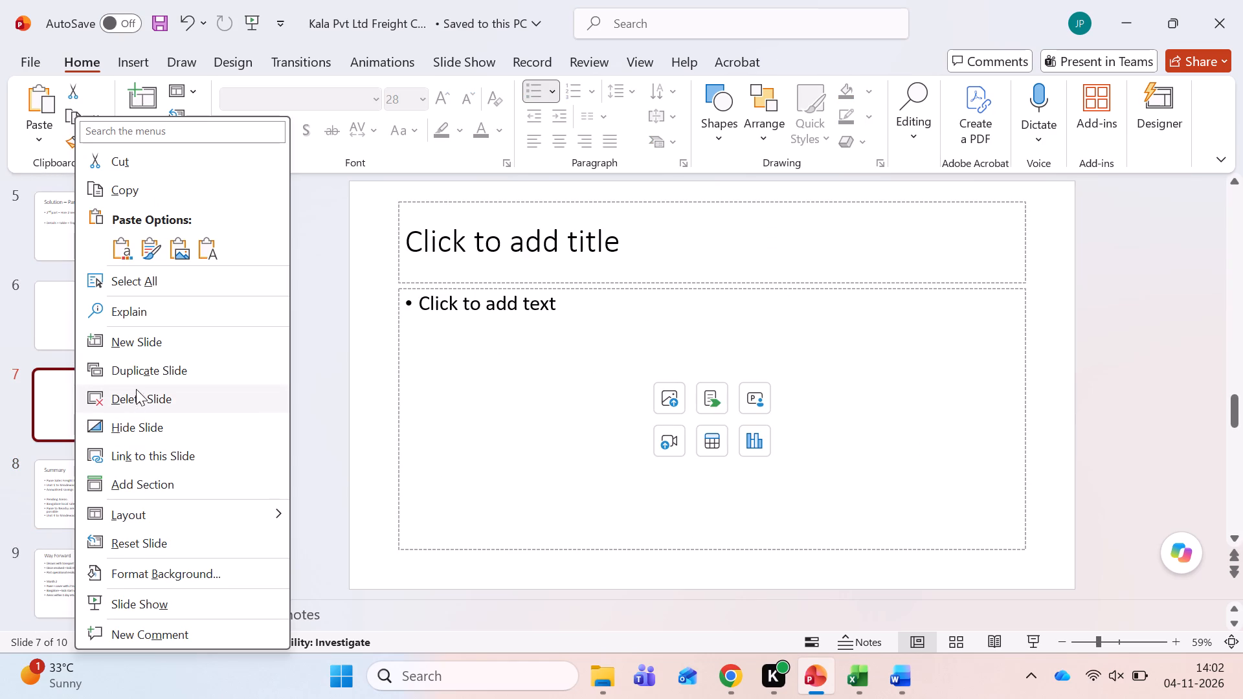
click(151, 406)
click(96, 404)
right_click(96, 404)
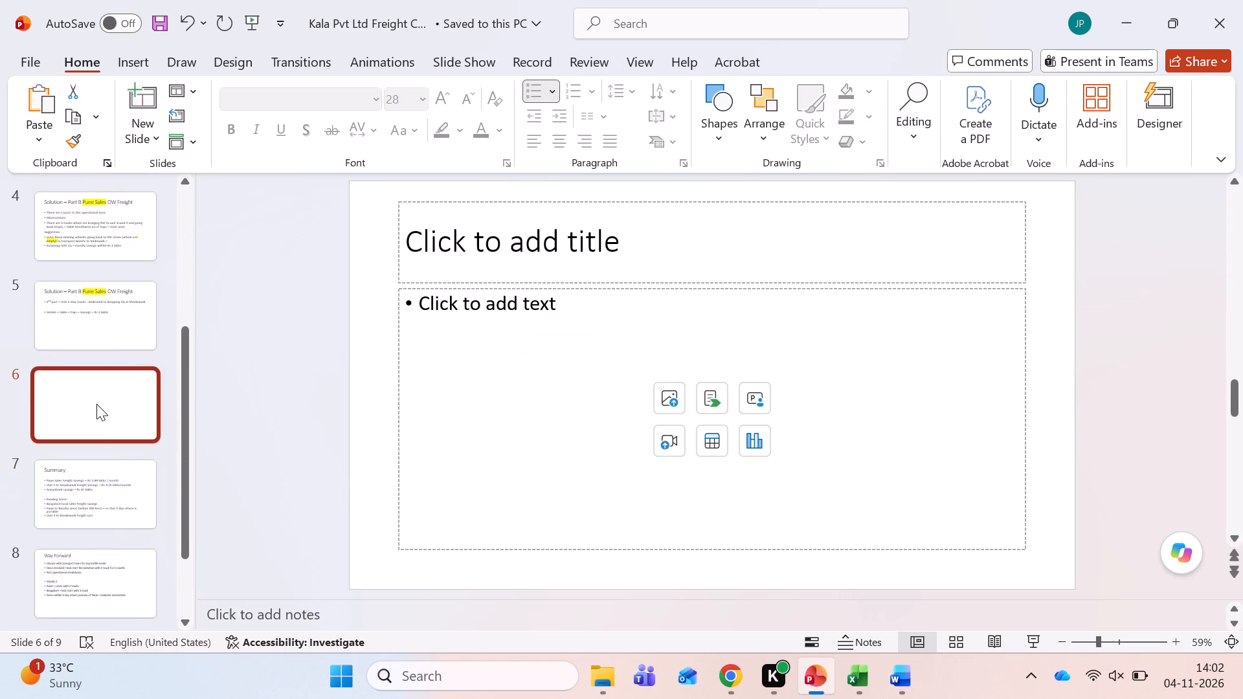
click(172, 394)
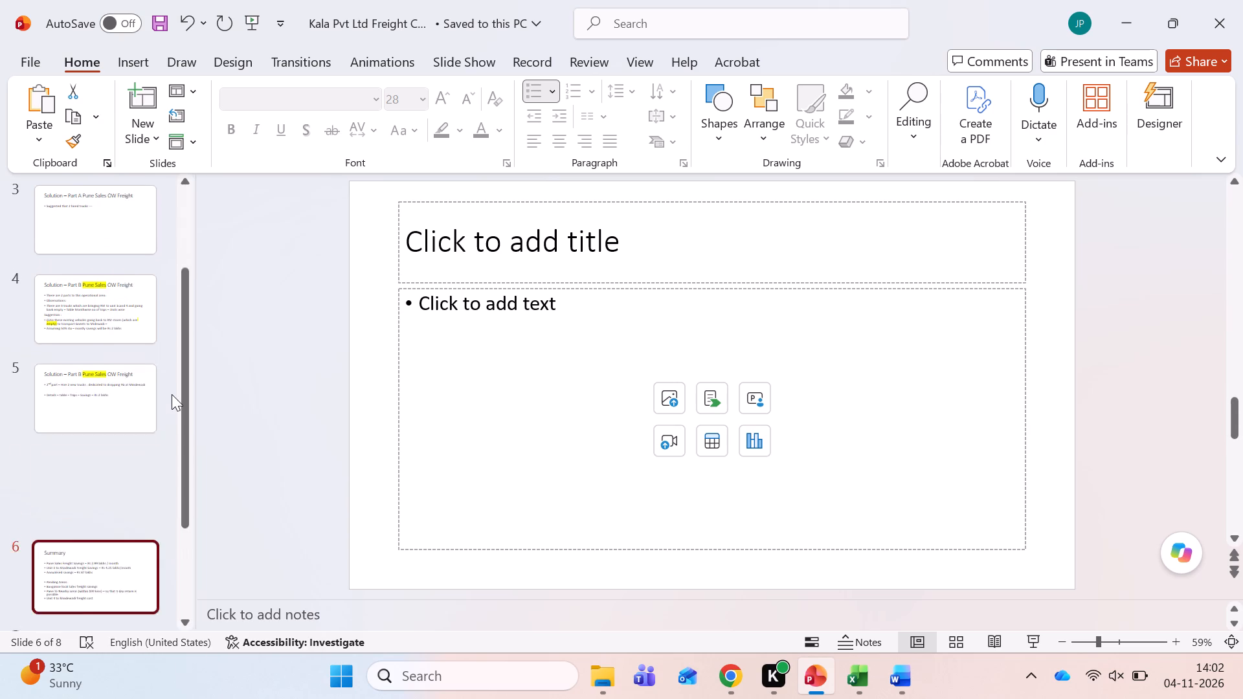
Review the Summary and both Way Forward slides, ending back on slide 5, Solution – Part B.
click(1232, 536)
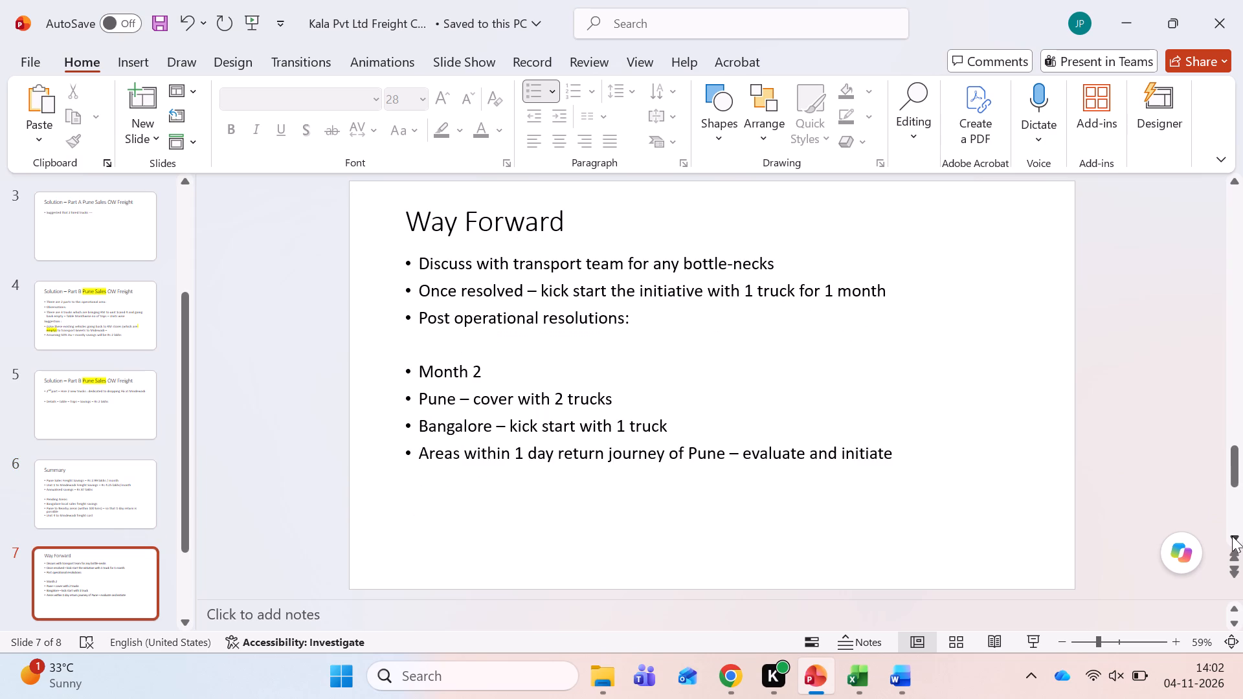
click(1229, 182)
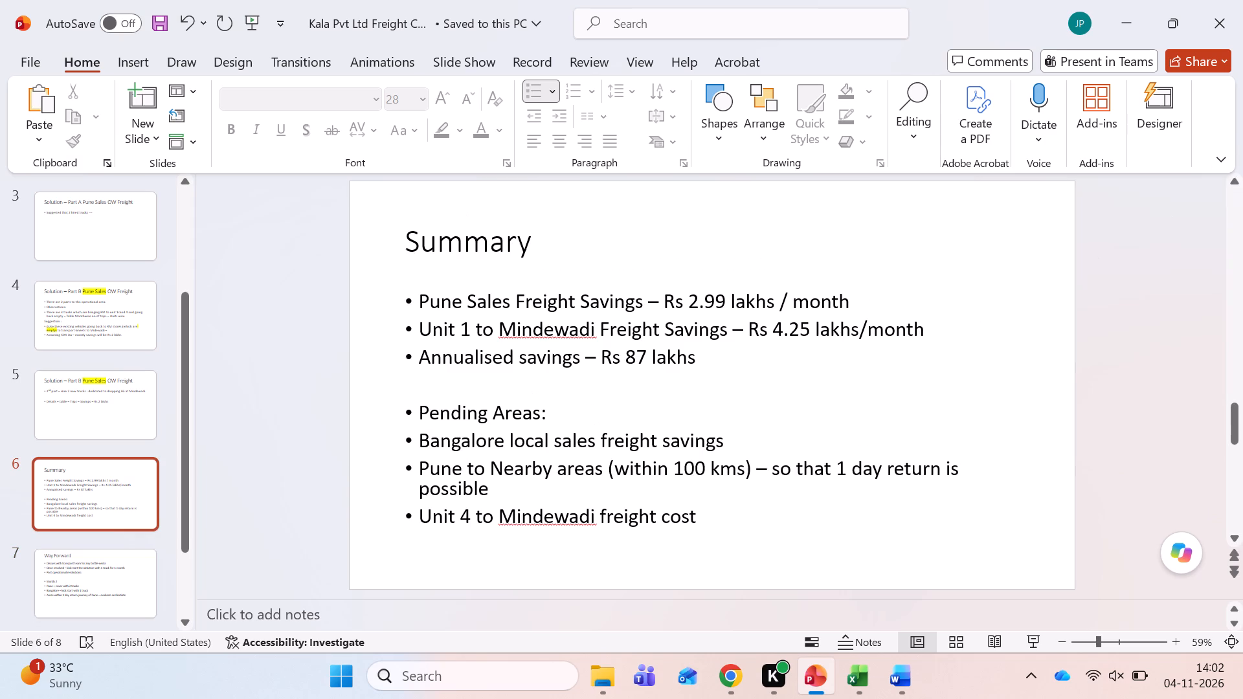
click(1235, 540)
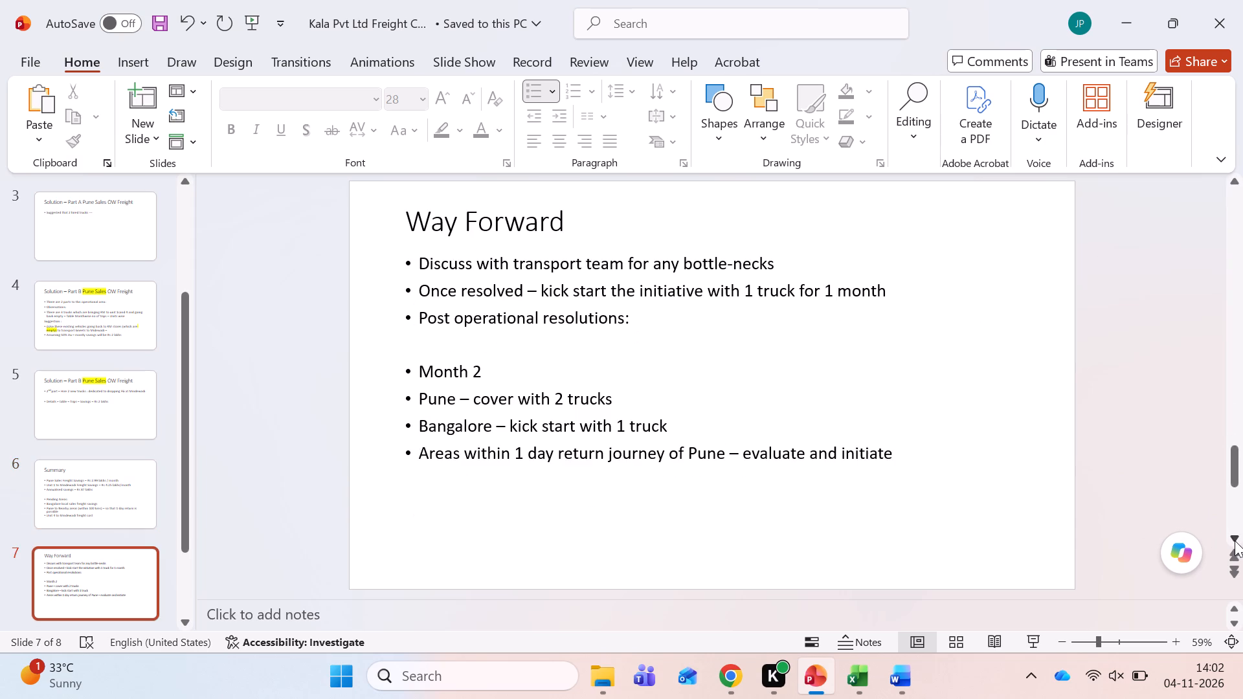
click(1235, 540)
click(1235, 540)
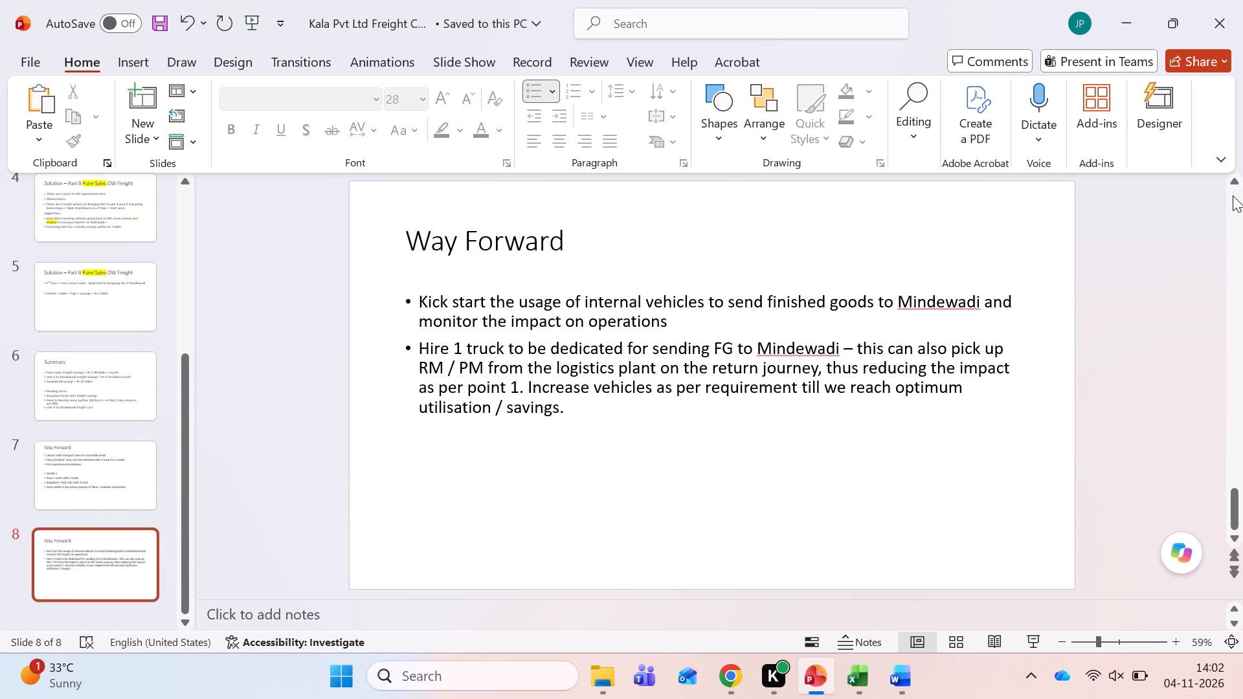
triple_click(1234, 184)
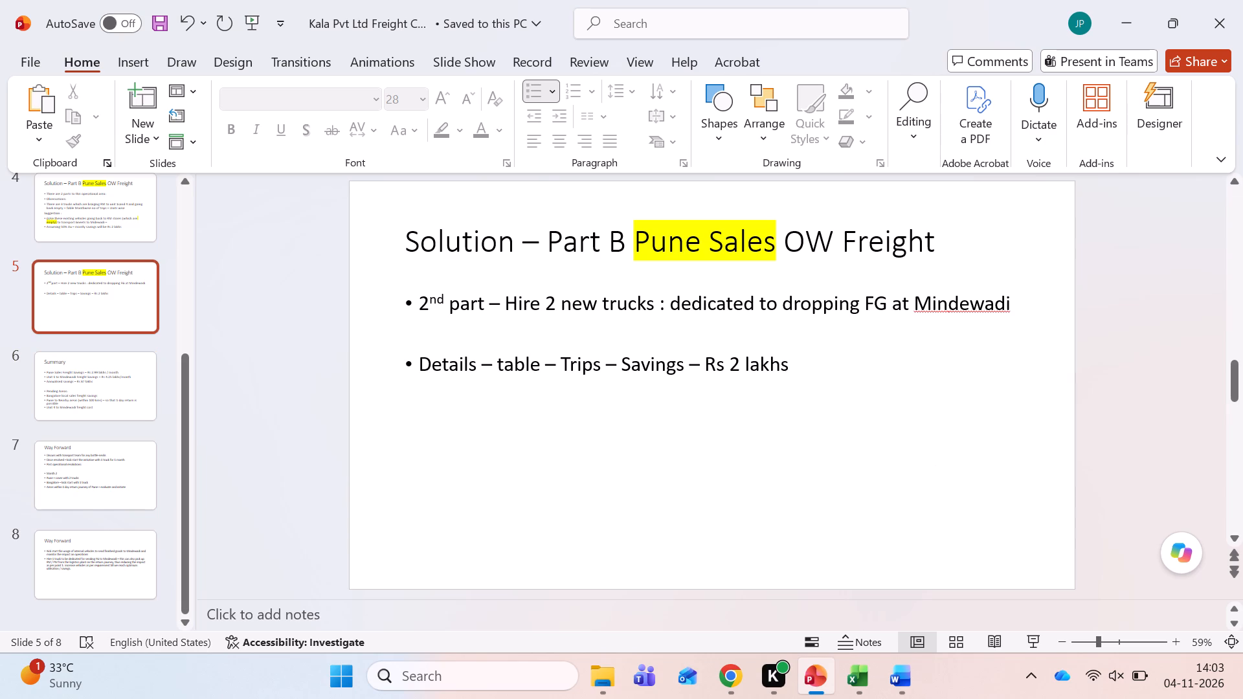
Open the Savings Working Pune (1) workbook from the Downloads folder, go to Sheet2 and enable its content.
click(613, 689)
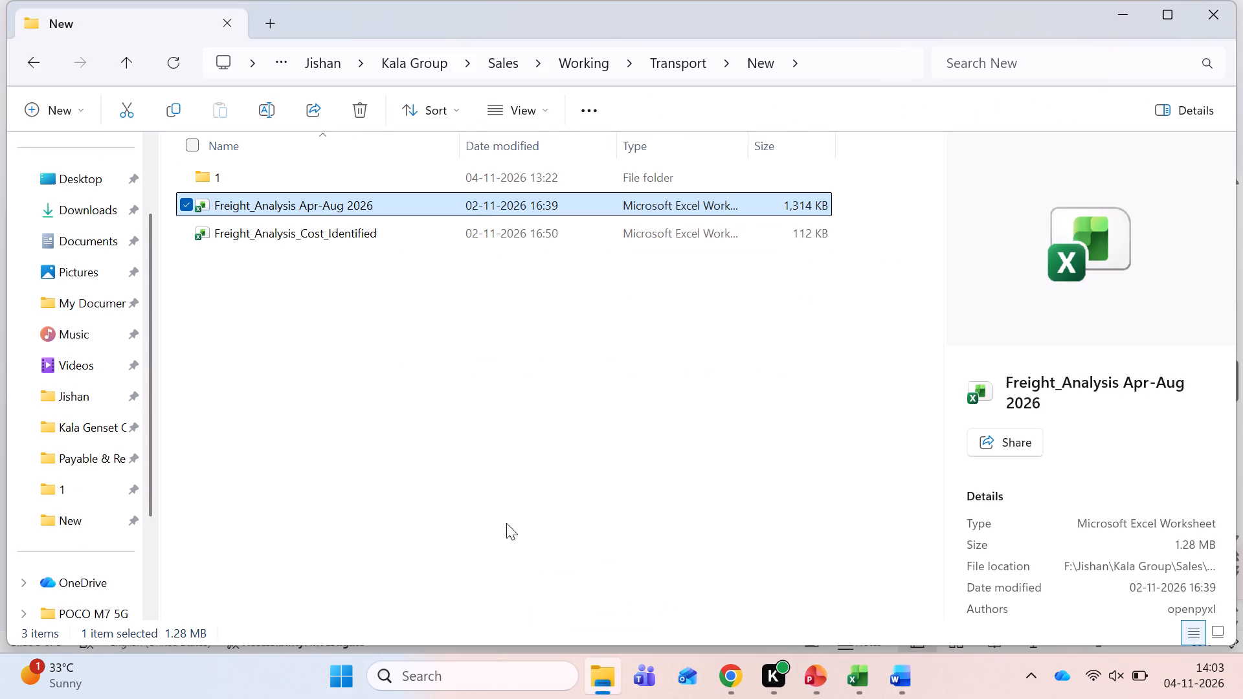
click(83, 197)
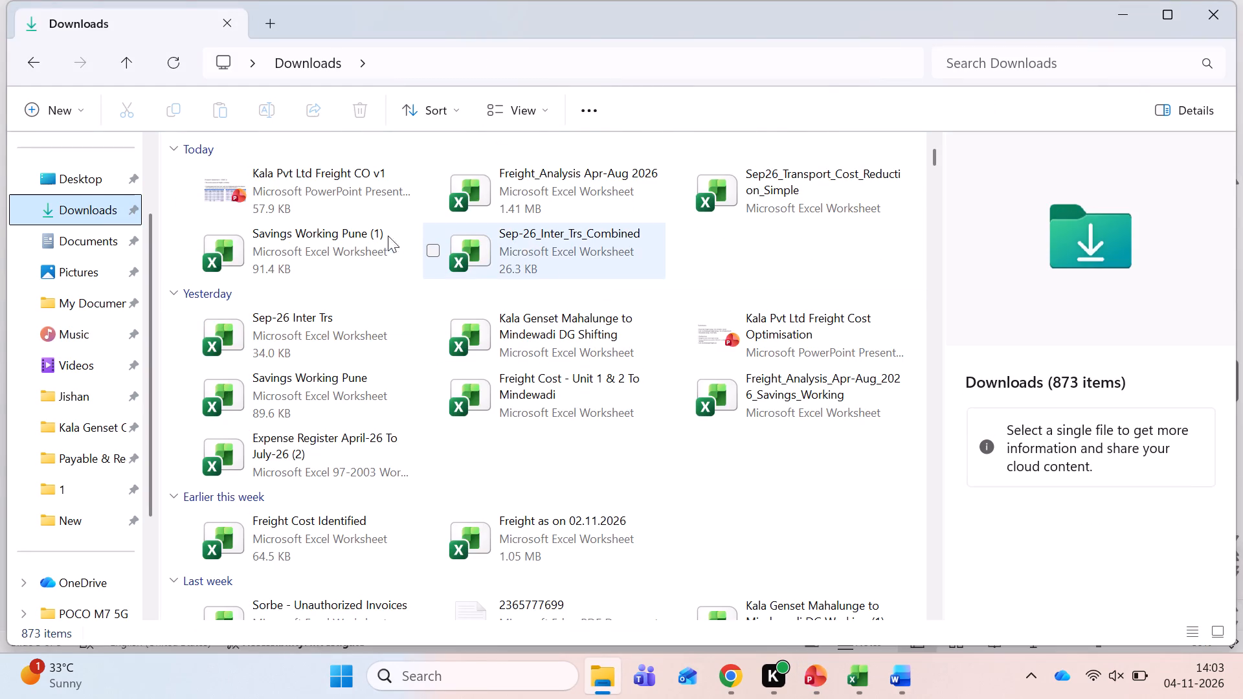
double_click(287, 252)
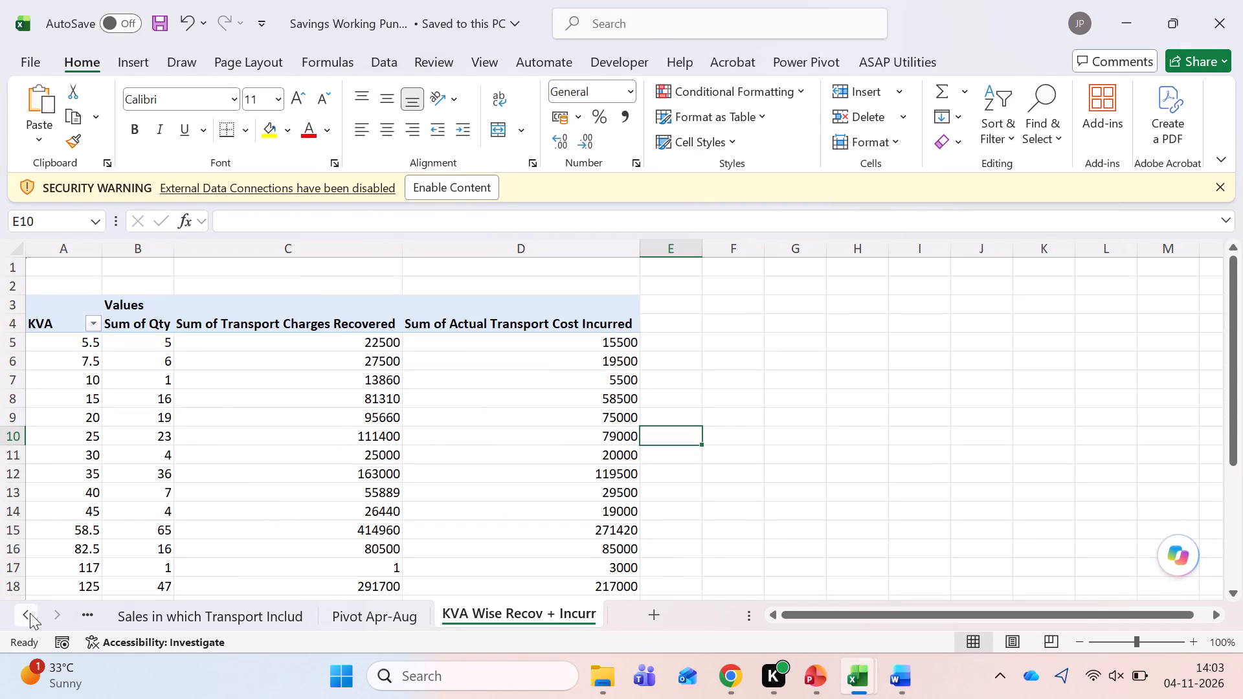
triple_click(28, 613)
click(137, 607)
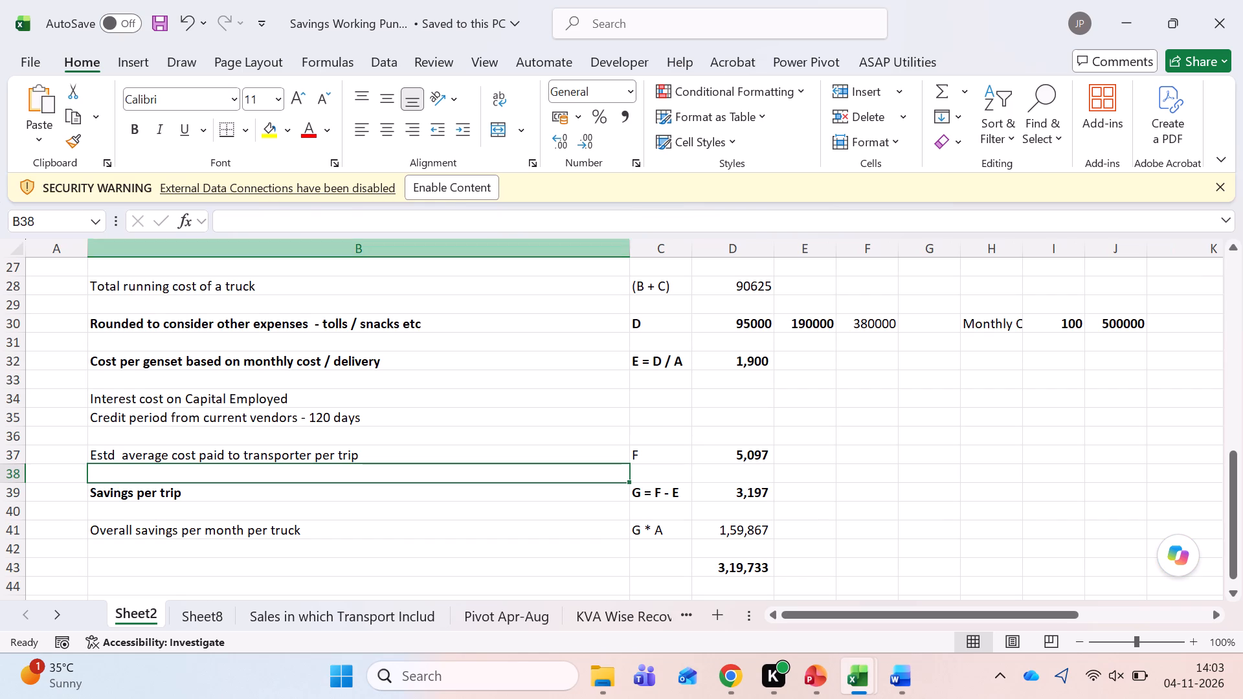
click(444, 187)
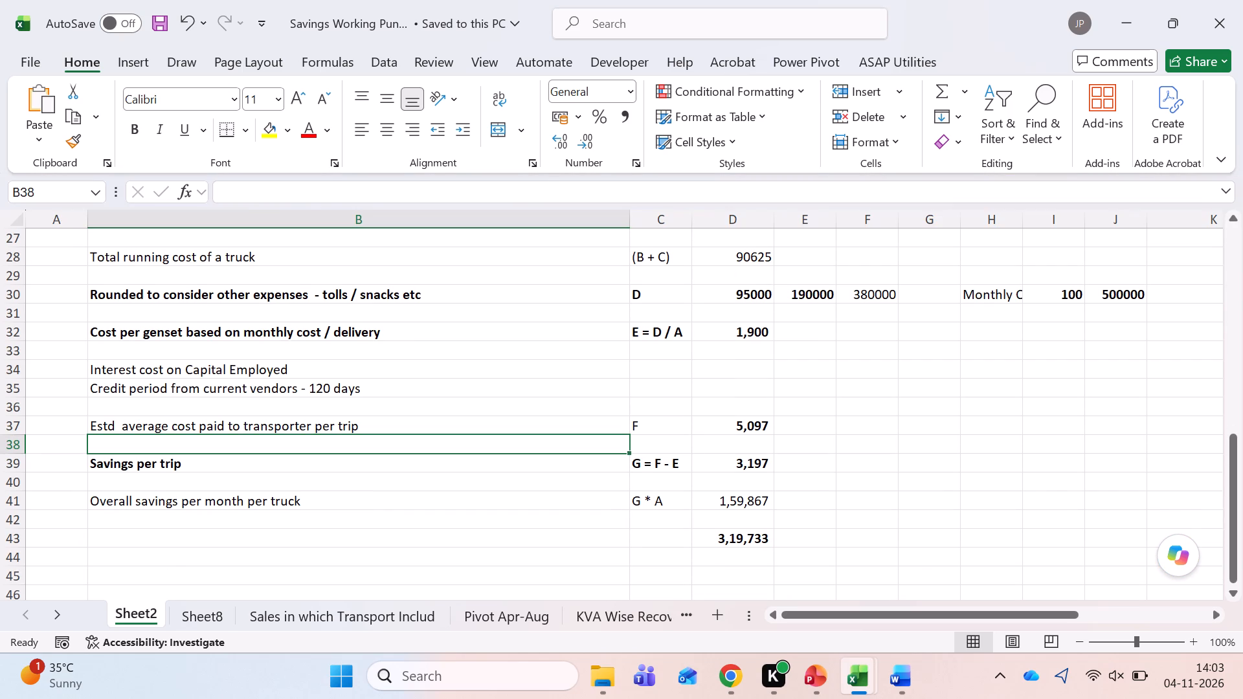
Examine the Sheet2 truck-hire working, including the formulas for overall savings per month and the doubled total below it.
click(456, 492)
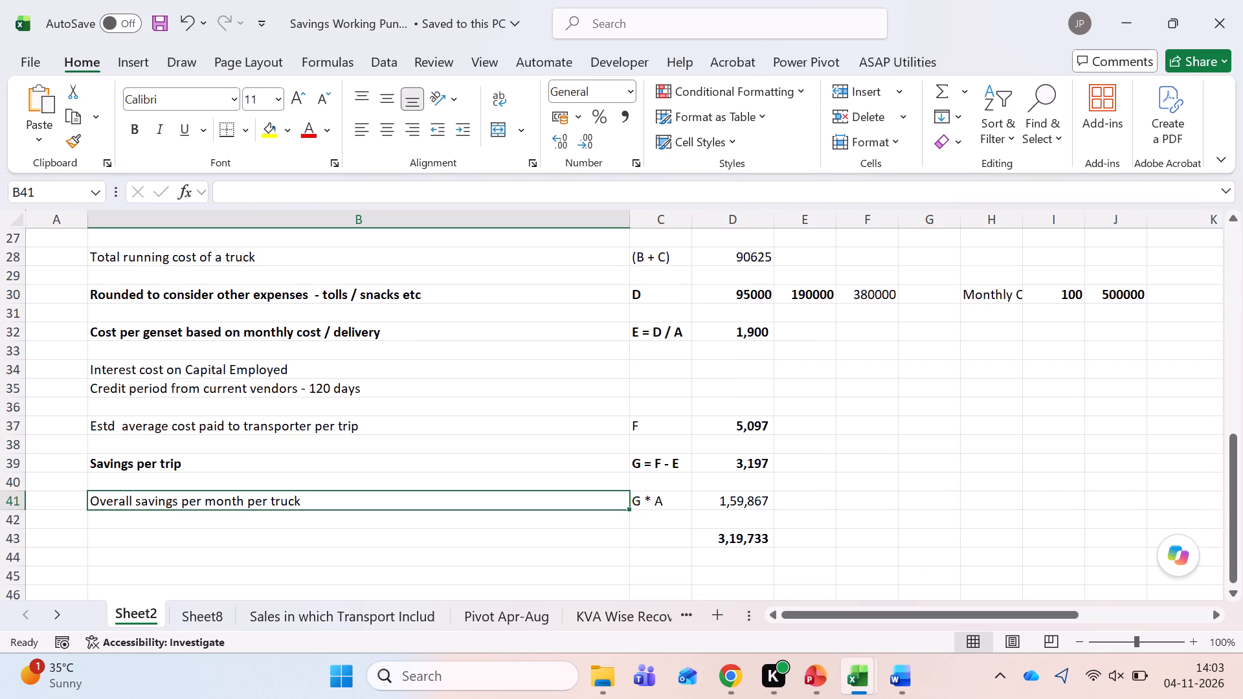
click(729, 501)
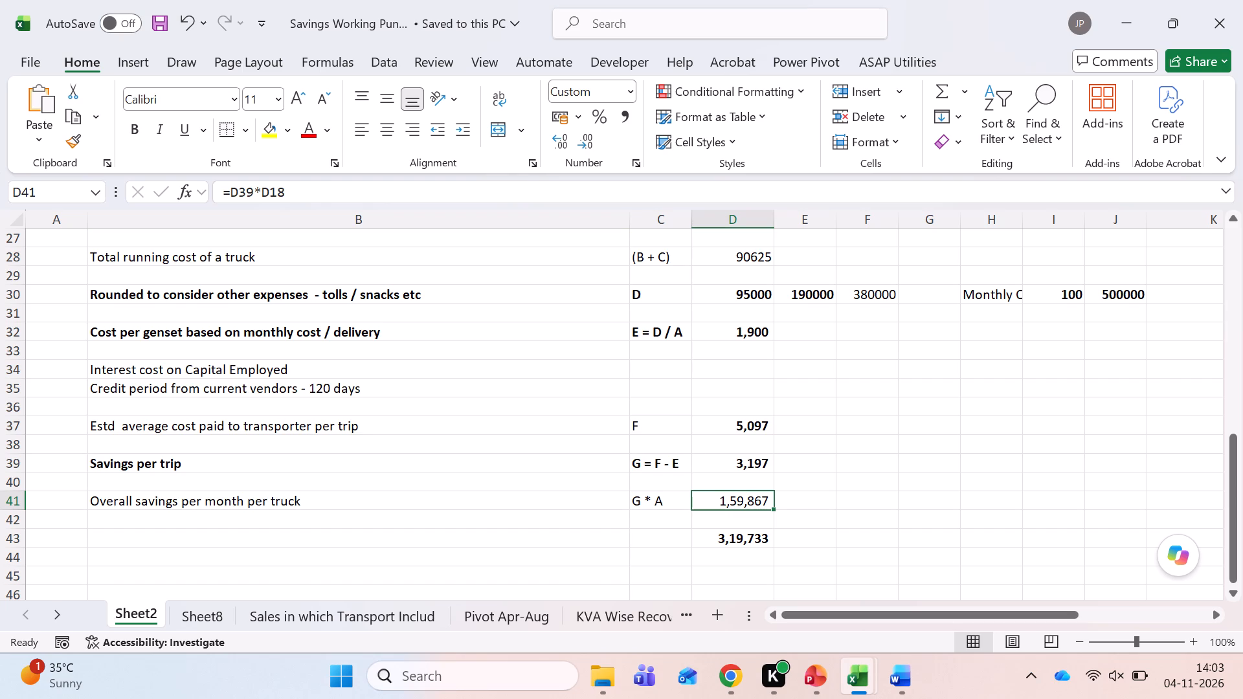
key(Down)
key(Down)
key(F2)
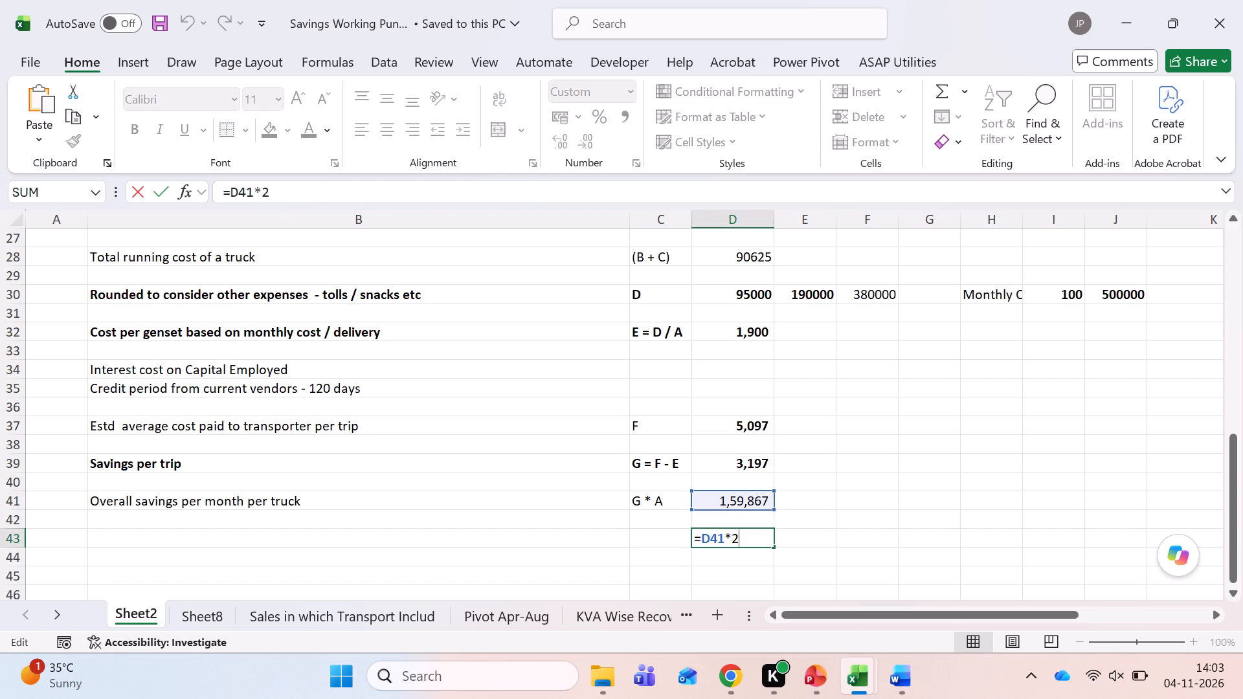
key(Escape)
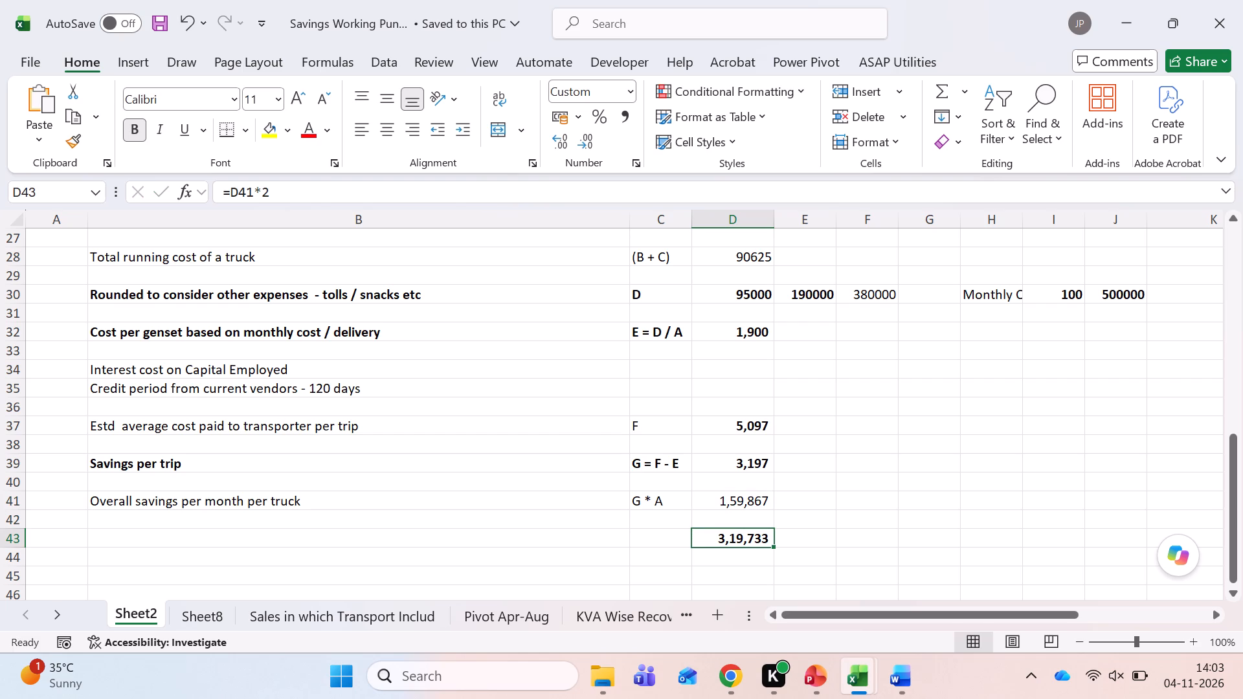
scroll(557, 566, up, 4)
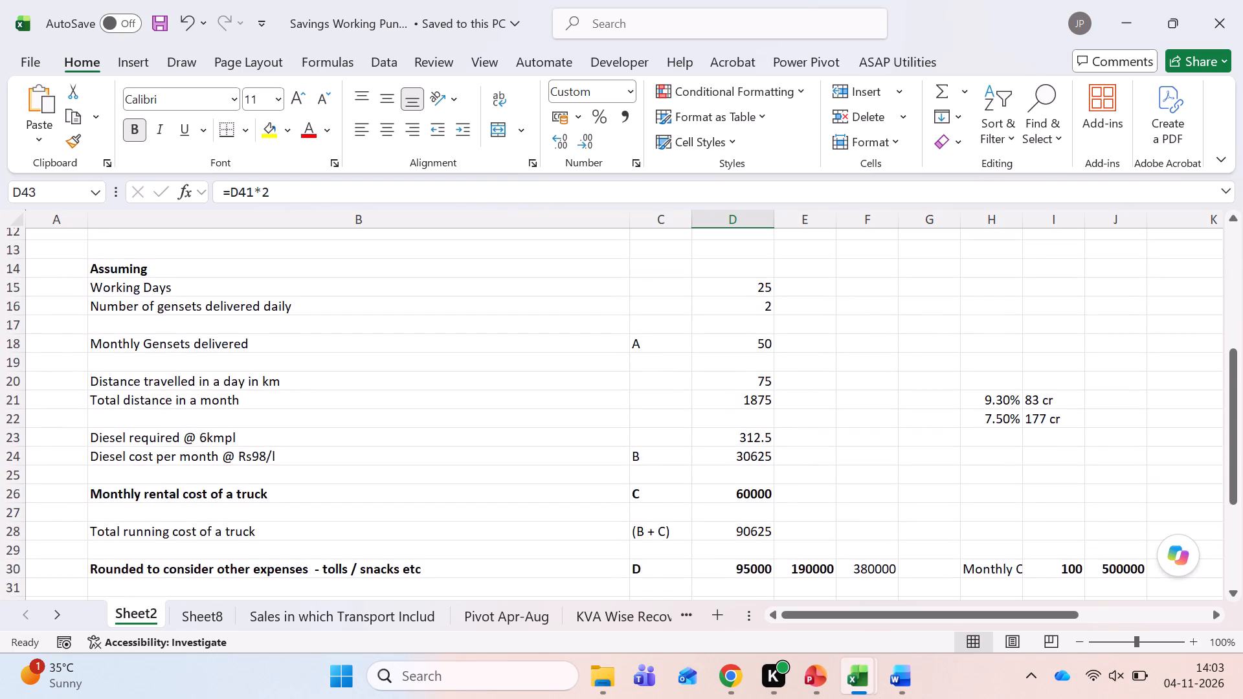
scroll(557, 566, up, 3)
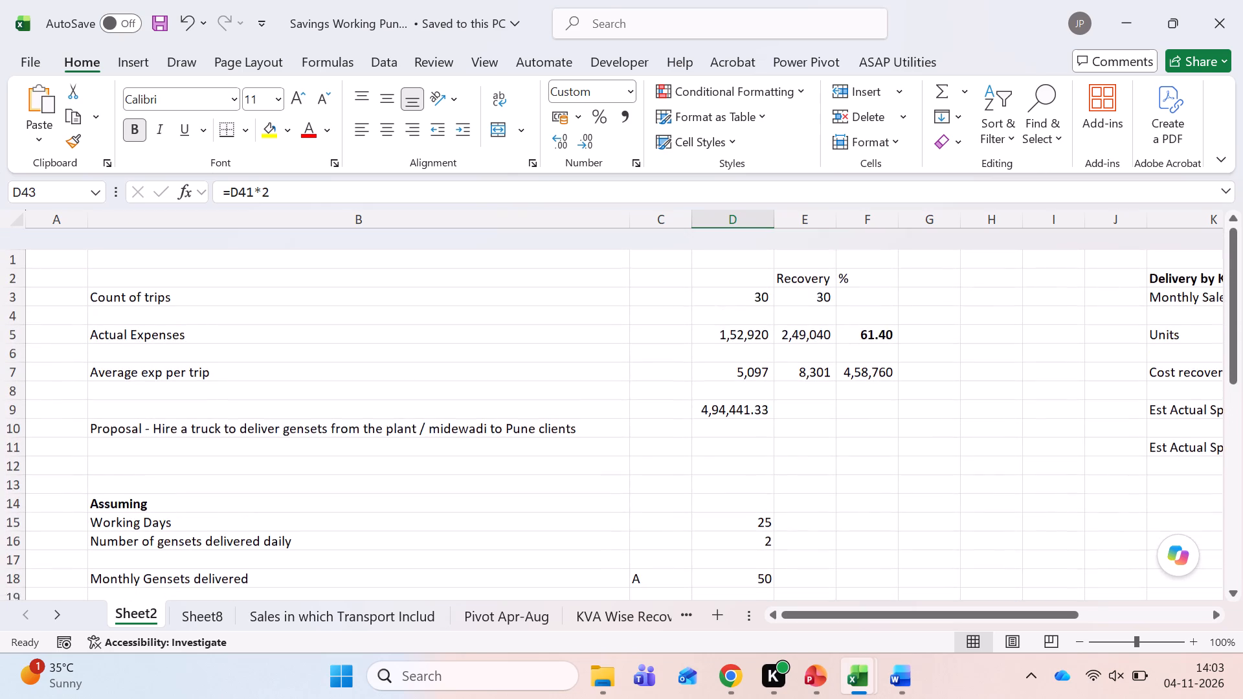
drag(910, 615, 1013, 616)
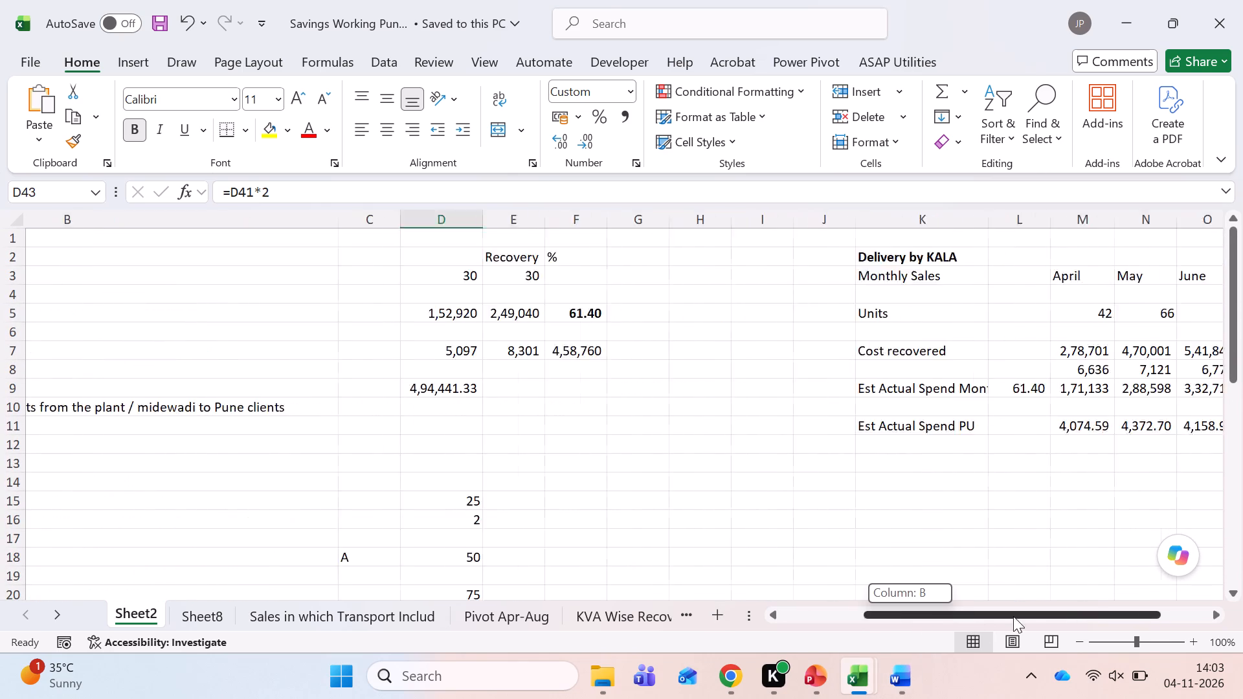
drag(1013, 616, 752, 570)
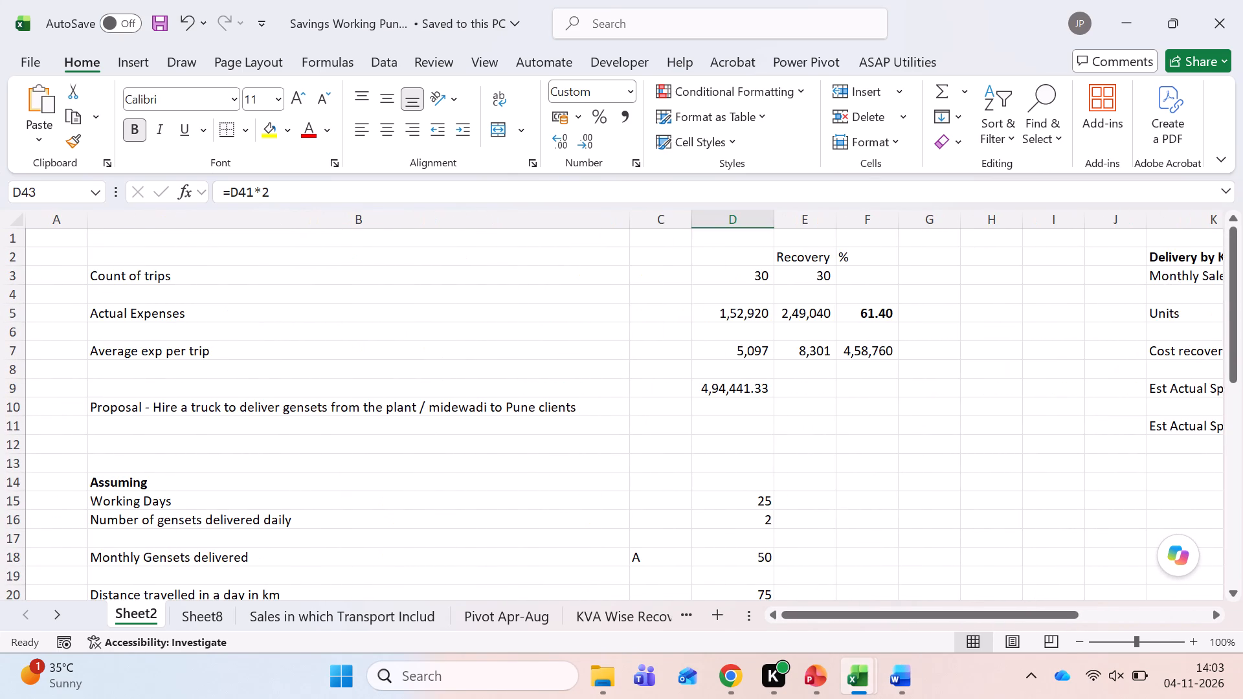
scroll(721, 533, down, 4)
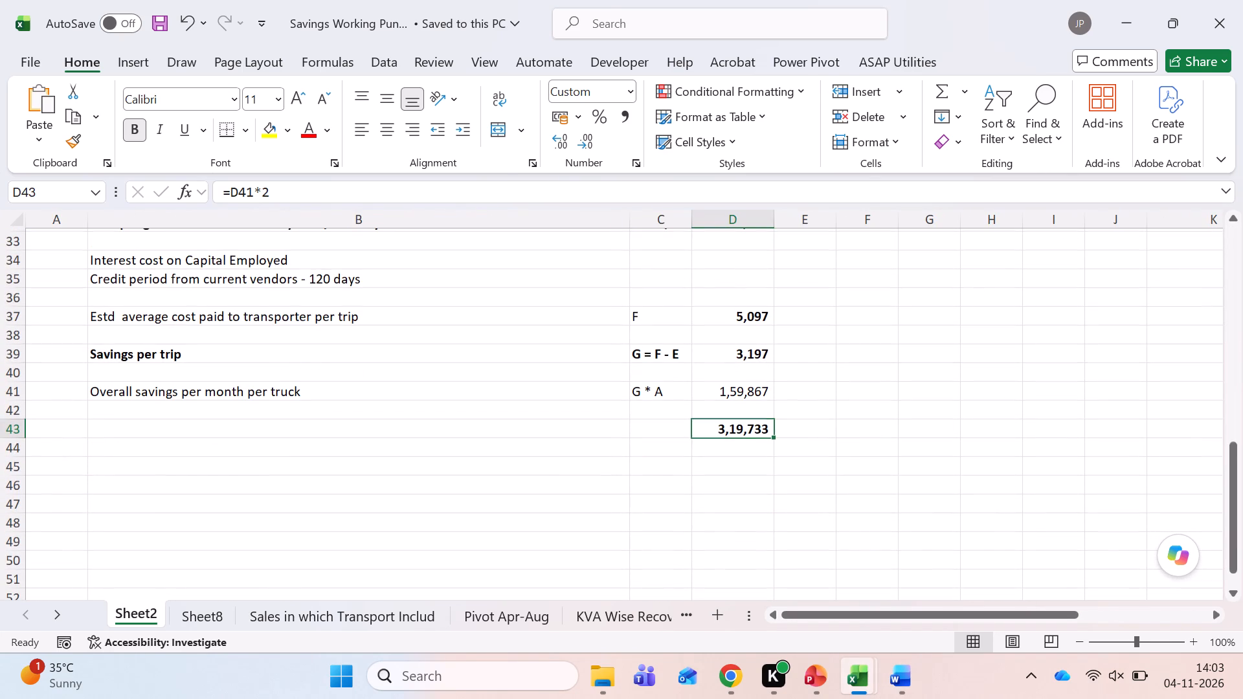
Recheck slide 5 of the Kala freight presentation against the savings working, and return to the Savings Working Pune (1) workbook.
key(alt+Tab)
key(alt+Tab)
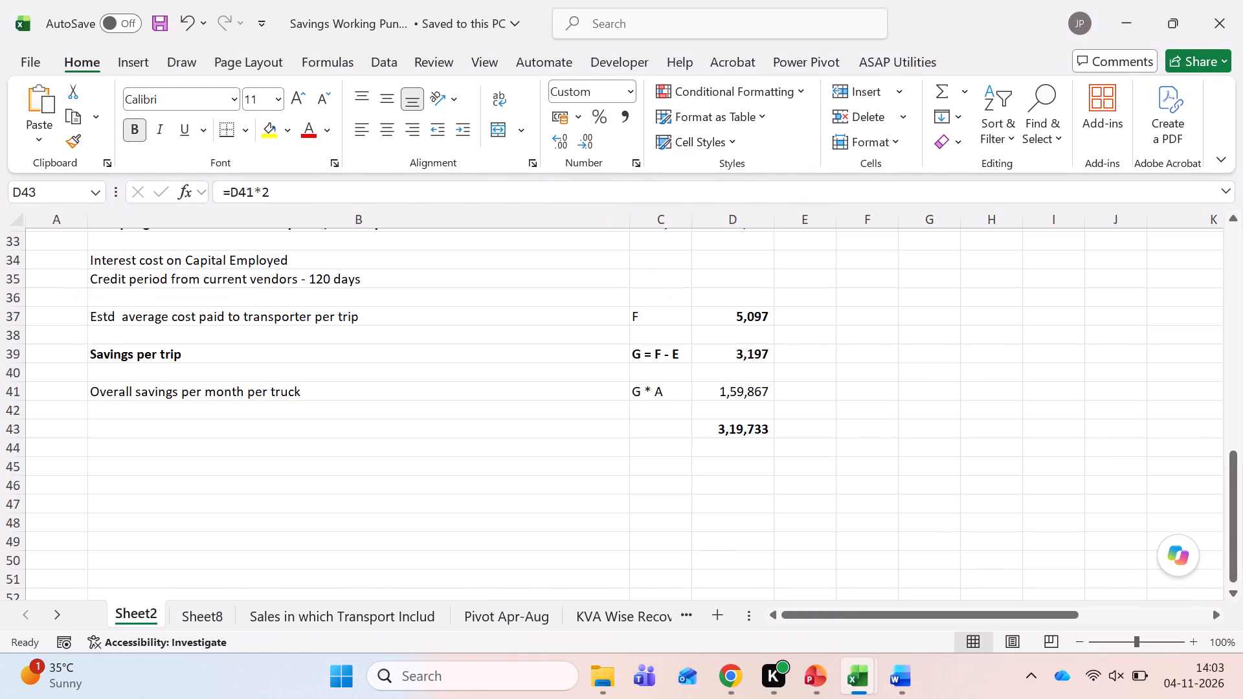
key(alt+Tab)
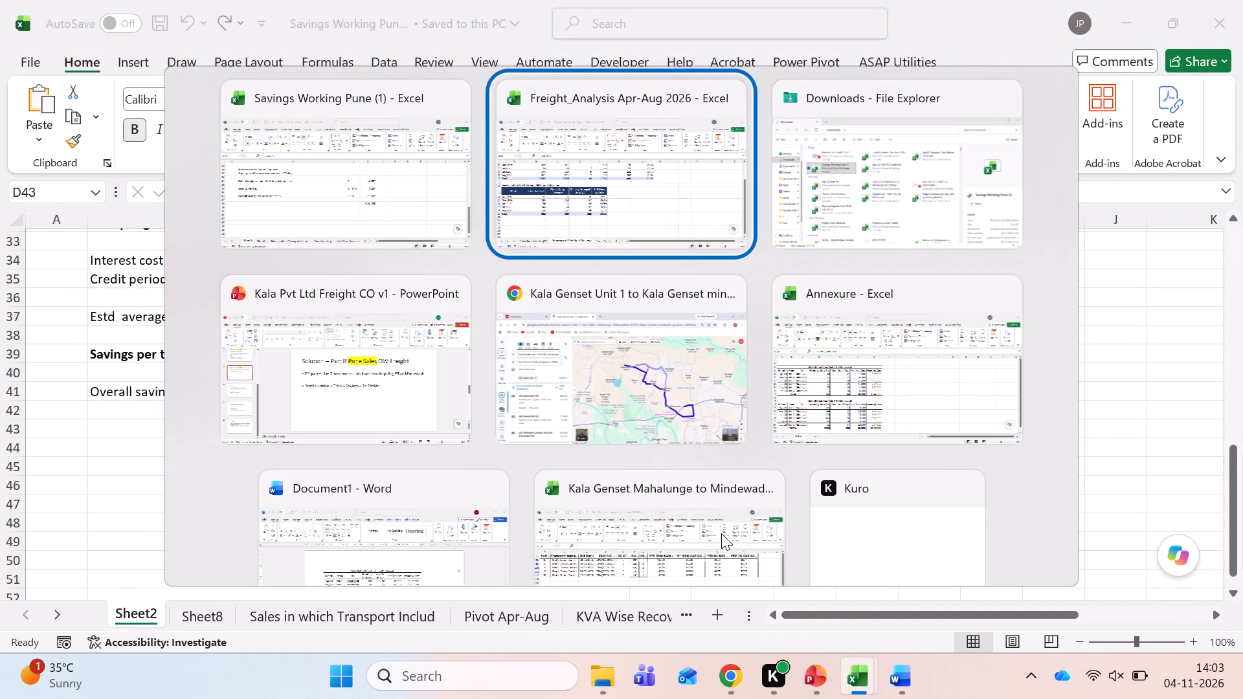
key(alt+Tab)
key(alt+Tab)
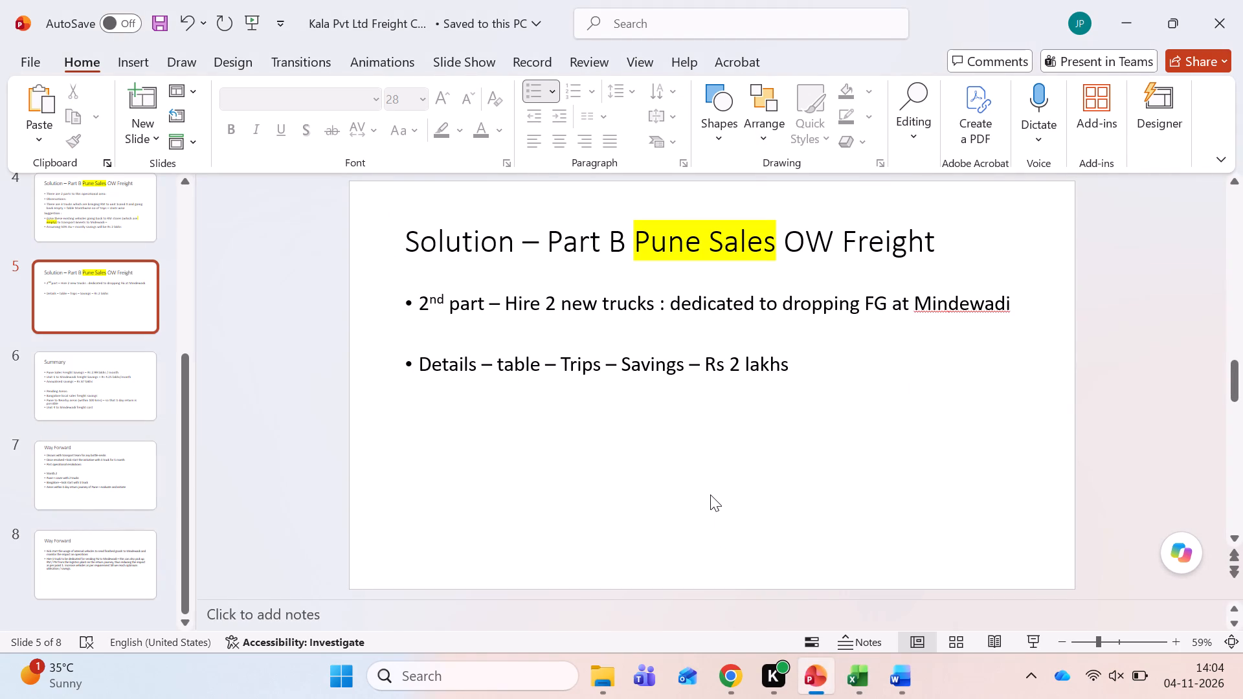
key(alt+Tab)
Look through the workbook's sheets for Pune delivery and savings data, from Sheet2 to KVA Wise Recov + Incurr, and return to Sheet2.
scroll(710, 494, up, 4)
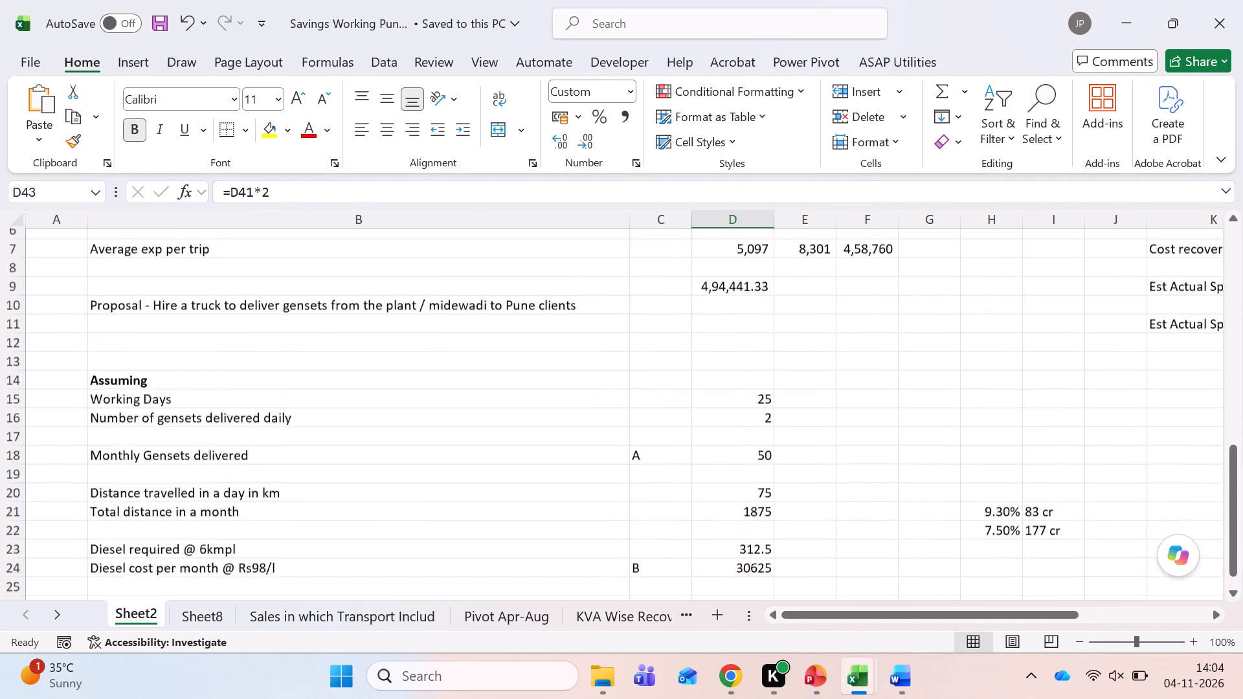
scroll(710, 494, up, 1)
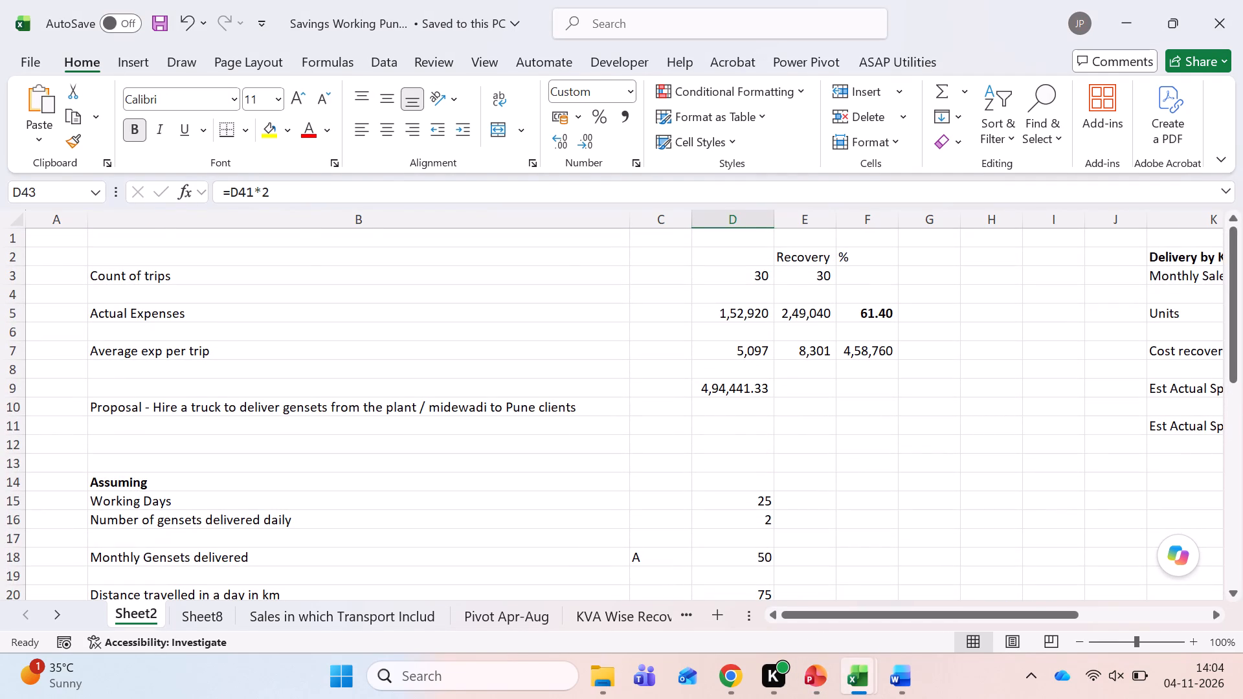
key(ctrl+Page_Down)
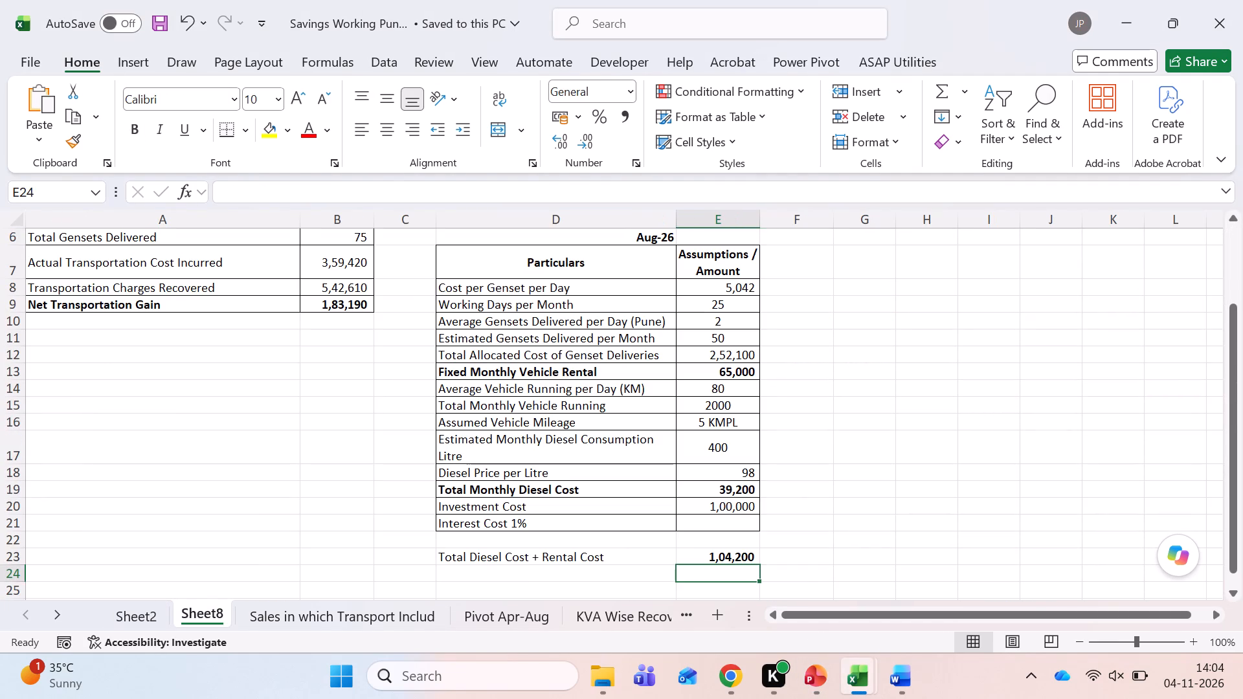
key(ctrl+Page_Down)
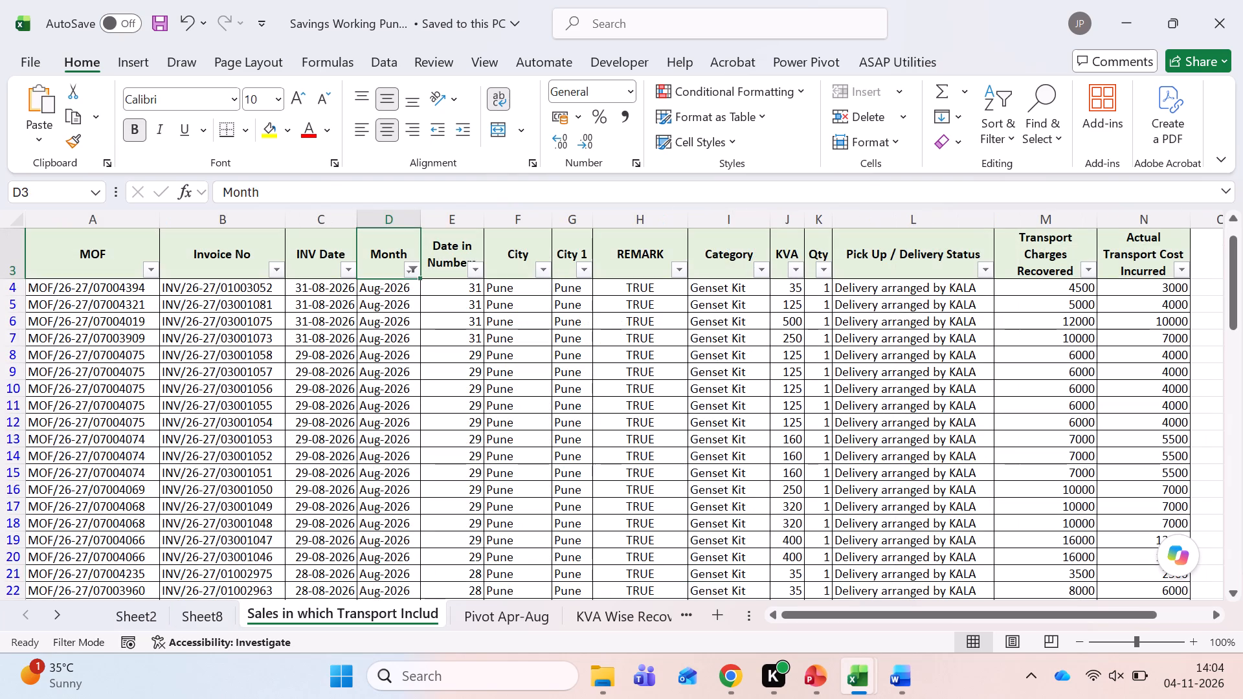
key(ctrl+Page_Down)
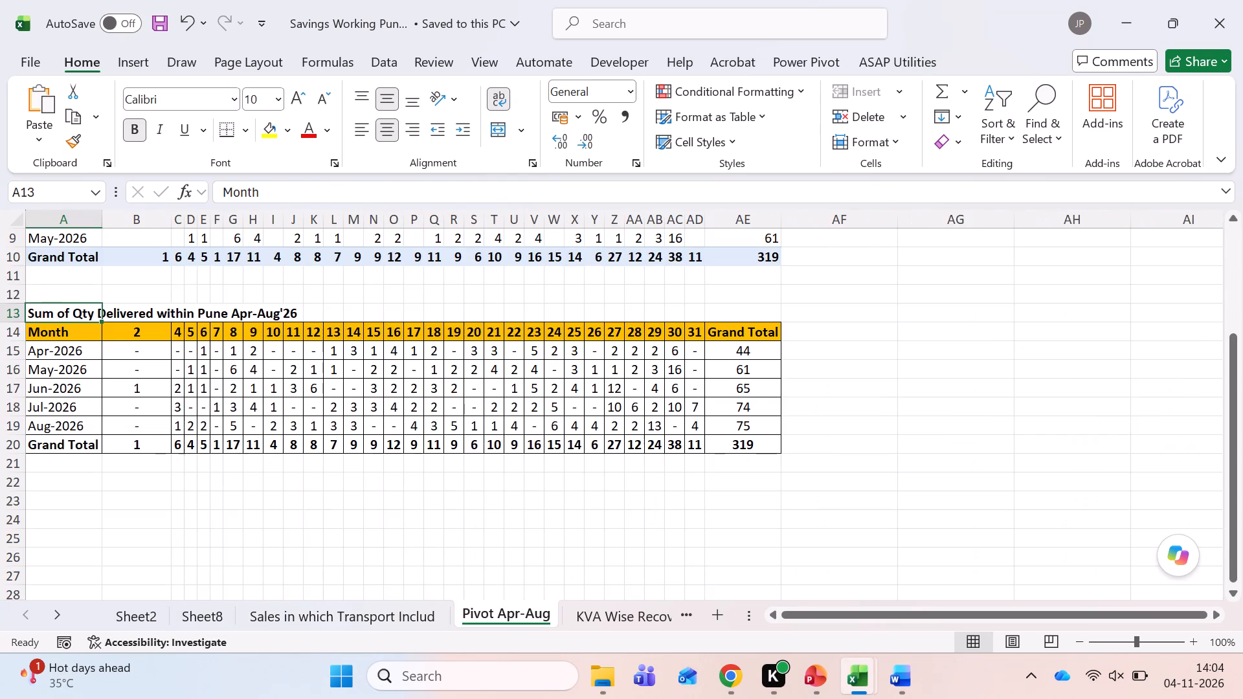
key(ctrl+Page_Down)
key(ctrl+Page_Down)
key(ctrl+Page_Up)
key(ctrl+Page_Up)
key(ctrl+Page_Up)
key(ctrl+Page_Up)
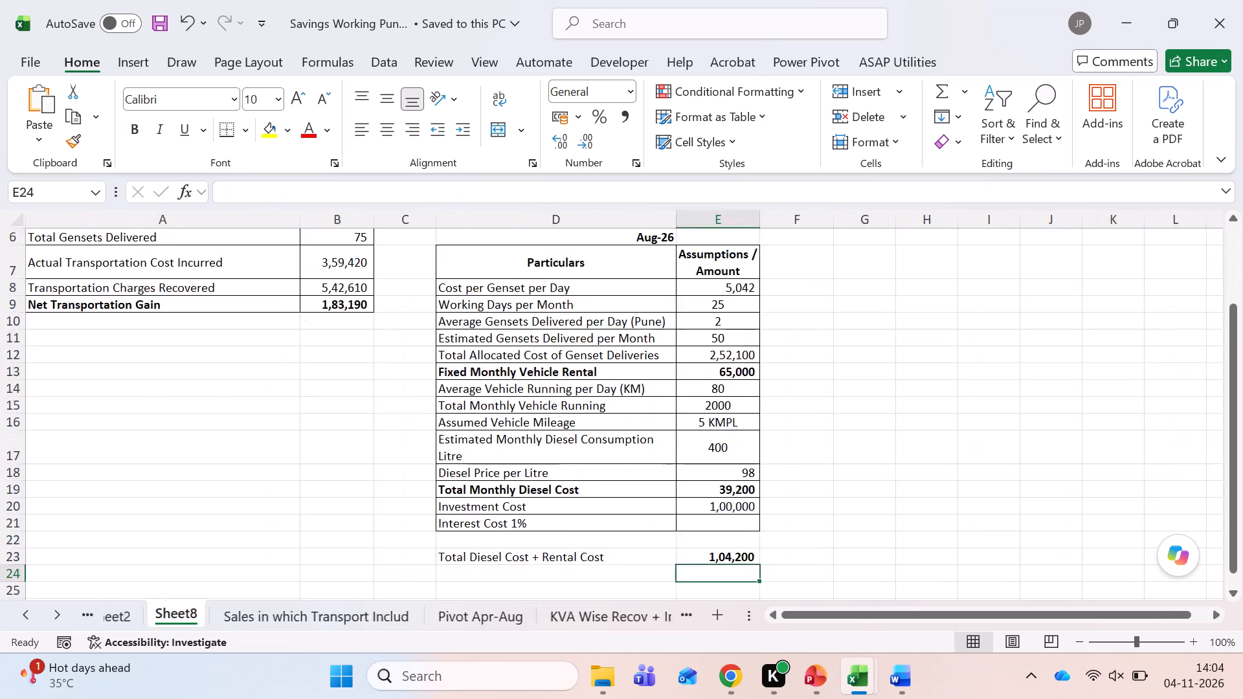
key(ctrl+Page_Up)
Switch to the Kala freight presentation and view slide 4, Solution – Part B Pune Sales OW Freight.
key(alt+Tab)
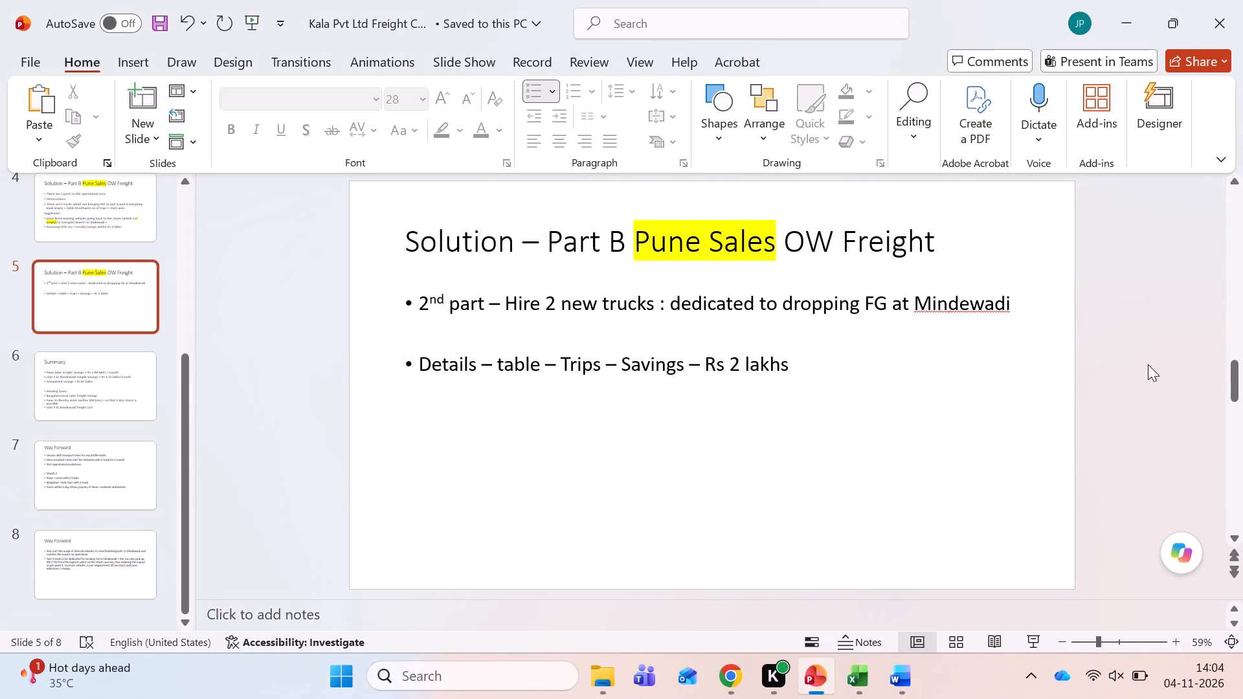
click(1235, 181)
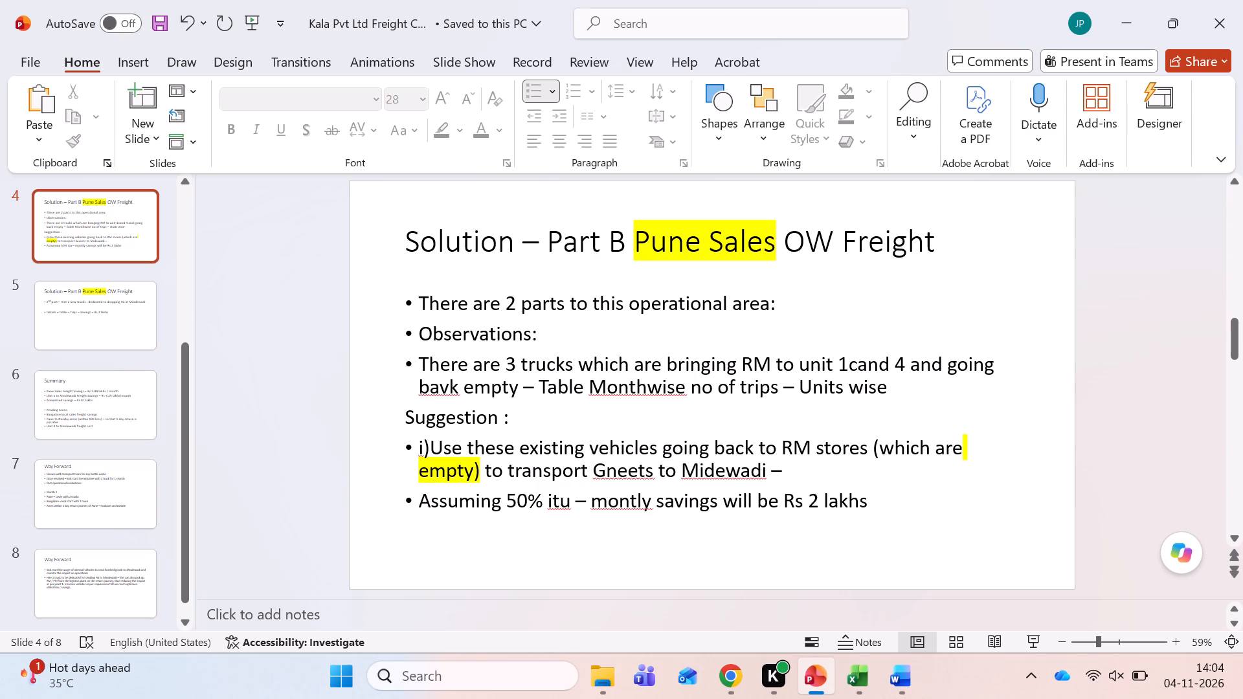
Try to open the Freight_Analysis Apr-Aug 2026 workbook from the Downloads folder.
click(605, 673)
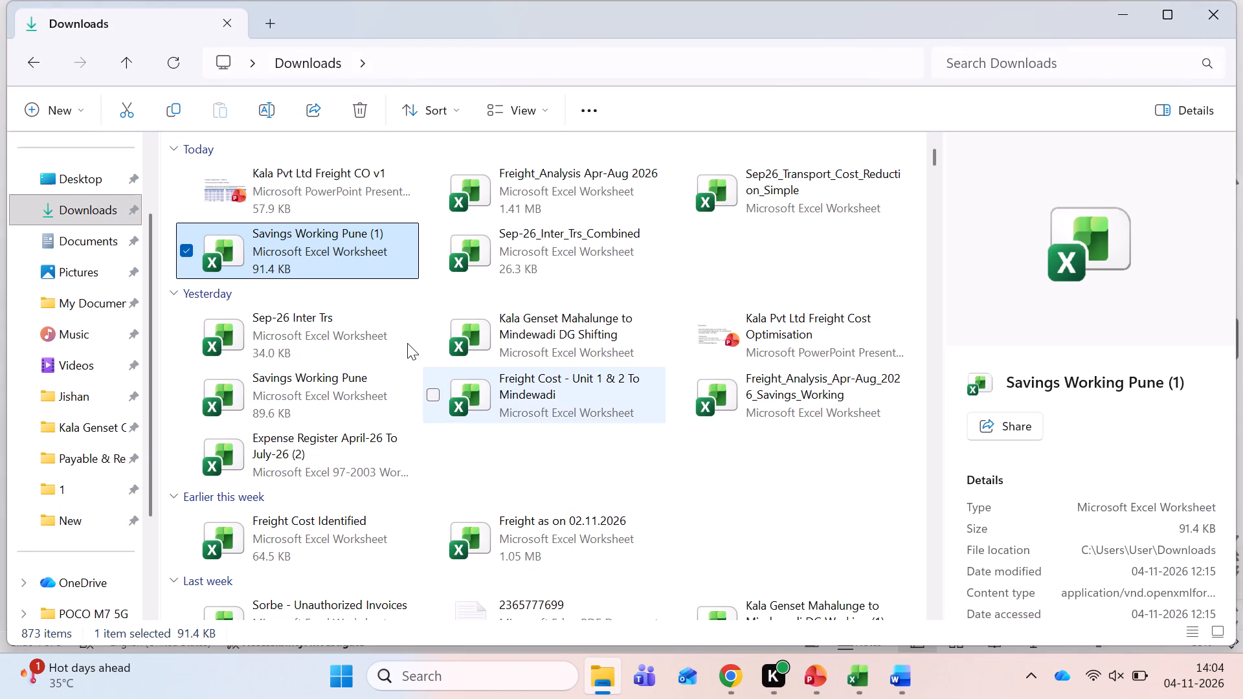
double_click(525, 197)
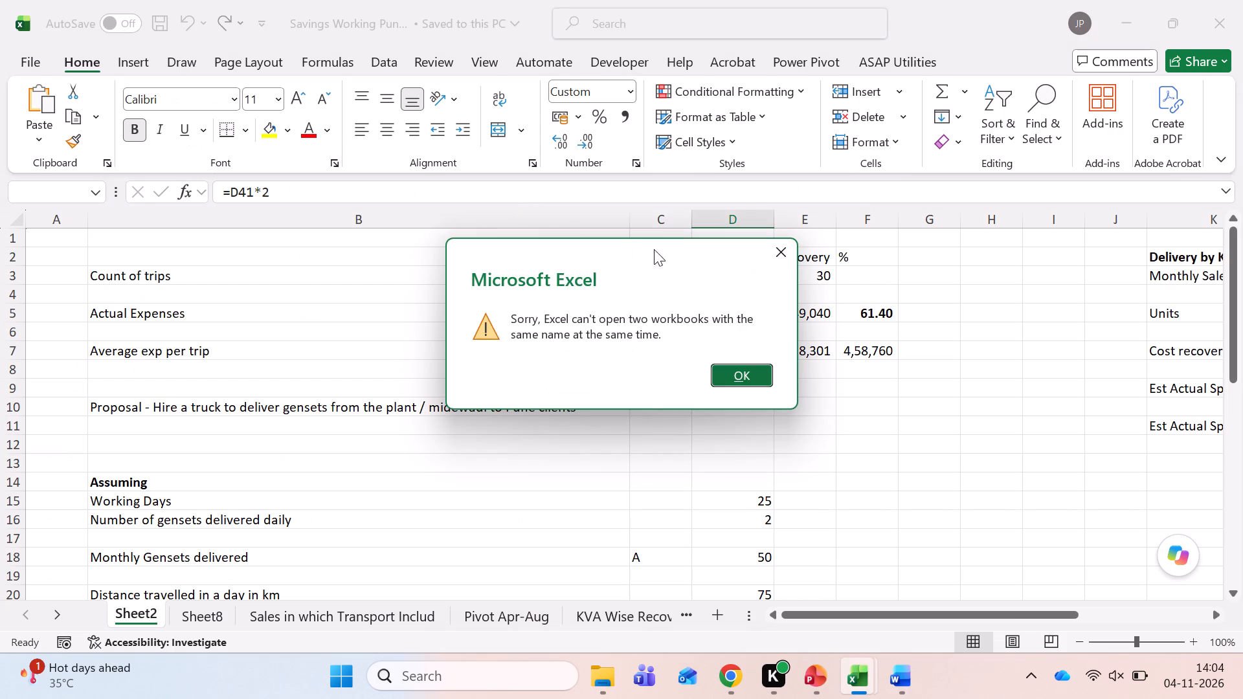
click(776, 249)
Open the Freight Cost - Unit 1 & 2 To Mindewadi workbook from the Downloads folder.
click(612, 686)
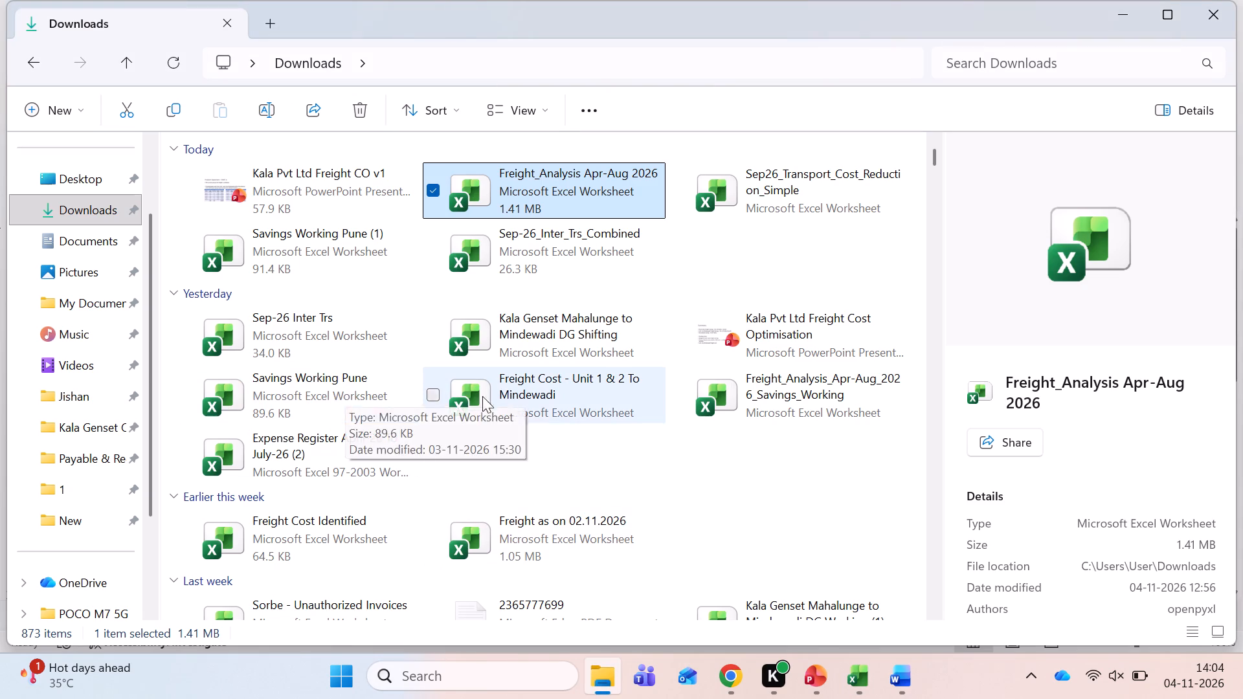
double_click(537, 408)
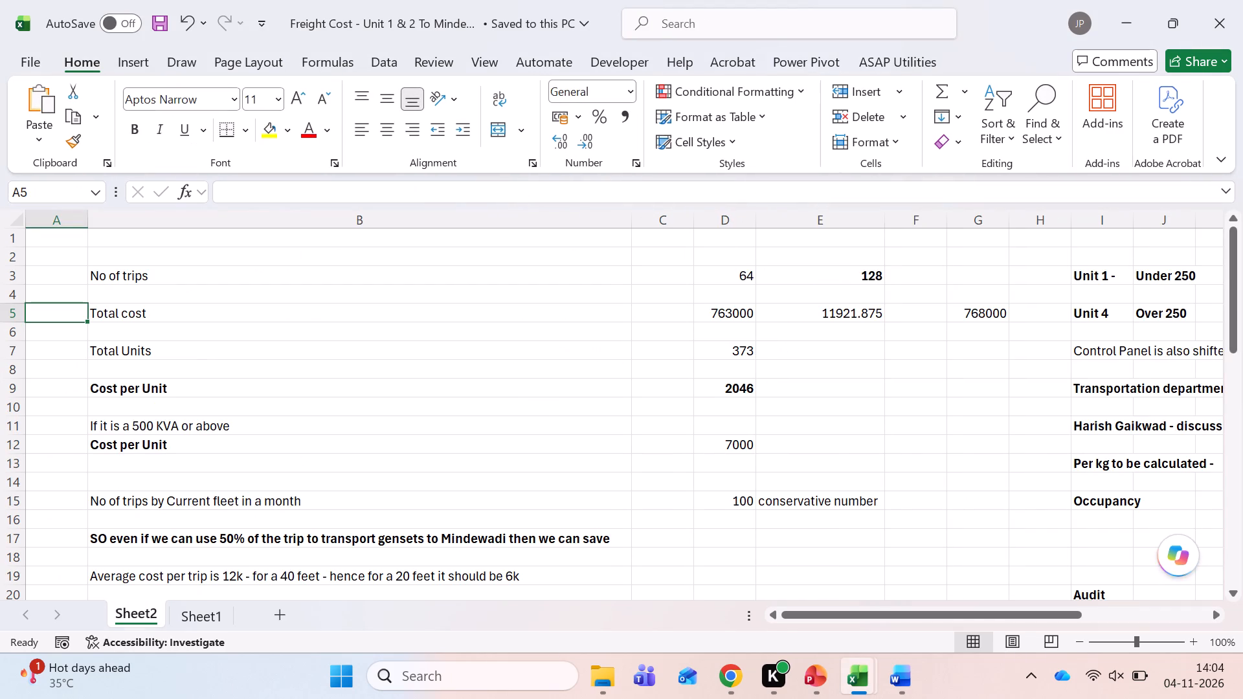
Examine the savings workings on Sheet2, including the formulas behind Monthly savings at Unit 1 and Savings Projected.
click(207, 617)
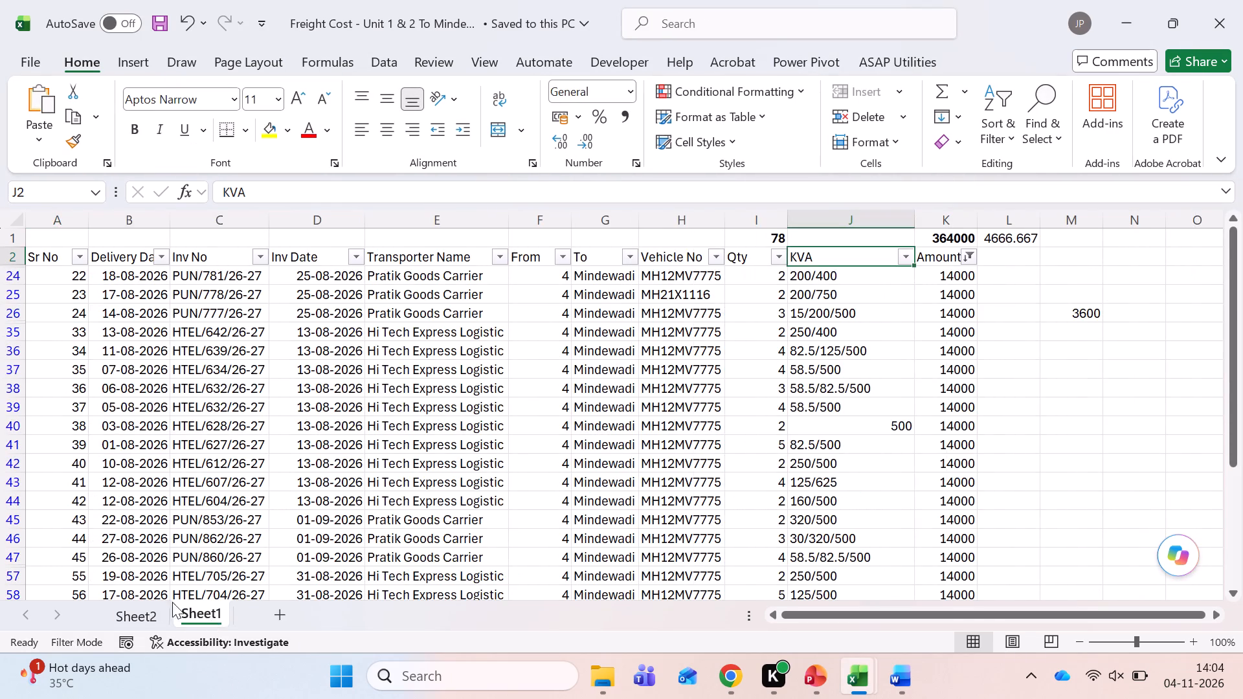
click(126, 616)
scroll(629, 473, down, 2)
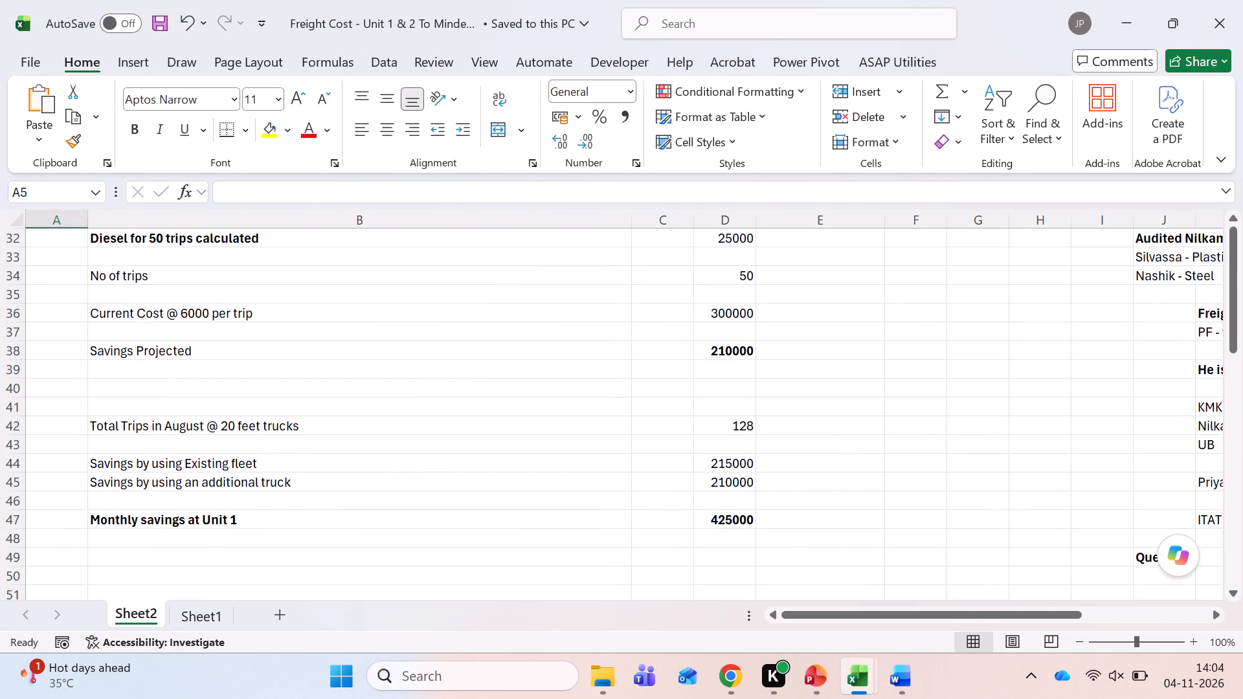
scroll(629, 473, down, 2)
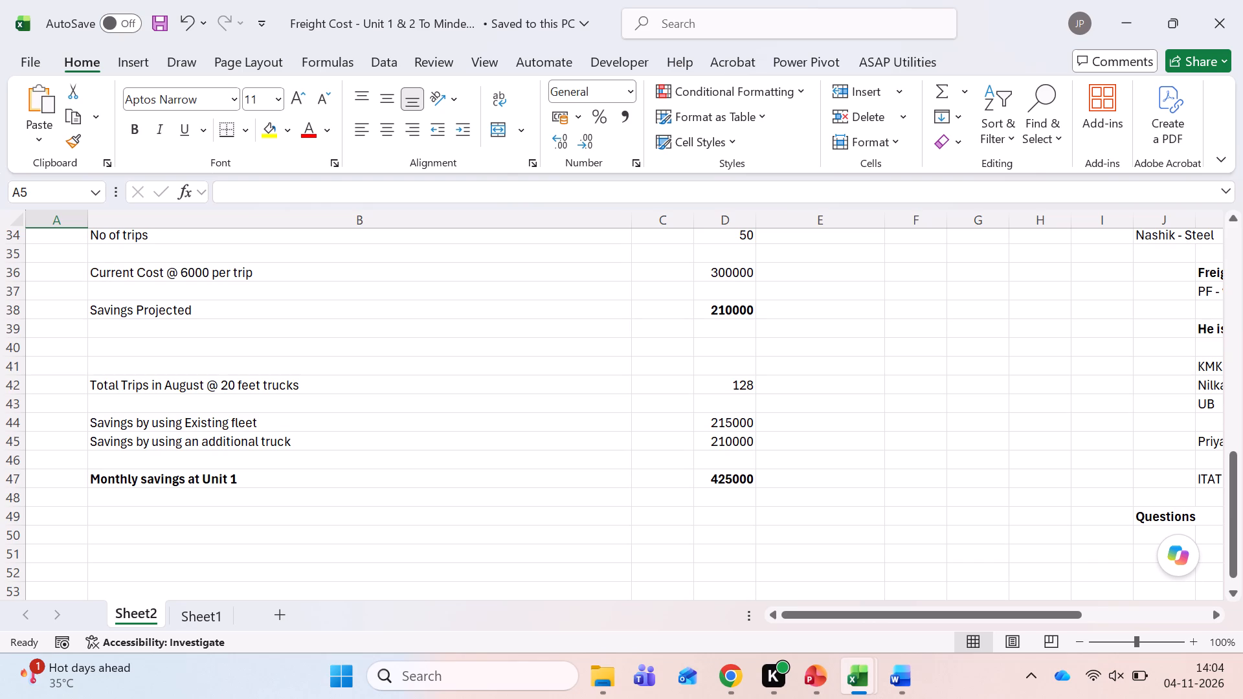
click(713, 475)
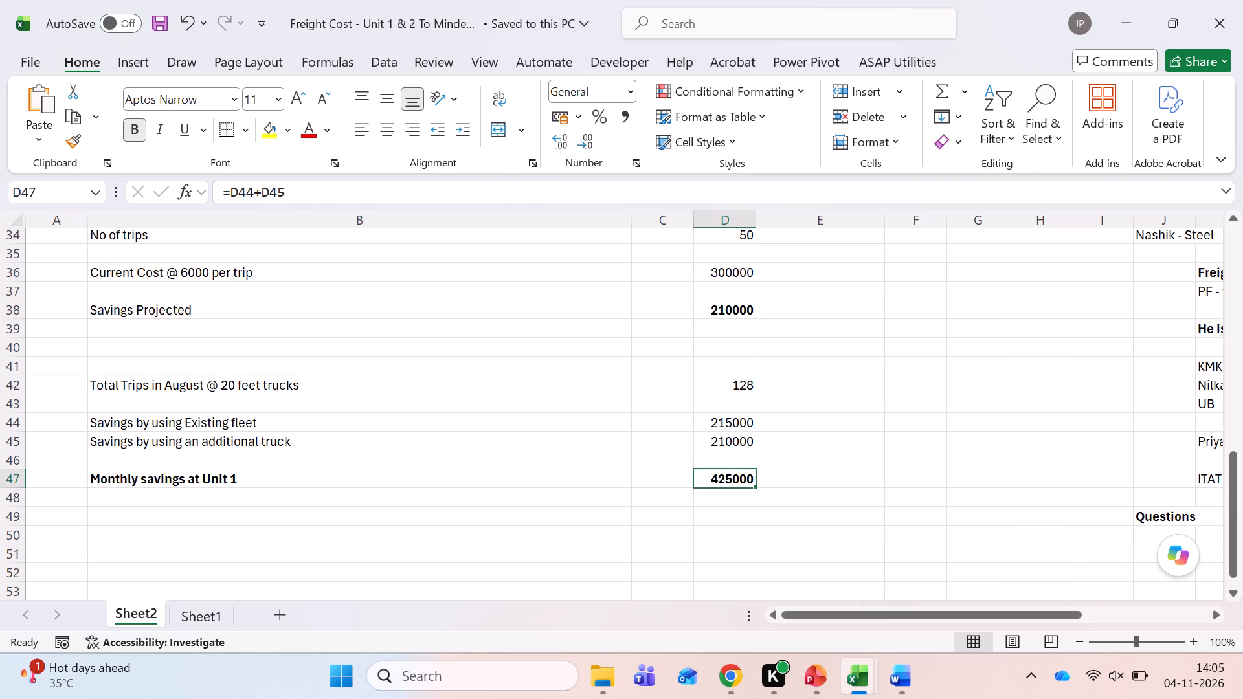
key(F2)
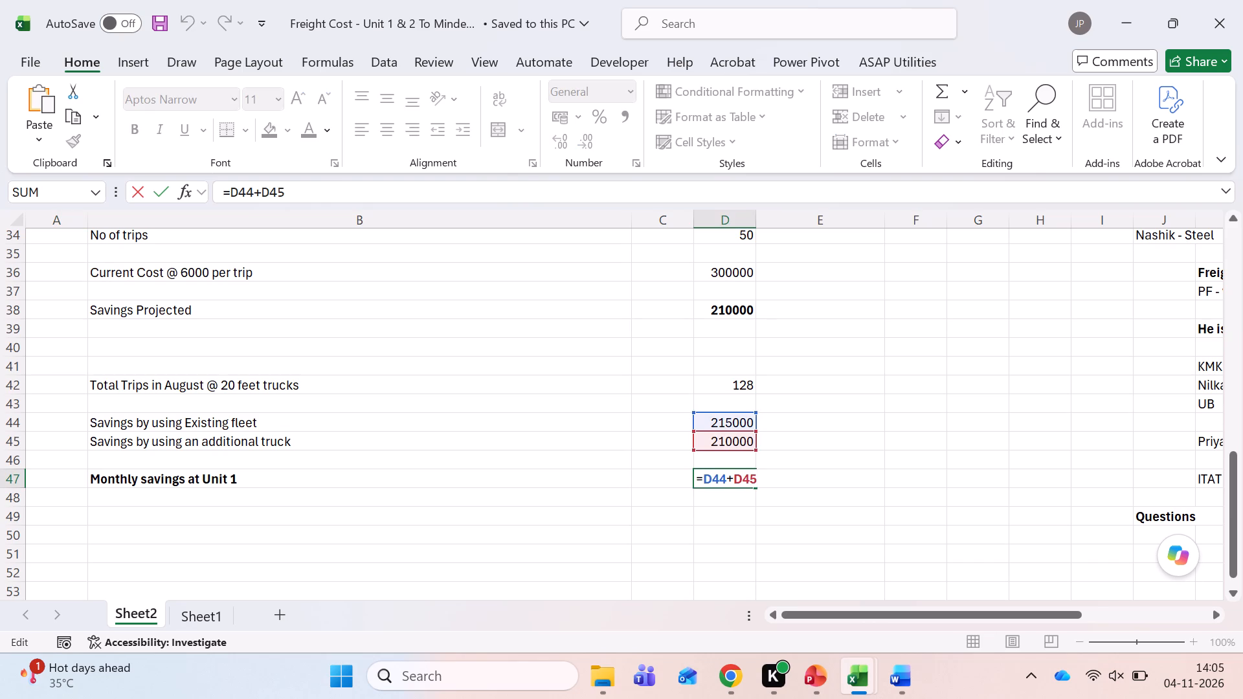
key(Escape)
scroll(693, 538, up, 6)
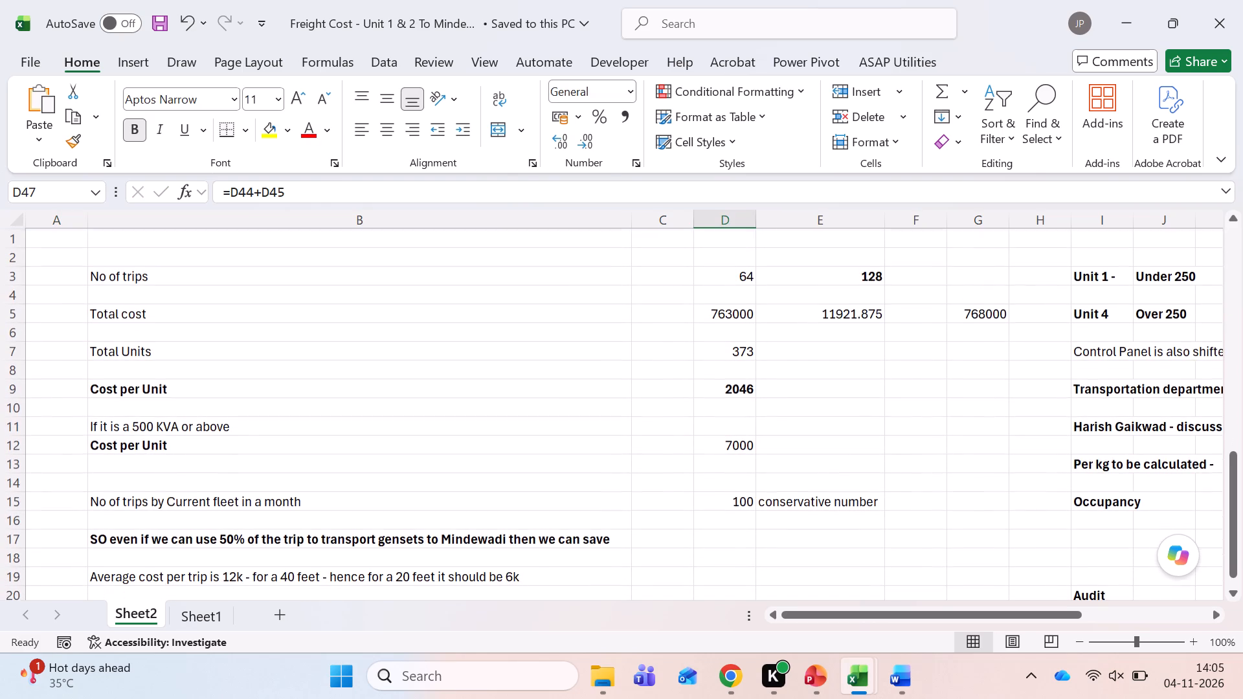
scroll(693, 538, down, 1)
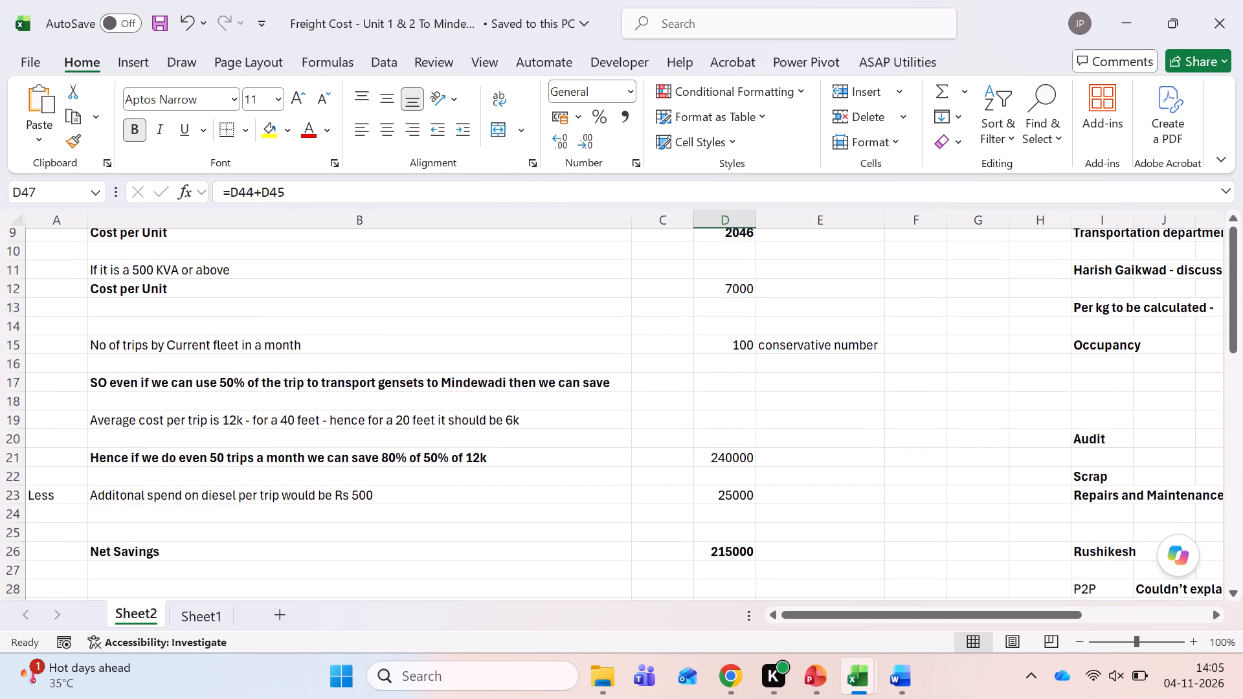
scroll(693, 538, down, 3)
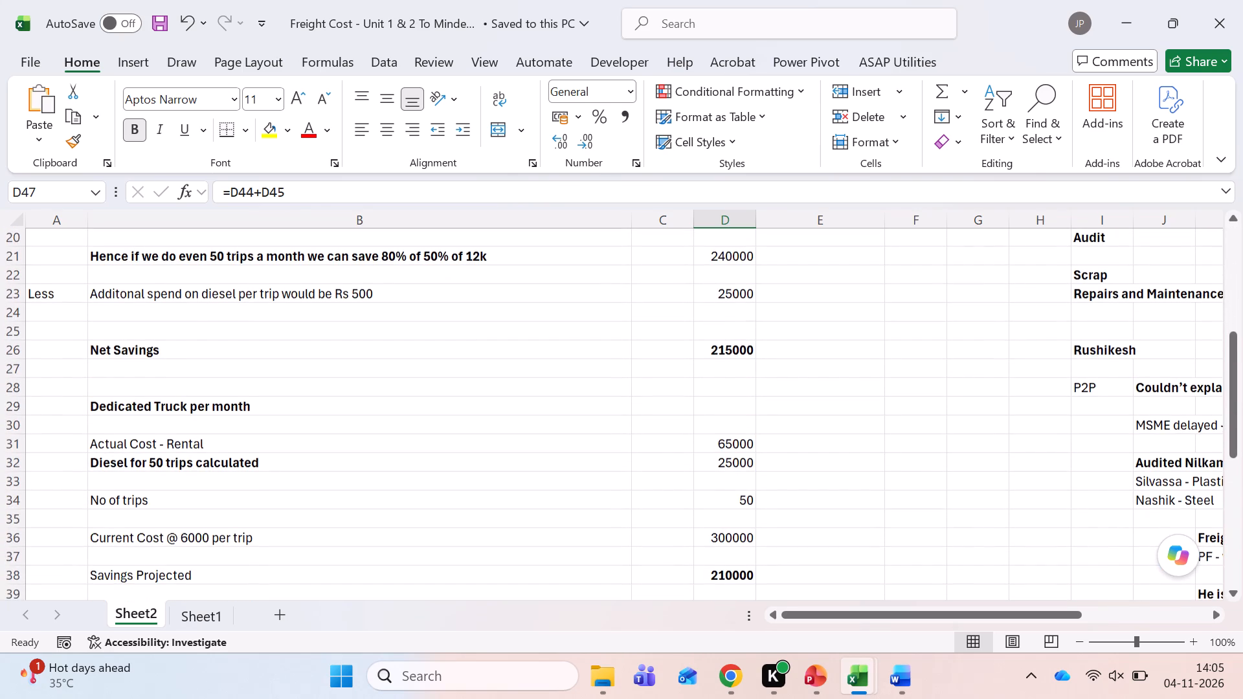
scroll(711, 531, down, 1)
click(729, 544)
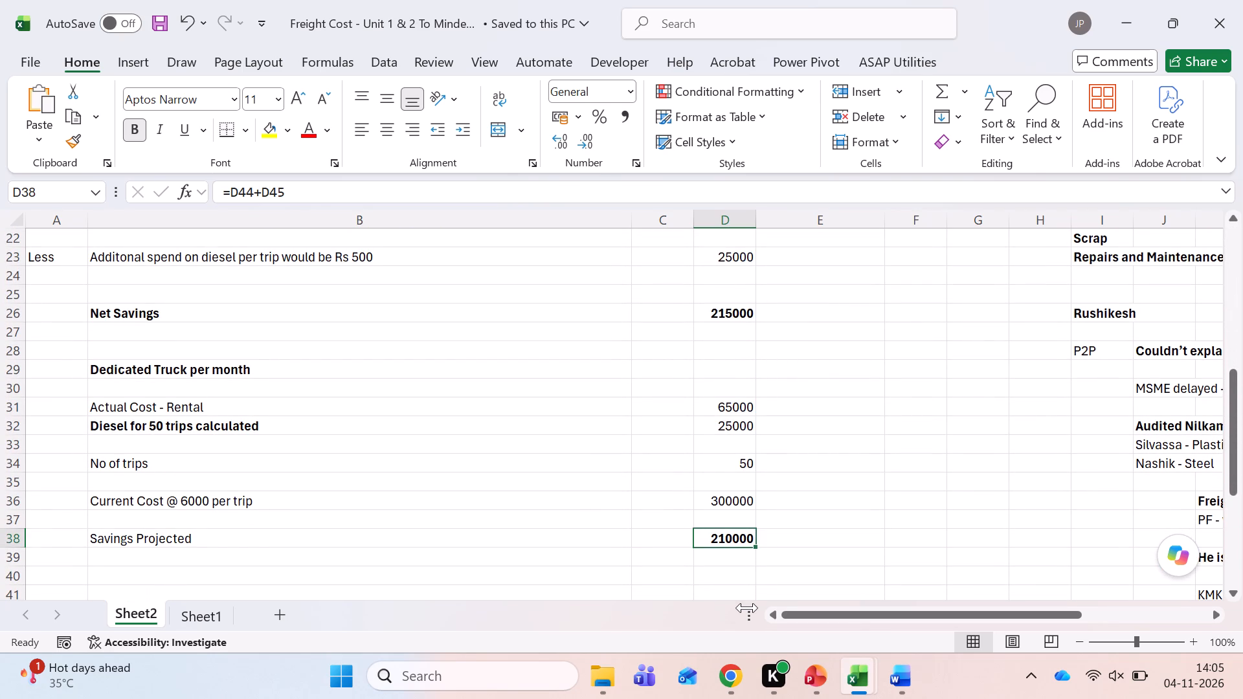
Switch to the Kala freight presentation and look through its slides from Problem Statement – Part A to the Summary.
key(alt+Tab)
key(alt+Tab)
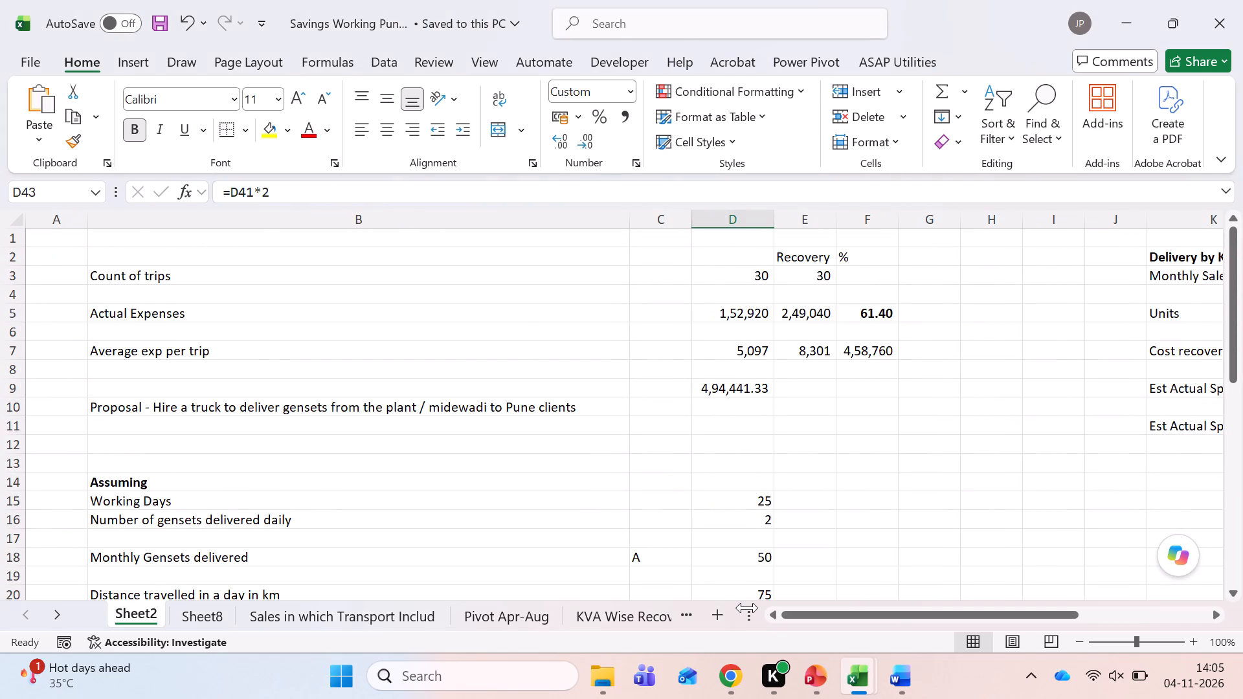
key(alt+Tab)
key(alt+Tab)
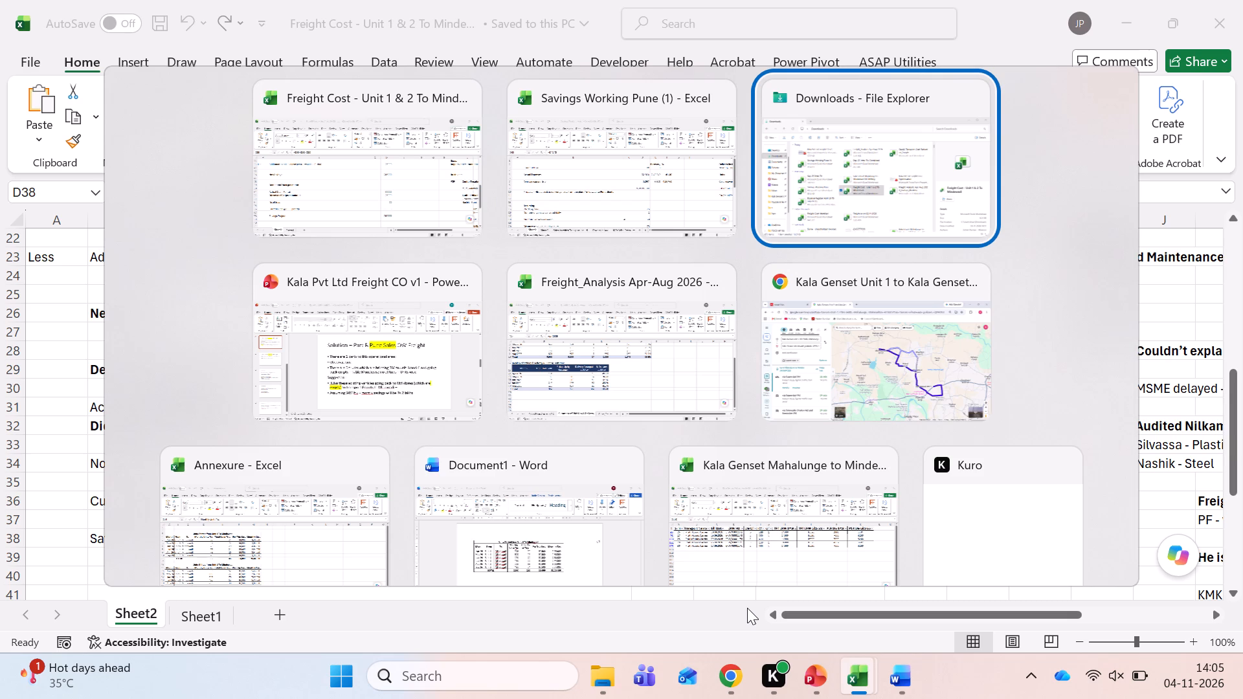
key(alt+Tab)
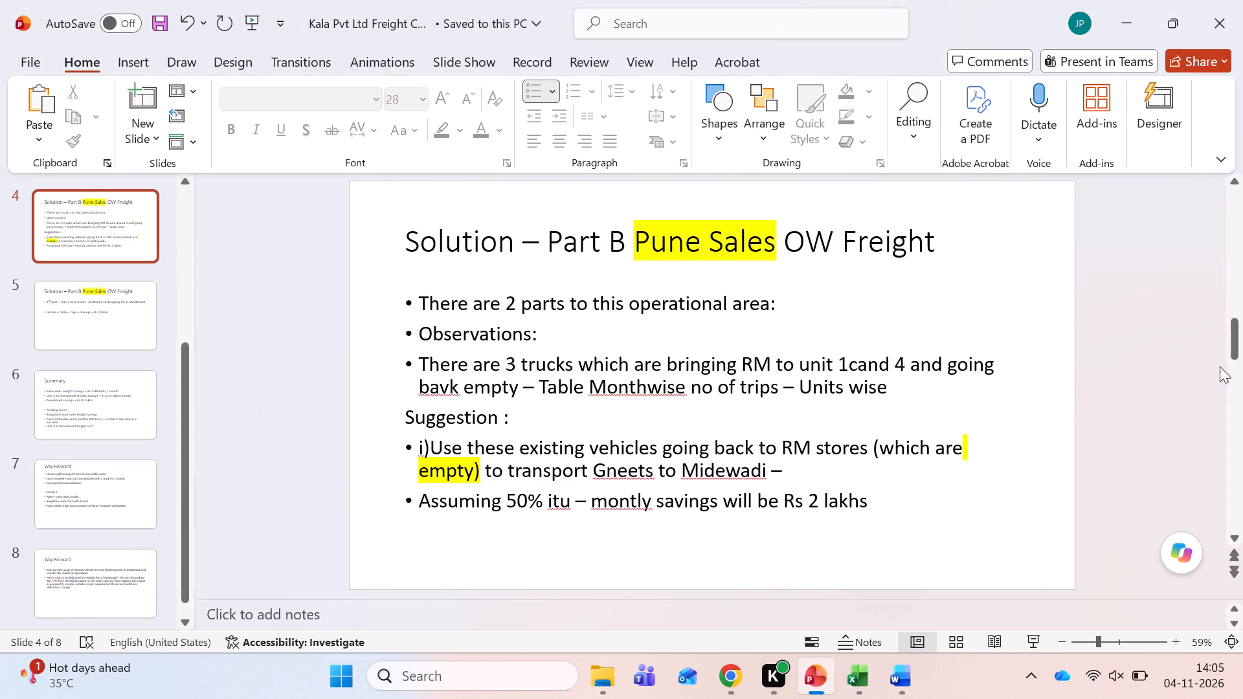
drag(1231, 346, 1222, 221)
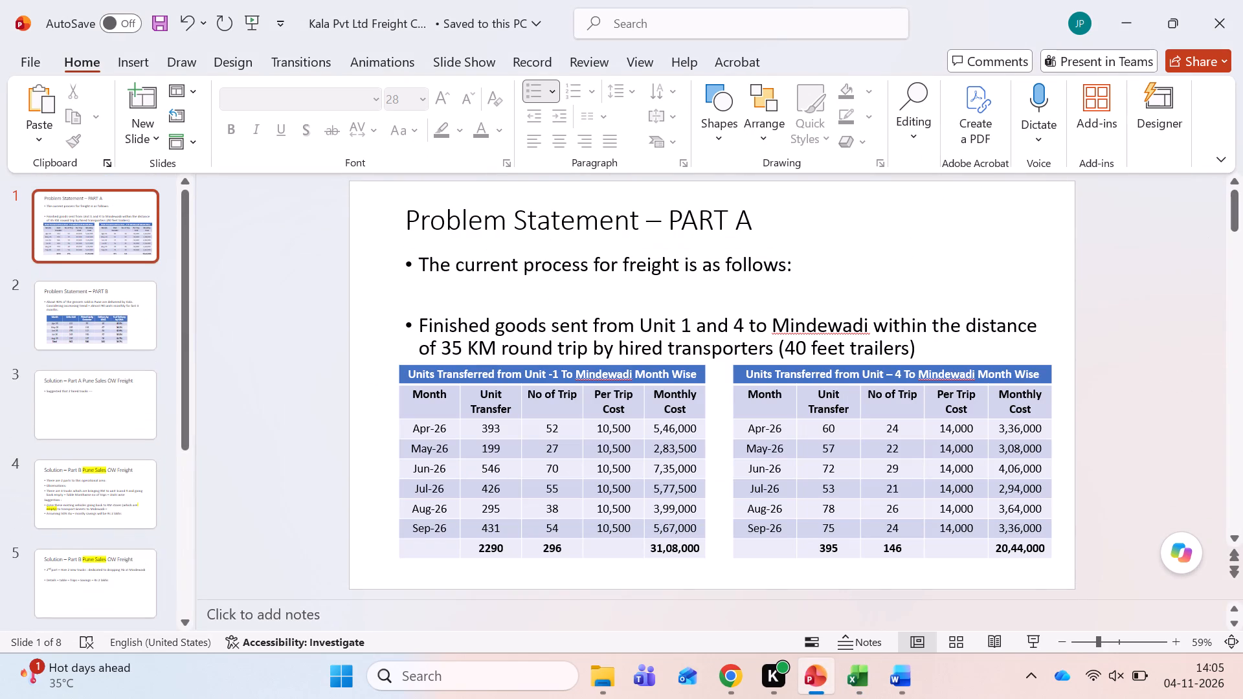
click(1238, 533)
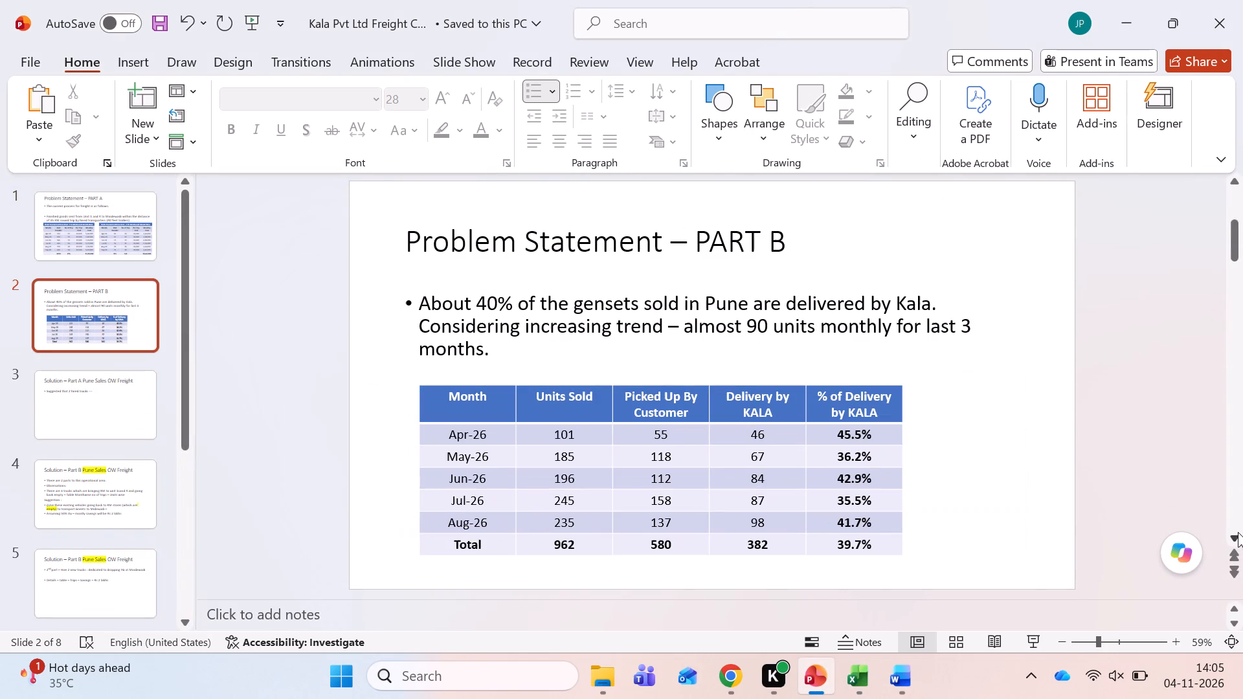
click(1238, 532)
click(1238, 532)
click(1238, 532)
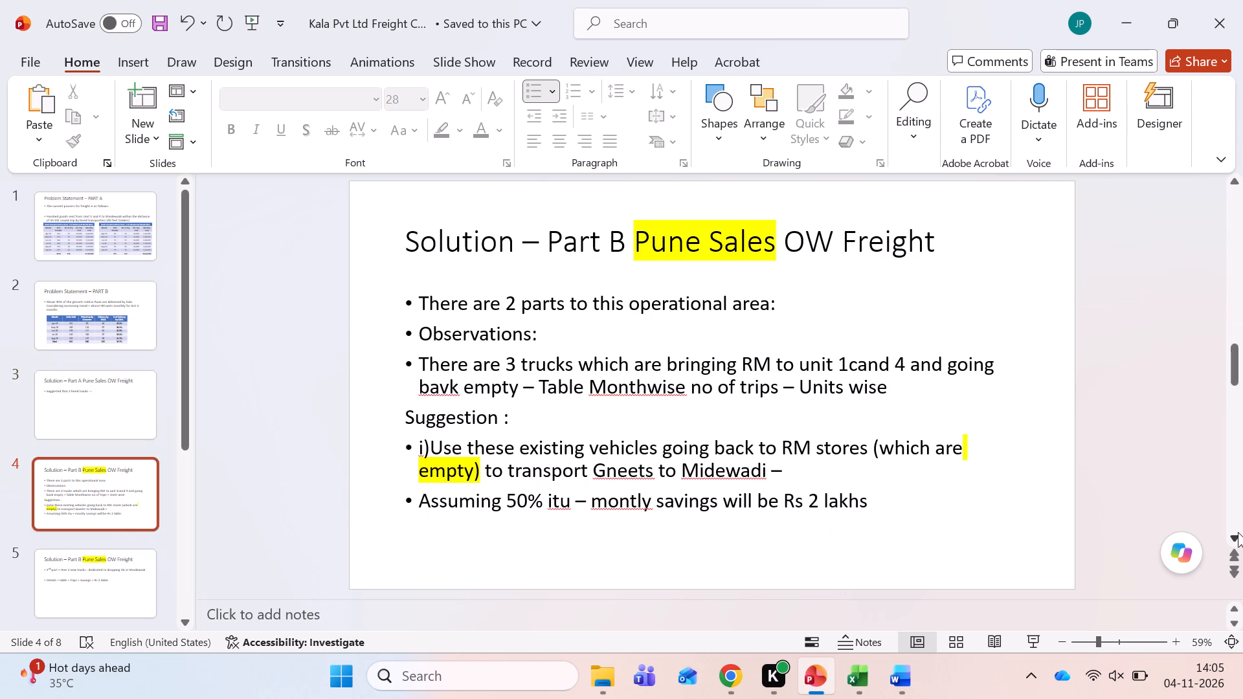
click(1238, 532)
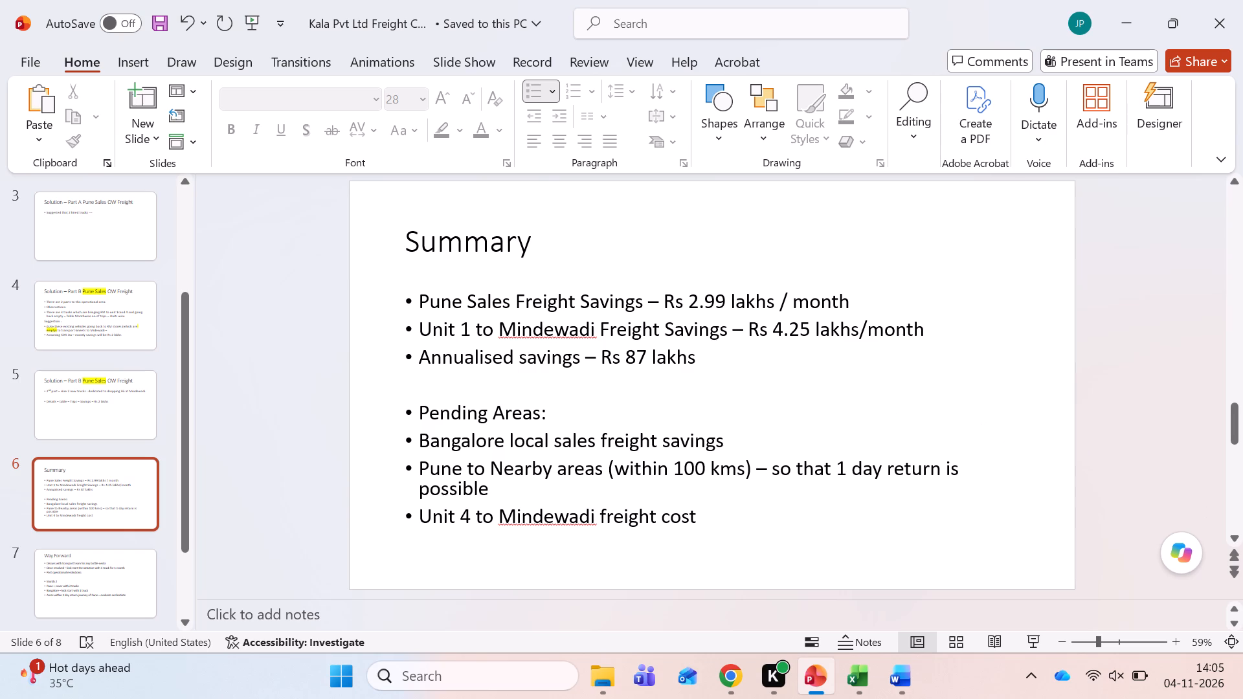
Compare Monthly savings at Unit 1 in the Mindewadi workbook with the Unit 1 freight savings on the Summary slide.
key(alt+Tab)
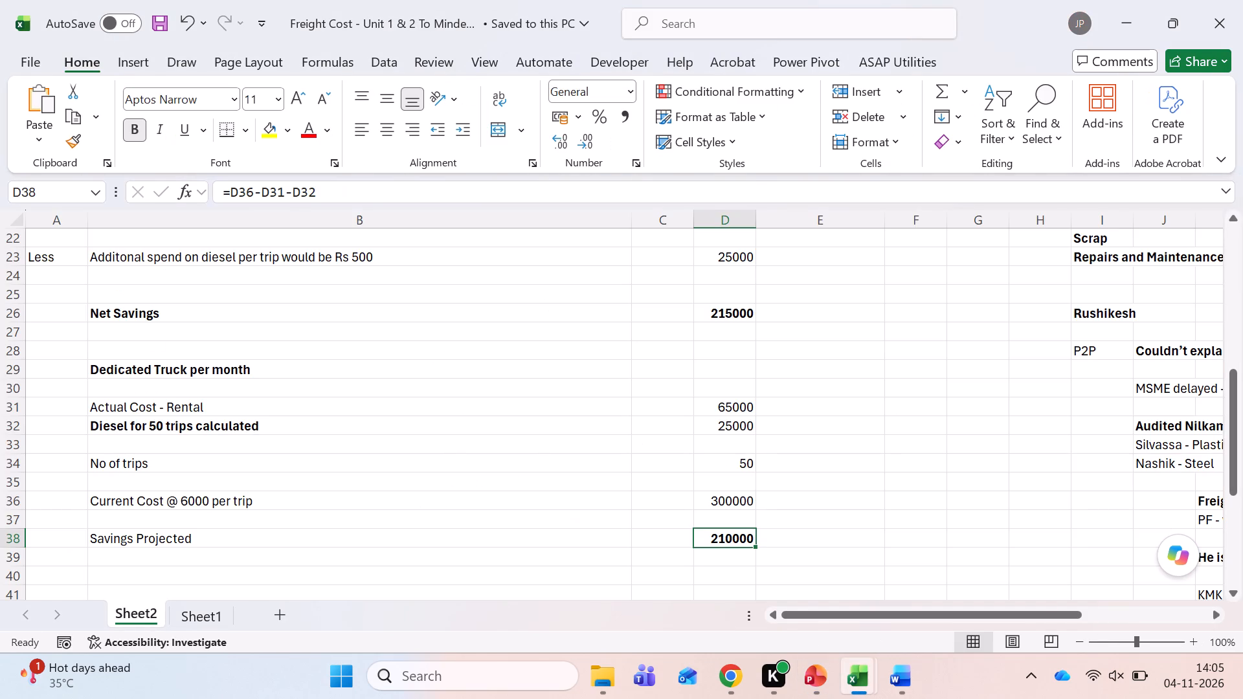
scroll(770, 391, down, 2)
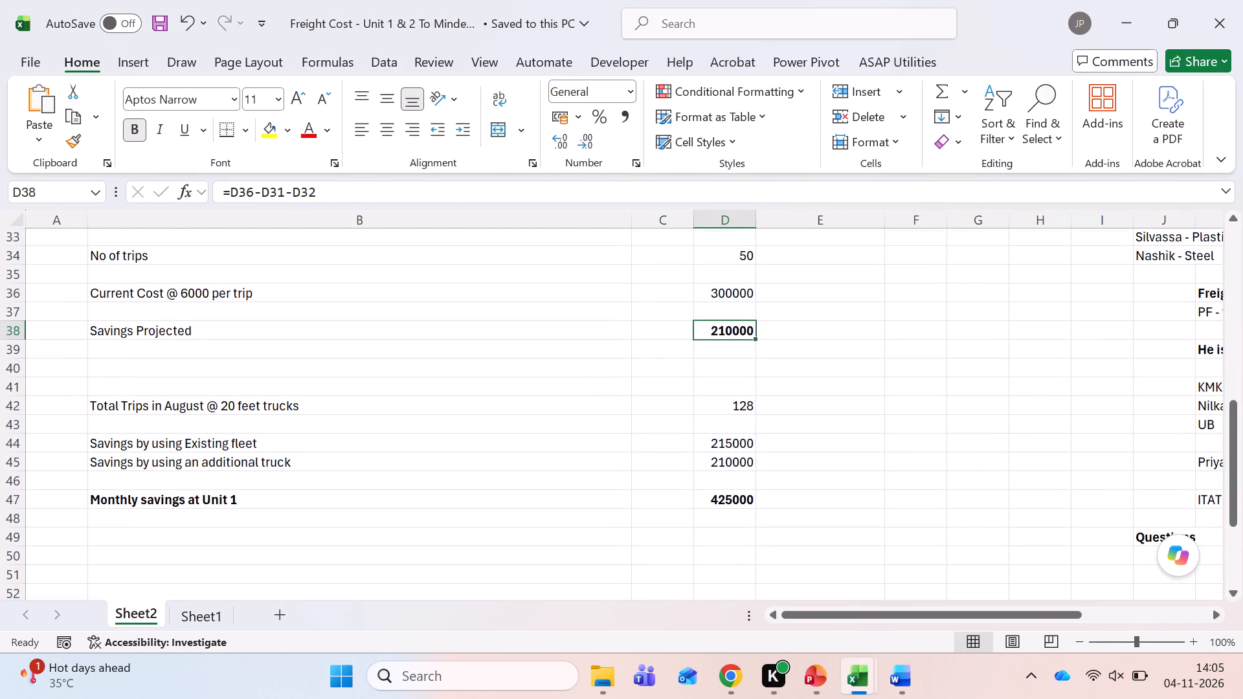
click(720, 480)
key(alt+Tab)
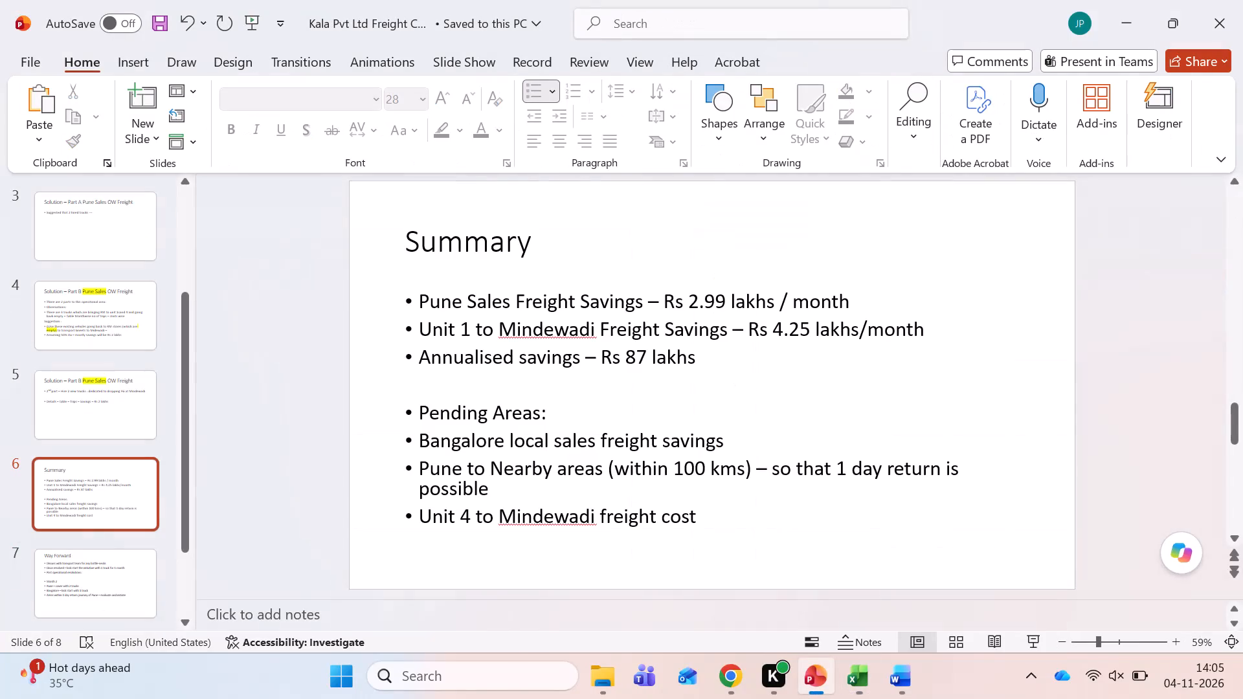
key(alt+Tab)
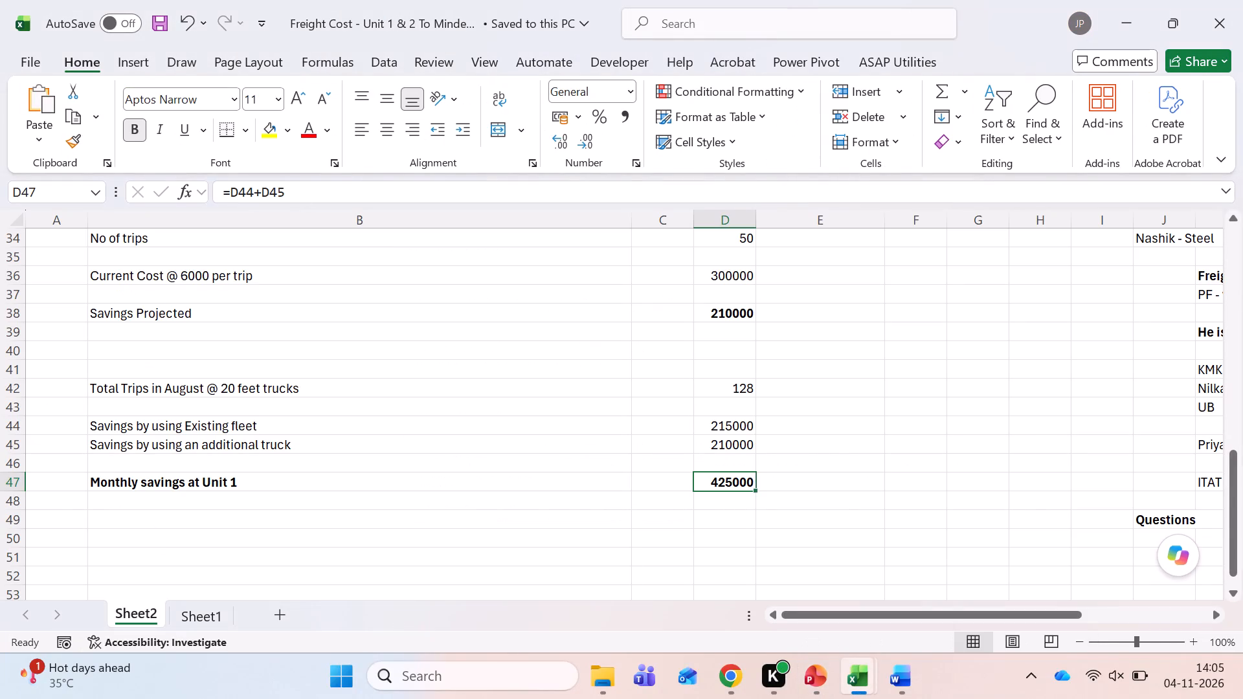
key(alt+Tab)
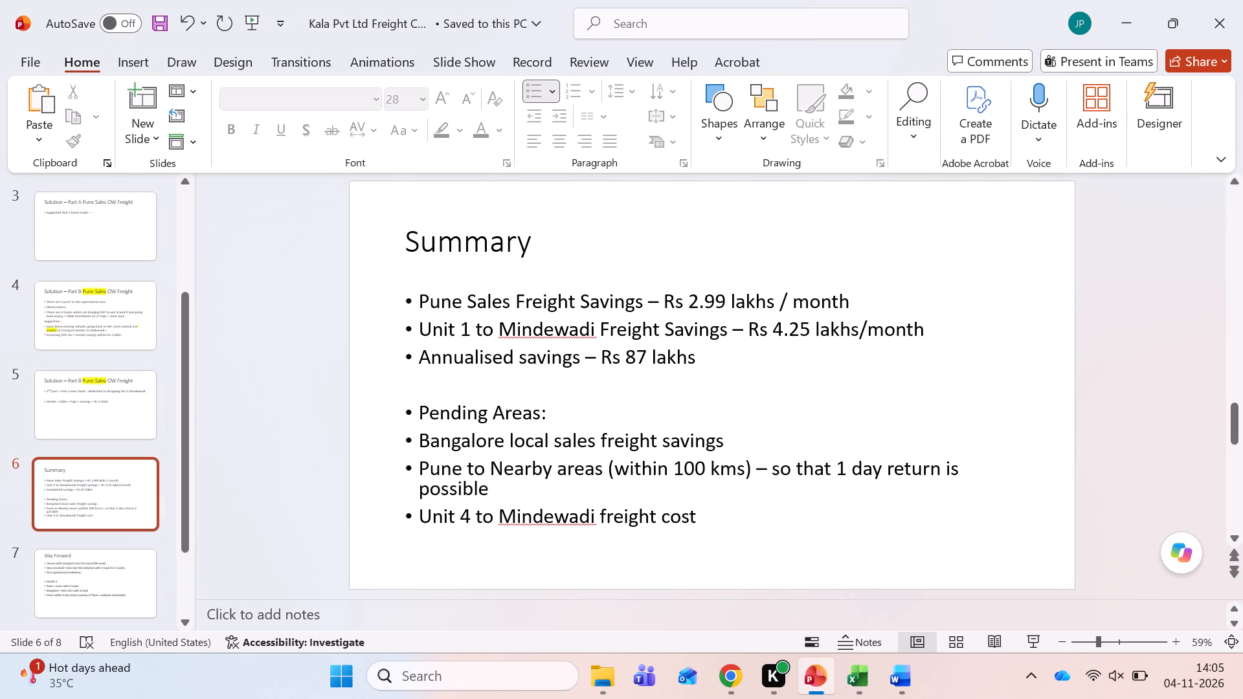
Return to the Mindewadi workbook and read through Sheet2's trip, cost and savings assumptions from the monthly total back to the top.
key(alt+Tab)
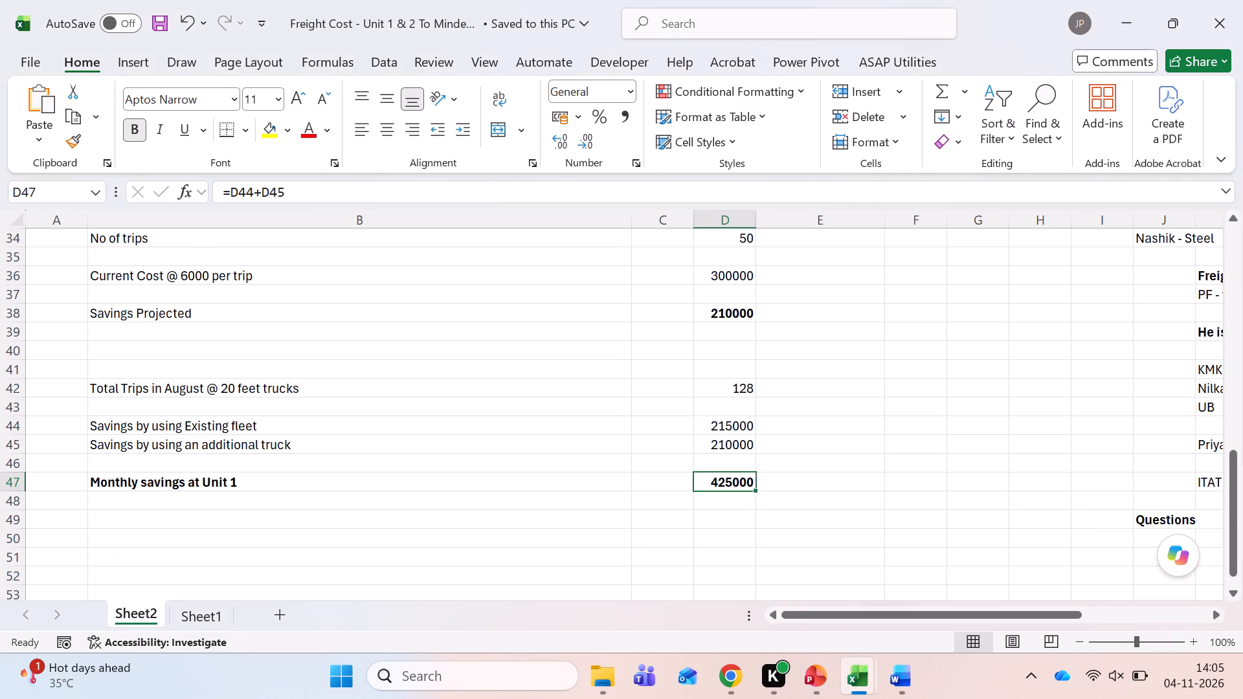
scroll(711, 544, up, 2)
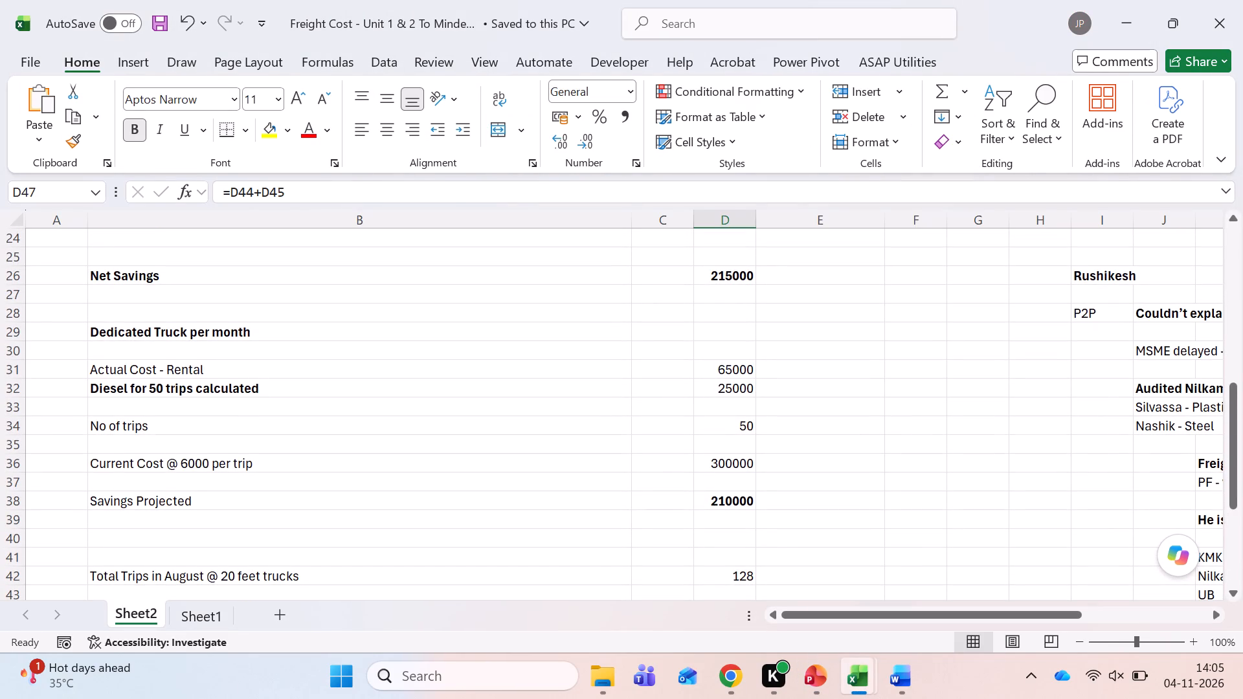
scroll(711, 544, up, 3)
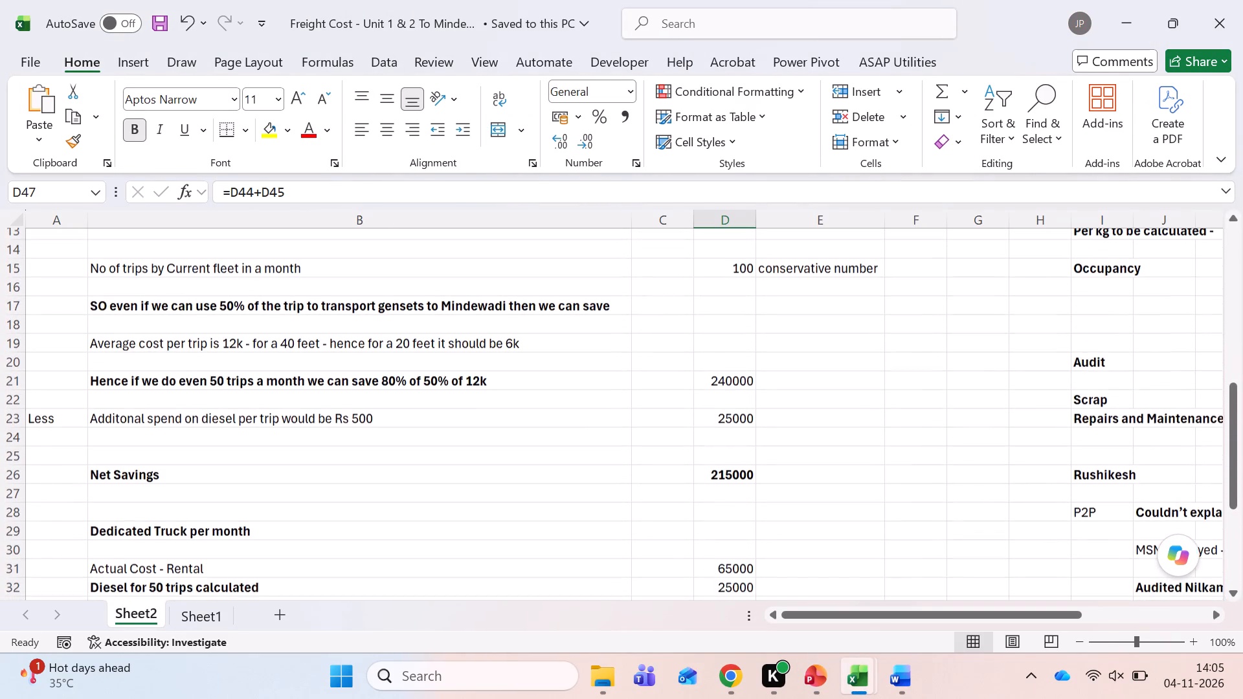
scroll(711, 544, up, 2)
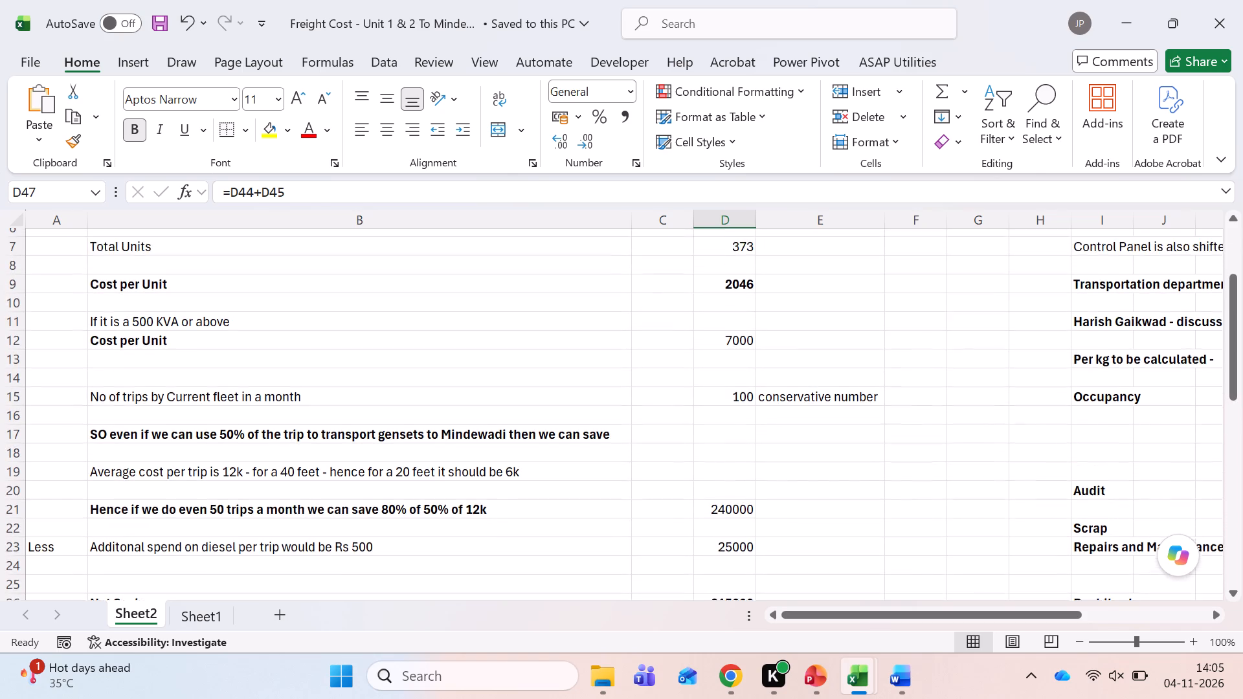
scroll(711, 544, up, 1)
scroll(711, 544, down, 4)
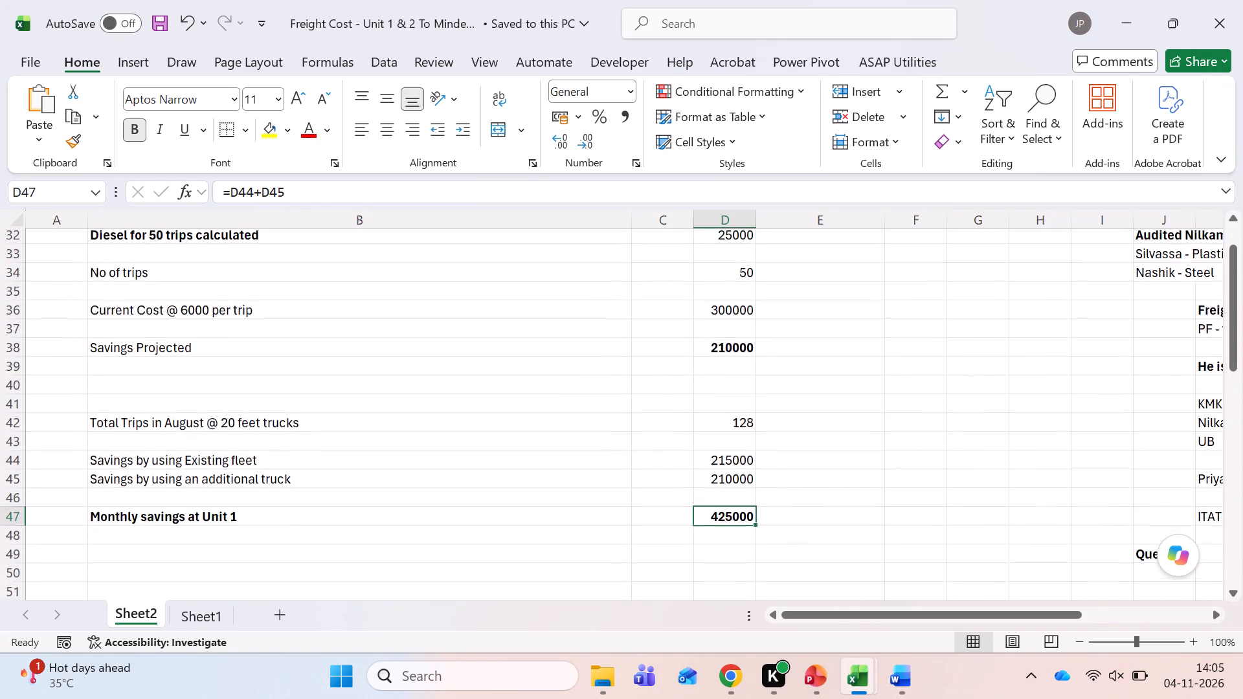
scroll(711, 544, down, 1)
scroll(711, 544, up, 2)
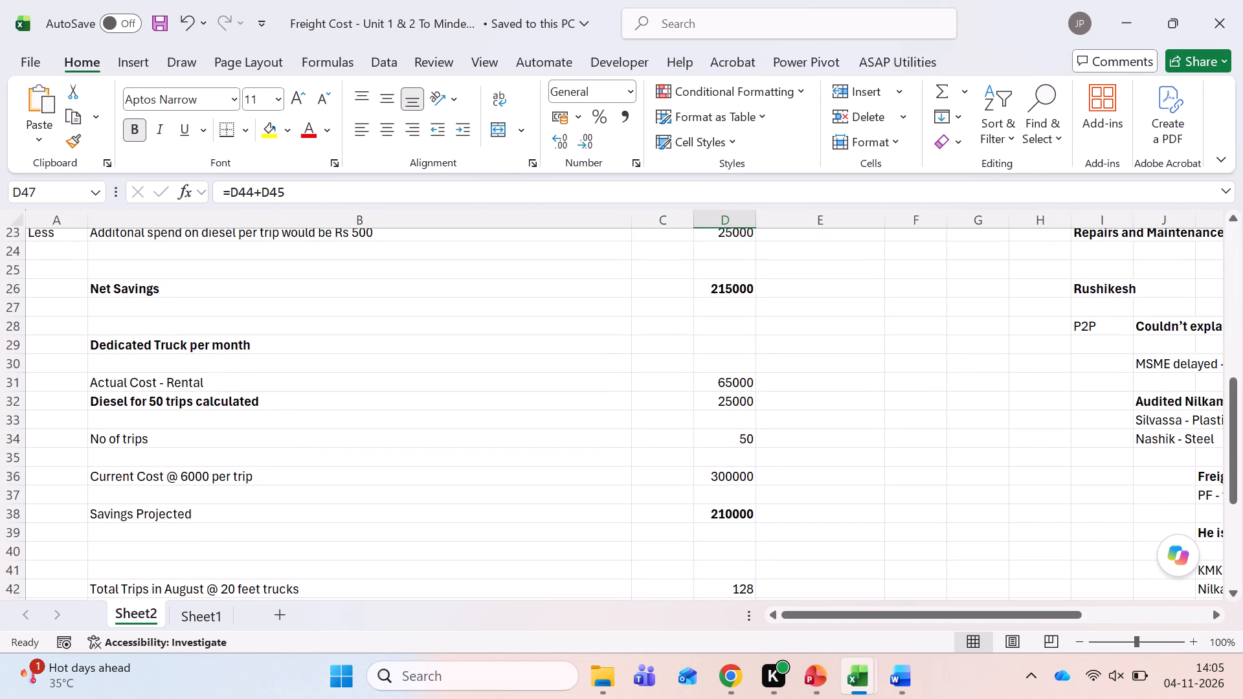
scroll(711, 544, up, 2)
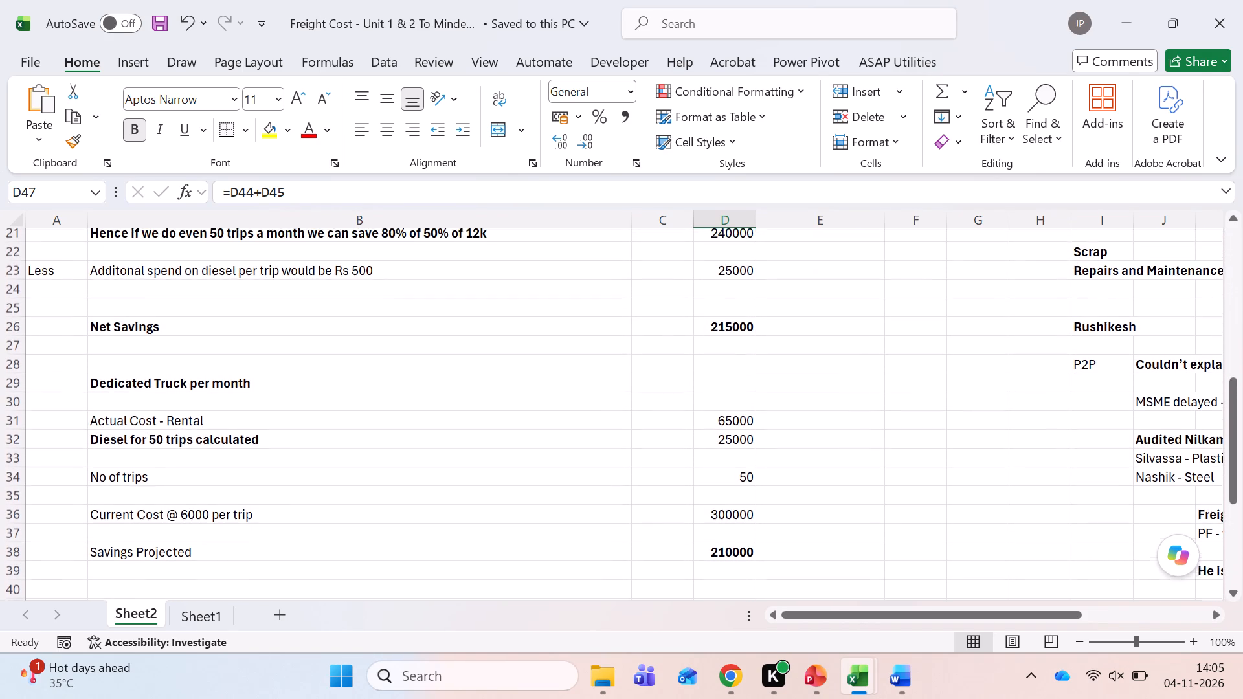
scroll(711, 544, up, 2)
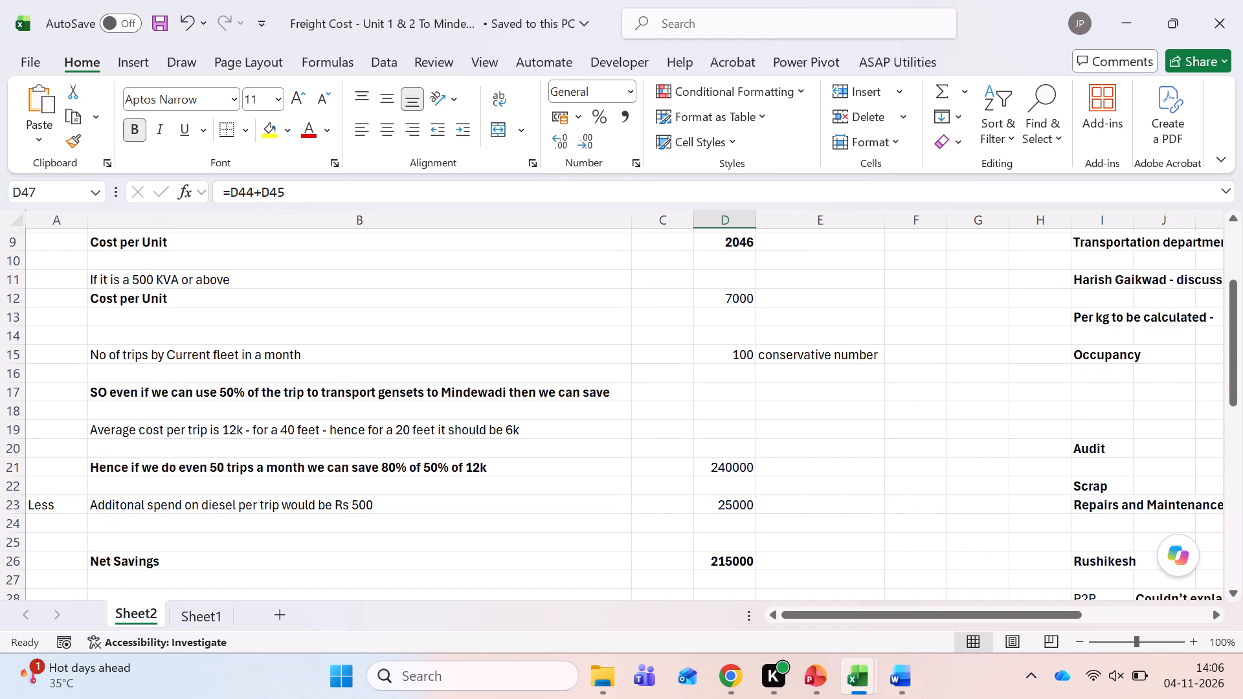
scroll(711, 544, up, 1)
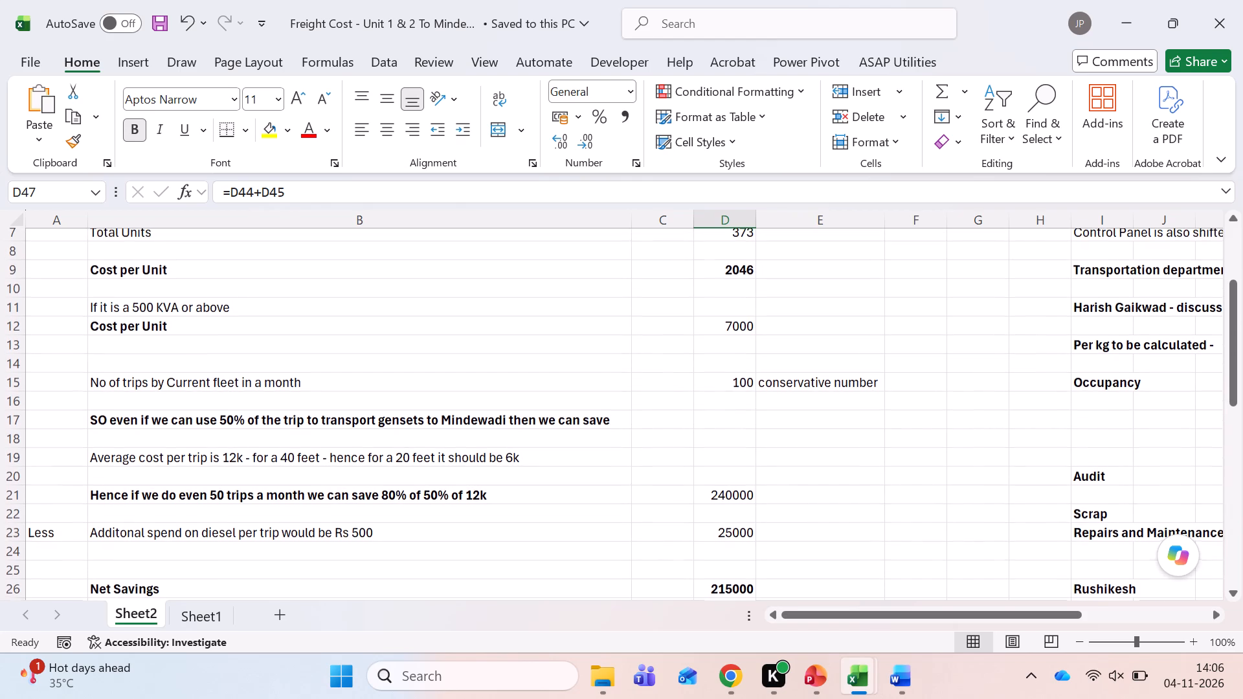
scroll(711, 544, up, 3)
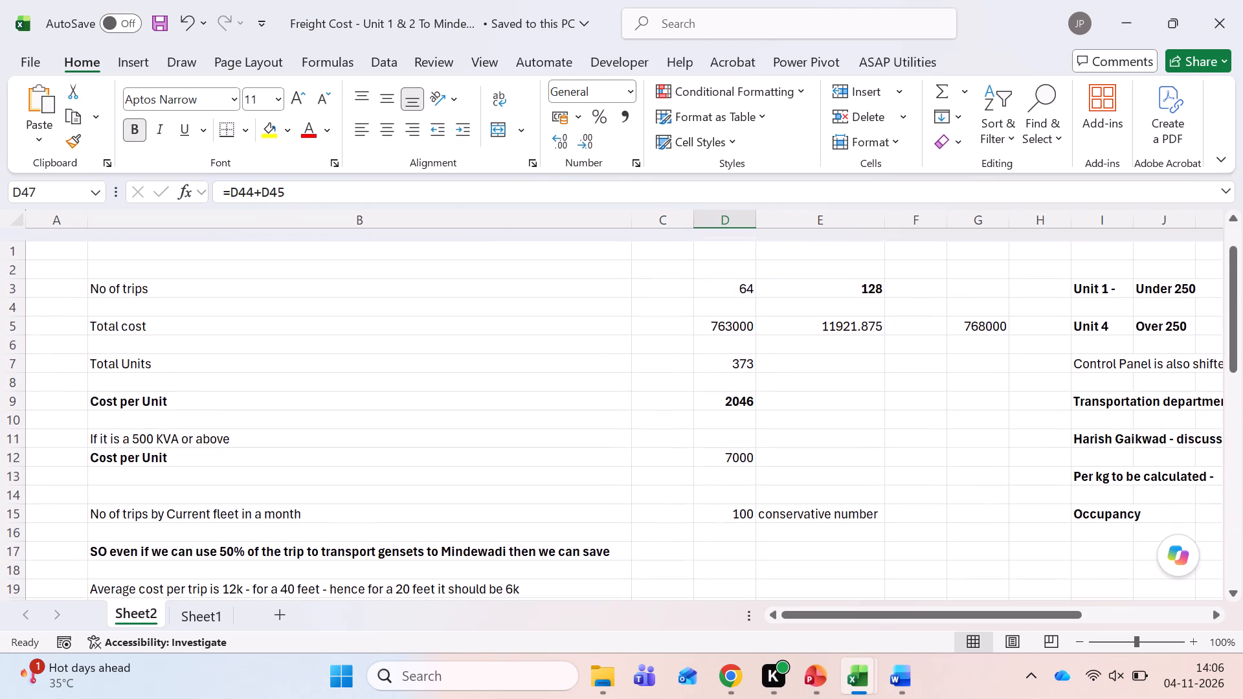
Trace the Sheet2 savings workings from the 500 KVA Cost per Unit down to Monthly savings at Unit 1.
click(728, 442)
scroll(702, 512, down, 1)
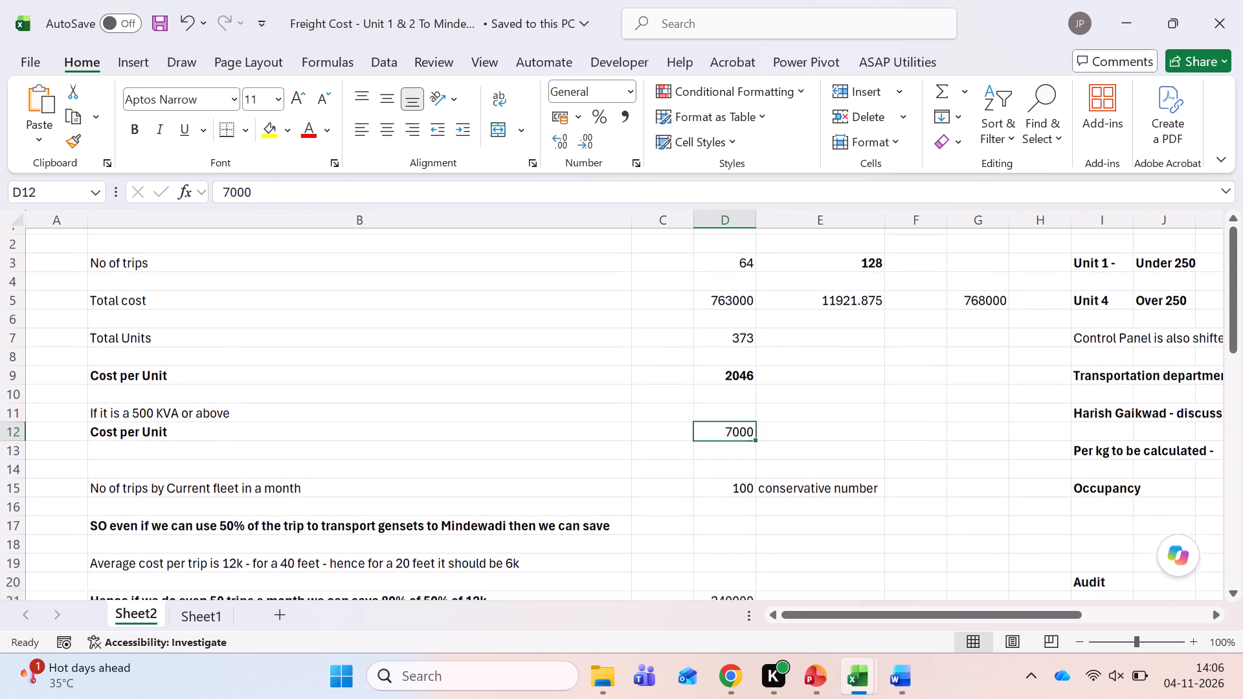
scroll(702, 512, down, 1)
click(707, 522)
scroll(710, 535, down, 2)
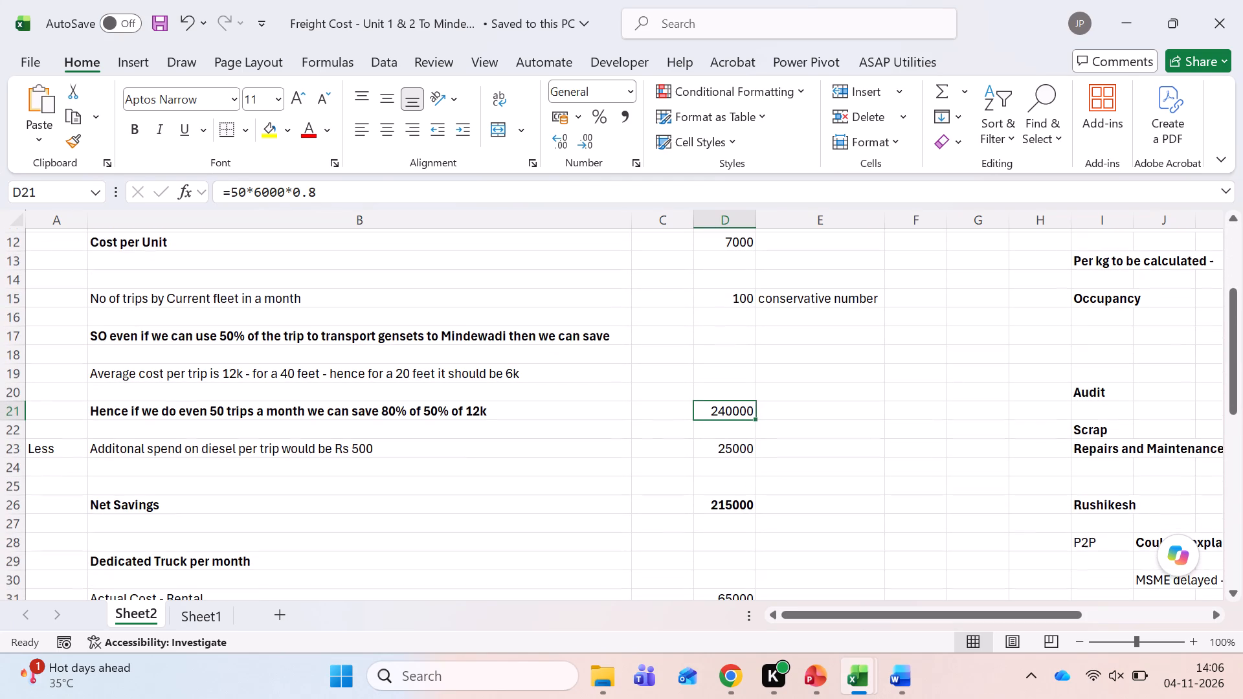
scroll(710, 535, down, 1)
click(718, 506)
scroll(718, 505, down, 1)
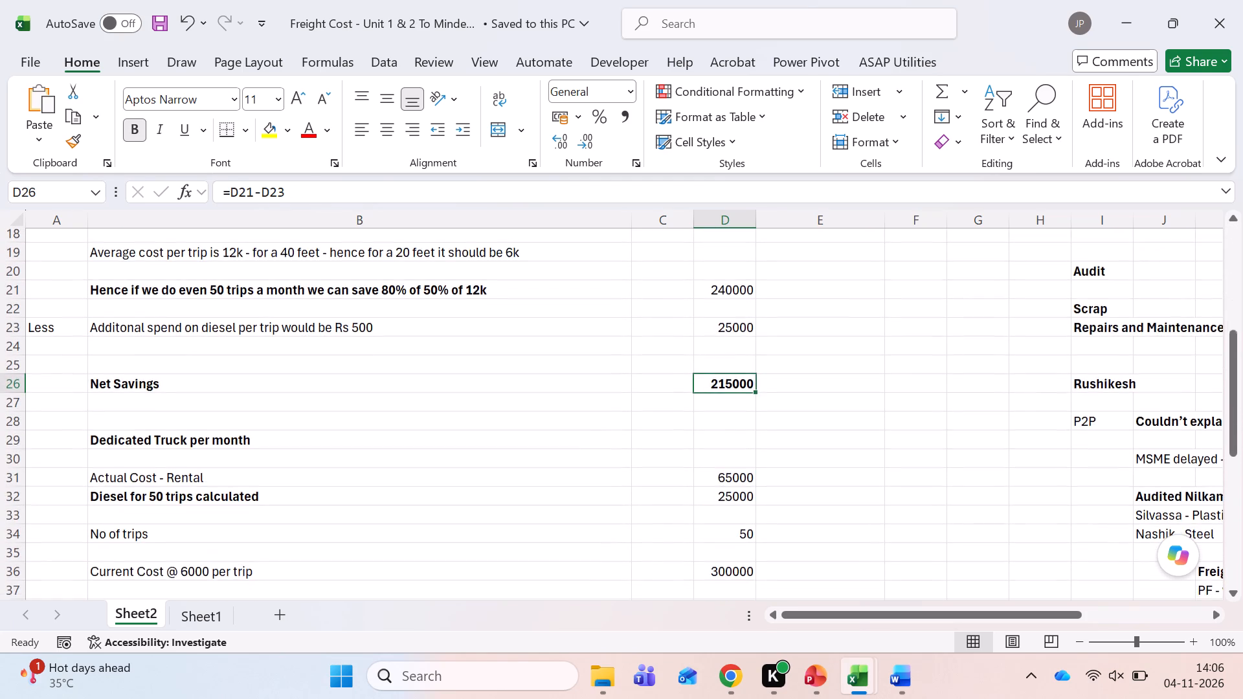
scroll(718, 505, down, 1)
click(726, 487)
key(Down)
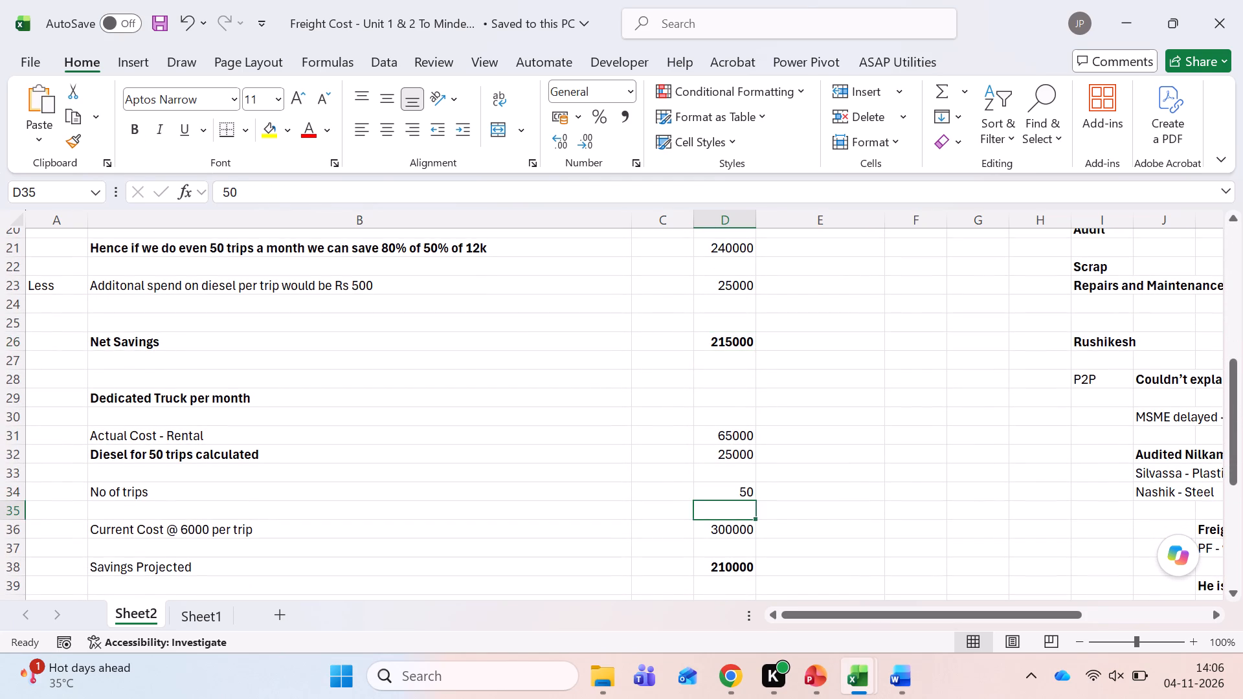
key(Down)
key(Down)
key(Down)
key(Down)
key(Down)
key(Down)
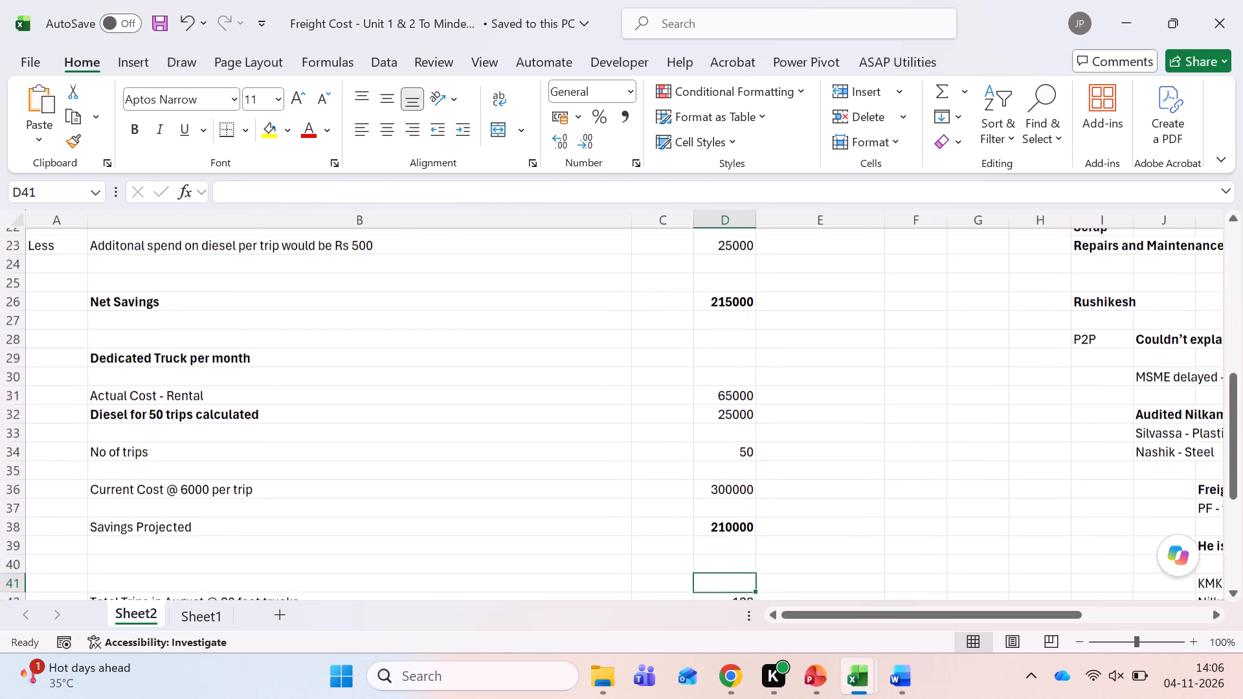
key(Down)
key(Down)
key(Down)
key(Down)
key(Down)
key(Down)
key(Down)
key(Down)
key(Up)
key(Up)
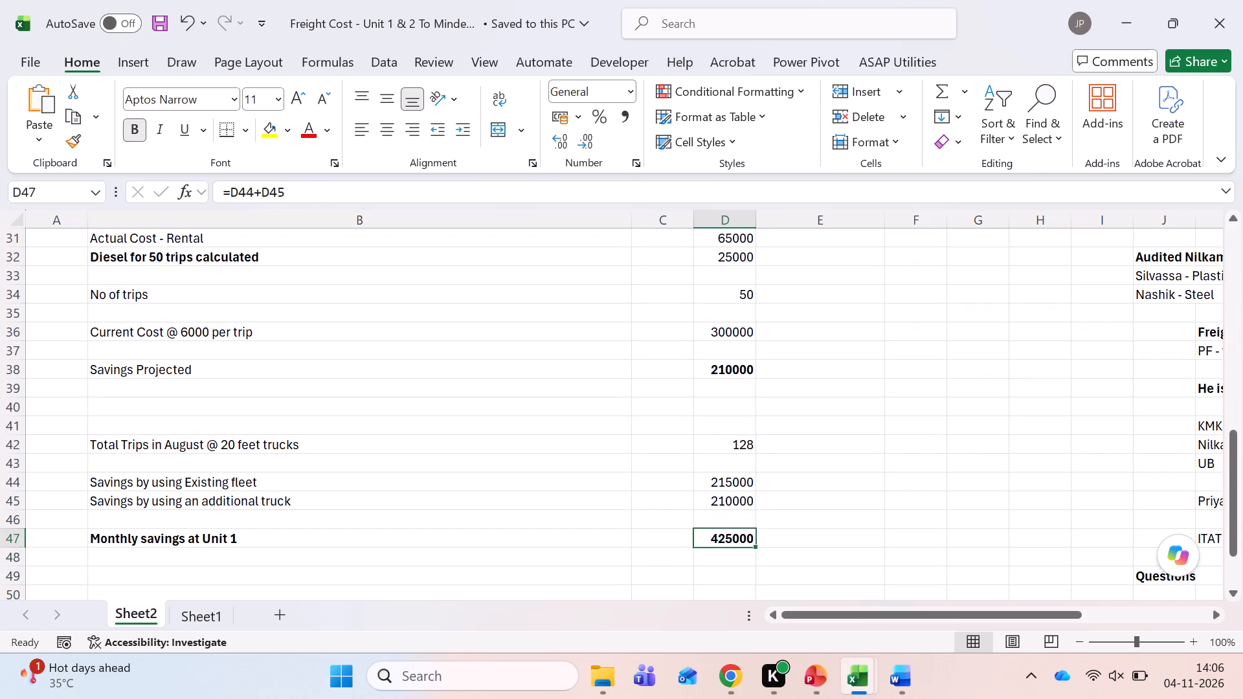
Examine the formulas behind Total Trips in August and the savings from the existing fleet and an additional truck.
key(Up)
key(Up)
key(Up)
key(Up)
key(Up)
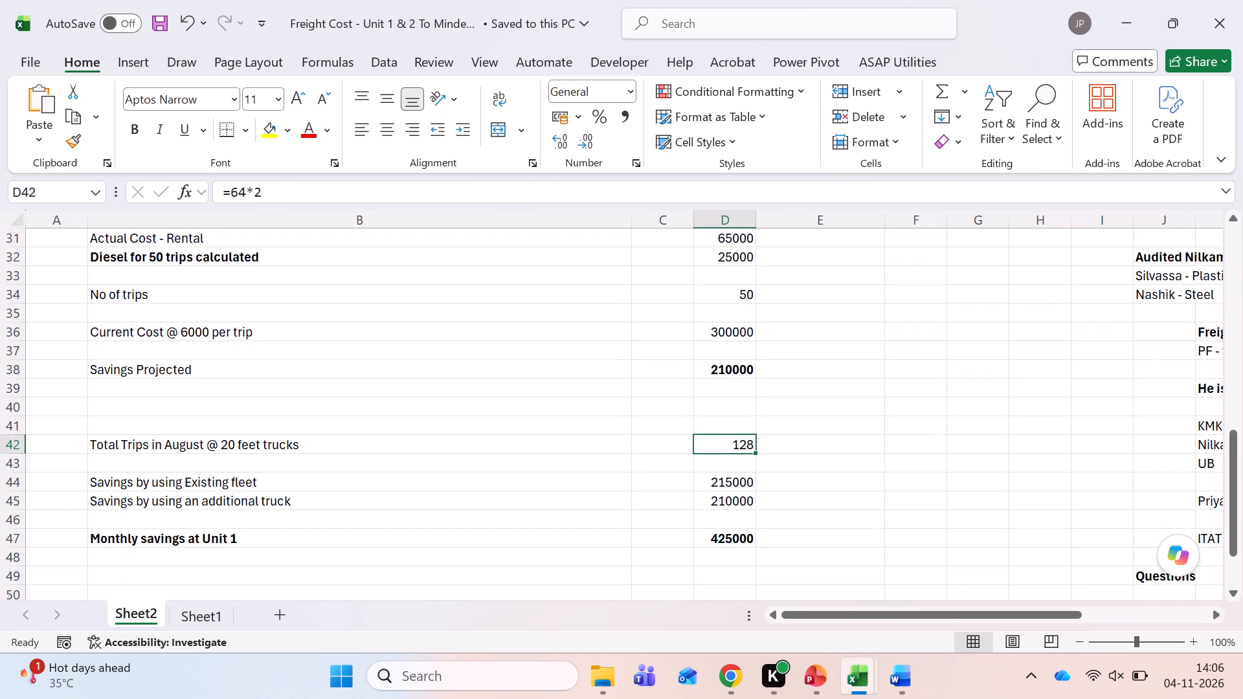
key(Down)
key(Down)
key(Down)
key(Up)
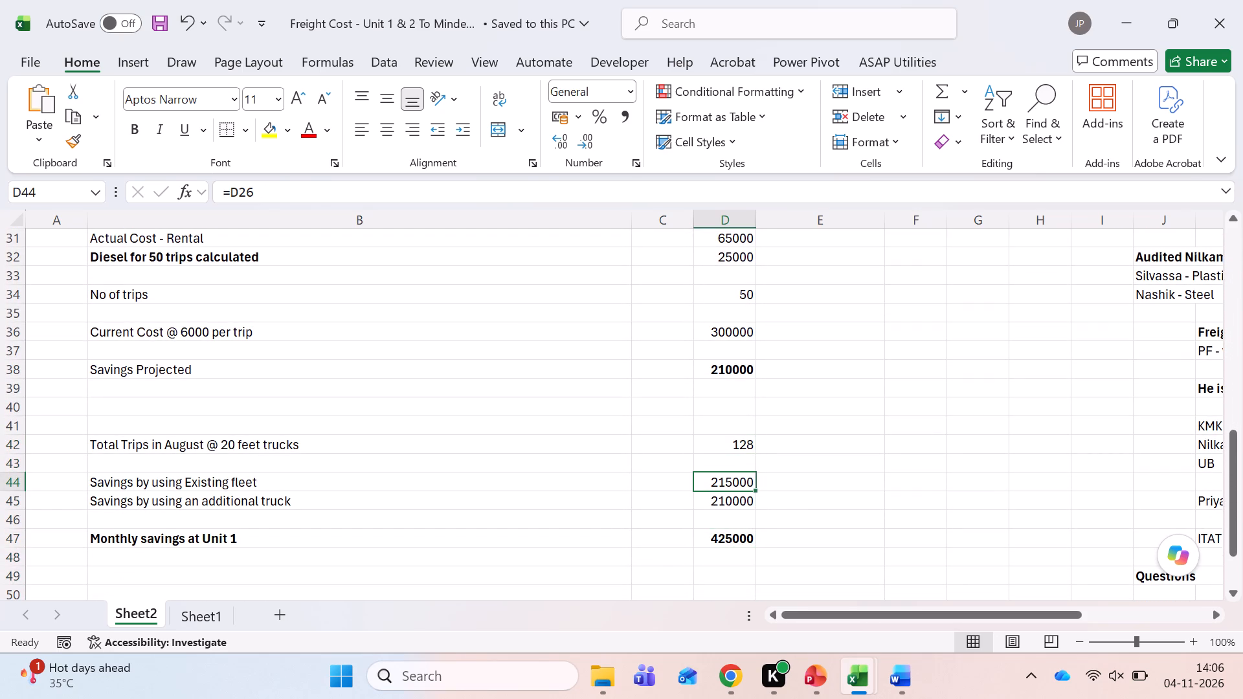
key(shift+space)
key(Down)
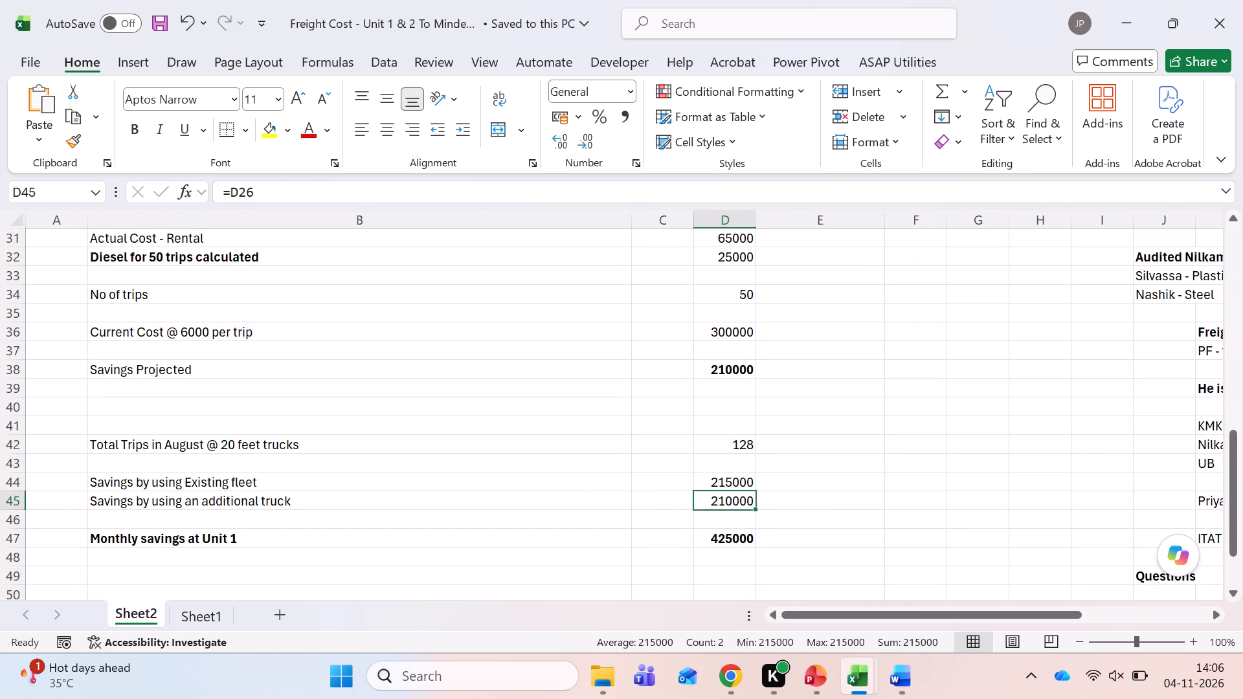
key(shift+space)
key(Down)
Read back up Sheet2 through the dedicated truck, net savings and trip assumptions to the No of trips figures.
key(Up)
key(Up)
key(Up)
key(Up)
key(Up)
key(Up)
key(Up)
key(Up)
key(Up)
key(Up)
key(Up)
key(Up)
key(Up)
key(Up)
key(Up)
key(Up)
key(Up)
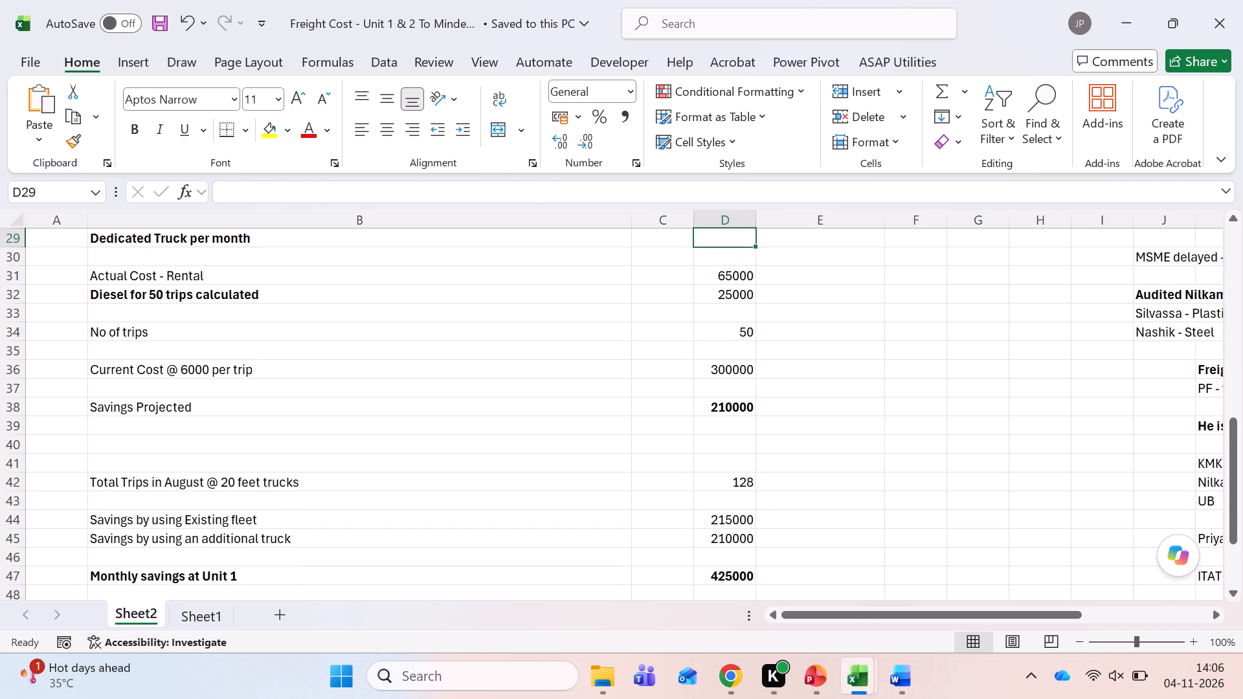
key(Up)
key(Up)
key(Up)
key(Up)
key(Up)
key(Up)
key(Up)
key(Up)
key(Up)
key(Up)
key(Up)
key(Up)
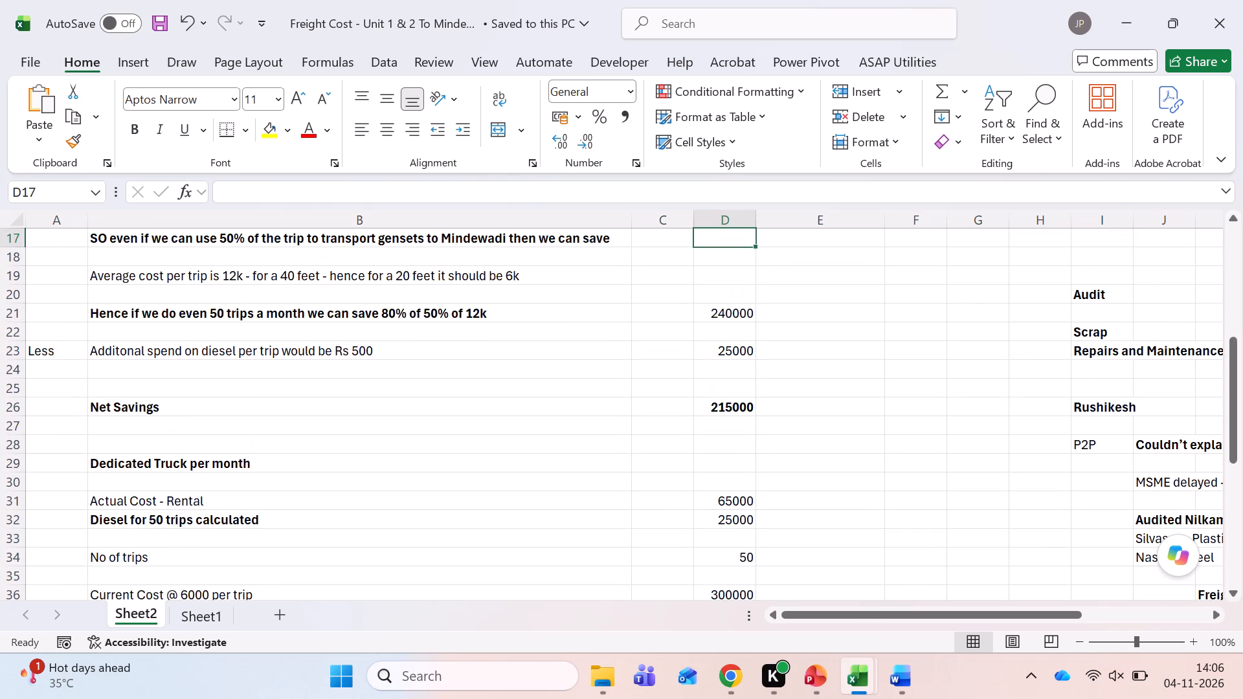
key(Up)
key(Up)
key(Up)
key(Up)
key(Up)
key(Up)
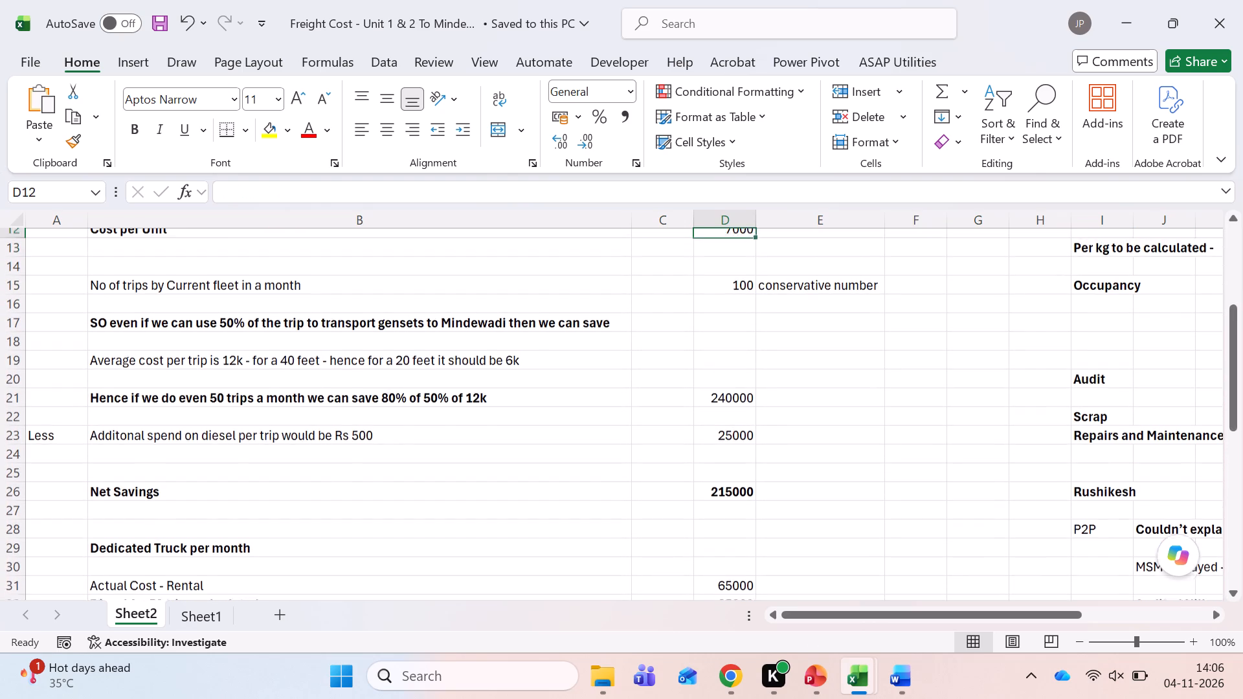
key(Up)
key(Up)
key(Up)
key(Up)
key(Up)
key(Up)
key(Up)
key(Up)
key(Up)
key(Up)
key(Up)
key(Up)
key(Up)
key(Up)
key(Up)
key(Up)
key(Up)
key(Up)
Examine the trip, total cost and cost-per-unit figures and the existing-fleet calculation down to Net Savings.
key(Down)
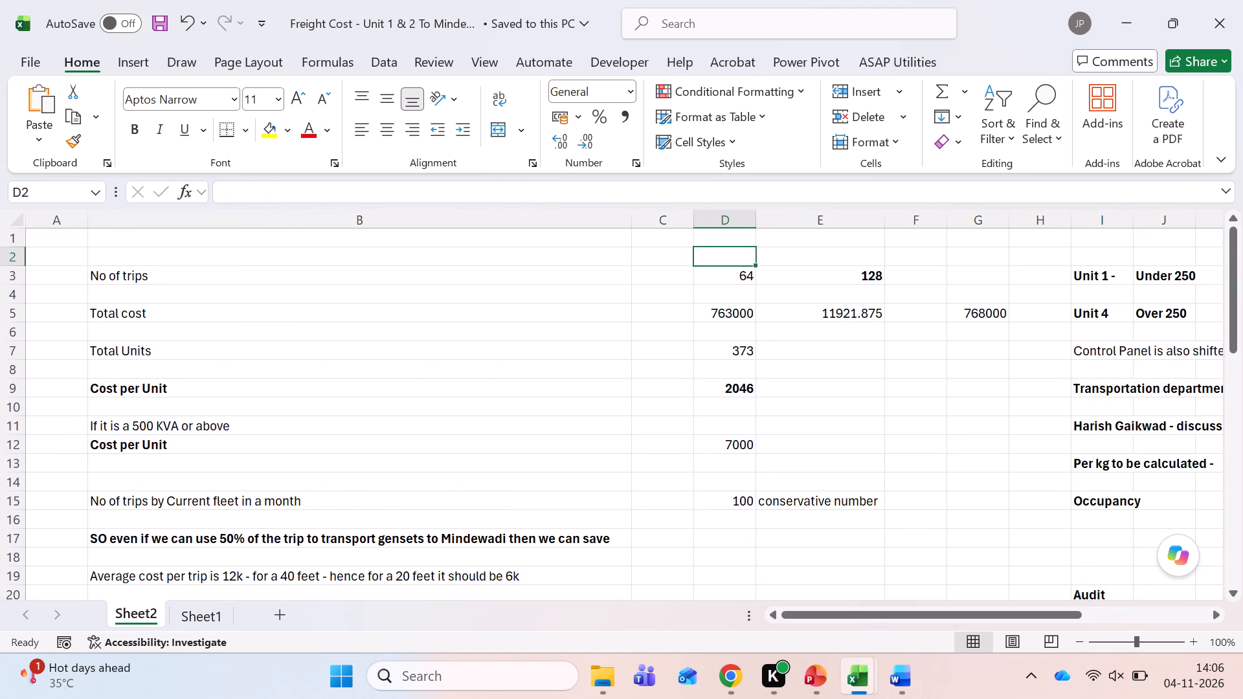
key(Down)
key(Down)
key(Down)
key(Down)
key(Down)
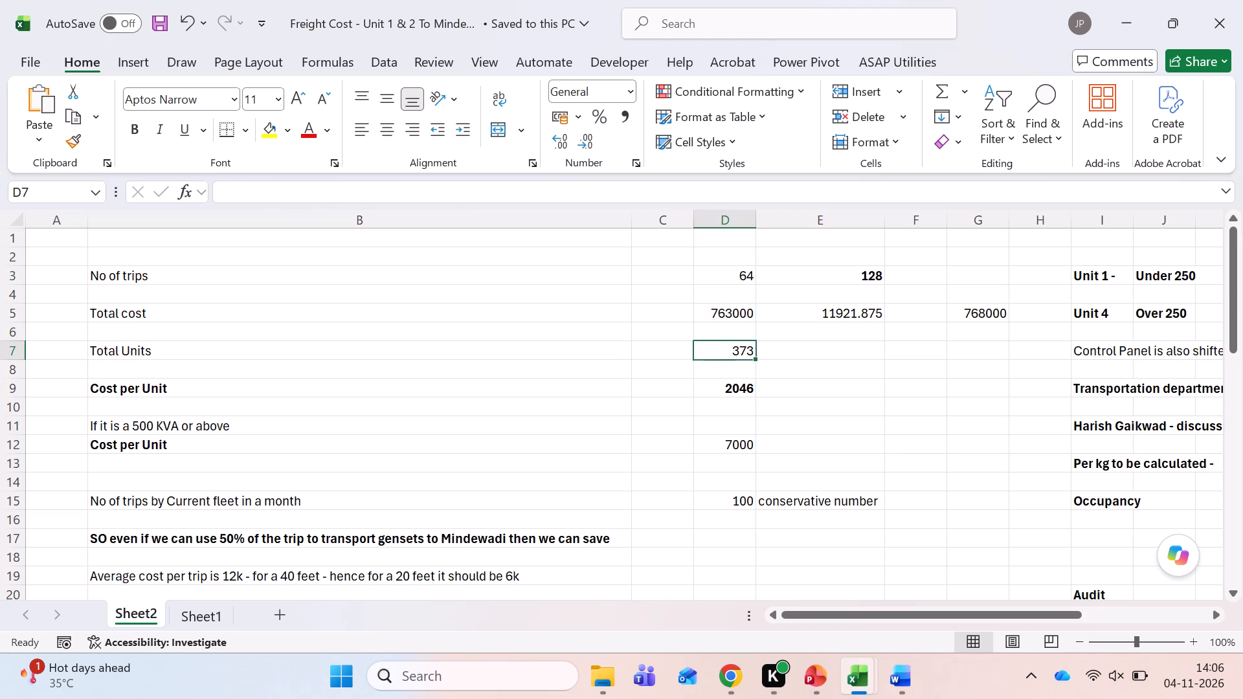
key(Down)
key(Down)
key(Down)
key(Down)
key(Down)
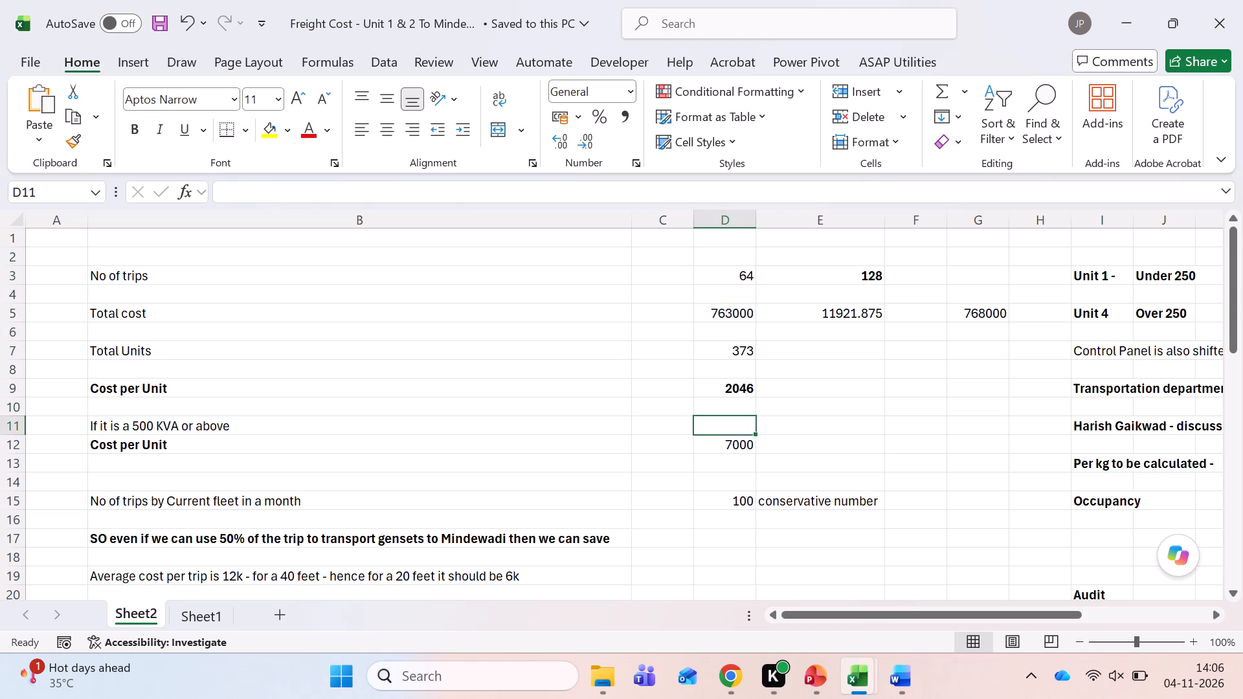
key(Down)
key(Down)
key(Down)
key(Down)
key(Down)
key(Down)
key(Down)
key(Down)
key(Down)
key(Down)
key(Down)
key(Down)
key(Down)
key(Down)
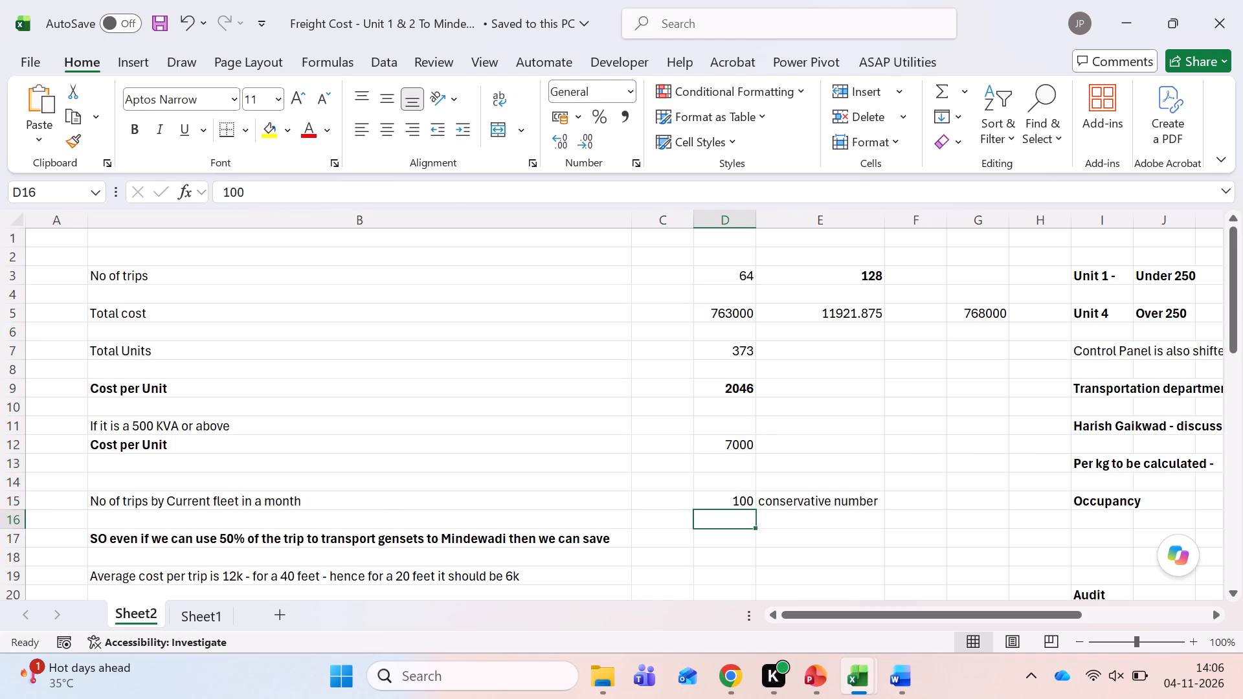
key(Up)
key(Up)
key(Up)
key(Up)
key(Up)
key(Up)
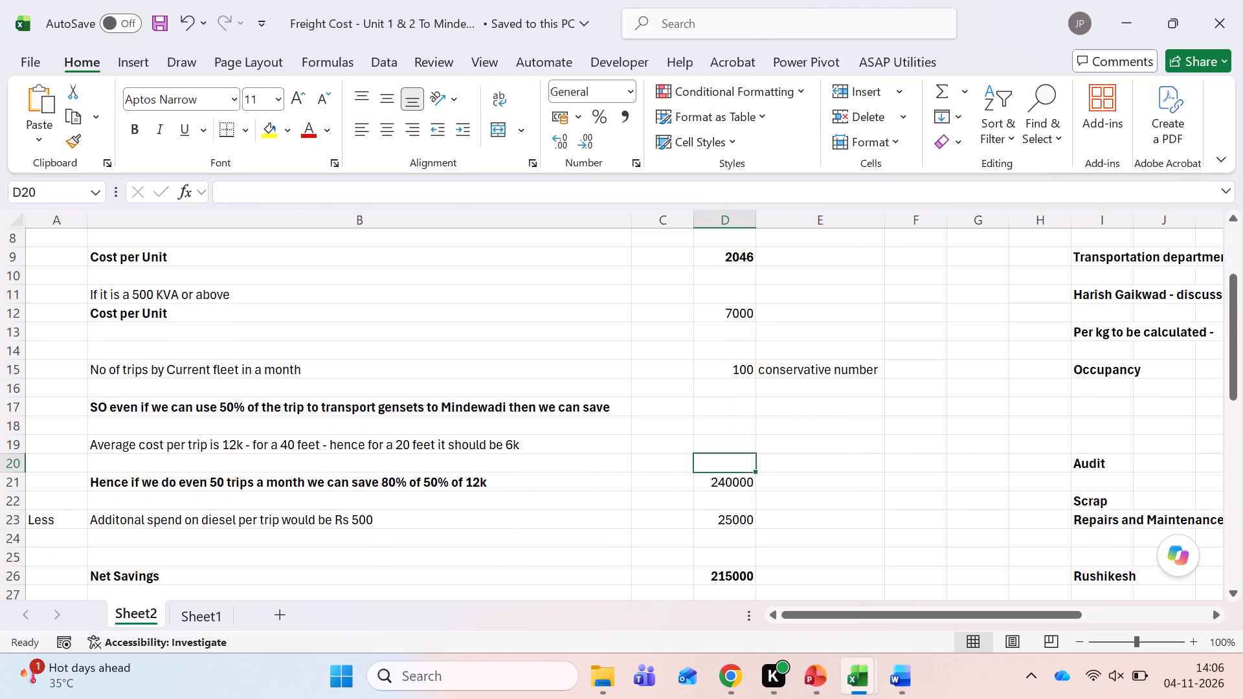
key(Down)
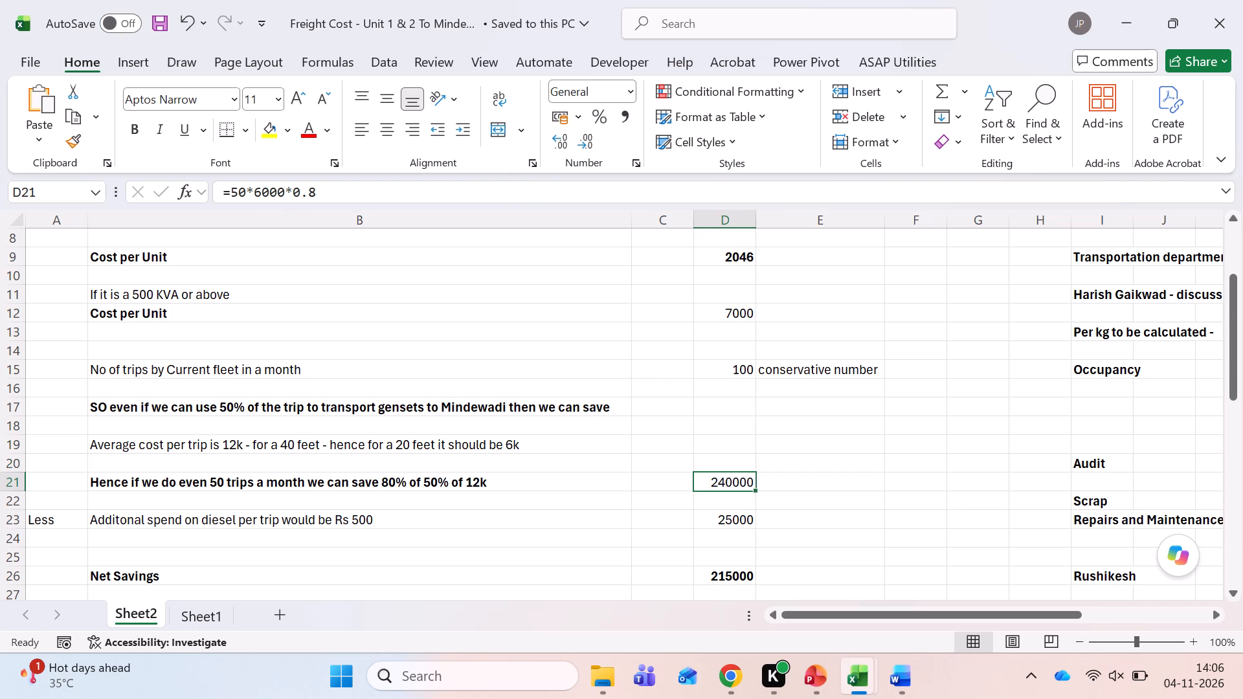
key(Down)
key(Down)
key(Down)
key(Down)
key(Down)
key(Down)
key(Down)
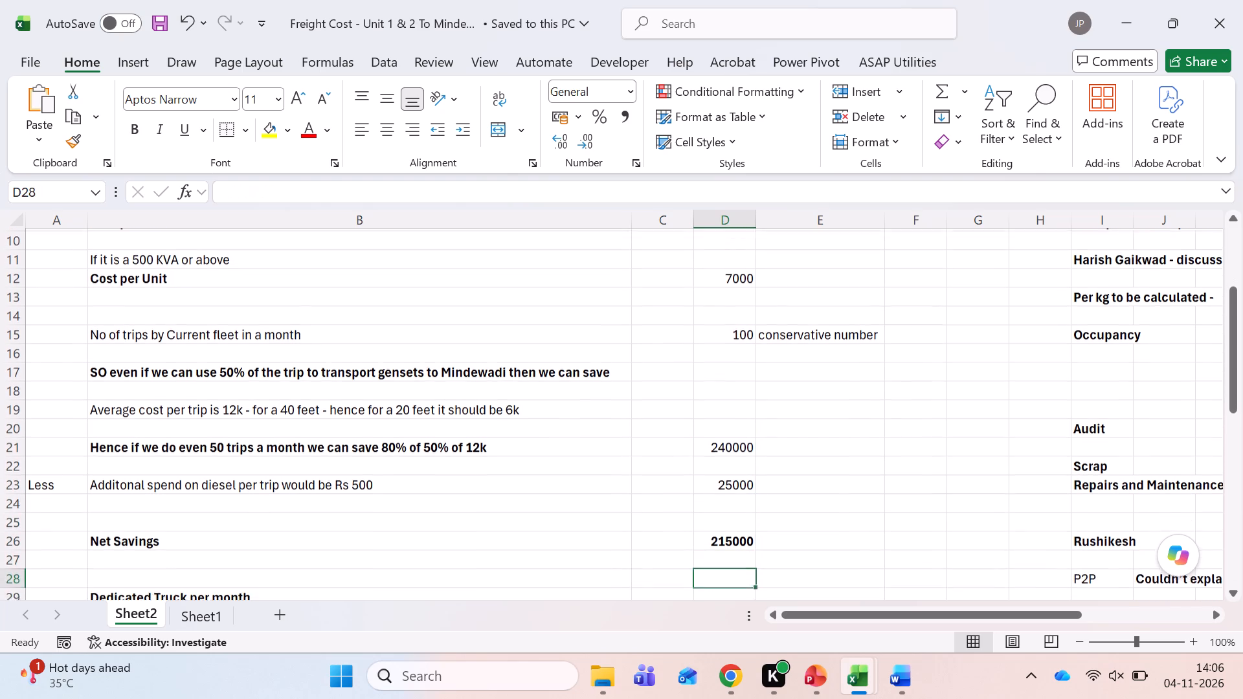
Review the Dedicated Truck per month costs, the Savings Projected formula and the Monthly savings at Unit 1 calculation.
key(Down)
key(Down)
key(Down)
key(Down)
key(Down)
key(Down)
key(Down)
key(Down)
key(Down)
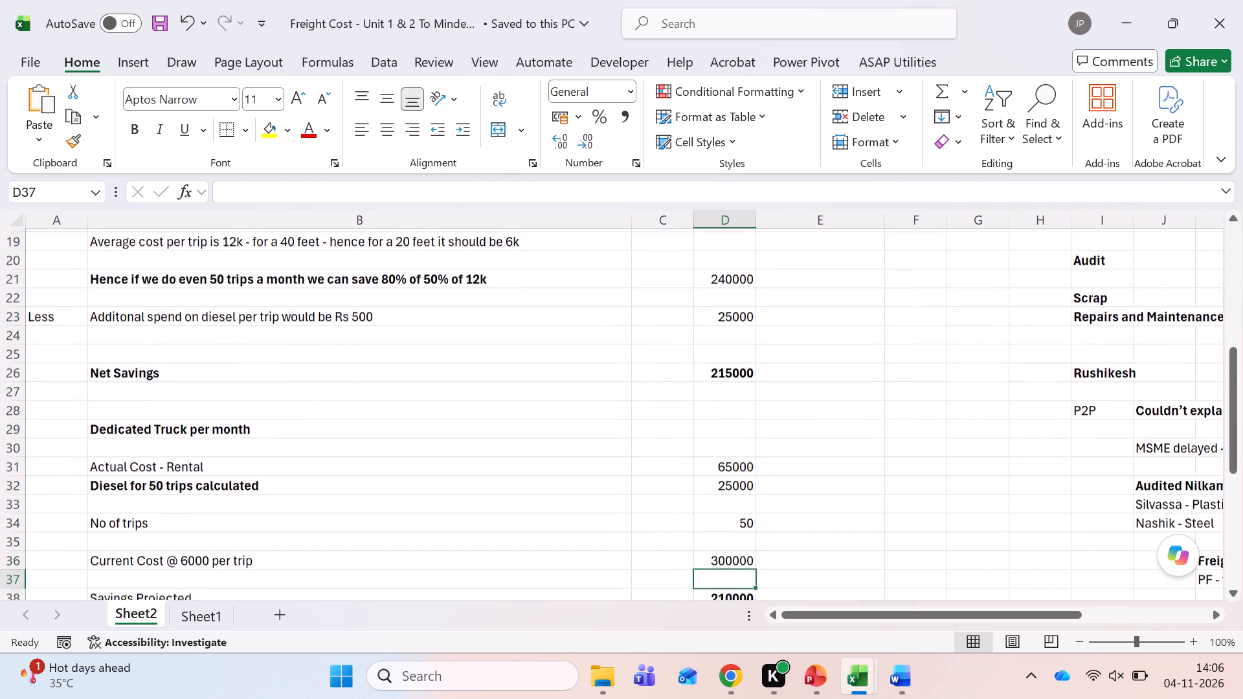
key(Down)
key(Down)
key(Down)
key(Up)
key(Up)
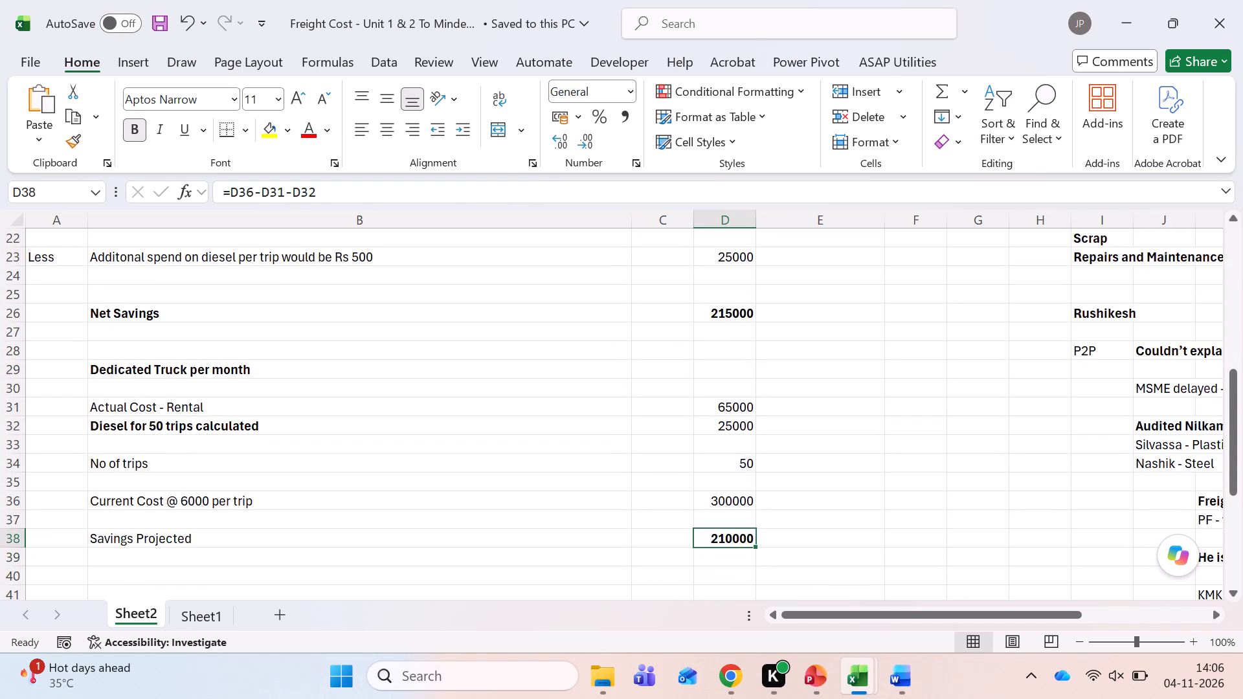
key(Down)
key(Down)
key(Down)
key(Down)
key(Down)
key(Down)
key(Down)
key(Down)
key(Down)
key(Down)
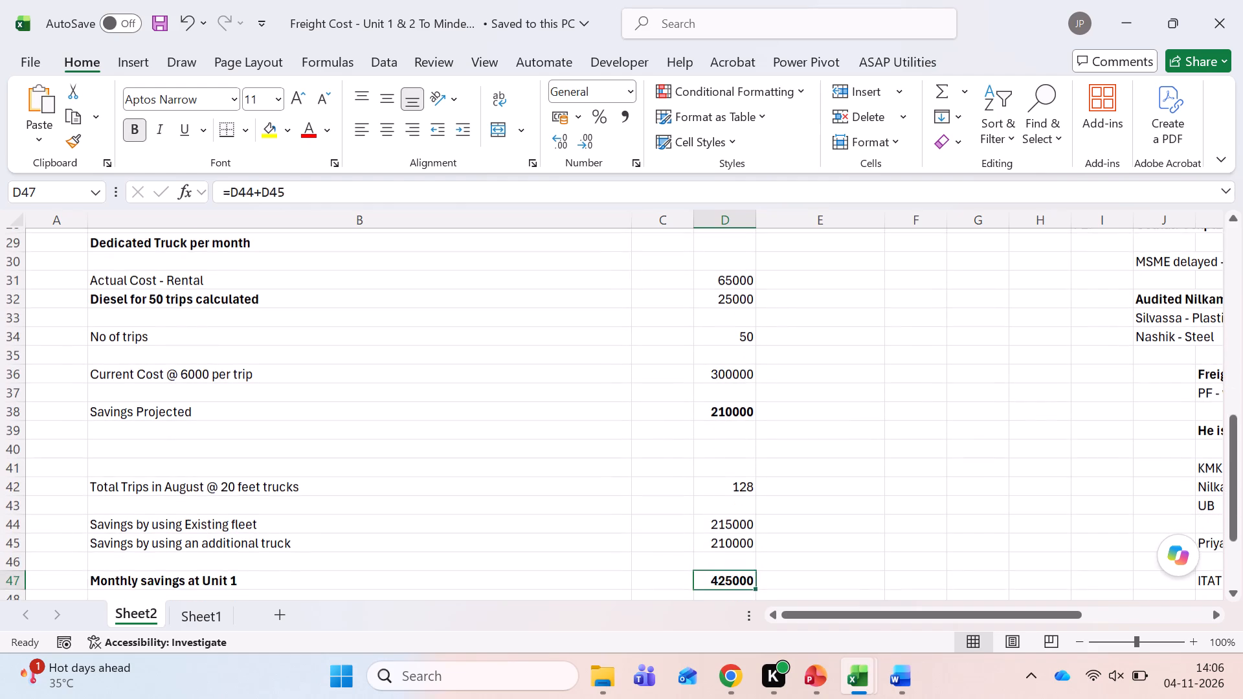
Save the Unit 1 & 2 to Mindewadi freight cost workbook.
key(Down)
key(Up)
key(Up)
key(ctrl+s)
Compare the Summary slide's Unit 1 to Mindewadi savings with the trip, cost and savings figures on Sheet2.
key(alt+Tab)
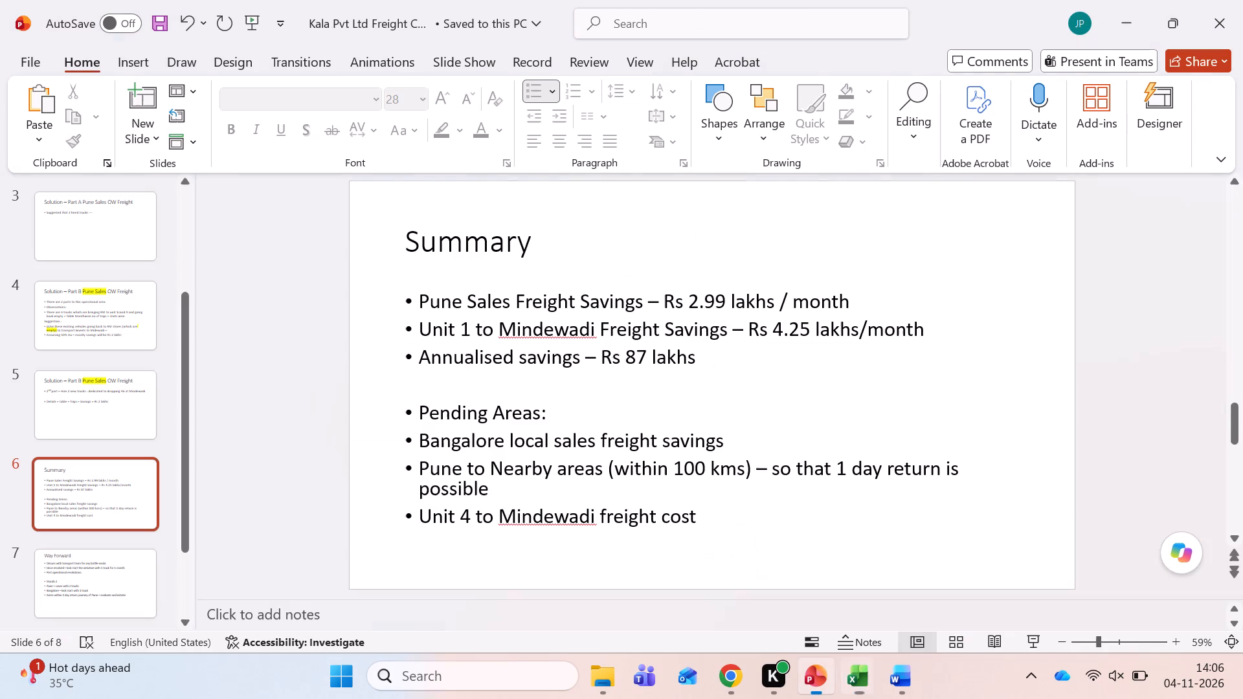
key(alt+Tab)
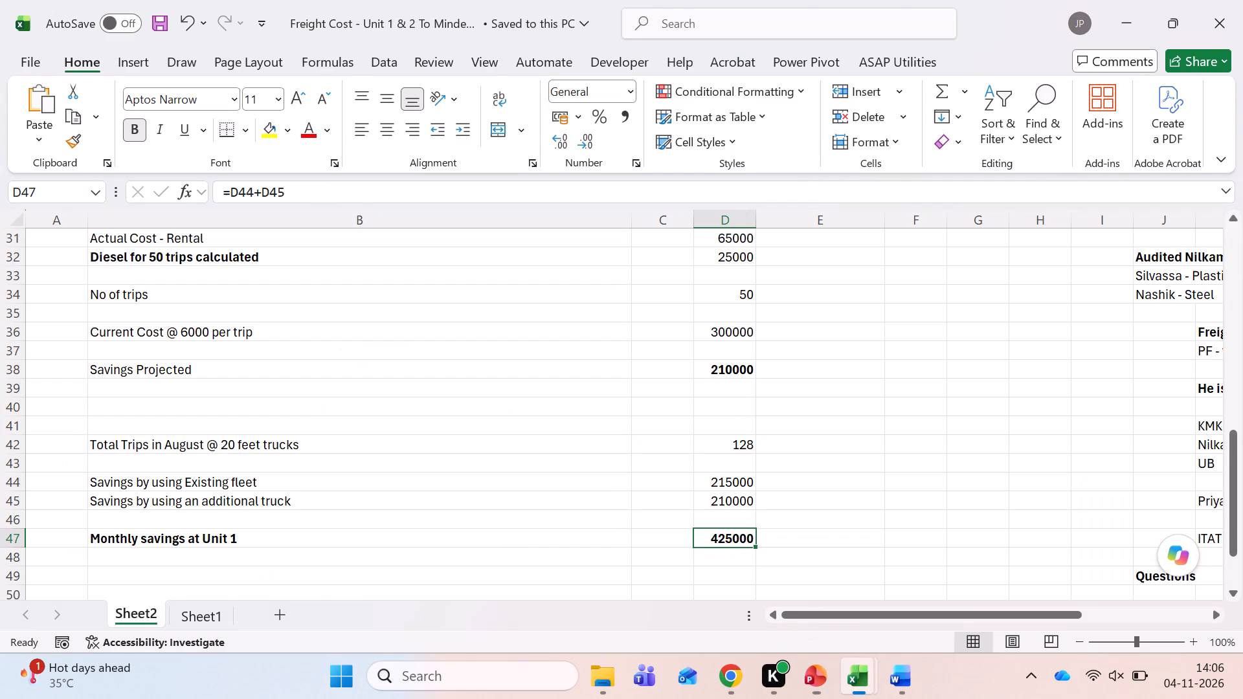
scroll(677, 540, up, 3)
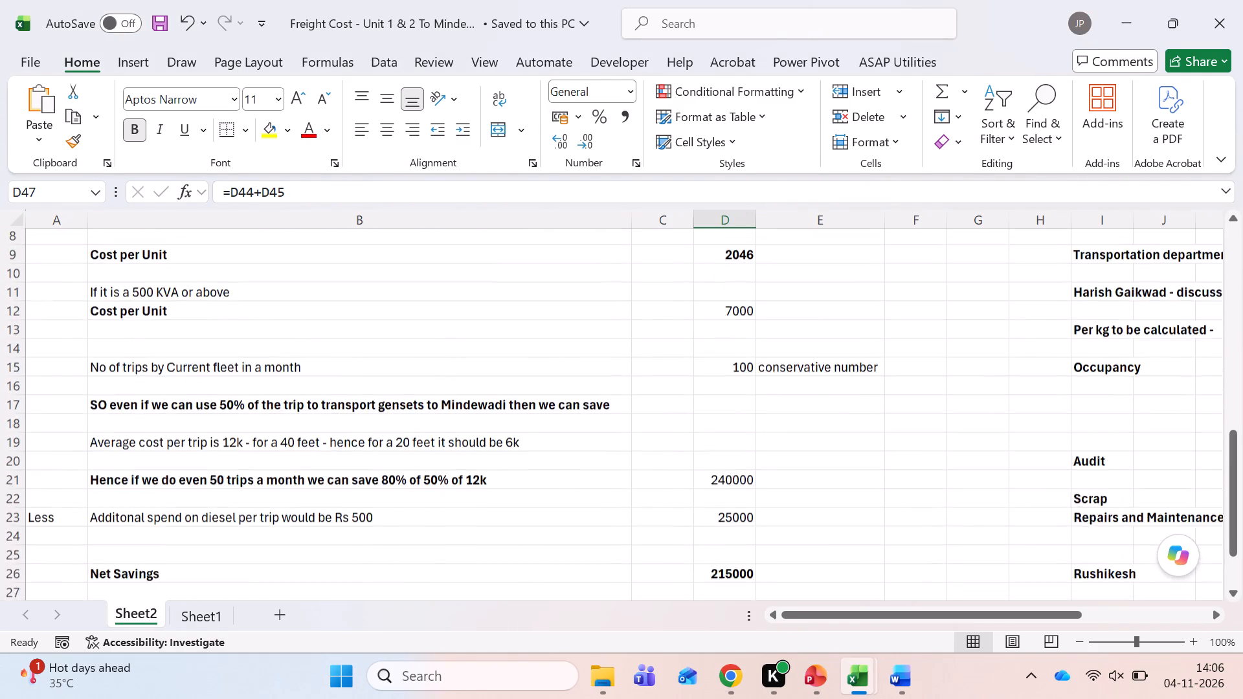
scroll(677, 540, up, 2)
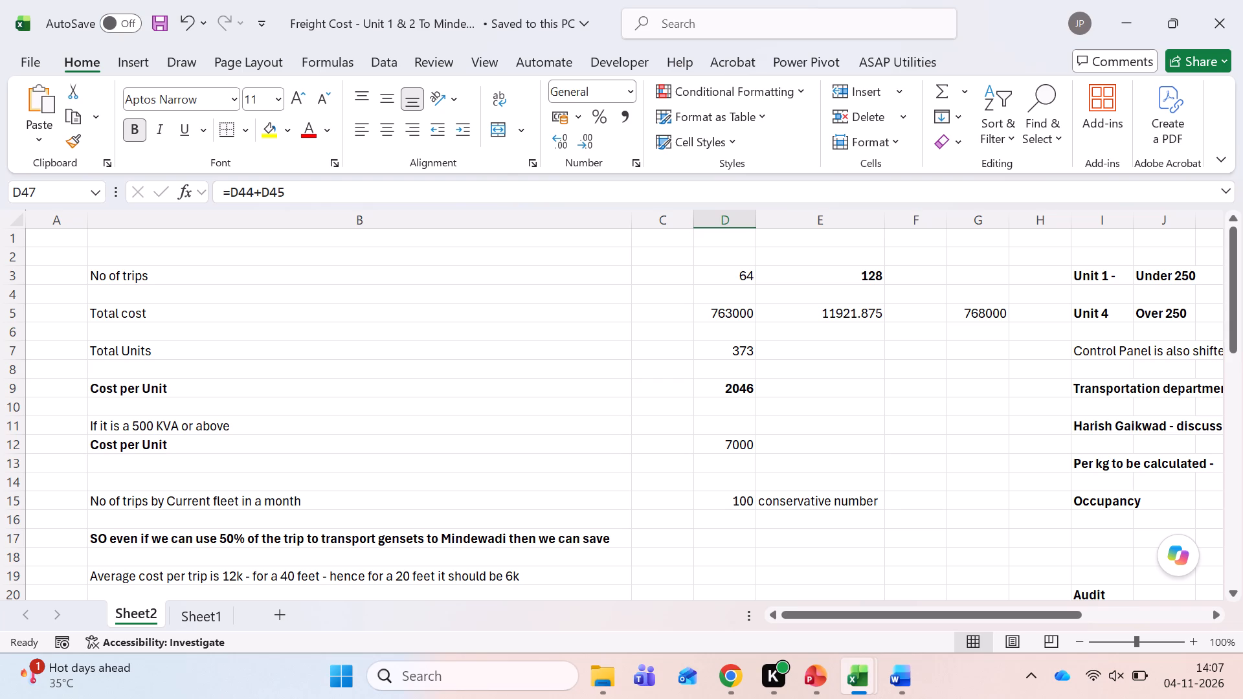
key(alt+Tab)
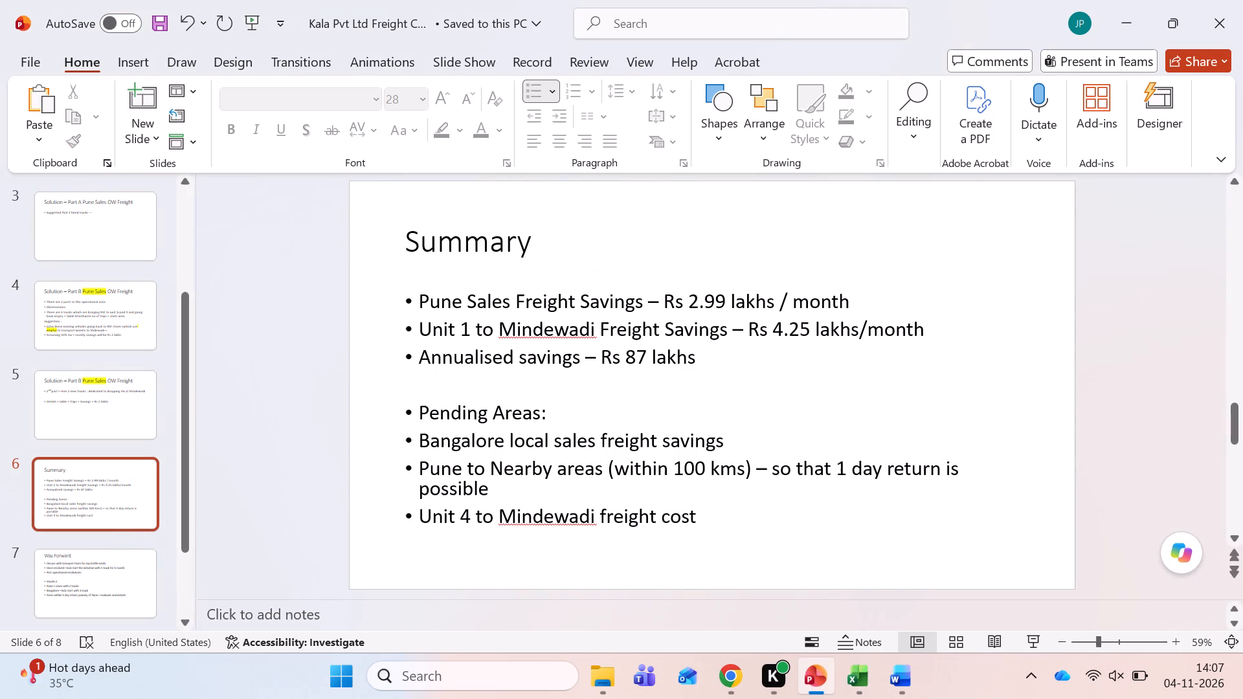
On slide 4, Solution – Part B, change the number of trucks bringing RM to the units to 2.
click(1238, 534)
double_click(1238, 534)
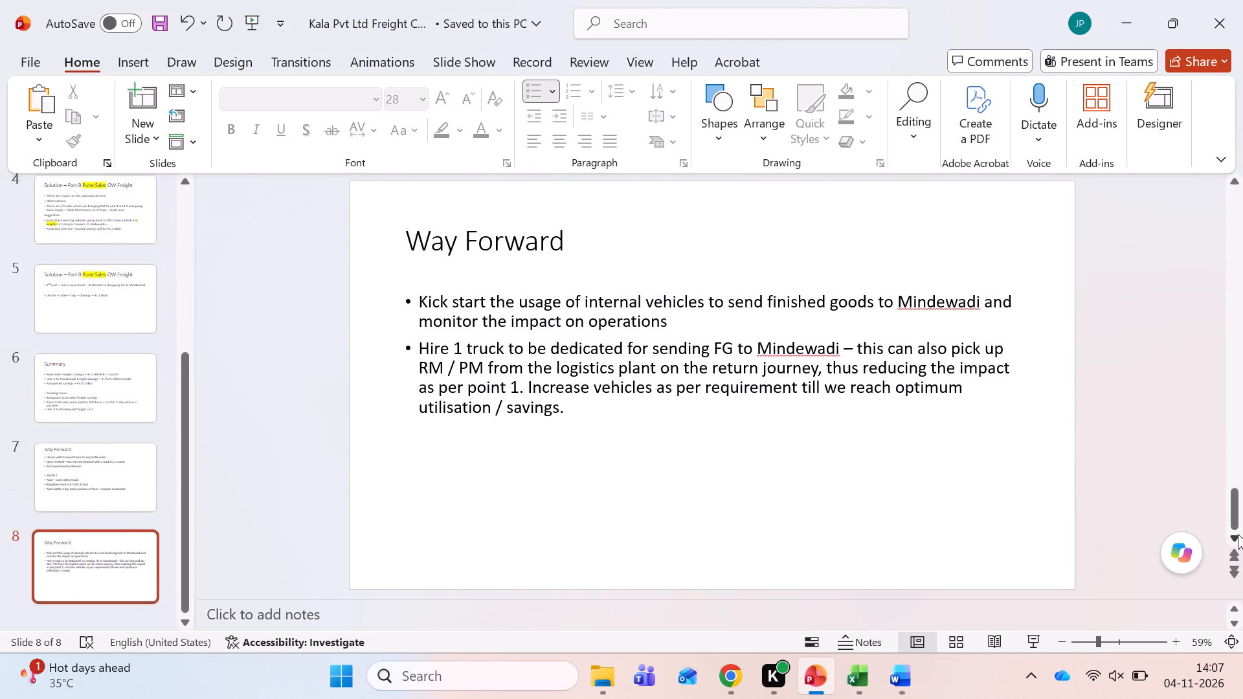
click(1240, 195)
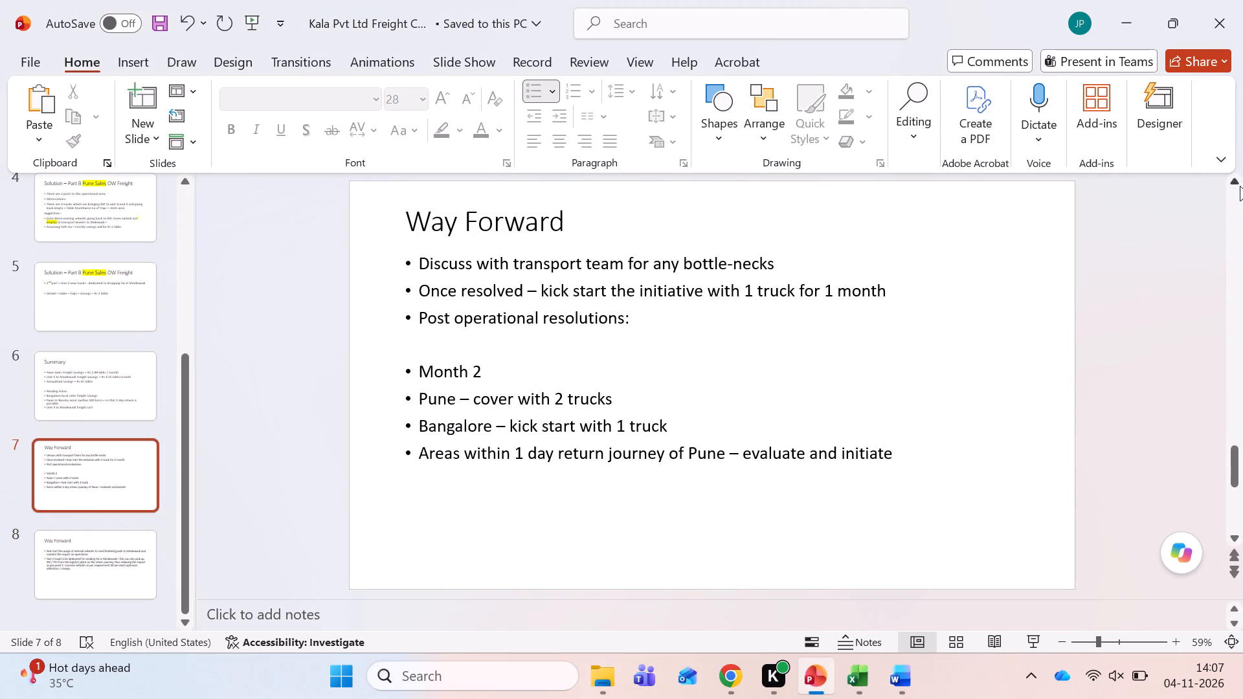
click(1240, 183)
click(1239, 186)
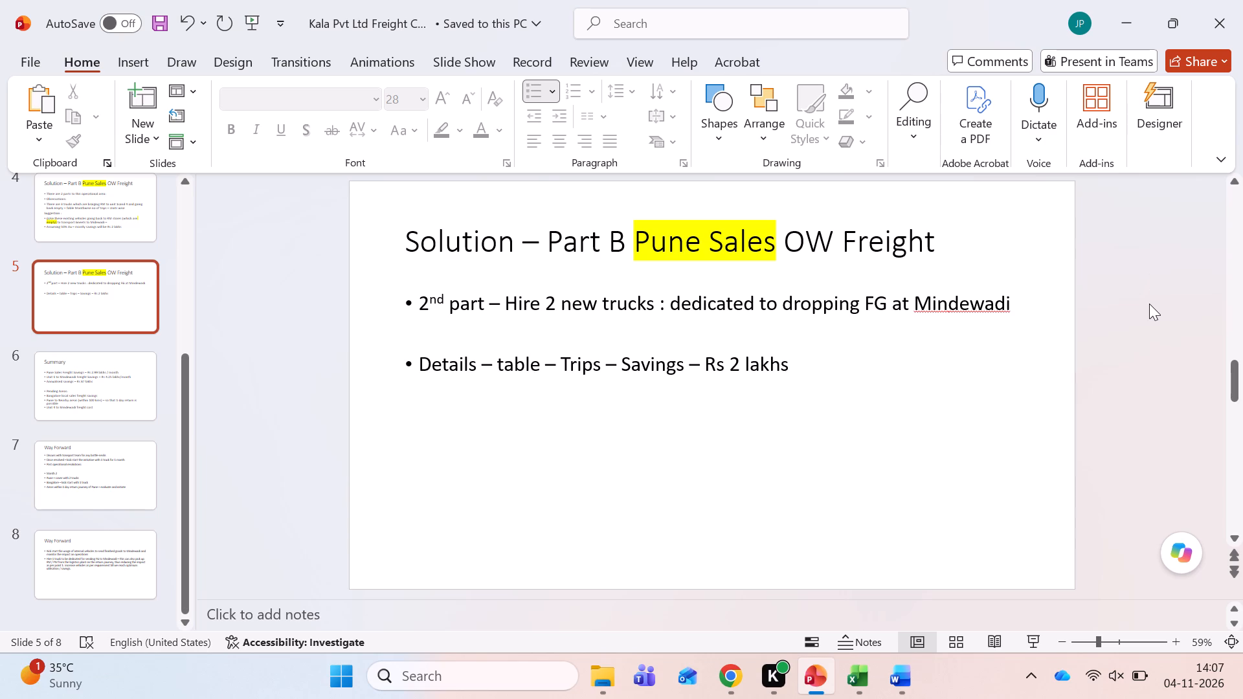
click(1237, 181)
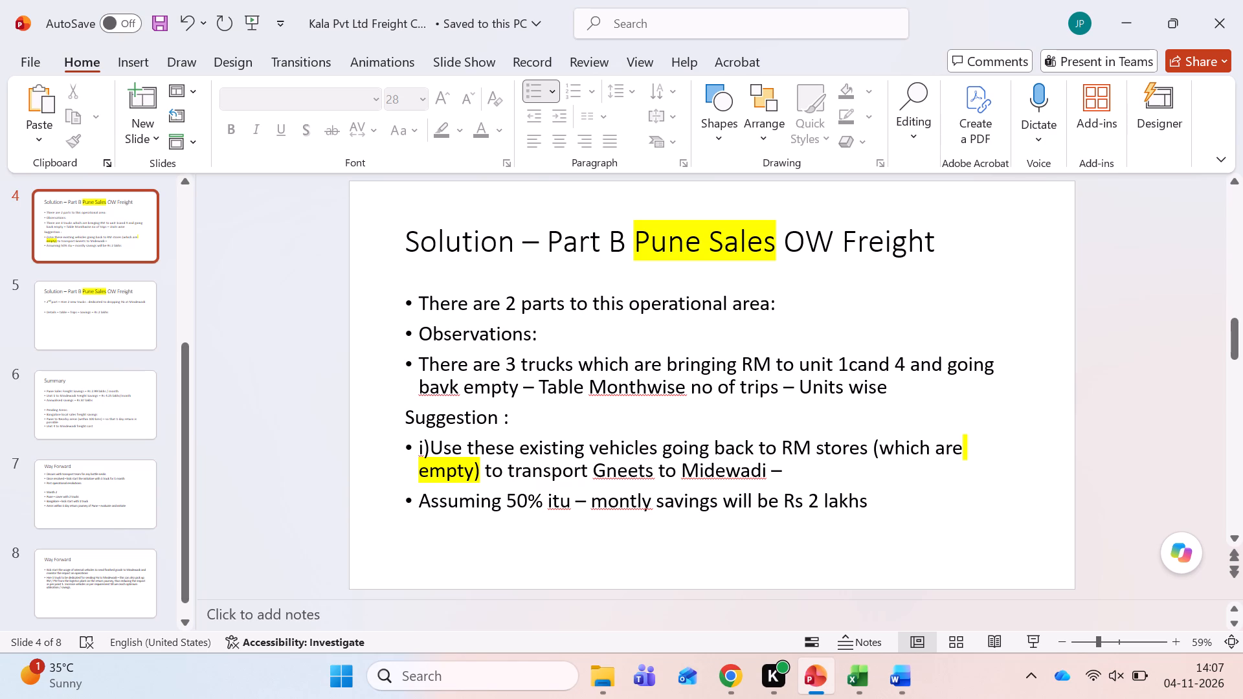
click(513, 366)
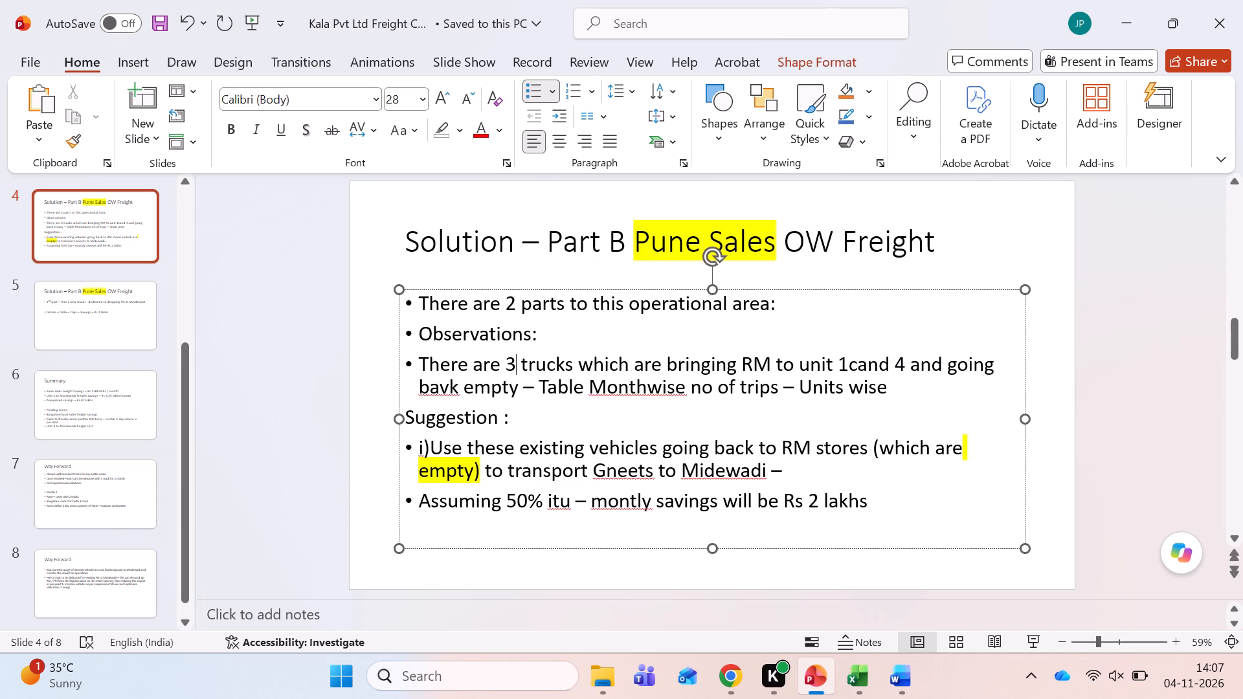
key(BackSpace)
key(2)
Correct "bavk" to "back" in the same truck observation on slide 4.
click(448, 393)
key(BackSpace)
key(c)
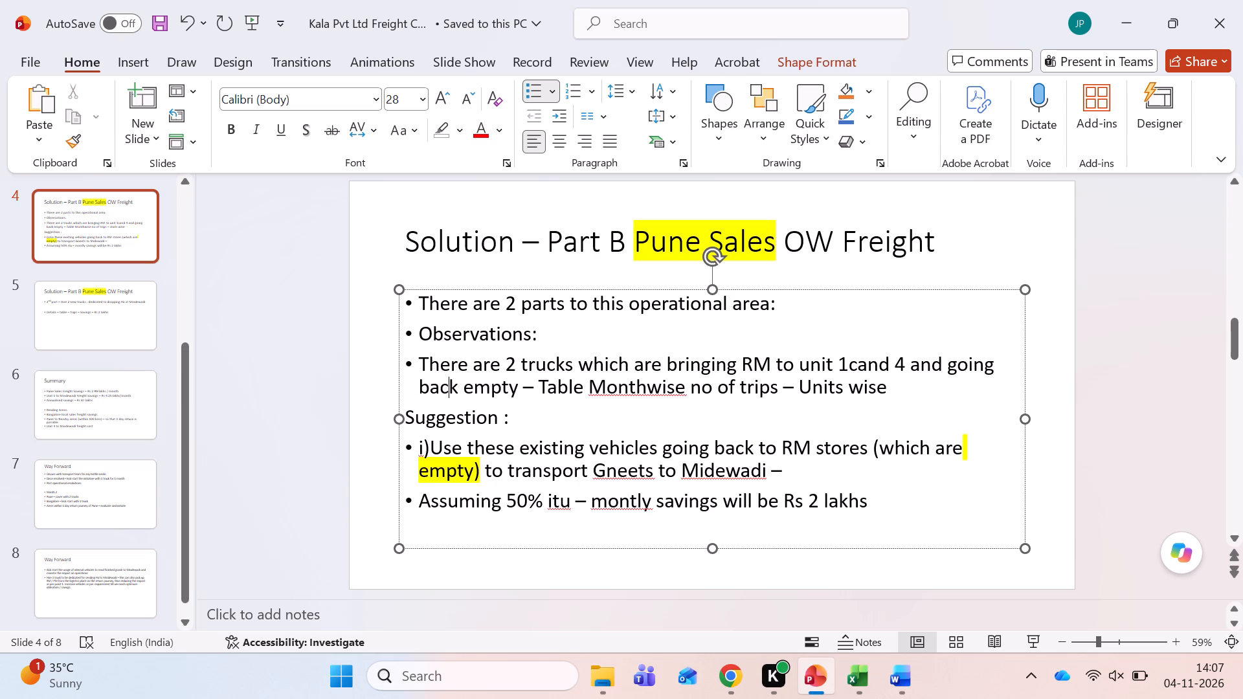
click(537, 386)
key(Left)
click(633, 390)
In the Mindewadi workbook's Sheet1, reset the Amount filter so trips of both 10500 and 14000 are listed.
key(alt+Tab)
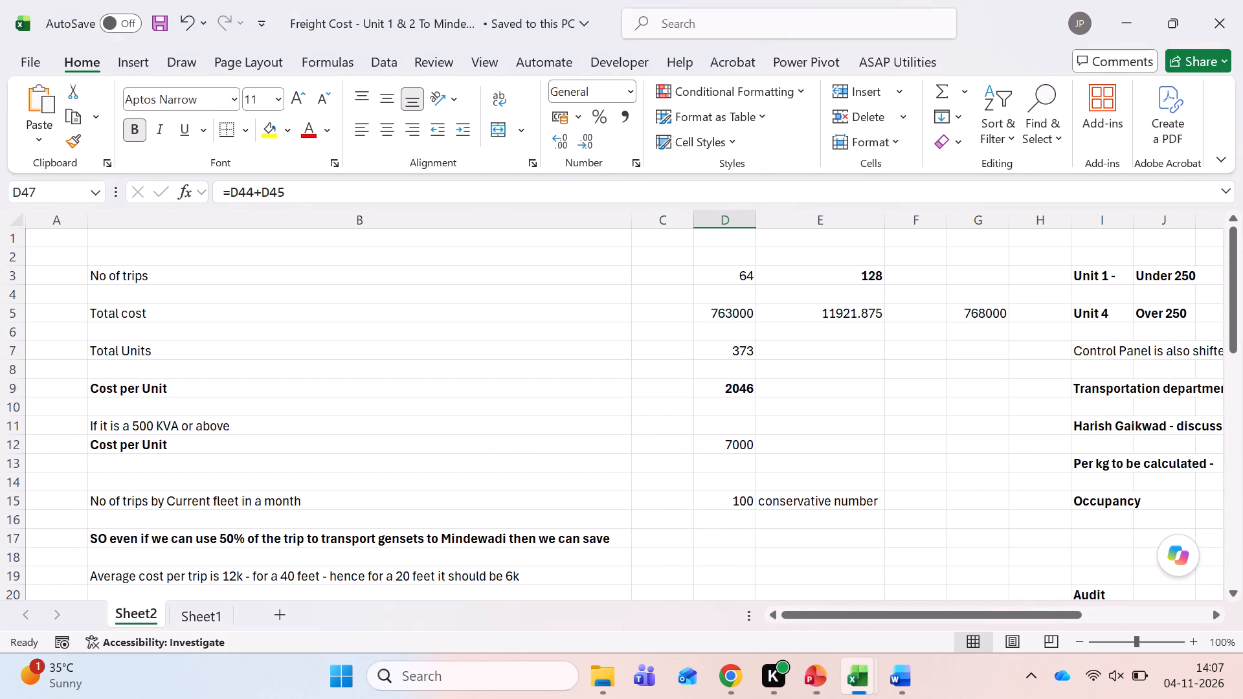
key(ctrl+Page_Down)
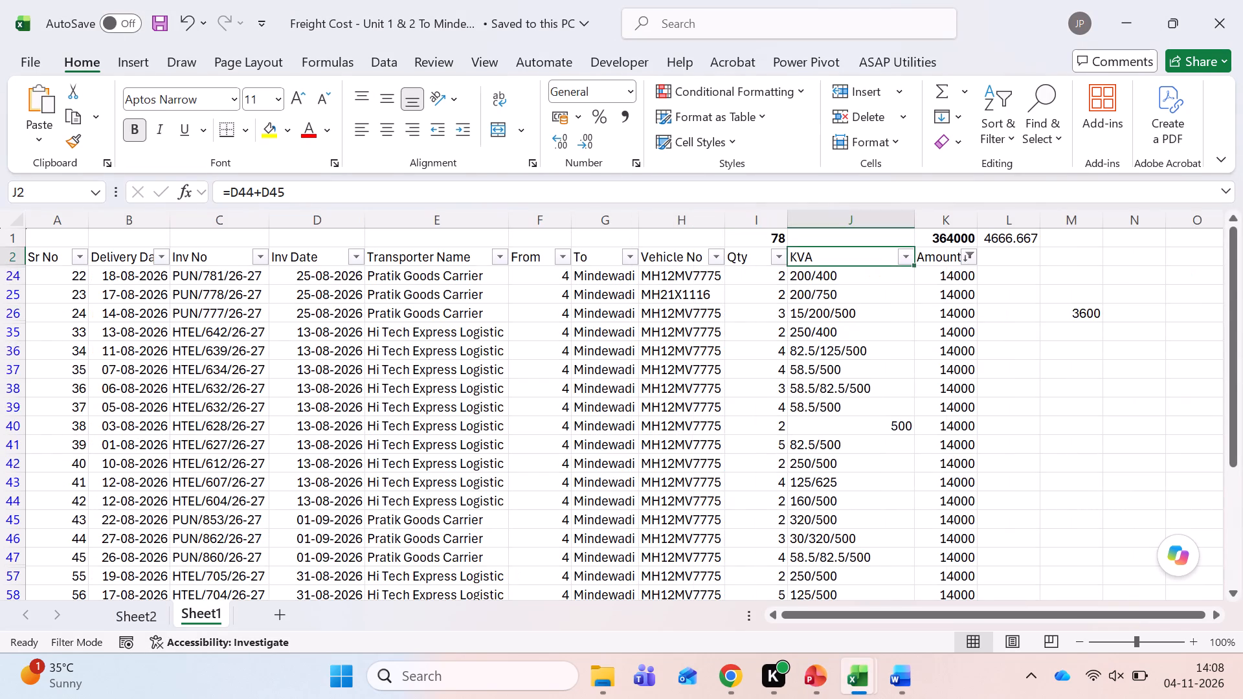
key(ctrl+Left)
key(ctrl+Left)
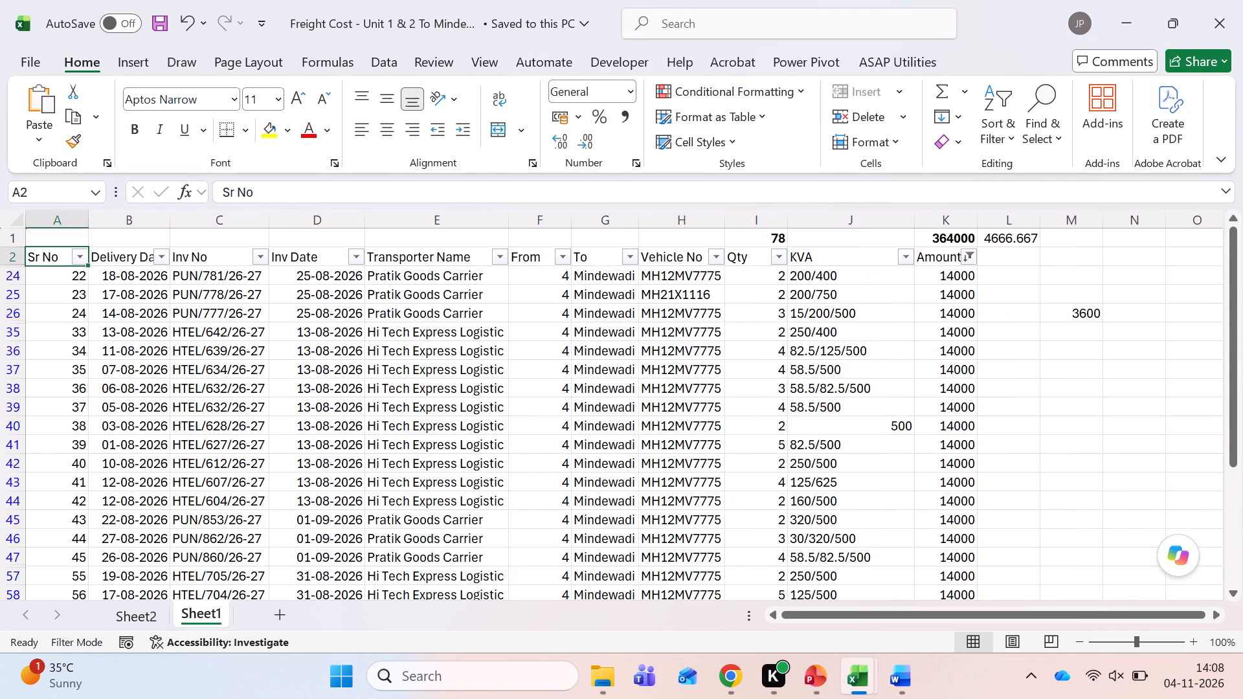
key(ctrl+Right)
key(ctrl+Right)
key(ctrl+Left)
key(ctrl+Left)
key(ctrl+Left)
key(Right)
key(Right)
key(Right)
key(Right)
key(Right)
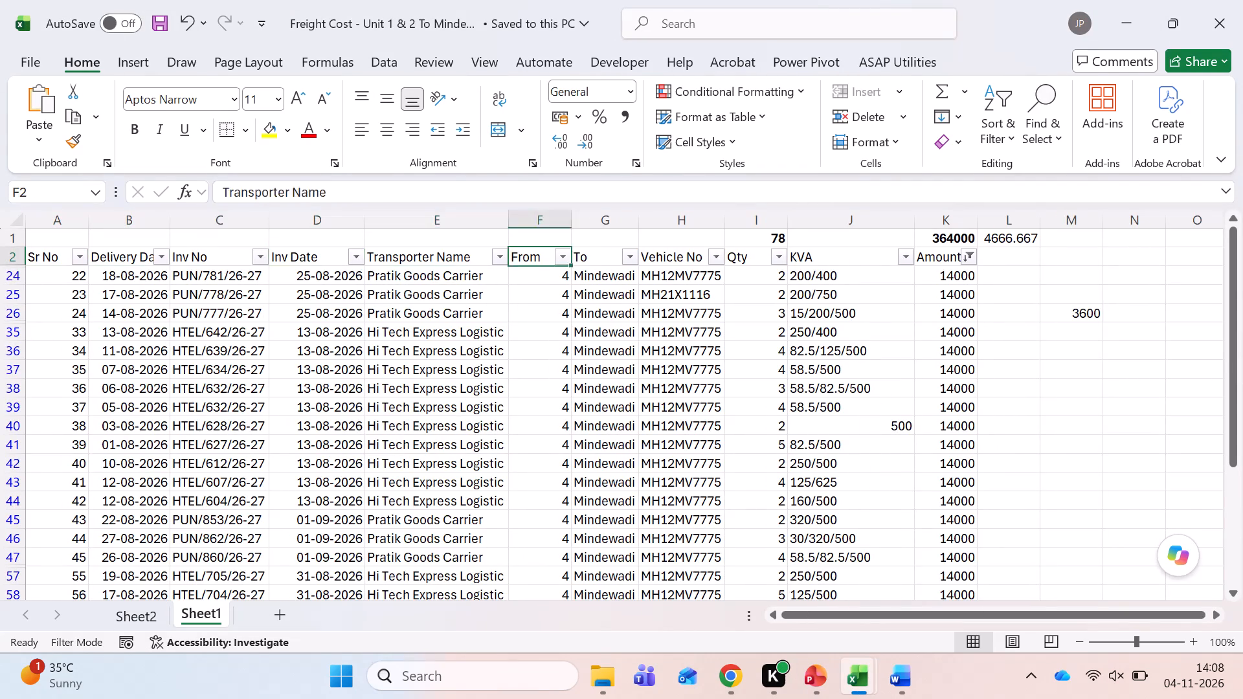
key(Right)
key(Right)
key(Right)
key(Right)
key(Right)
key(alt+Down)
key(alt+Down)
key(alt+Down)
key(alt+Down)
key(alt+Down)
key(alt+Down)
key(alt+Down)
key(alt+Down)
key(alt+Down)
key(alt+Down)
key(alt+Down)
key(alt+Down)
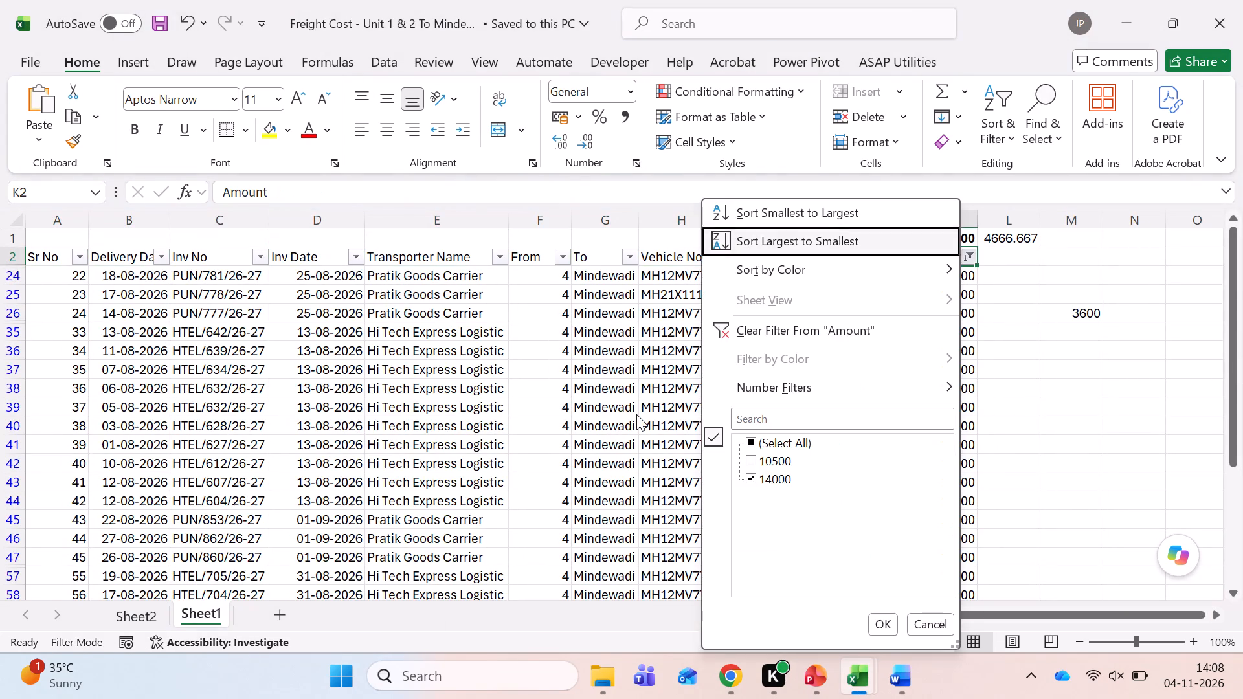
key(Up)
key(space)
key(Return)
key(Down)
key(Up)
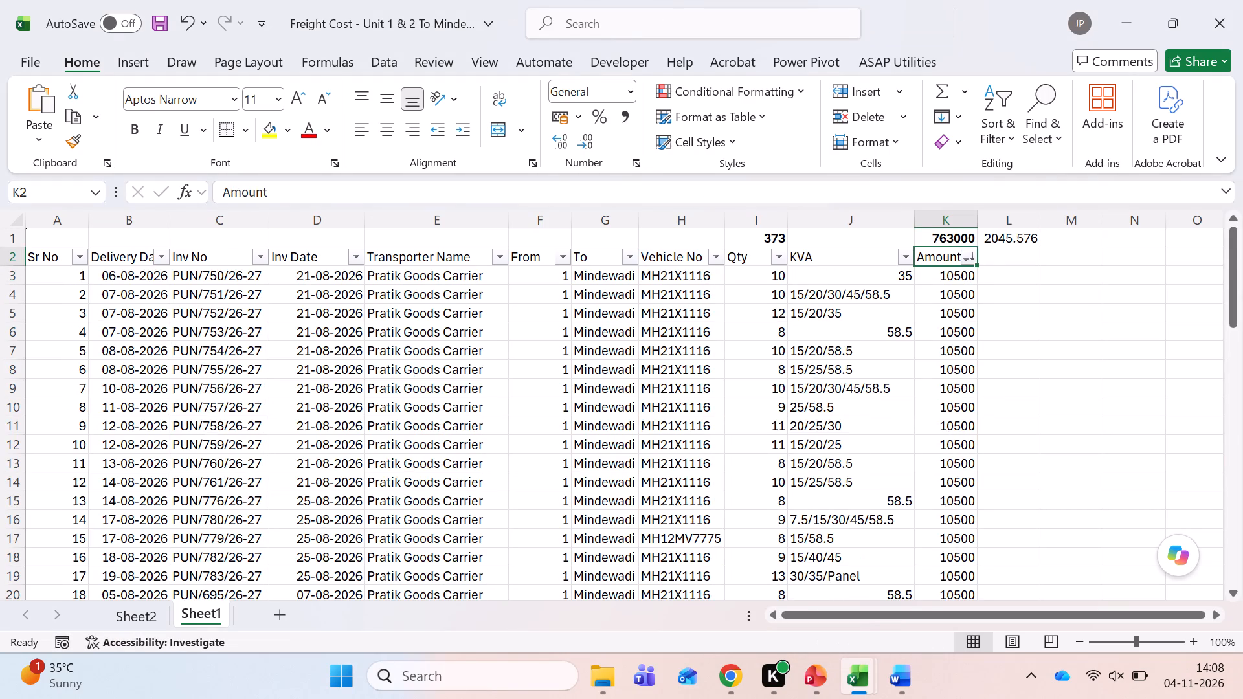
Examine the columns of the full trip list on Sheet1, from Sr No across to Amount.
key(ctrl+Left)
key(ctrl+Left)
key(Right)
key(Right)
key(Right)
key(Right)
key(Right)
key(Right)
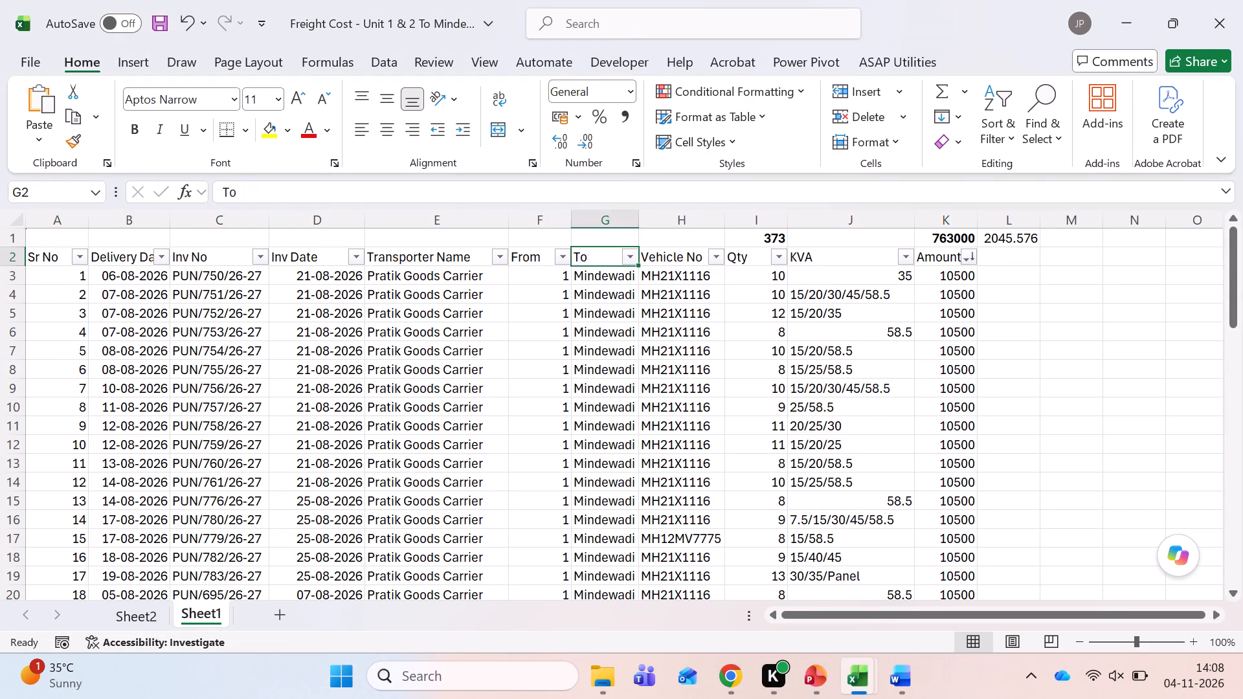
key(Right)
key(Right)
key(Right)
key(Right)
key(Right)
key(ctrl+Left)
key(ctrl+Left)
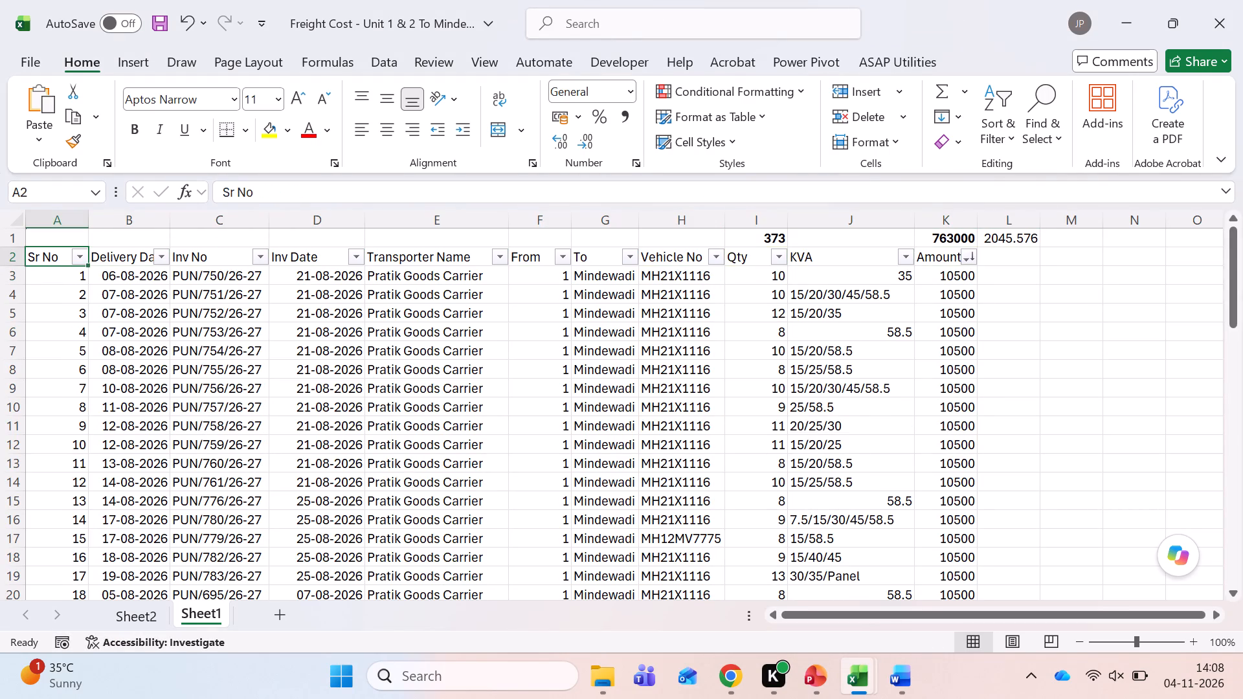
key(ctrl+Left)
Locate the No of trips figure at the top of Sheet2's savings calculation.
key(ctrl+Page_Up)
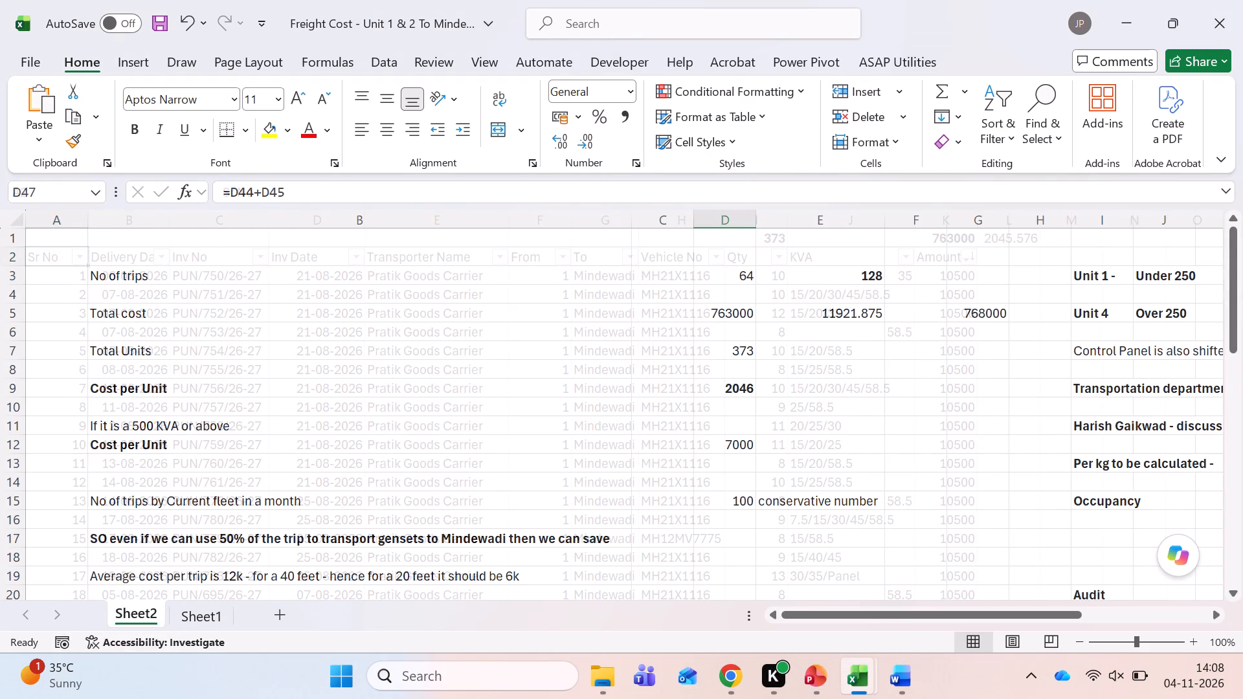
key(Right)
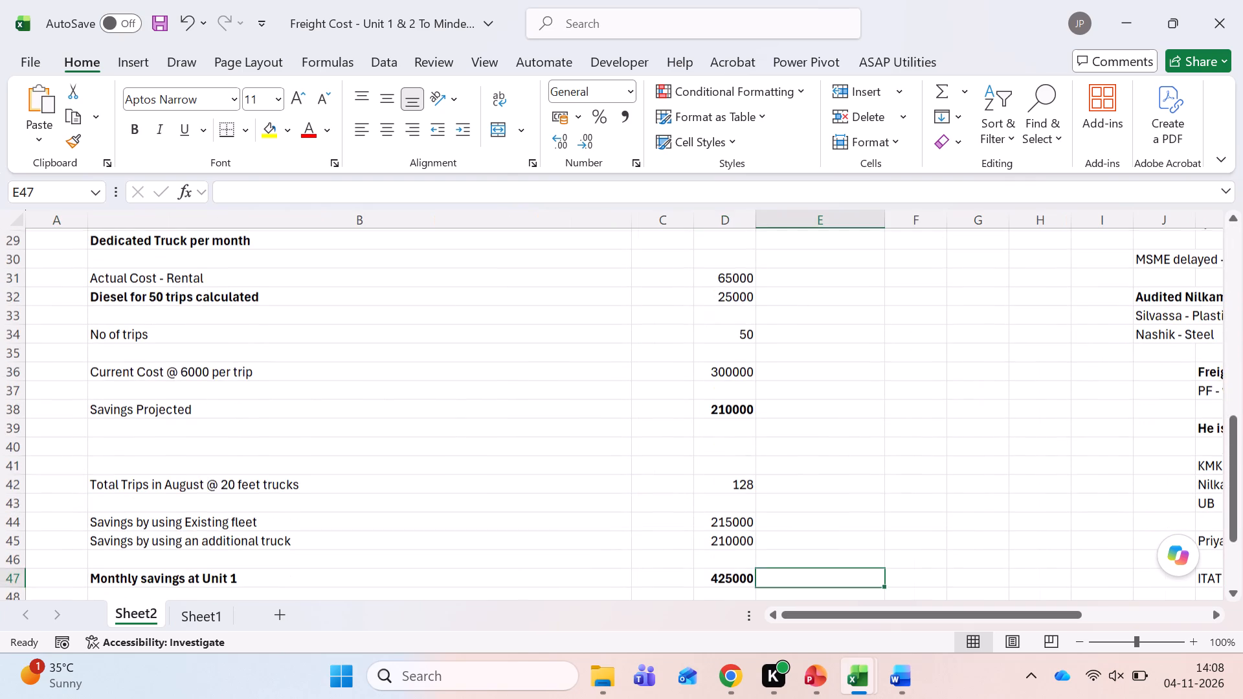
key(ctrl+Left)
key(ctrl+Up)
key(ctrl+Up)
key(ctrl+Up)
key(ctrl+Up)
key(ctrl+Left)
key(ctrl+Up)
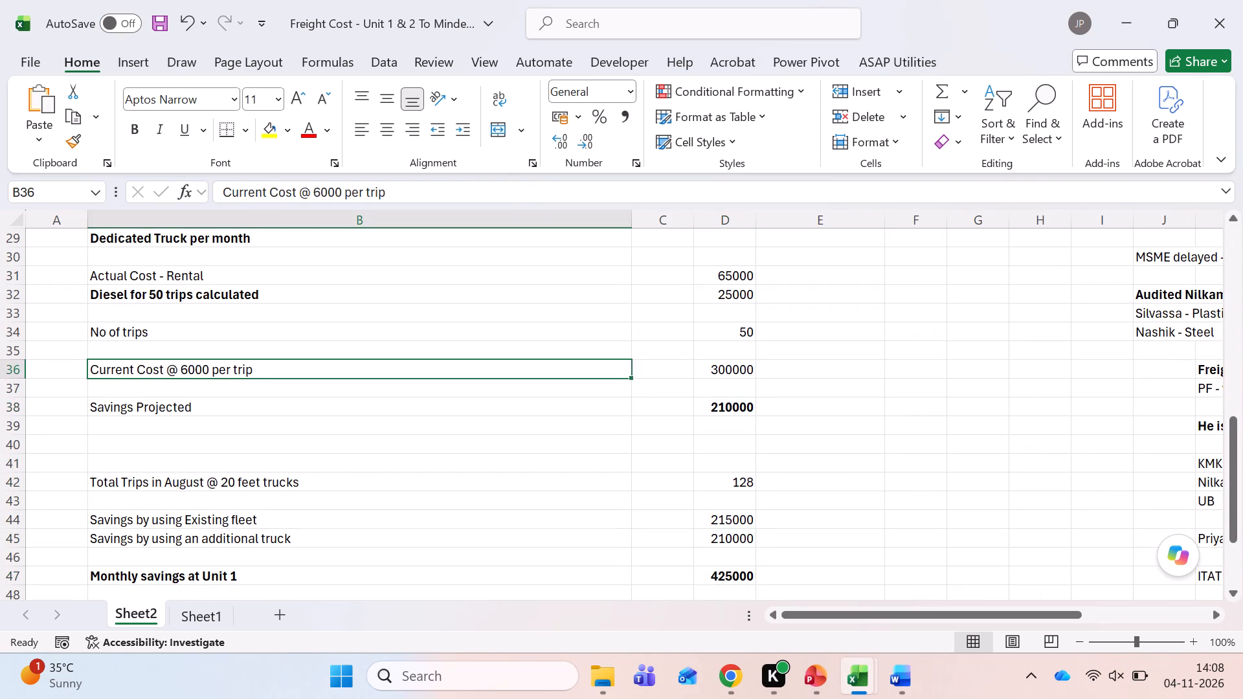
key(ctrl+Home)
key(ctrl+Home)
key(Down)
key(Down)
key(Right)
key(Right)
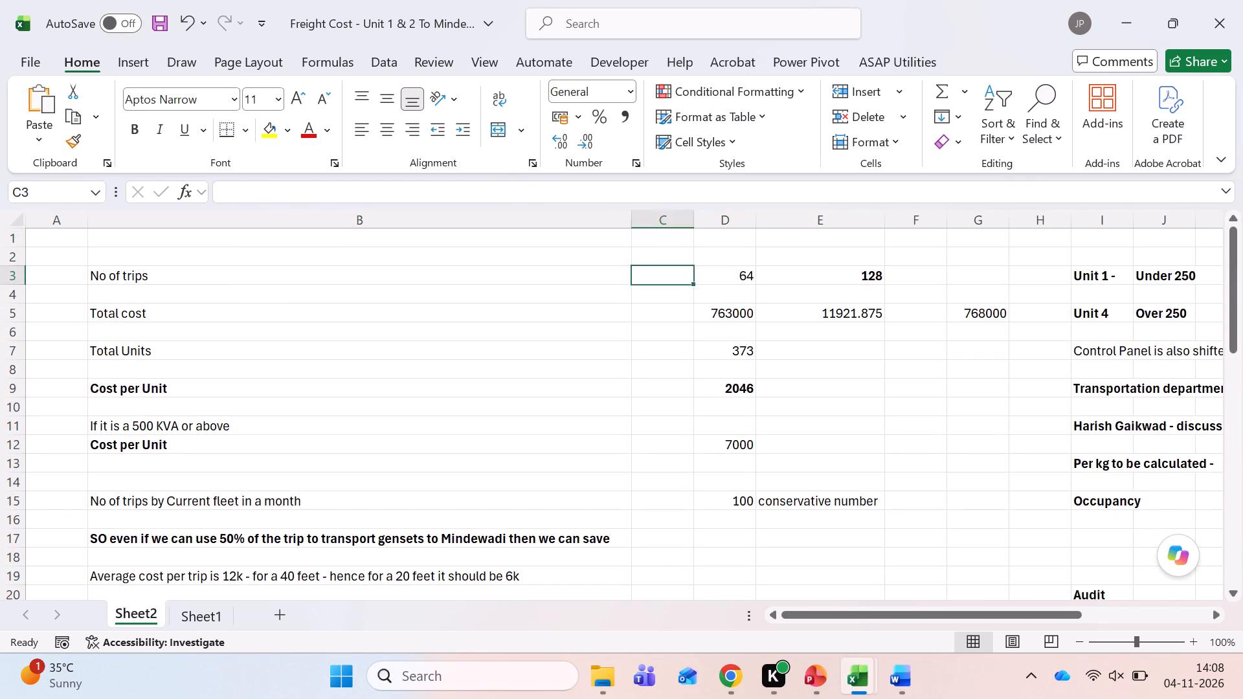
key(Right)
Check the trip count on Sheet1 by the last serial number in the trip list.
key(ctrl+Page_Down)
key(ctrl+Left)
key(ctrl+Down)
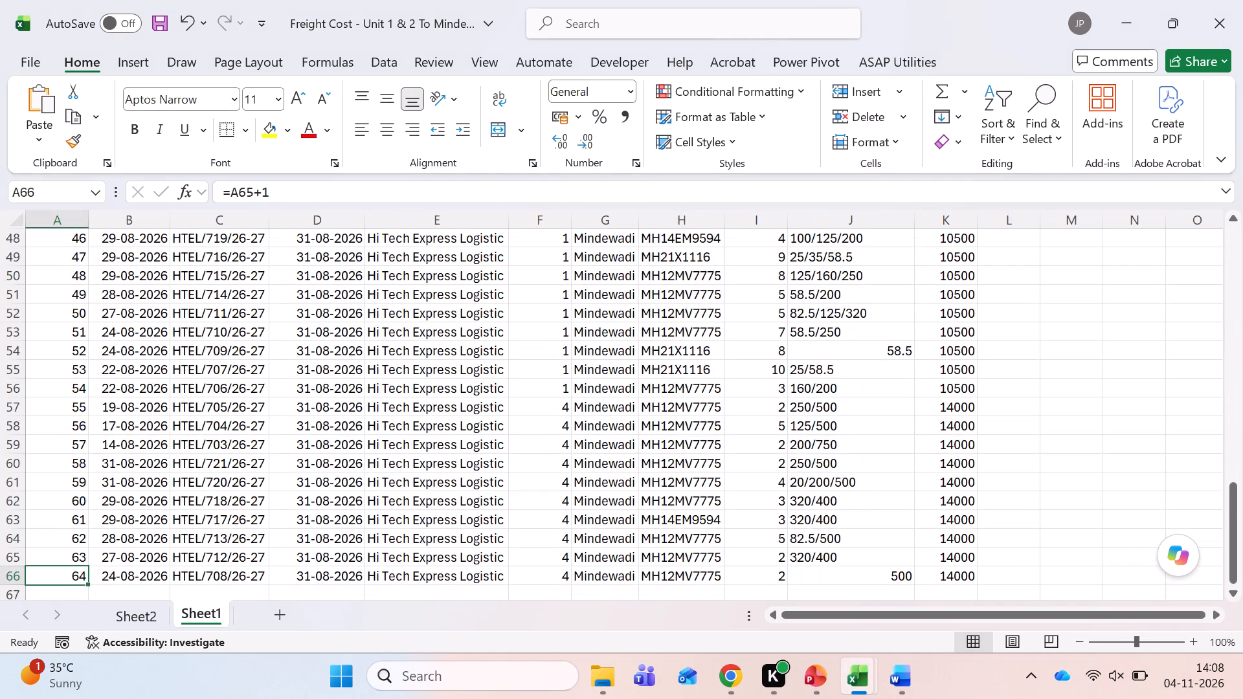
key(ctrl+Up)
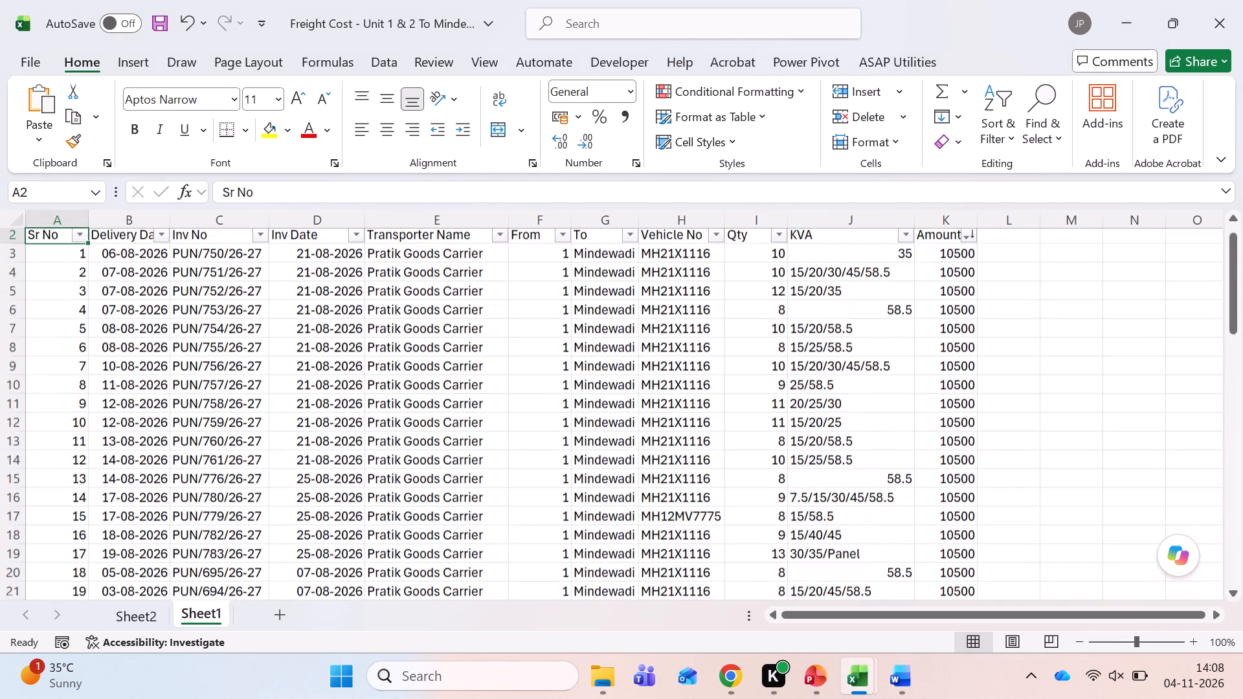
key(Up)
key(Up)
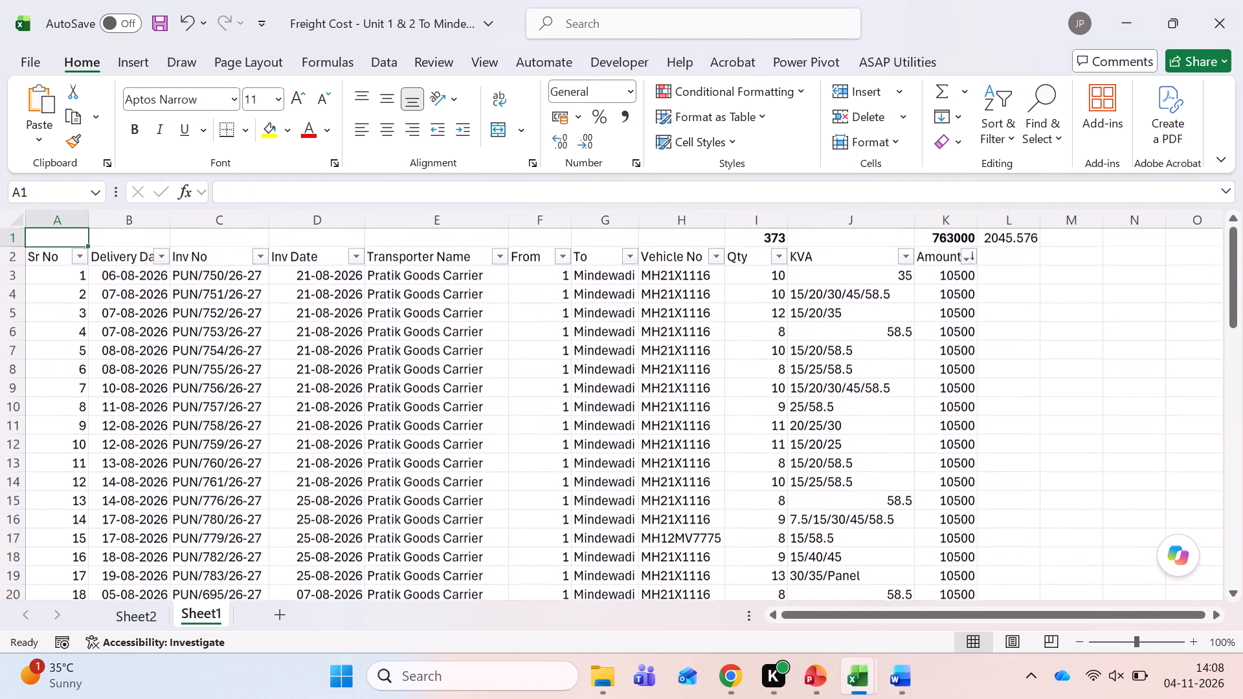
key(Down)
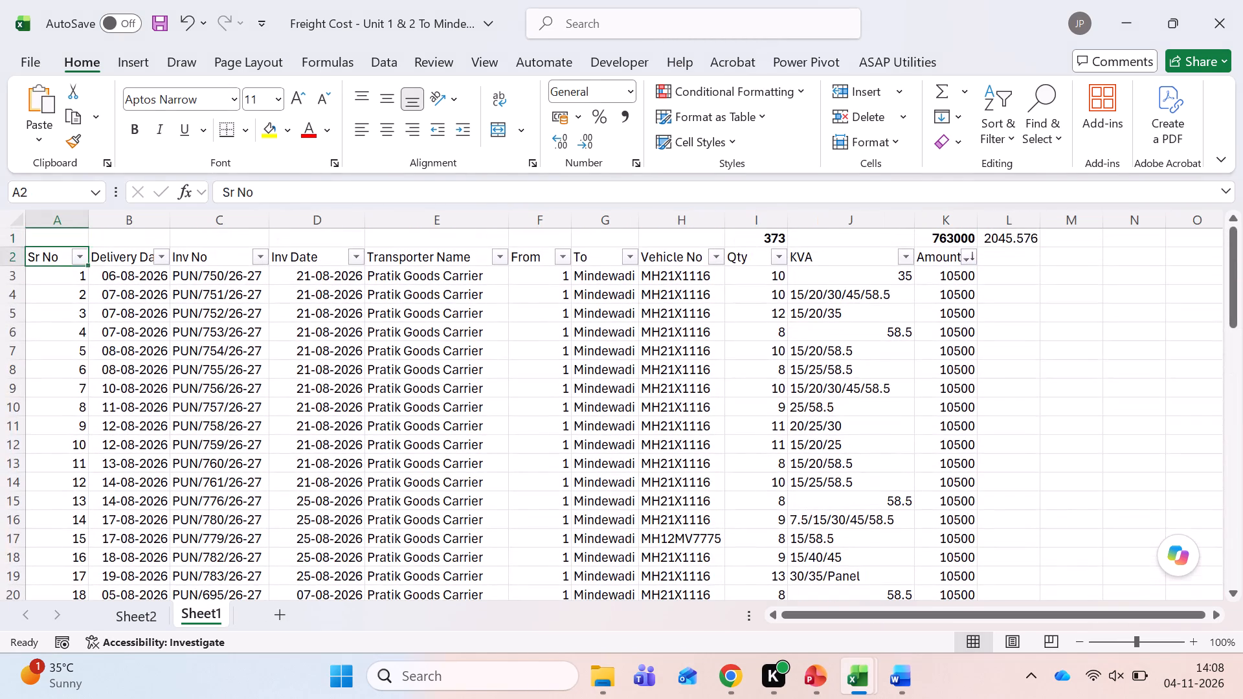
Switch back to the presentation, change "Monthwise" to "Month-wise" in slide 4's truck observation, and save the file.
key(alt+Tab)
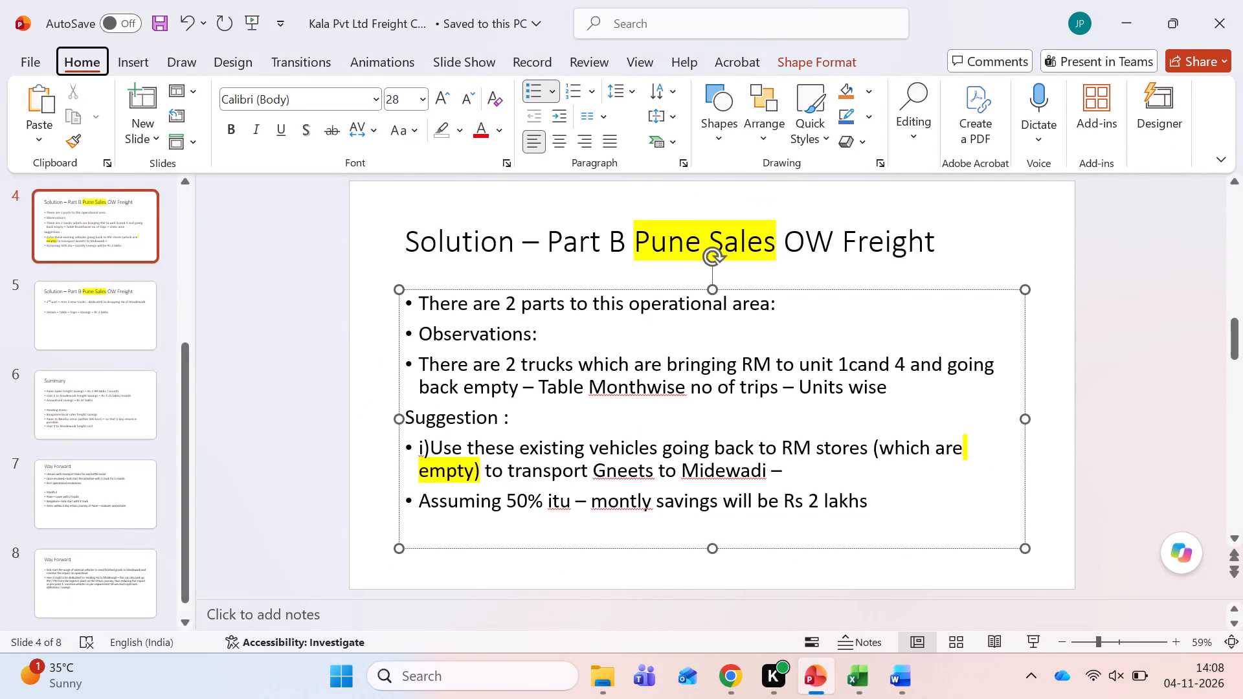
key(Escape)
key(Right)
key(minus)
key(ctrl+s)
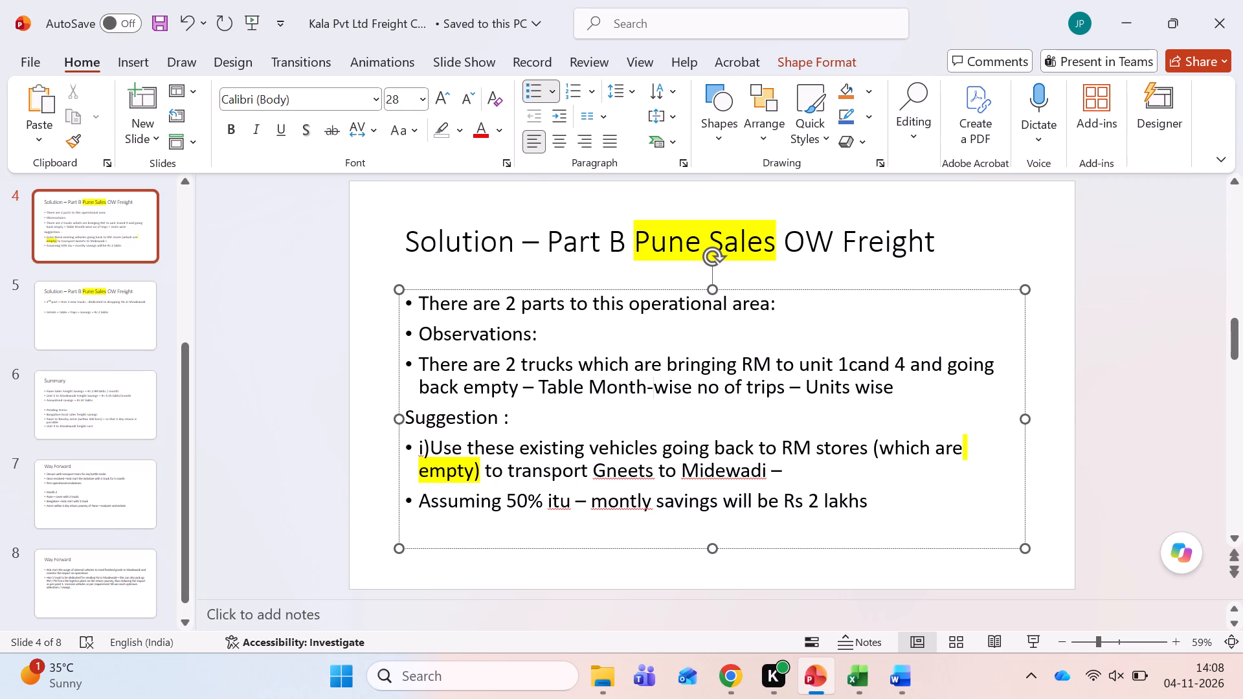
Switch to the Savings Working Pune workbook, save it and close it.
key(alt+Tab)
key(alt+Tab)
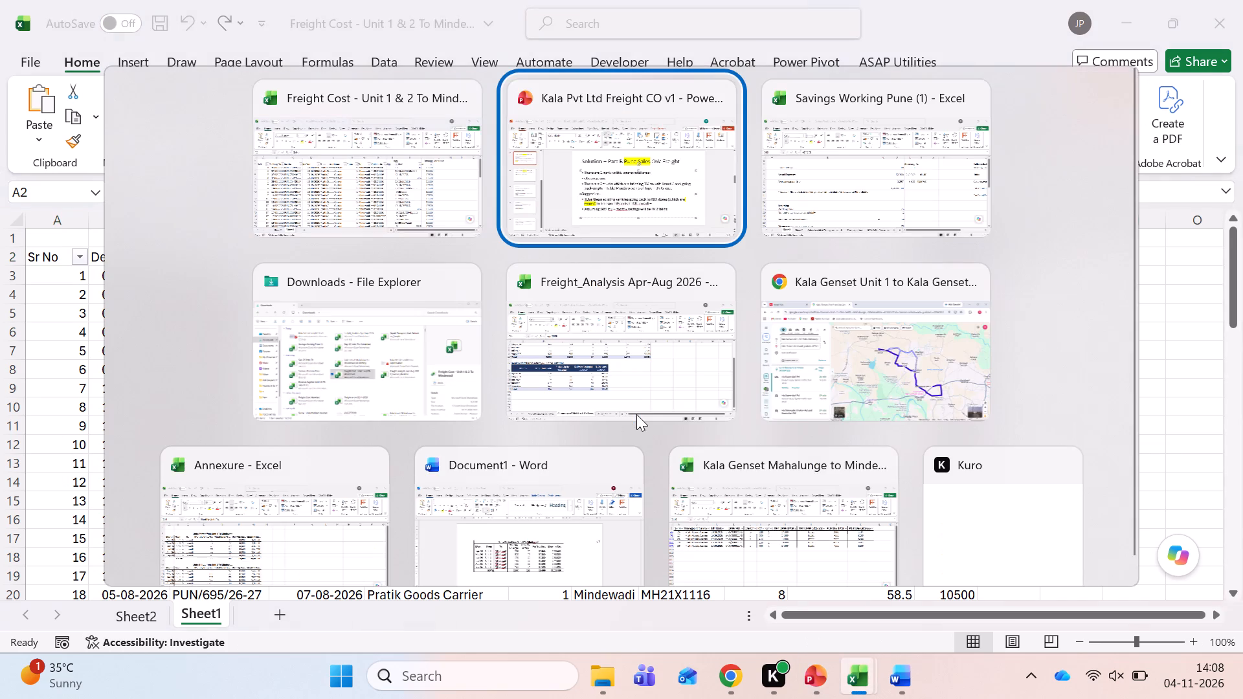
key(alt+Tab)
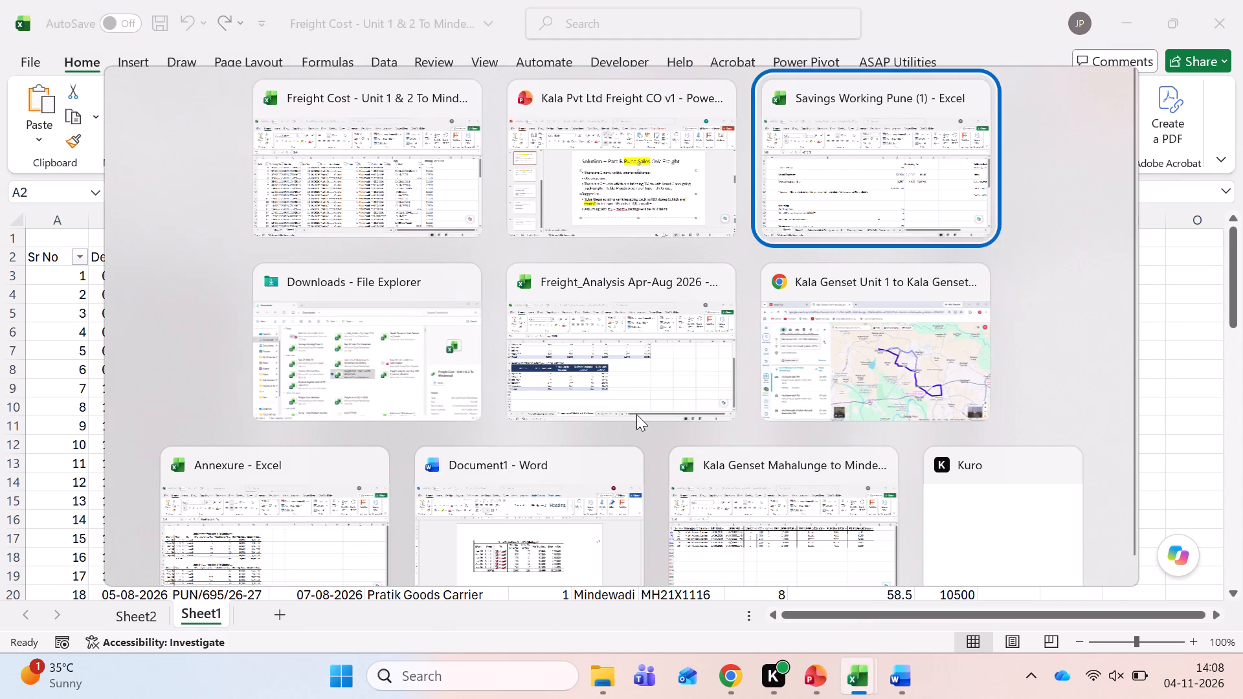
key(ctrl+s)
click(1242, 30)
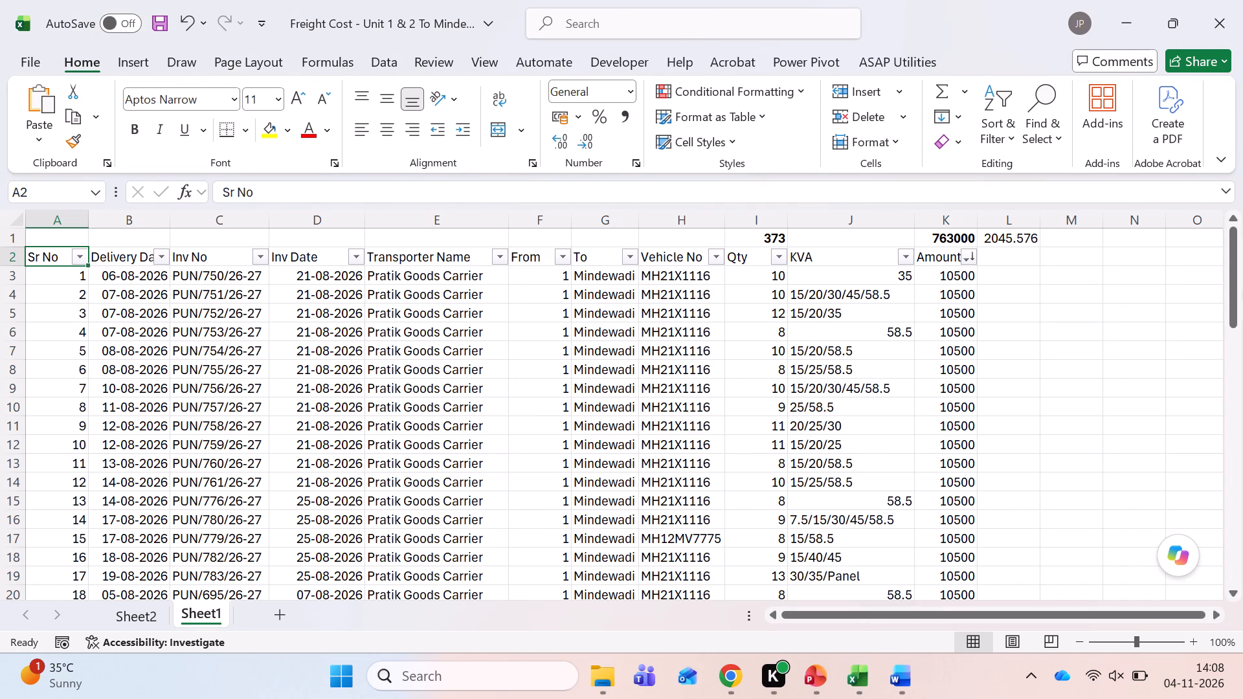
Close the Downloads folder window and the Freight_Analysis Apr-Aug 2026 workbook.
key(ctrl+Page_Up)
key(ctrl+Page_Down)
key(alt+Tab)
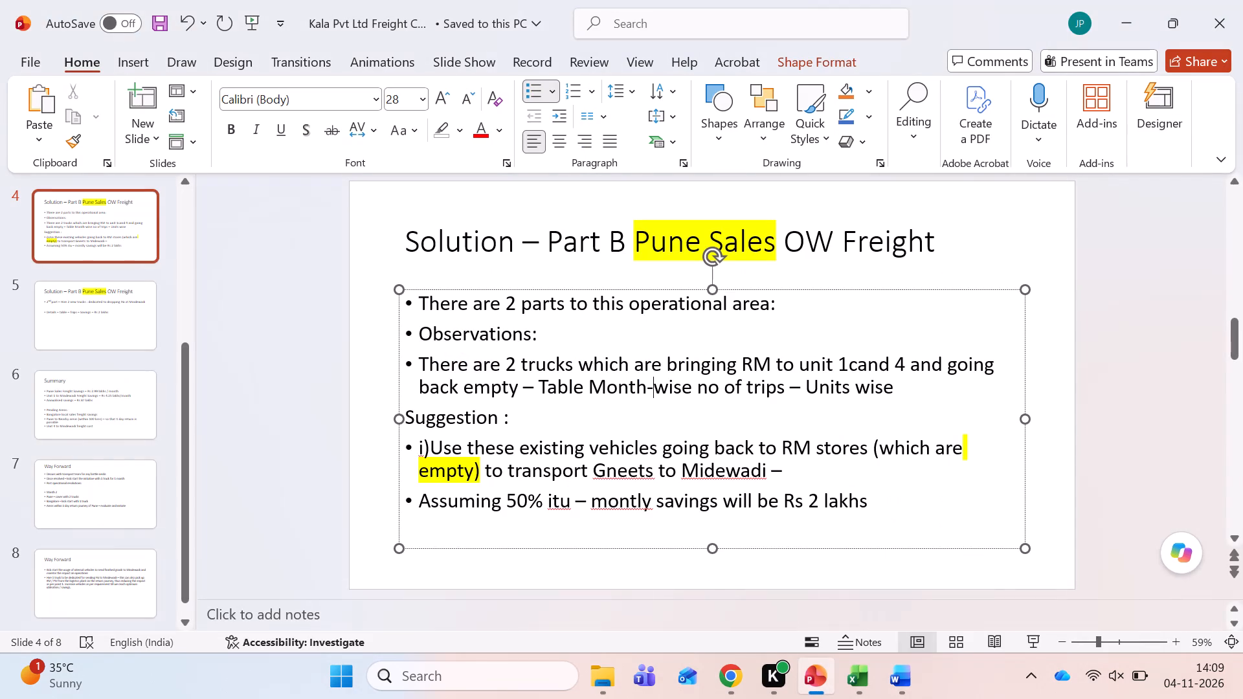
key(alt+Tab)
key(alt+Tab)
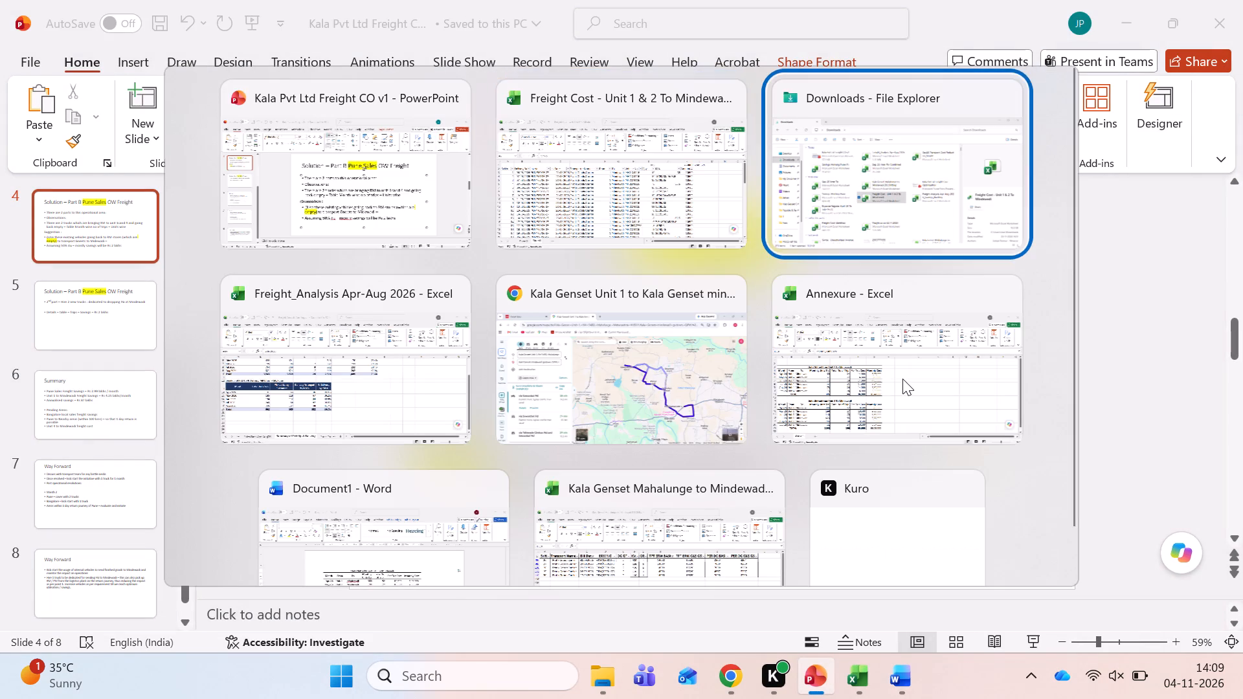
key(alt+F4)
key(alt+Tab)
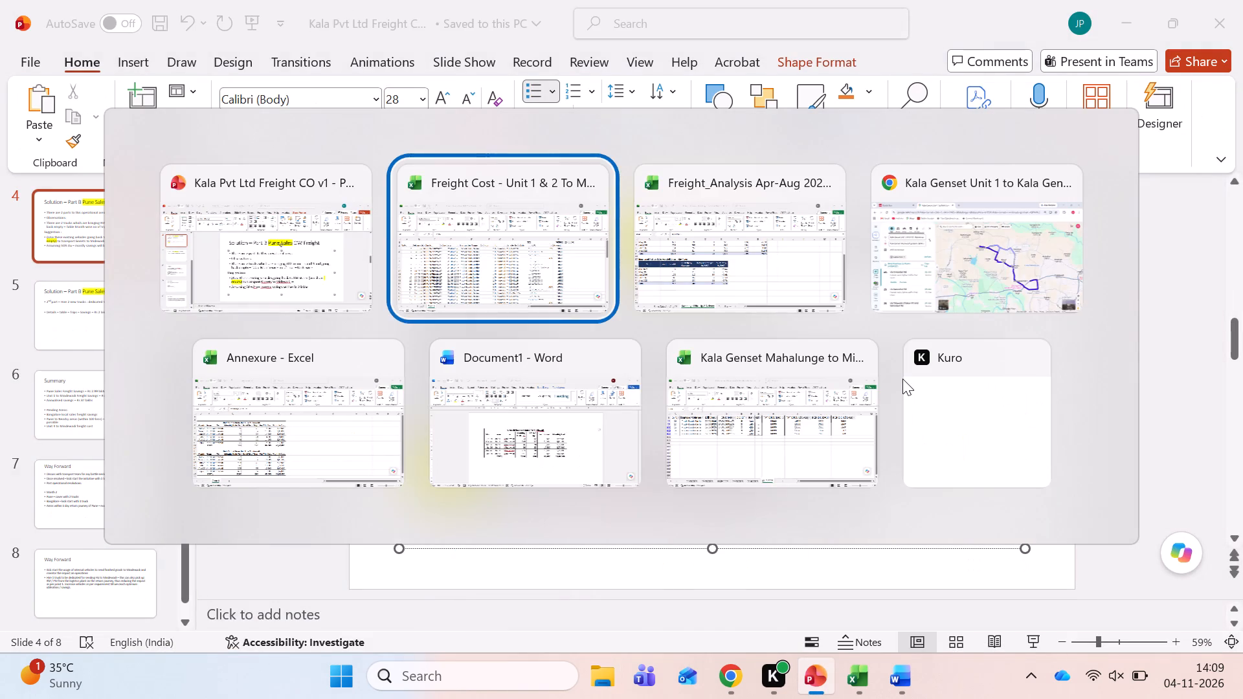
key(alt+Tab)
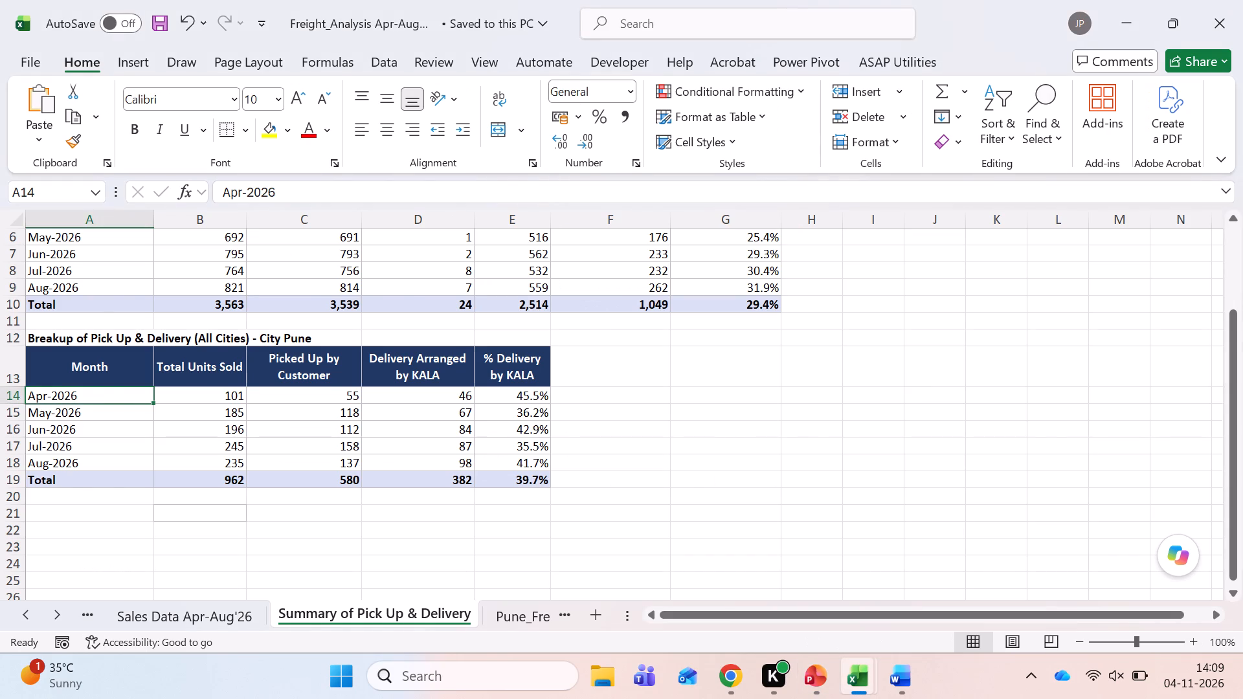
key(alt+F4)
Switch to the Annexure workbook, save it, and add a new sheet named "Annx 2".
key(alt+Tab)
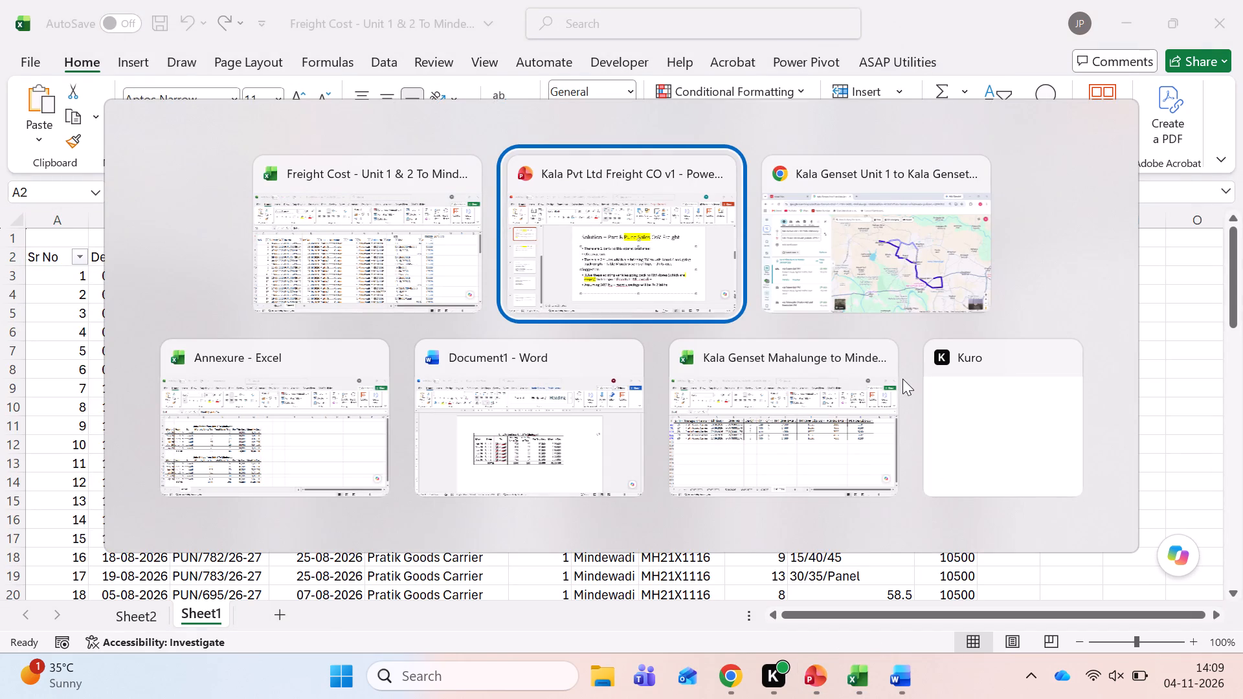
key(alt+Tab)
key(alt+Tab)
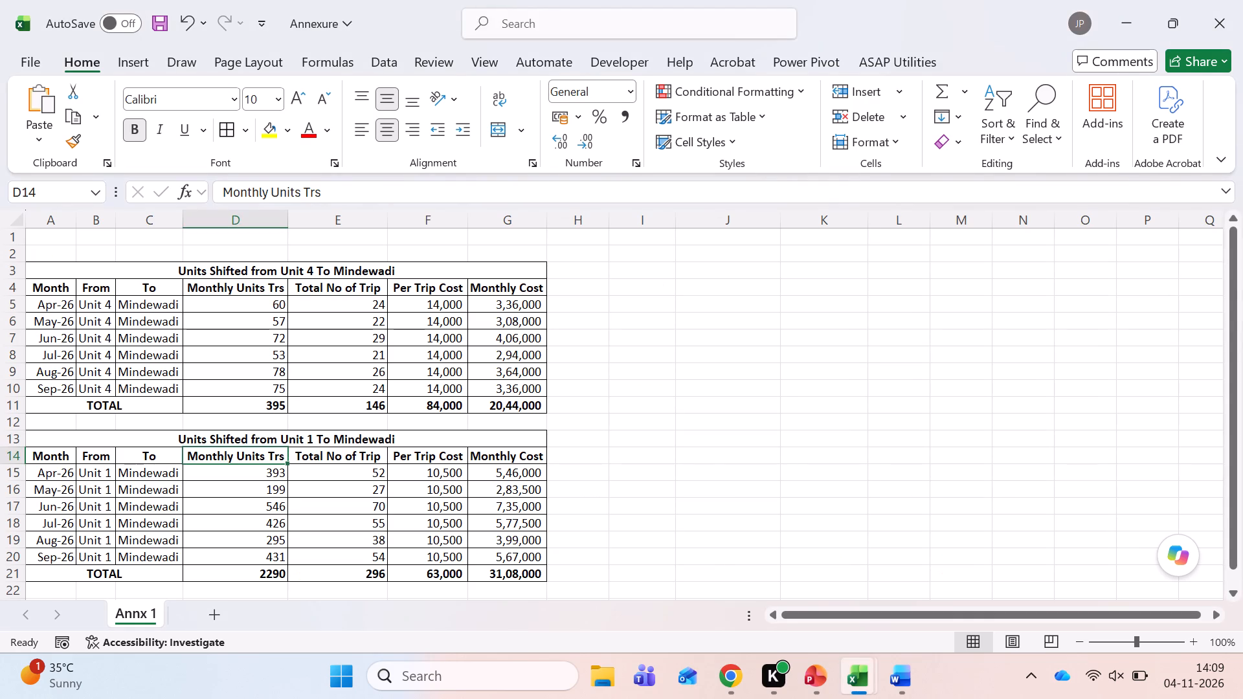
key(ctrl+s)
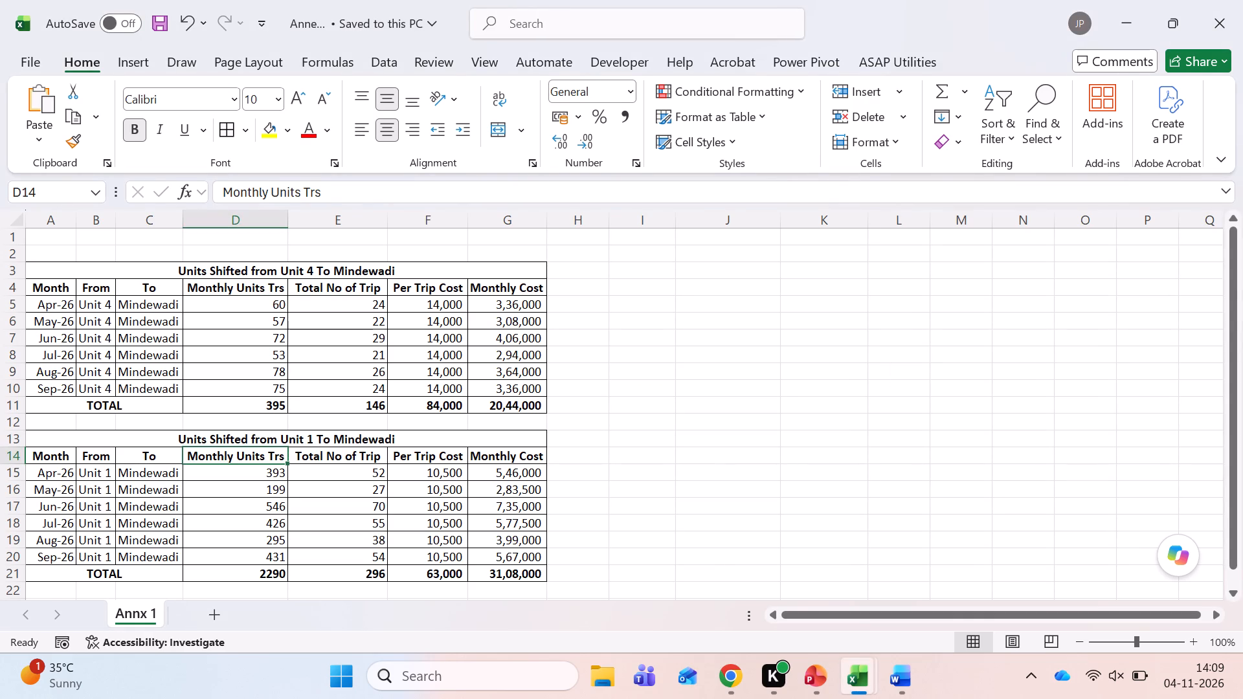
click(222, 615)
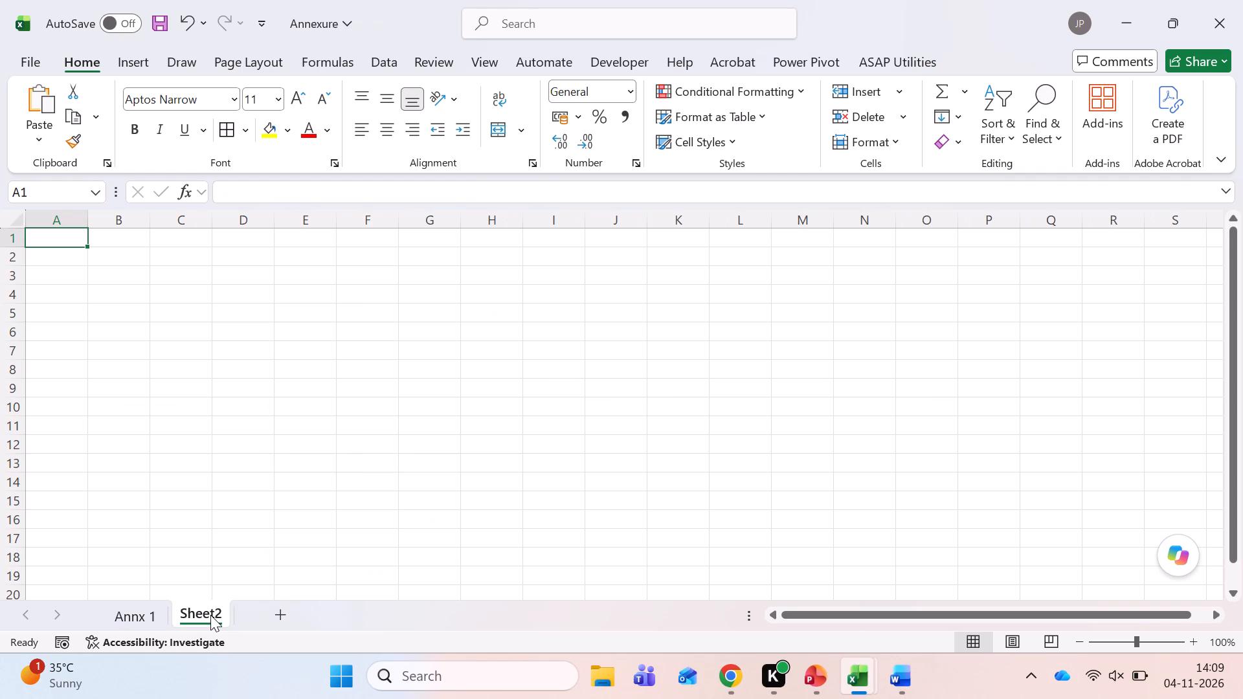
right_click(210, 615)
click(252, 348)
text(Annx2)
key(BackSpace)
key(space)
text(2)
key(Return)
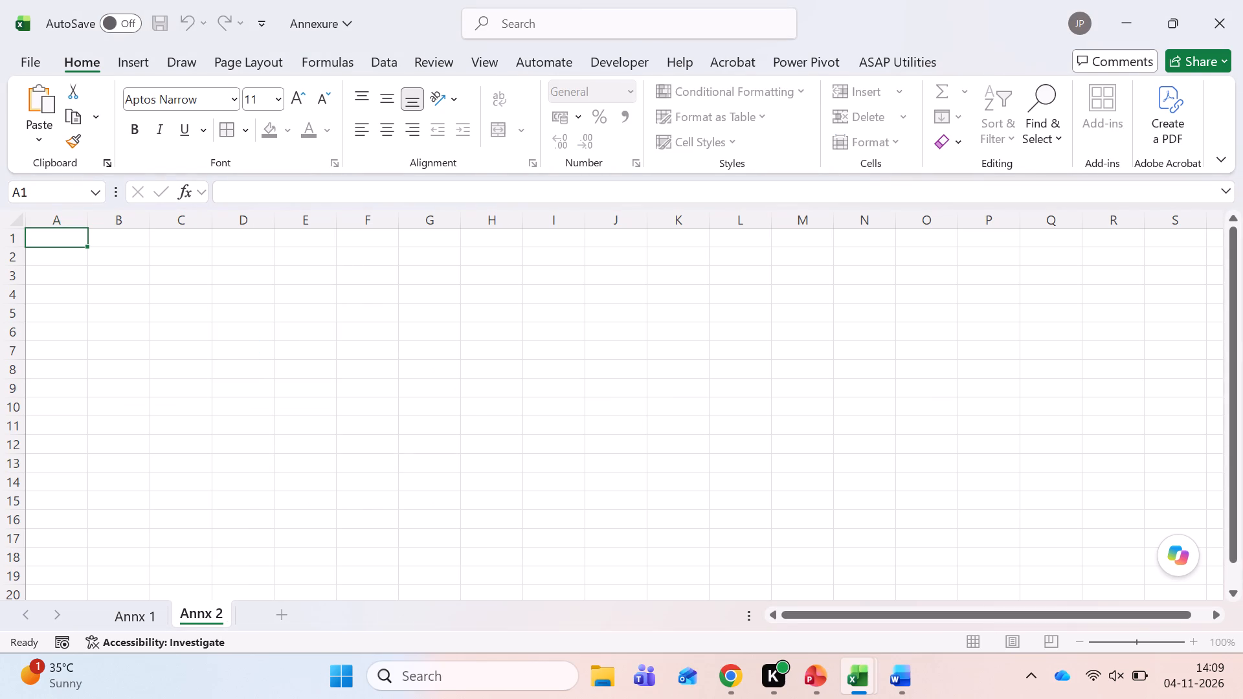
Review the savings calculation on Sheet2 of the Freight Cost workbook, from No of trips down to Savings Projected.
key(alt+Tab)
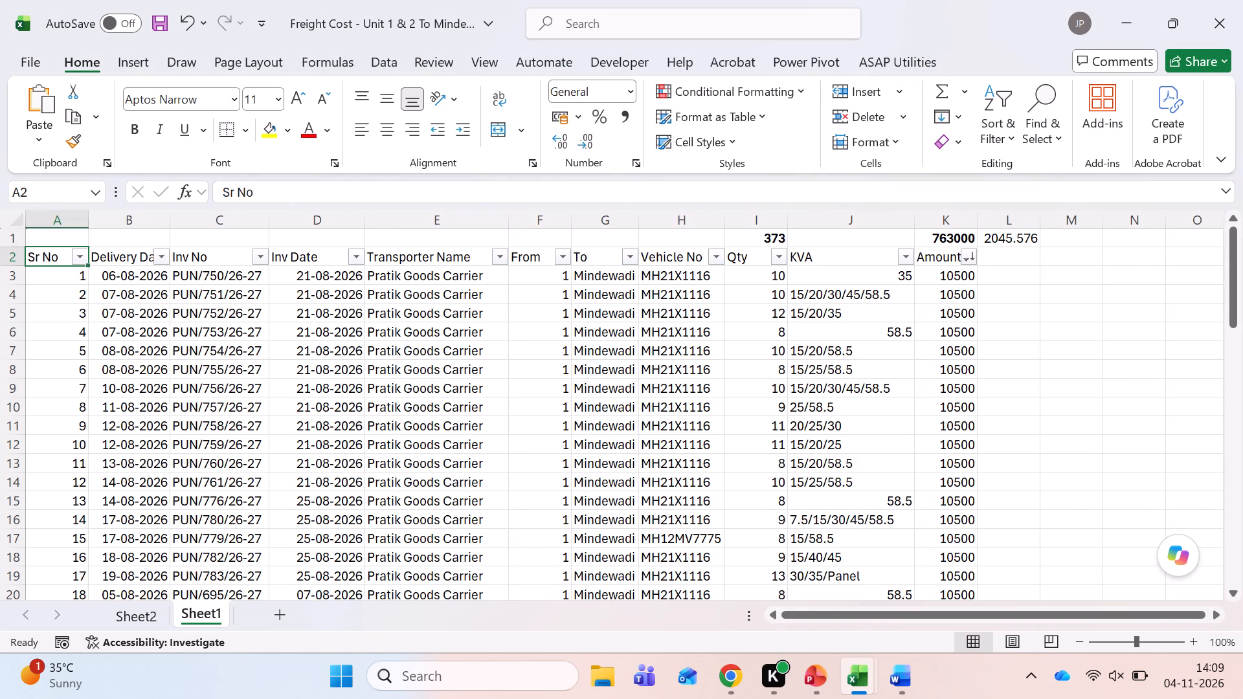
key(ctrl+Page_Up)
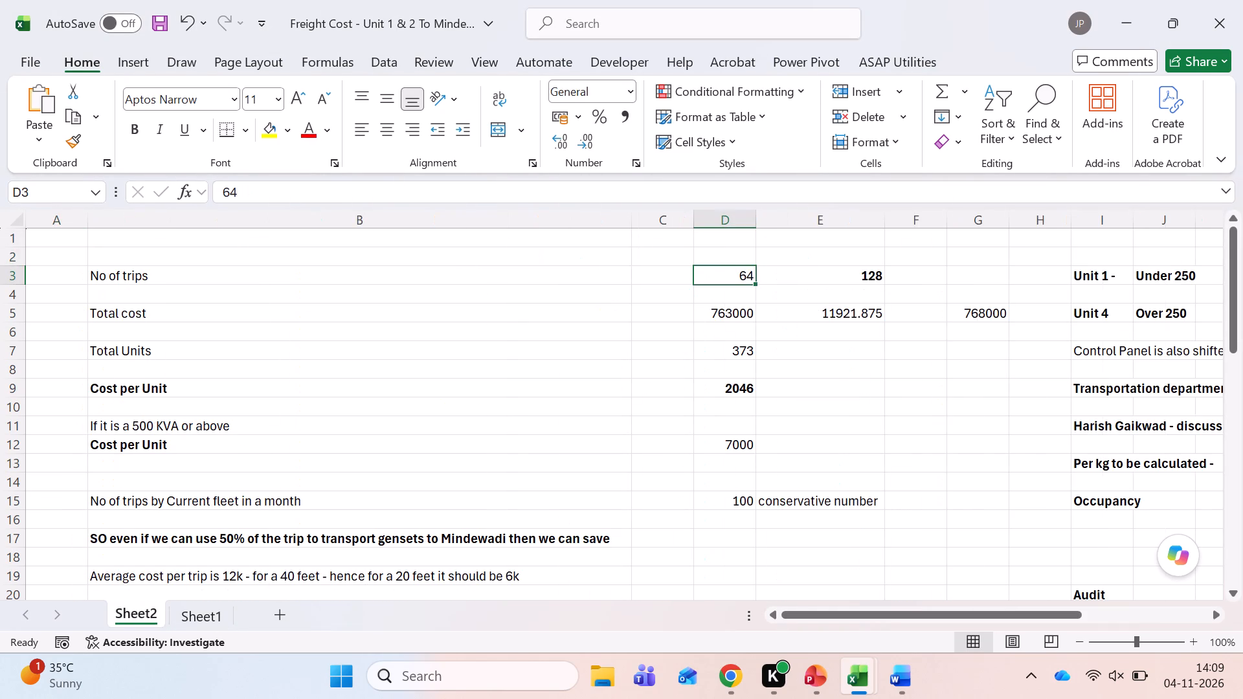
key(Page_Down)
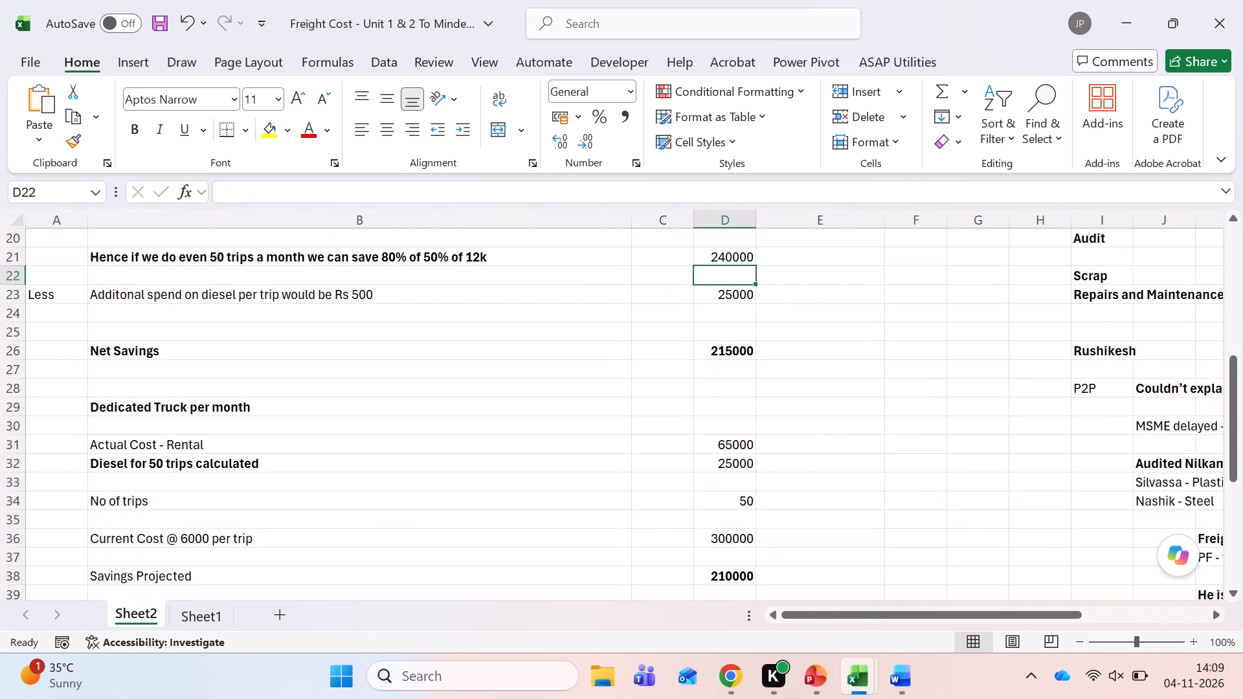
key(ctrl+Home)
key(Down)
key(Down)
key(Right)
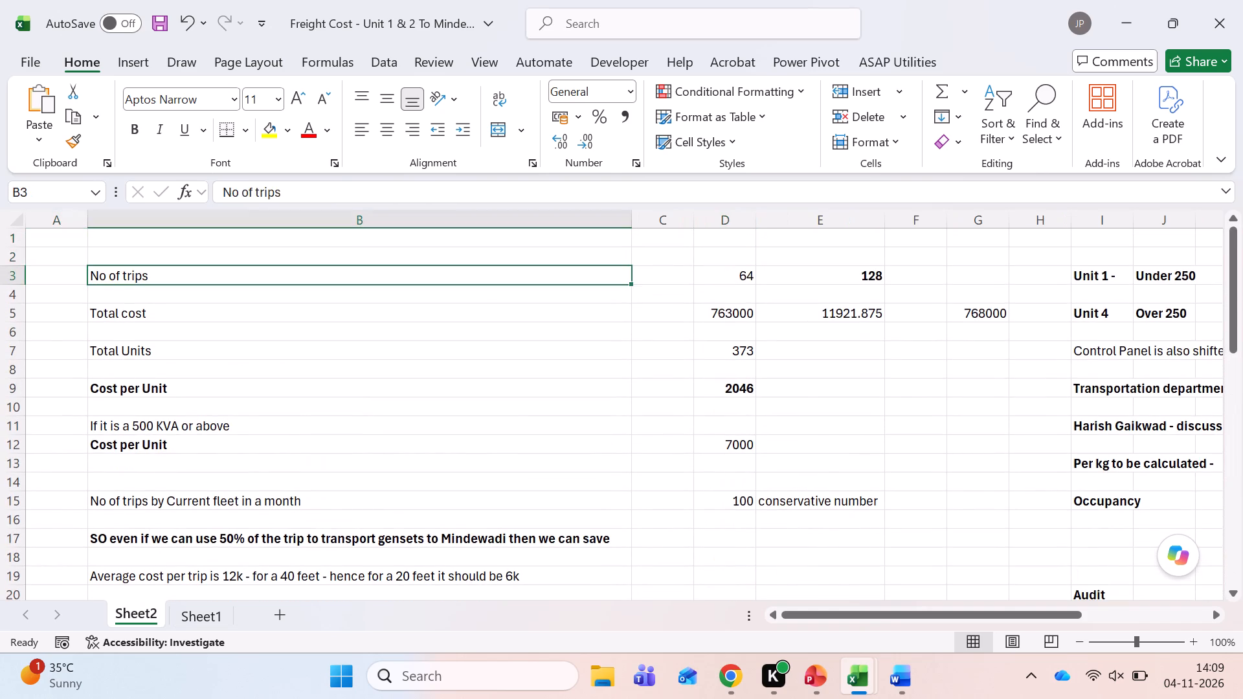
Return to the presentation and correct "unit 1cand 4" to "unit 1 and 4" in slide 4's truck observation.
key(alt+Tab)
key(alt+Tab)
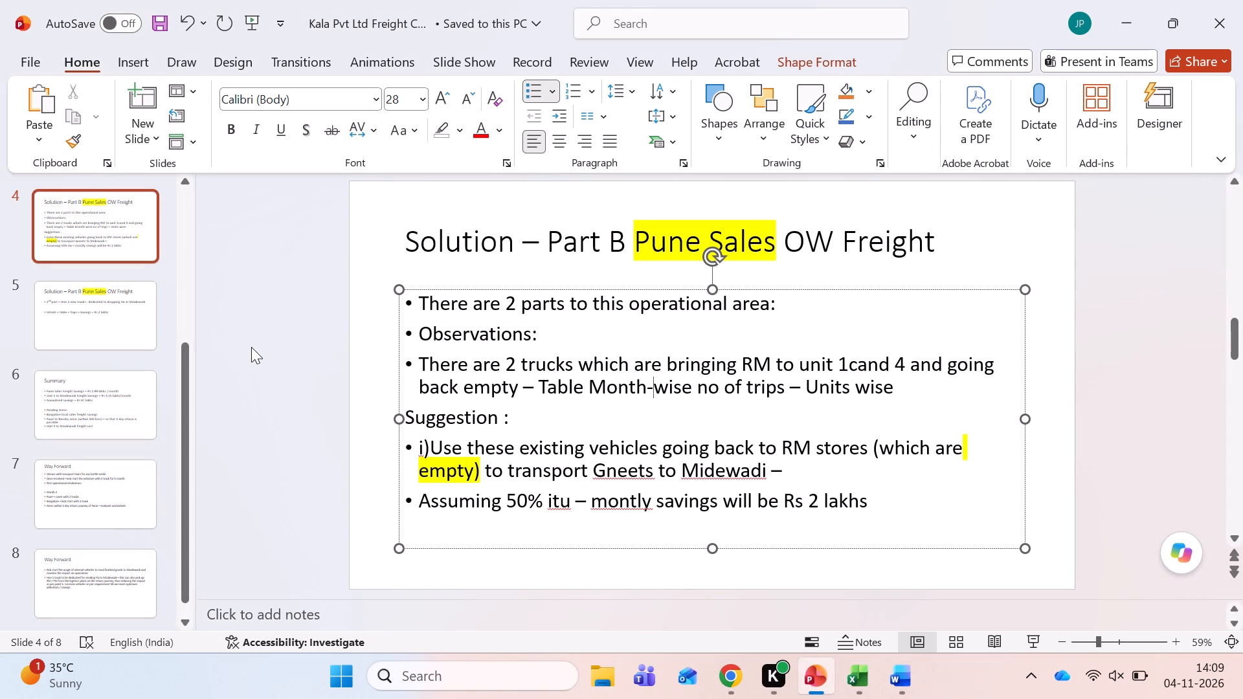
click(859, 364)
key(BackSpace)
key(space)
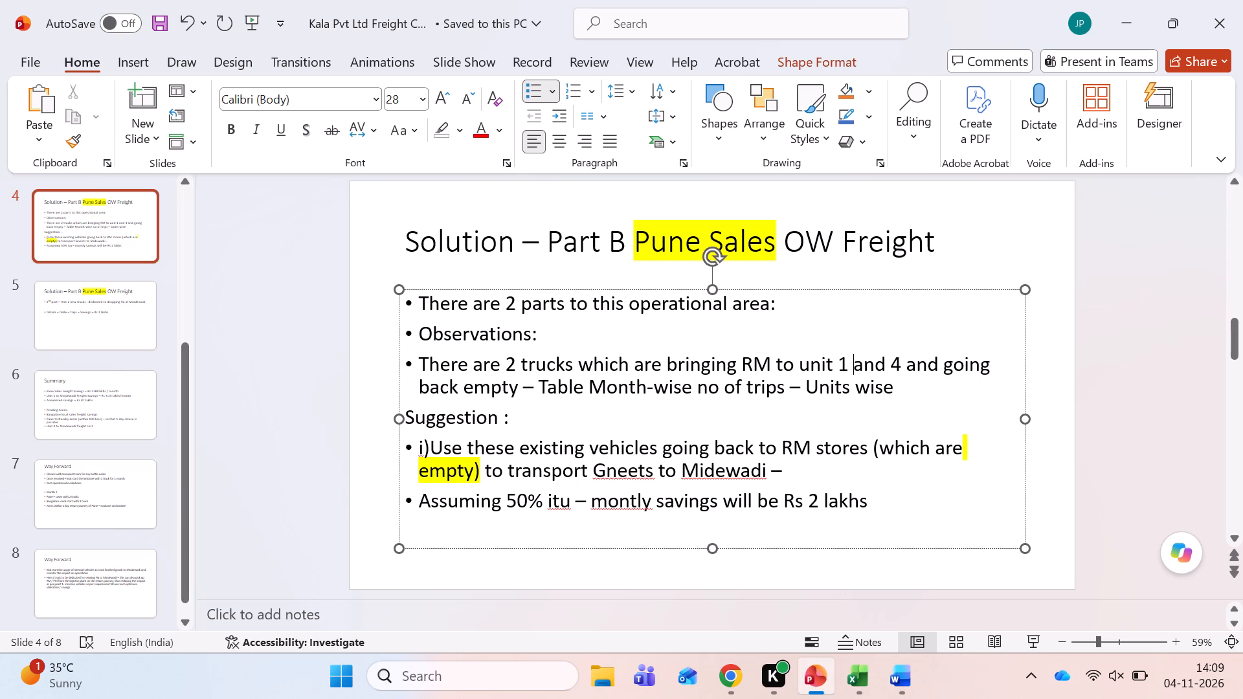
click(802, 390)
In slide 4's suggestion, correct the spellings to "Mindewadi" and "Gensets" and remove the trailing dash.
click(704, 470)
key(n)
click(805, 472)
key(BackSpace)
key(BackSpace)
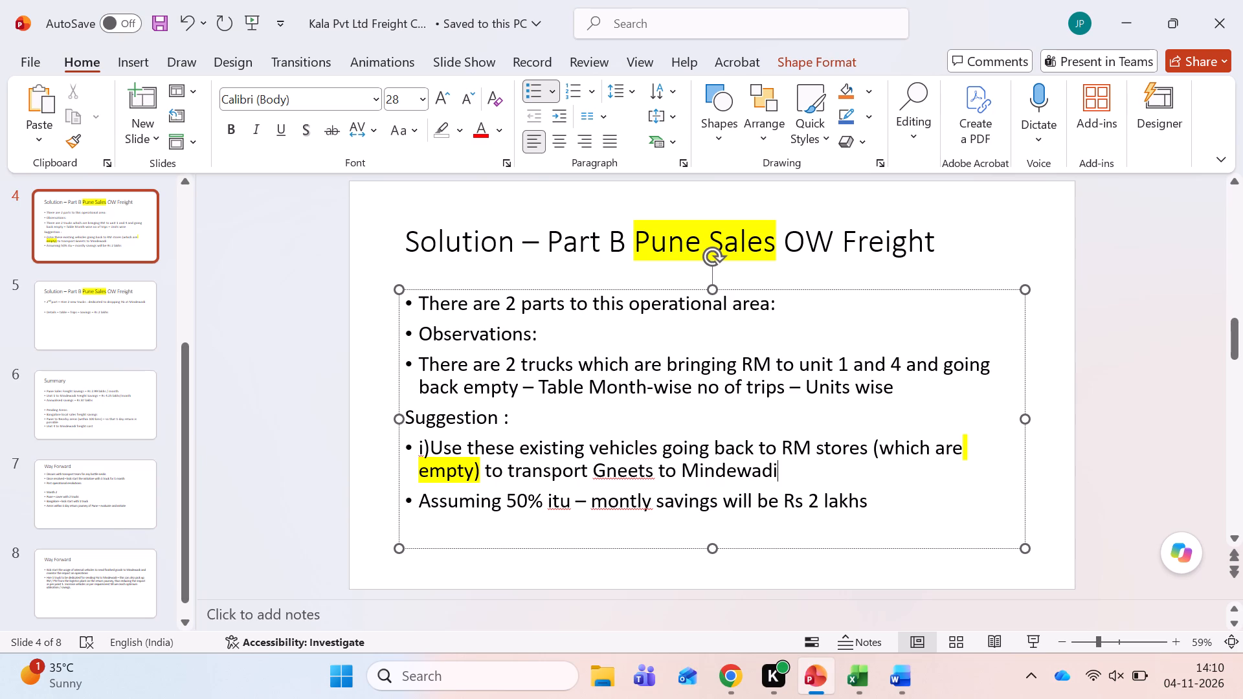
click(641, 472)
key(BackSpace)
key(BackSpace)
key(BackSpace)
text(ense)
drag(798, 471, 434, 457)
key(ctrl+c)
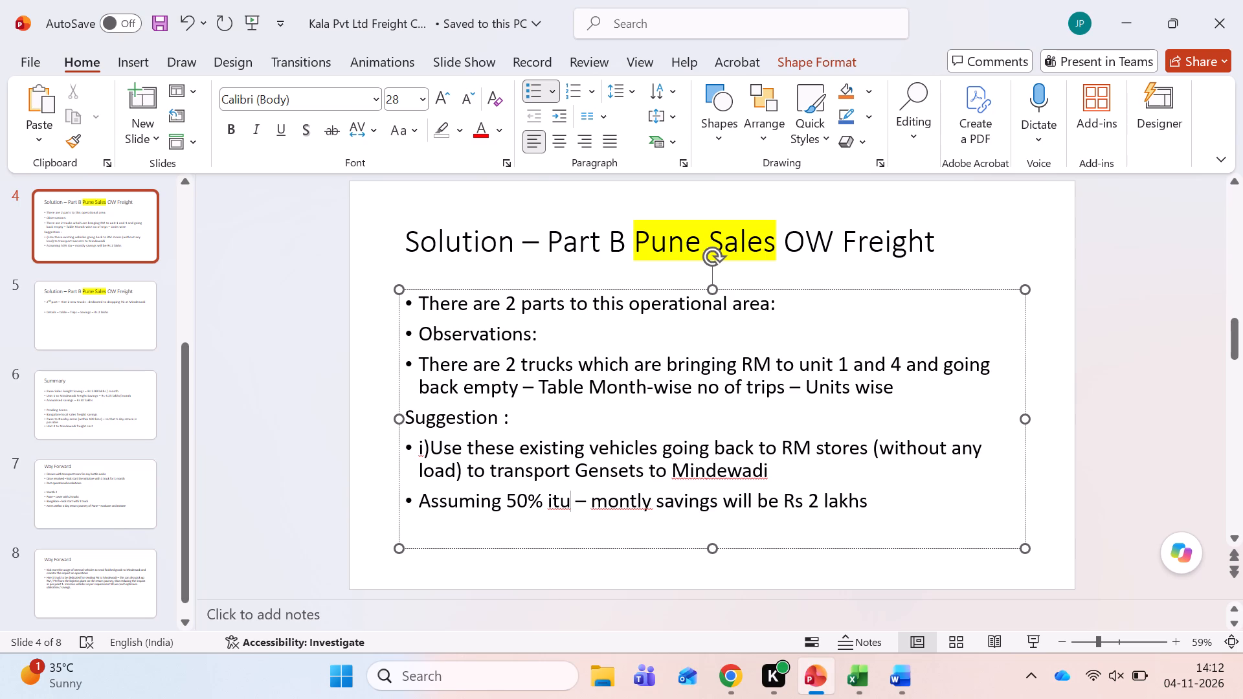
Change the number of trucks bringing RM in slide 4's observation to 3 and save the presentation.
click(517, 369)
key(BackSpace)
key(3)
key(ctrl+s)
Switch to the Freight Cost workbook in Excel and examine the transporter trip records on Sheet1.
key(alt+Tab)
key(alt+Tab)
key(alt+Tab)
key(alt+Tab)
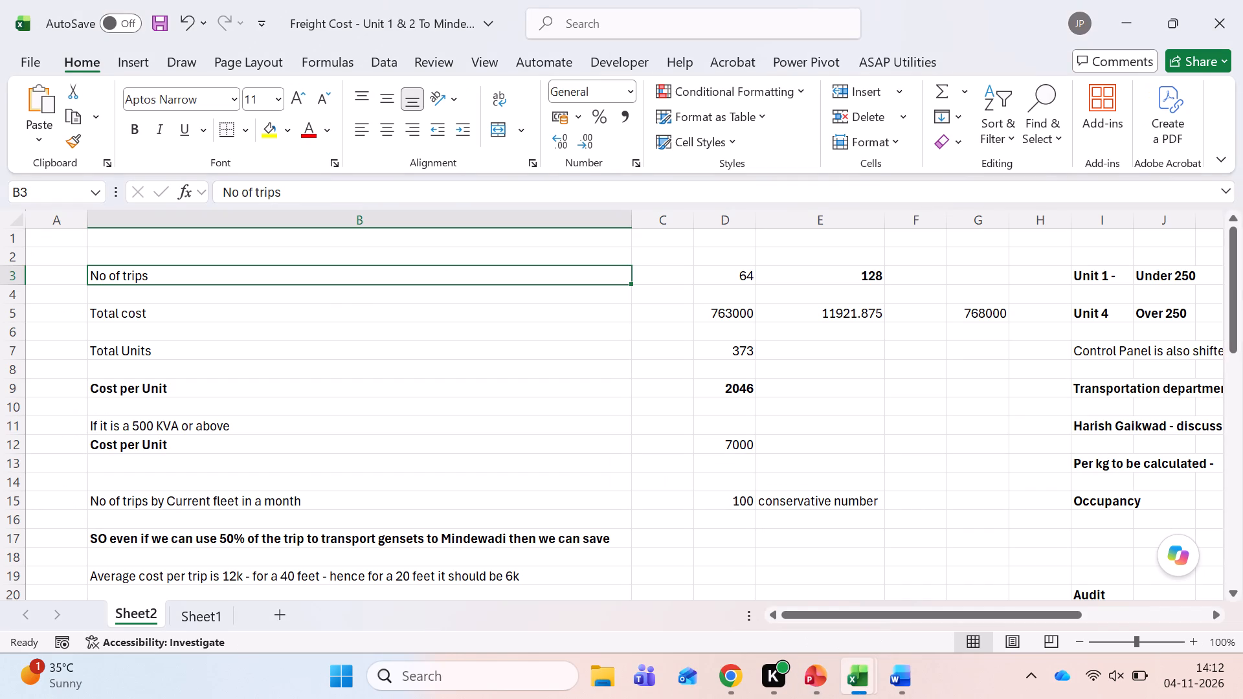
key(ctrl+Page_Down)
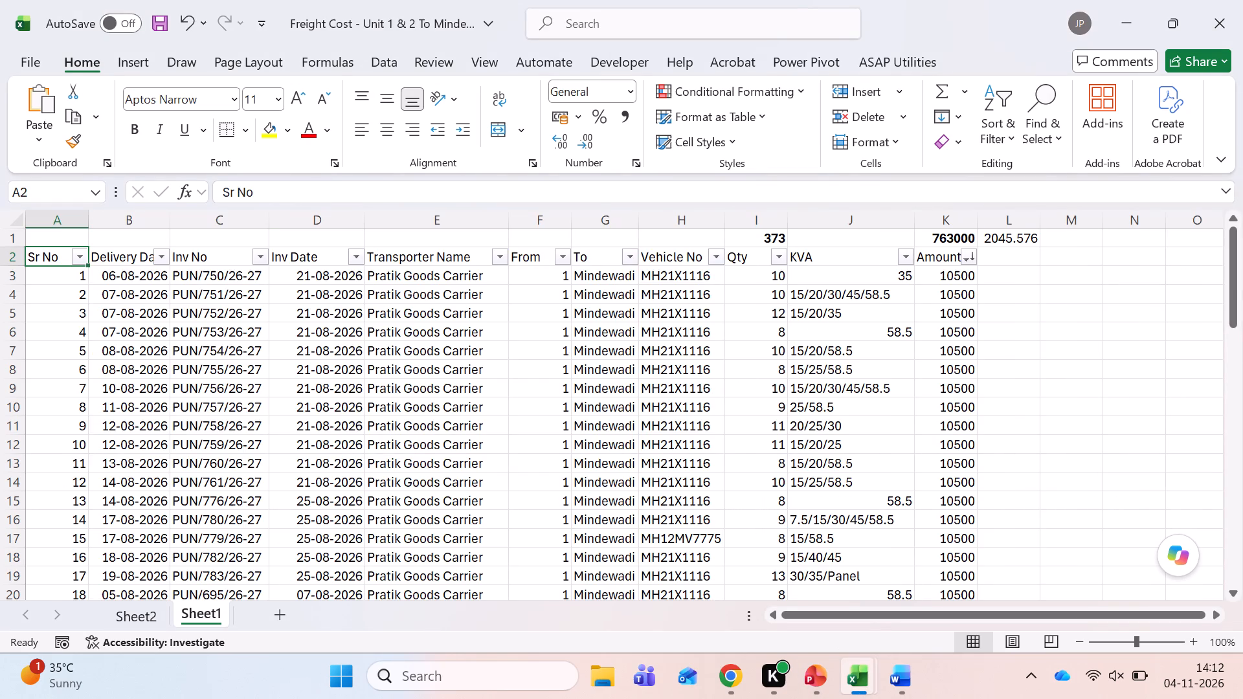
key(Right)
key(Right)
key(Right)
key(Right)
key(Down)
key(Down)
key(Down)
key(Down)
key(Down)
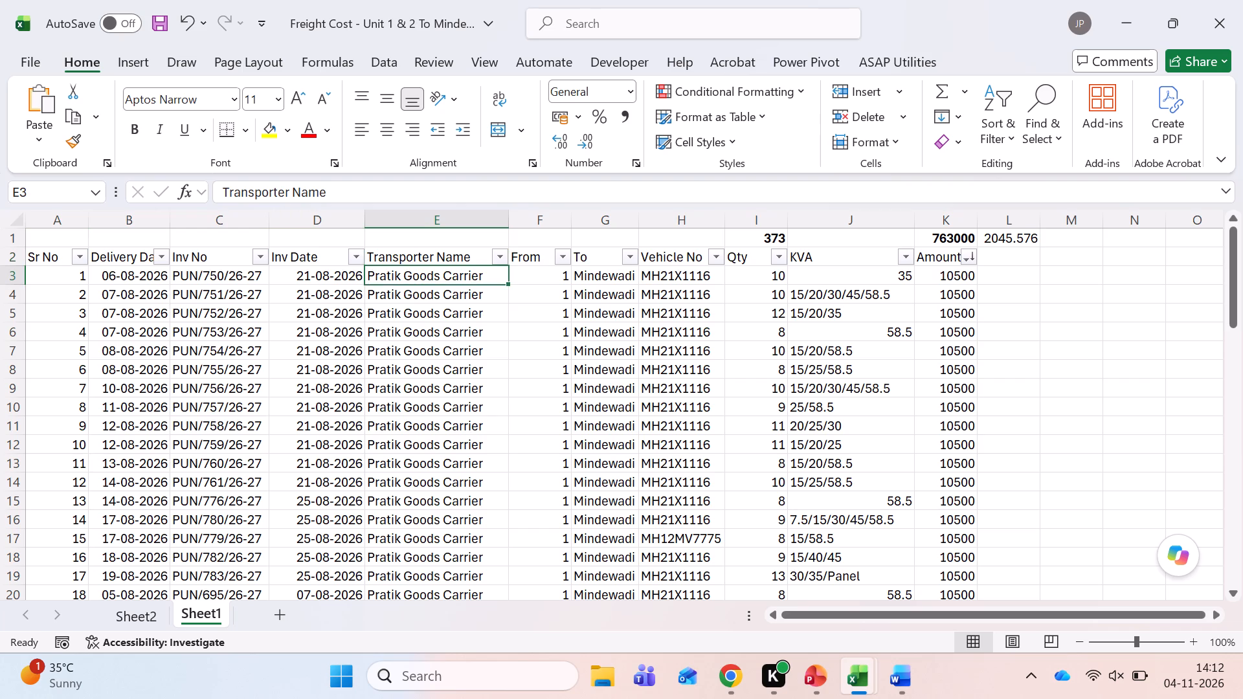
key(ctrl+Down)
key(Down)
key(Up)
key(ctrl+Up)
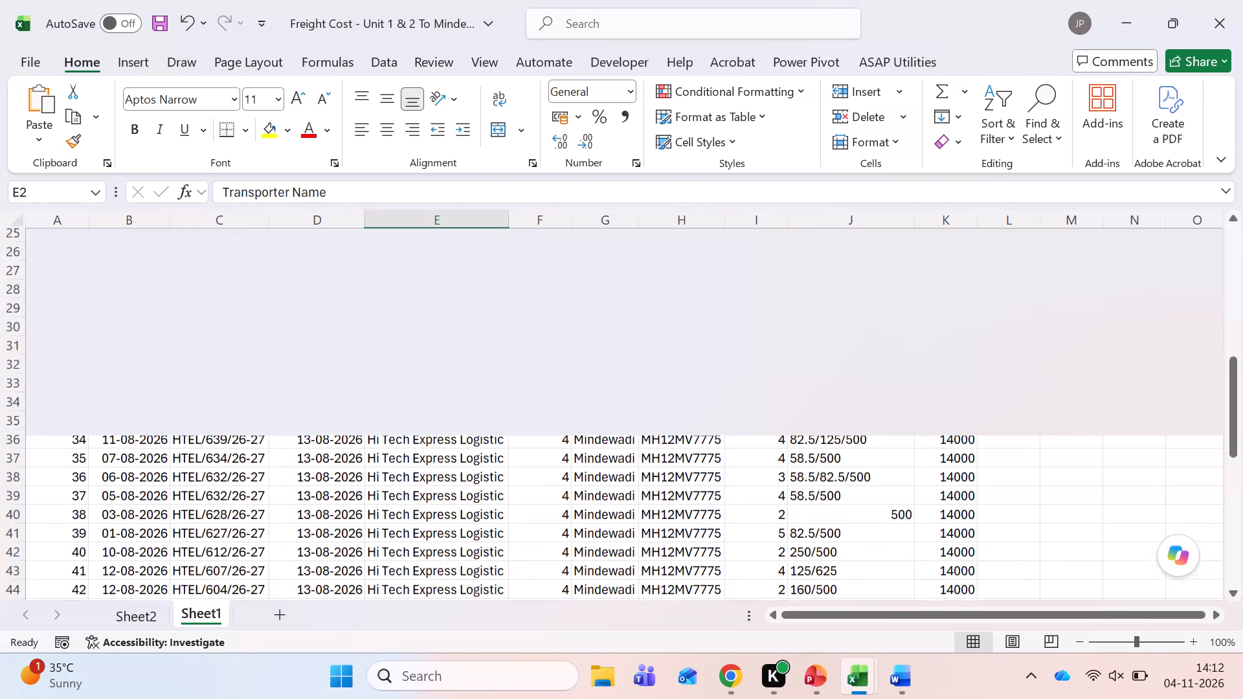
Return to the presentation and review its slides, from the problem statements through the solutions, Summary and Way Forward.
key(alt+Tab)
scroll(631, 417, up, 11)
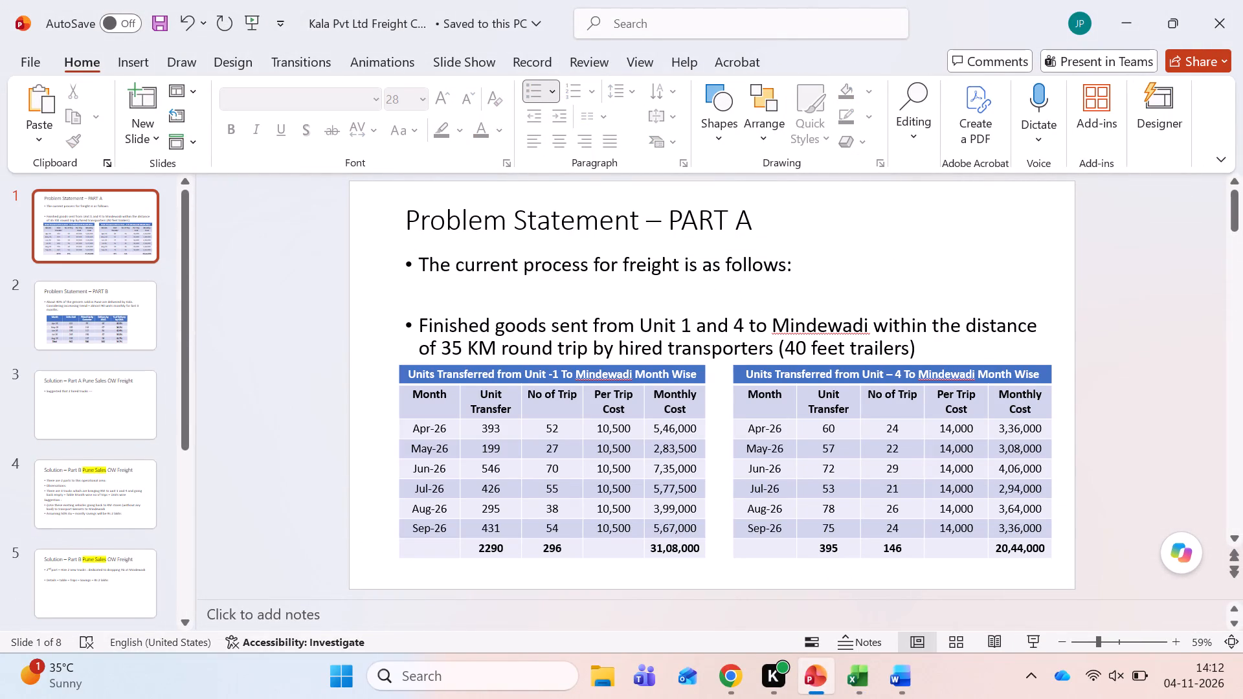
scroll(631, 417, down, 2)
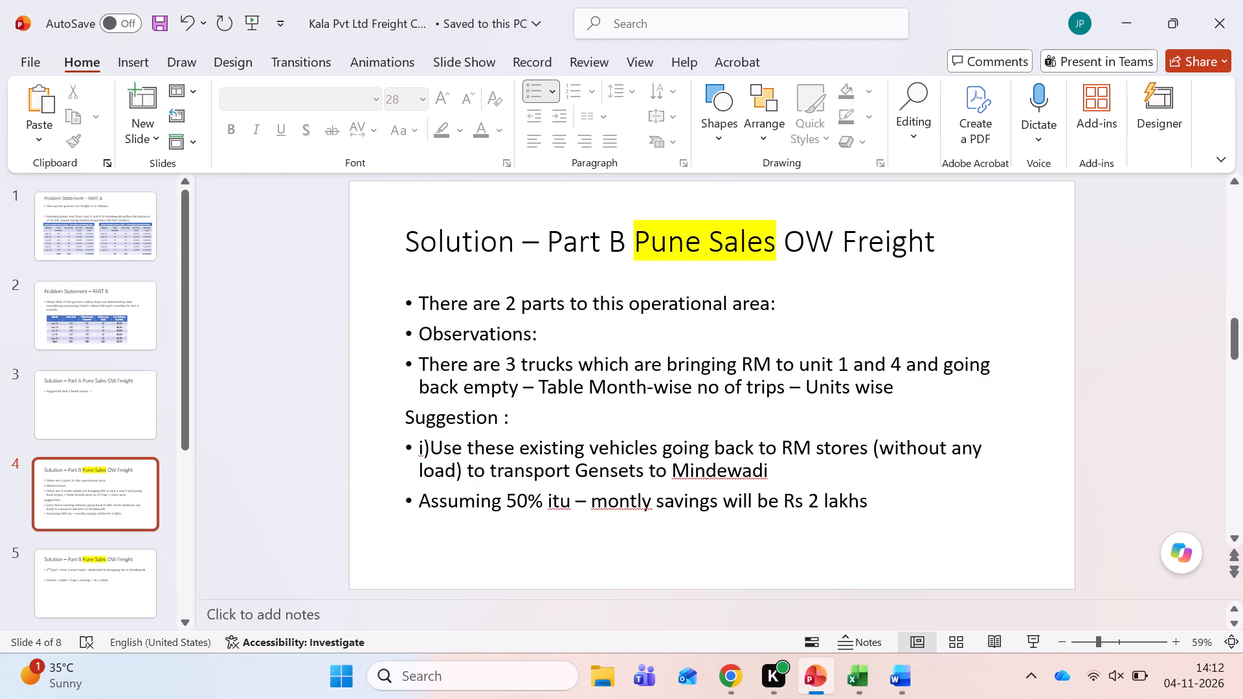
scroll(631, 417, down, 1)
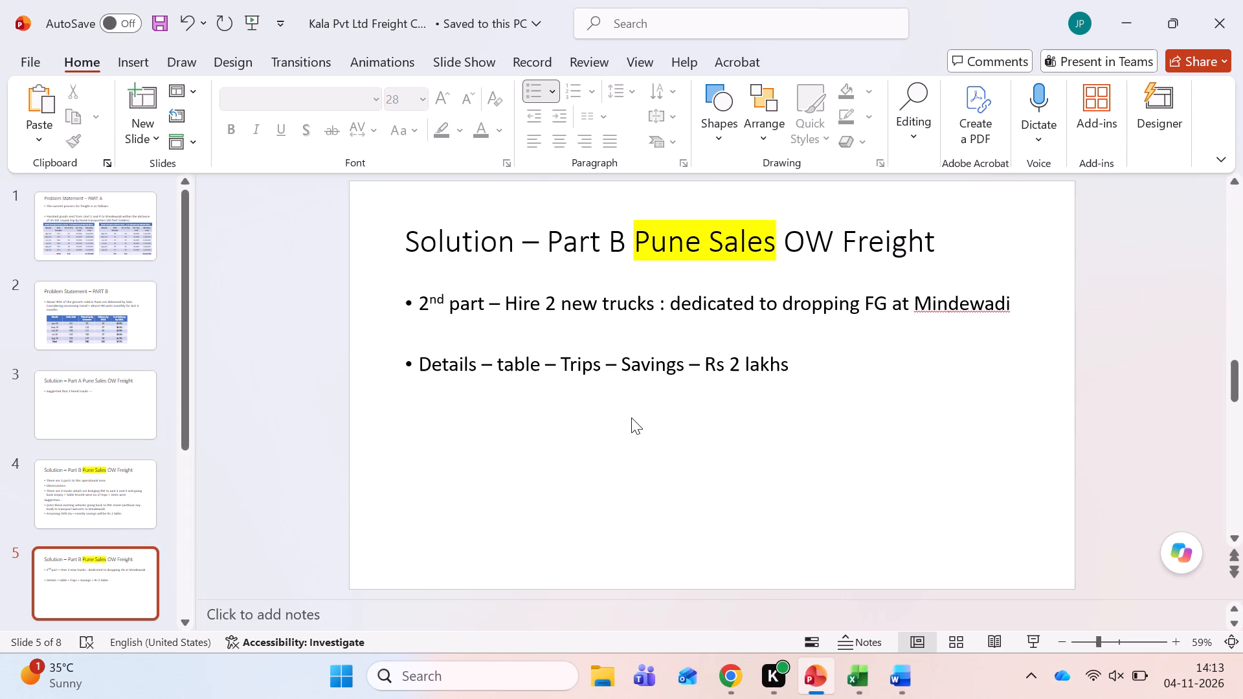
scroll(631, 417, down, 2)
scroll(631, 417, up, 1)
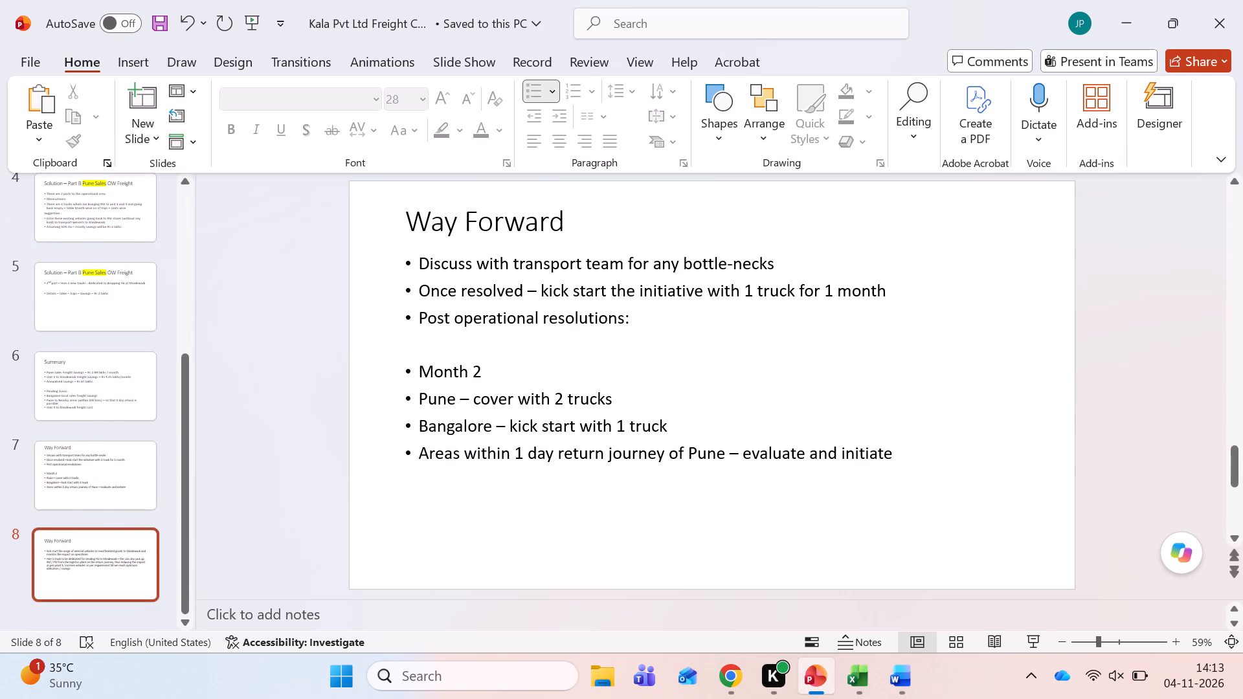
scroll(631, 417, up, 2)
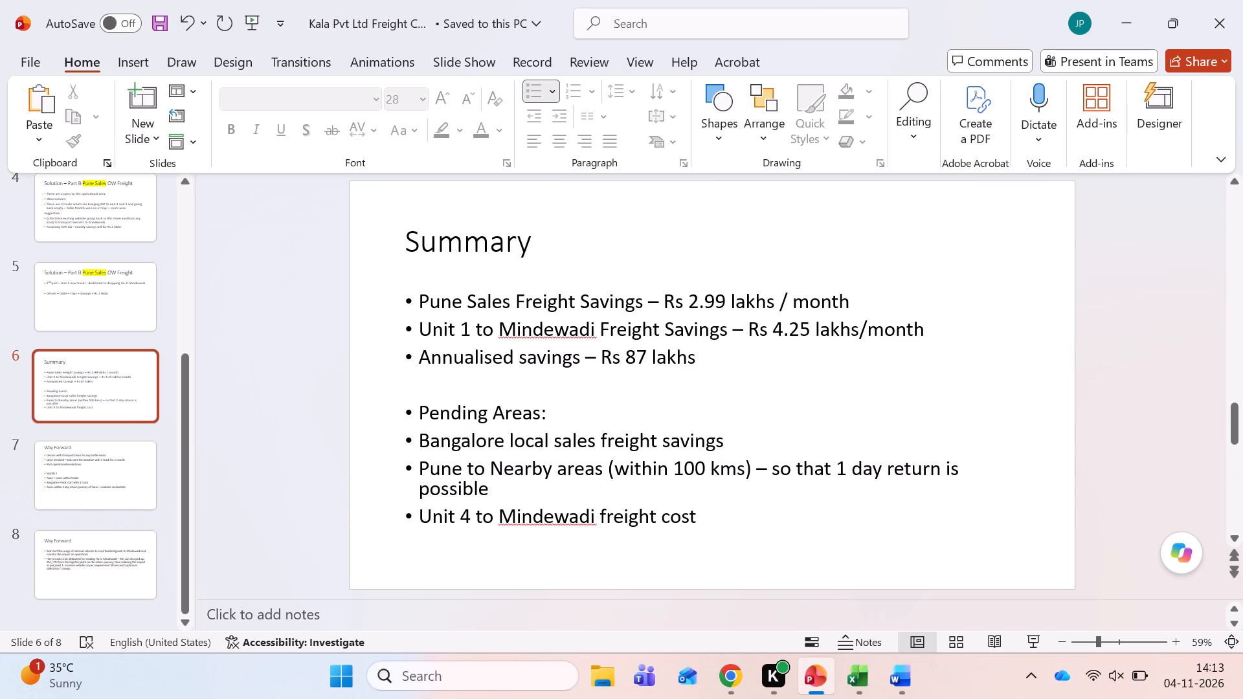
scroll(631, 417, up, 2)
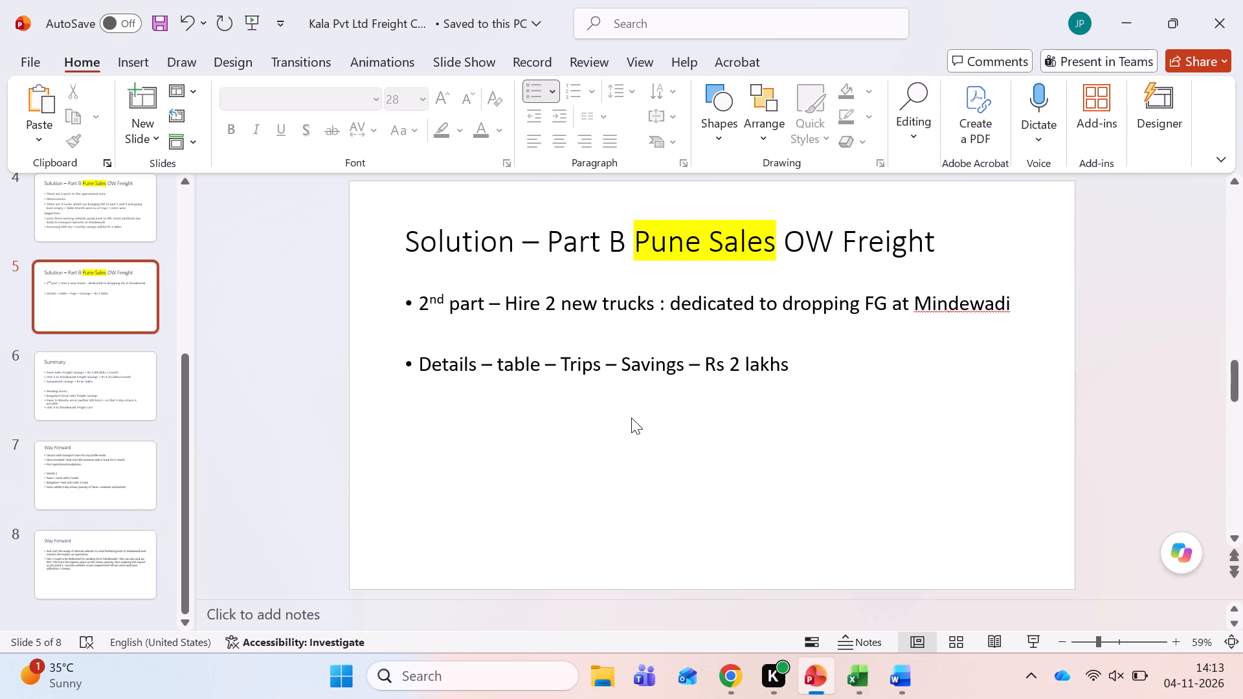
scroll(631, 417, up, 3)
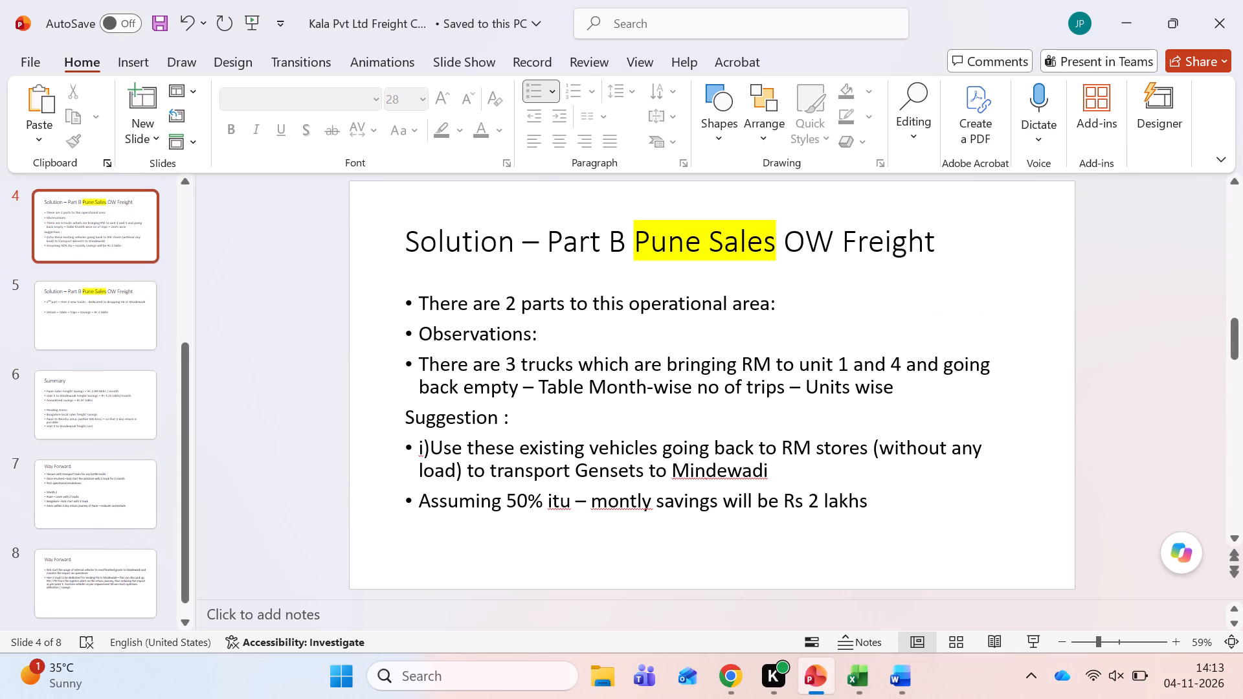
scroll(631, 417, up, 2)
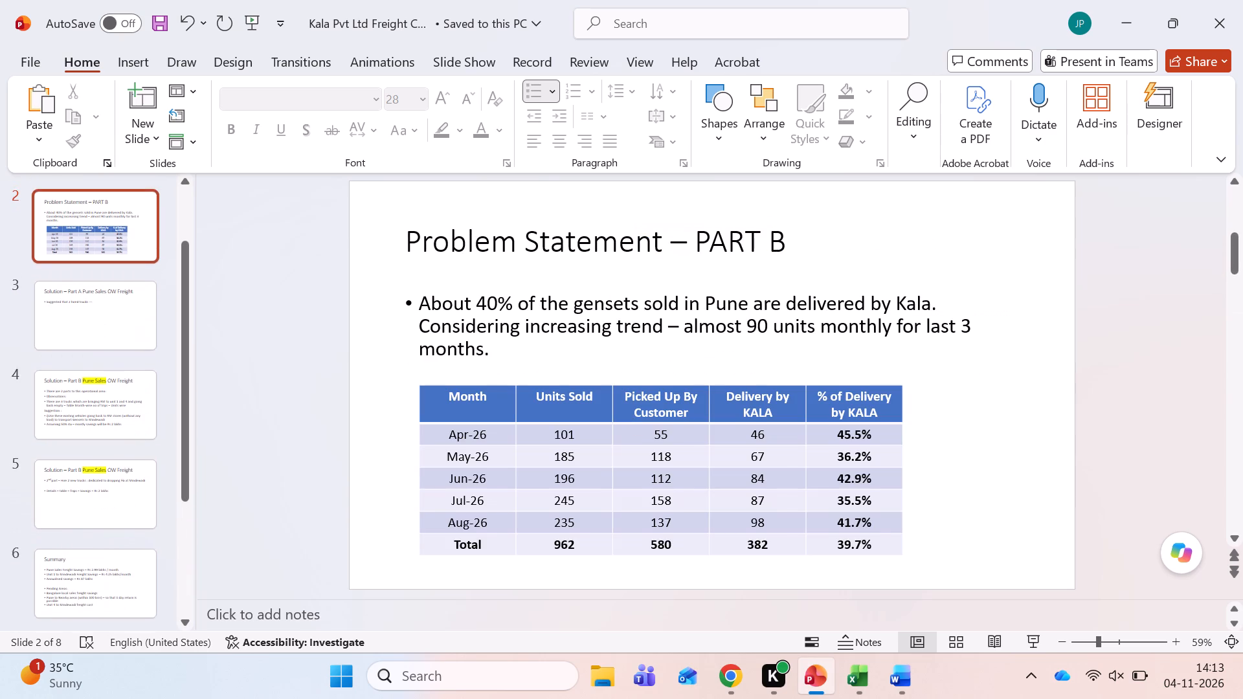
scroll(631, 417, up, 1)
scroll(631, 417, down, 1)
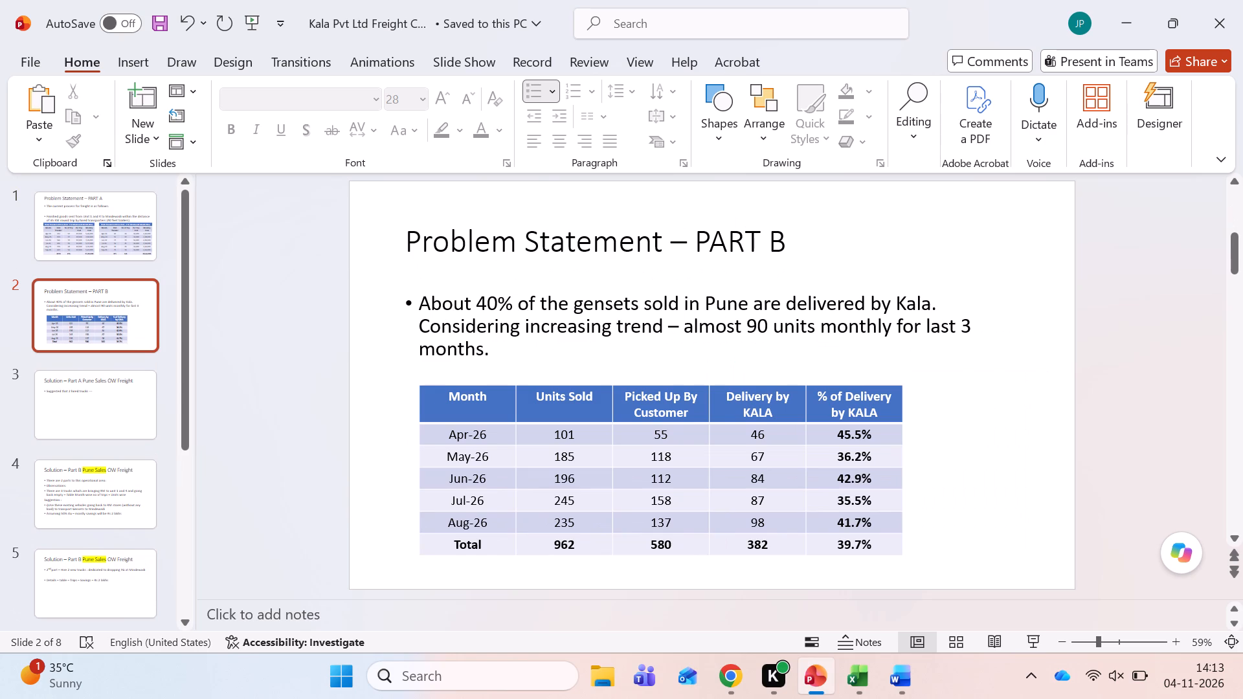
scroll(631, 417, up, 4)
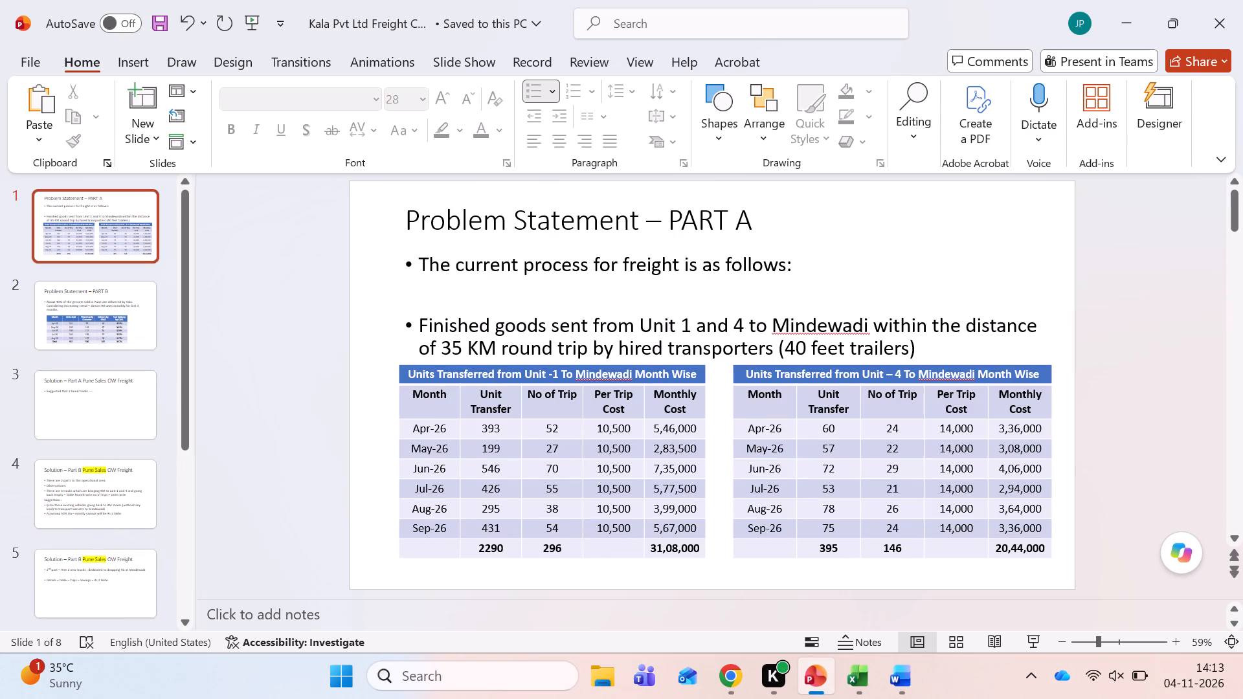
scroll(631, 417, down, 3)
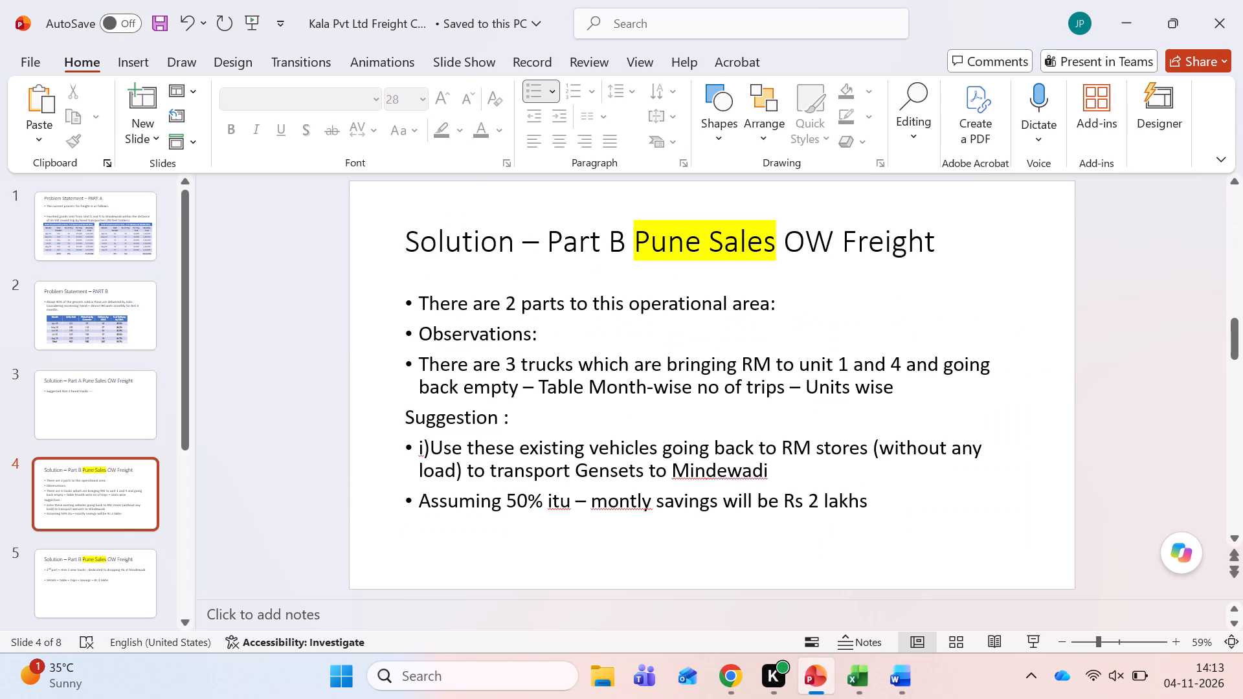
Open the Vehicle Out Register v3.2 workbook from the Vehicle Outward Register Report folder, examine the vehicle trip tables in Annexures A to C, and close it.
key(alt+Tab)
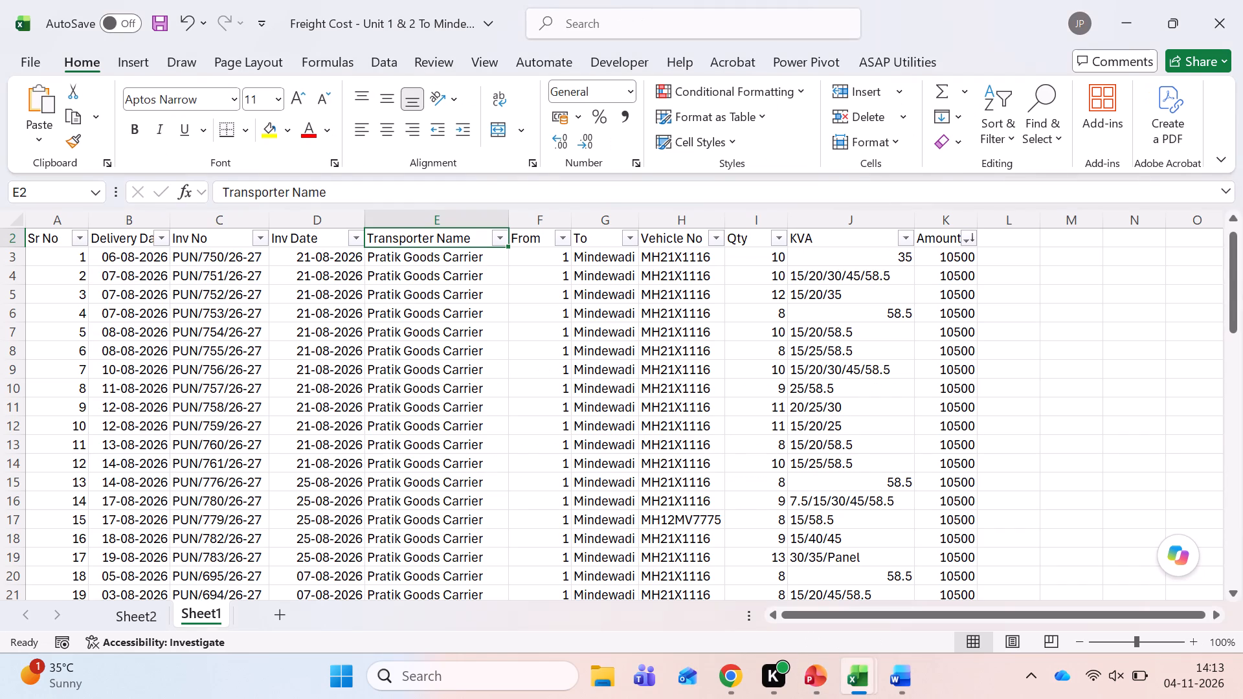
key(alt+Tab)
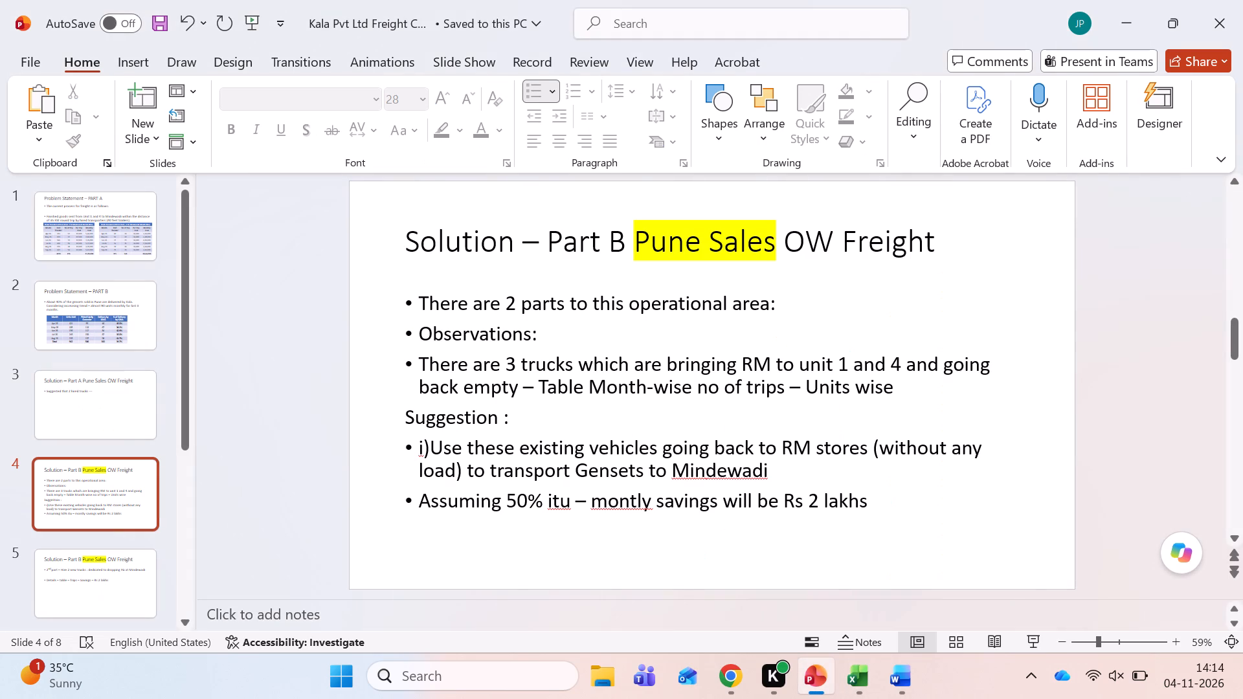
key(alt+Tab)
click(590, 677)
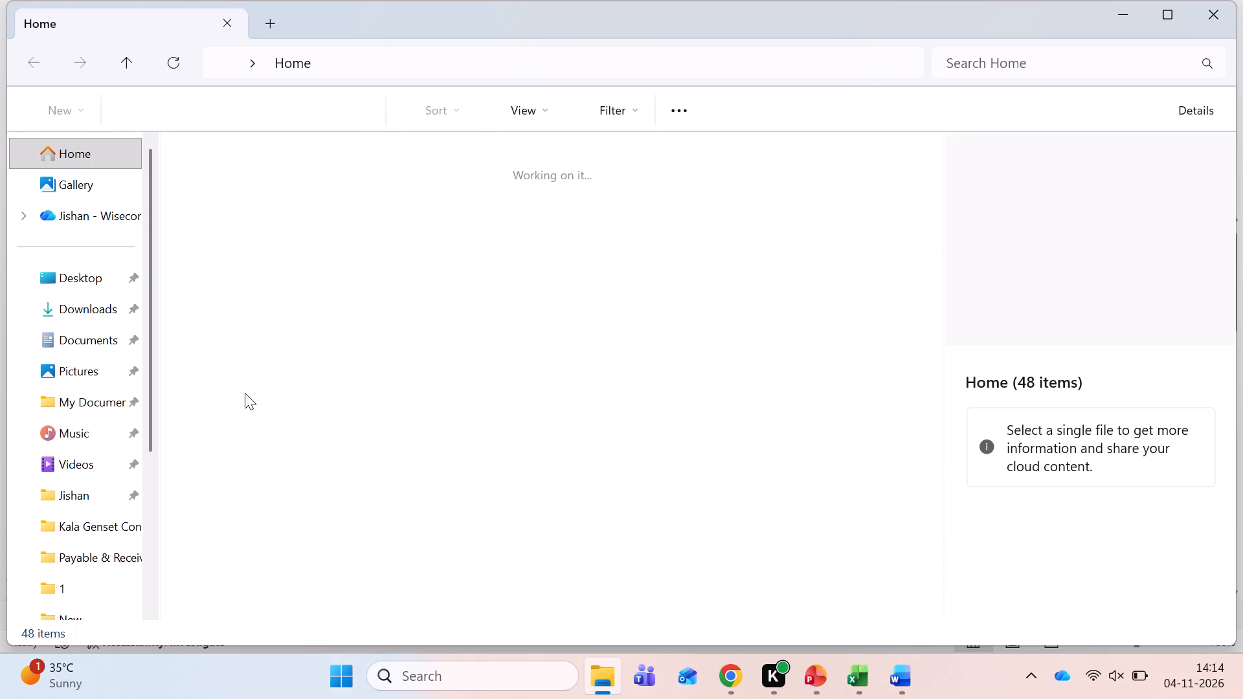
click(82, 495)
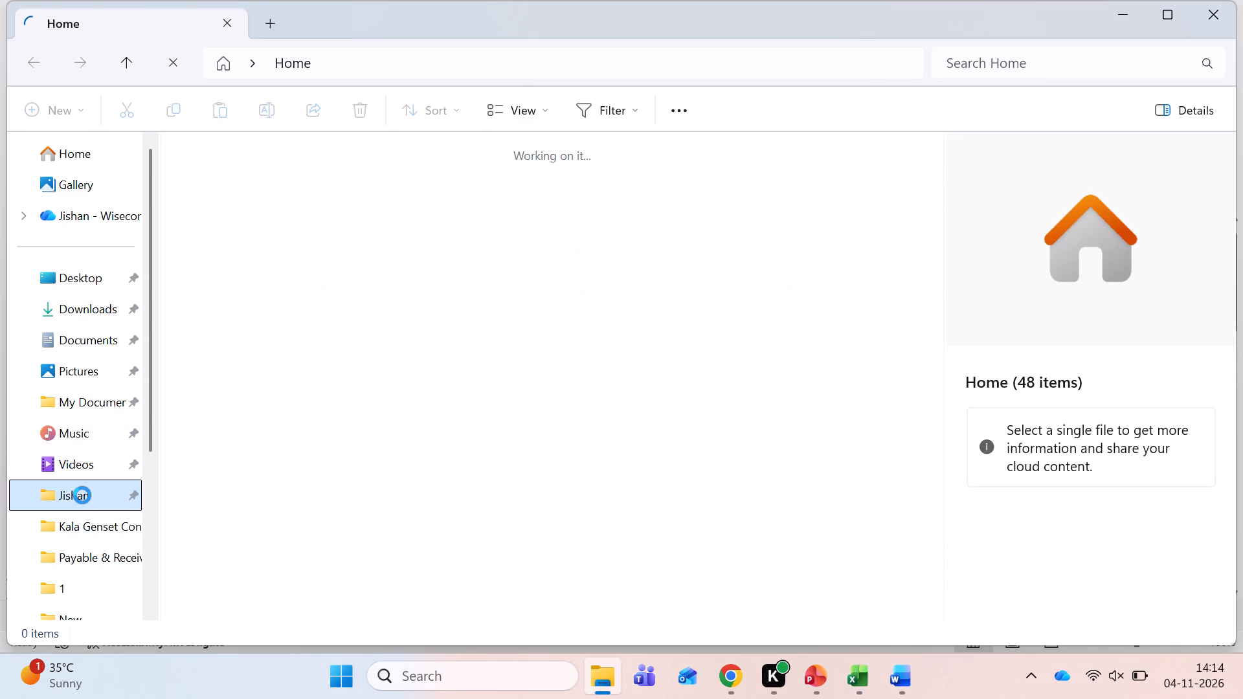
double_click(233, 356)
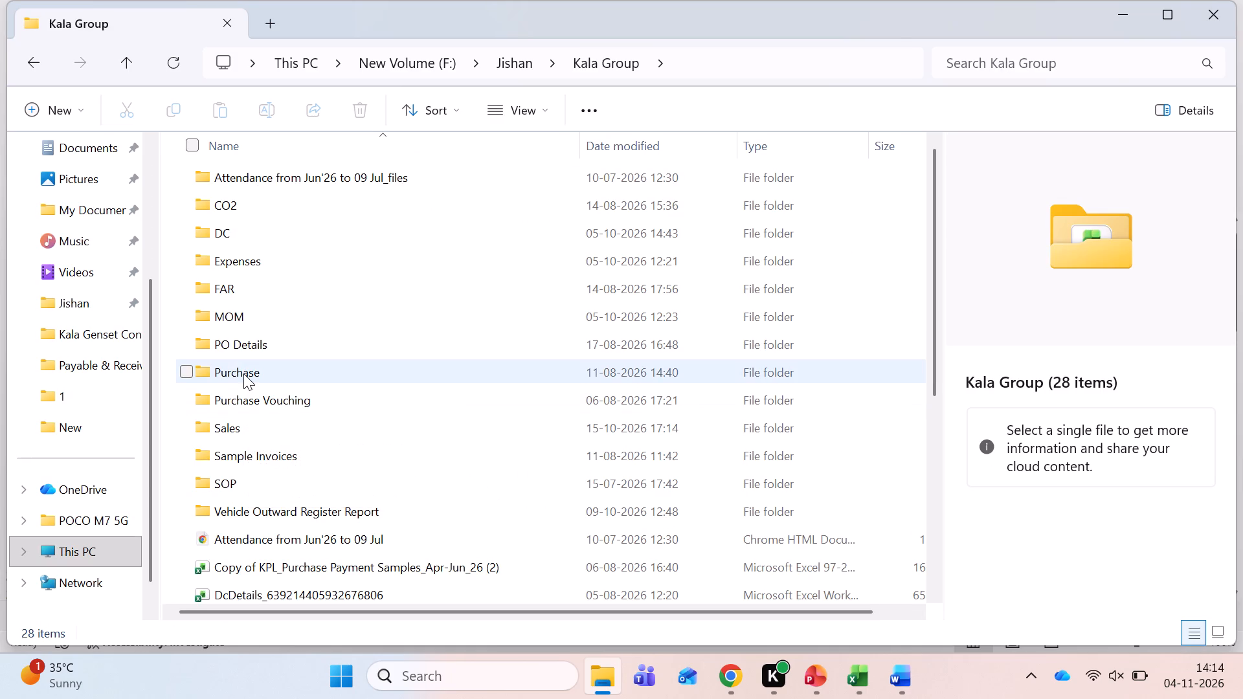
double_click(305, 515)
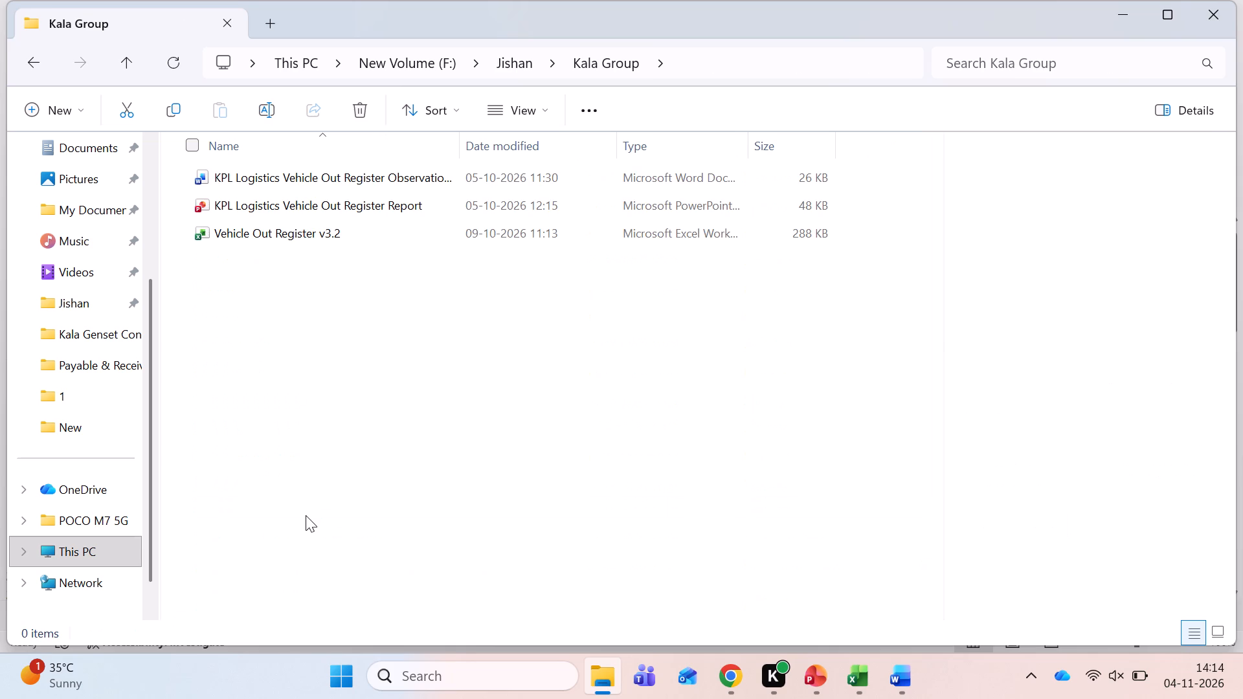
double_click(301, 225)
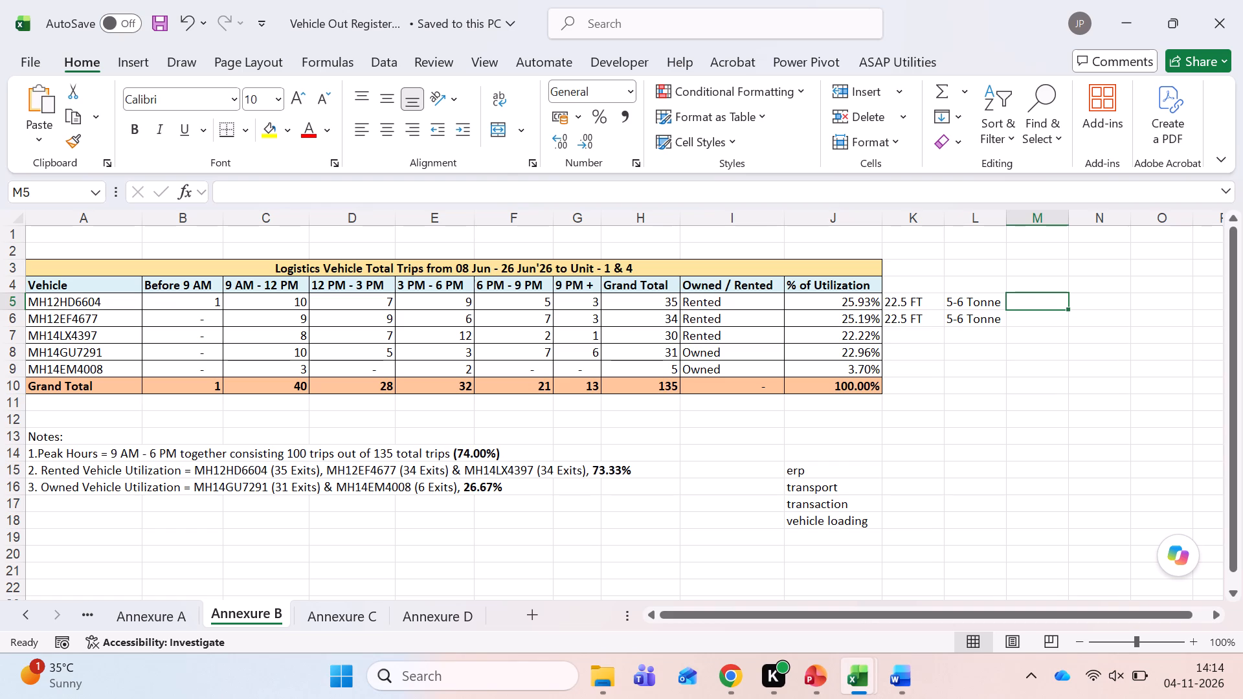
click(364, 620)
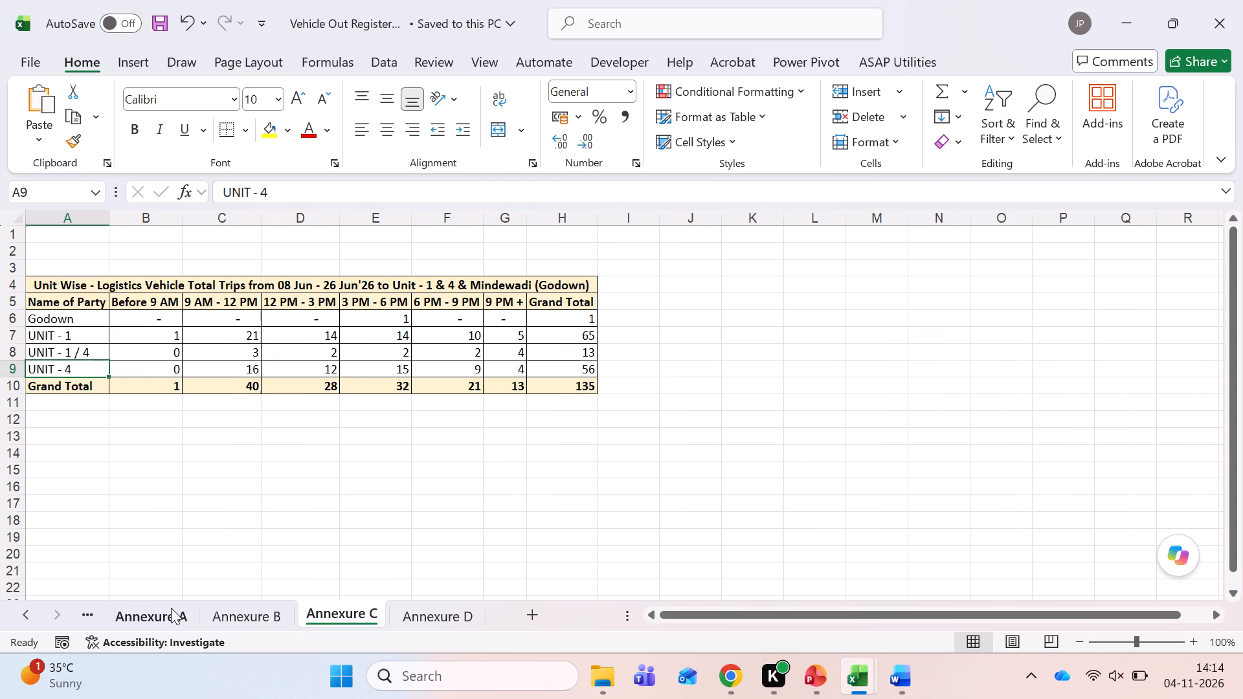
click(171, 608)
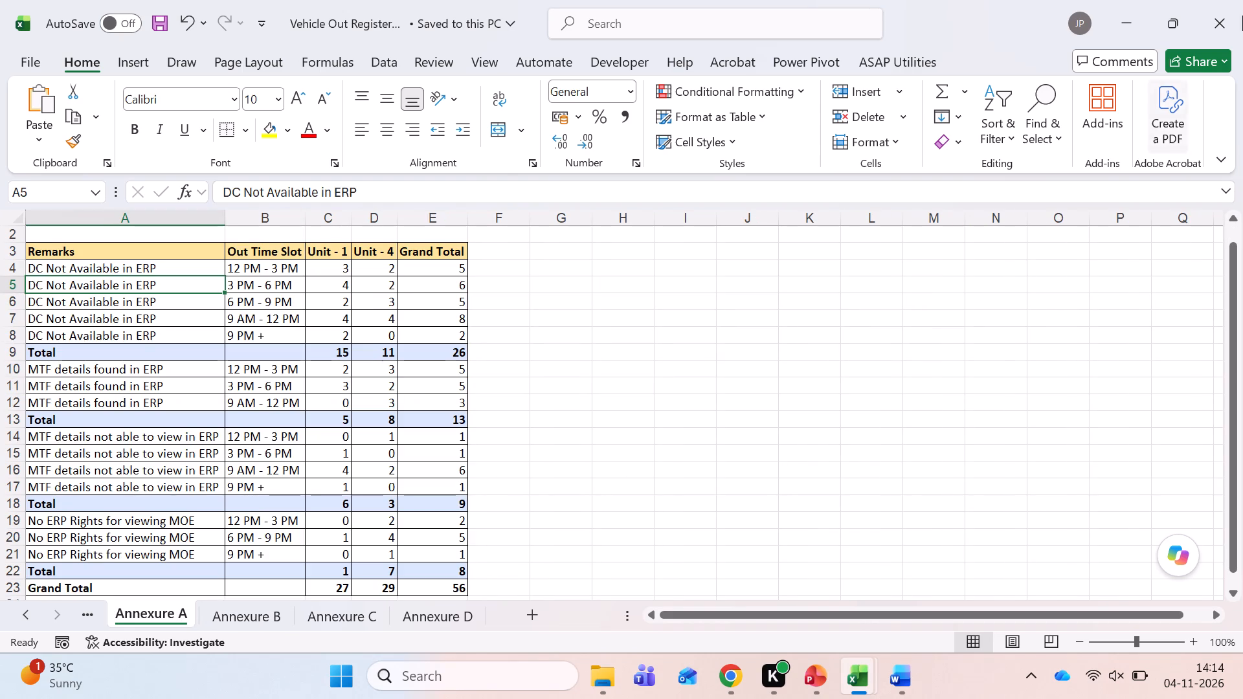
click(1229, 0)
Switch to the Freight Cost workbook and examine the savings calculations on Sheet2, down to the monthly savings at Unit 1.
key(alt+Tab)
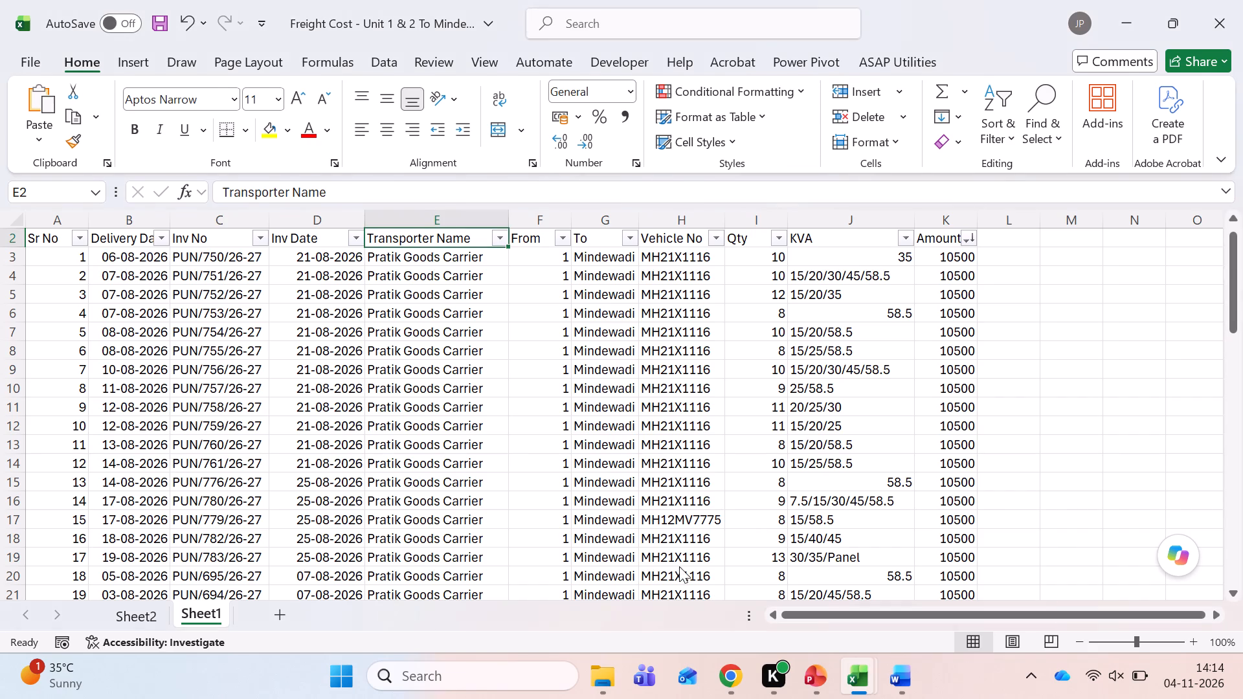
key(alt+Tab)
key(alt+Tab)
key(alt+Tab)
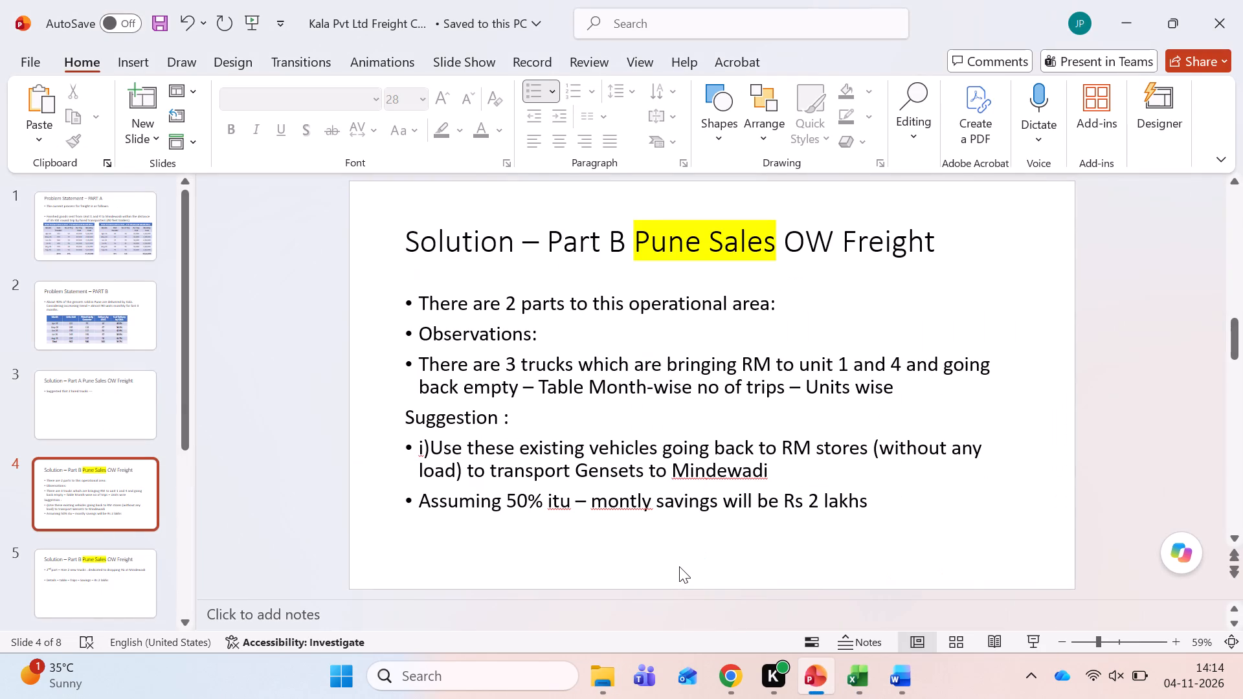
key(alt+Tab)
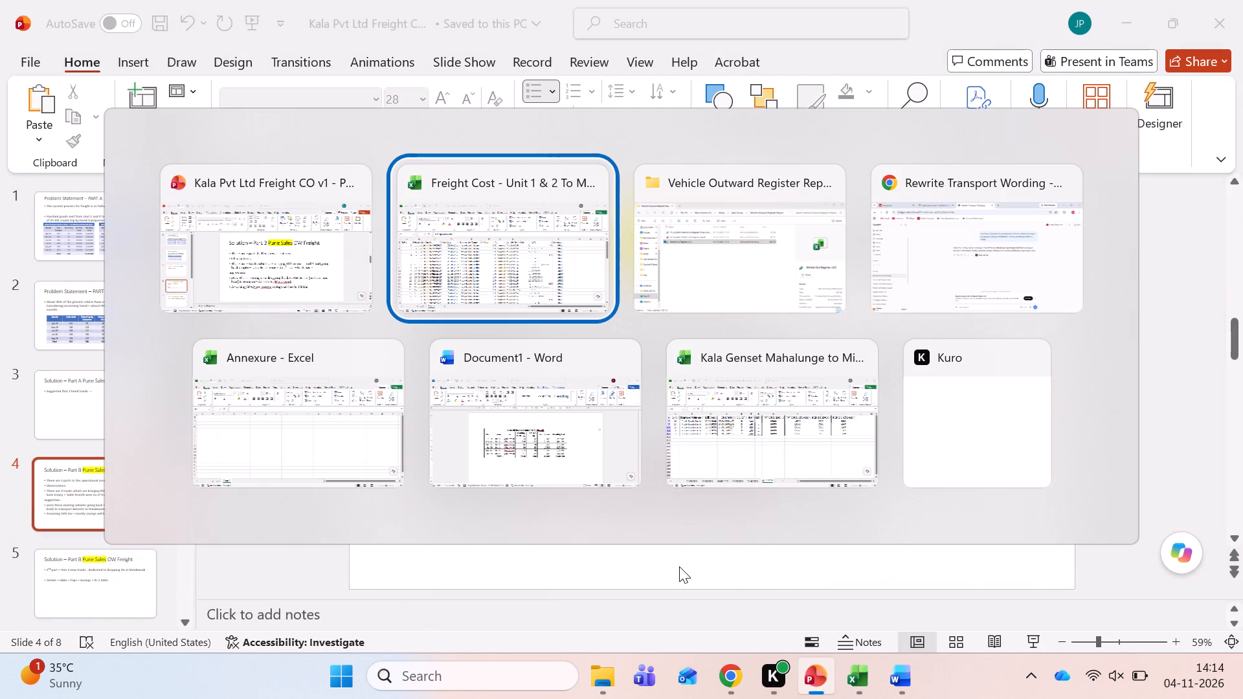
key(alt+Tab)
key(alt+Tab)
key(alt+Tab)
key(alt+Tab)
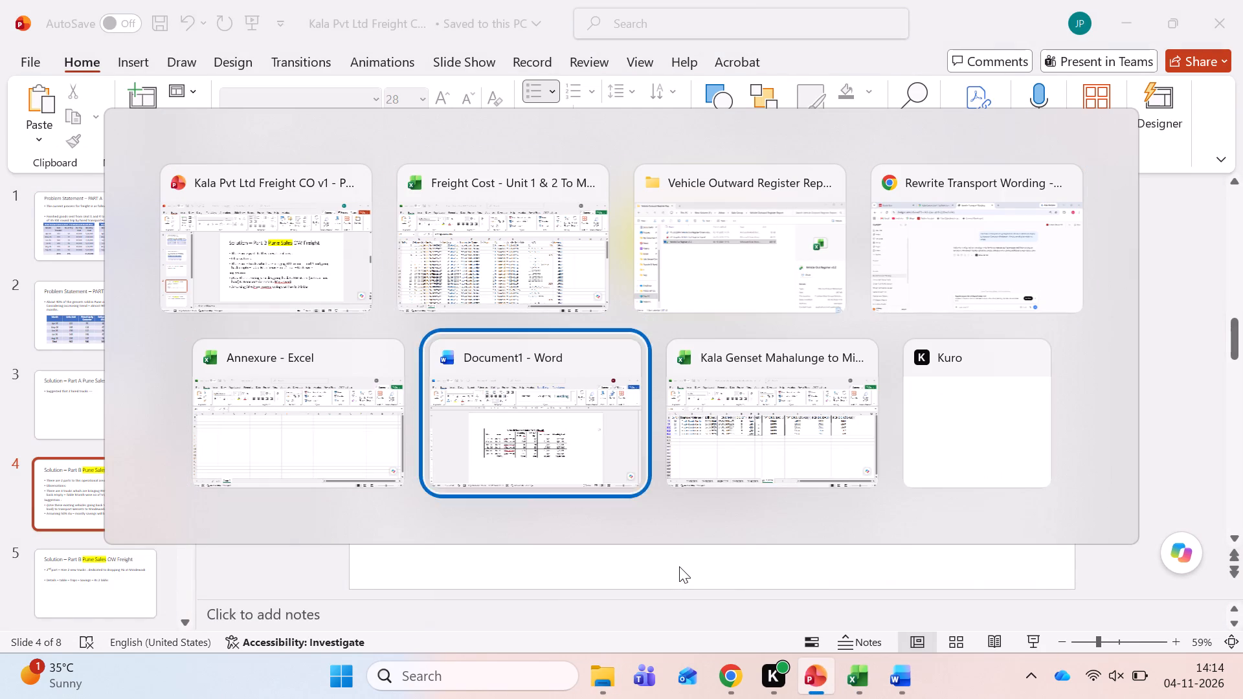
key(alt+Tab)
key(alt+Tab)
key(alt+Tab)
key(alt+Tab)
key(ctrl+Page_Up)
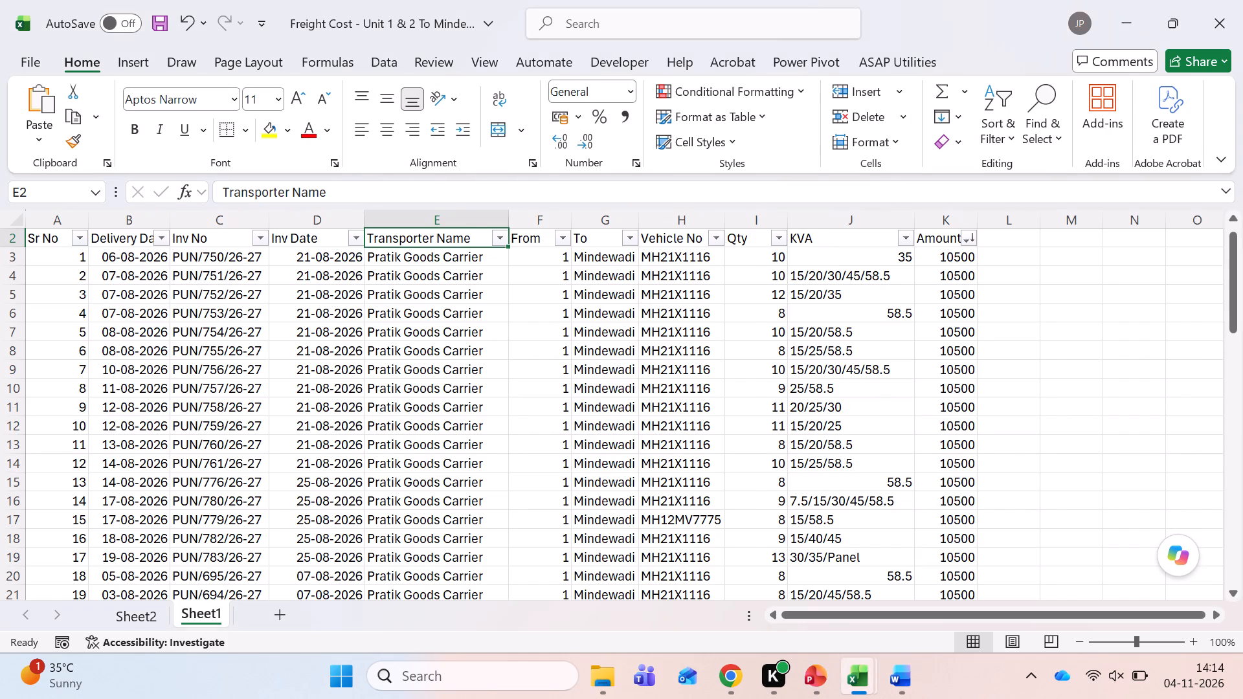
key(ctrl+Left)
key(Right)
key(Right)
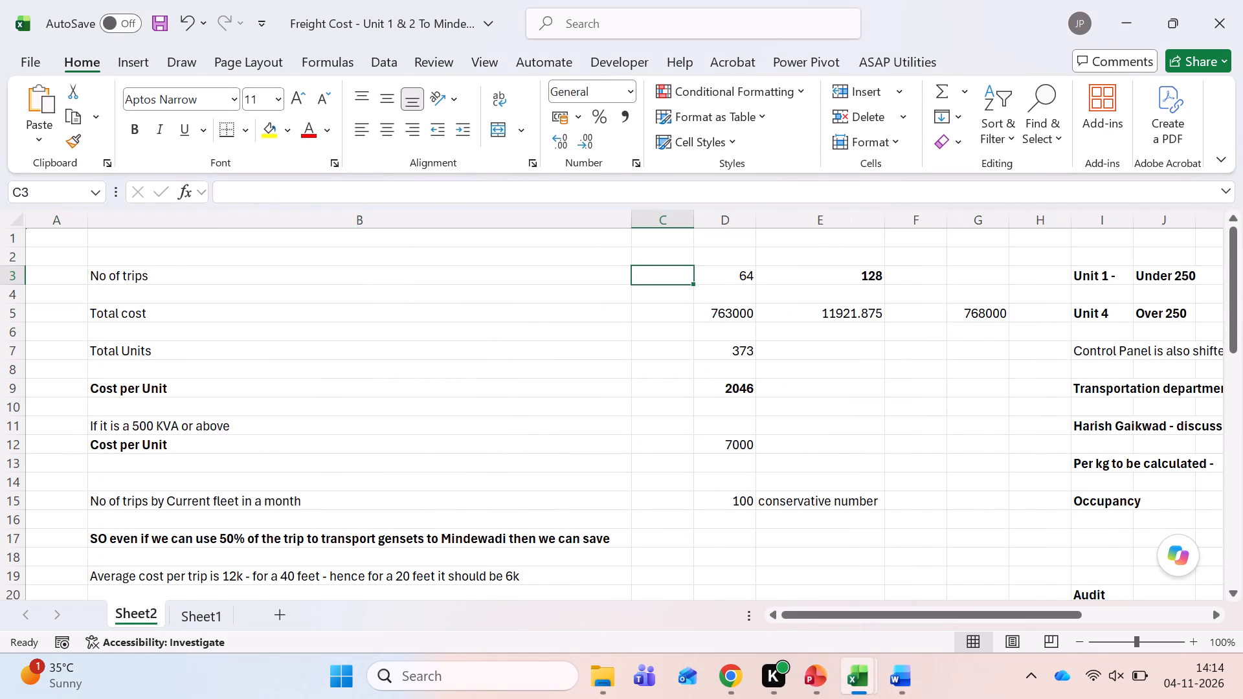
key(Right)
scroll(677, 529, down, 2)
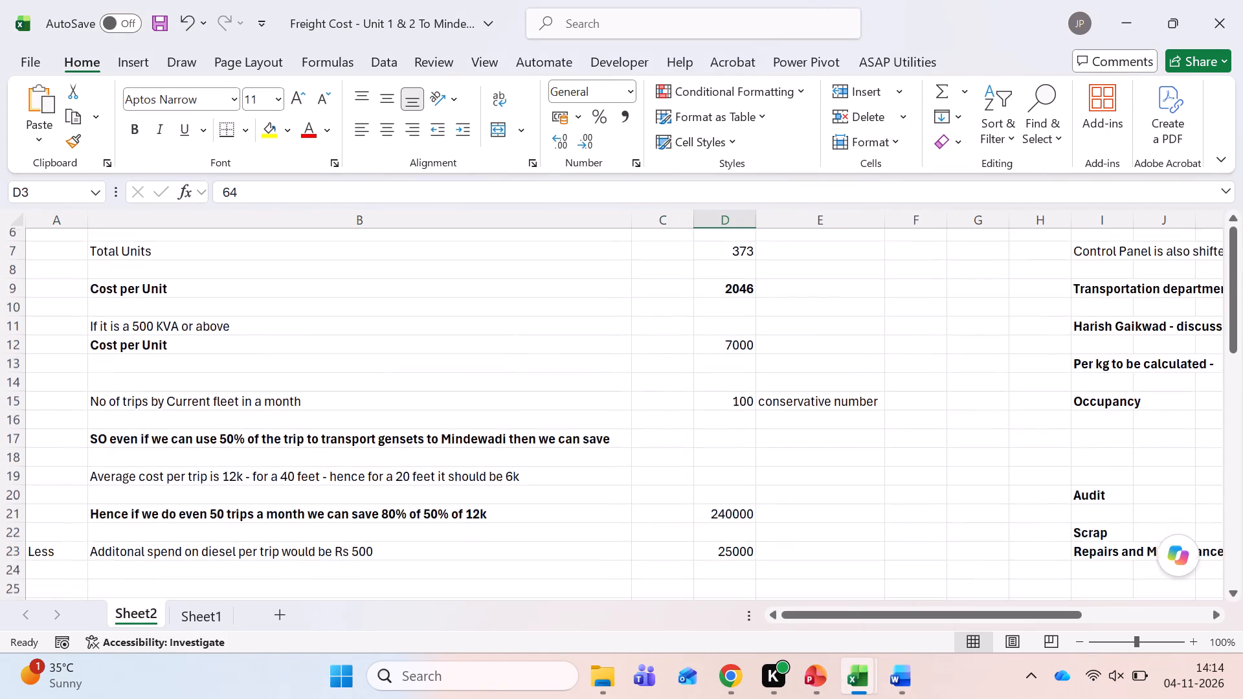
scroll(675, 505, down, 3)
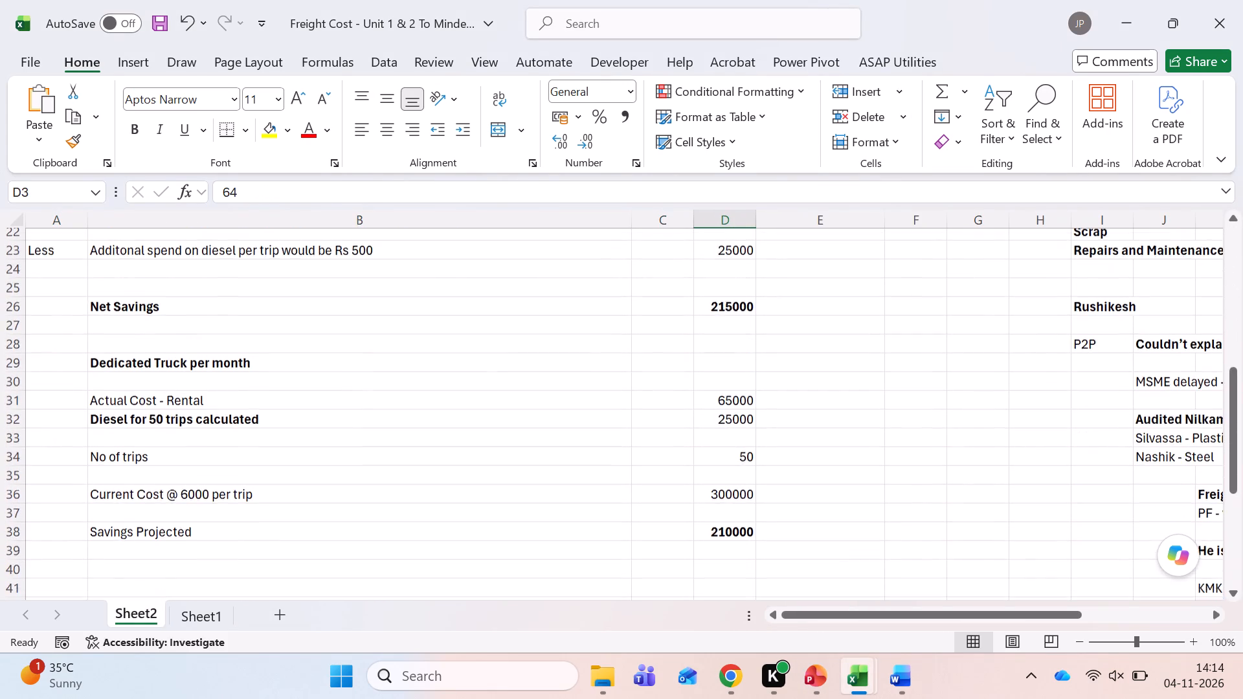
scroll(675, 505, down, 2)
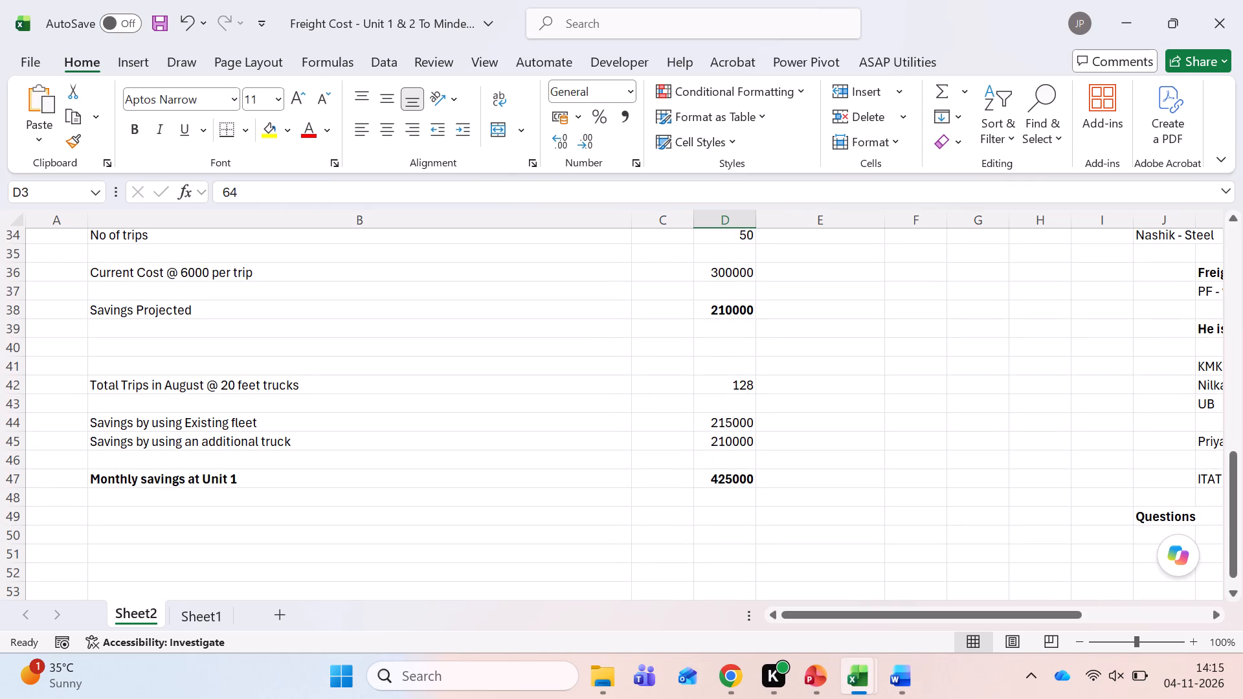
click(704, 474)
Return to the presentation and review the slides from Problem Statement – PART A through Way Forward, comparing the Part B solutions with the Summary.
key(alt+Tab)
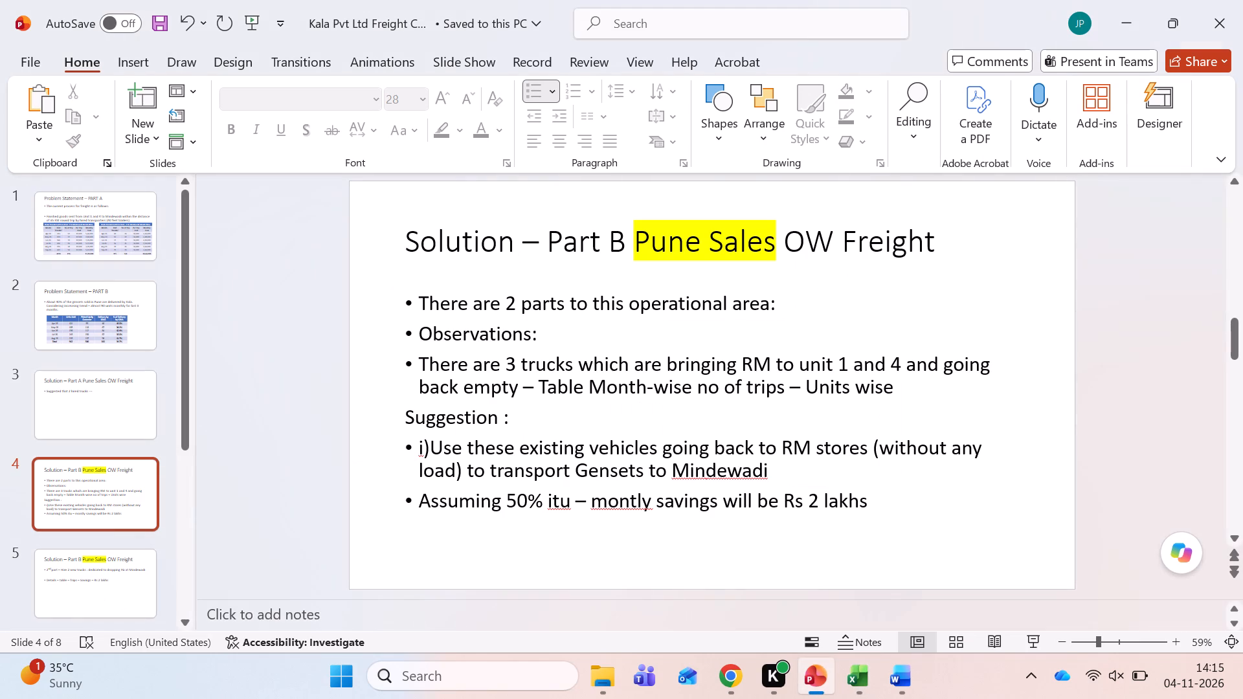
drag(1242, 336, 1238, 206)
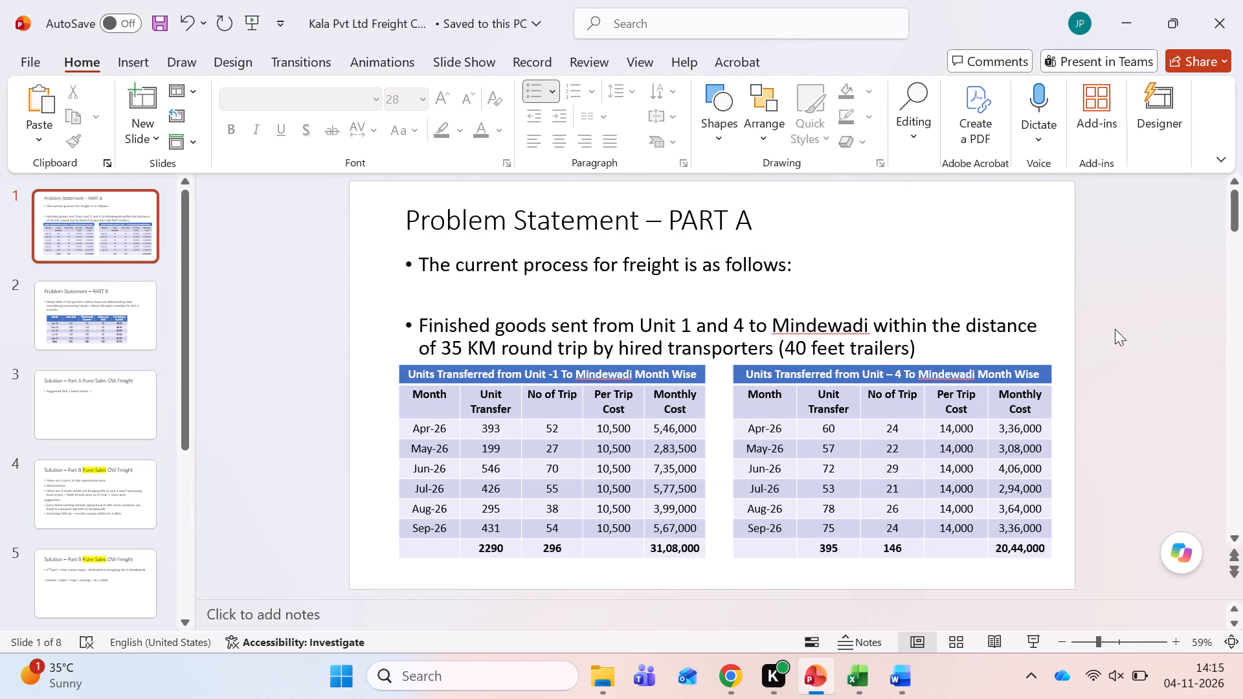
scroll(1049, 483, up, 4)
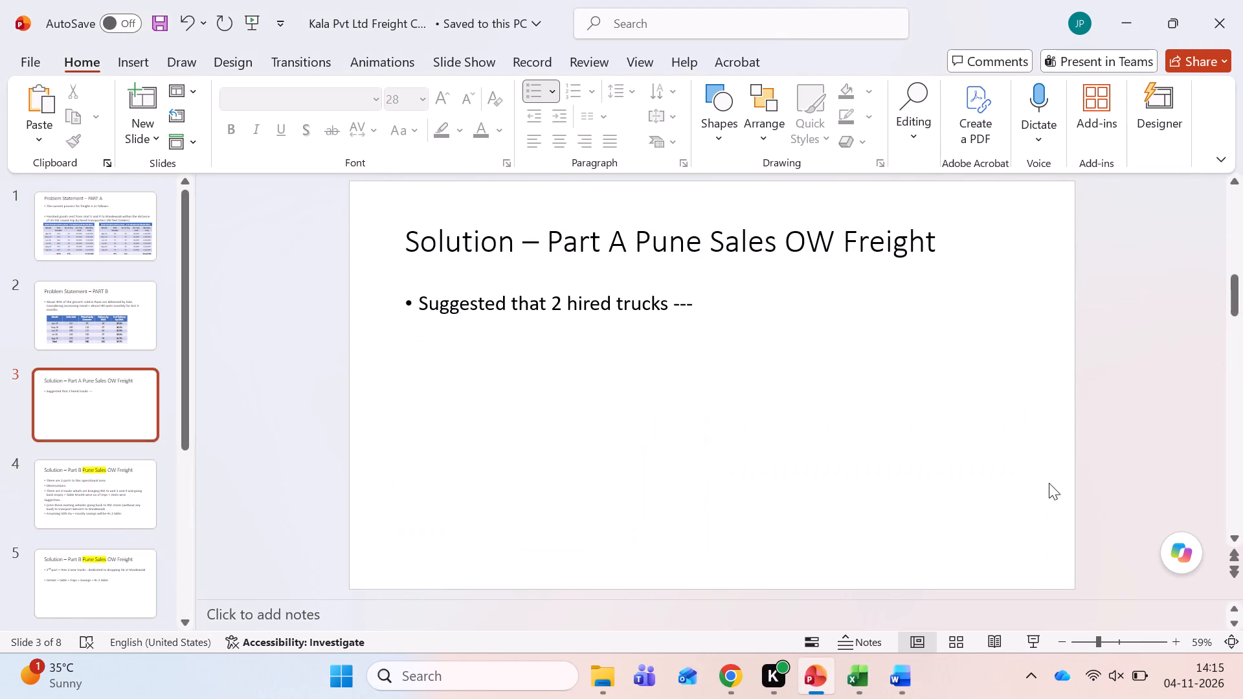
scroll(1049, 483, up, 2)
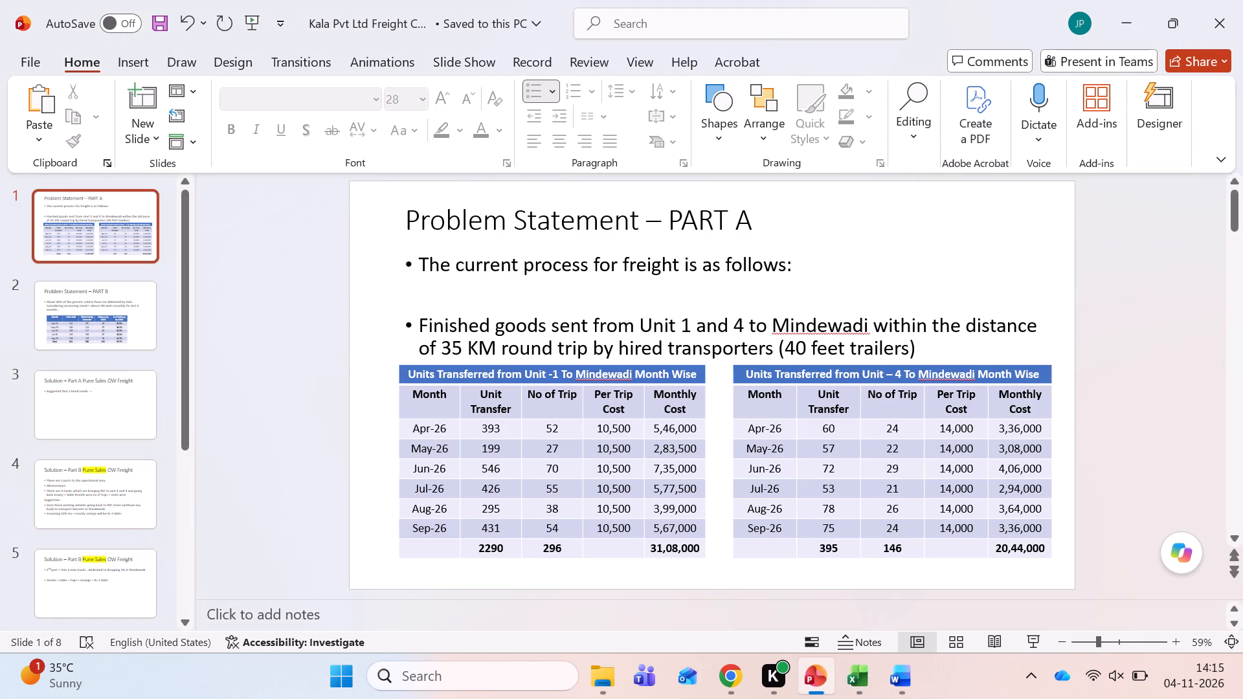
click(1233, 534)
click(1233, 534)
click(1233, 534)
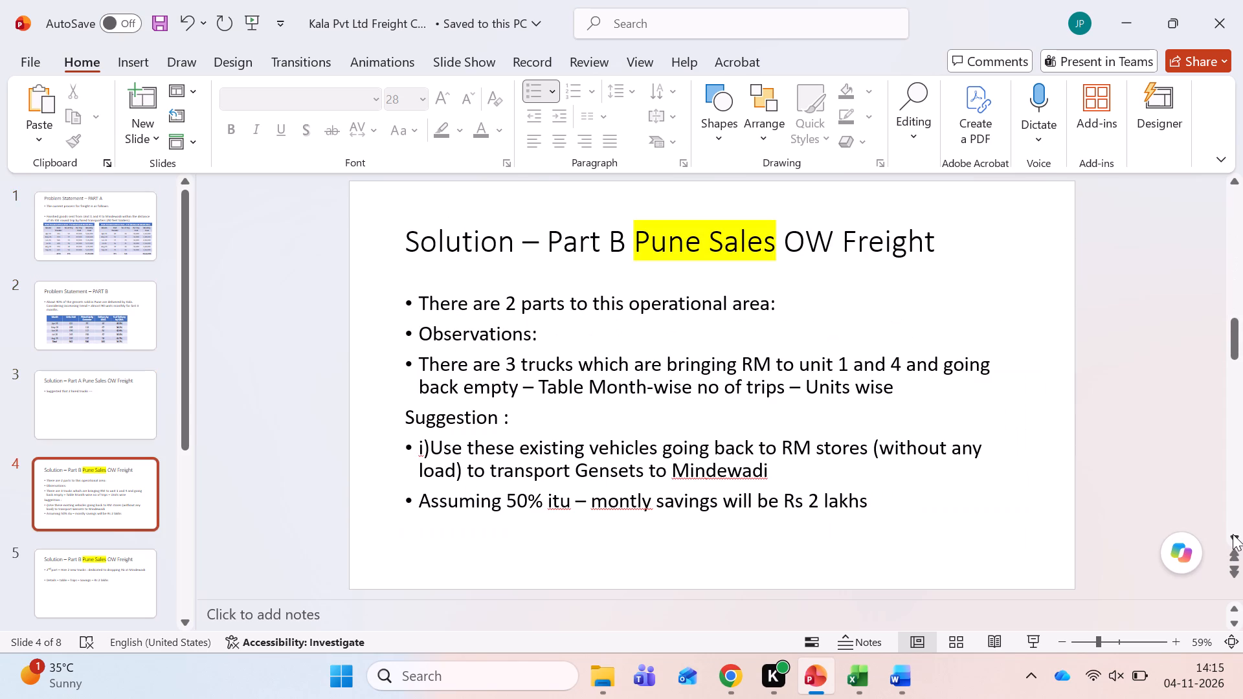
click(1233, 534)
click(1233, 534)
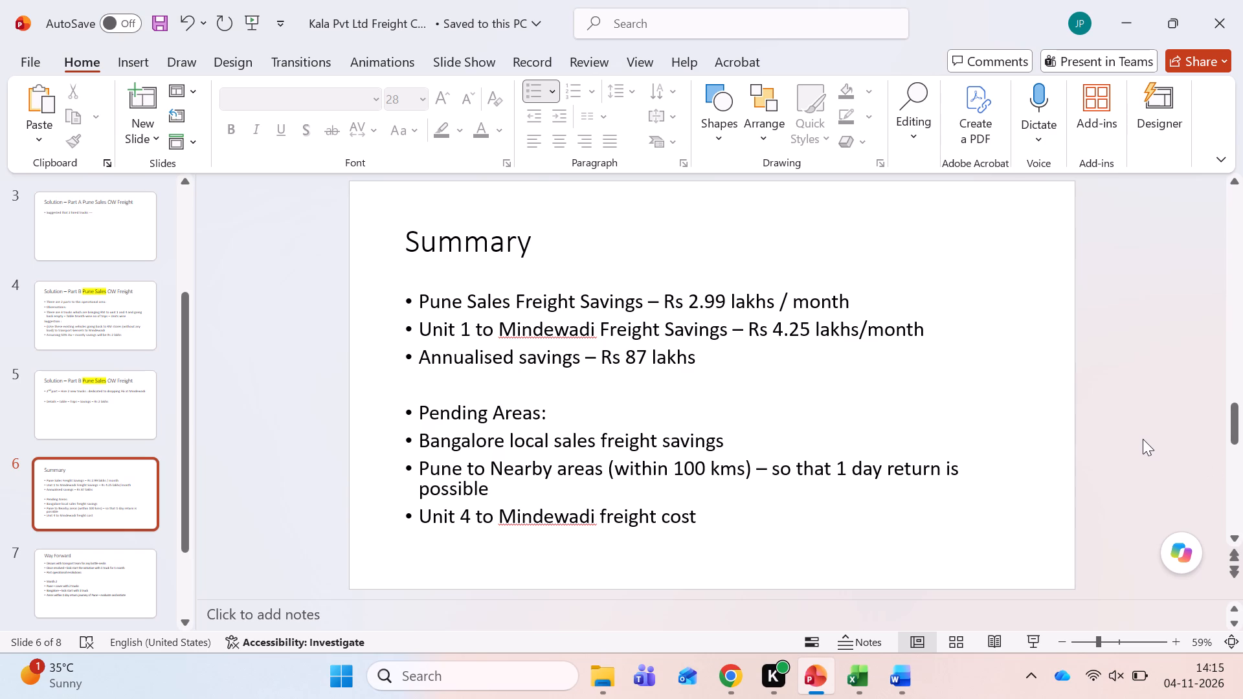
click(1231, 178)
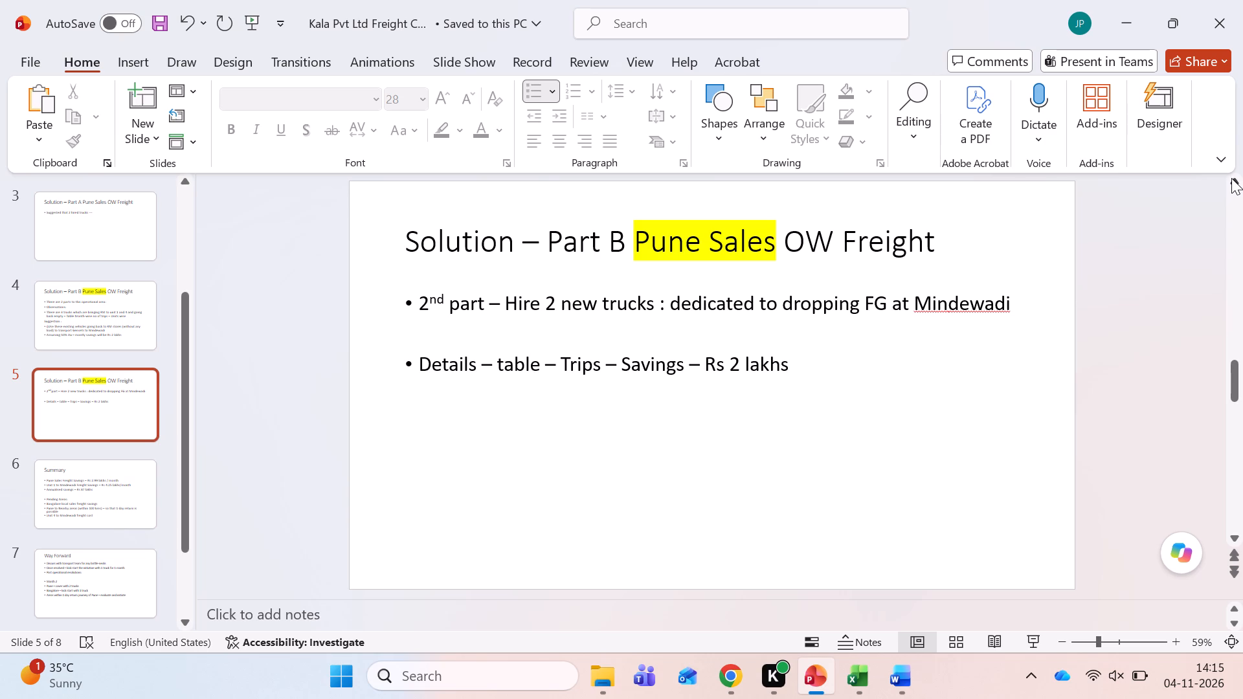
click(1231, 178)
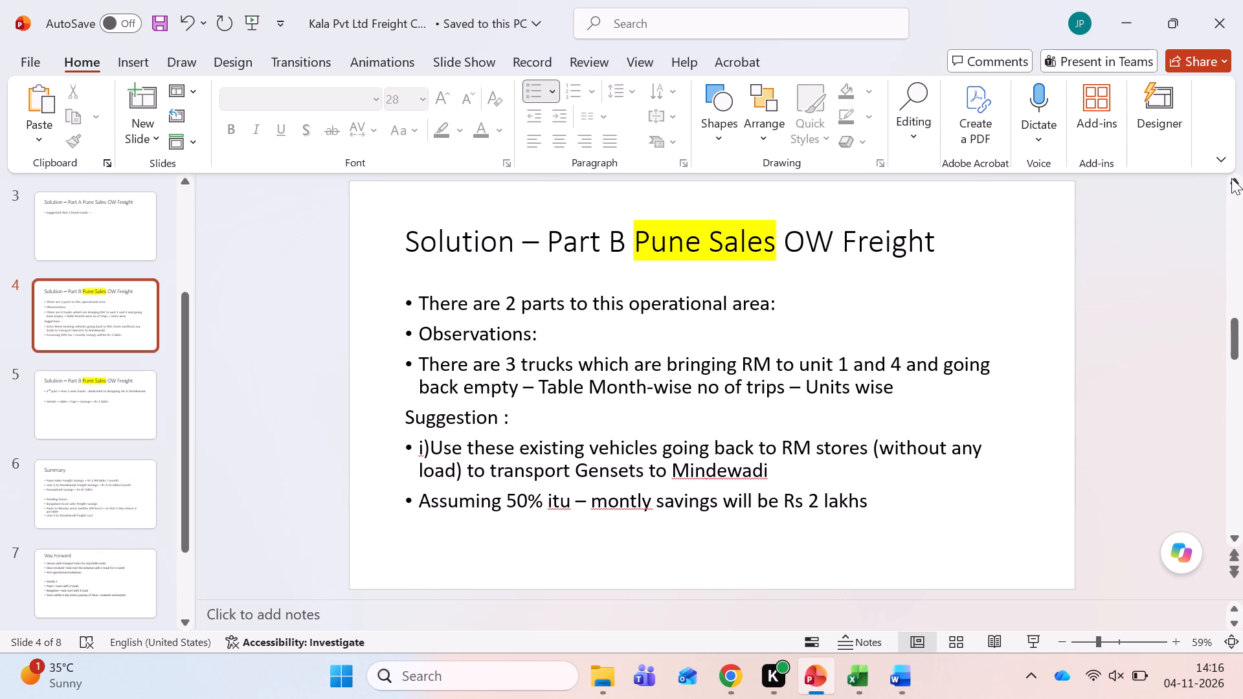
click(1231, 178)
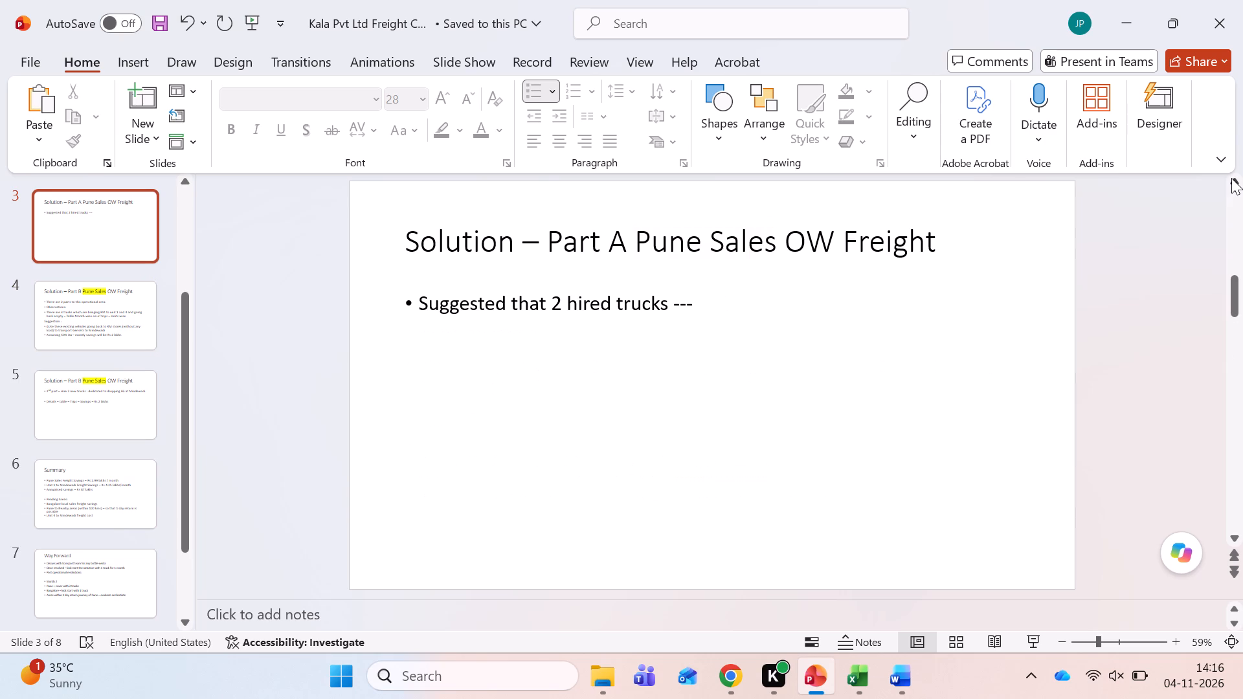
click(1231, 178)
triple_click(1231, 178)
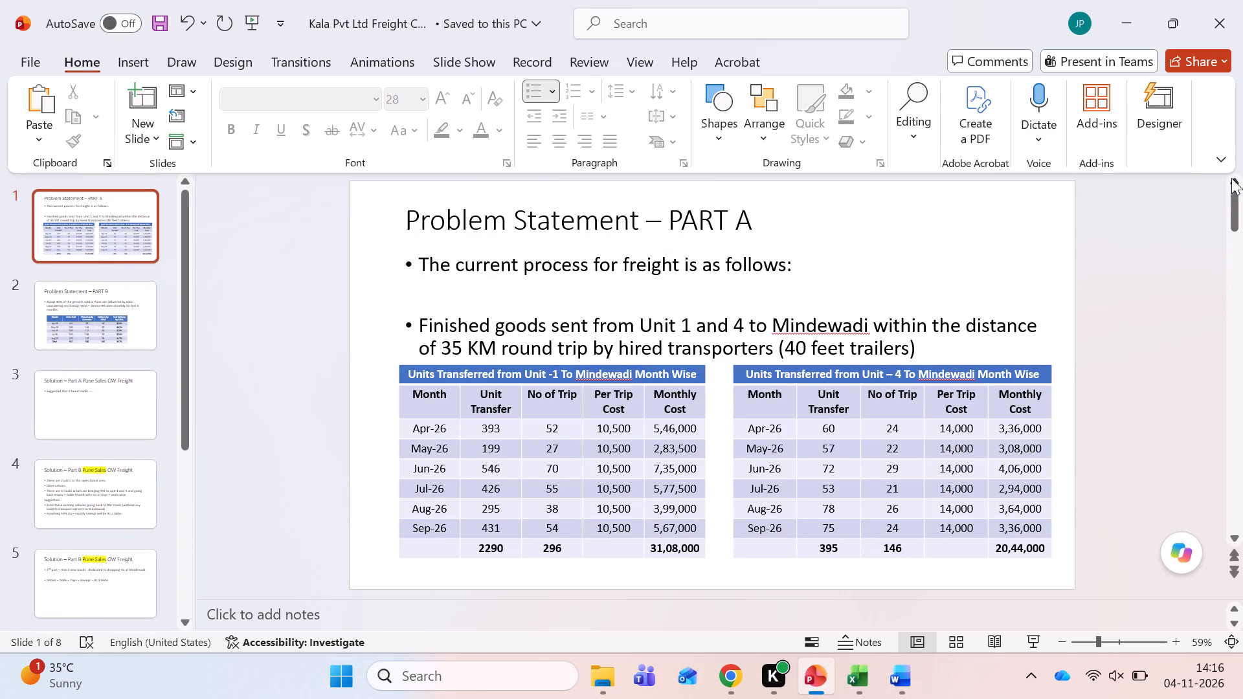
click(1234, 543)
click(1234, 541)
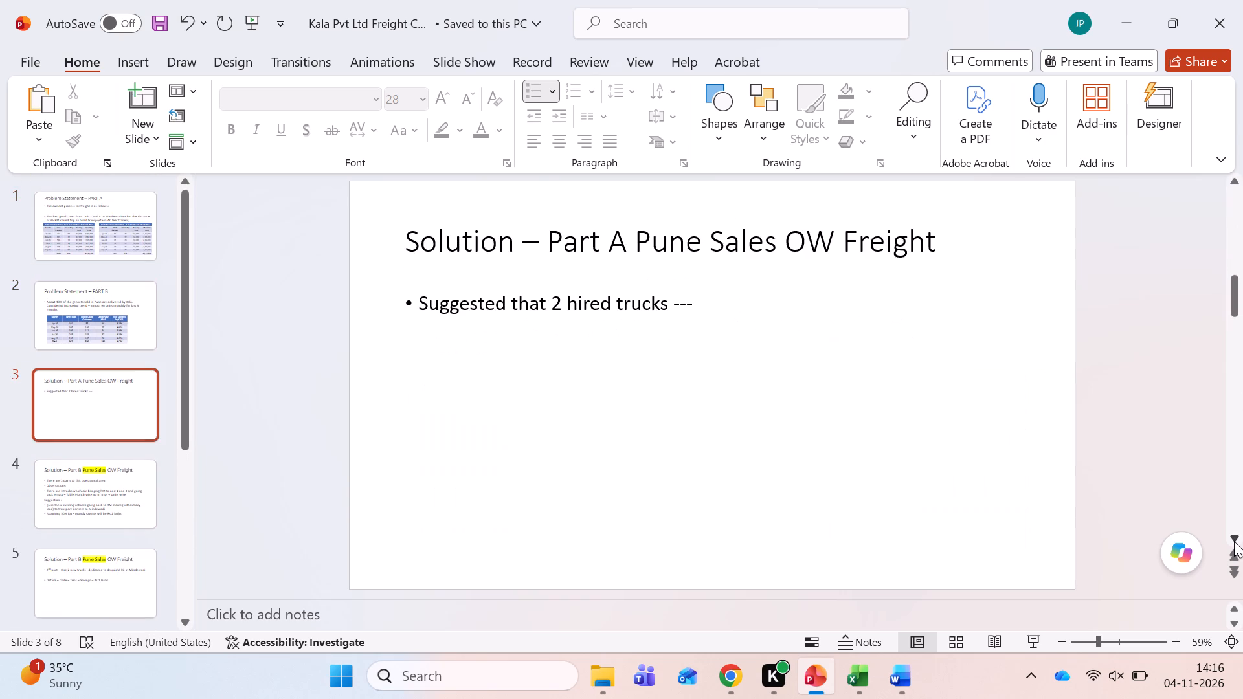
click(1235, 541)
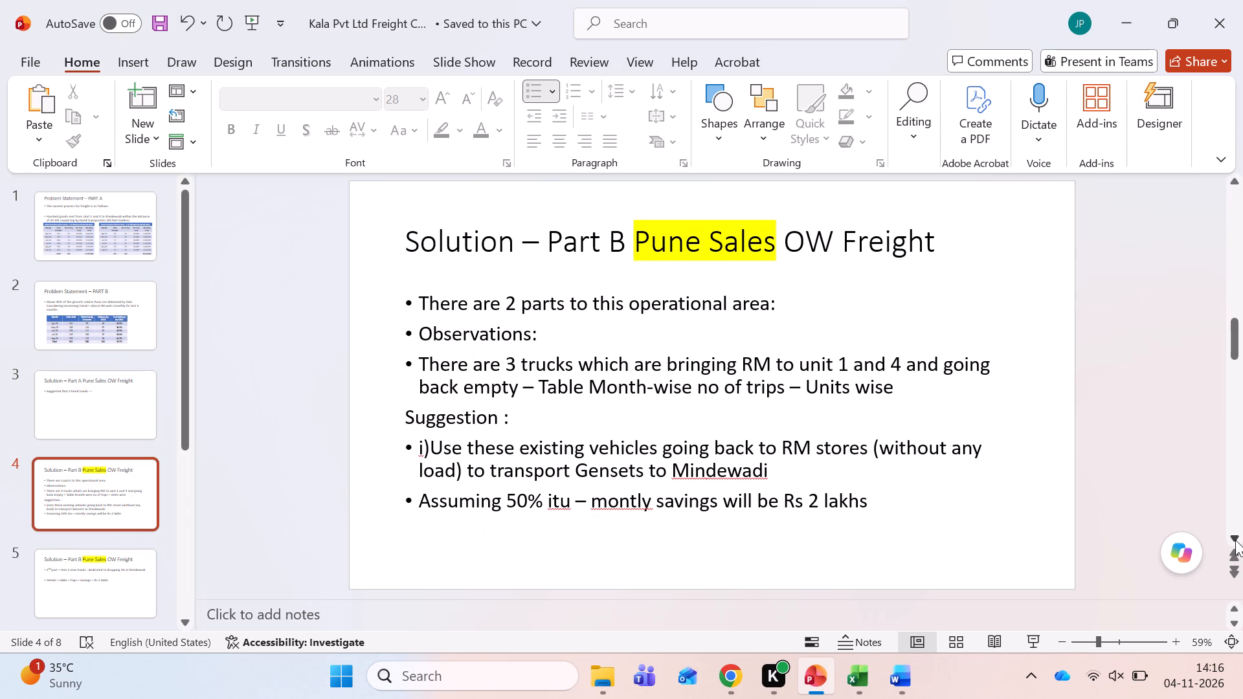
click(1235, 540)
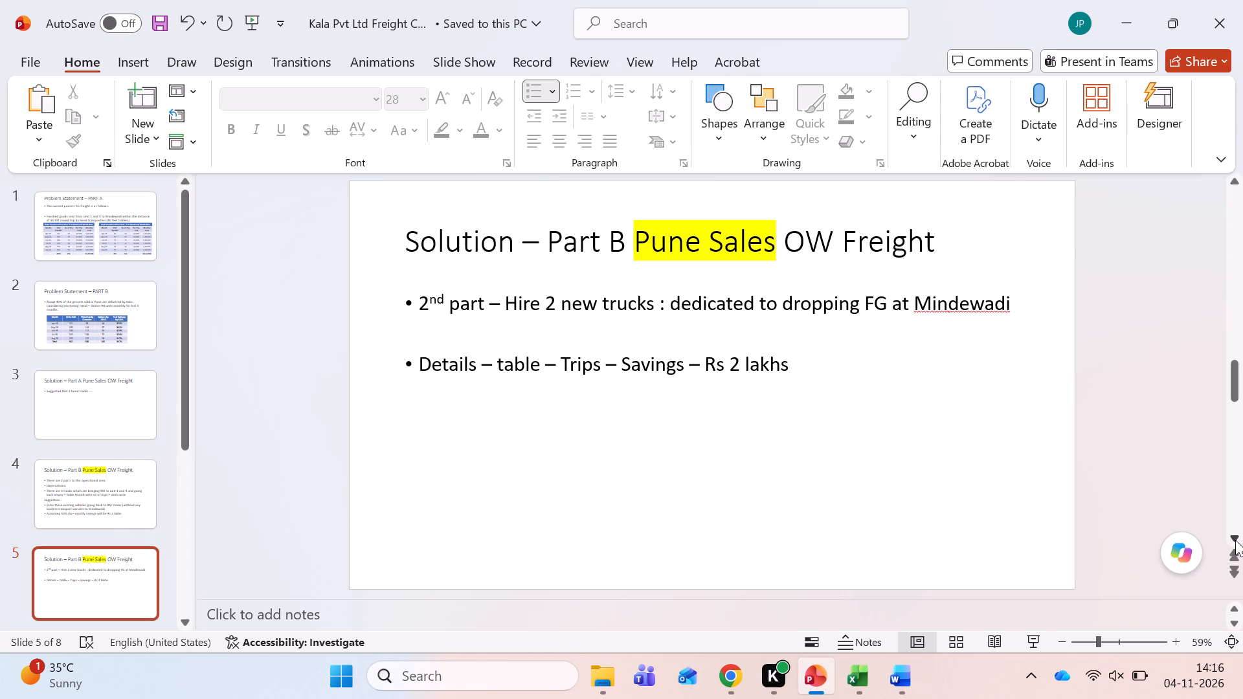
click(1235, 540)
click(1235, 540)
click(1235, 540)
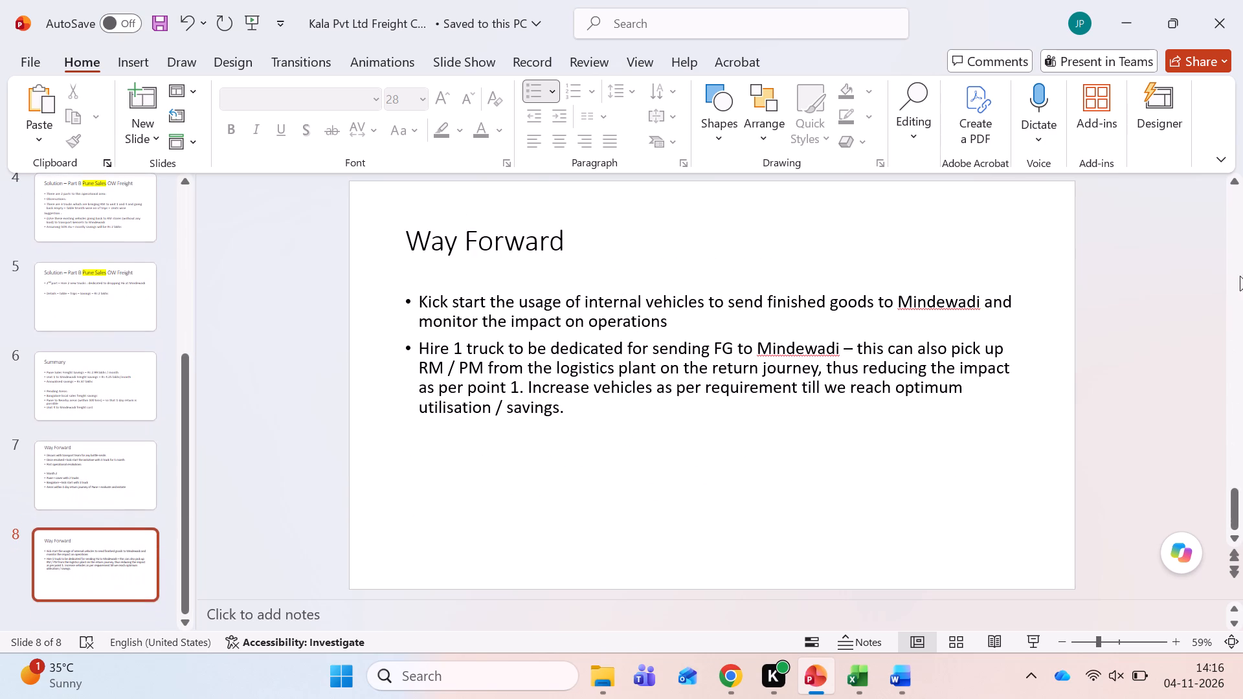
double_click(1236, 186)
click(1236, 186)
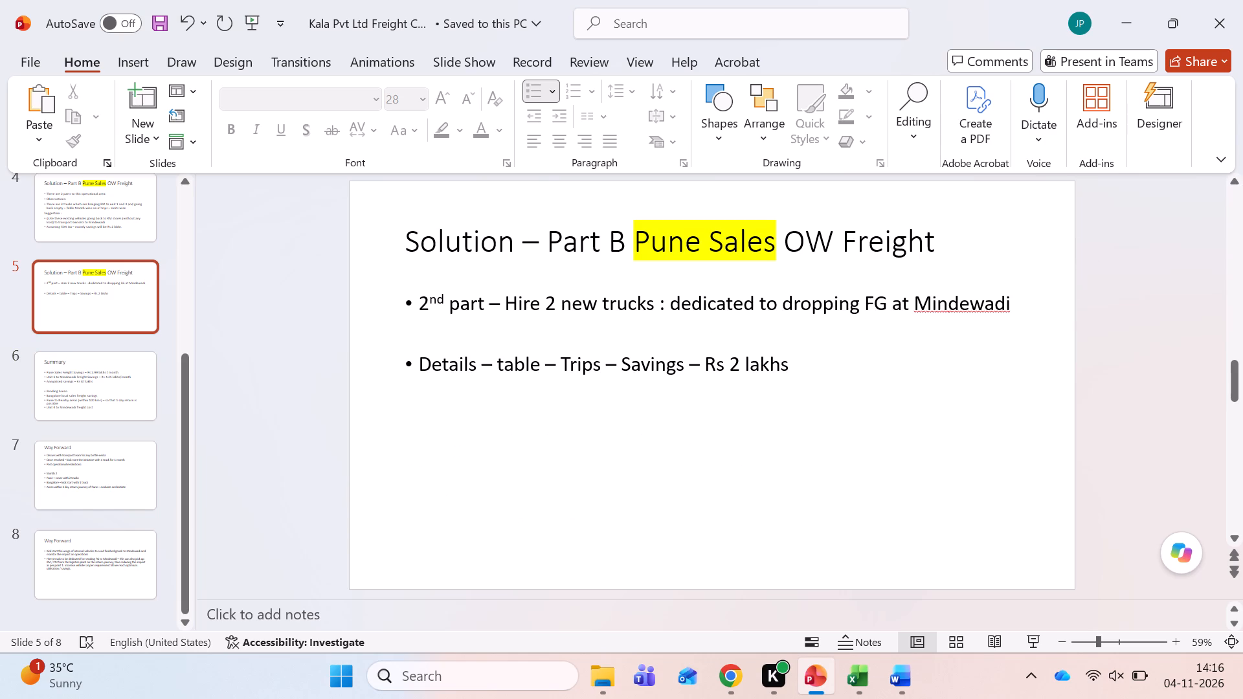
Switch to the Freight Cost workbook and examine Sheet2's savings calculations, from the Unit 1 monthly savings back up to the number of trips.
key(alt+Tab)
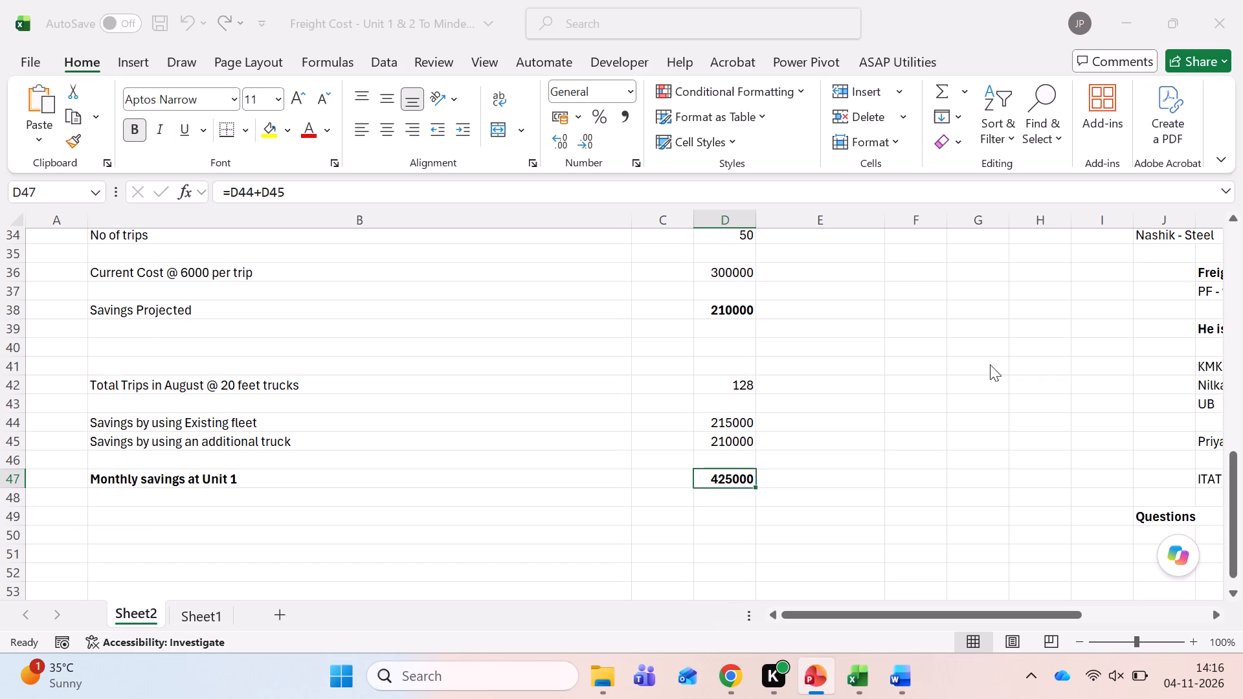
key(Left)
key(Left)
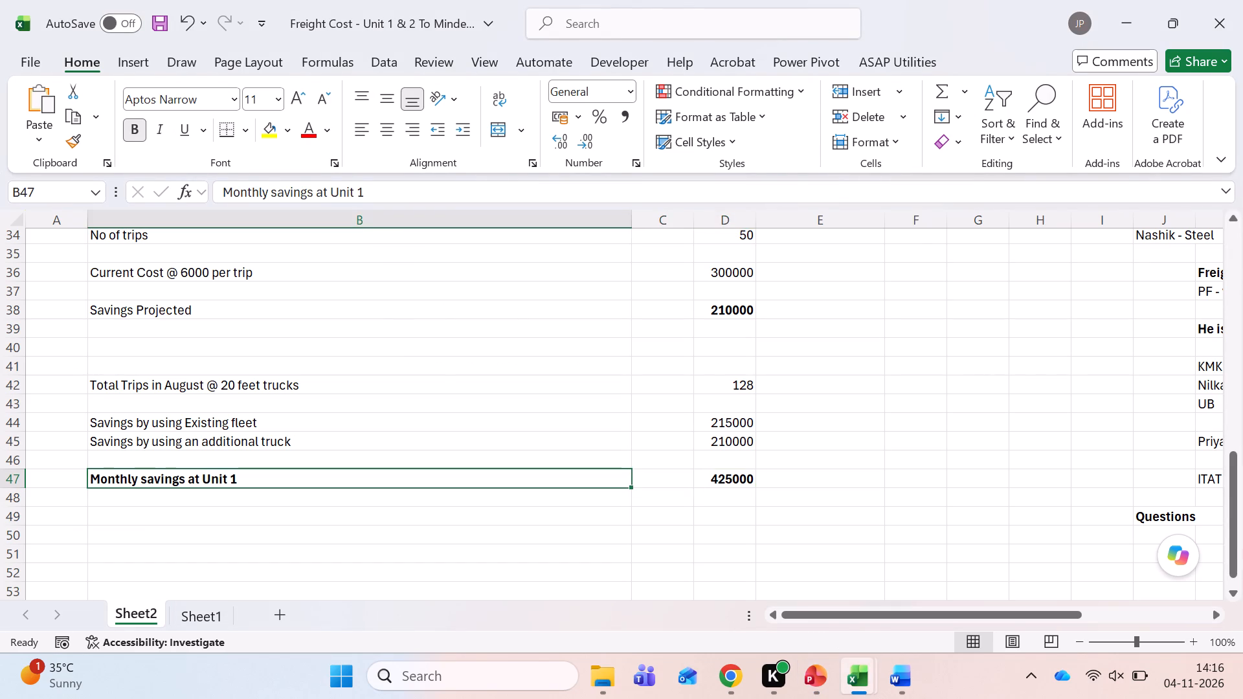
key(alt+Tab)
key(alt+Tab)
scroll(633, 387, up, 3)
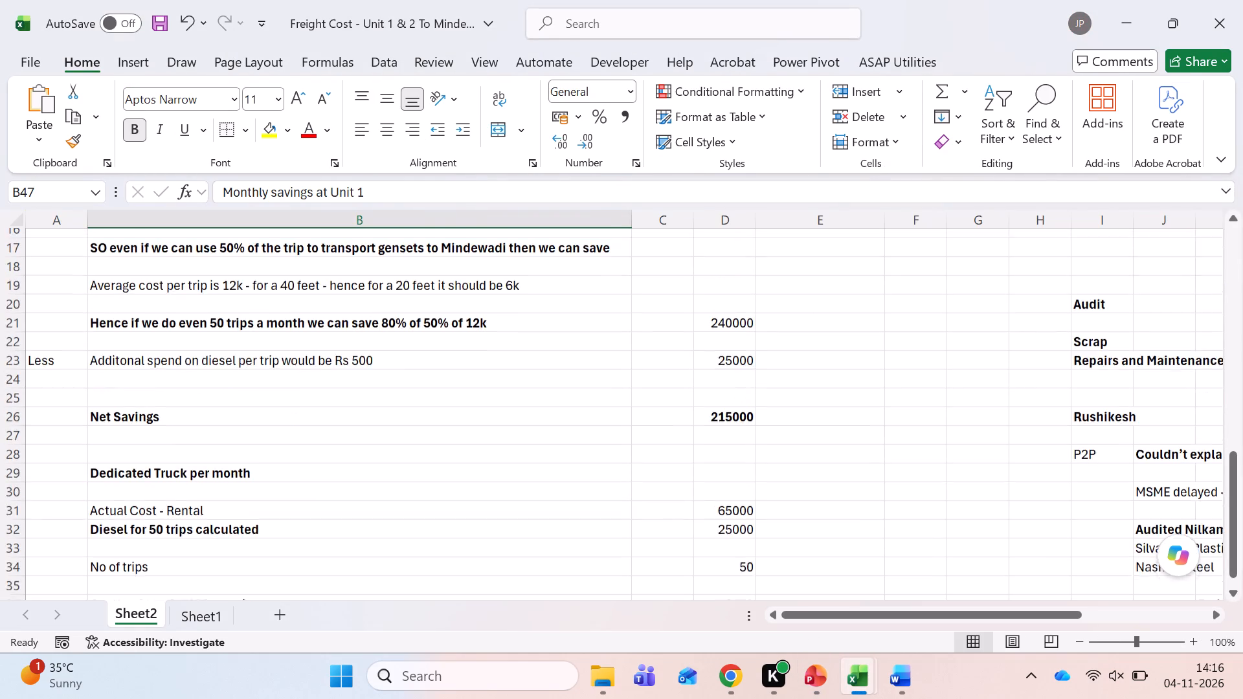
scroll(633, 387, up, 4)
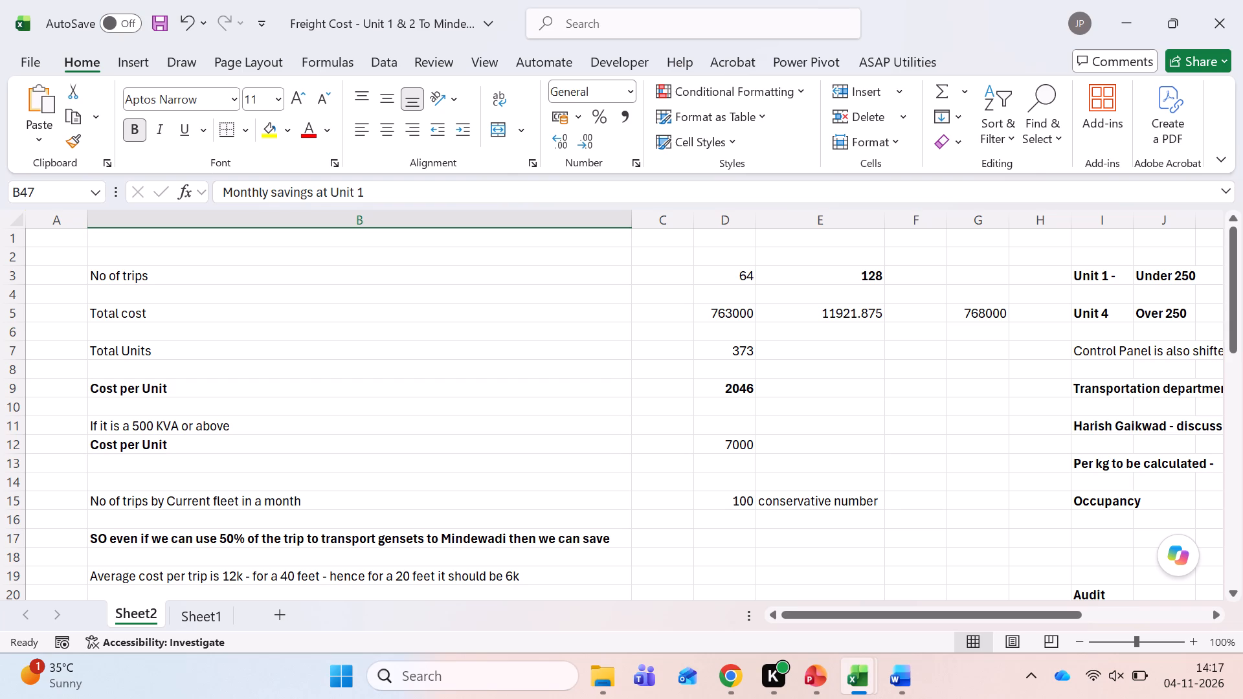
click(348, 258)
click(360, 274)
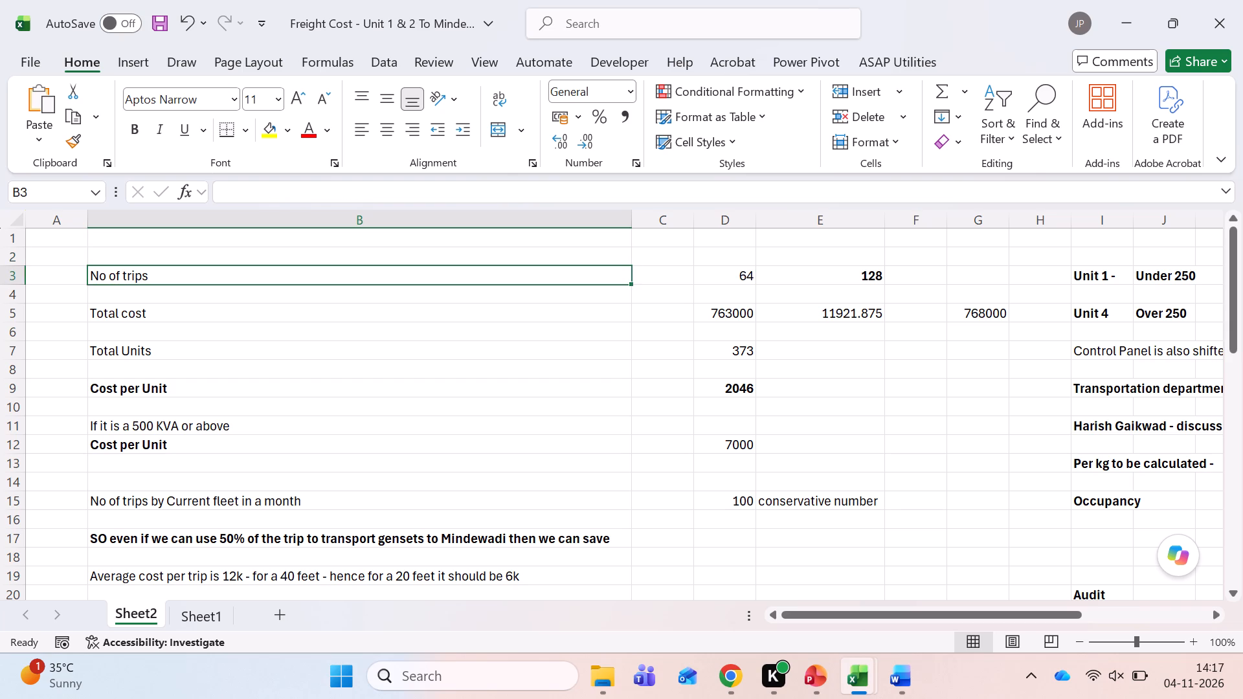
On the presentation's first Solution – Part B slide, highlight "Table Month-wise no of trips – Units wise" in yellow and save.
key(alt+Tab)
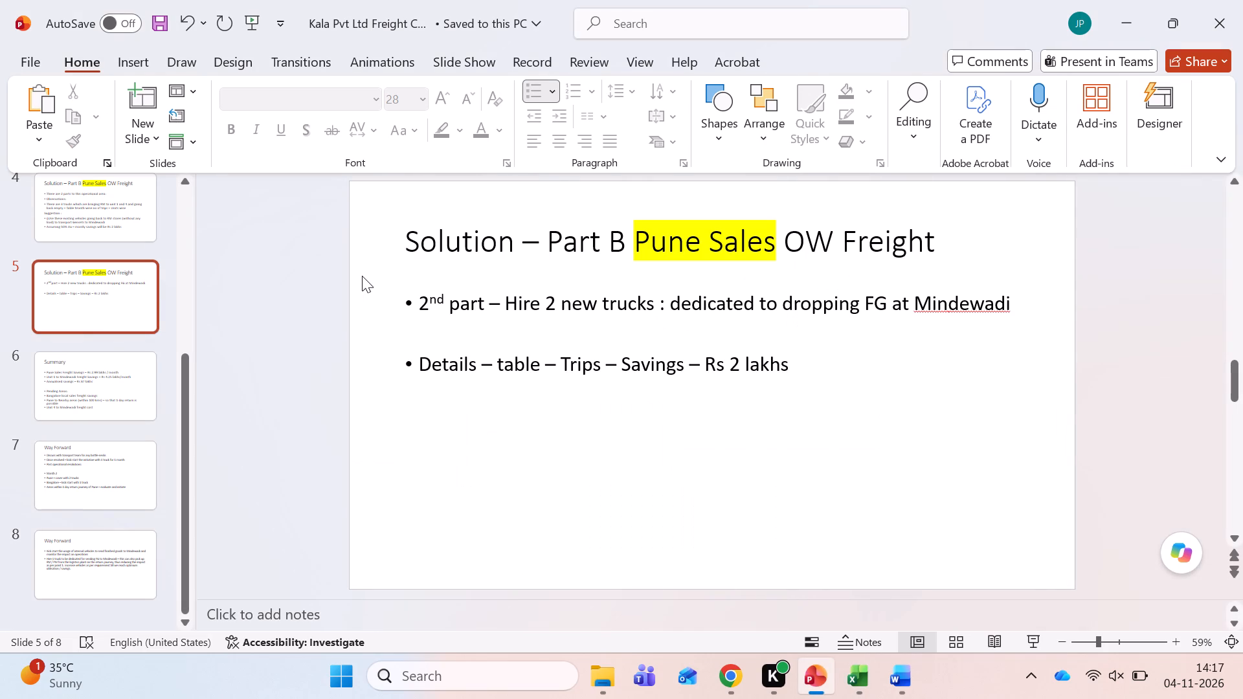
click(1237, 184)
click(1237, 184)
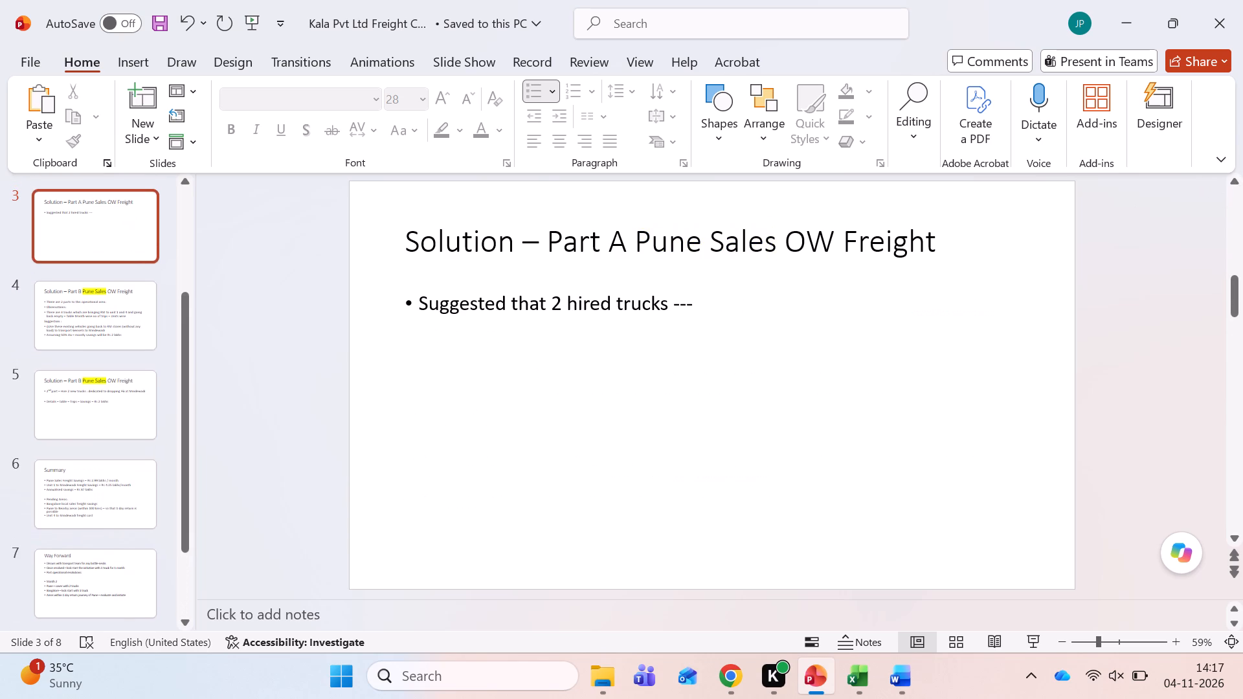
click(1235, 539)
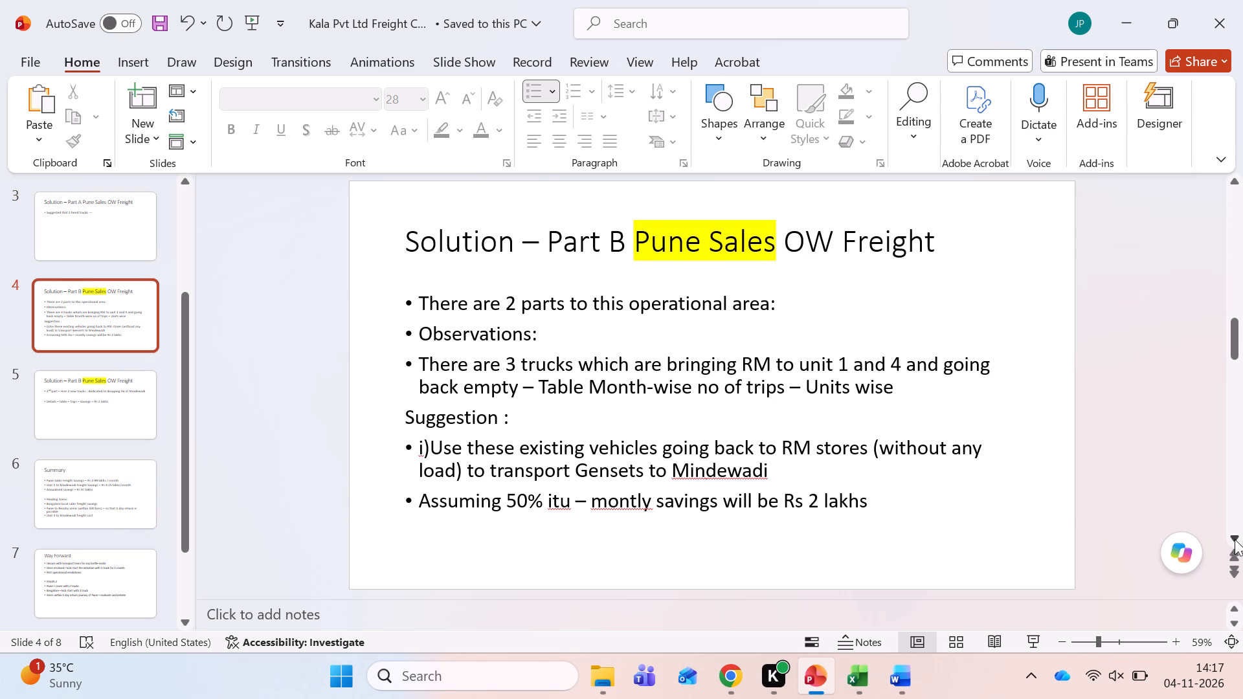
drag(902, 392, 590, 394)
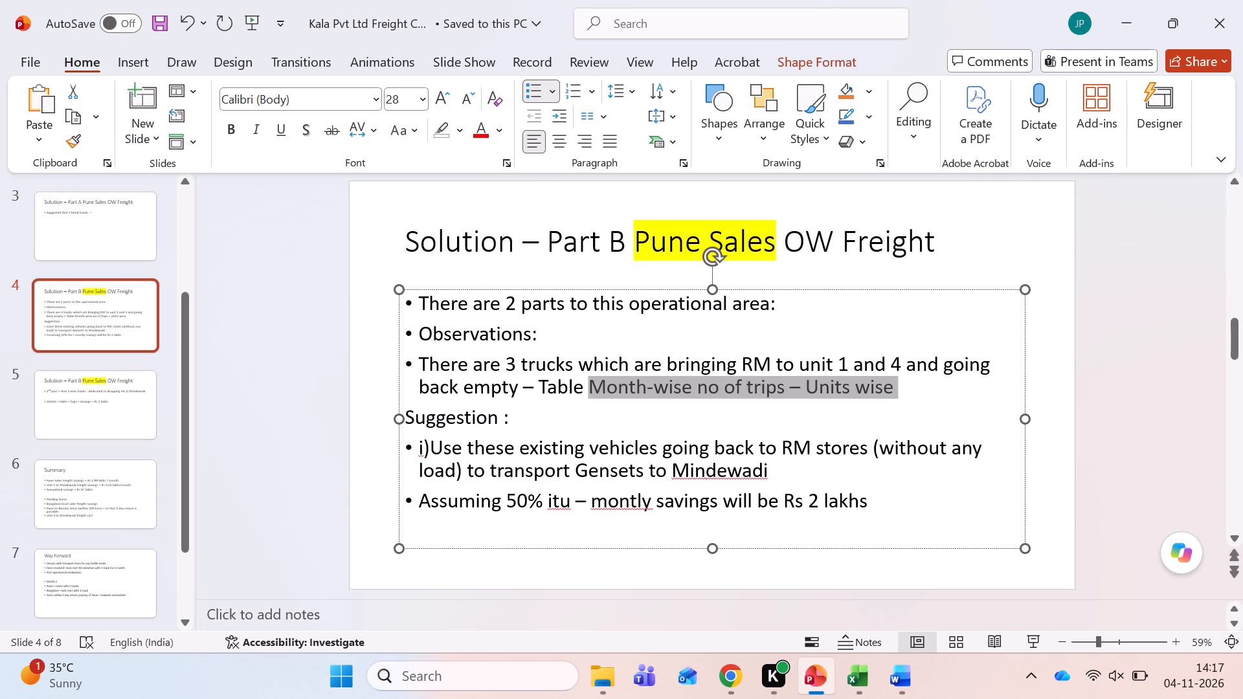
drag(590, 394, 538, 383)
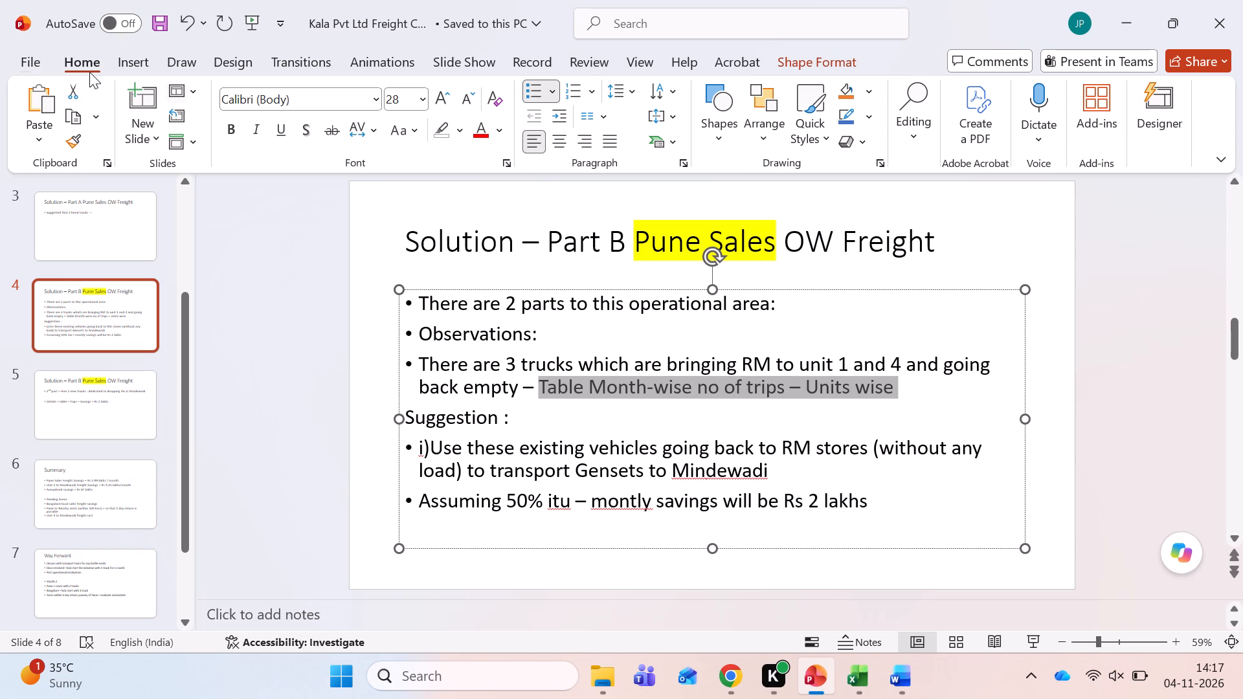
click(457, 126)
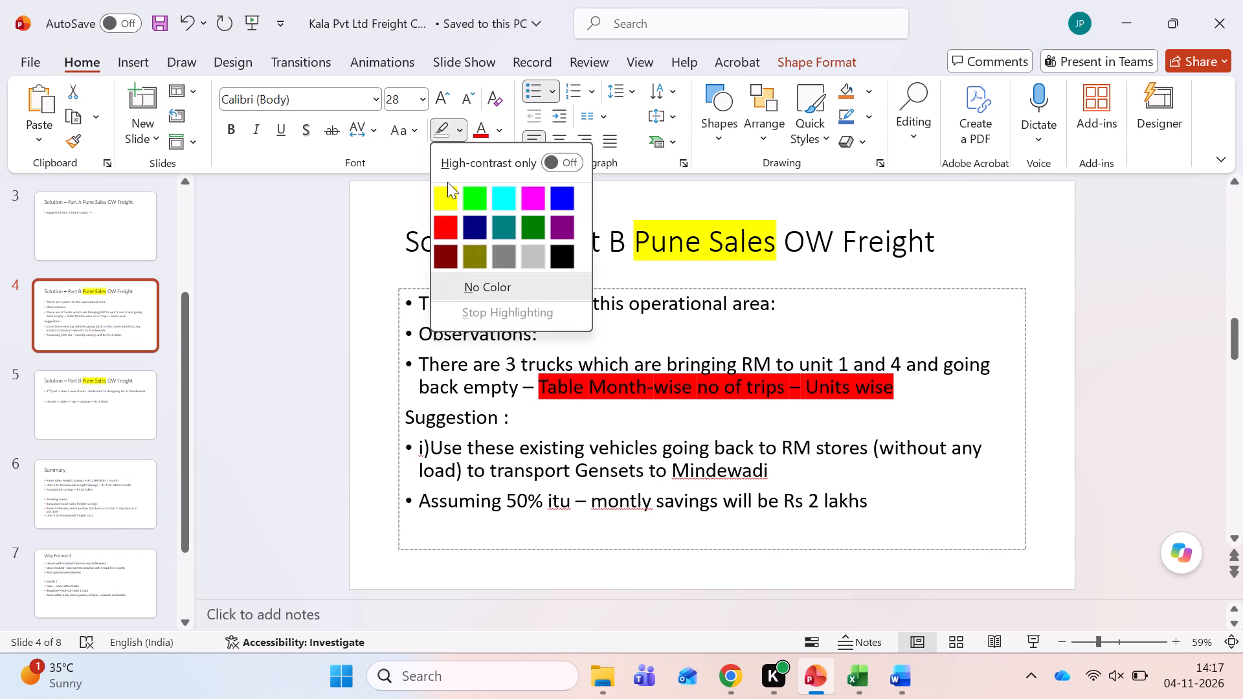
click(447, 205)
key(ctrl+s)
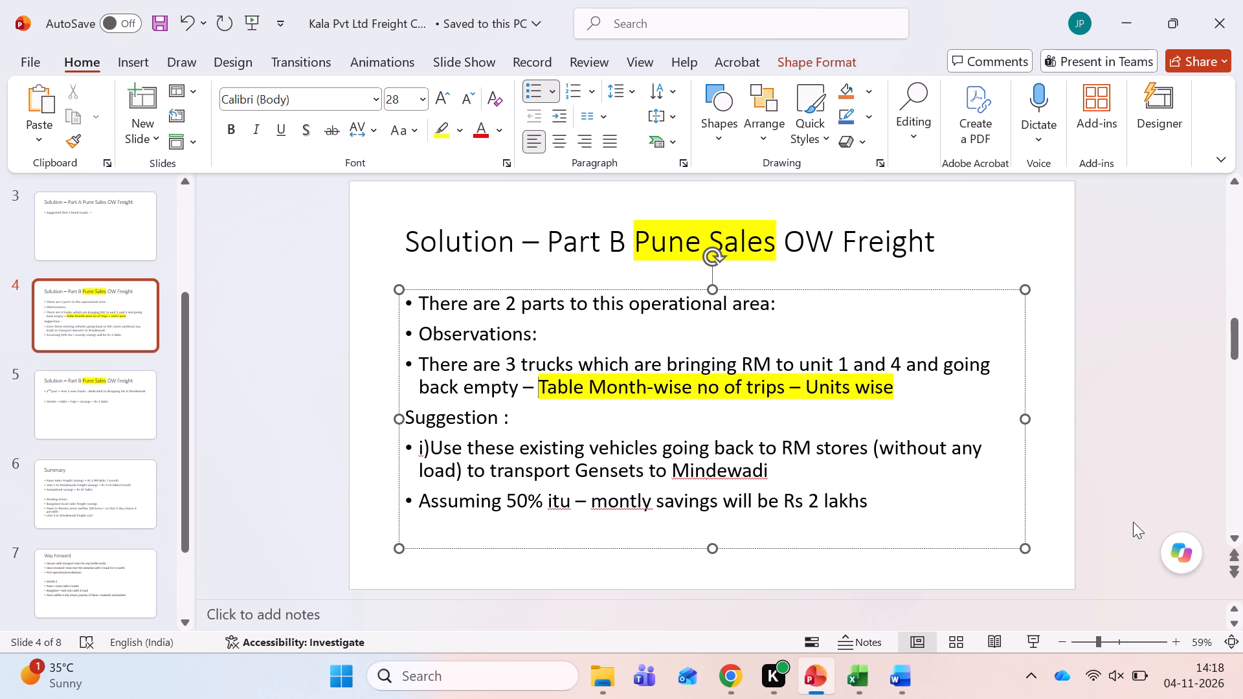
Read the second Solution – Part B slide, then examine the dedicated truck savings and number of trips on the Freight Cost workbook's Sheet2.
click(1239, 539)
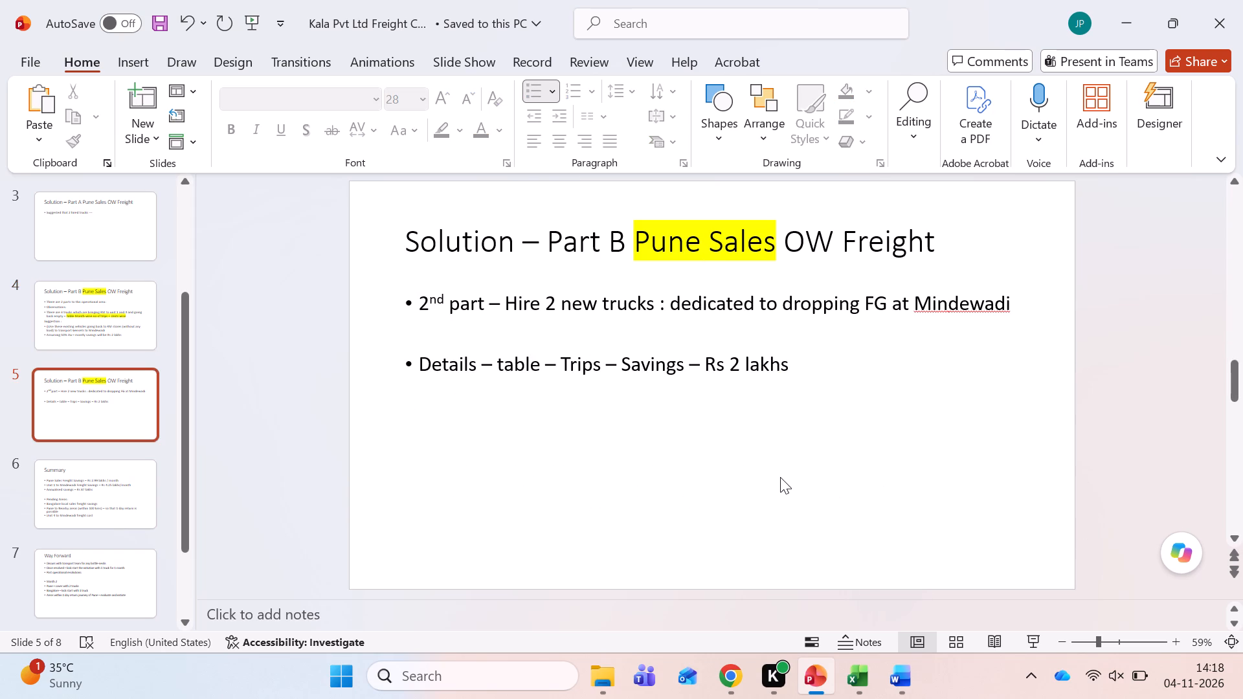
key(alt+Tab)
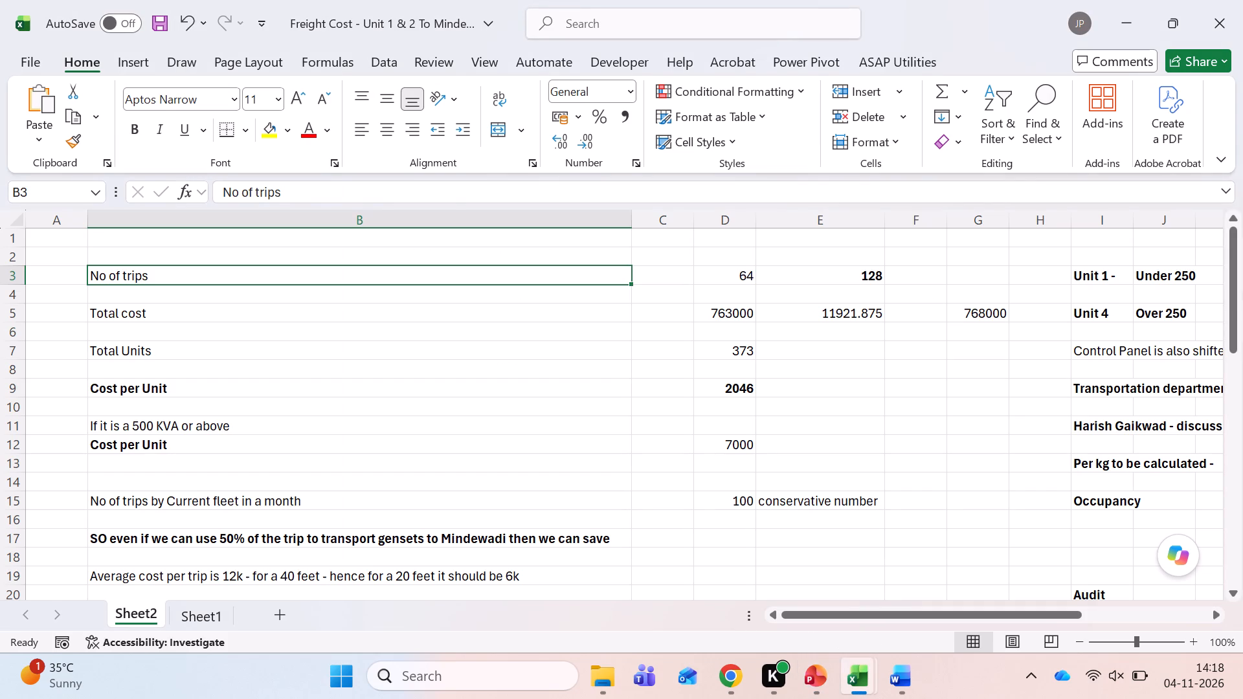
scroll(676, 496, down, 4)
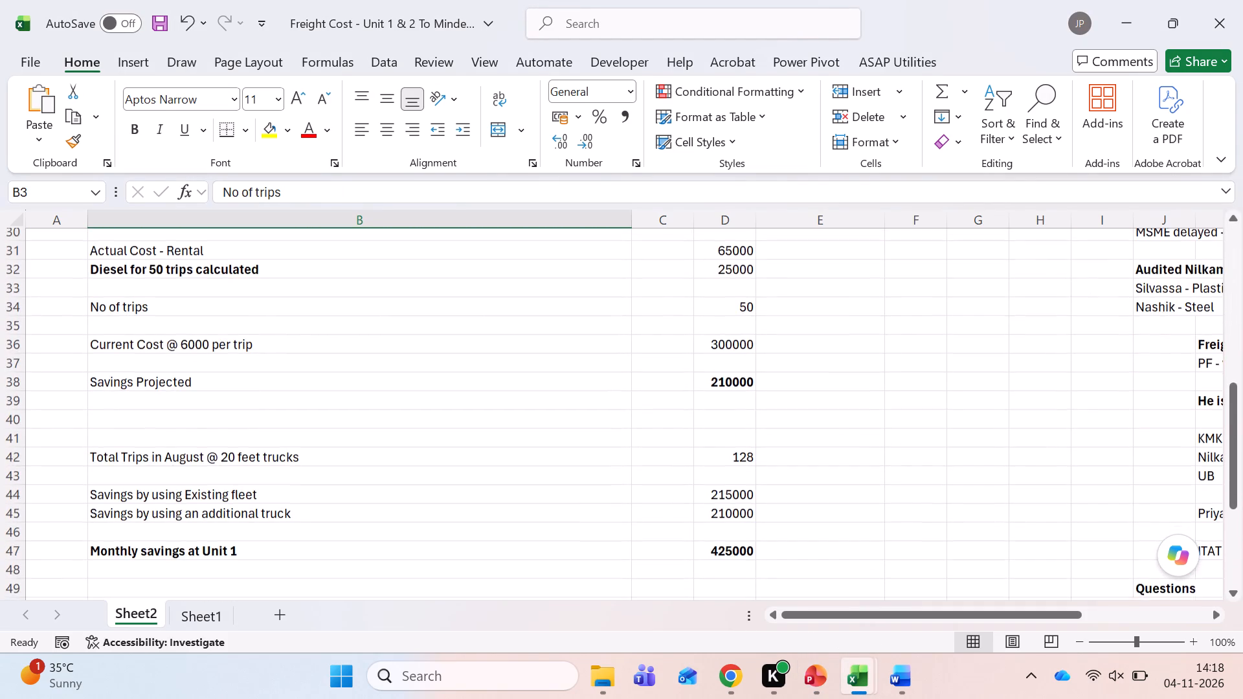
scroll(676, 496, down, 1)
scroll(676, 496, up, 1)
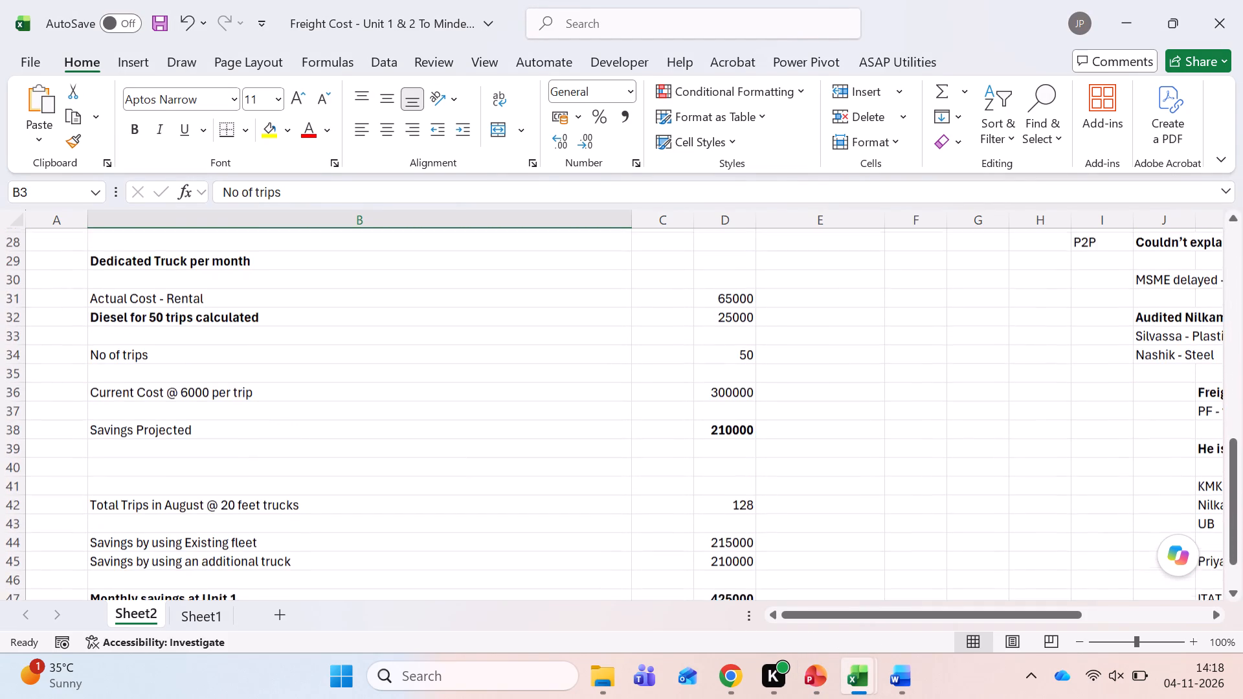
scroll(676, 496, up, 4)
key(shift+Right)
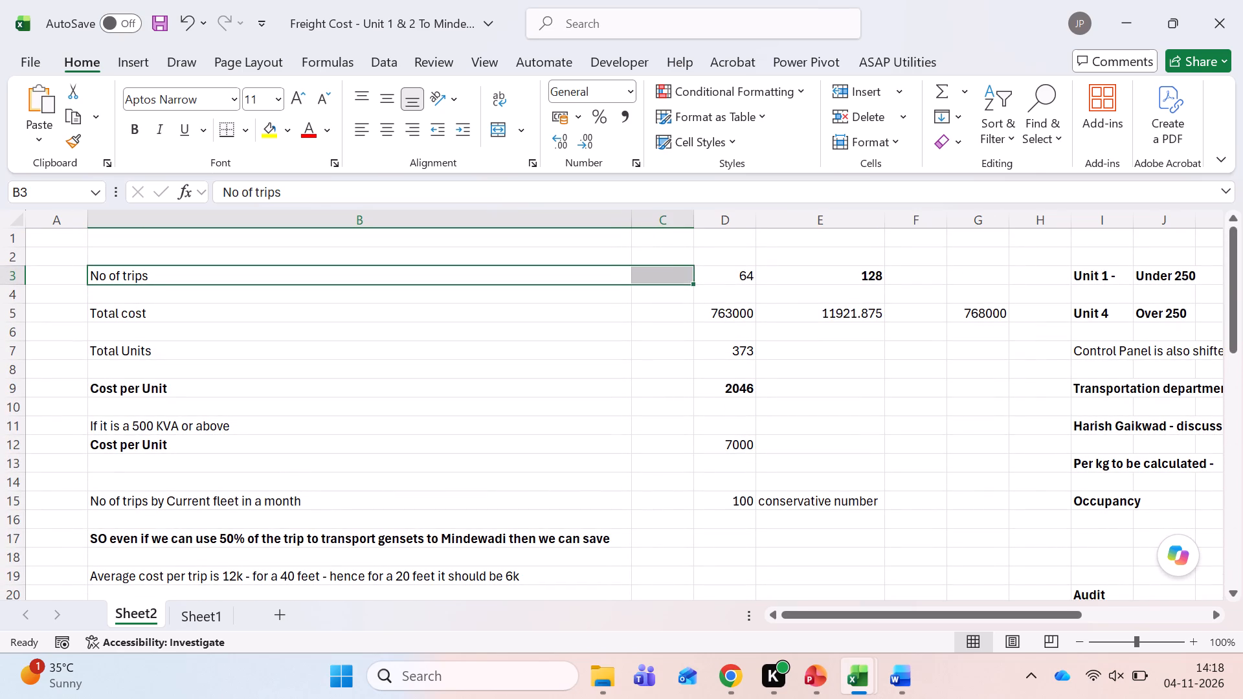
key(shift+Right)
key(shift+Right)
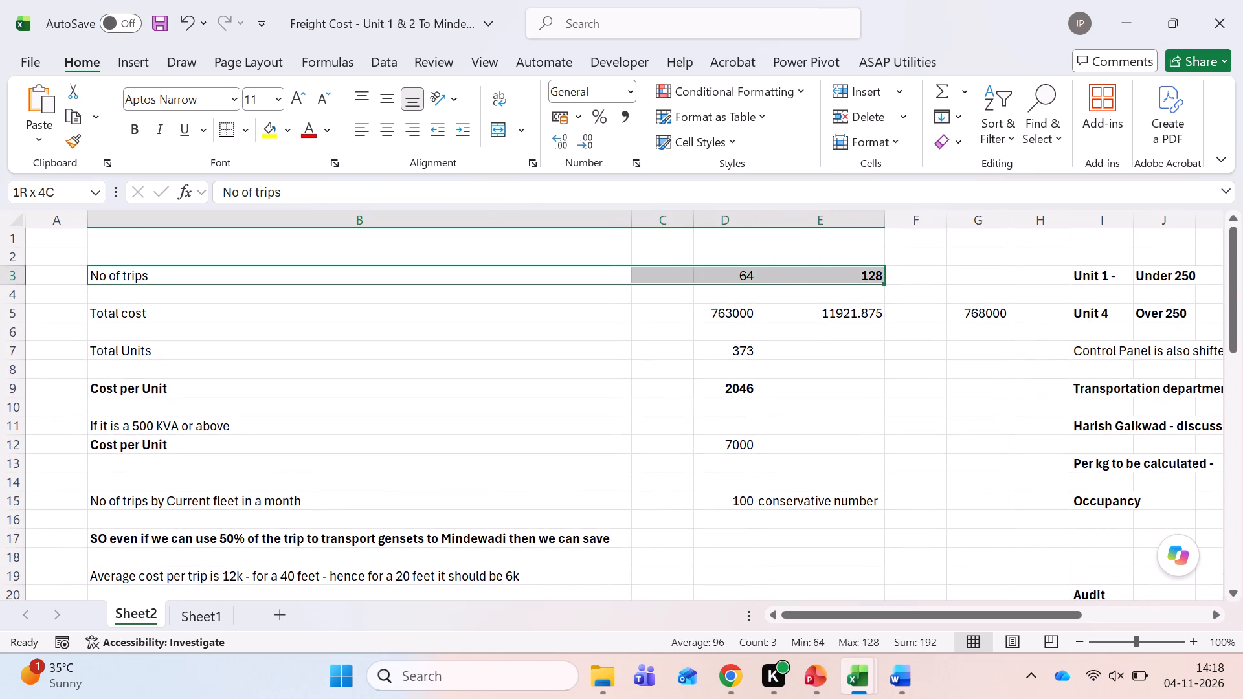
key(Left)
key(Right)
key(Right)
key(Right)
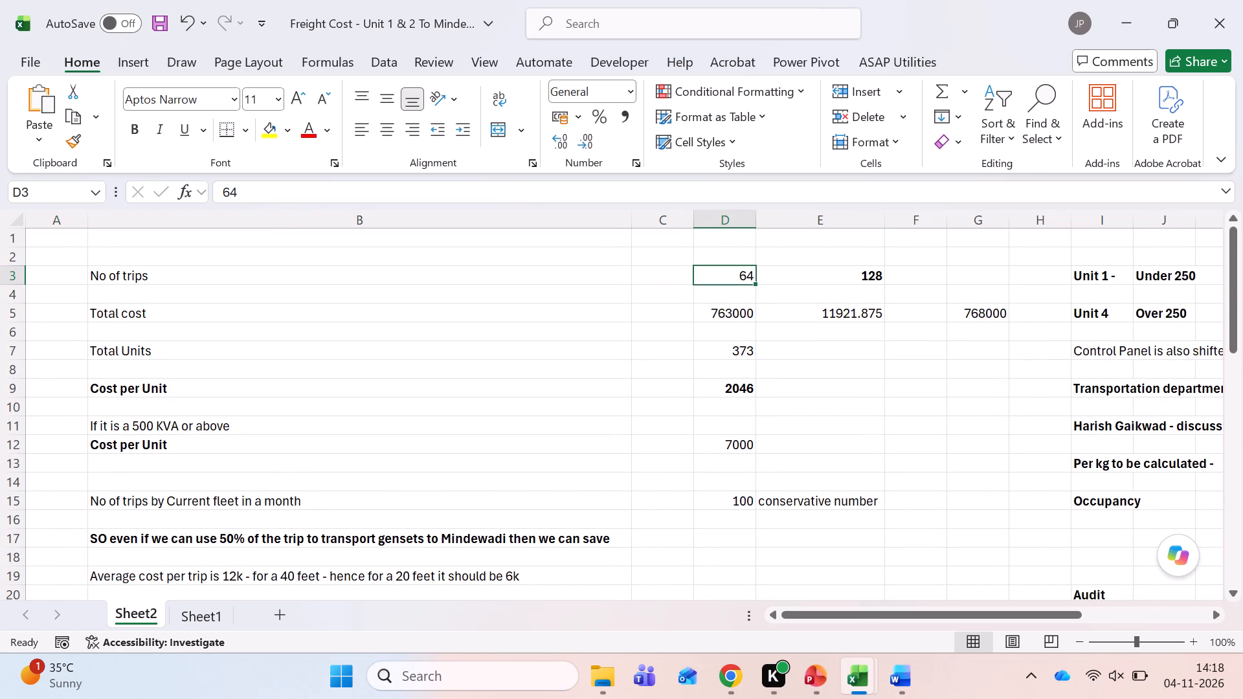
key(Right)
key(Left)
key(Left)
key(Left)
key(Left)
key(Right)
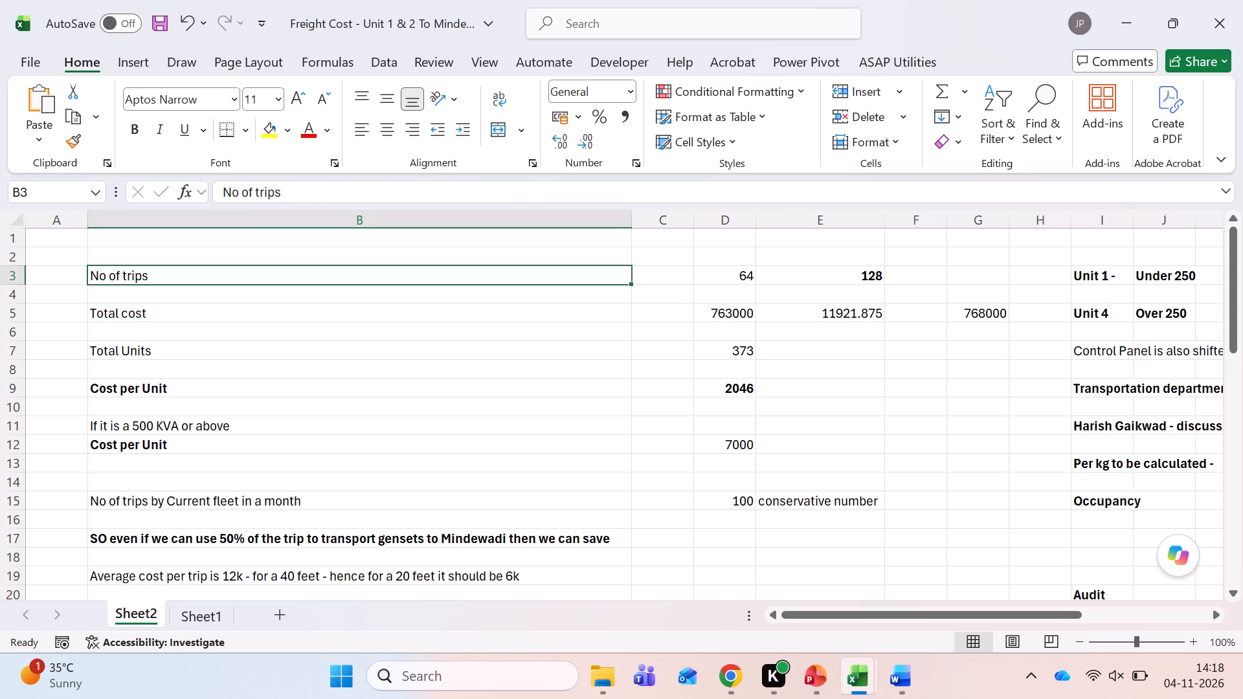
Switch to the Annexure workbook, enter the row label "No of Trips" in A3 of Annx 2, and fit column A to its text.
key(alt+Tab)
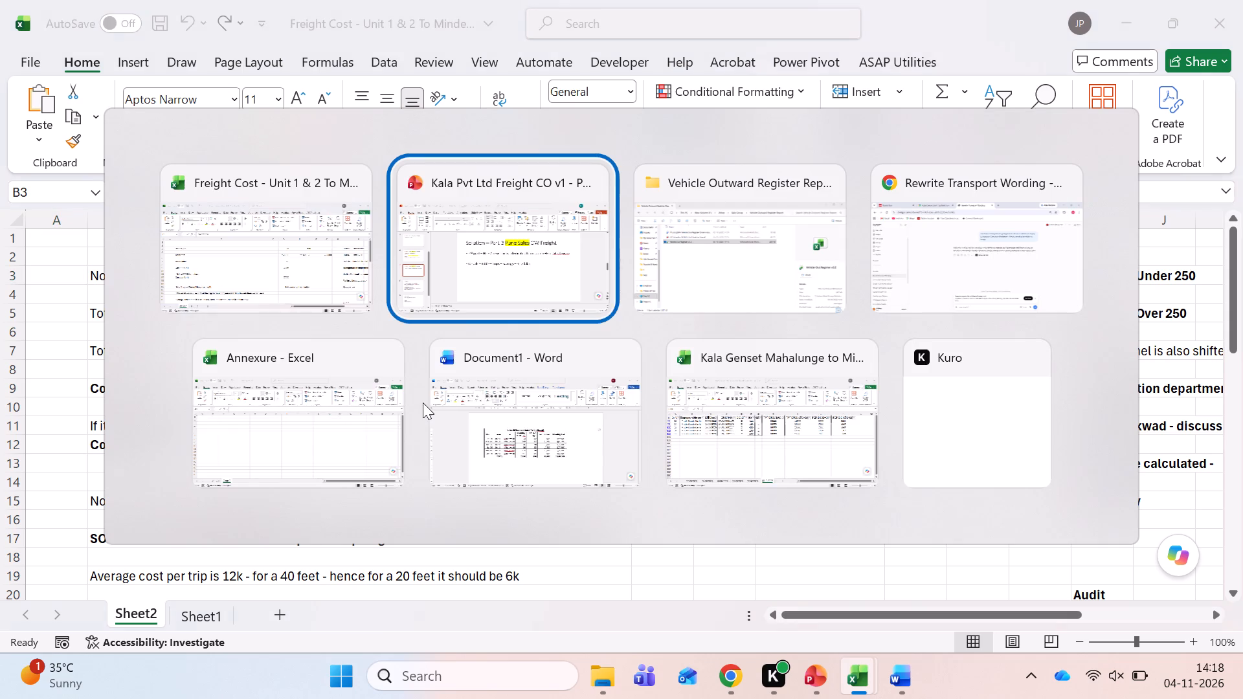
key(Tab)
key(Tab)
key(Tab)
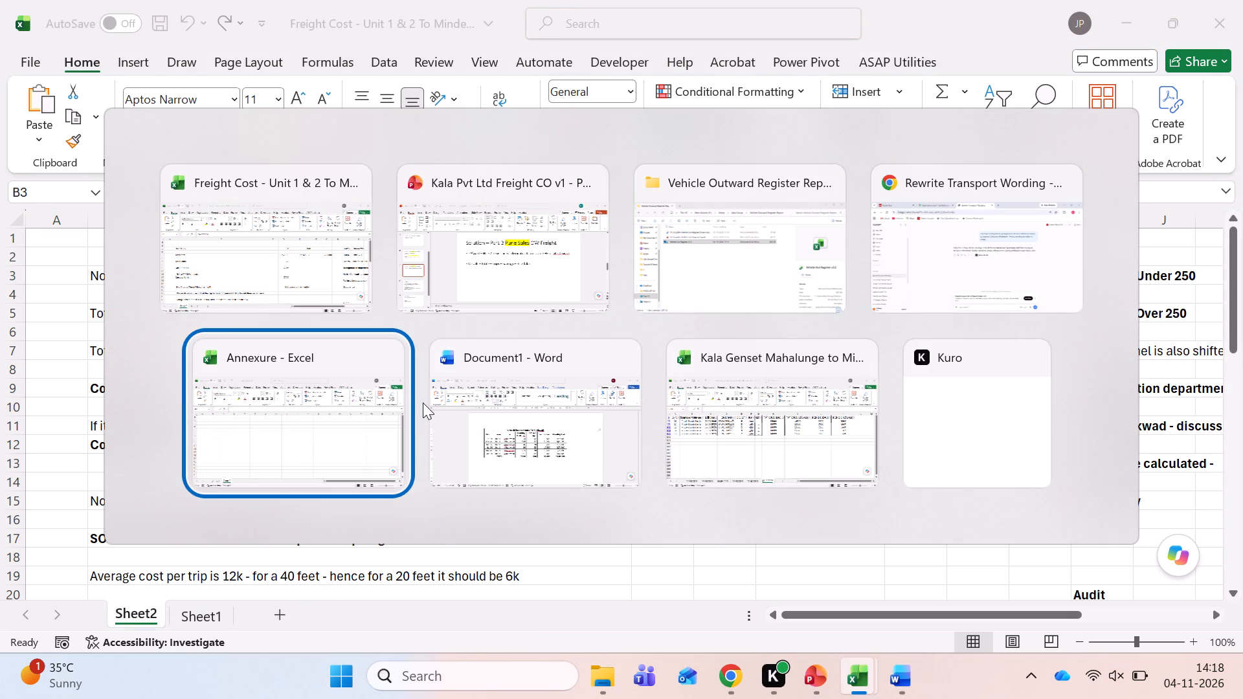
key(Return)
key(Down)
key(Down)
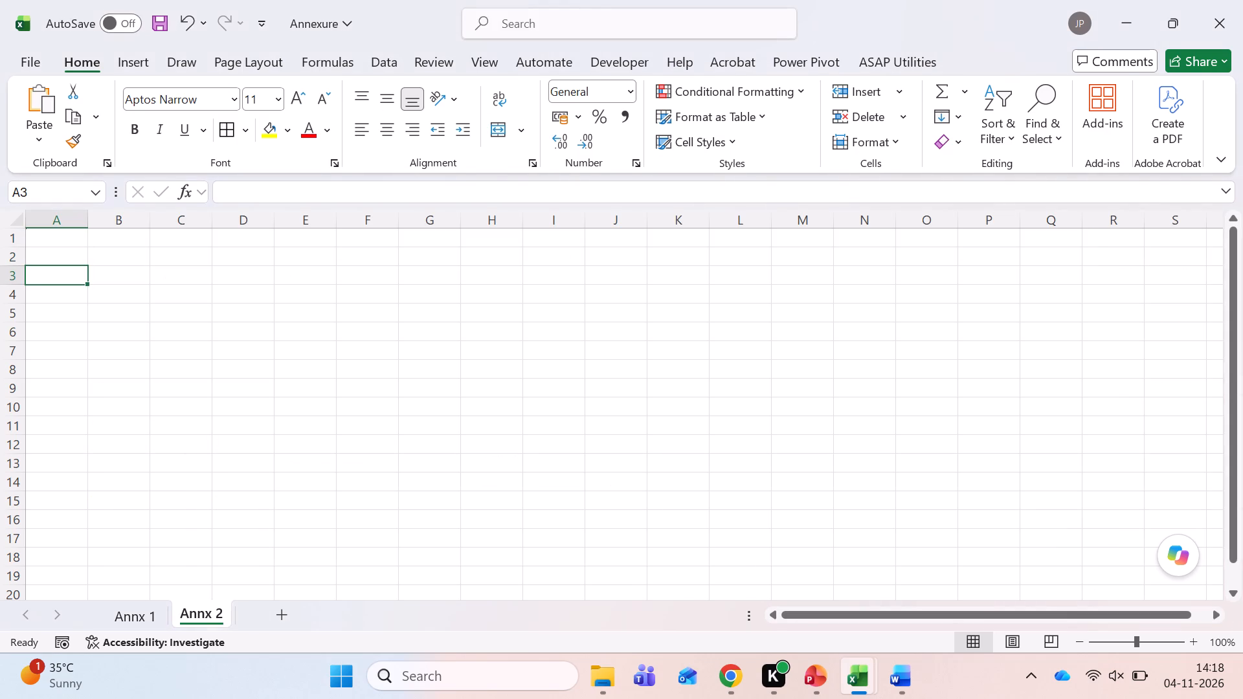
text(No O)
key(BackSpace)
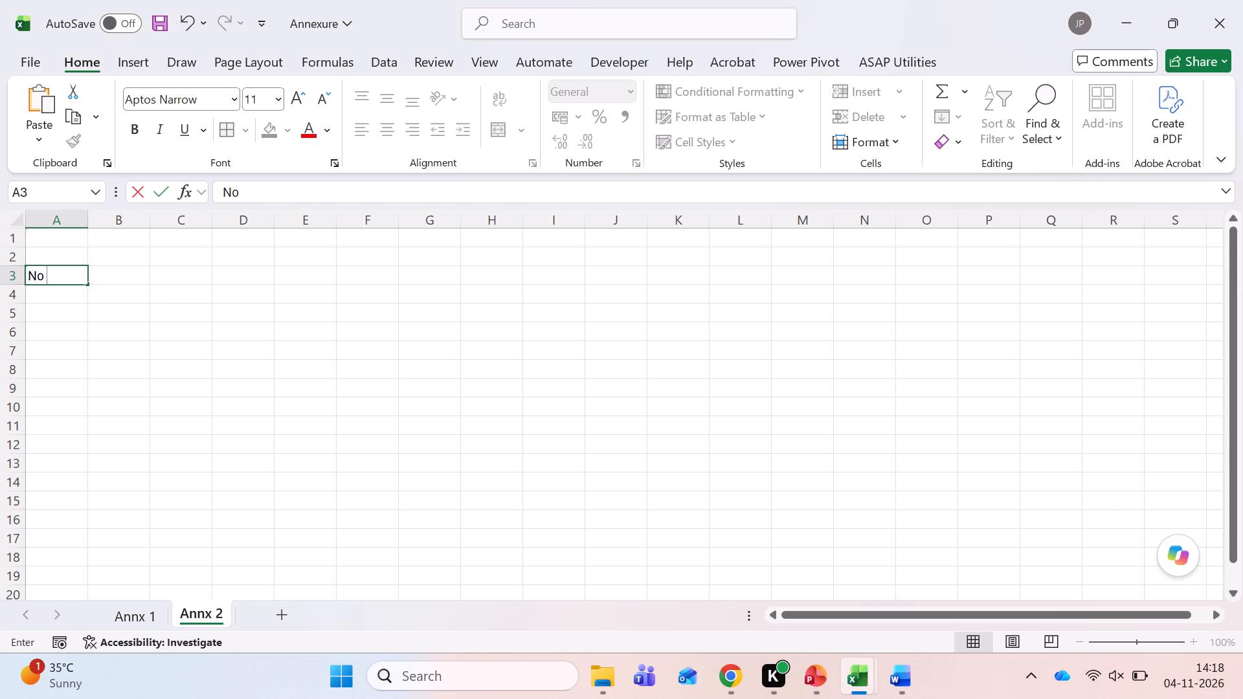
text(of Trips)
key(Tab)
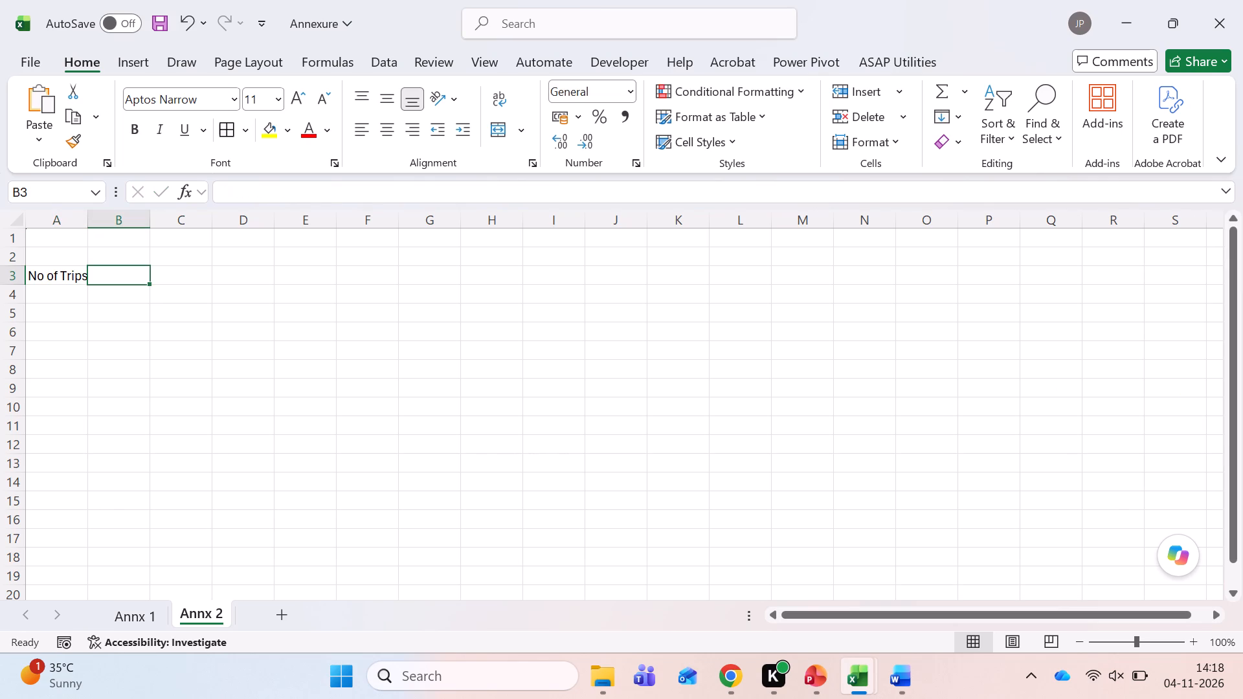
triple_click(84, 226)
Add the column headers "Unit 1" in B2 and "Unit 4" in C2 of Annx 2.
key(Right)
key(Left)
key(alt+Tab)
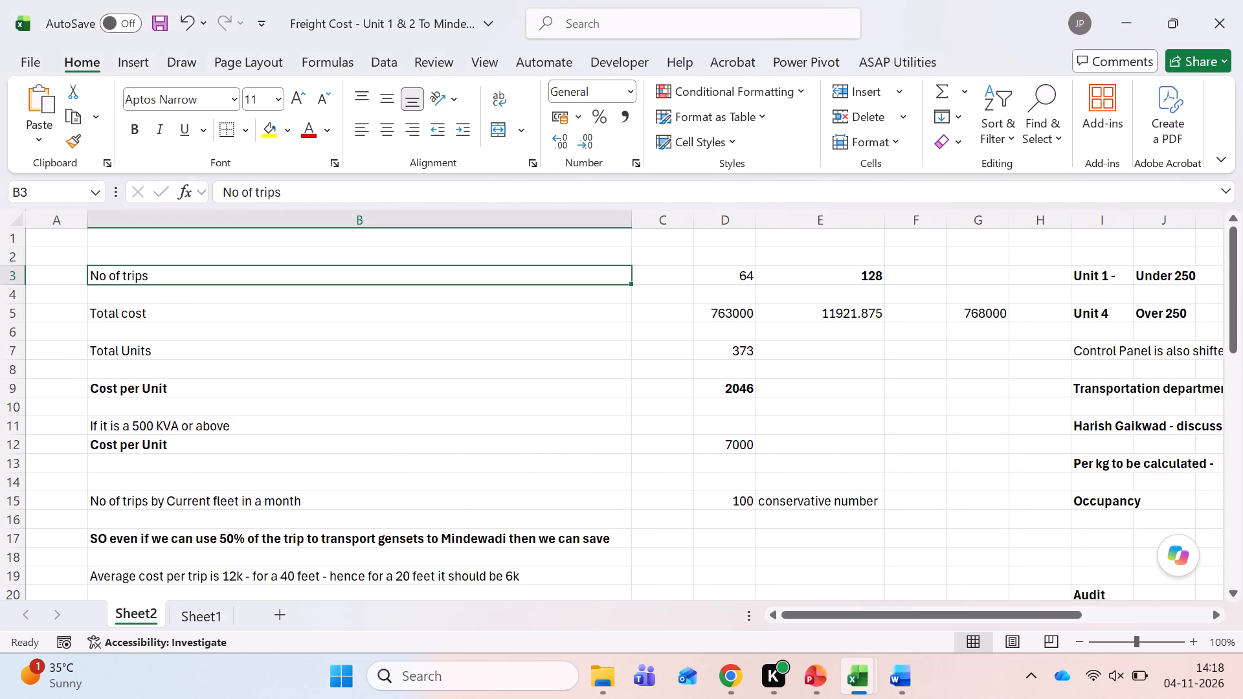
key(alt+Tab)
key(alt+Tab)
key(alt+Tab)
key(Up)
text(Ui)
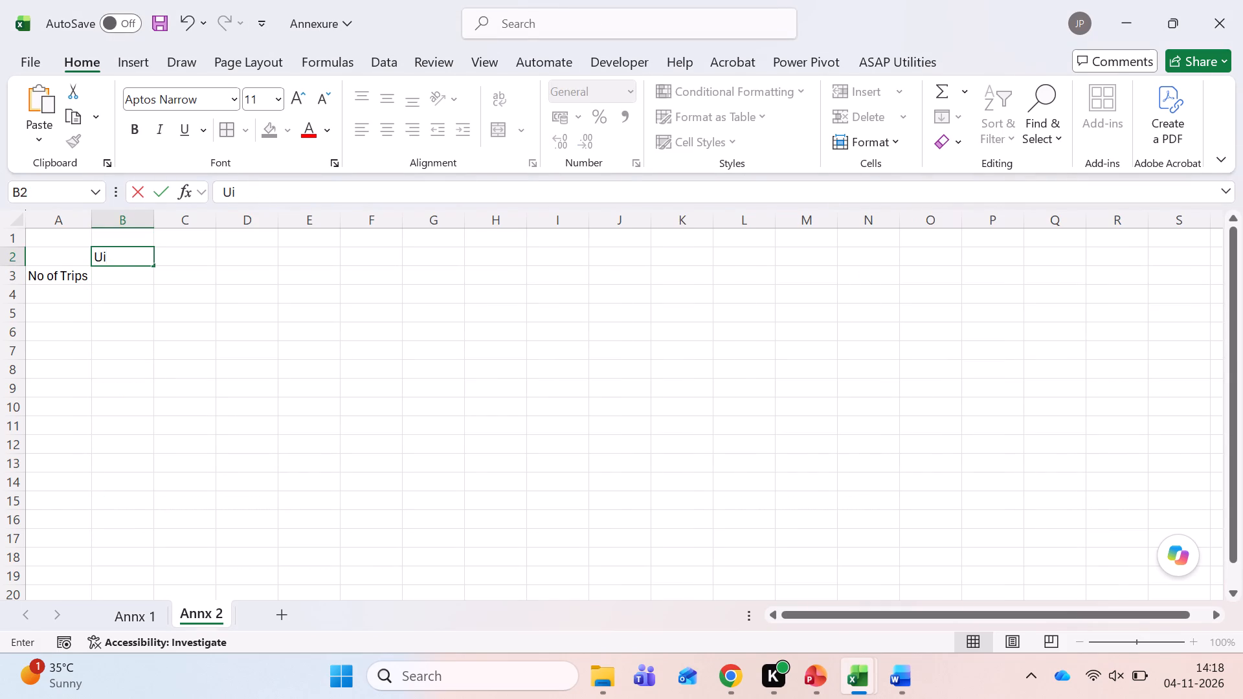
key(BackSpace)
key(n)
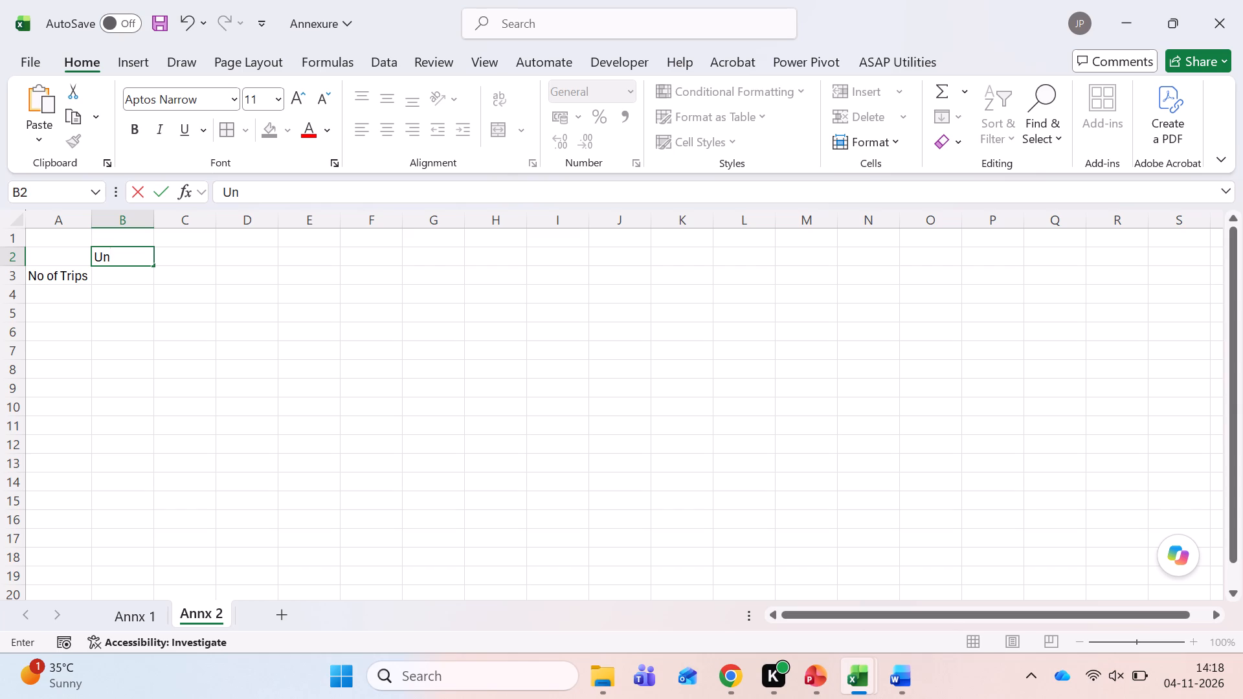
text(it)
key(space)
text(1)
key(Tab)
text(Unit 4)
key(Return)
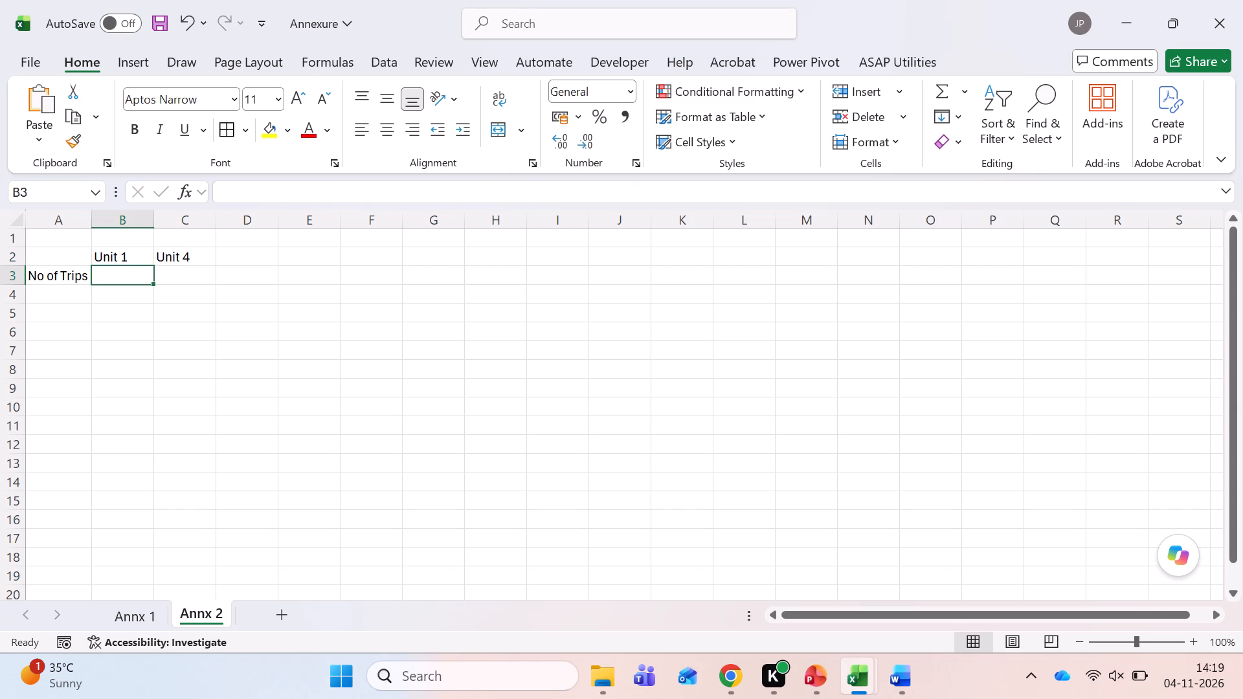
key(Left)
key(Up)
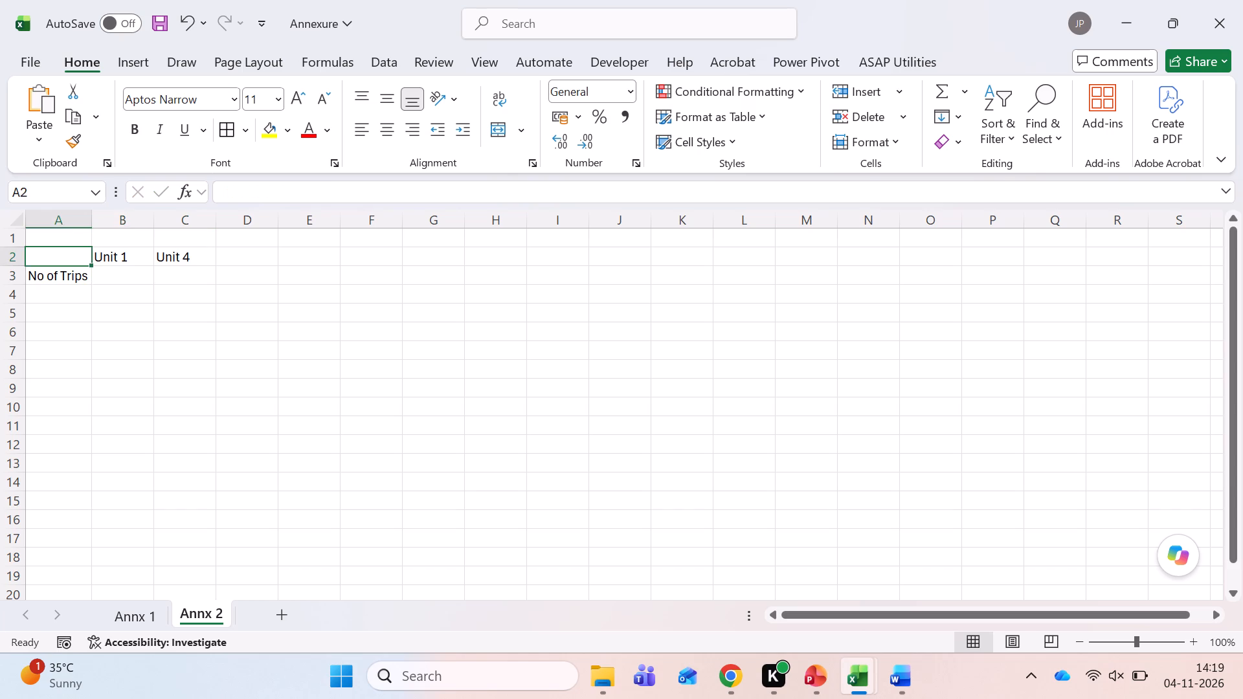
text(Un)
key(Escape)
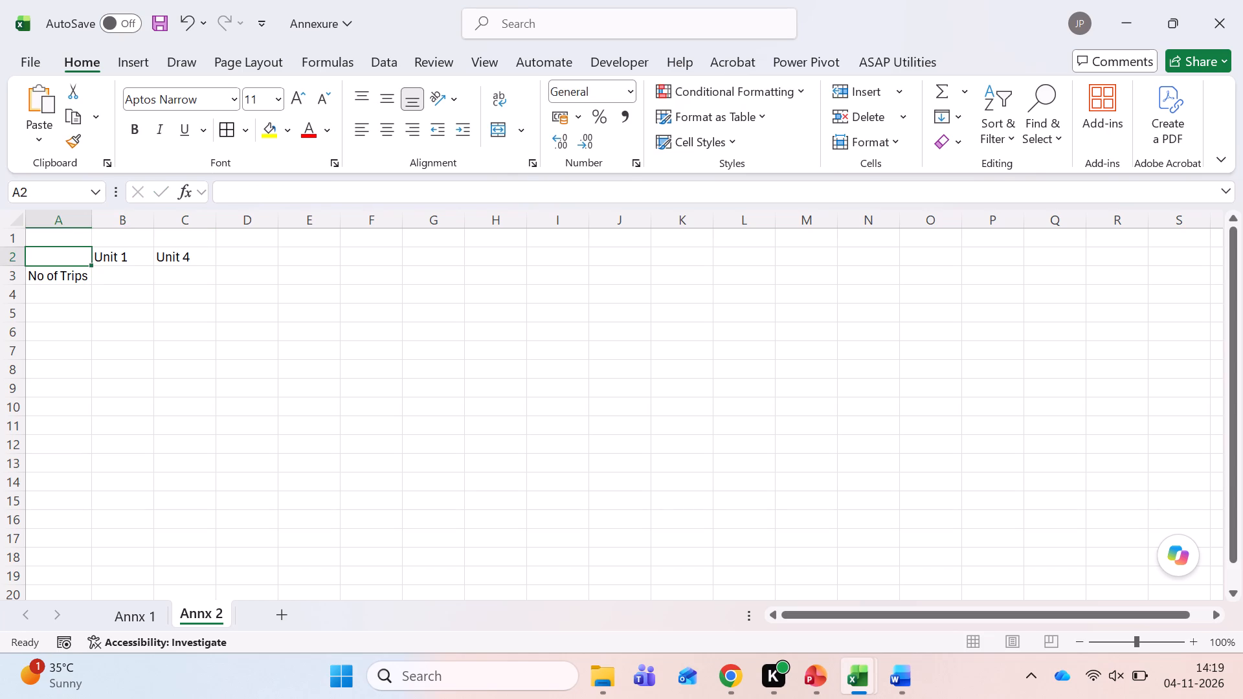
Move the "No of Trips" label from A3 to C3 and copy it into B3, under both unit headers.
key(Down)
key(ctrl+x)
key(Right)
key(Return)
key(ctrl+x)
key(Right)
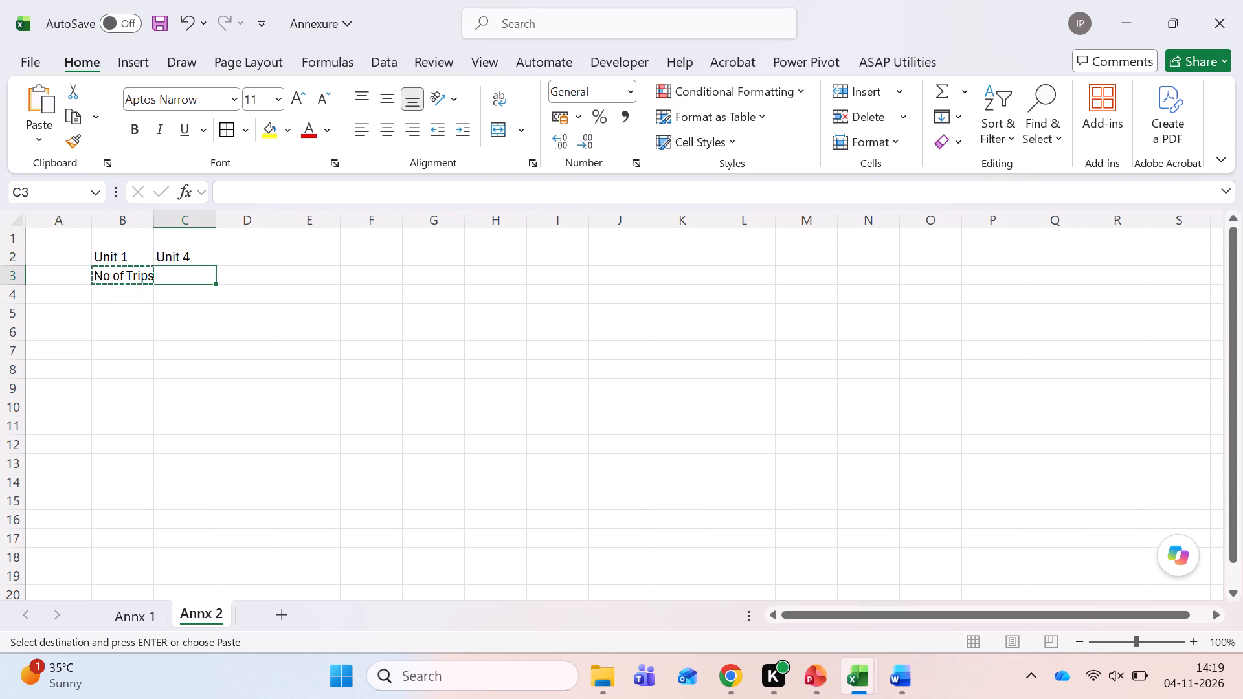
key(Return)
key(Left)
key(Right)
key(ctrl+c)
key(Left)
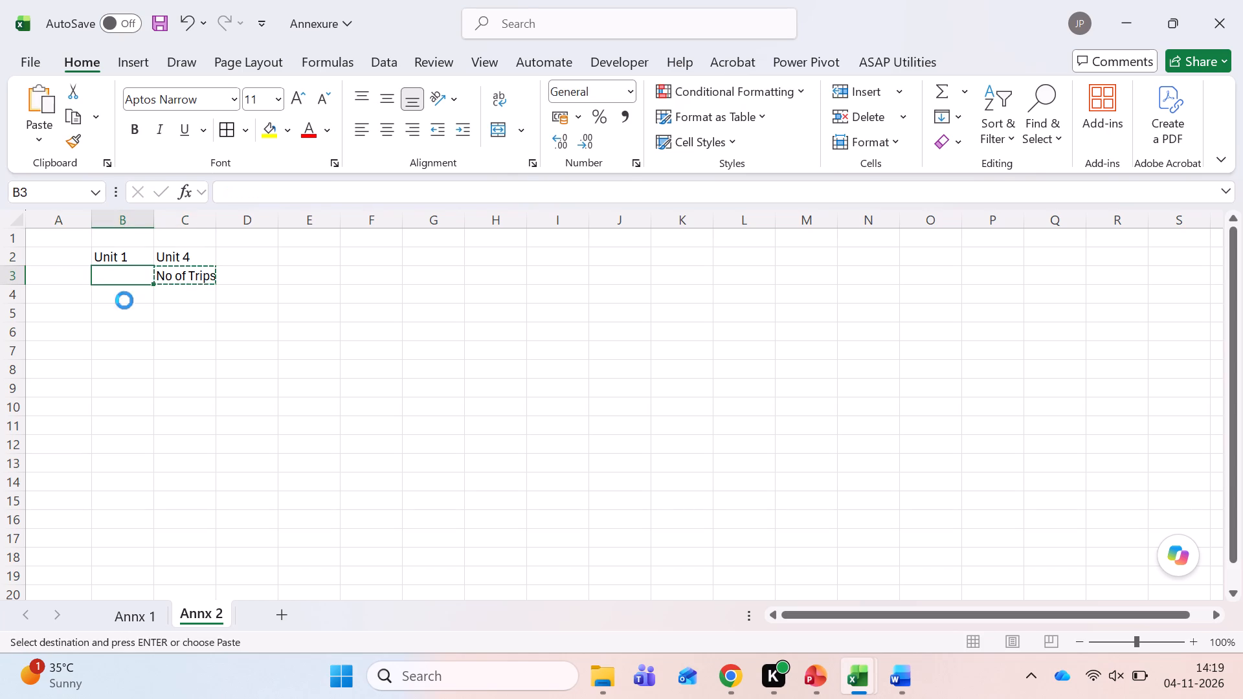
key(Return)
Fit the widths of columns B and C to their "No of Trips" labels.
key(alt+h)
text(oi)
key(Right)
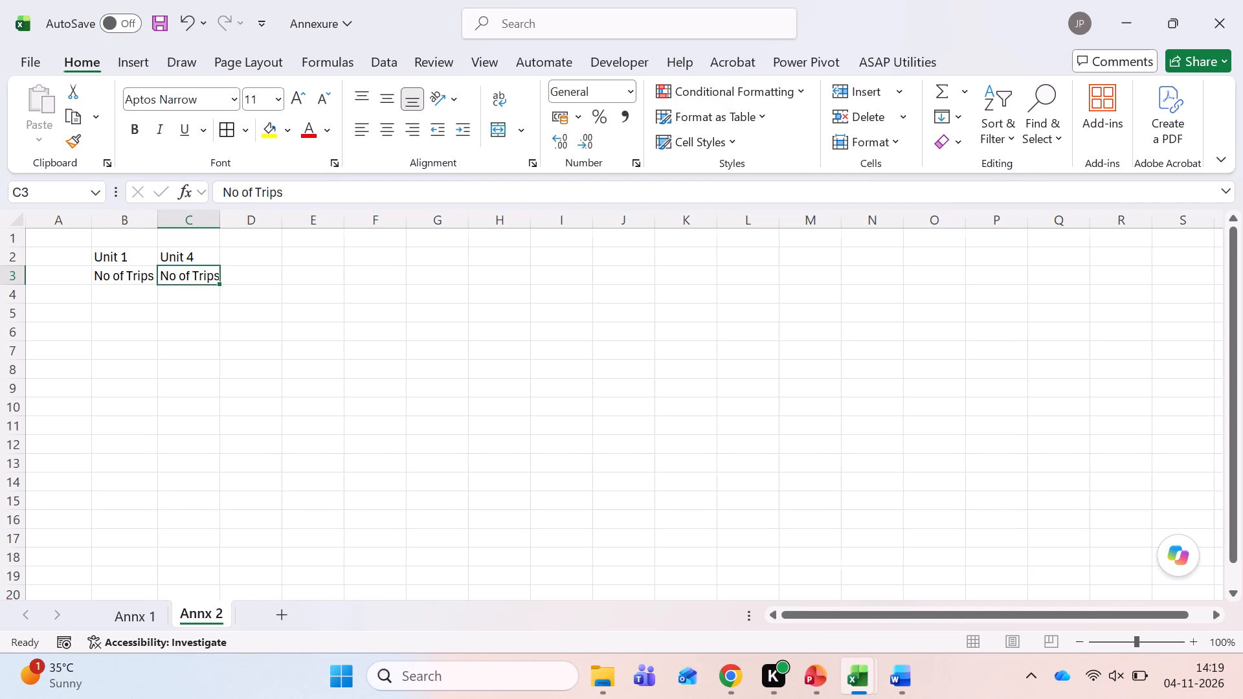
key(alt+h)
text(oi)
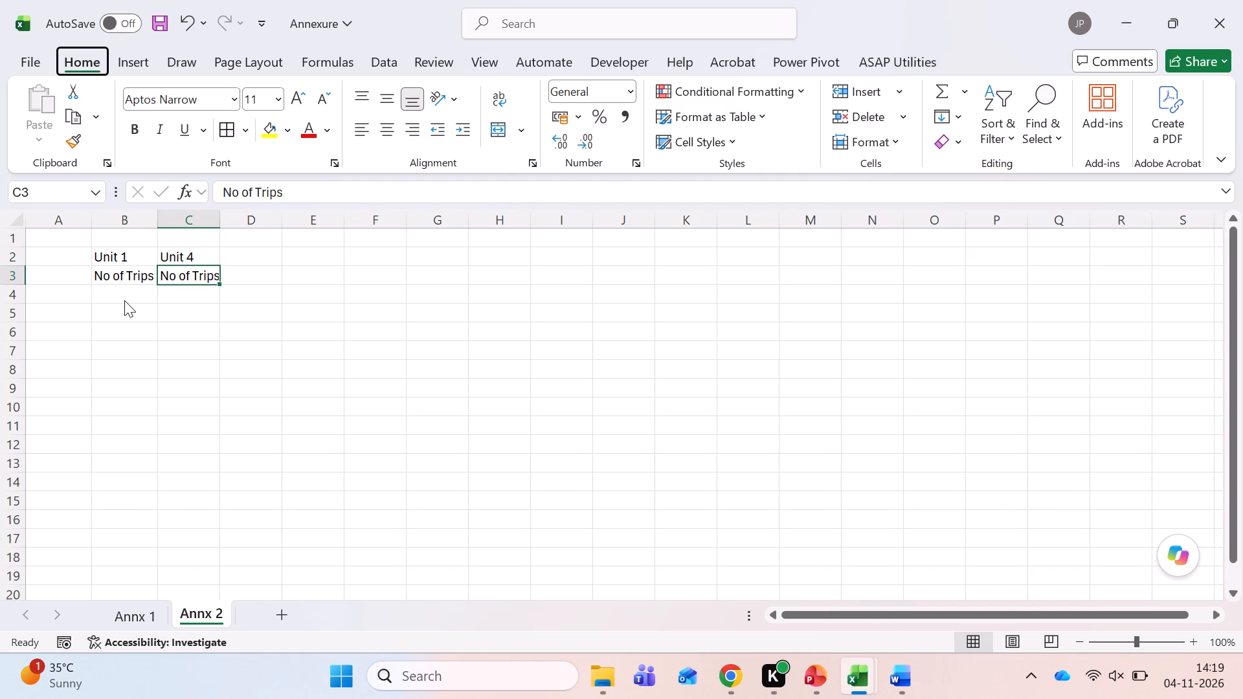
Switch to the Freight Cost workbook's Sheet1, filter the From column to 1, and select its entries to count the trips.
key(Down)
key(Left)
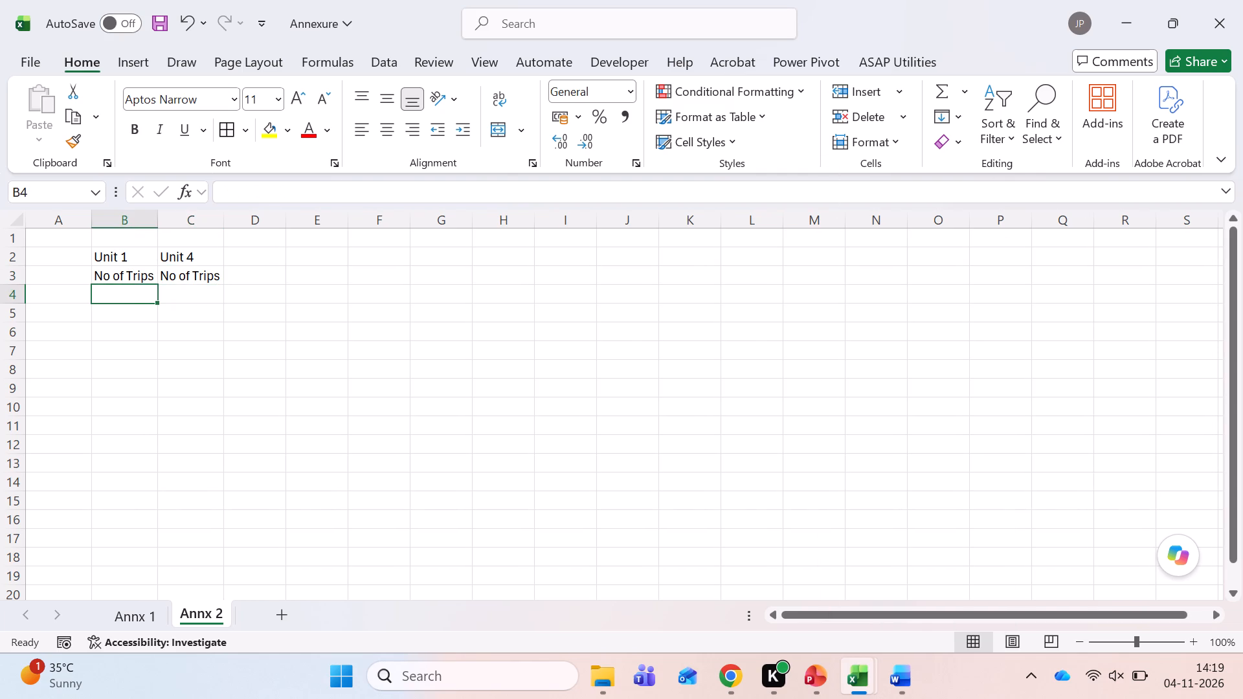
key(alt+Tab)
key(ctrl+Page_Down)
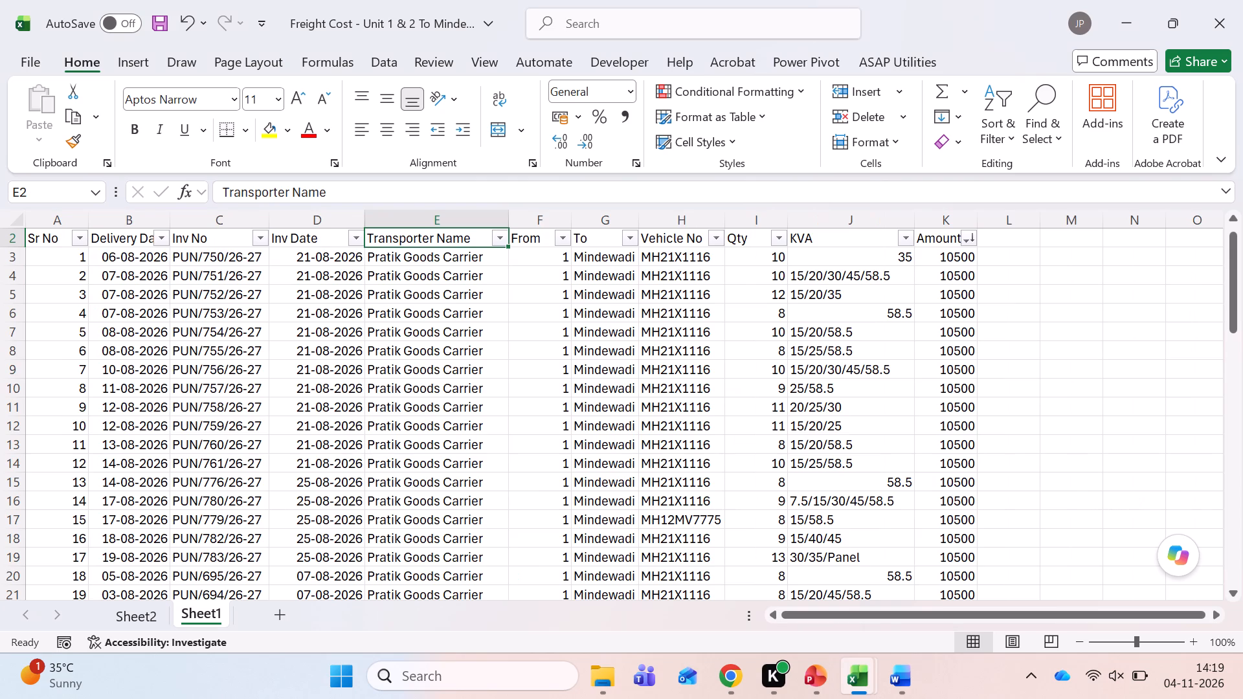
key(ctrl+Up)
key(Right)
key(Right)
key(Right)
key(Left)
key(Left)
key(Down)
key(alt+Down)
key(alt+Down)
key(alt+Down)
key(alt+Down)
key(alt+Down)
key(alt+Down)
key(alt+Down)
key(alt+Down)
key(alt+Down)
key(alt+Down)
key(alt+Down)
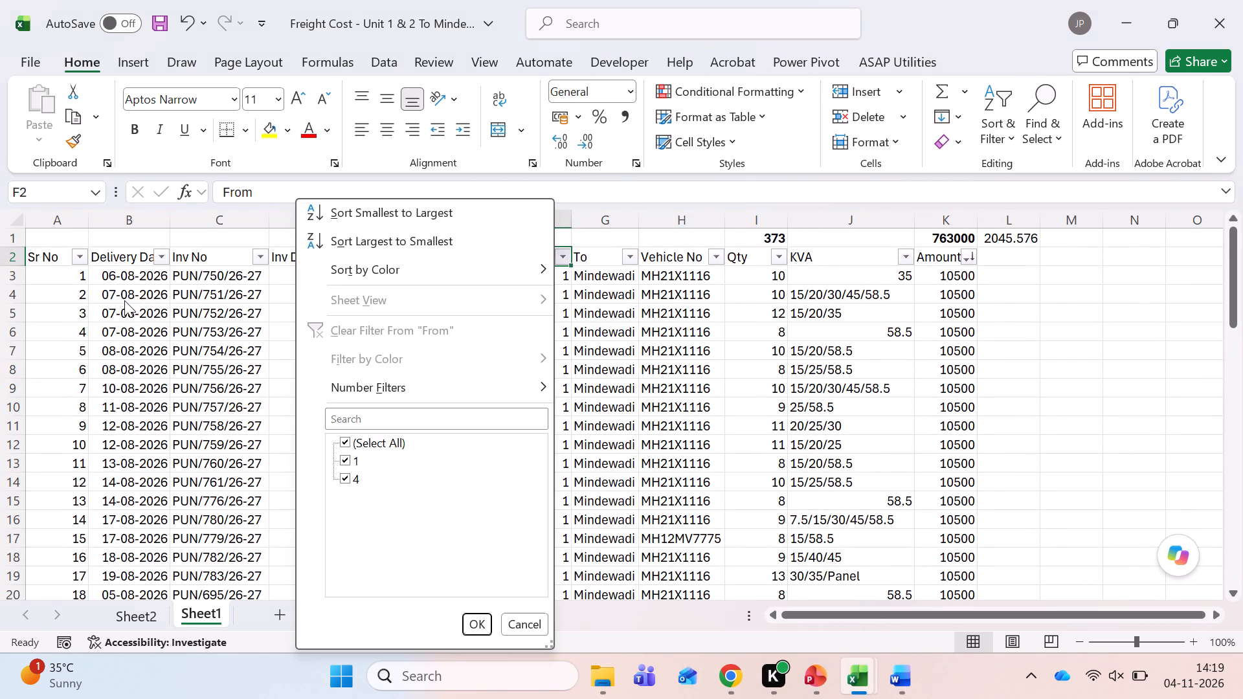
key(space)
key(Down)
key(space)
key(Return)
key(Down)
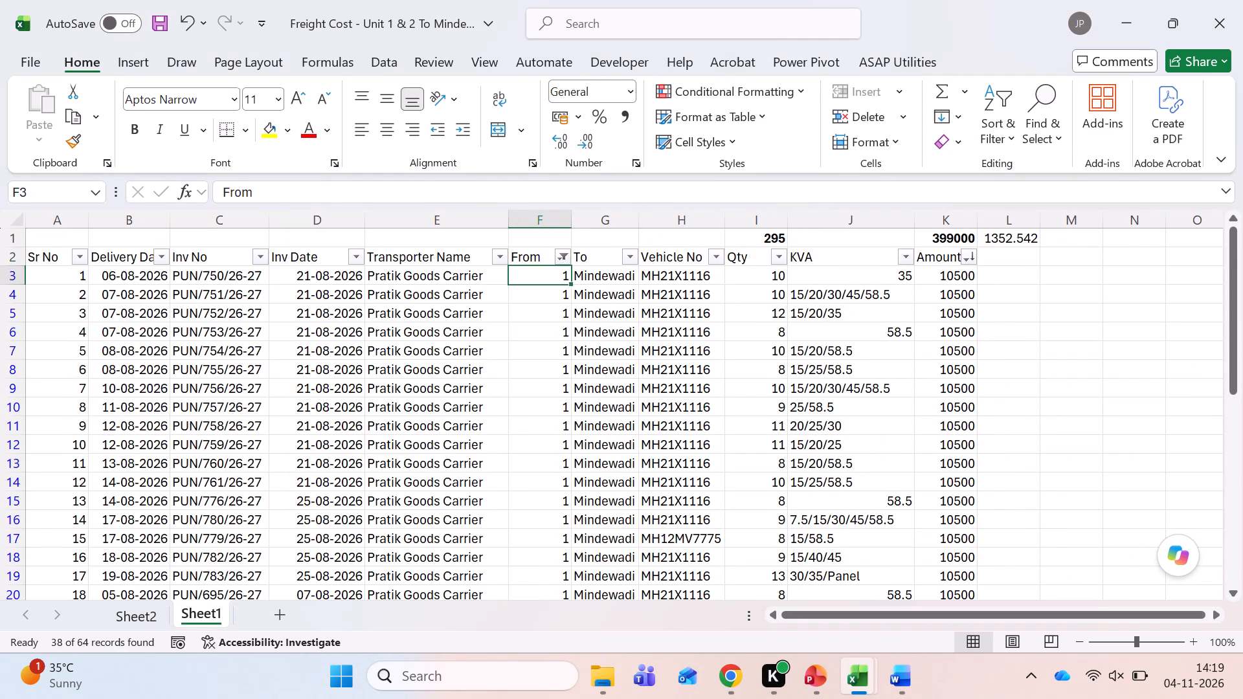
key(ctrl+shift+Down)
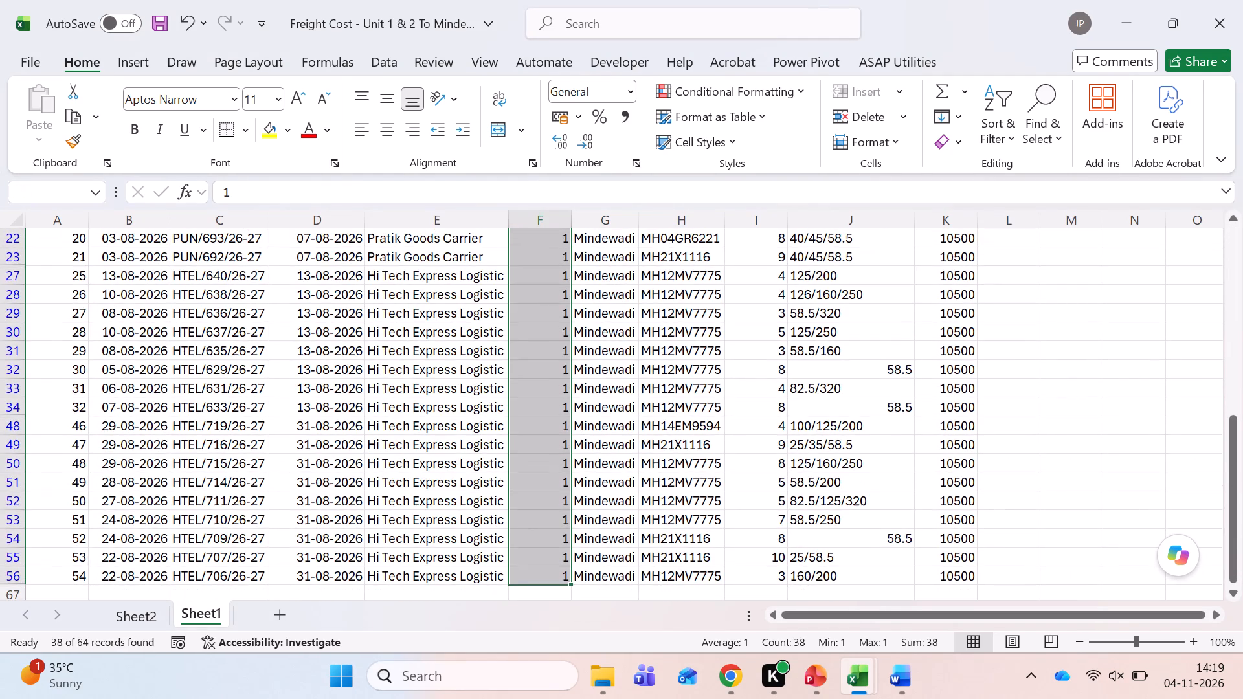
Enter 38 as the Unit 1 number of trips in B4 of the Annexure workbook's Annx 2.
key(alt+Tab)
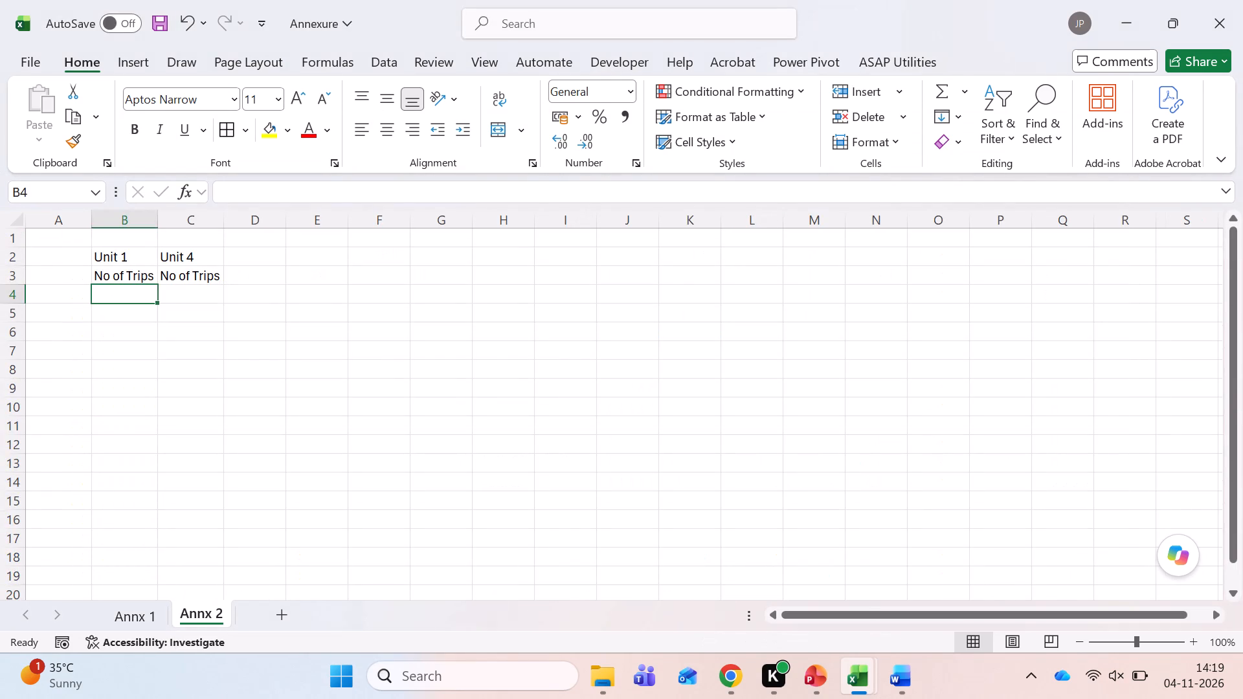
text(38)
key(Tab)
Back in the Freight Cost workbook's Sheet1, filter the From column to 4 instead and select its entries to count the trips.
key(alt+Tab)
key(Up)
key(alt+Down)
key(Down)
key(Down)
key(Down)
key(Down)
key(Down)
key(Down)
key(Down)
key(Down)
key(Down)
key(Down)
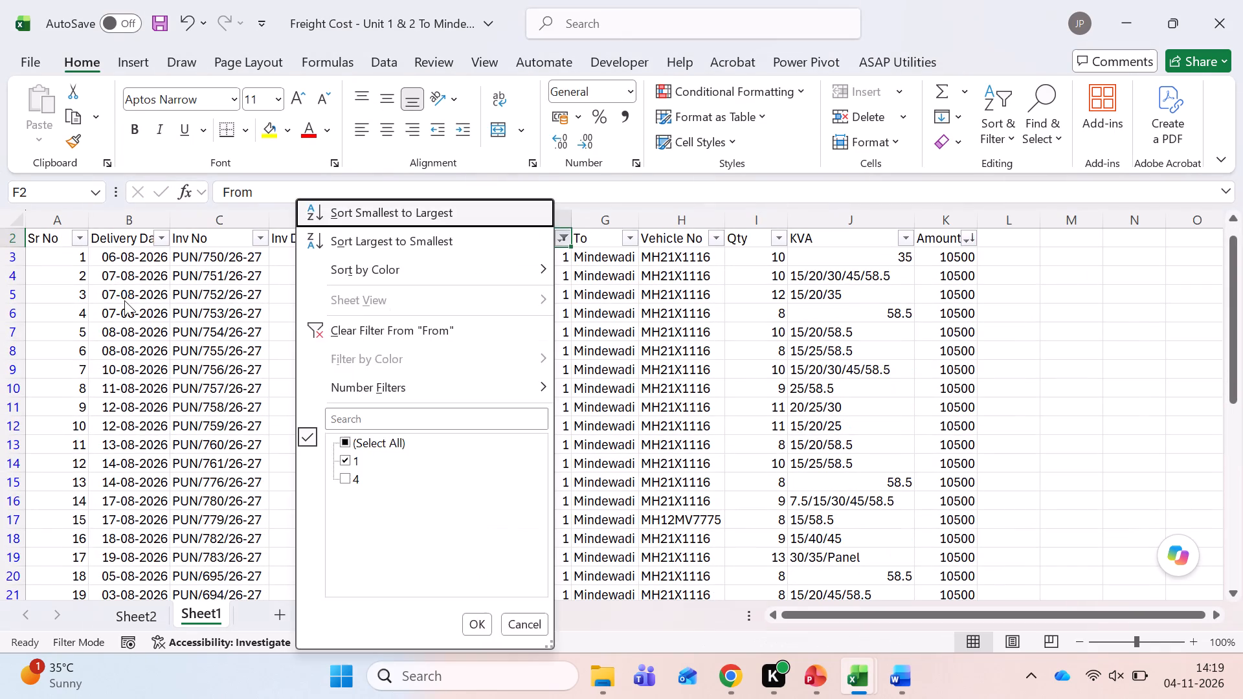
key(space)
key(Down)
key(space)
key(Return)
key(Down)
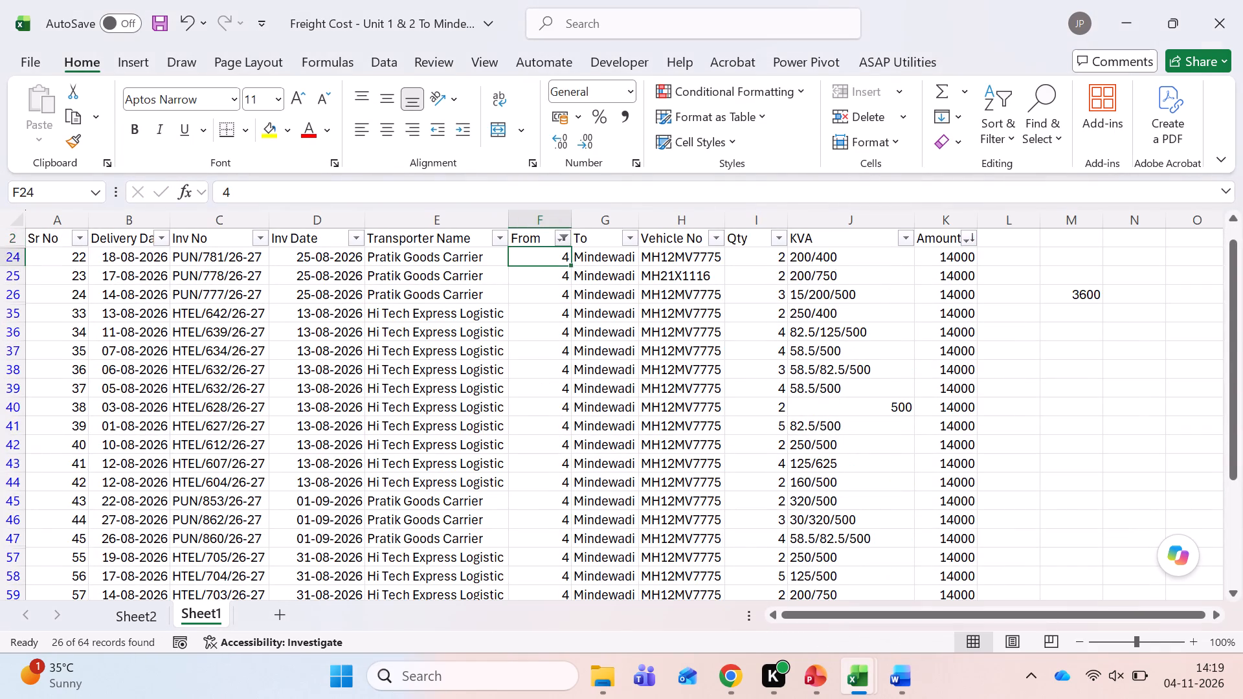
key(ctrl+shift+Down)
Enter 104 as the Unit 4 number of trips in C4 of the Annexure workbook's Annx 2.
key(alt+Tab)
text(104)
key(Right)
Check the two trip entries in B4:C4 against the unit-wise trip tables on Annx 1.
key(Left)
key(Left)
key(shift+Right)
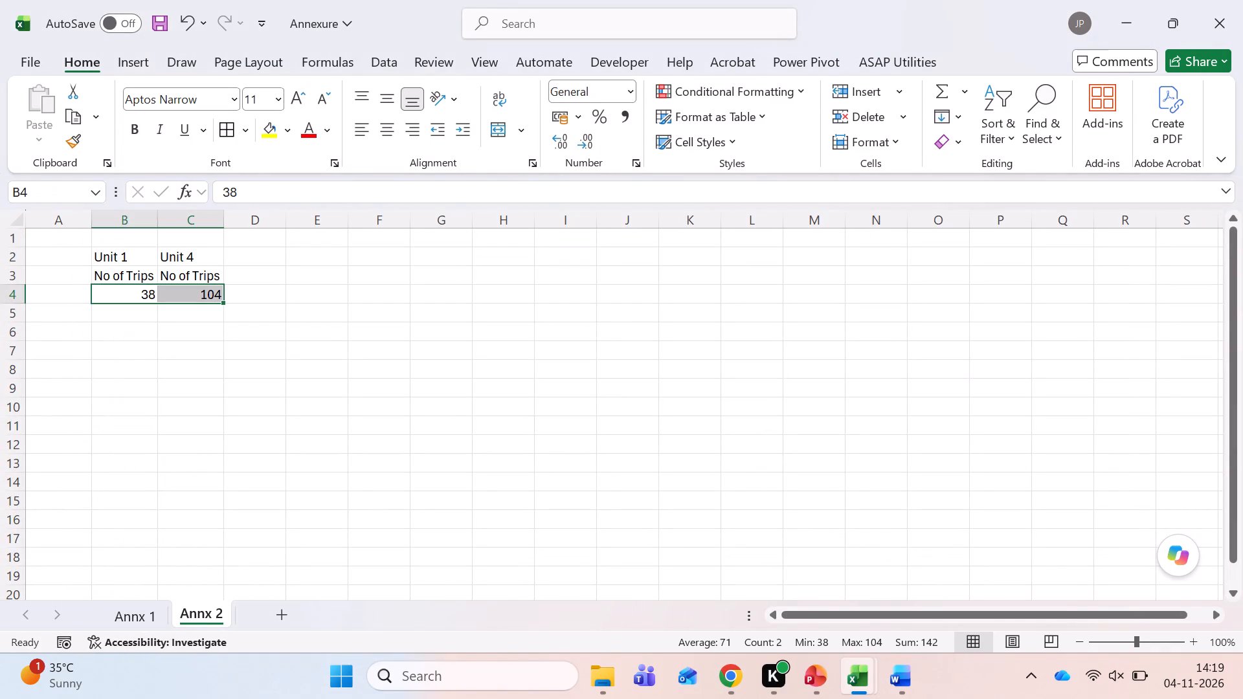
key(Right)
key(Left)
key(ctrl+Page_Up)
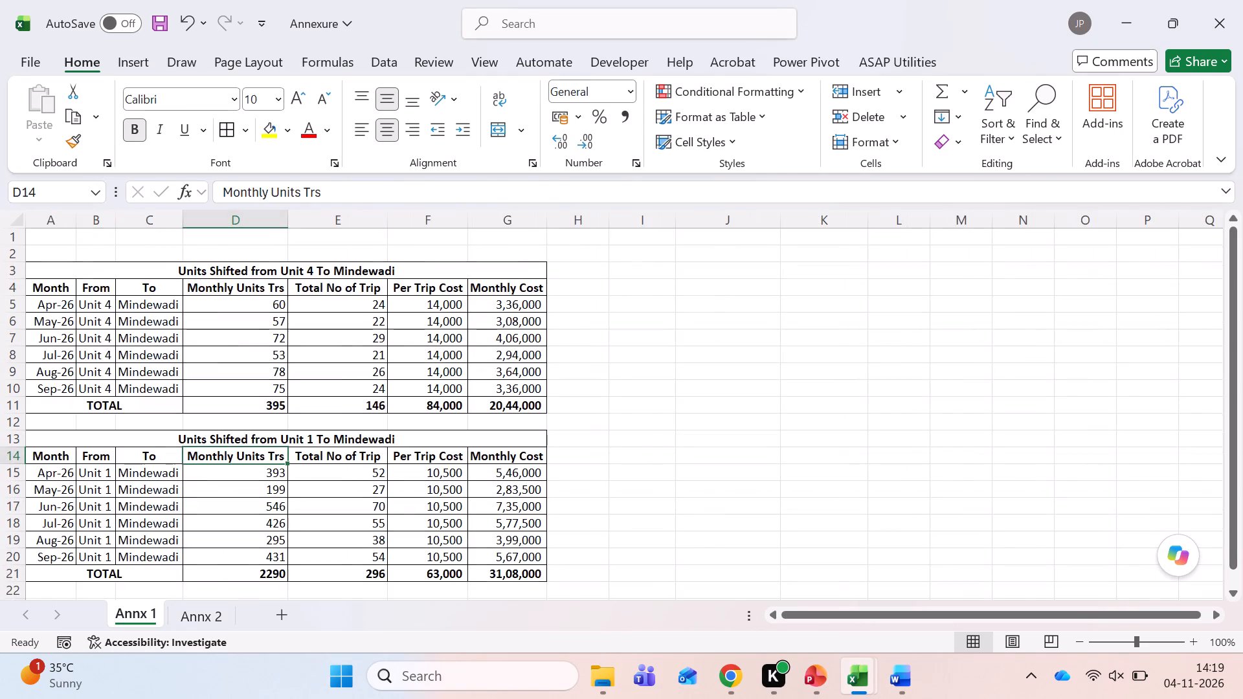
key(ctrl+Page_Down)
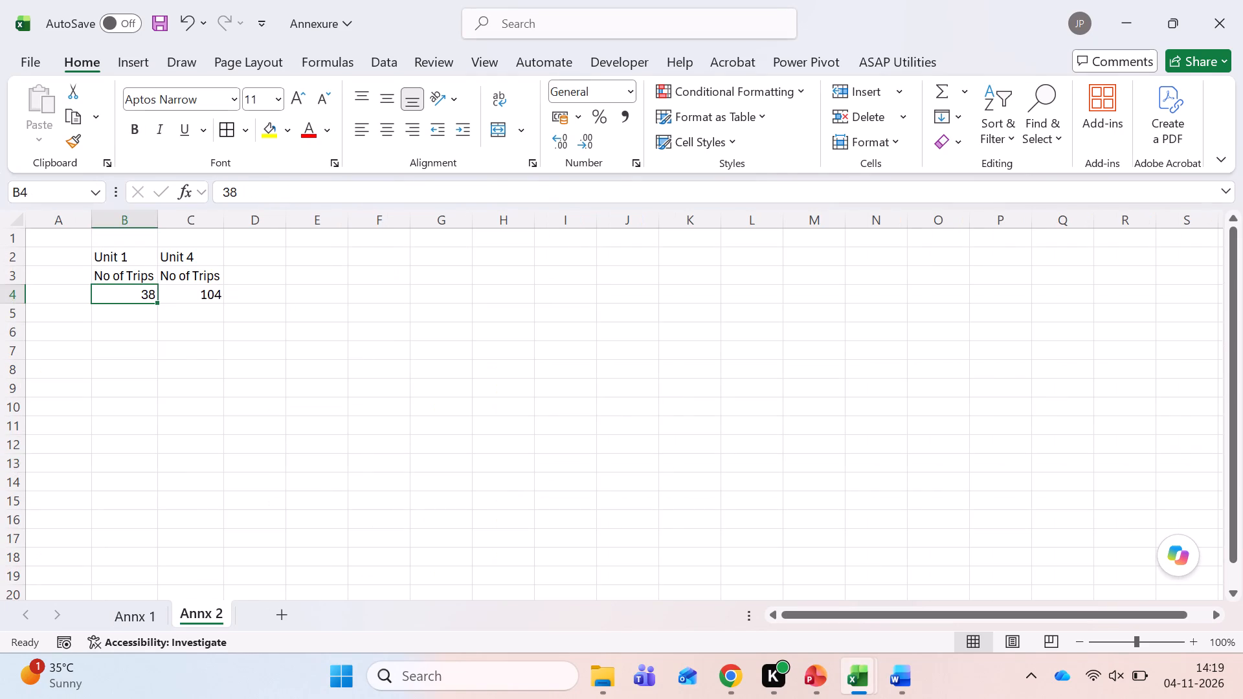
Switch to the Freight Cost workbook and show all entries of Sheet1's From column again.
key(alt+Tab)
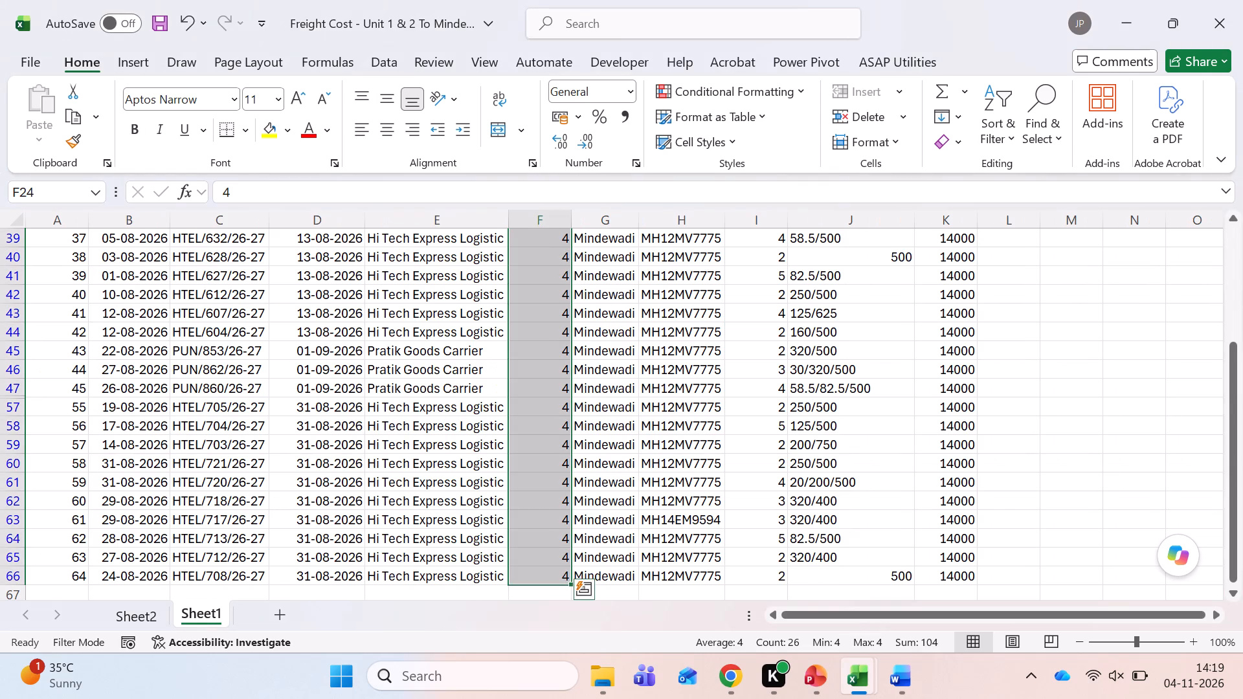
key(ctrl+Up)
key(alt+Down)
key(alt+Down)
key(alt+Down)
key(alt+Down)
key(alt+Down)
key(alt+Down)
key(alt+Down)
key(alt+Down)
key(alt+Down)
key(alt+Down)
key(alt+Down)
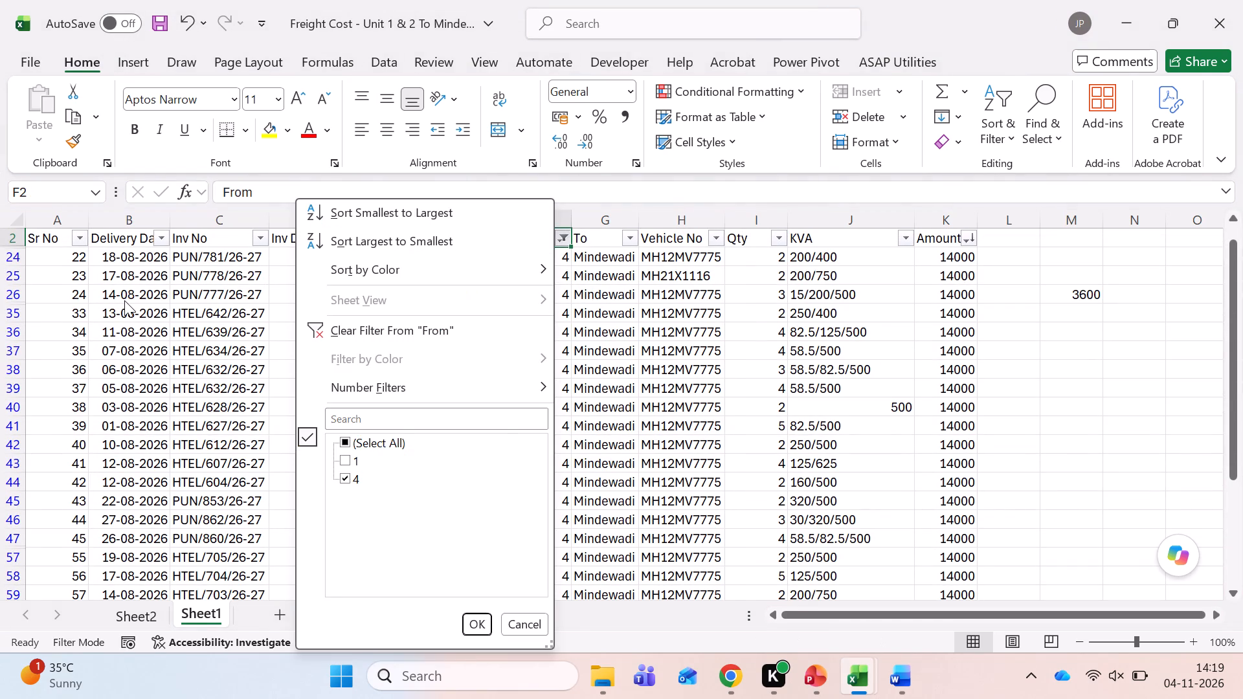
key(space)
key(Return)
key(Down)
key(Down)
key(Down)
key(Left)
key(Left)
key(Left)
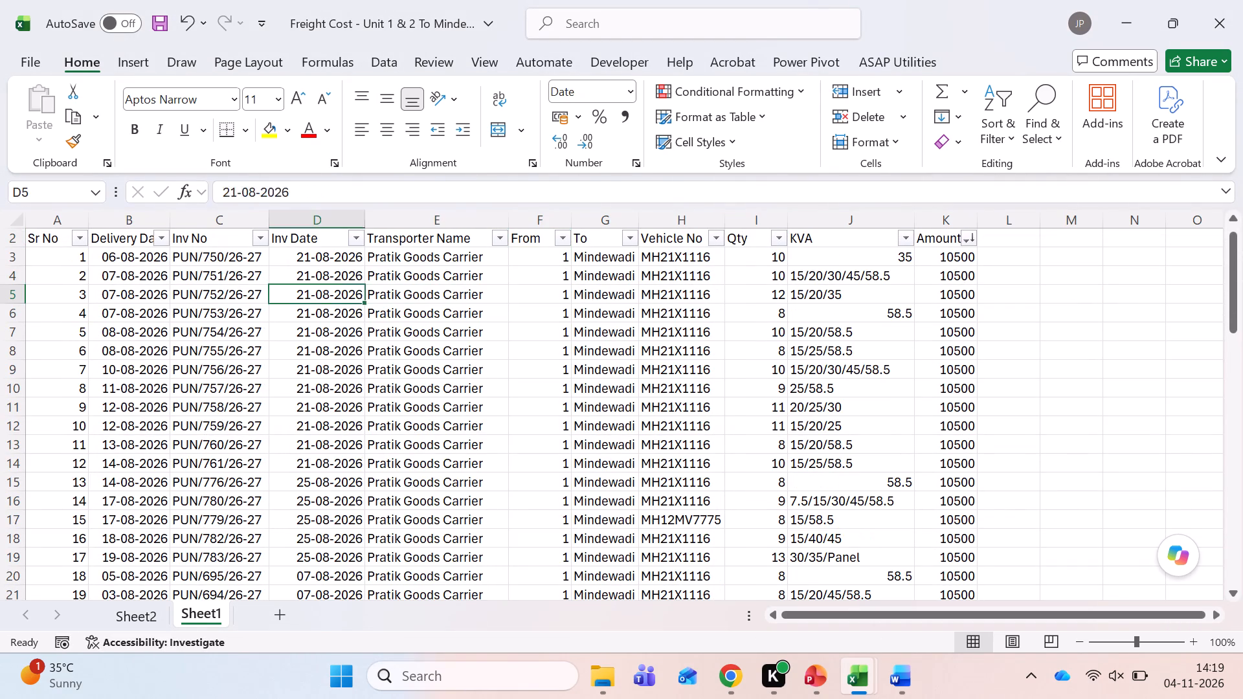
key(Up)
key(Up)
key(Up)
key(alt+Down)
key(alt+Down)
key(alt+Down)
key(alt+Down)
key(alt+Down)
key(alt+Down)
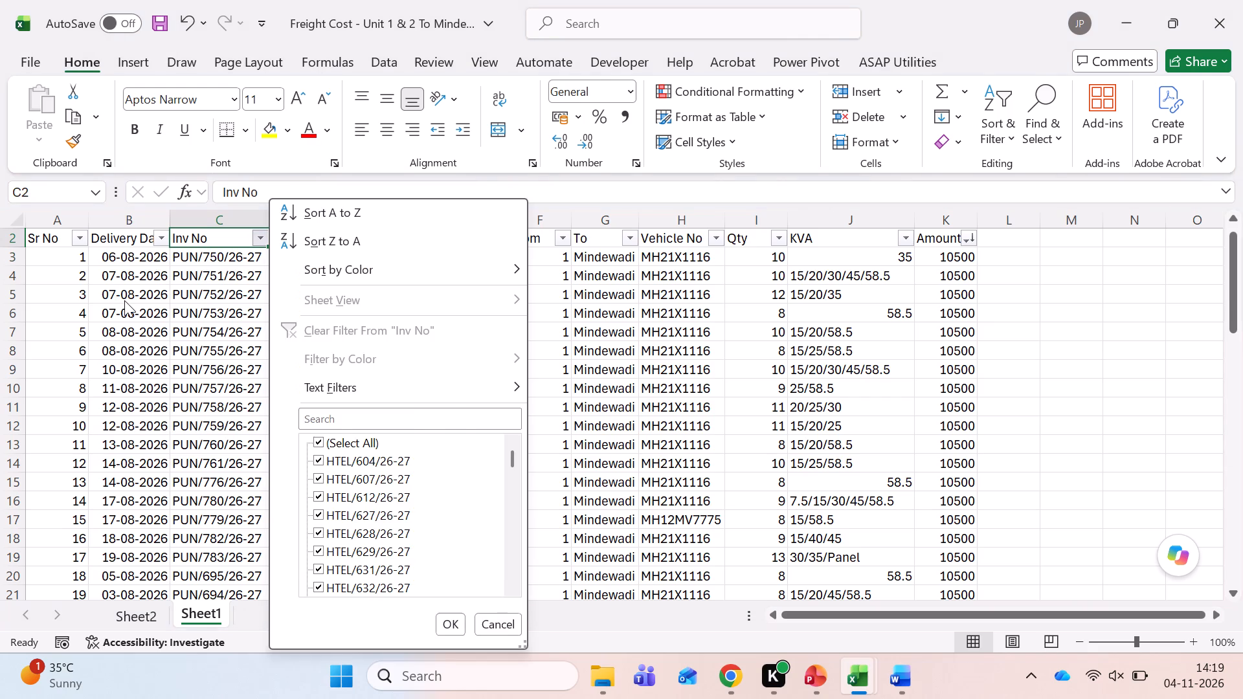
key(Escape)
Select all From column entries on Sheet1 and examine their count and sum.
key(Right)
key(Right)
key(Right)
key(Right)
key(Left)
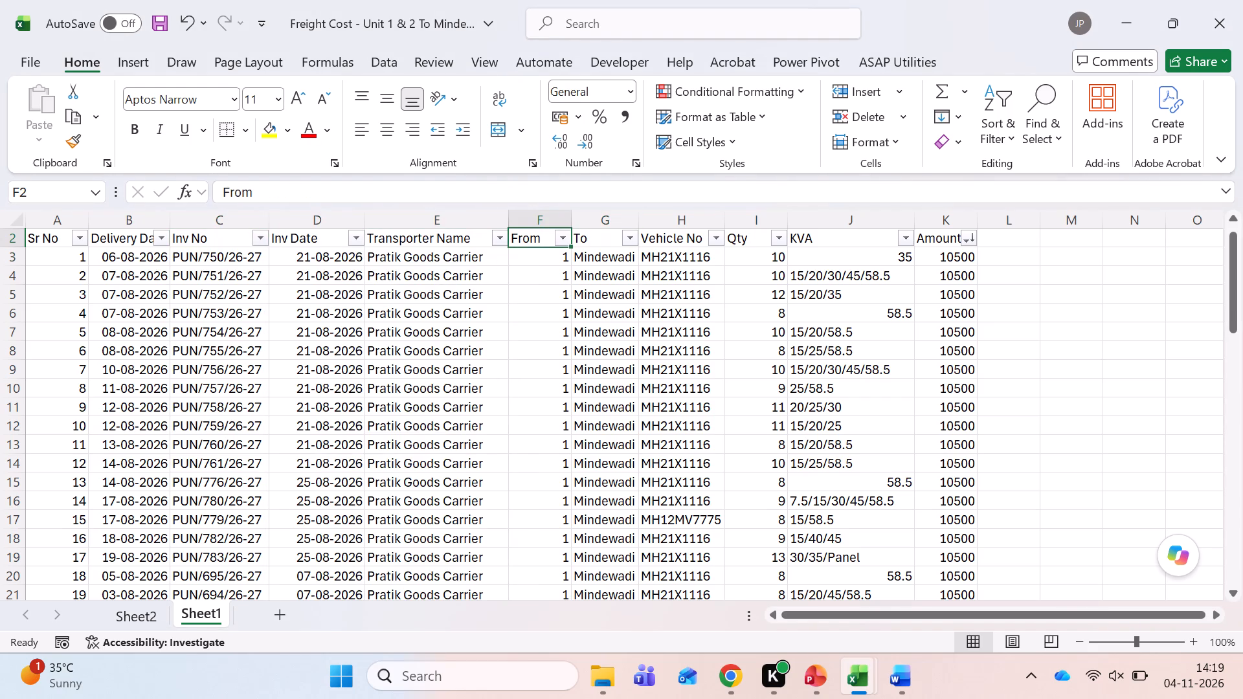
key(Down)
key(ctrl+shift+Down)
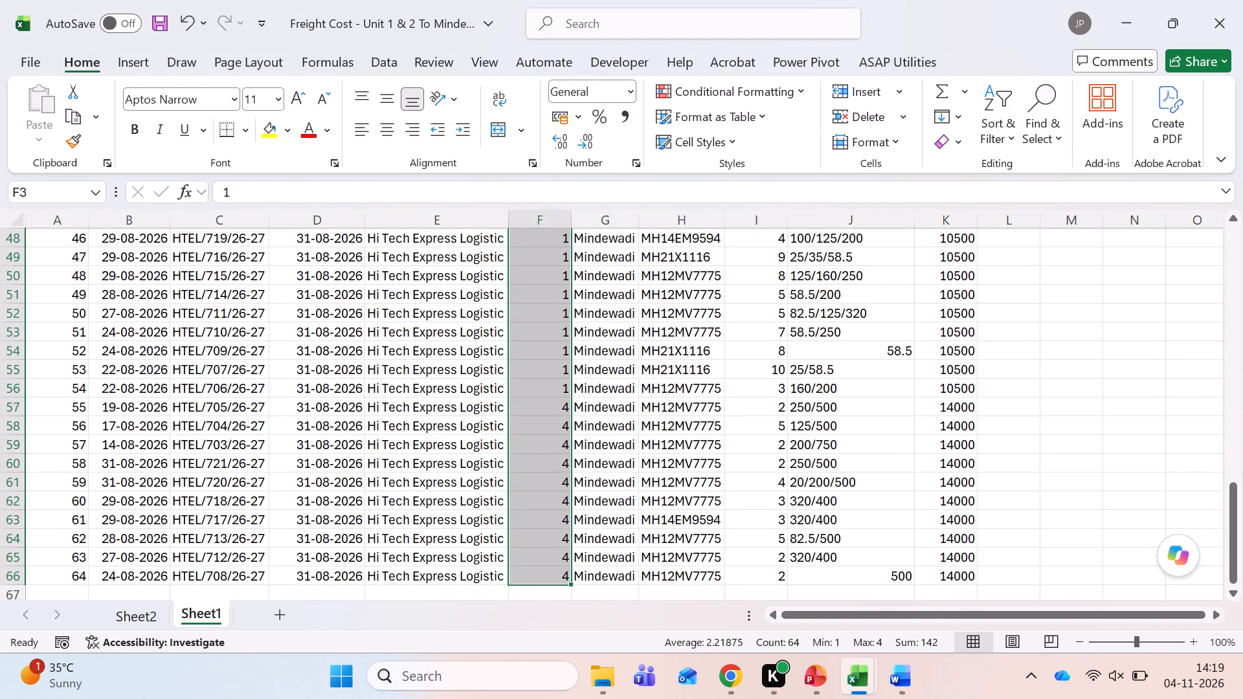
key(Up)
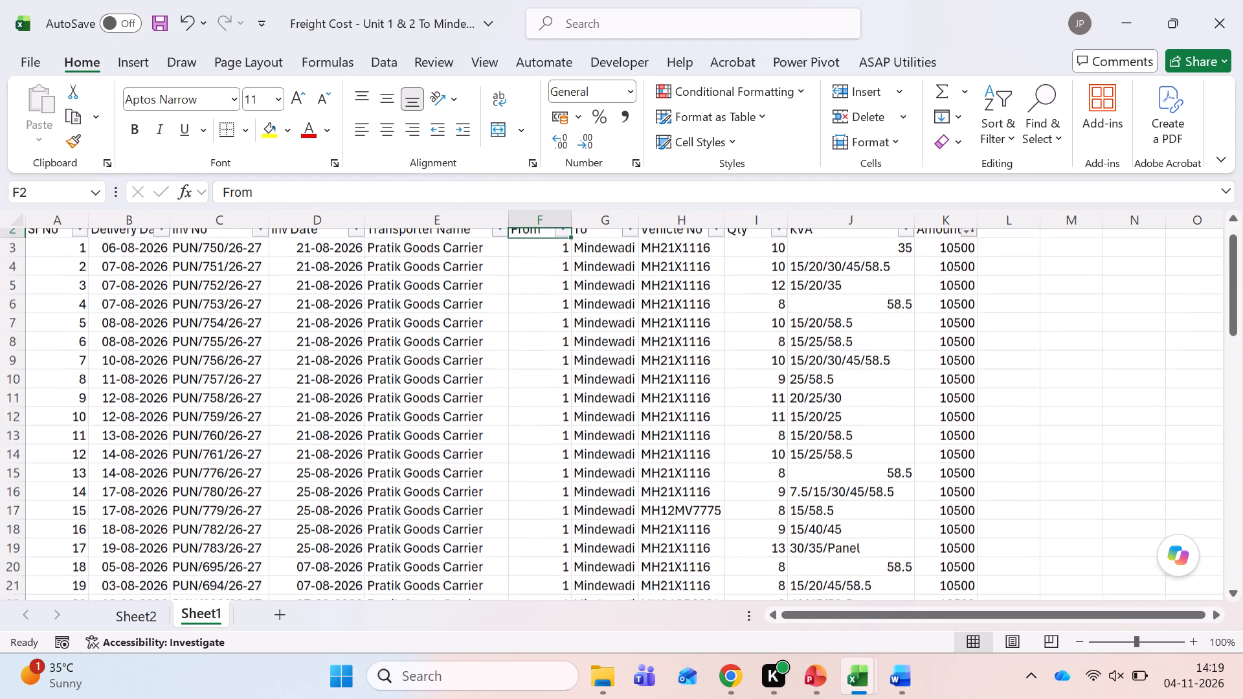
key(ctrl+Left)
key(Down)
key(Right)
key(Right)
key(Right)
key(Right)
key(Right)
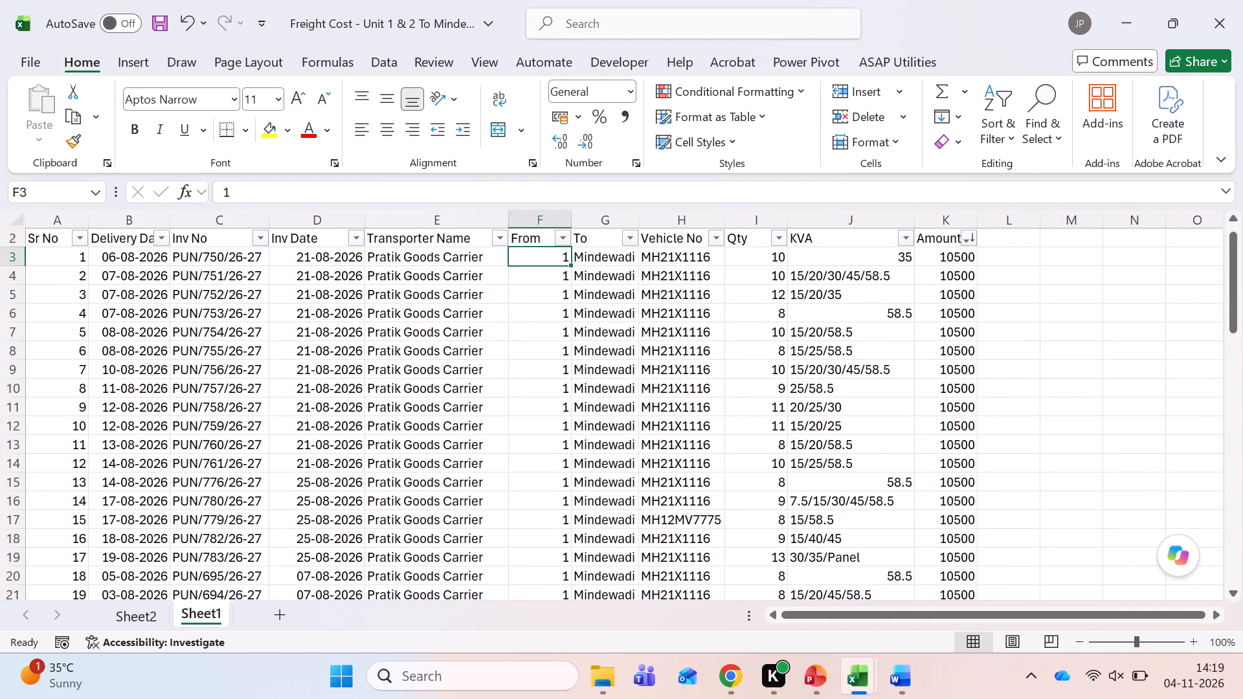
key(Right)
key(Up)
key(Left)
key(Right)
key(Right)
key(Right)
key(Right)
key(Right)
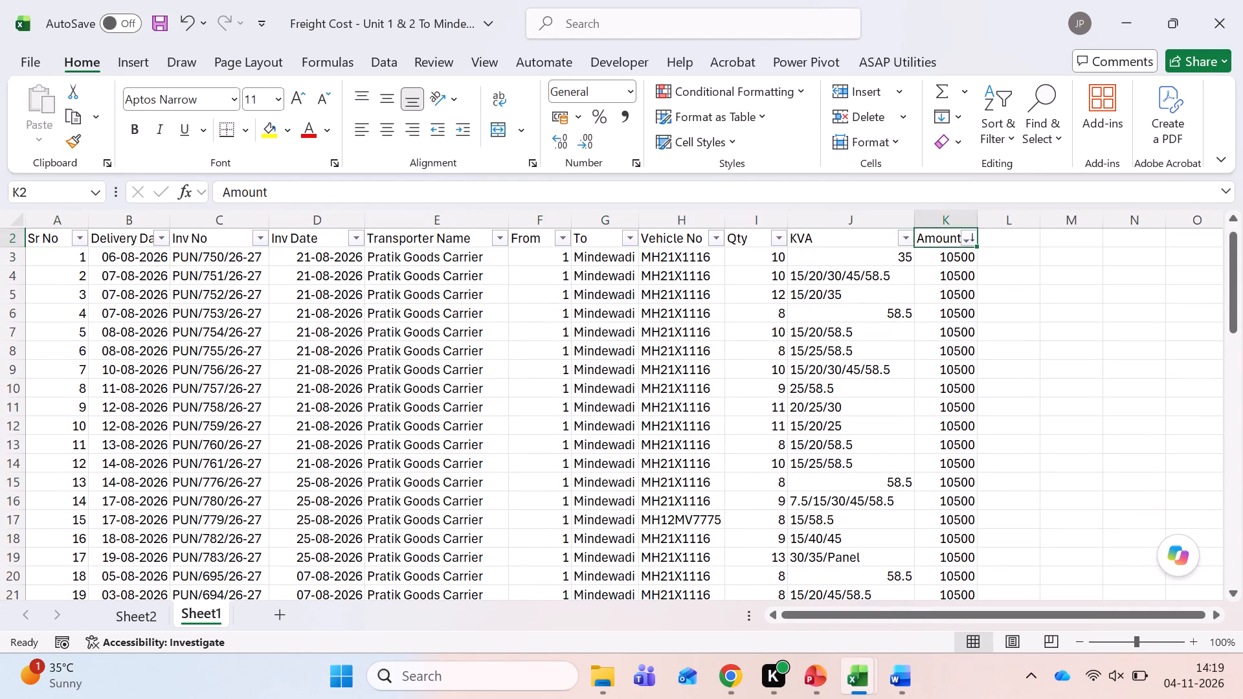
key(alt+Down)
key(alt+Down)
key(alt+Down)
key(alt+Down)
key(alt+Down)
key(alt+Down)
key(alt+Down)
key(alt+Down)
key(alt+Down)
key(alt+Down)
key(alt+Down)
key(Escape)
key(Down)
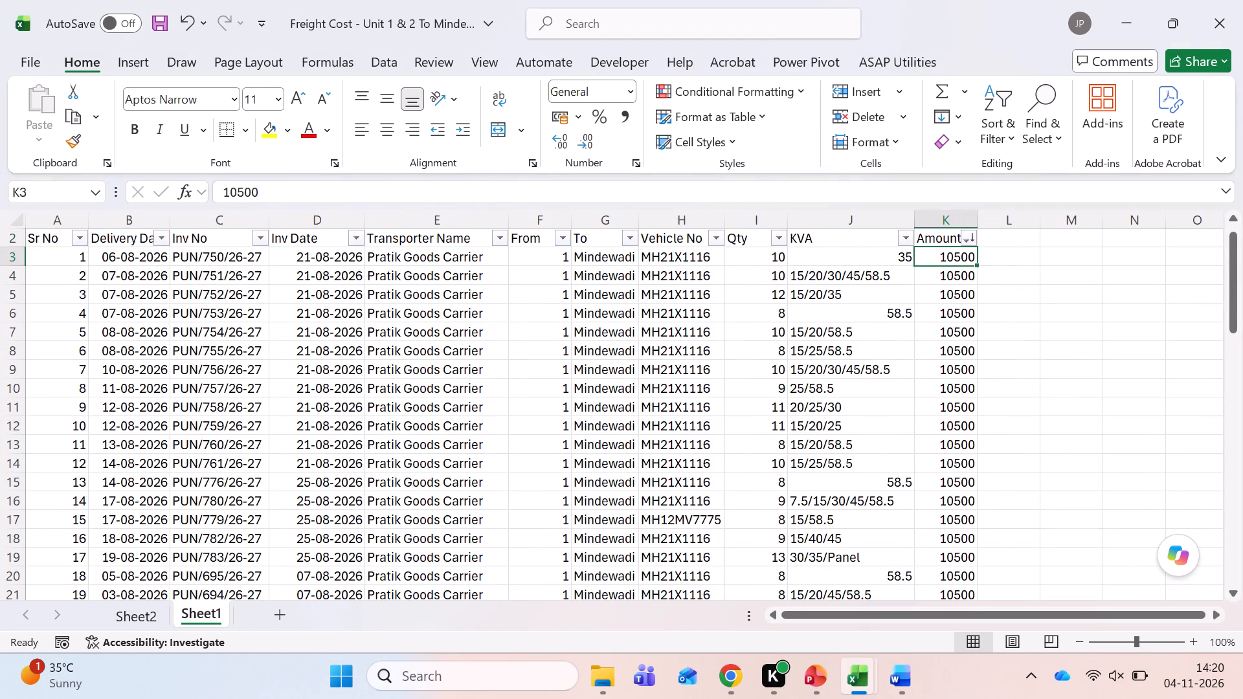
Filter Sheet1's Amount column to 10500 only and select all its visible entries to examine their count.
key(ctrl+shift+Down)
key(Up)
key(alt+Down)
key(Down)
key(Down)
key(Down)
key(Down)
key(Down)
key(Down)
key(Down)
key(Down)
key(Down)
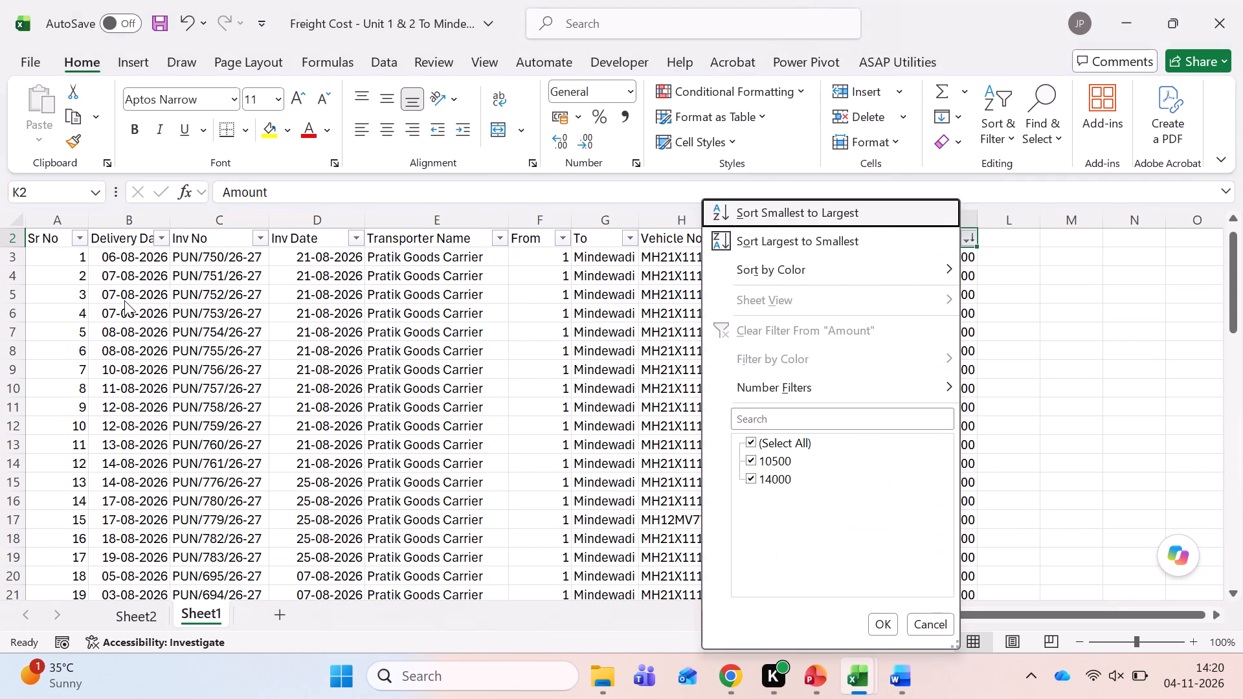
key(space)
key(Down)
key(space)
key(Return)
key(Down)
key(ctrl+shift+Down)
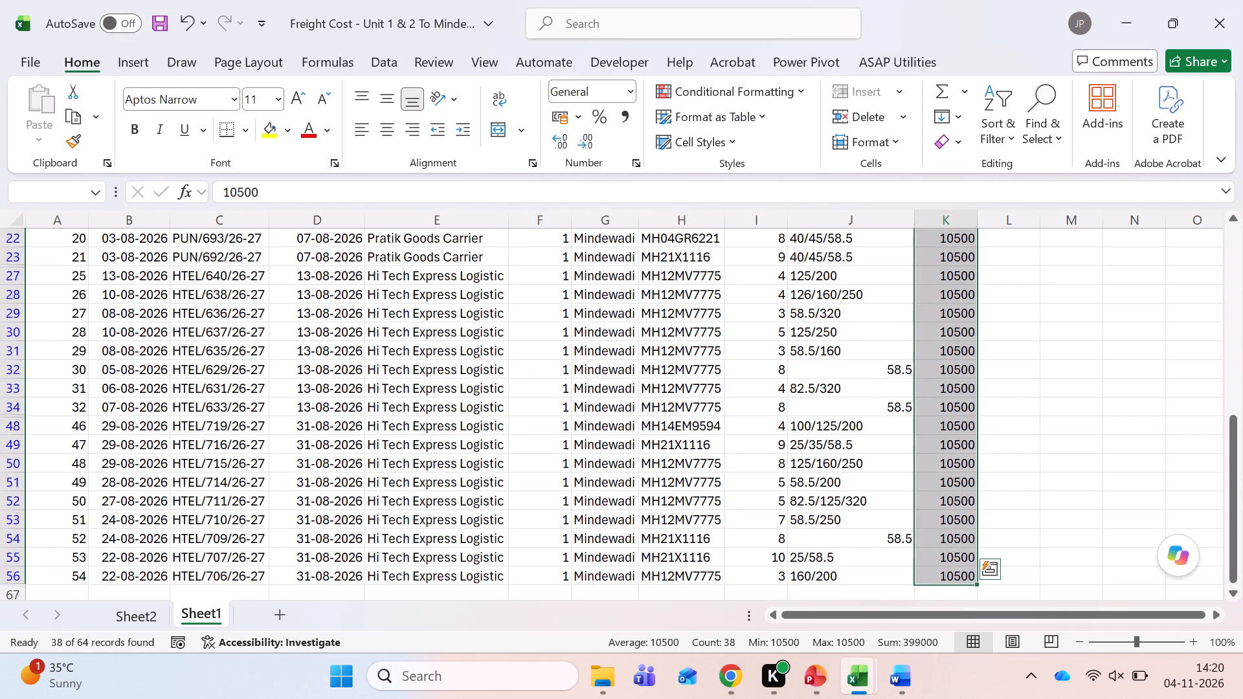
Filter the Amount column to 14000 only and select all its visible entries to examine their count.
key(Up)
key(Down)
key(Up)
key(alt+Down)
key(Down)
key(Down)
key(Down)
key(Down)
key(Down)
key(Down)
key(Down)
key(Down)
key(Down)
key(Down)
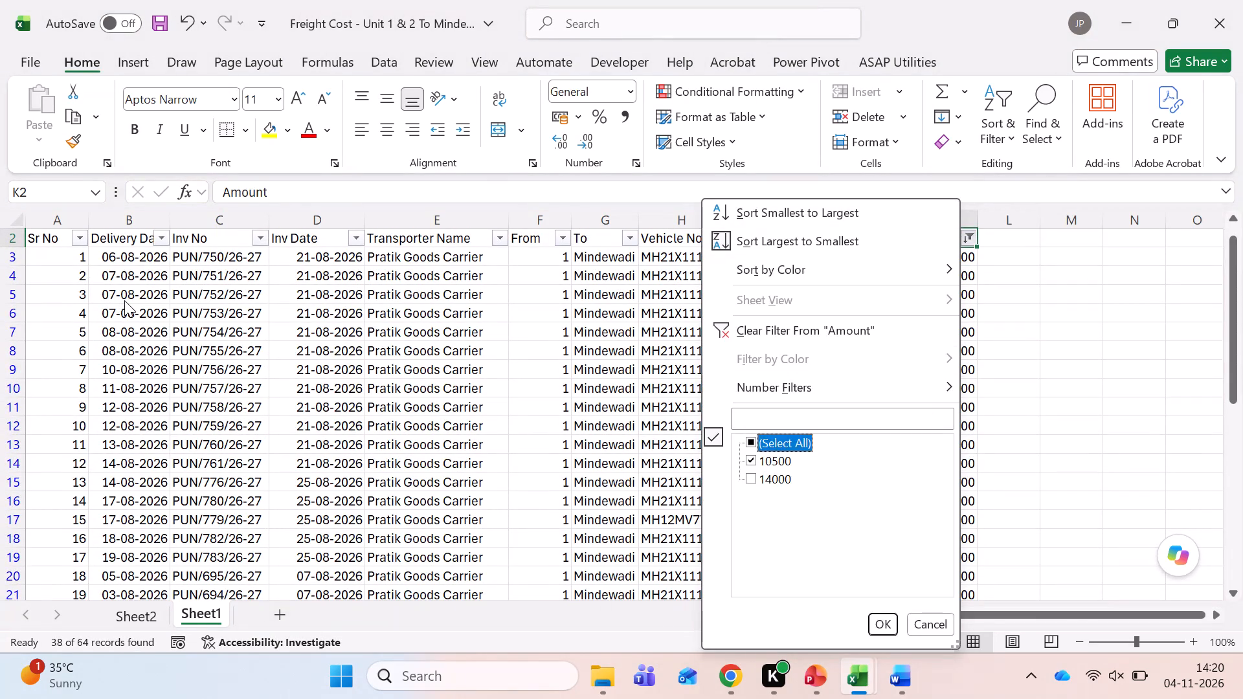
key(space)
key(Down)
key(space)
key(Return)
key(Down)
key(ctrl+shift+Down)
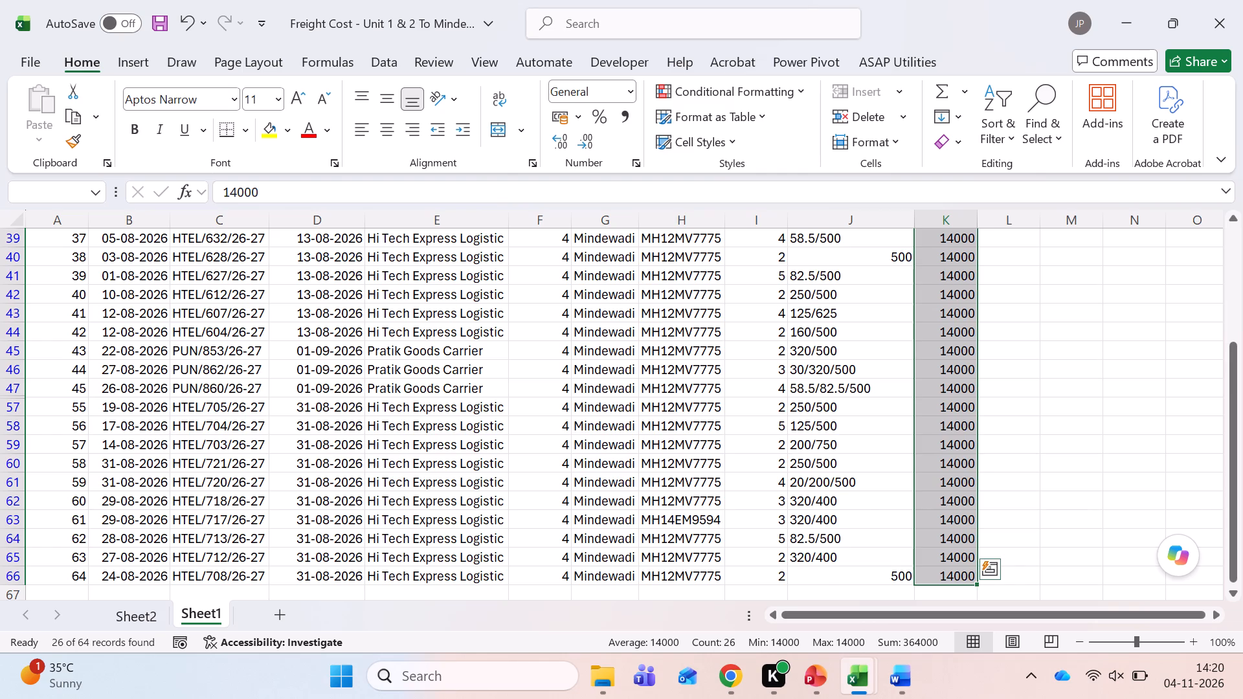
key(Up)
Switch to the Annexure workbook and enter 26 as the Unit 4 number of trips in C4 of Annx 2.
key(ctrl+Page_Up)
key(ctrl+Page_Down)
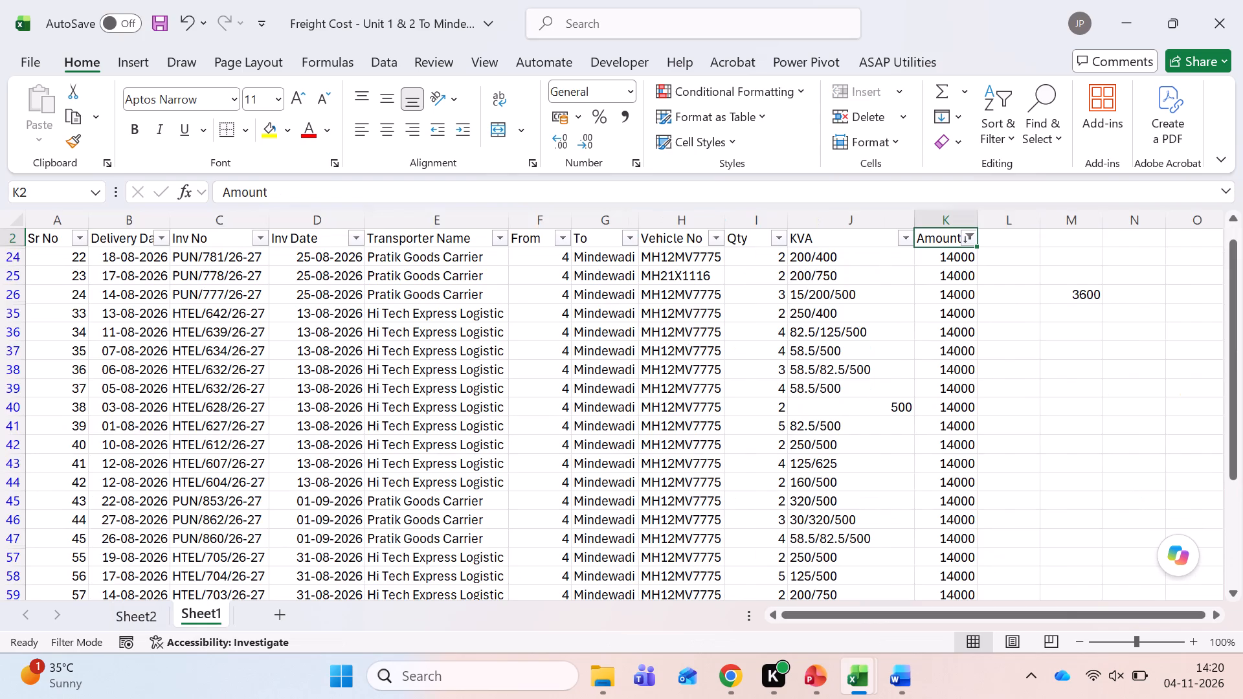
key(alt+Tab)
key(Right)
text(26)
key(Left)
key(shift+Right)
key(Left)
key(Right)
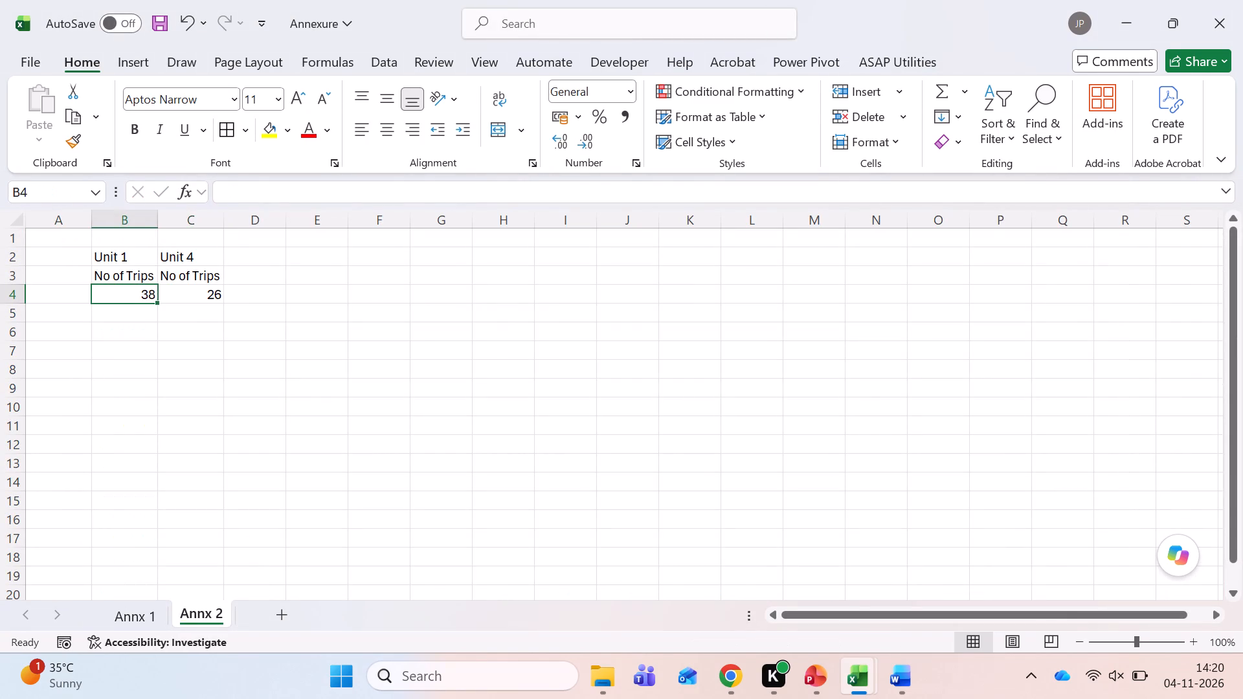
Switch to the Freight Cost workbook and show all entries of Sheet1's Amount column again.
key(alt+Tab)
key(Return)
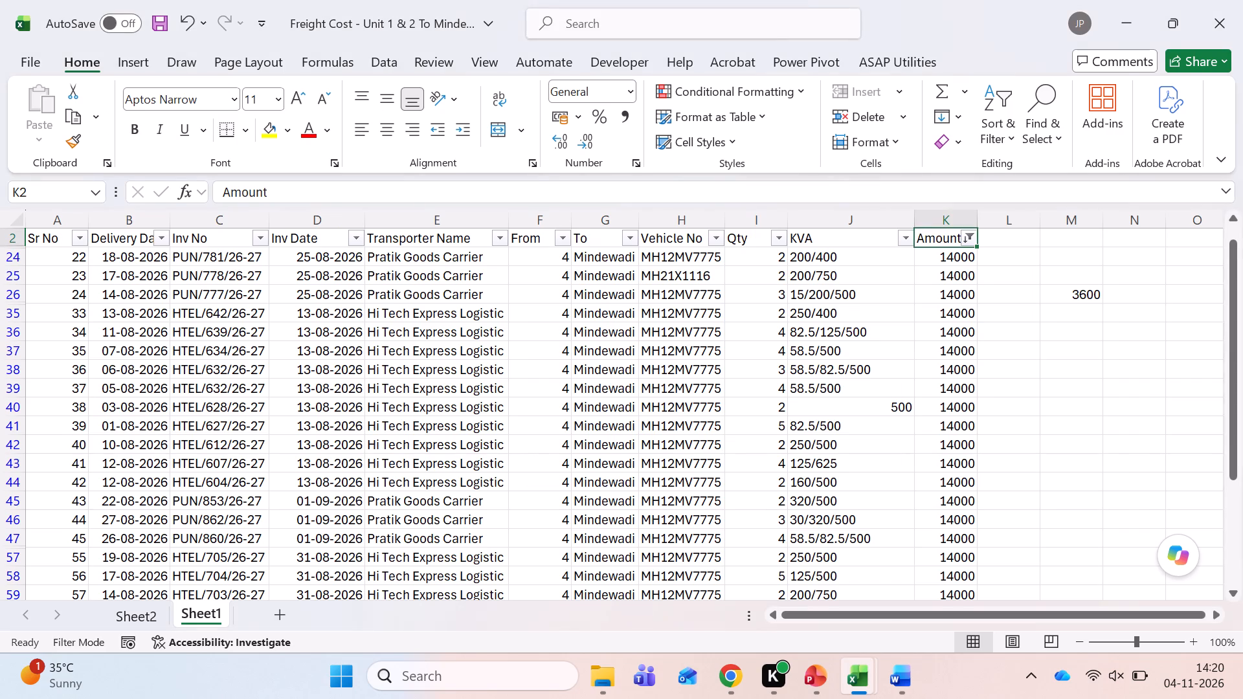
key(ctrl+Up)
key(ctrl+Left)
key(ctrl+Left)
key(ctrl+Down)
key(Down)
key(Right)
key(Up)
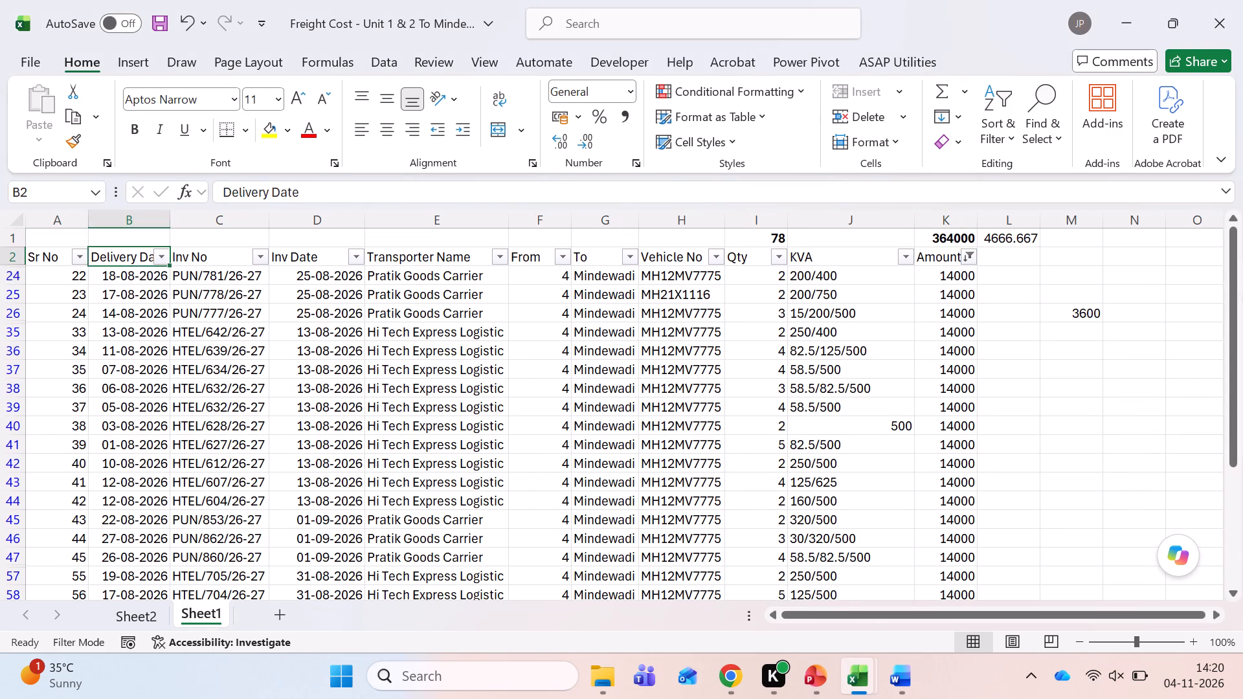
key(ctrl+Right)
key(alt+Down)
key(Down)
key(Down)
key(Down)
key(Down)
key(Down)
key(Down)
key(Down)
key(Down)
key(Down)
key(space)
key(Return)
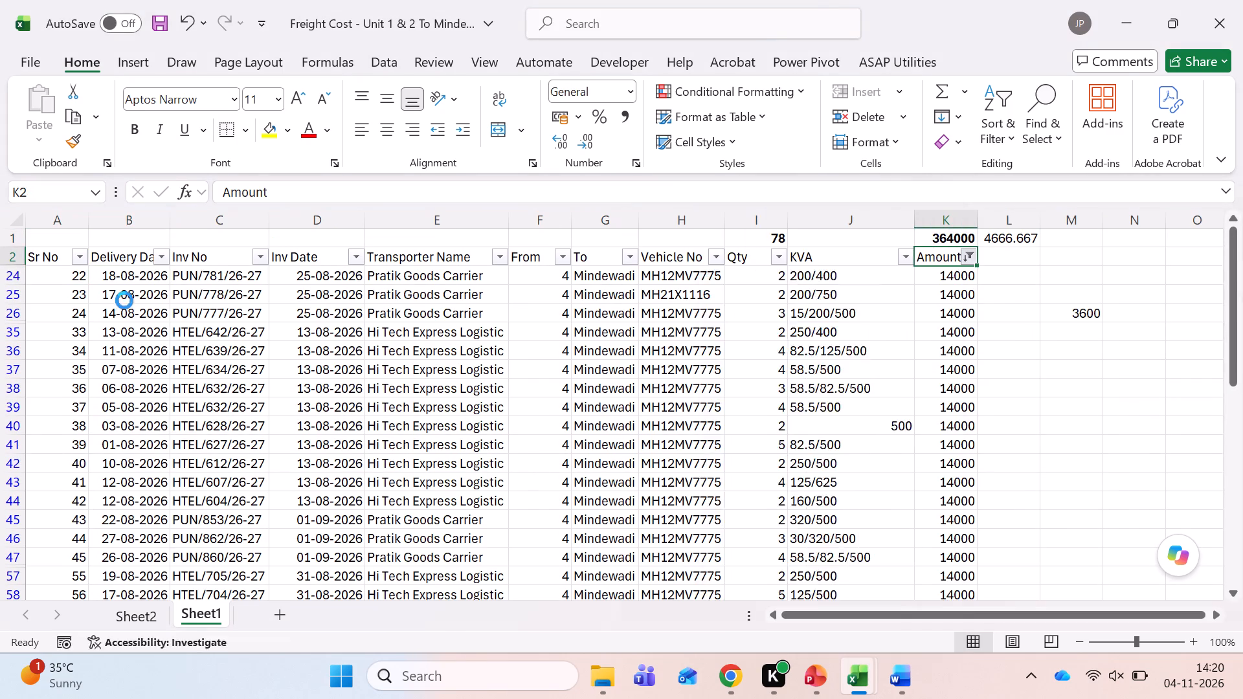
key(ctrl+Left)
key(ctrl+Left)
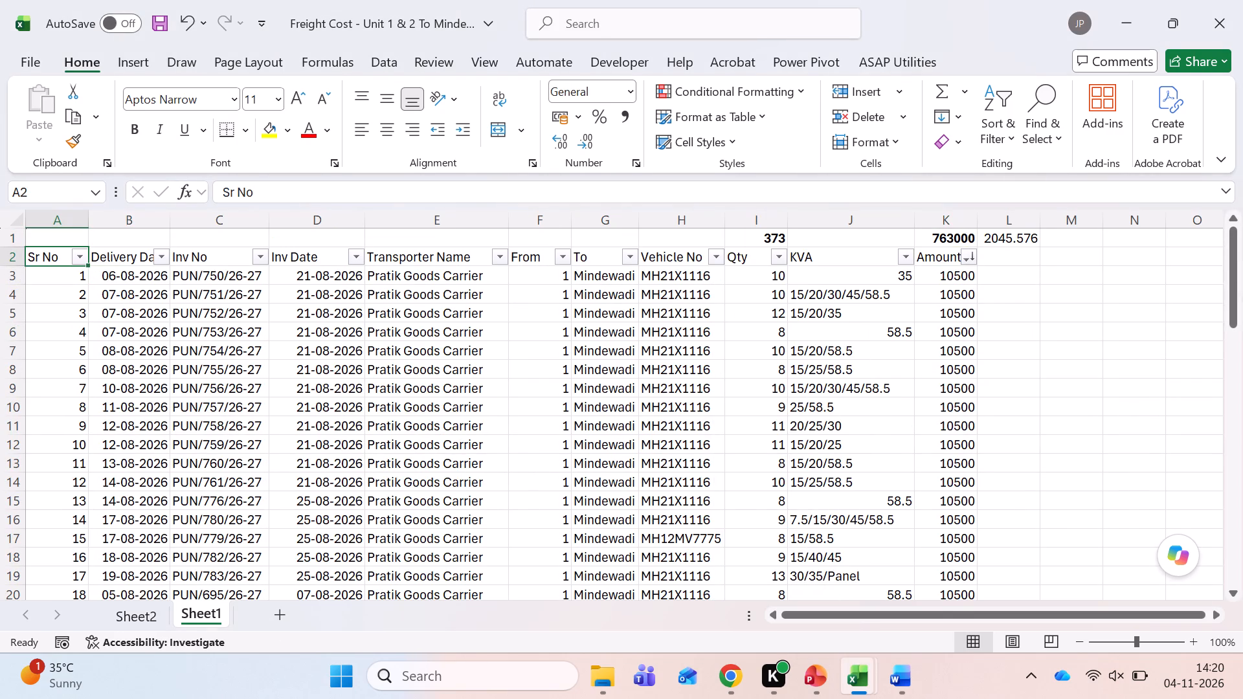
After consulting the total cost on Sheet2, add a Total Cost heading in D2 of Annx 2, with Unit 1 and Unit 4 in D3:E3.
key(ctrl+Page_Up)
key(Down)
key(Down)
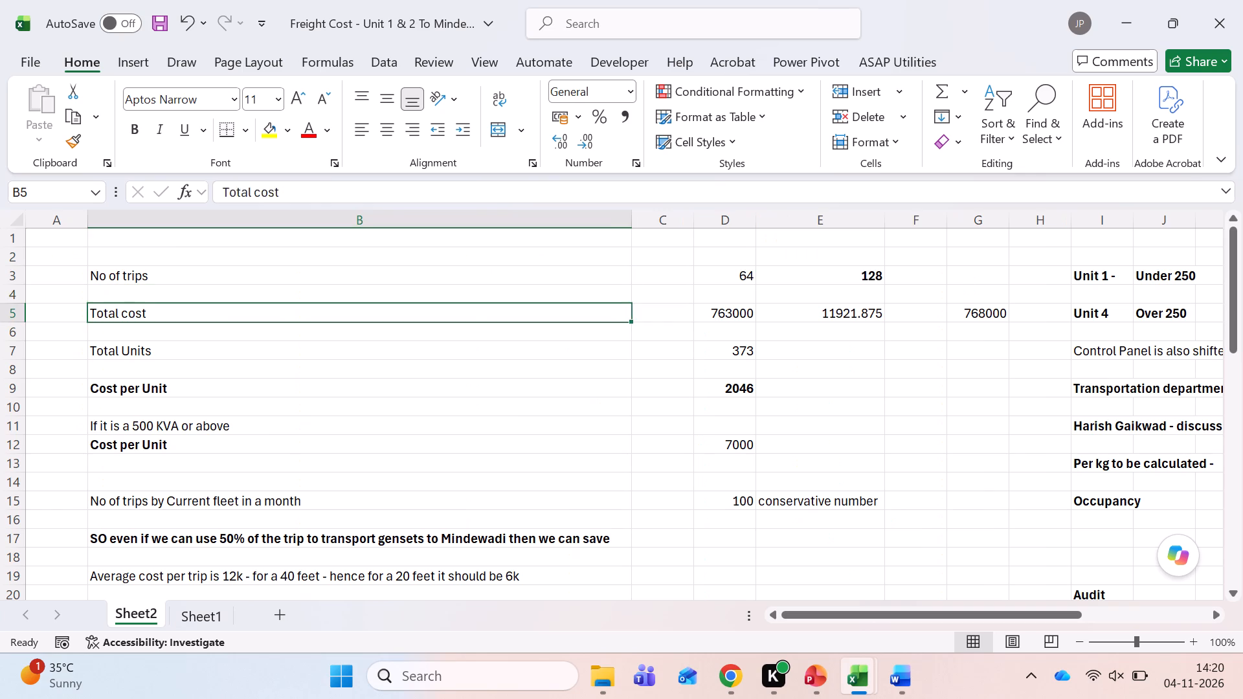
key(Right)
key(Right)
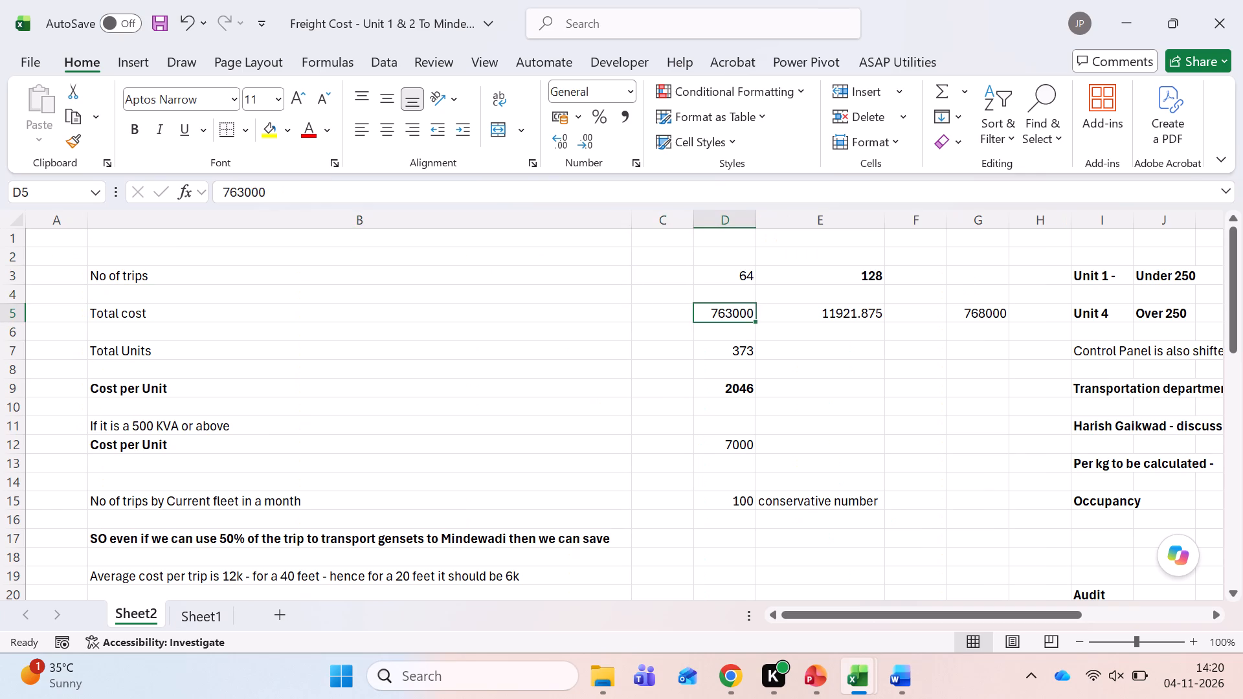
key(alt+Tab)
key(Up)
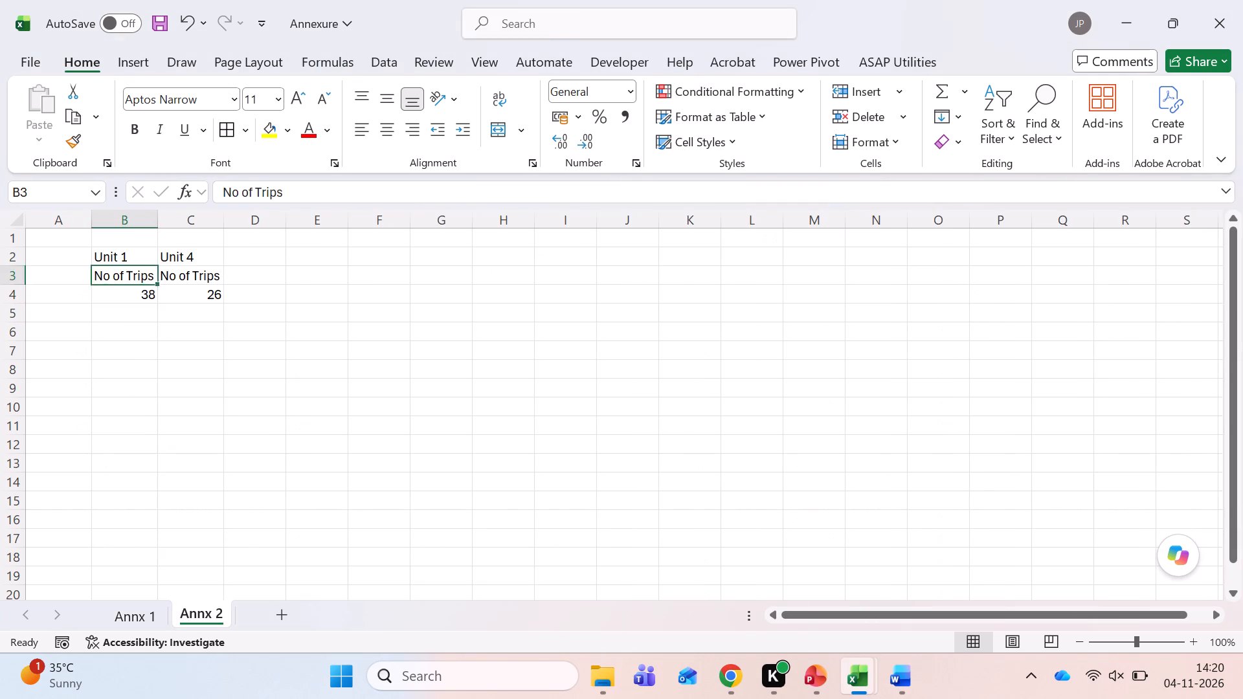
key(Up)
key(Right)
key(Right)
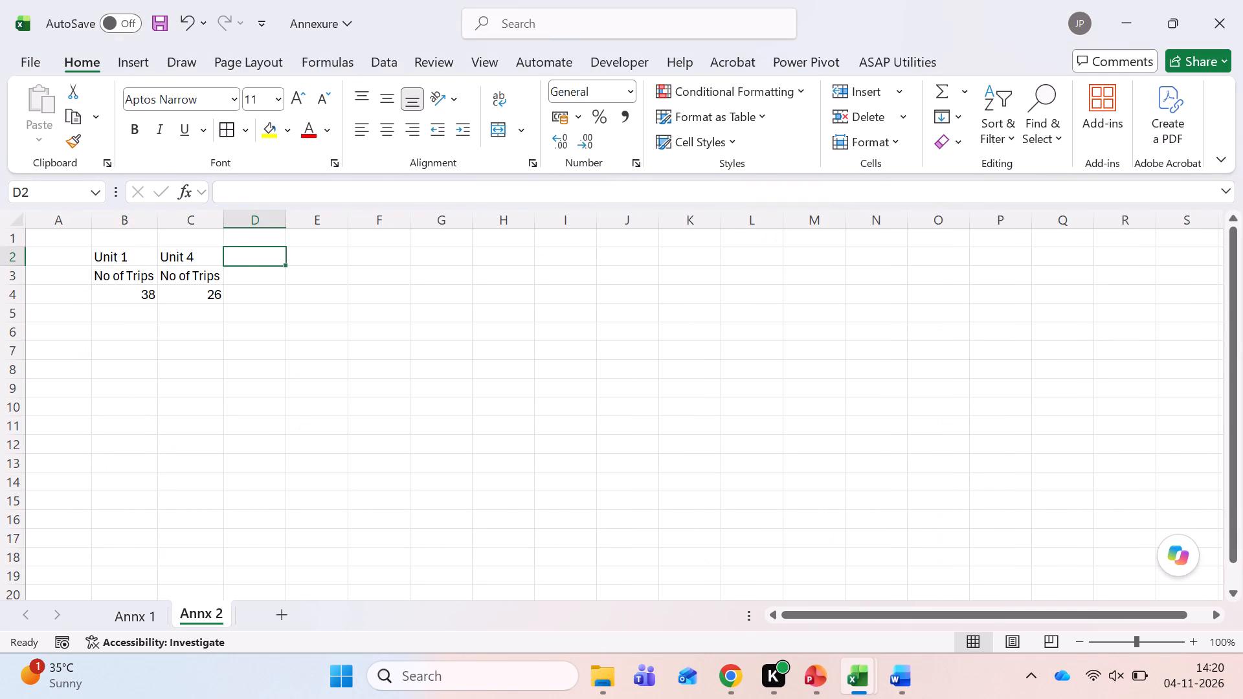
text(TOtal COst)
key(Return)
text(Unit 1)
key(Tab)
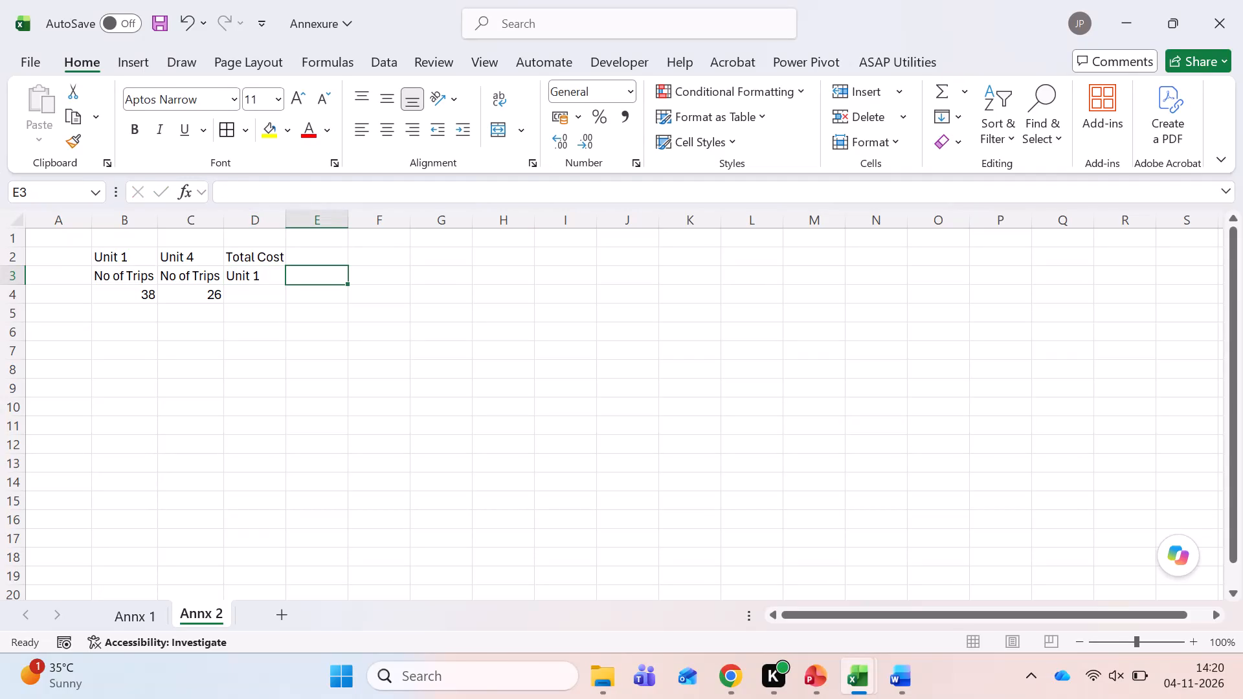
text(Unit 4)
key(Return)
key(Up)
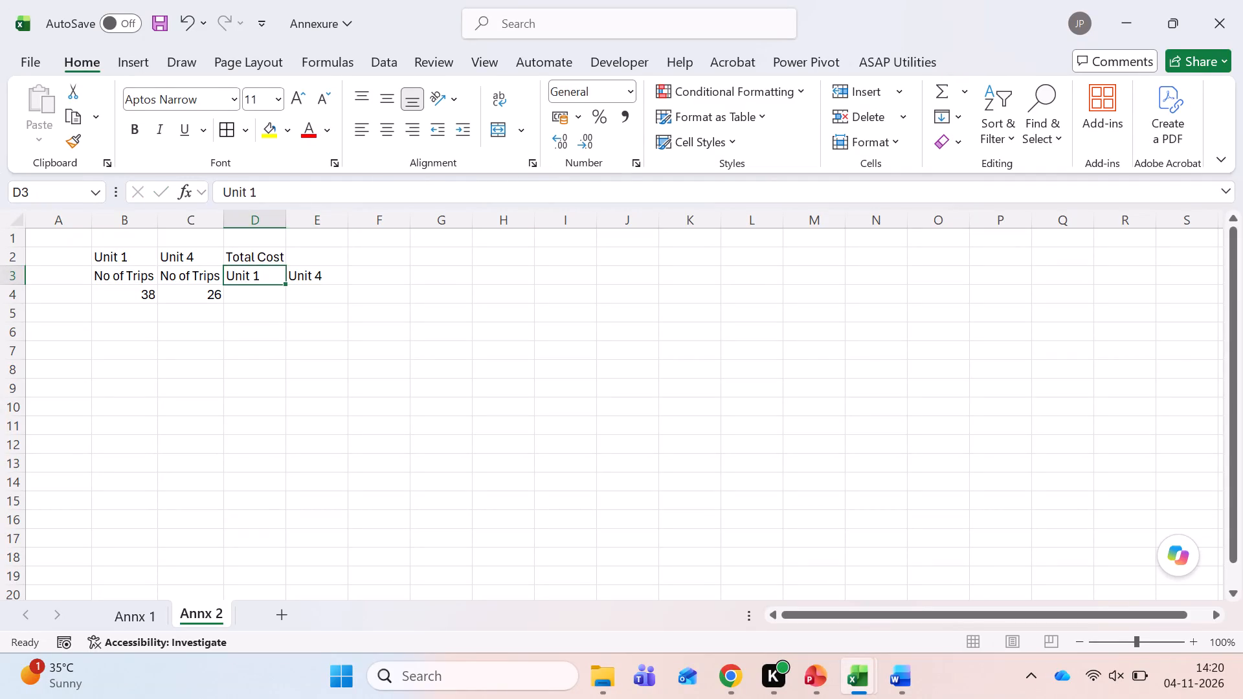
Replace the unit headings in B2 and C2 with No of Trips.
key(Up)
key(Left)
key(Left)
text(No of)
key(space)
key(Tab)
key(Left)
key(ctrl+c)
key(Right)
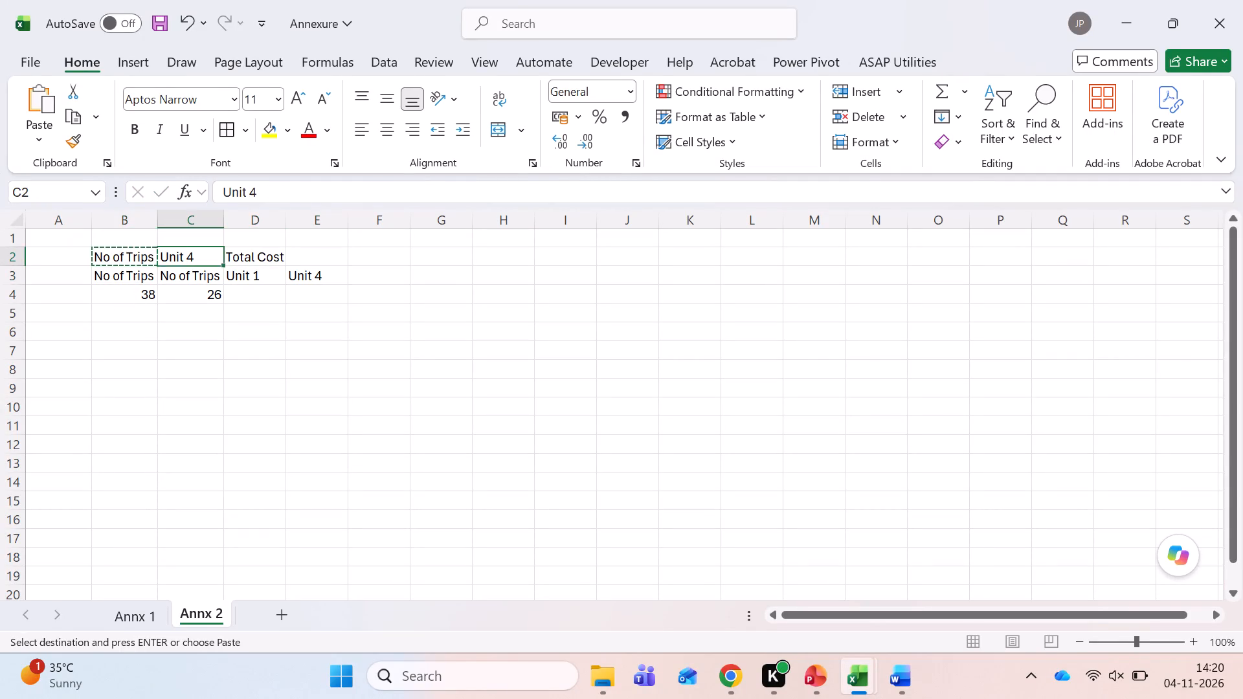
key(Return)
Copy the Unit 1 and Unit 4 labels from D3:E3 over the headings in B3:C3.
key(Down)
key(Right)
key(shift+Right)
key(ctrl+c)
key(Left)
key(Left)
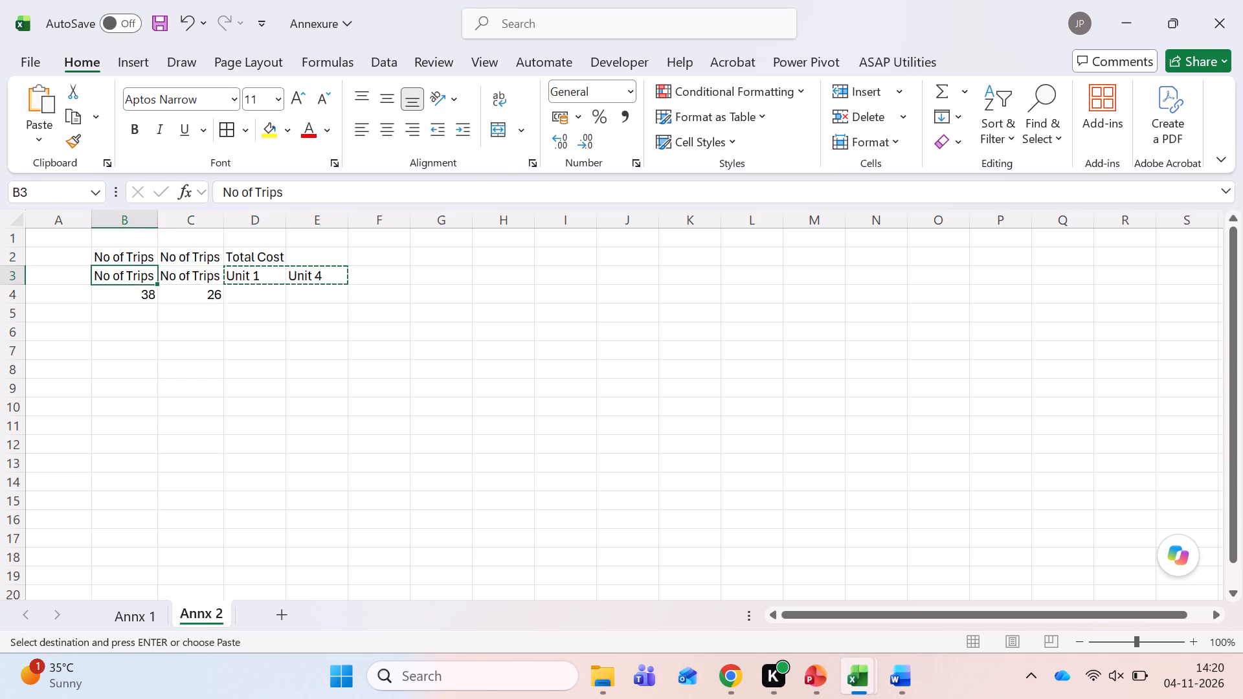
key(Return)
Copy the Total Cost heading from D2 into E2 above Unit 4.
key(Right)
key(Right)
key(Up)
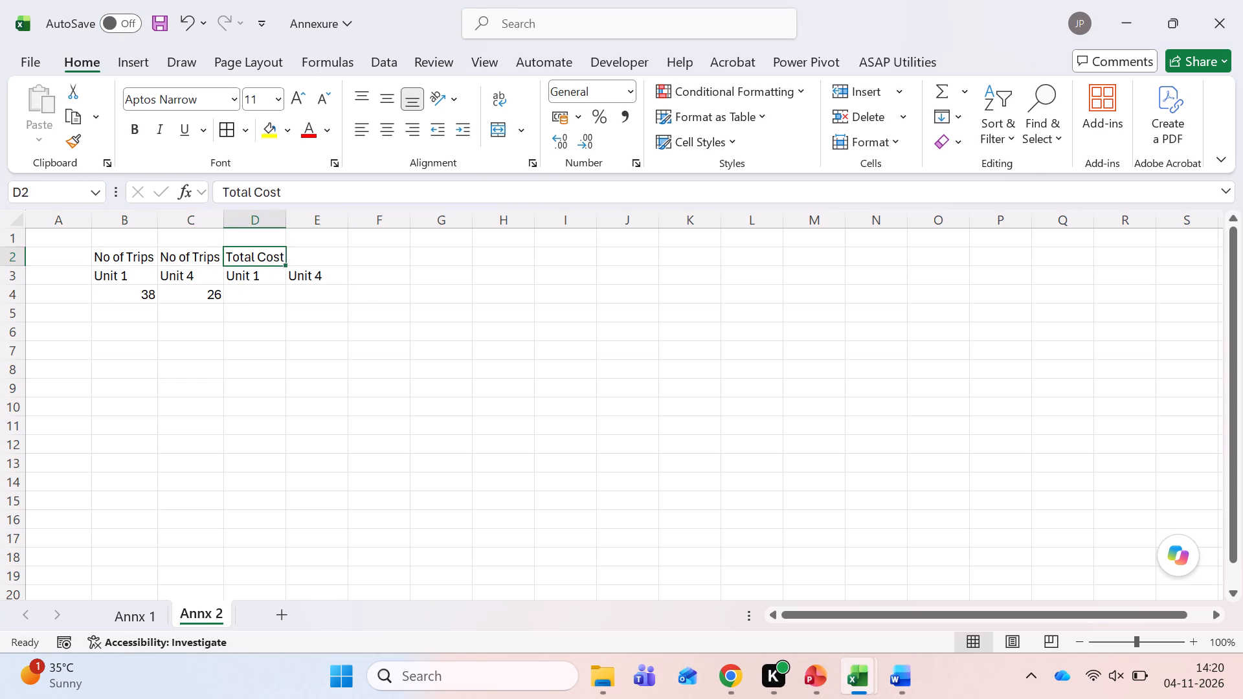
key(ctrl+c)
key(Right)
key(Return)
In the Freight Cost workbook, filter Sheet1's Amount column to show only the 10500 entries.
key(Down)
key(Down)
key(Left)
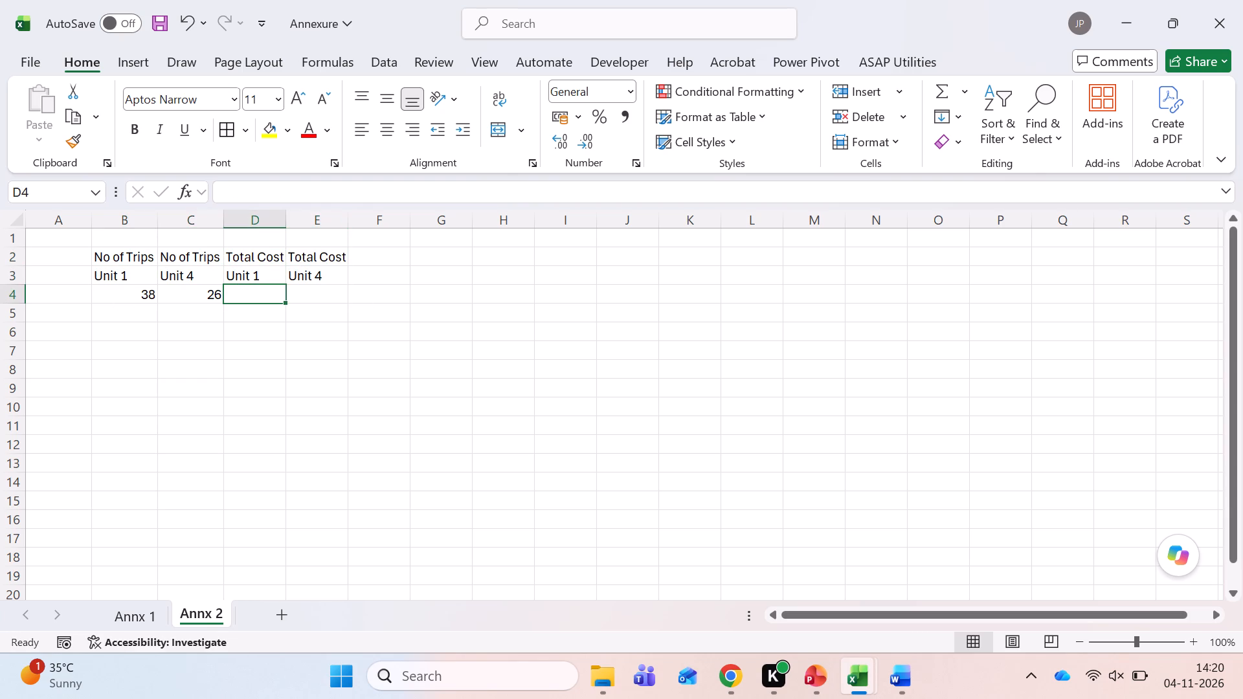
key(alt+Tab)
key(ctrl+Page_Down)
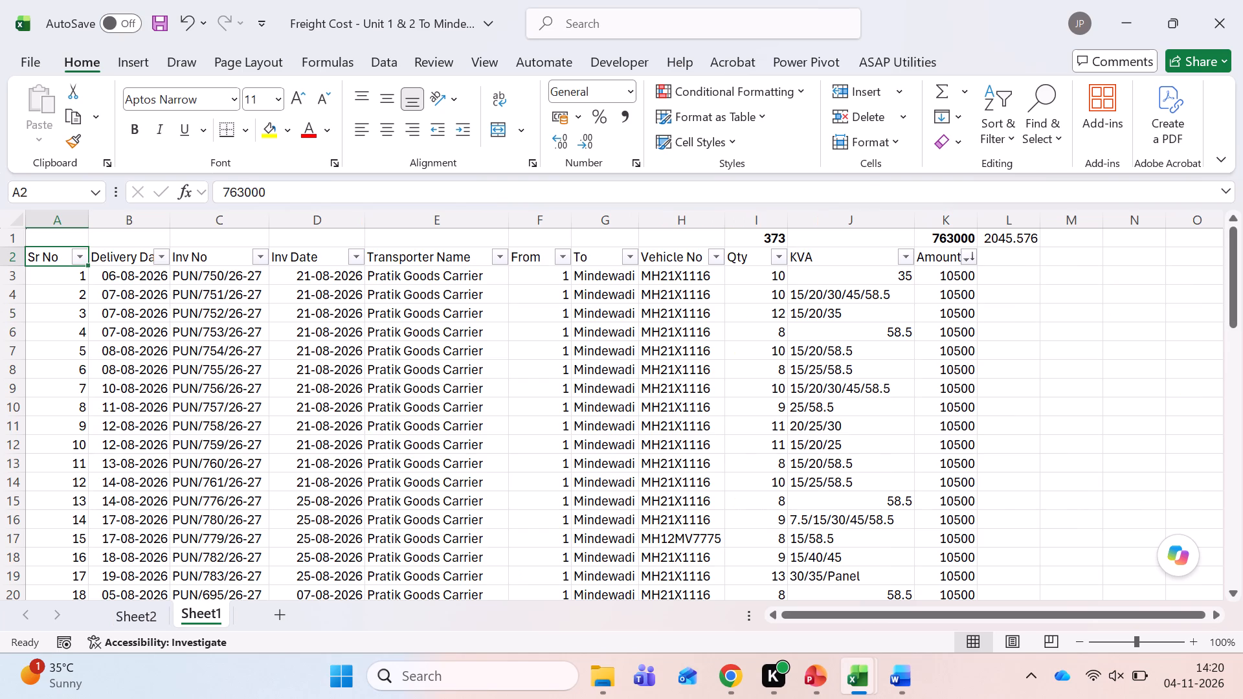
key(ctrl+Up)
key(Right)
key(Right)
key(Right)
key(Right)
key(Right)
key(Right)
key(Right)
key(Right)
key(Right)
key(Right)
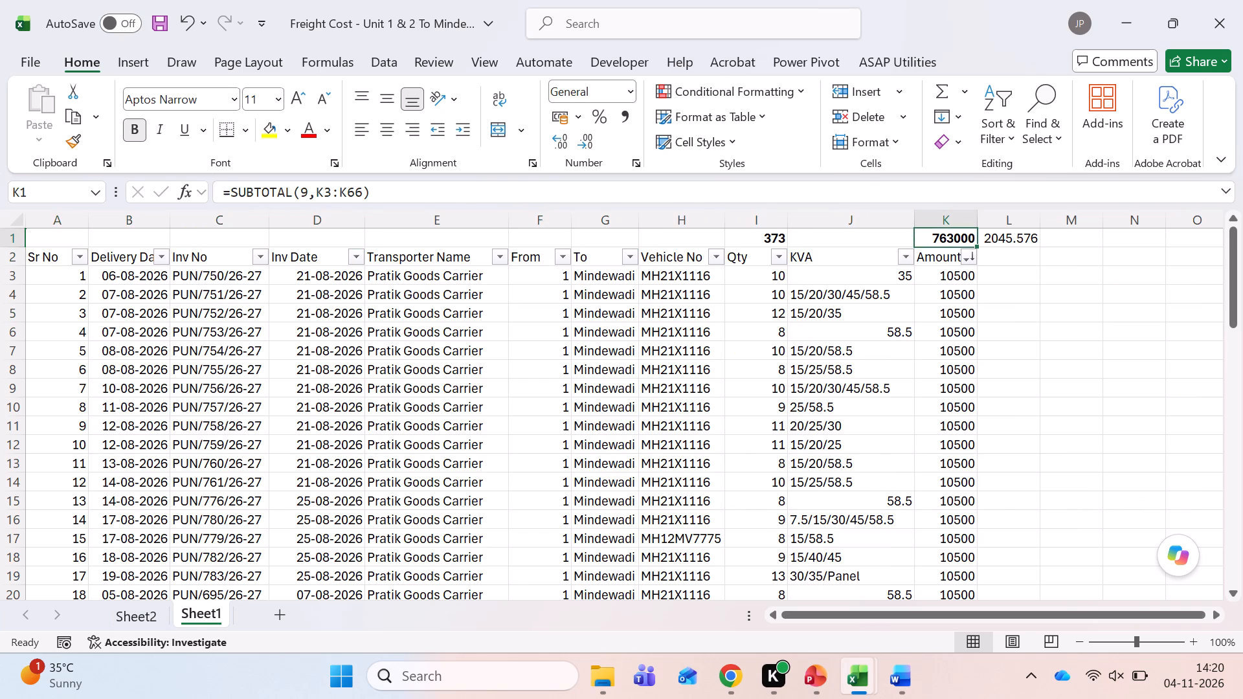
key(Down)
key(alt+Down)
key(alt+Down)
key(alt+Down)
key(alt+Down)
key(alt+Down)
key(alt+Down)
key(alt+Down)
key(alt+Down)
key(alt+Down)
key(alt+Down)
key(alt+Down)
key(space)
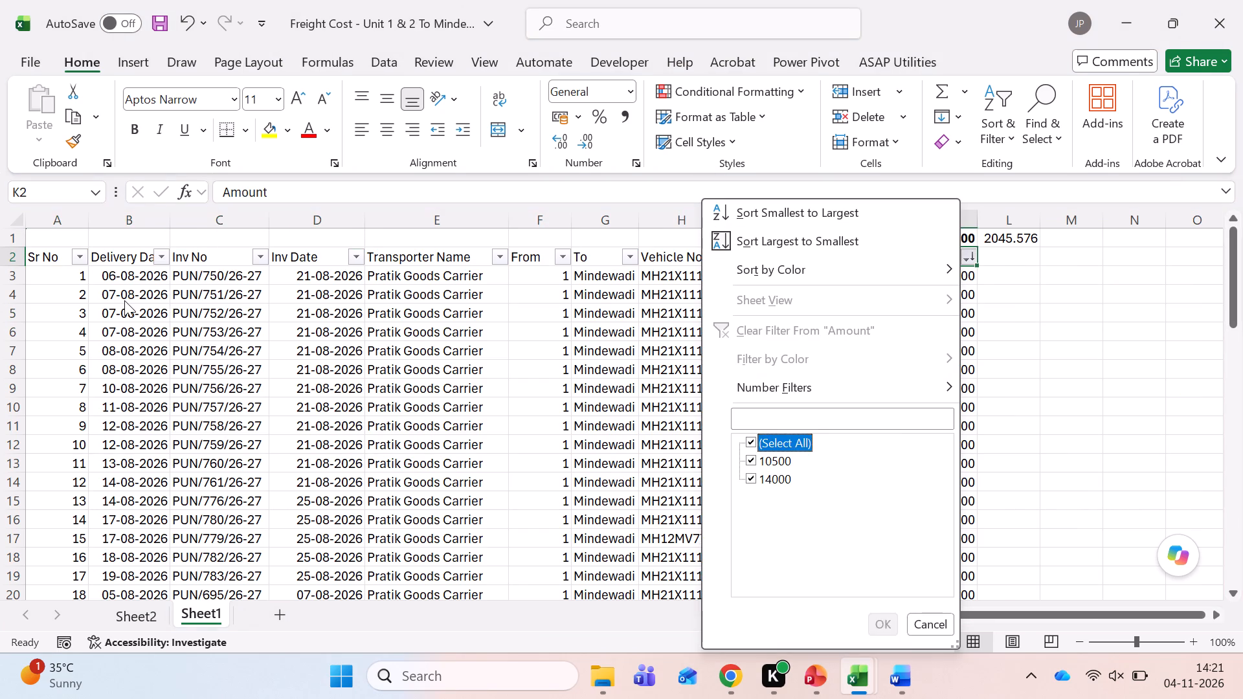
key(Down)
key(space)
key(Return)
Copy the filtered Amount total from K1 and paste it as a value, 399000, into D4 of Annx 2 under Unit 1.
key(Down)
key(Up)
key(Up)
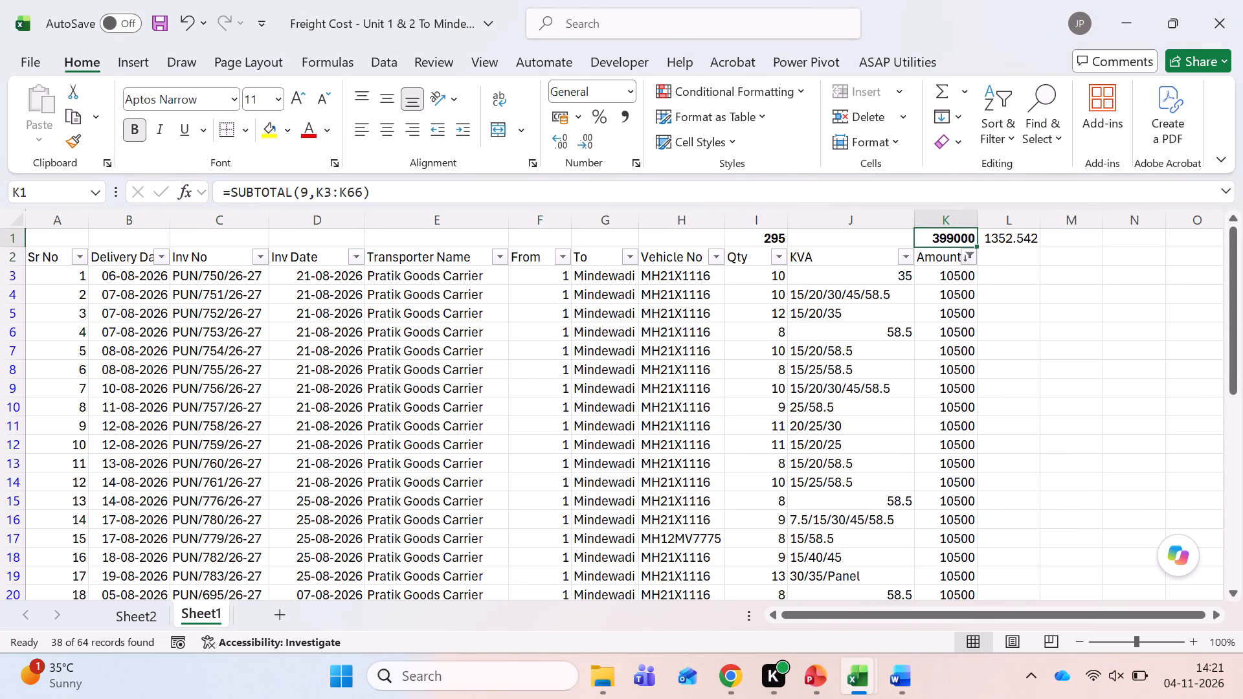
key(ctrl+c)
key(alt+Tab)
key(alt+e)
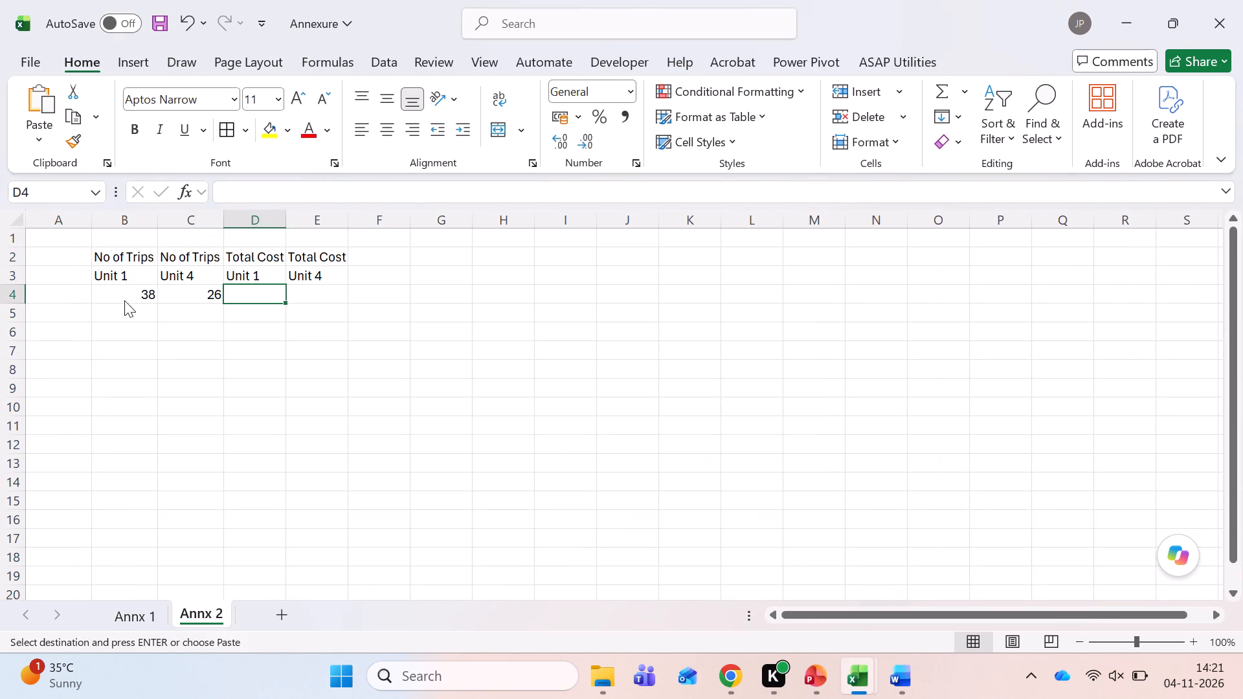
text(sv)
key(Return)
In the Freight Cost workbook, filter Sheet1's Amount column to show only the 14000 entries.
key(alt+Tab)
key(Up)
key(Down)
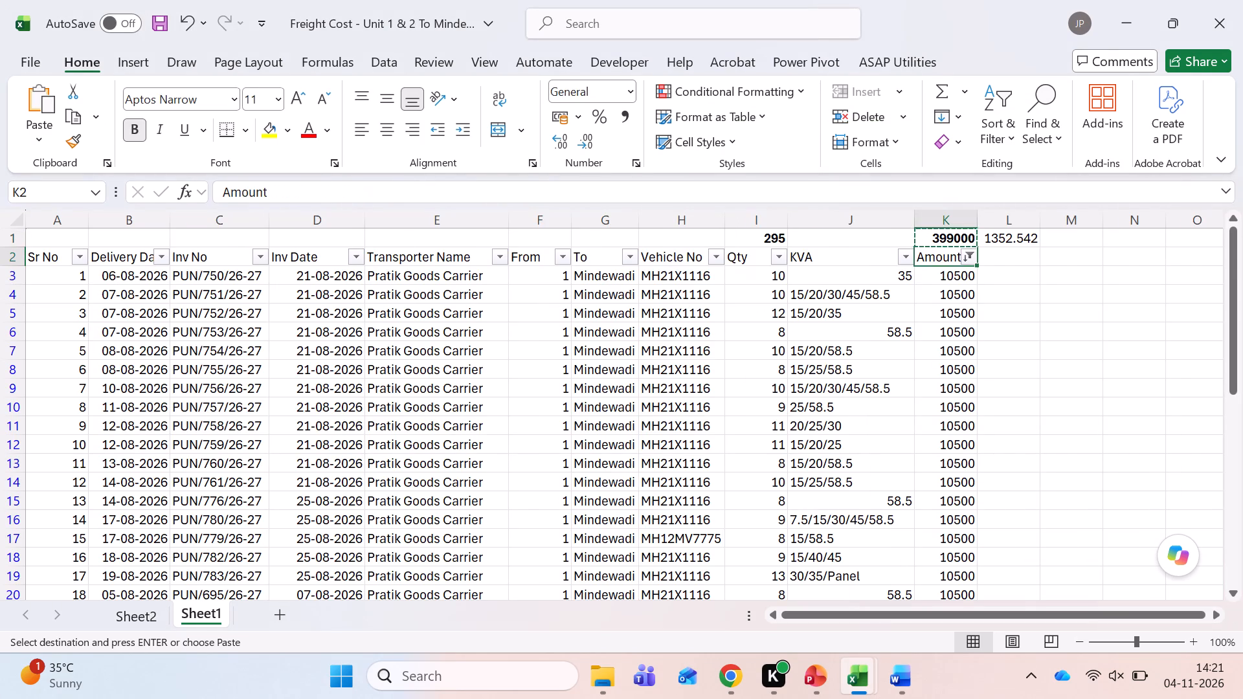
key(alt+Down)
key(Down)
key(Down)
key(Down)
key(Down)
key(Down)
key(Down)
key(Down)
key(Down)
key(Down)
key(Down)
key(space)
key(Down)
key(space)
key(Return)
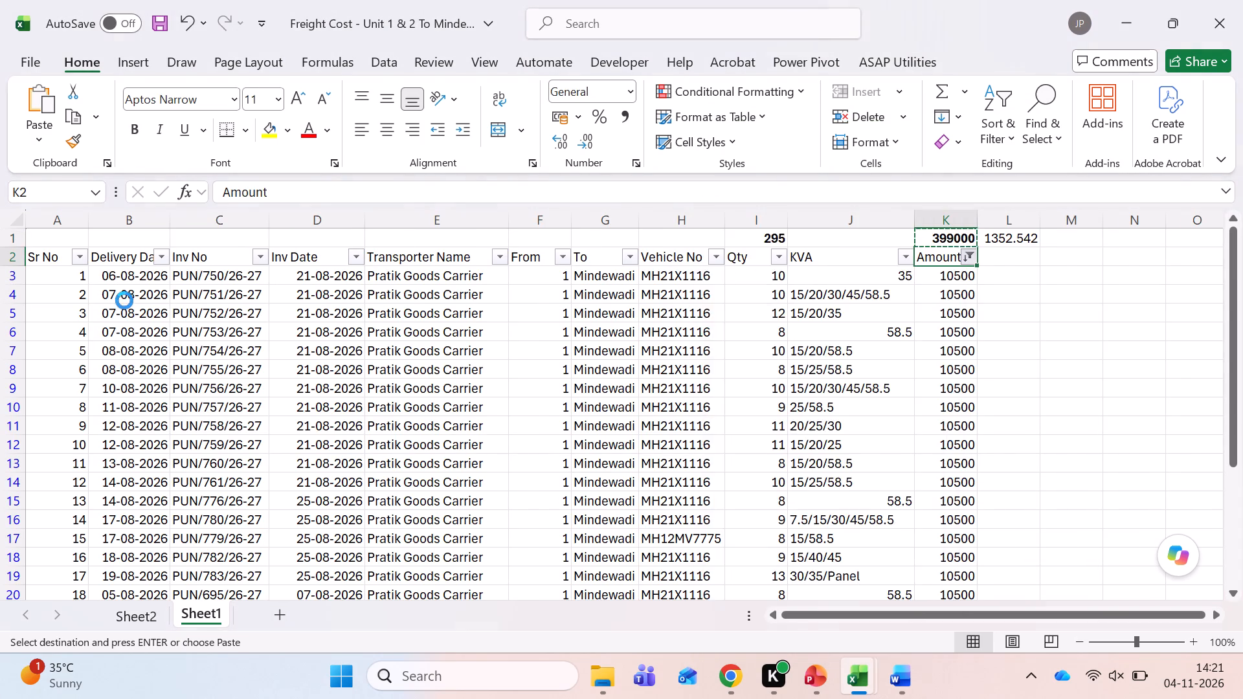
Copy the filtered Amount total from K1 and paste it as a value, 364000, into E4 of Annx 2 under Unit 4.
key(Down)
key(ctrl+shift+Down)
key(Up)
key(Up)
key(Up)
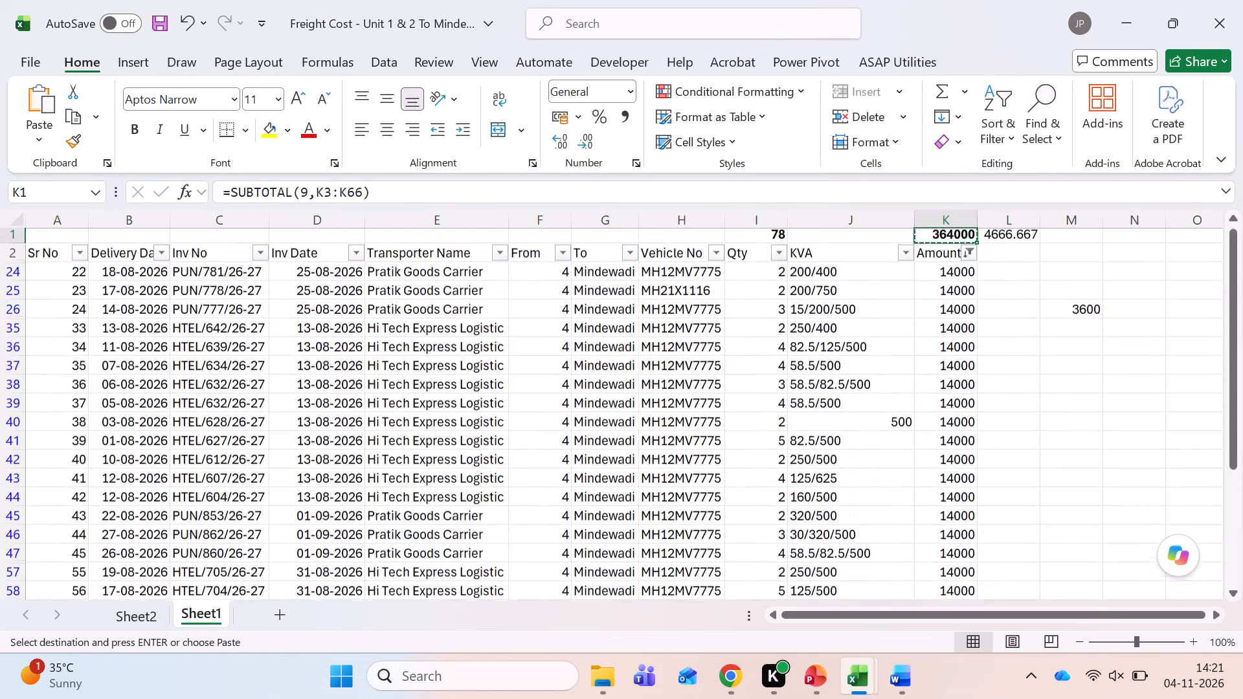
key(Down)
key(Up)
key(ctrl+c)
key(alt+Tab)
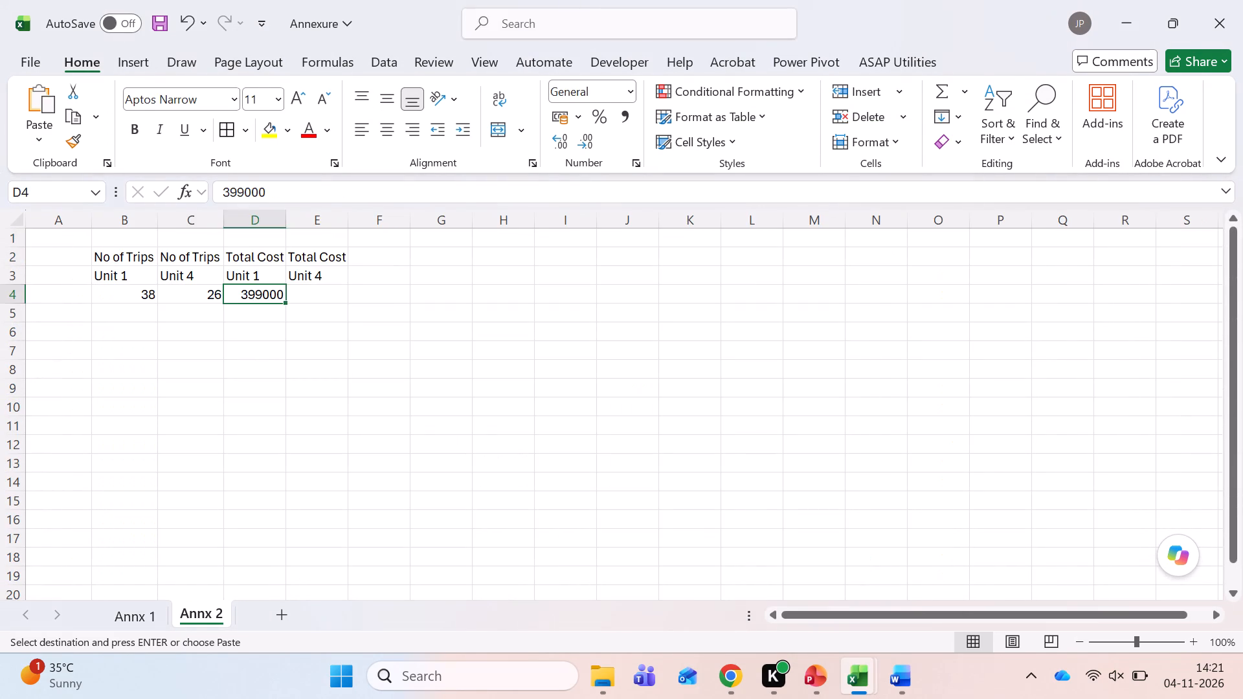
key(Right)
key(alt+e)
text(sv)
key(Return)
key(Down)
key(Up)
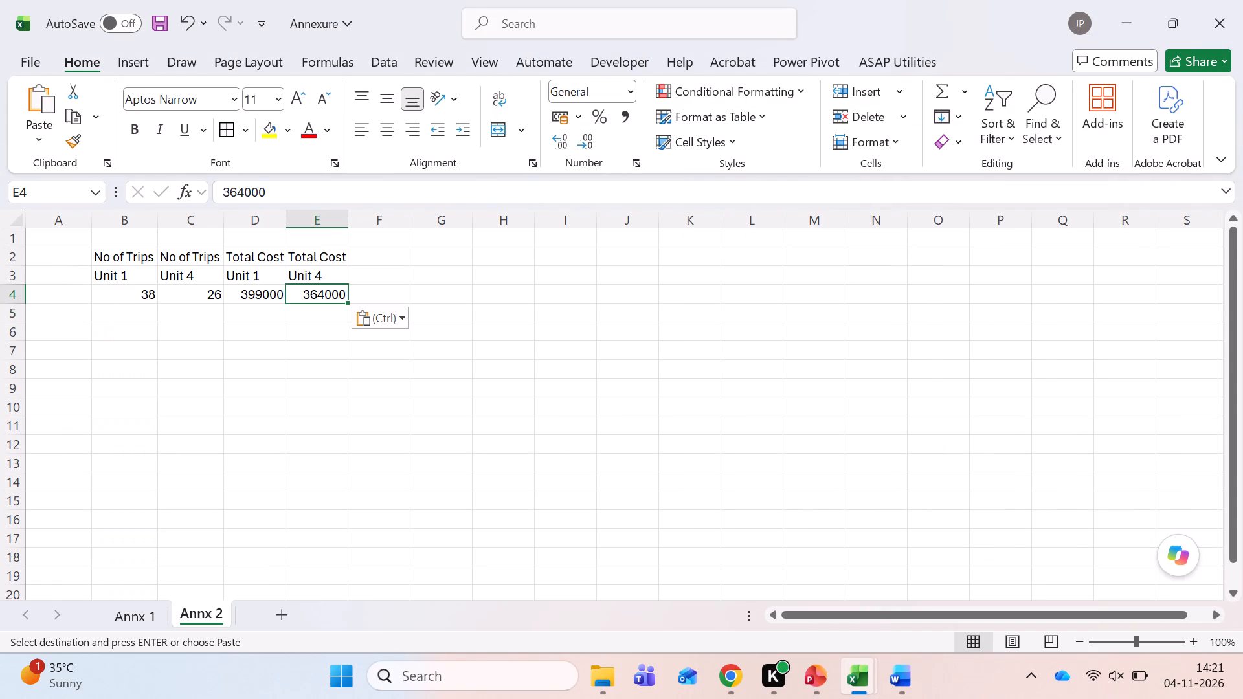
In the Freight Cost workbook, reset Sheet1's Amount filter to show all entries.
key(alt+Tab)
key(Down)
key(alt+Down)
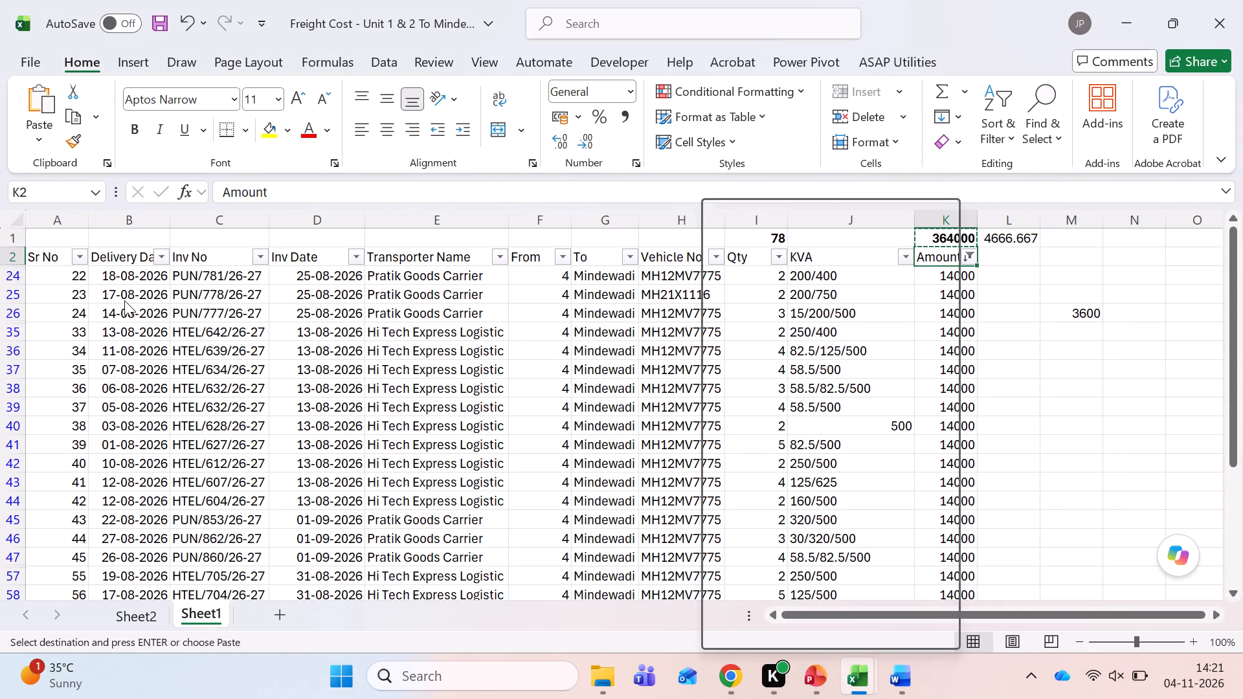
key(Down)
key(Down)
key(Down)
key(Down)
key(Down)
key(Down)
key(Down)
key(Down)
key(Down)
key(space)
key(Return)
key(Down)
key(Left)
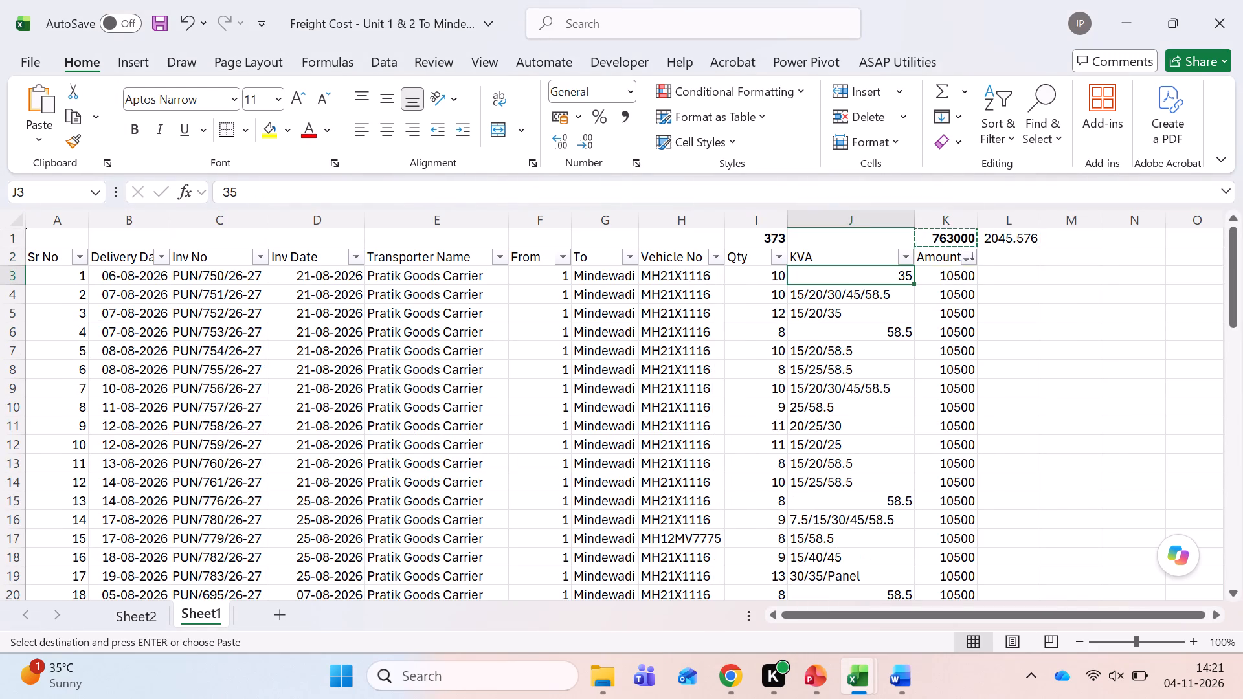
Check the Total Units row in the Freight Cost workbook's Sheet2 summary, and return to Sheet1.
key(ctrl+Page_Up)
key(Down)
key(Down)
key(Left)
key(Right)
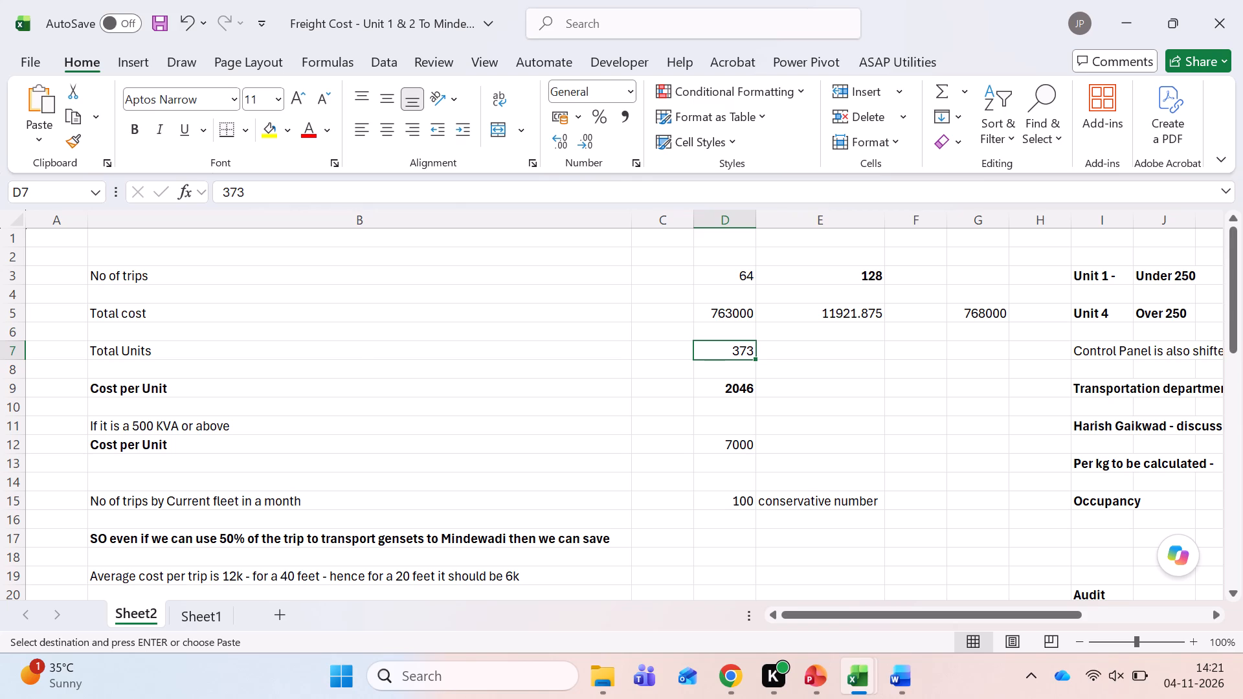
key(ctrl+Page_Down)
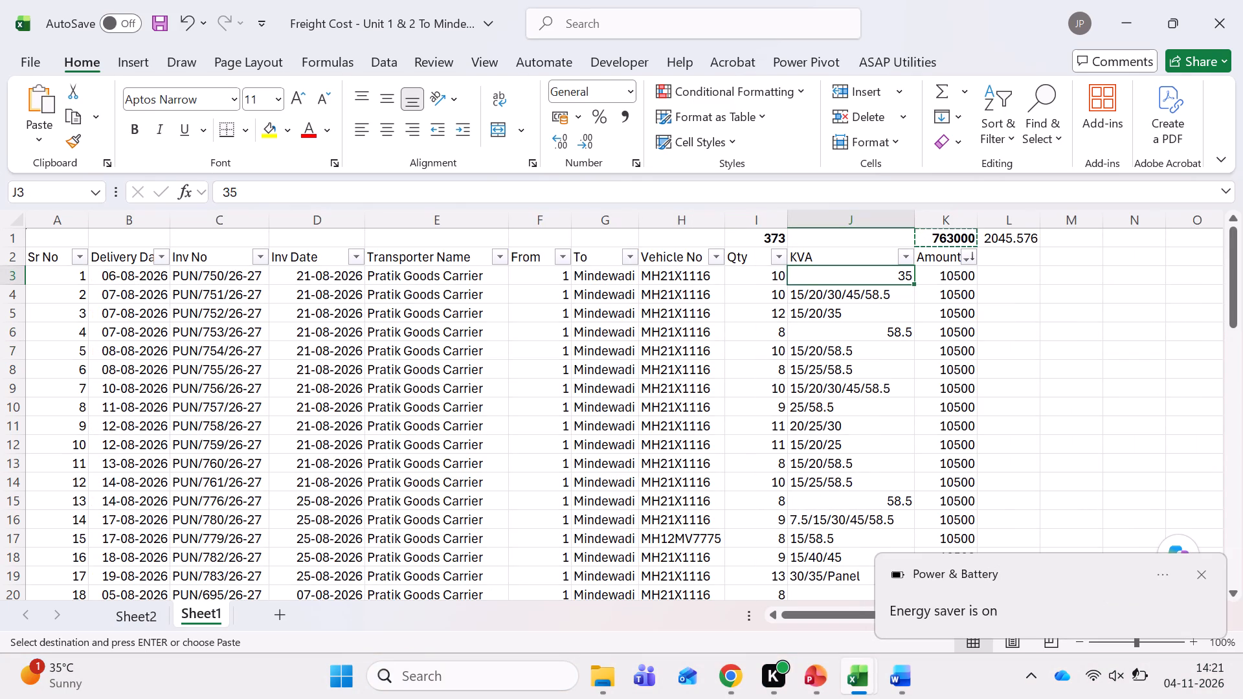
In the Annexure workbook's Annx 2, enter the heading Total Qty in F2 beside the Total Cost headings.
key(alt+Tab)
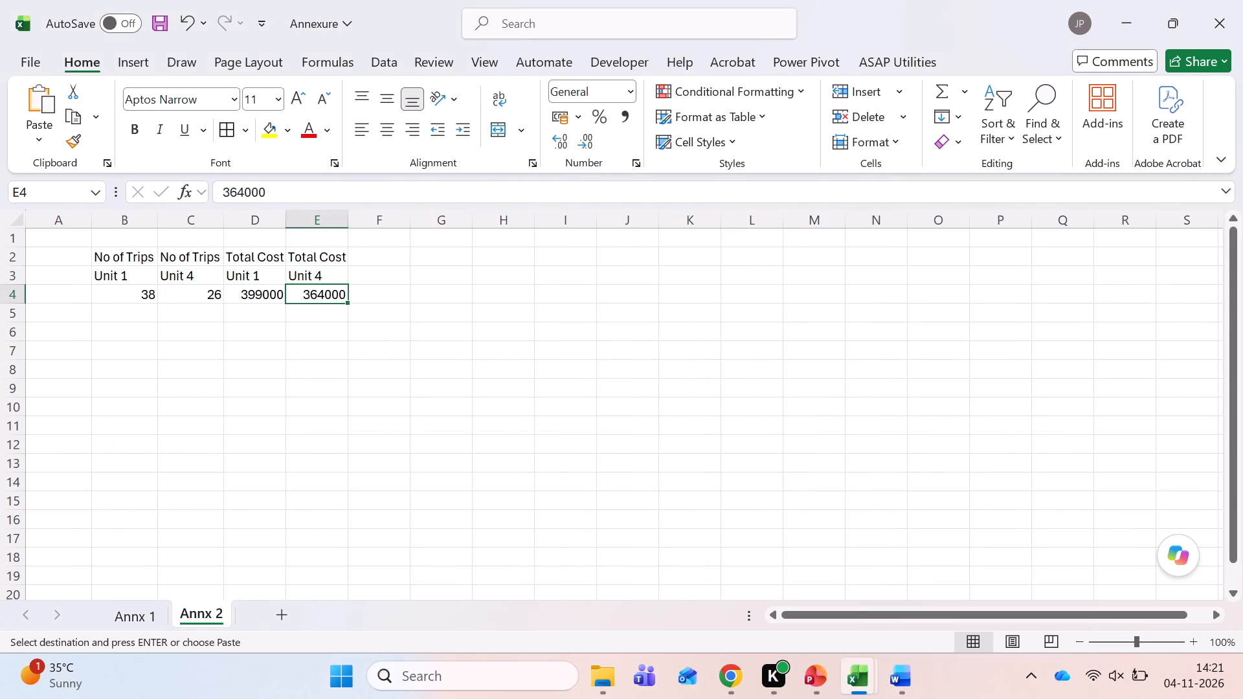
key(Right)
key(Up)
key(Left)
key(Left)
key(Left)
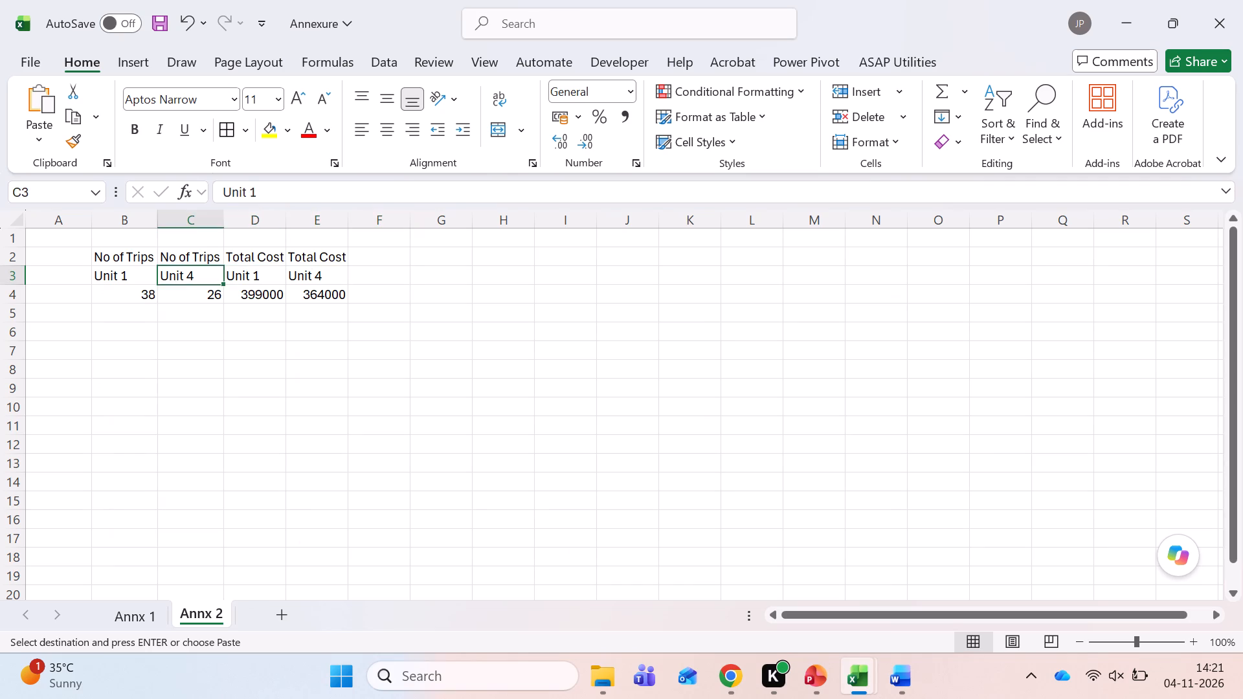
key(Down)
key(Down)
key(Right)
key(Up)
key(Right)
key(Right)
key(Up)
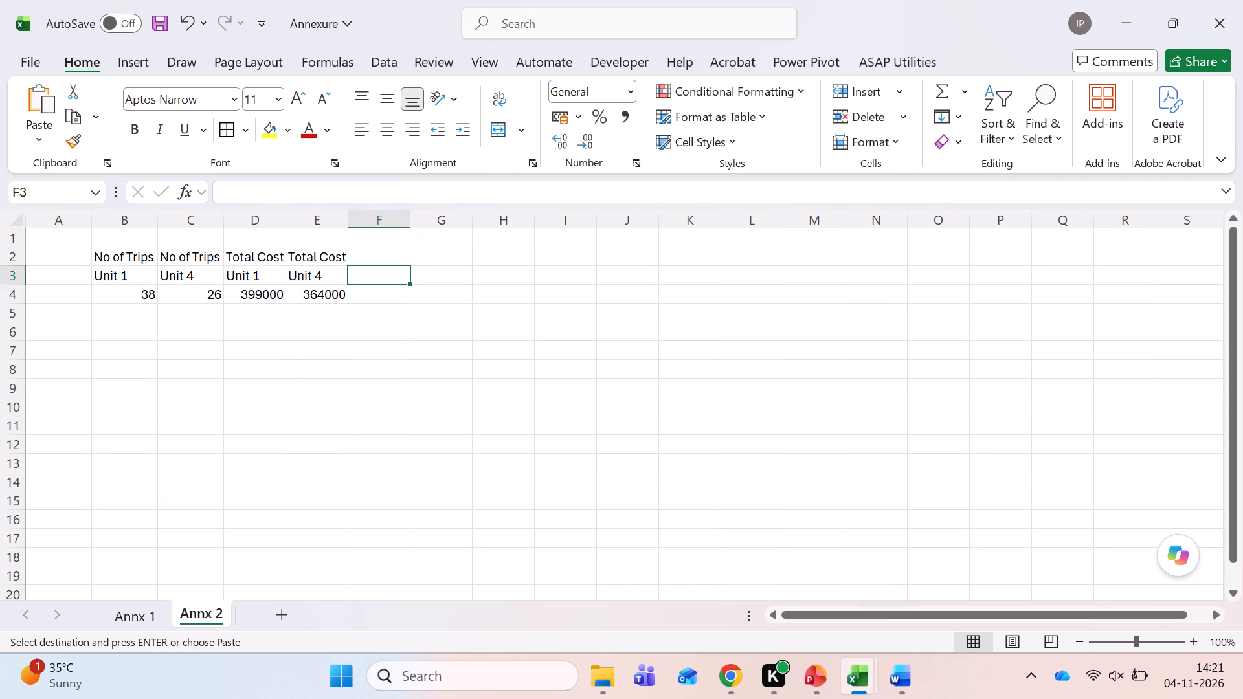
key(Up)
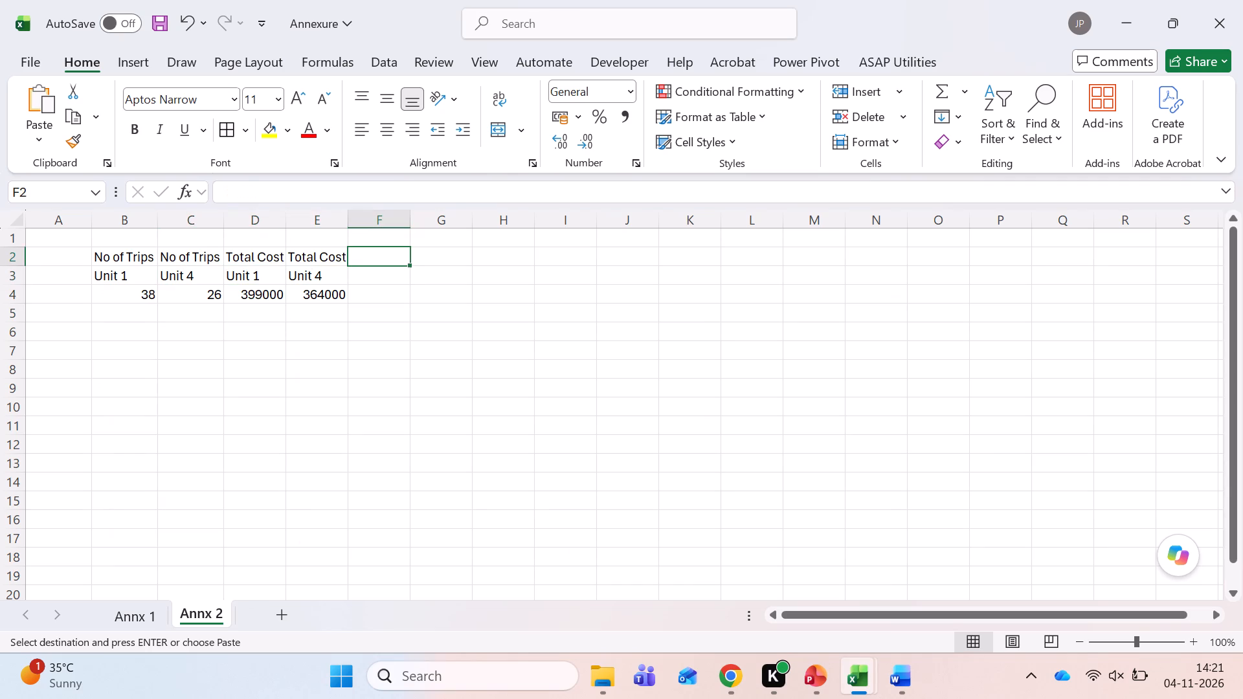
text(TOtal Qty)
key(Return)
Copy the Unit 1 and Unit 4 labels from D3:E3 into F3:G3.
key(Left)
key(Left)
key(shift+Right)
key(ctrl+c)
key(Right)
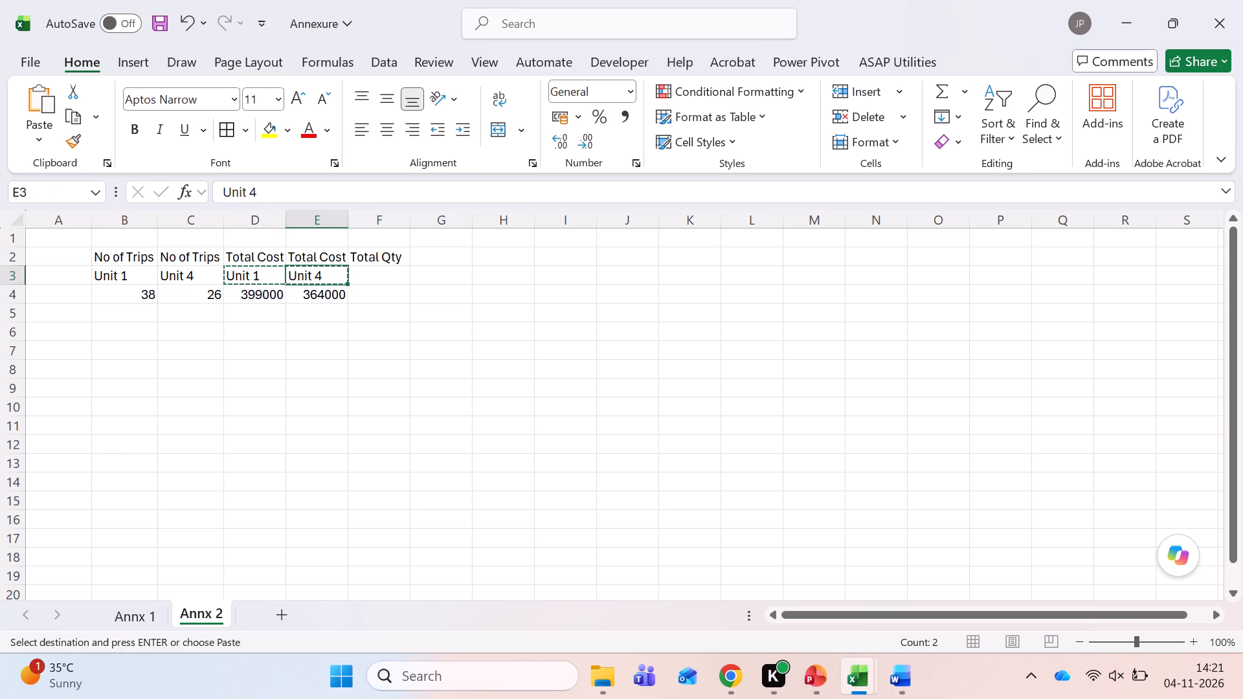
key(Right)
key(shift+Right)
key(Return)
Copy the Total Qty heading from F2 into G2 above Unit 4.
key(Up)
key(ctrl+c)
key(Right)
key(Return)
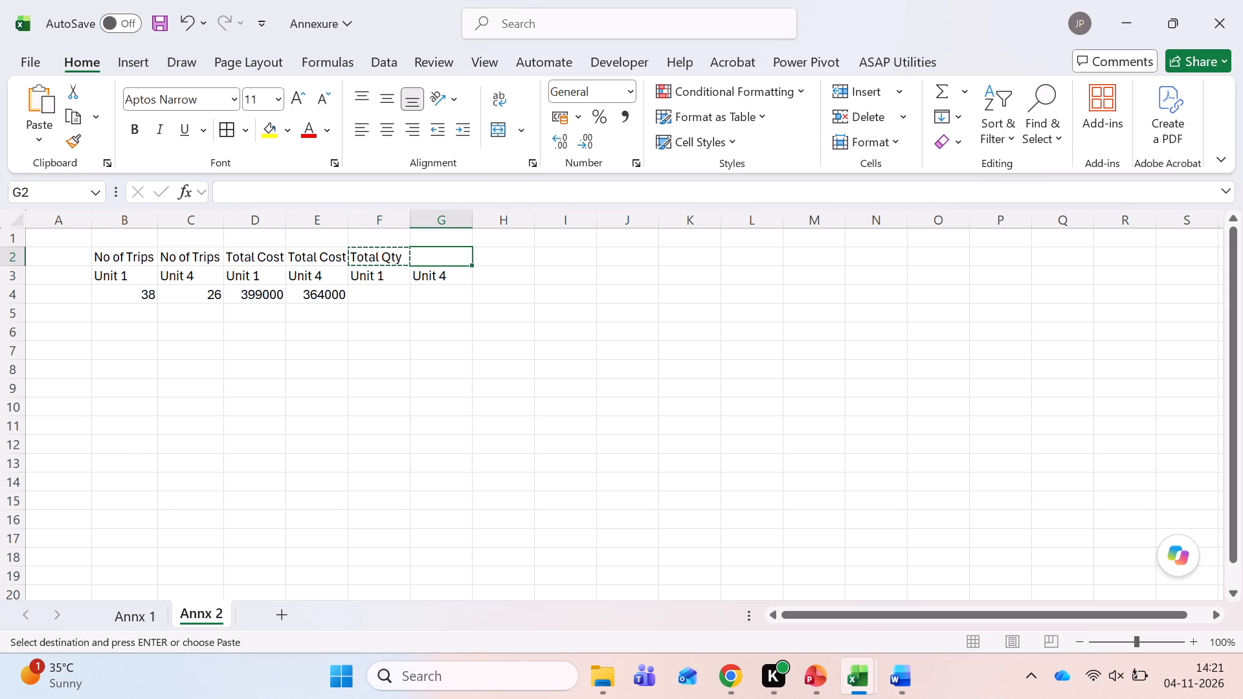
In the Freight Cost workbook, filter Sheet1's Amount column to show only the 10500 entries.
key(Down)
key(Down)
key(Left)
key(alt+Tab)
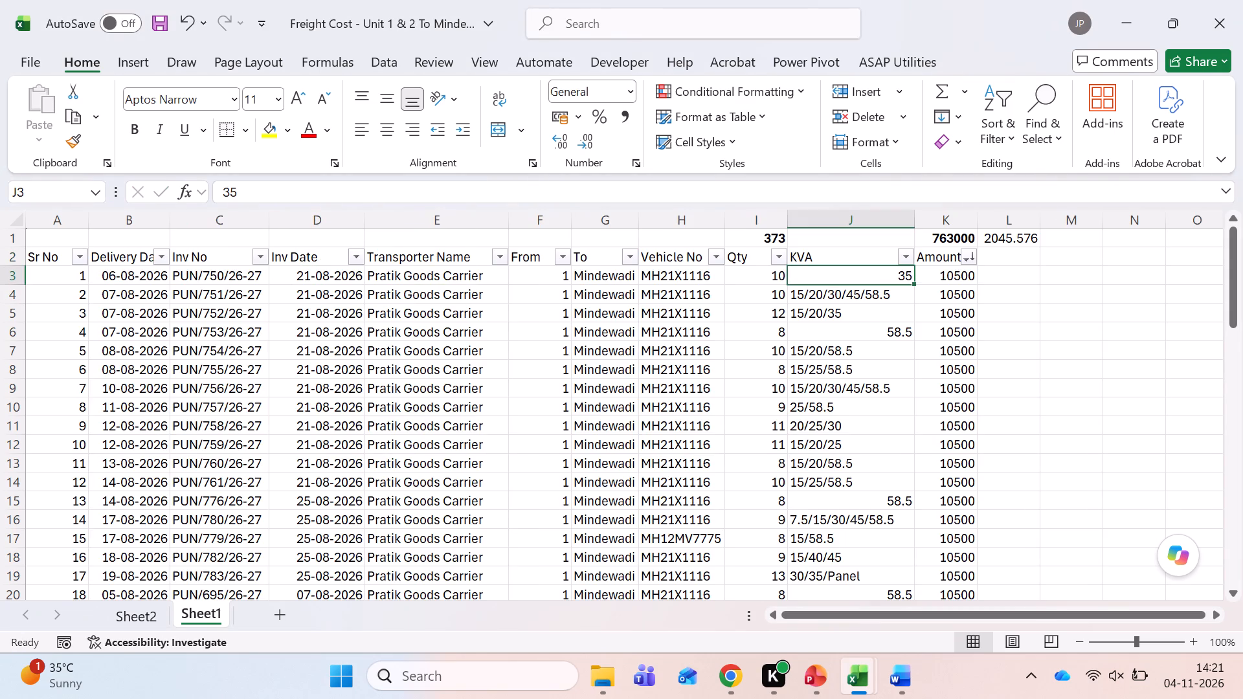
key(Up)
key(Right)
key(alt+Down)
key(Down)
key(Down)
key(Down)
key(Down)
key(Down)
key(Down)
key(Down)
key(Down)
key(Down)
key(Down)
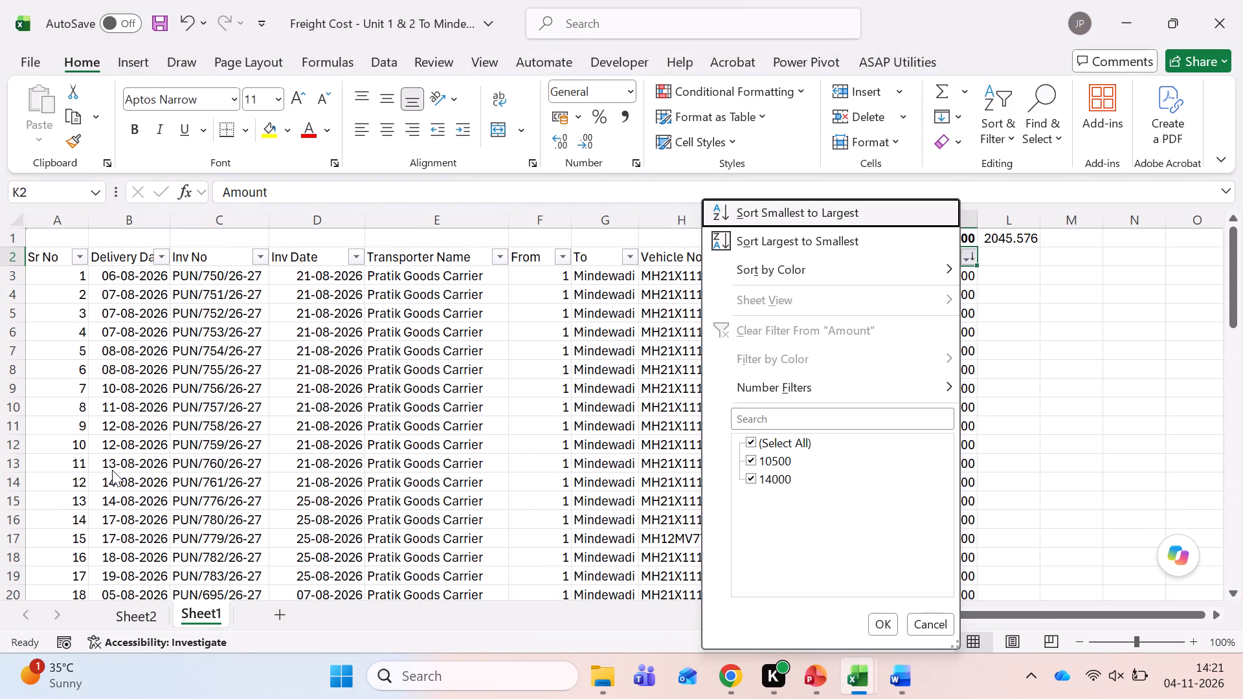
key(Up)
key(space)
key(Down)
key(space)
key(Return)
Sum the filtered Qty entries by selecting them, and enter 295 in F4 of Annx 2 as Unit 1's Total Qty.
key(Down)
key(Left)
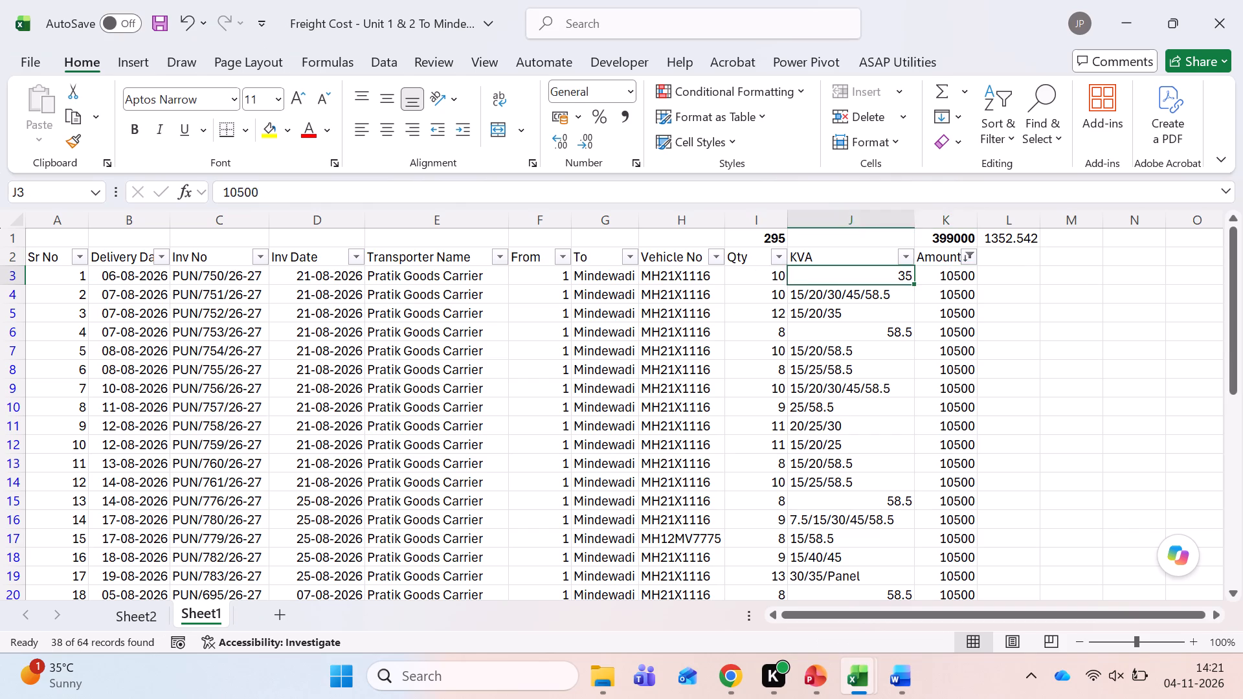
key(Left)
key(Left)
key(Right)
key(ctrl+shift+Down)
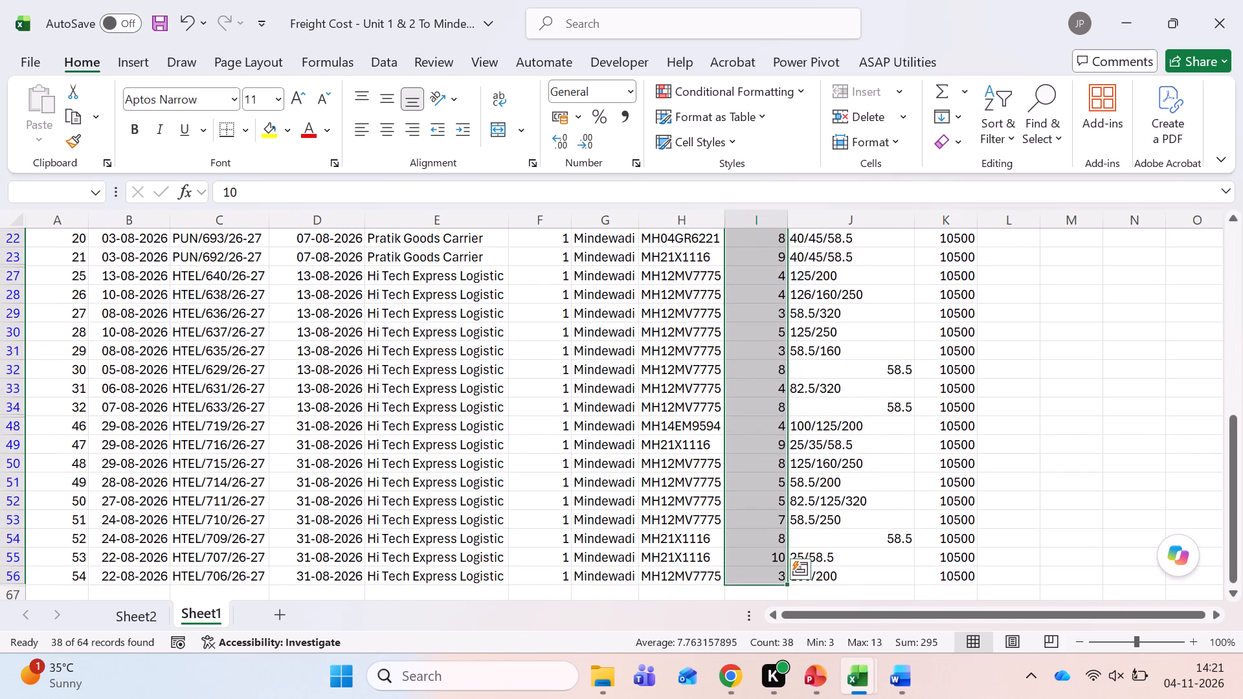
key(alt+Tab)
text(295)
key(Tab)
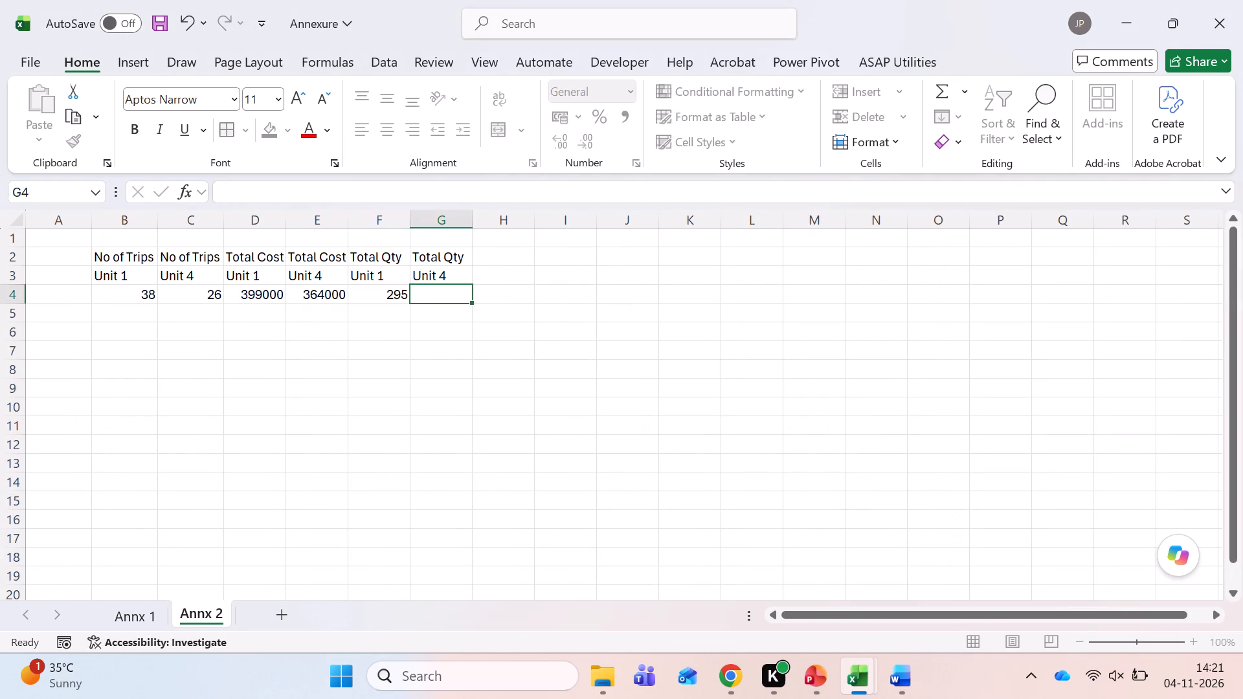
In the Freight Cost workbook, switch Sheet1's Amount filter to show only the 14000 entries.
key(alt+Tab)
key(Up)
key(alt+Down)
key(Escape)
key(Right)
key(Right)
key(Right)
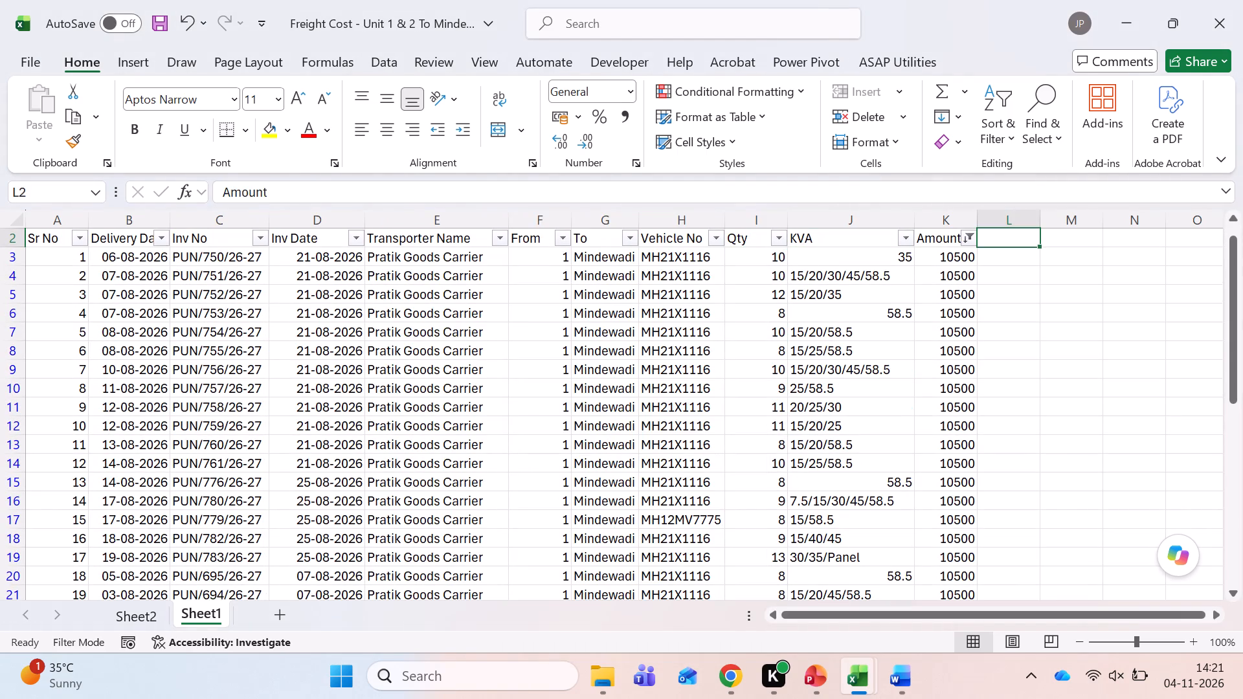
key(alt+Down)
key(Escape)
key(Left)
key(alt+Down)
key(Down)
key(Down)
key(Down)
key(Down)
key(Down)
key(Down)
key(Down)
key(Down)
key(Down)
key(Down)
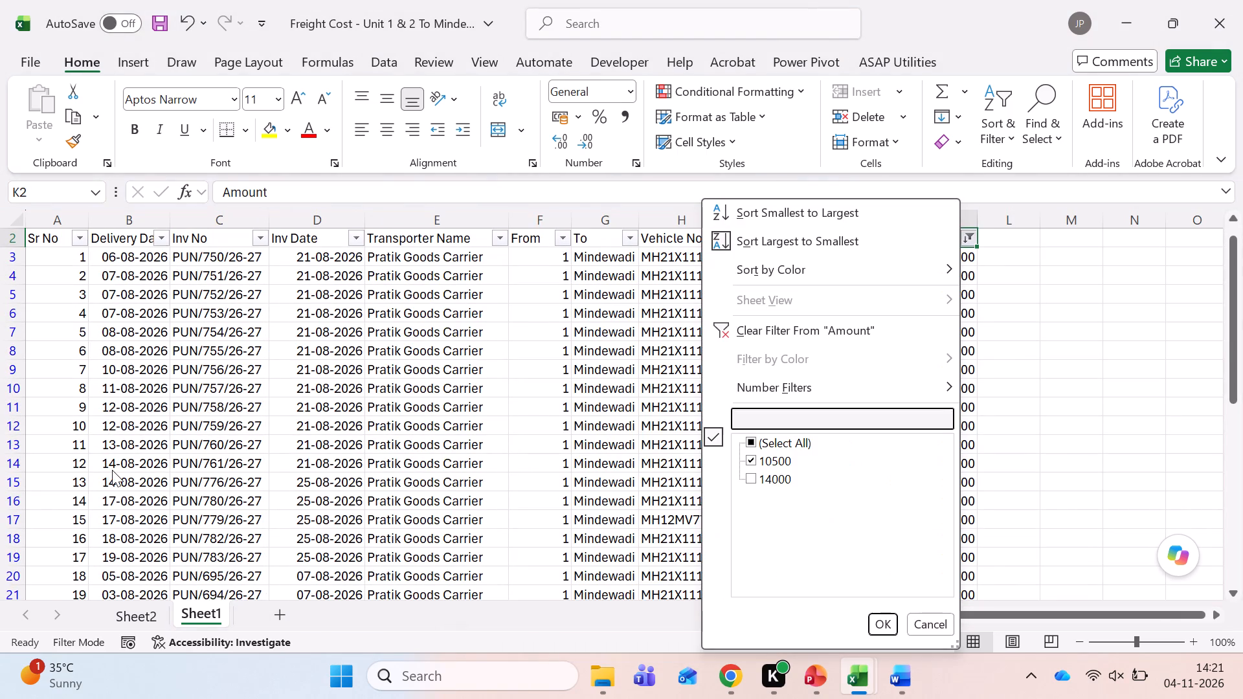
key(space)
key(Down)
key(space)
key(Return)
Sum the filtered Qty entries by selecting them, and enter 78 in G4 of Annx 2 as Unit 4's Total Qty.
key(Down)
key(Left)
key(Left)
key(ctrl+shift+Down)
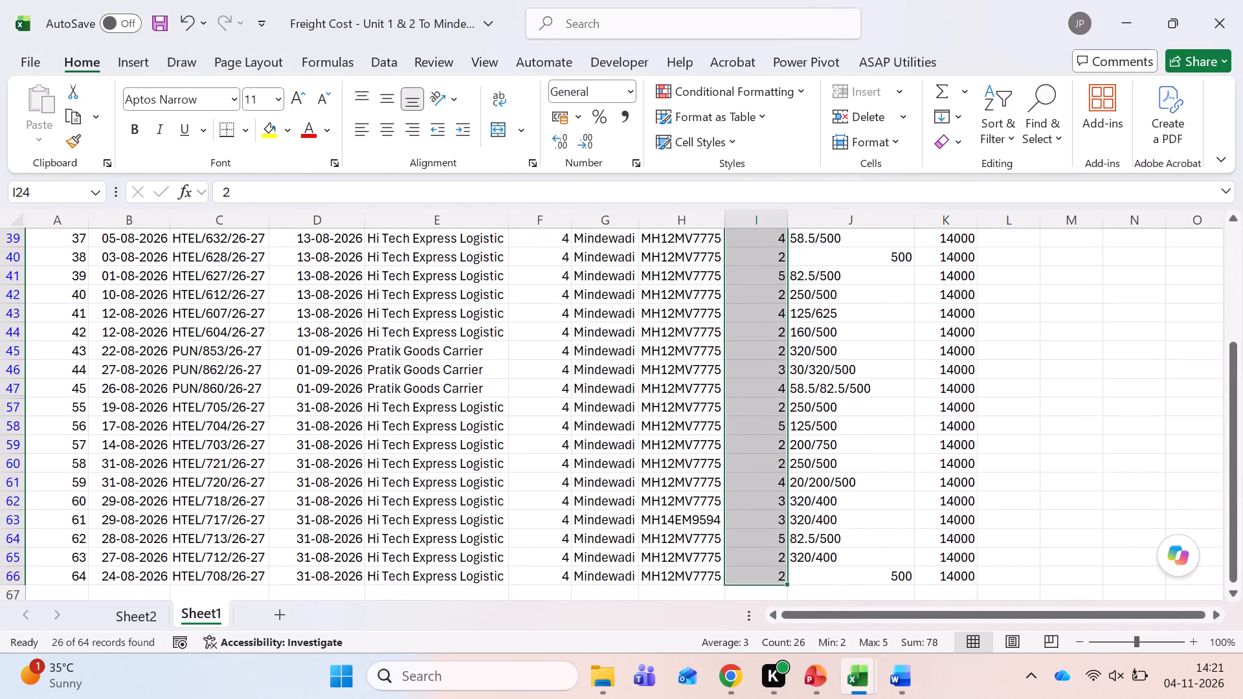
key(alt+Tab)
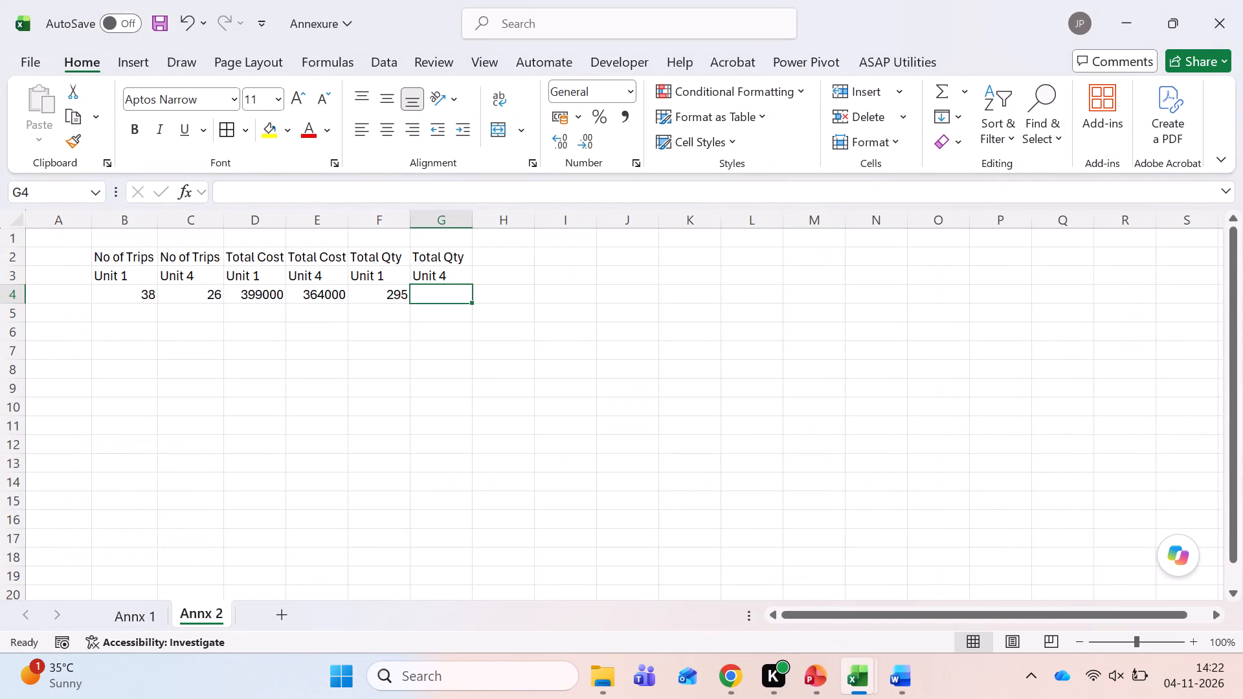
text(78)
key(Right)
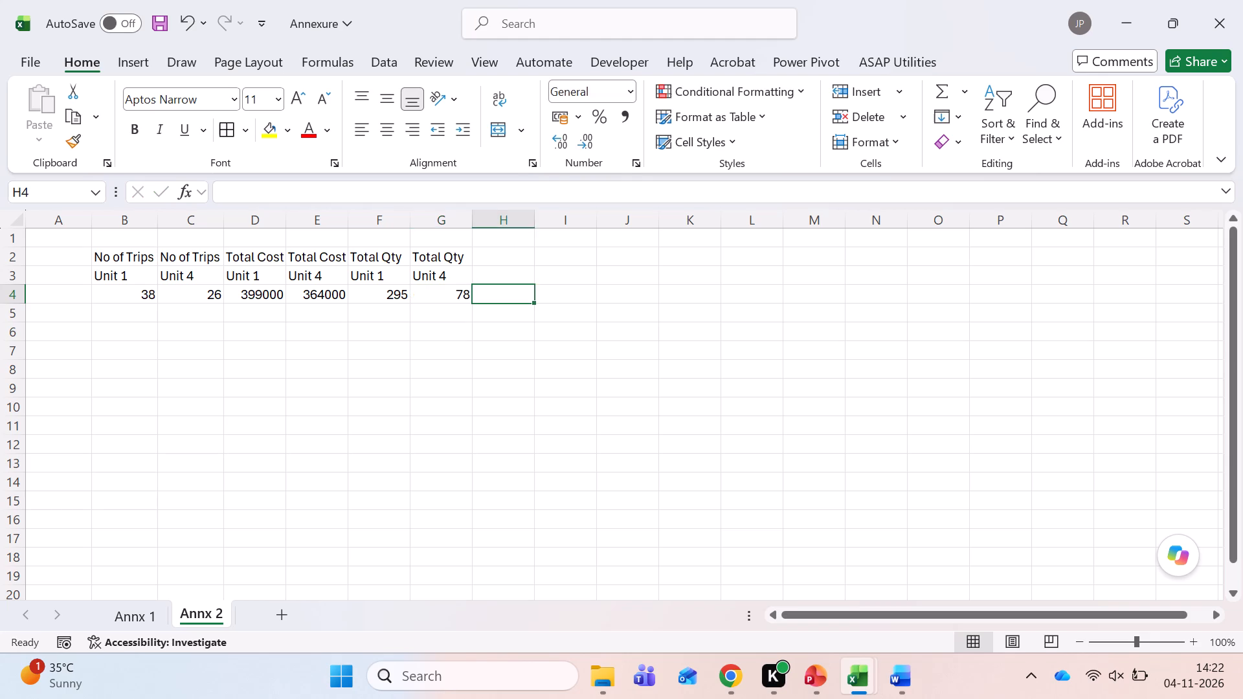
Save the Annexure workbook.
key(Left)
key(Left)
key(Left)
key(Left)
key(Left)
key(Left)
key(Down)
key(Down)
key(Up)
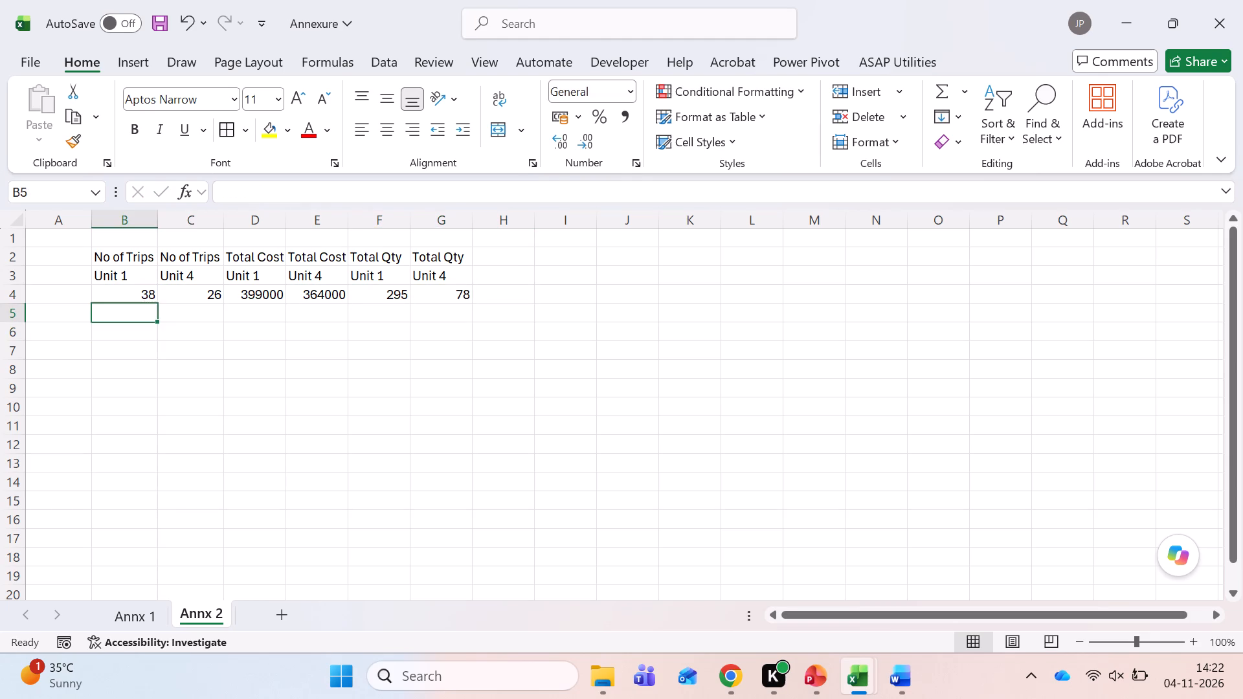
key(Down)
key(ctrl+s)
Switch to the Freight Cost workbook and check Sheet2's figures for trips, total cost, total units and cost per unit.
key(alt+Tab)
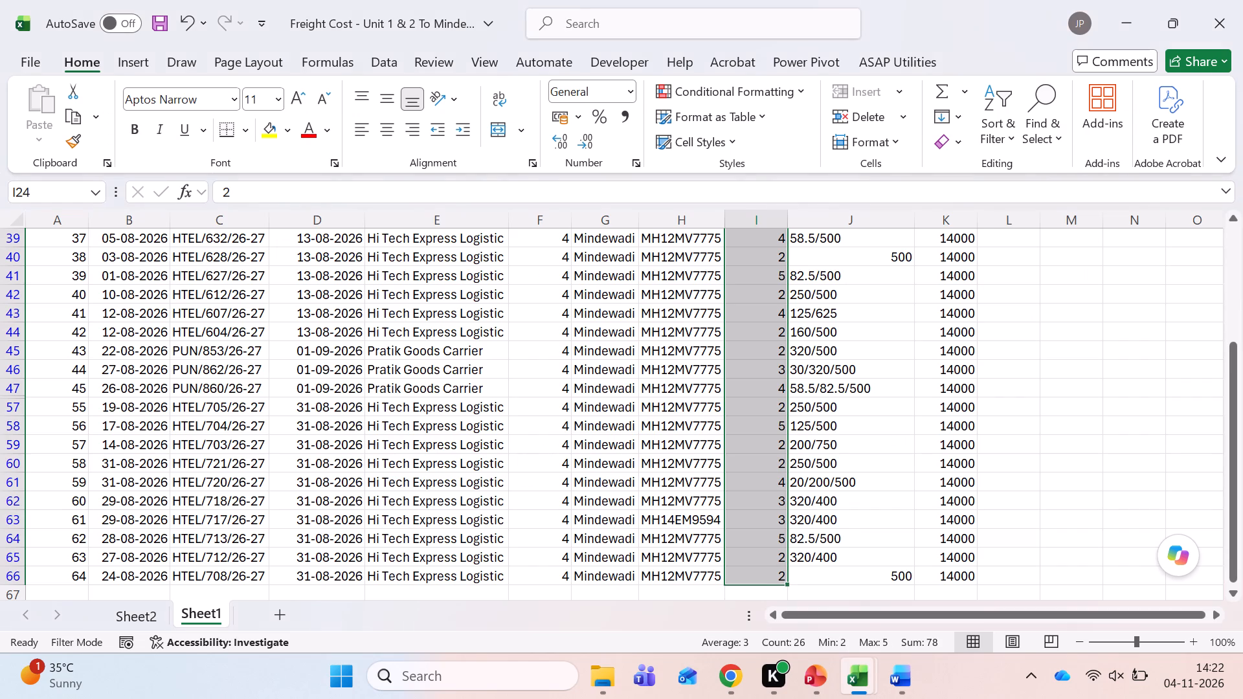
key(Up)
key(alt+Tab)
key(alt+Tab)
key(ctrl+Page_Up)
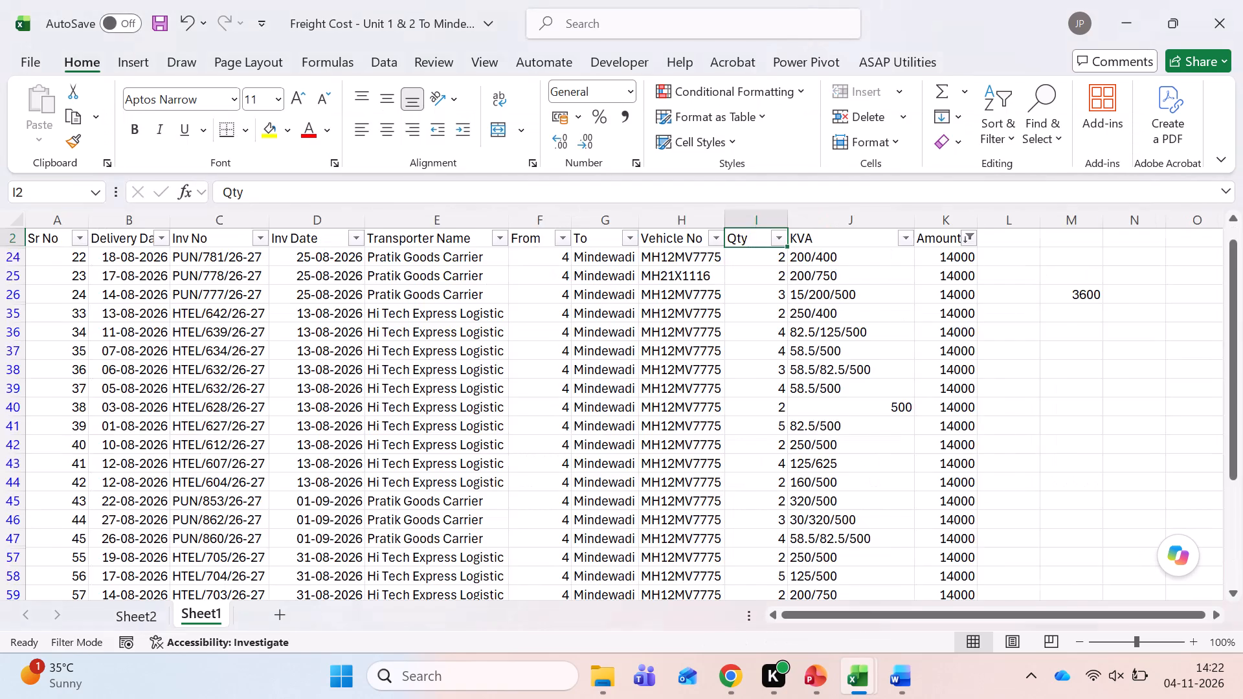
key(Left)
key(Left)
key(Left)
key(Down)
key(Down)
key(Right)
key(Right)
key(Right)
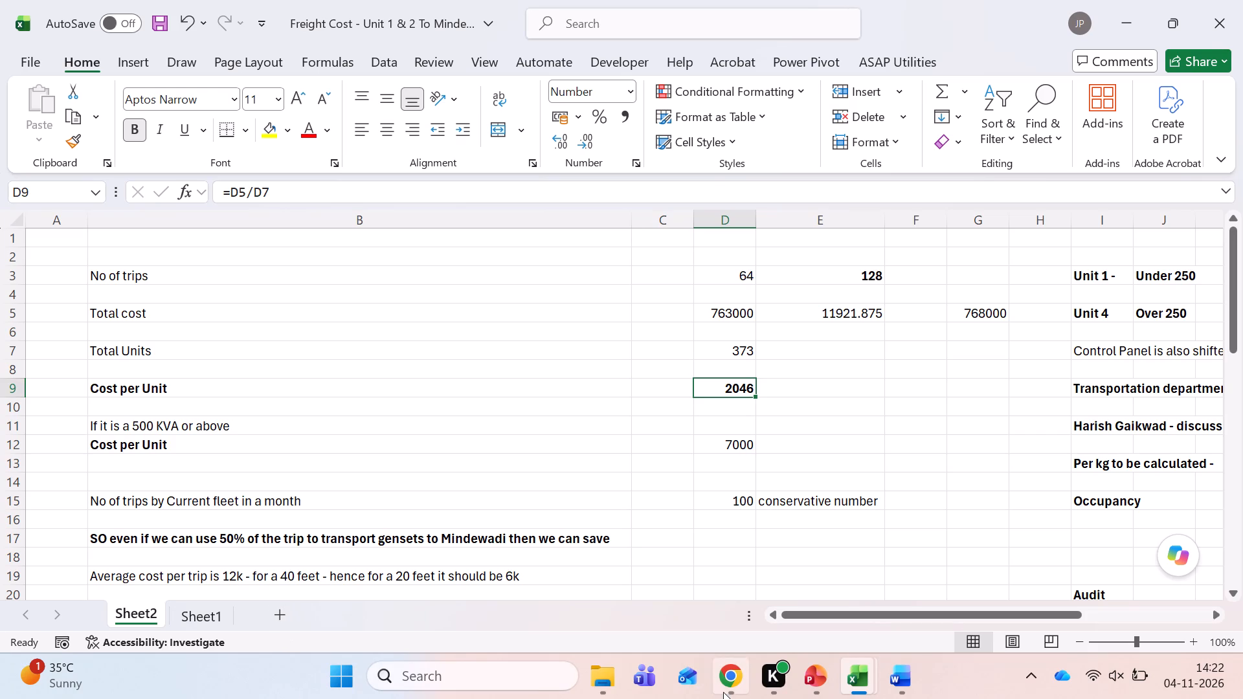
Switch to the Kala freight cost presentation in PowerPoint and review the Part B problem statement and Pune Sales OW Freight solution slides.
click(796, 673)
click(807, 674)
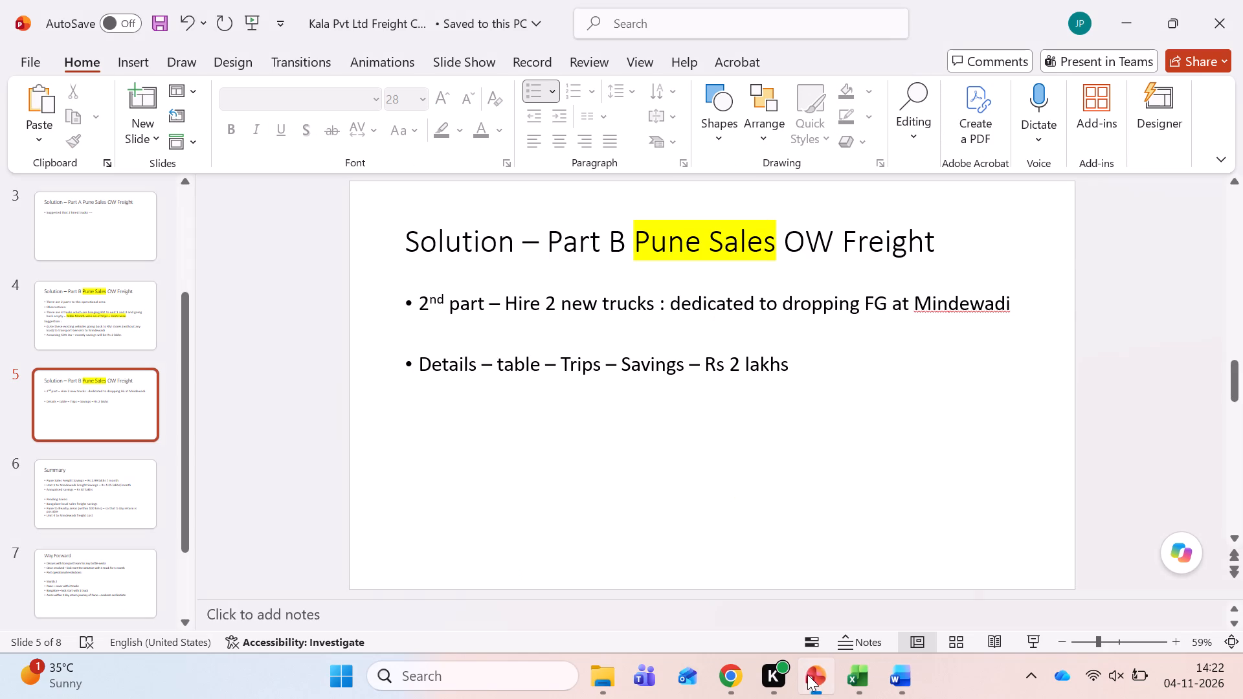
scroll(689, 470, up, 3)
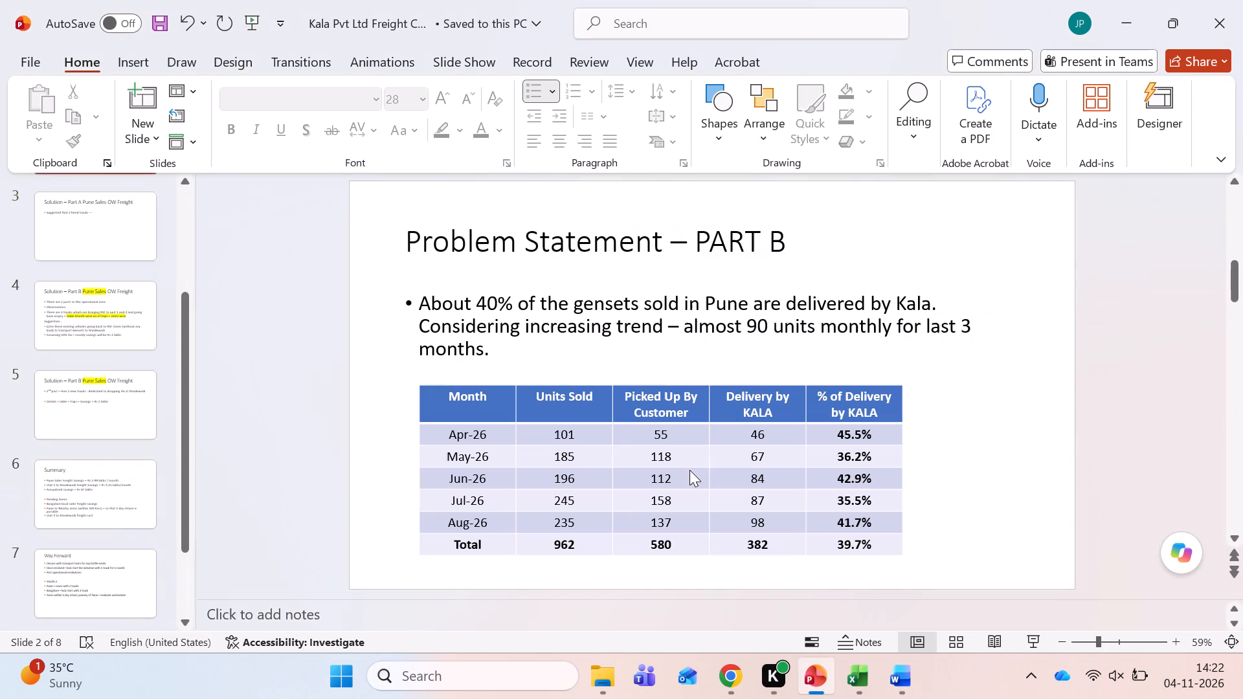
scroll(689, 470, down, 1)
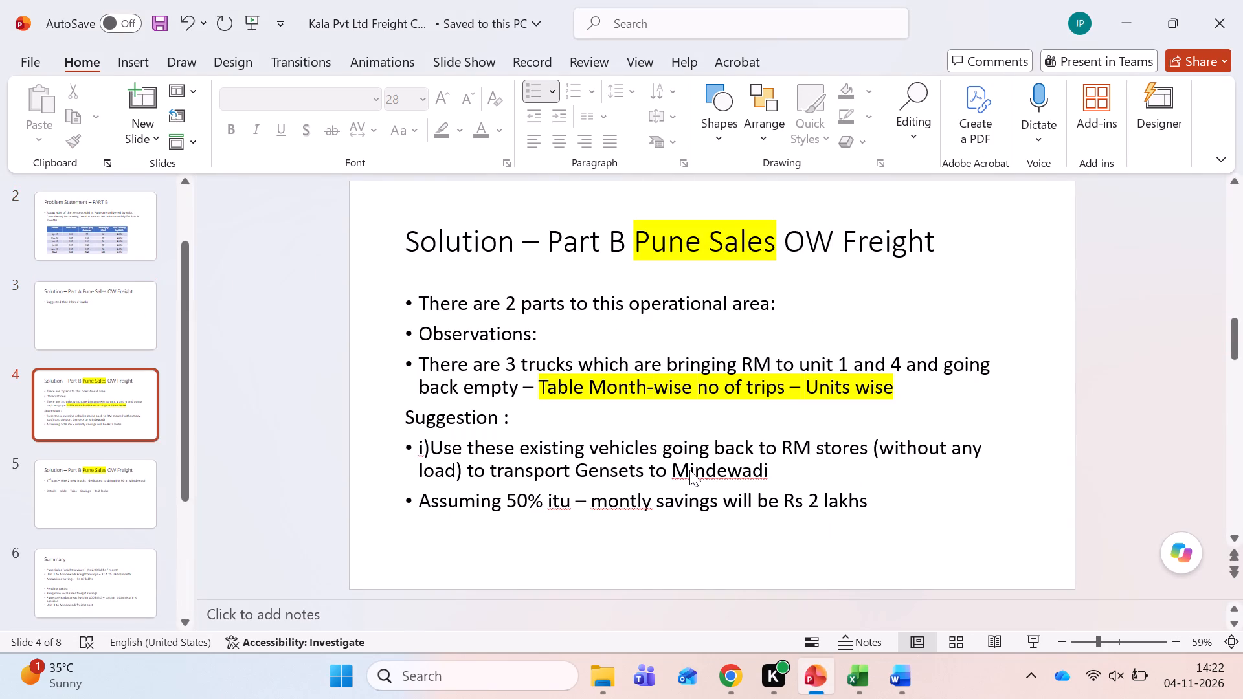
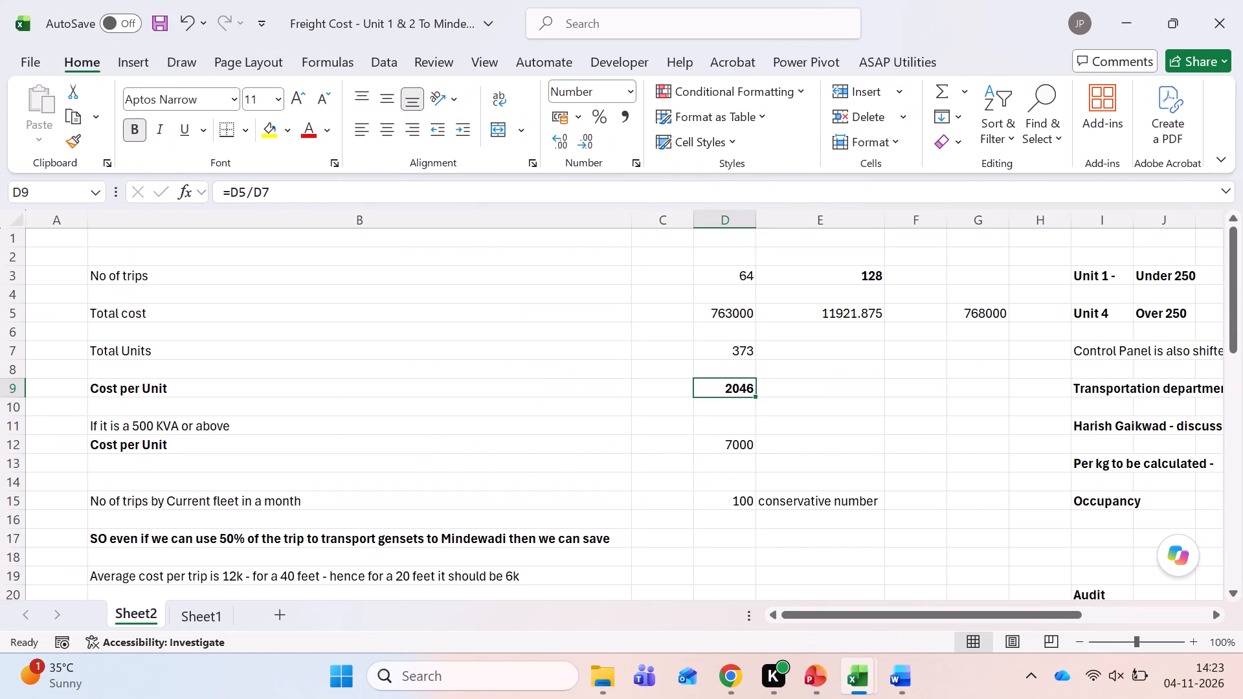
Switch to the Annexure workbook and enter the row label "Cost Per Unit" in cell A5 of the Annx 2 sheet.
key(alt+Tab)
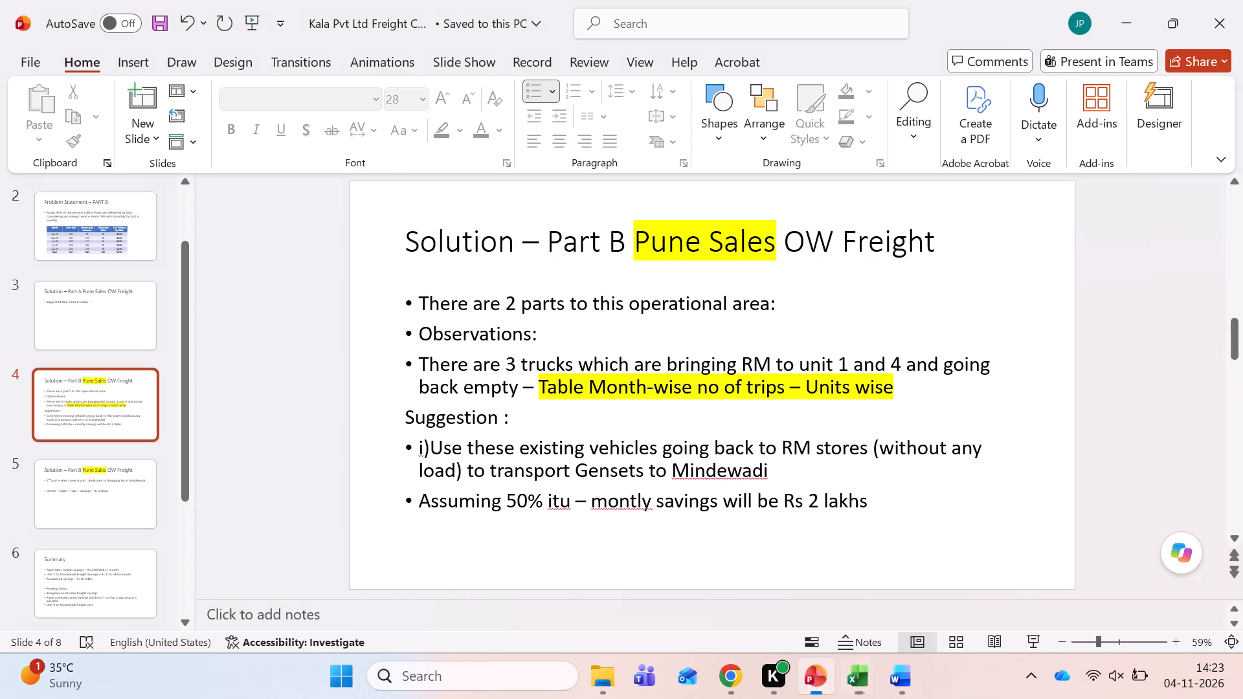
key(alt+Tab)
key(alt+Tab)
key(alt+Tab)
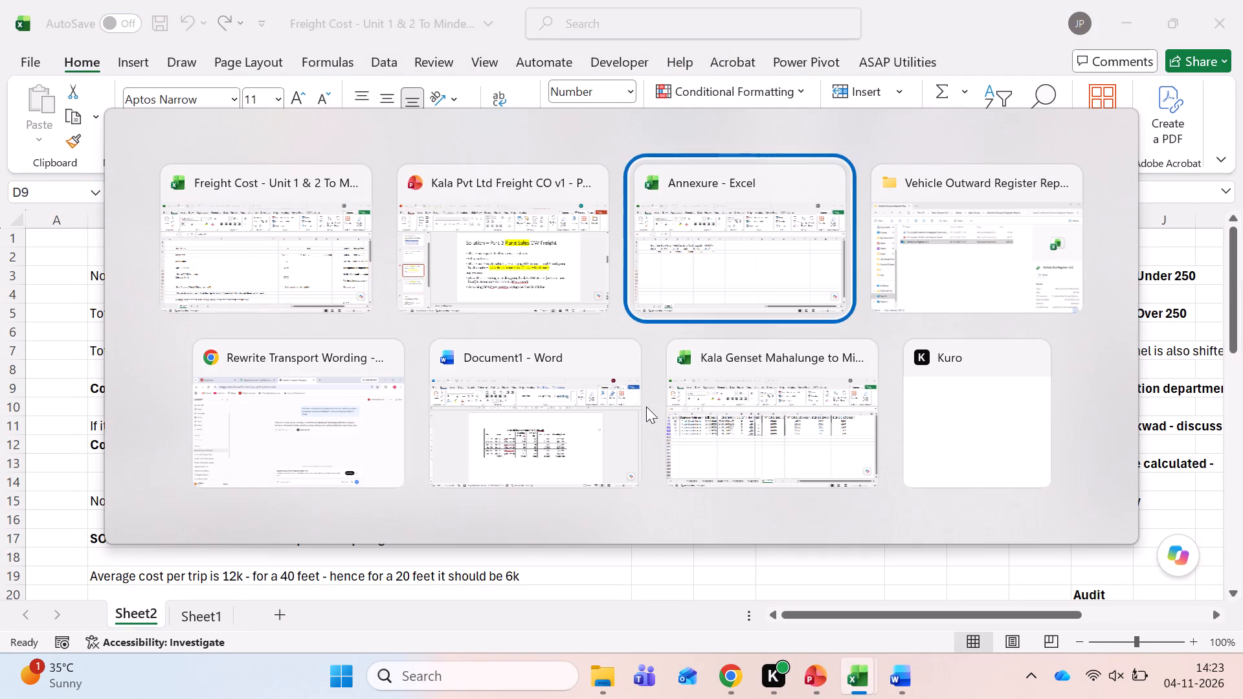
key(Left)
key(Up)
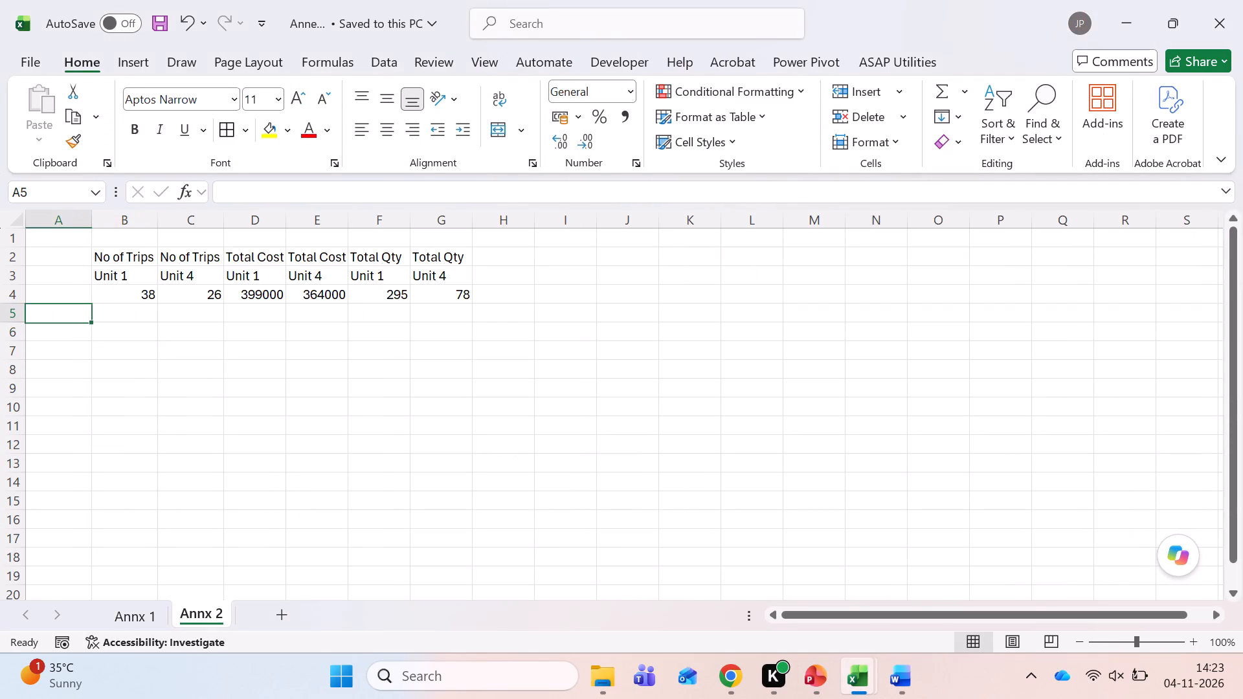
text(Cost Pw)
key(space)
key(BackSpace)
key(BackSpace)
text(er U it)
key(Tab)
key(Left)
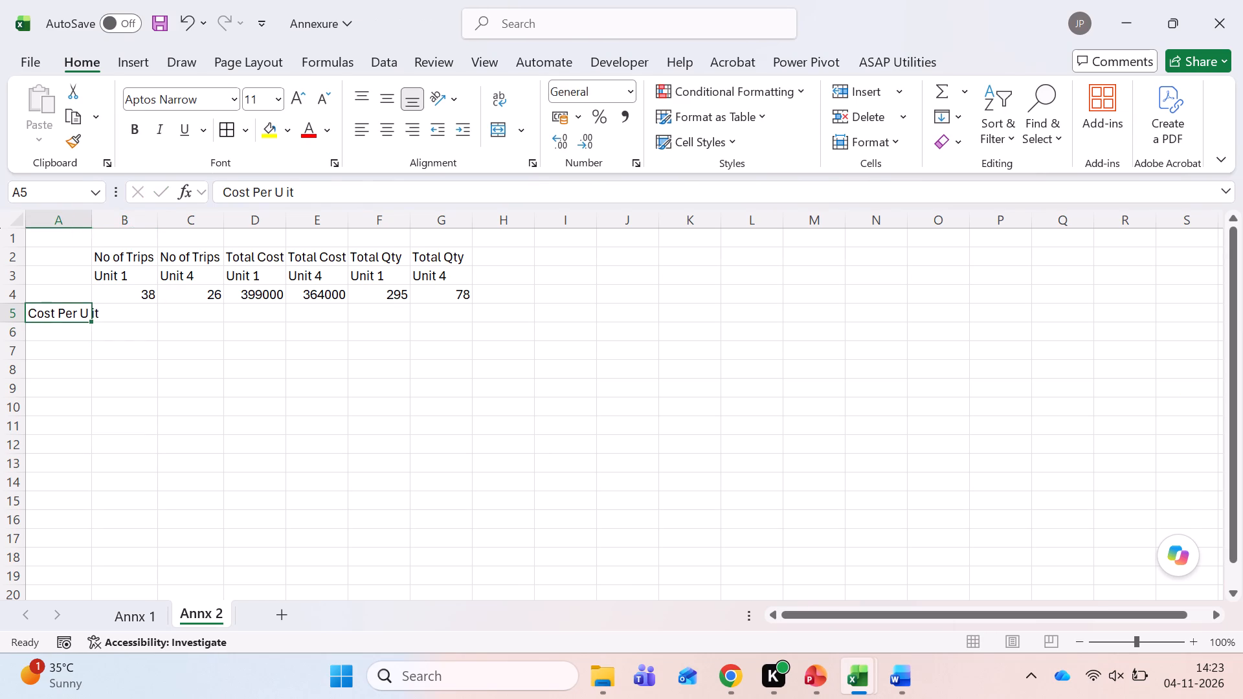
key(F2)
key(BackSpace)
key(BackSpace)
key(BackSpace)
text(nit)
key(Return)
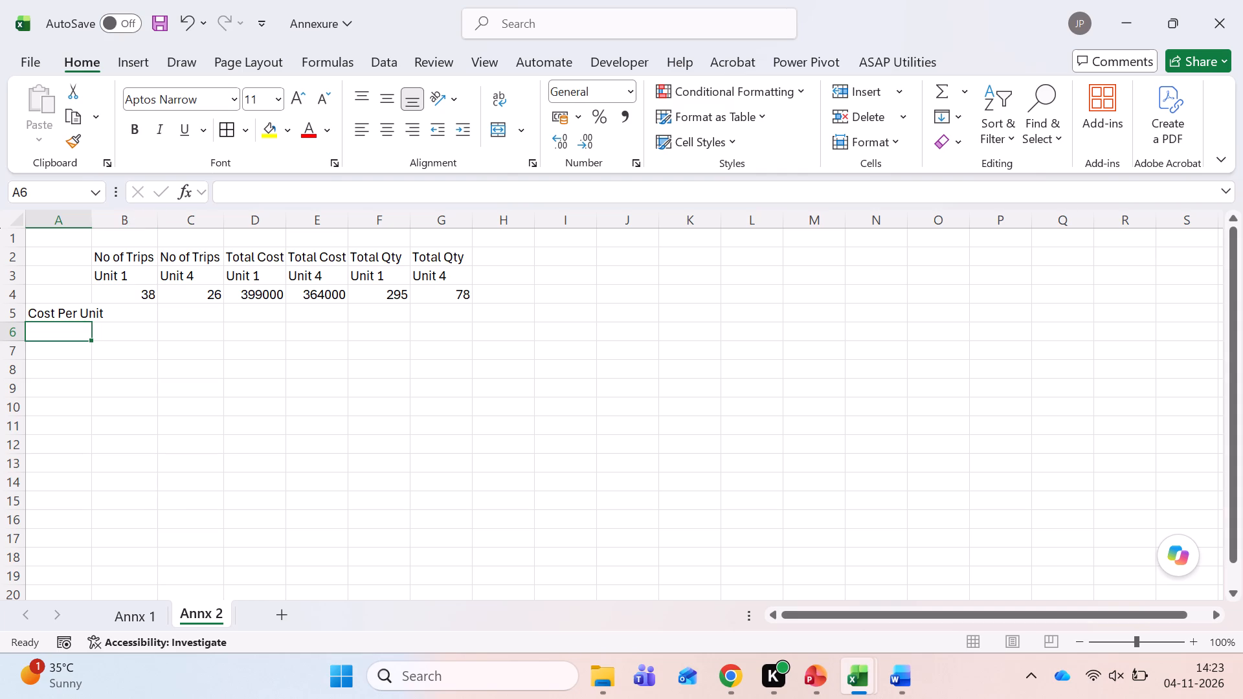
Auto-fit the width of column A to its contents.
double_click(96, 225)
Merge and center the two "No of Trips" headings in B2:C2, keeping only the first value.
key(Down)
key(Up)
key(ctrl+Up)
key(ctrl+Up)
key(Right)
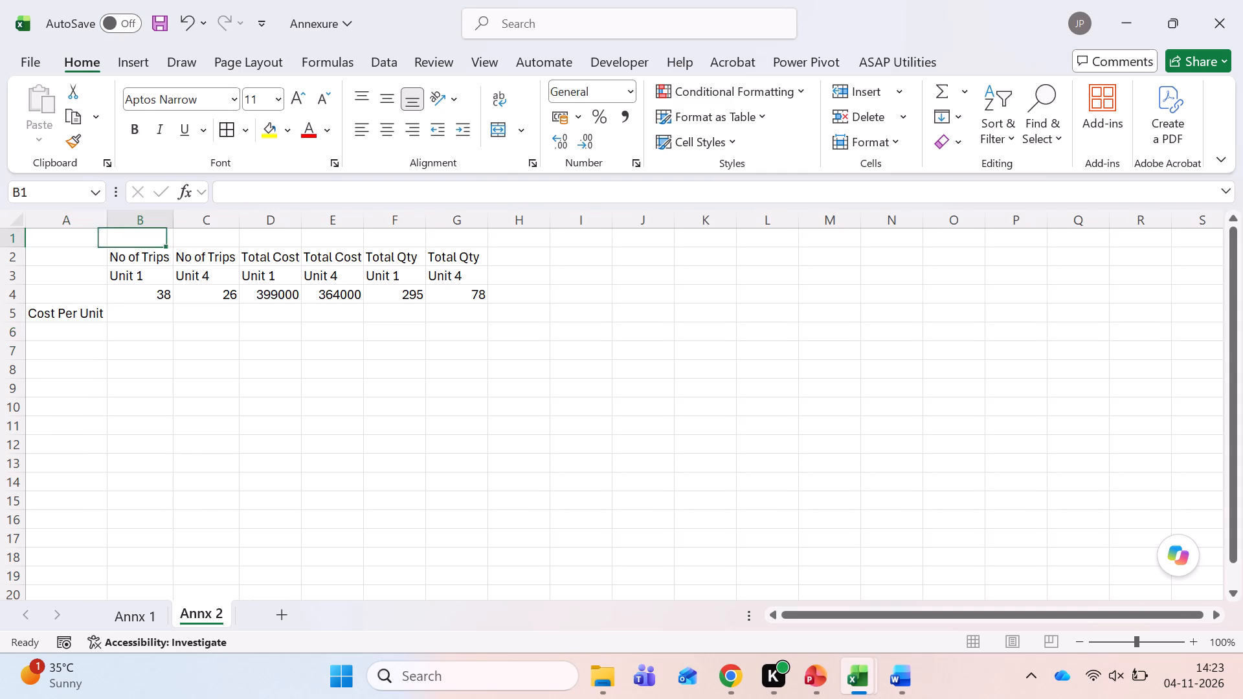
key(Down)
key(shift+Right)
key(alt+h)
key(m)
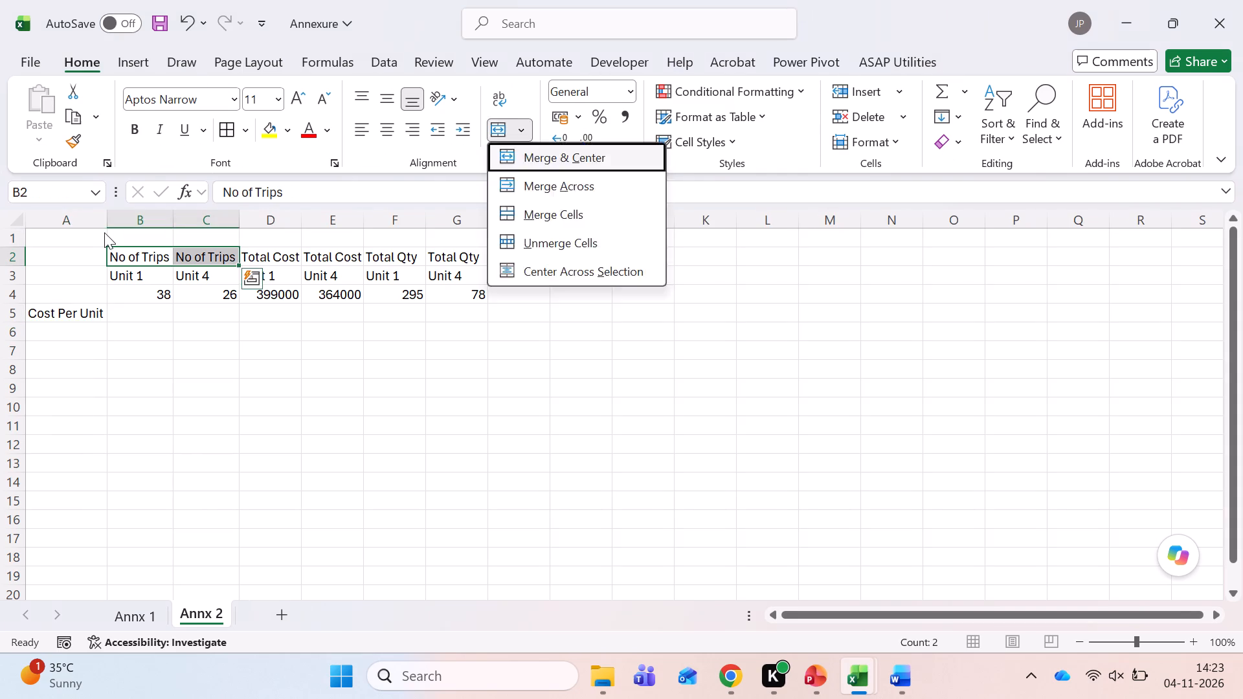
key(Return)
key(Return)
Merge and center the two "Total Cost" headings in D2:E2, keeping only the first value.
key(Right)
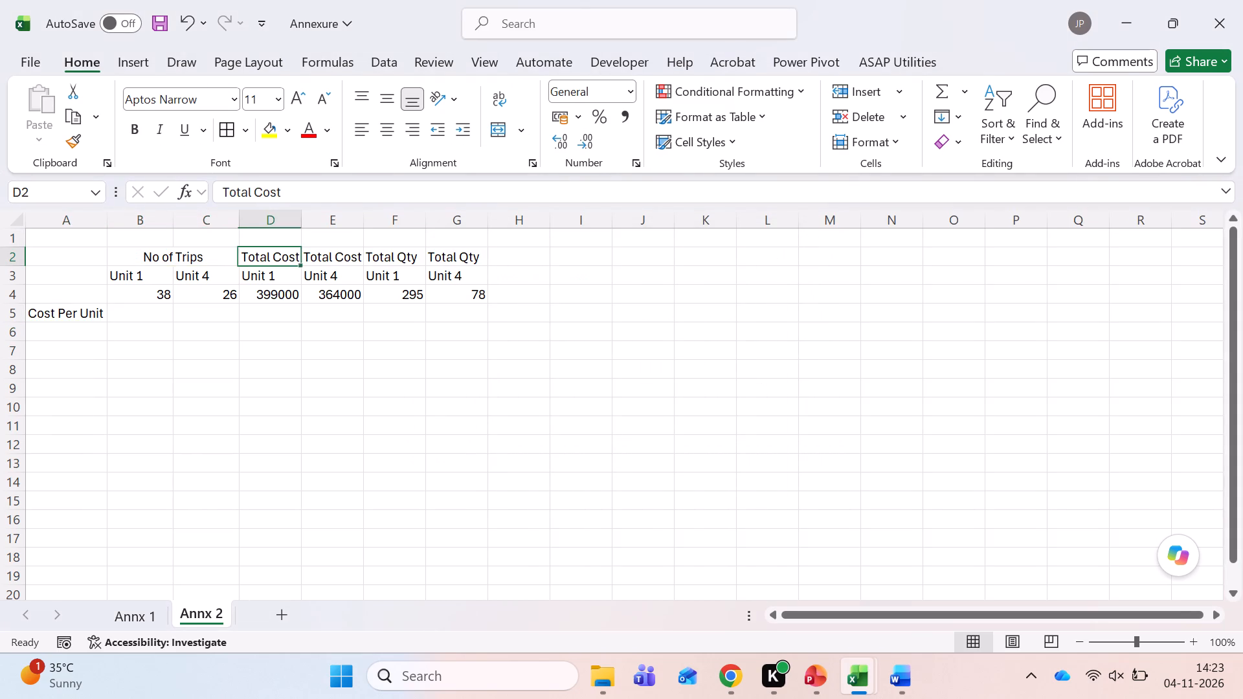
key(shift+Right)
key(alt+h)
key(m)
key(Return)
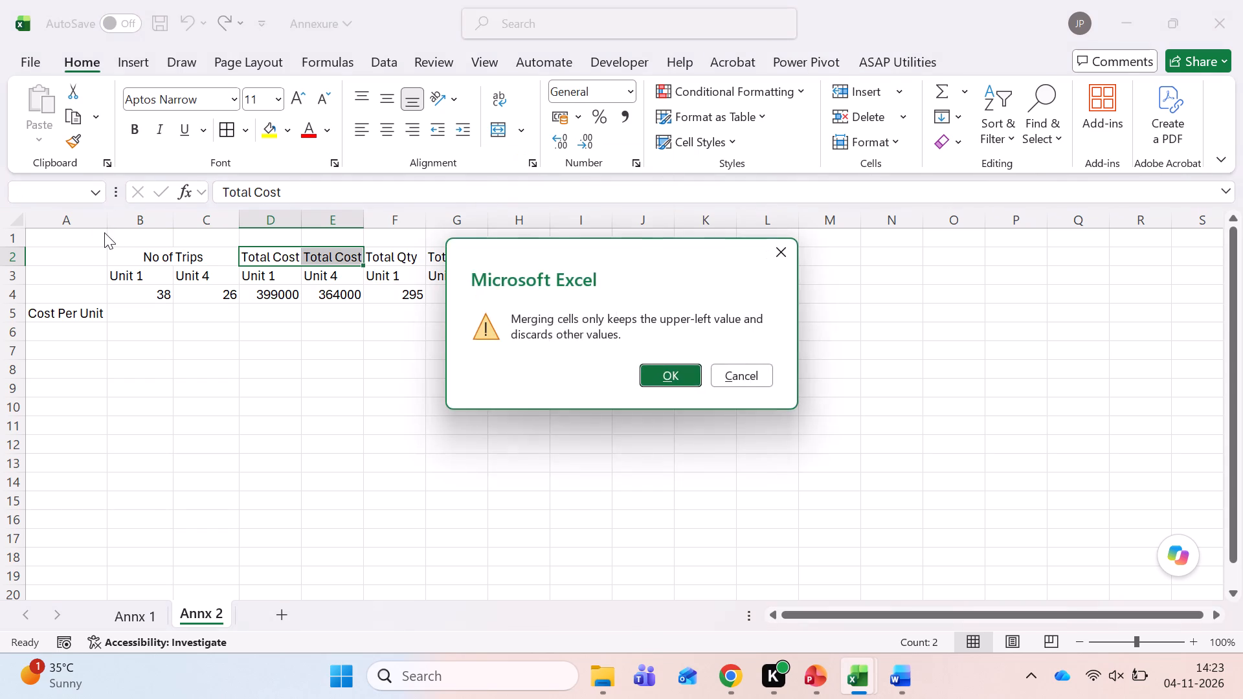
key(Return)
Merge and center the two "Total Qty" headings in F2:G2, keeping only the first value.
key(Right)
key(shift+Right)
key(alt+j)
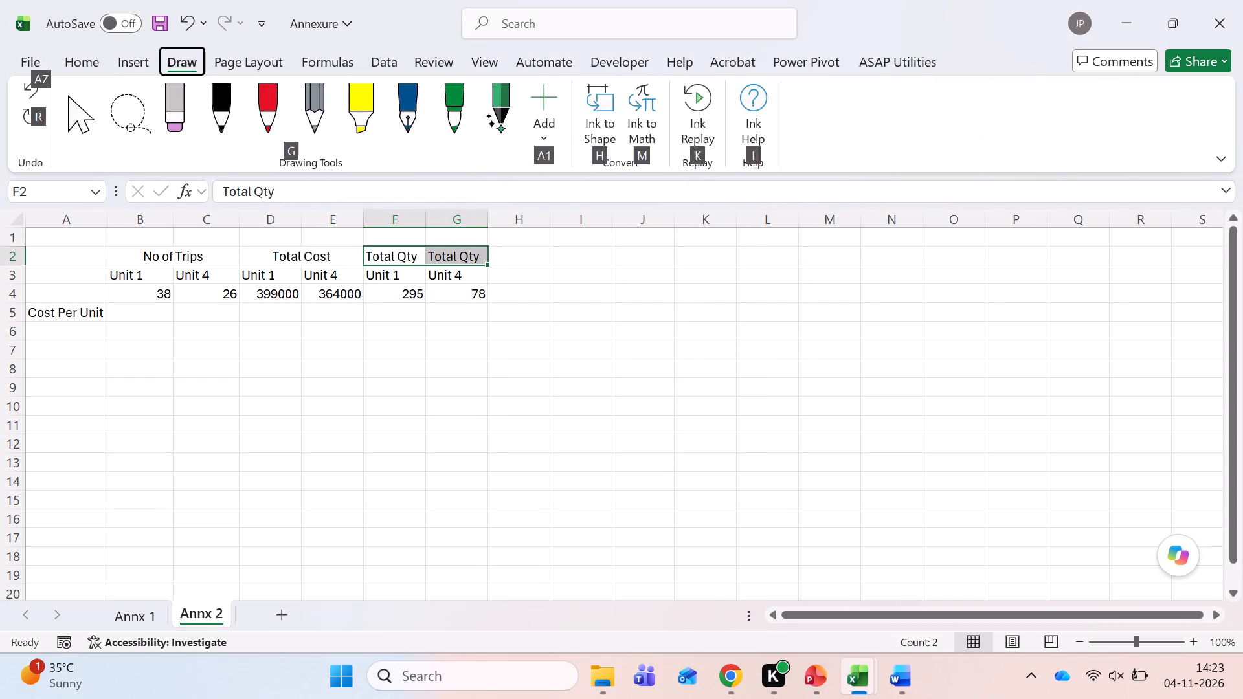
key(Escape)
key(Escape)
key(alt+h)
key(m)
key(Return)
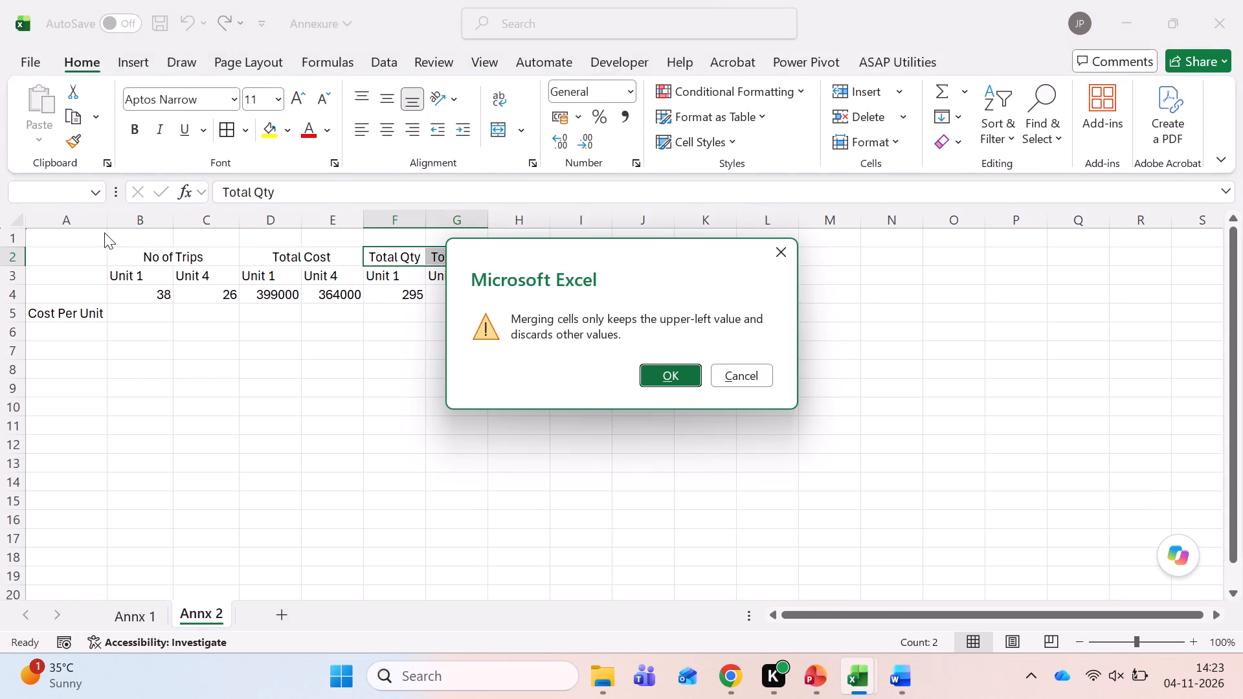
key(Return)
Make the three merged headings in row 2 bold.
key(Left)
key(Left)
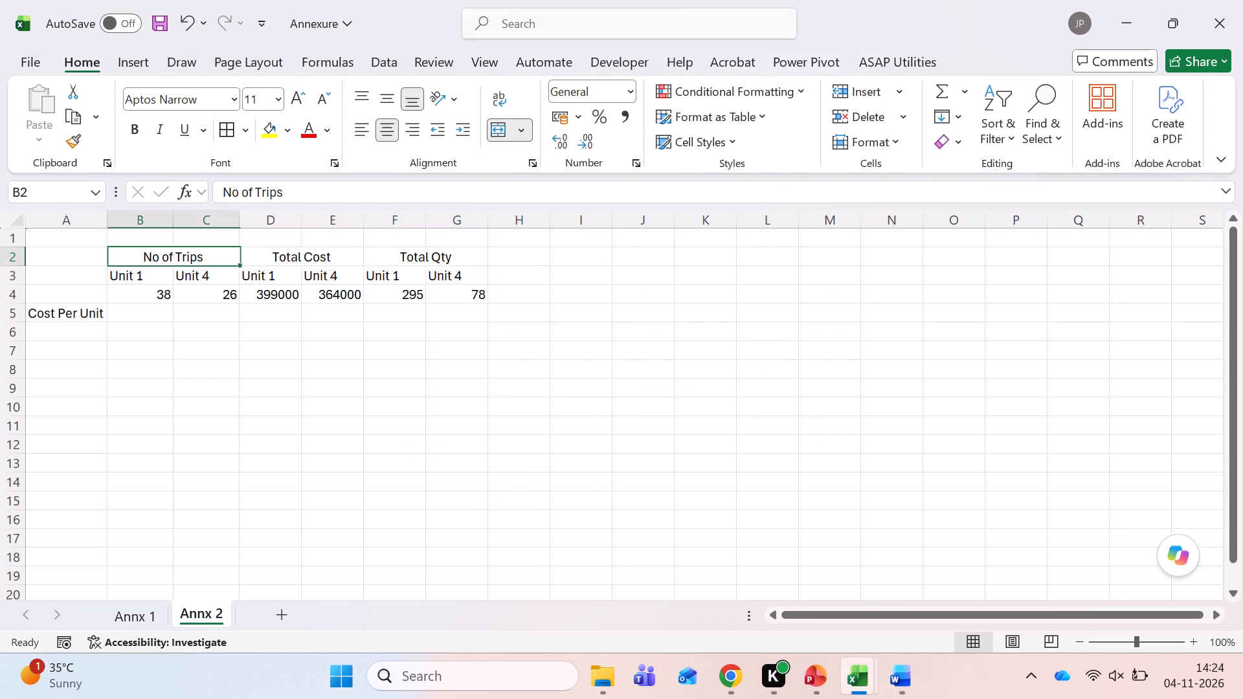
key(shift+Right)
key(shift+Right)
key(ctrl+b)
Make the Unit 1 and Unit 4 subheadings in B3:G3 bold.
key(Down)
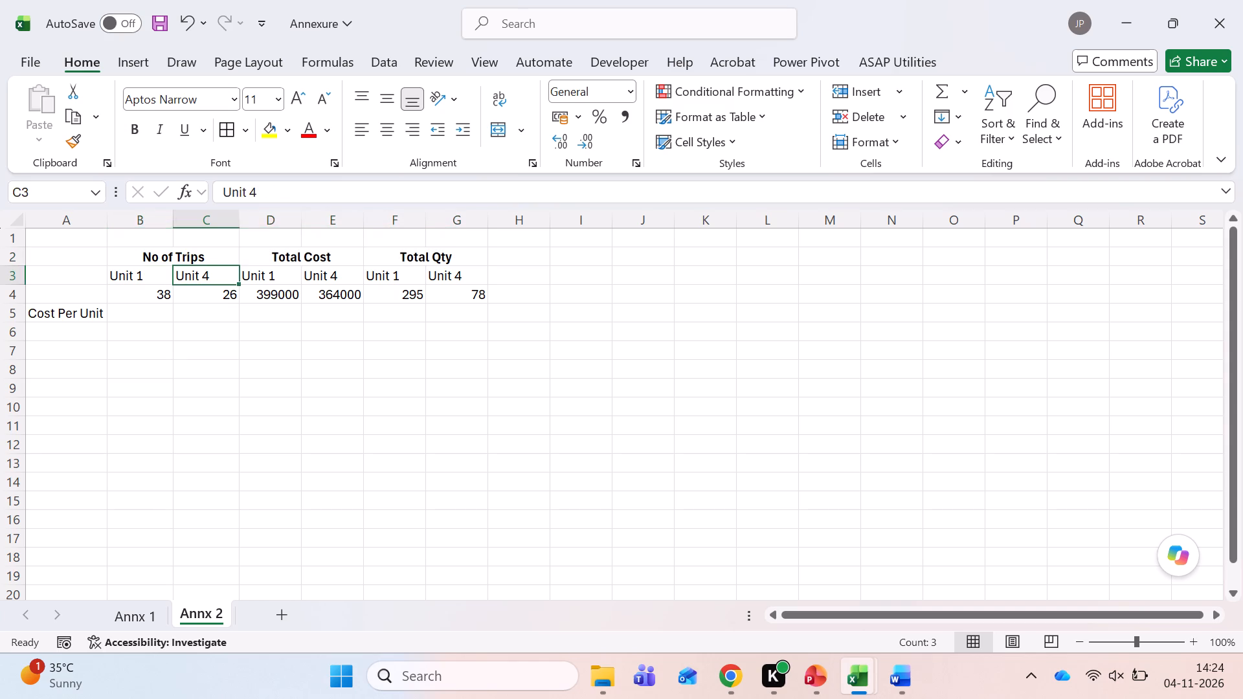
key(shift+Right)
key(Left)
key(shift+Right)
key(shift+Right)
key(shift+Right)
key(shift+Right)
key(shift+Right)
key(ctrl+b)
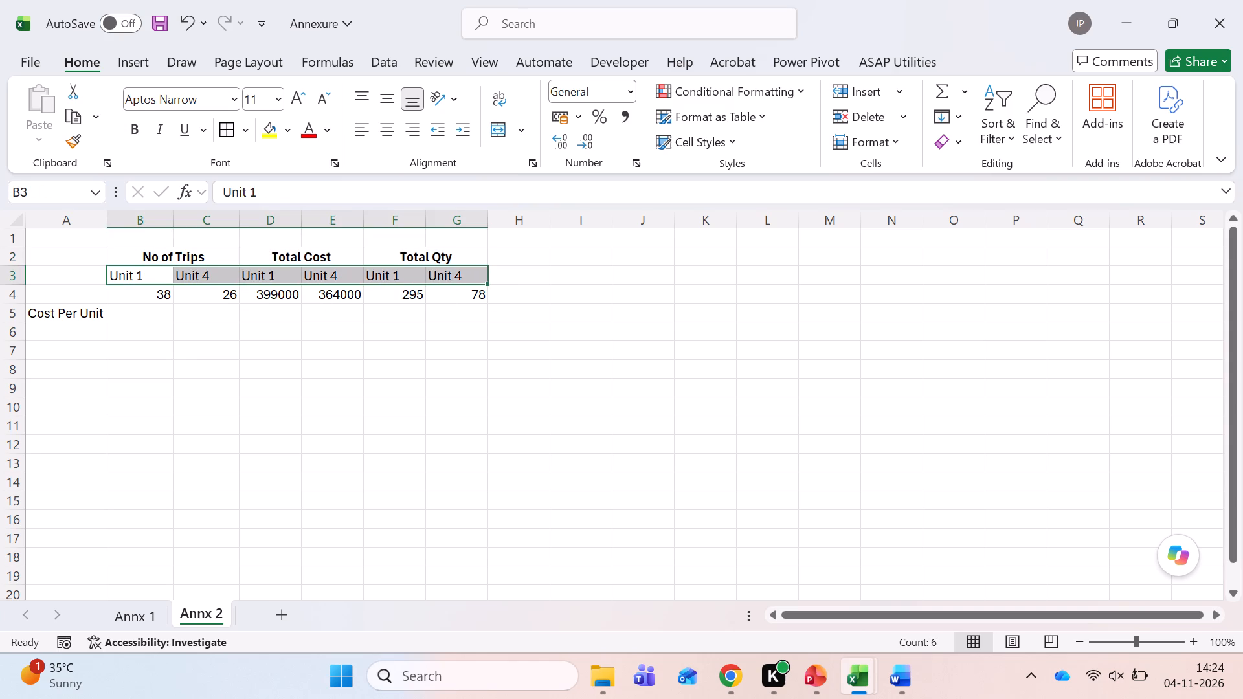
Move the two Total Qty columns, F and G, in front of the Total Cost columns, starting at column D.
key(Down)
key(Down)
key(Down)
key(Up)
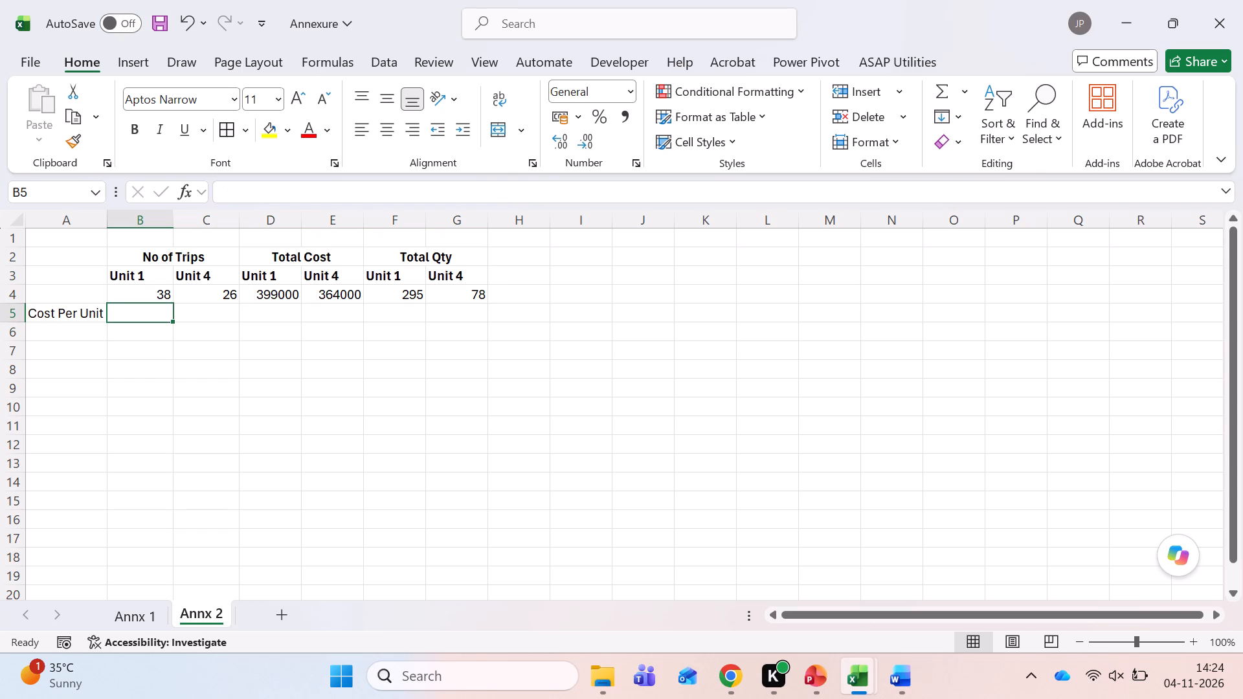
key(Right)
key(Right)
key(Up)
key(Up)
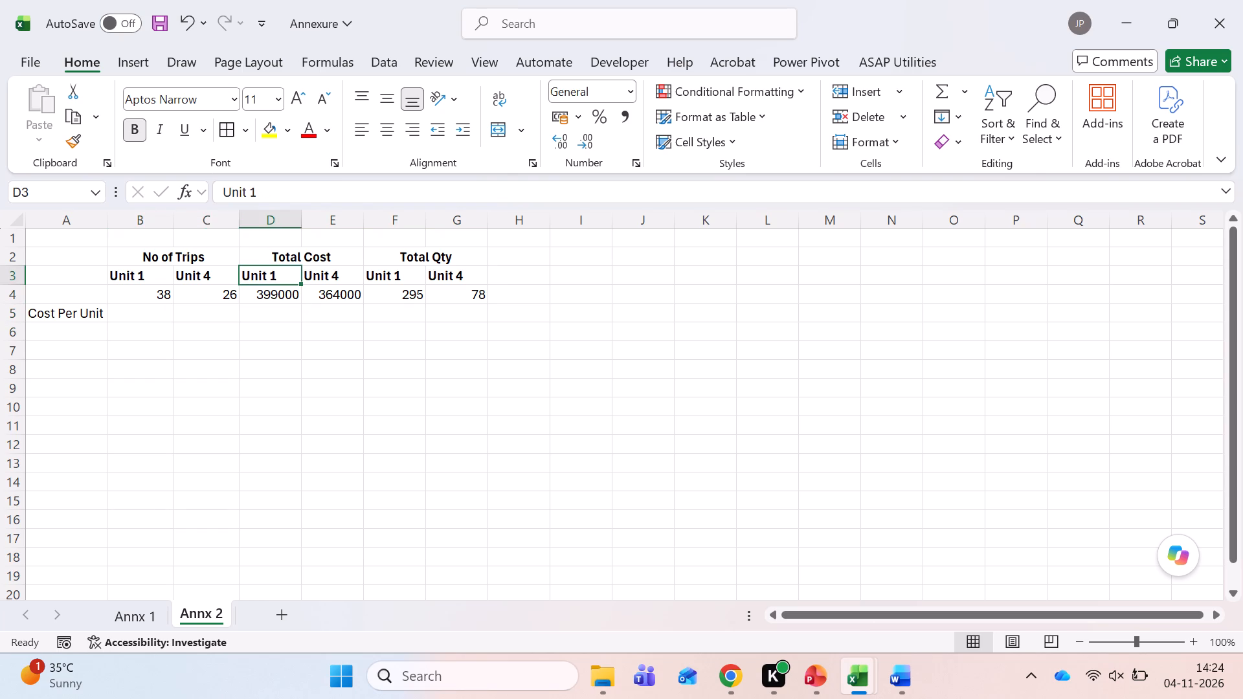
drag(397, 226, 469, 224)
key(ctrl+x)
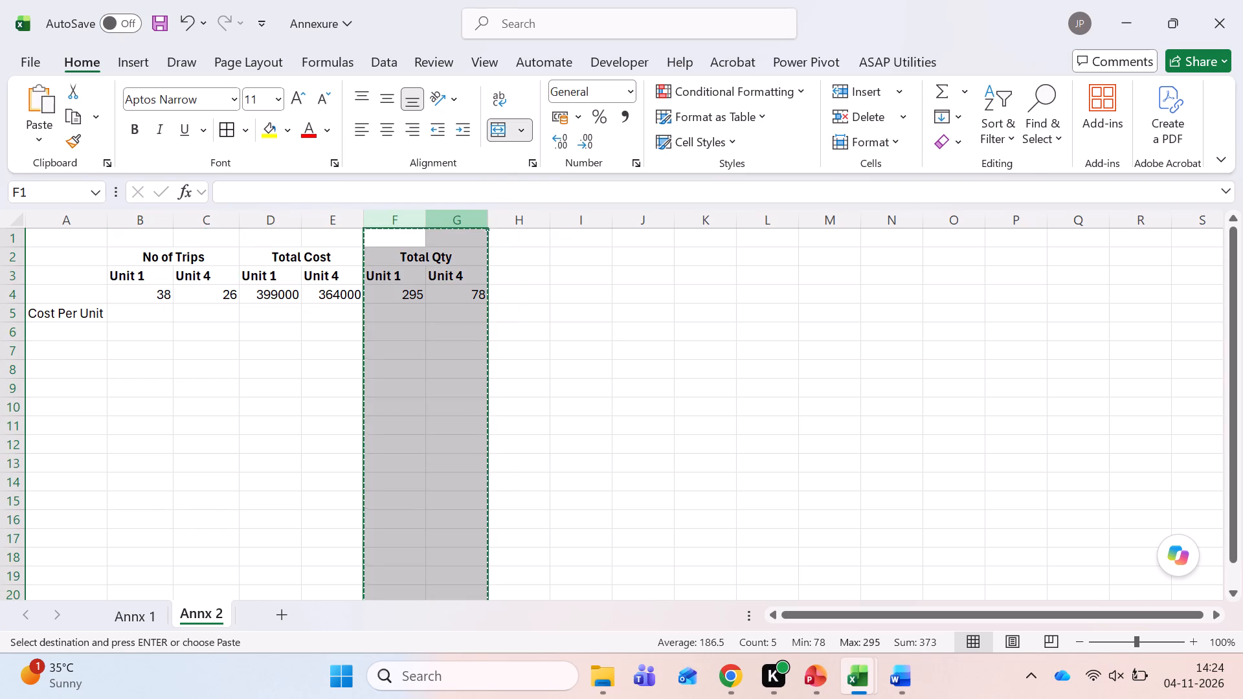
right_click(280, 215)
click(346, 412)
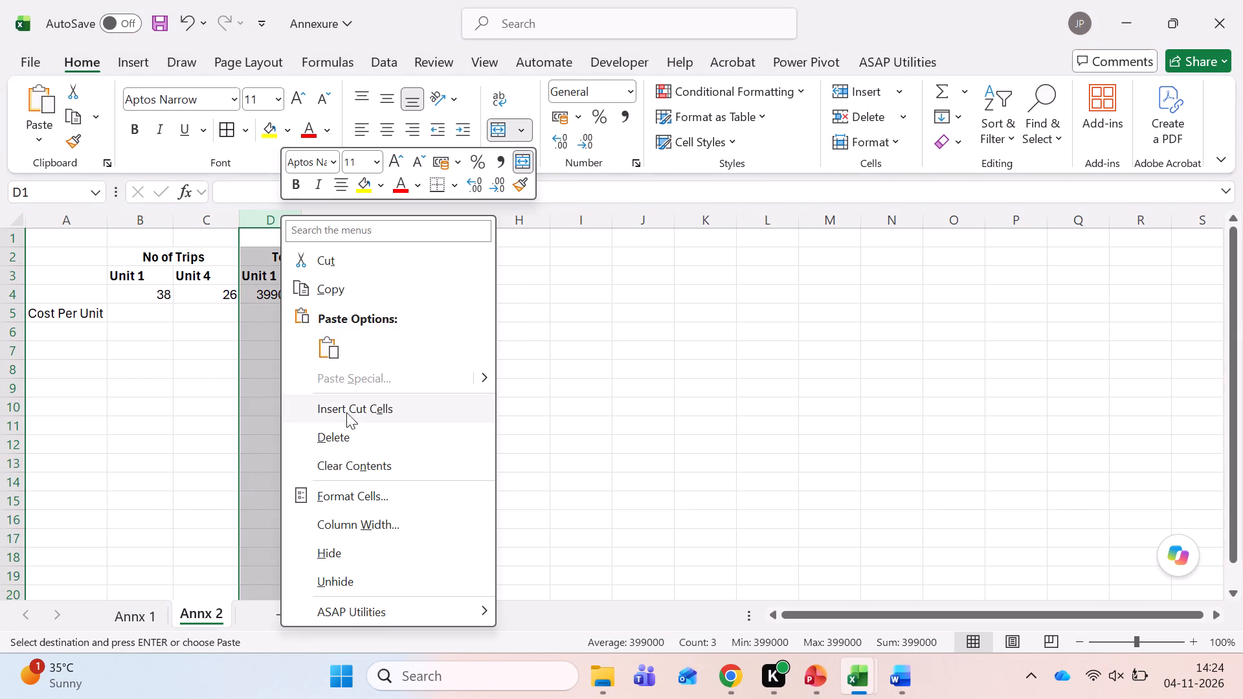
Calculate the Unit 1 cost per unit in cell F5 with the formula =F4/D4.
click(262, 307)
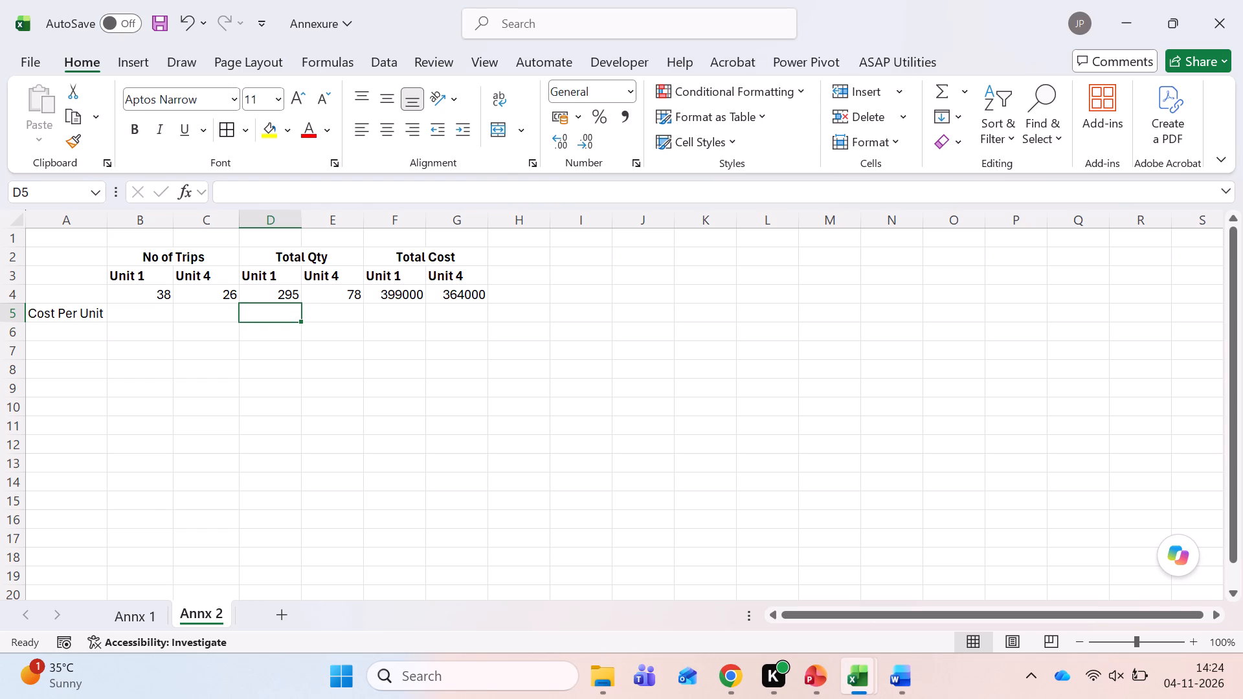
key(Right)
key(Right)
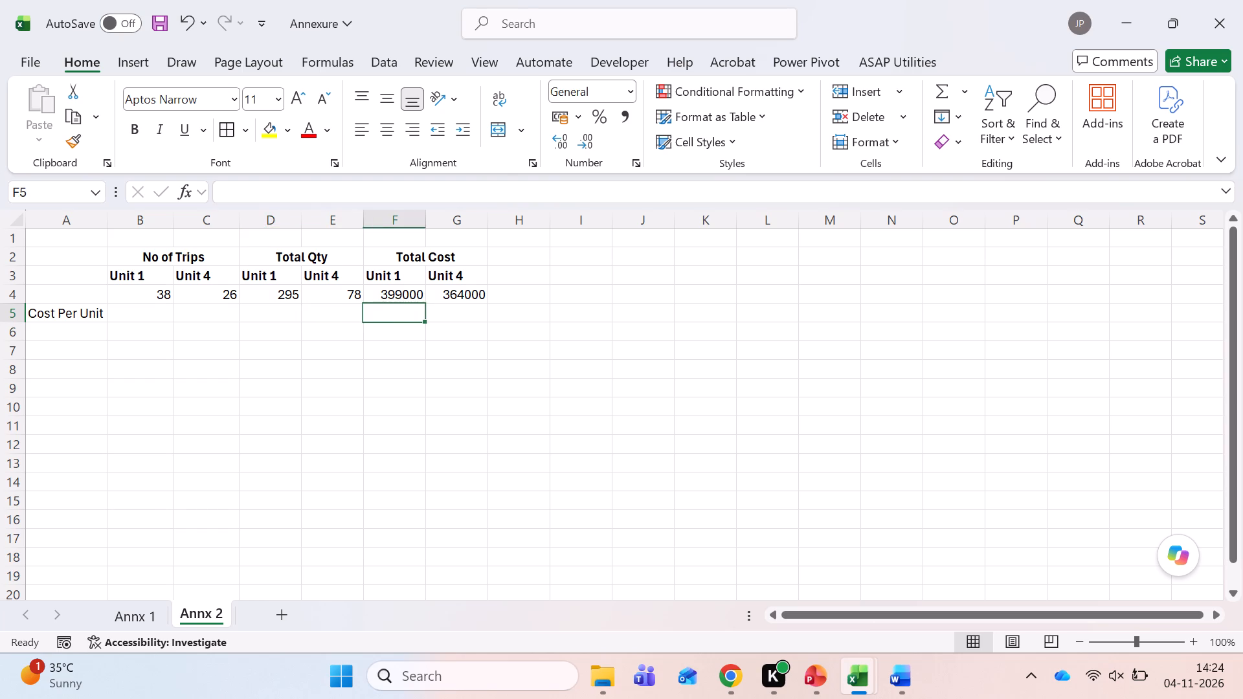
key(equal)
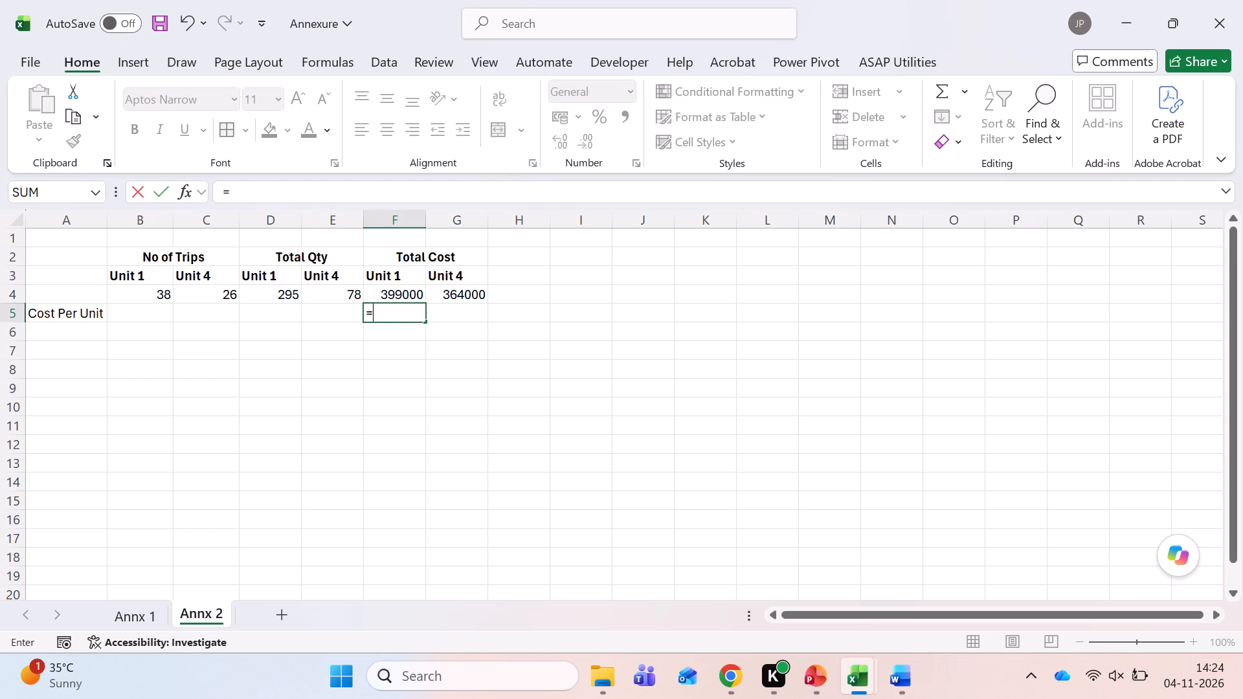
key(Down)
key(Up)
key(Up)
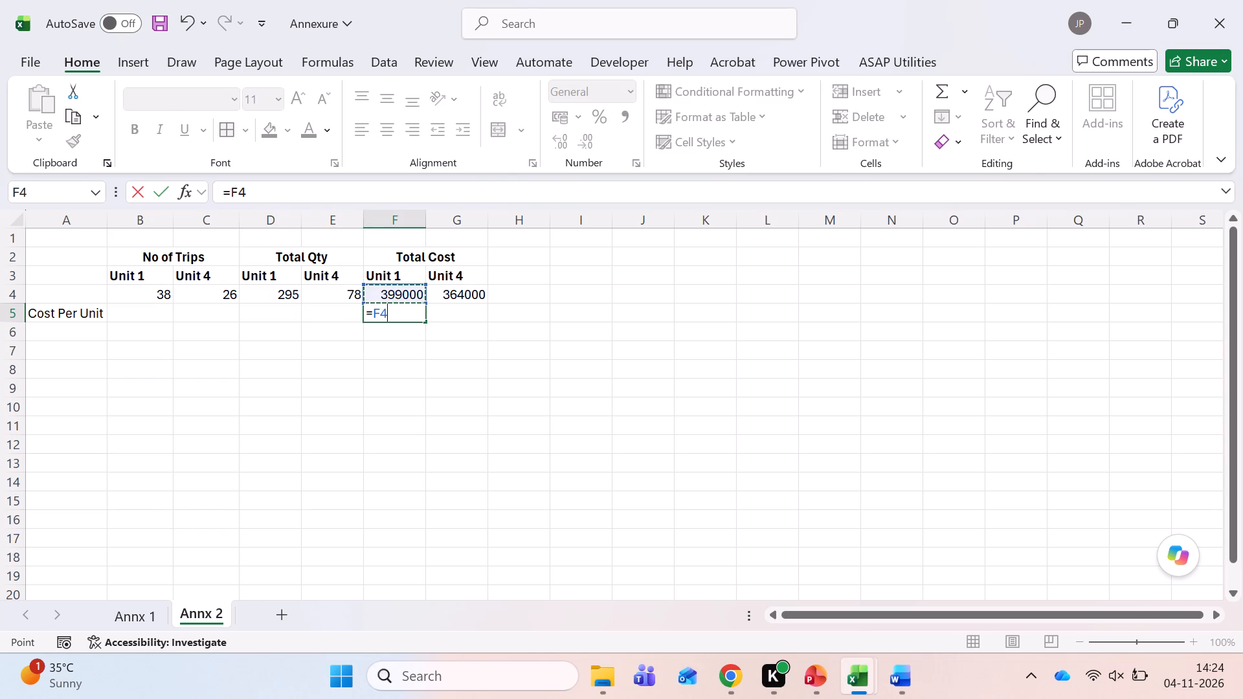
key(slash)
key(Left)
key(Left)
key(Up)
key(Return)
key(Up)
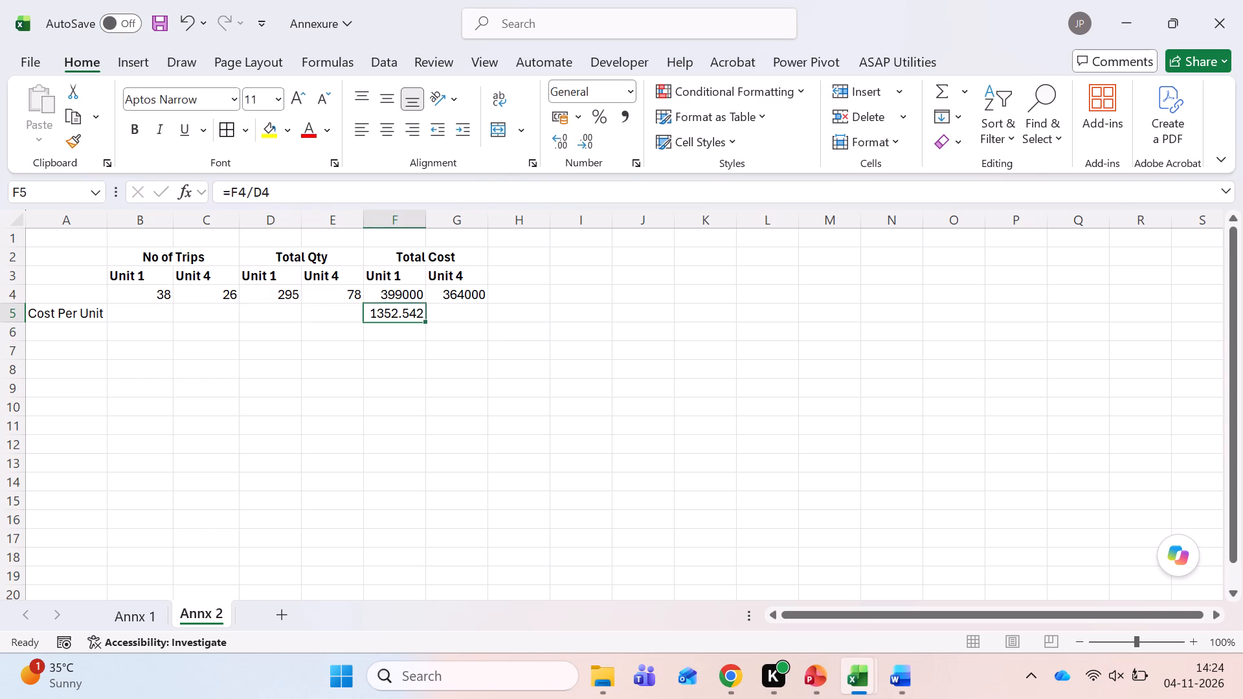
Calculate the Unit 4 cost per unit in cell G5 with the formula =G4/E4.
key(Right)
key(equal)
key(Up)
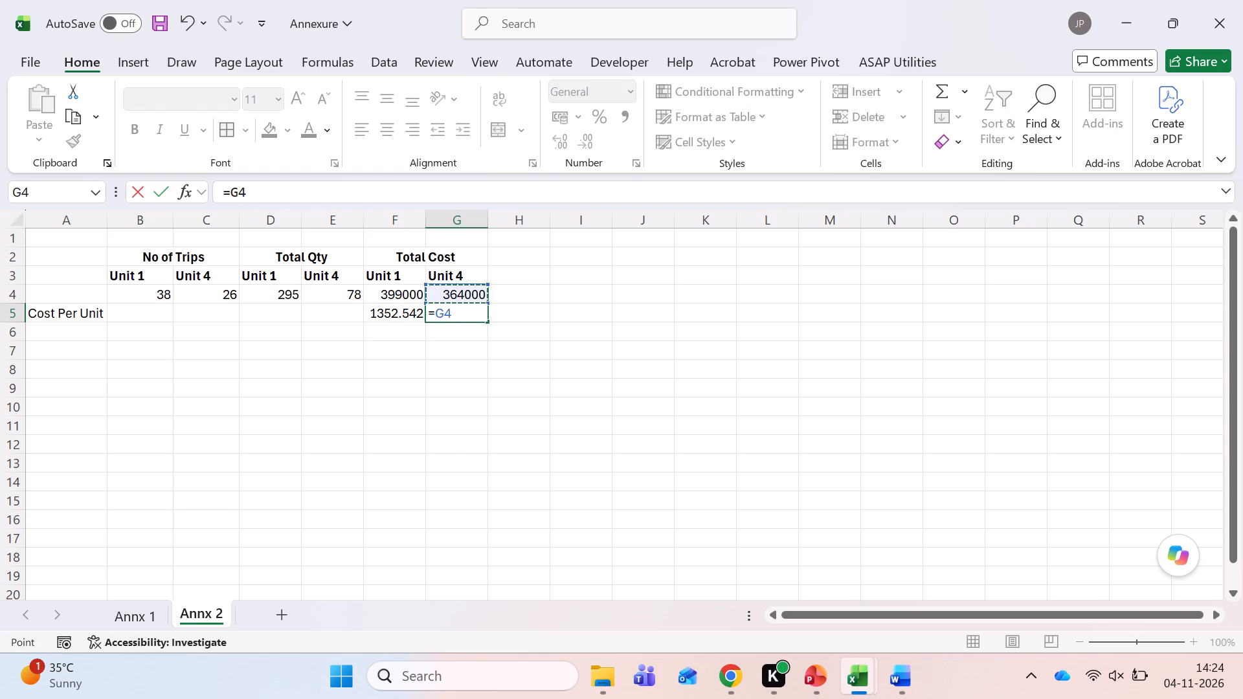
key(slash)
key(Left)
key(Left)
key(Up)
key(Return)
key(Up)
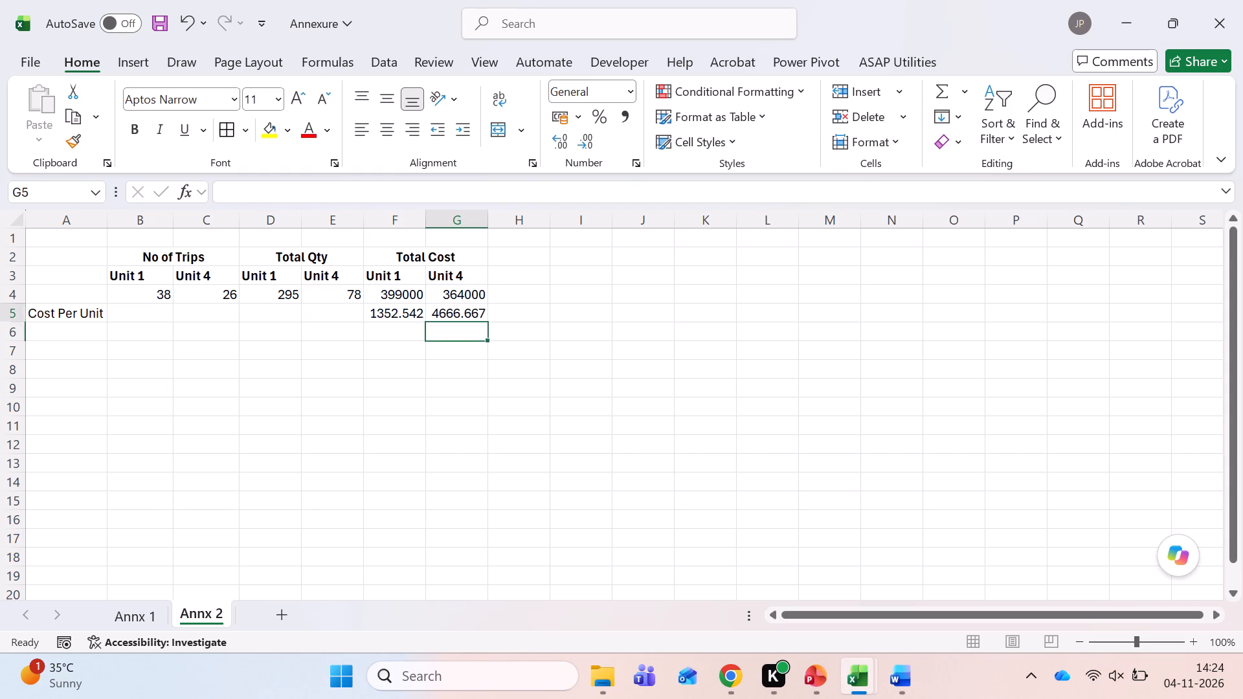
Check the combined Unit 1 and Unit 4 figures for total cost and total quantity in row 4.
key(alt+Tab)
key(alt+Tab)
key(shift+Left)
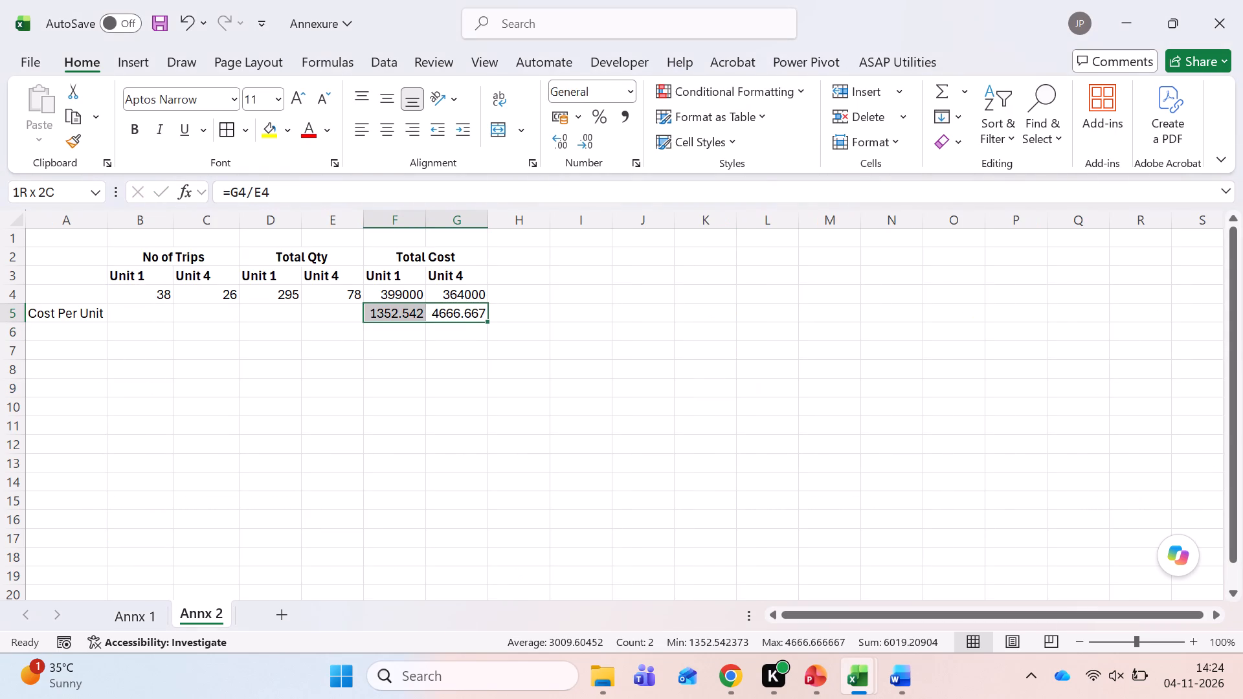
key(Right)
key(Right)
key(Up)
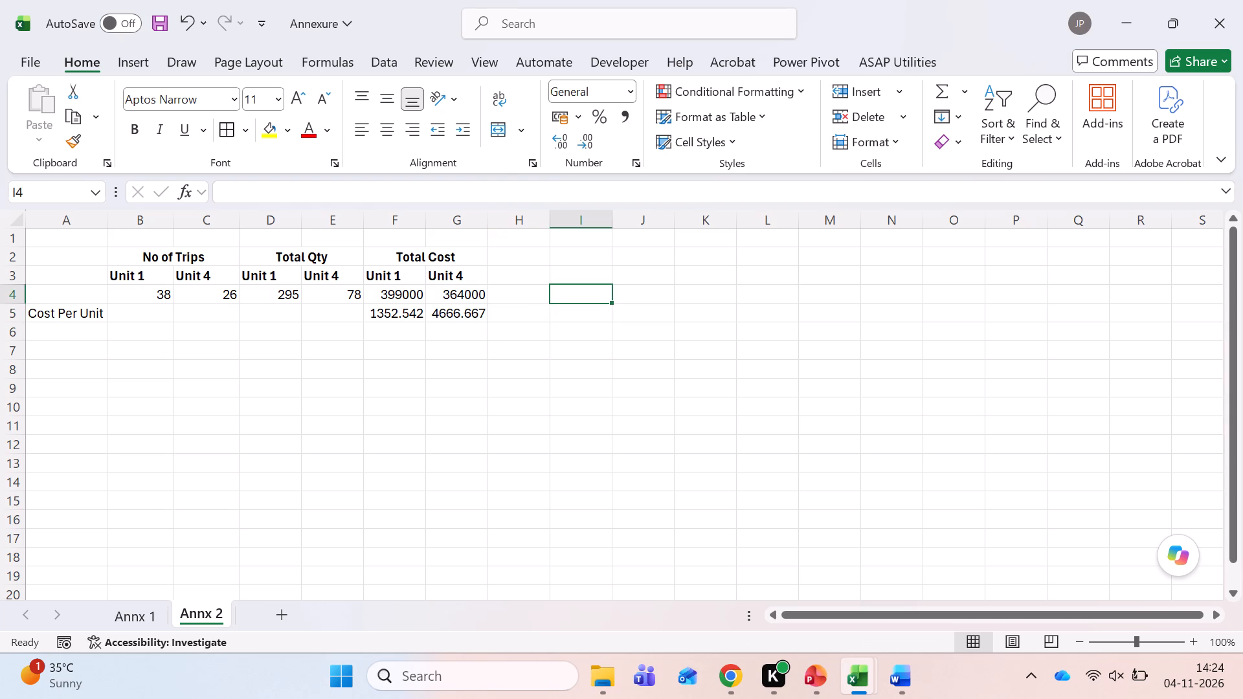
key(Left)
key(Left)
key(Left)
key(shift+Right)
key(Right)
key(Left)
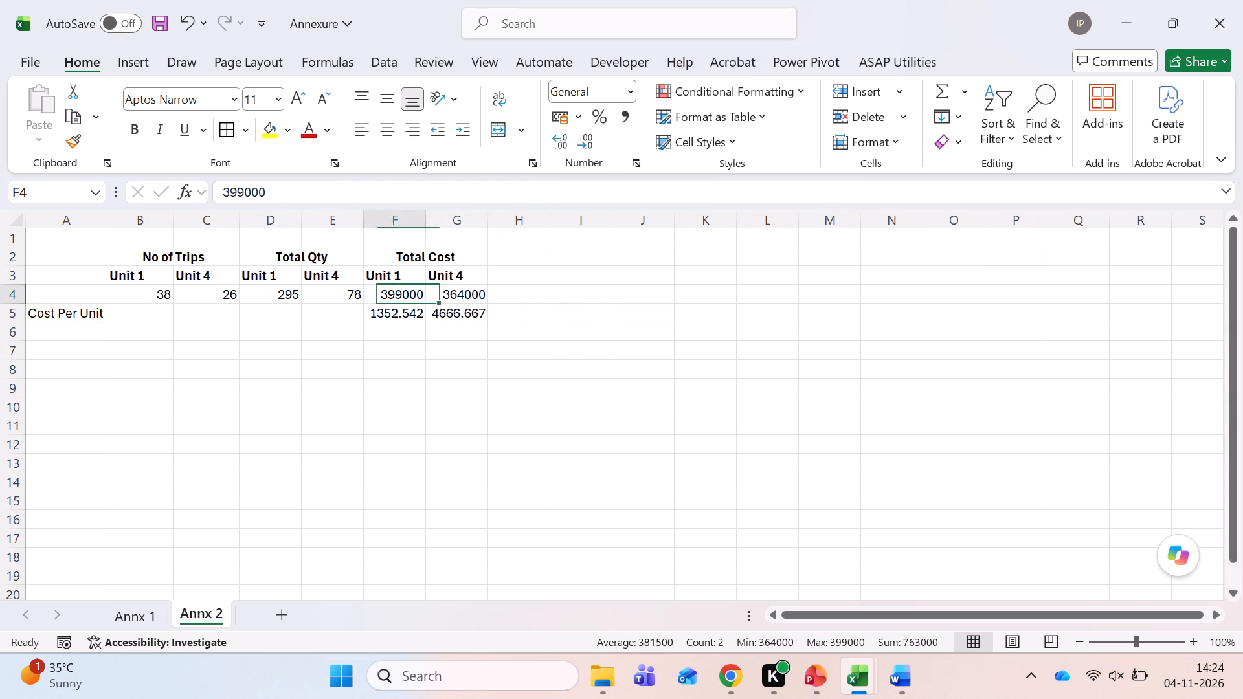
key(Left)
key(Left)
key(shift+Right)
key(Right)
key(Right)
key(Right)
key(Right)
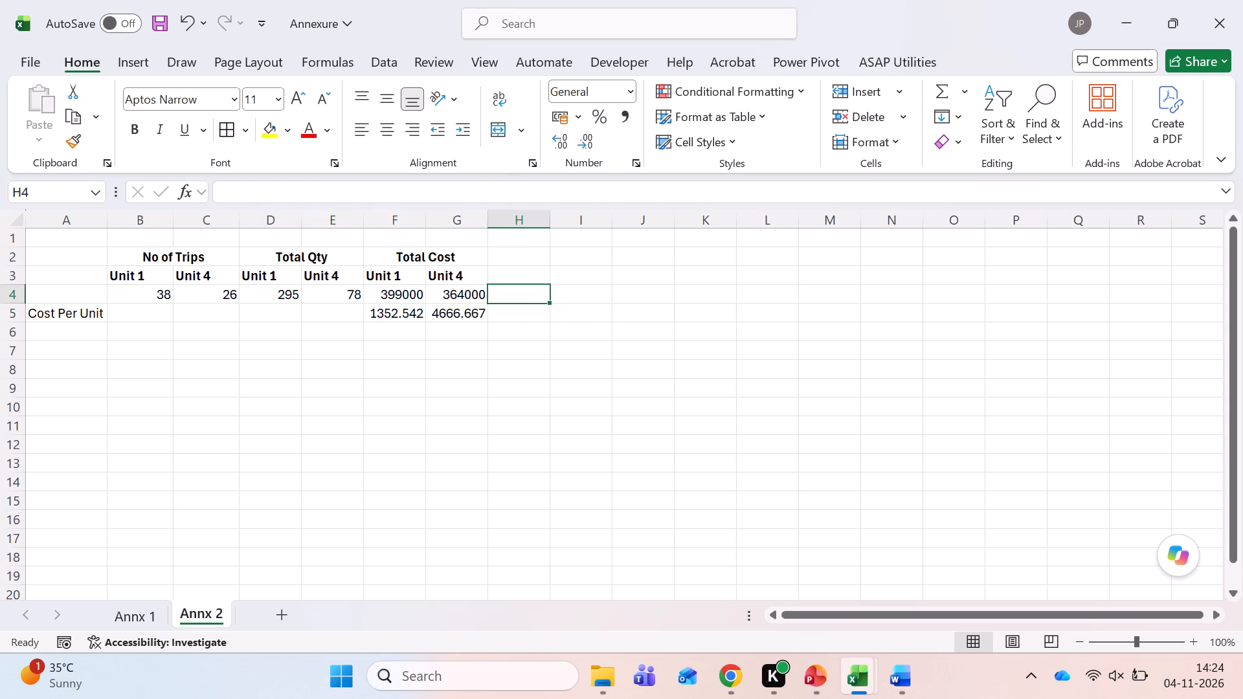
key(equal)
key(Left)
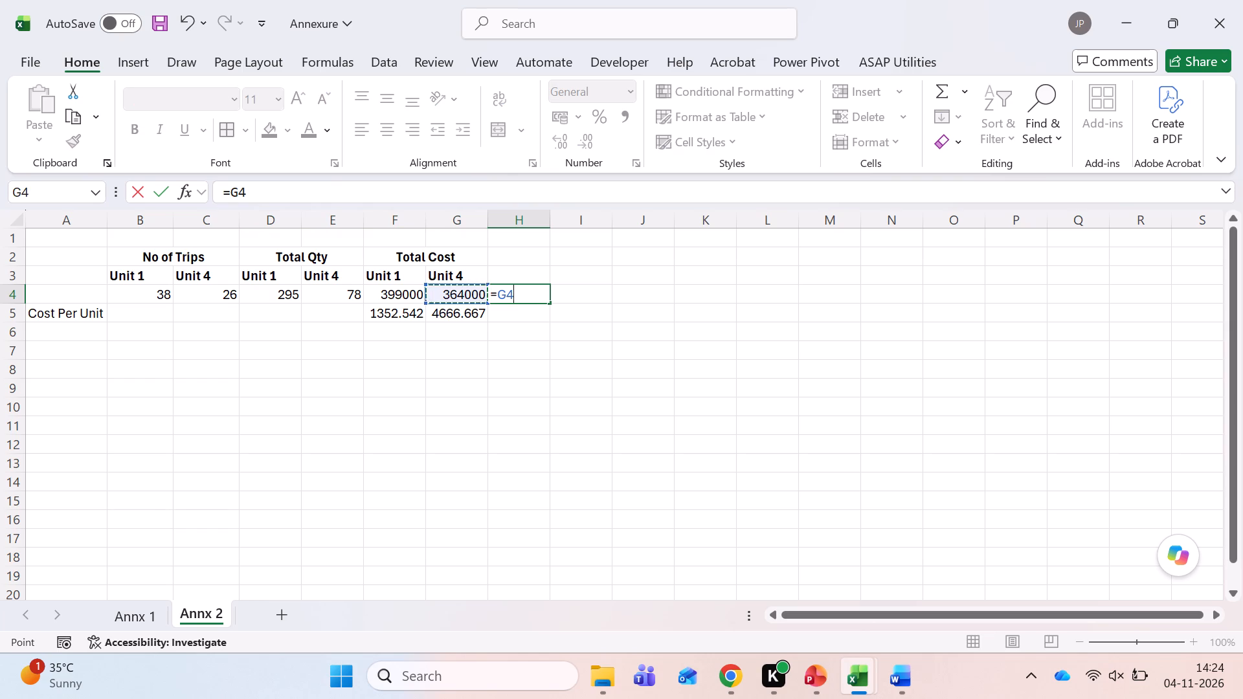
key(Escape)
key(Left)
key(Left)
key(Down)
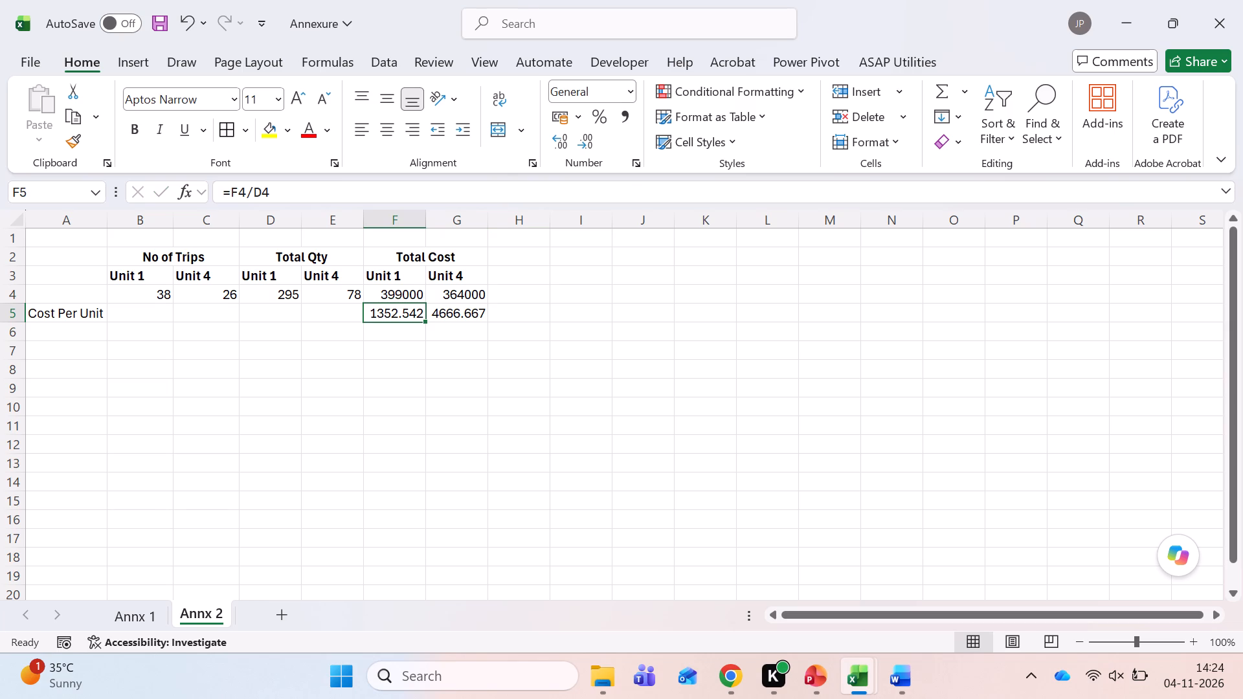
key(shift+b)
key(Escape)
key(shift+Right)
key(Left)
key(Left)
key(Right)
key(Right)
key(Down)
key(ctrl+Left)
Switch to the Freight Cost workbook and examine how the two cost per unit figures in D9 and D12 are derived.
key(alt+Tab)
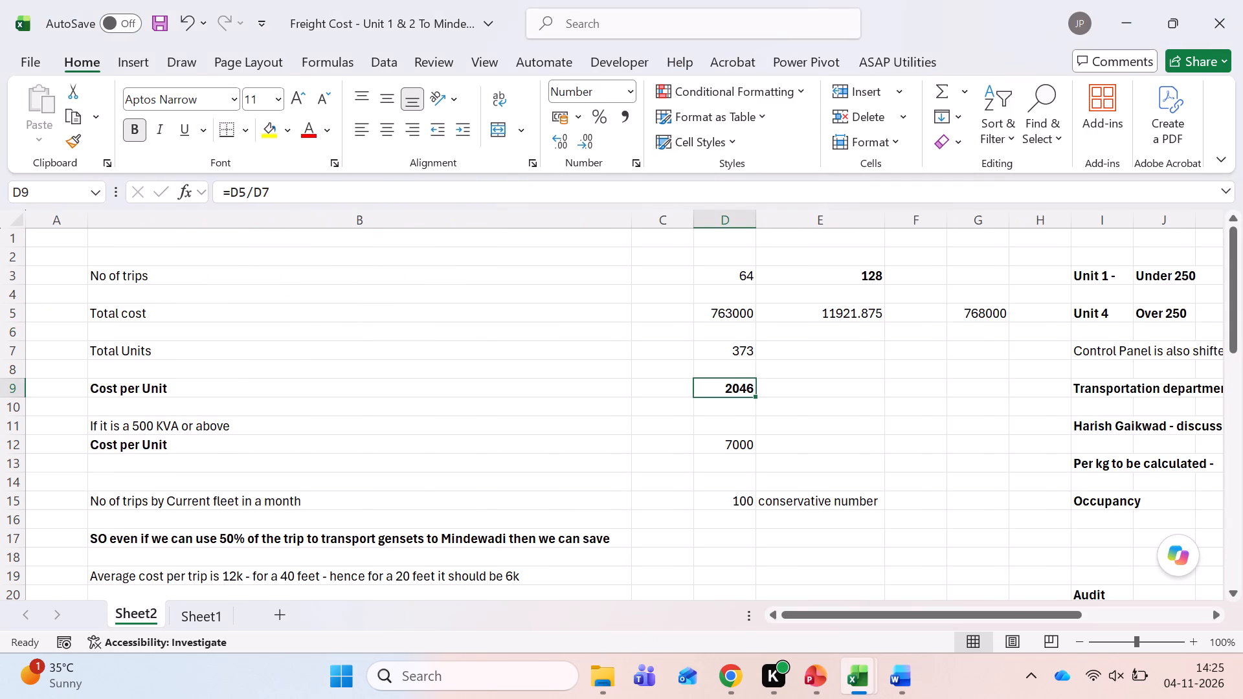
key(Down)
key(Down)
key(Down)
key(Left)
key(Left)
key(Left)
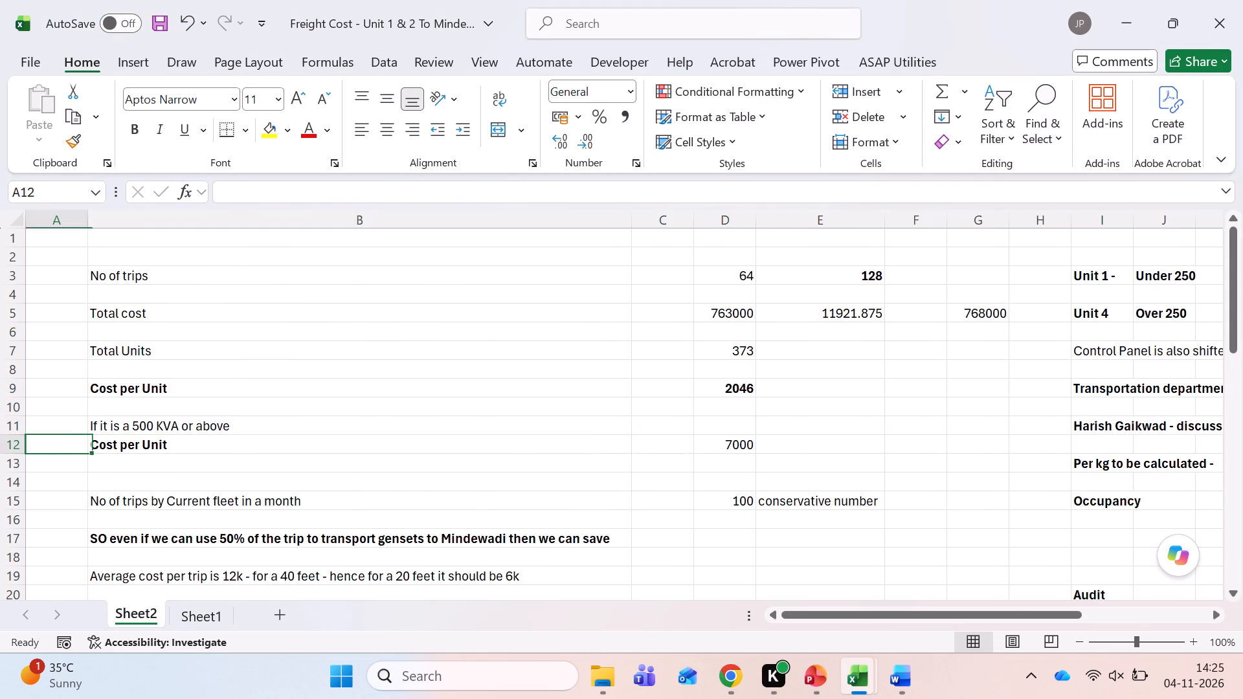
key(Right)
key(Right)
key(Right)
key(F2)
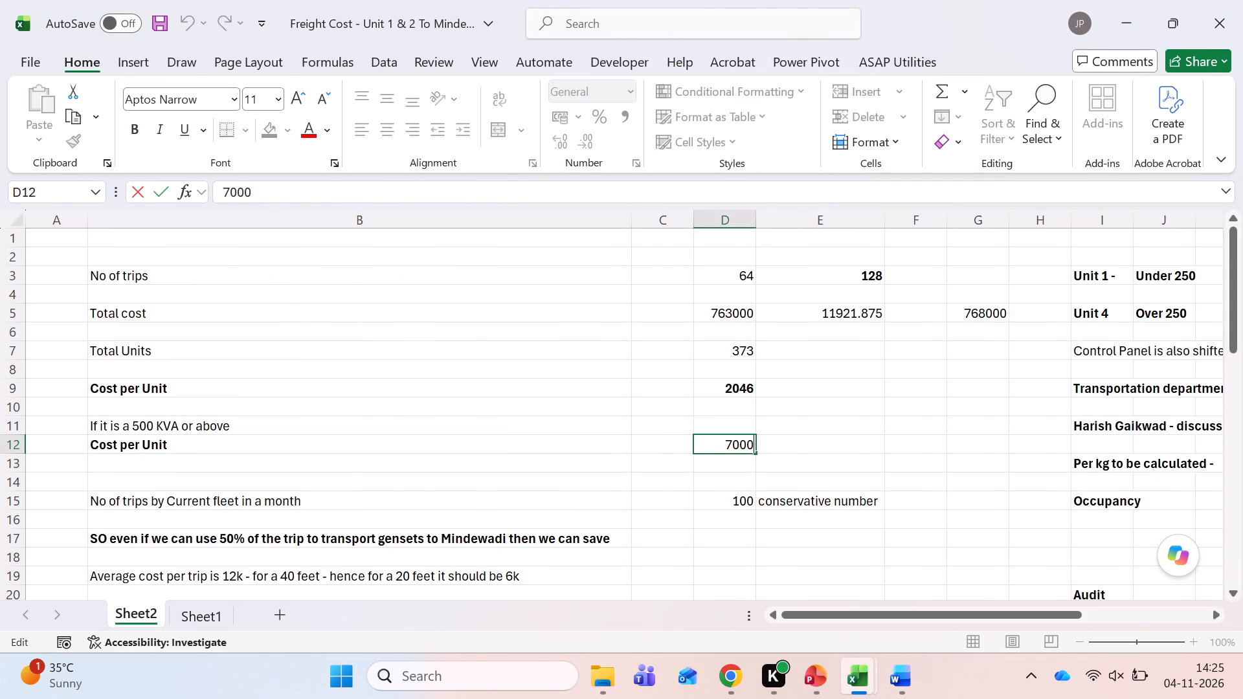
key(Escape)
key(Up)
key(Up)
key(Up)
key(F2)
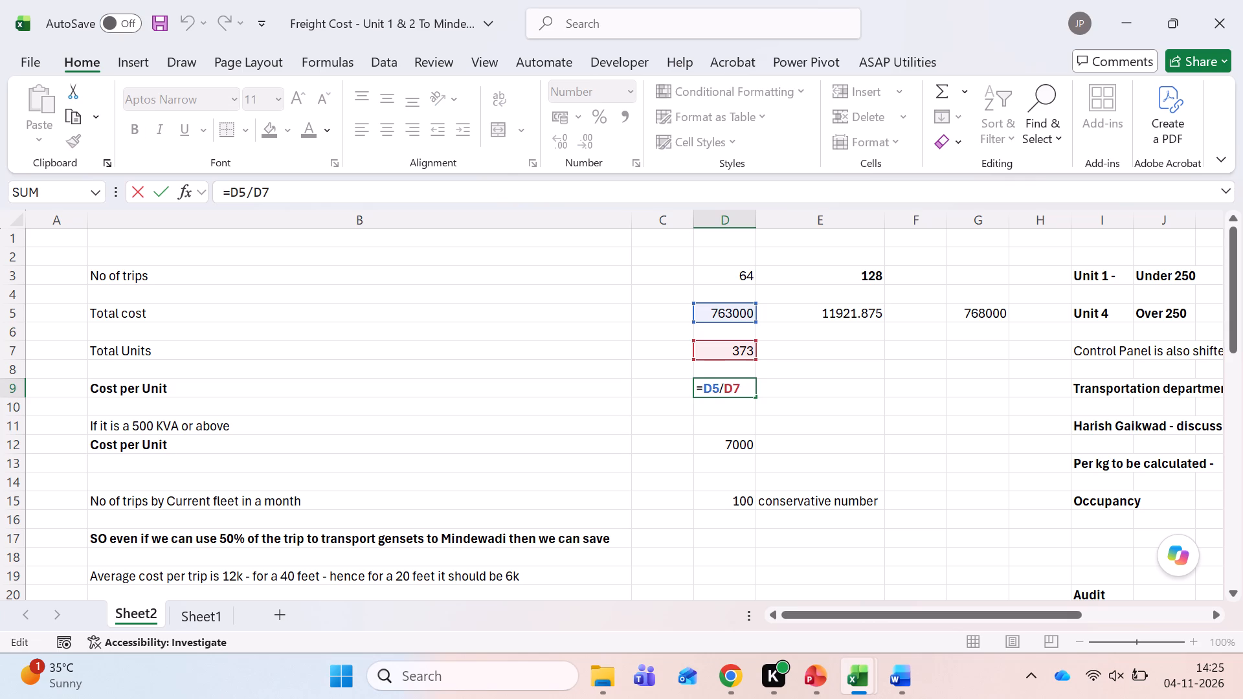
key(Escape)
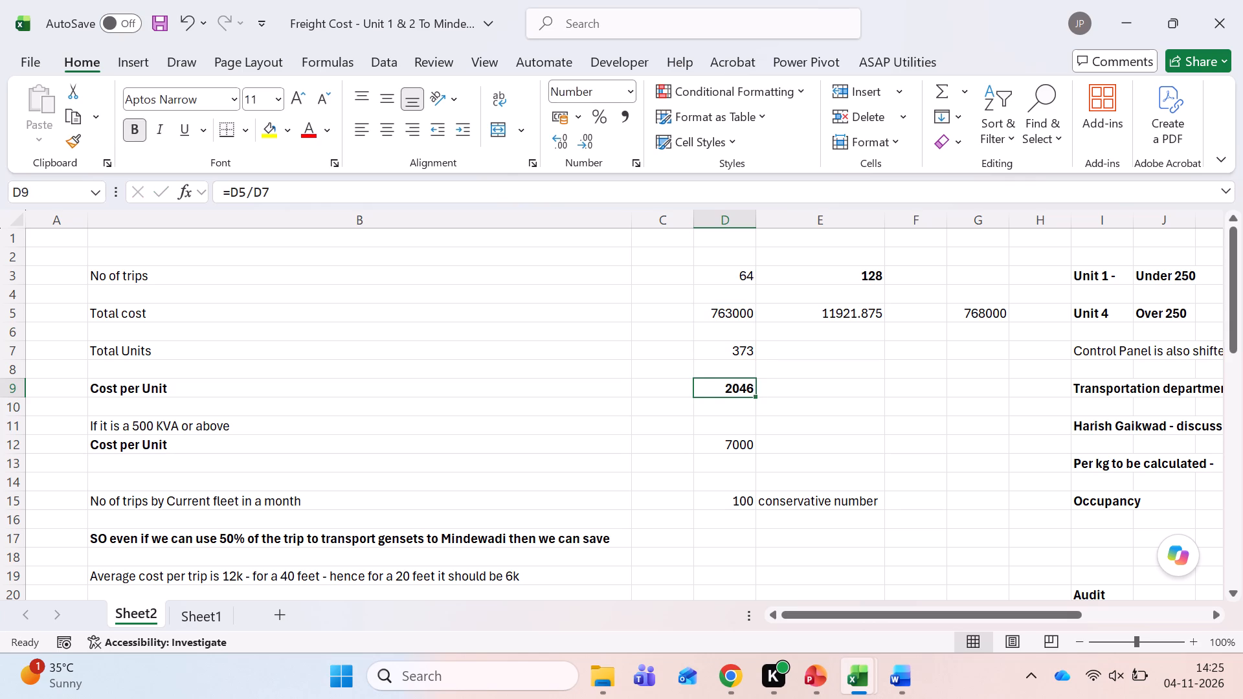
key(Down)
key(Down)
key(Down)
key(F2)
key(Escape)
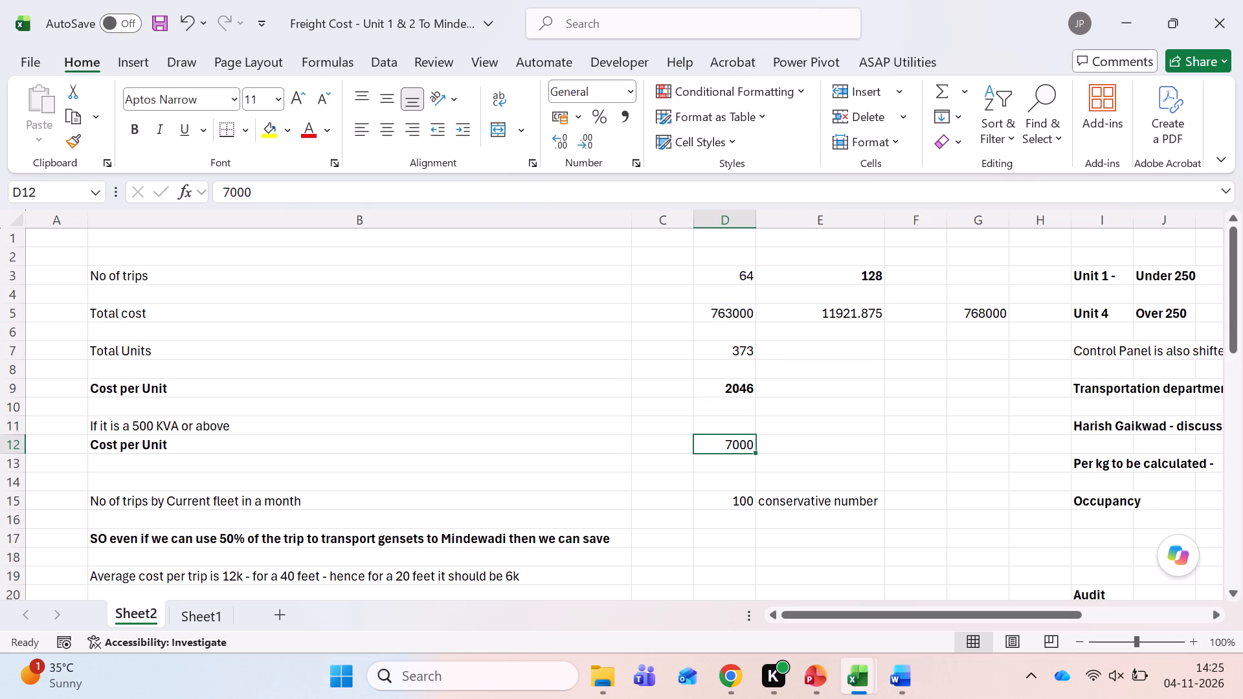
Review the number of trips, total cost and total units in column D against the cost per unit formula in D9.
key(Up)
key(Up)
key(Up)
key(Up)
key(Up)
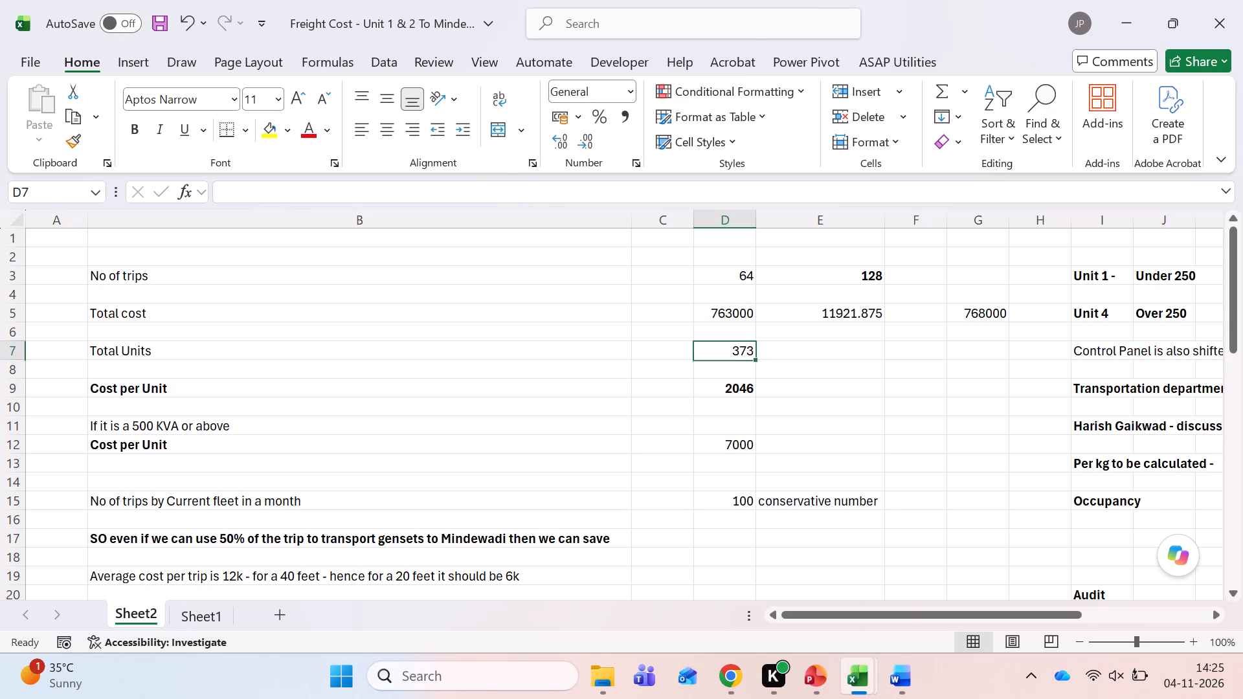
key(Up)
key(Up)
key(Up)
key(Down)
key(Down)
key(Down)
key(Down)
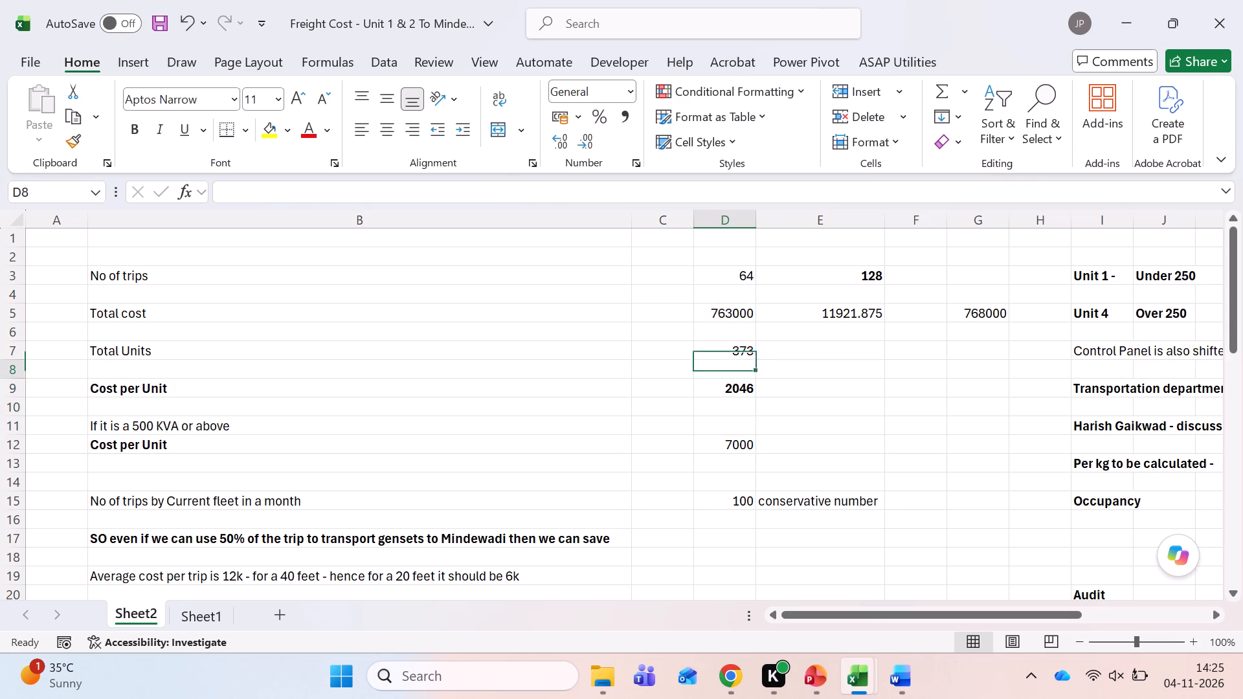
key(Down)
key(Down)
key(Up)
key(F2)
key(Escape)
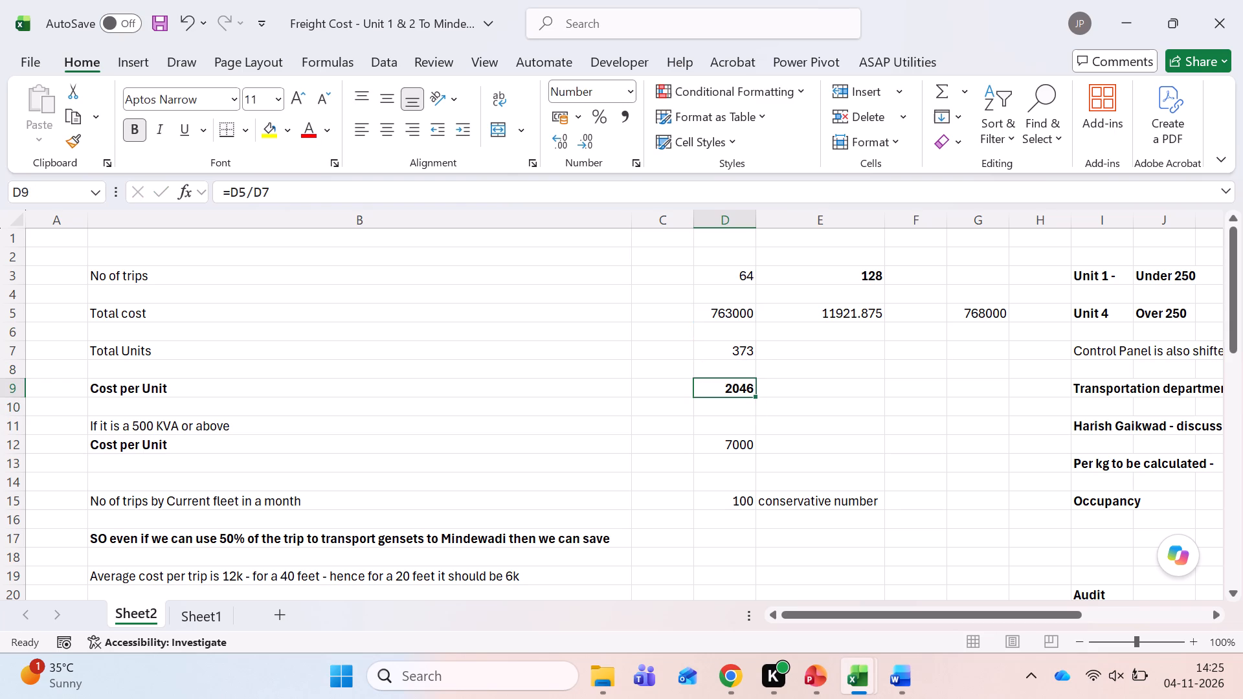
Return to the Annexure workbook and add the row label "Per Trip Cost" in cell A6 of Annx 2.
key(alt+Tab)
key(Right)
key(Right)
key(Right)
key(Right)
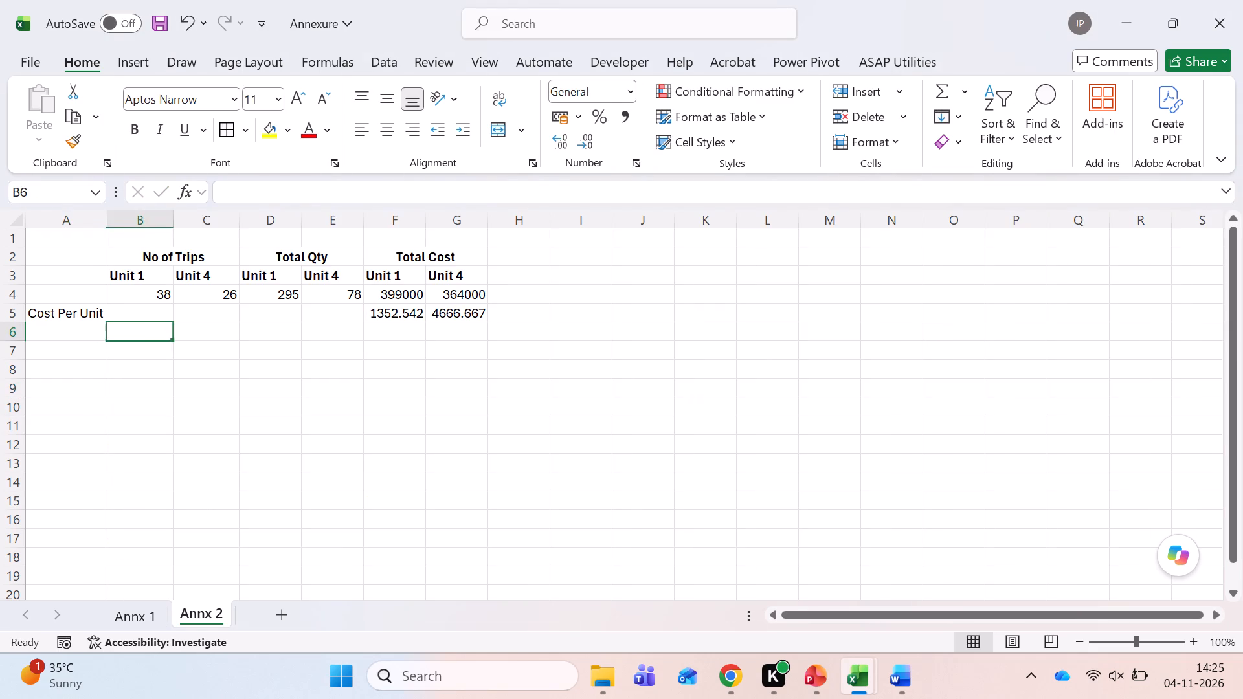
key(Left)
key(Left)
key(Left)
key(Left)
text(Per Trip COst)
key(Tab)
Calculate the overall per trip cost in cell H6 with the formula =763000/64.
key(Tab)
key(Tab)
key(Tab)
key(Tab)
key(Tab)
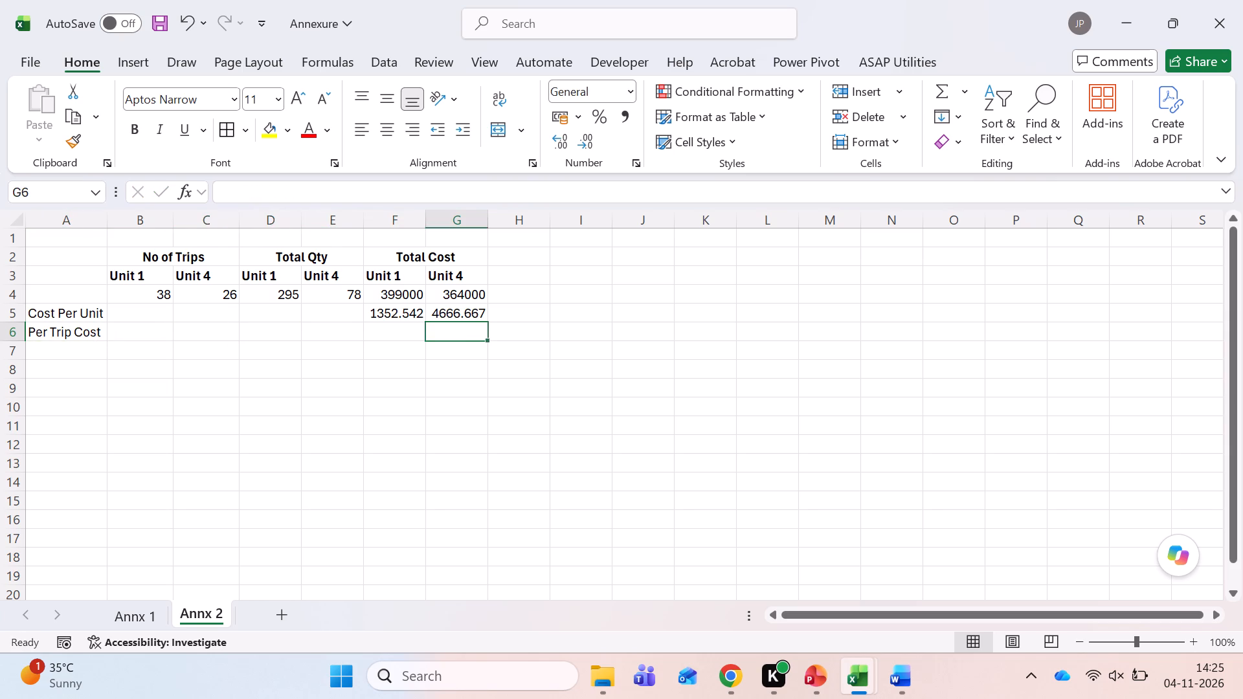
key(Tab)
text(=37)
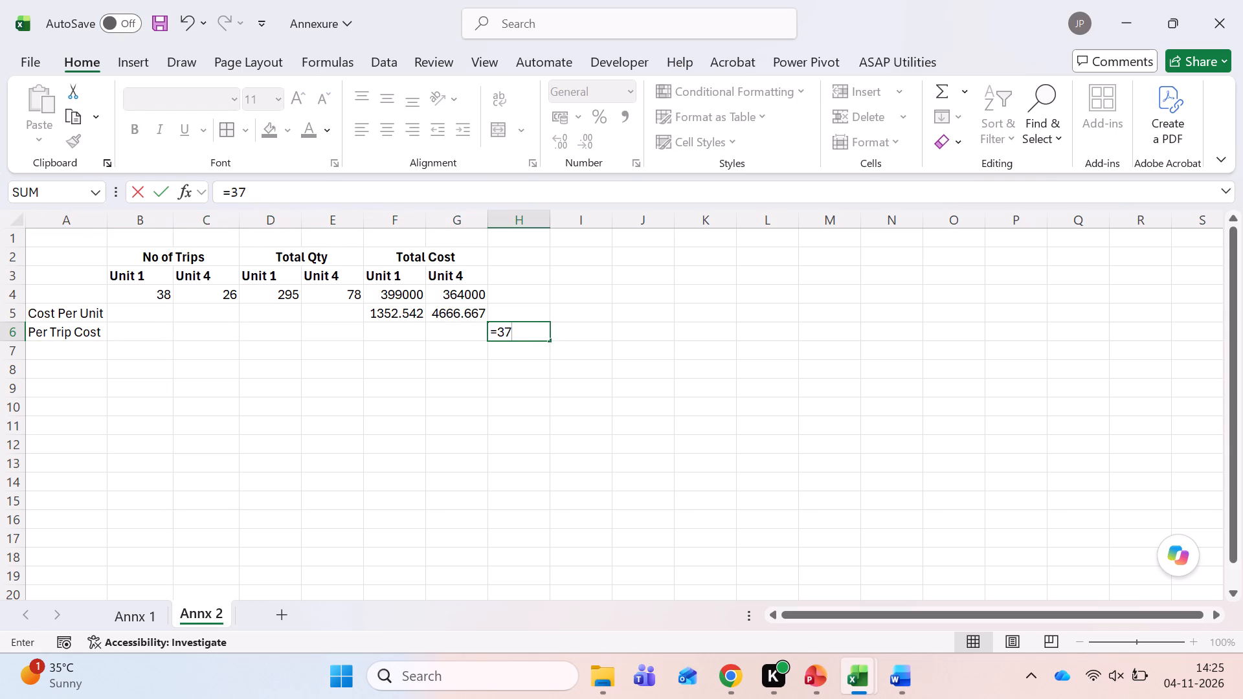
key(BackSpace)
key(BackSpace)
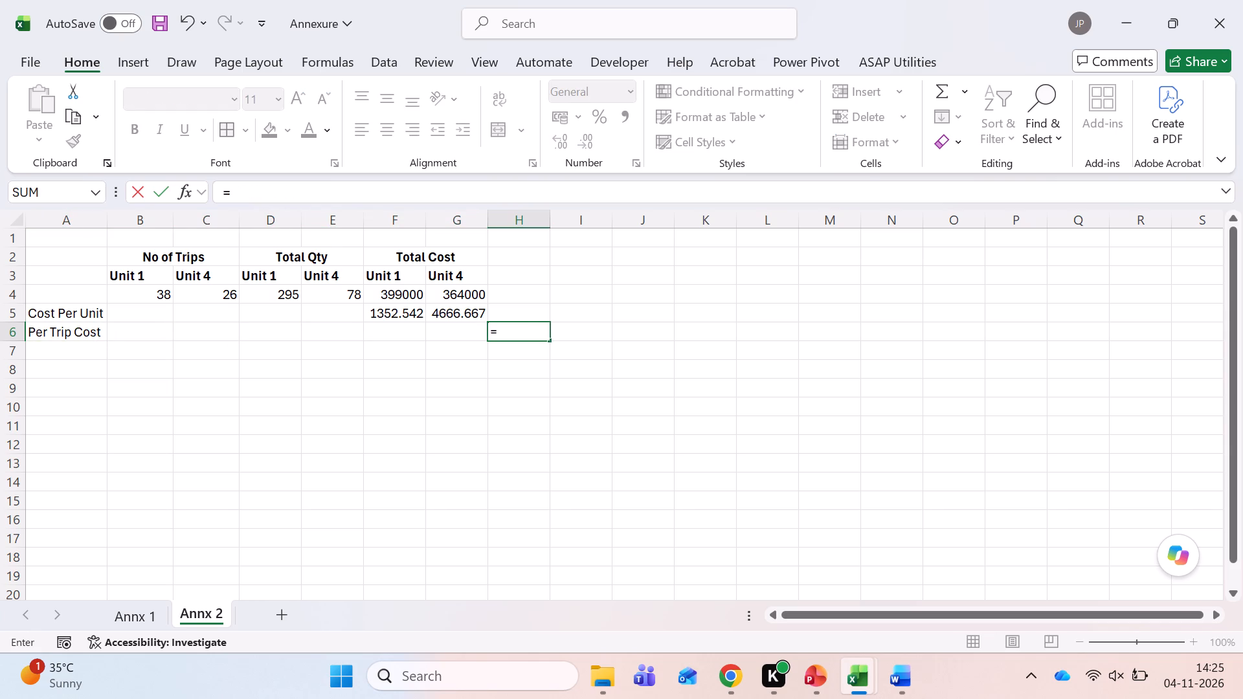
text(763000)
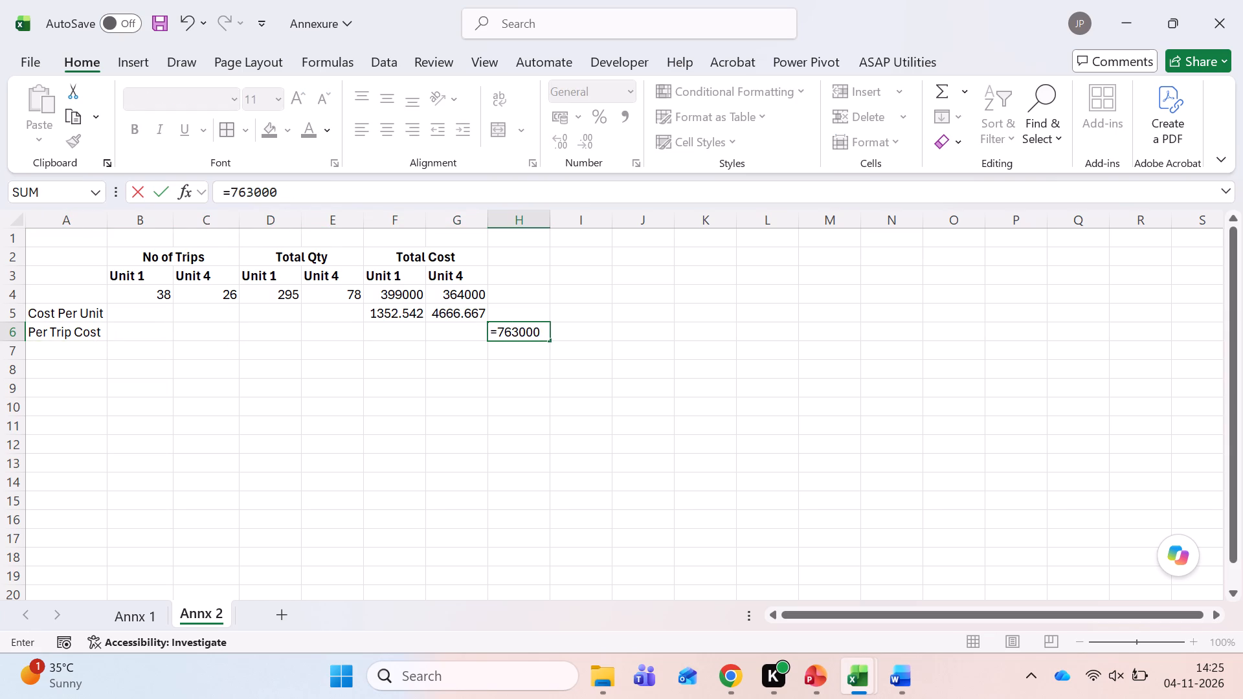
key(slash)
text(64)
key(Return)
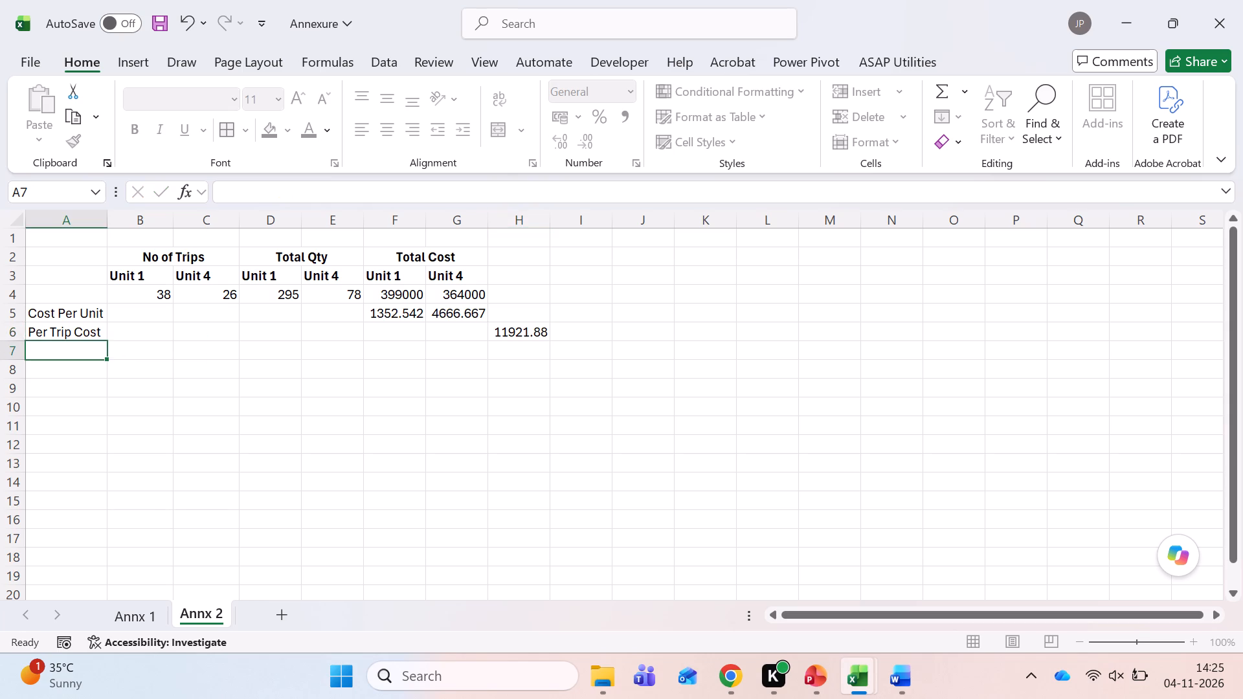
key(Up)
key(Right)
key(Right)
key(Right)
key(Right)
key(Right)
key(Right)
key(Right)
Switch to the Freight Cost workbook and read through the cost per unit, current fleet trips and savings assumptions on Sheet2.
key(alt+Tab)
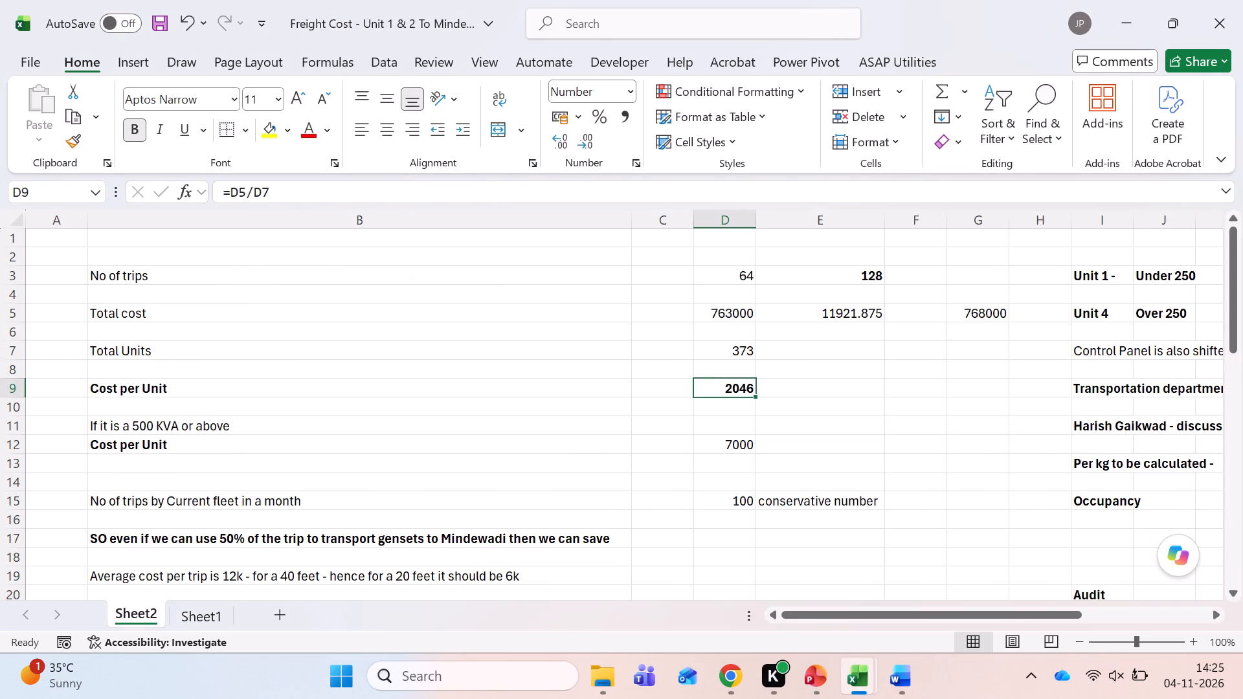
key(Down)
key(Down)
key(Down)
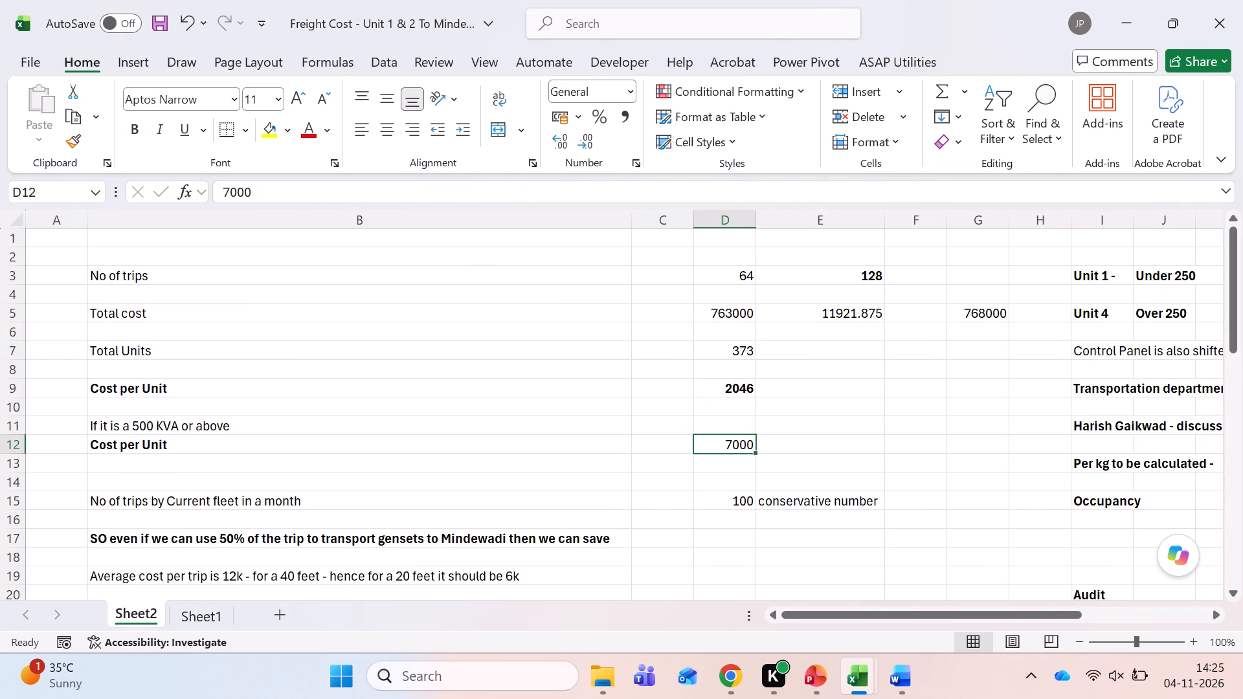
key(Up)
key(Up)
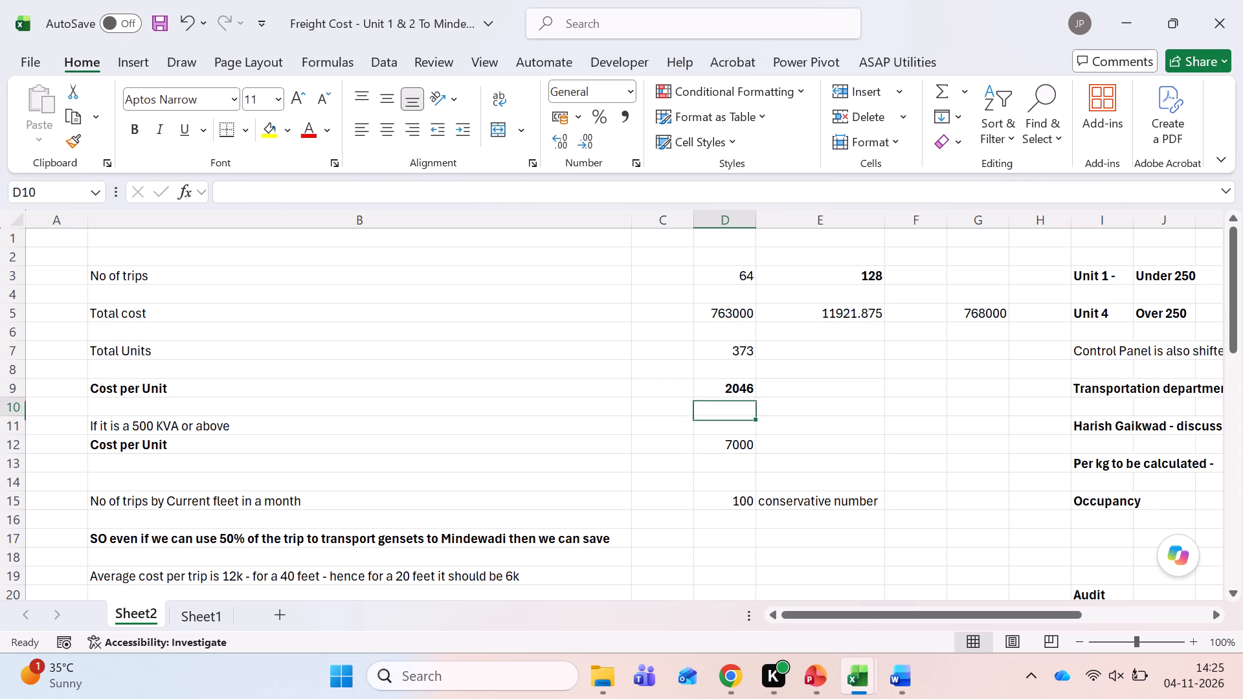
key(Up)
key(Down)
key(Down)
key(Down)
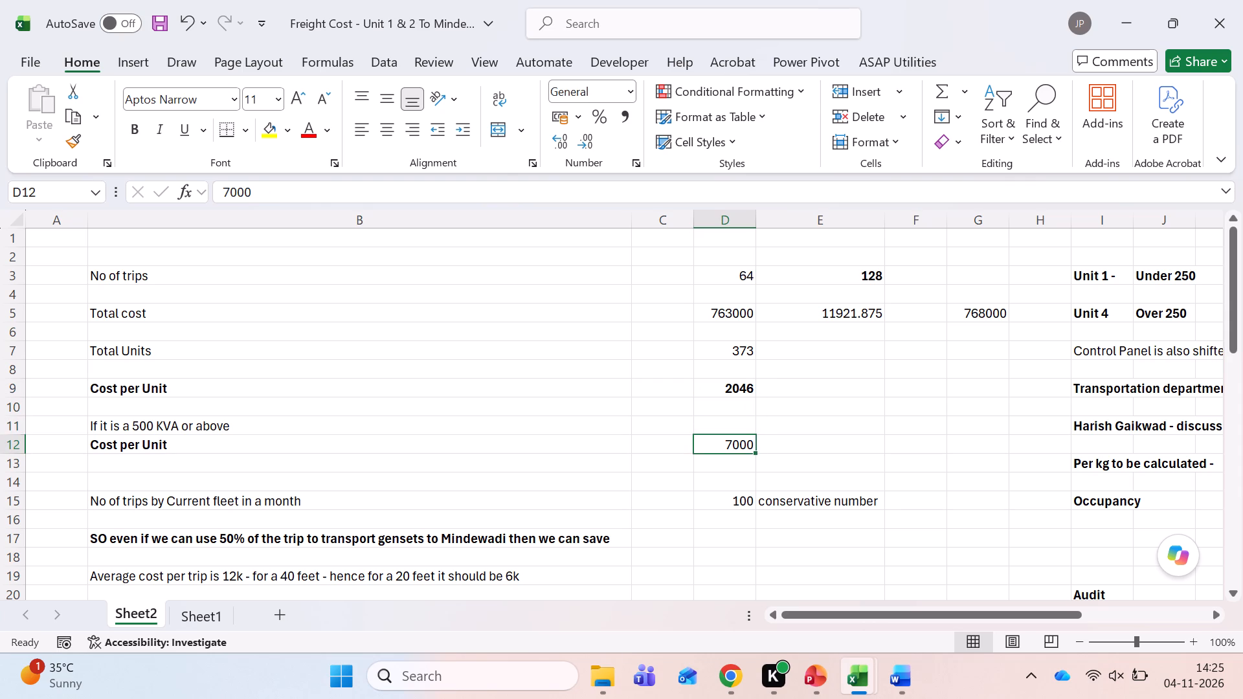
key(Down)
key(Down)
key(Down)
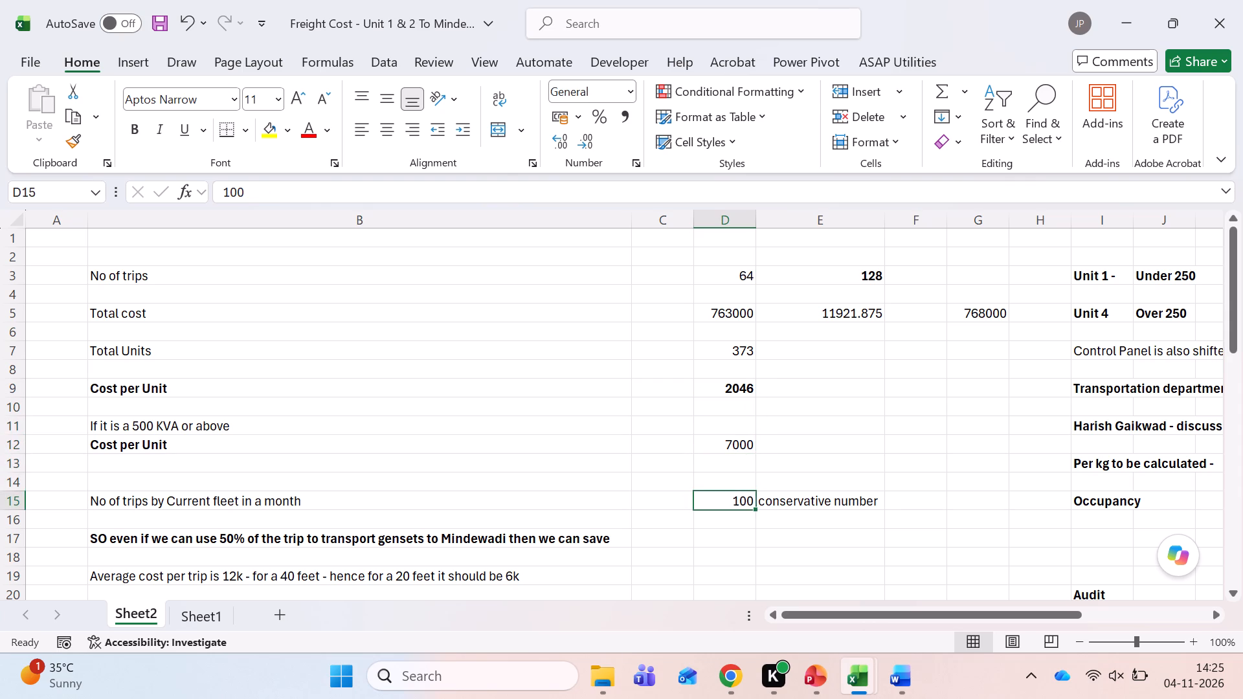
scroll(330, 333, down, 1)
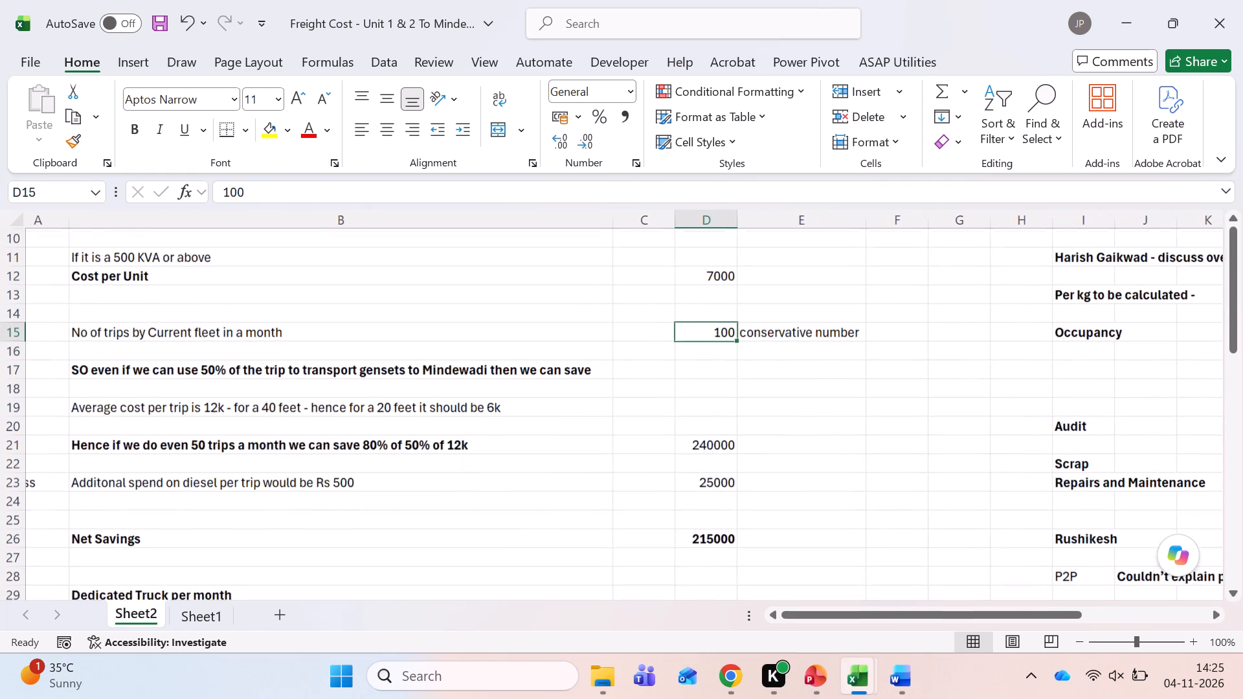
scroll(330, 333, down, 1)
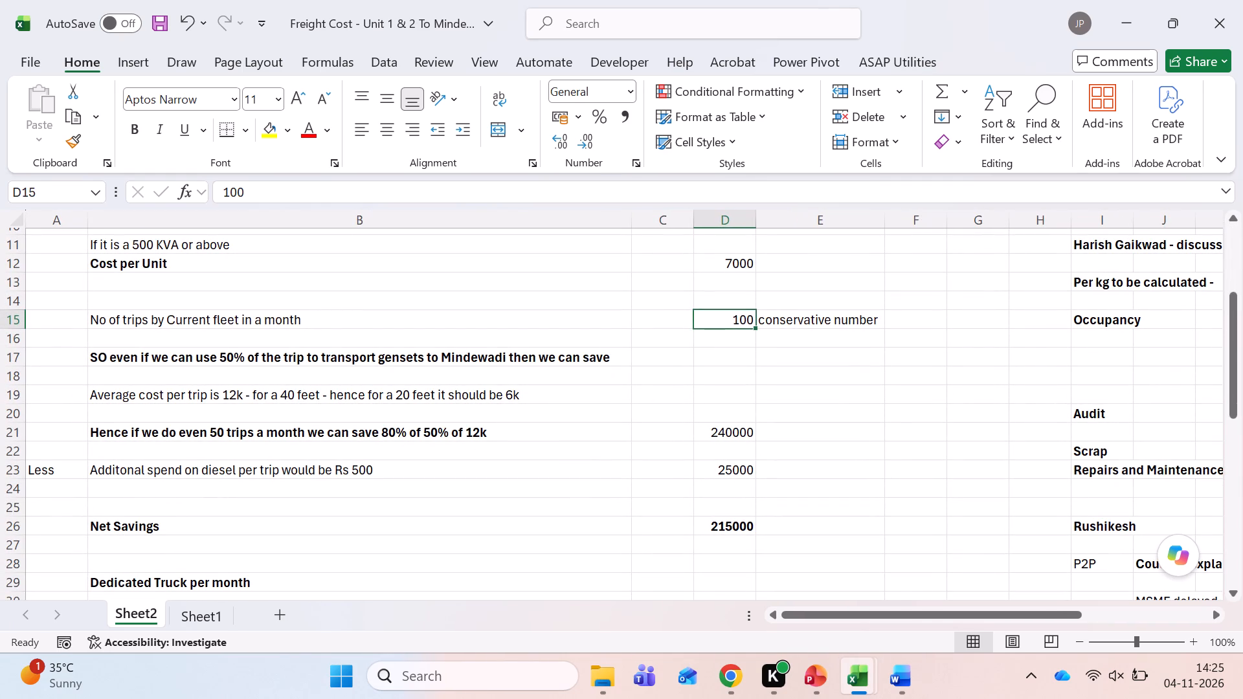
click(456, 426)
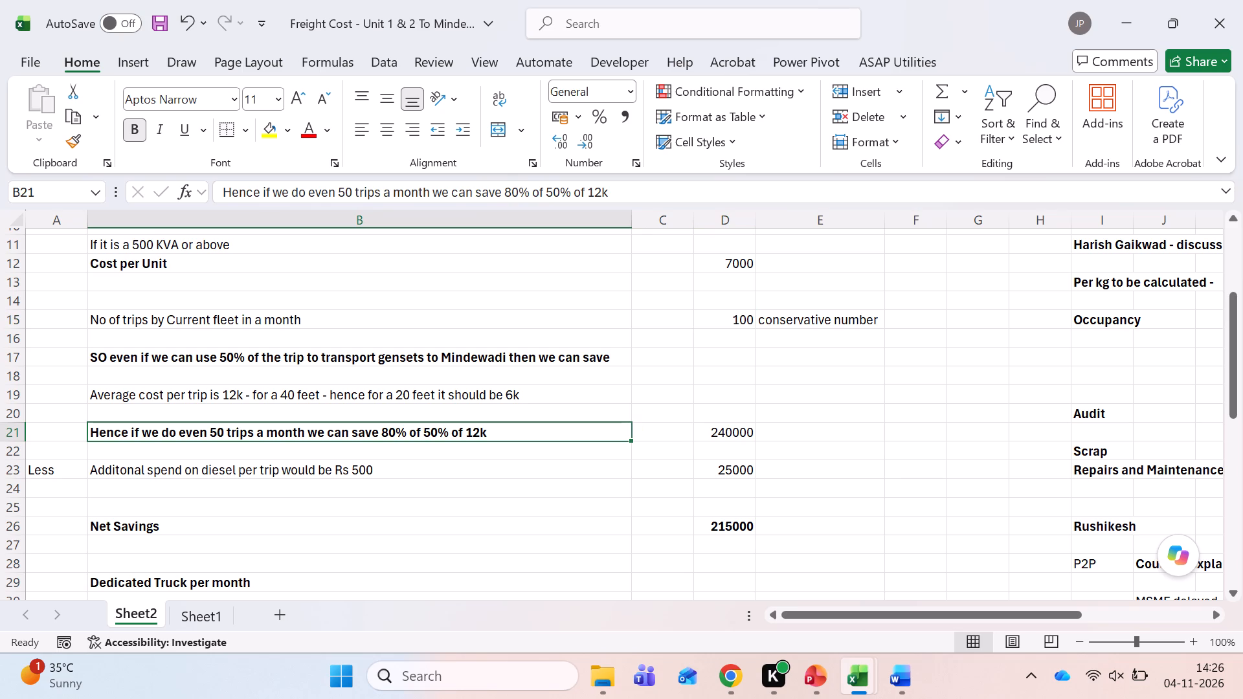
scroll(585, 484, up, 1)
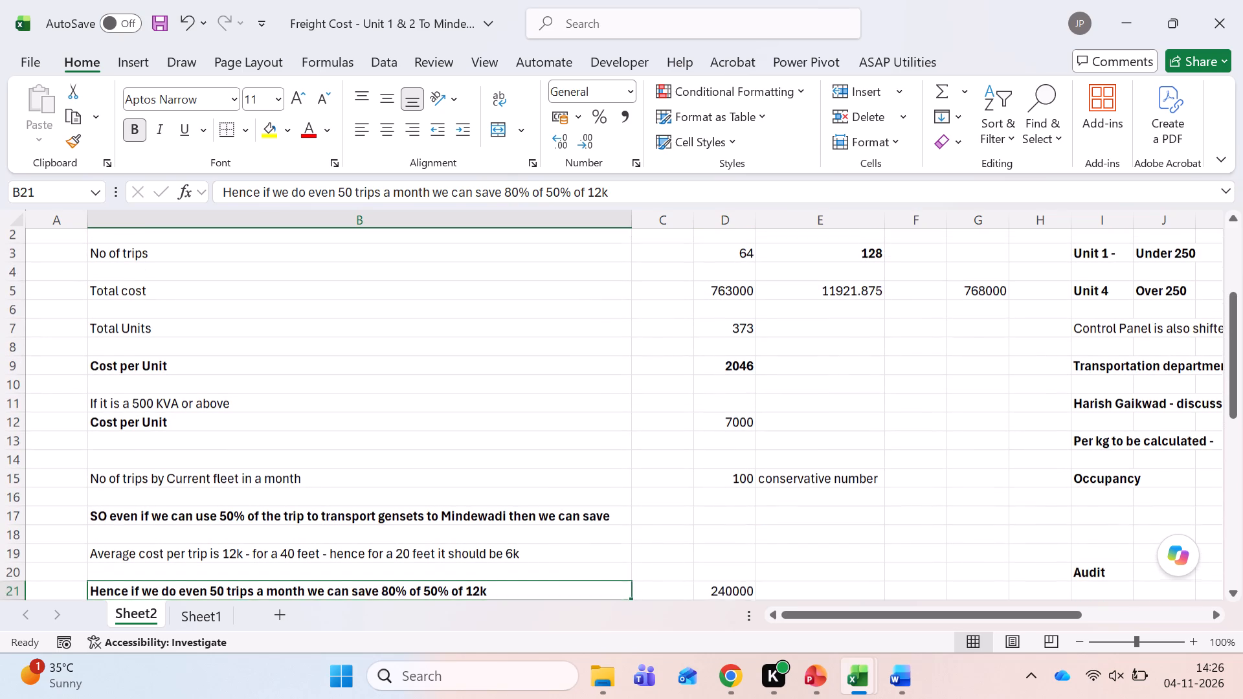
Examine the Unit 1 and Unit 4 notes in the columns from I onward, ending at the 500 KVA cost per unit in D12.
click(1078, 452)
key(Right)
key(Right)
key(Right)
key(Right)
key(Left)
key(Left)
key(Left)
key(Left)
key(Left)
key(Left)
key(Left)
key(Left)
key(Left)
key(Left)
key(Left)
key(Left)
key(Left)
key(Left)
key(Left)
key(Left)
key(Left)
key(Left)
key(Left)
key(Left)
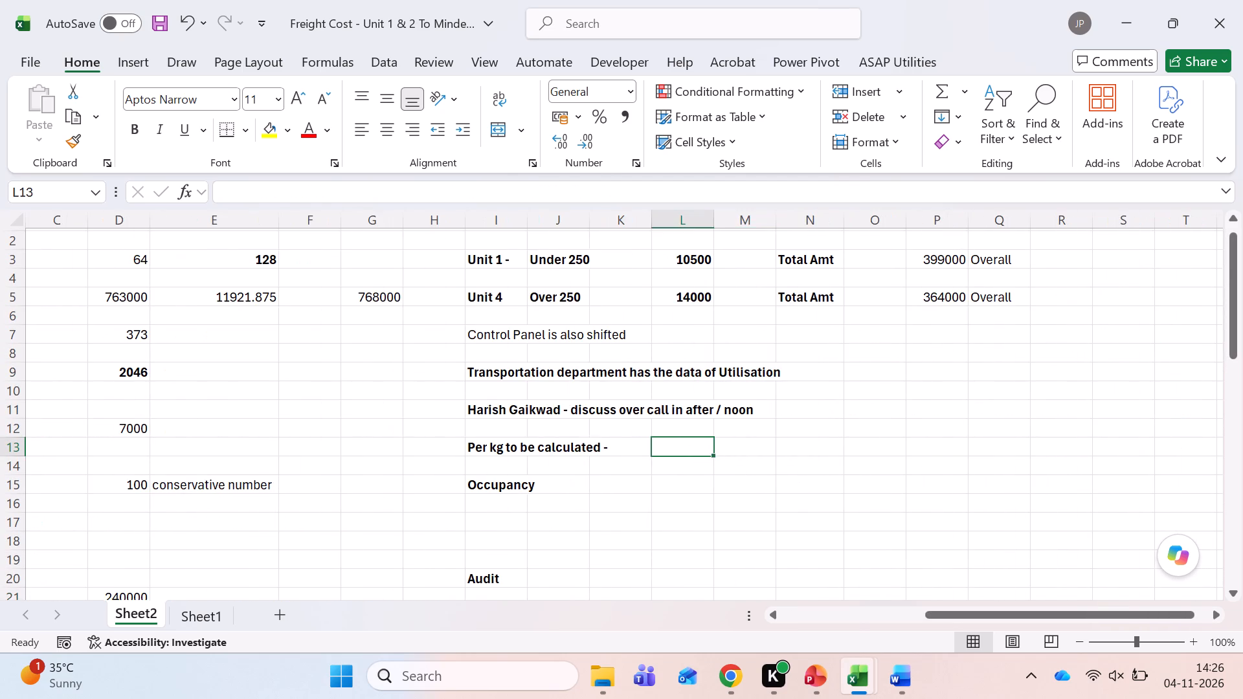
key(Right)
key(Right)
key(Up)
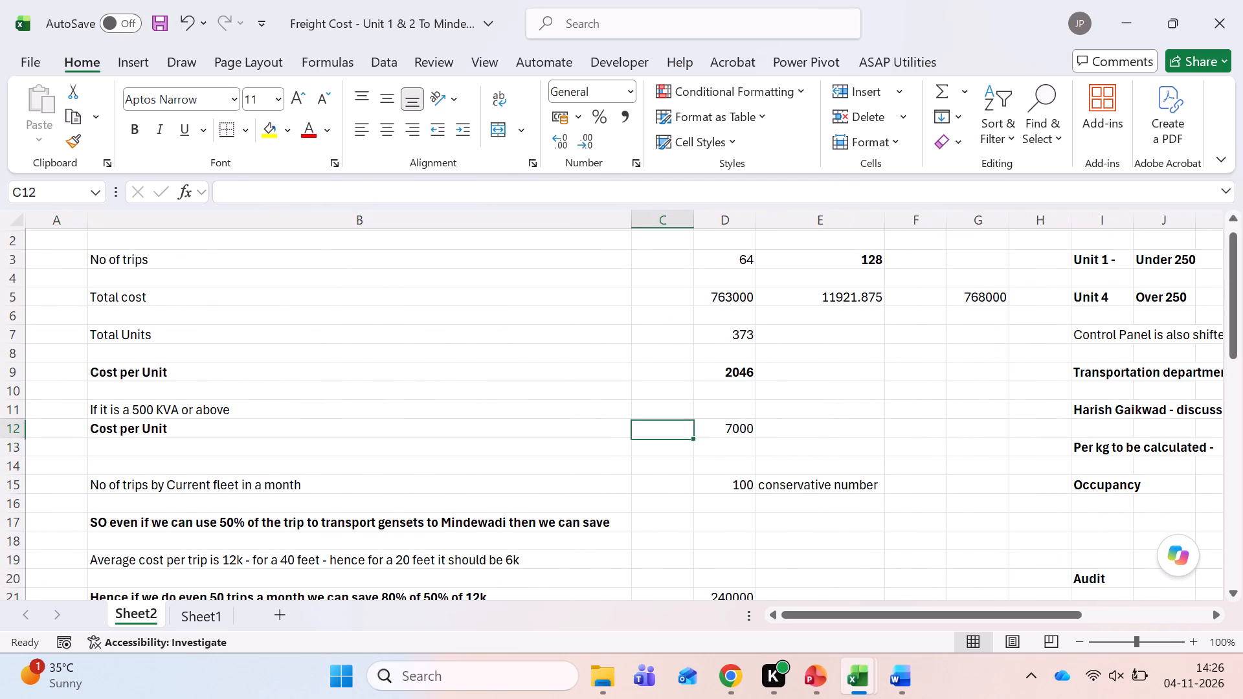
key(Right)
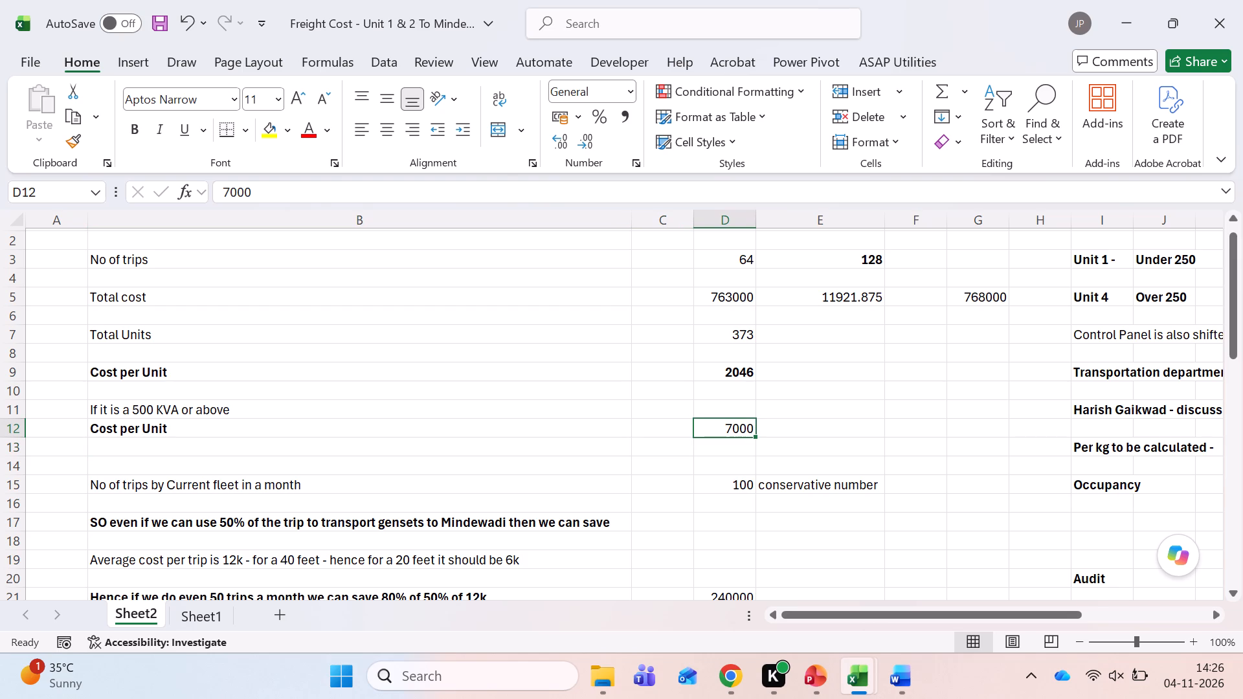
Inspect the formula behind the 50-trip monthly savings figure in cell D21.
key(Down)
key(Down)
key(Down)
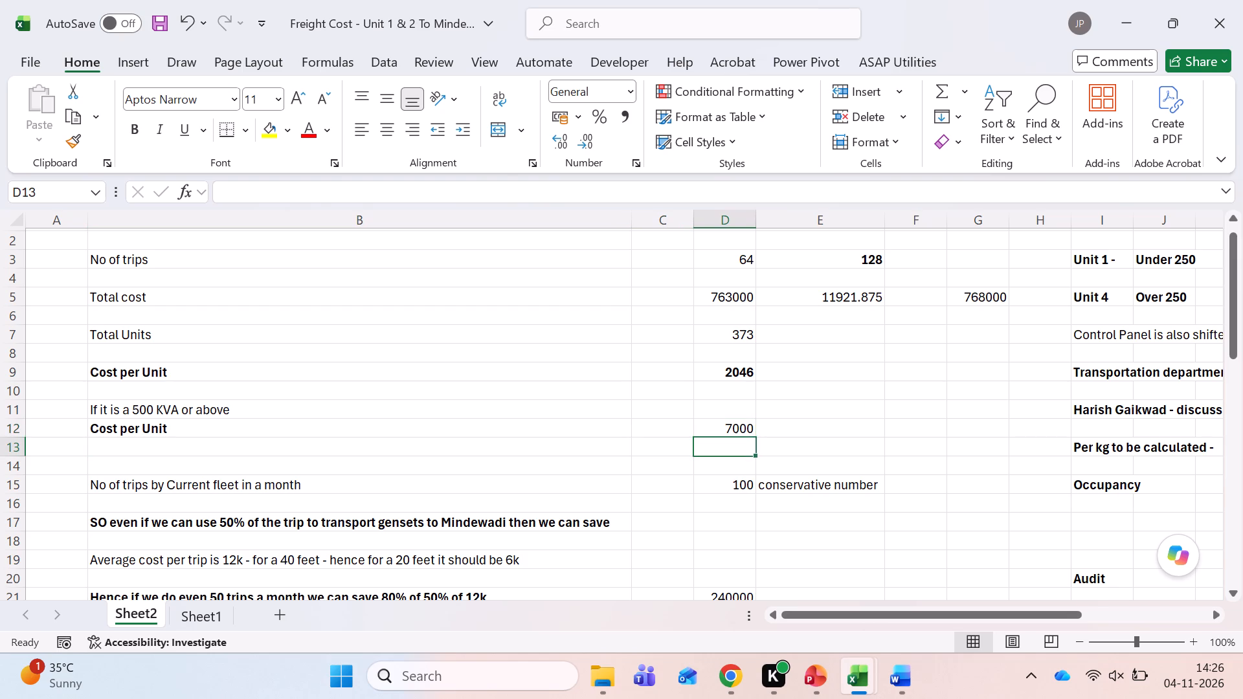
key(Down)
key(Down)
key(Down)
key(Down)
key(Down)
key(Down)
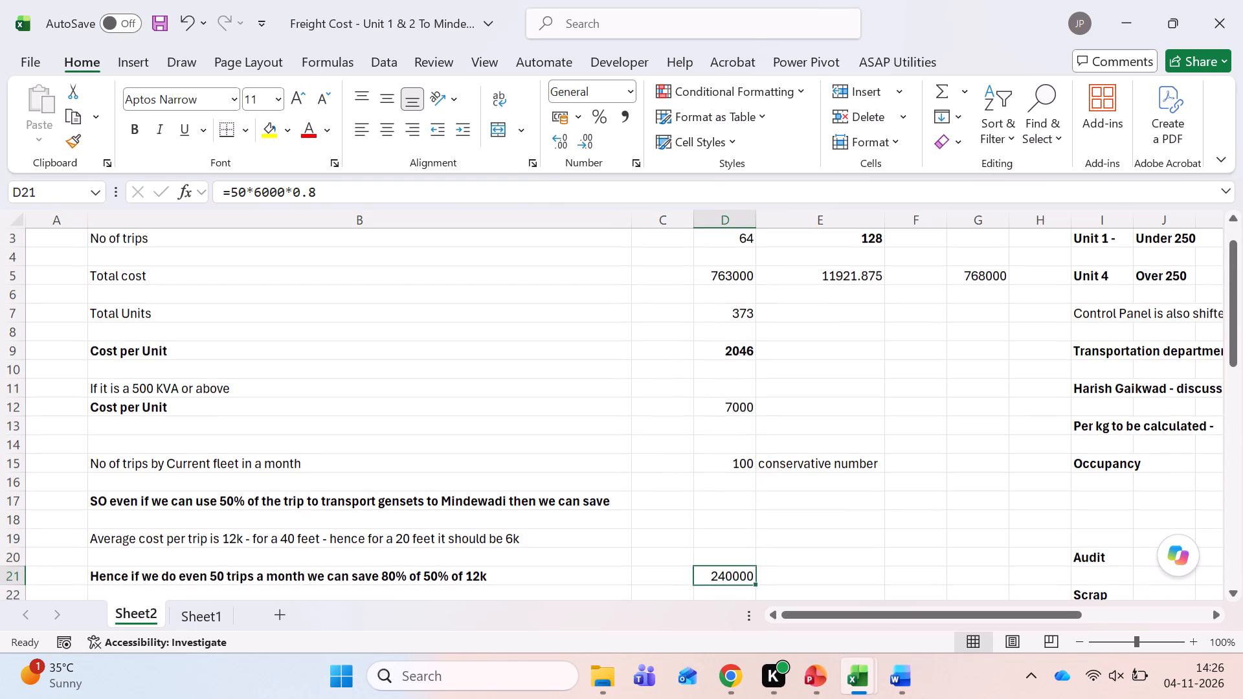
key(F2)
key(Escape)
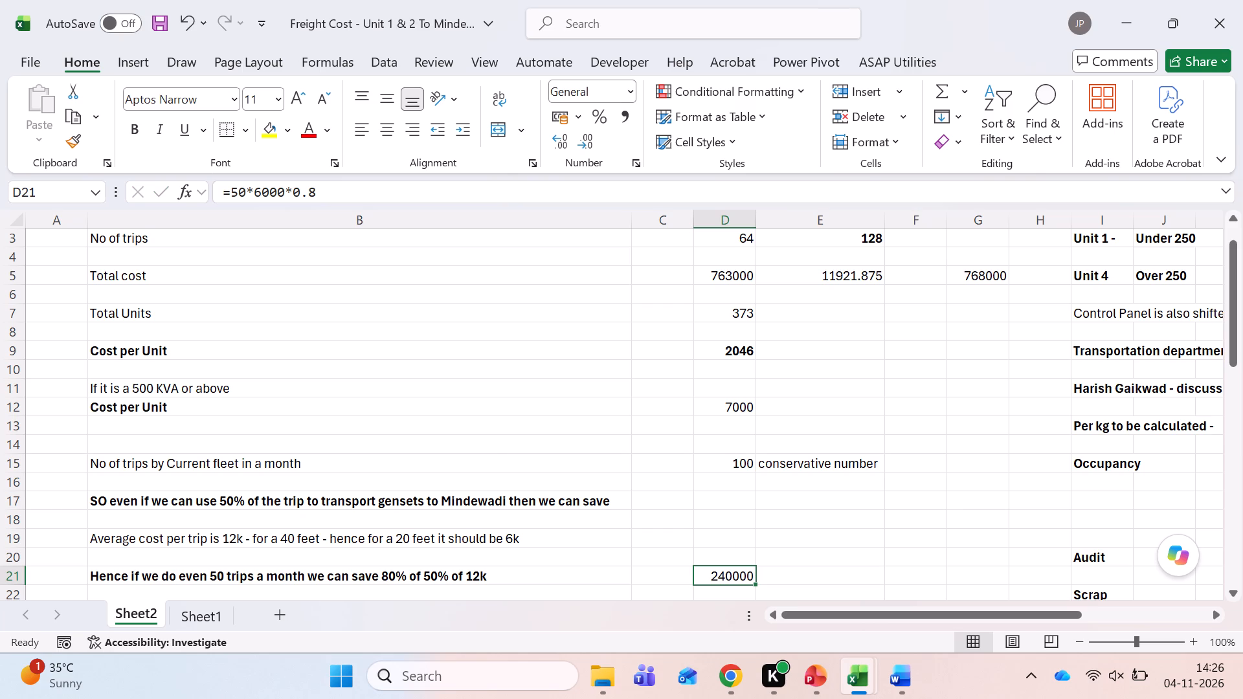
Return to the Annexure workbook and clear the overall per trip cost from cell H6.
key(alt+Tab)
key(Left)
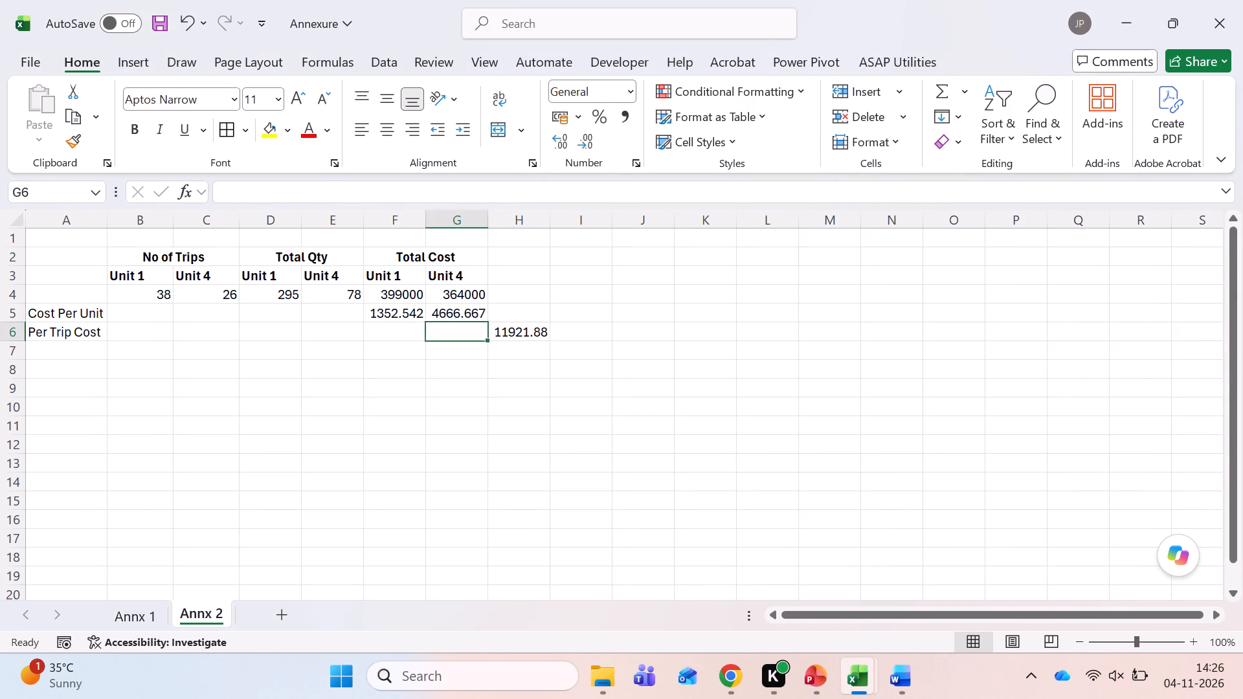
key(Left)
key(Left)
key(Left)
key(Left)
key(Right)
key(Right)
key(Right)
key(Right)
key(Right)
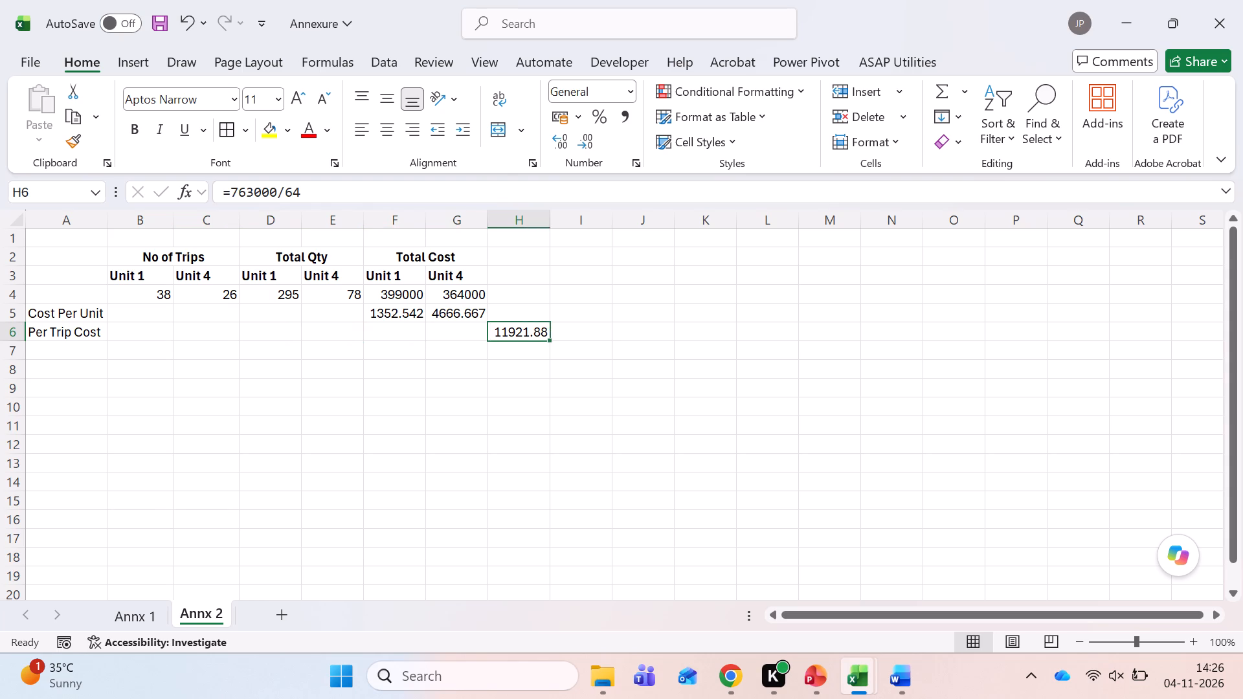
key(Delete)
Calculate the Unit 1 per trip cost in cell F6 with the formula =F4/B4.
key(Left)
key(Left)
key(equal)
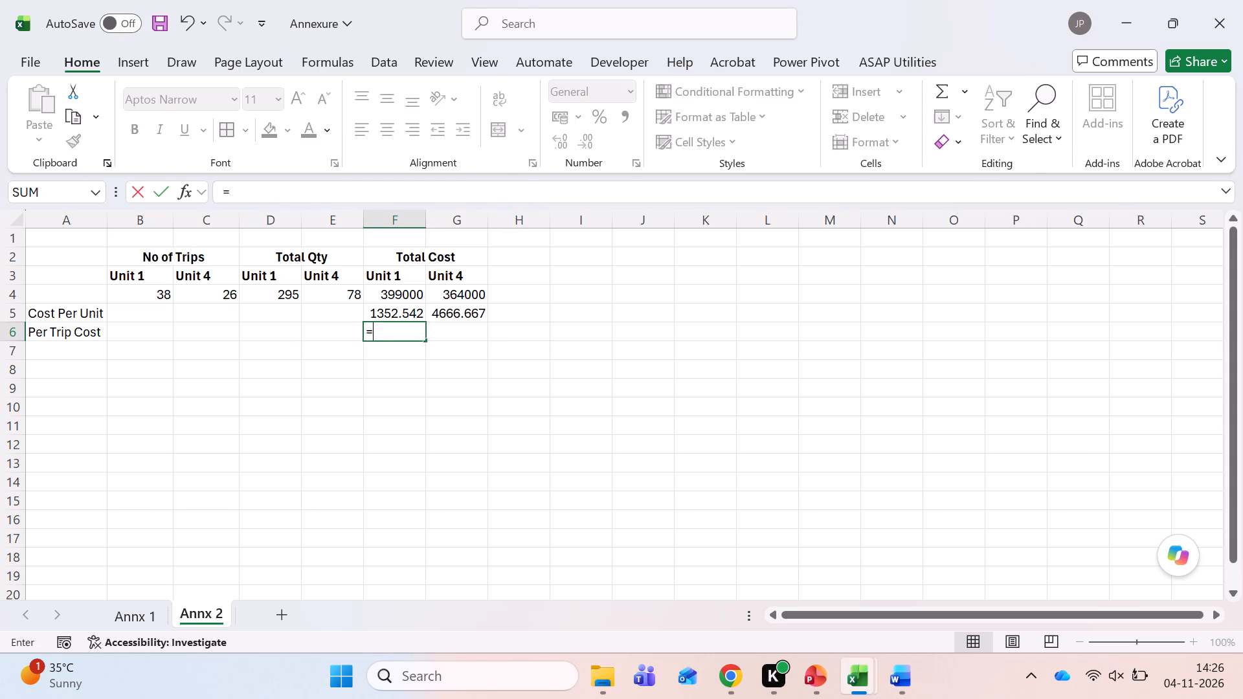
key(Down)
key(Down)
key(Down)
key(Up)
key(Up)
key(Up)
key(Up)
key(Up)
key(slash)
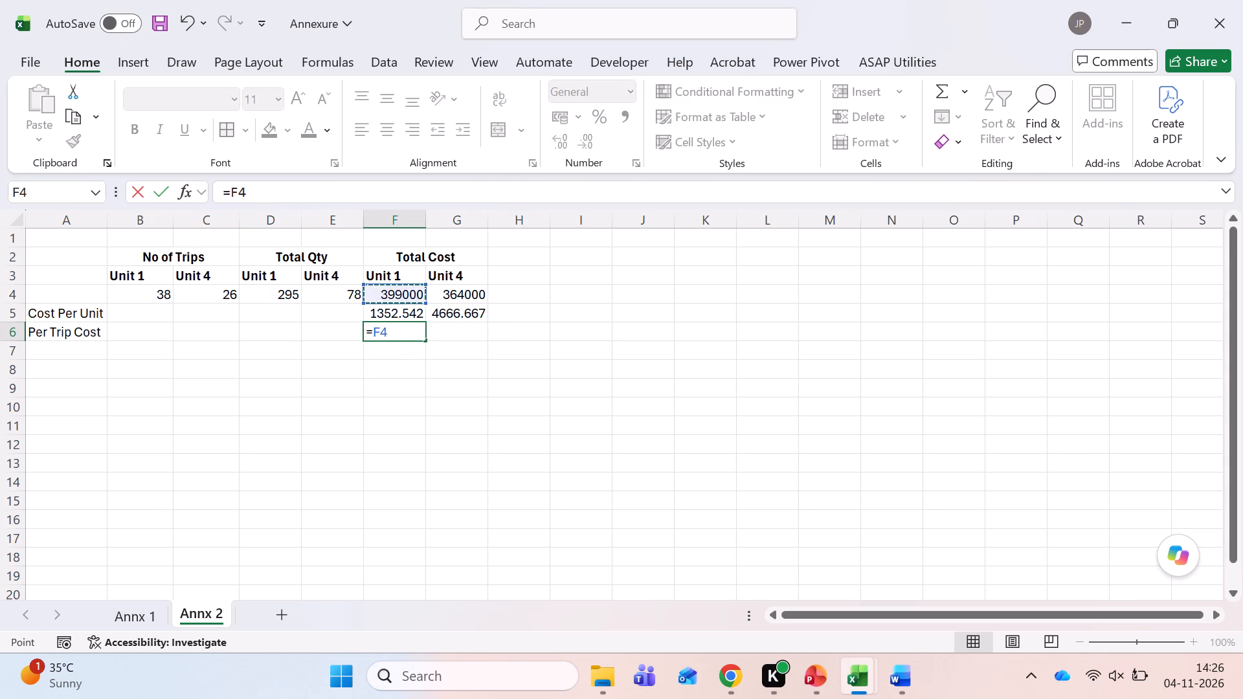
click(140, 294)
key(Return)
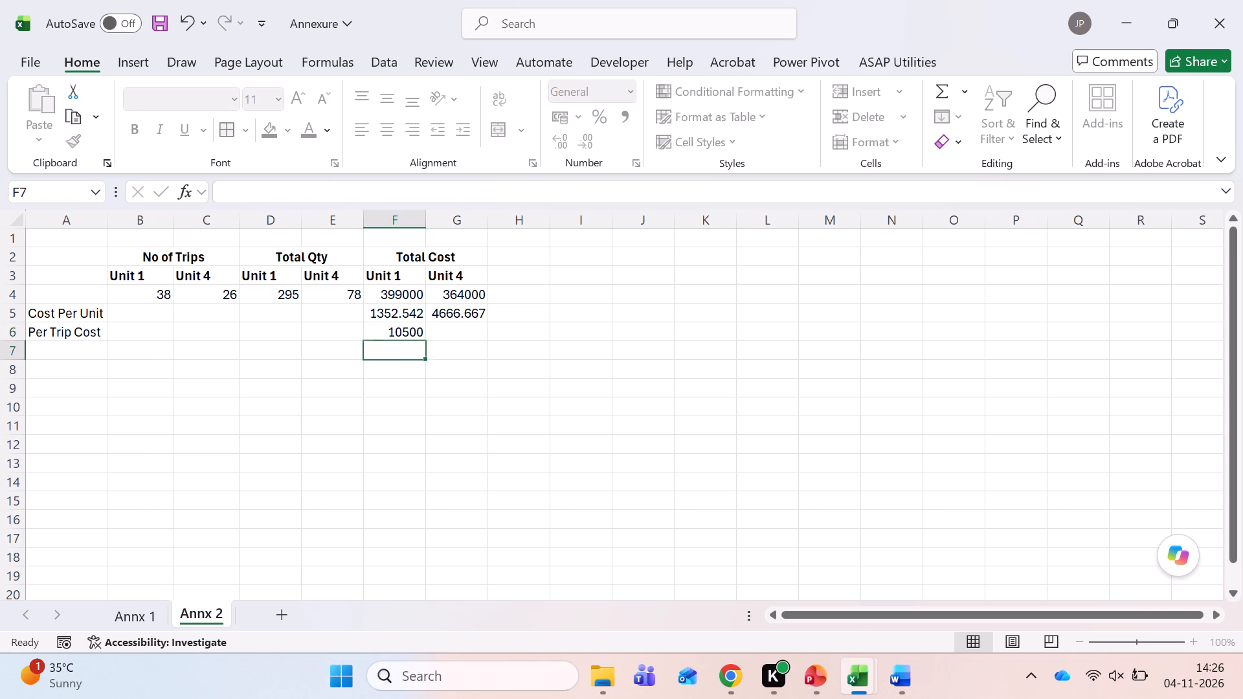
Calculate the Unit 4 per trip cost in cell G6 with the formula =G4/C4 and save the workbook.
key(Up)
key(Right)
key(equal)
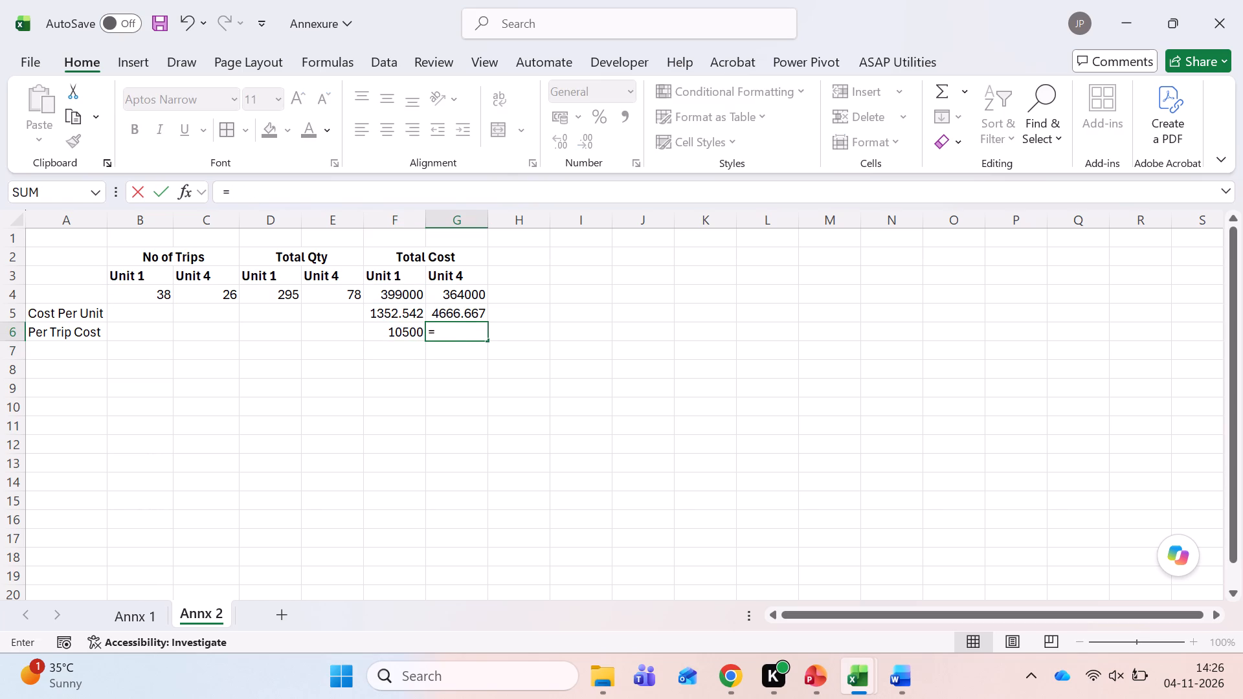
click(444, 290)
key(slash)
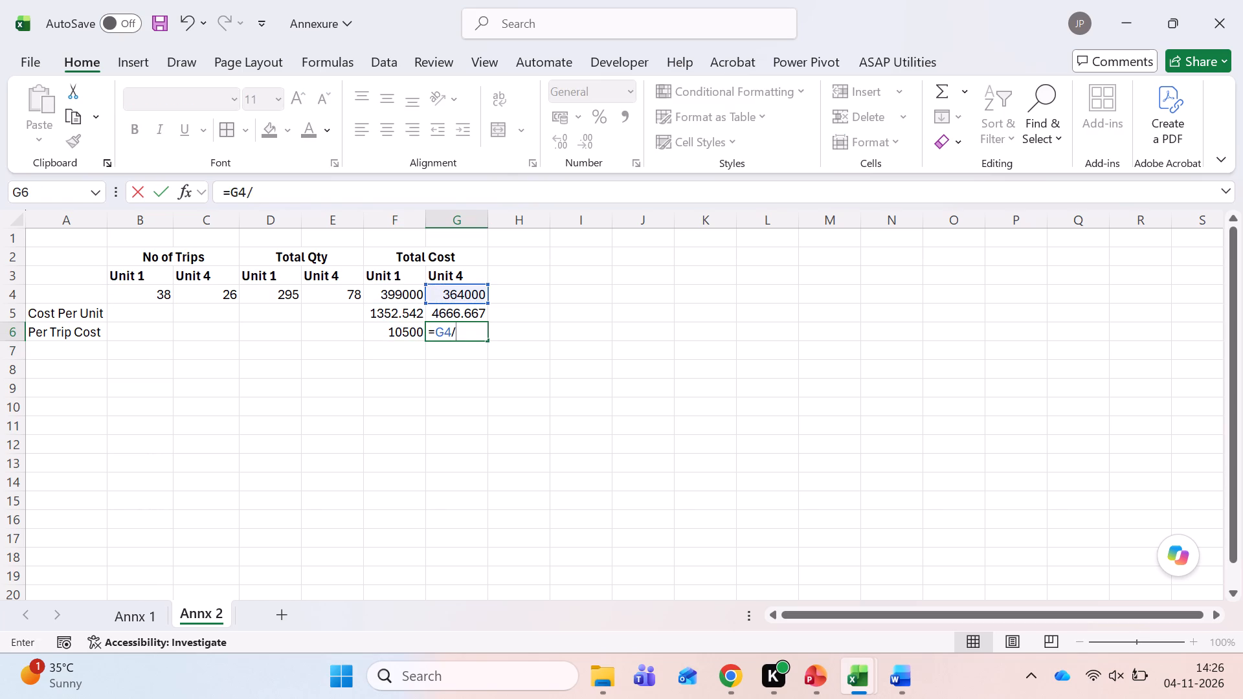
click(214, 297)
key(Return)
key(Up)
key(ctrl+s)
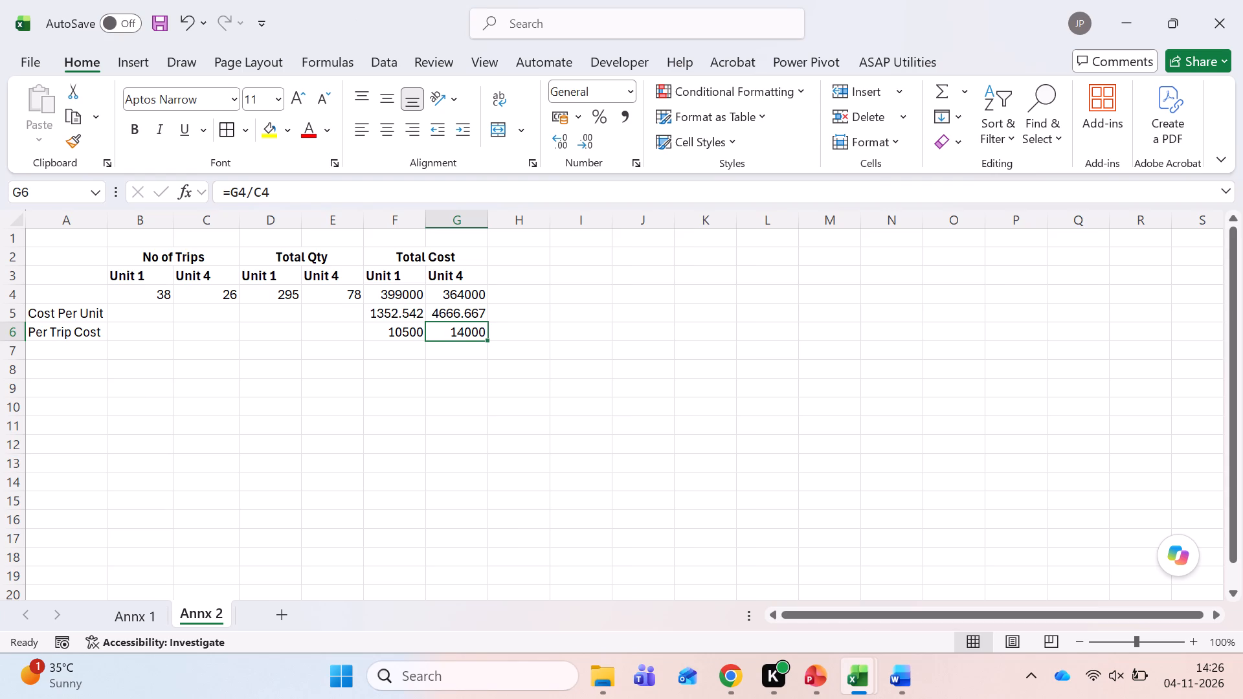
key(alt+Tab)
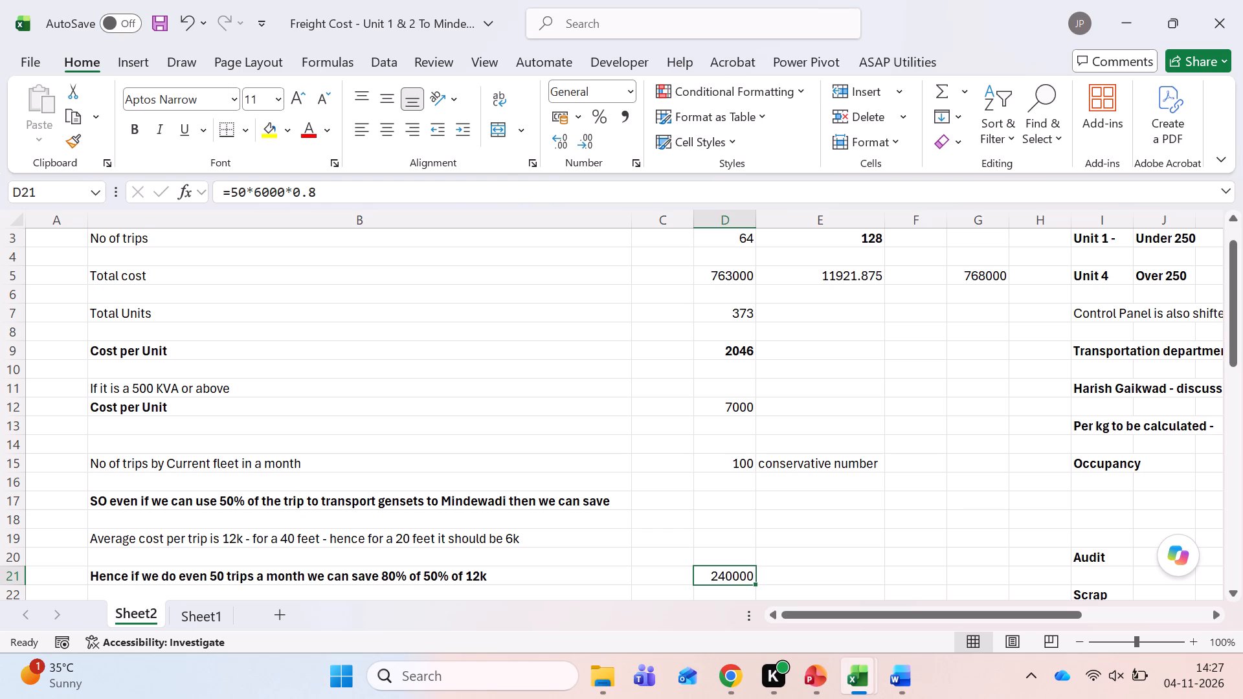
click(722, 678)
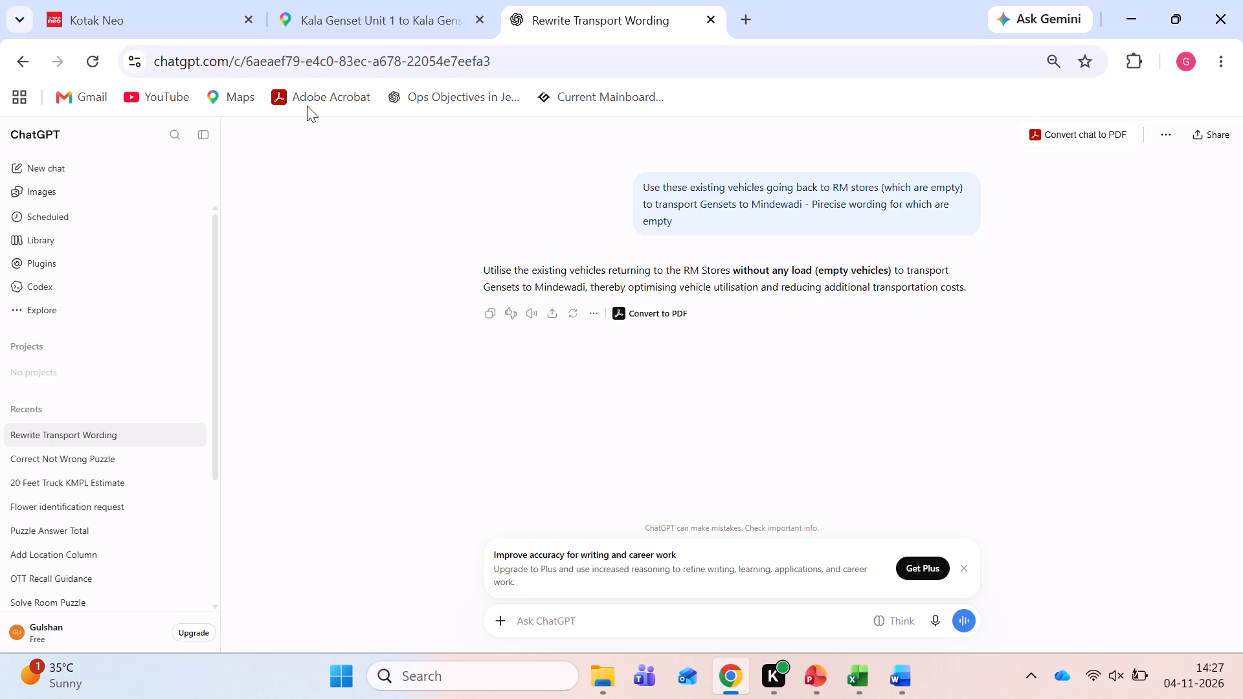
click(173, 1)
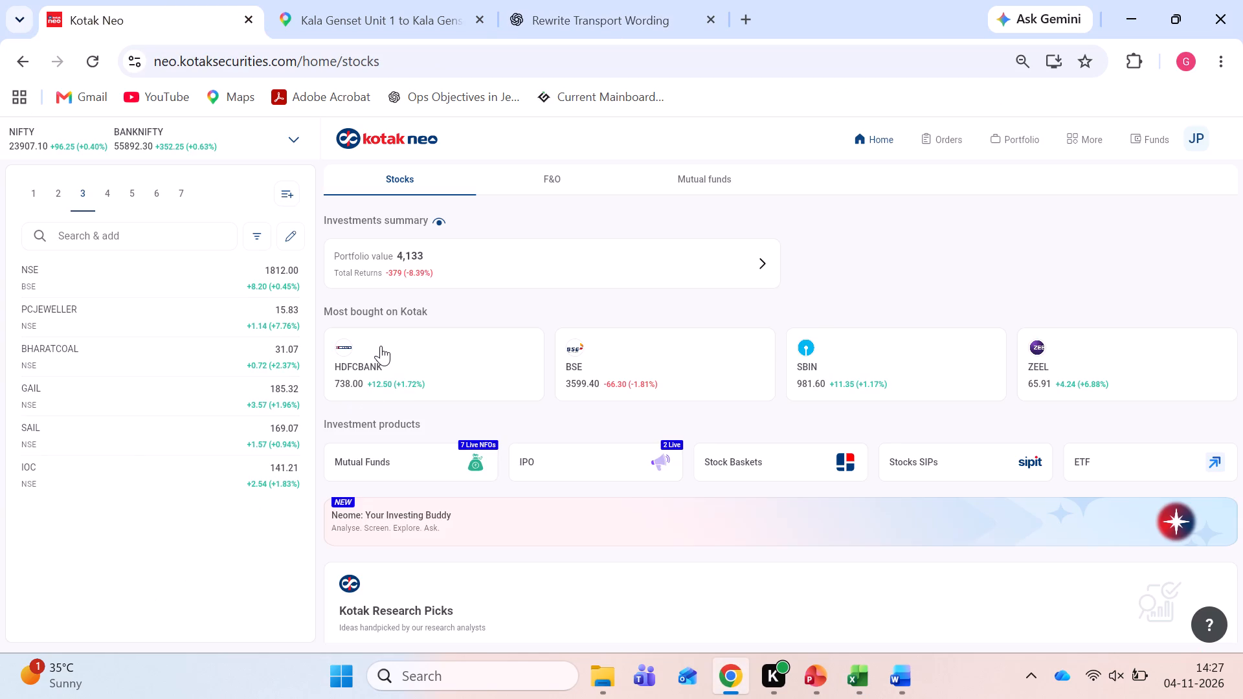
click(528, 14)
Return to the freight cost workbook and review the monthly trips, savings and diesel spend rows along column D of Sheet2.
key(alt+Tab)
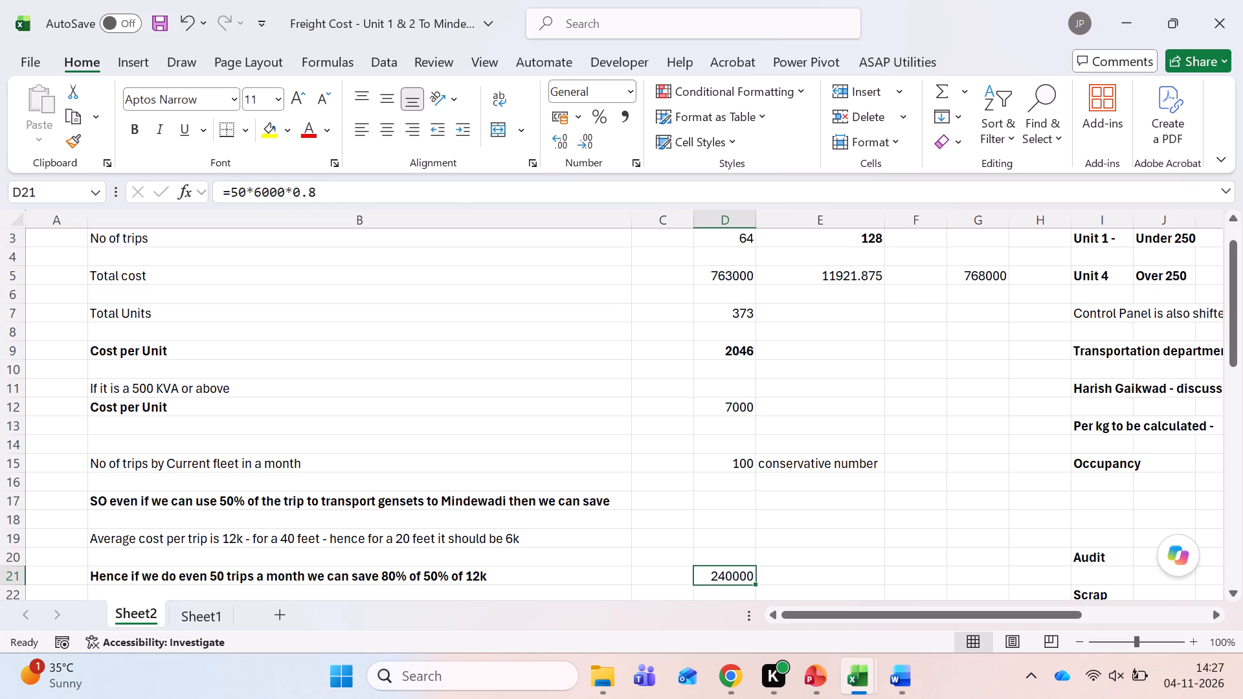
key(Up)
key(Up)
key(Up)
key(Up)
key(Up)
key(Up)
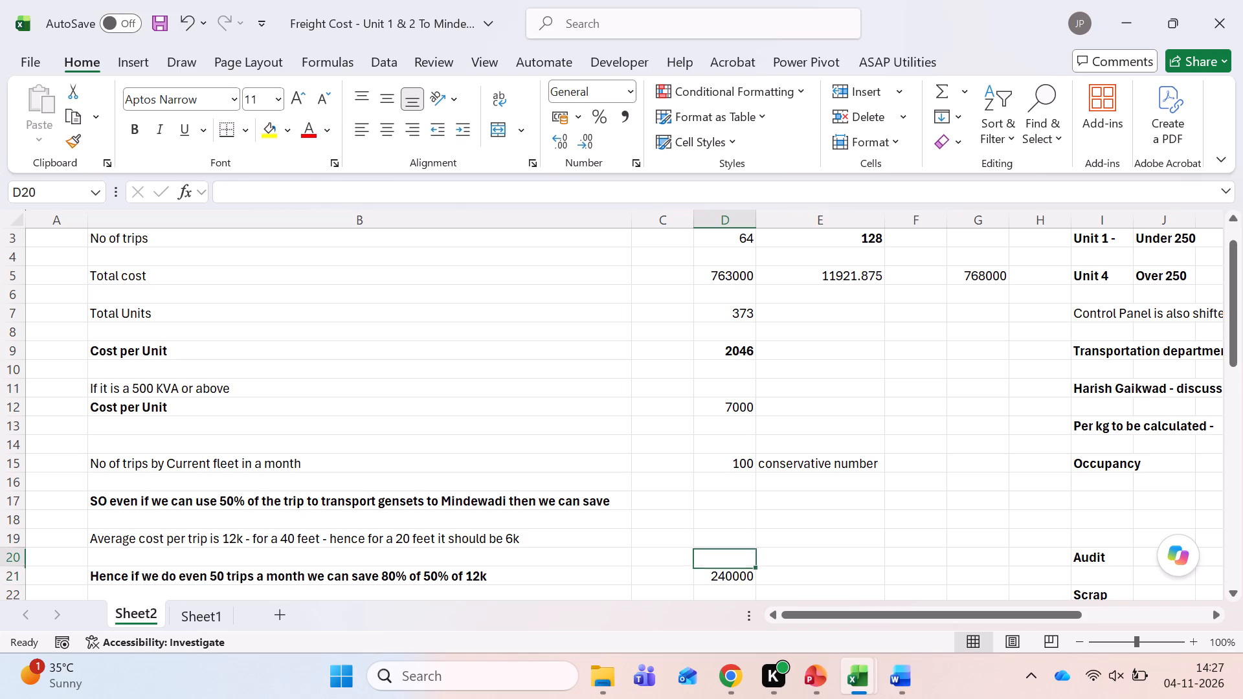
key(Up)
key(Up)
key(Up)
key(Down)
key(Down)
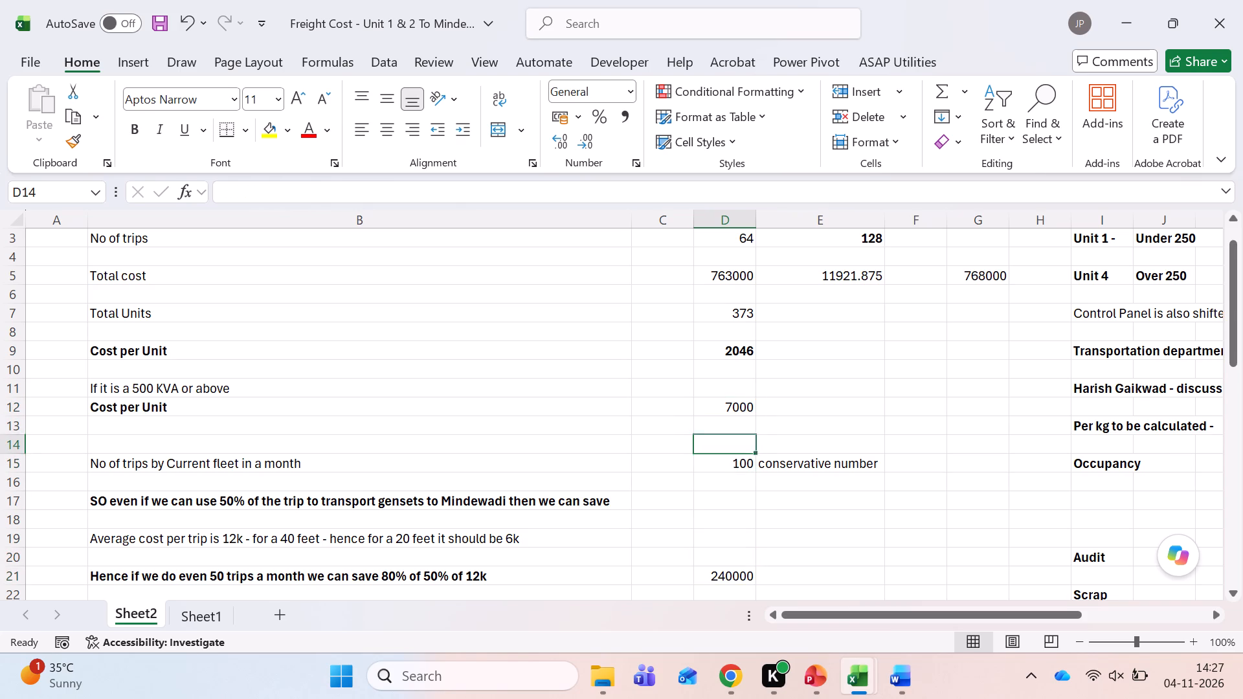
key(Down)
key(Right)
key(Left)
key(Down)
key(Down)
key(Down)
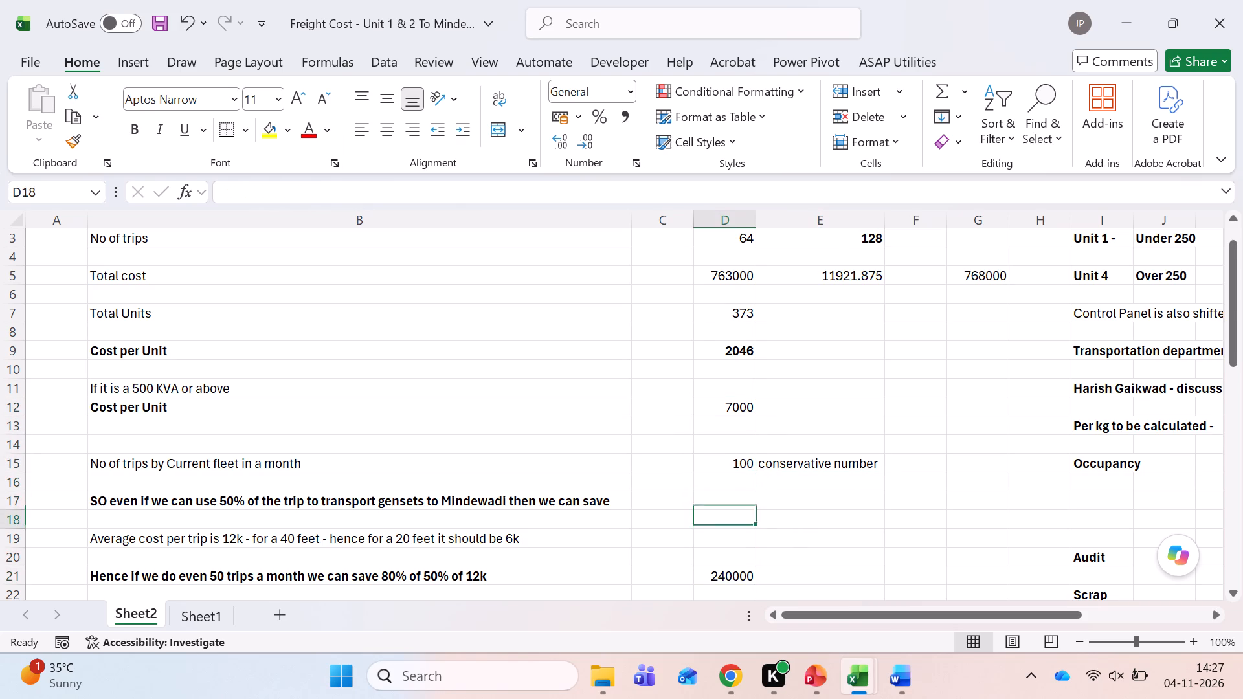
key(Down)
key(Down)
key(Down)
key(Down)
key(Down)
key(Down)
key(Down)
key(Up)
key(Up)
key(Up)
key(Up)
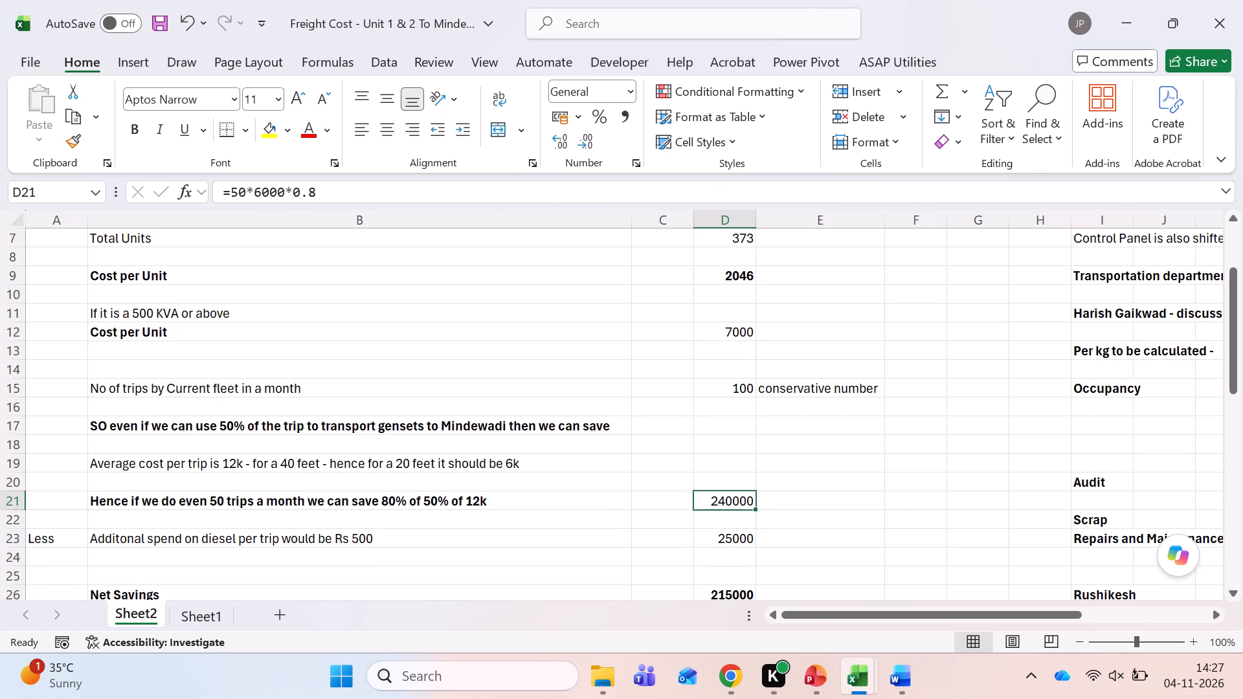
Inspect the savings formula in cell D21 and the 50-trip savings note beside it in B21.
key(F2)
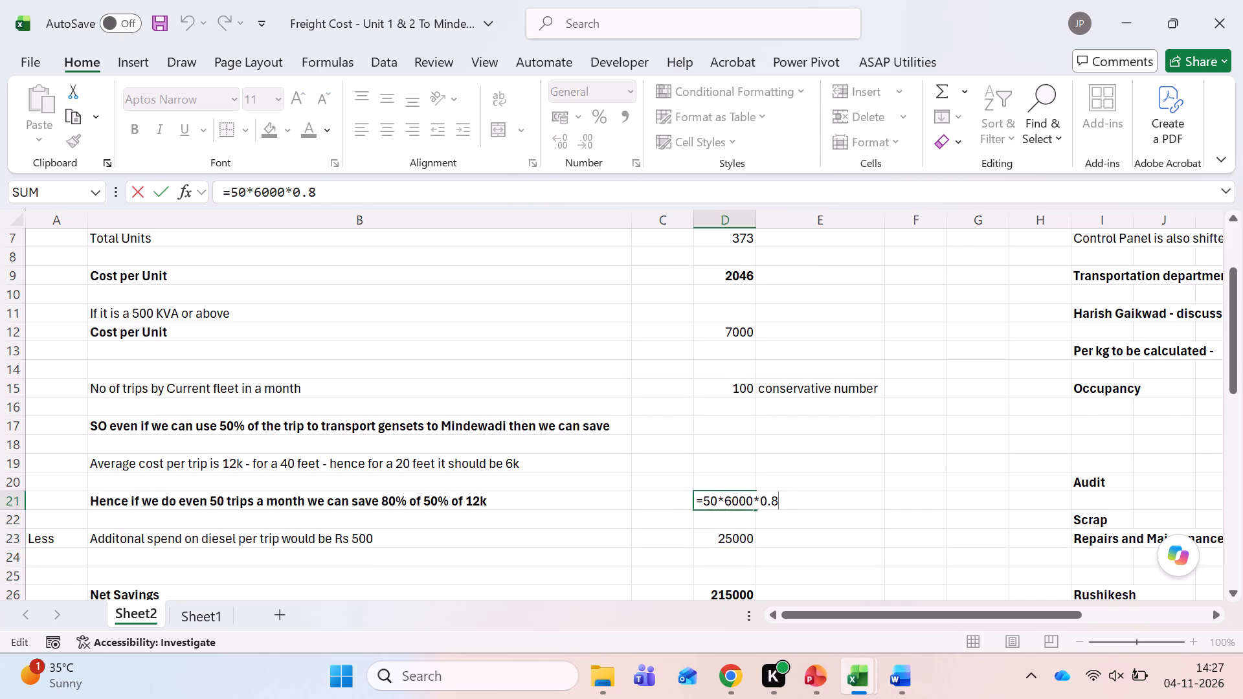
key(Escape)
key(Left)
key(Left)
key(Left)
key(Left)
key(Left)
key(Left)
key(Left)
key(Left)
key(Left)
key(Left)
key(Left)
key(Left)
key(Right)
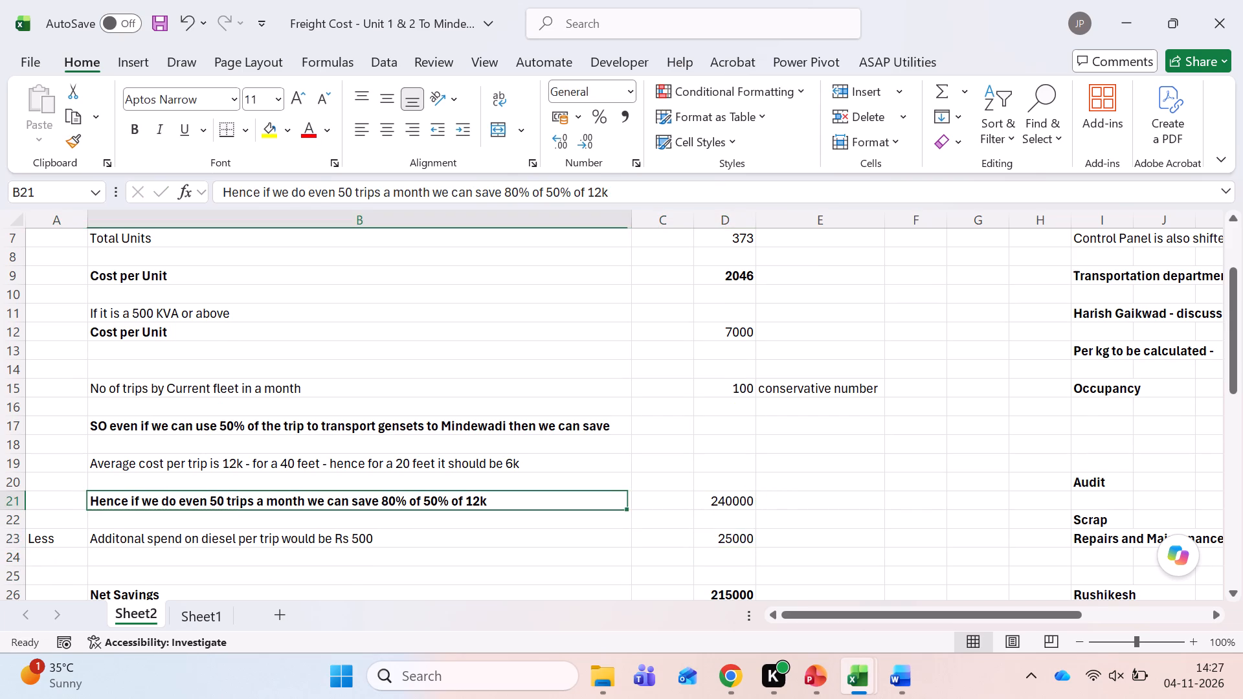
key(Left)
key(Right)
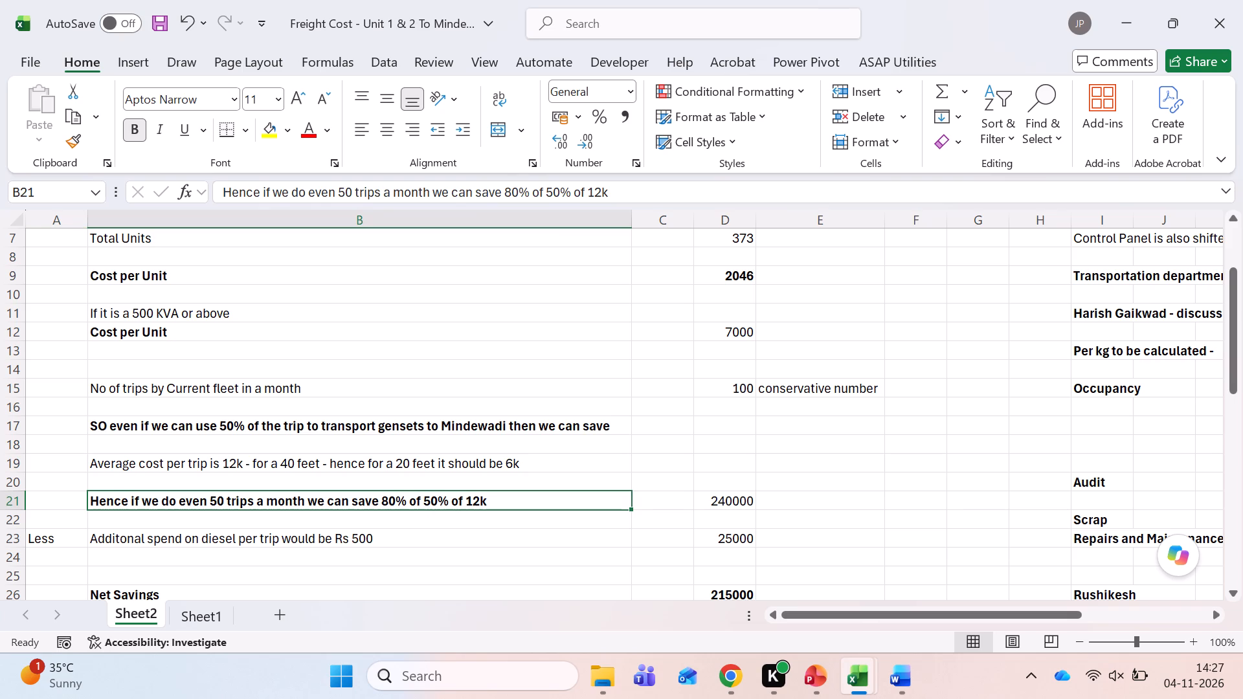
Go back to the Annexure workbook and clear the whole Per Trip Cost row, A6:G6, on Annx 2.
key(alt+Tab)
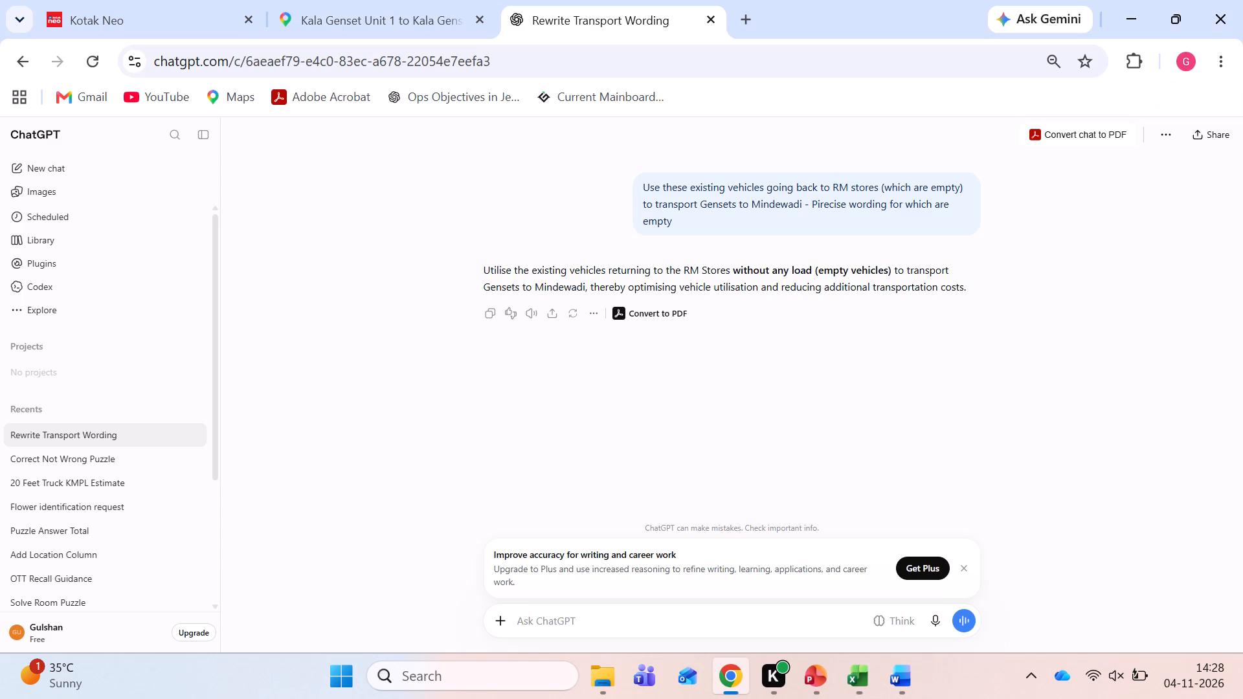
key(alt+Tab)
key(alt+Tab)
key(alt+Tab)
key(Left)
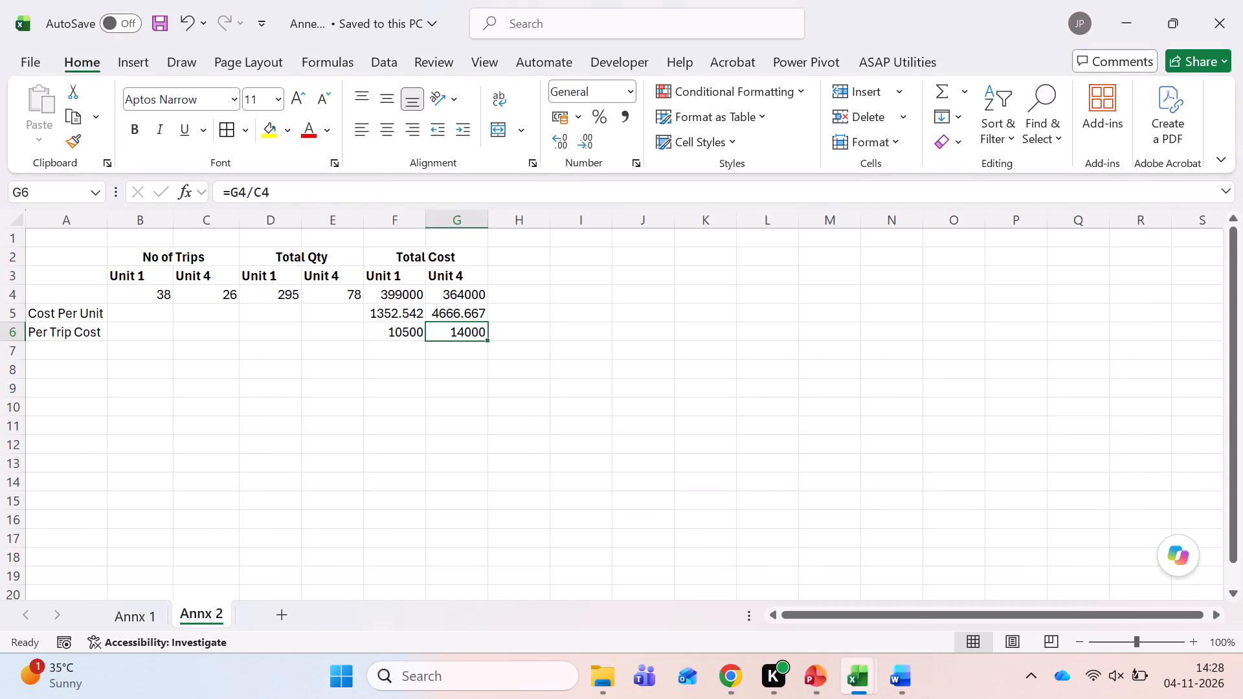
key(Left)
key(Left)
key(Left)
key(Left)
key(Left)
key(shift+Right)
key(shift+Right)
key(shift+Right)
key(shift+Right)
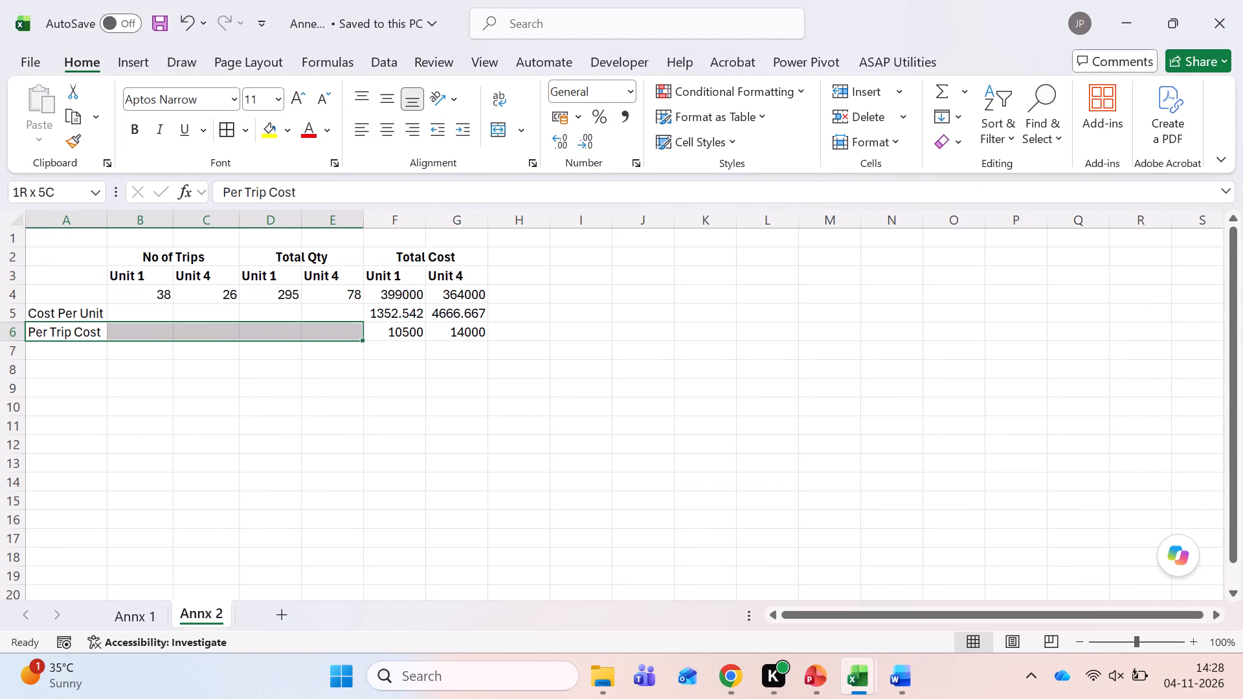
key(shift+Right)
key(shift+Right)
key(Delete)
Enter the label "No of Trips by current fleed in a month" in cell A7.
key(Down)
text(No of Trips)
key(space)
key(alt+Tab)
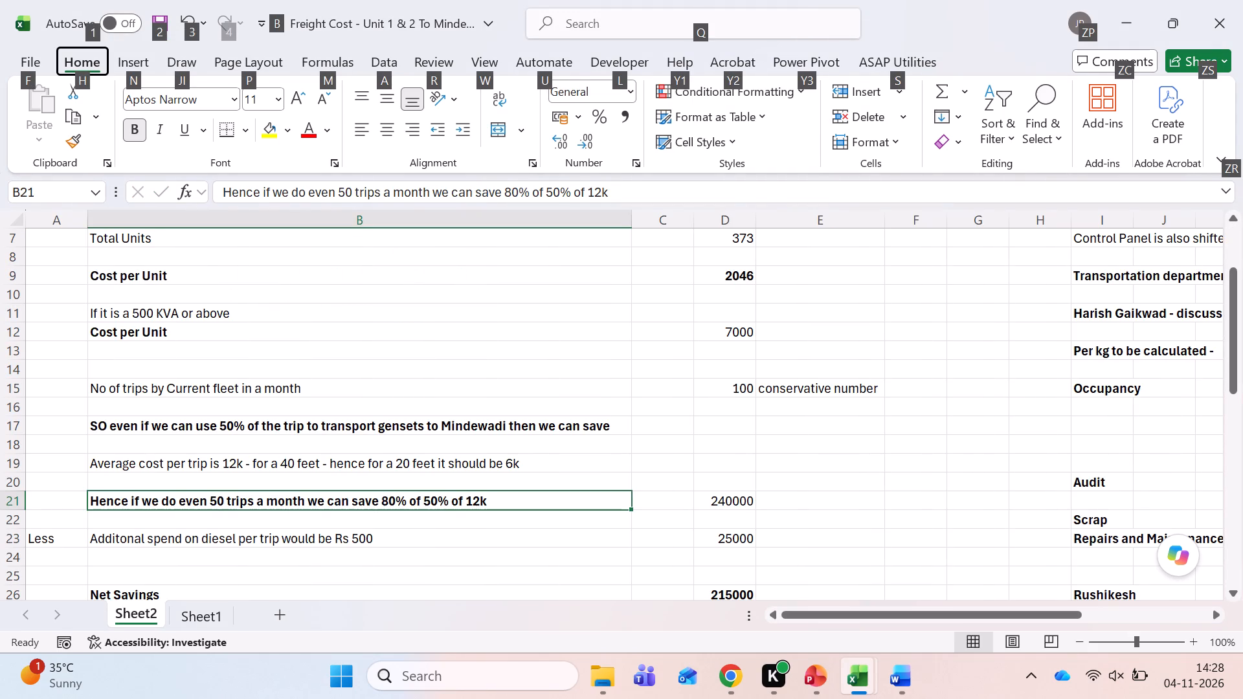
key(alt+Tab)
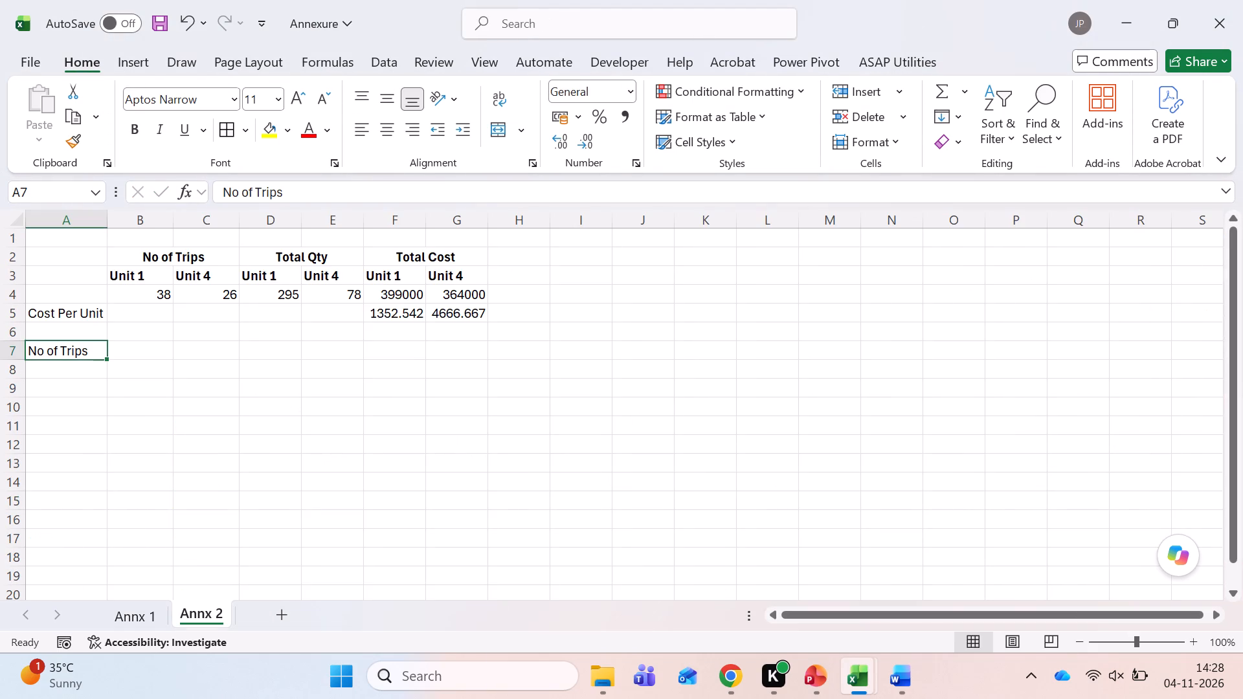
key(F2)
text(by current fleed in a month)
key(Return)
Check the combined Unit 1 and Unit 4 trips in cells B4:C4.
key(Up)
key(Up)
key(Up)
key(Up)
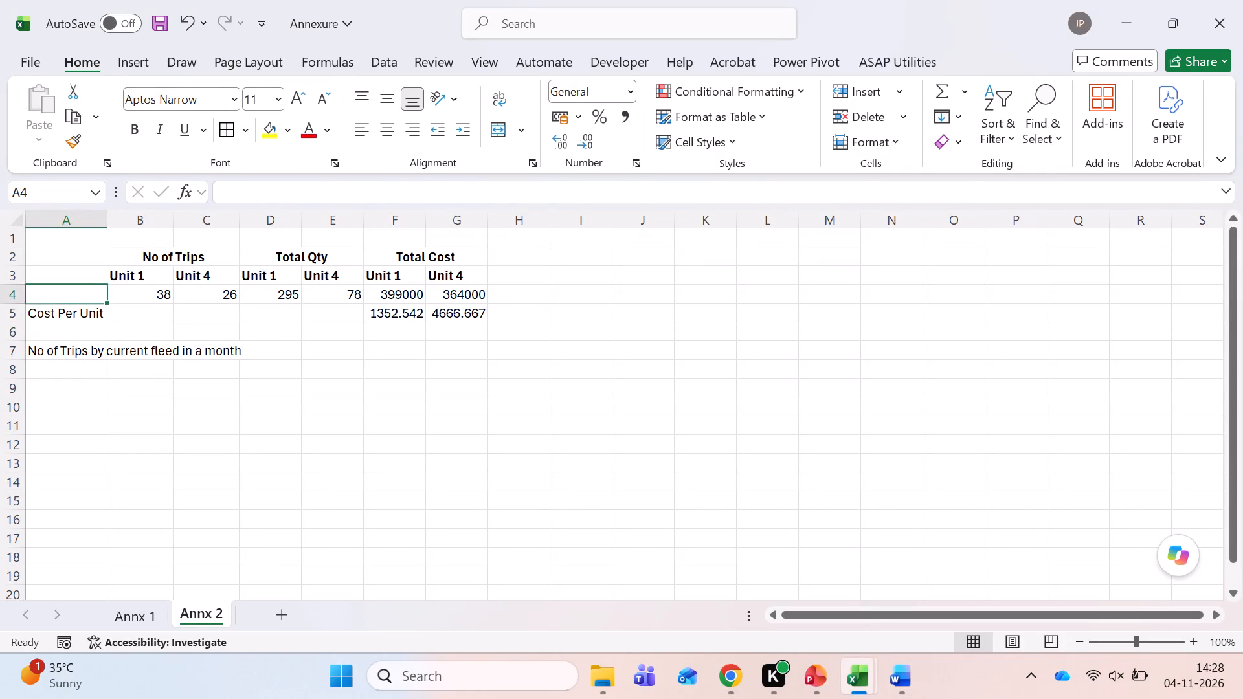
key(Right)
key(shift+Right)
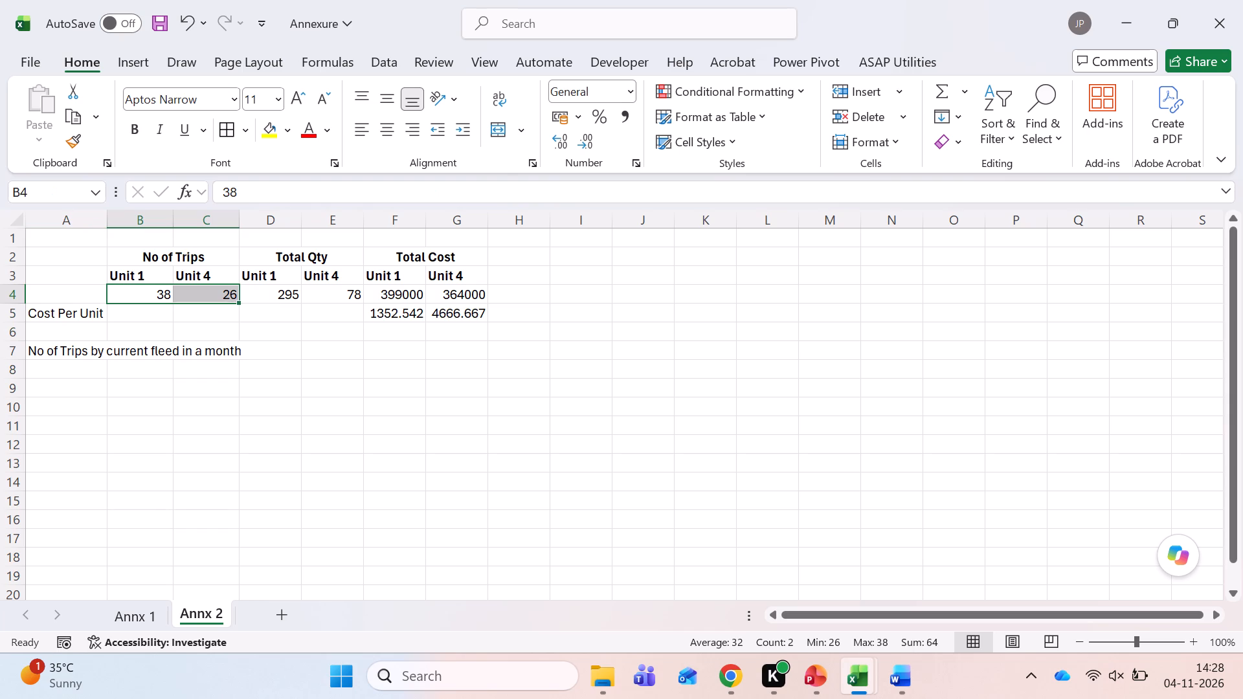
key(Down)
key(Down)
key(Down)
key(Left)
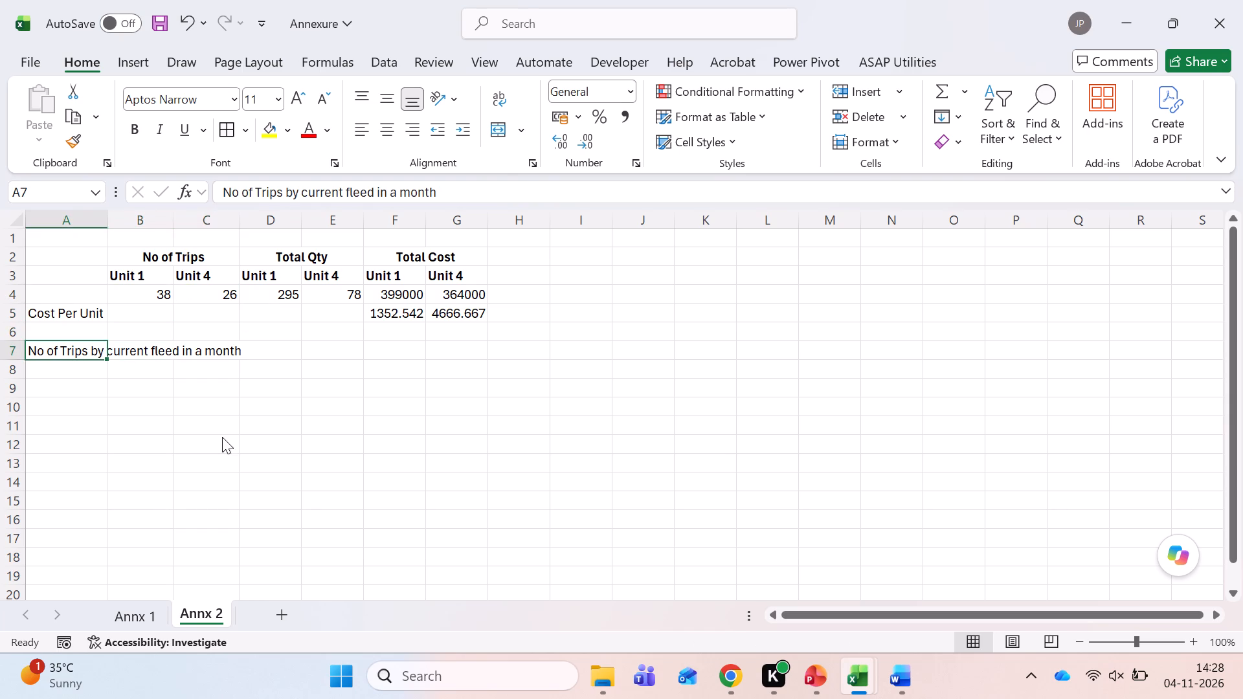
Correct the misspelled word in the A7 label to "fleet".
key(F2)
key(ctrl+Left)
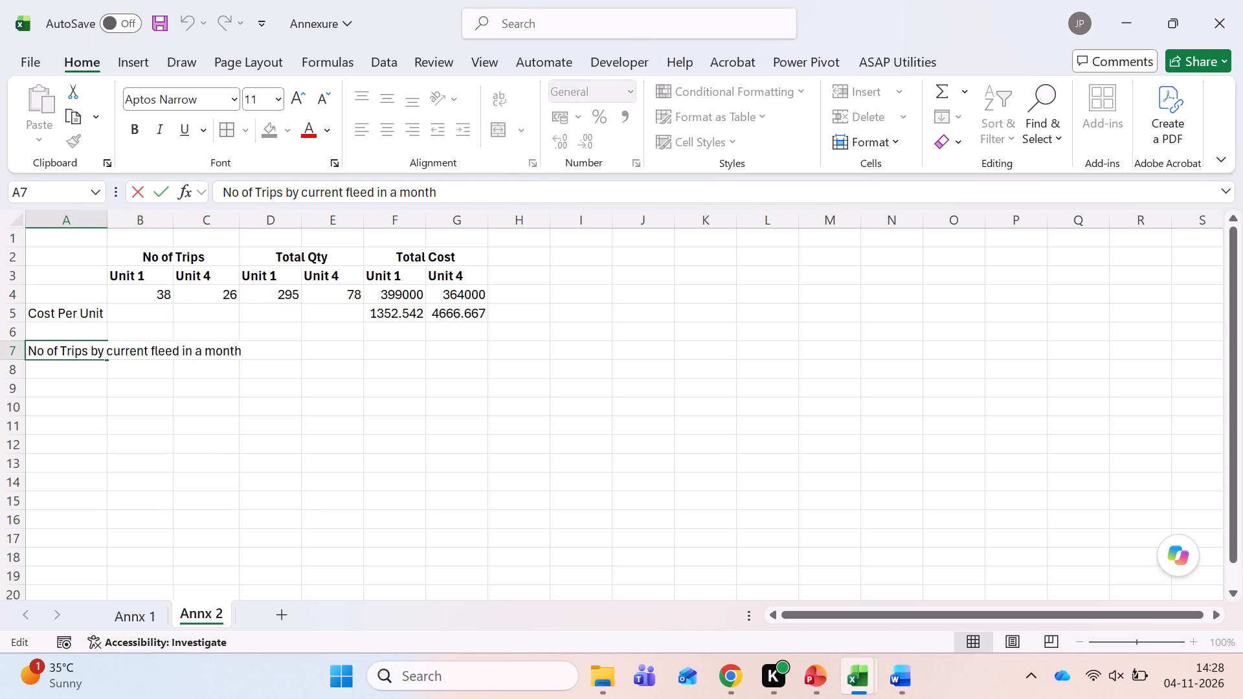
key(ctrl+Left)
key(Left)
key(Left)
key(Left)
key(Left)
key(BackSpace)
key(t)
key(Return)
Review the average trip cost note in B19 of the freight cost workbook, and the cost per unit cells F5:G5 on Annx 2.
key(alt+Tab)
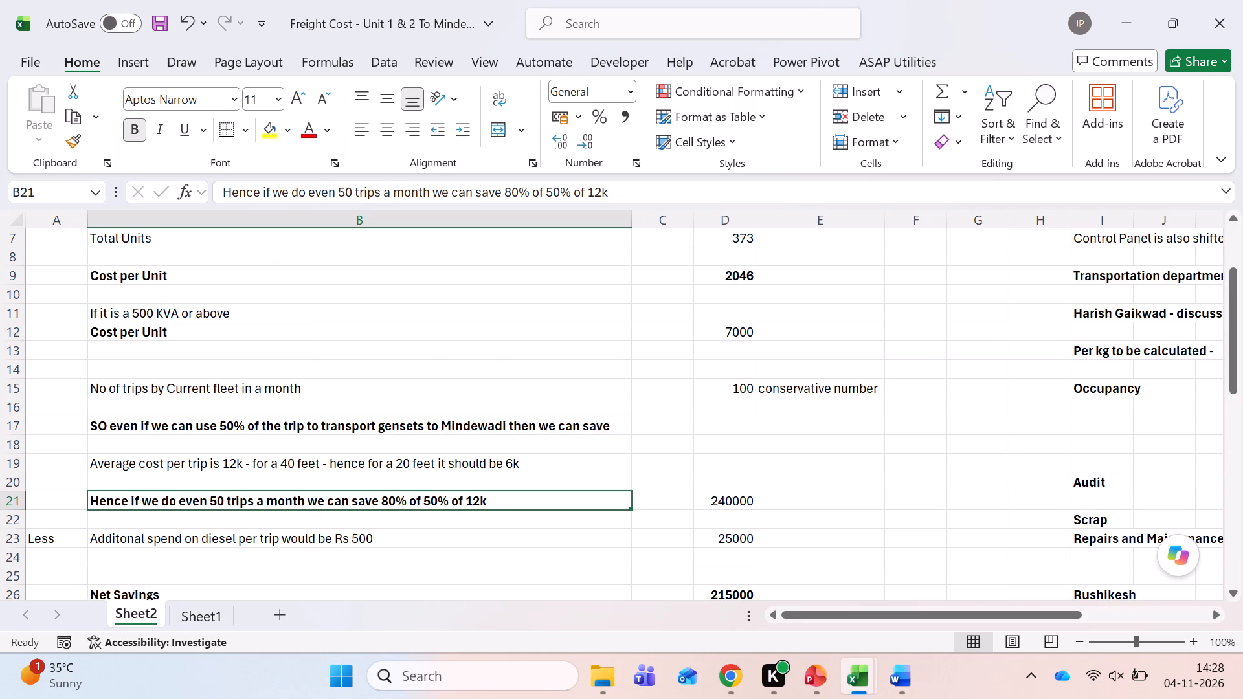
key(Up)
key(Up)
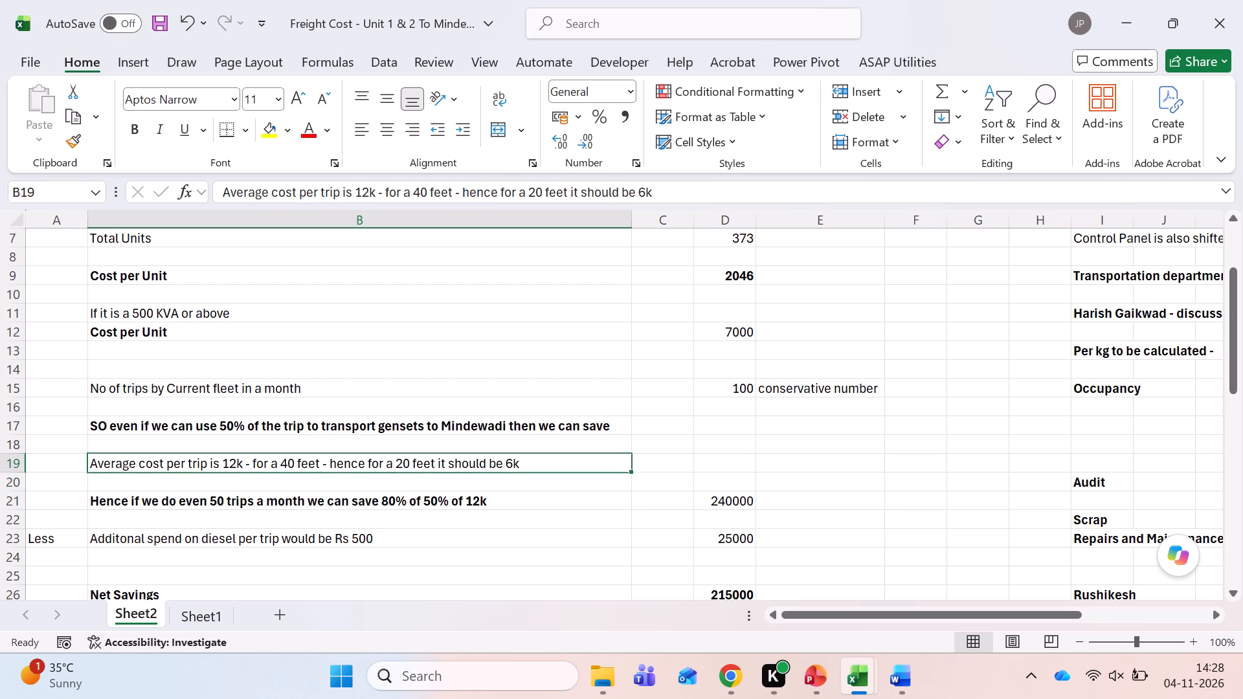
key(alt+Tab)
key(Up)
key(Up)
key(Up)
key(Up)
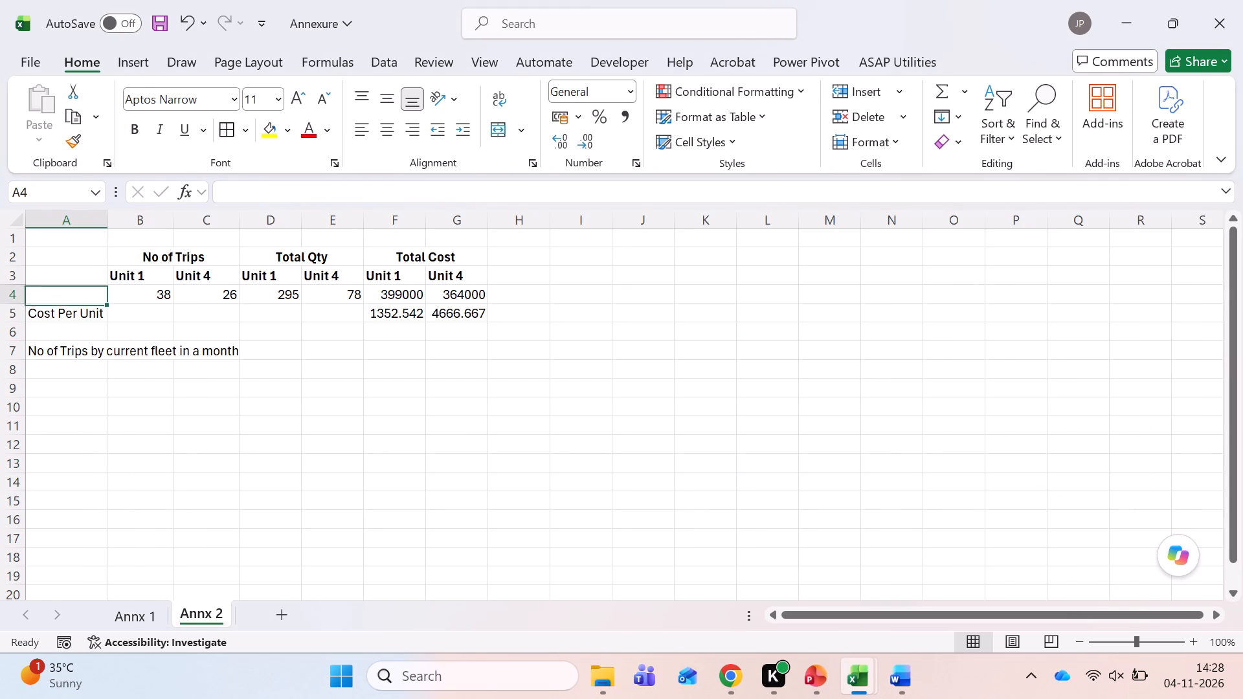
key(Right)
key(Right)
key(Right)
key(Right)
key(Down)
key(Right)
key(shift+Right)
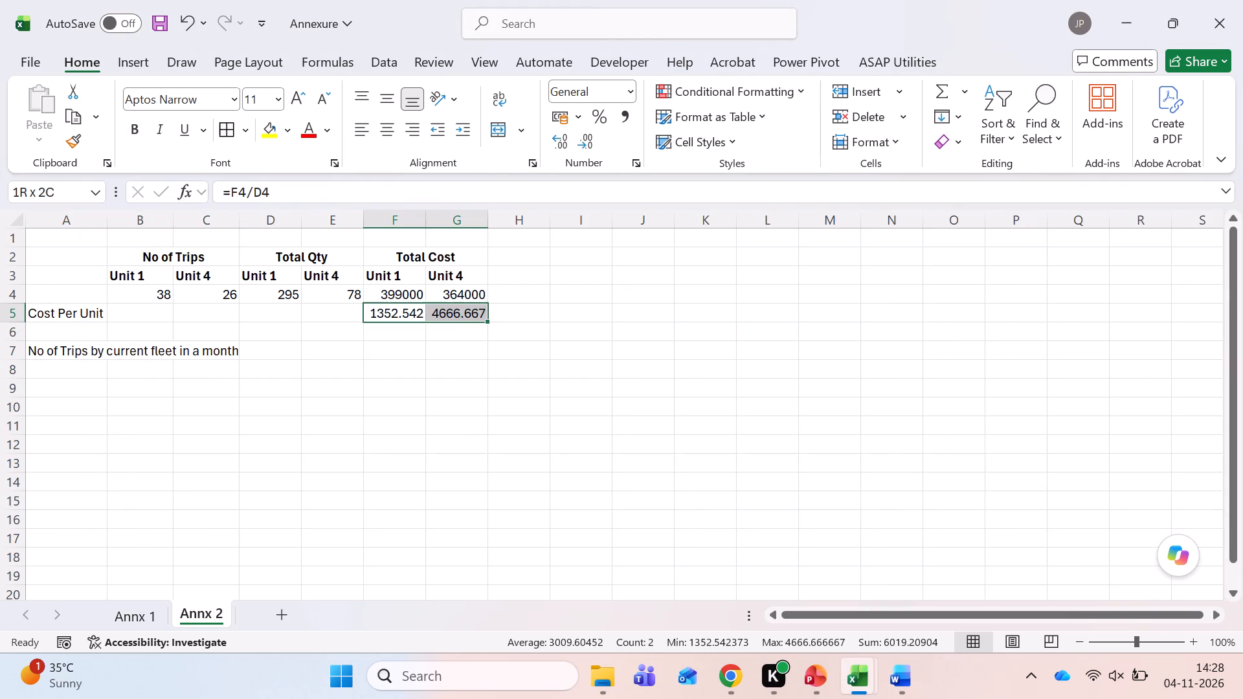
Enter the formula =373000/373 in cell I4 of Annx 2.
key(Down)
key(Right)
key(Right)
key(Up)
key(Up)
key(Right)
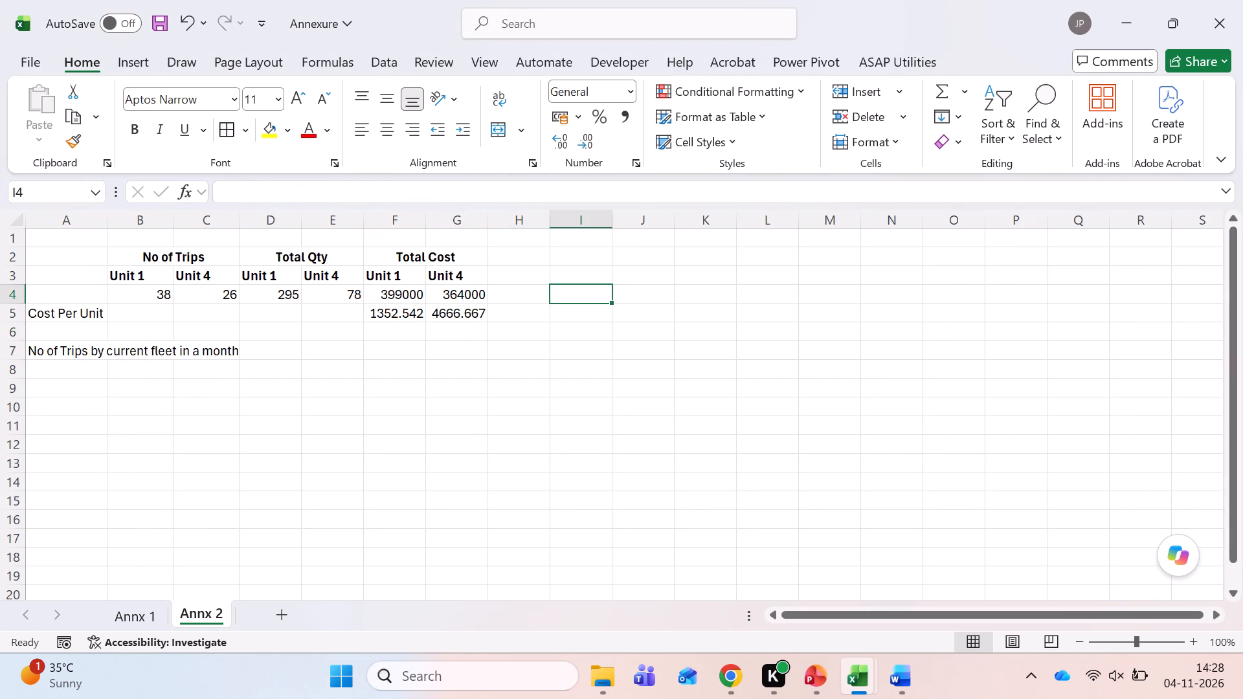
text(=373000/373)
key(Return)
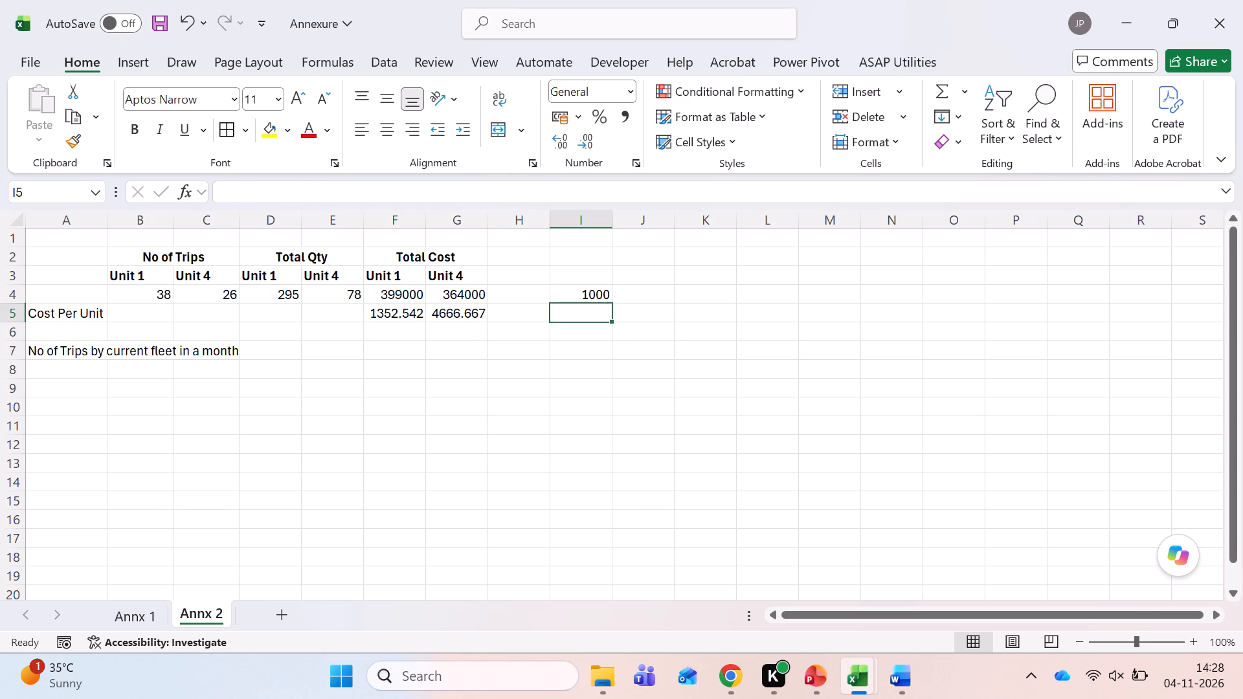
Correct the I4 formula to =763000/373 to give the overall cost per unit.
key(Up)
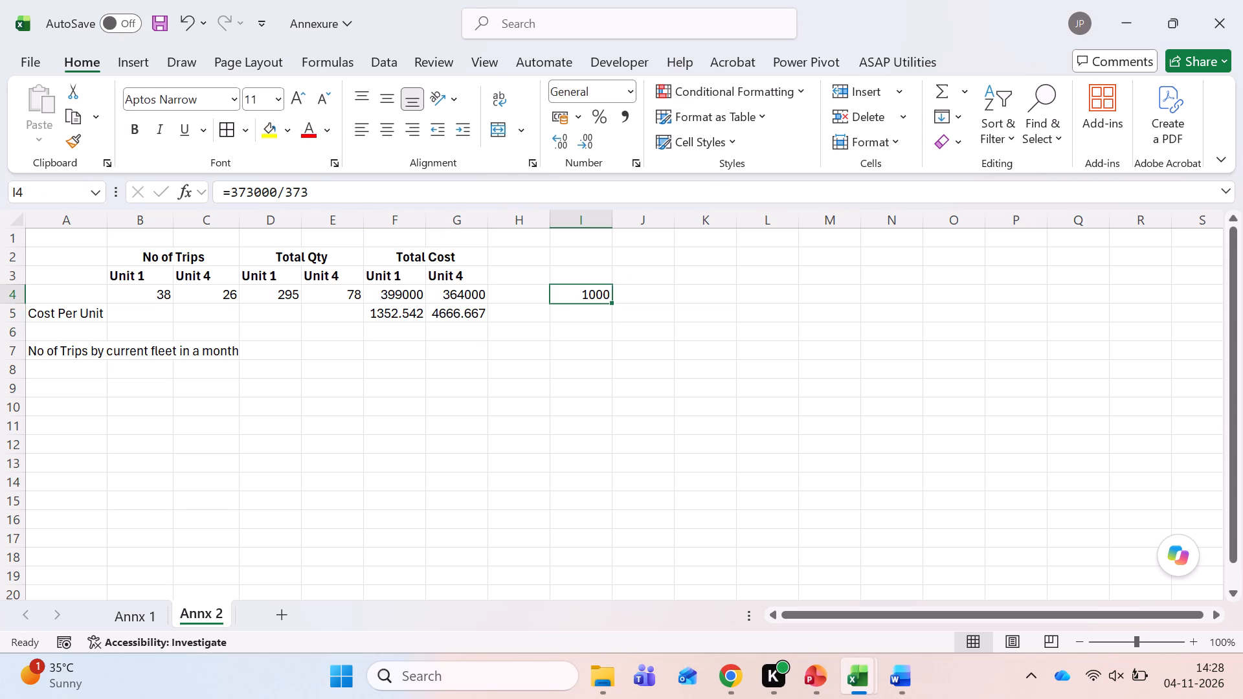
click(252, 186)
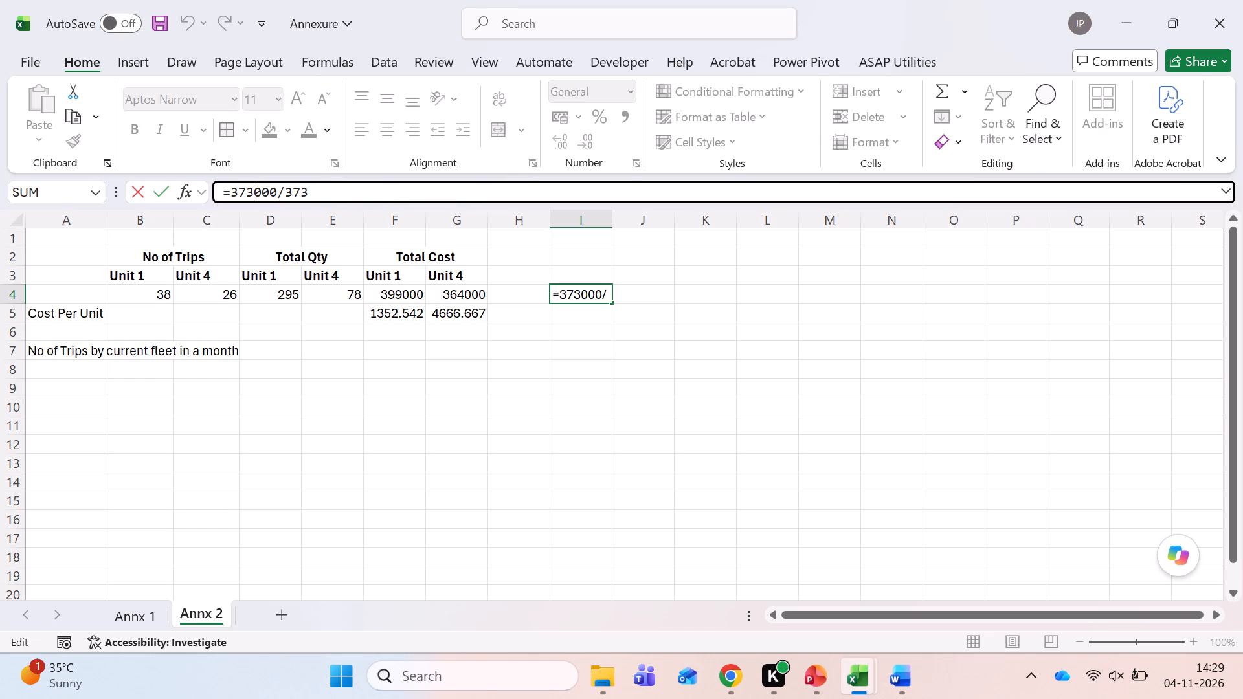
key(BackSpace)
key(BackSpace)
key(BackSpace)
text(76)
key(Return)
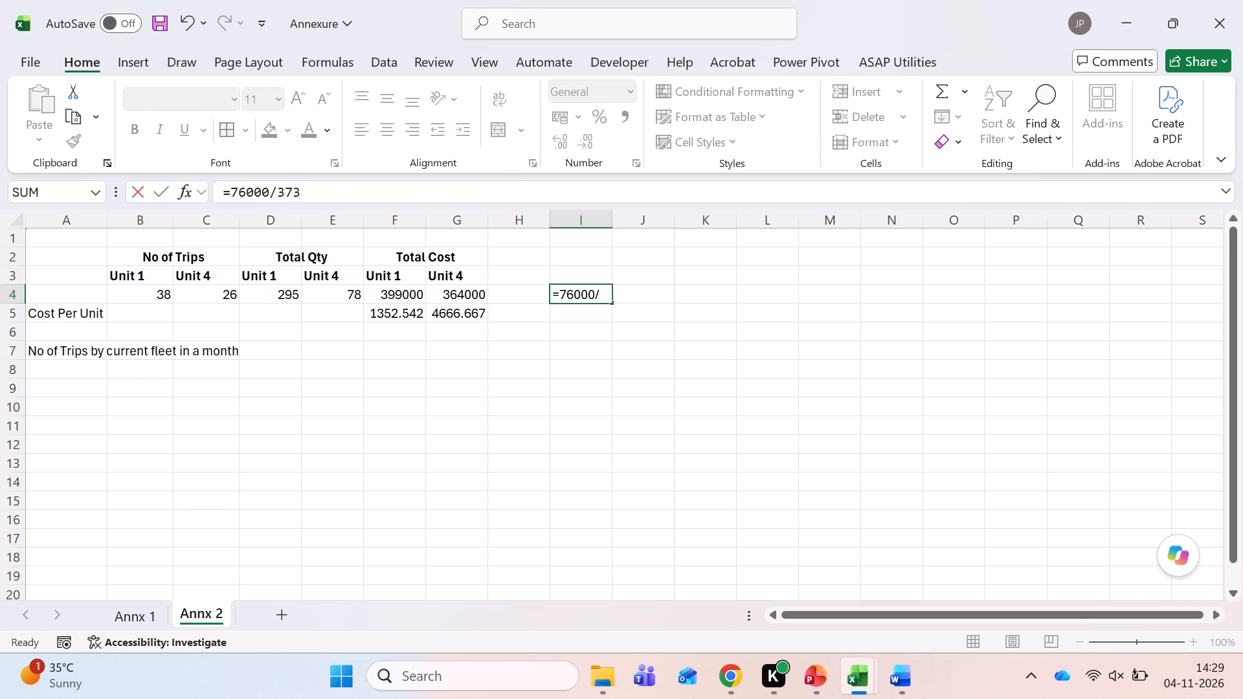
key(Up)
click(247, 197)
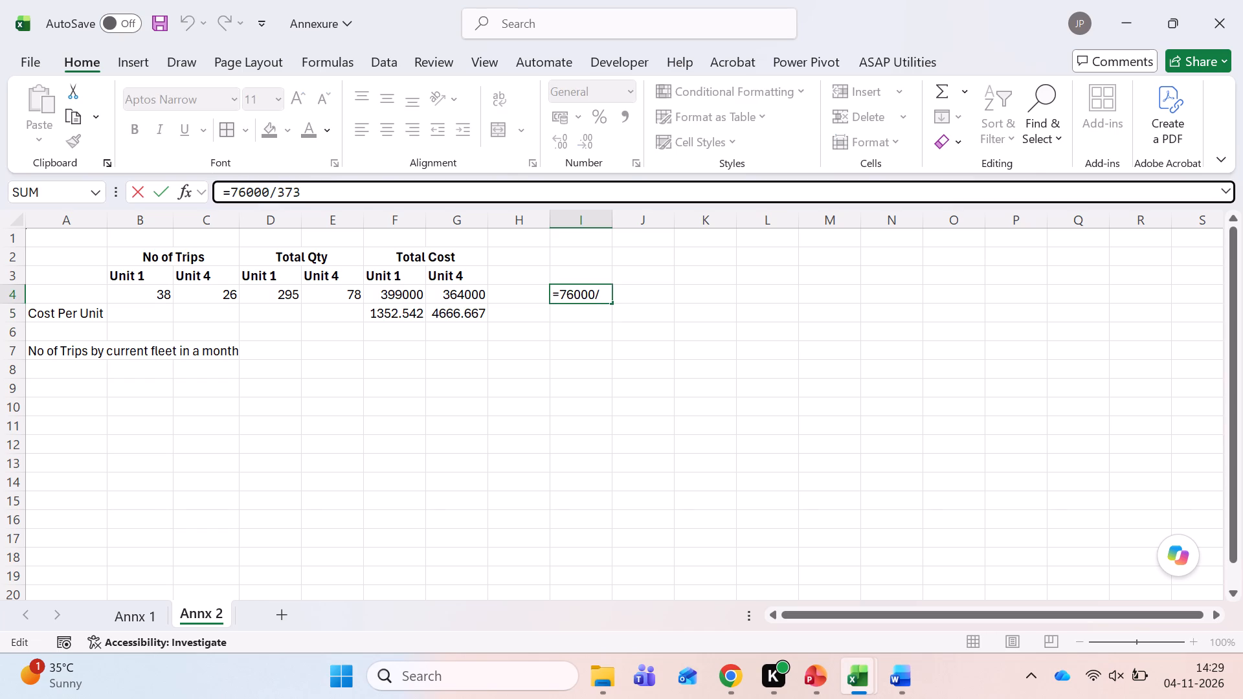
key(3)
key(Return)
key(Up)
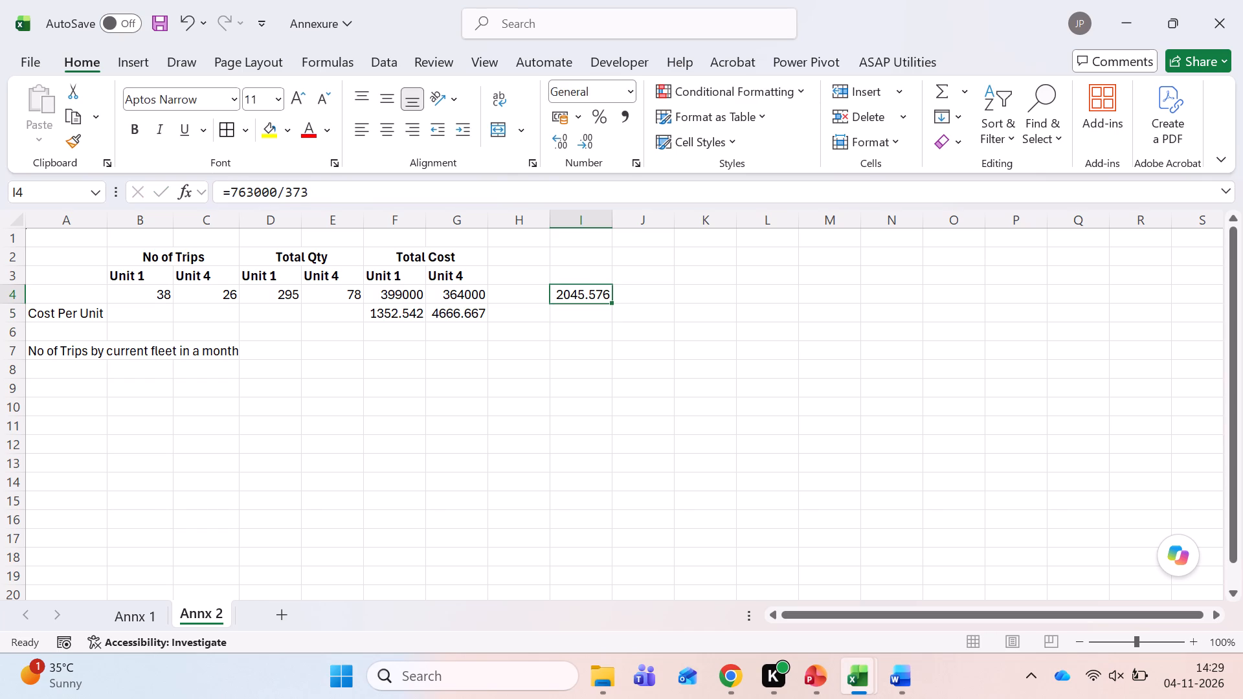
Clear the trial cost per unit calculation from cell I4 of Annx 2.
key(Delete)
key(Down)
key(Down)
key(Down)
key(ctrl+Left)
key(ctrl+Left)
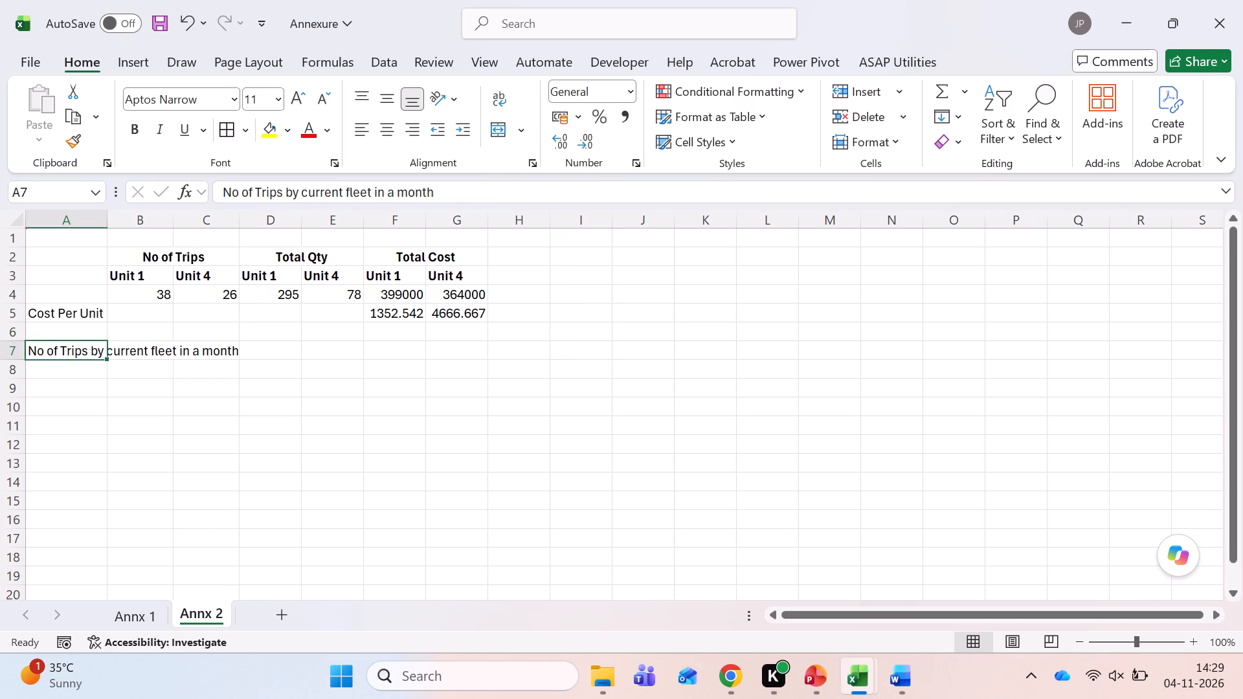
Review the trips, cost per unit, savings and dedicated truck rows on Sheet2 of the freight cost workbook.
key(alt+Tab)
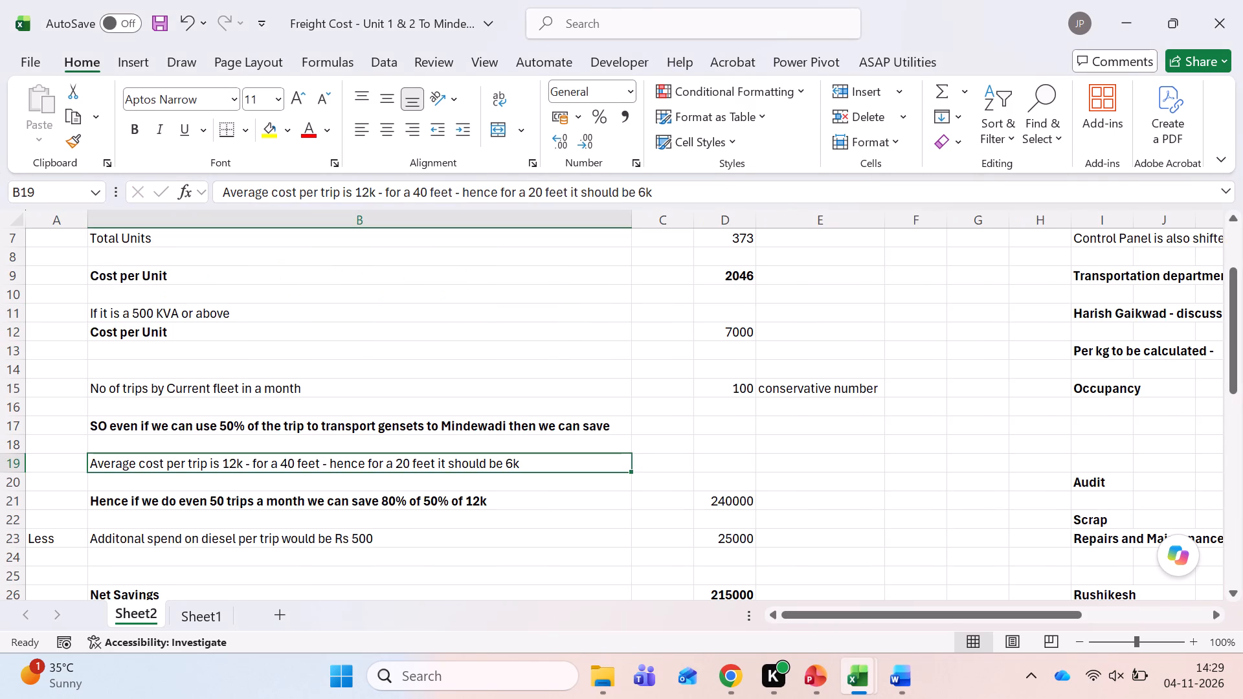
scroll(299, 392, down, 3)
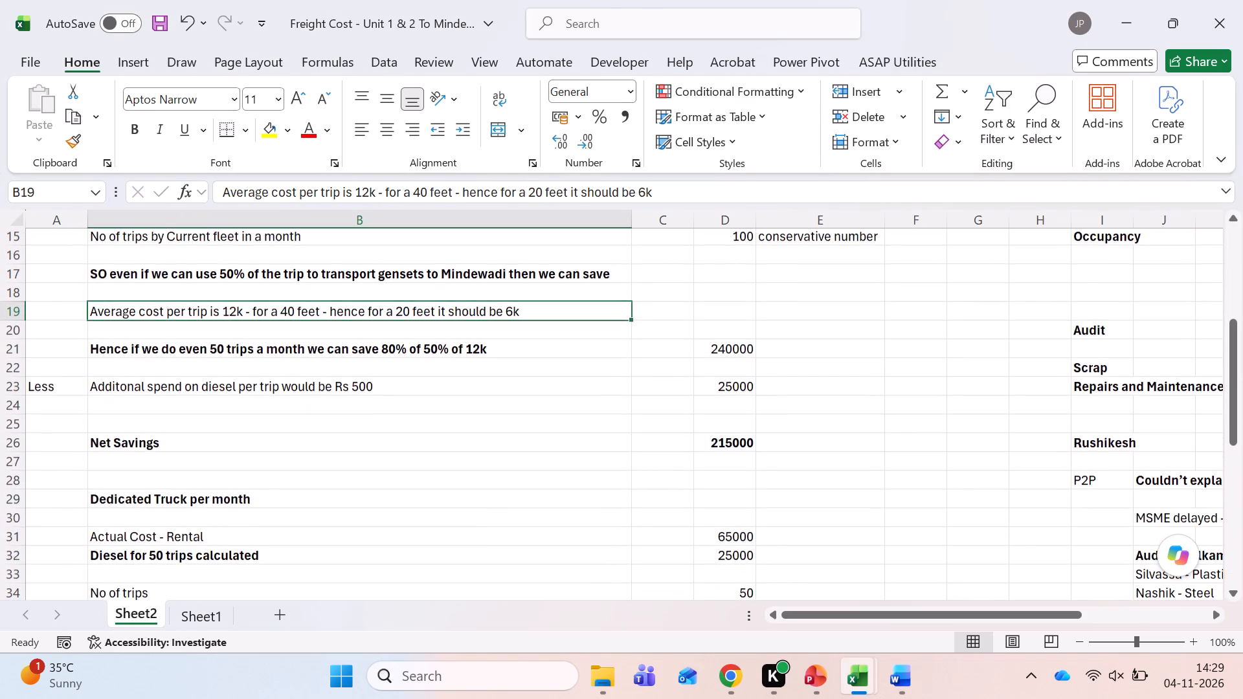
scroll(299, 392, down, 1)
scroll(299, 392, up, 1)
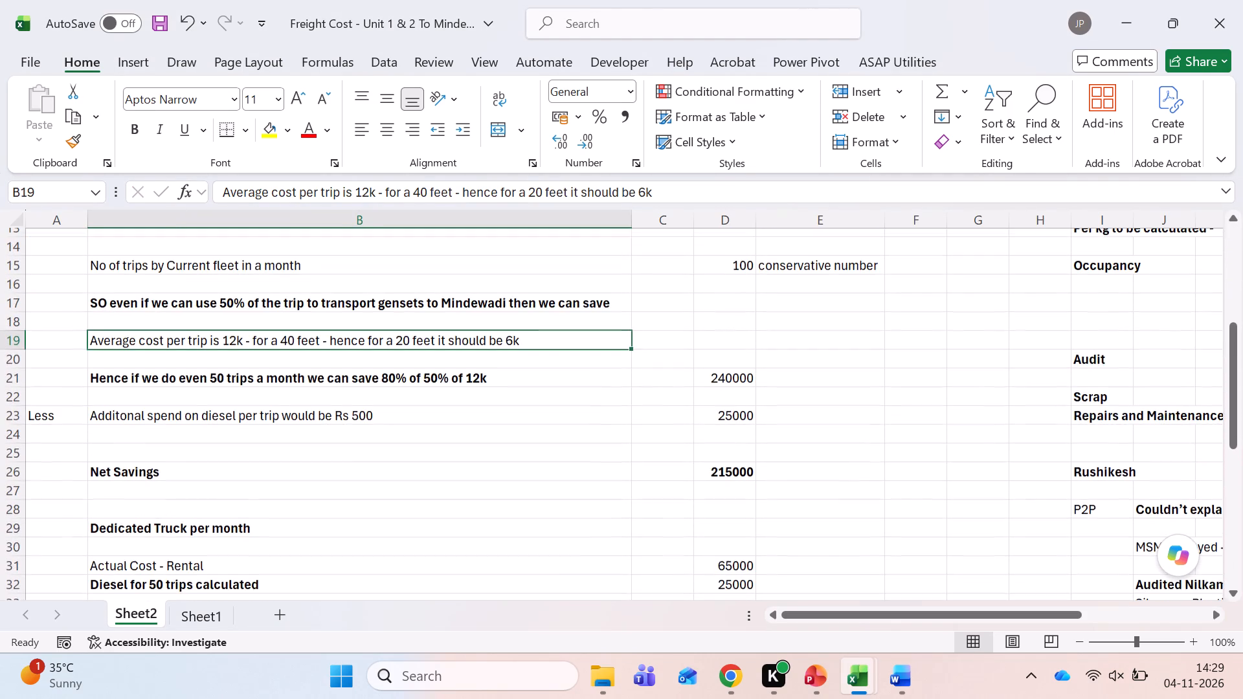
scroll(299, 392, up, 1)
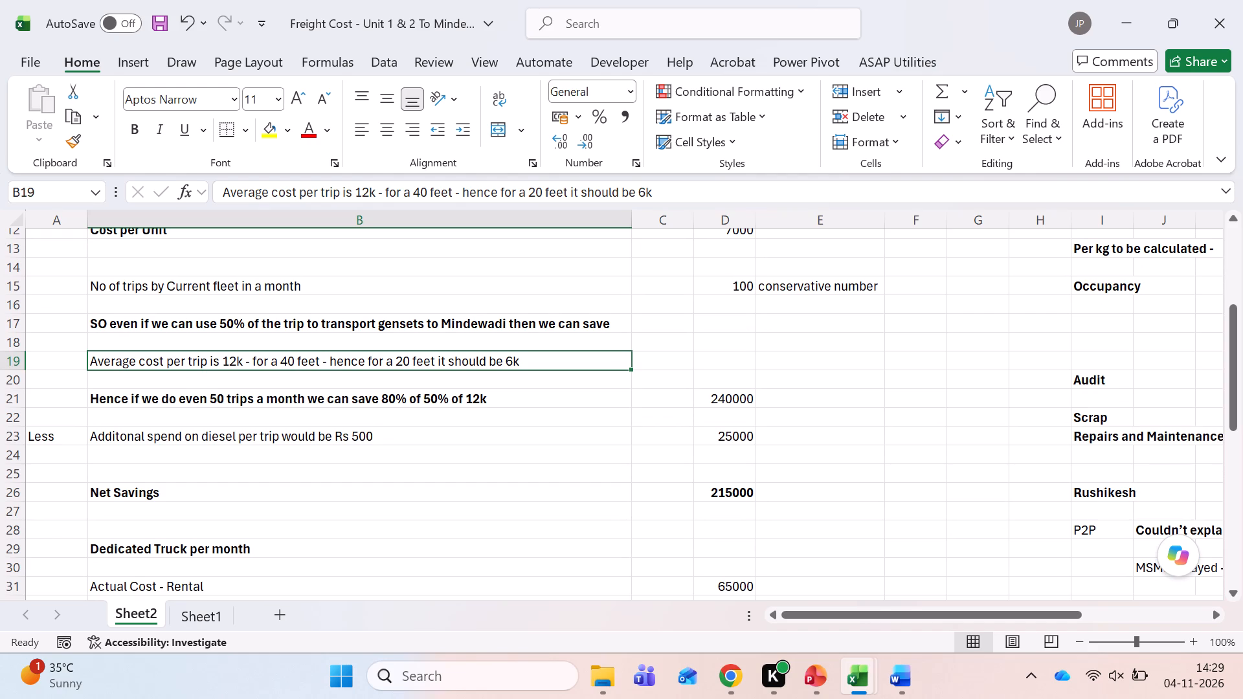
key(alt+Tab)
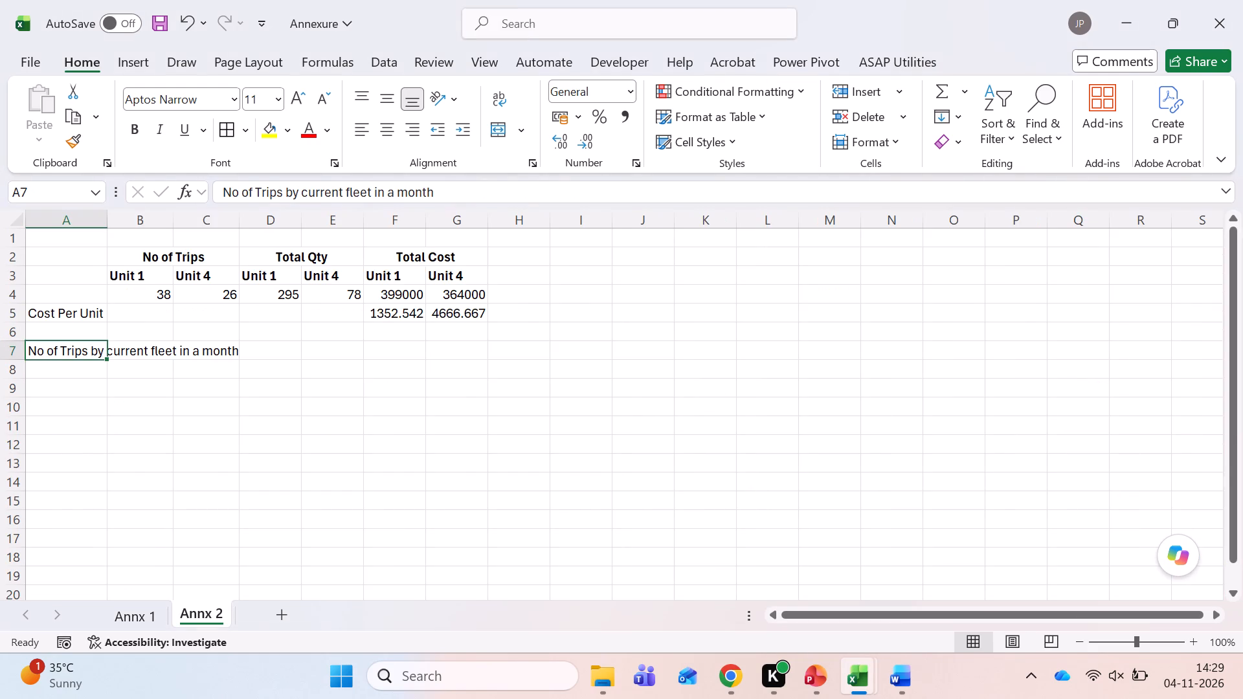
key(Down)
key(Up)
key(alt+Tab)
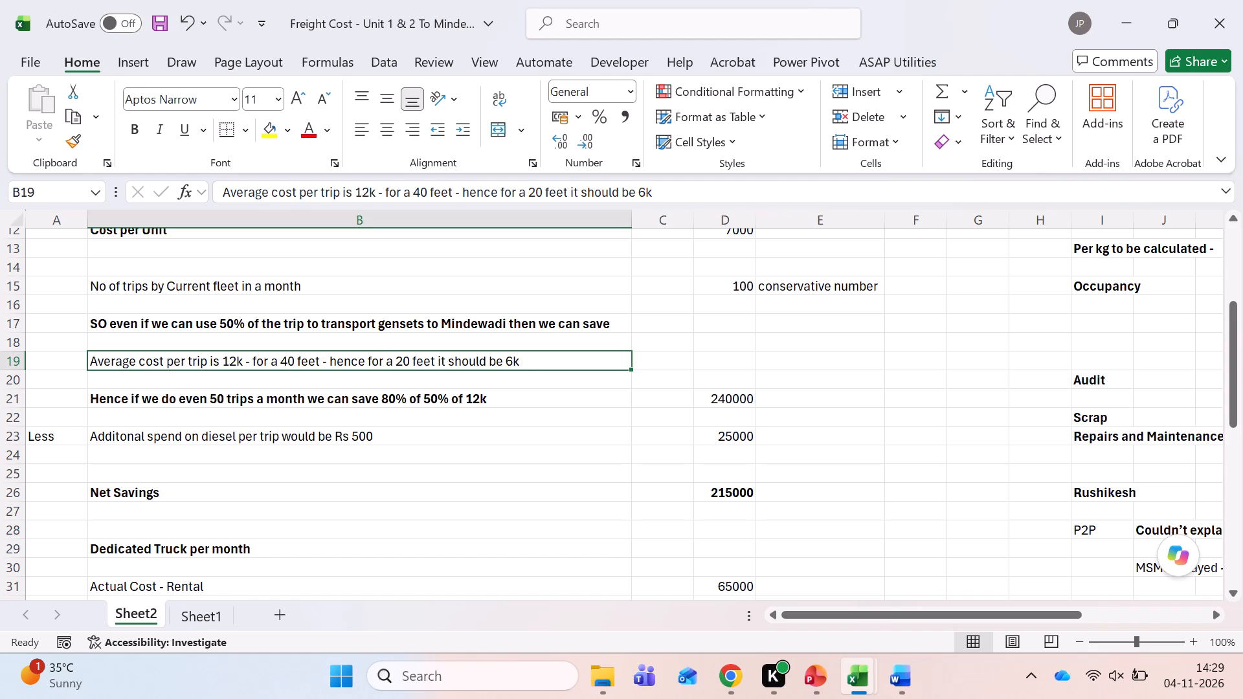
scroll(299, 392, up, 3)
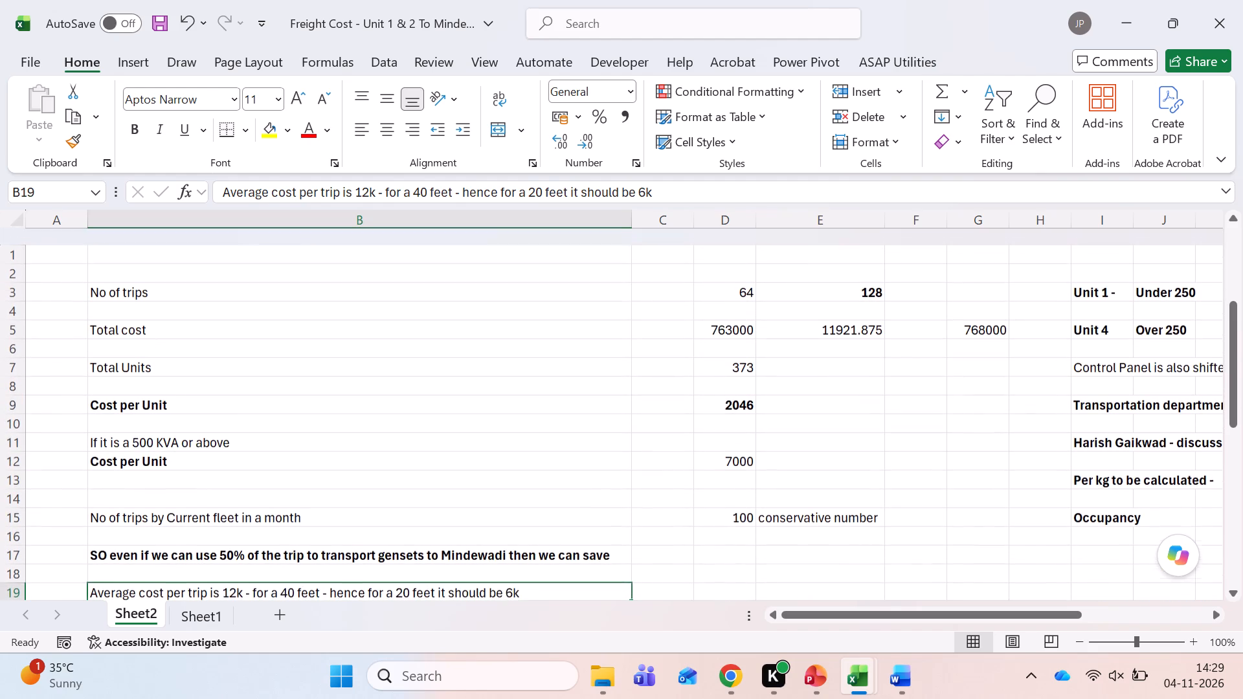
scroll(299, 392, up, 1)
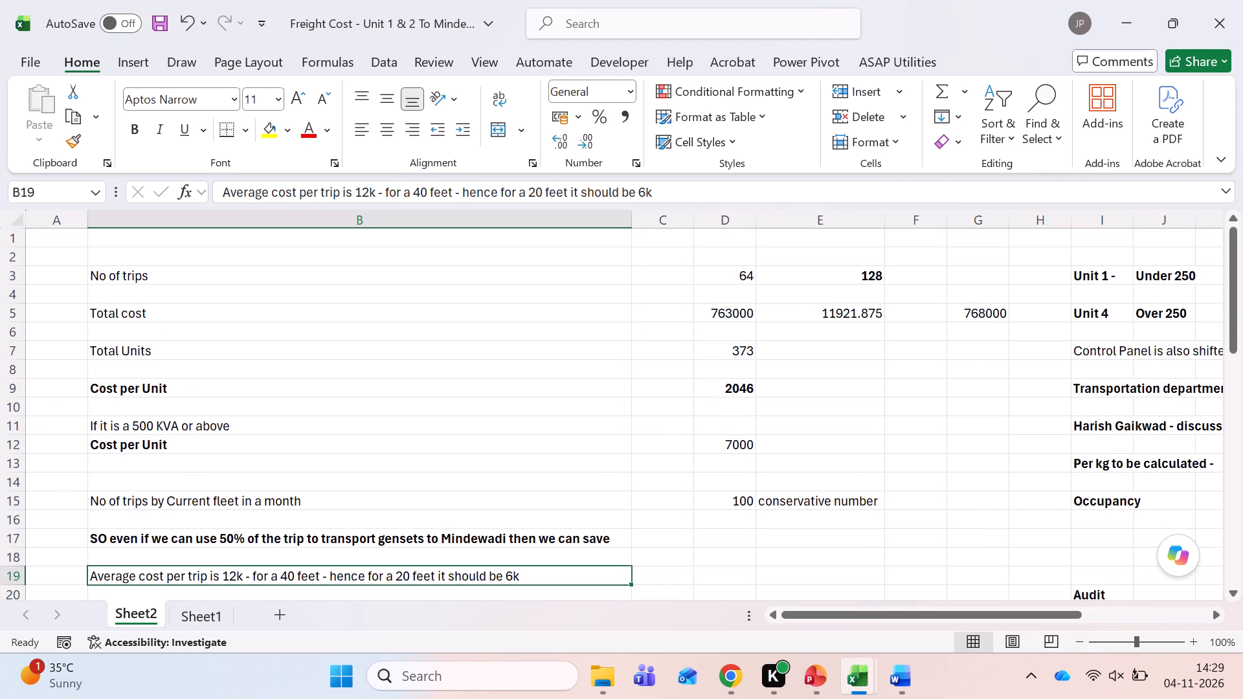
scroll(299, 392, down, 2)
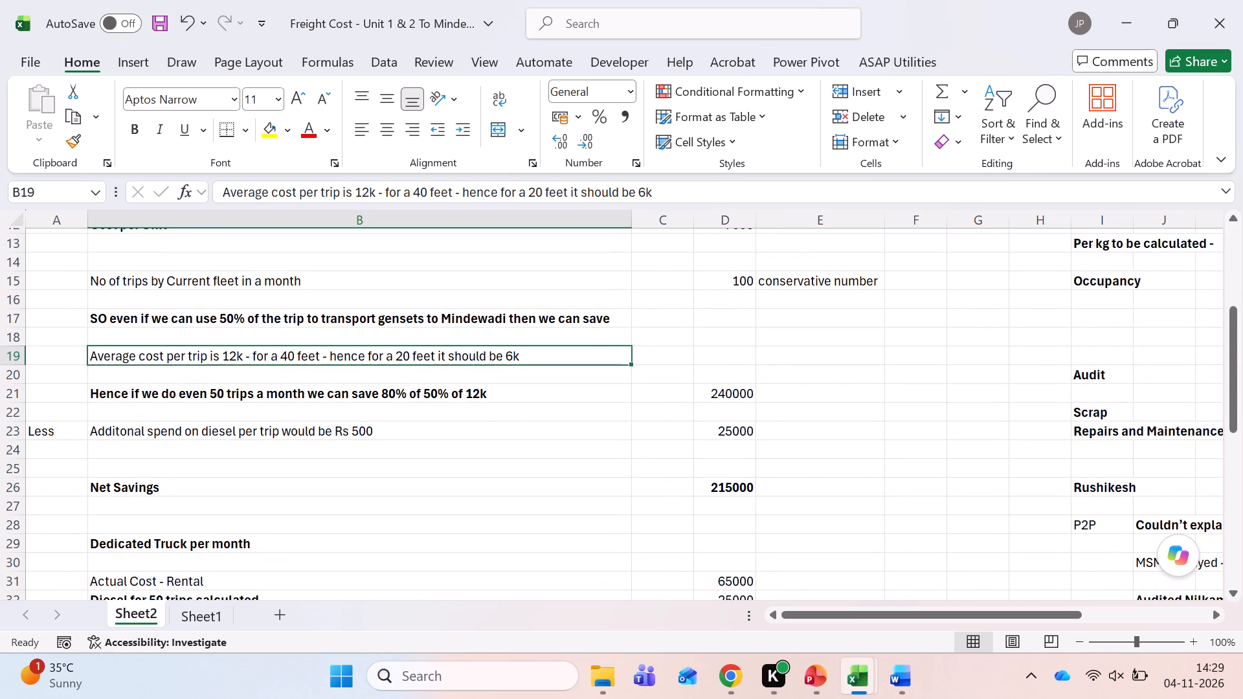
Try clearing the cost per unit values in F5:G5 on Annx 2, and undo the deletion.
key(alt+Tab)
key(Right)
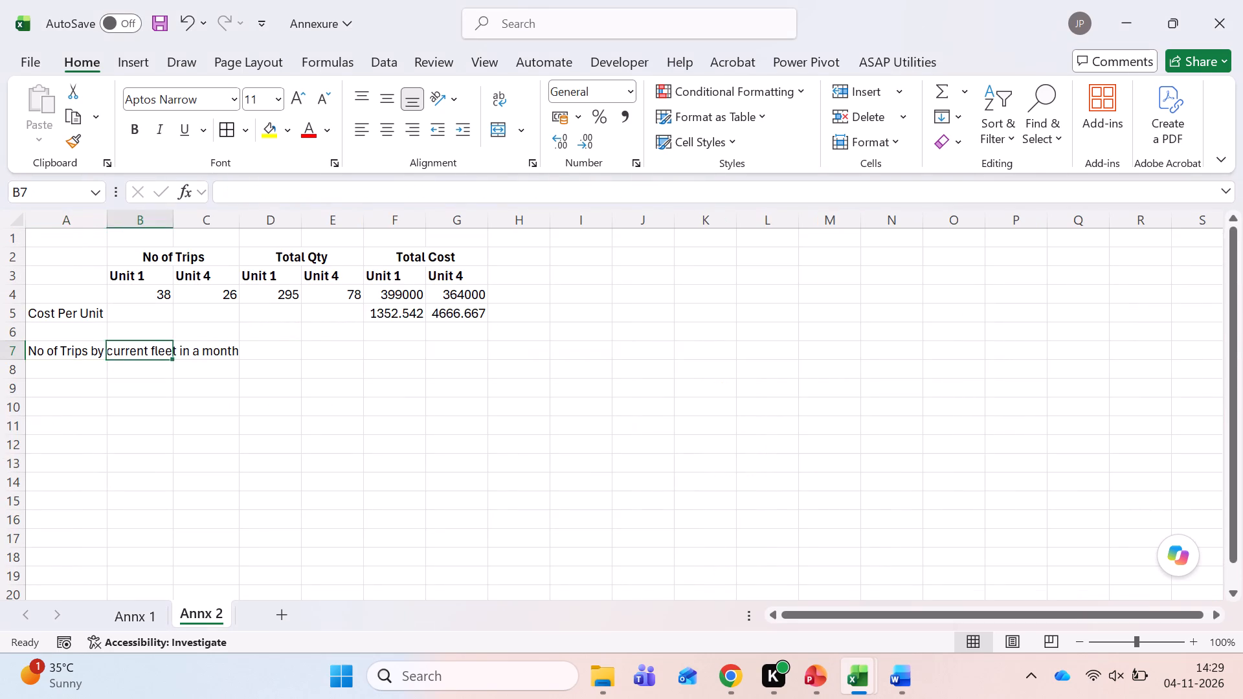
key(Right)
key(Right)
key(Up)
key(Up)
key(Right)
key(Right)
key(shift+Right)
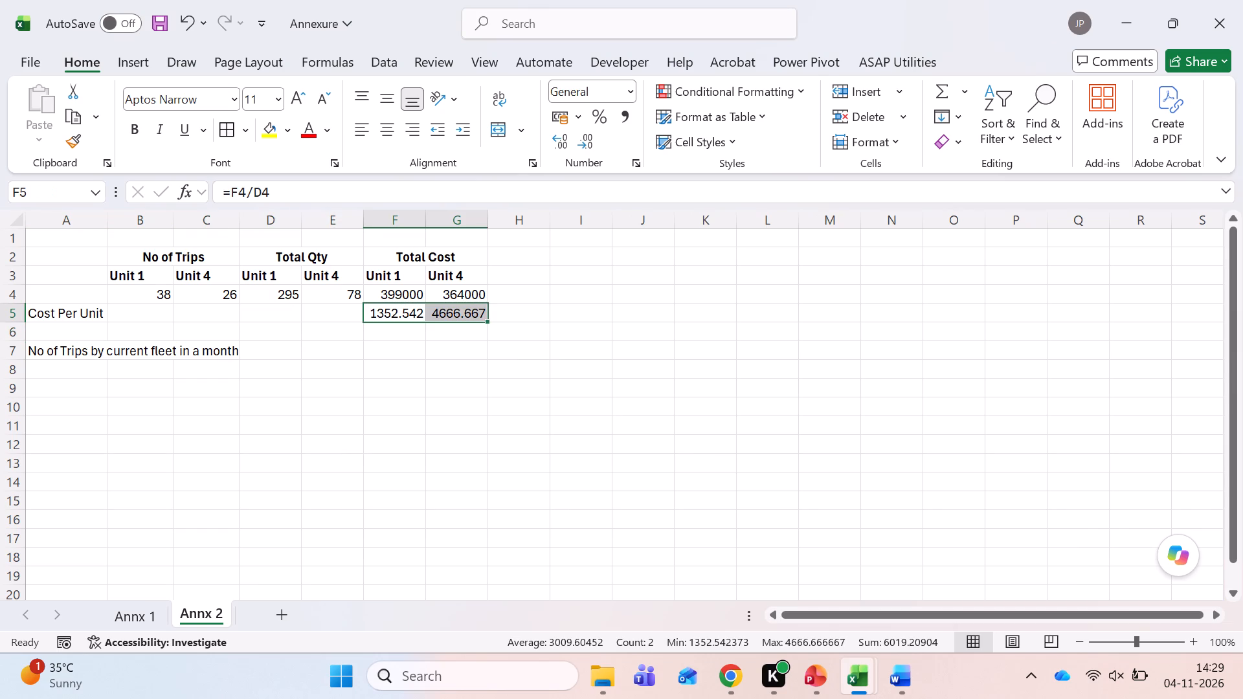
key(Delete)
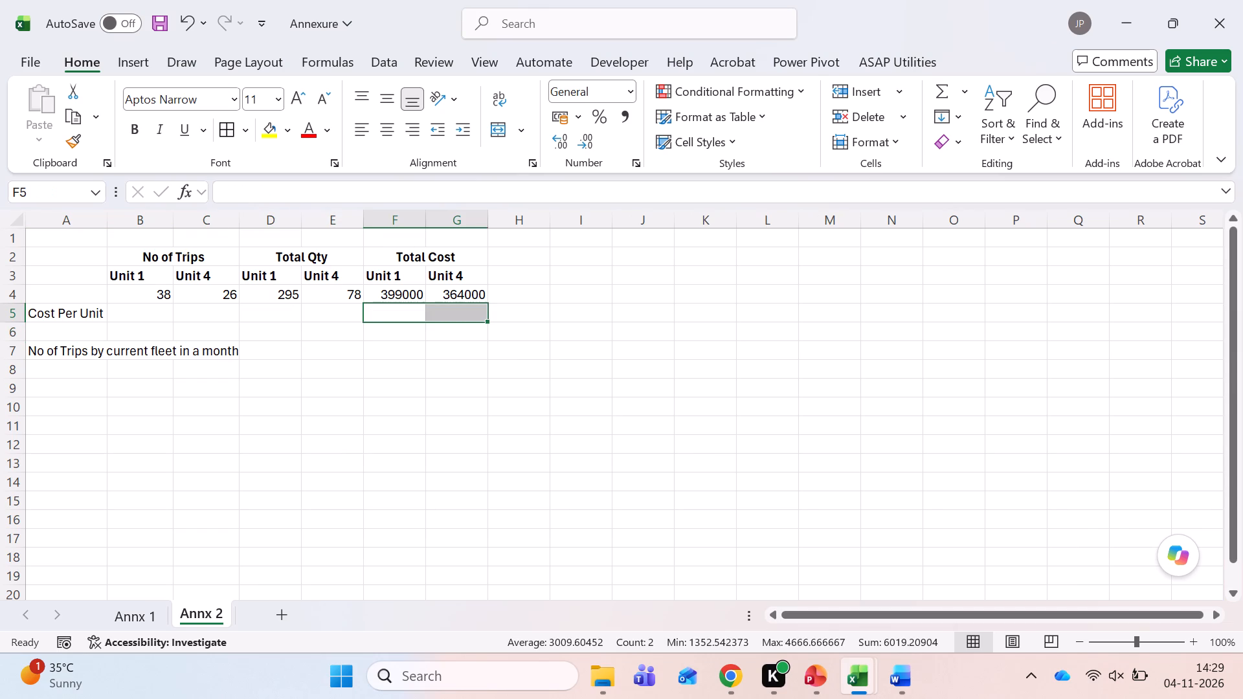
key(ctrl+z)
Select cell A8 on Annx 2 and save the Annexure workbook.
key(Down)
key(Down)
key(Down)
key(ctrl+Left)
key(ctrl+Left)
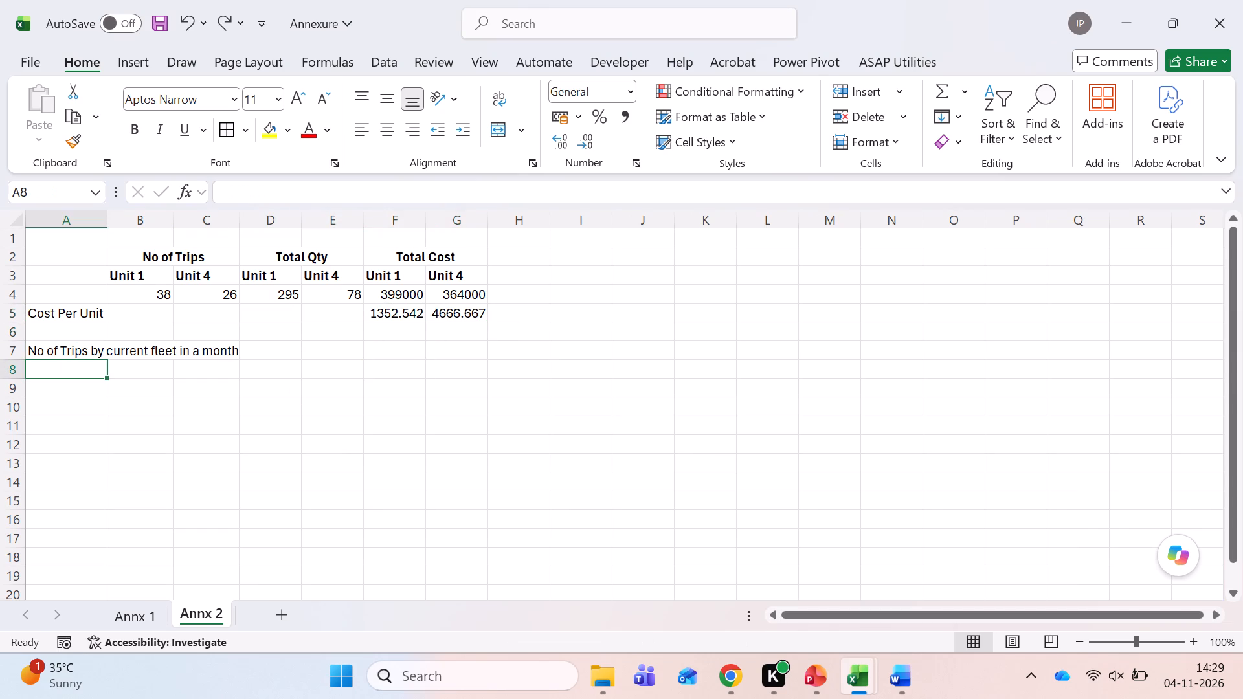
text(Avg C)
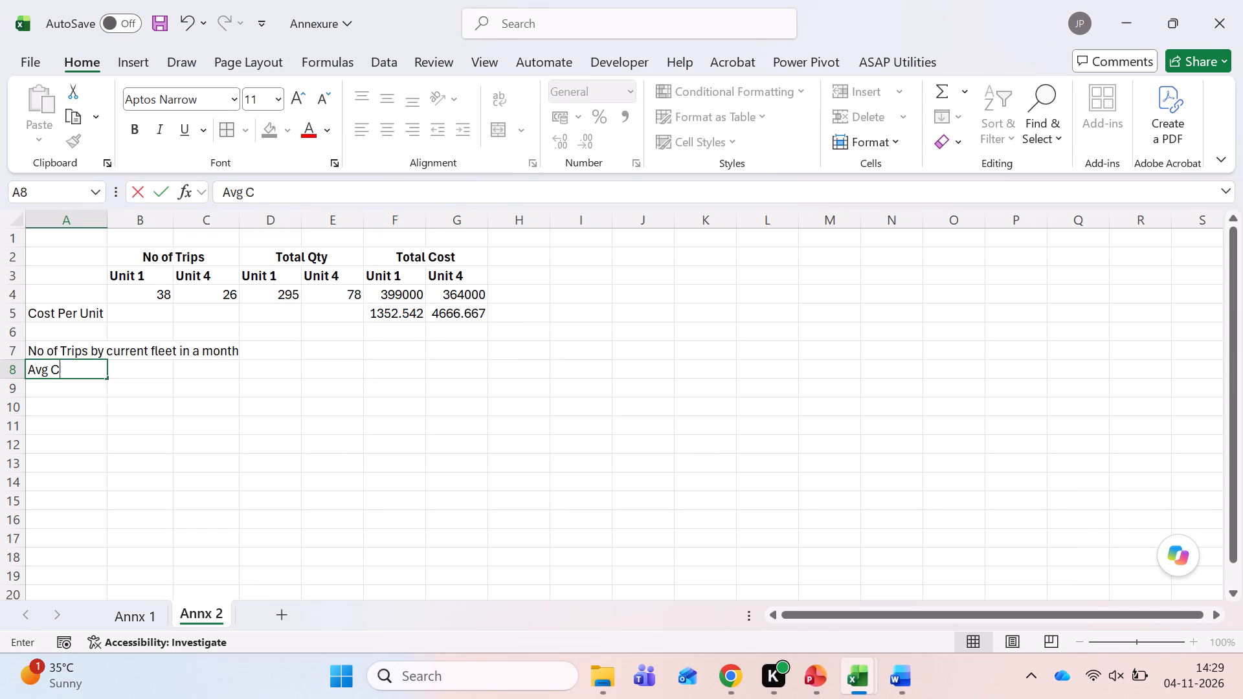
key(Escape)
key(ctrl+s)
Enter the note "Average Cost per Trip is 12K" in cell A8 of Annx 2.
key(alt+Tab)
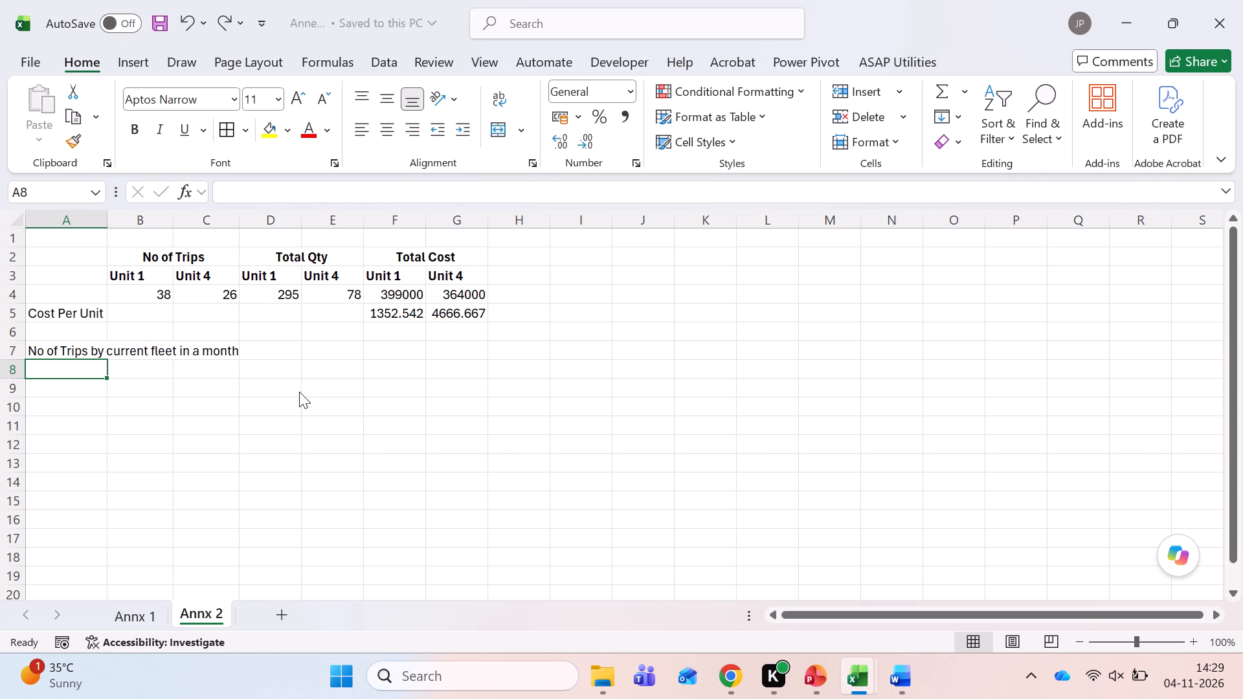
key(alt+Tab)
text(Average Cost)
key(space)
key(alt+Tab)
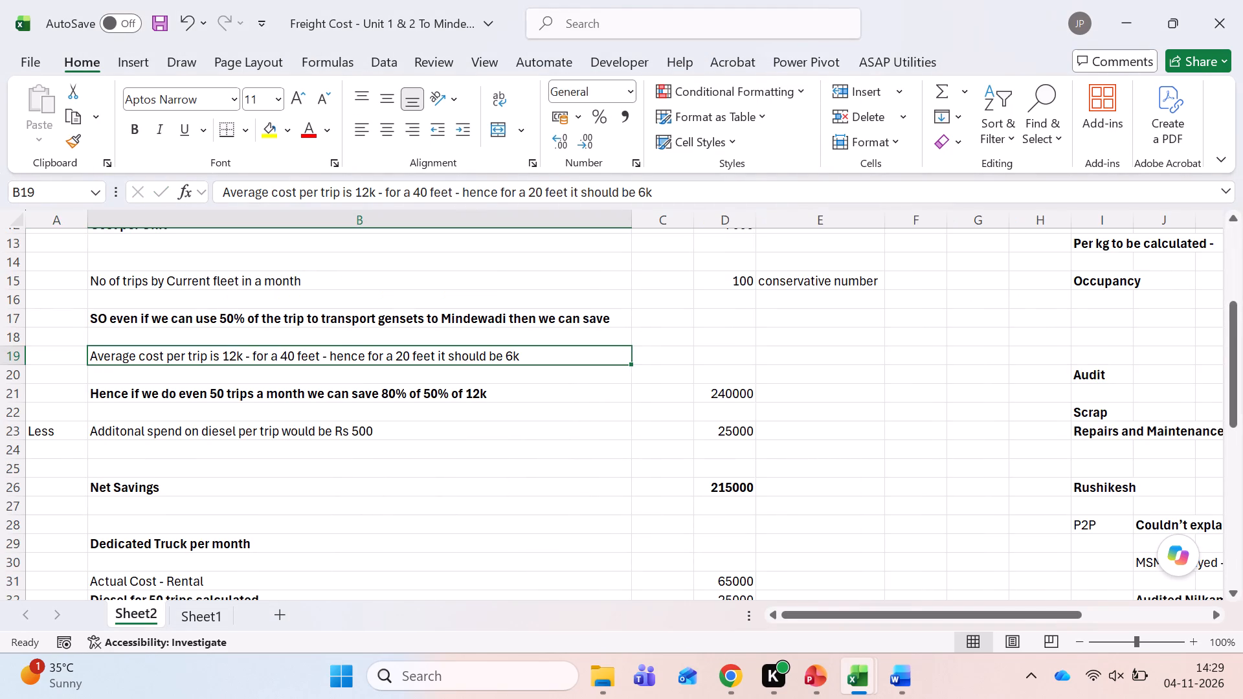
key(alt+Tab)
key(F2)
text(per Trip is 12K)
key(space)
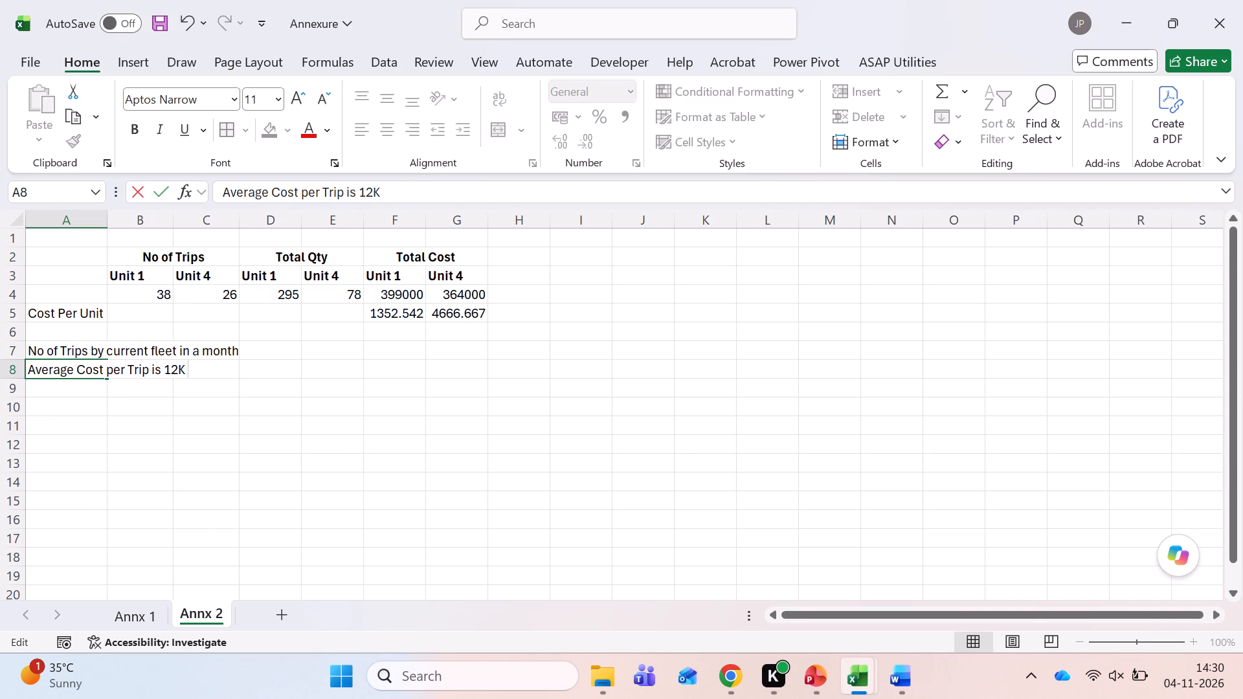
key(Return)
Extend the average trip cost note in A8 with "for 40 Feet".
key(alt+Tab)
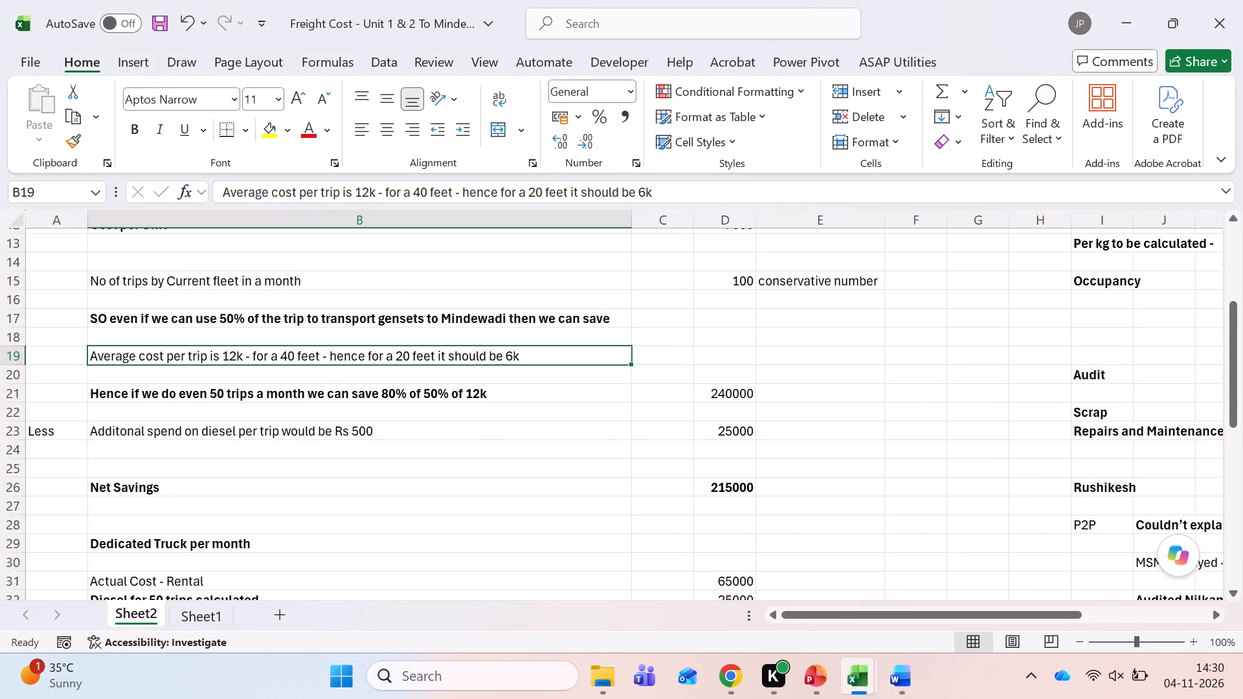
key(alt+Tab)
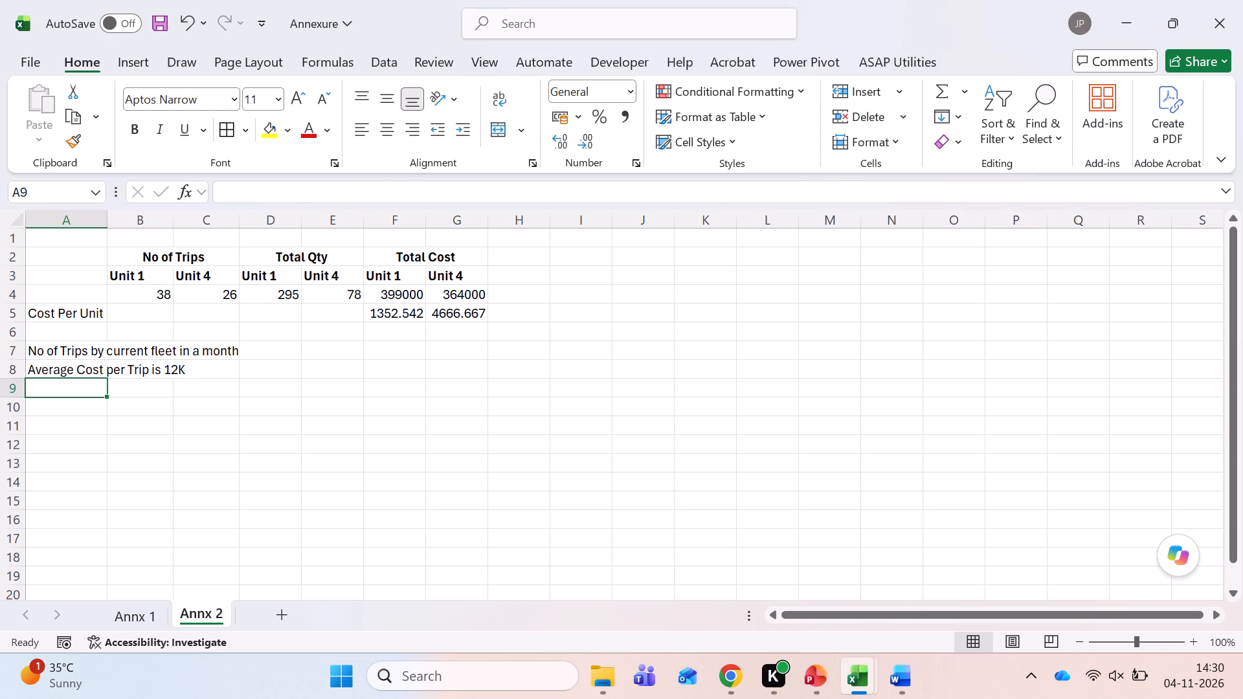
key(Up)
key(F2)
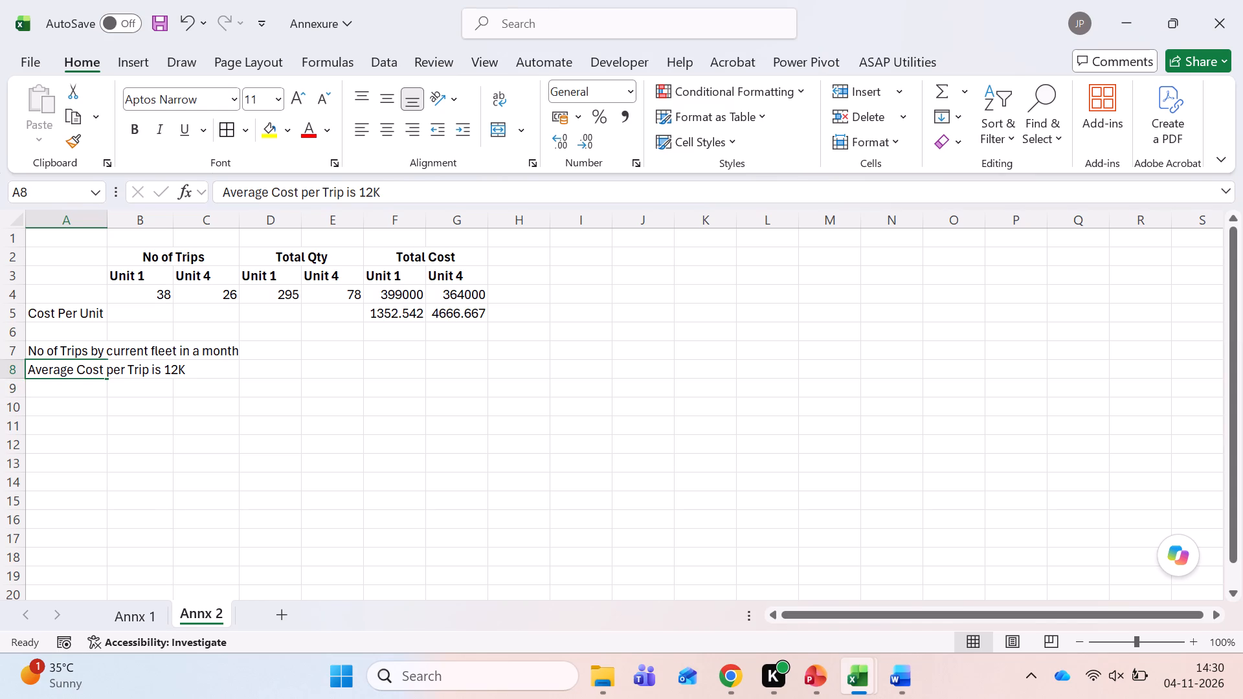
text(for 40 Feet)
key(Return)
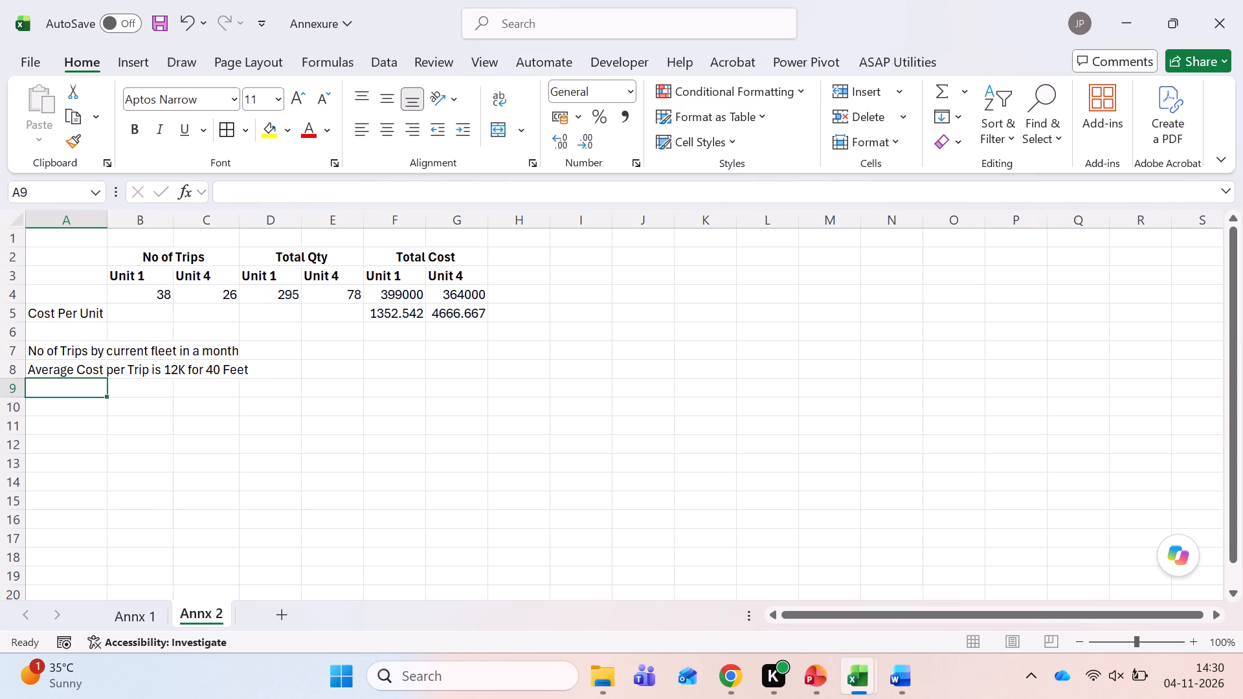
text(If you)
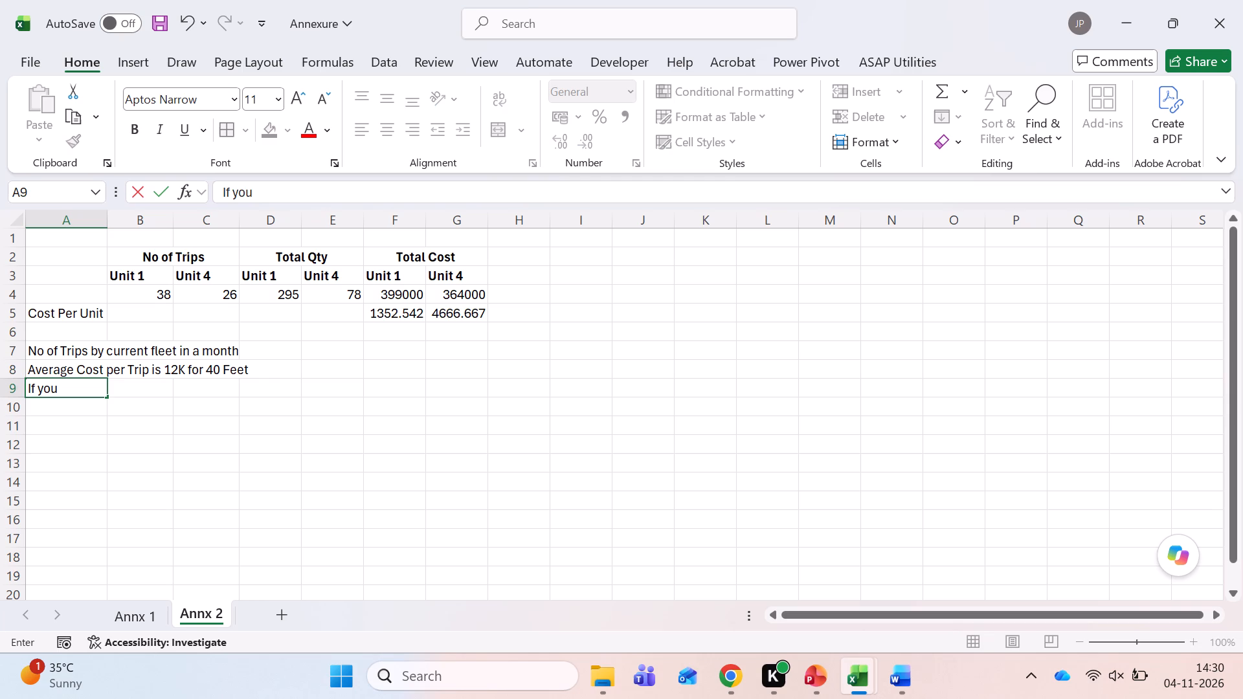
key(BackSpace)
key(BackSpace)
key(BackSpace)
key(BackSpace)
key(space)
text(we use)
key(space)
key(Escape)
Inspect the Net Savings formula in D26 on Sheet2 of the freight cost workbook.
key(Up)
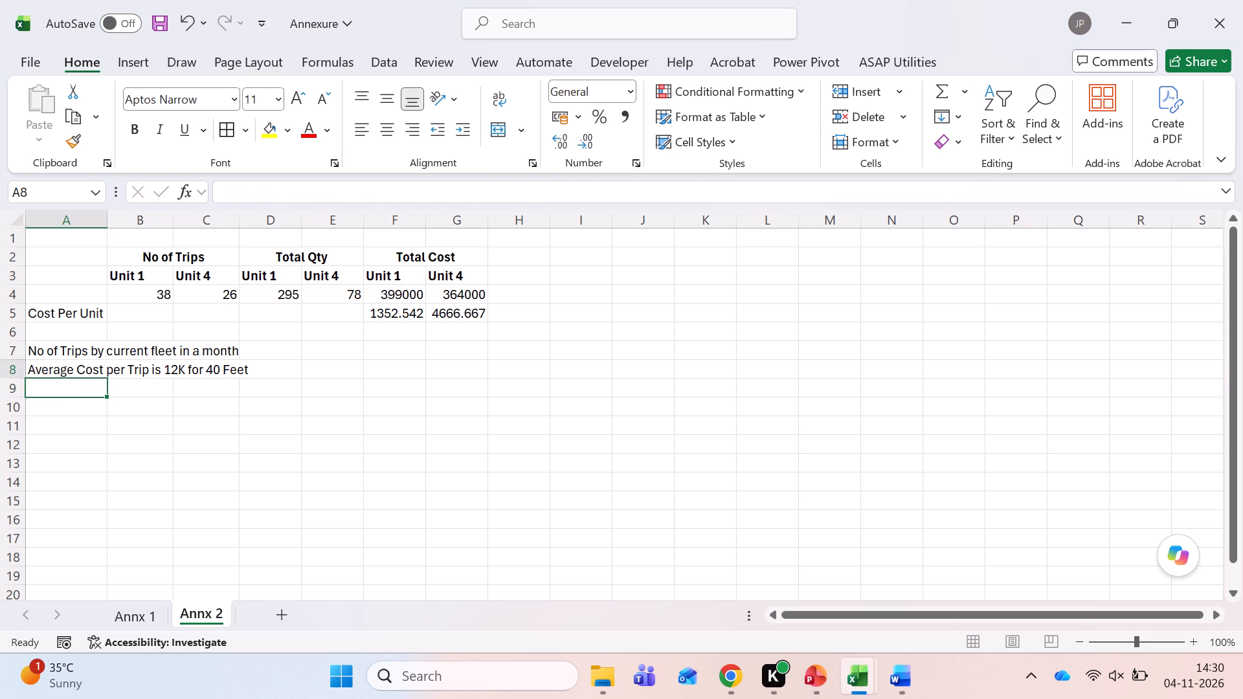
key(Up)
key(shift+Down)
key(alt+Tab)
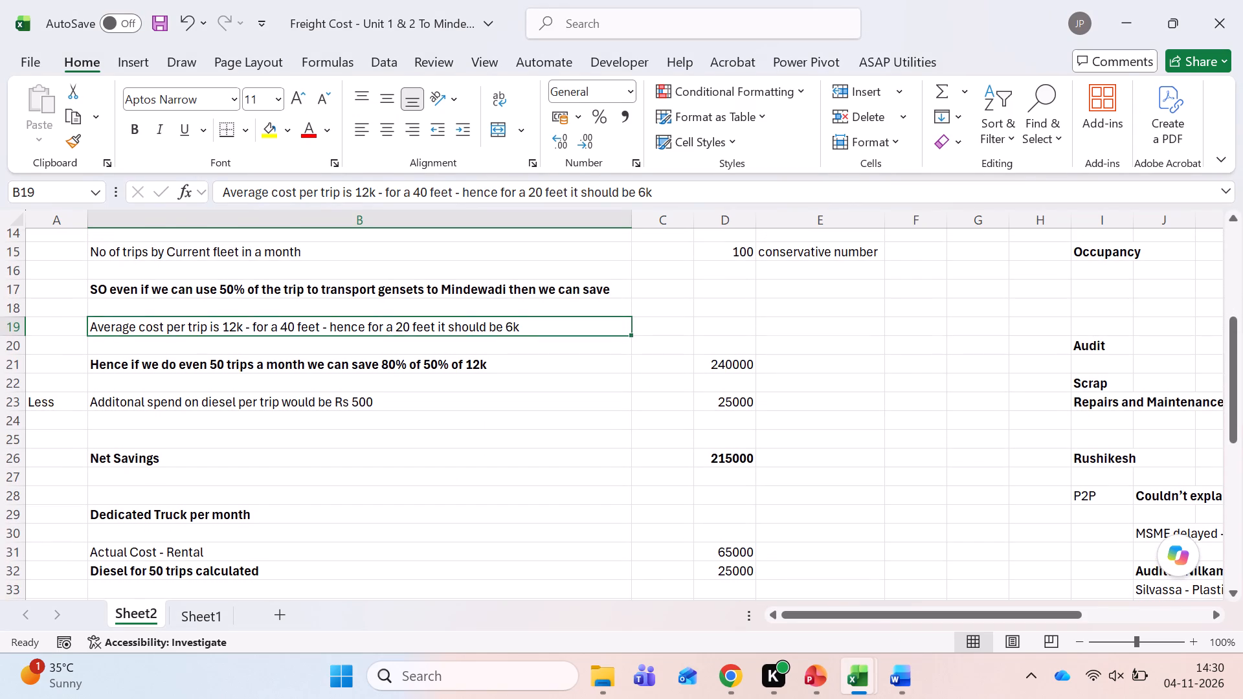
click(728, 476)
click(712, 454)
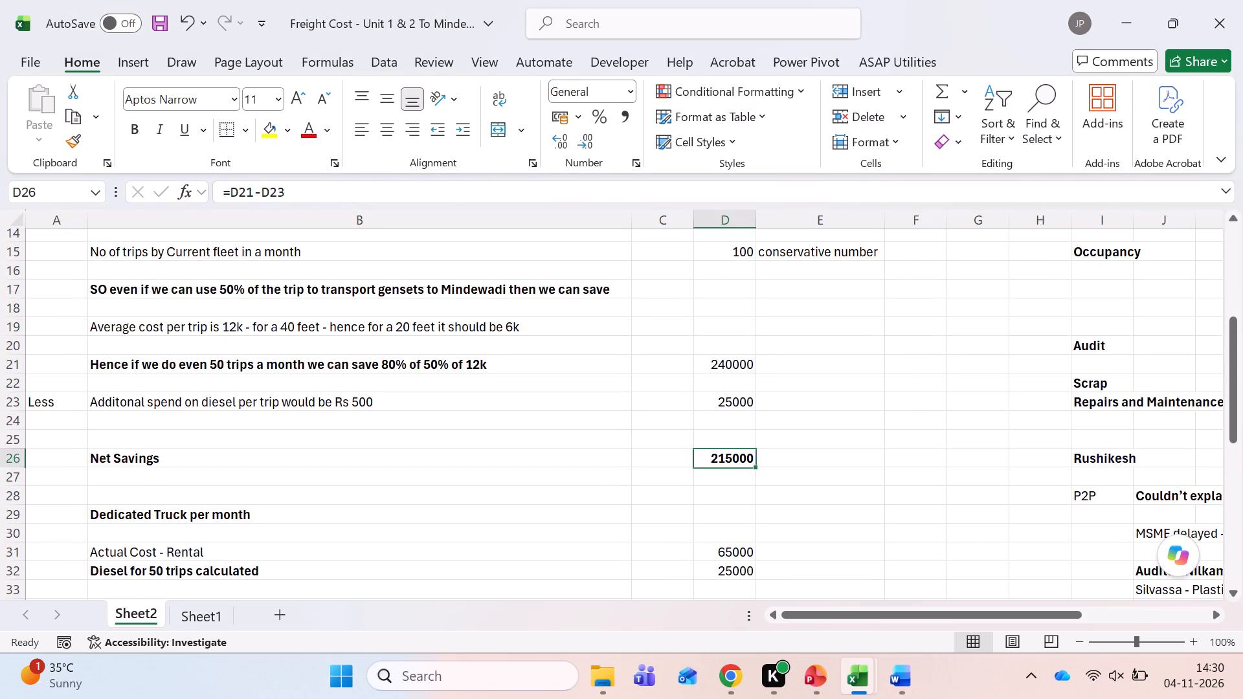
key(F2)
key(Escape)
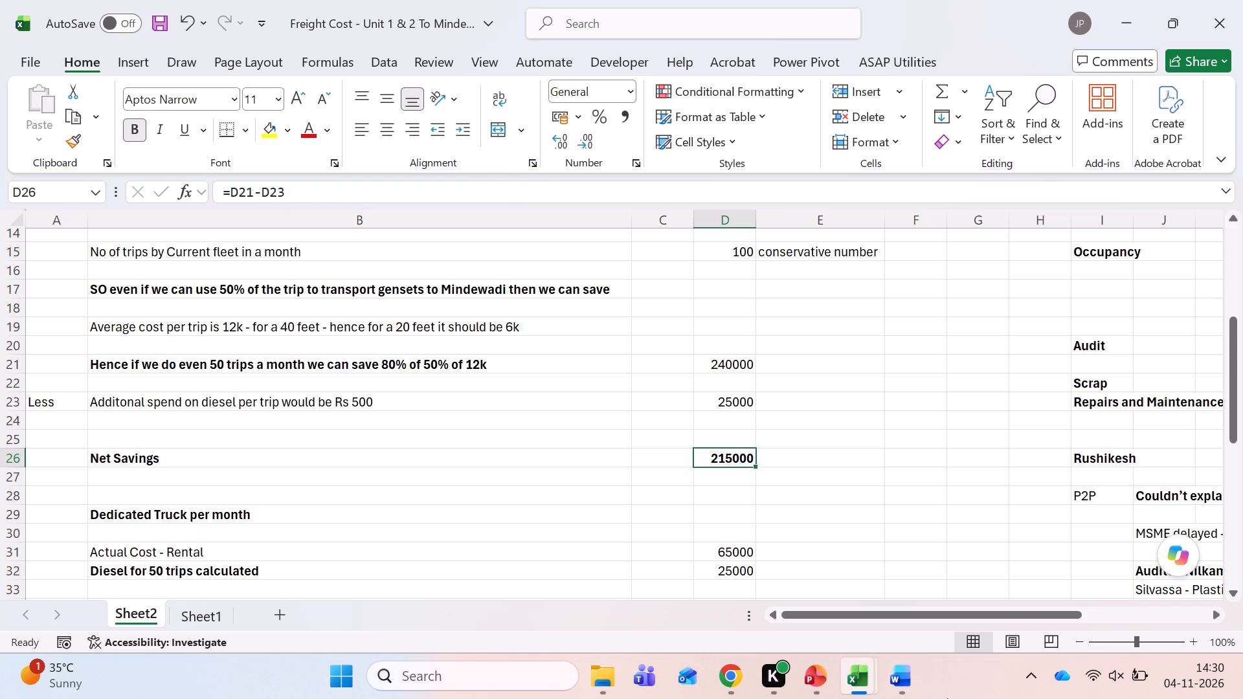
Switch to the Word document with the Unit 1 to Mindewadi shifting table and close it without saving.
click(911, 679)
scroll(798, 542, up, 1)
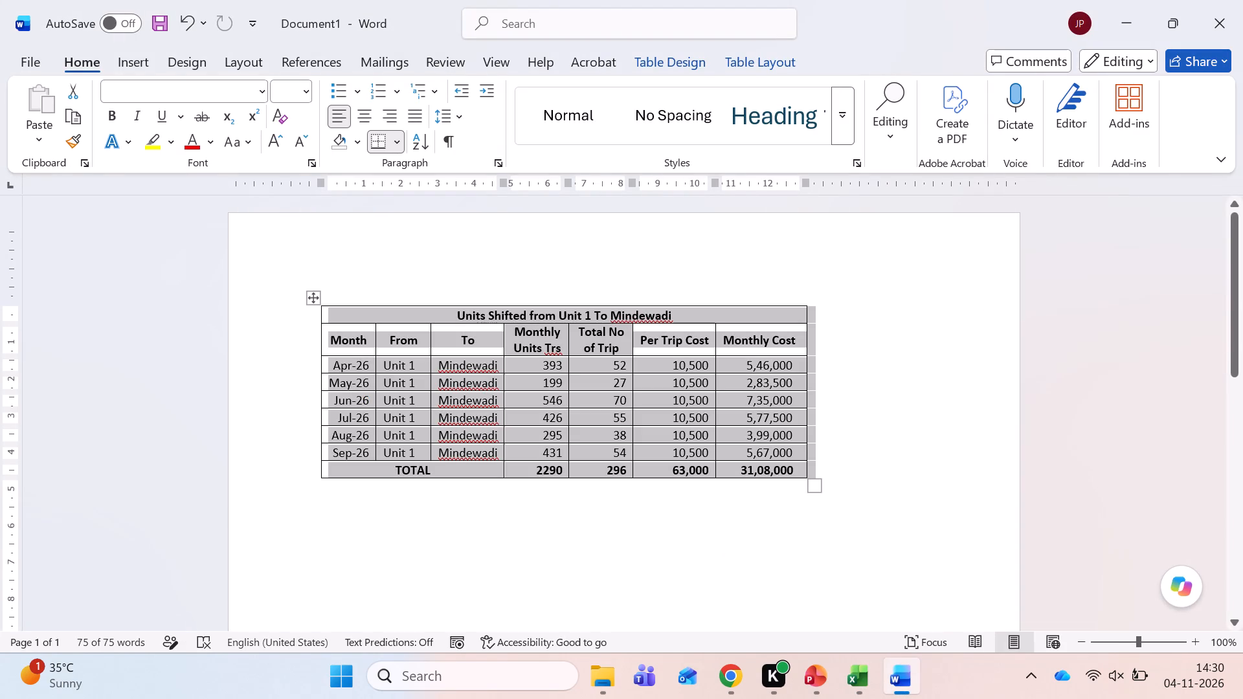
scroll(798, 542, up, 1)
key(ctrl+s)
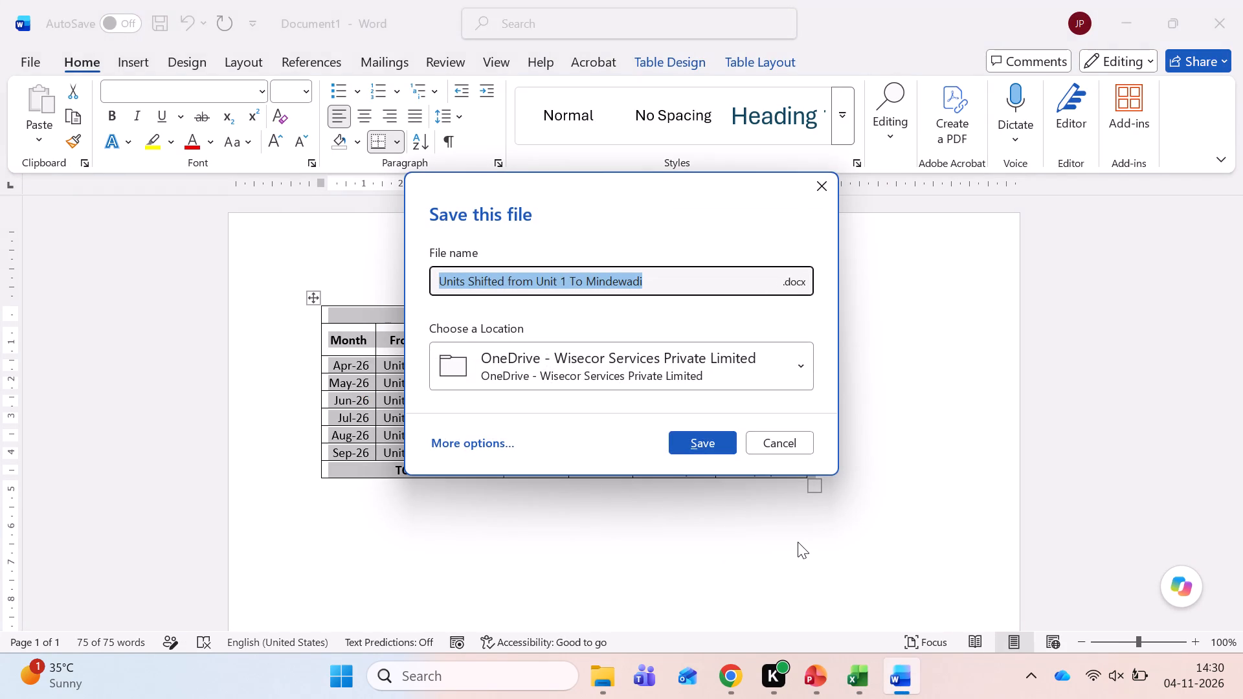
click(789, 423)
click(792, 446)
click(1242, 0)
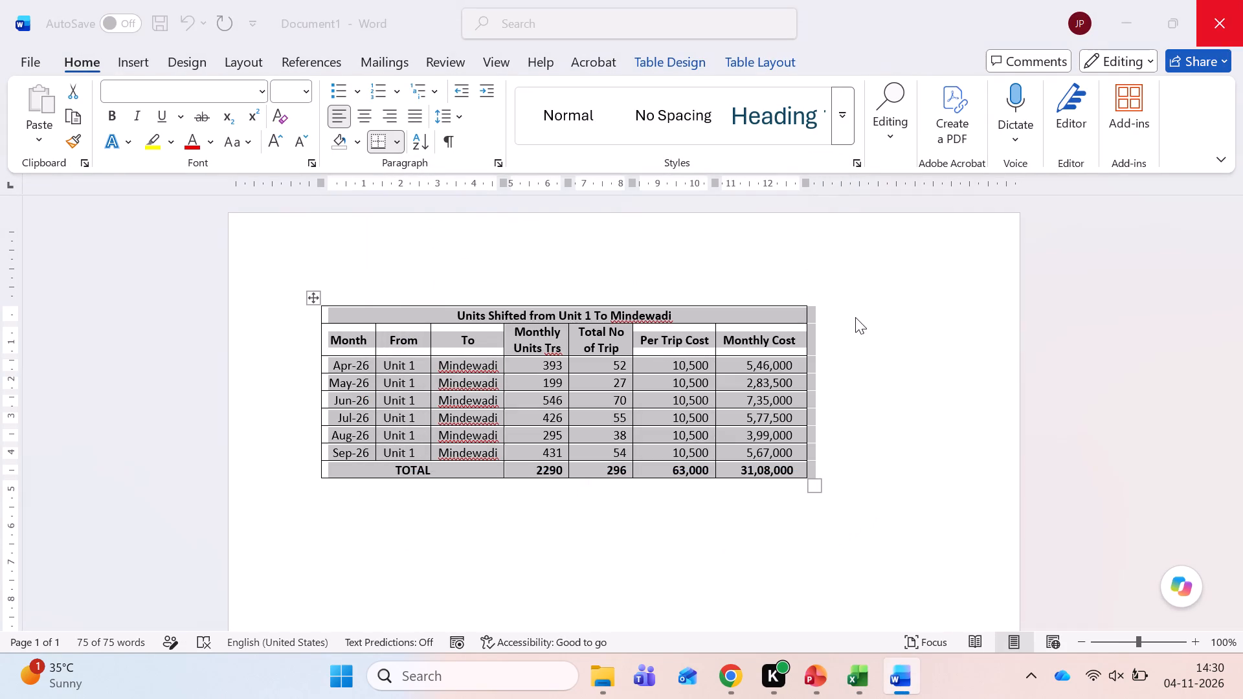
click(676, 443)
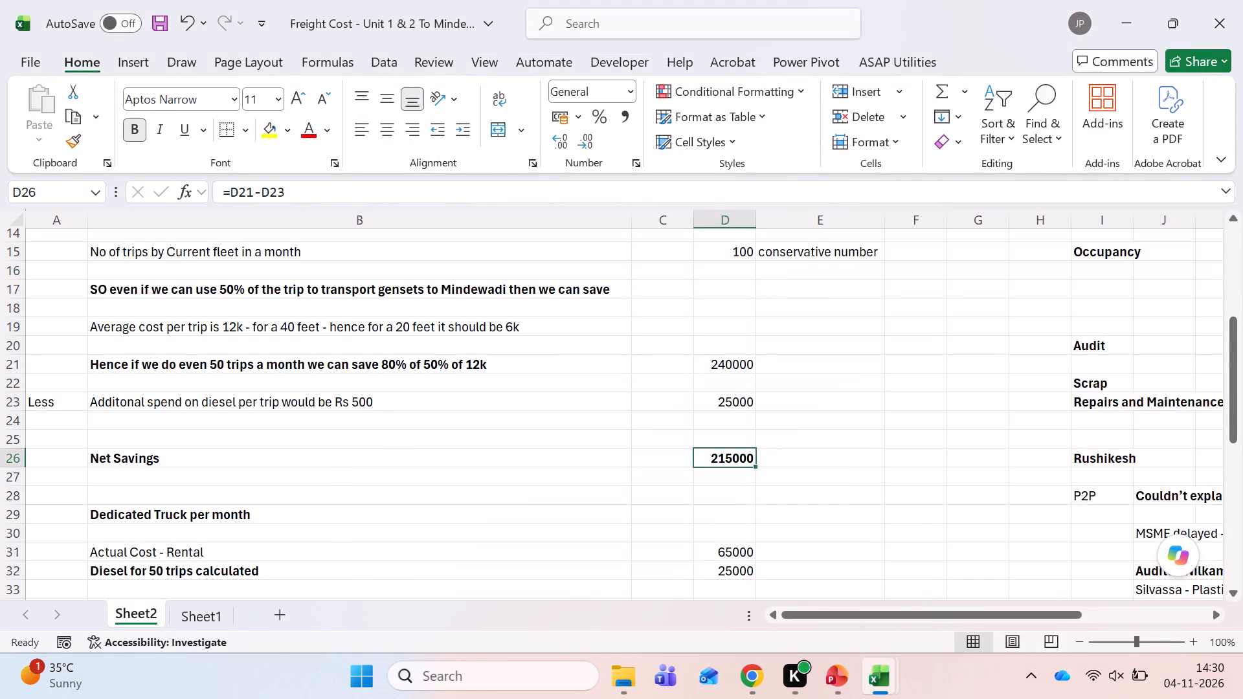
Save the freight cost workbook.
key(ctrl+s)
Switch to the Kala Pvt Ltd freight presentation in PowerPoint and review the Part B solution, Summary and Way Forward slides.
key(alt+Tab)
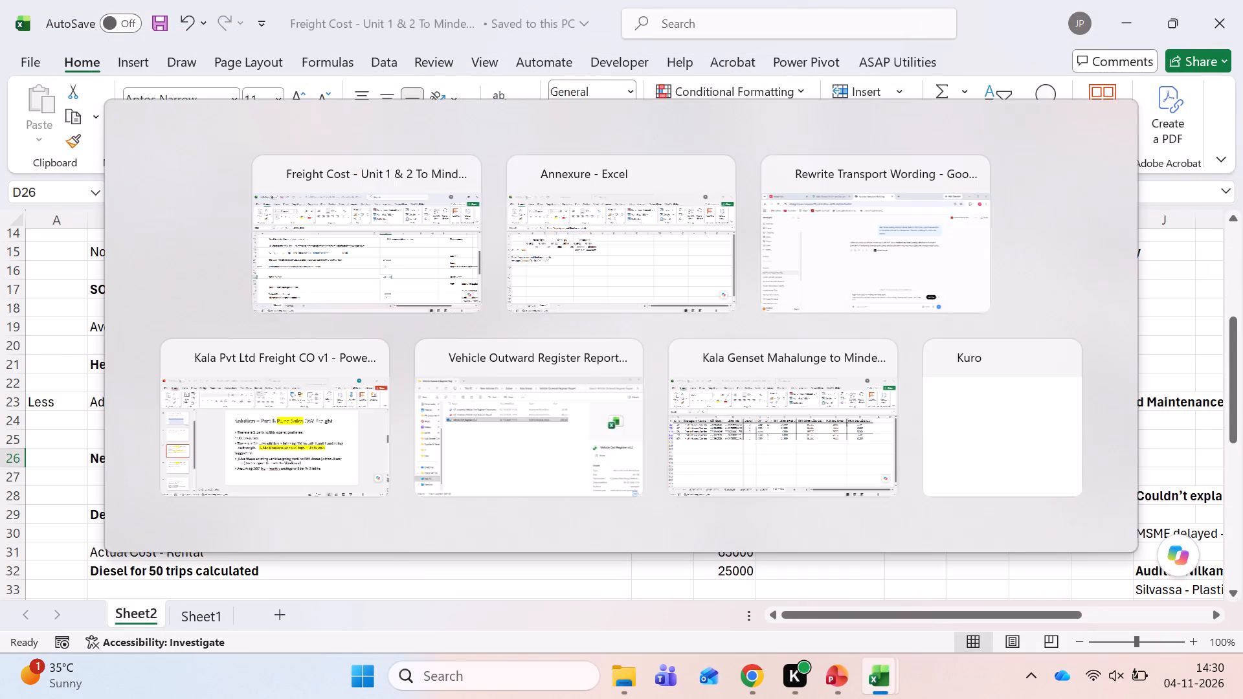
key(alt+Tab)
key(alt+Tab)
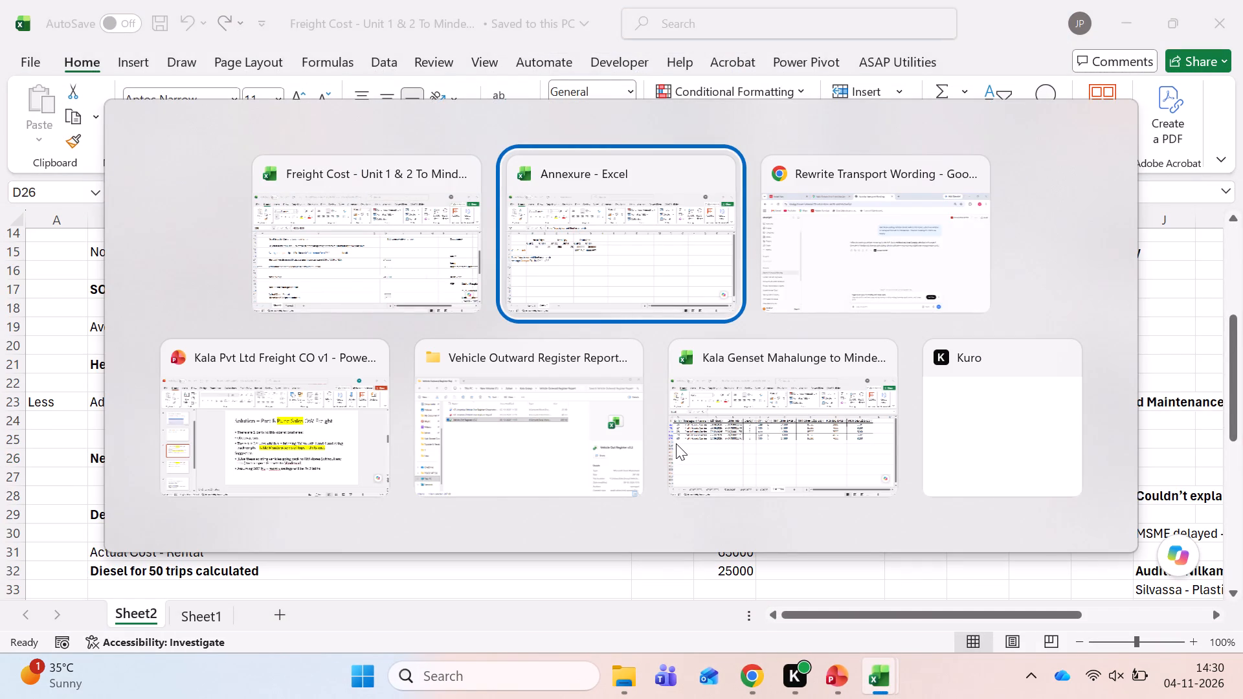
key(alt+Tab)
key(alt+Tab)
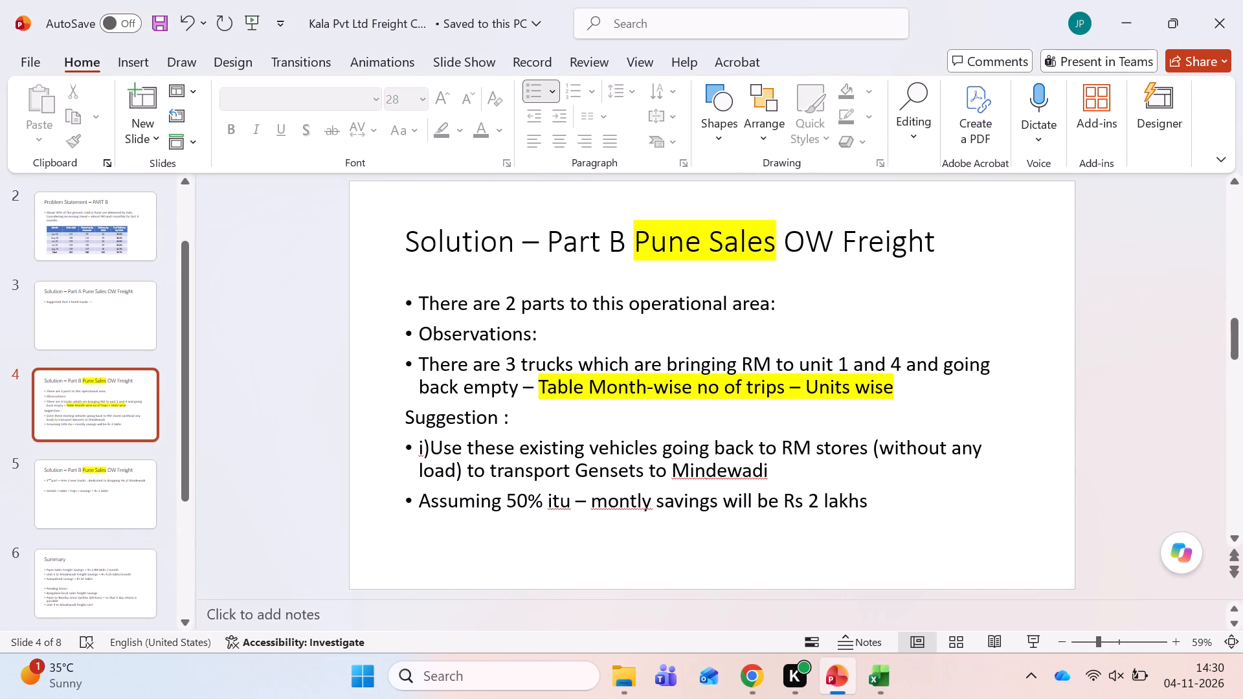
click(1231, 541)
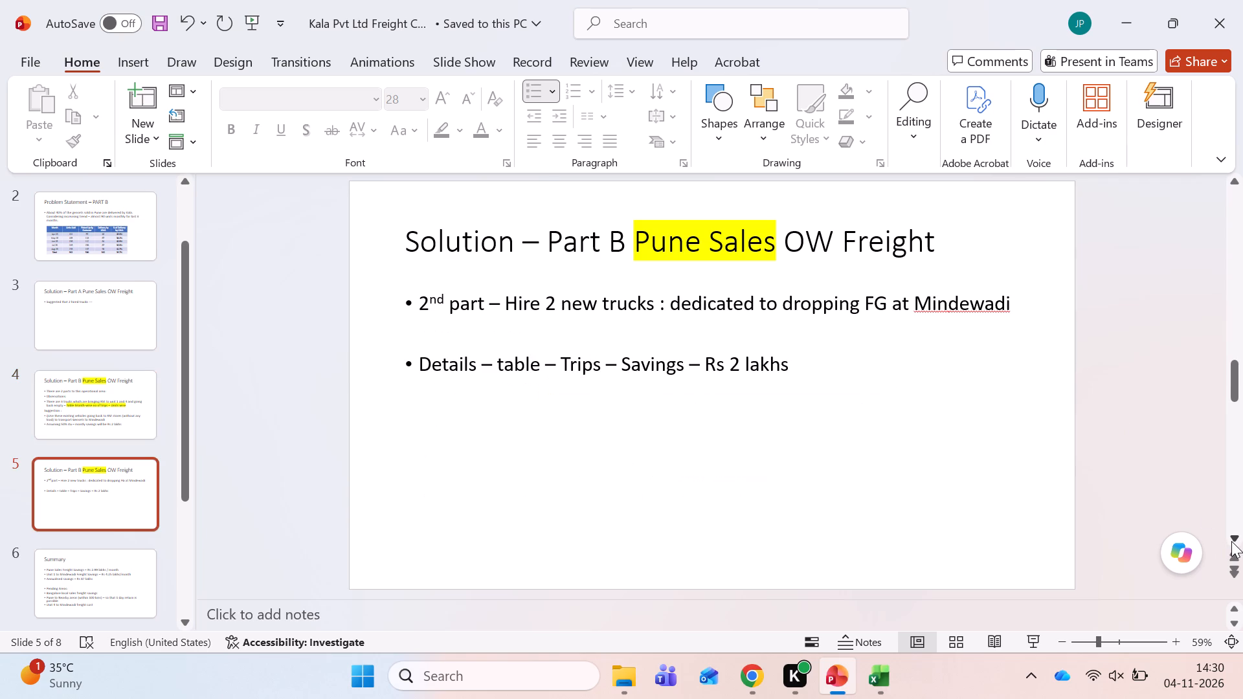
click(1231, 541)
double_click(1231, 541)
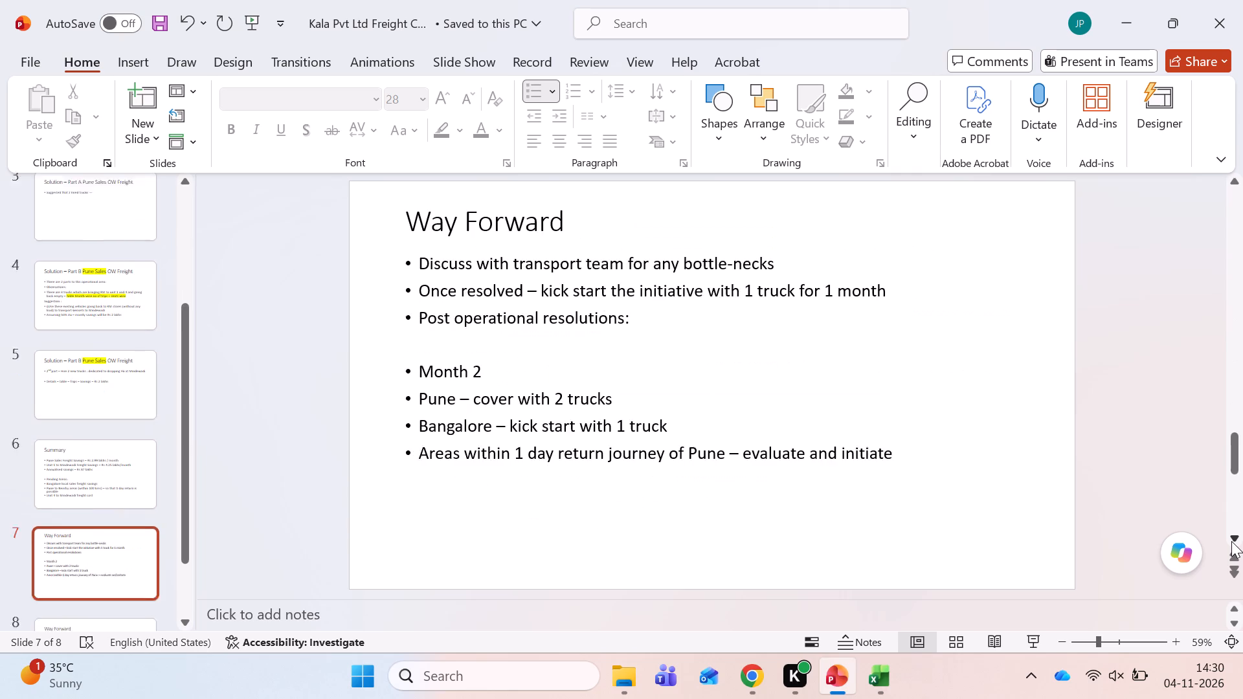
triple_click(1237, 184)
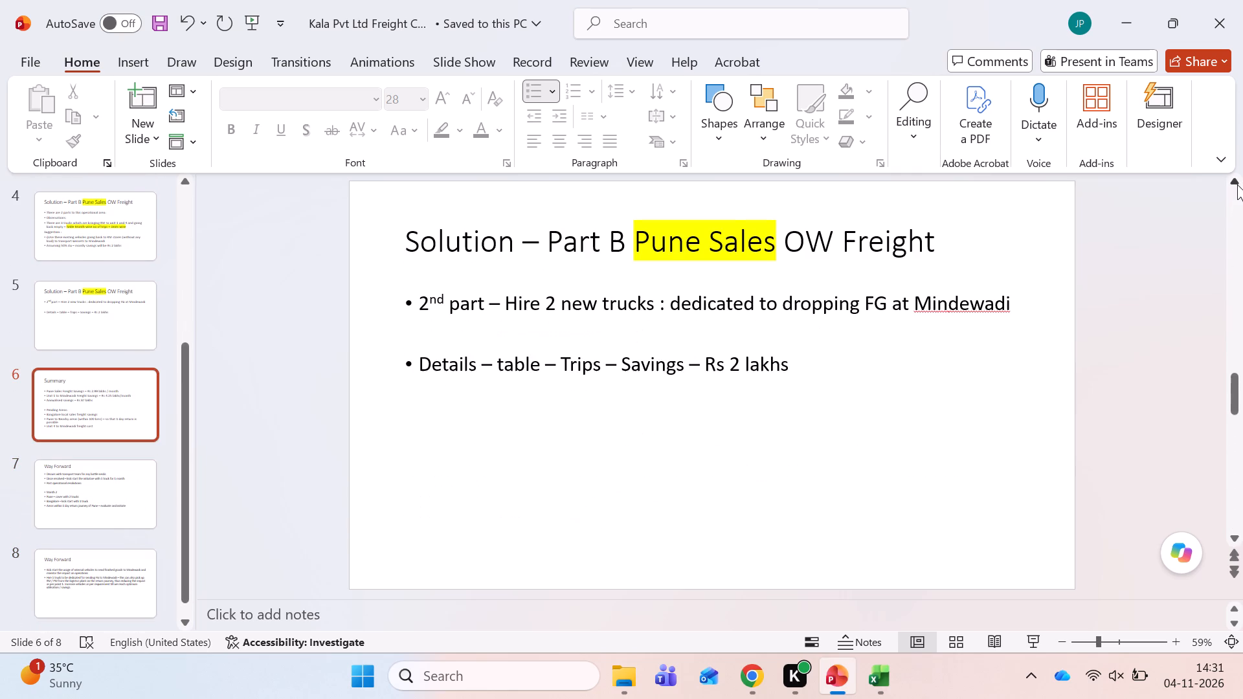
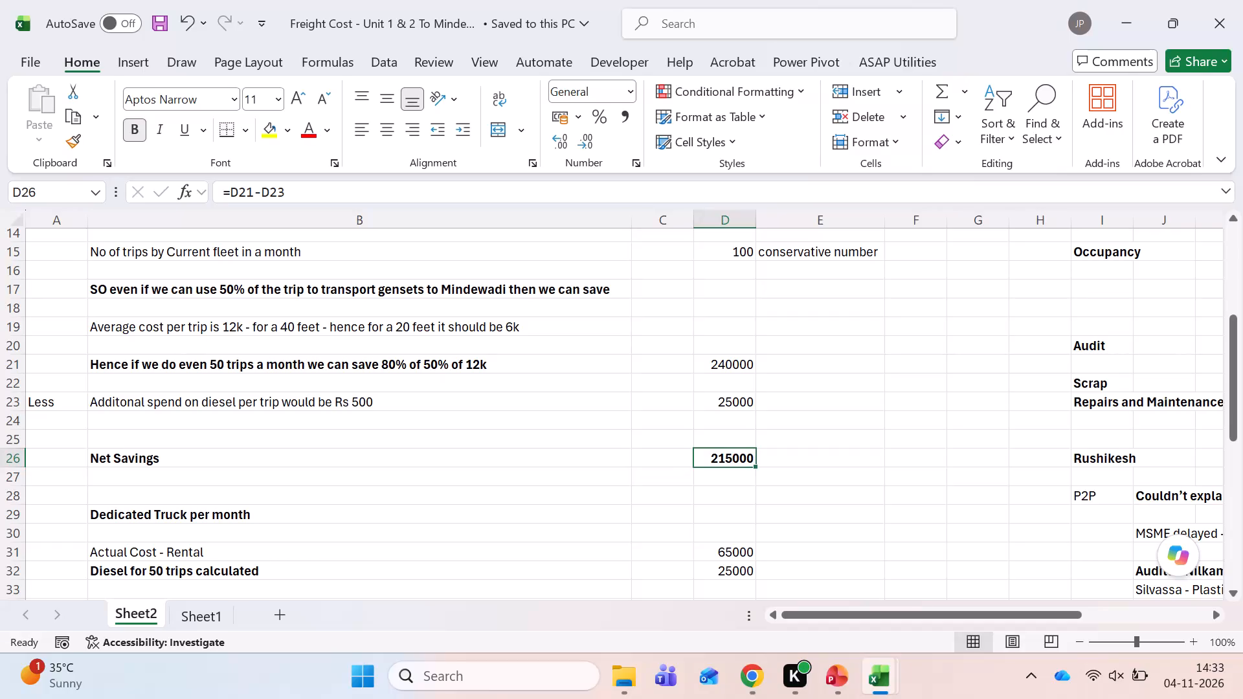
Review the Sheet2 savings calculations and inspect the formula behind the Current Cost @ 6000 per trip amount in D36.
scroll(740, 409, up, 4)
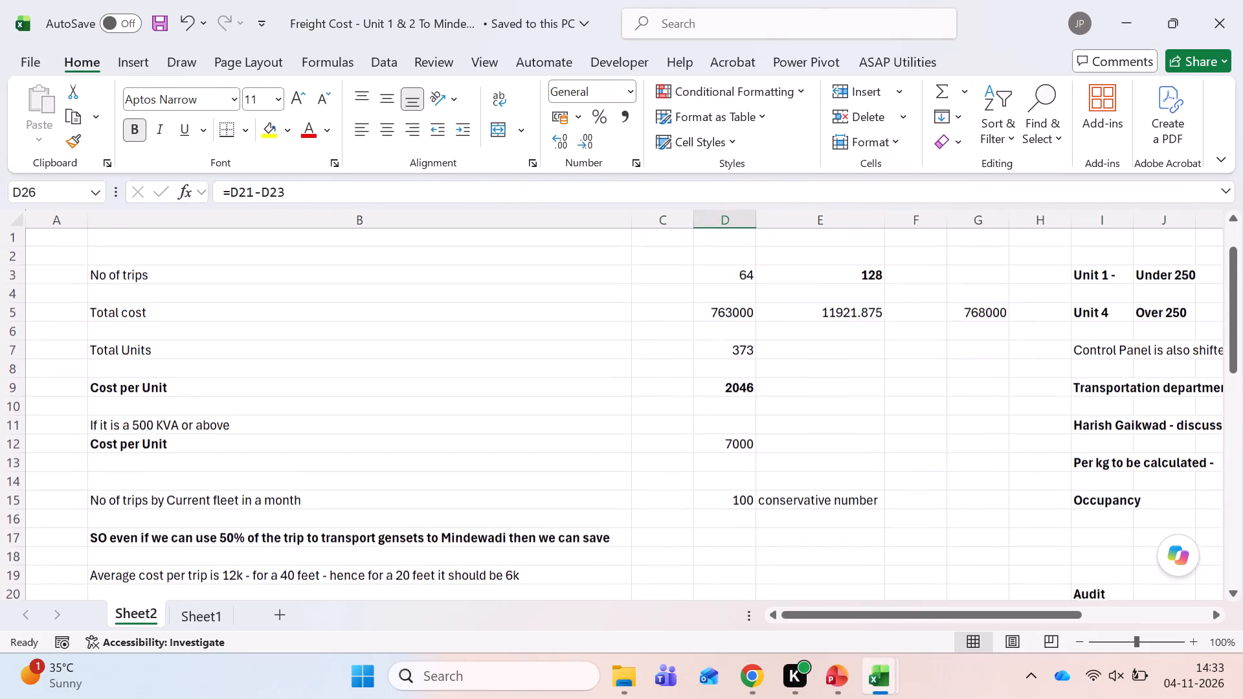
scroll(740, 409, down, 4)
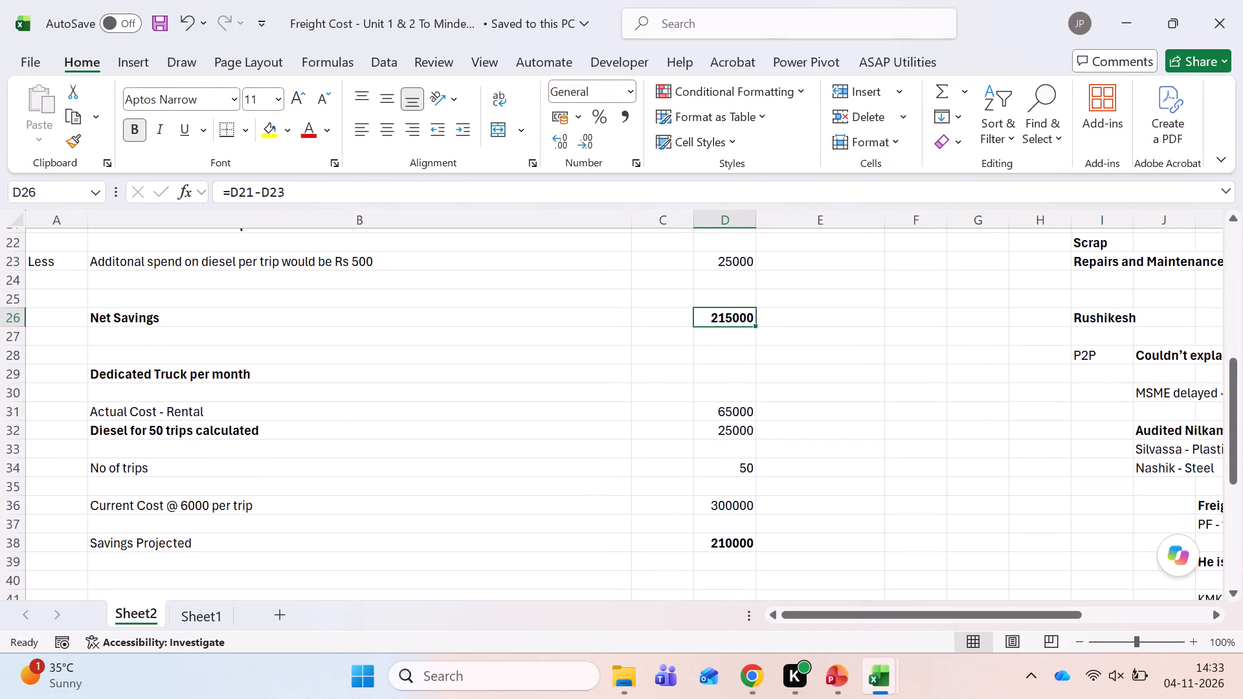
scroll(740, 409, down, 1)
click(740, 467)
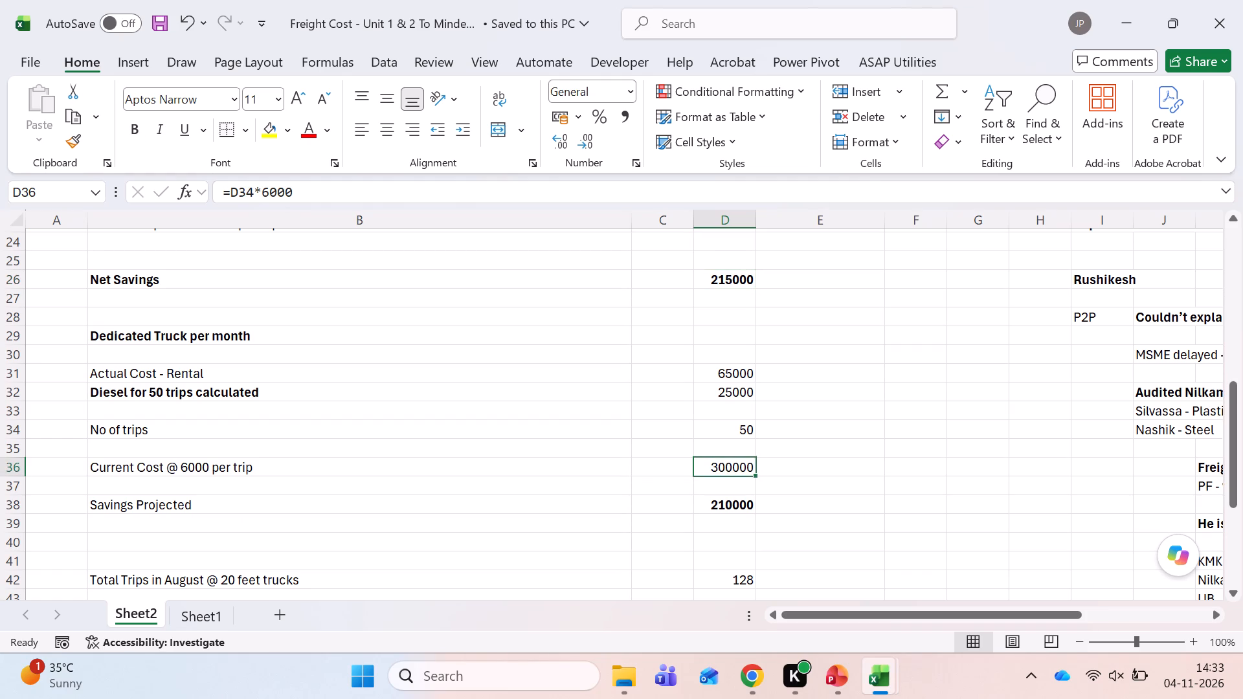
key(F2)
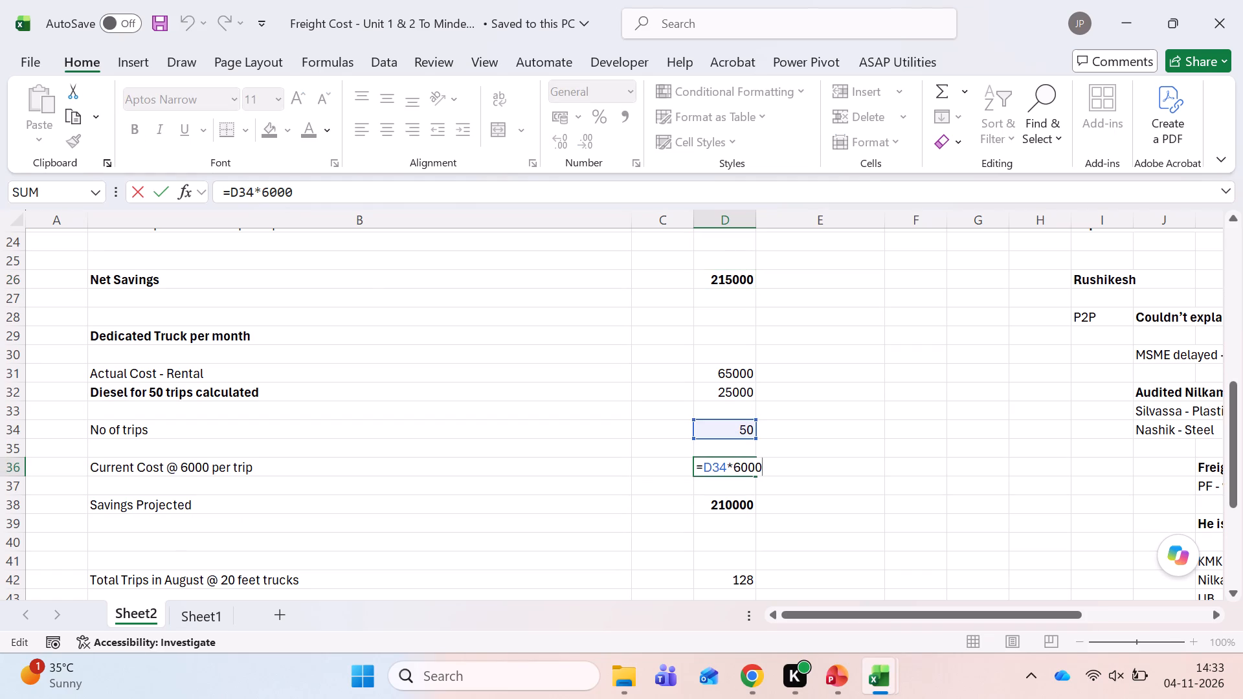
scroll(831, 439, up, 7)
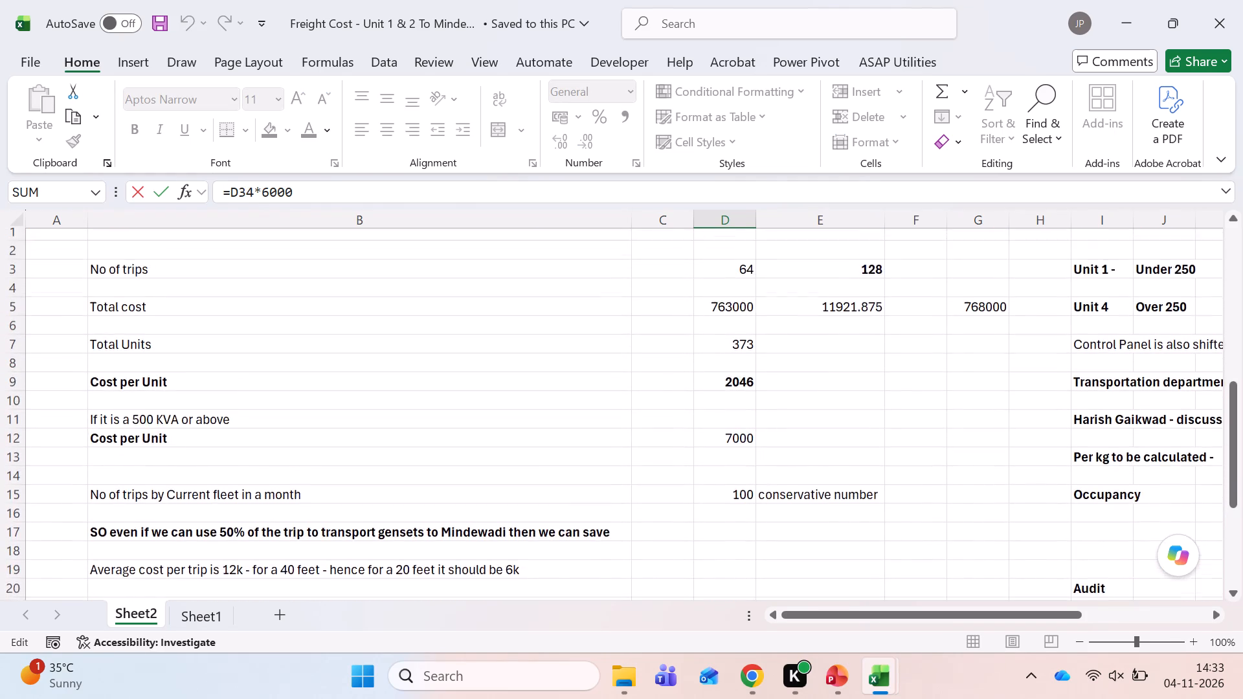
scroll(831, 439, up, 1)
scroll(831, 439, down, 3)
scroll(831, 439, up, 2)
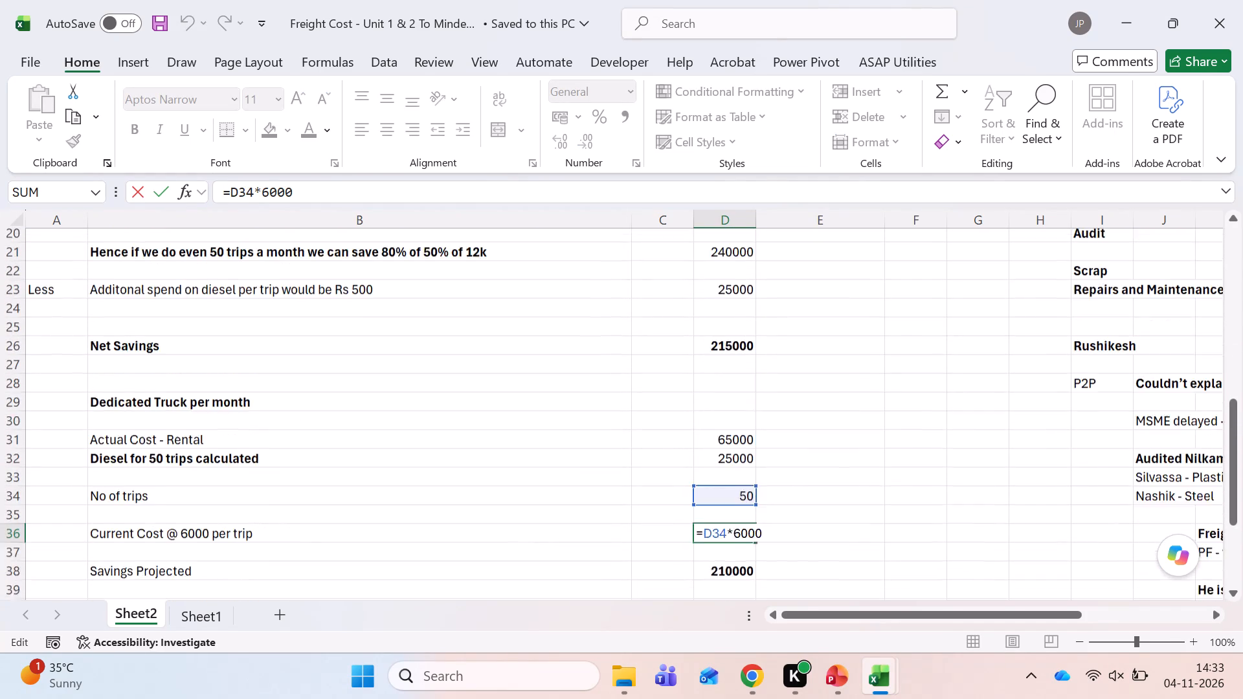
scroll(831, 439, up, 2)
scroll(831, 439, down, 4)
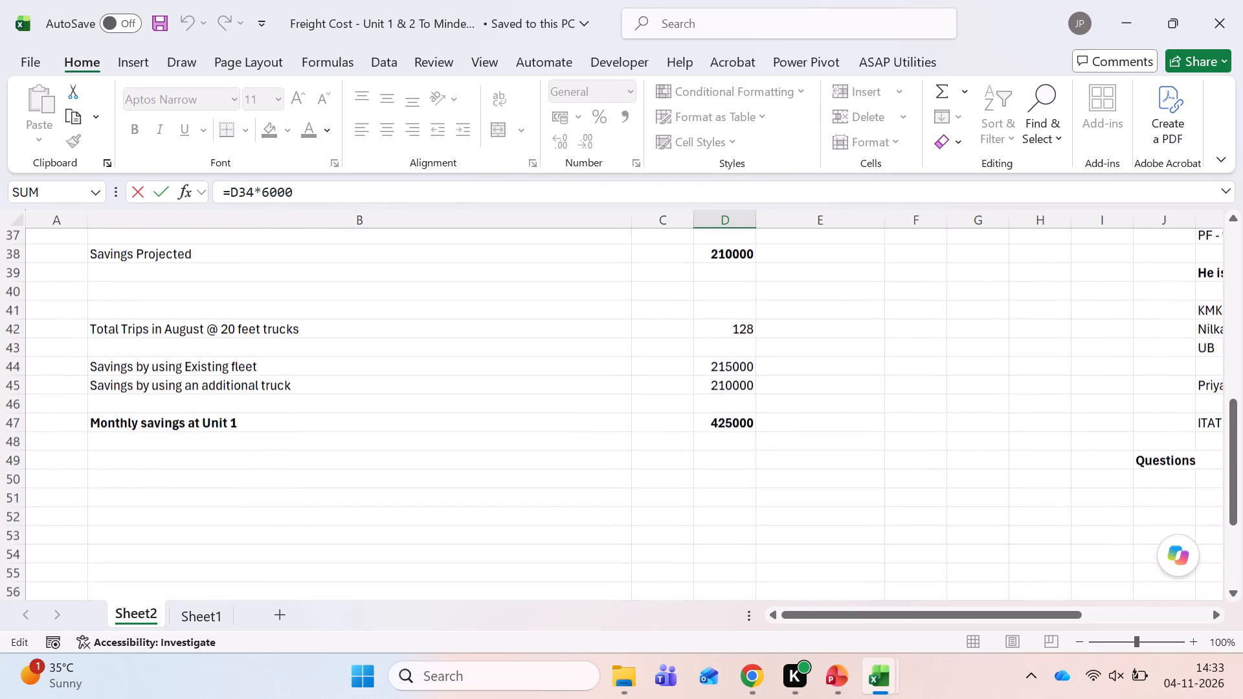
scroll(831, 439, up, 2)
key(Escape)
scroll(831, 439, up, 2)
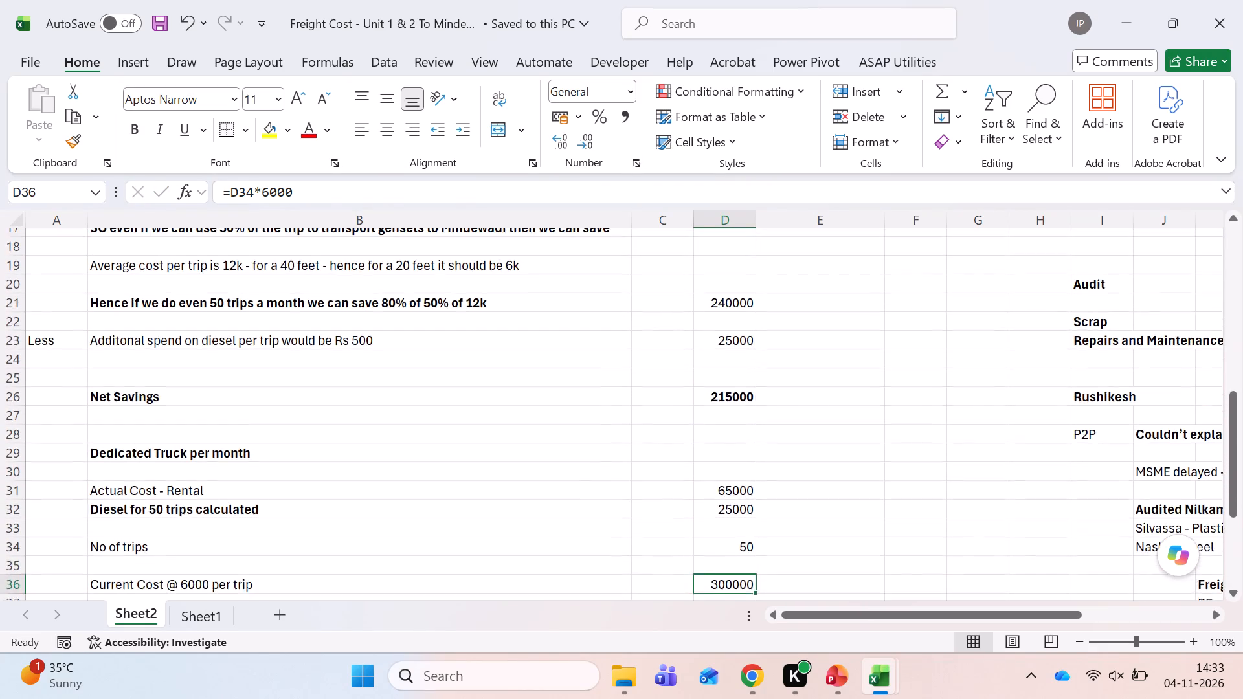
Examine the 50-trip savings assumption, the current cost, the existing fleet savings and the Diesel for 50 trips entries on Sheet2.
scroll(831, 439, up, 1)
click(368, 416)
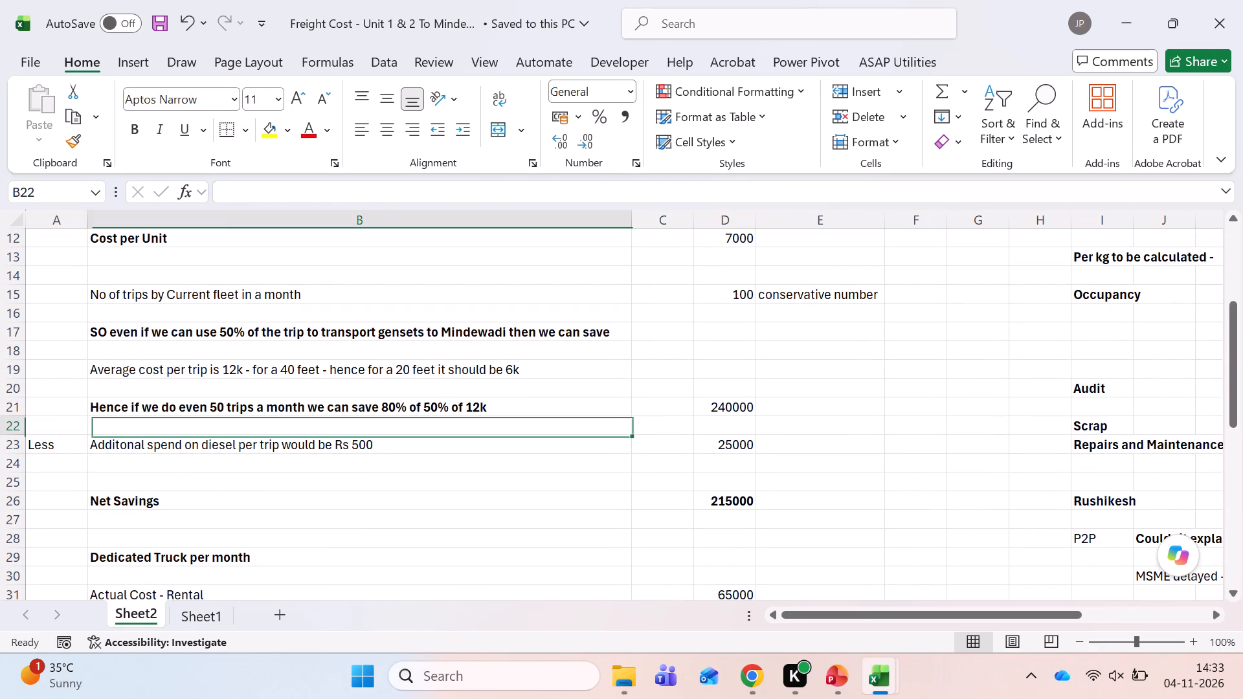
click(368, 407)
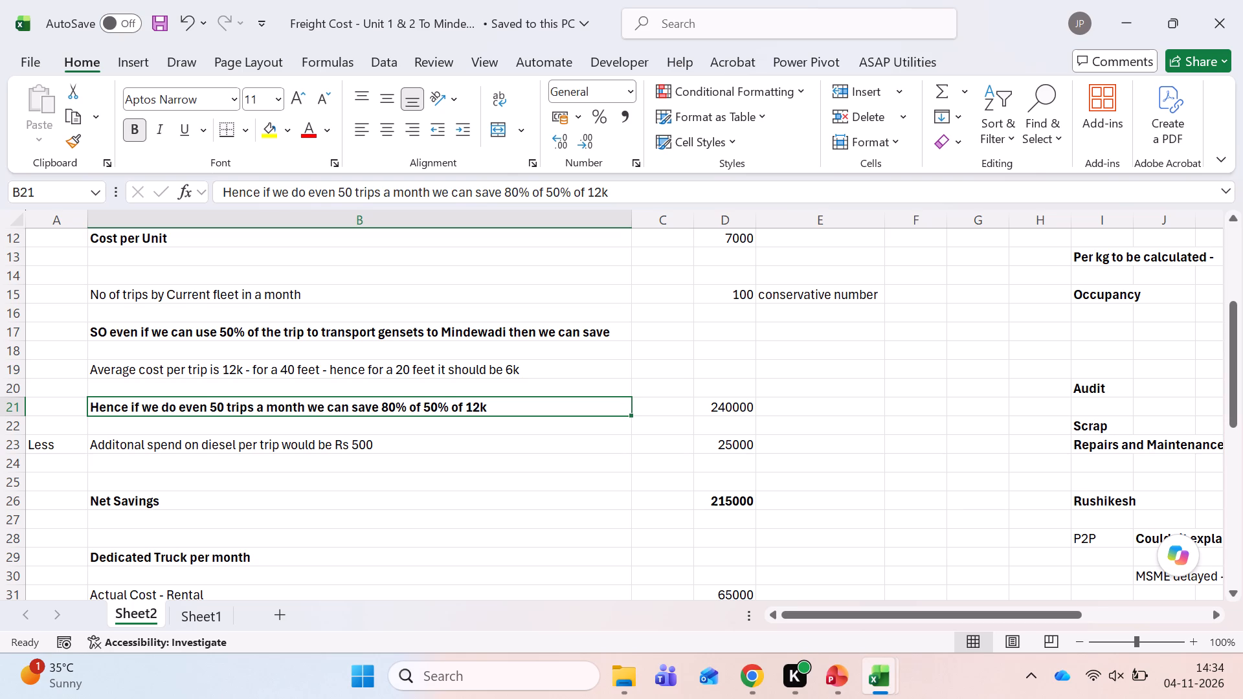
scroll(439, 543, down, 2)
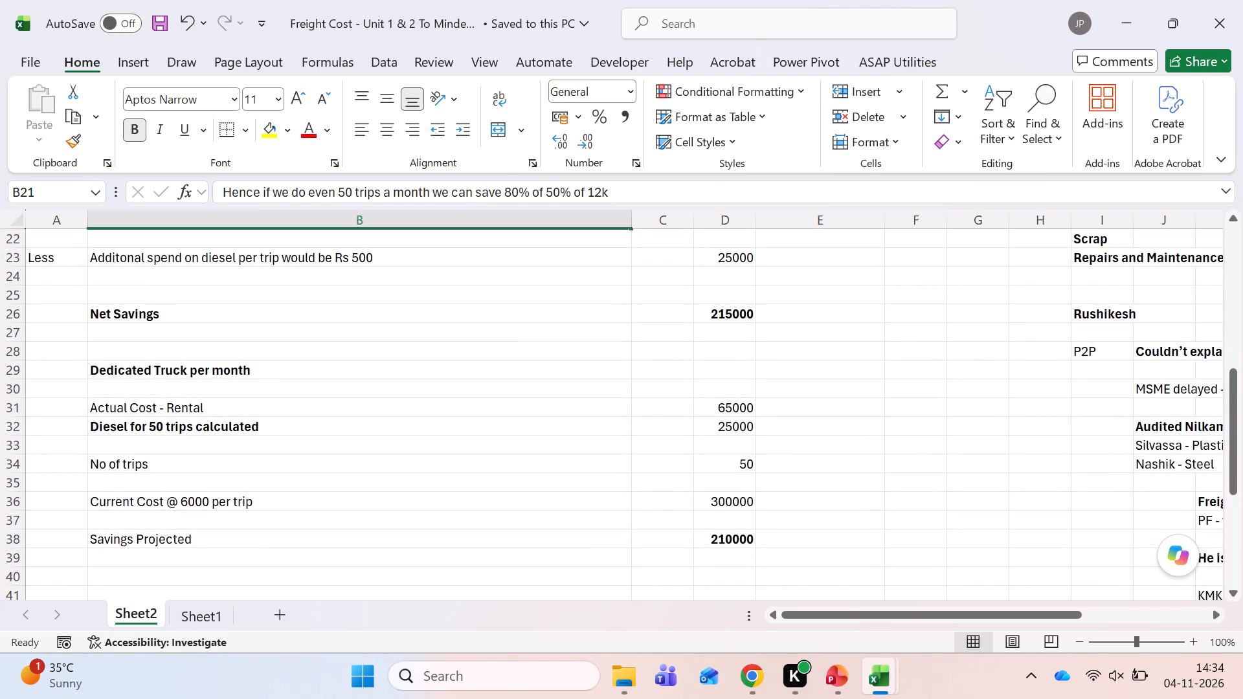
click(258, 492)
scroll(258, 492, down, 1)
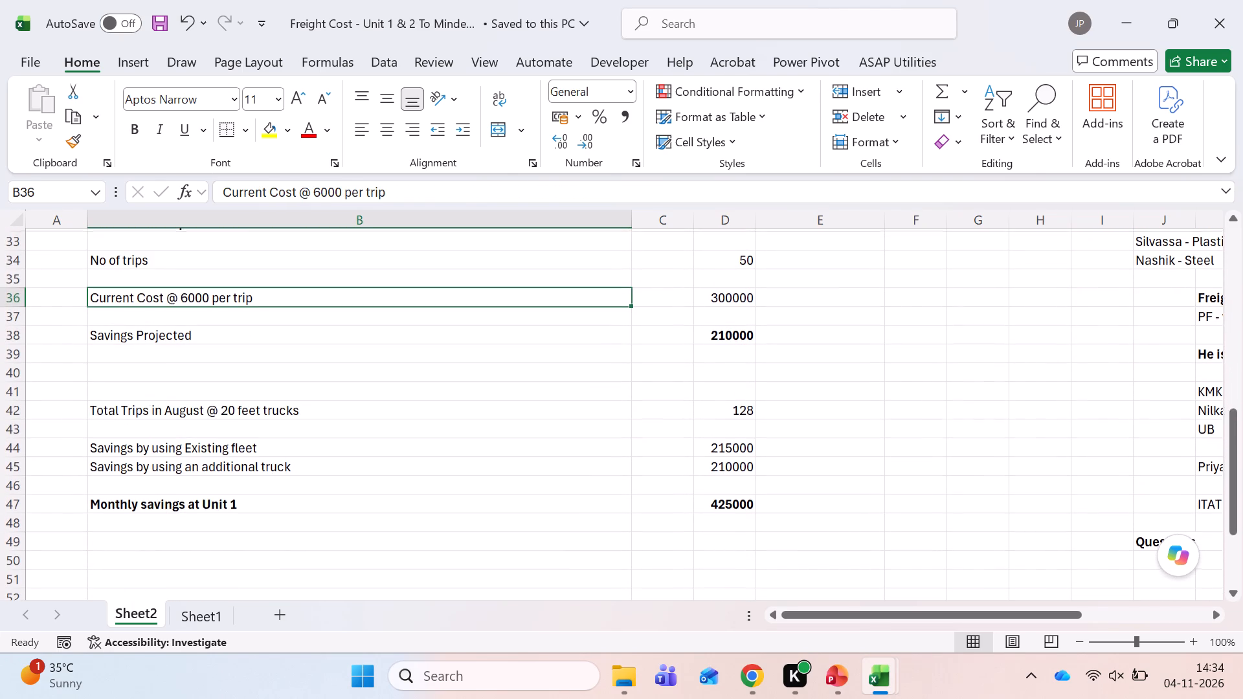
scroll(258, 492, down, 1)
click(253, 439)
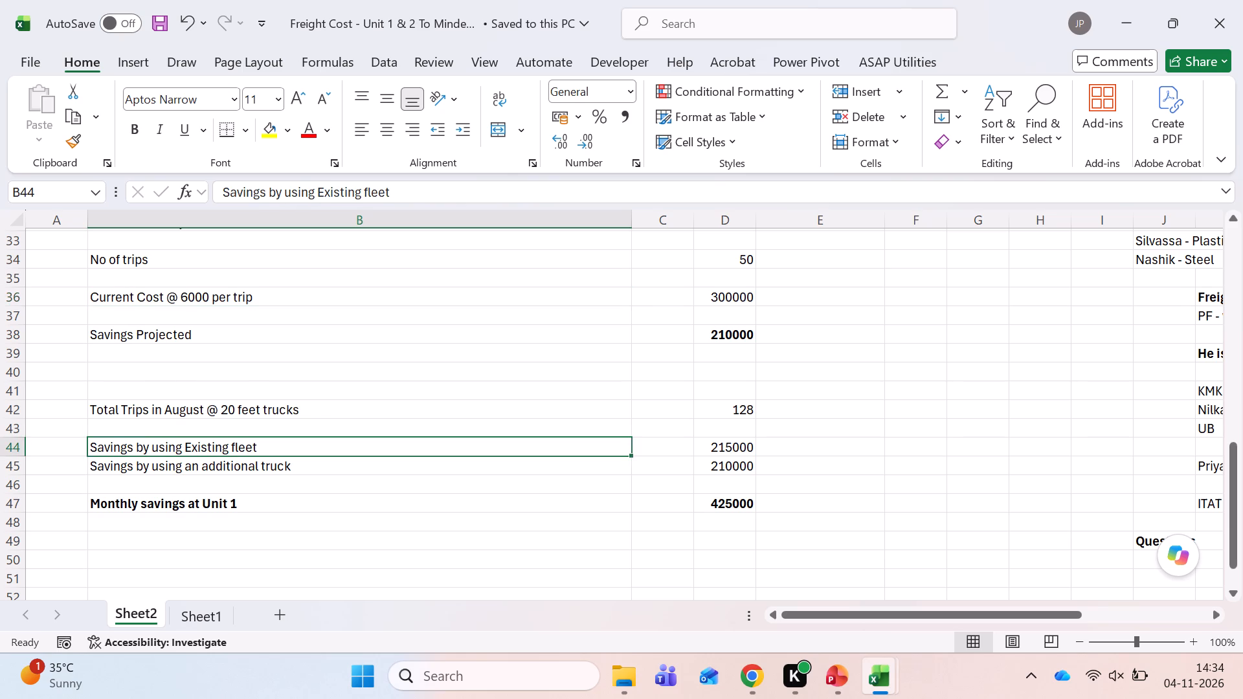
scroll(397, 512, up, 1)
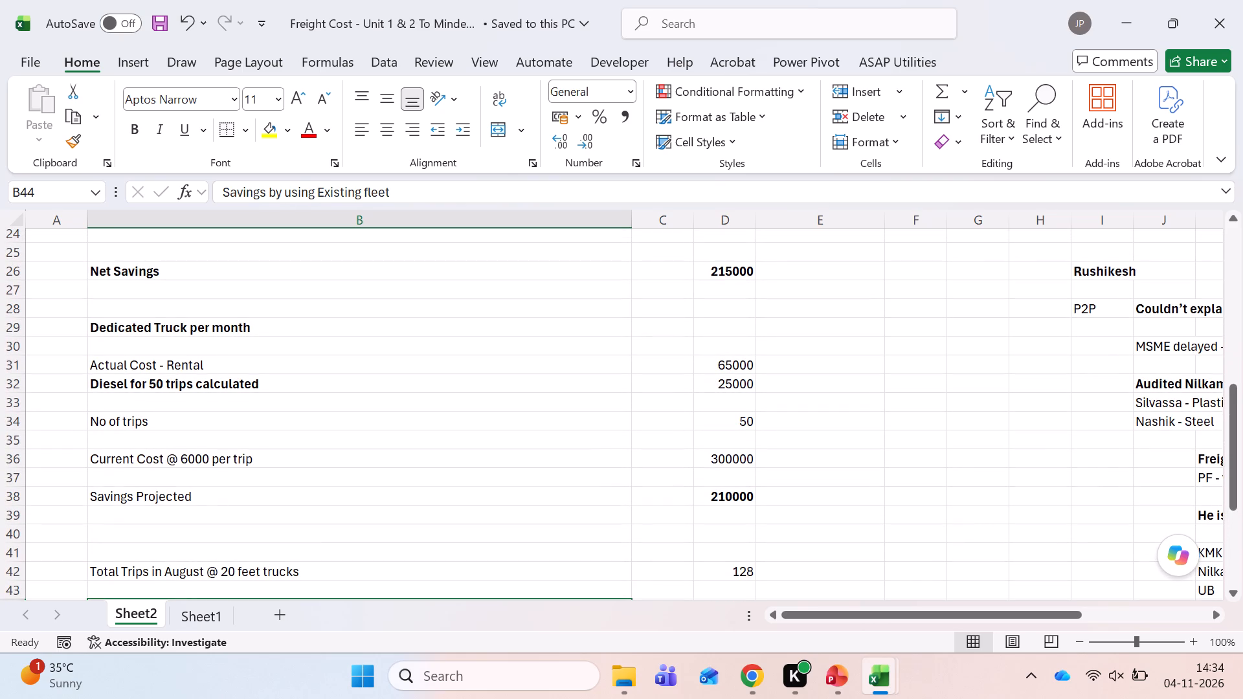
click(246, 385)
click(710, 384)
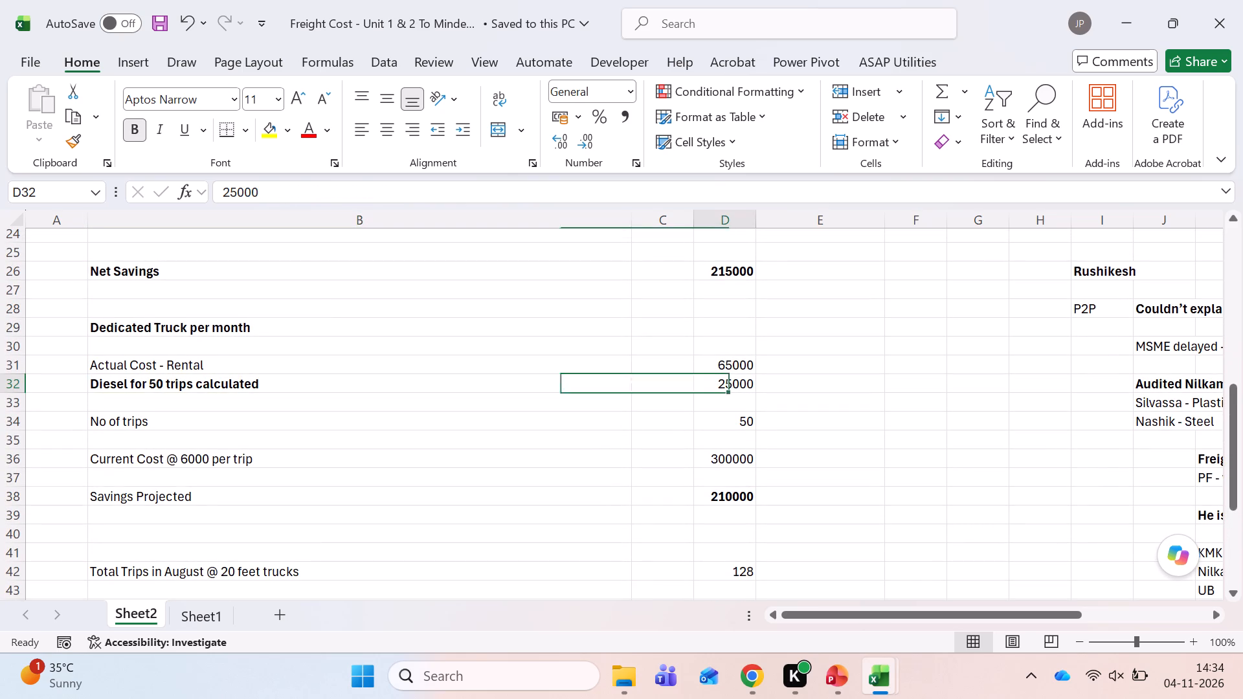
In the Diesel for 50 trips calculated row, enter 35 in F32 and 25 in G32.
click(215, 381)
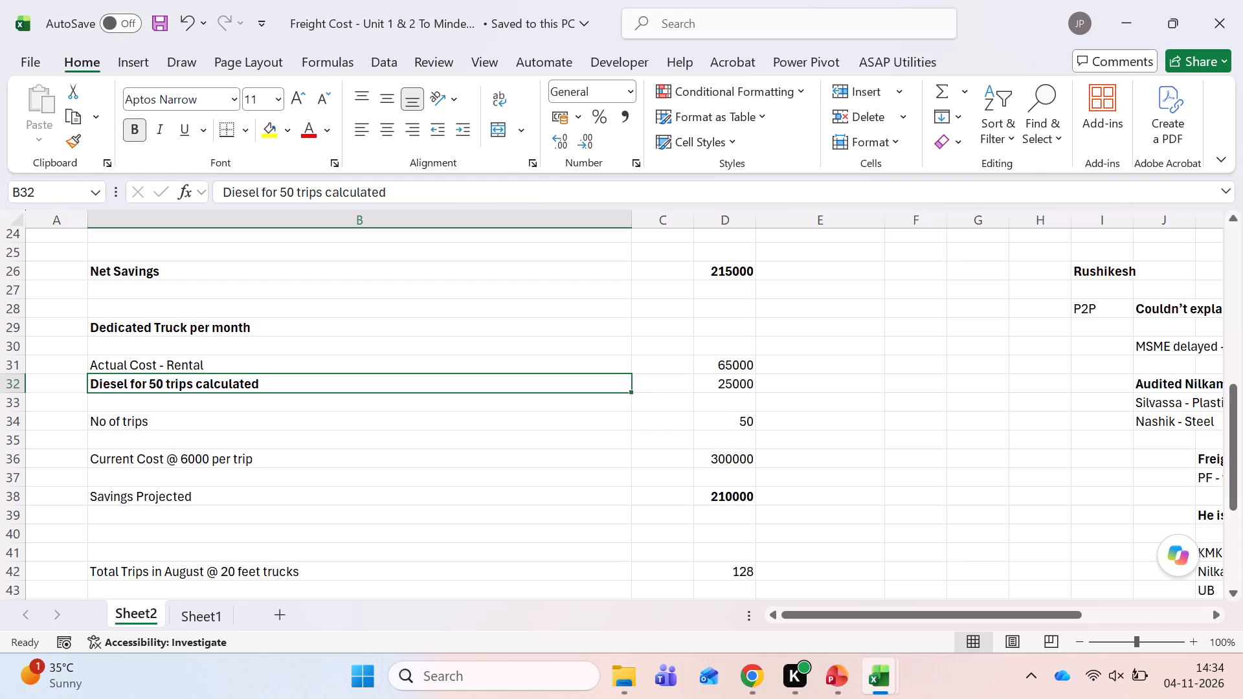
key(Right)
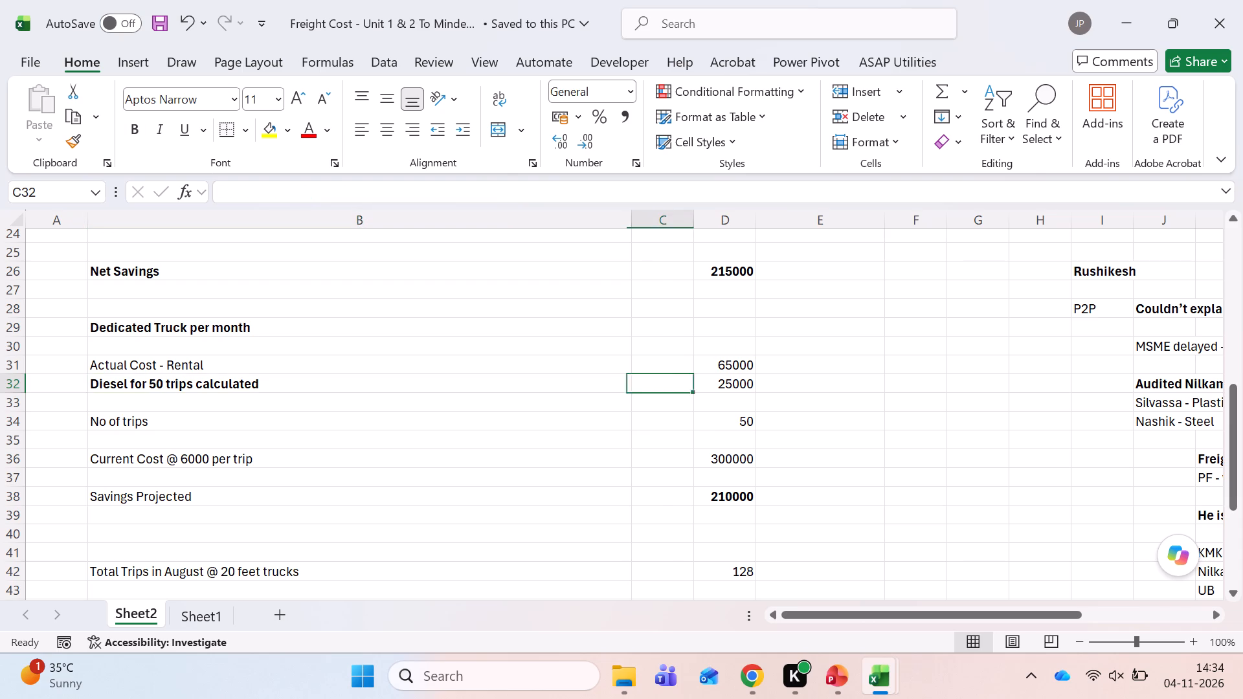
key(Right)
key(Right)
key(Right)
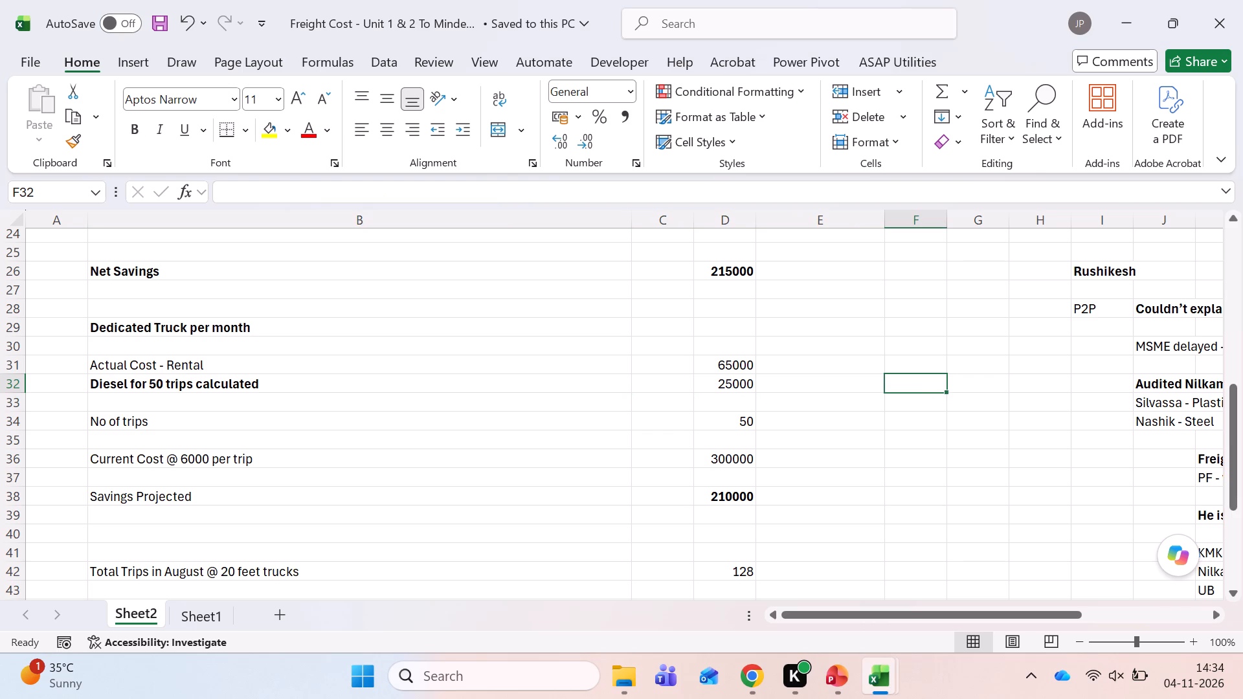
text(35)
key(Tab)
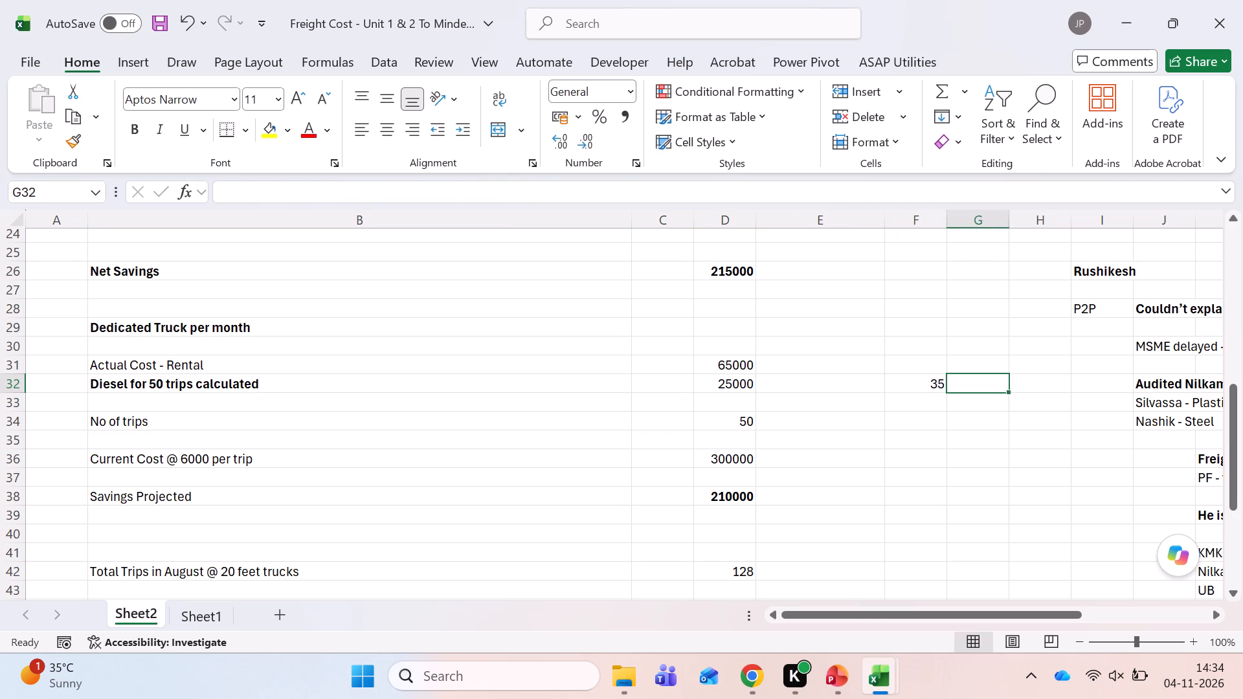
text(24)
key(BackSpace)
key(5)
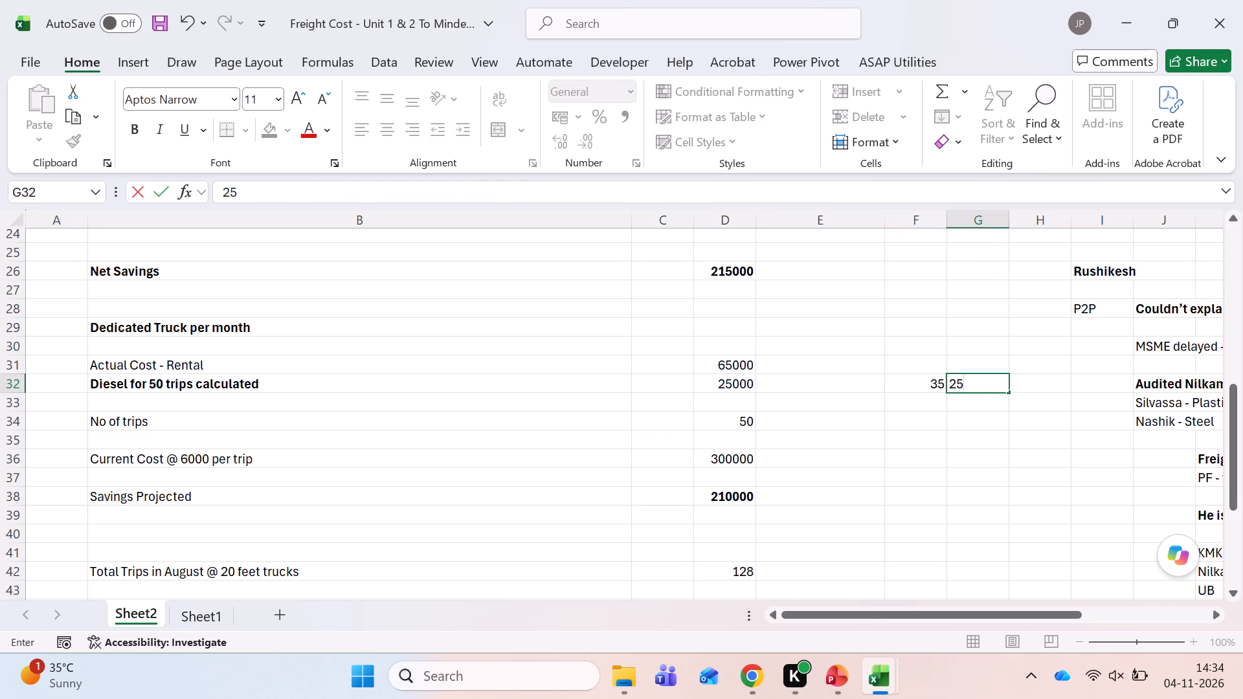
key(Return)
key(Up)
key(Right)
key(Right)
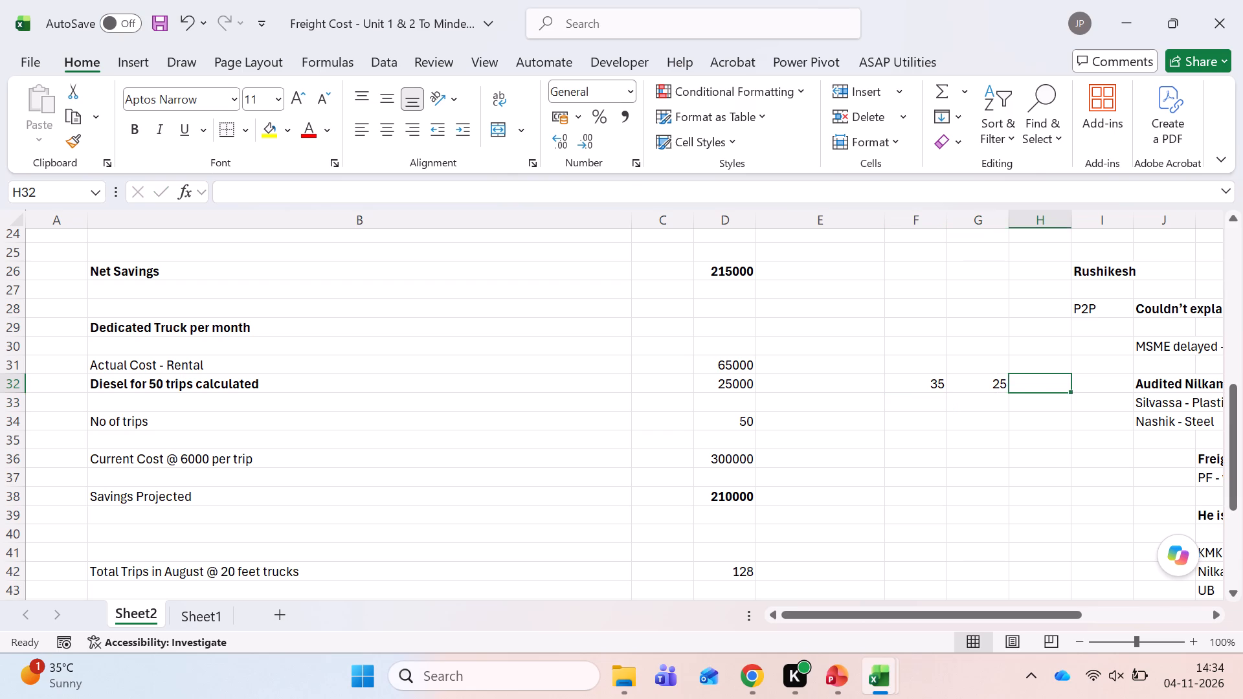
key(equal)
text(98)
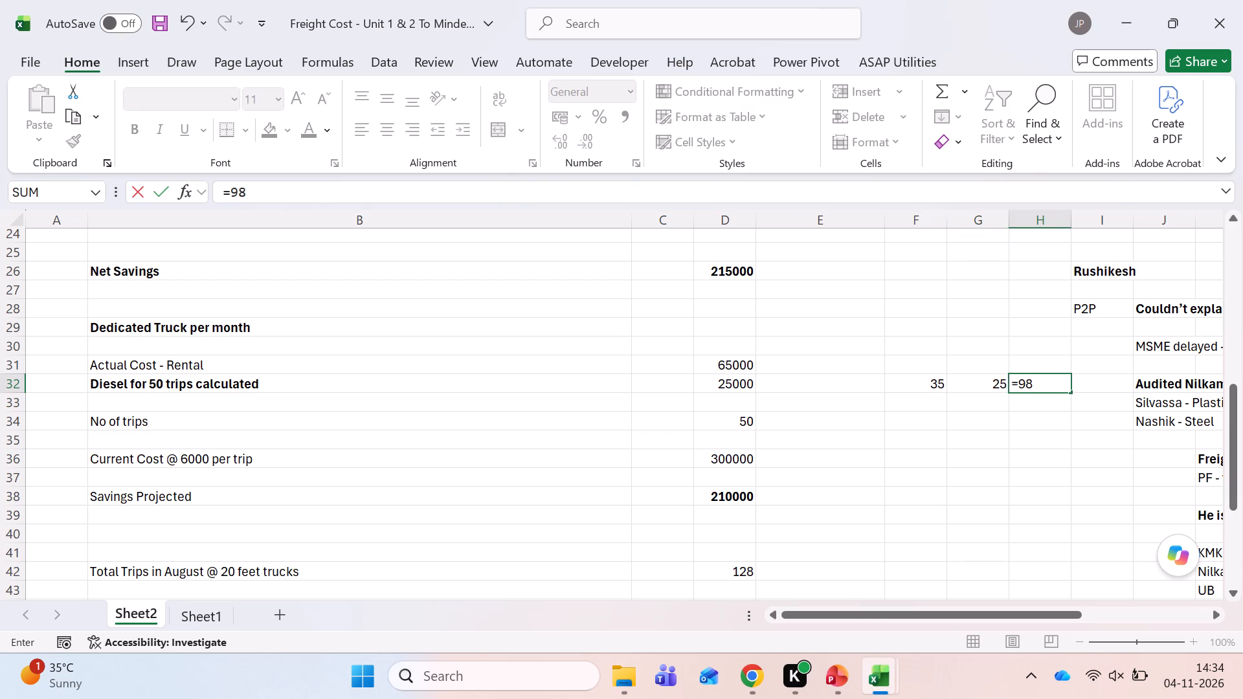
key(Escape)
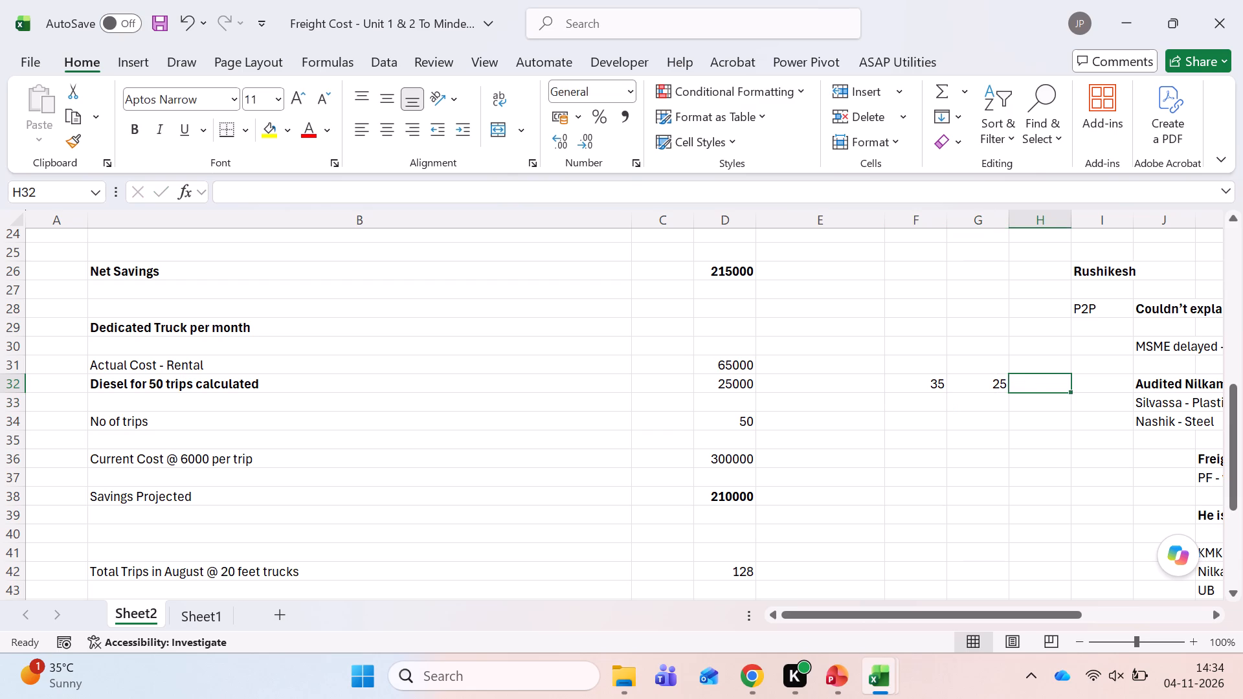
Enter a formula in H32 that multiplies F32 by G32.
key(Left)
key(Left)
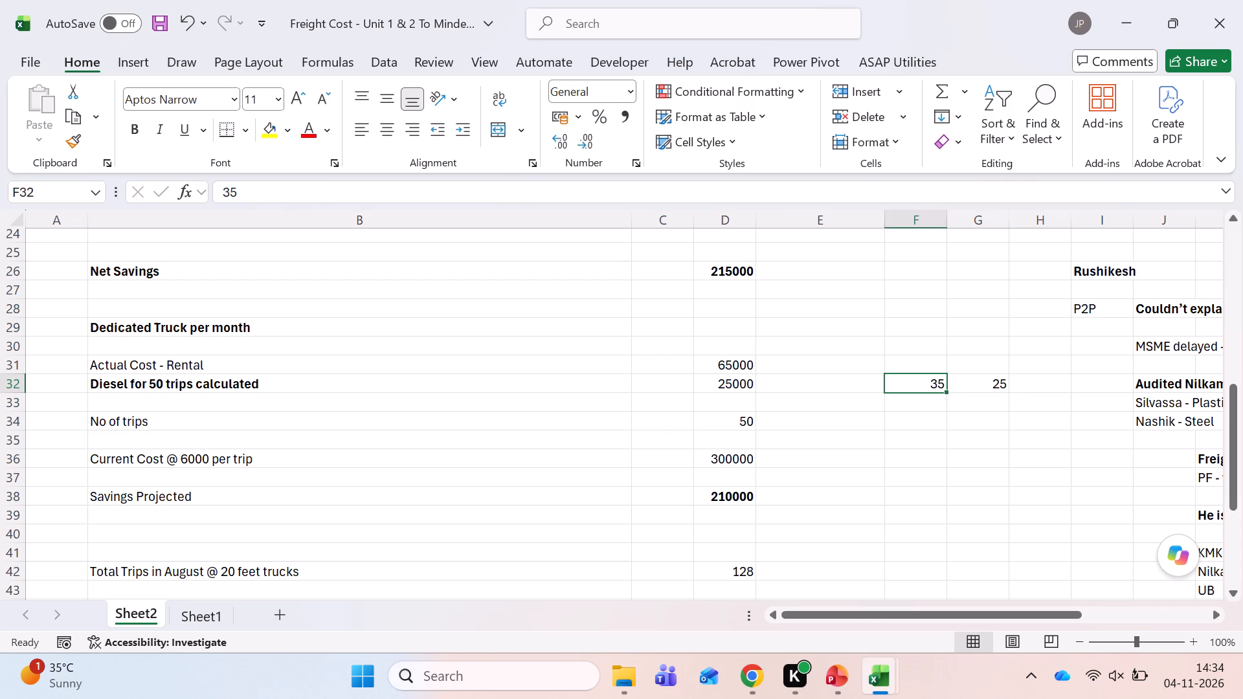
key(Right)
key(Right)
key(equal)
key(Left)
key(Left)
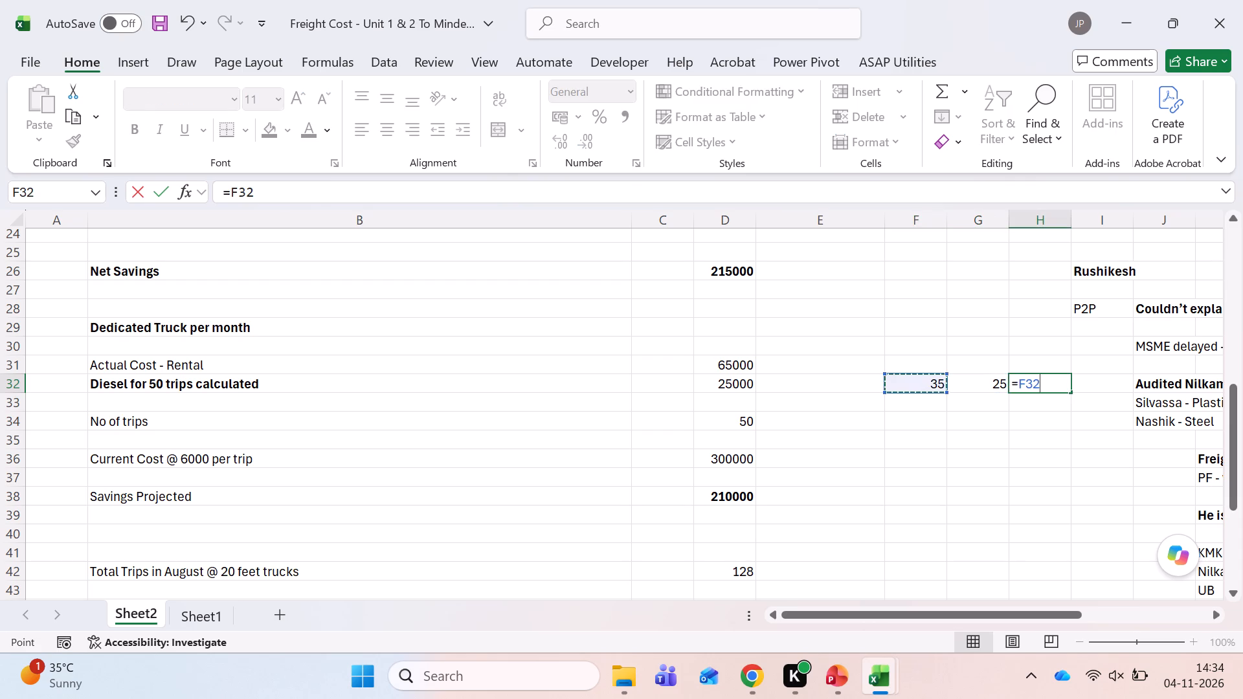
key(shift+asterisk)
key(Left)
key(Return)
key(Up)
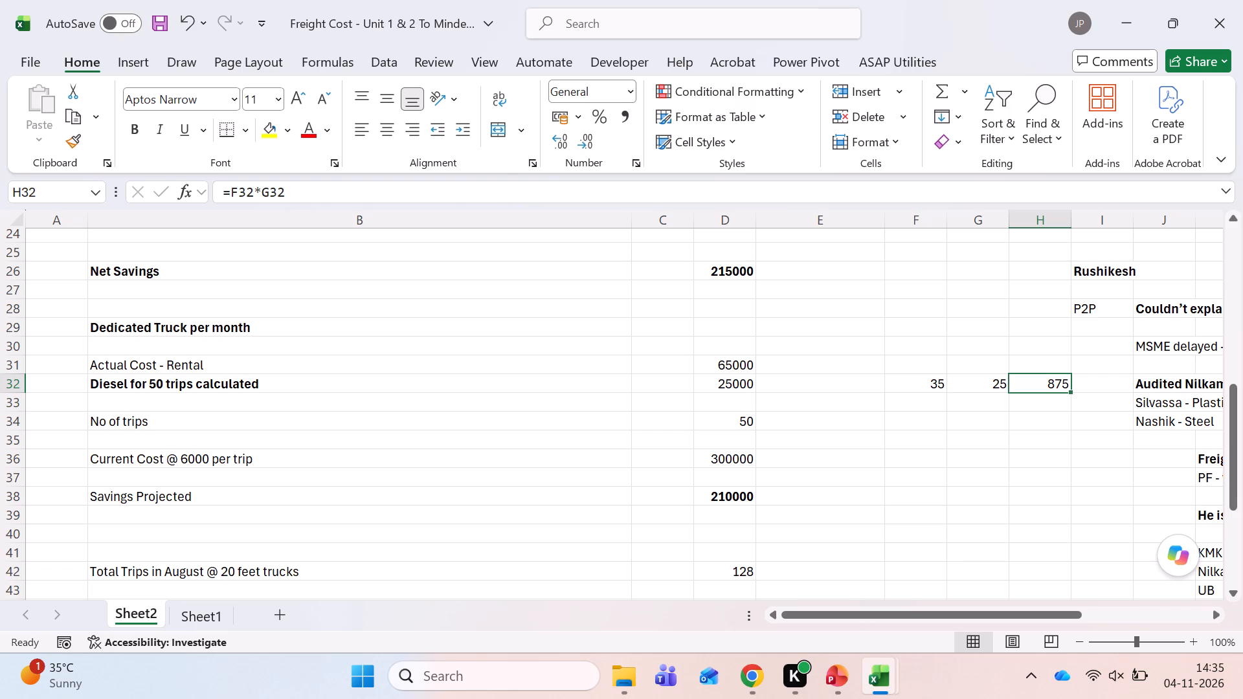
Enter the mileage note "4 Km Per L" in H33, below the multiplied value.
key(Down)
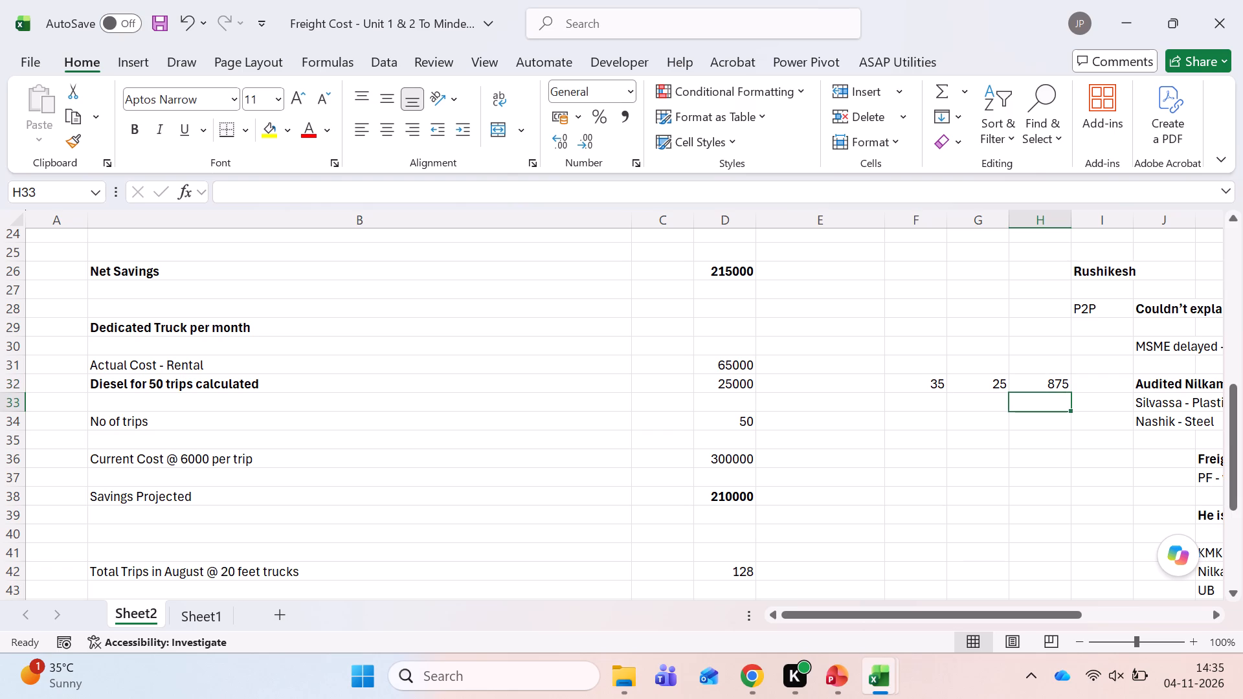
key(4)
key(space)
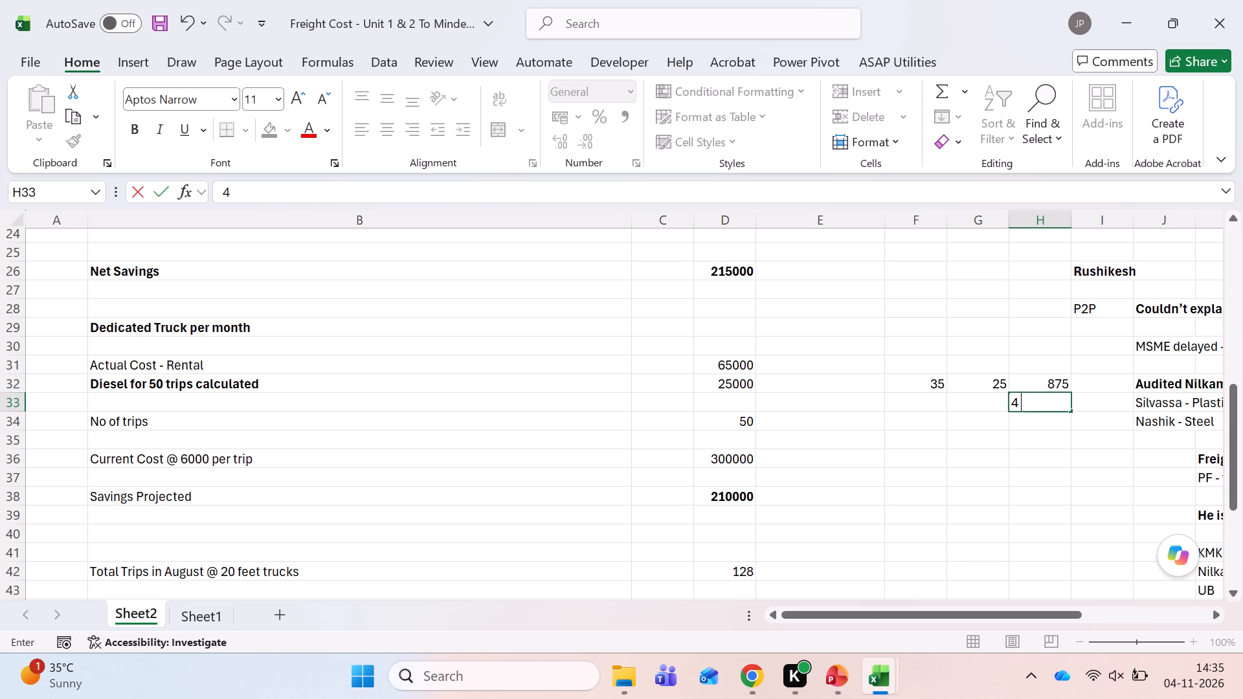
text(Km Per L)
key(Return)
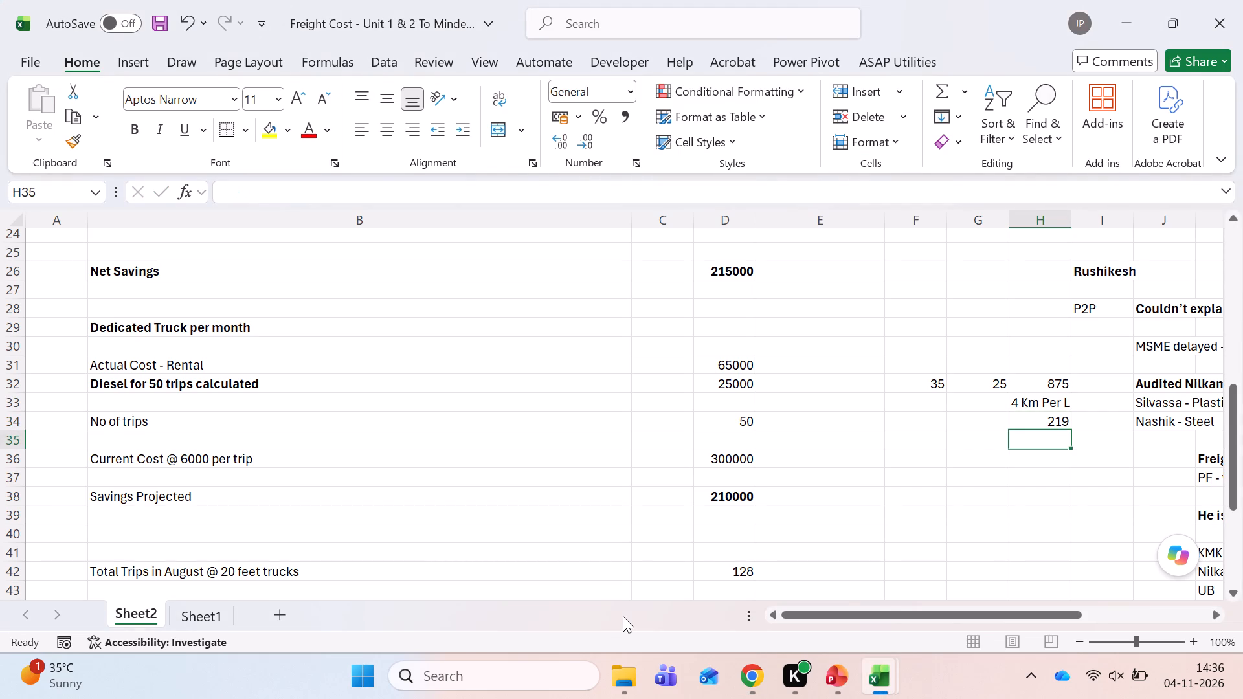
Enter the formula =225*4 in H35, below the diesel litres value.
key(equal)
key(Up)
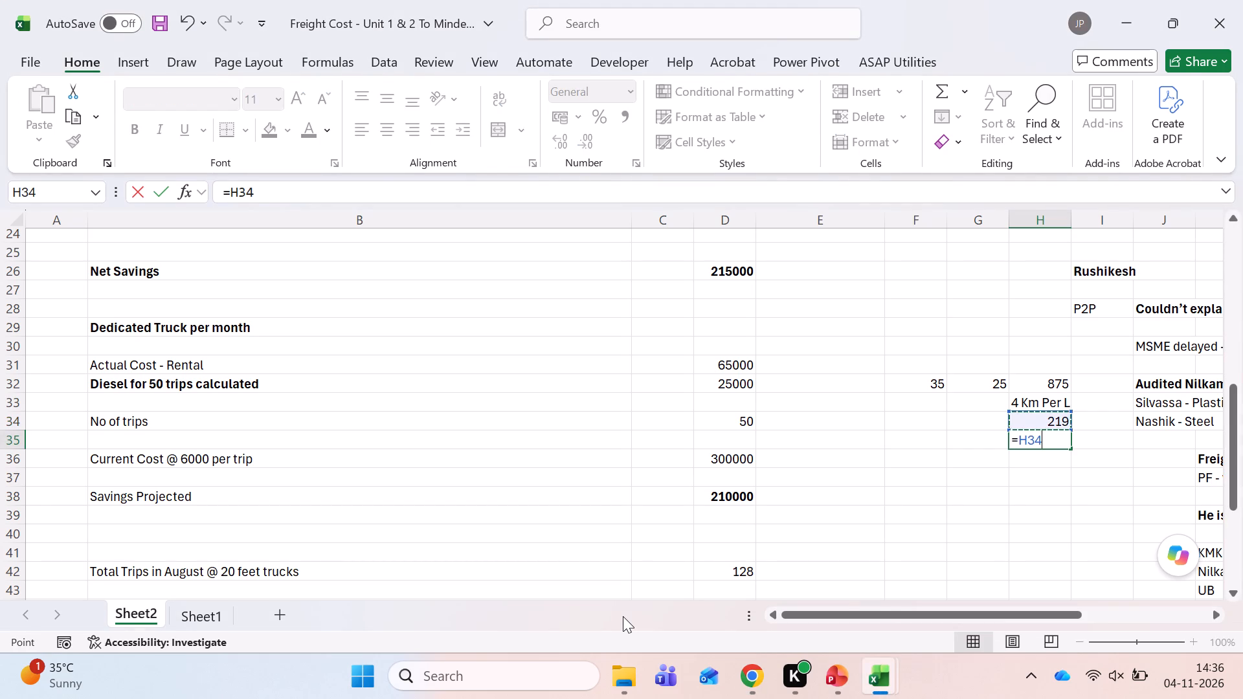
key(shift+asterisk)
key(BackSpace)
key(BackSpace)
key(BackSpace)
key(BackSpace)
text(22)
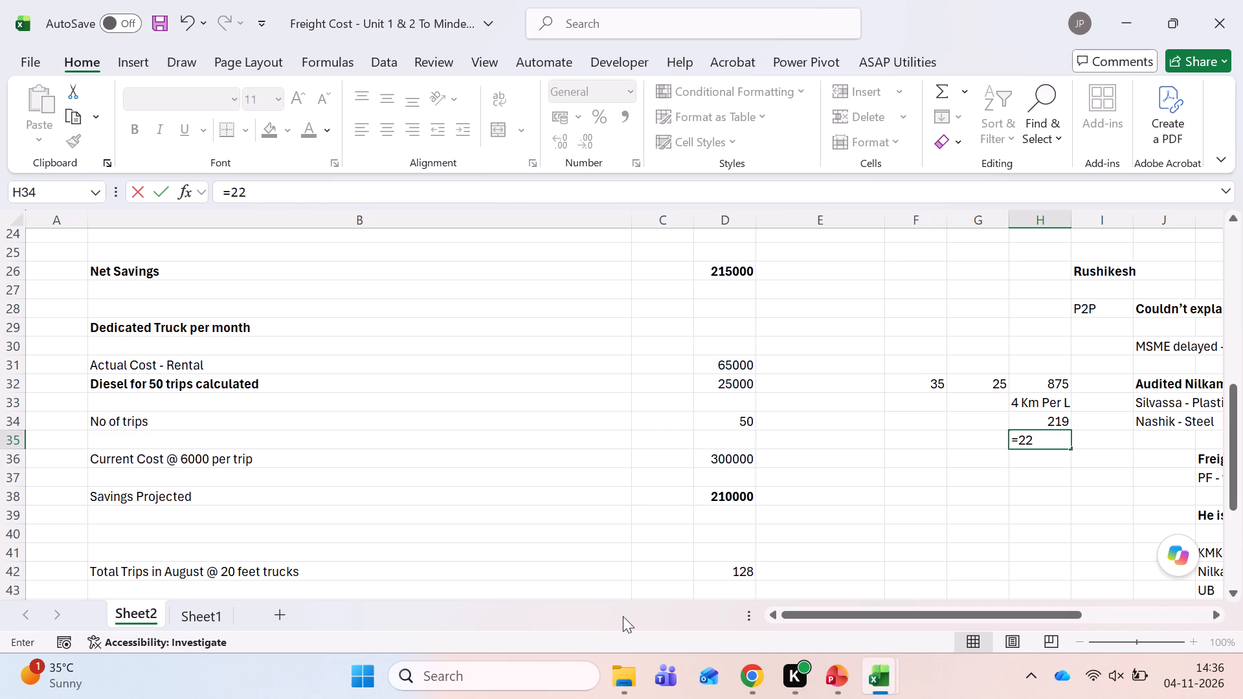
key(5)
key(BackSpace)
key(BackSpace)
text(20)
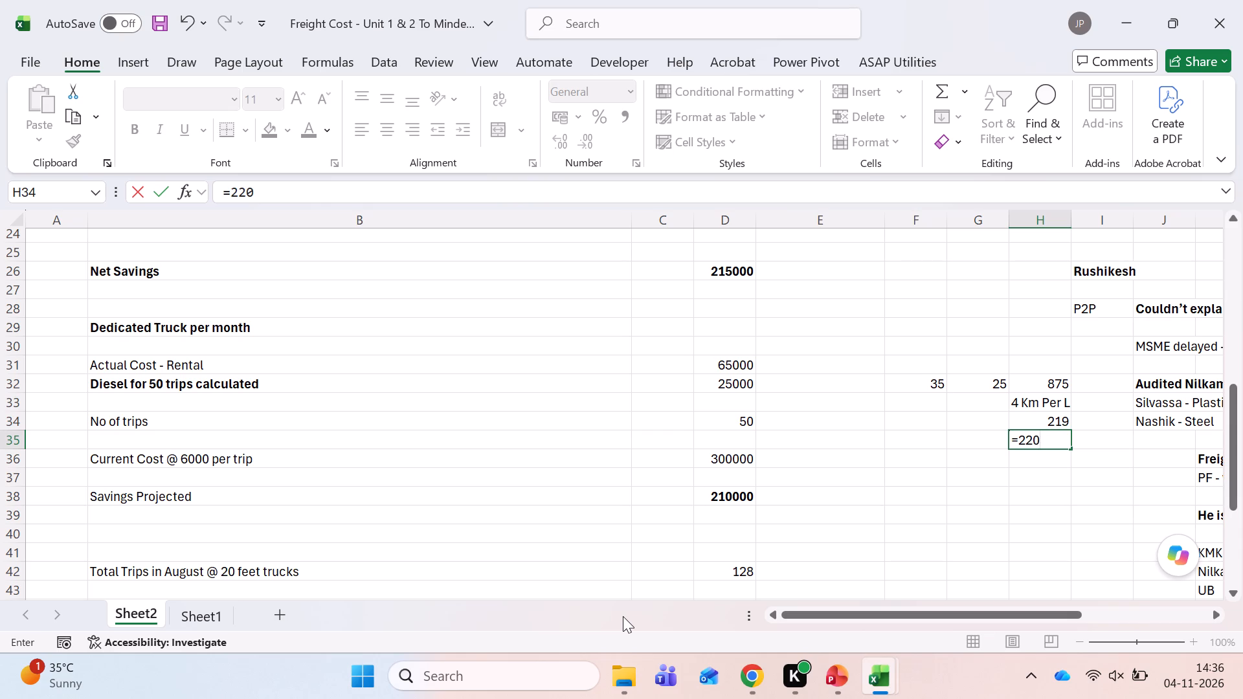
key(BackSpace)
text(5*)
key(4)
key(Return)
key(Up)
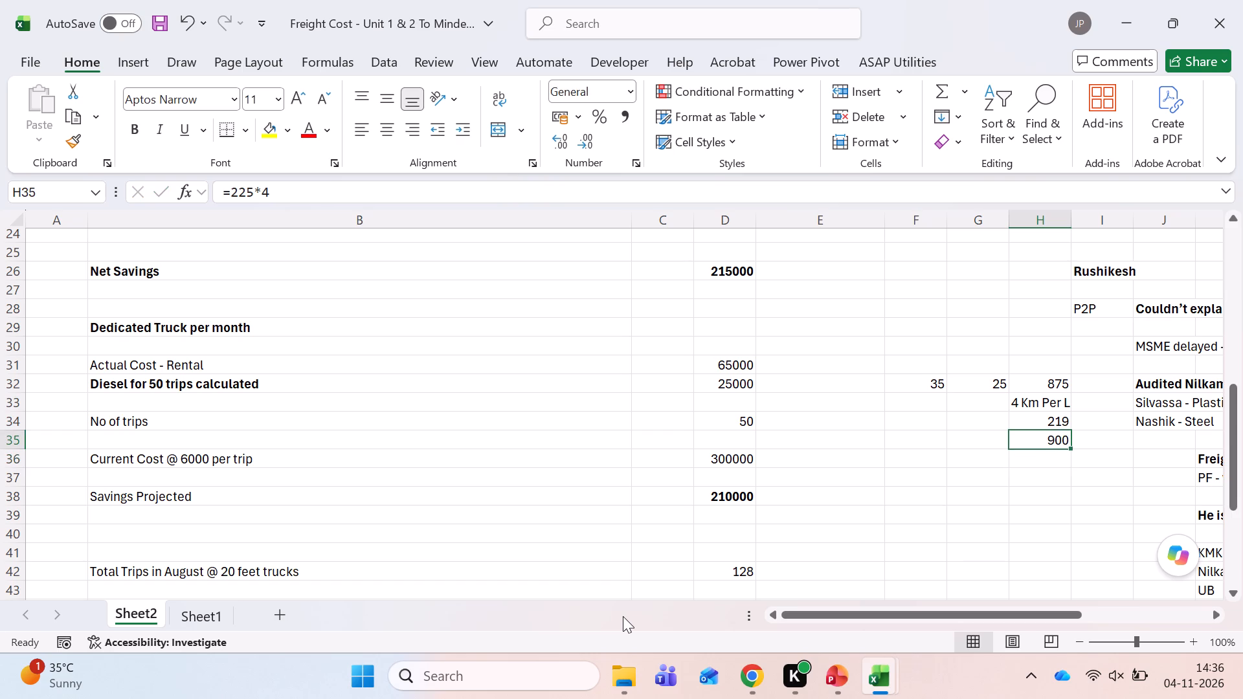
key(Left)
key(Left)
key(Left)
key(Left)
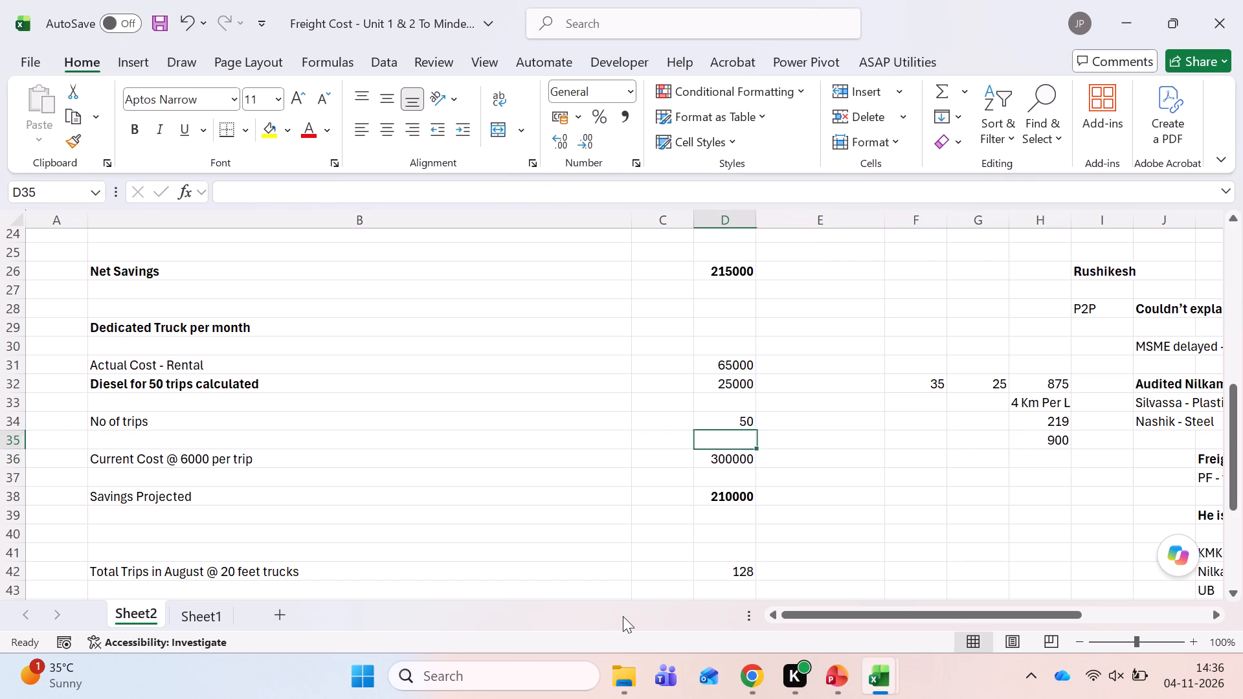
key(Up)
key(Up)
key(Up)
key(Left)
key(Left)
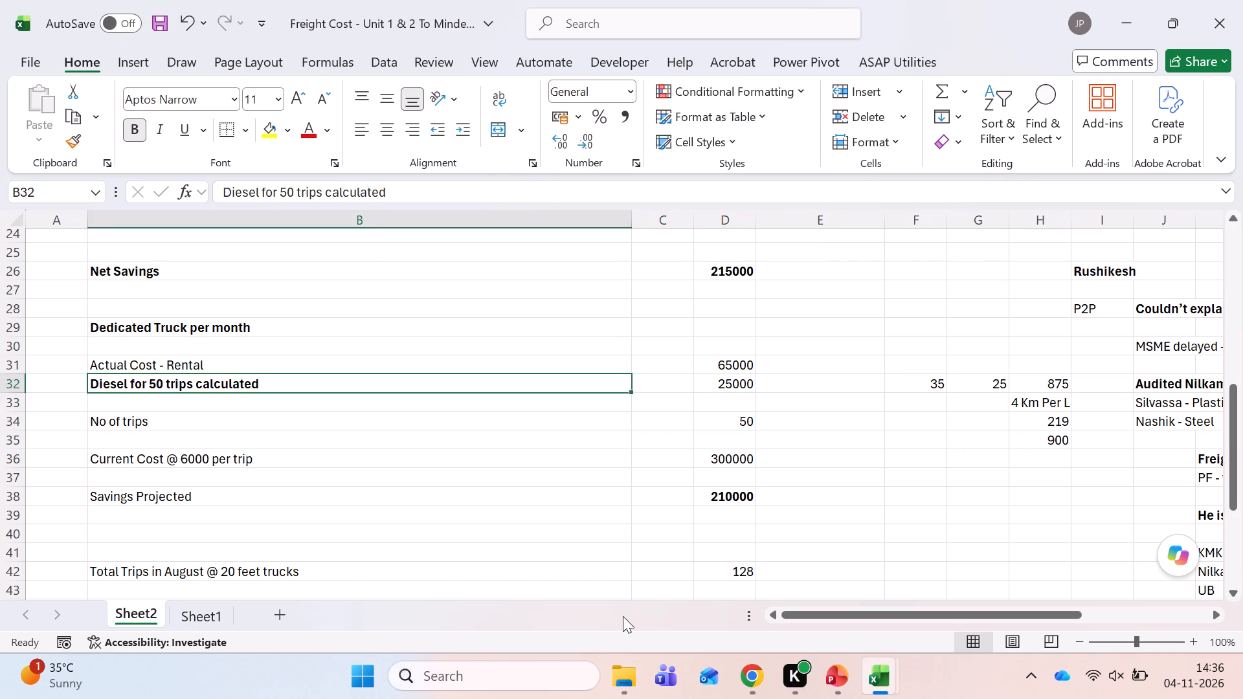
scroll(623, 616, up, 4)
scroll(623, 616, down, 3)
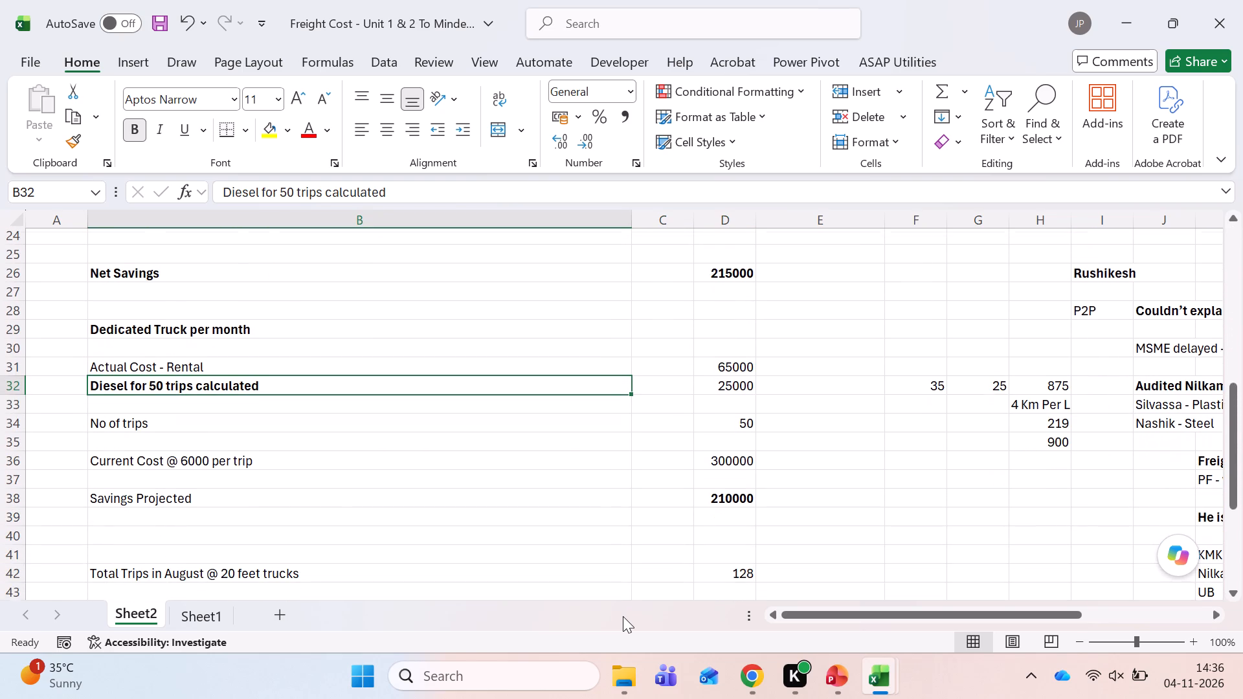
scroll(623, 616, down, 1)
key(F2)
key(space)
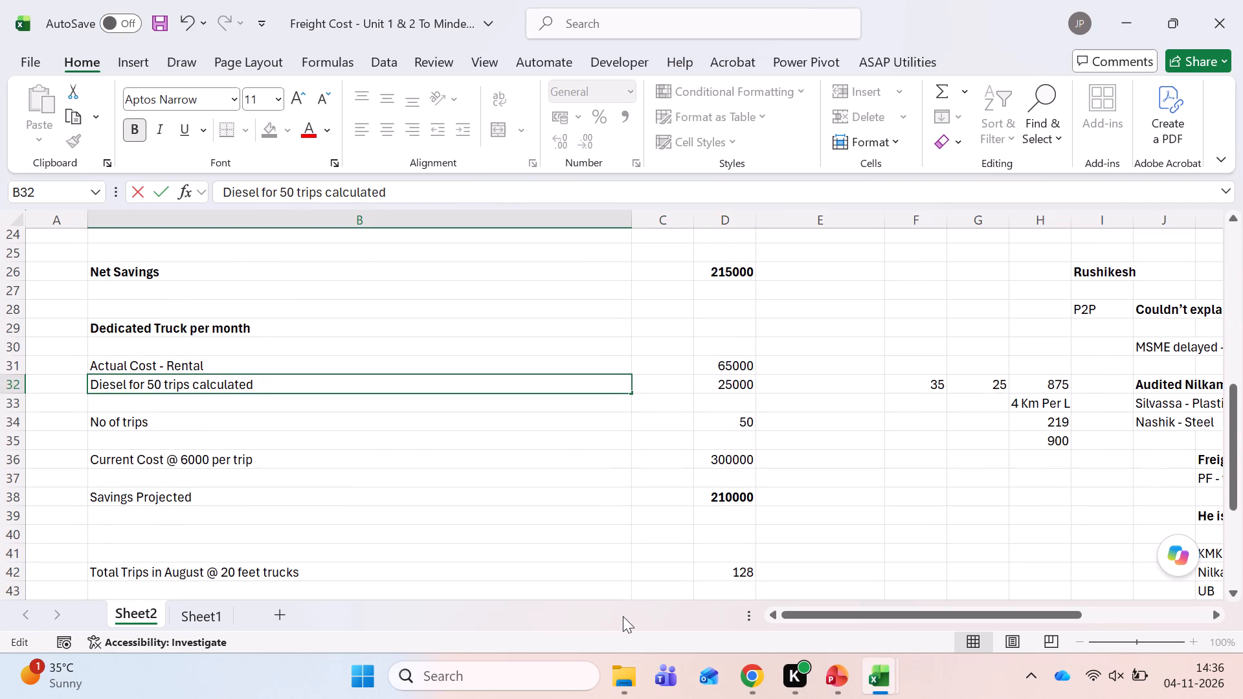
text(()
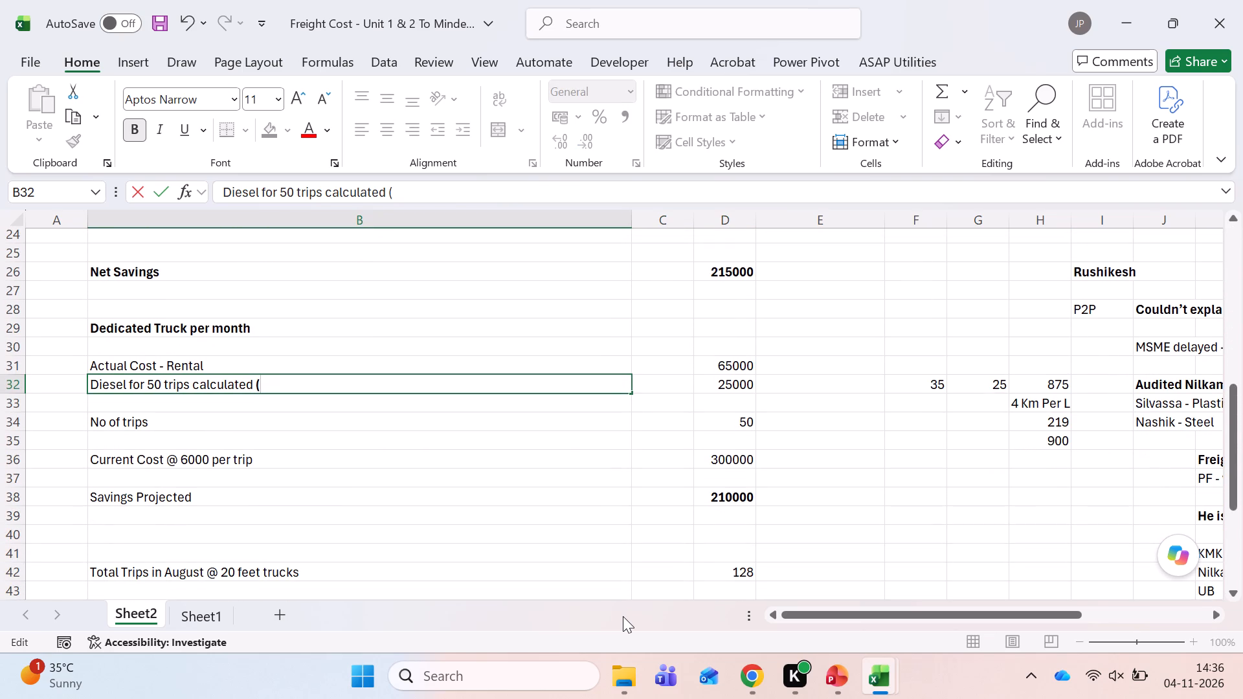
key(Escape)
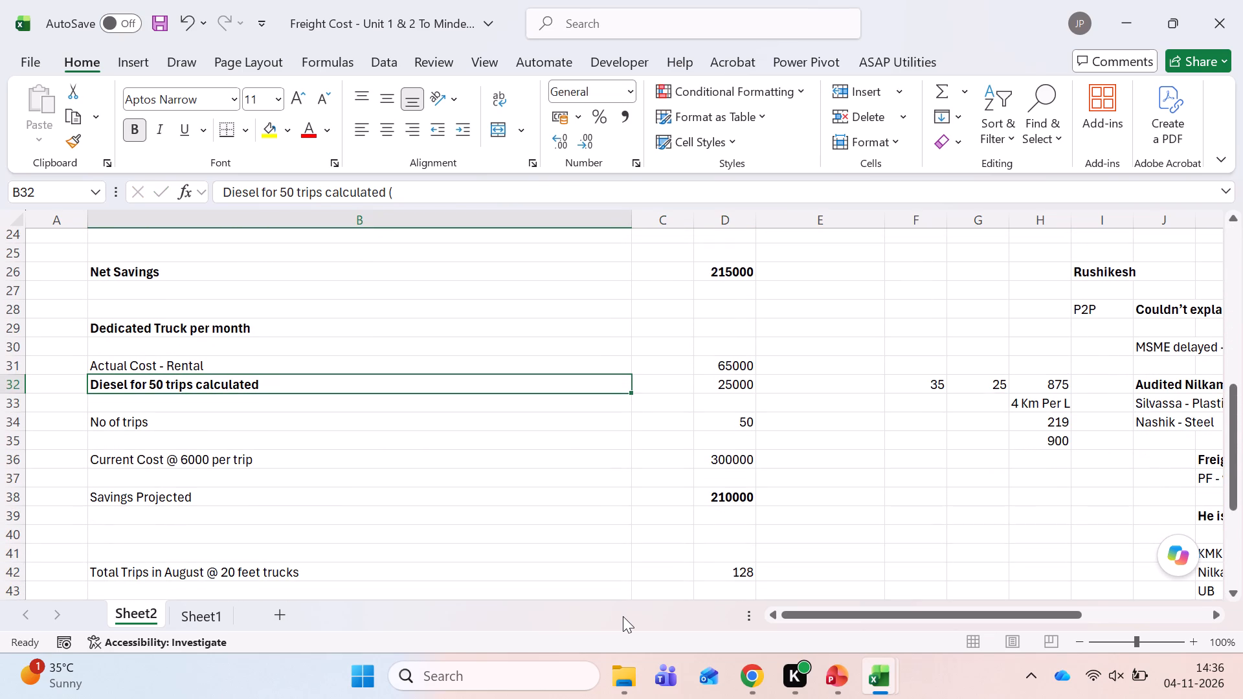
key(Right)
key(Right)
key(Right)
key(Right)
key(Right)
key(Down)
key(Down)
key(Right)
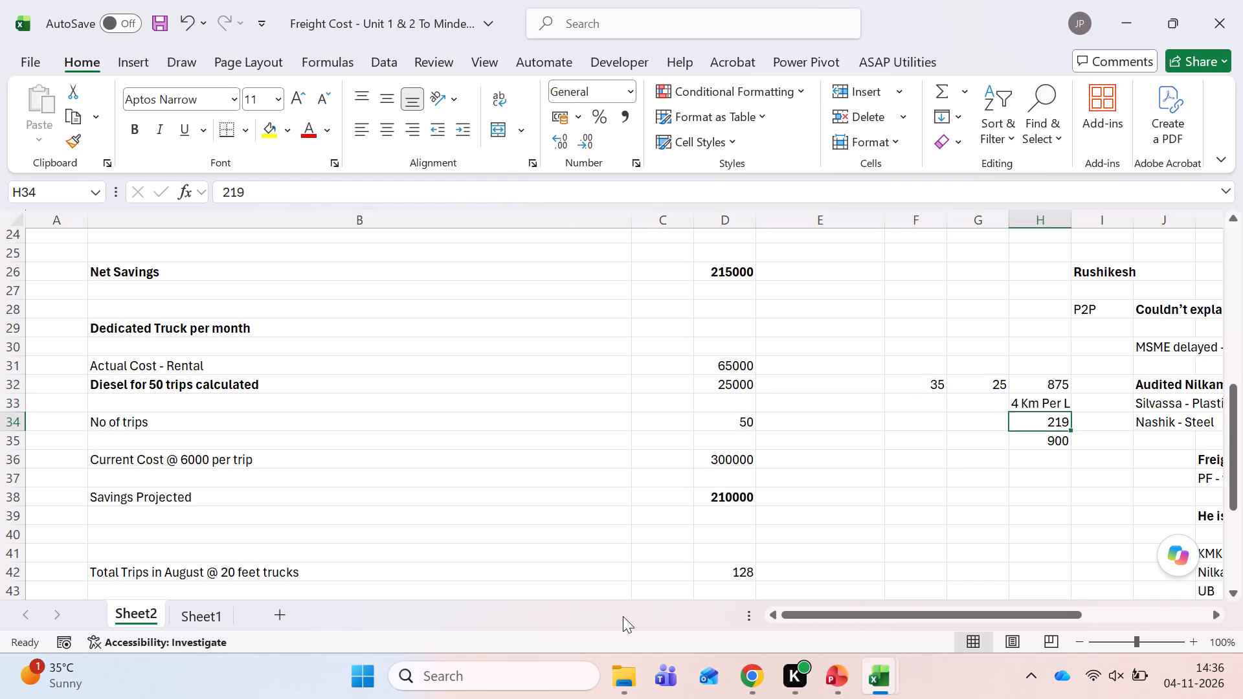
Append "(4 KM/L as informed by Mr. Prakash)" to the "Diesel for 50 trips calculated" label in B32.
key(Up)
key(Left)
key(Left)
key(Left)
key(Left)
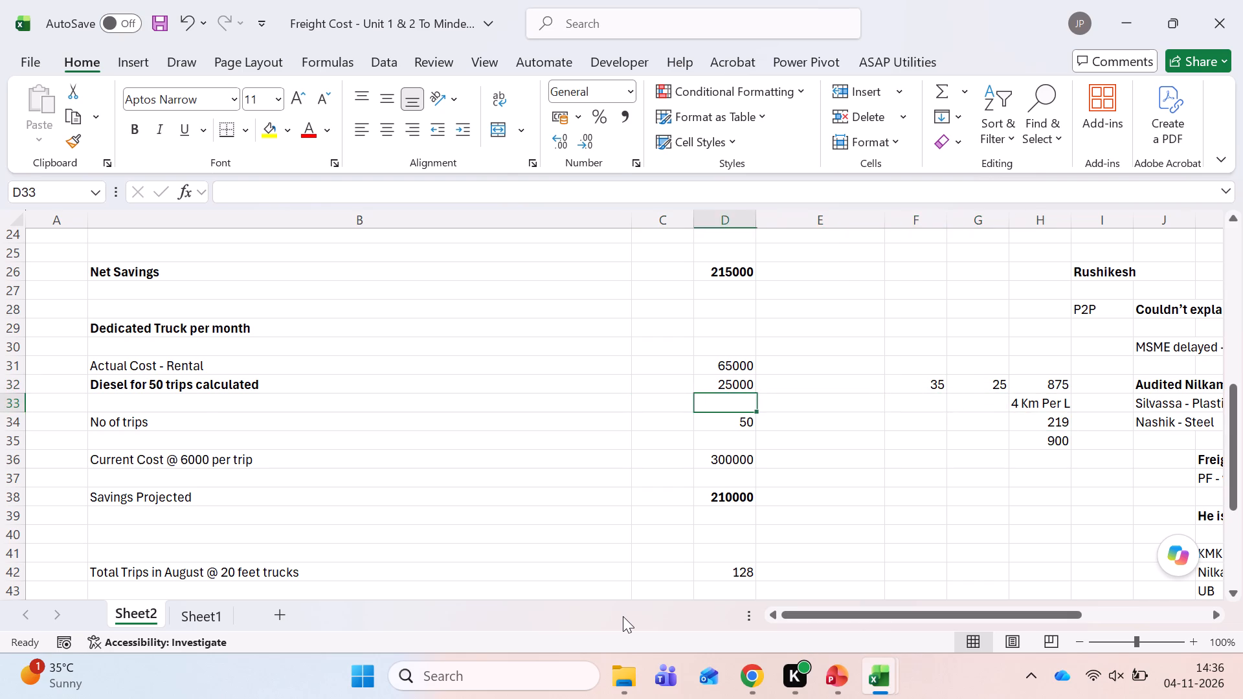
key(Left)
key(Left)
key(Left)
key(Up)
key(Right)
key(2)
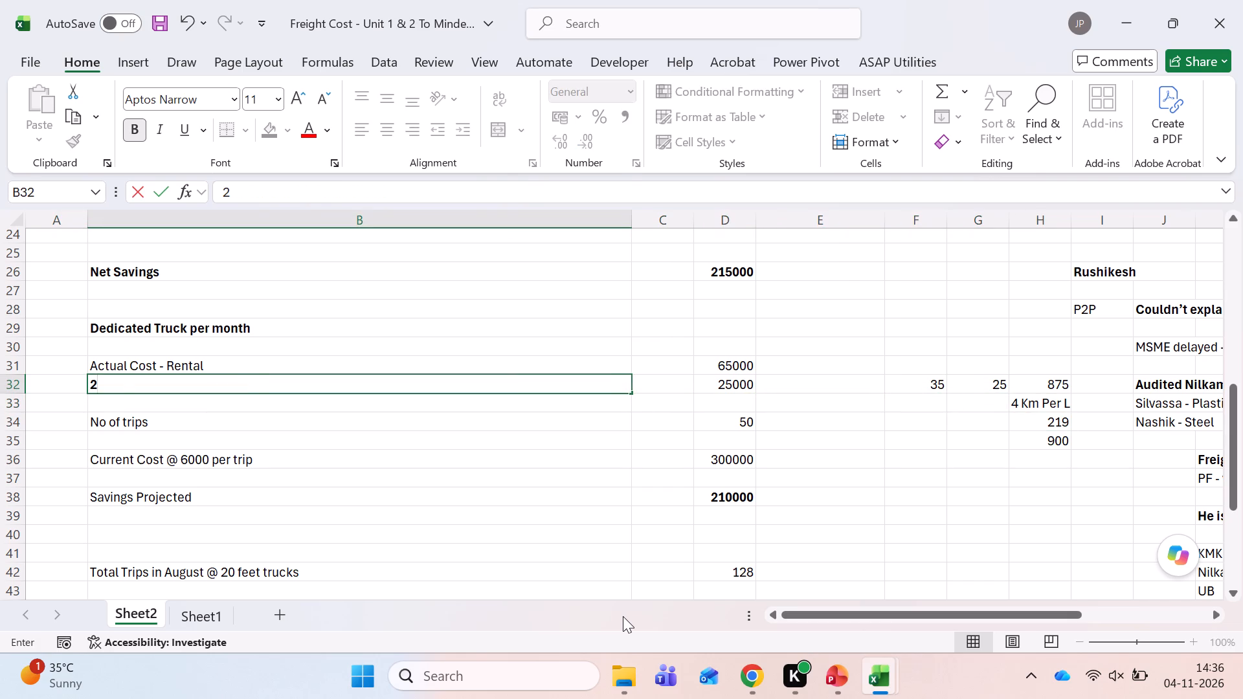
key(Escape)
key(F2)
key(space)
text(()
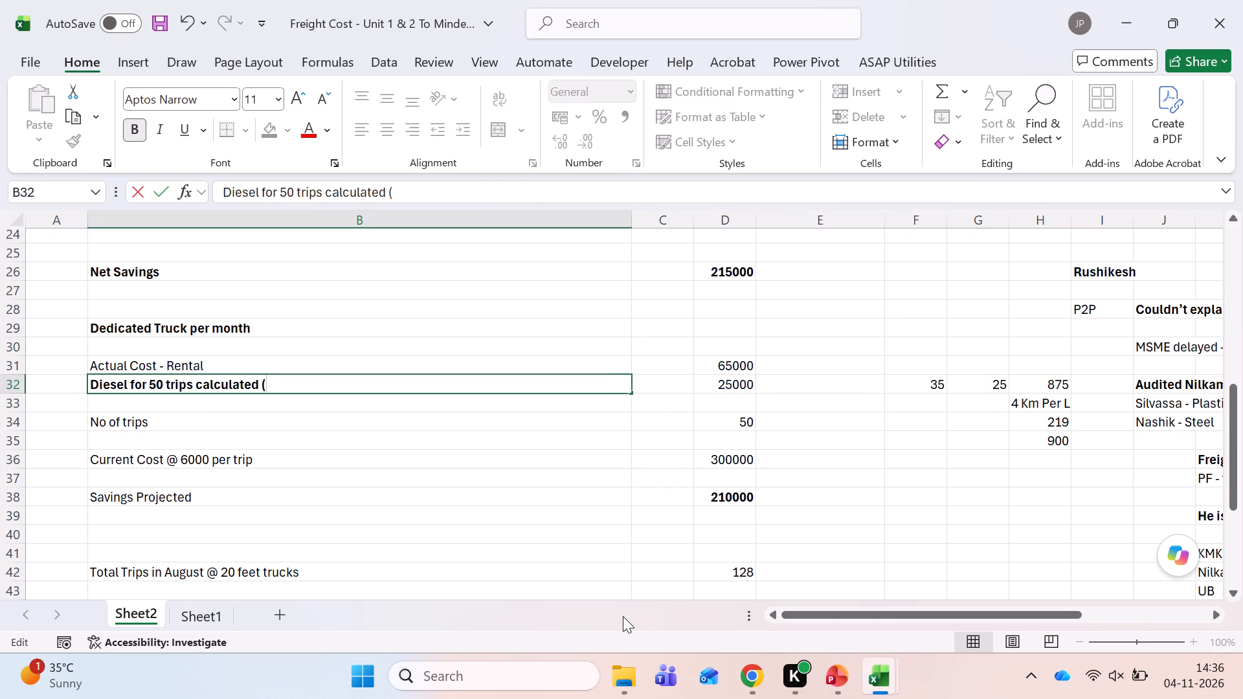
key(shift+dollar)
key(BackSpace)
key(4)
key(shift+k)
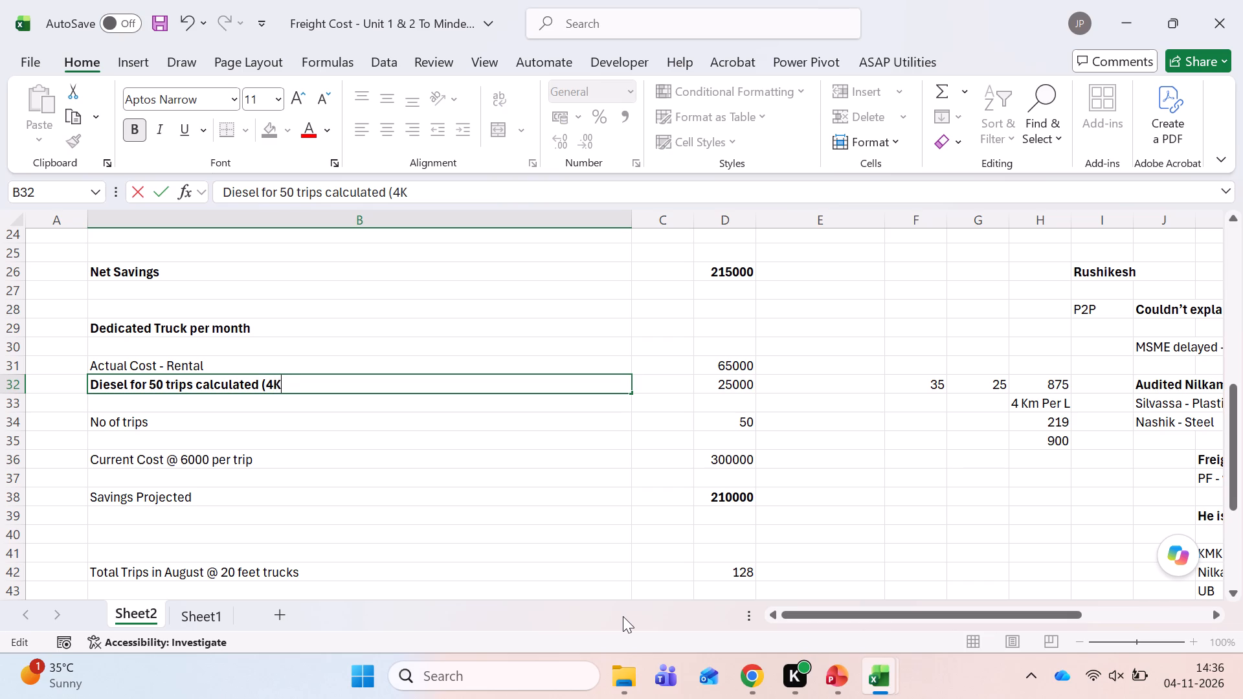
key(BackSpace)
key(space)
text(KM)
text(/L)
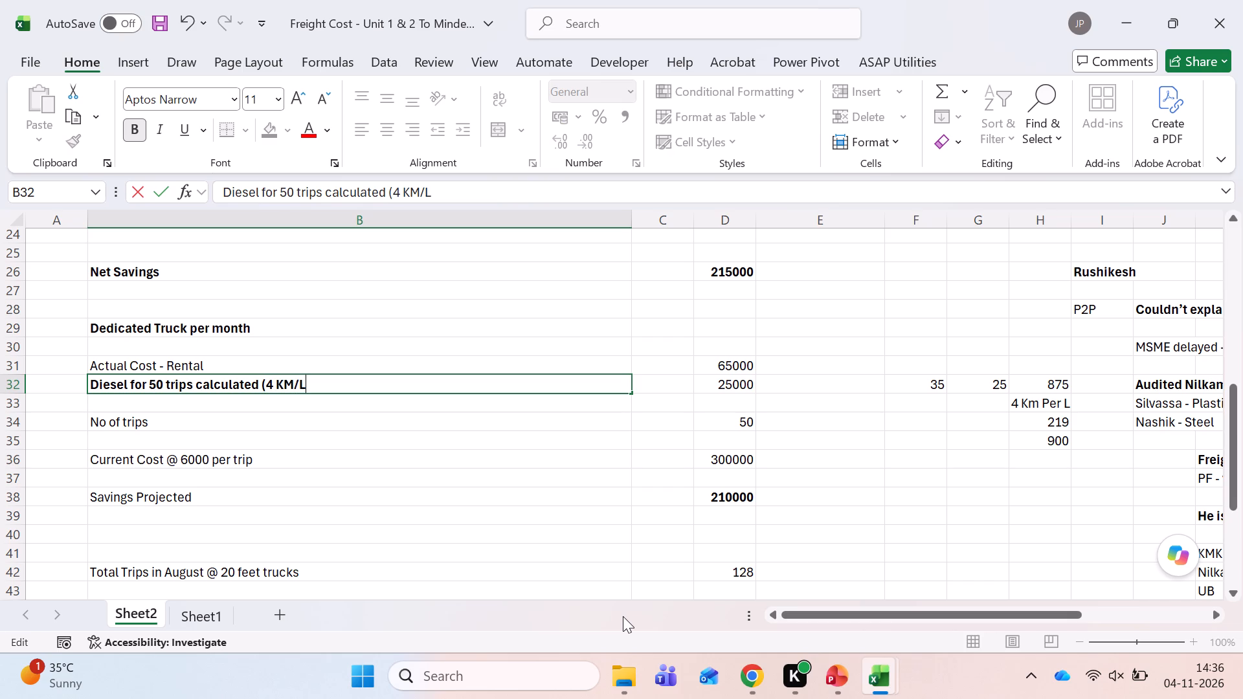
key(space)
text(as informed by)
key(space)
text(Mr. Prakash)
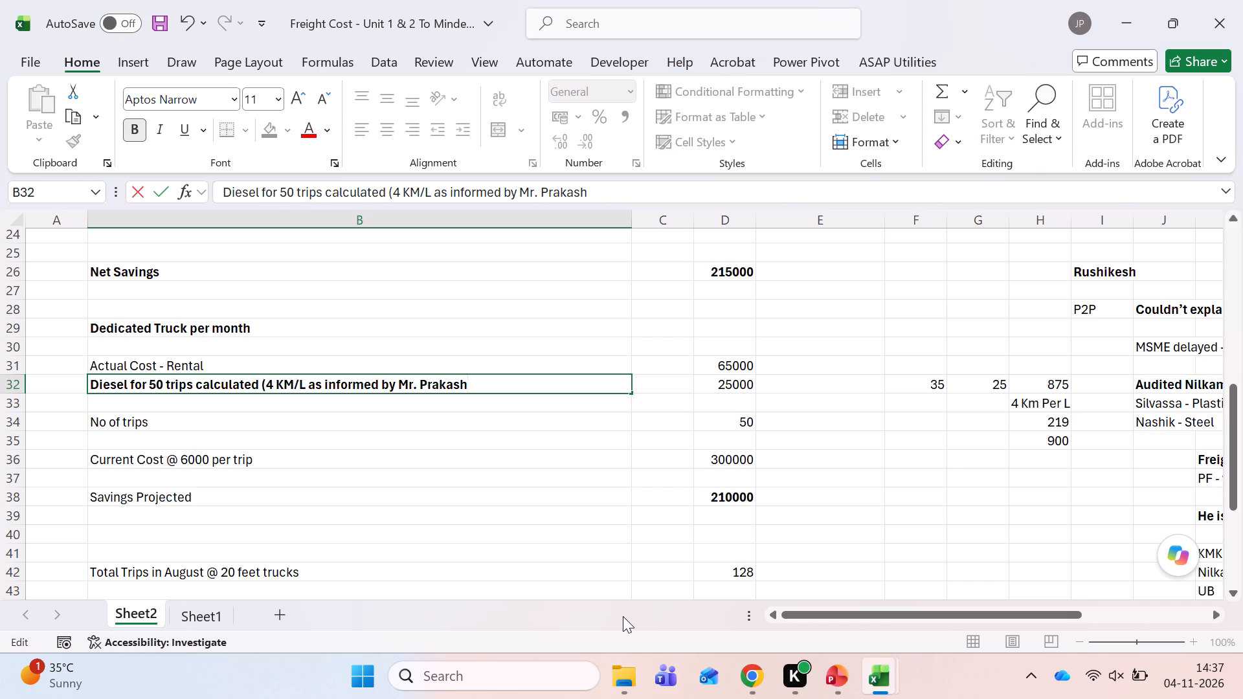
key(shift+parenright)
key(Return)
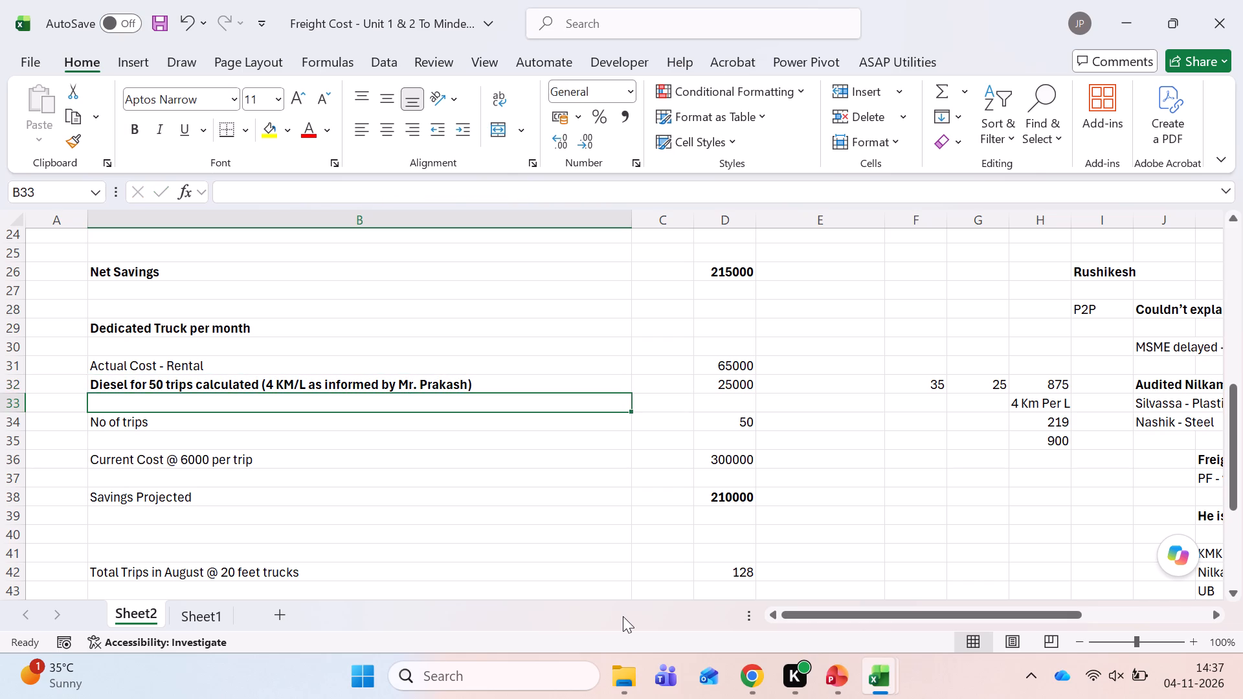
Append "(35 KM round Trip for 25 Days per Truck)" to the end of the diesel label in B32.
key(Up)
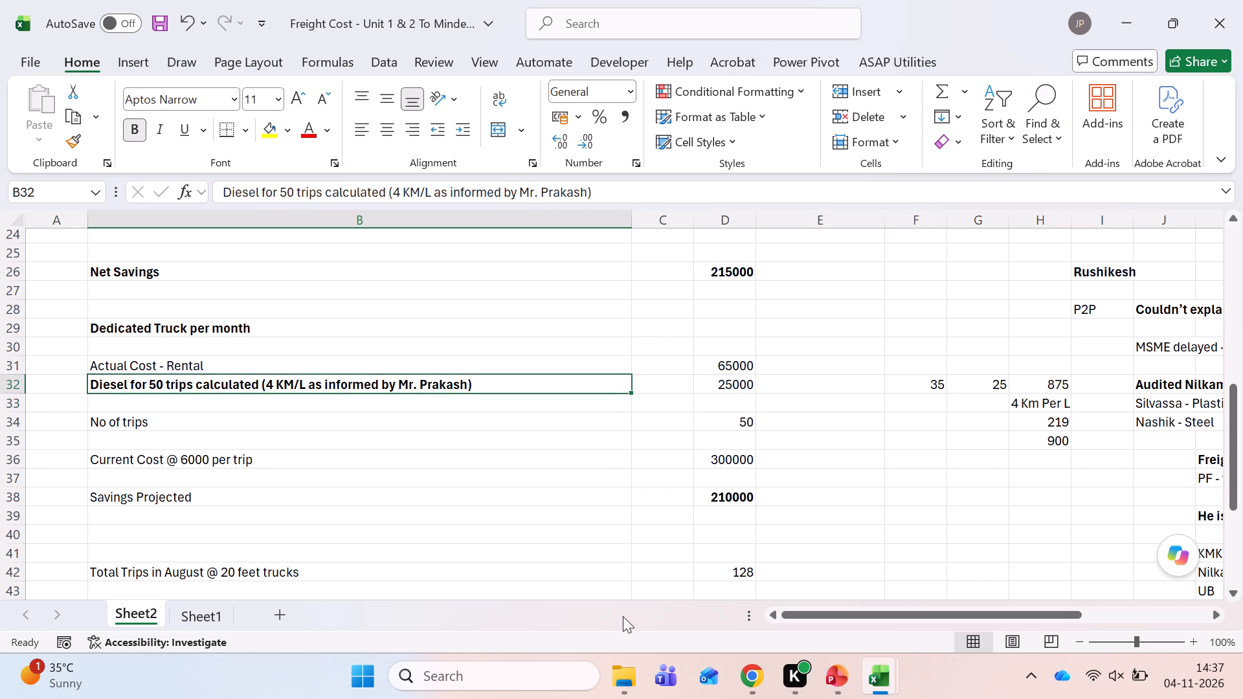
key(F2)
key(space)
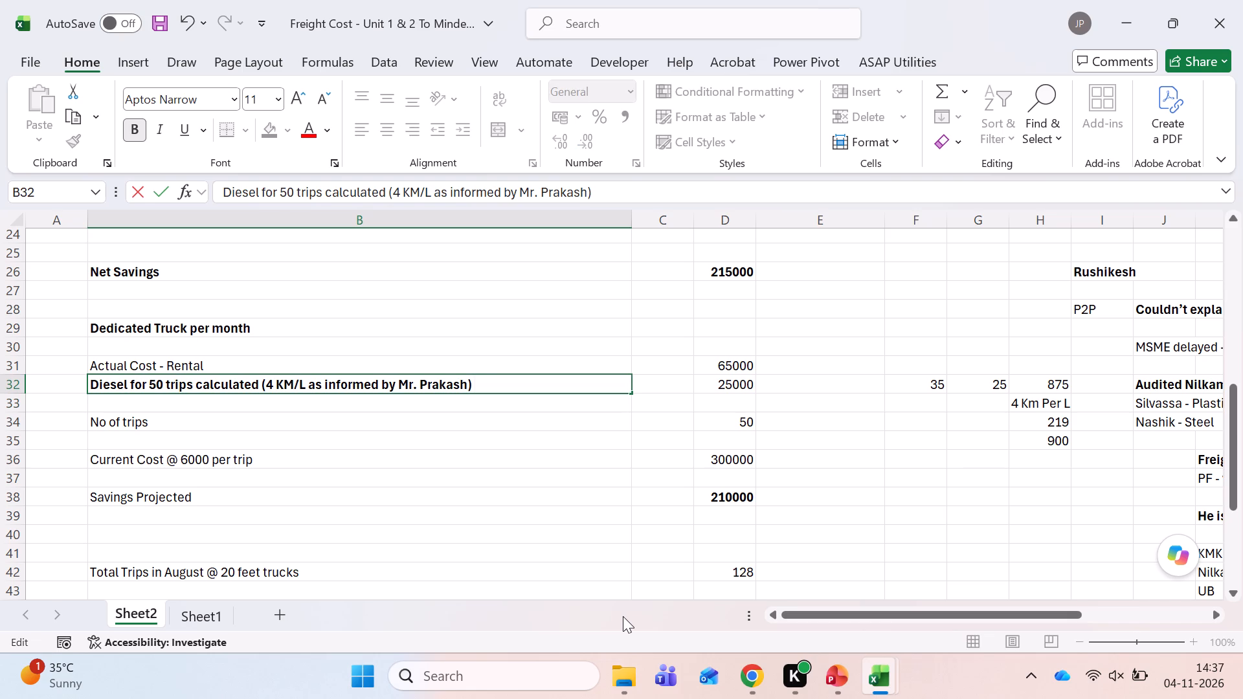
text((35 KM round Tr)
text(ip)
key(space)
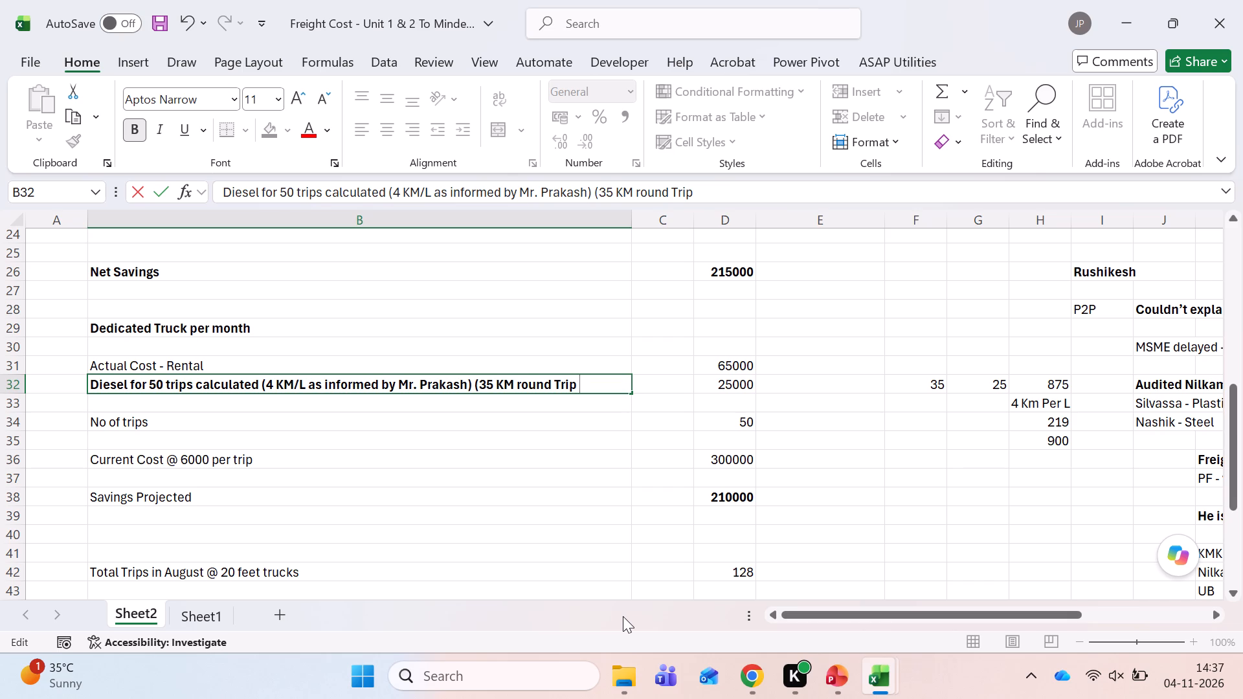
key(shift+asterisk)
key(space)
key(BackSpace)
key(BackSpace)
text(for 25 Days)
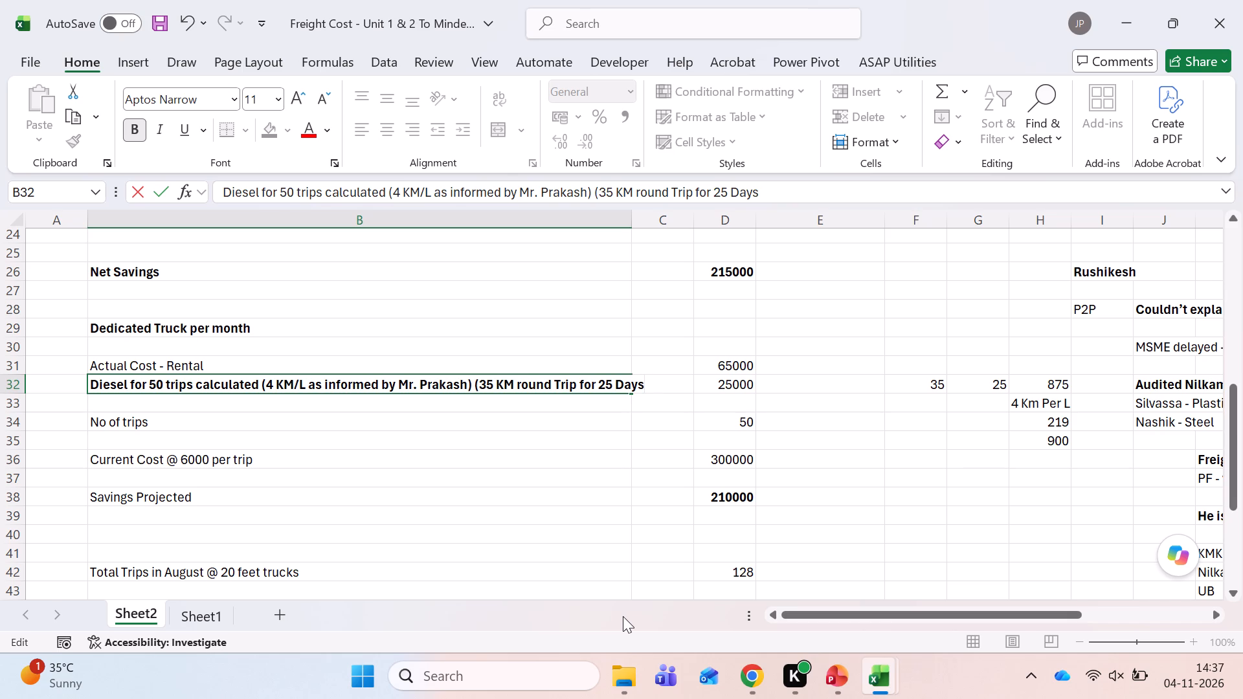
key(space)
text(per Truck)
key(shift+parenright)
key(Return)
Wrap the text of the diesel label in B32 so it fits within its column.
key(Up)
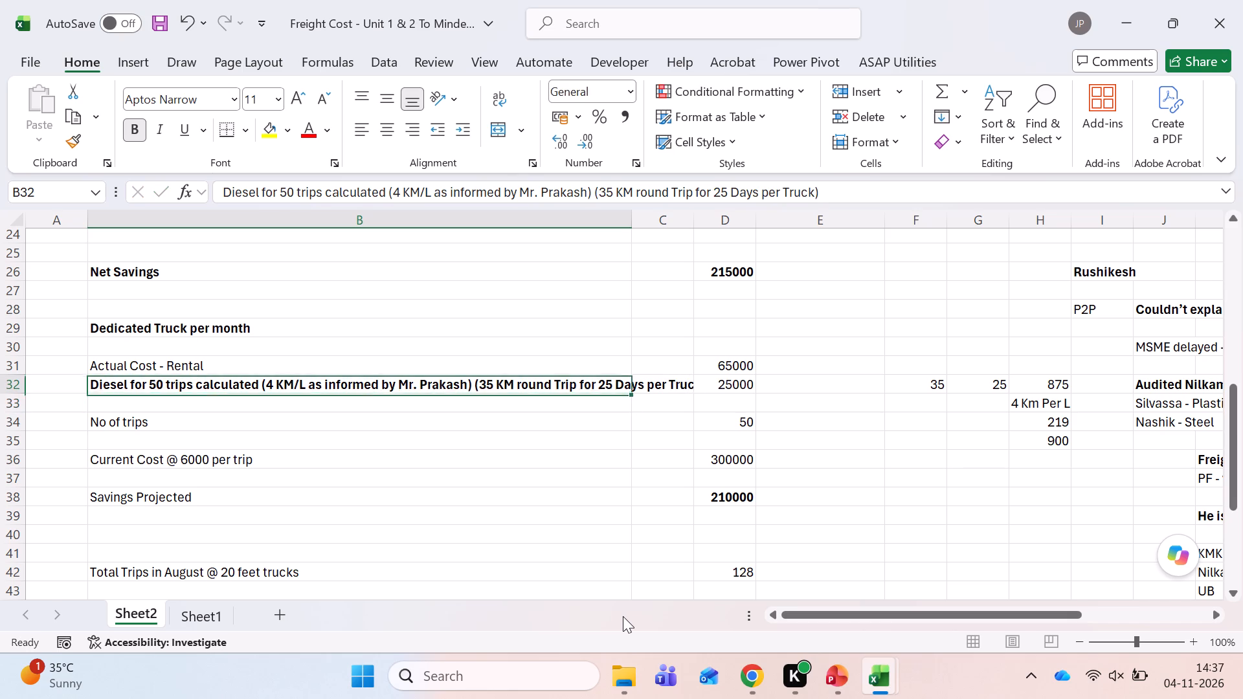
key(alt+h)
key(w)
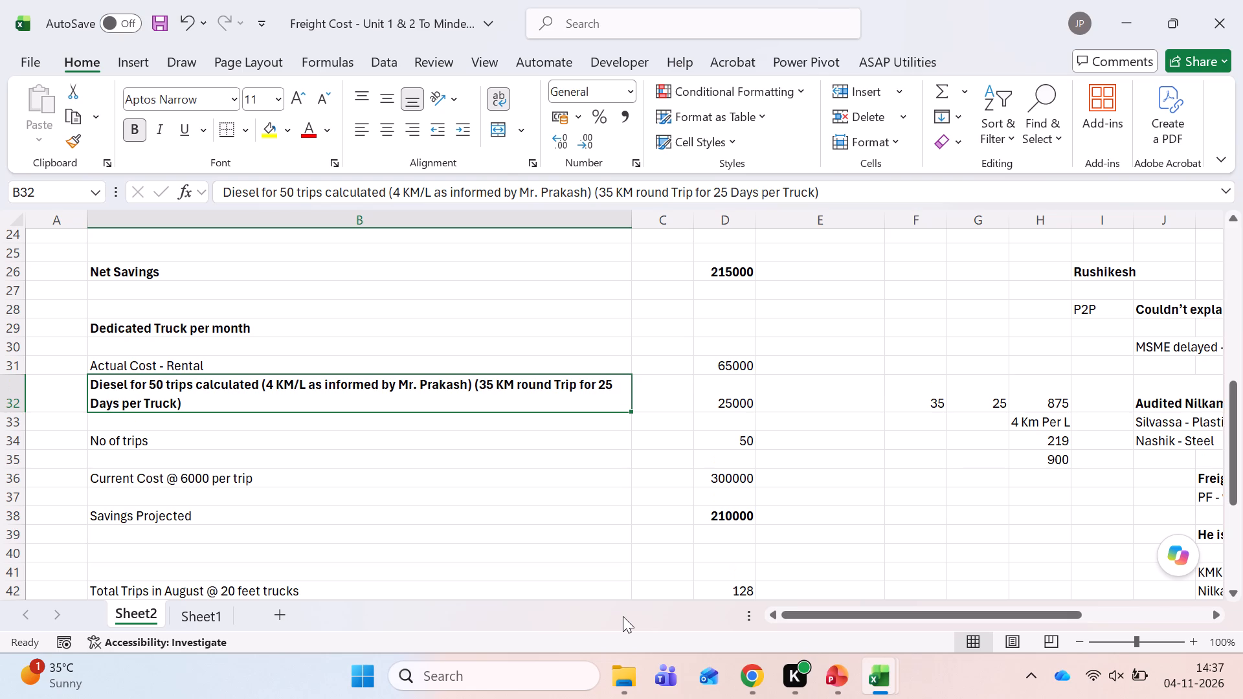
Select the diesel cost cell D32 in the dedicated truck section.
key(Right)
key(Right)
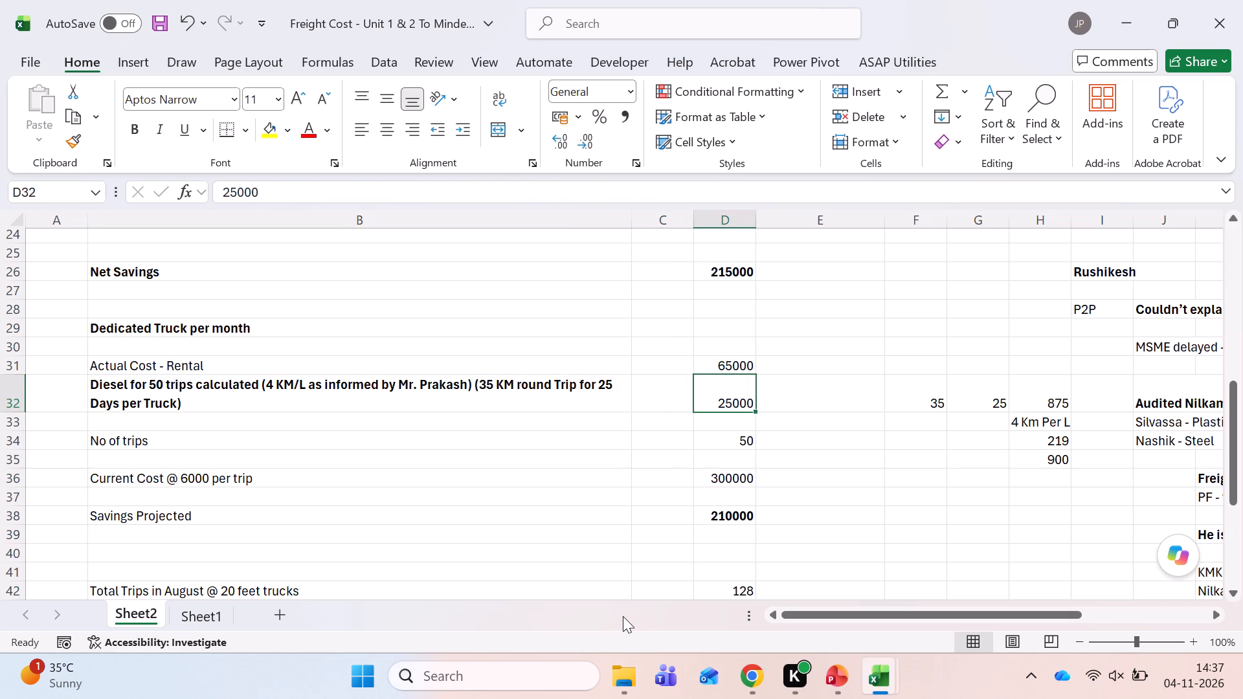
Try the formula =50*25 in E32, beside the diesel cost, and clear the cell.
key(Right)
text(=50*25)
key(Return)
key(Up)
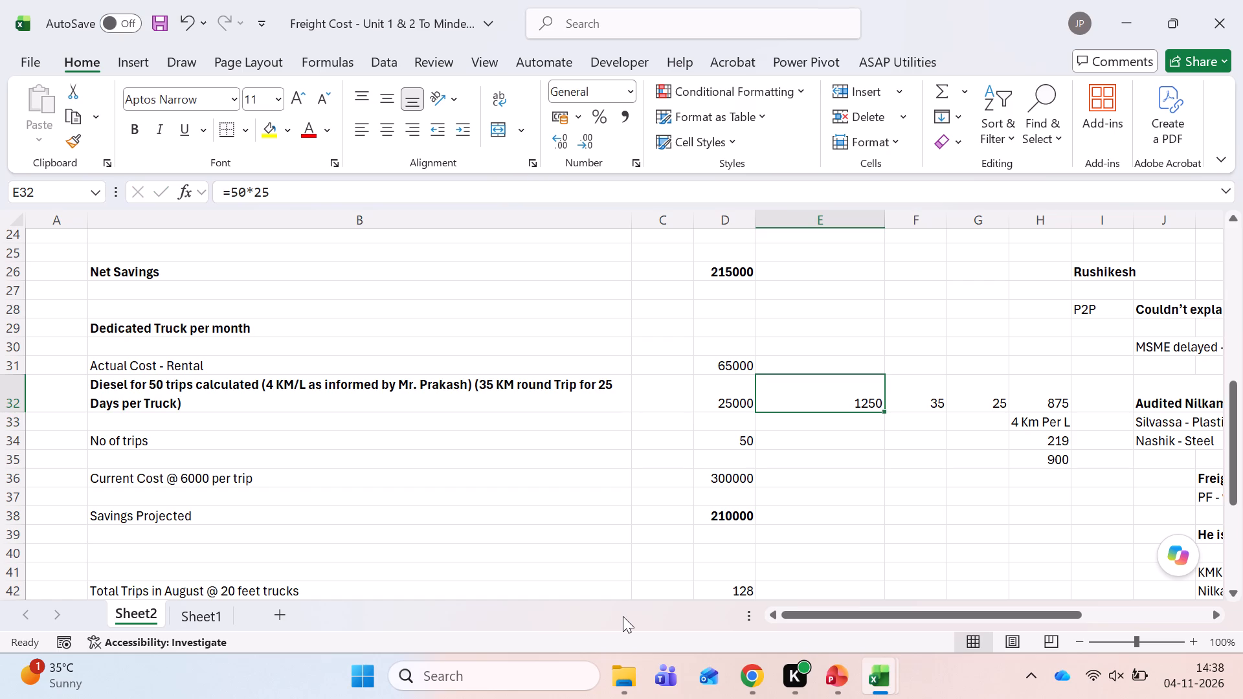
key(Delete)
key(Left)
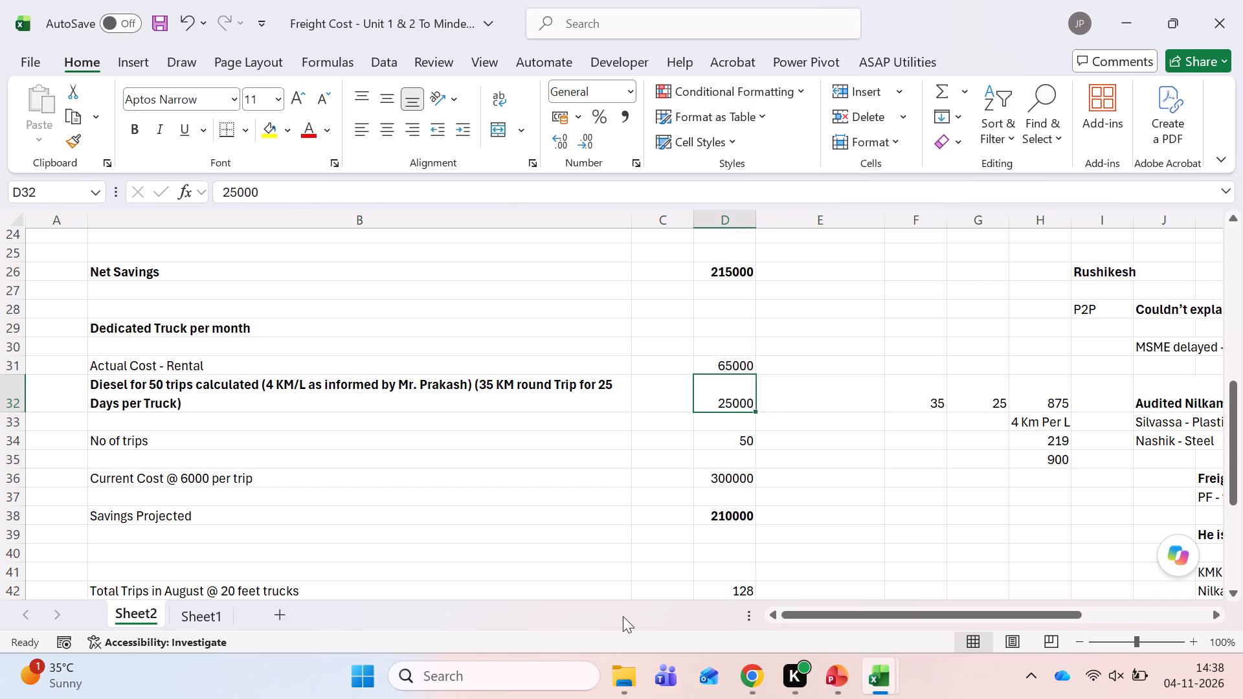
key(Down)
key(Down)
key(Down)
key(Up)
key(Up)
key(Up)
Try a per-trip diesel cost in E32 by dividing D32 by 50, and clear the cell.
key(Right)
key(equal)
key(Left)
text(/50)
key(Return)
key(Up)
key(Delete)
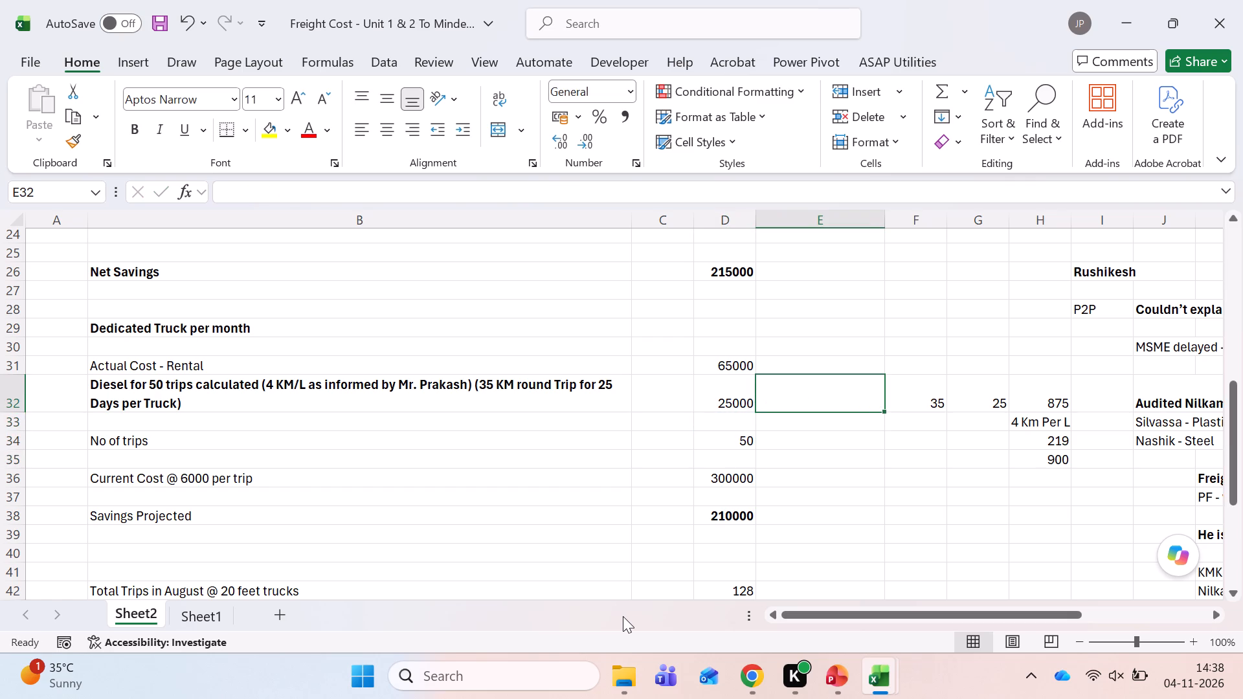
Enter the formula =900*50 in E32, beside the Diesel for 50 trips cost.
key(Left)
key(Left)
key(Right)
key(Right)
text(=900)
key(shift+asterisk)
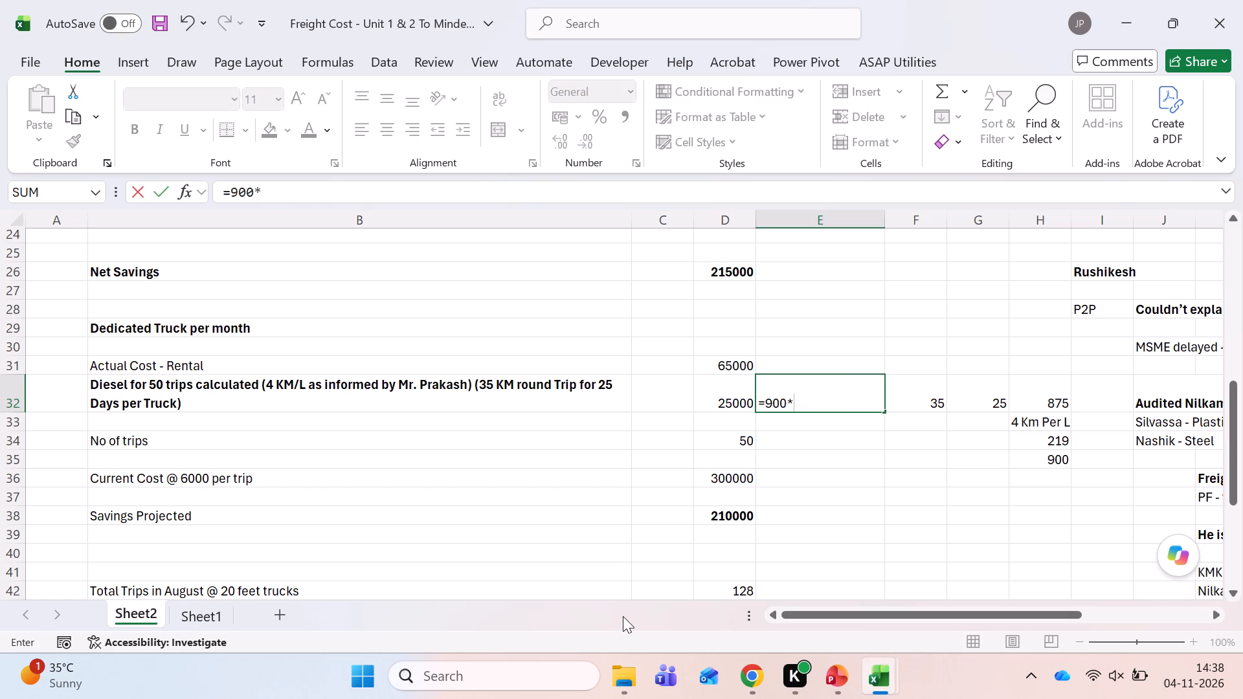
text(50)
key(Return)
key(Up)
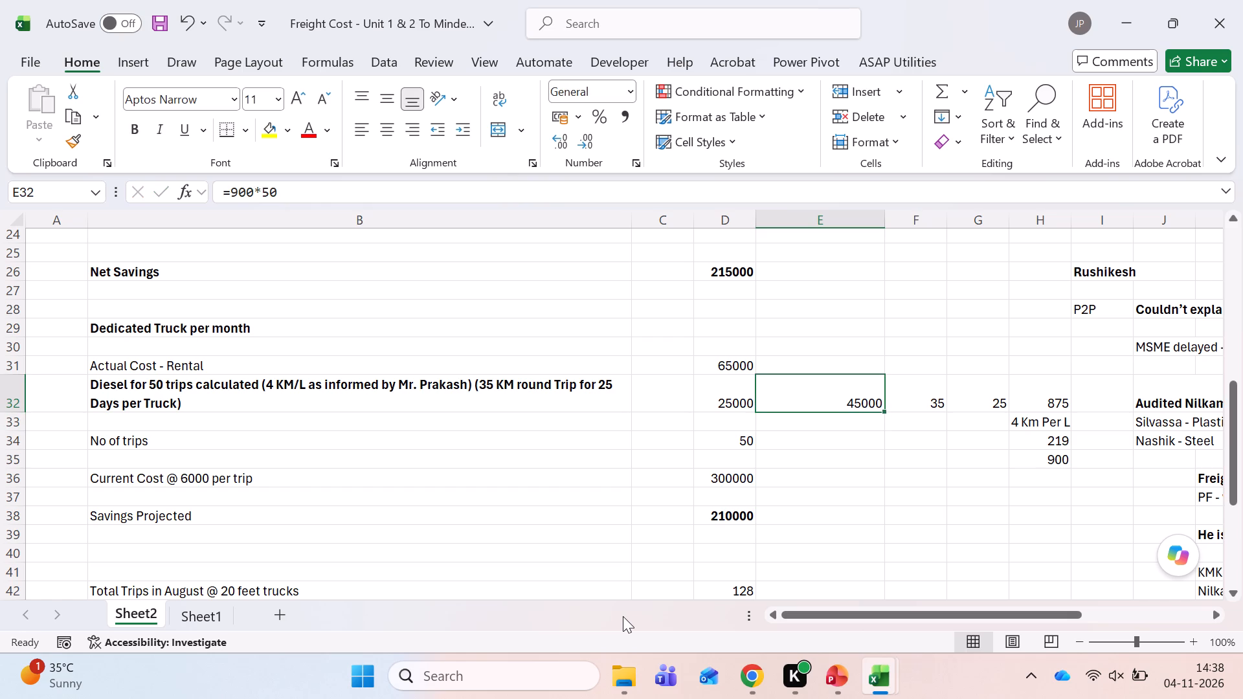
Enter the formula =900*25 in E33, below the 50-trip diesel calculation.
key(Down)
text(=900*25)
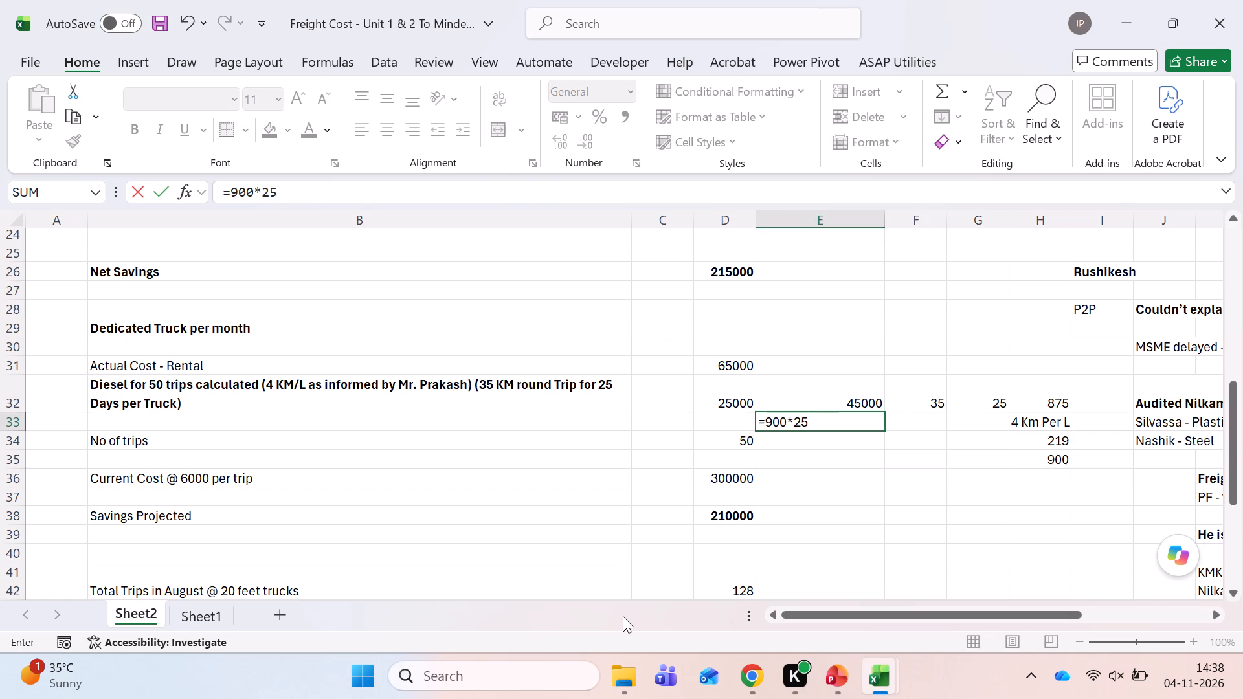
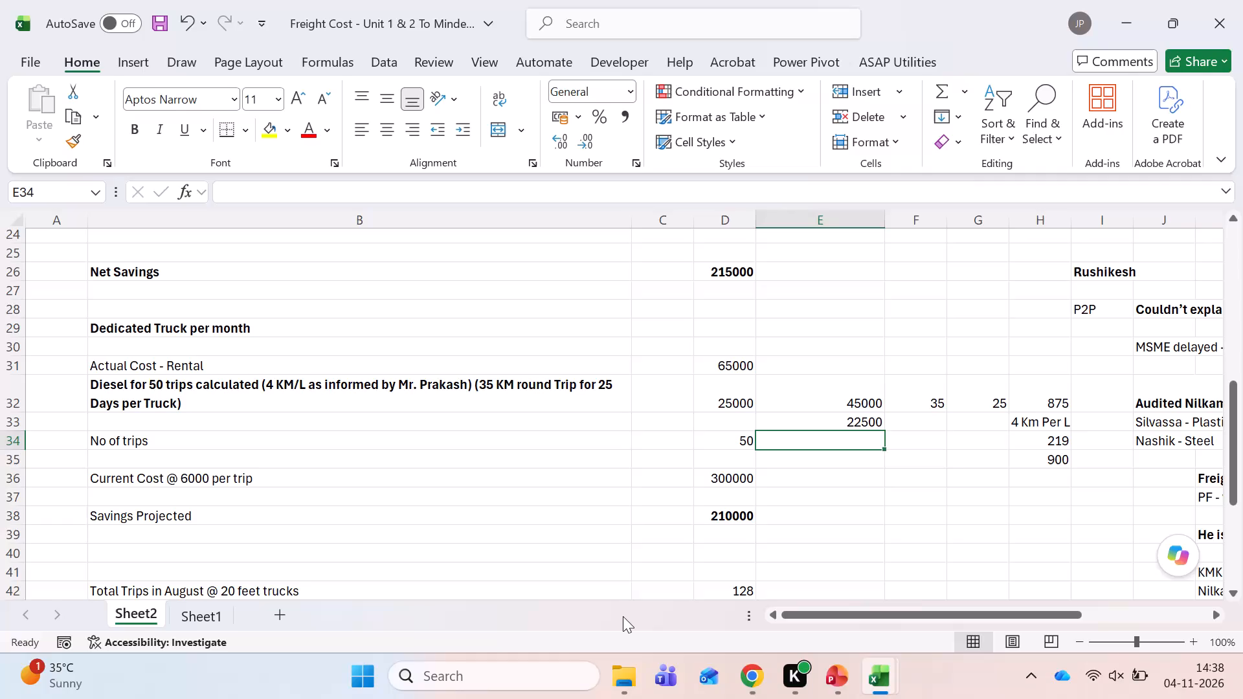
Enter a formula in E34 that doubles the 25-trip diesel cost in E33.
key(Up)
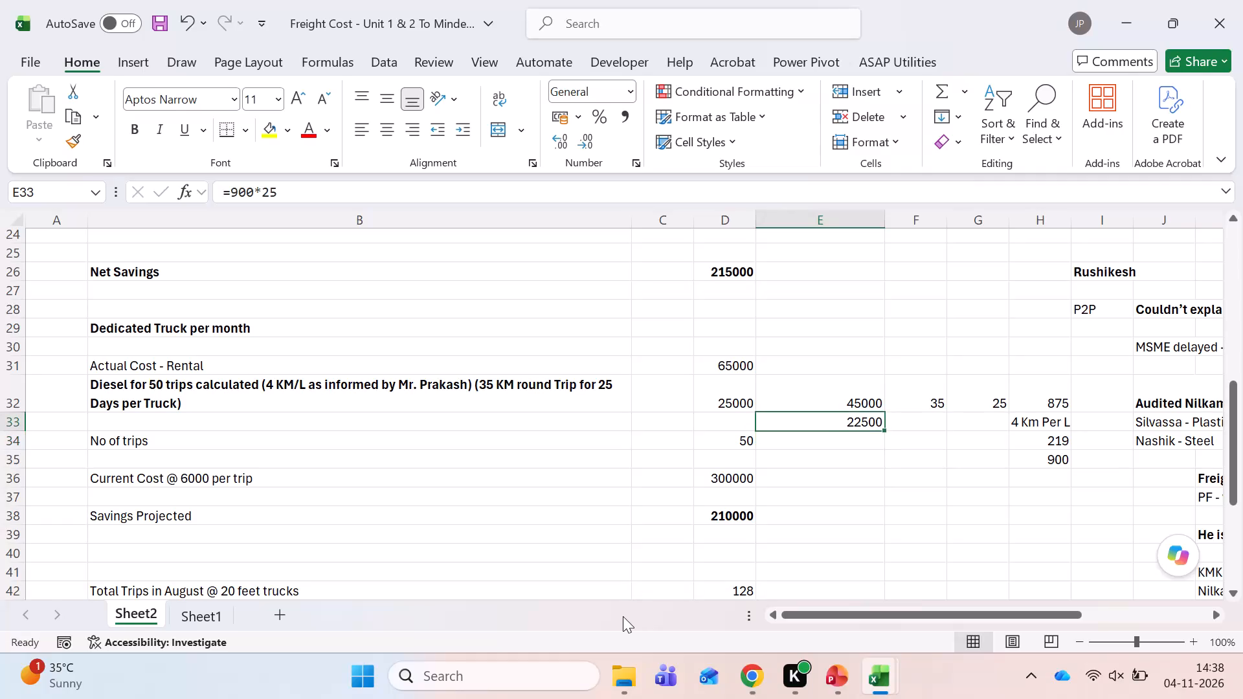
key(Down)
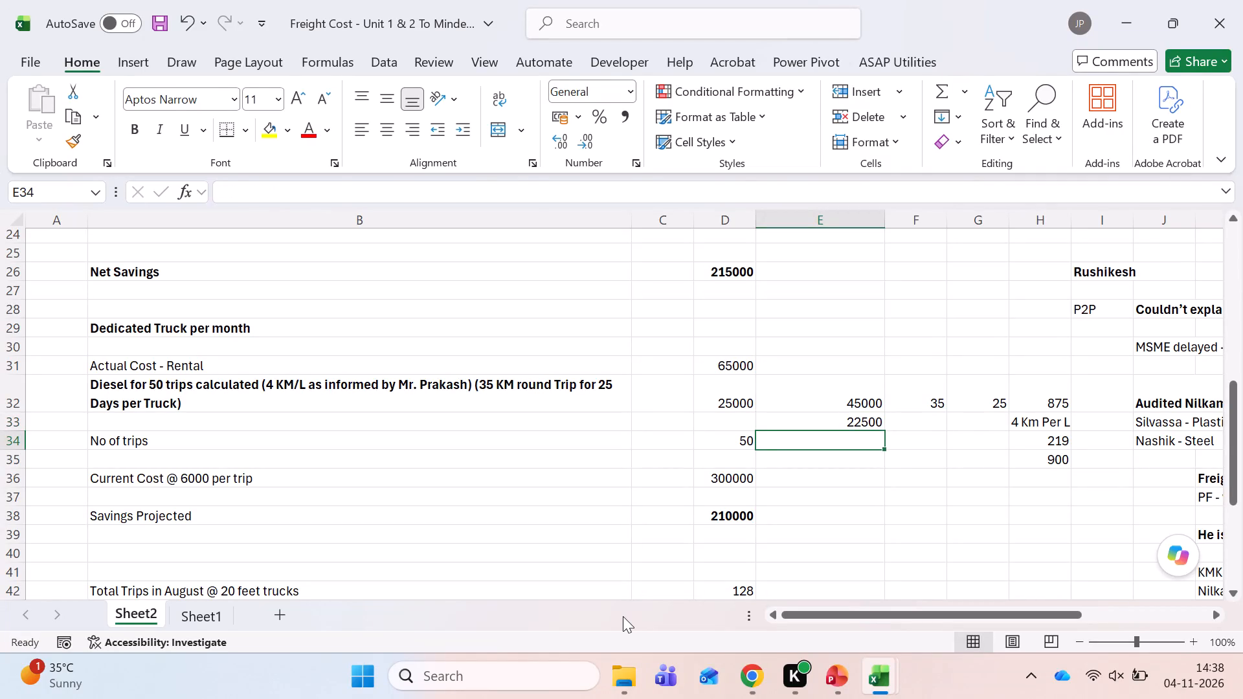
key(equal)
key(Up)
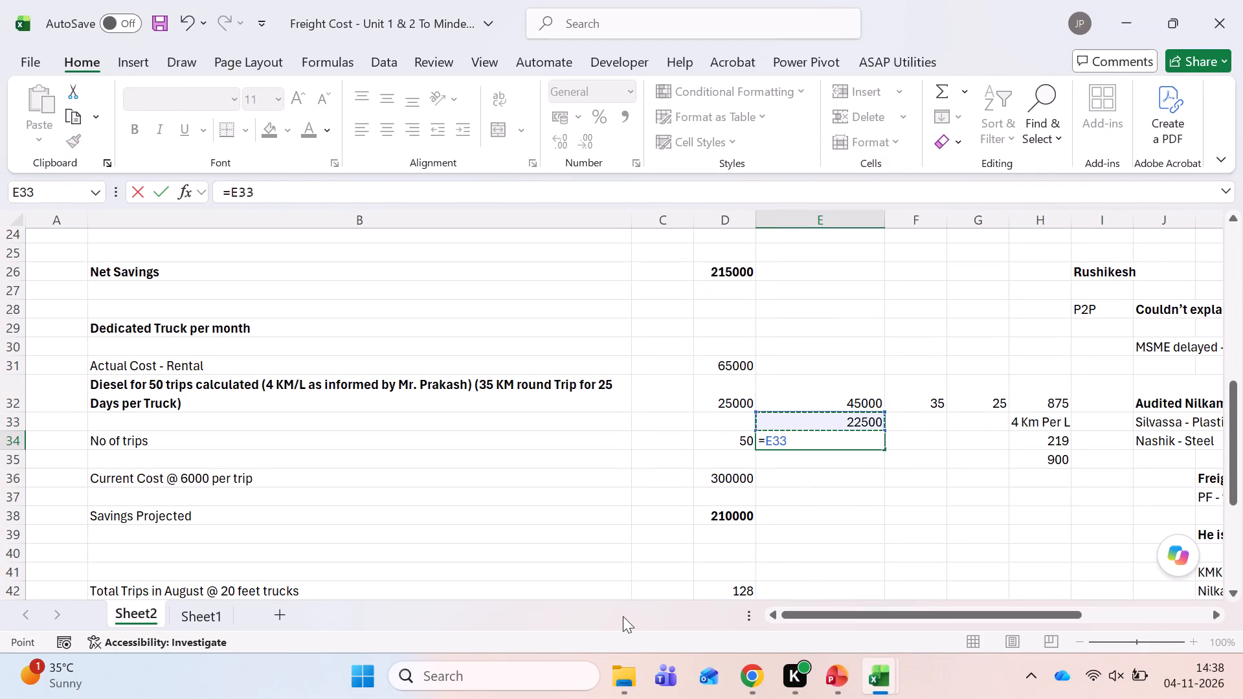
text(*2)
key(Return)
Clear the trial diesel calculations in E32:E34.
key(Up)
key(Up)
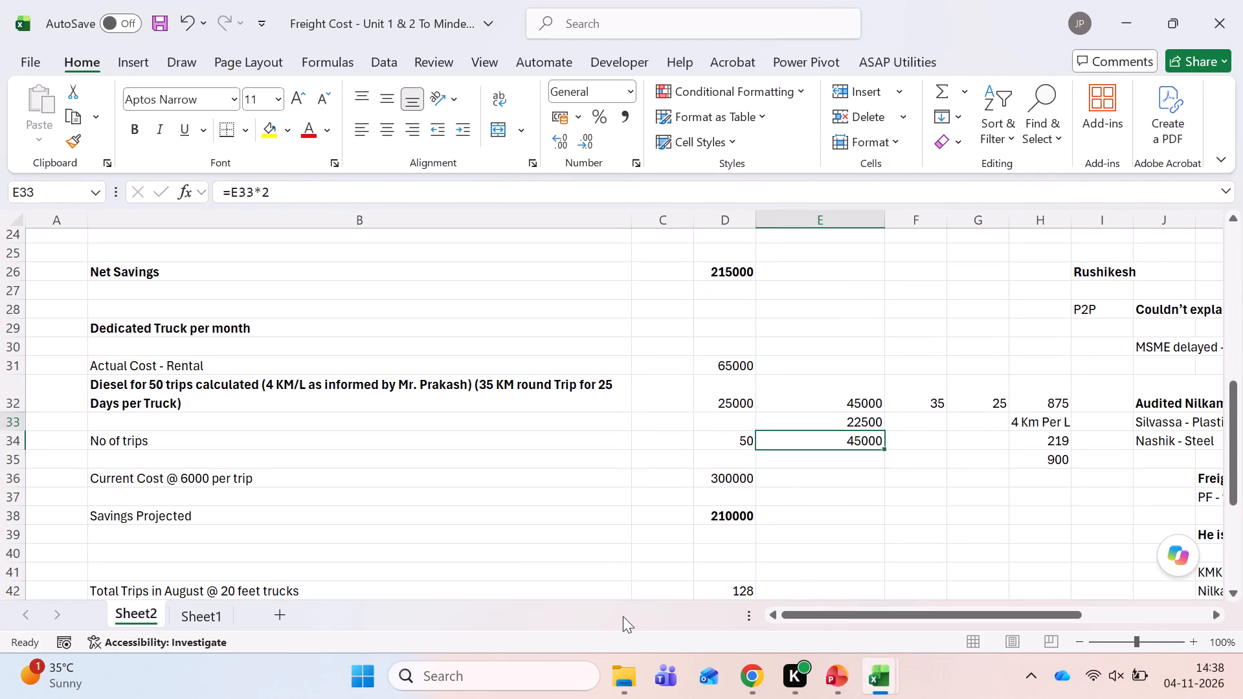
key(Up)
key(shift+Down)
key(shift+Down)
key(Delete)
Examine the diesel description in B32 and the distance, days and mileage workings in F32:H35.
key(Left)
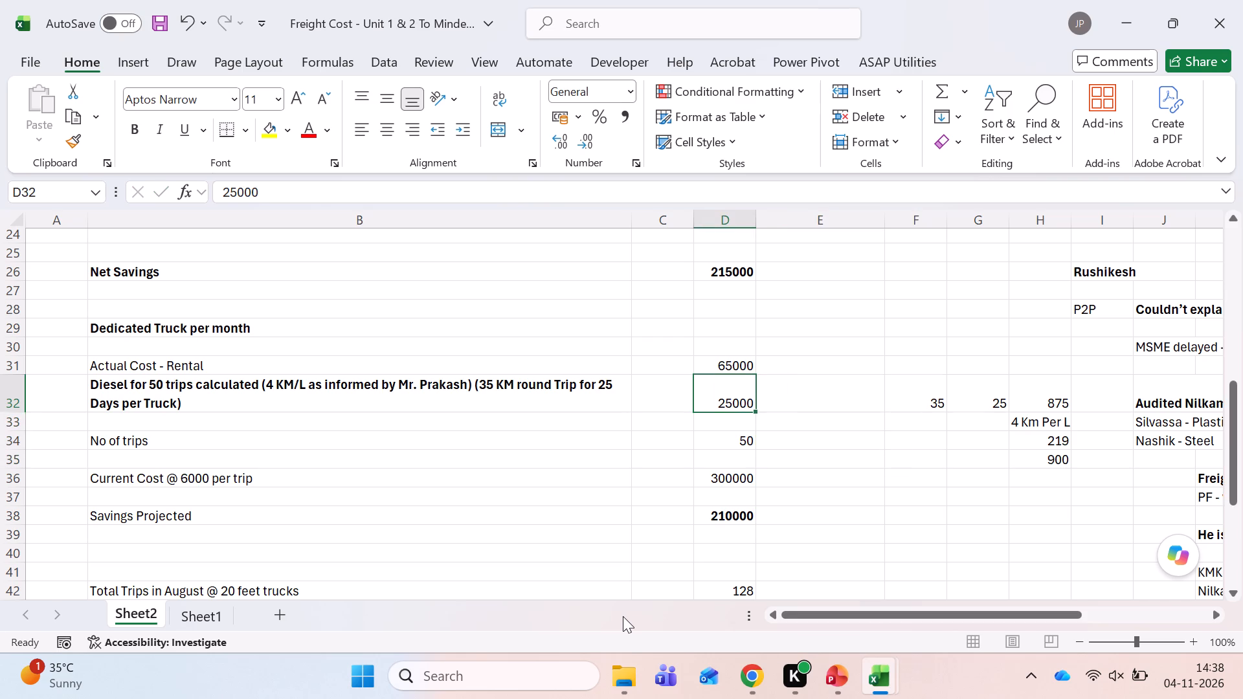
key(Left)
key(Left)
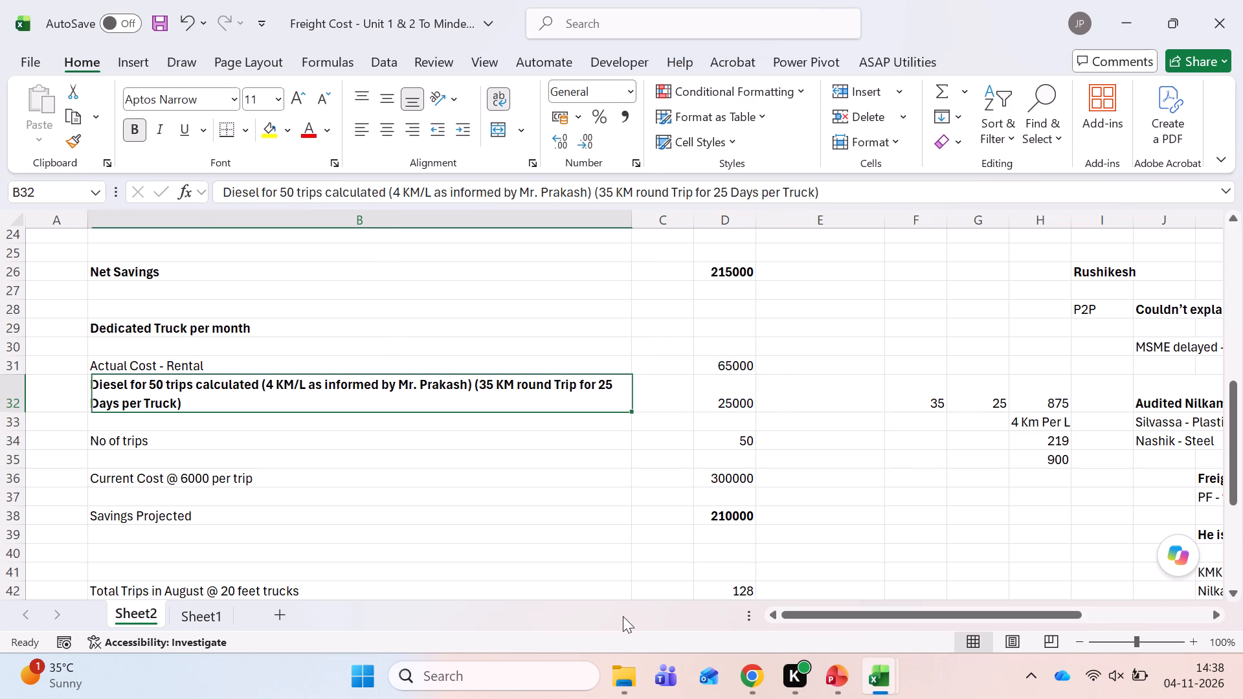
key(Right)
key(Right)
key(Right)
key(Right)
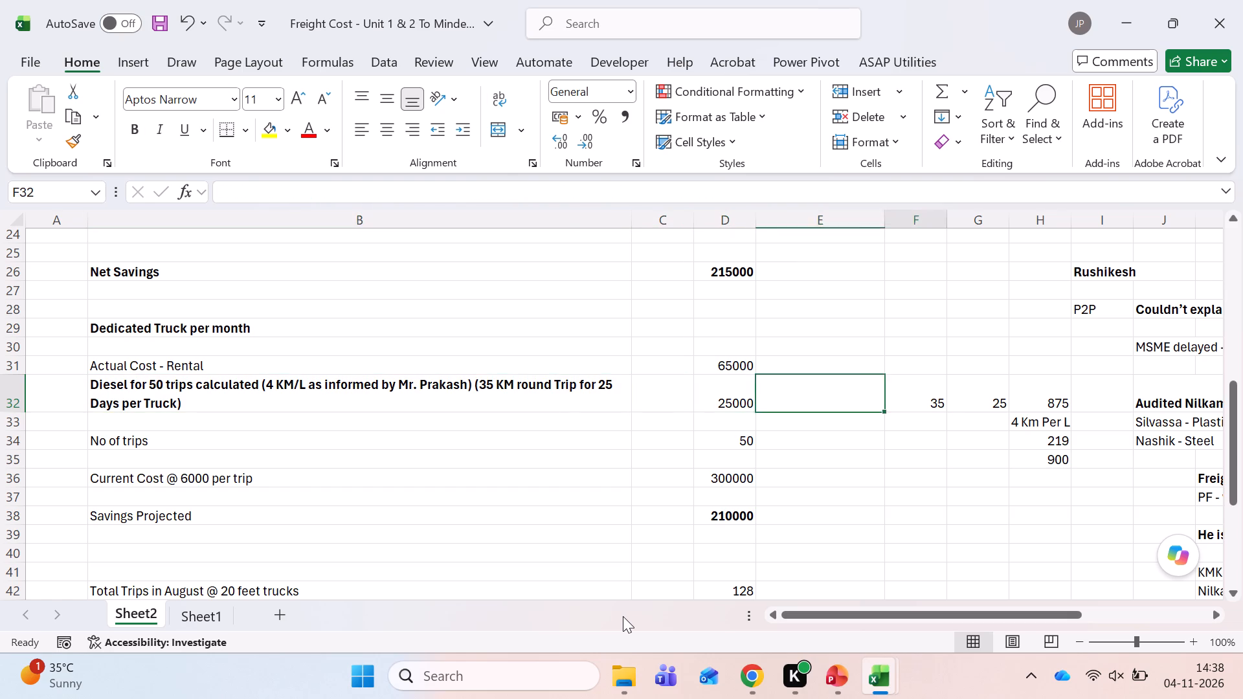
key(Right)
key(Down)
key(Right)
key(Down)
key(Down)
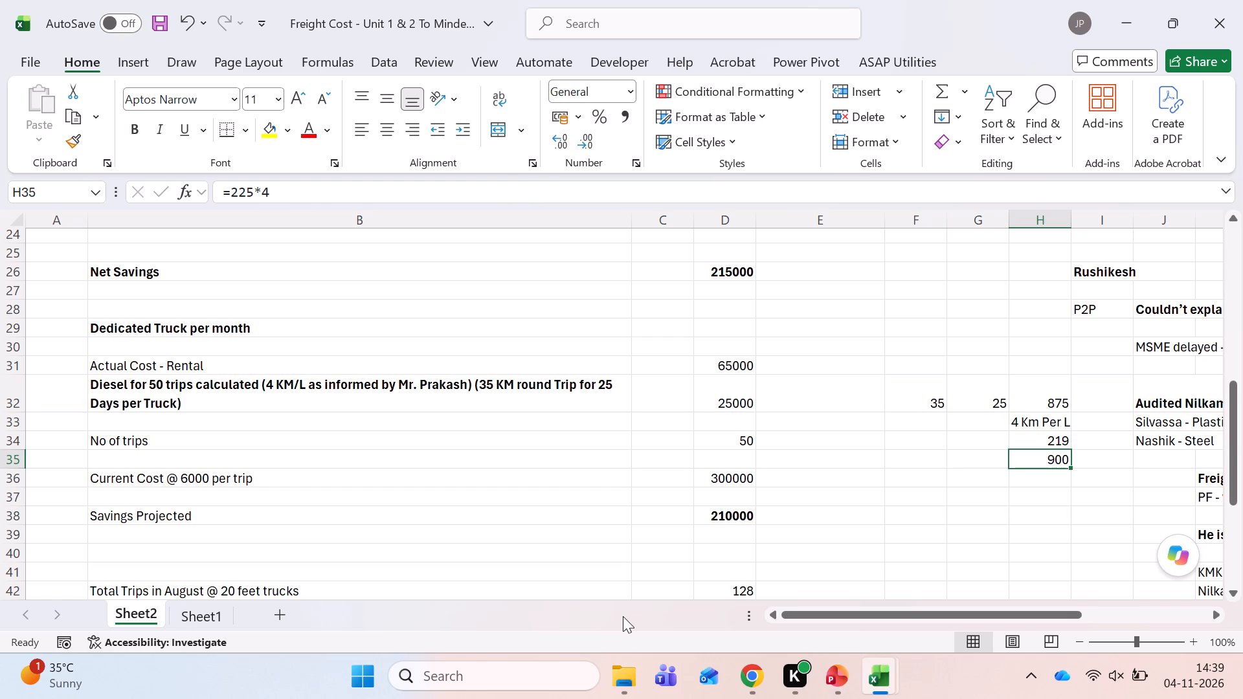
key(Up)
key(Up)
key(Up)
key(Left)
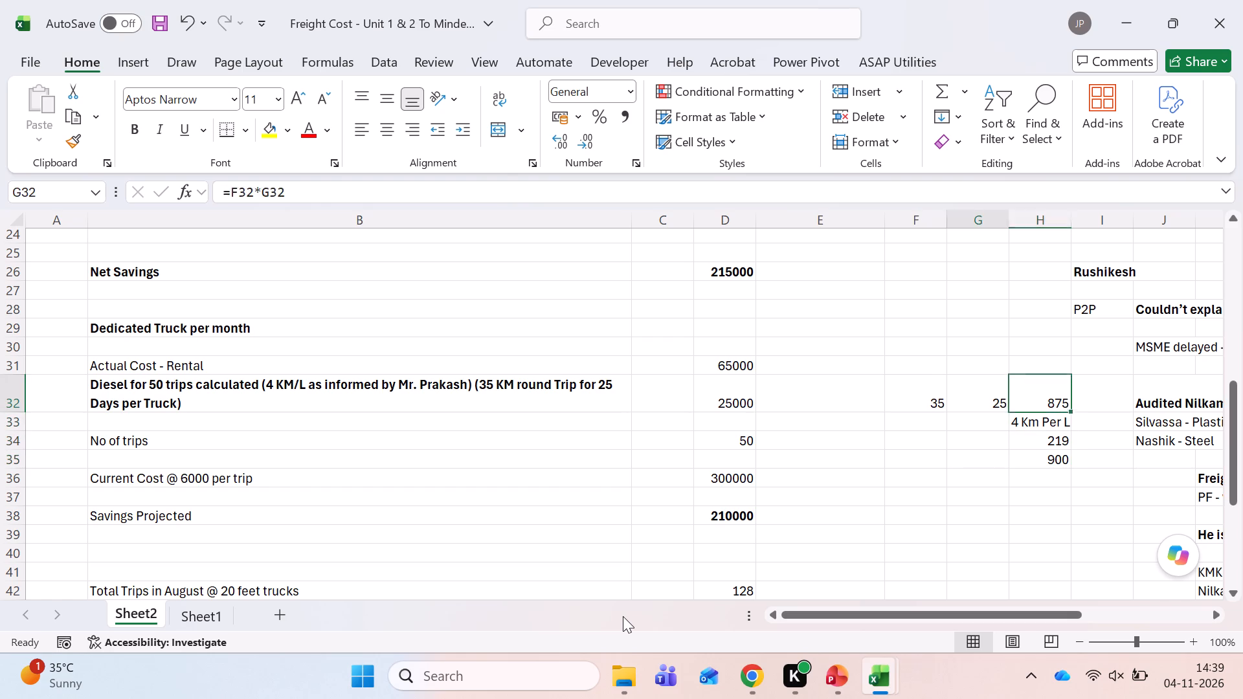
key(Left)
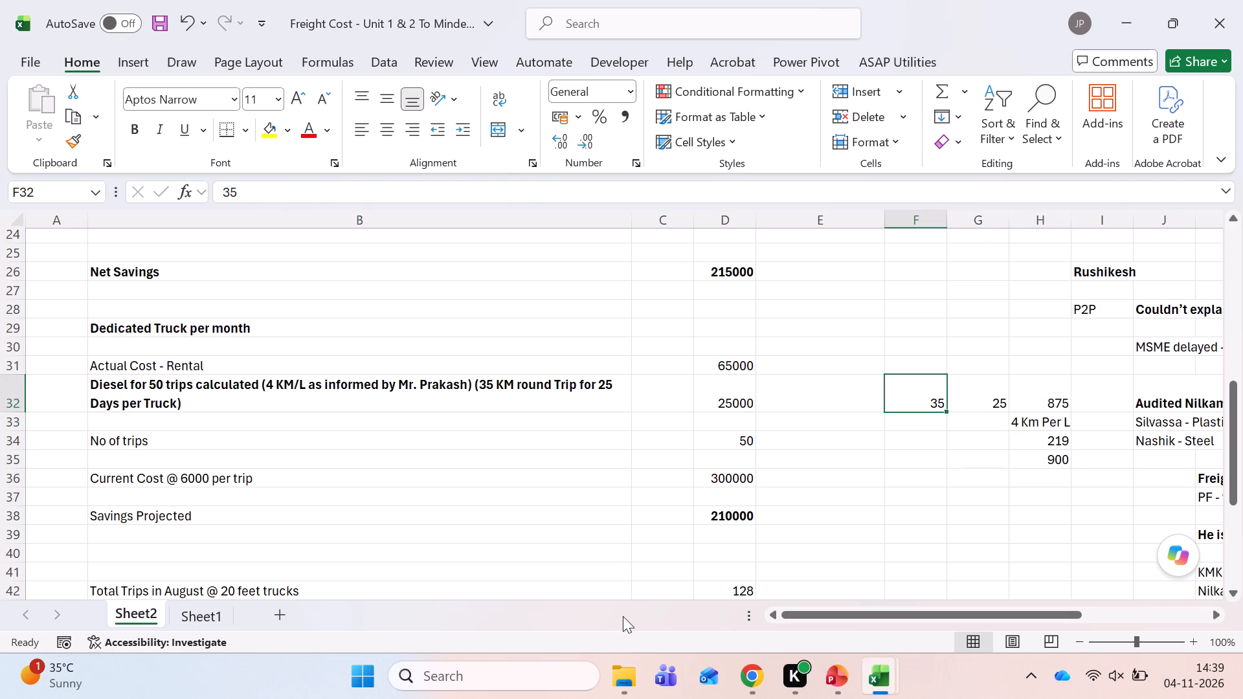
key(Right)
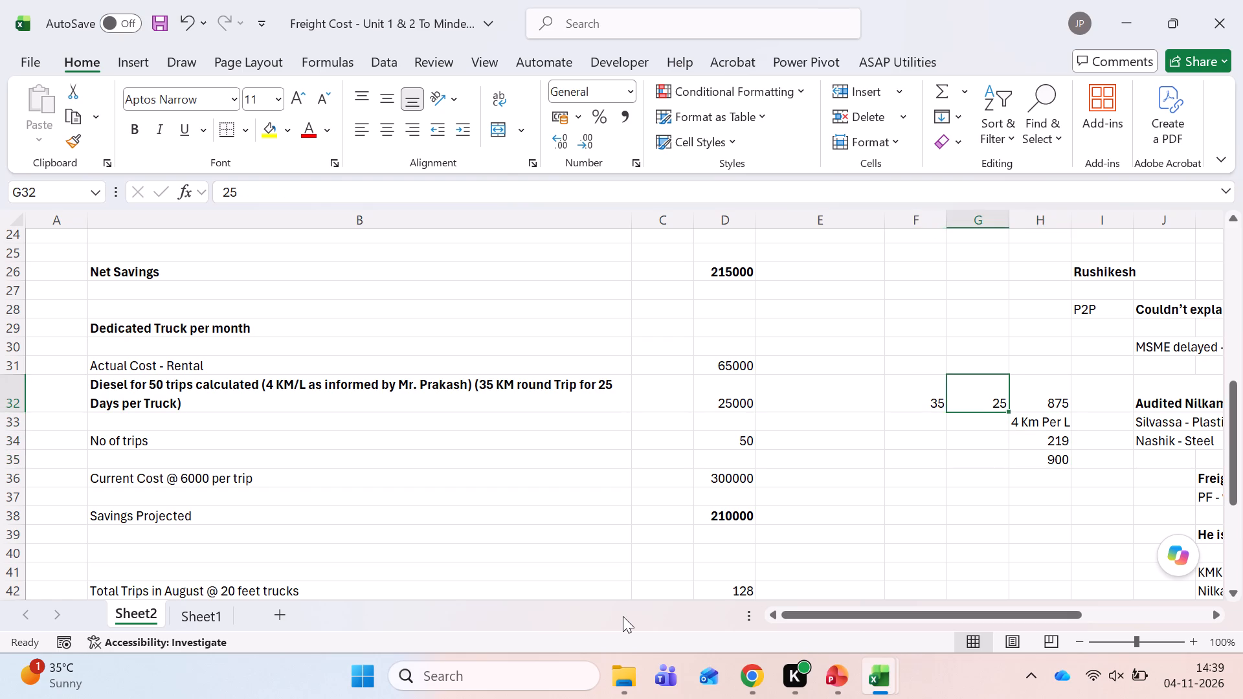
key(F2)
key(Escape)
key(Right)
key(F2)
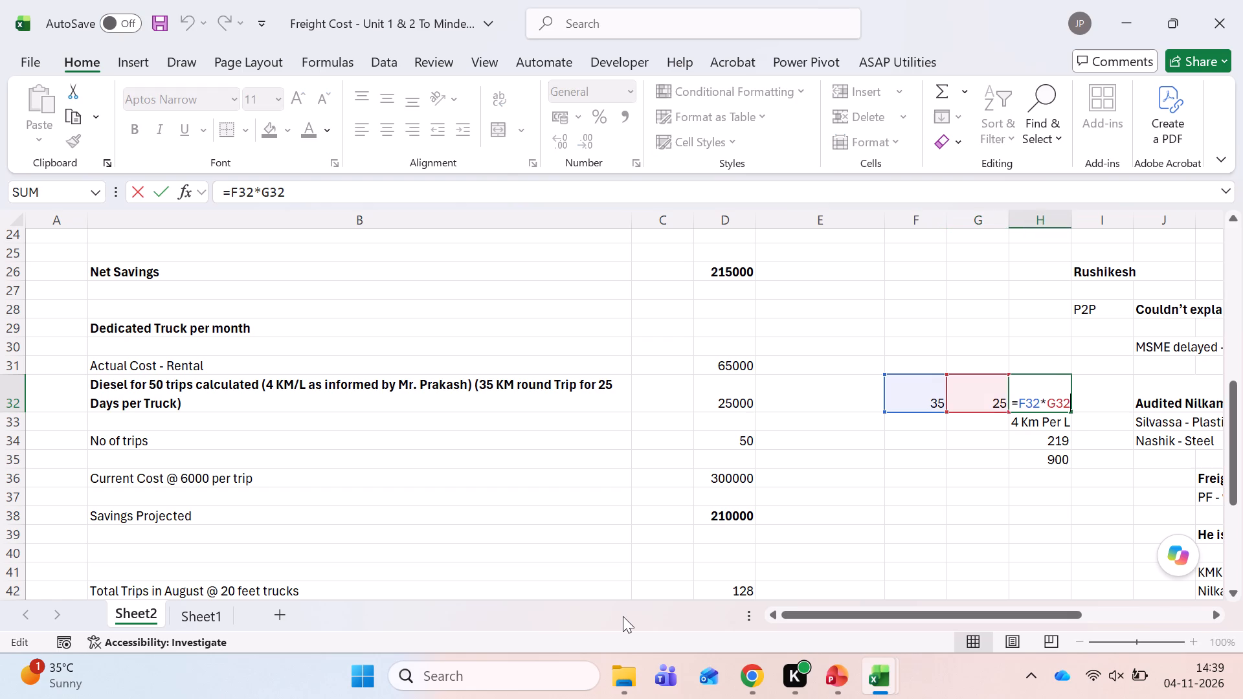
key(Escape)
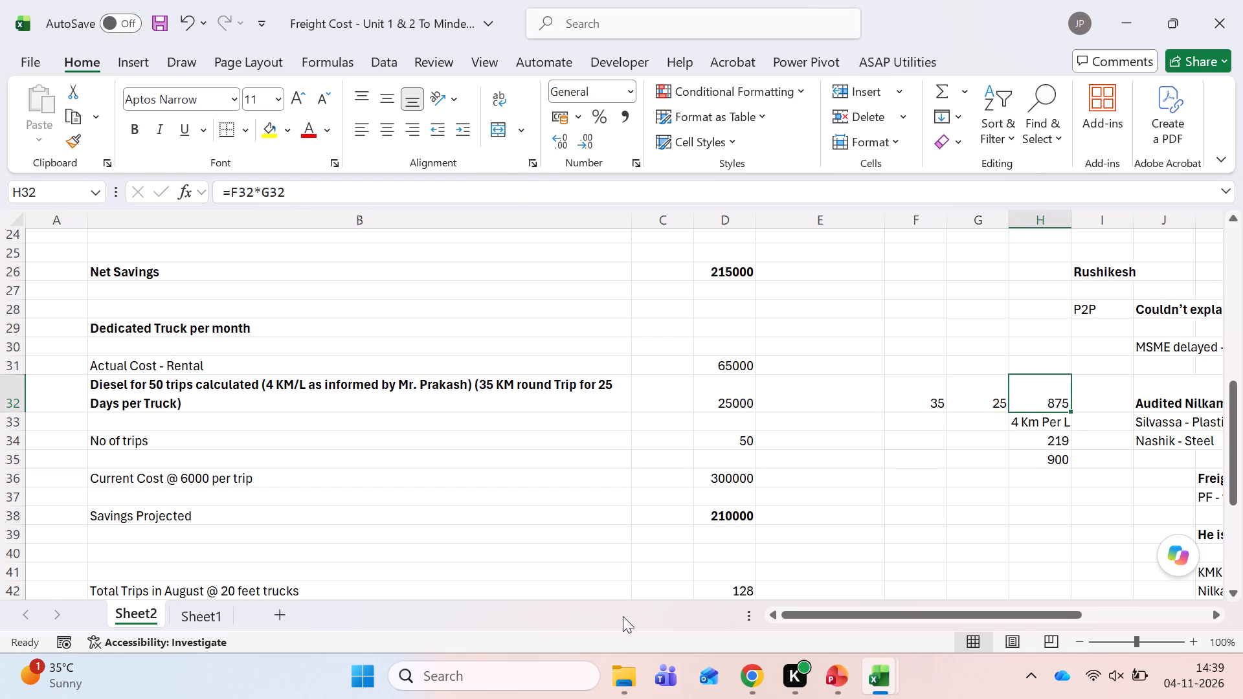
key(F2)
key(Escape)
Replace the mileage note in H33 with the formula =H32/4 to calculate the litres of diesel.
key(Down)
key(equal)
key(Up)
text(/4)
key(Return)
key(Up)
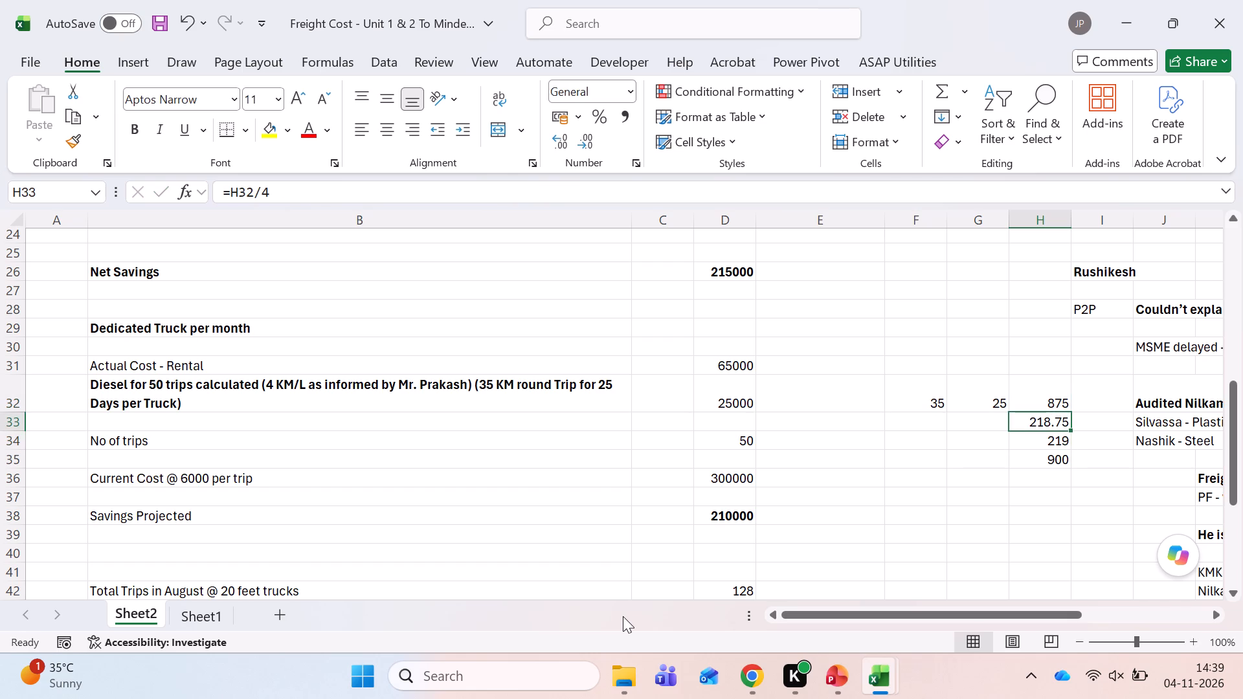
Link H34 to the litres figure above it with the formula =H33.
key(Down)
key(equal)
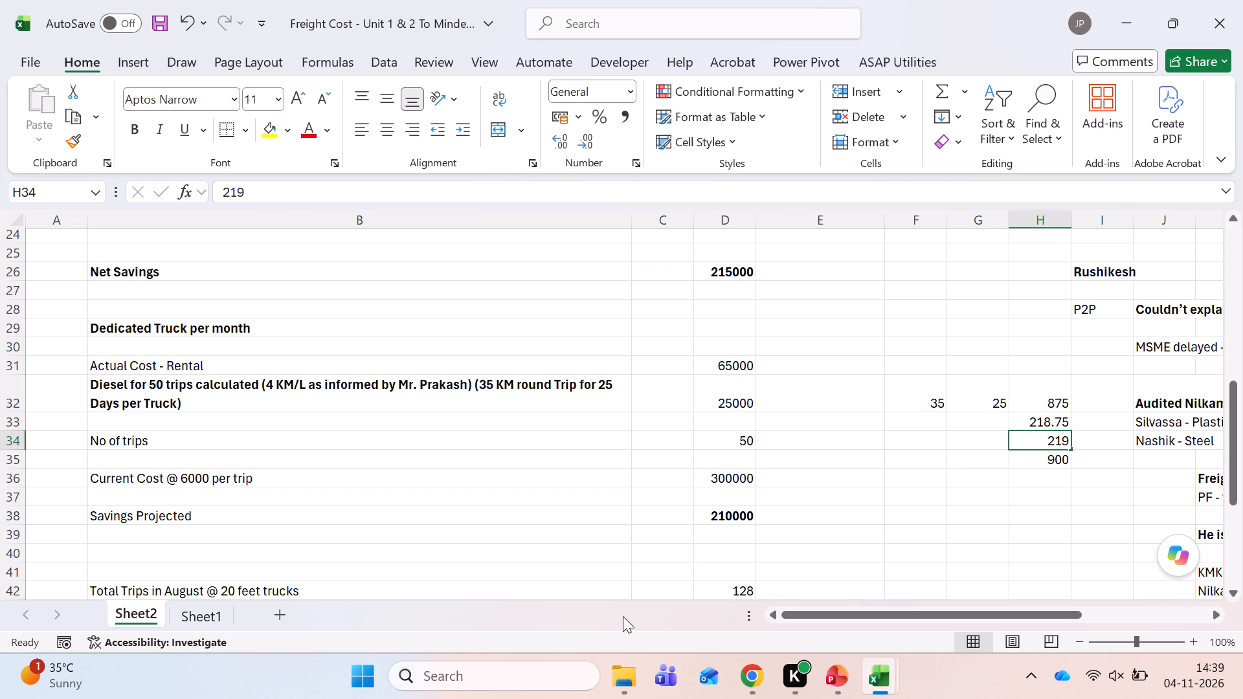
key(Up)
key(Return)
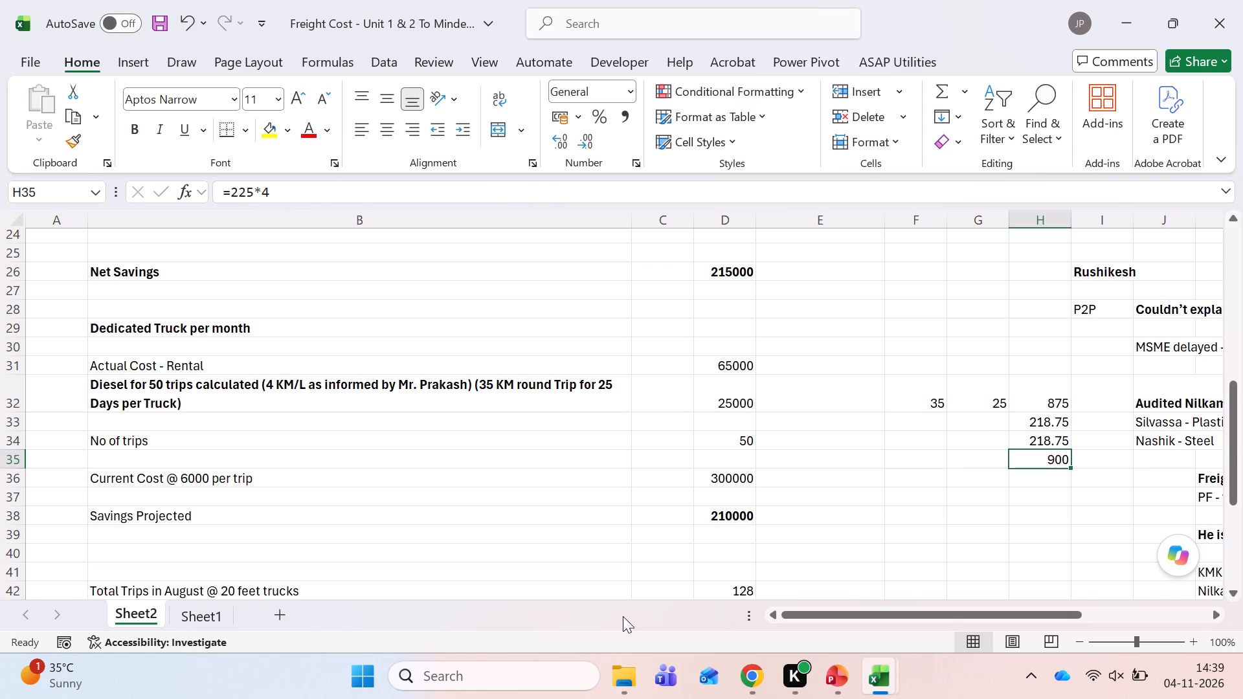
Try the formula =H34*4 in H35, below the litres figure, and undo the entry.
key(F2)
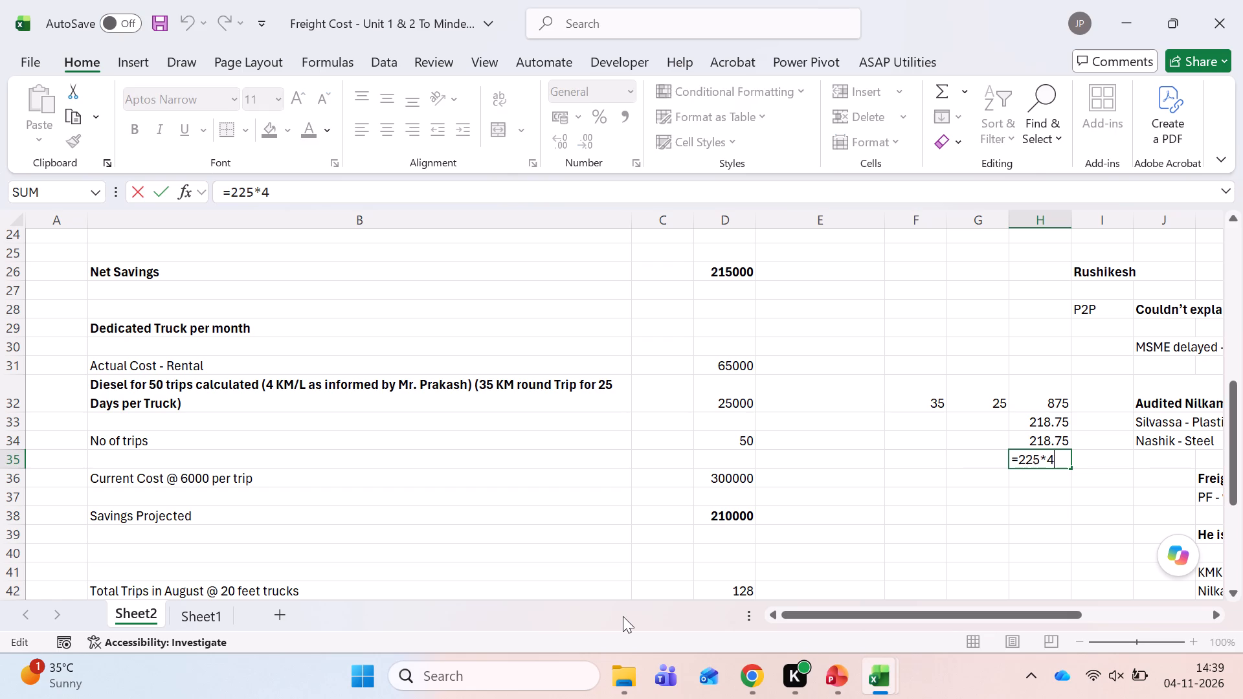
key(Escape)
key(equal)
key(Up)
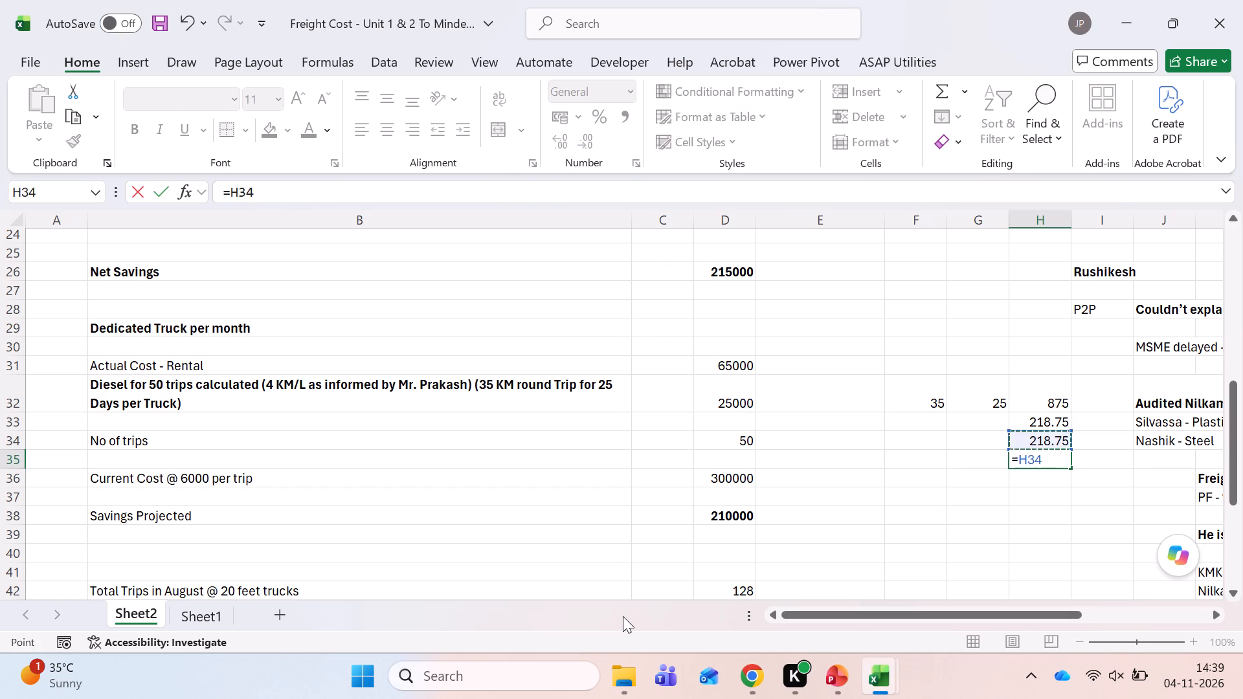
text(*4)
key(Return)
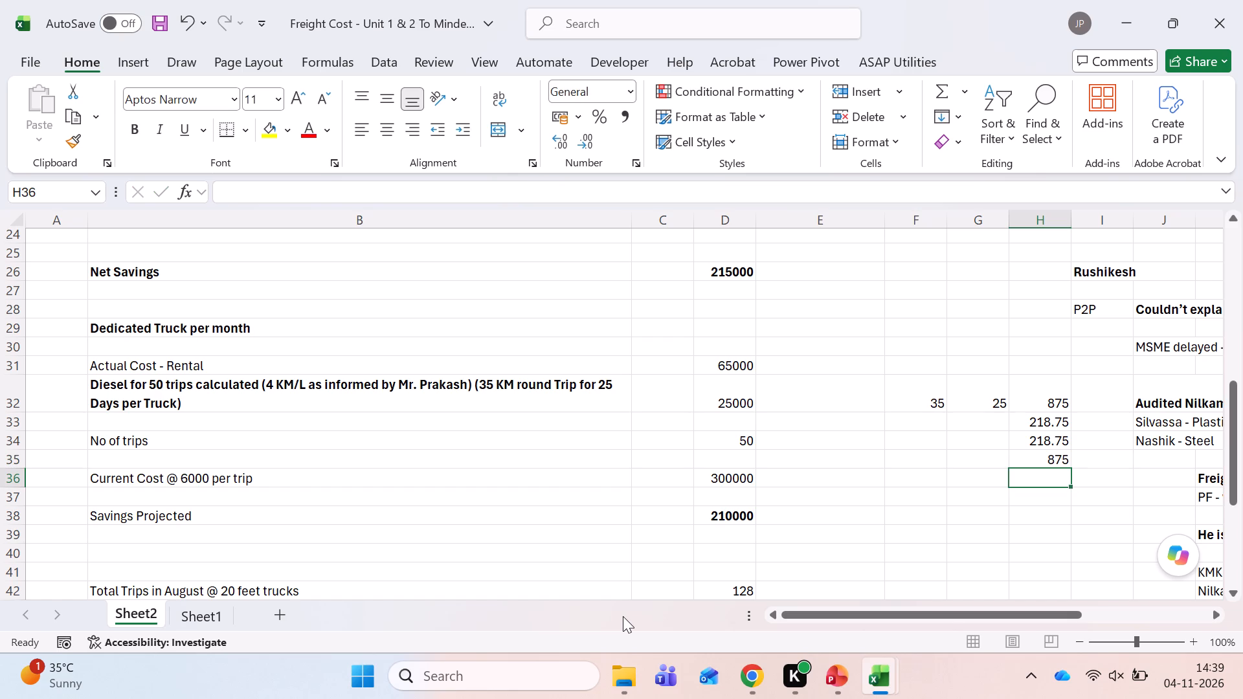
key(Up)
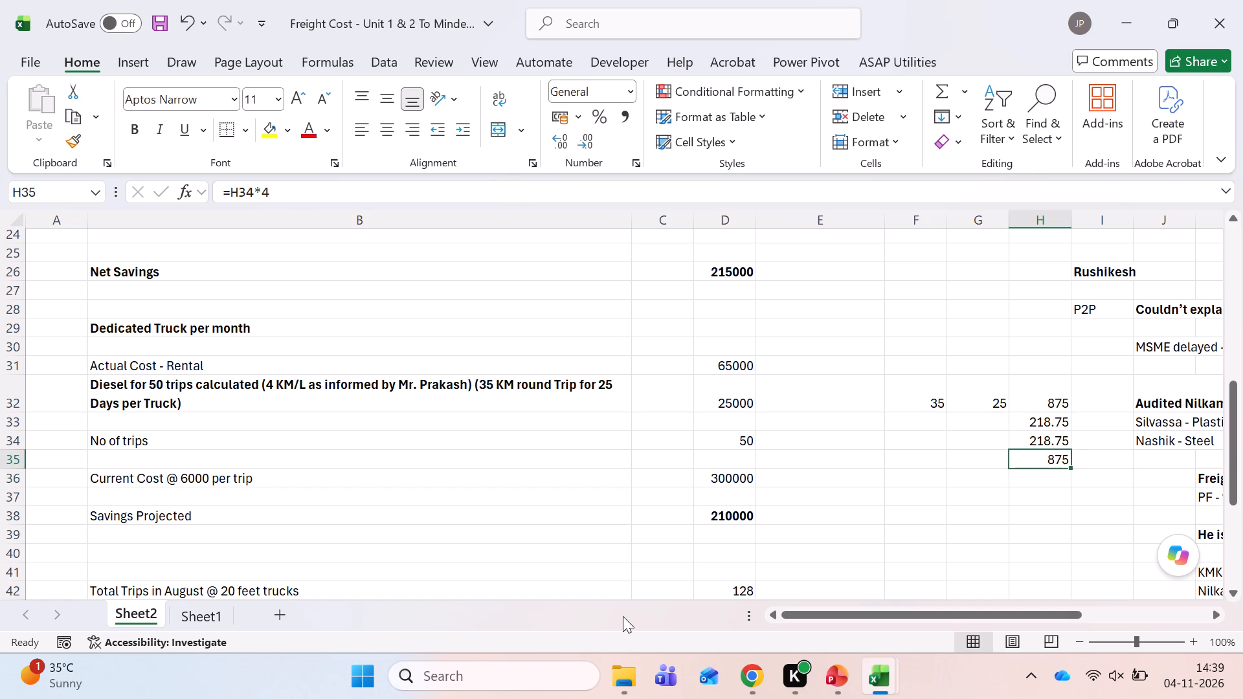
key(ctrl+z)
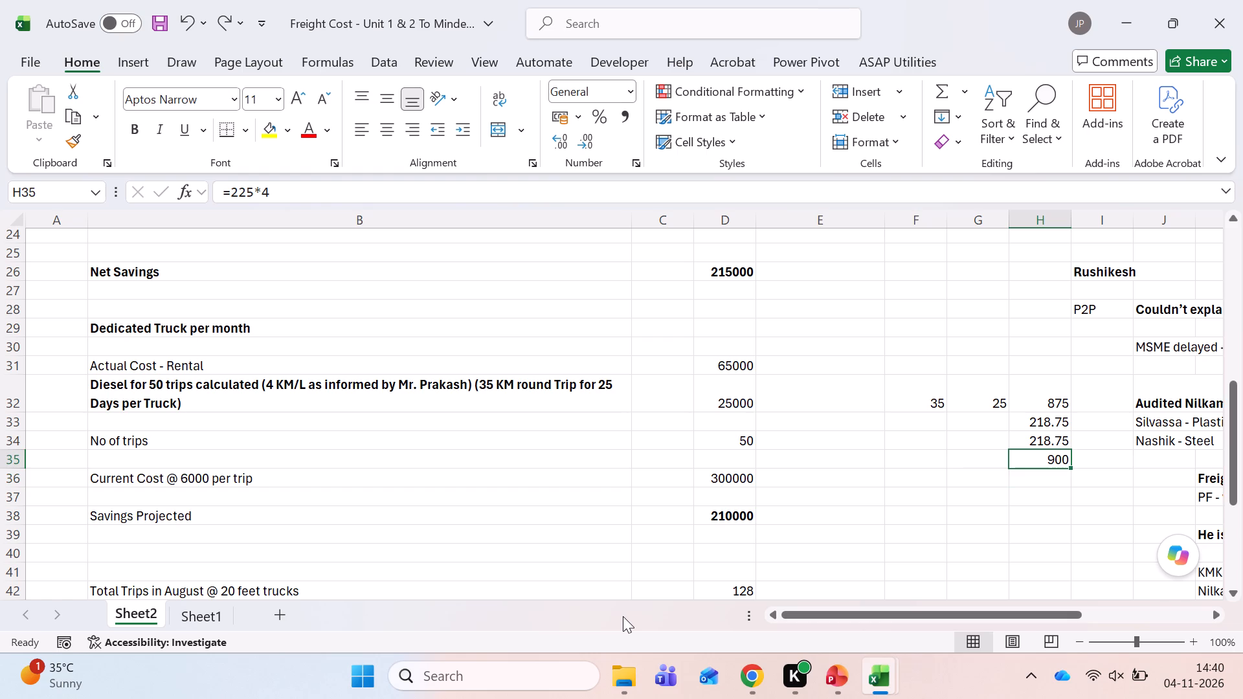
Review the distance, litres and cost formulas in H32:H35.
key(Up)
key(Up)
key(Up)
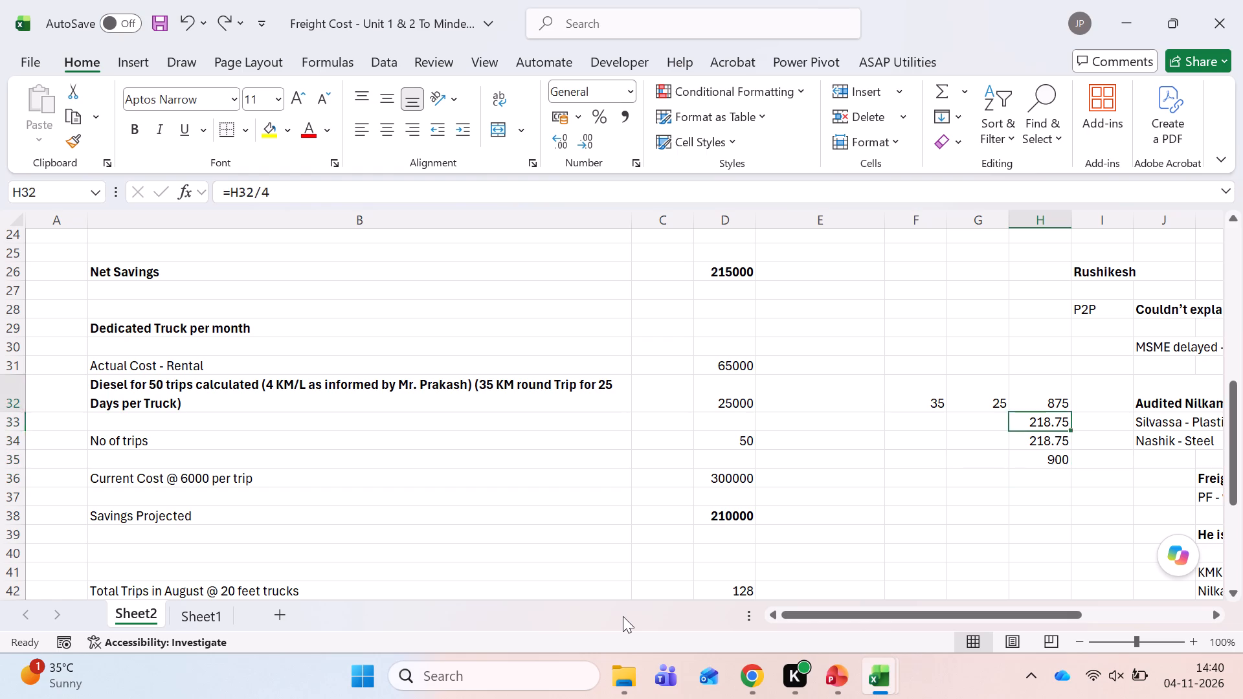
key(Up)
key(Down)
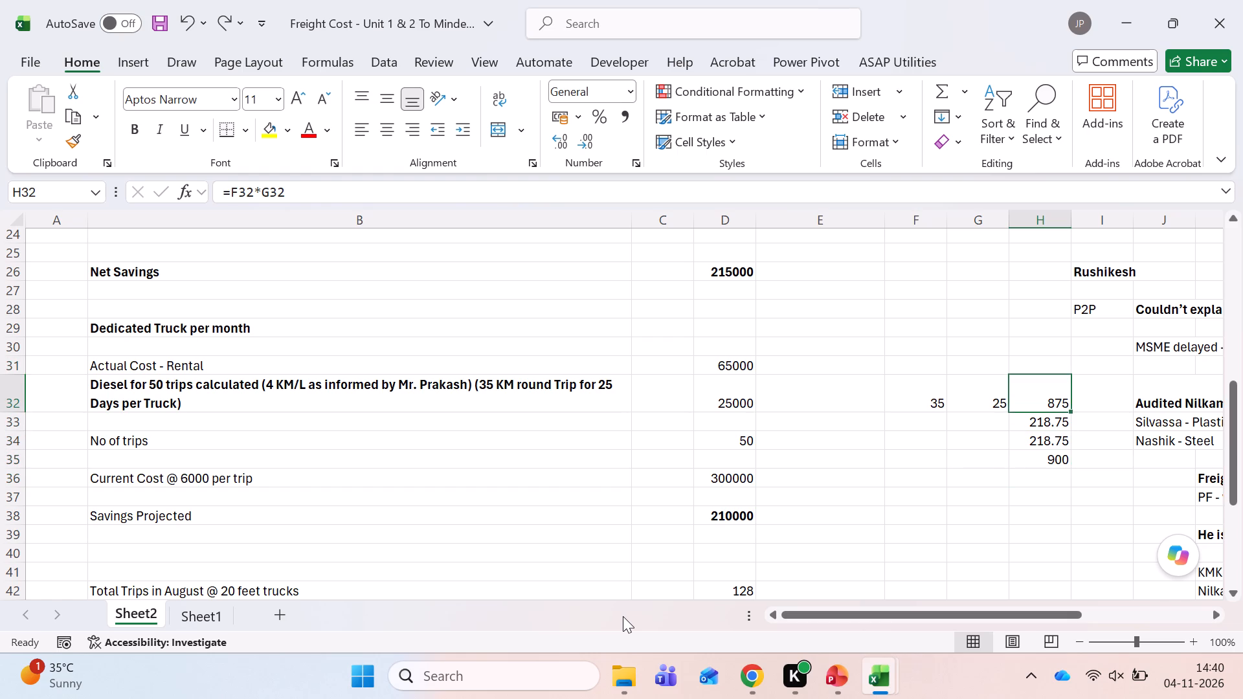
key(Down)
key(Down)
key(Down)
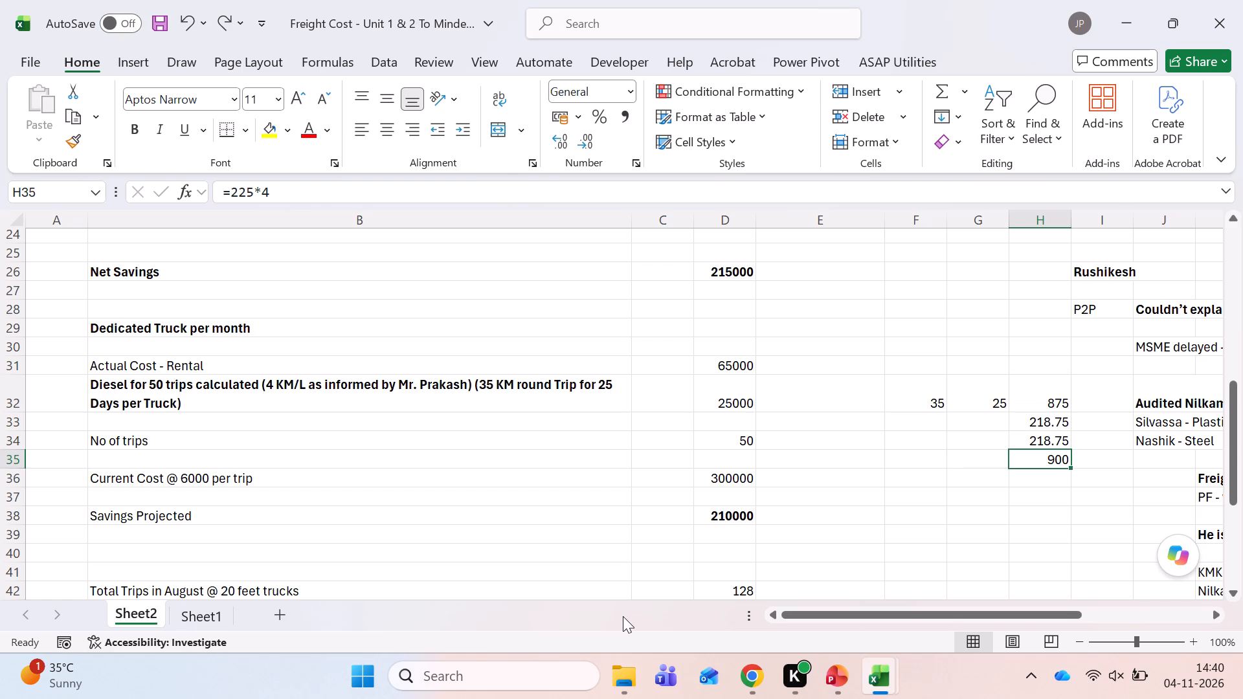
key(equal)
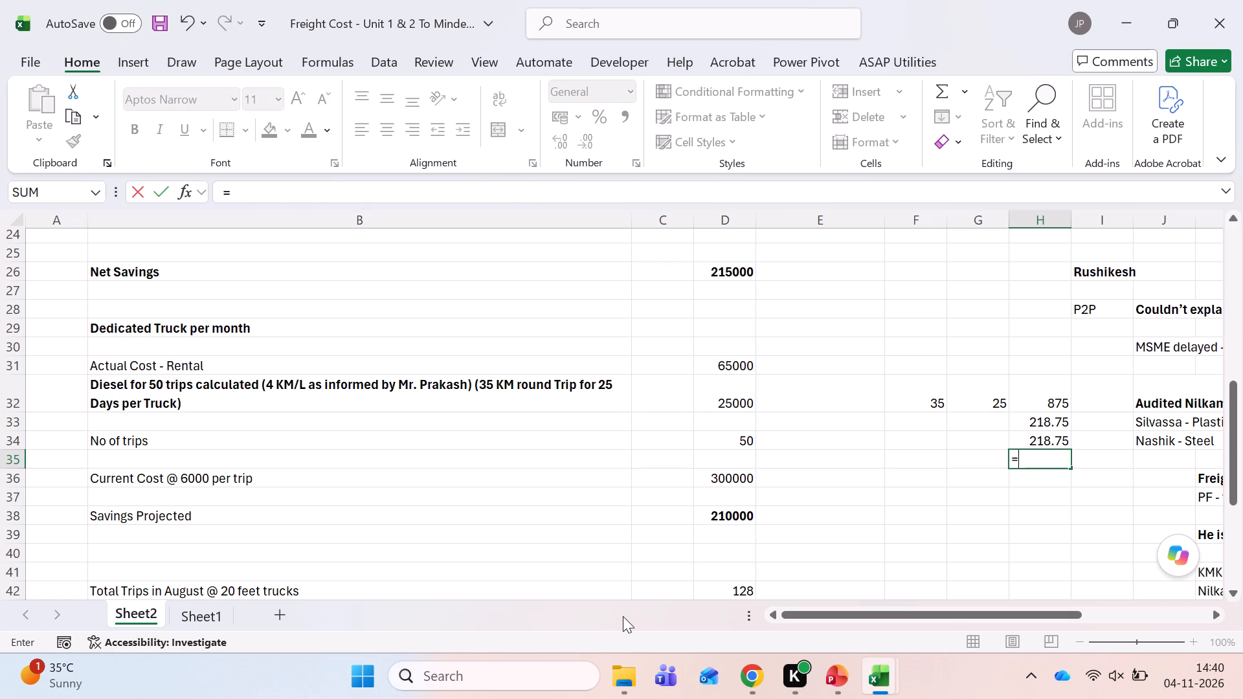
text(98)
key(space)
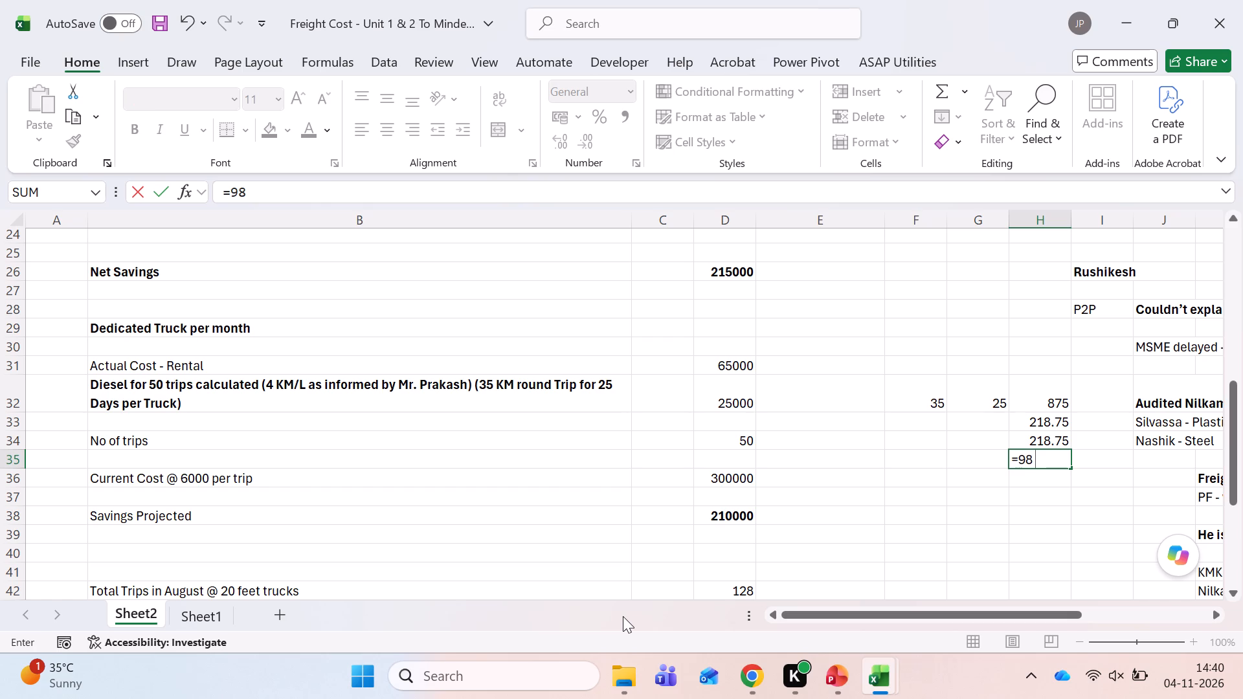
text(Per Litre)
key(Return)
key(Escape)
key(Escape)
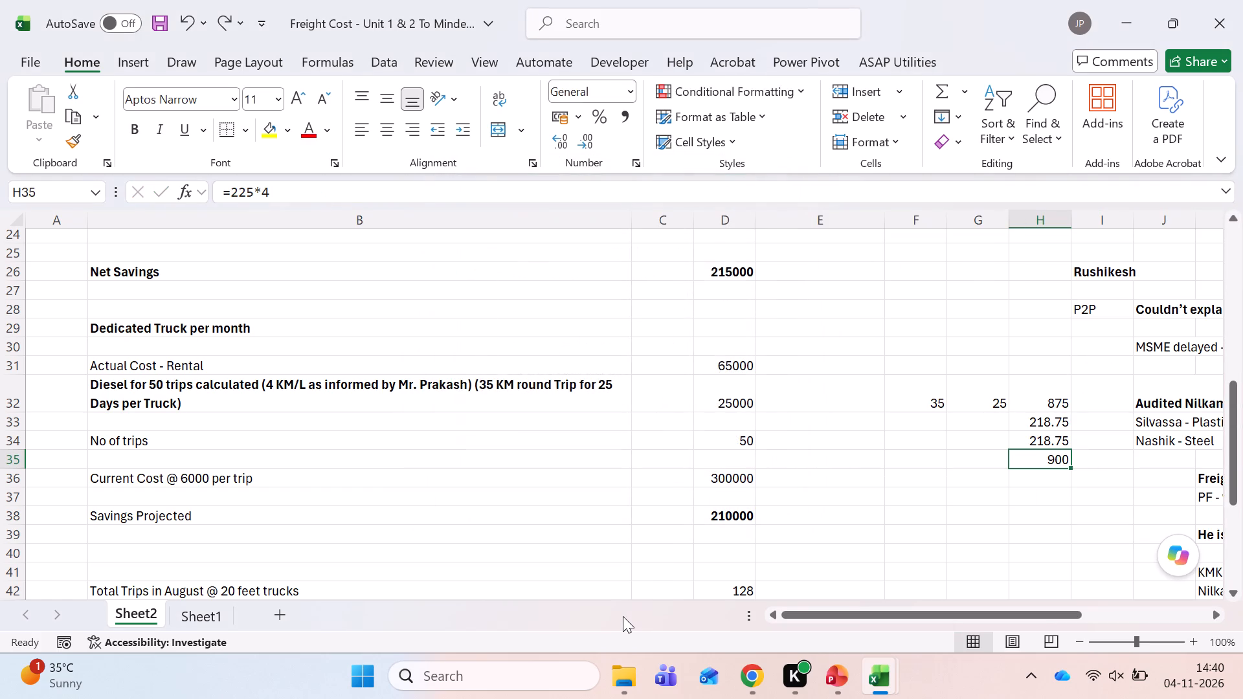
Replace the formula in H35 with the diesel rate note "98 Per Litre".
text(98 Per Litre)
key(Return)
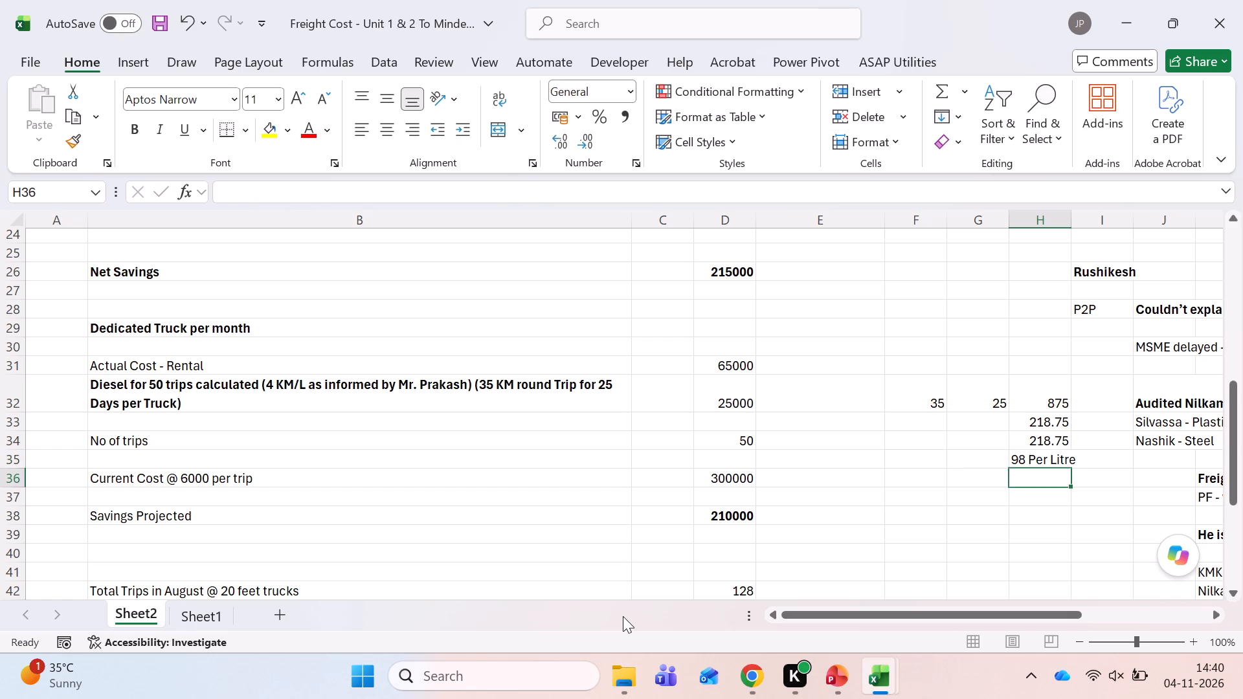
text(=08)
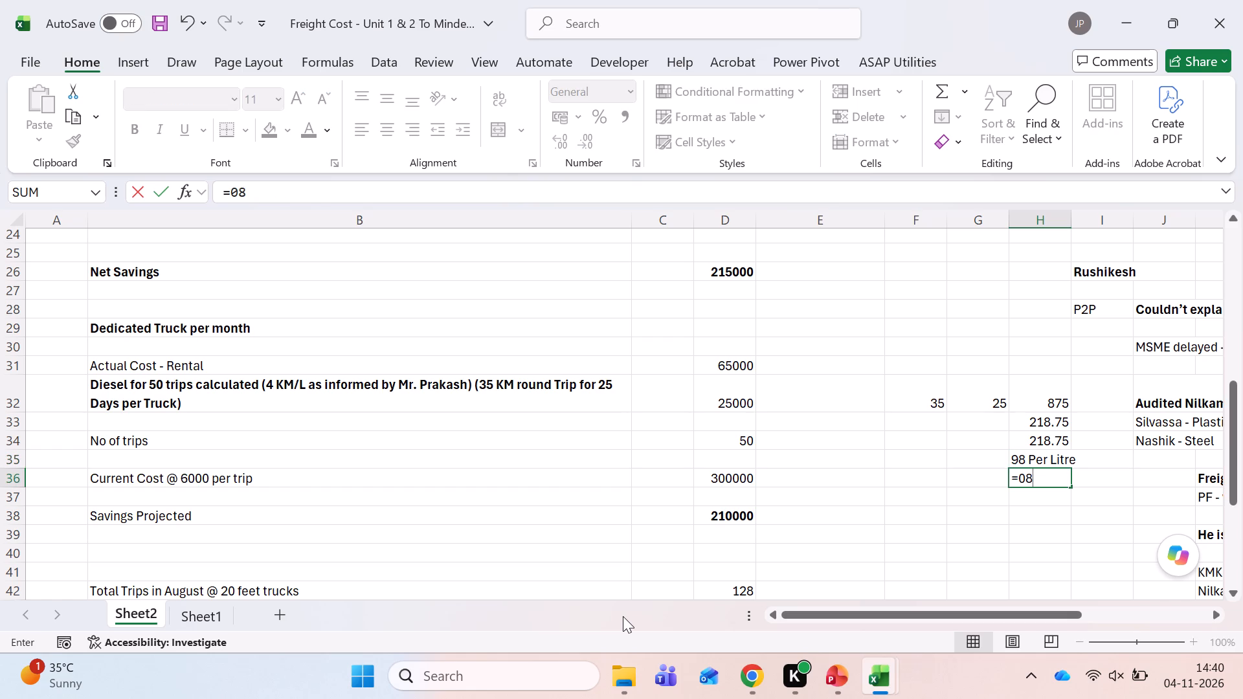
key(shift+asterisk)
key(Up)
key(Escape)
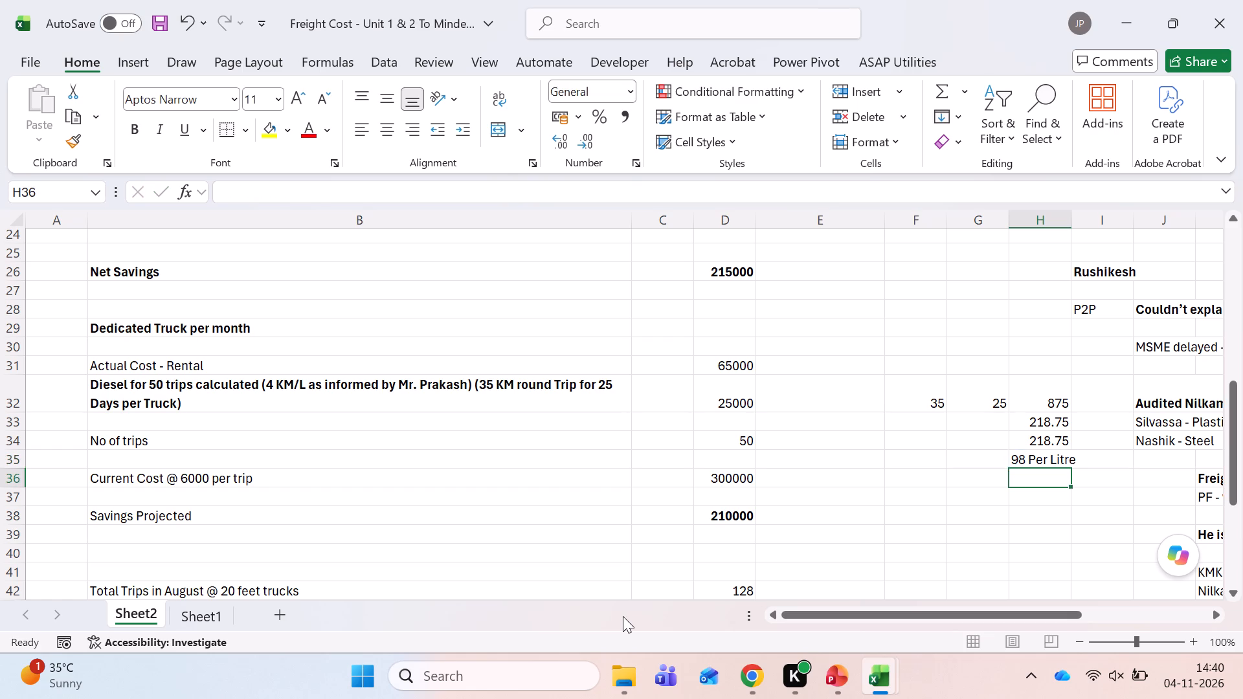
Calculate the diesel cost in H36, below the rate note, with the formula =98*H34.
text(=98)
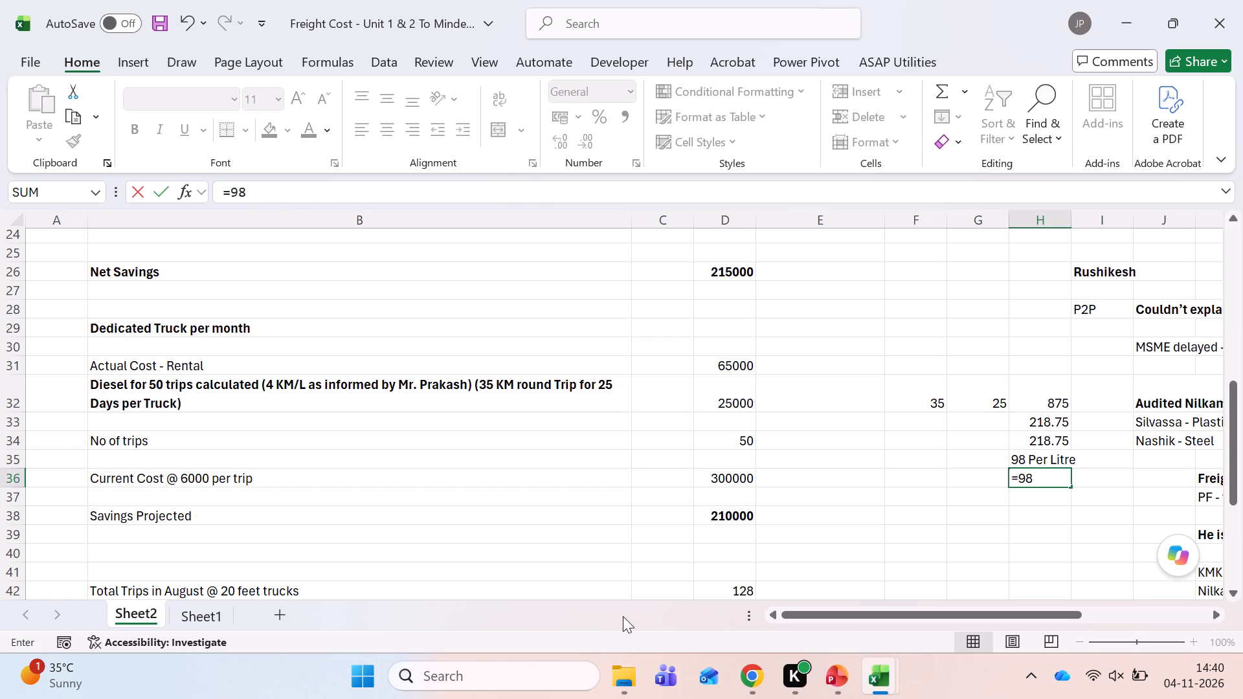
key(shift+asterisk)
key(Up)
key(Up)
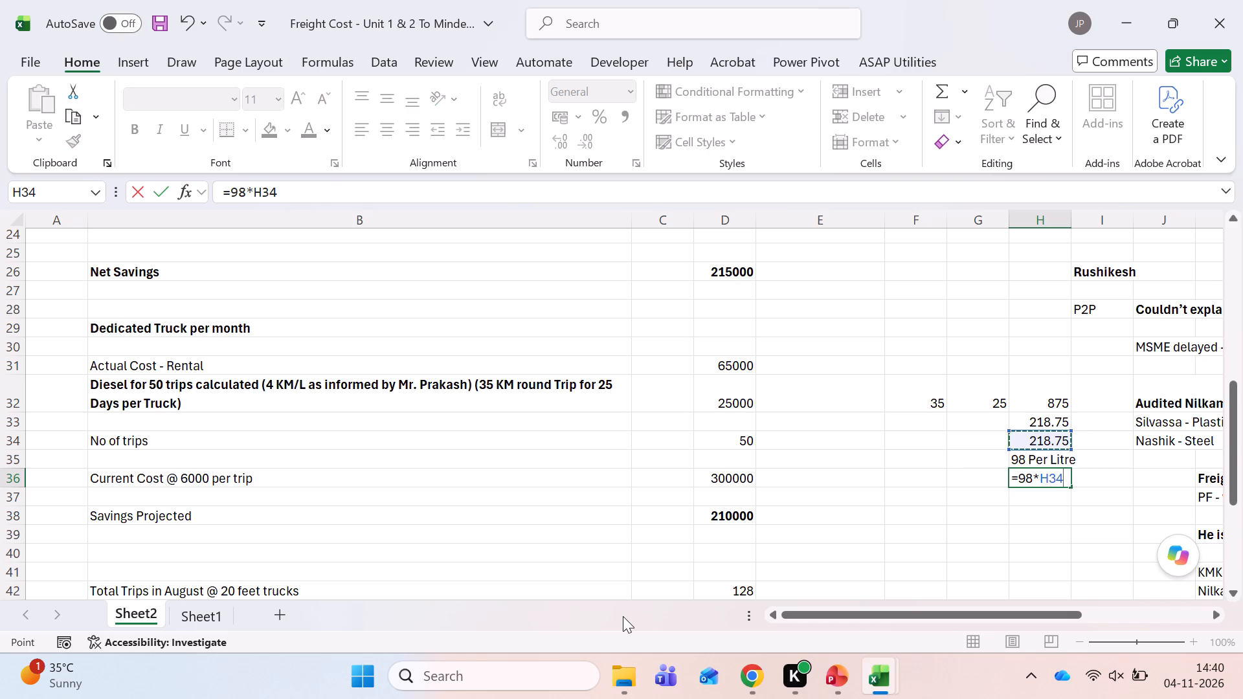
key(Return)
key(Down)
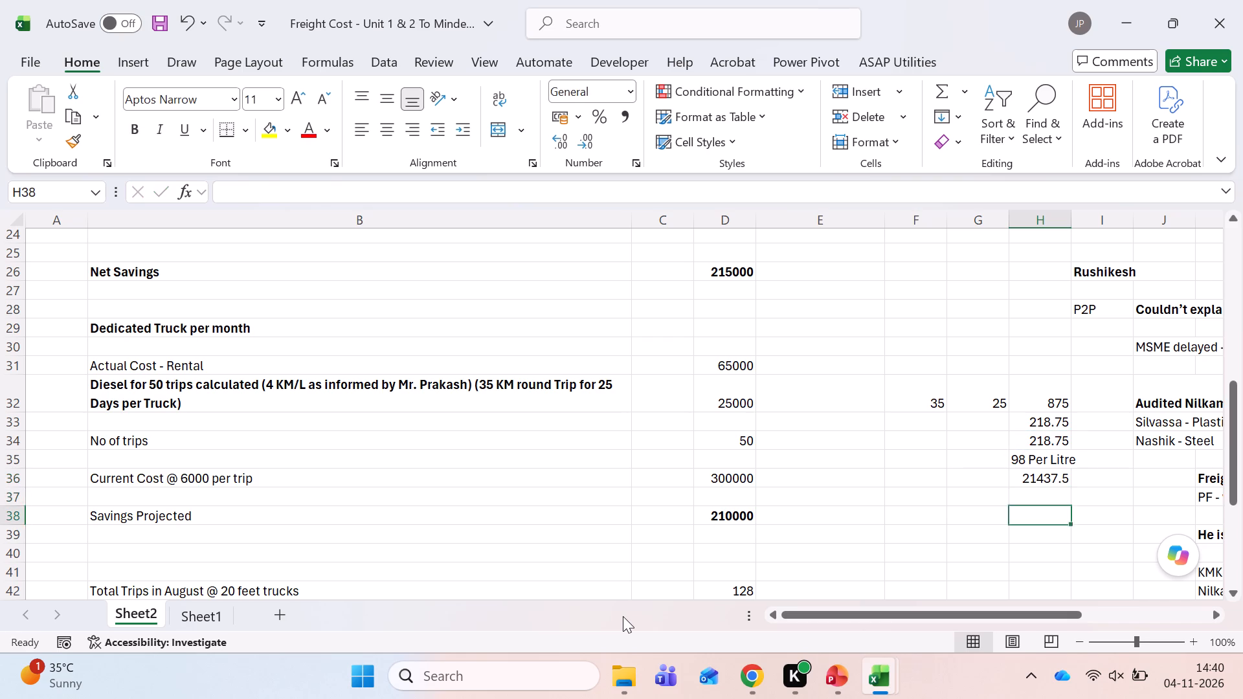
key(Up)
key(Up)
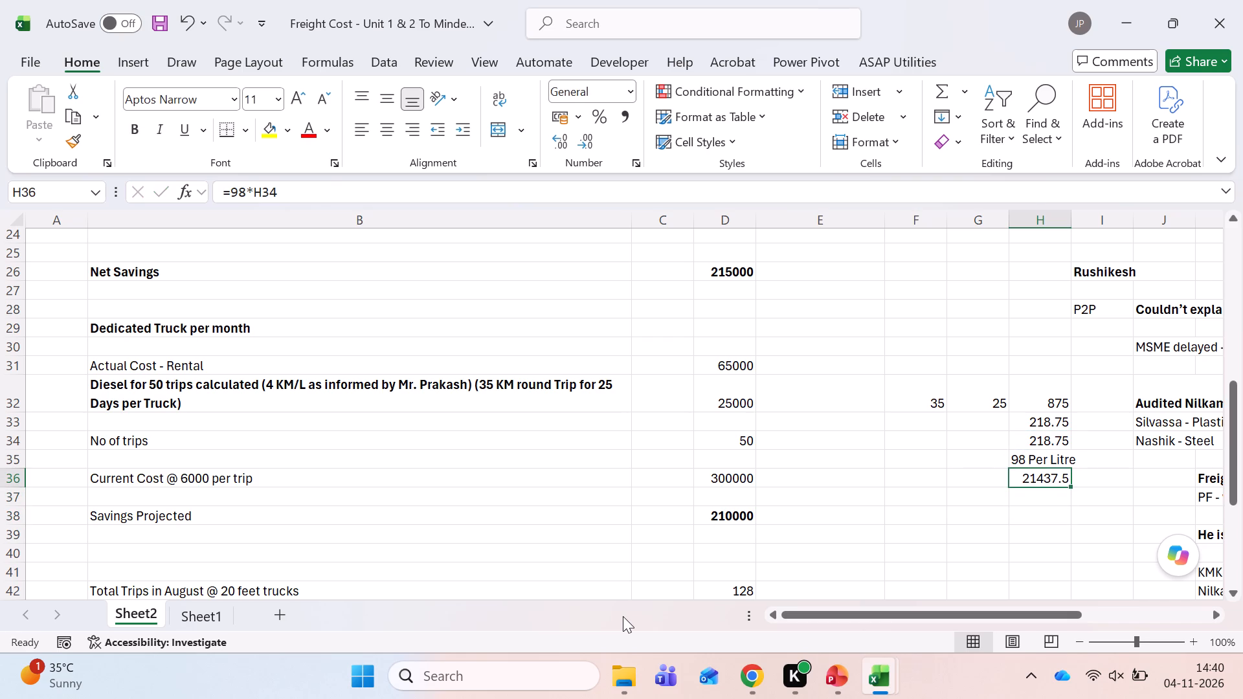
Set the Dedicated Truck diesel cost for 50 trips in D32 to 45000.
key(Left)
key(Left)
key(Left)
key(Left)
key(Up)
key(Up)
key(Up)
key(Up)
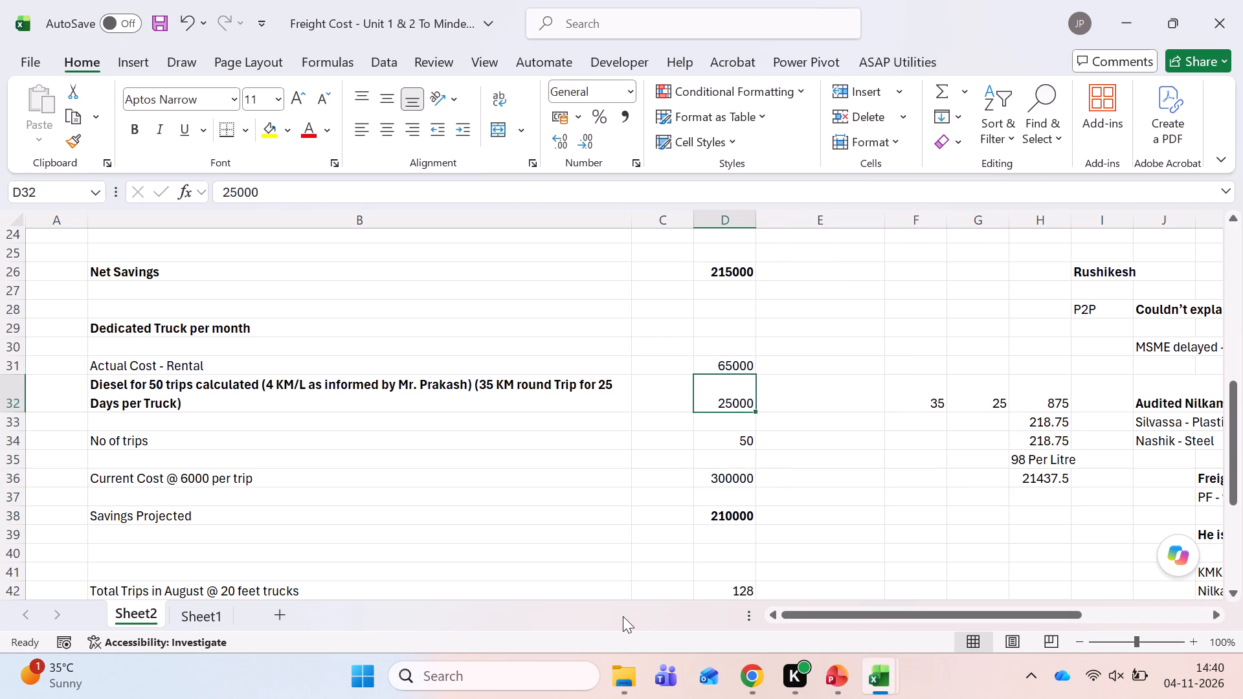
text(45000)
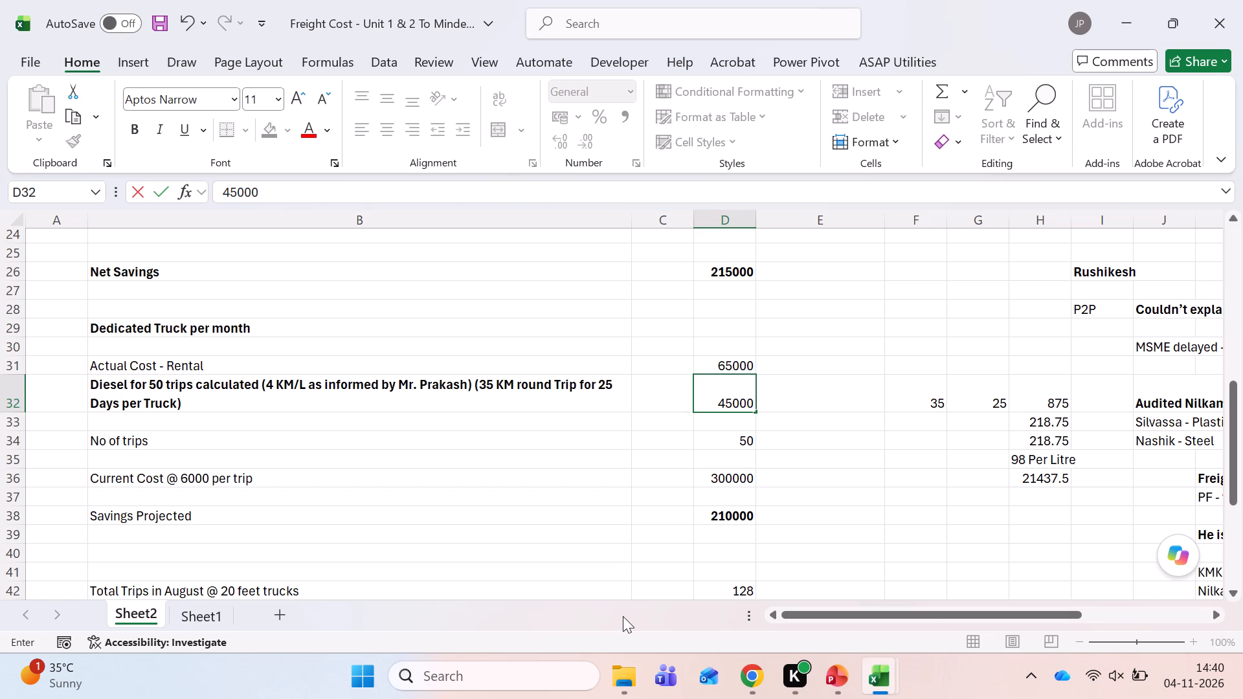
key(Return)
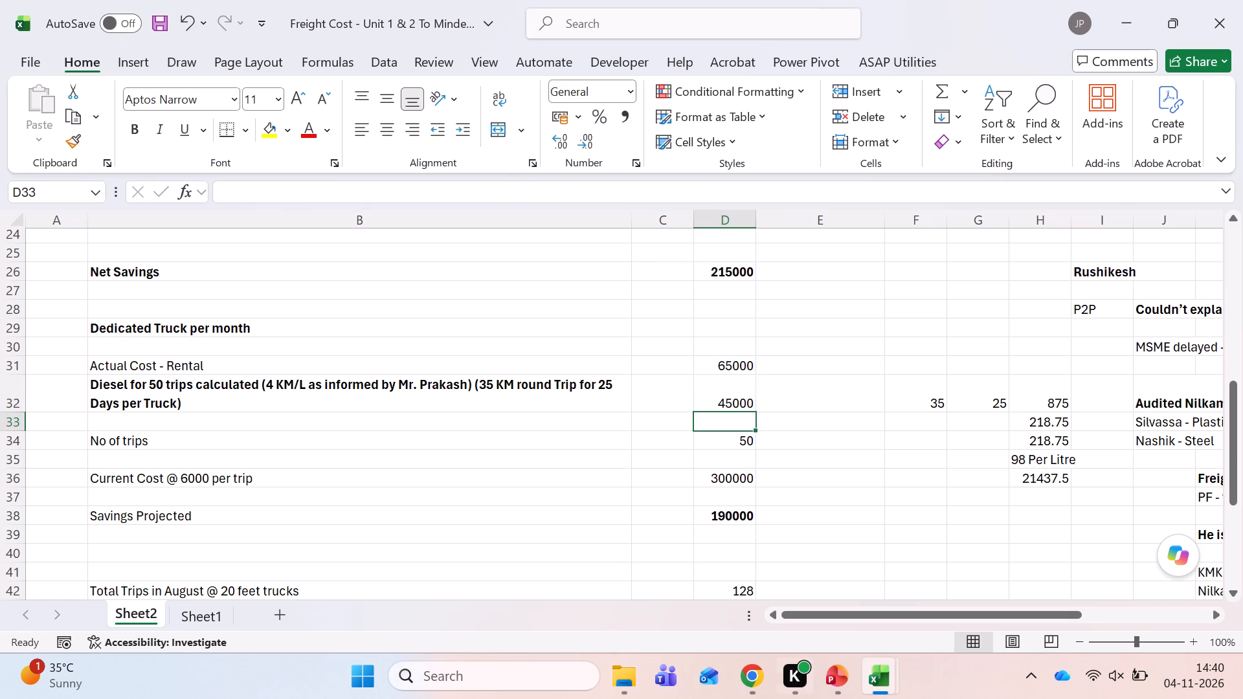
Check the formulas for Savings Projected in D38 and Monthly savings at Unit 1 in D47, and save the workbook.
click(724, 518)
scroll(773, 472, down, 1)
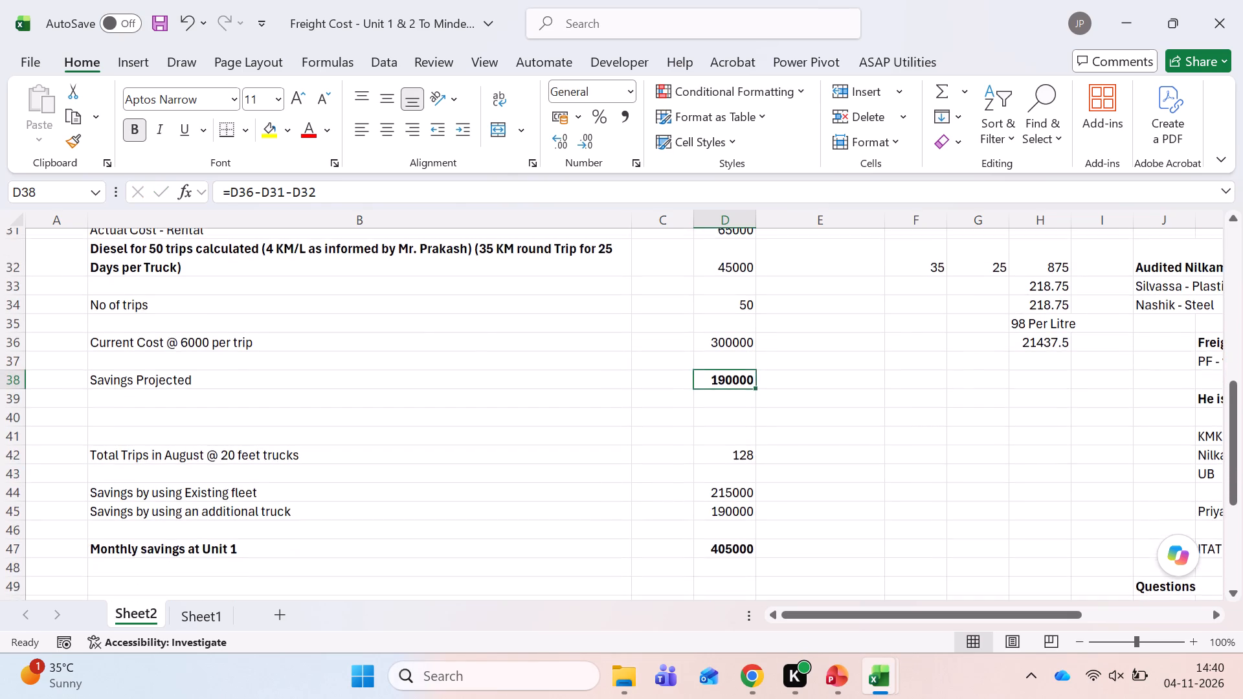
scroll(773, 472, down, 1)
click(736, 467)
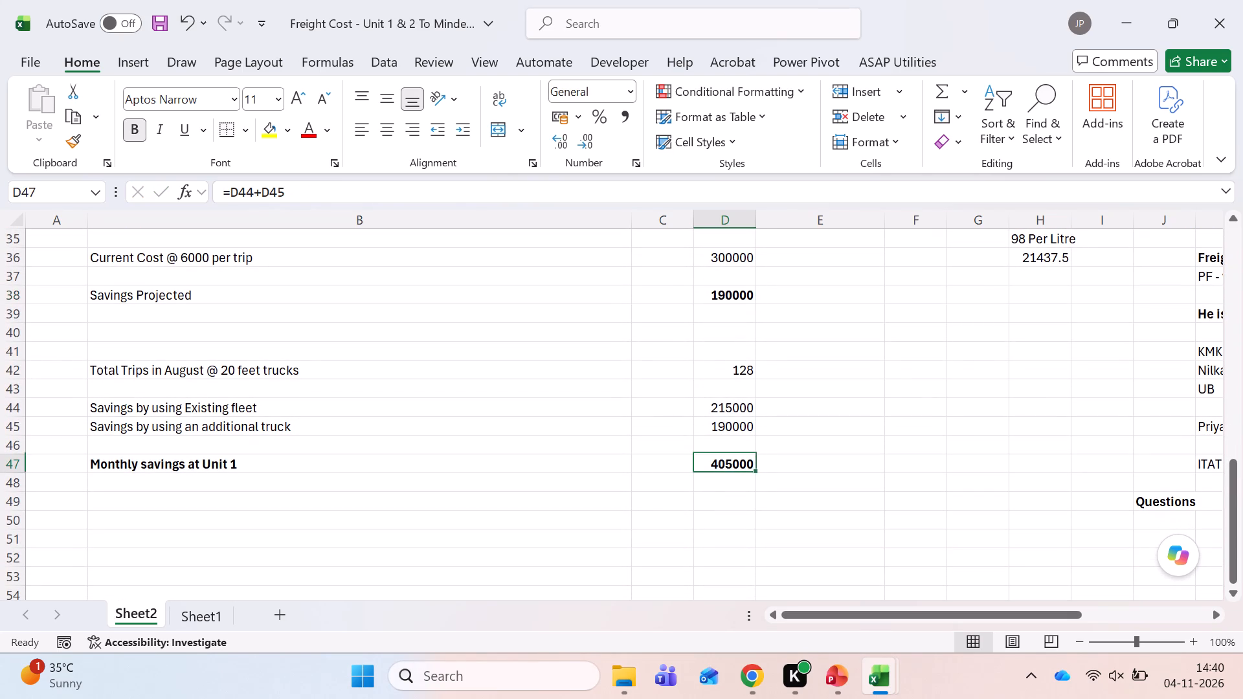
key(ctrl+s)
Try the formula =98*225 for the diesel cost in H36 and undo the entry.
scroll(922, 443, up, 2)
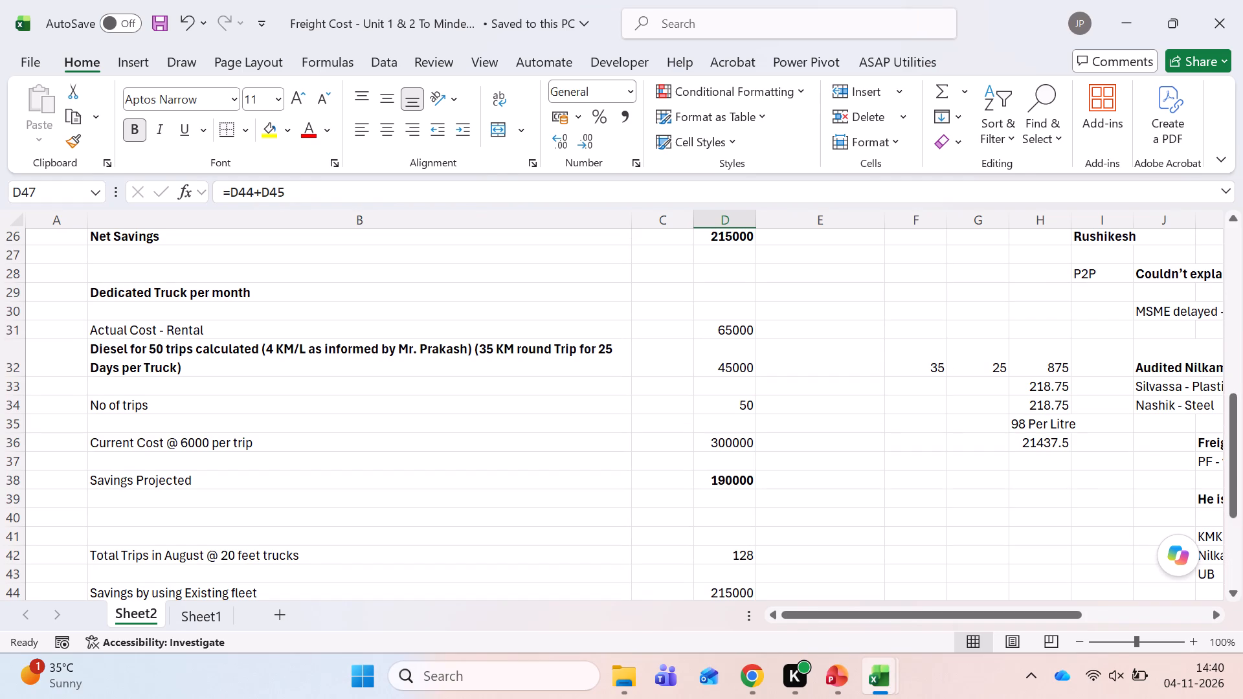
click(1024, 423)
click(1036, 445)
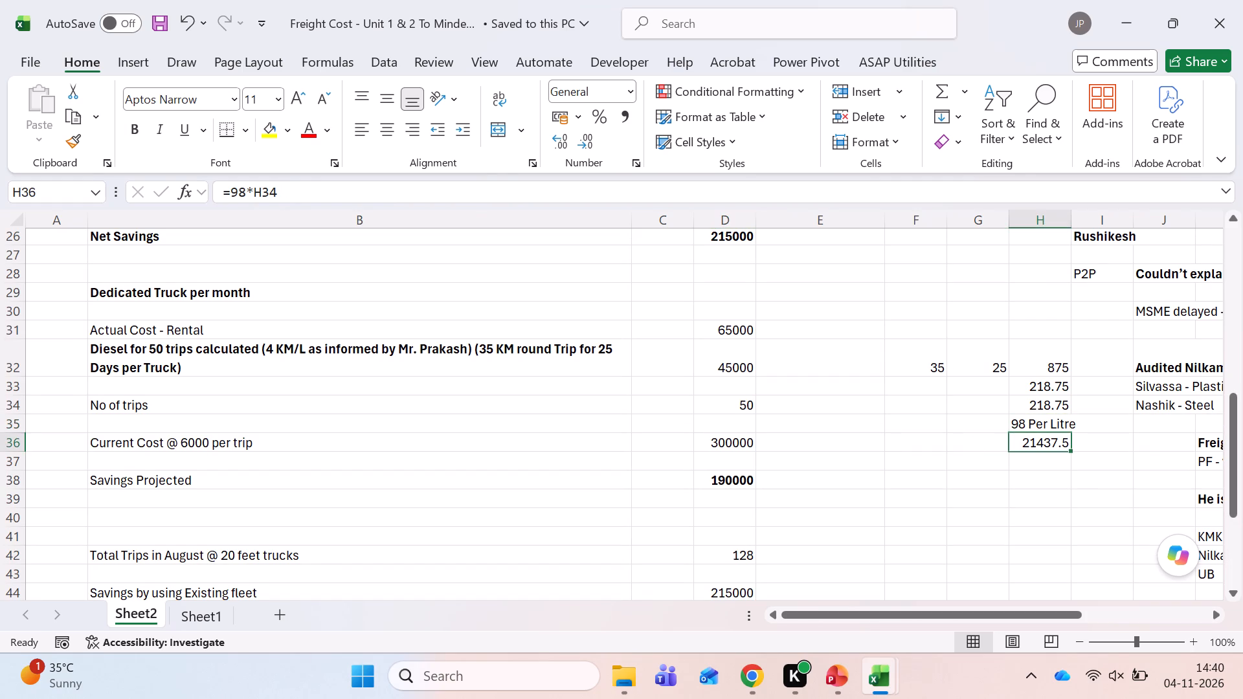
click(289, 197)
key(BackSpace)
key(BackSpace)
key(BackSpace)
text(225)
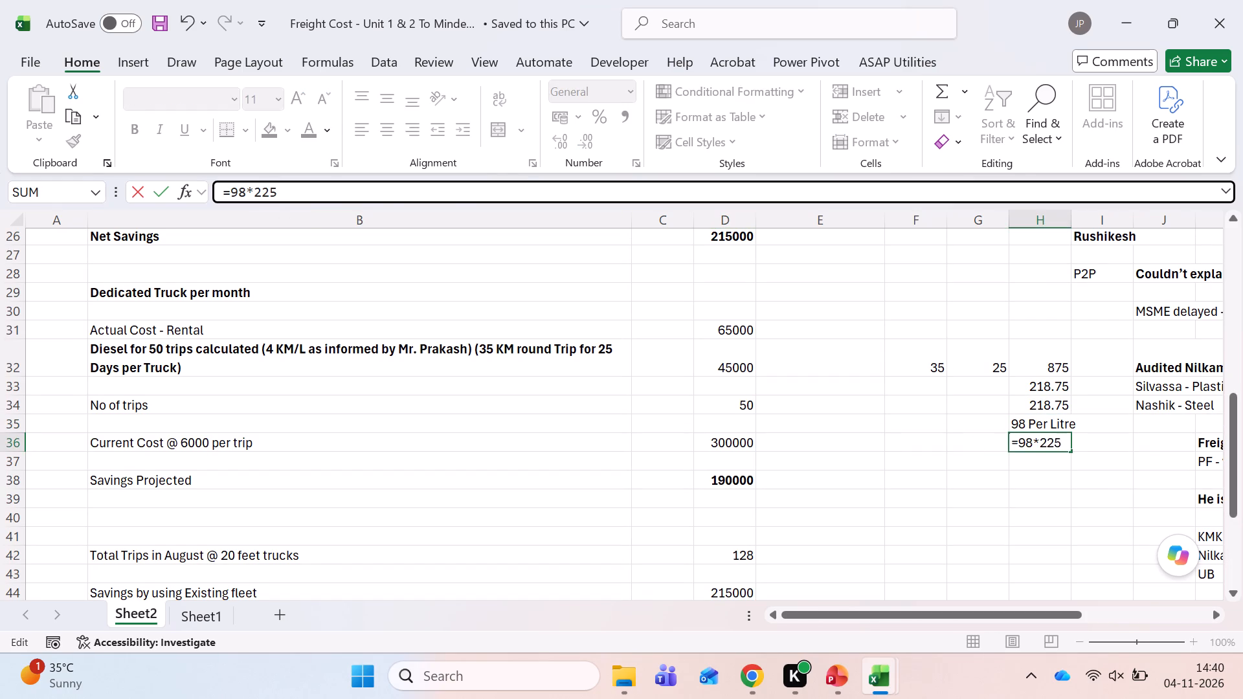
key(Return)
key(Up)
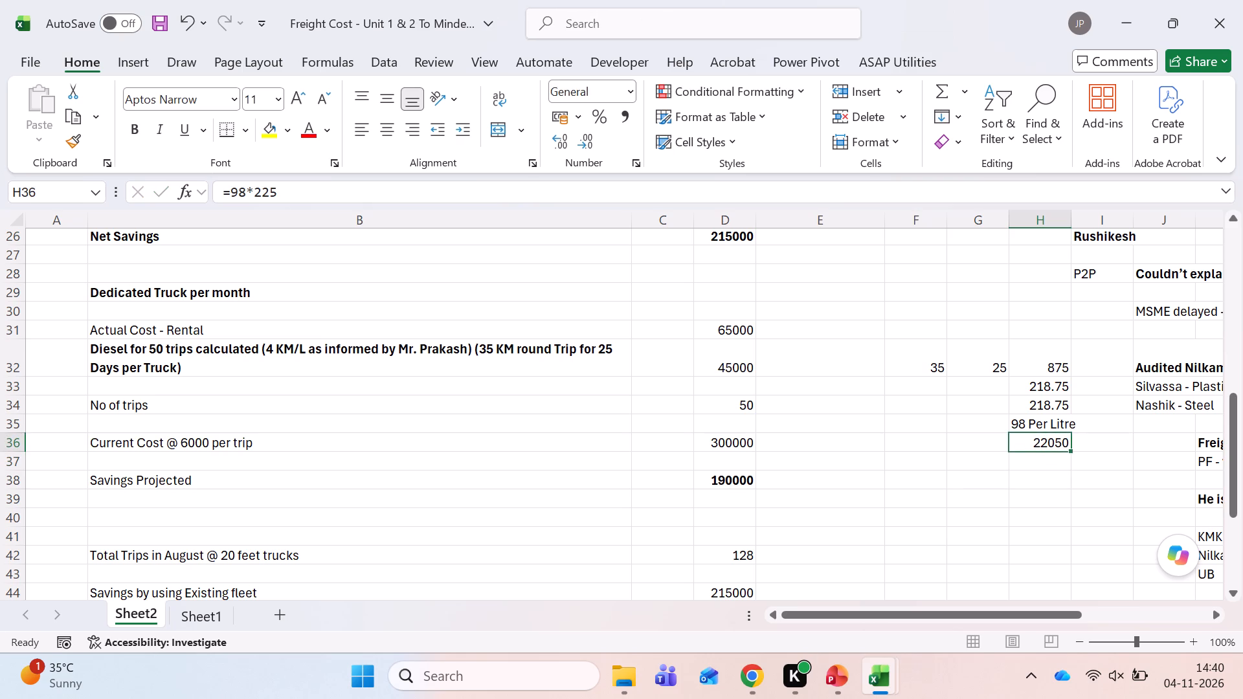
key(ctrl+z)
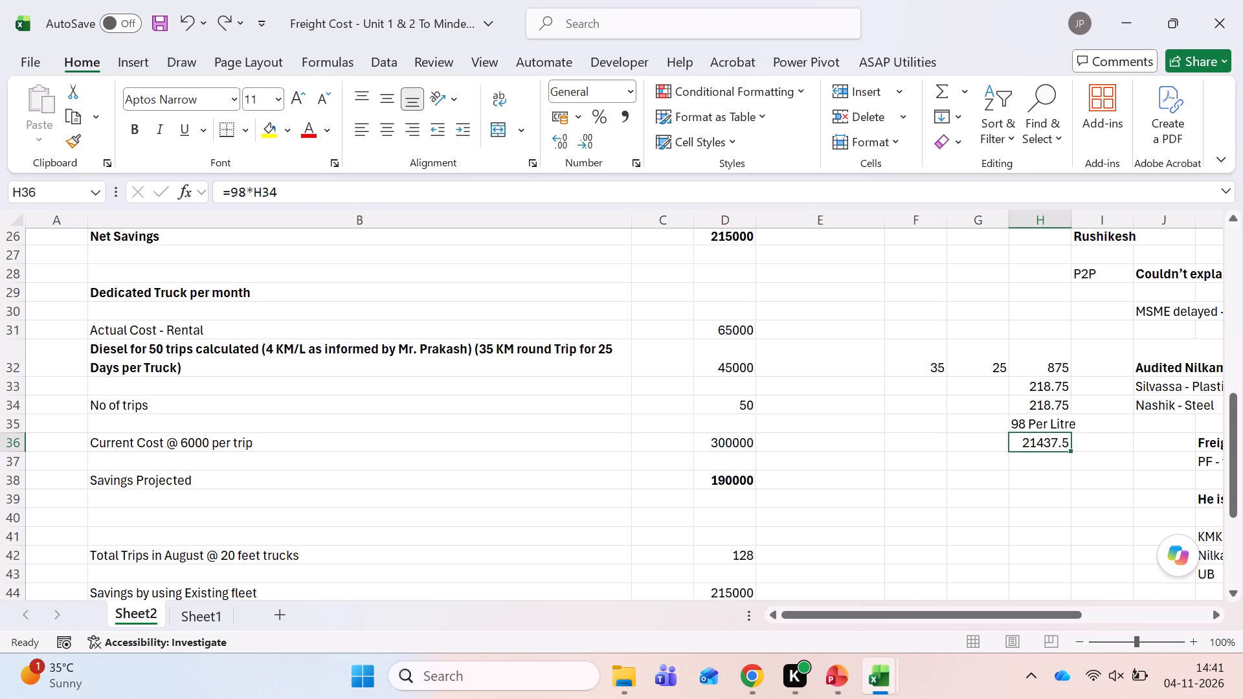
Save the freight cost workbook.
key(ctrl+s)
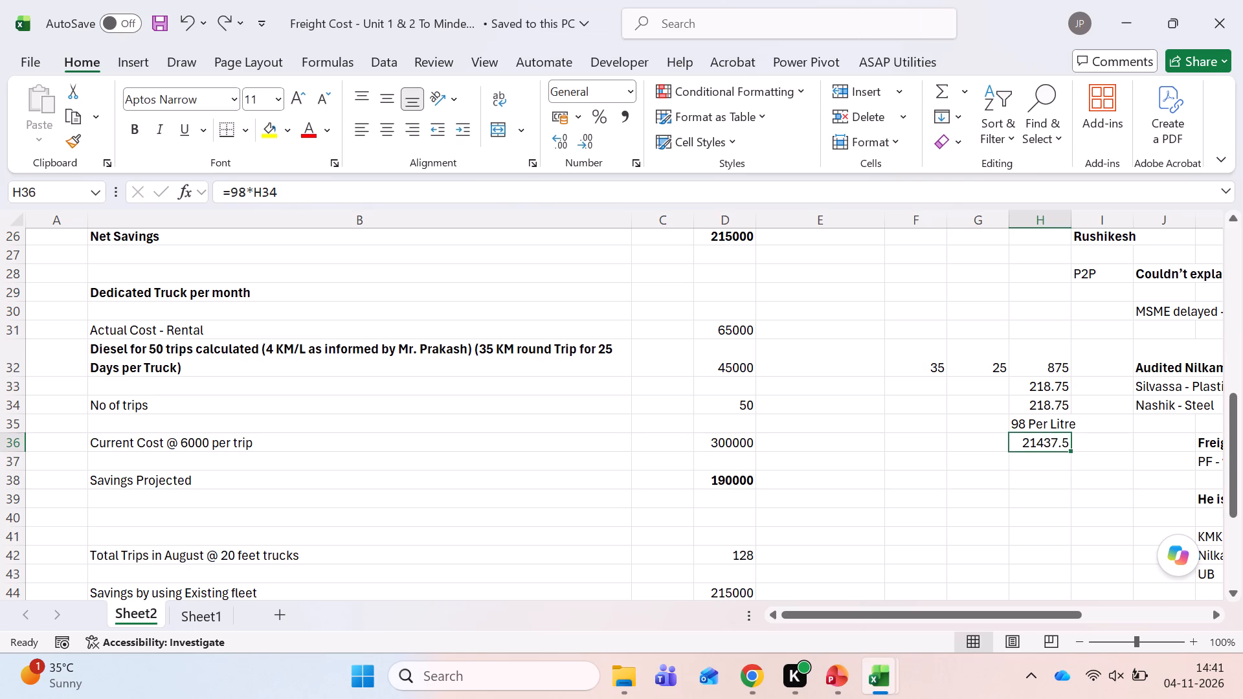
Review the Dedicated Truck diesel description in B32 and the trip and cost rows down to row 36.
key(Left)
key(Left)
key(Left)
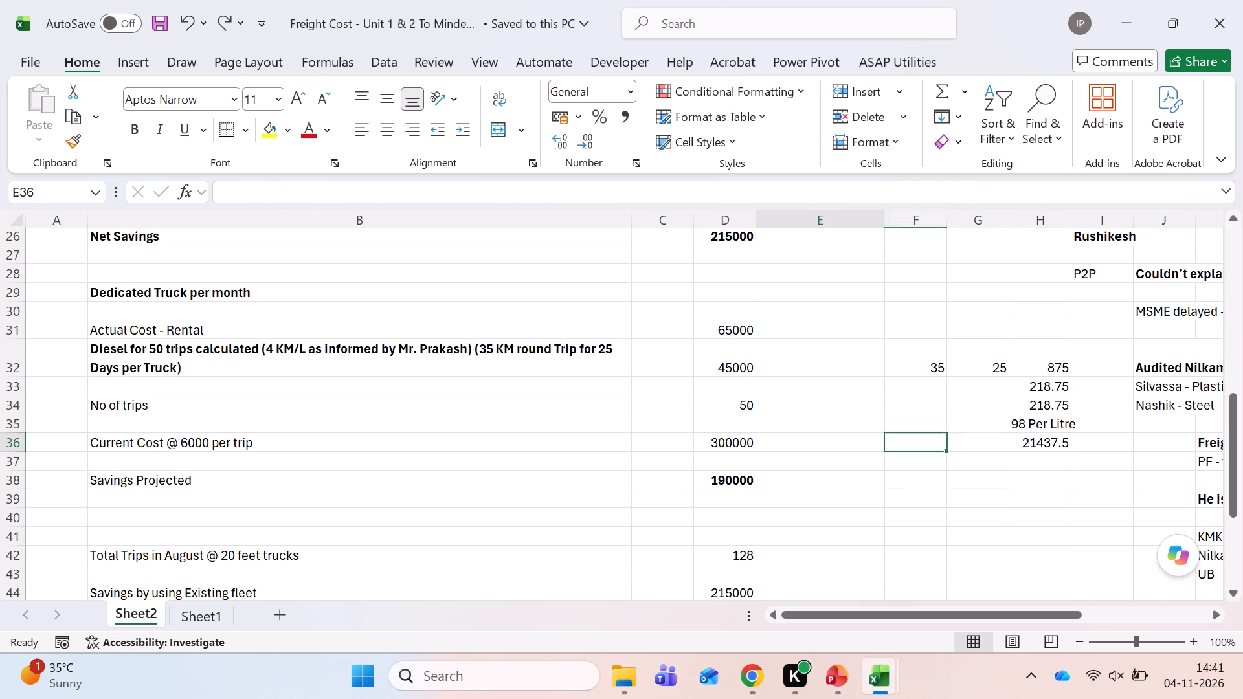
key(Left)
key(Left)
key(Left)
key(Left)
key(Left)
key(Up)
key(Up)
key(Up)
key(Up)
key(Right)
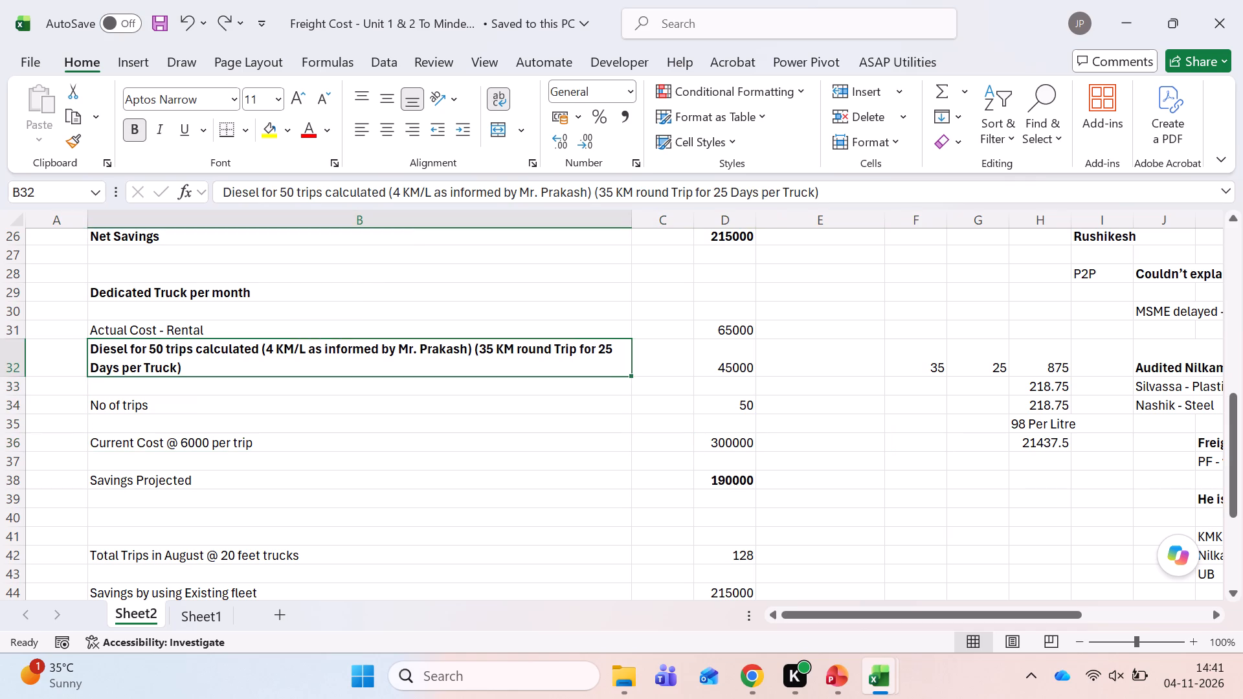
key(Right)
key(Down)
key(Down)
key(Down)
key(Down)
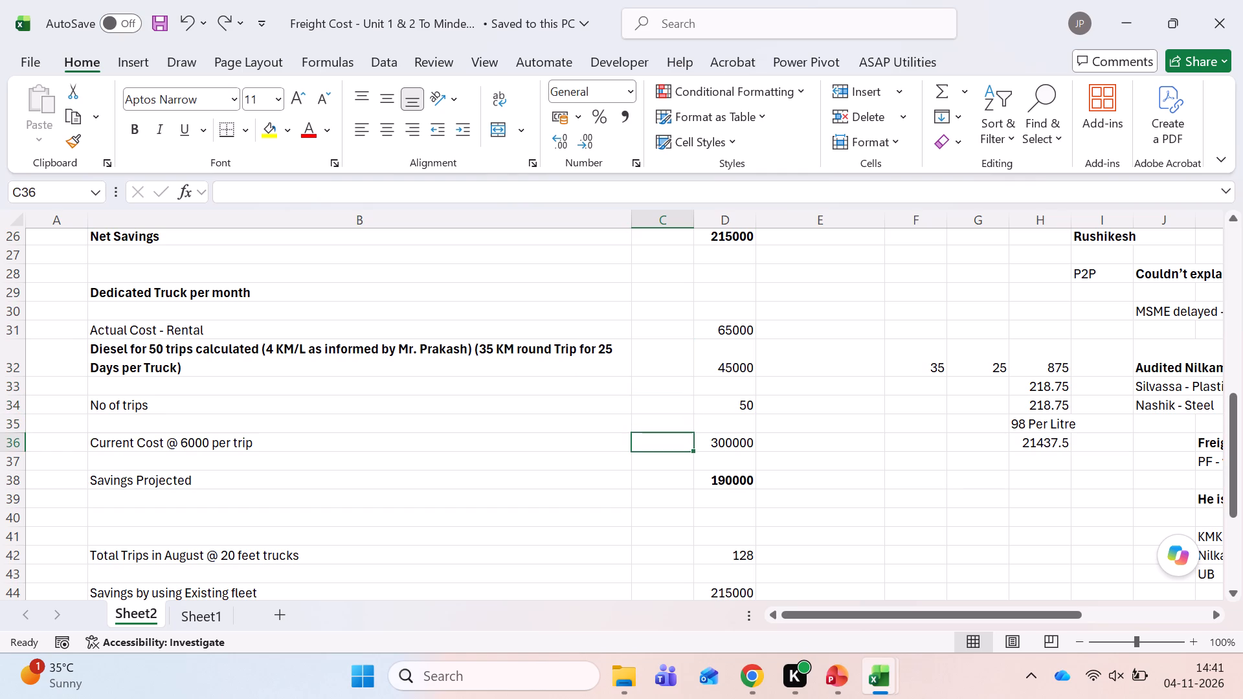
Save the freight cost workbook again.
key(ctrl+s)
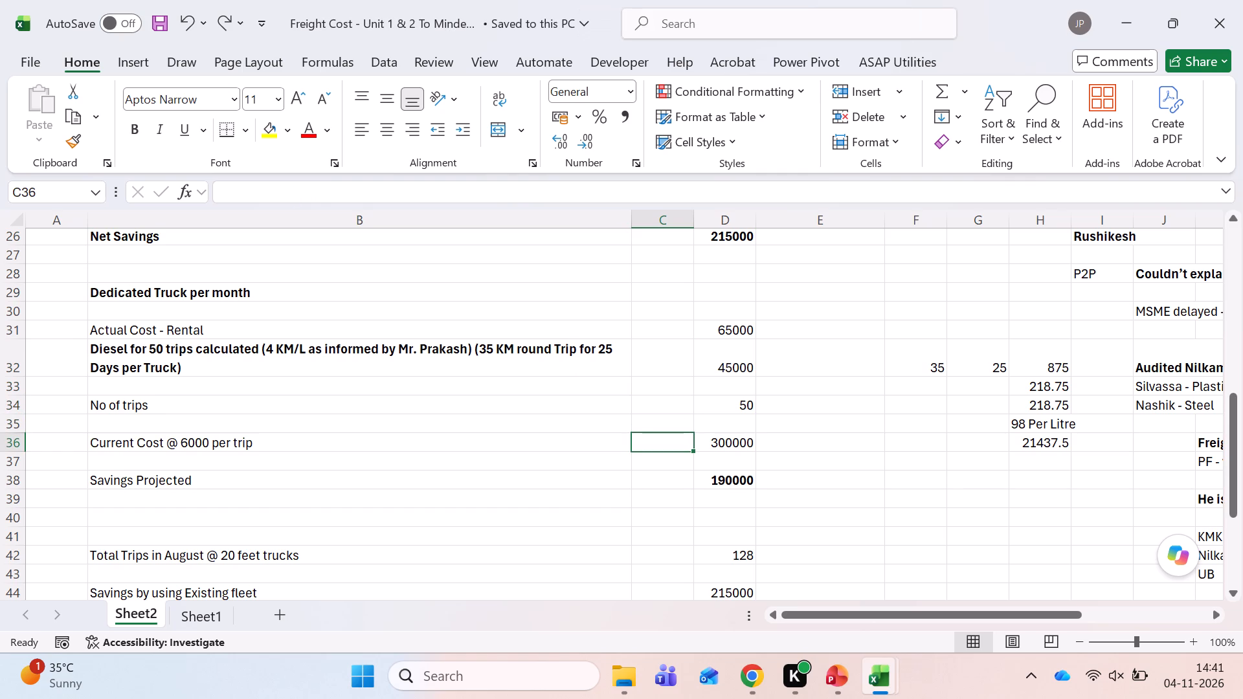